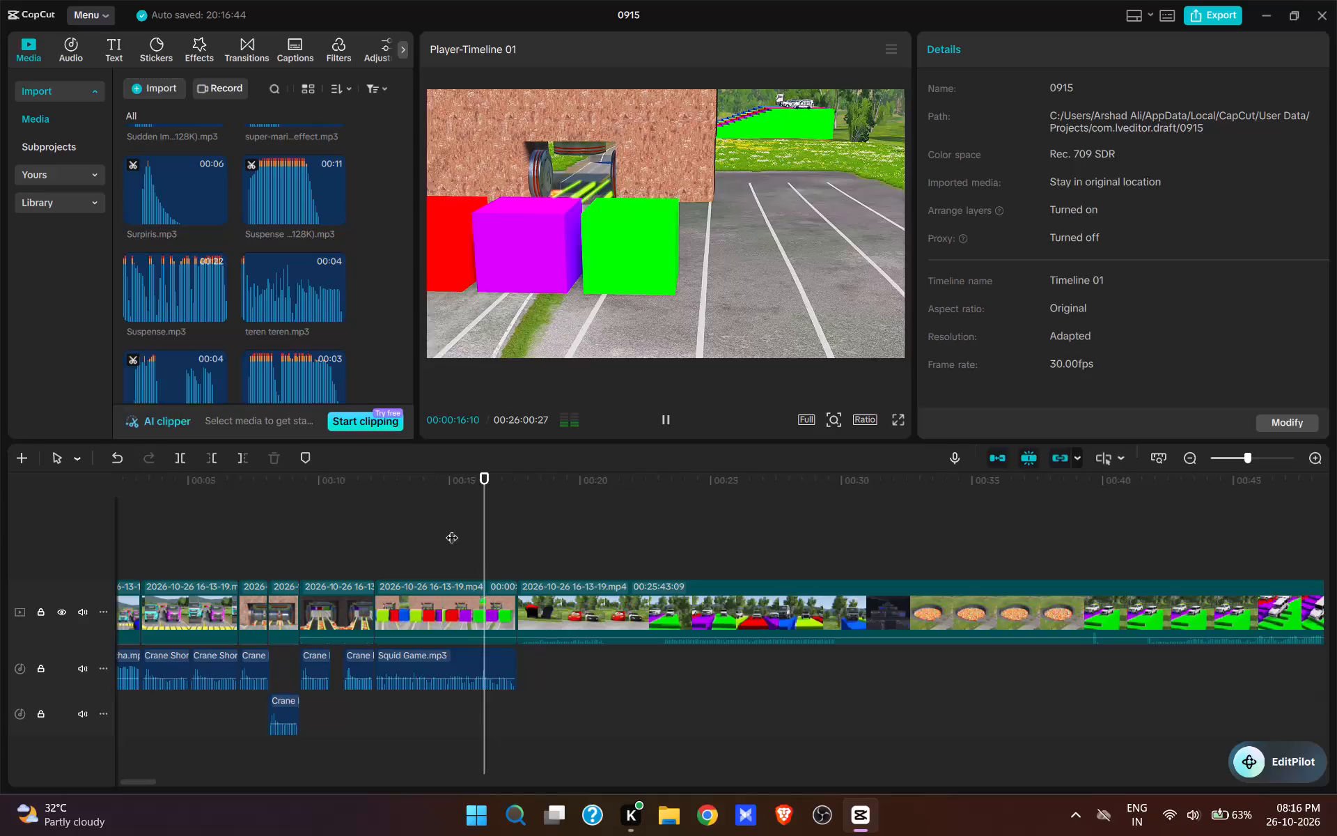
Add the oh-hello.mp3 sound to the audio track at 00:00:17:18, directly after Squid Game.mp3.
{"action": "key", "text": "space"}
{"action": "key", "text": "space"}
{"action": "key", "text": "space"}
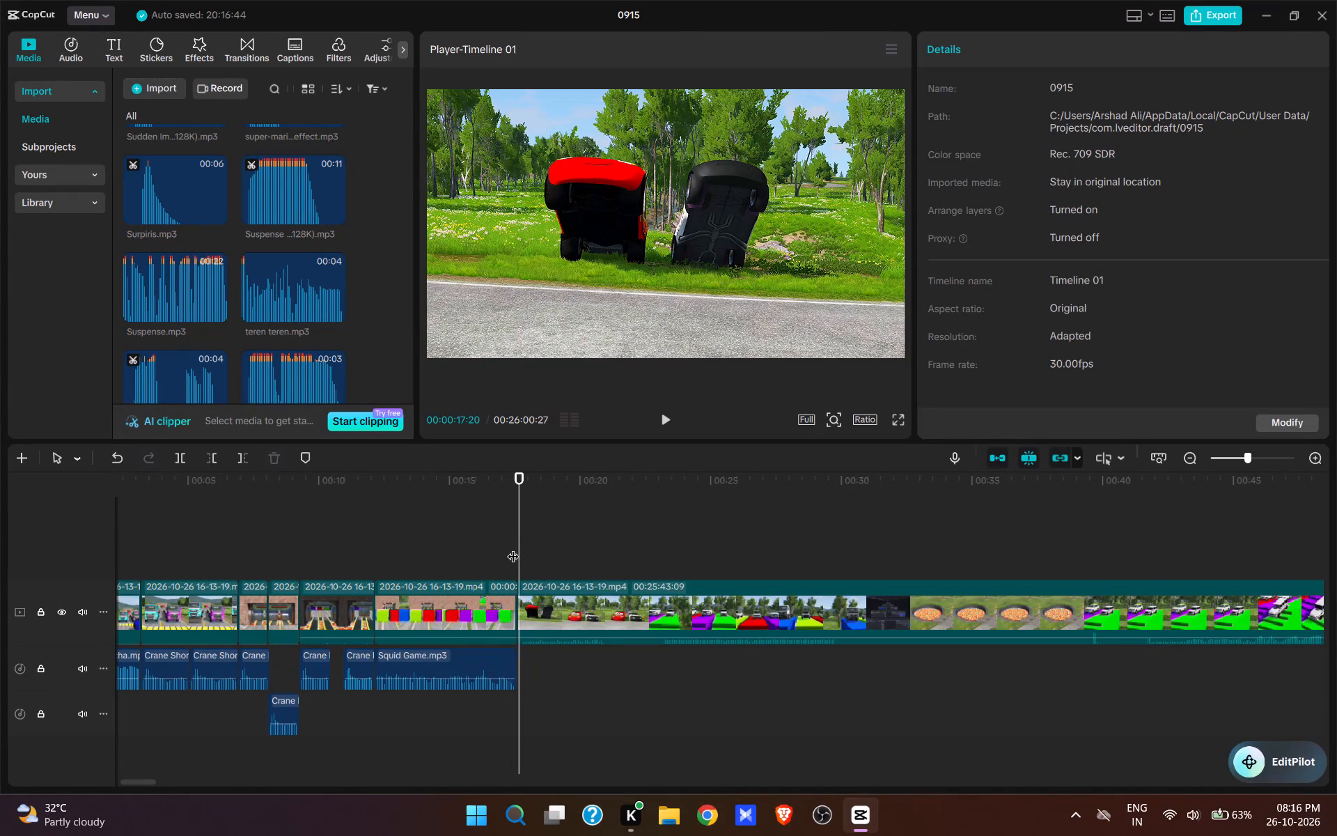
{"action": "left_click", "coordinate": [515, 546]}
{"action": "scroll", "coordinate": [287, 323], "scroll_direction": "up", "scroll_amount": 4}
{"action": "scroll", "coordinate": [287, 324], "scroll_direction": "down", "scroll_amount": 5}
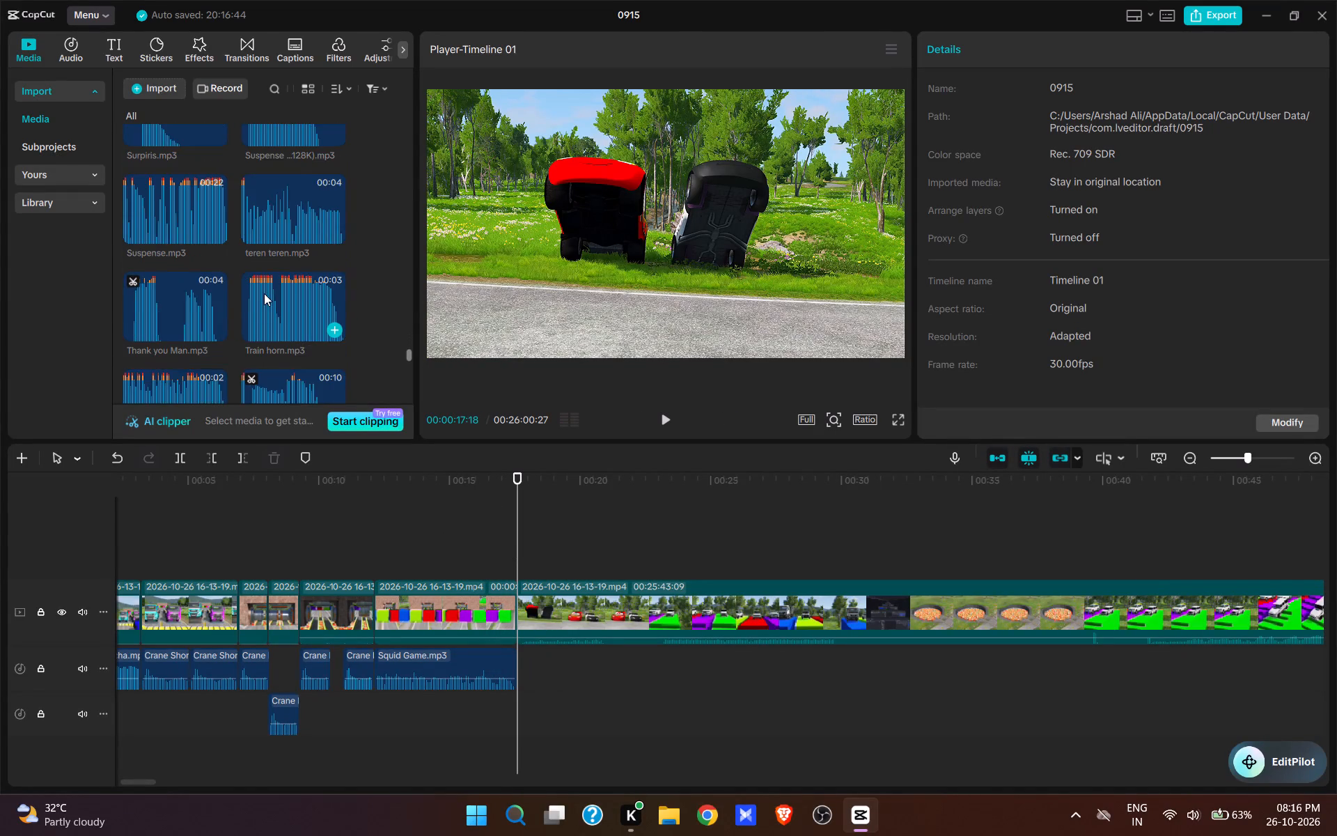
{"action": "scroll", "coordinate": [263, 292], "scroll_direction": "down", "scroll_amount": 6}
{"action": "scroll", "coordinate": [263, 286], "scroll_direction": "up", "scroll_amount": 19}
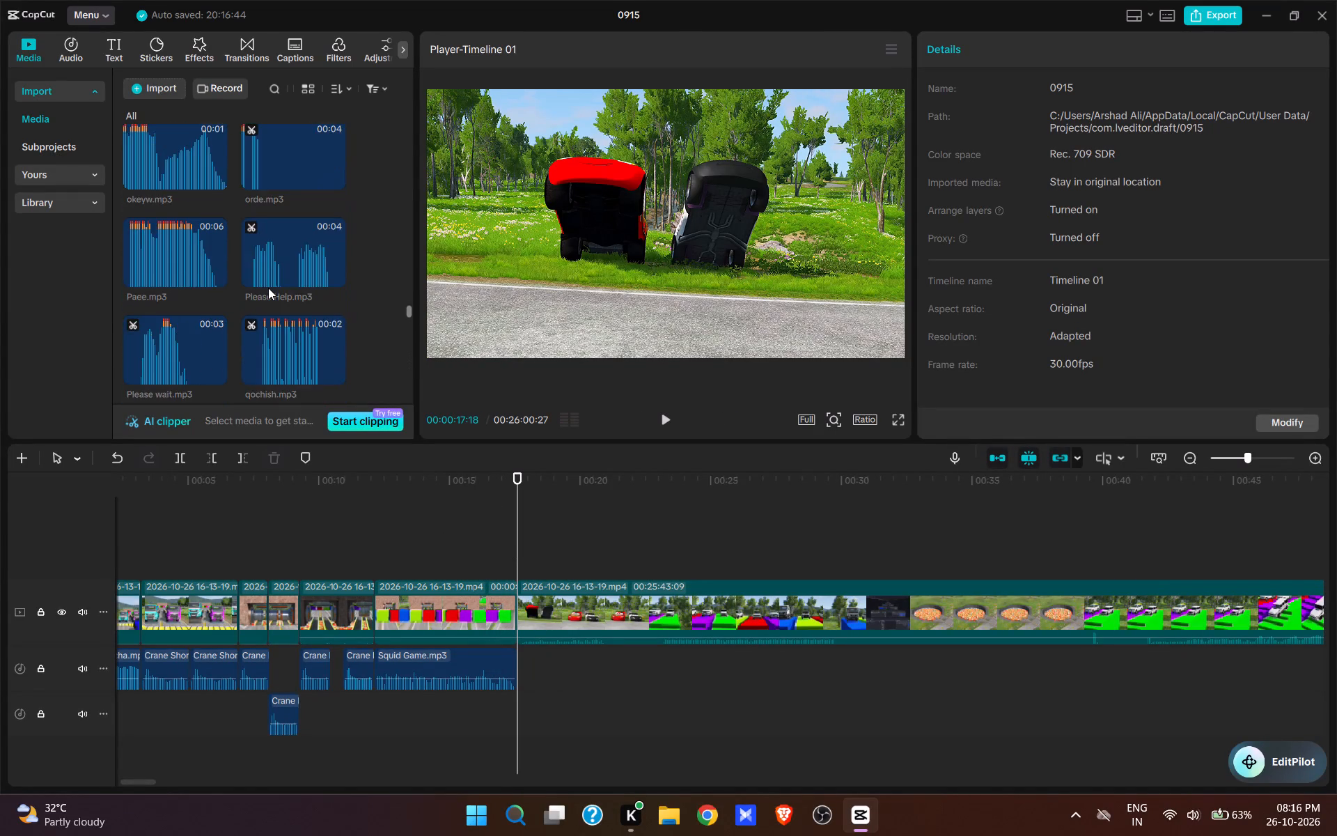
{"action": "scroll", "coordinate": [268, 288], "scroll_direction": "up", "scroll_amount": 6}
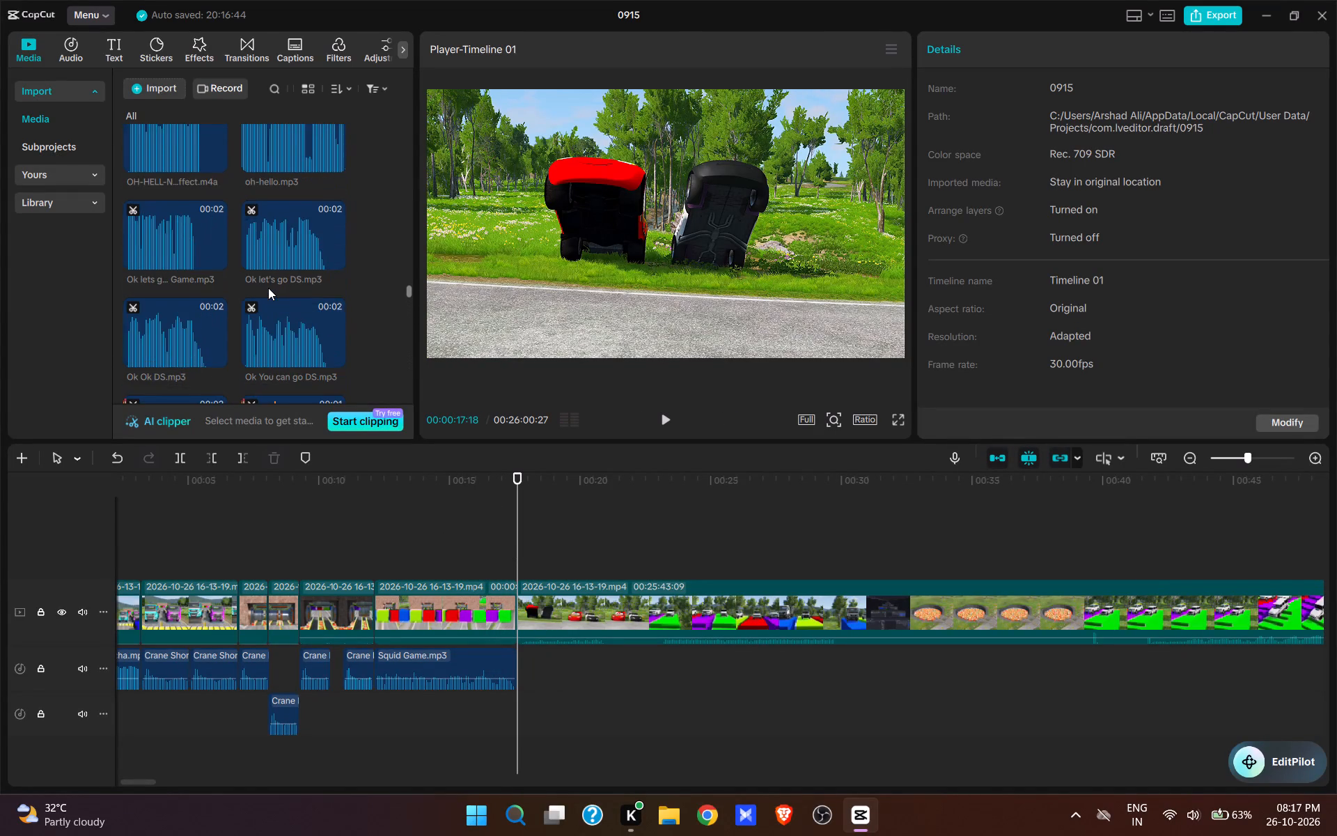
{"action": "scroll", "coordinate": [268, 288], "scroll_direction": "up", "scroll_amount": 1}
{"action": "left_click", "coordinate": [272, 235]}
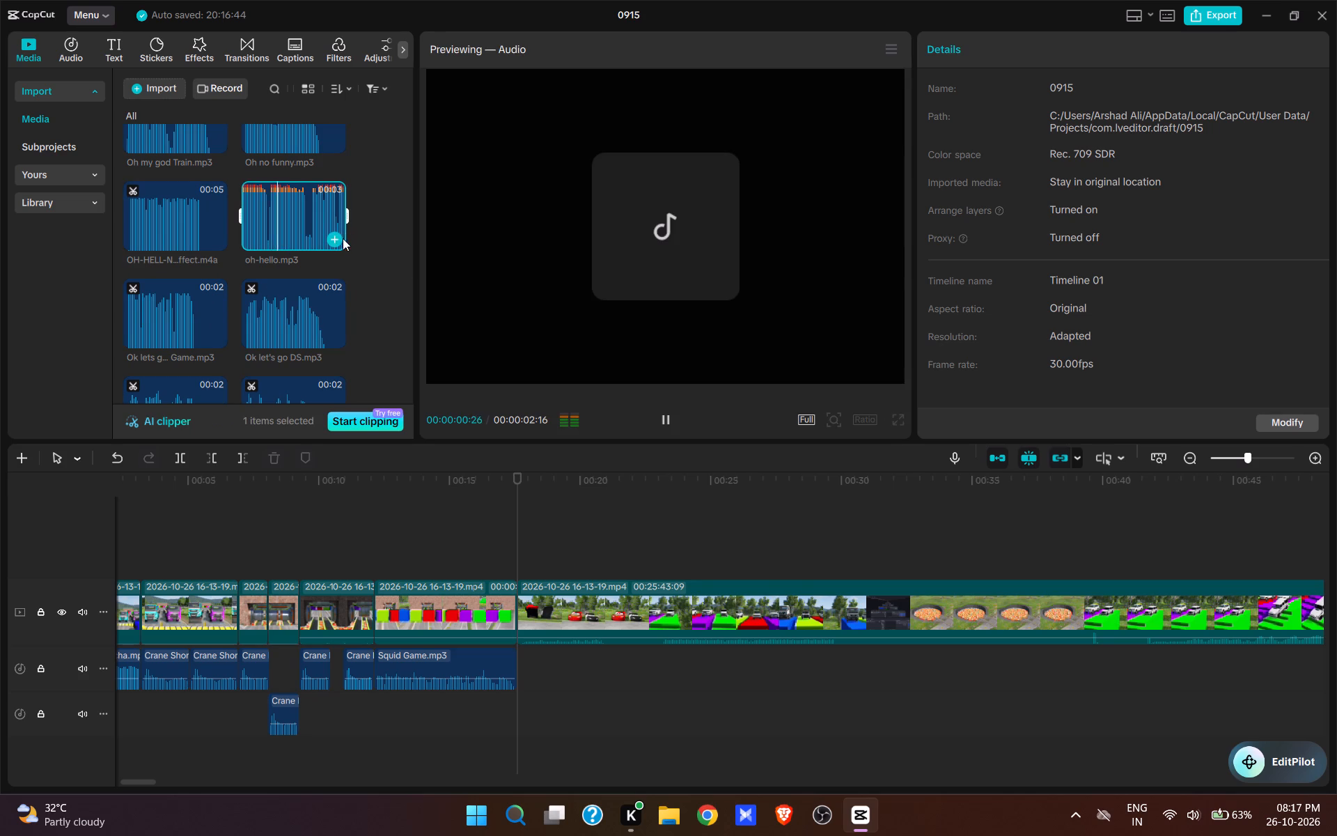
{"action": "left_click", "coordinate": [337, 236]}
Split the long video clip where the oh-hello.mp3 sound ends, at about 00:00:20:04.
{"action": "key", "text": "space"}
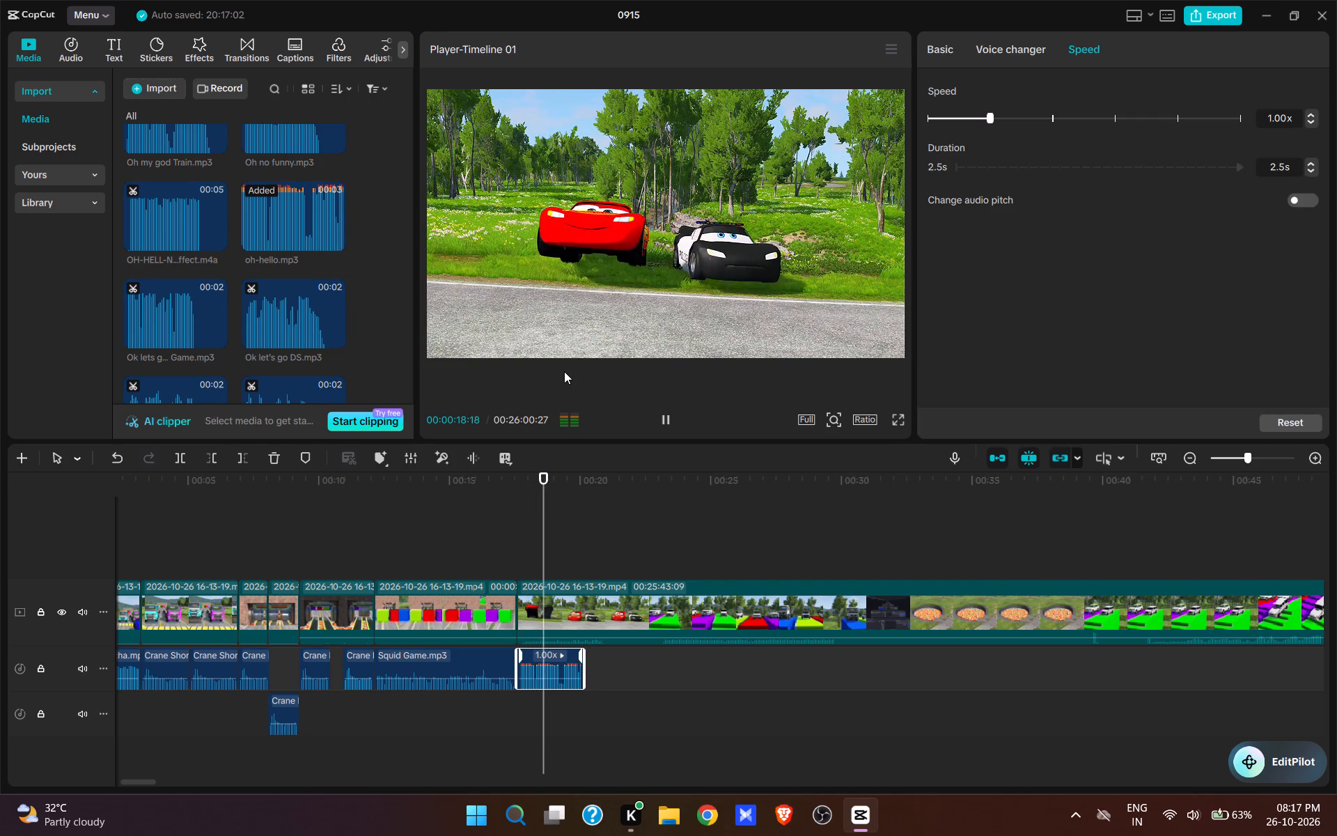
{"action": "key", "text": "space"}
{"action": "key", "text": "space"}
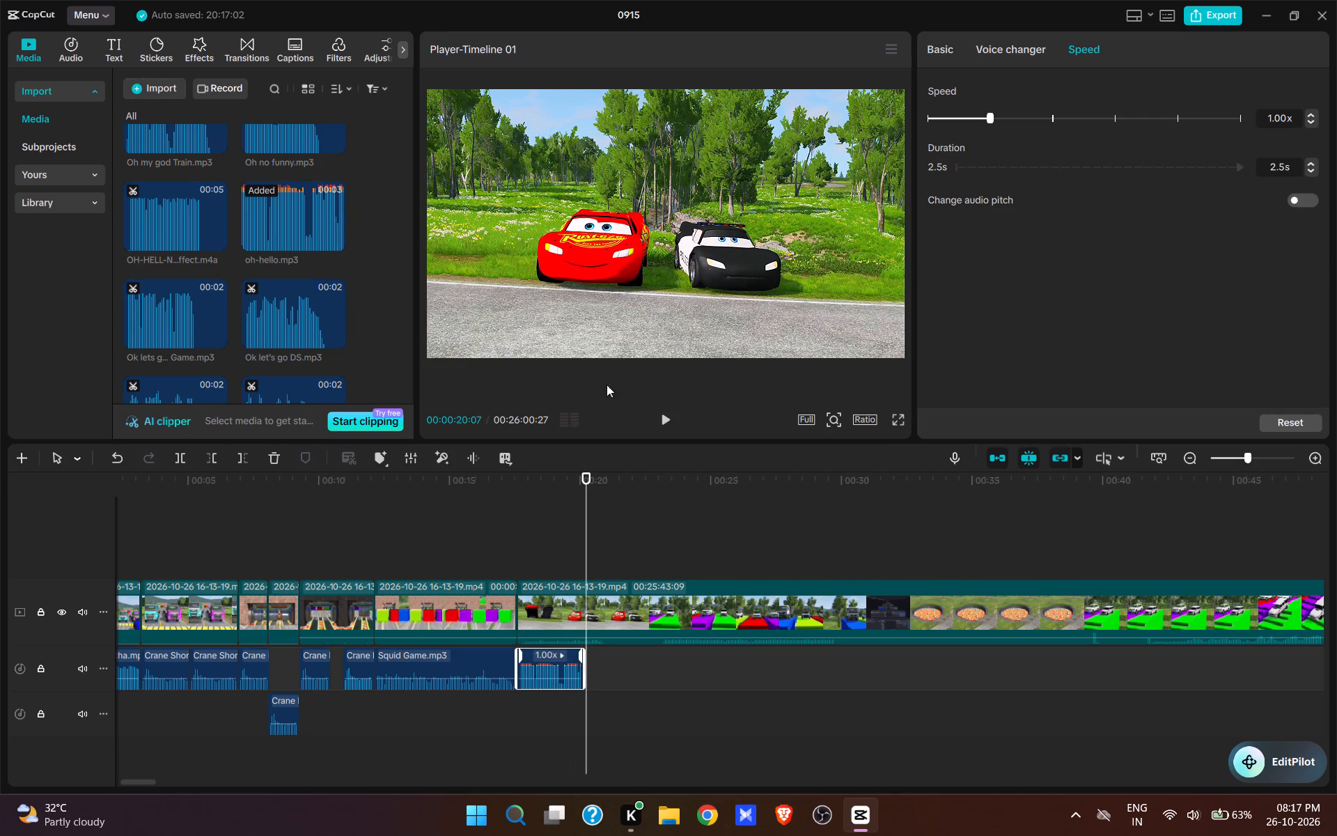
{"action": "key", "text": "space"}
{"action": "left_click_drag", "start_coordinate": [595, 557], "coordinate": [587, 554]}
{"action": "left_click", "coordinate": [587, 594]}
{"action": "key", "text": "w"}
Trim about 3.7 seconds off the start of the last video clip so it opens on the white SUVs on coloured ramps.
{"action": "left_click", "coordinate": [650, 552]}
{"action": "key", "text": "space"}
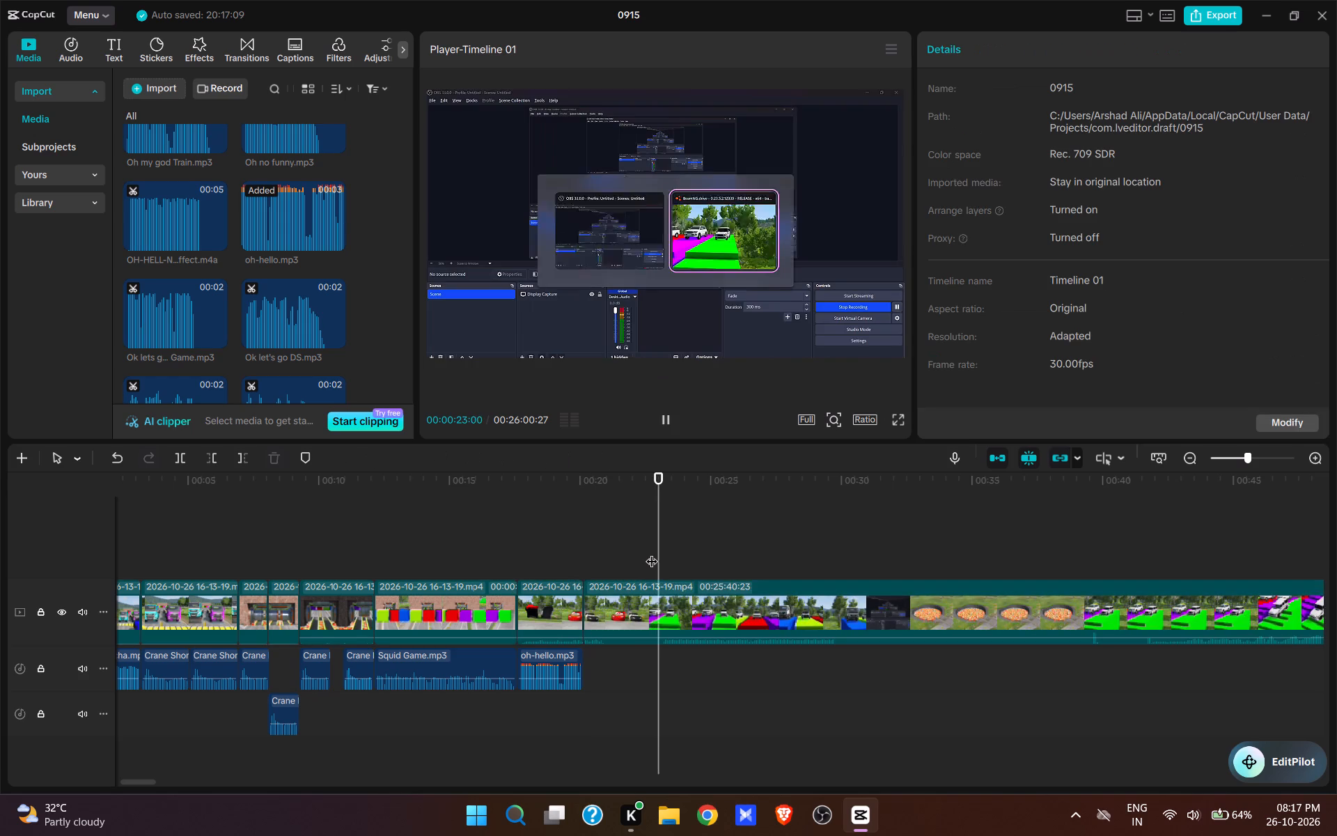
{"action": "key", "text": "space"}
{"action": "type", "text": "q"}
{"action": "key", "text": "space"}
{"action": "key", "text": "space"}
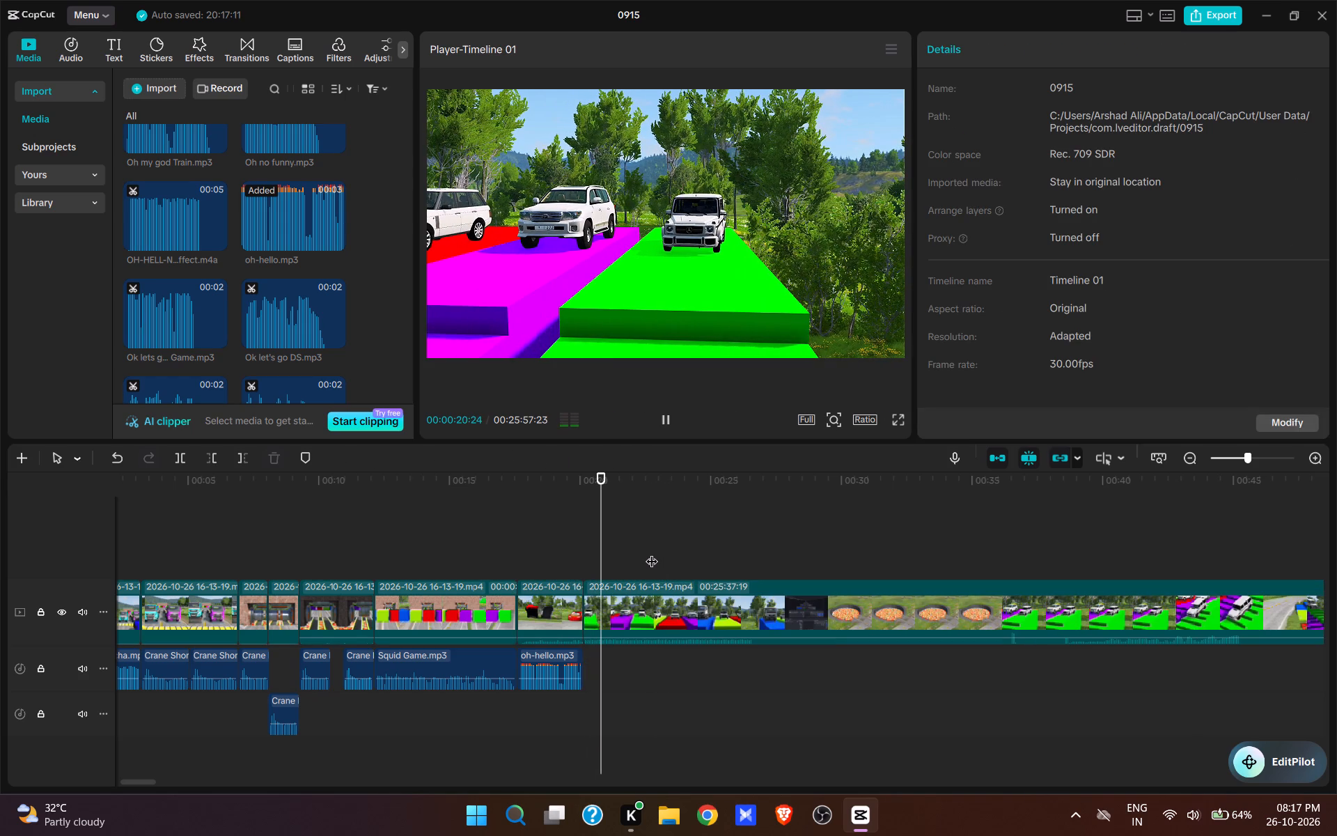
{"action": "left_click", "coordinate": [599, 562]}
{"action": "key", "text": "q"}
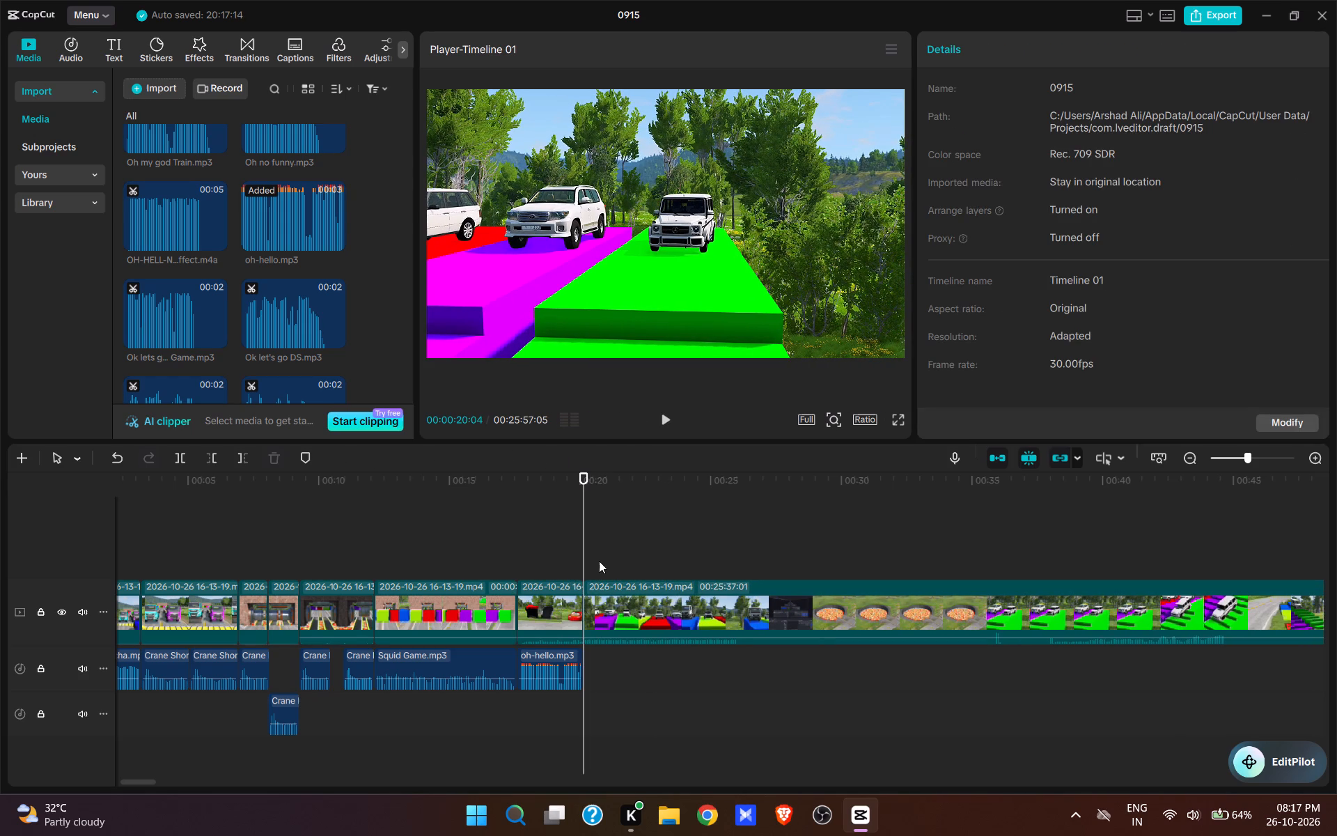
Add the Horn4.mp3 sound to the audio track at 00:00:20:04, directly after oh-hello.mp3.
{"action": "key", "text": "space"}
{"action": "left_click", "coordinate": [583, 566]}
{"action": "scroll", "coordinate": [243, 301], "scroll_direction": "up", "scroll_amount": 2}
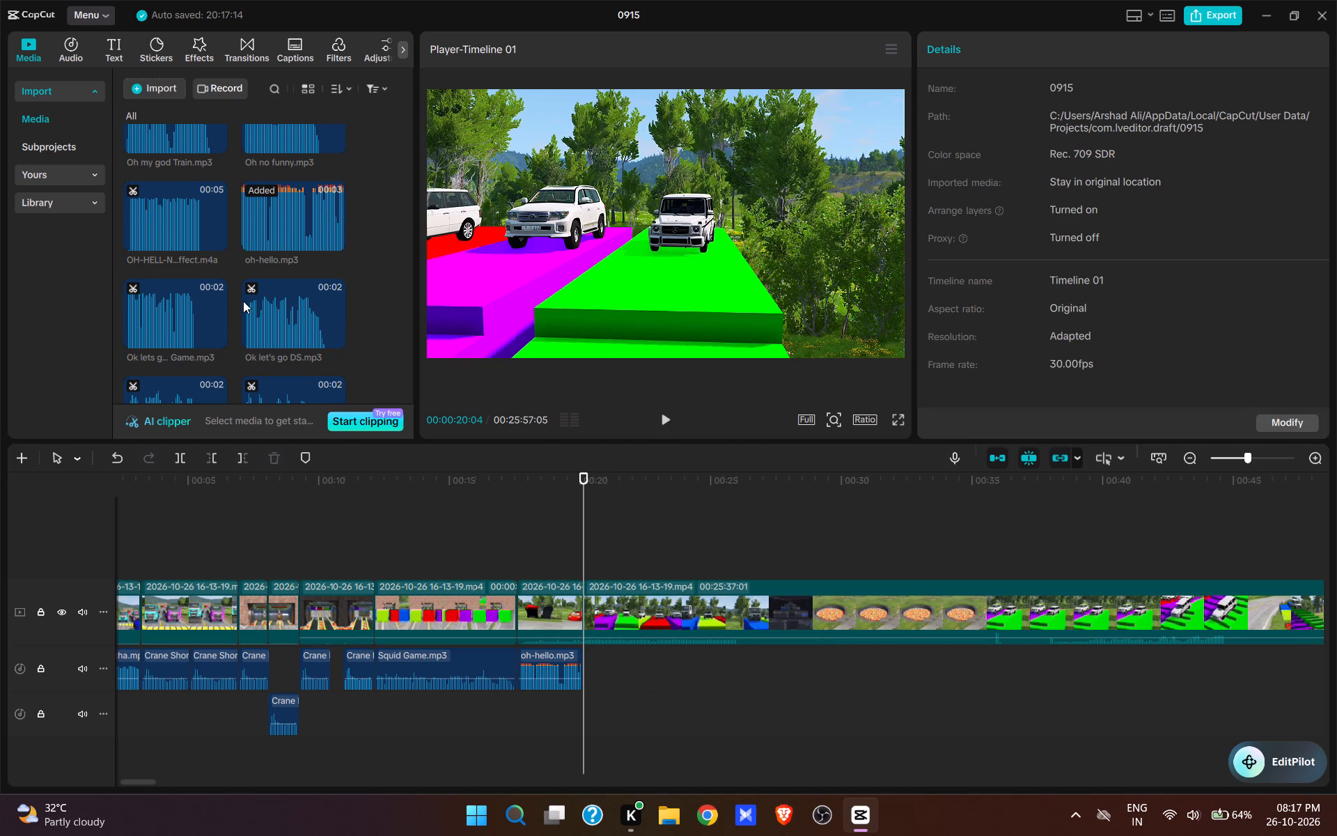
{"action": "scroll", "coordinate": [243, 301], "scroll_direction": "up", "scroll_amount": 8}
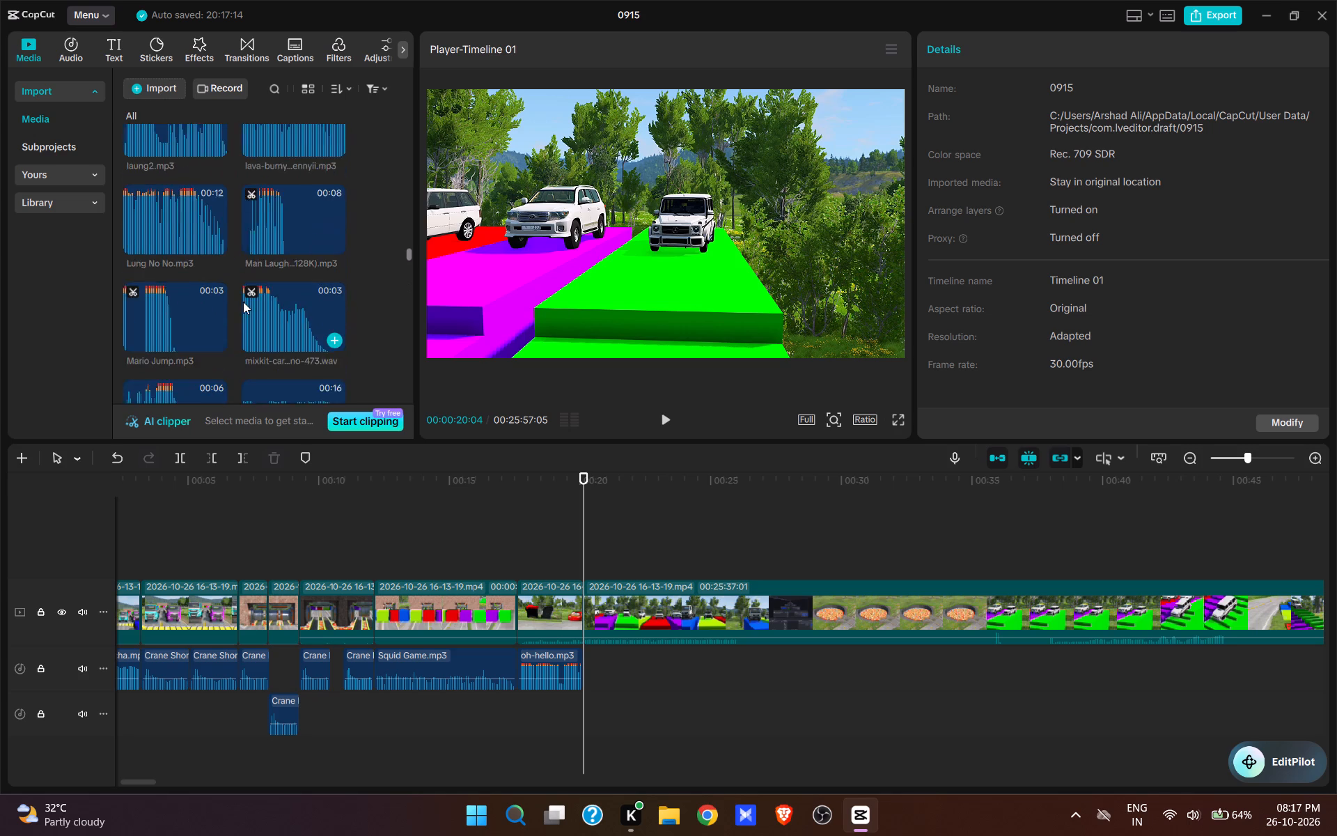
{"action": "scroll", "coordinate": [243, 302], "scroll_direction": "up", "scroll_amount": 8}
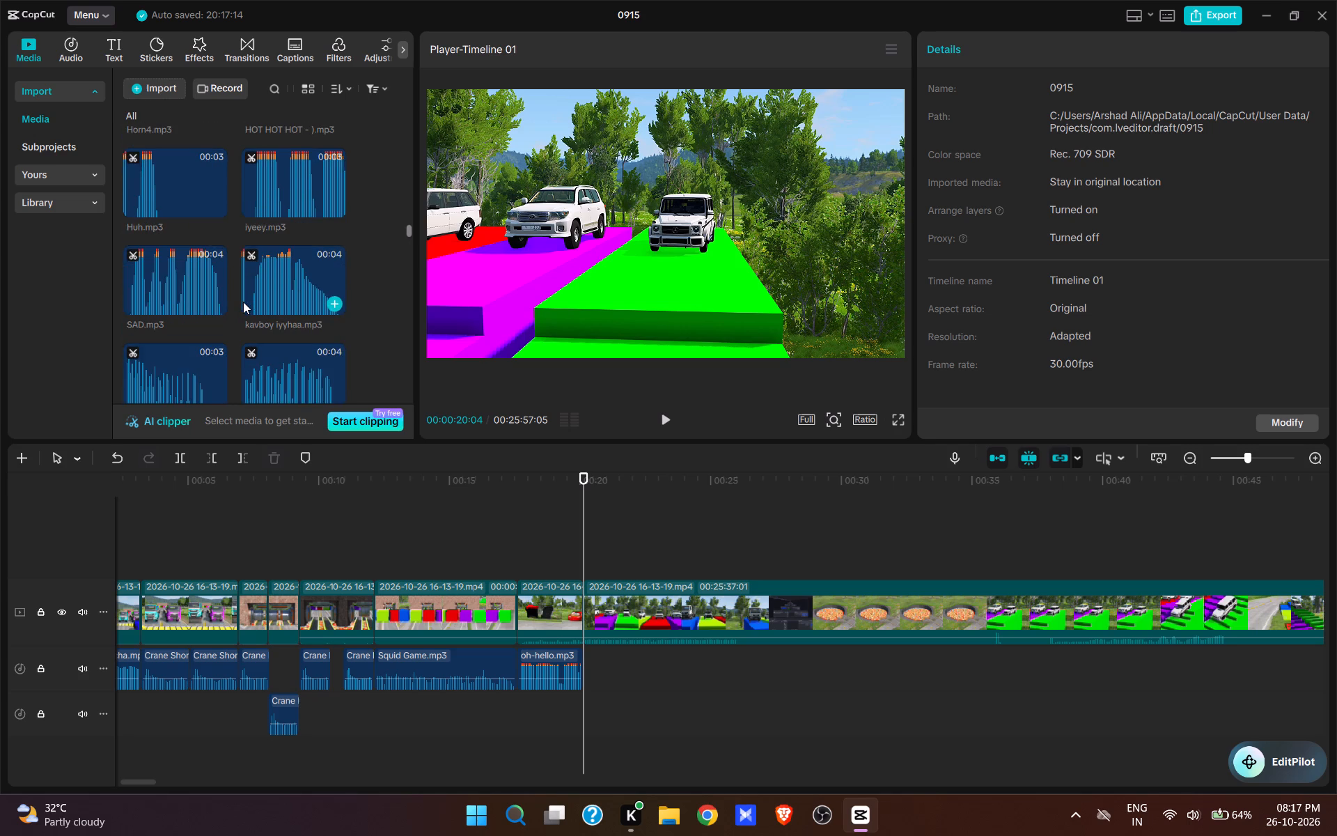
{"action": "scroll", "coordinate": [243, 302], "scroll_direction": "up", "scroll_amount": 1}
{"action": "left_click", "coordinate": [178, 242]}
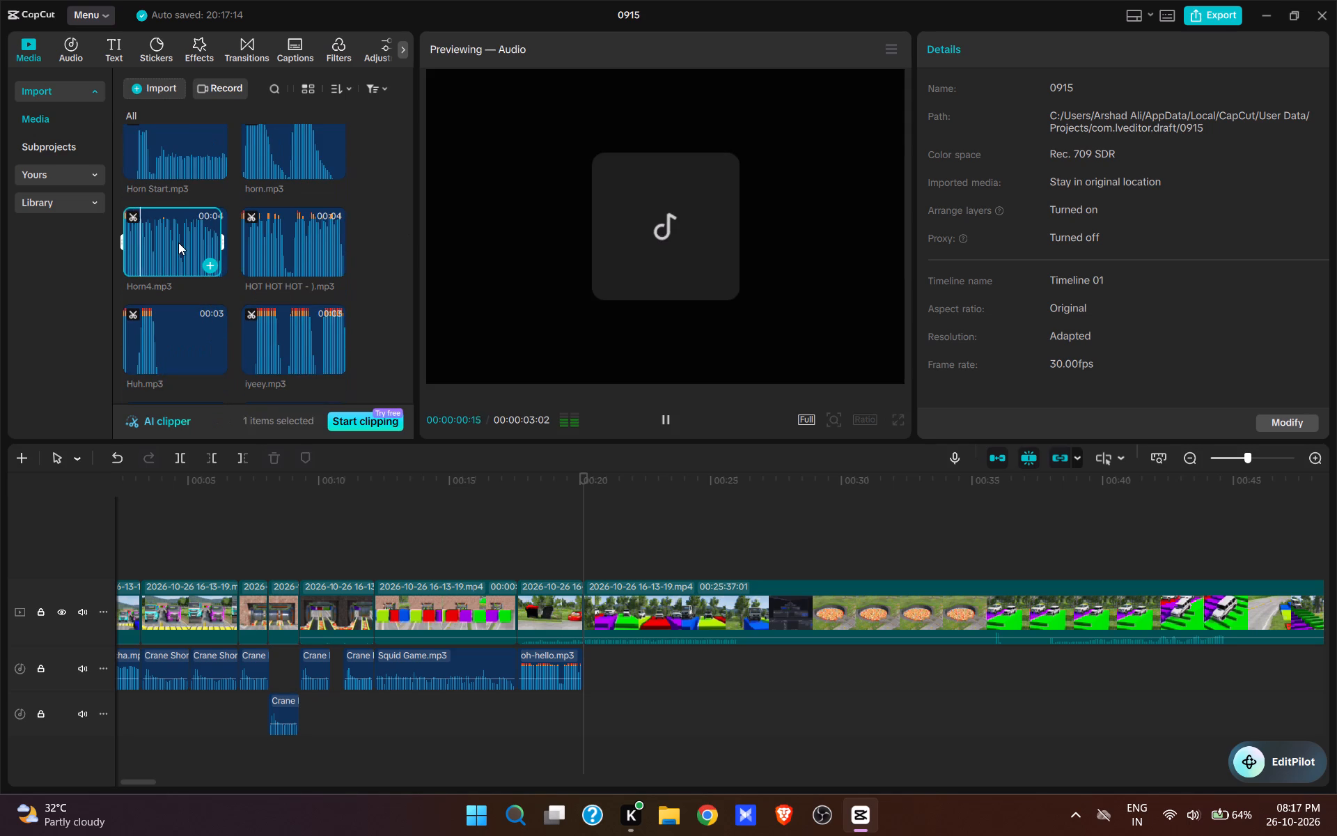
{"action": "left_click", "coordinate": [210, 265]}
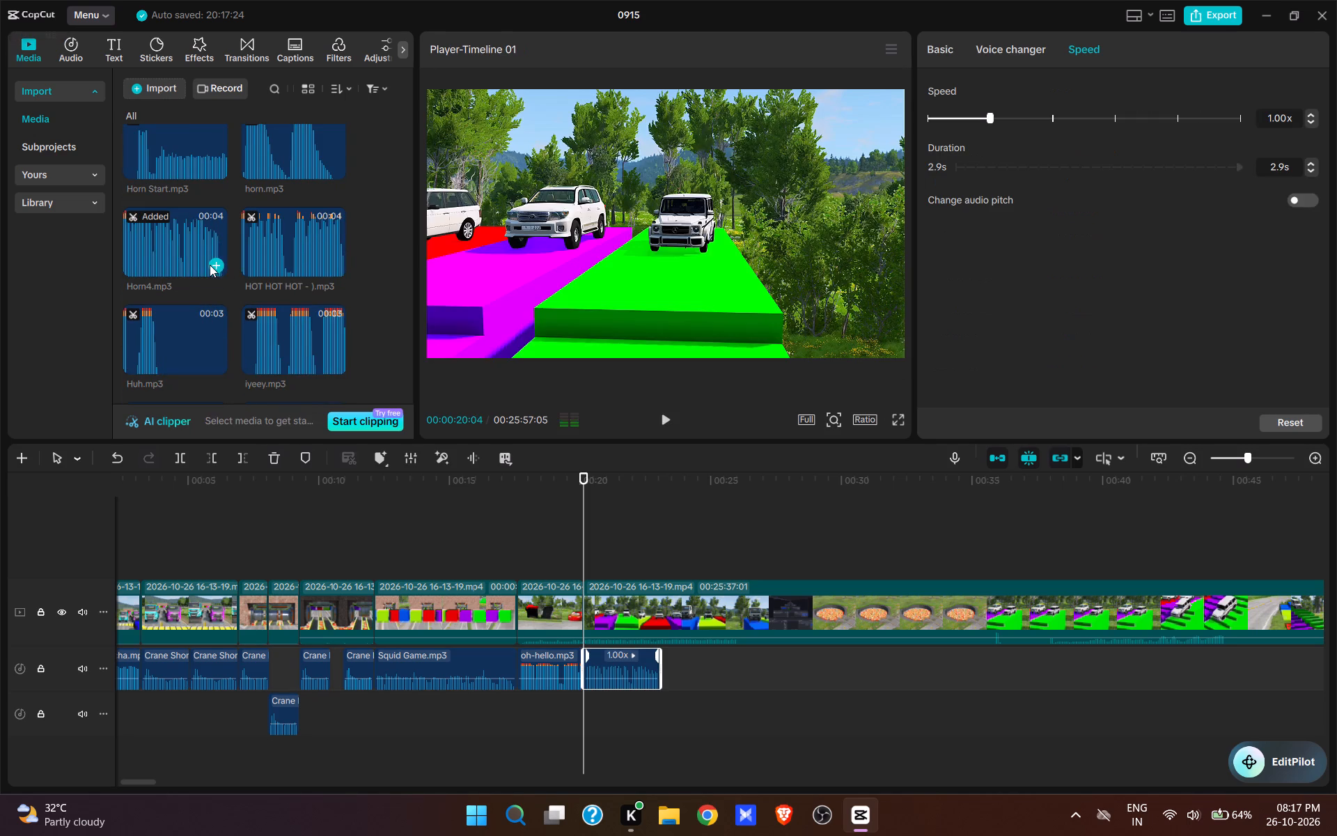
Audition several sound effects and add Horn (3).mp3 at 00:00:23:02, directly after Horn4.mp3.
{"action": "key", "text": "space"}
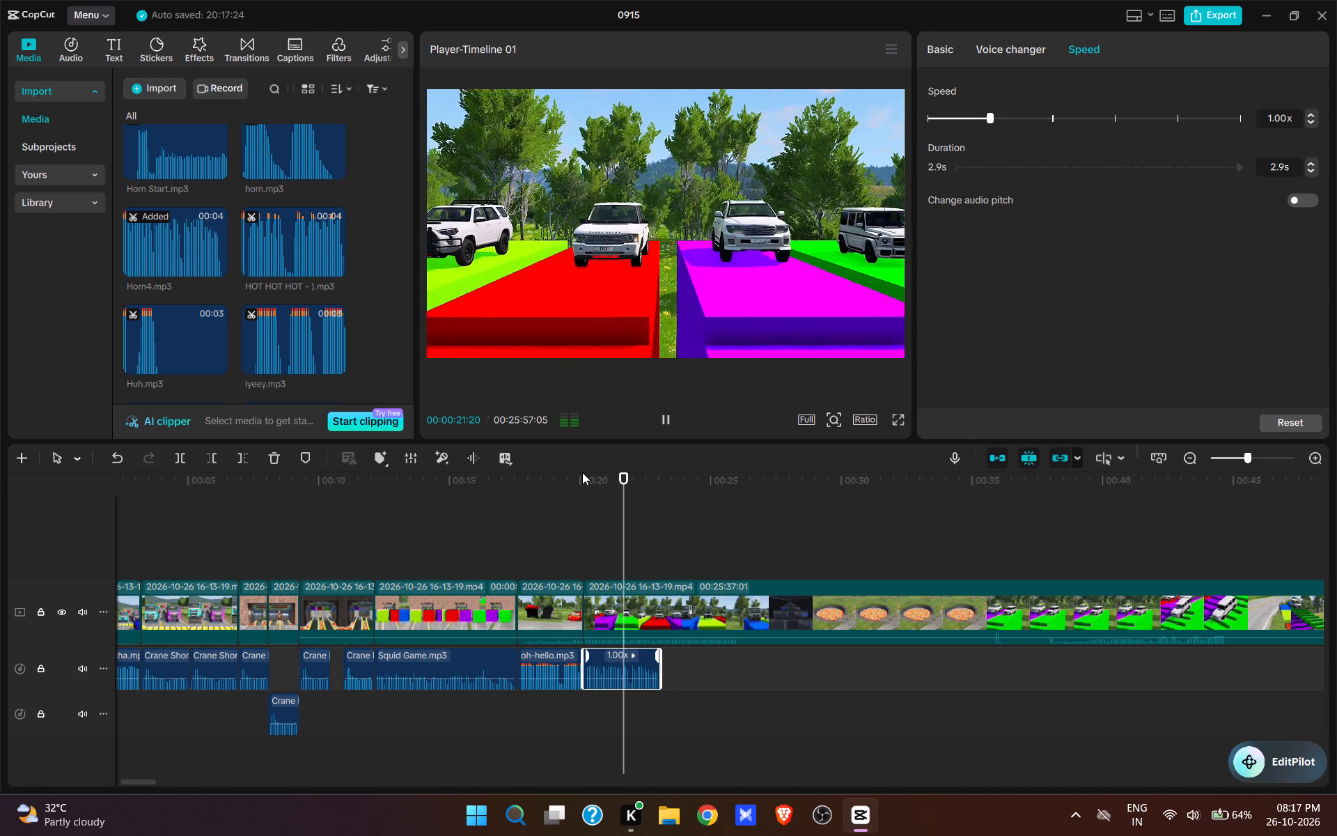
{"action": "key", "text": "space"}
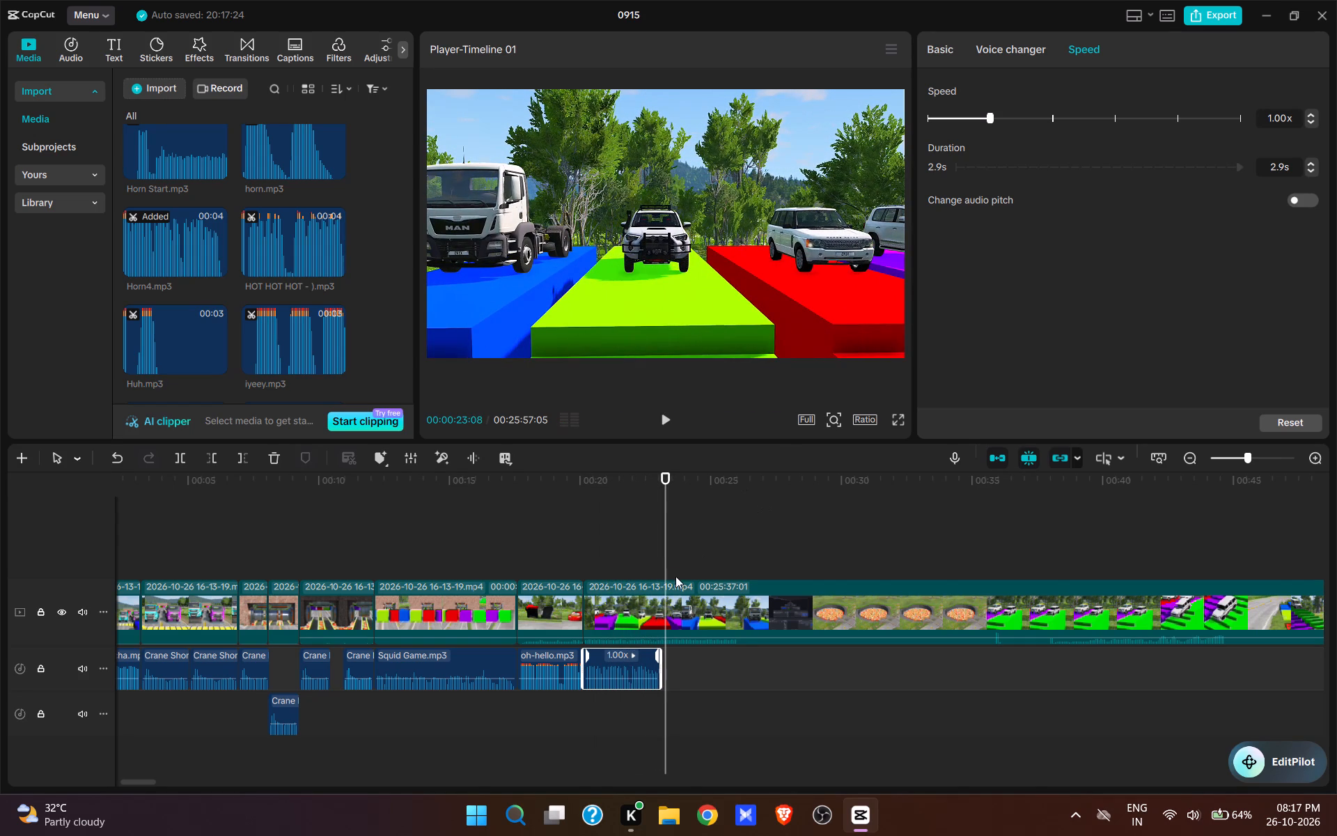
{"action": "left_click", "coordinate": [660, 560]}
{"action": "left_click", "coordinate": [297, 366]}
{"action": "left_click", "coordinate": [176, 351]}
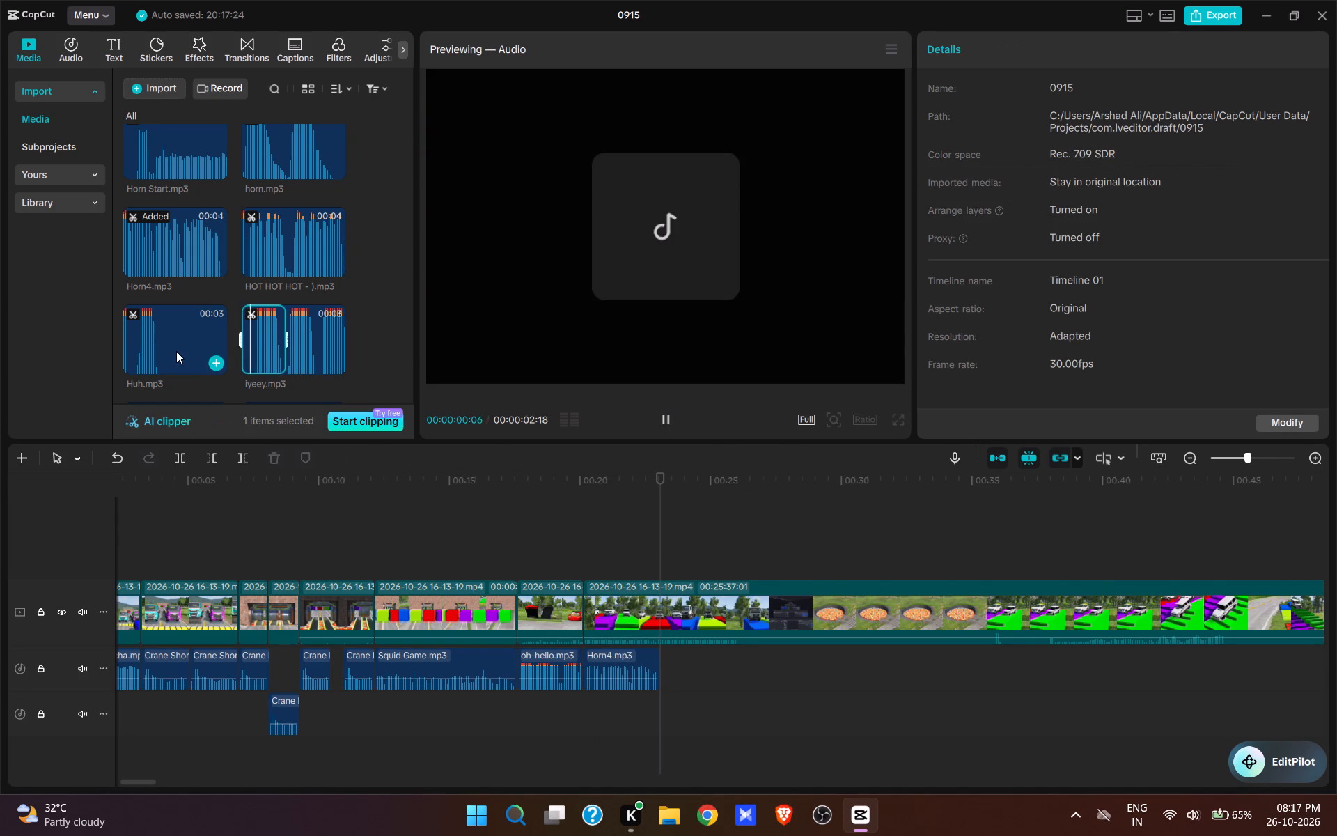
{"action": "scroll", "coordinate": [231, 328], "scroll_direction": "down", "scroll_amount": 2}
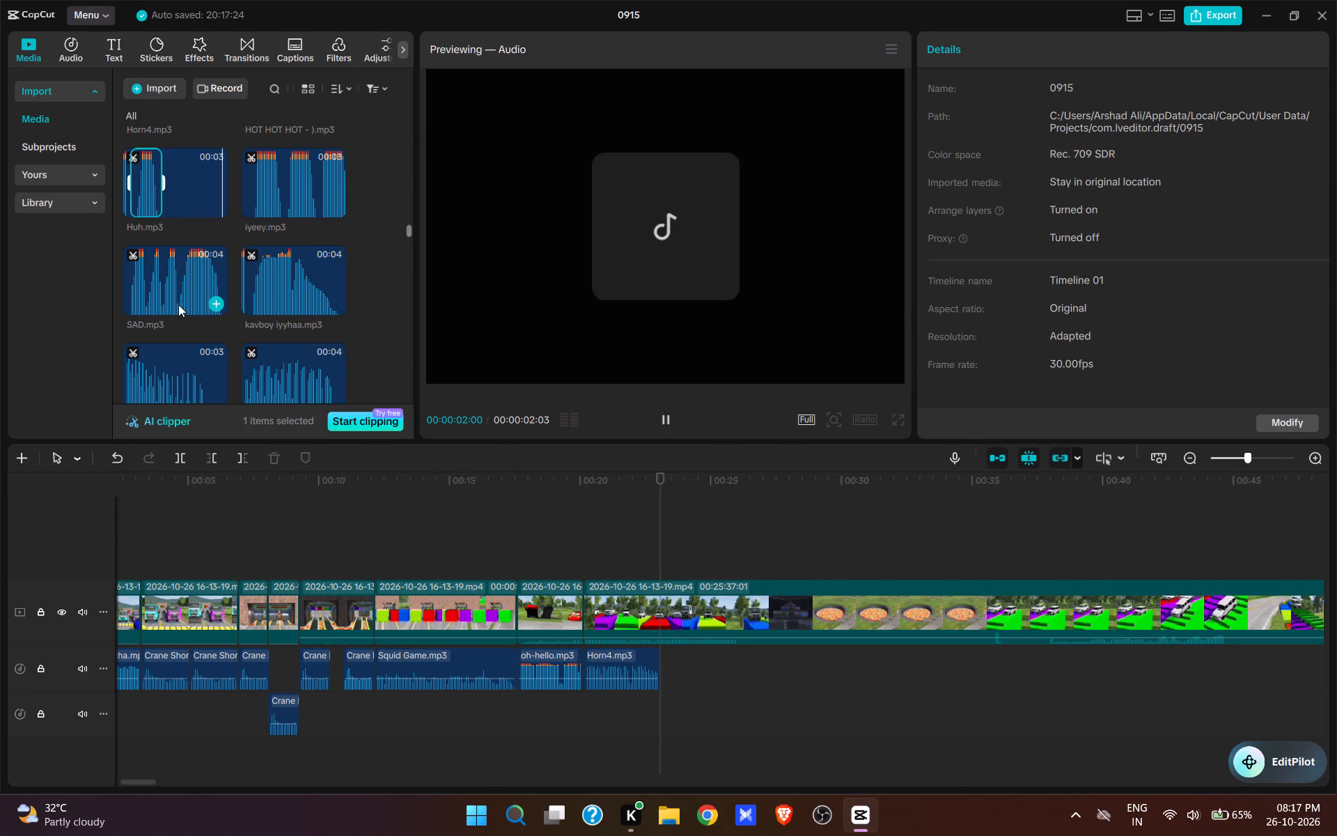
{"action": "left_click", "coordinate": [178, 303]}
{"action": "scroll", "coordinate": [178, 304], "scroll_direction": "up", "scroll_amount": 3}
{"action": "left_click", "coordinate": [155, 233]}
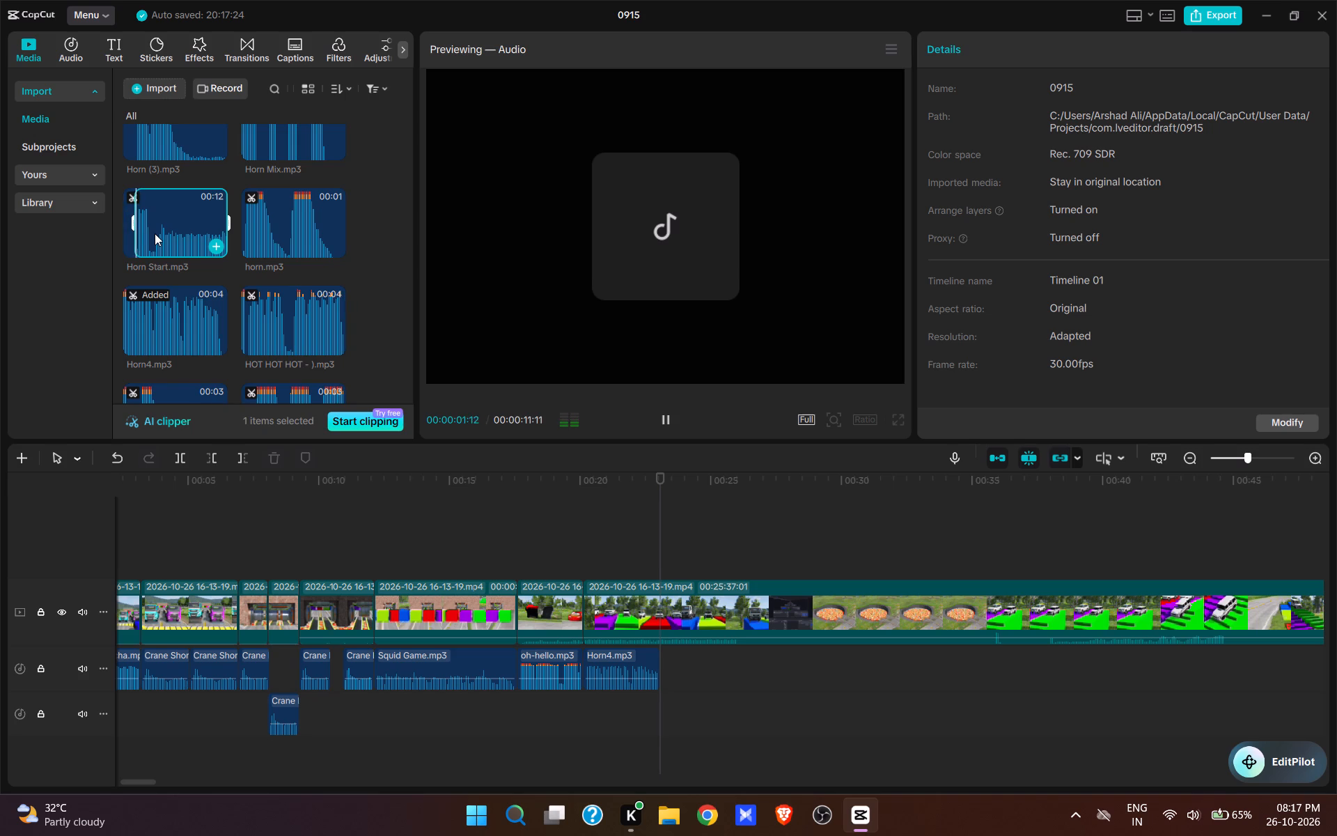
{"action": "scroll", "coordinate": [189, 236], "scroll_direction": "up", "scroll_amount": 2}
{"action": "left_click", "coordinate": [173, 294]}
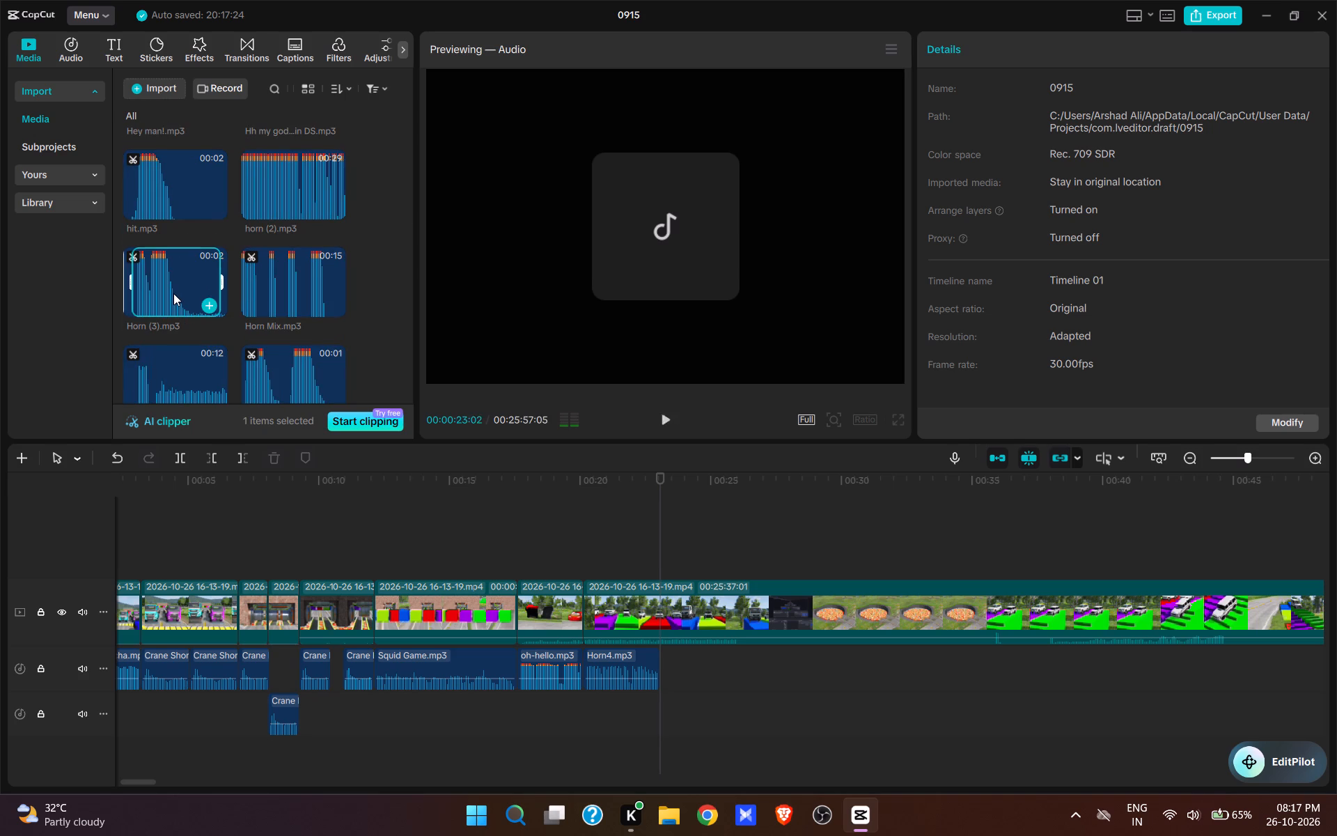
{"action": "left_click", "coordinate": [208, 305]}
Split the ramp video clip where the Horn (3).mp3 sound ends, at 00:00:24:22.
{"action": "key", "text": "space"}
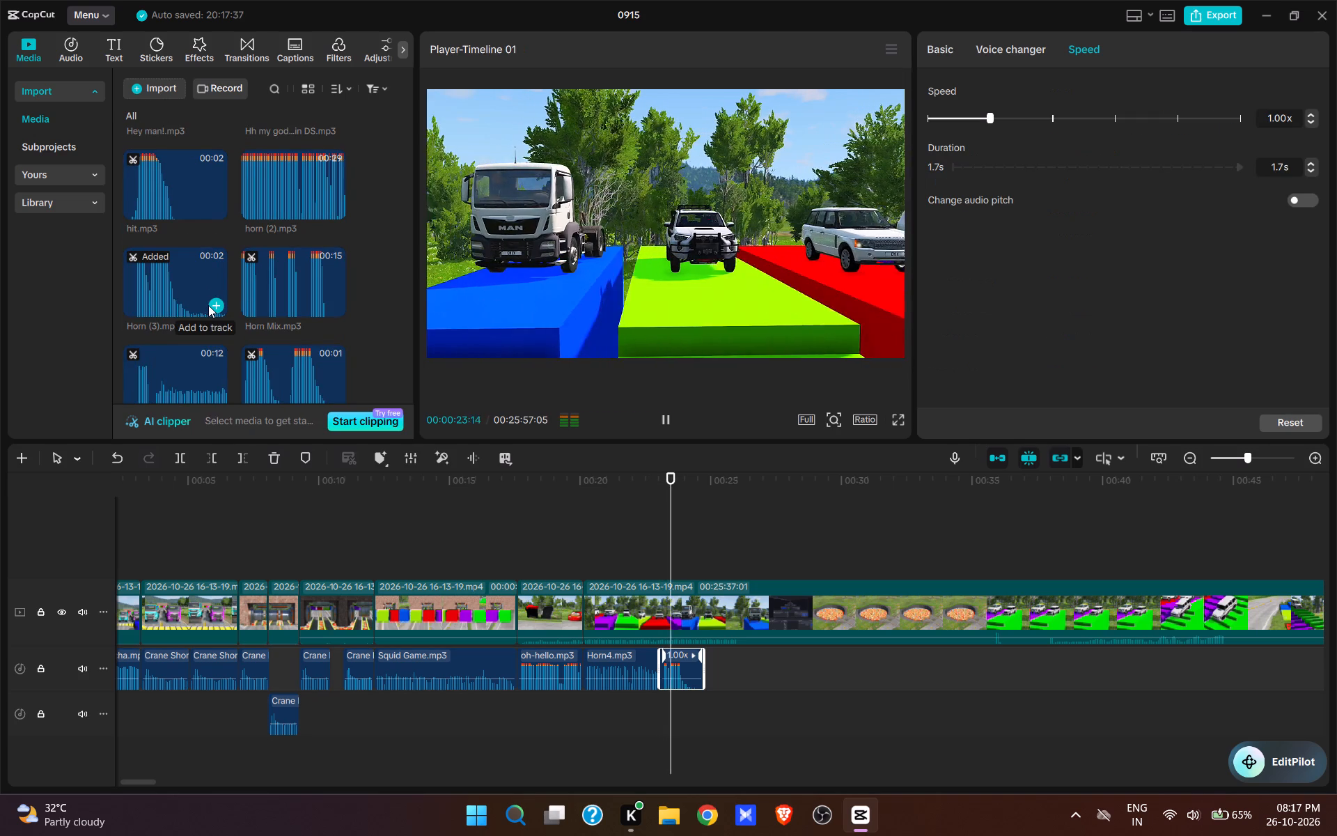
{"action": "key", "text": "space"}
{"action": "key", "text": "space"}
{"action": "key", "text": "space"}
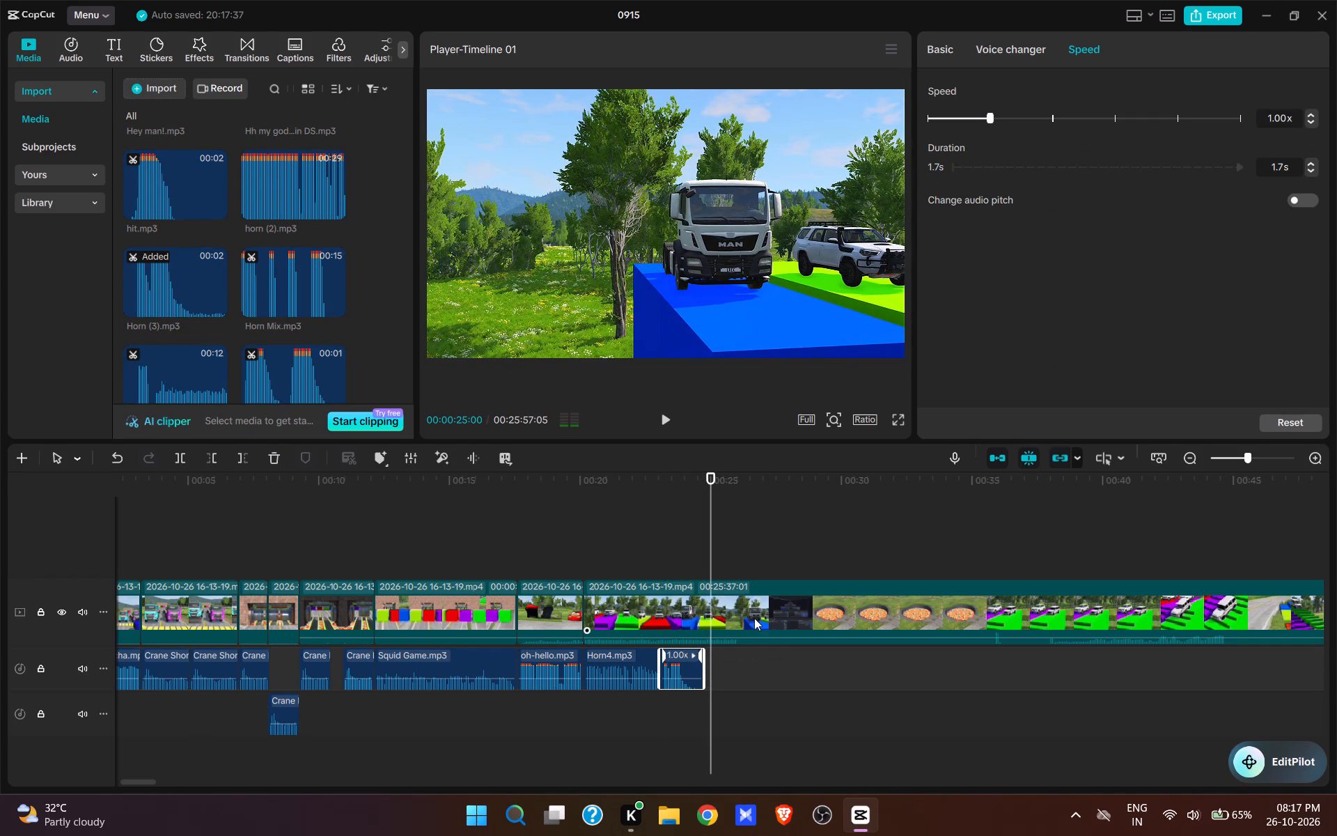
{"action": "left_click", "coordinate": [705, 557]}
{"action": "left_click", "coordinate": [721, 627]}
{"action": "key", "text": "w"}
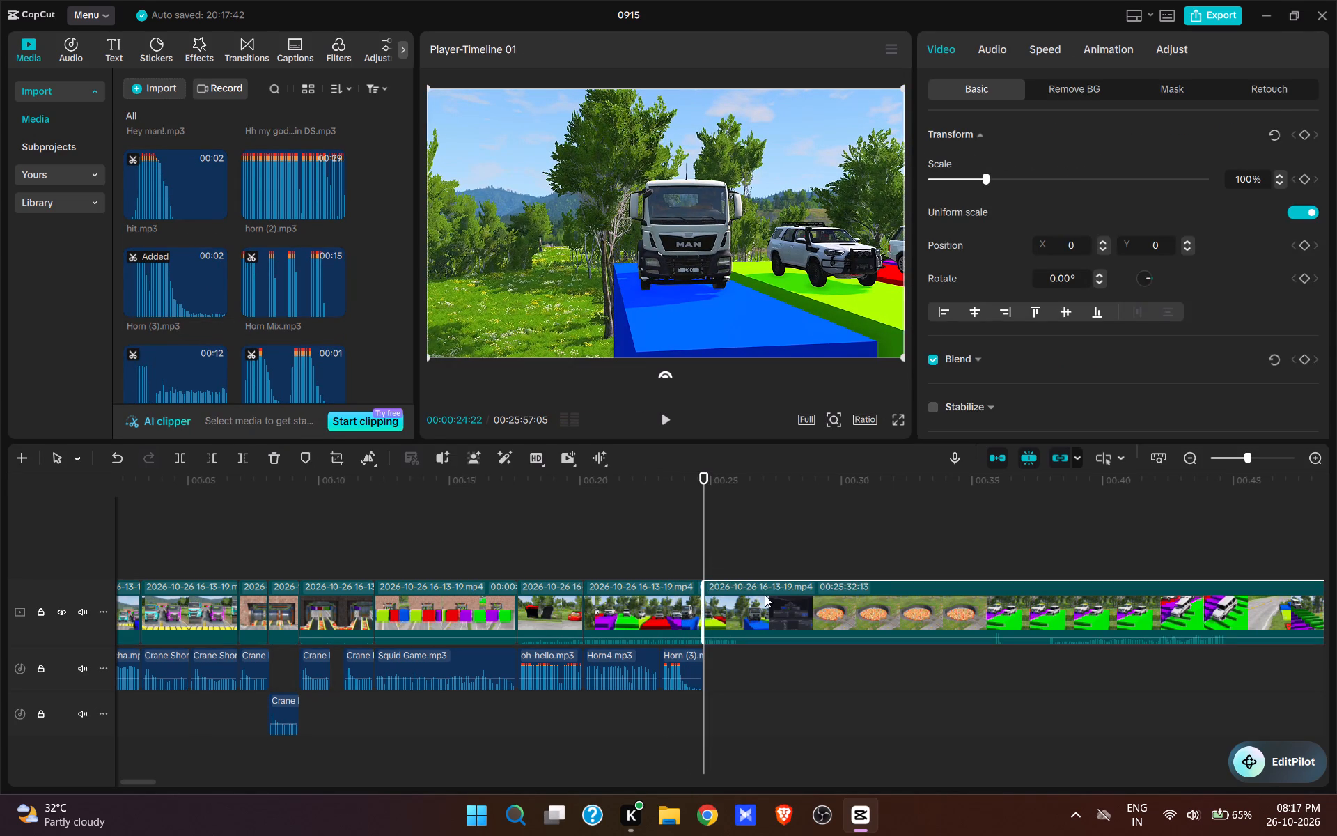
Trim about 3.8 seconds off the start of the last video clip so it opens on the lava pit shot.
{"action": "left_click", "coordinate": [771, 535]}
{"action": "key", "text": "space"}
{"action": "key", "text": "space"}
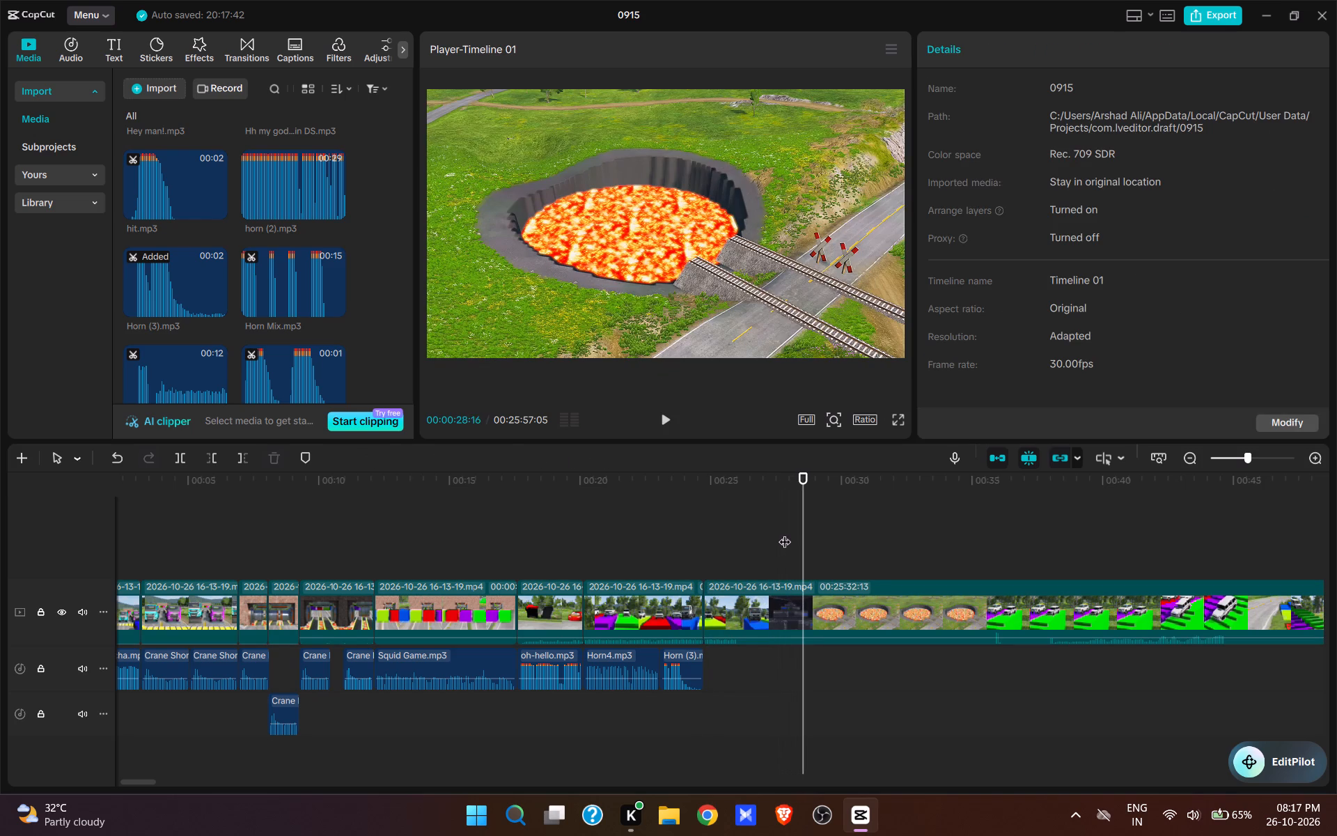
{"action": "type", "text": "q"}
Audition sound effects for the lava pit shot and add the lava-burny sound at 00:00:24:22, directly after Horn (3).mp3.
{"action": "scroll", "coordinate": [286, 334], "scroll_direction": "up", "scroll_amount": 6}
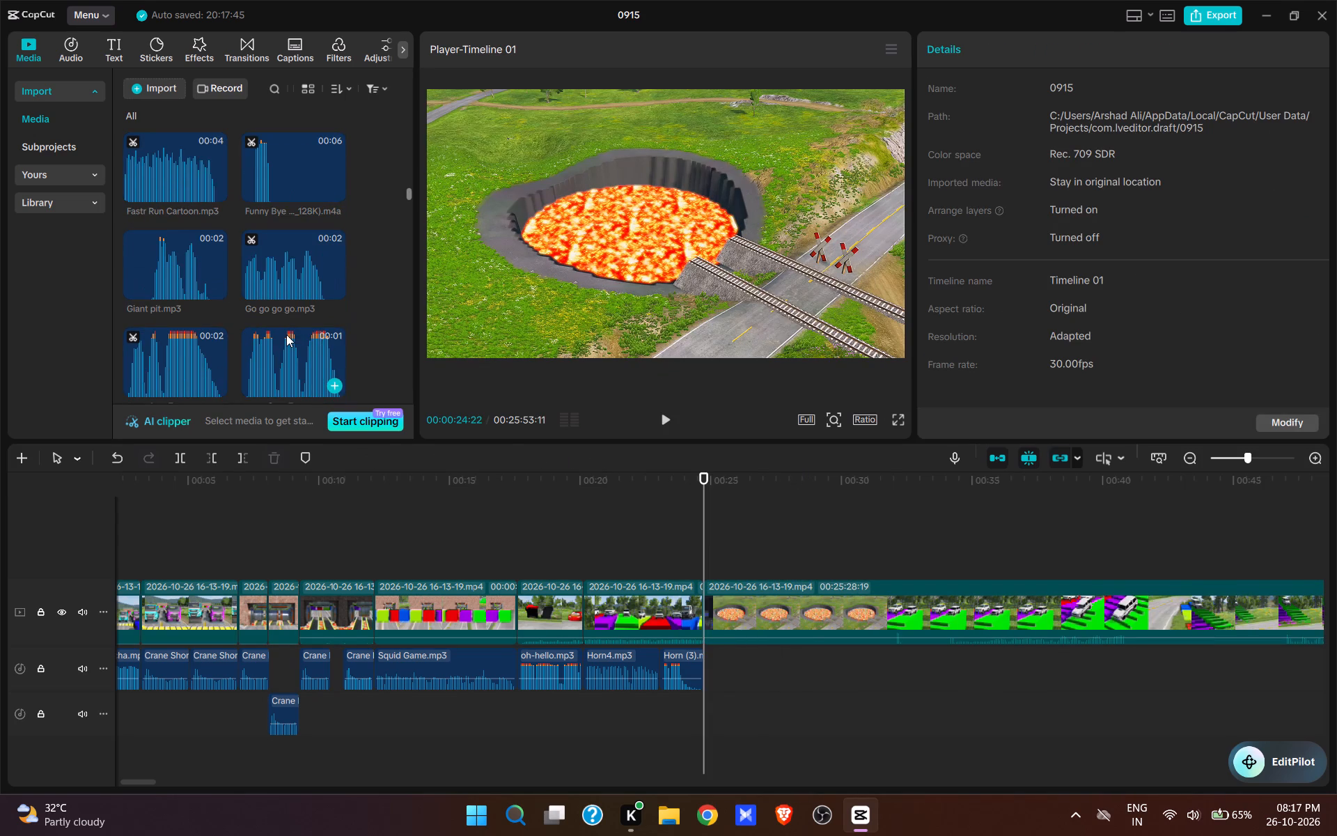
{"action": "scroll", "coordinate": [315, 327], "scroll_direction": "down", "scroll_amount": 9}
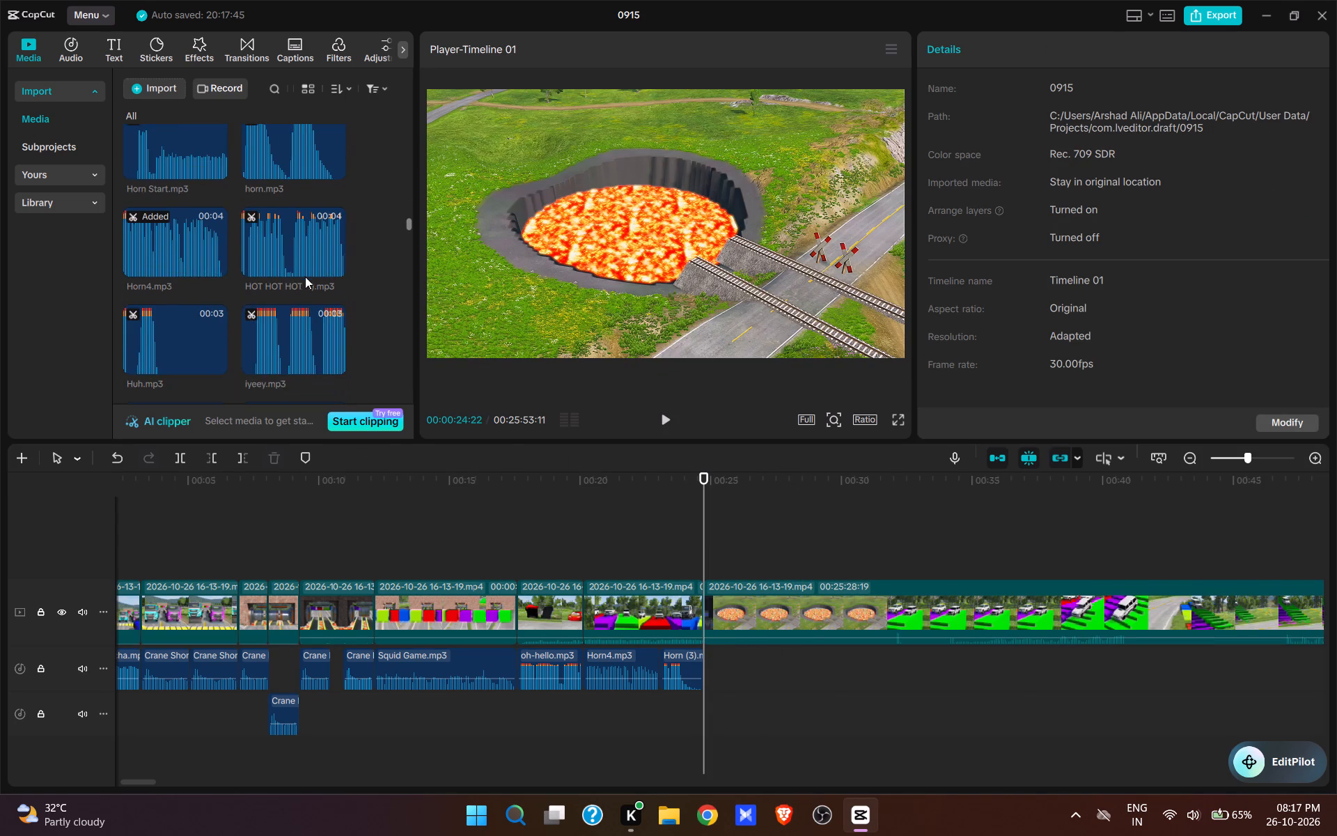
{"action": "scroll", "coordinate": [310, 274], "scroll_direction": "down", "scroll_amount": 3}
{"action": "left_click", "coordinate": [286, 299]}
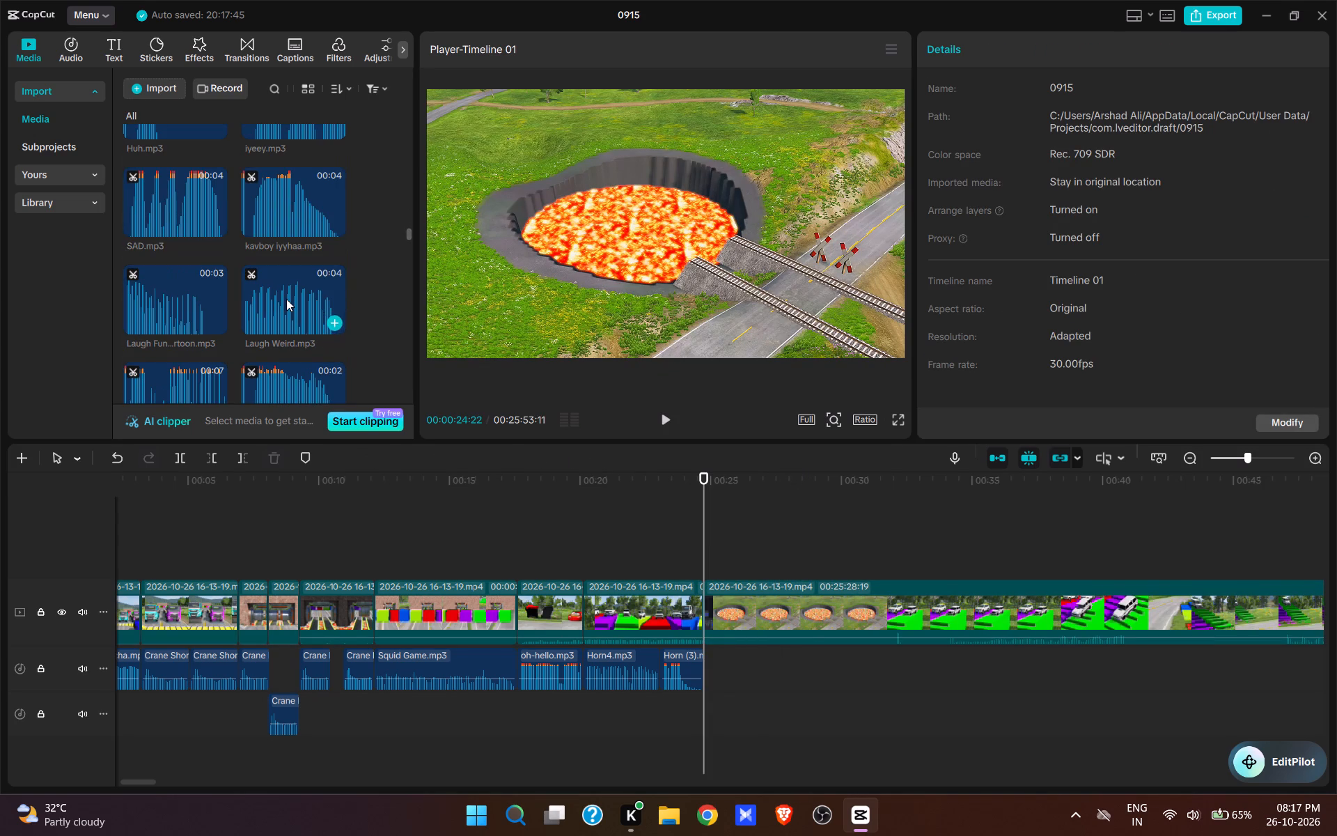
{"action": "scroll", "coordinate": [185, 295], "scroll_direction": "down", "scroll_amount": 2}
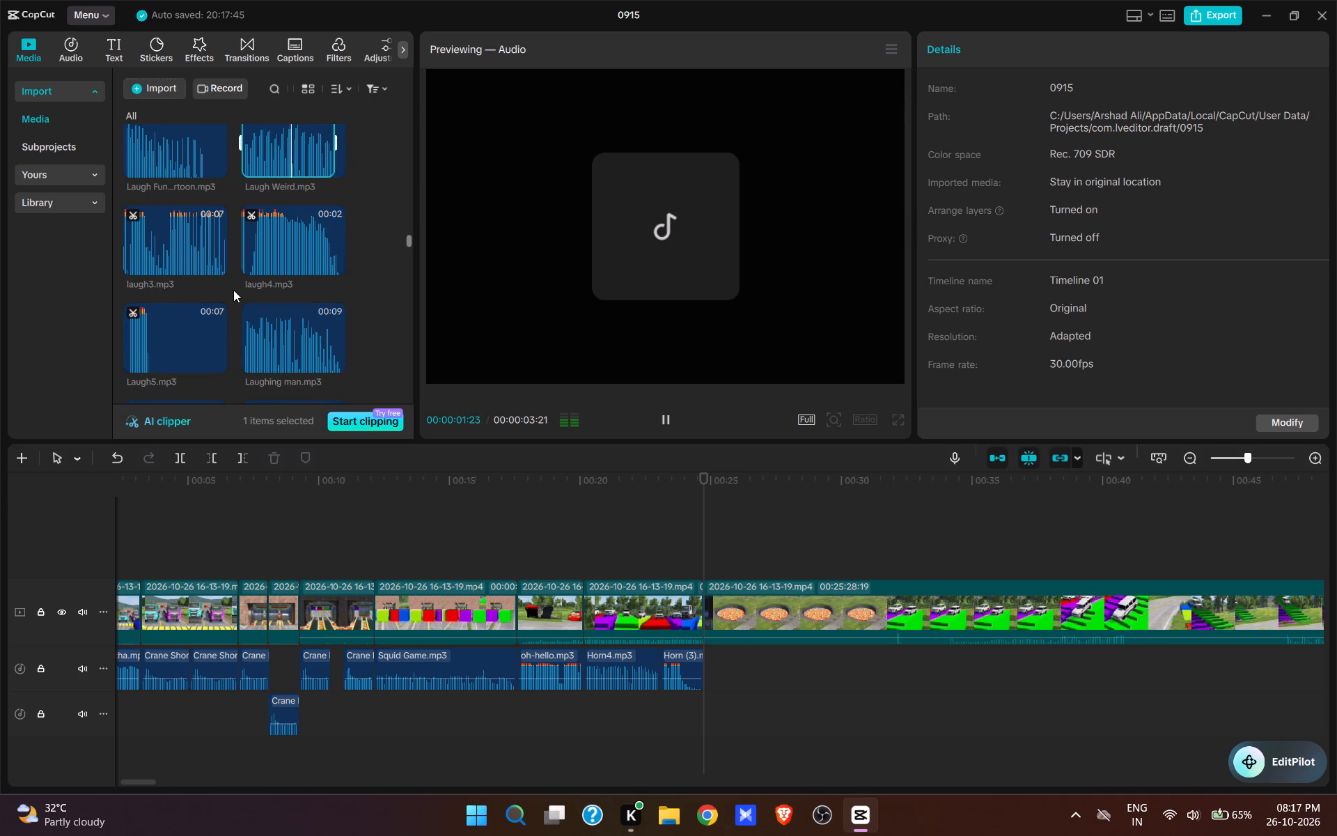
{"action": "scroll", "coordinate": [233, 290], "scroll_direction": "up", "scroll_amount": 2}
{"action": "left_click", "coordinate": [274, 212]}
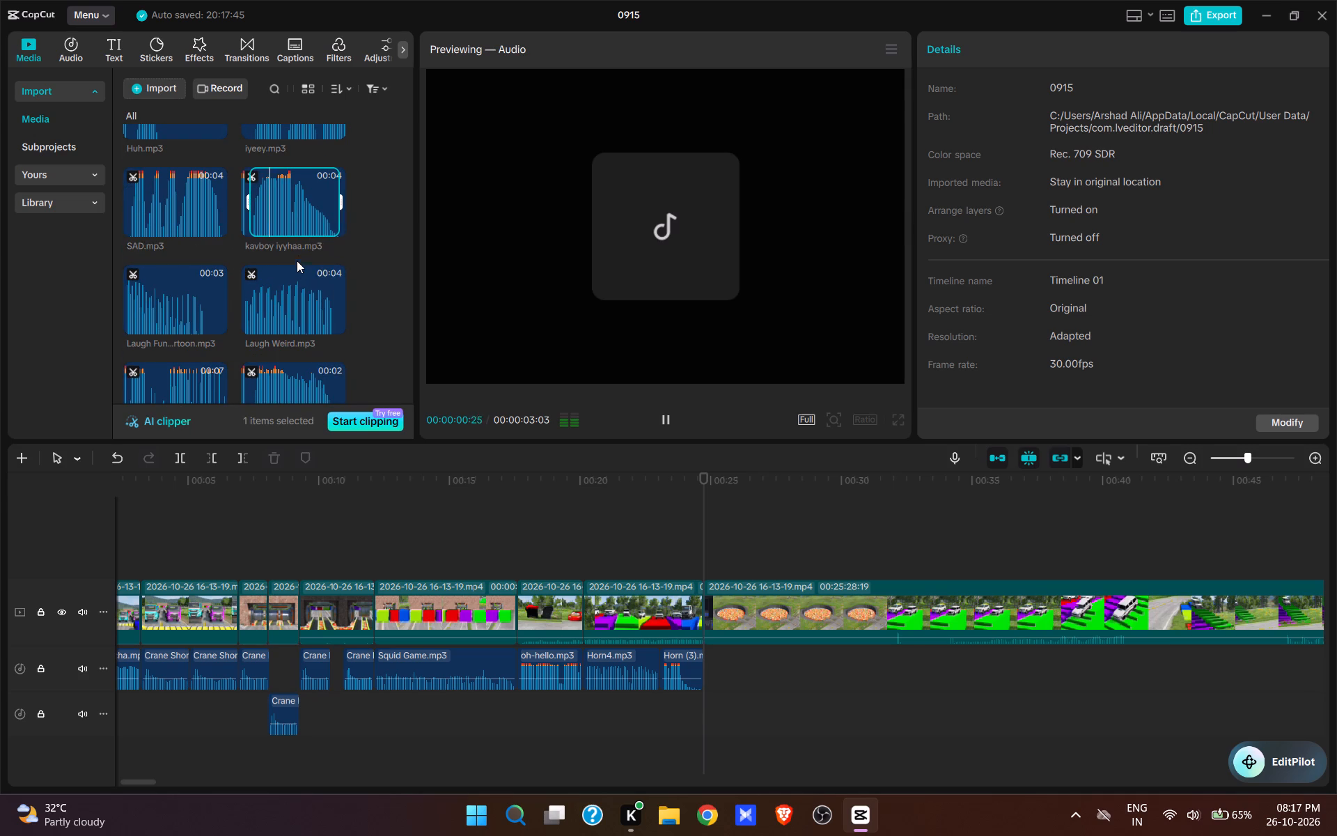
{"action": "scroll", "coordinate": [294, 280], "scroll_direction": "down", "scroll_amount": 1}
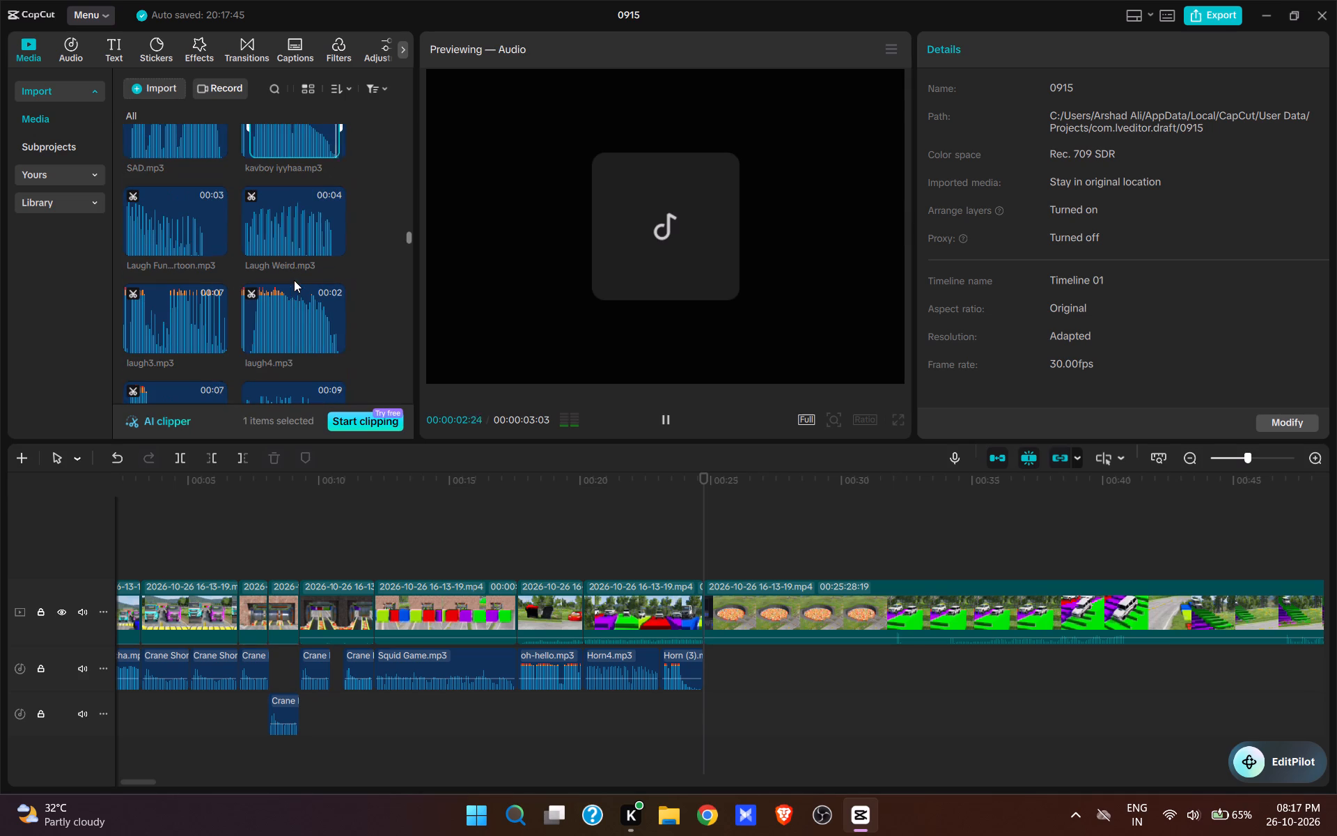
{"action": "scroll", "coordinate": [226, 308], "scroll_direction": "down", "scroll_amount": 1}
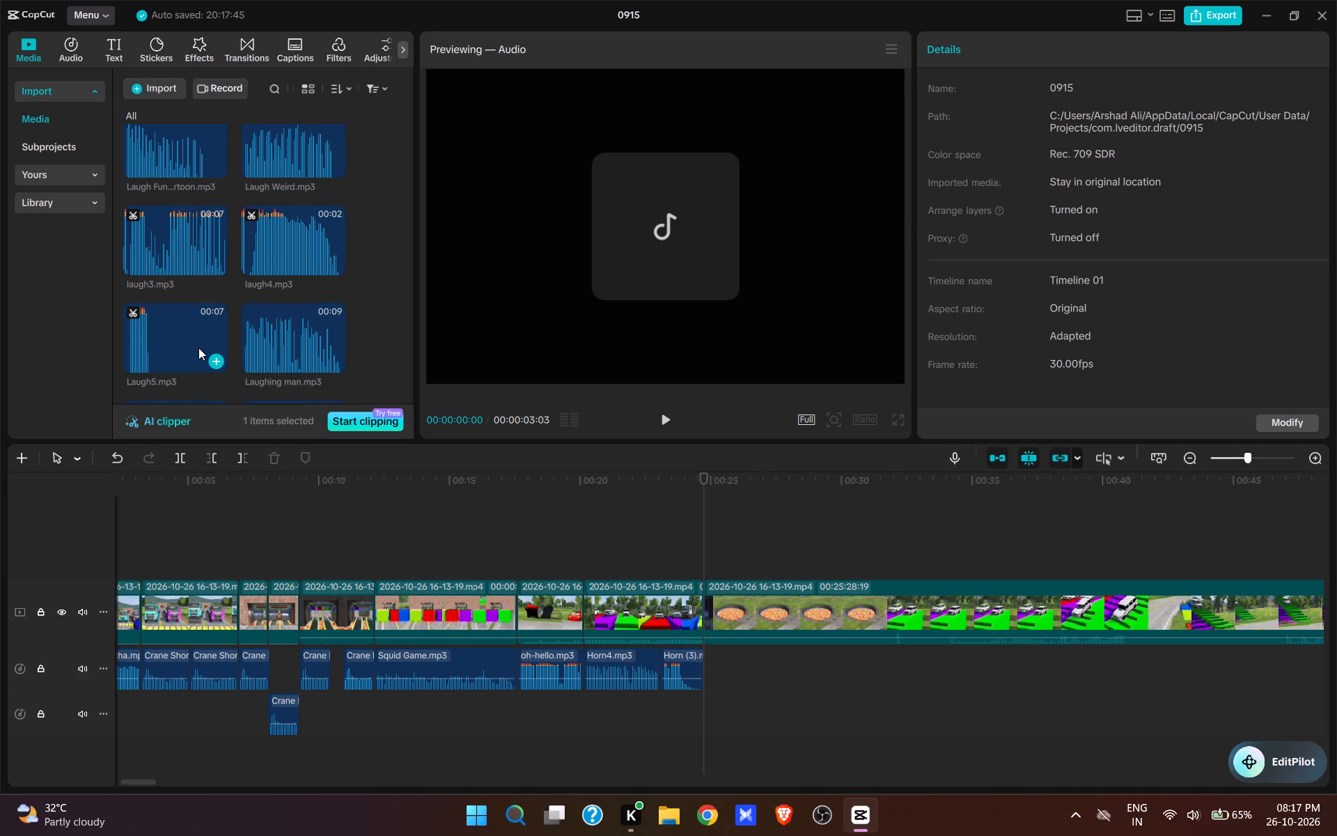
{"action": "scroll", "coordinate": [198, 345], "scroll_direction": "down", "scroll_amount": 2}
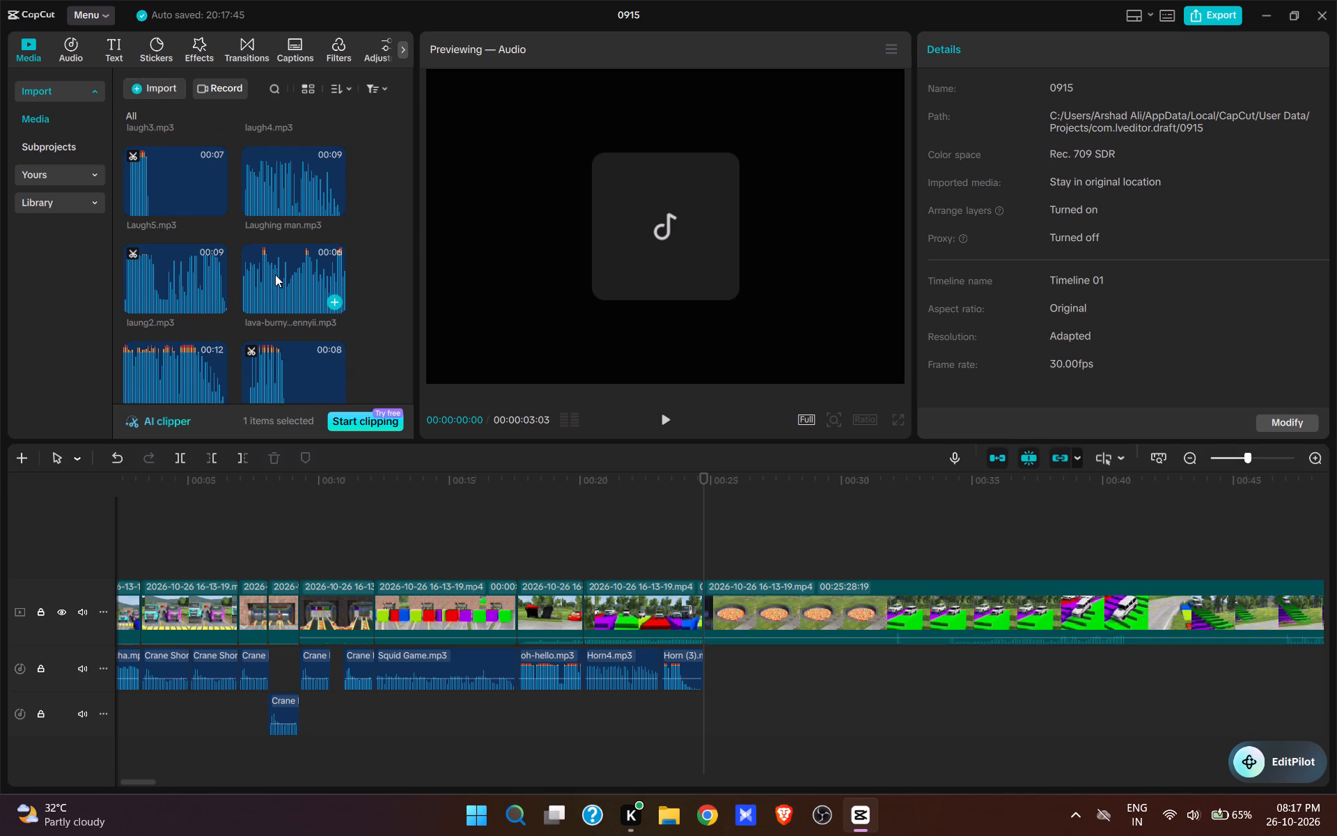
{"action": "scroll", "coordinate": [275, 274], "scroll_direction": "down", "scroll_amount": 1}
{"action": "left_click", "coordinate": [295, 268]}
{"action": "left_click", "coordinate": [282, 224]}
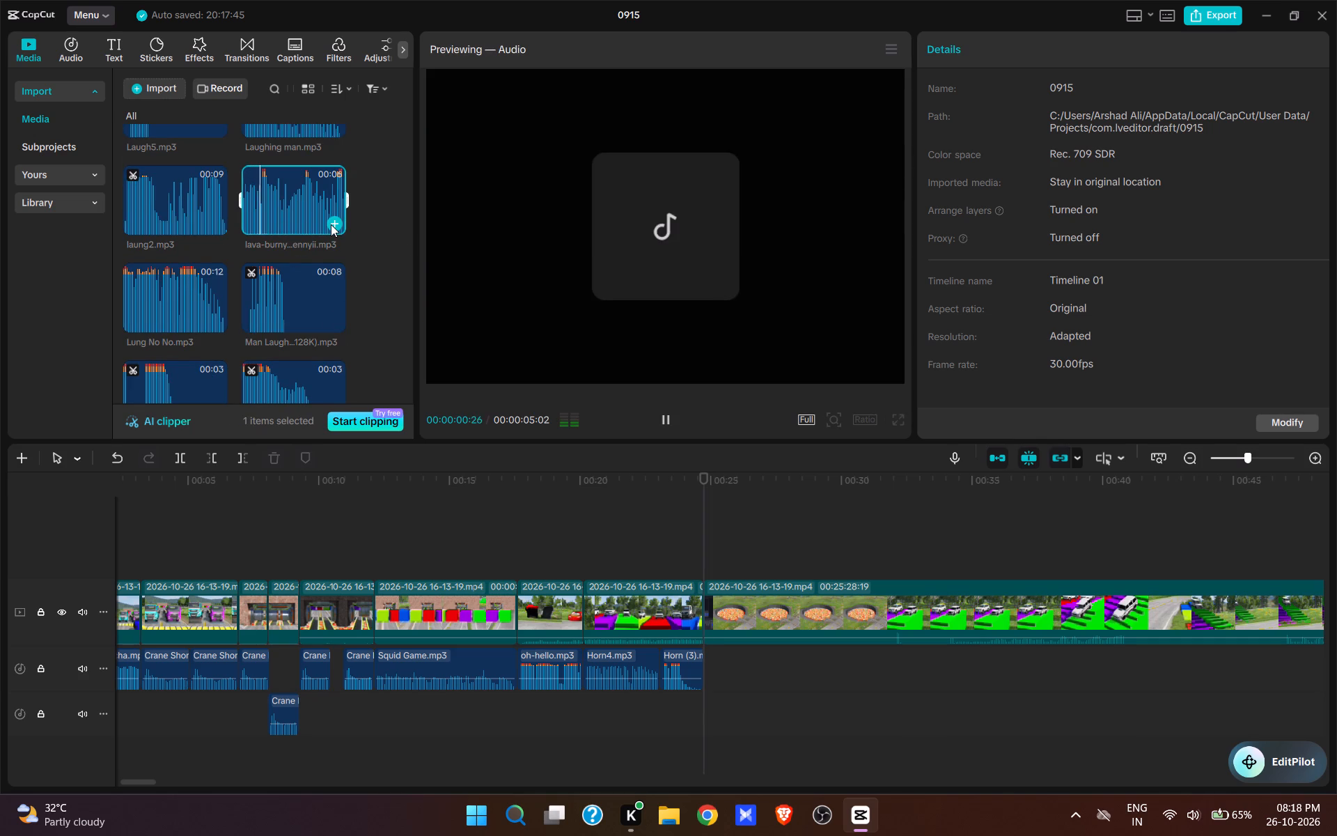
{"action": "left_click", "coordinate": [331, 224]}
Play the lava pit scene and trim the end of the lava-burny sound at 00:00:28:09, leaving it 3.6 seconds long.
{"action": "key", "text": "space"}
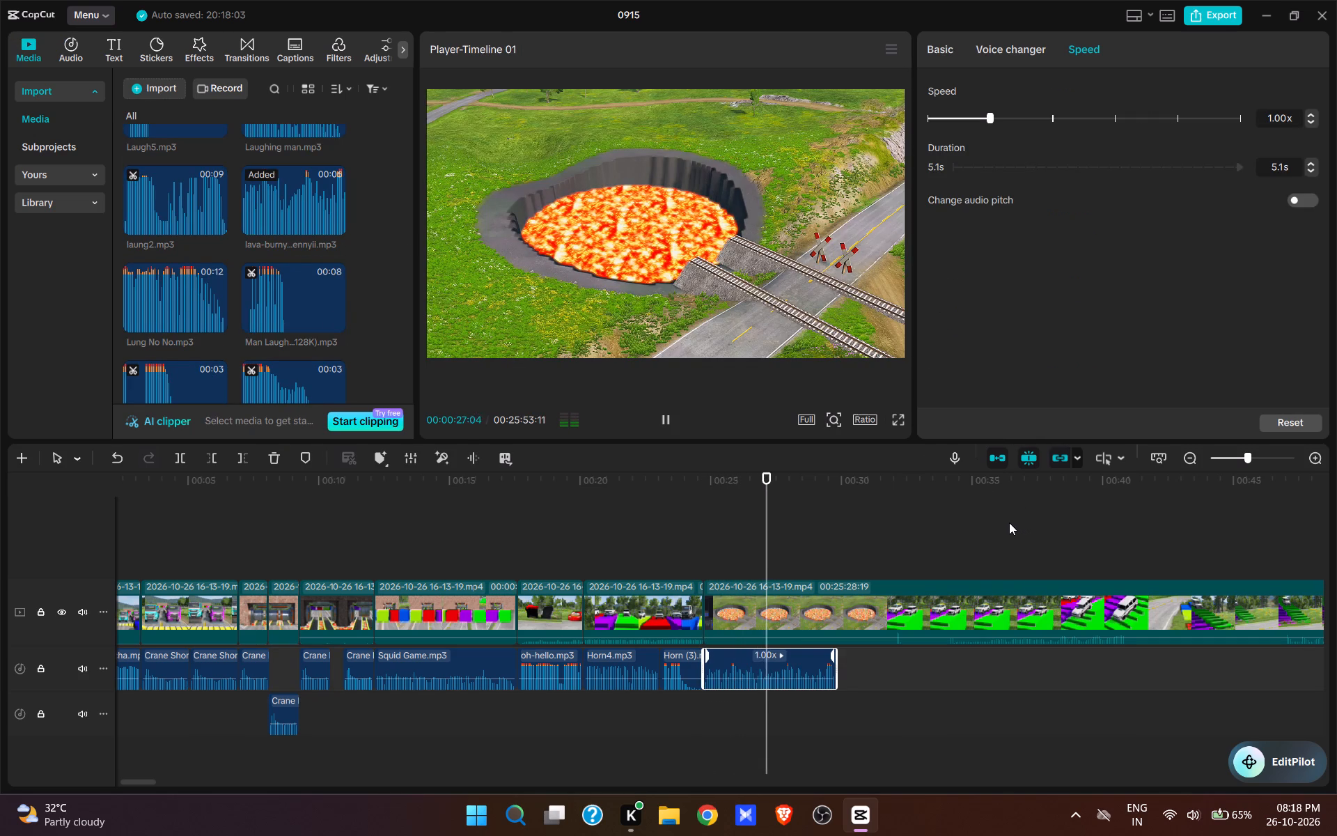
{"action": "key", "text": "space"}
{"action": "type", "text": "e"}
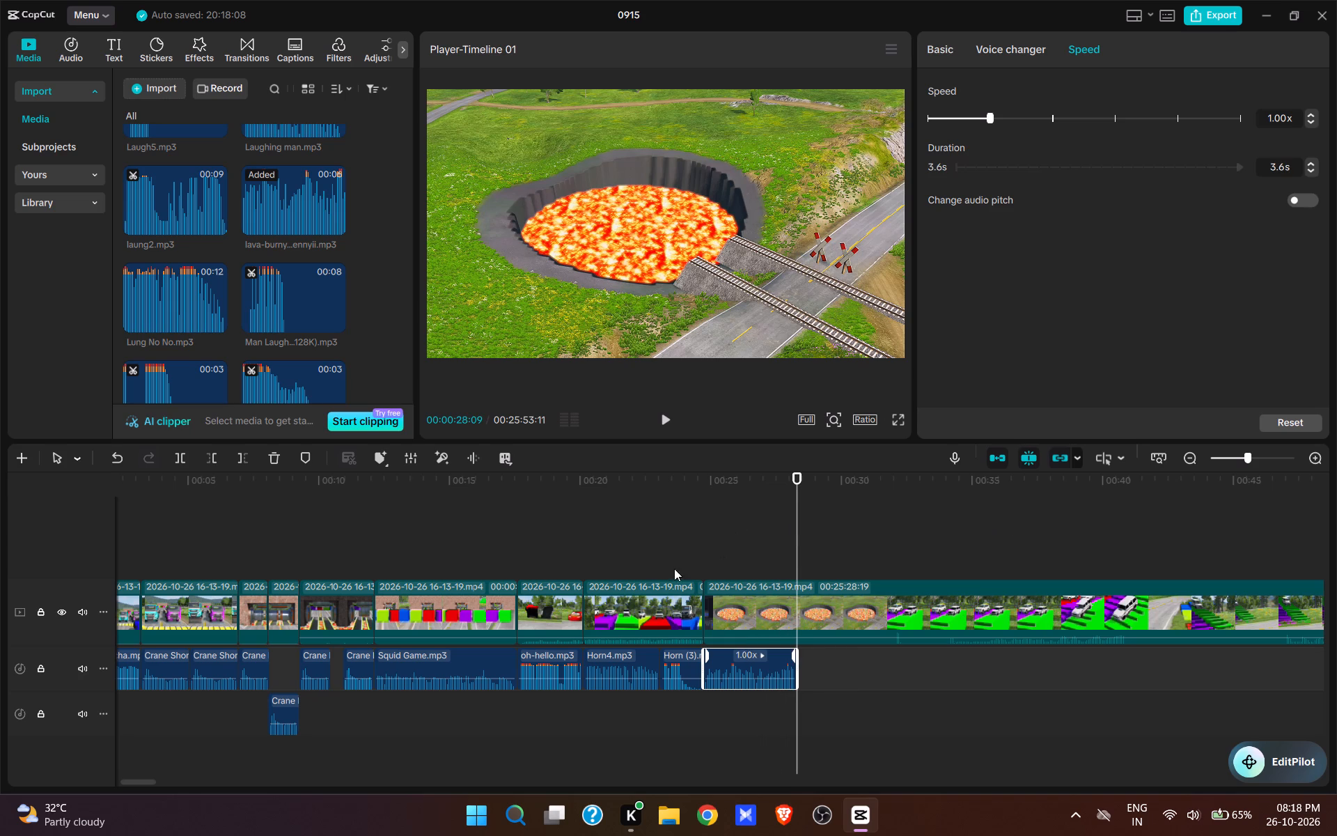
Replay the lava pit scene and split its video clip where the lava-burny sound ends, at 00:00:28:09.
{"action": "left_click", "coordinate": [567, 571]}
{"action": "key", "text": "space"}
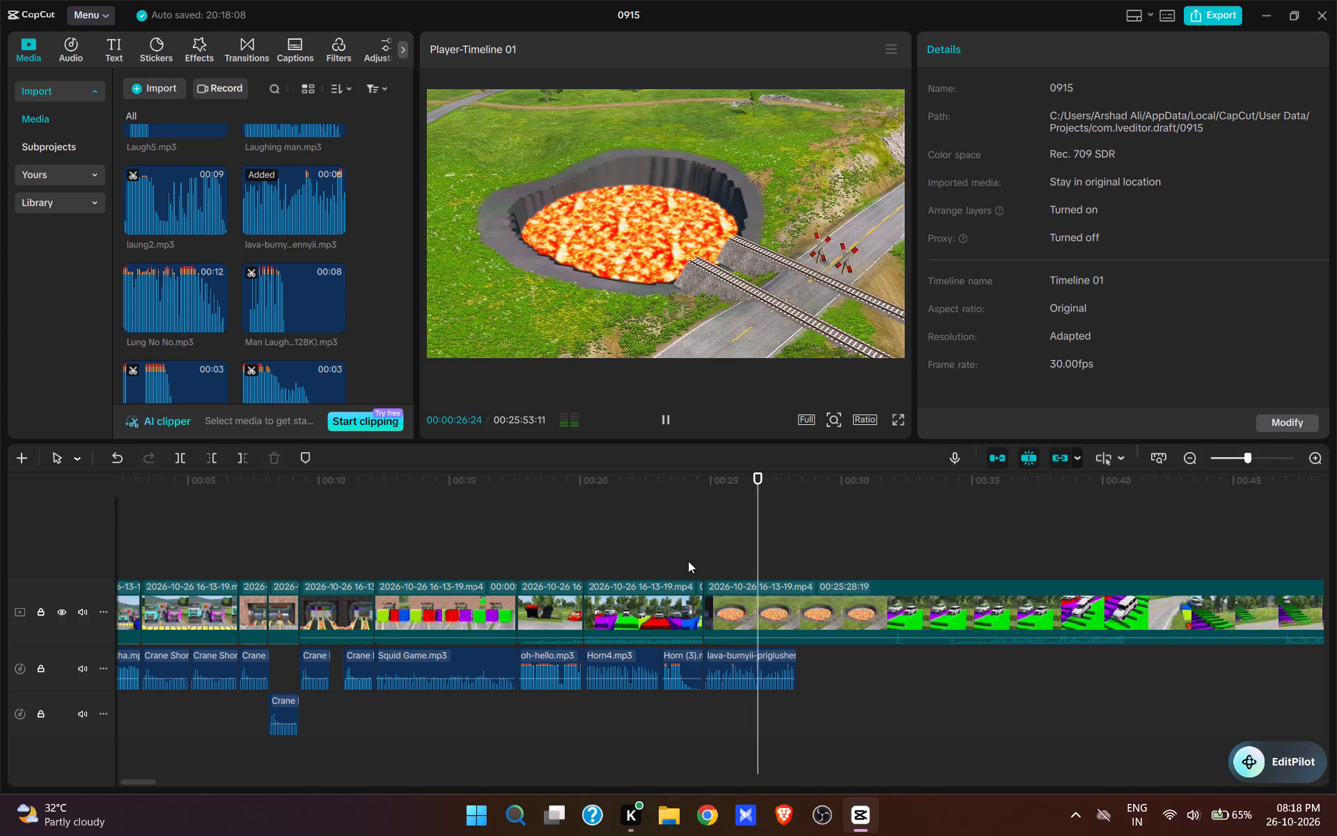
{"action": "key", "text": "space"}
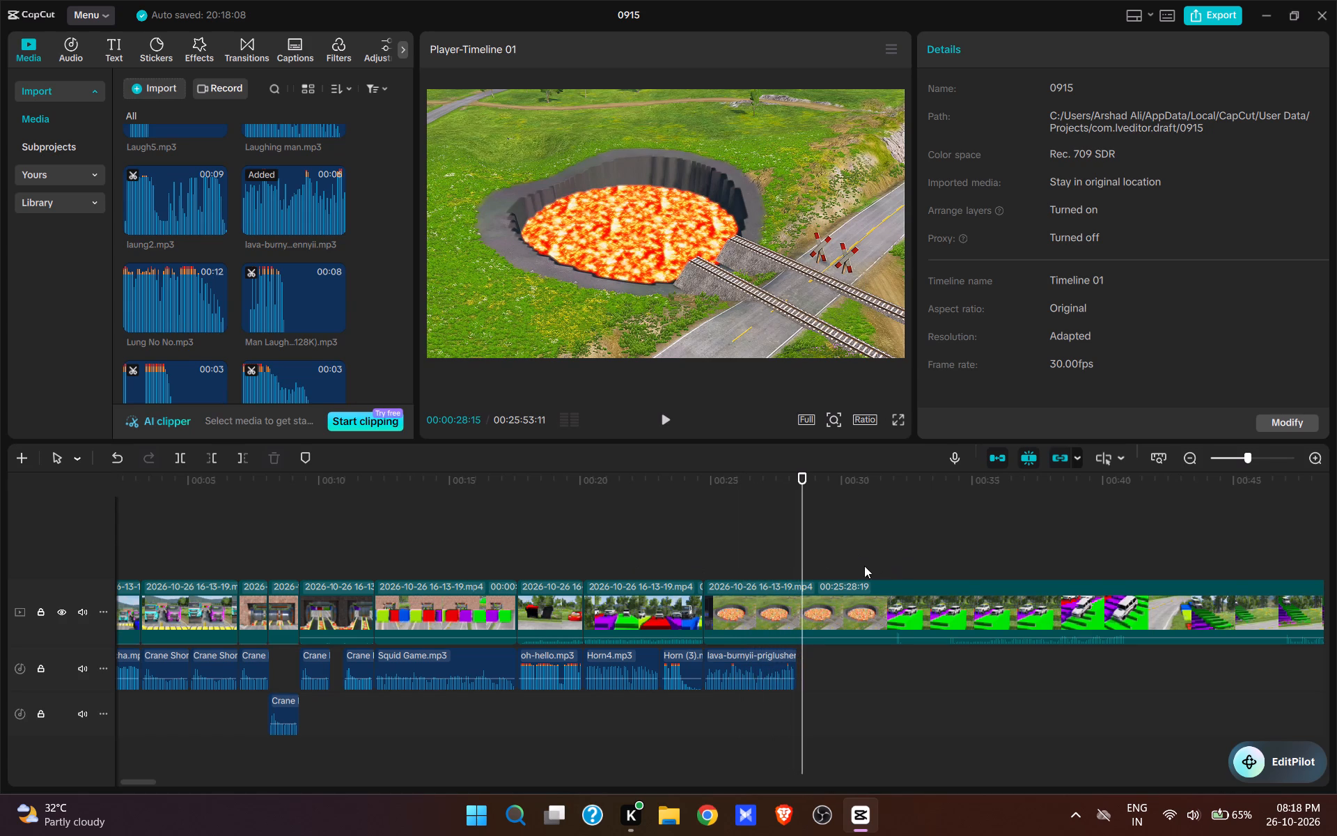
{"action": "left_click", "coordinate": [799, 550]}
{"action": "left_click", "coordinate": [799, 550]}
{"action": "left_click", "coordinate": [822, 607]}
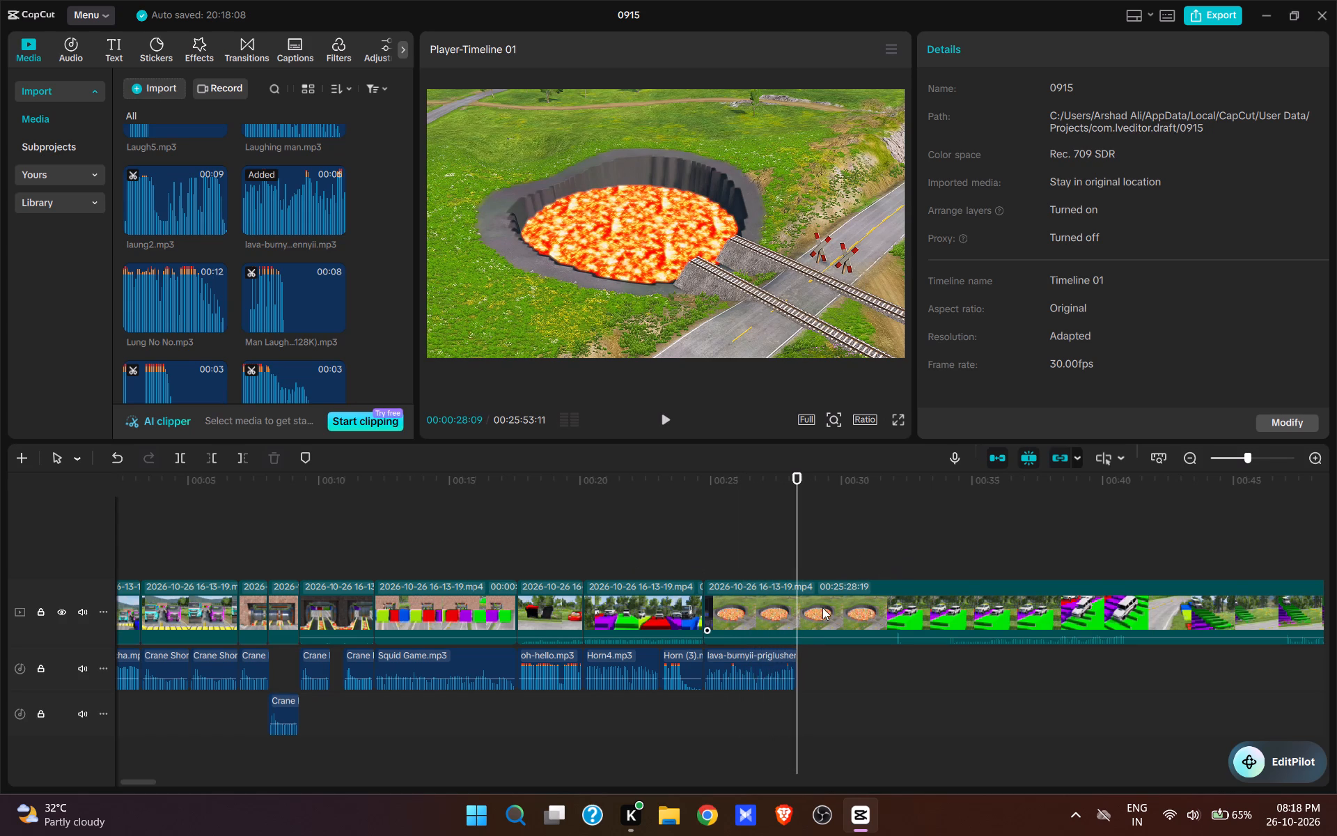
{"action": "key", "text": "w"}
Trim about 5.6 seconds off the start of the last video clip so it opens on the white cars atop the coloured stairs.
{"action": "left_click", "coordinate": [877, 546]}
{"action": "key", "text": "space"}
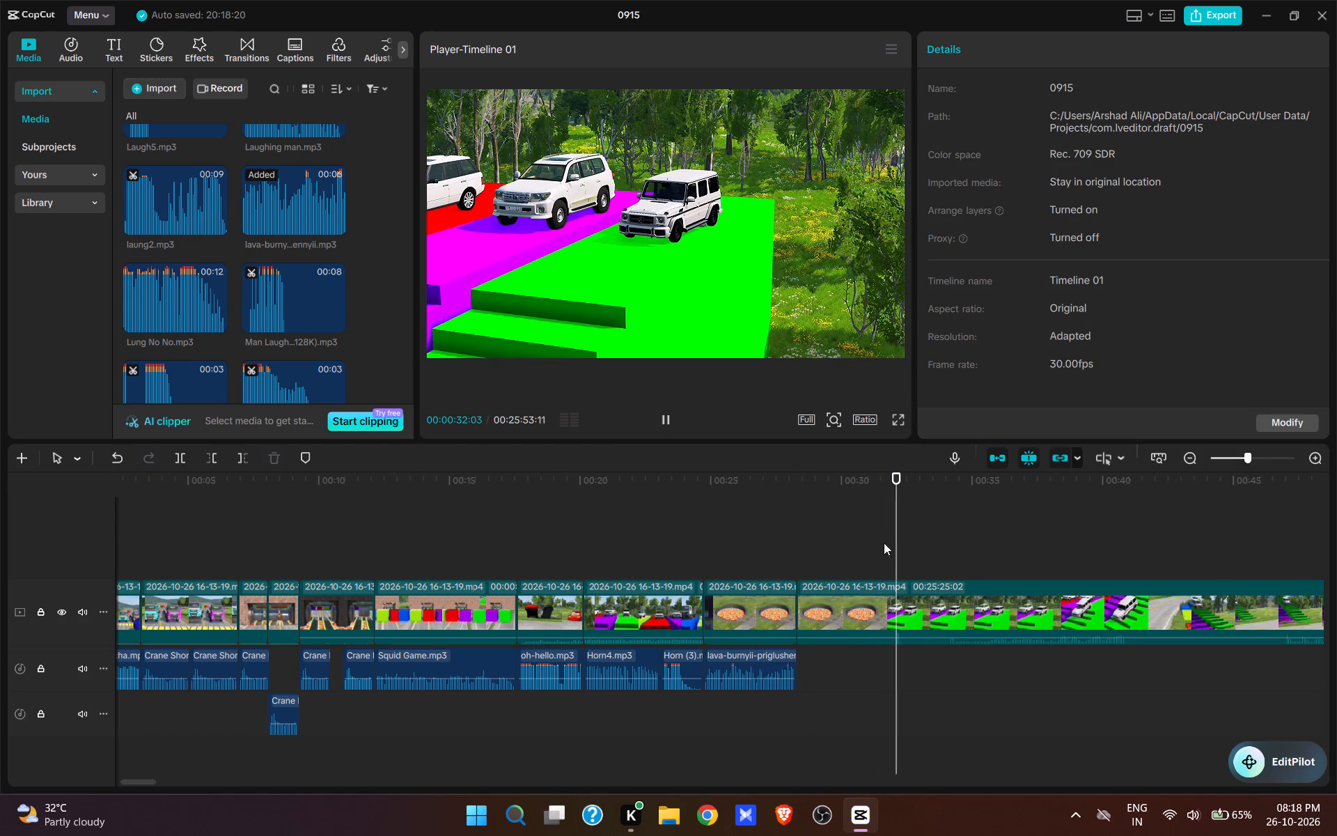
{"action": "left_click", "coordinate": [914, 532]}
{"action": "key", "text": "space"}
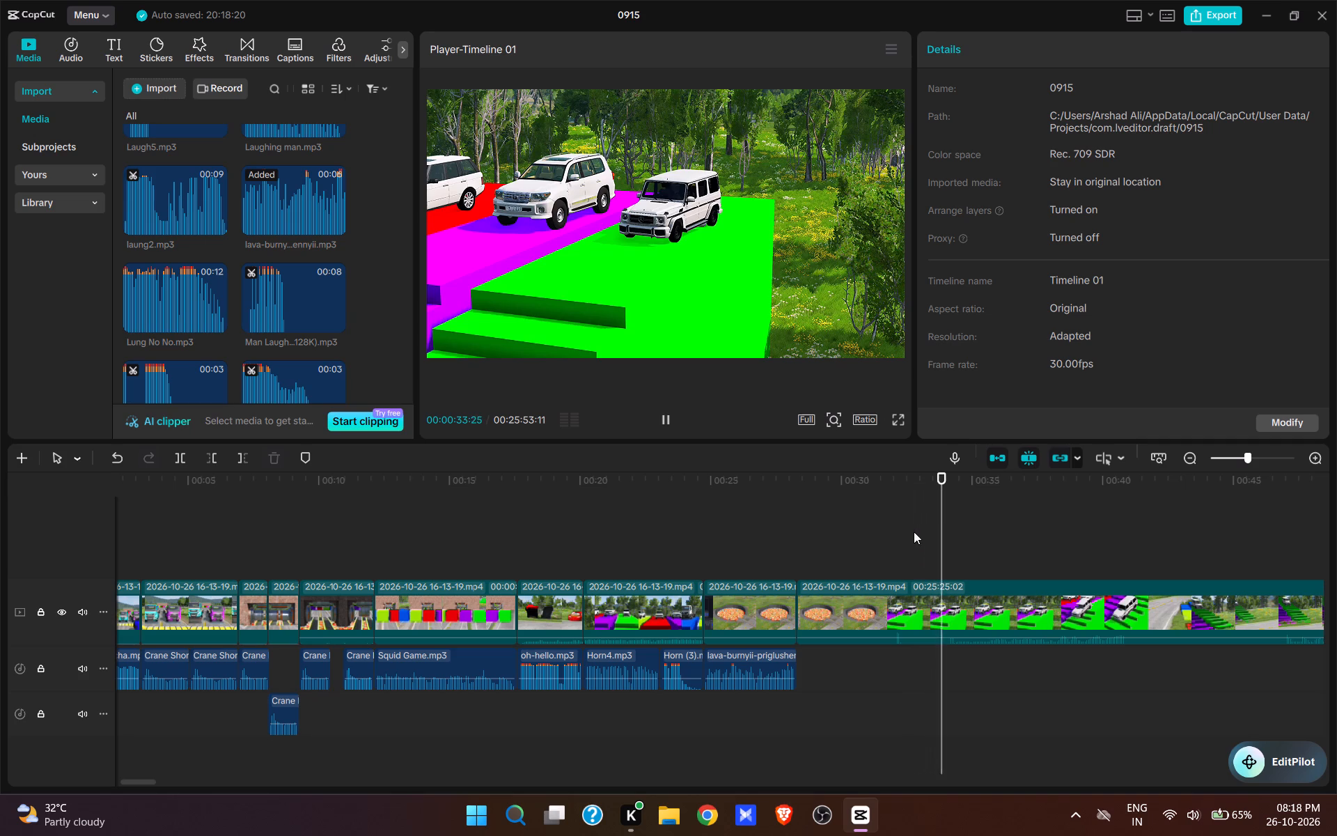
{"action": "left_click", "coordinate": [960, 556]}
{"action": "left_click", "coordinate": [951, 553]}
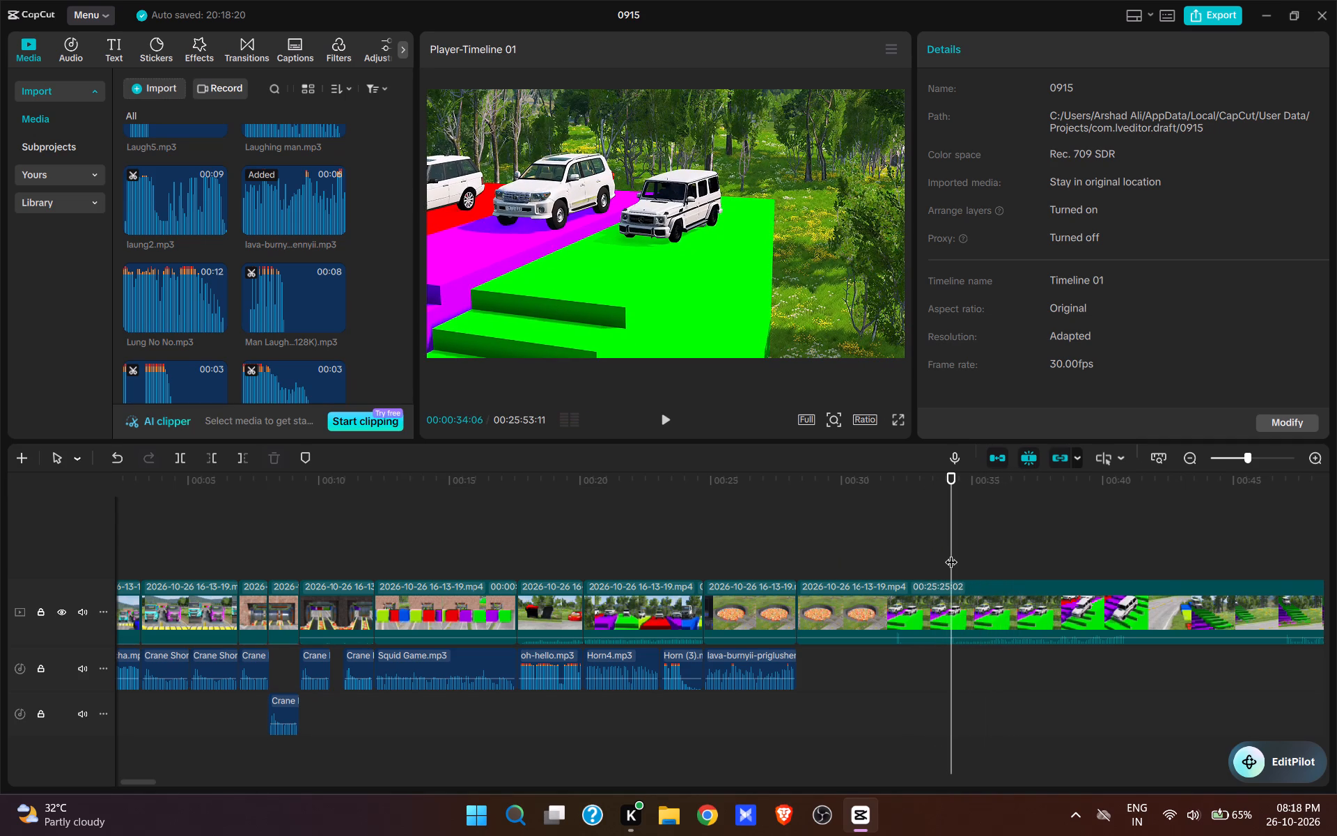
{"action": "left_click", "coordinate": [944, 551]}
{"action": "key", "text": "q"}
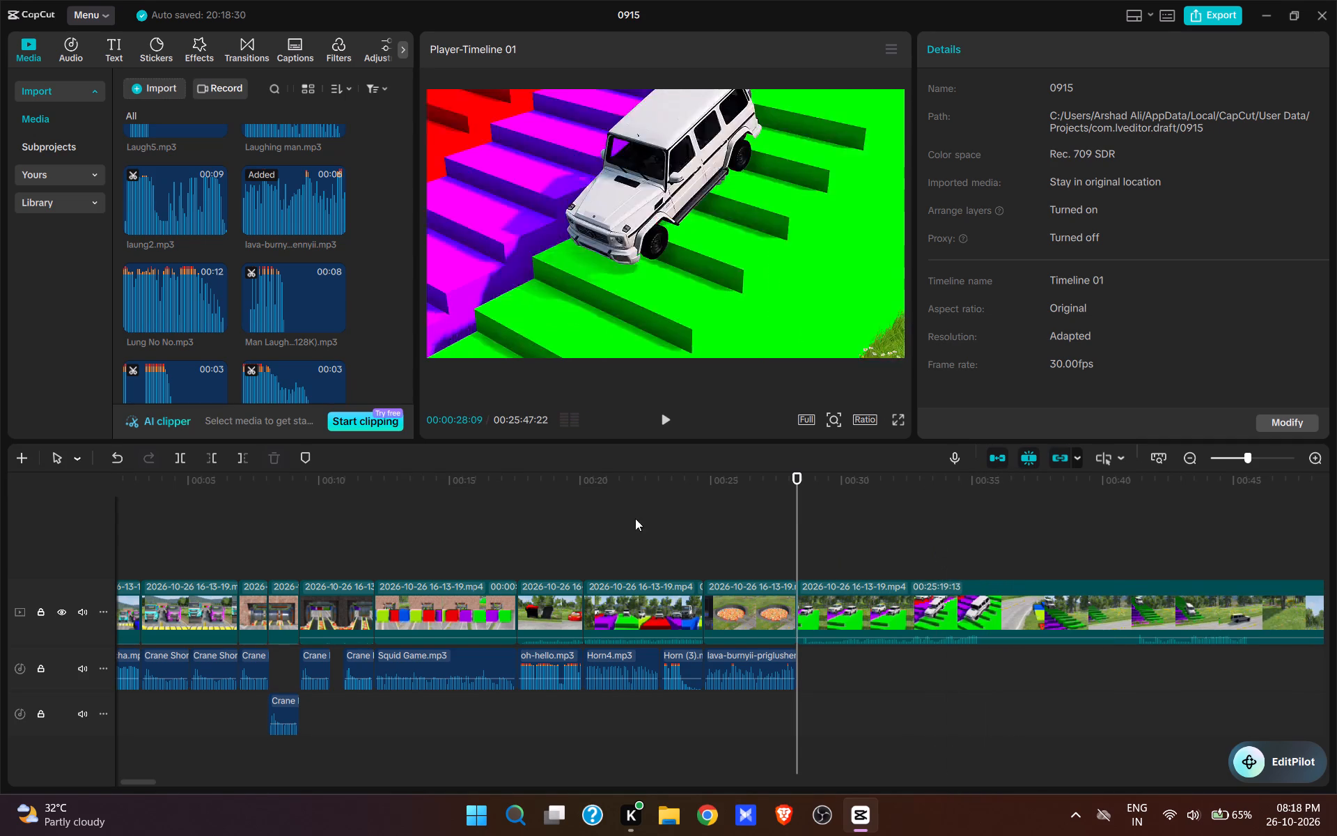
Audition the Ok lets g... Game.mp3 voice clip and add it at 00:00:28:09, directly after the lava-burny sound.
{"action": "scroll", "coordinate": [273, 232], "scroll_direction": "up", "scroll_amount": 6}
{"action": "scroll", "coordinate": [273, 233], "scroll_direction": "down", "scroll_amount": 4}
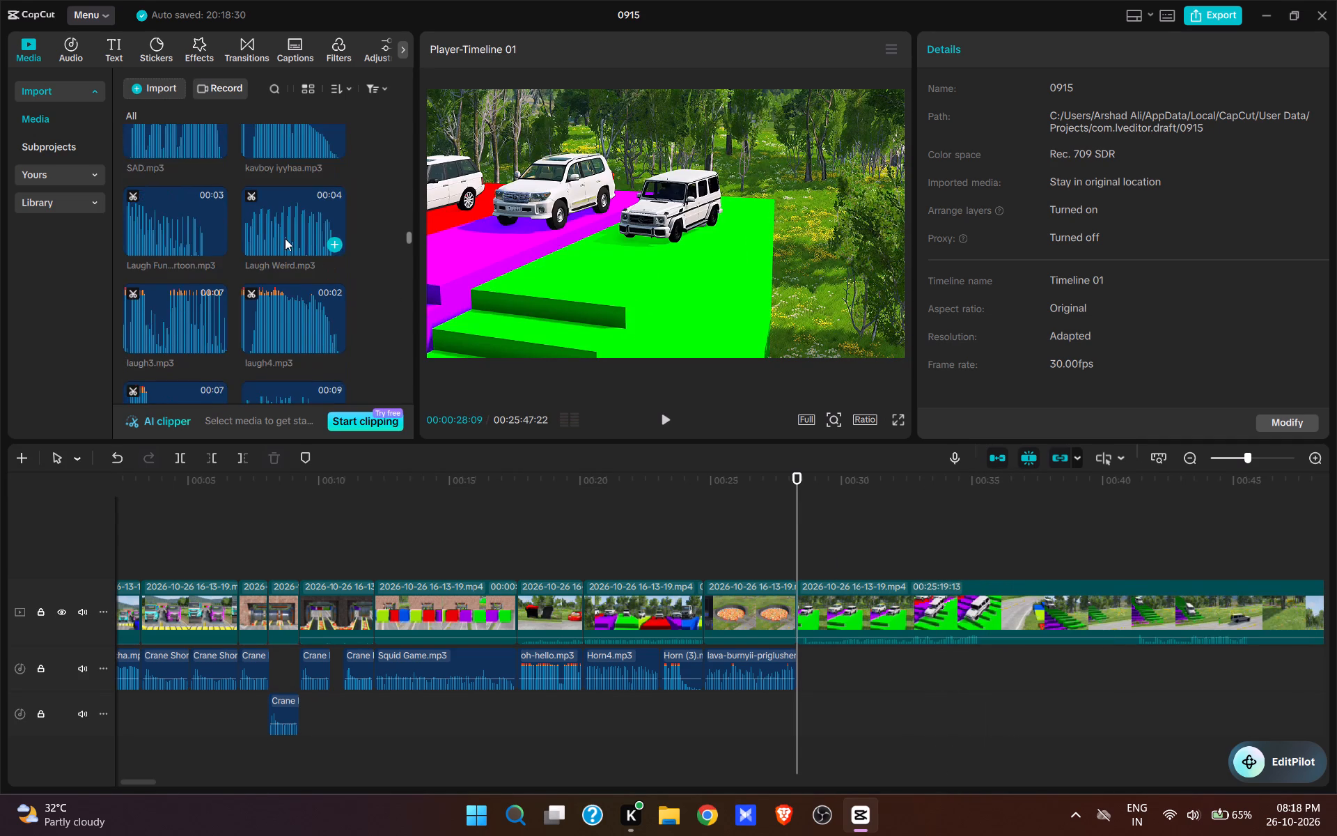
{"action": "scroll", "coordinate": [285, 238], "scroll_direction": "down", "scroll_amount": 15}
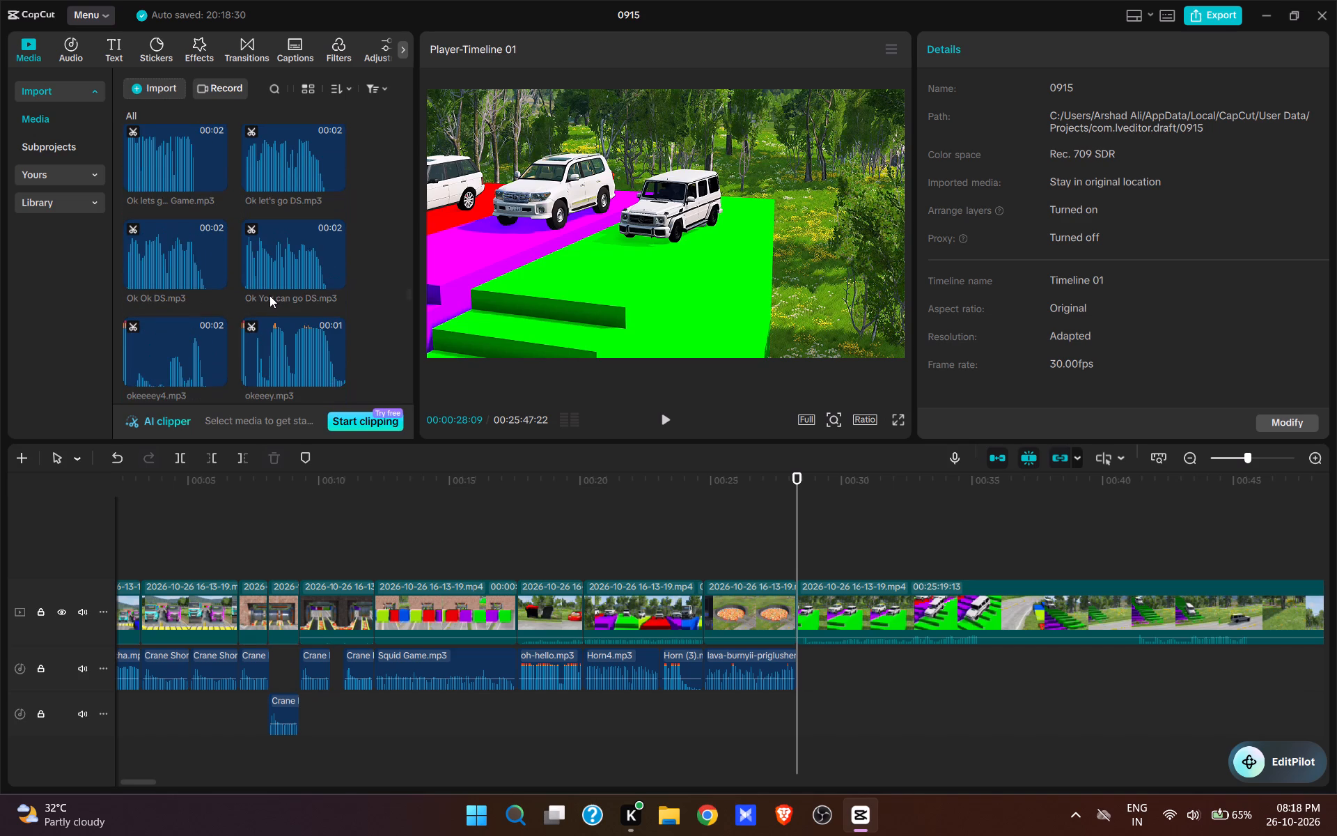
{"action": "left_click", "coordinate": [166, 161]}
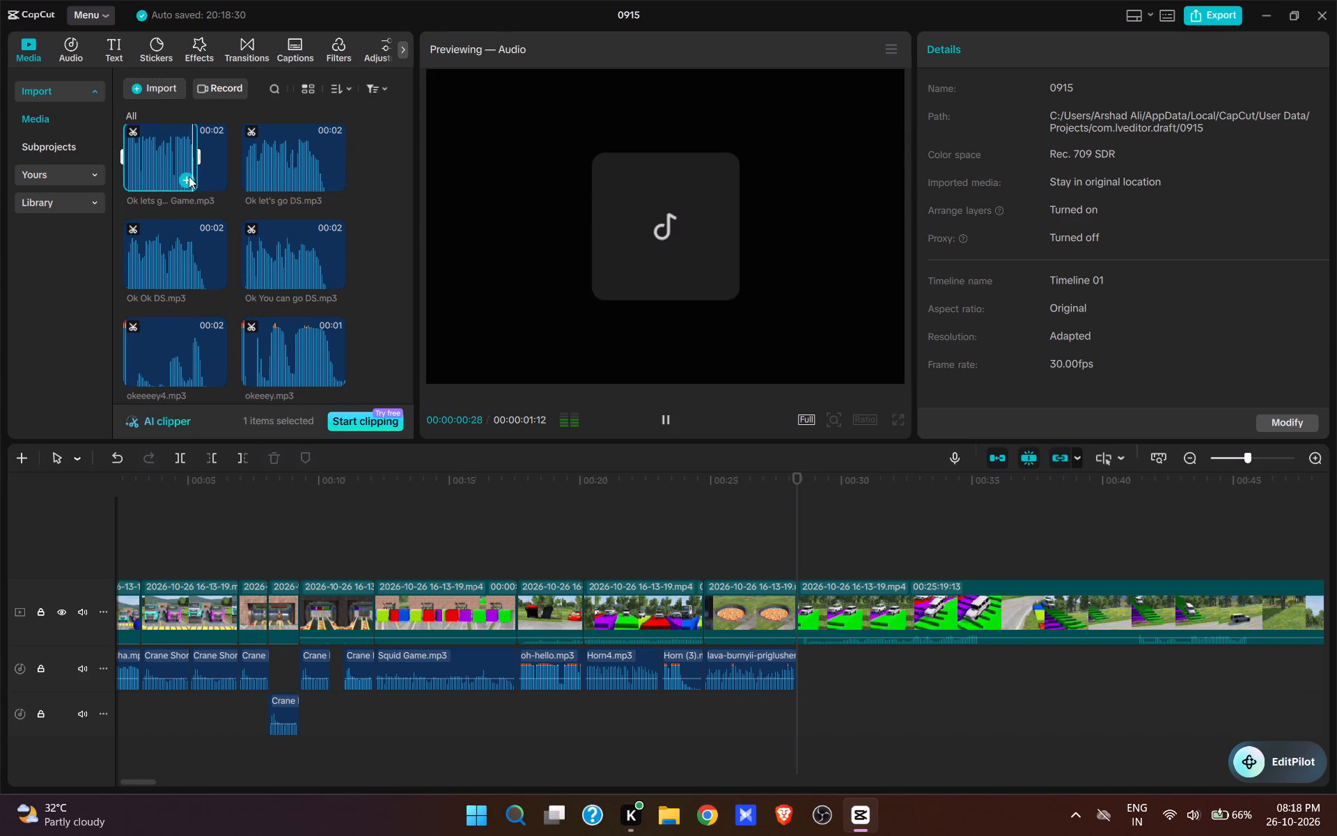
{"action": "left_click", "coordinate": [189, 176]}
{"action": "key", "text": "space"}
{"action": "key", "text": "space"}
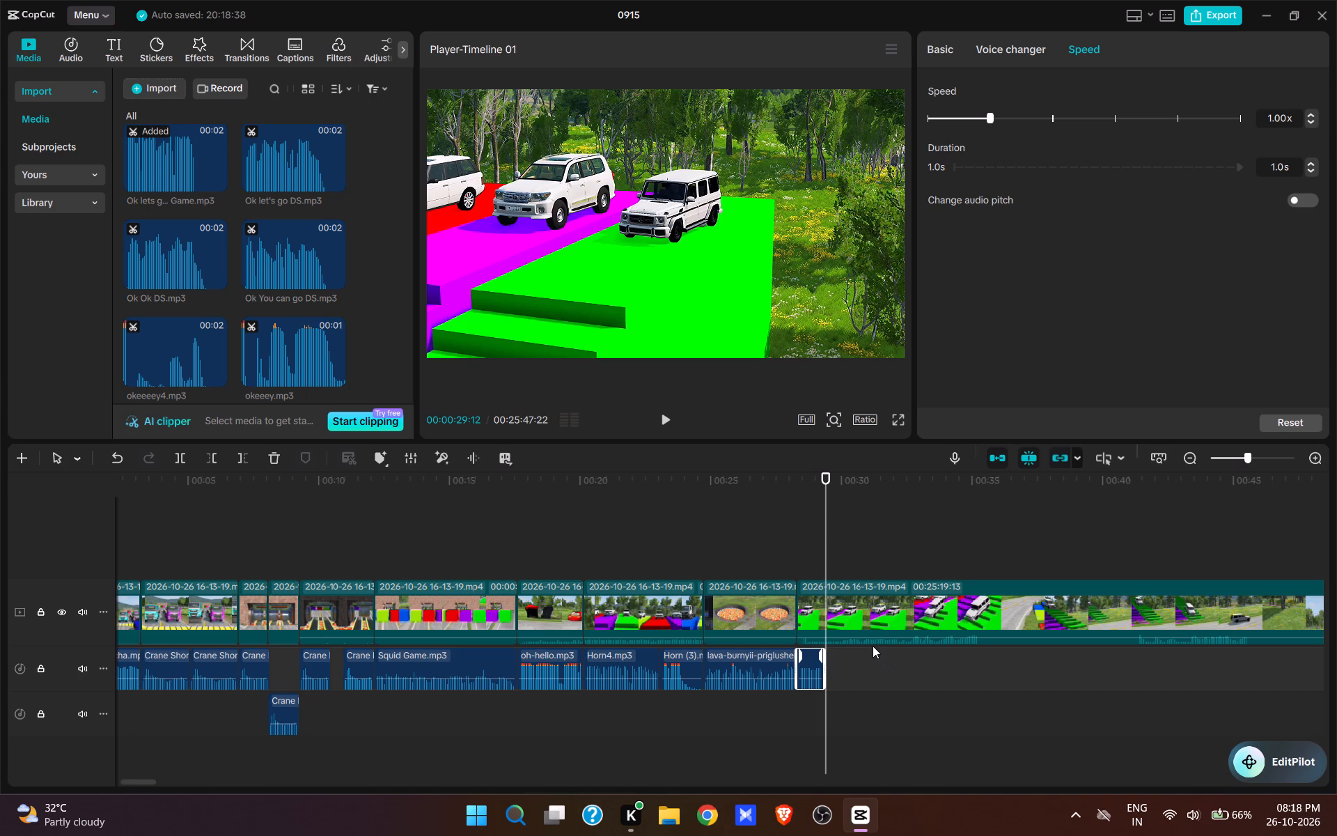
Audition okeeey.mp3, then add okey.mp3 at 00:00:29:10, directly after the Ok lets g... Game.mp3 clip, and play it back.
{"action": "key", "text": "space"}
{"action": "key", "text": "space"}
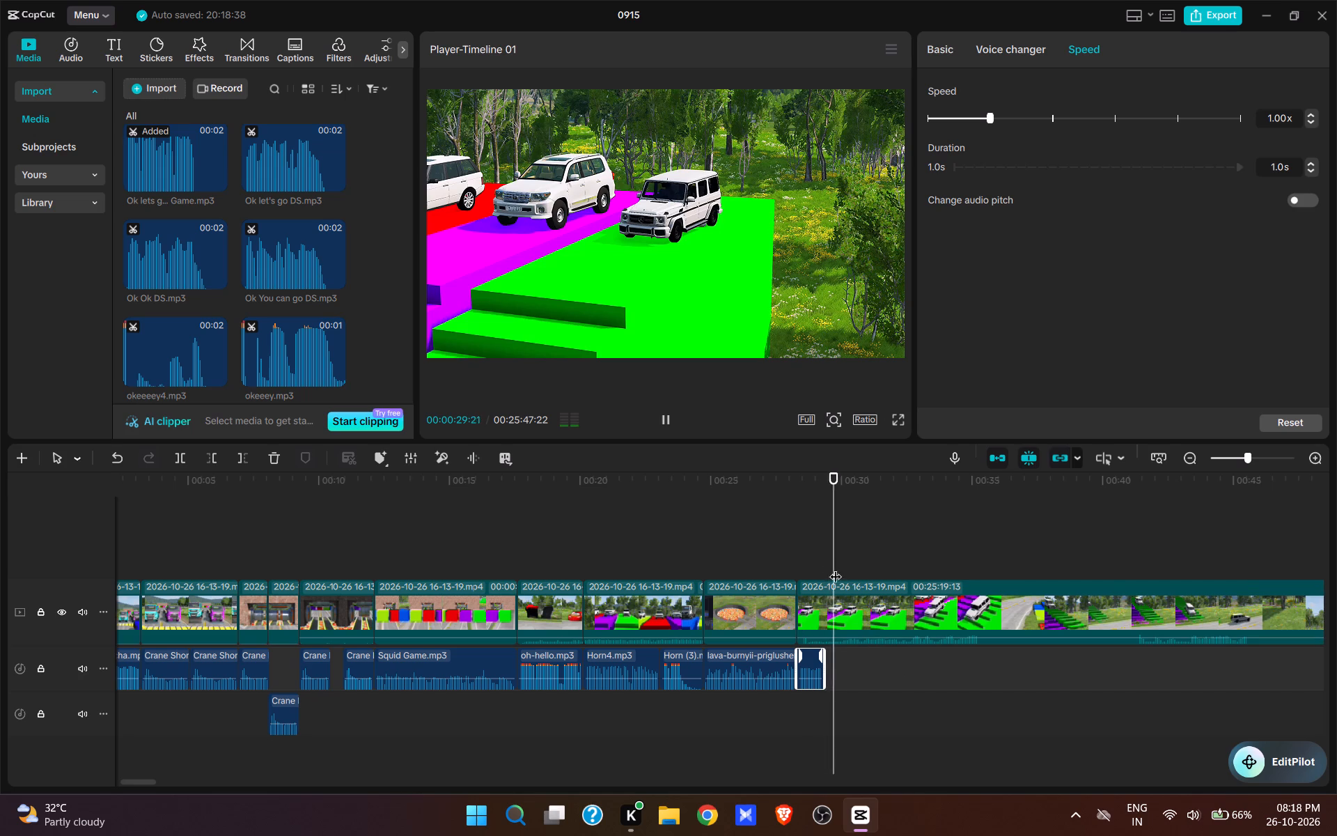
{"action": "left_click", "coordinate": [822, 552]}
{"action": "scroll", "coordinate": [262, 287], "scroll_direction": "down", "scroll_amount": 1}
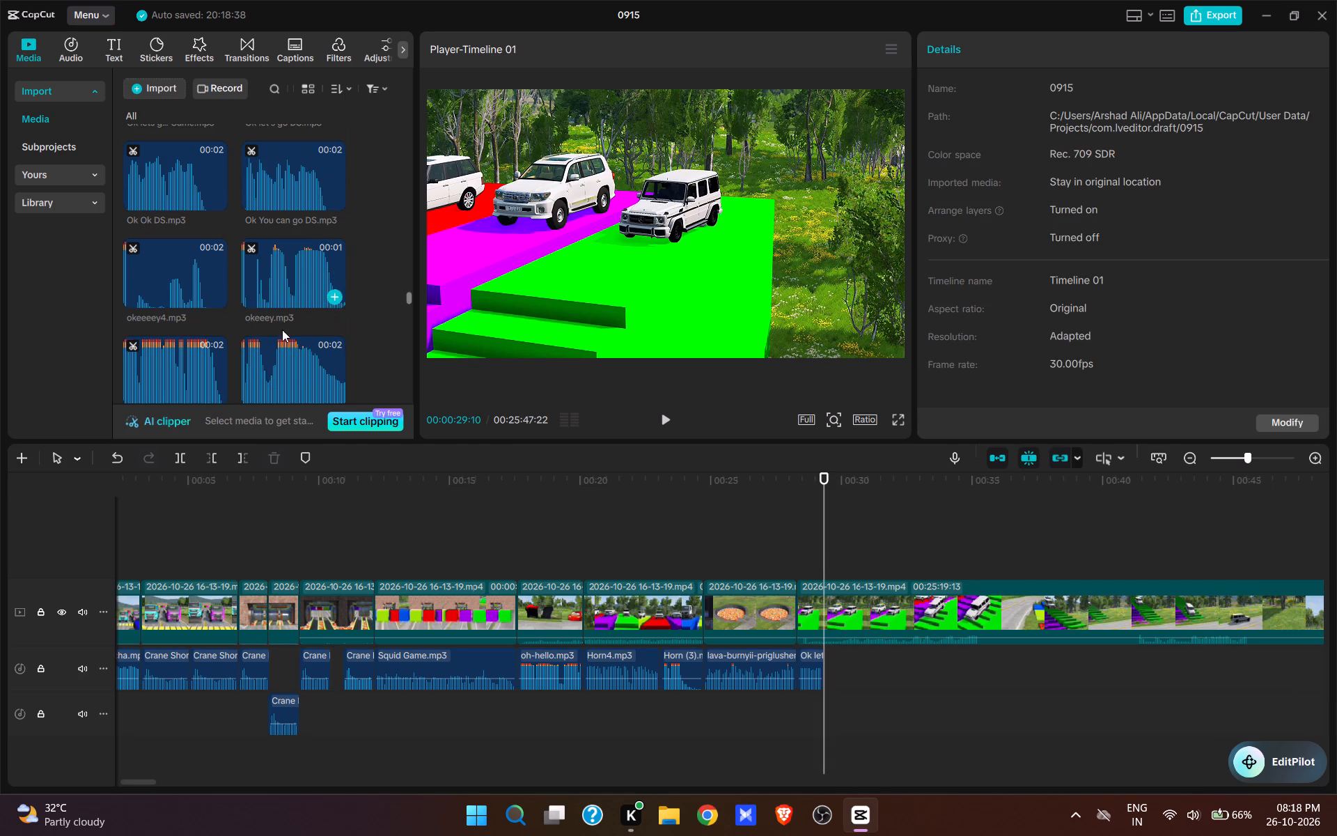
{"action": "left_click", "coordinate": [284, 268]}
{"action": "left_click", "coordinate": [338, 393]}
{"action": "key", "text": "space"}
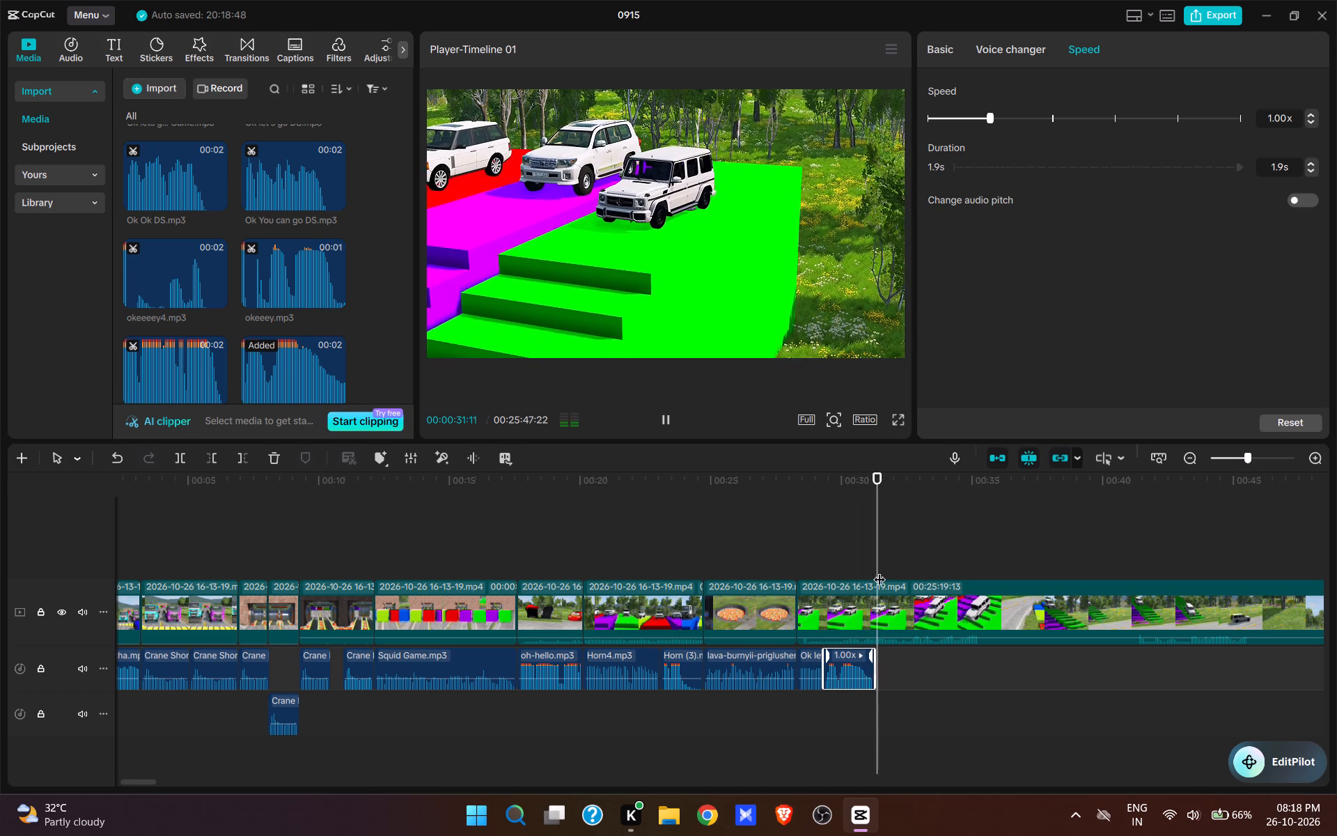
{"action": "key", "text": "space"}
Find broom broom.mp3 among the imported sounds and add it at 00:00:31:08, directly after okey.mp3.
{"action": "left_click", "coordinate": [875, 548]}
{"action": "scroll", "coordinate": [279, 305], "scroll_direction": "down", "scroll_amount": 6}
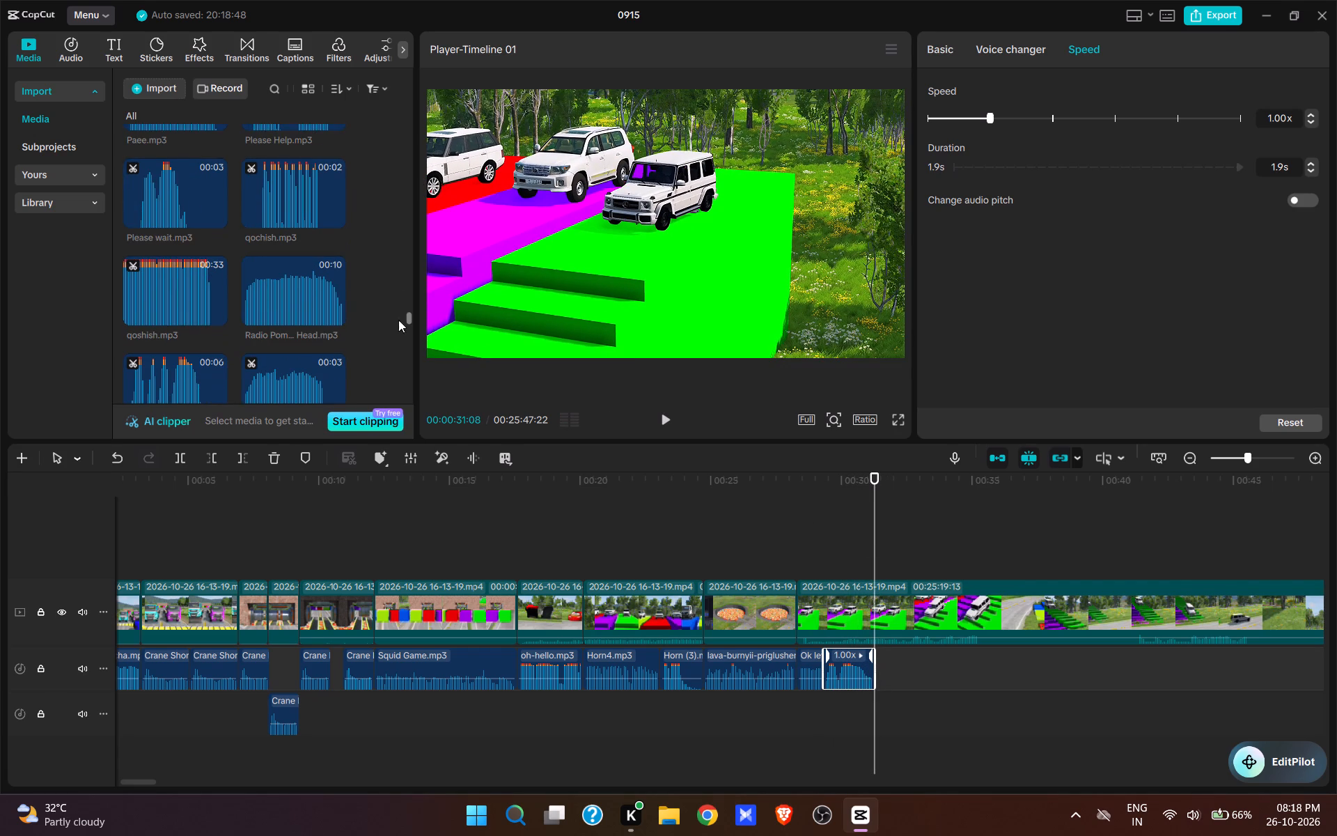
{"action": "left_click_drag", "start_coordinate": [410, 315], "coordinate": [437, 466]}
{"action": "scroll", "coordinate": [293, 320], "scroll_direction": "up", "scroll_amount": 2}
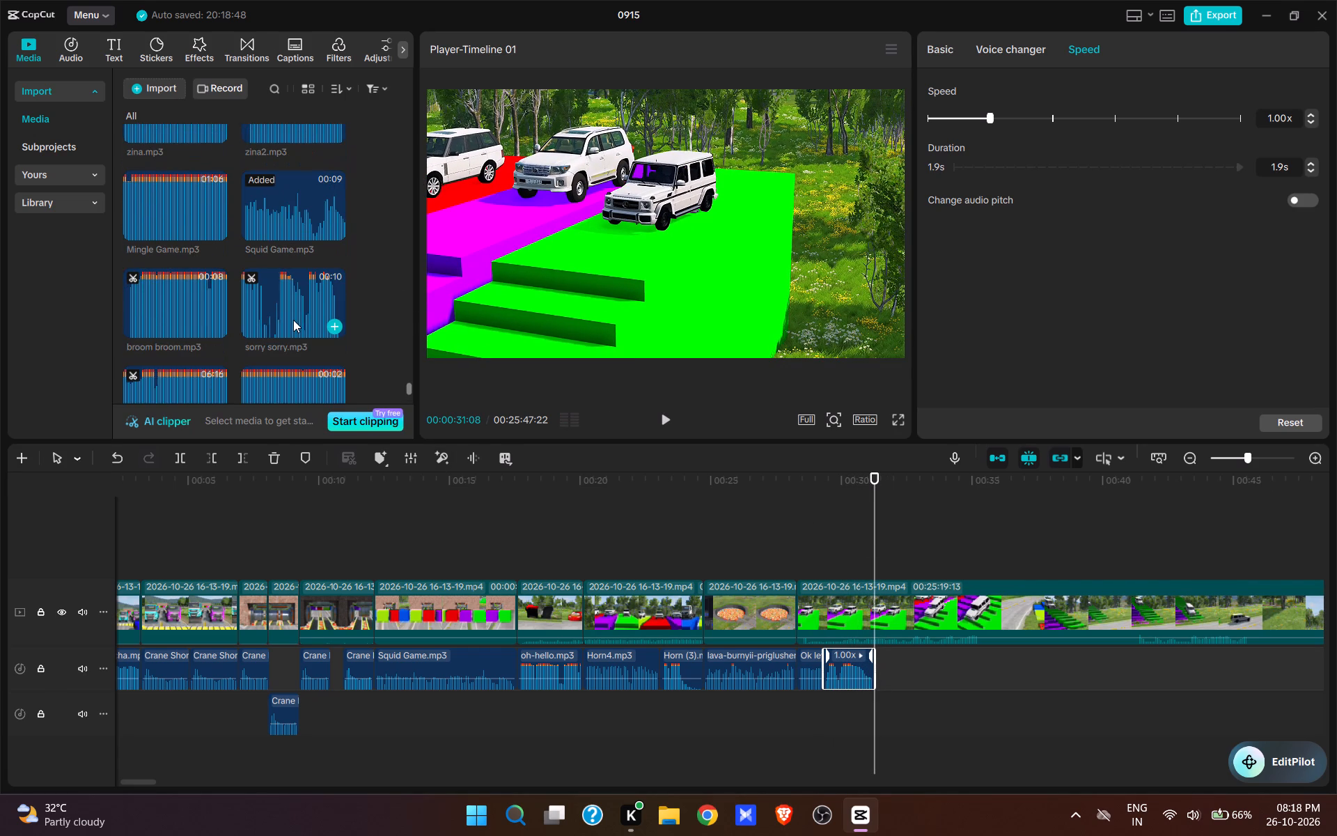
{"action": "left_click", "coordinate": [186, 320]}
{"action": "left_click", "coordinate": [213, 324]}
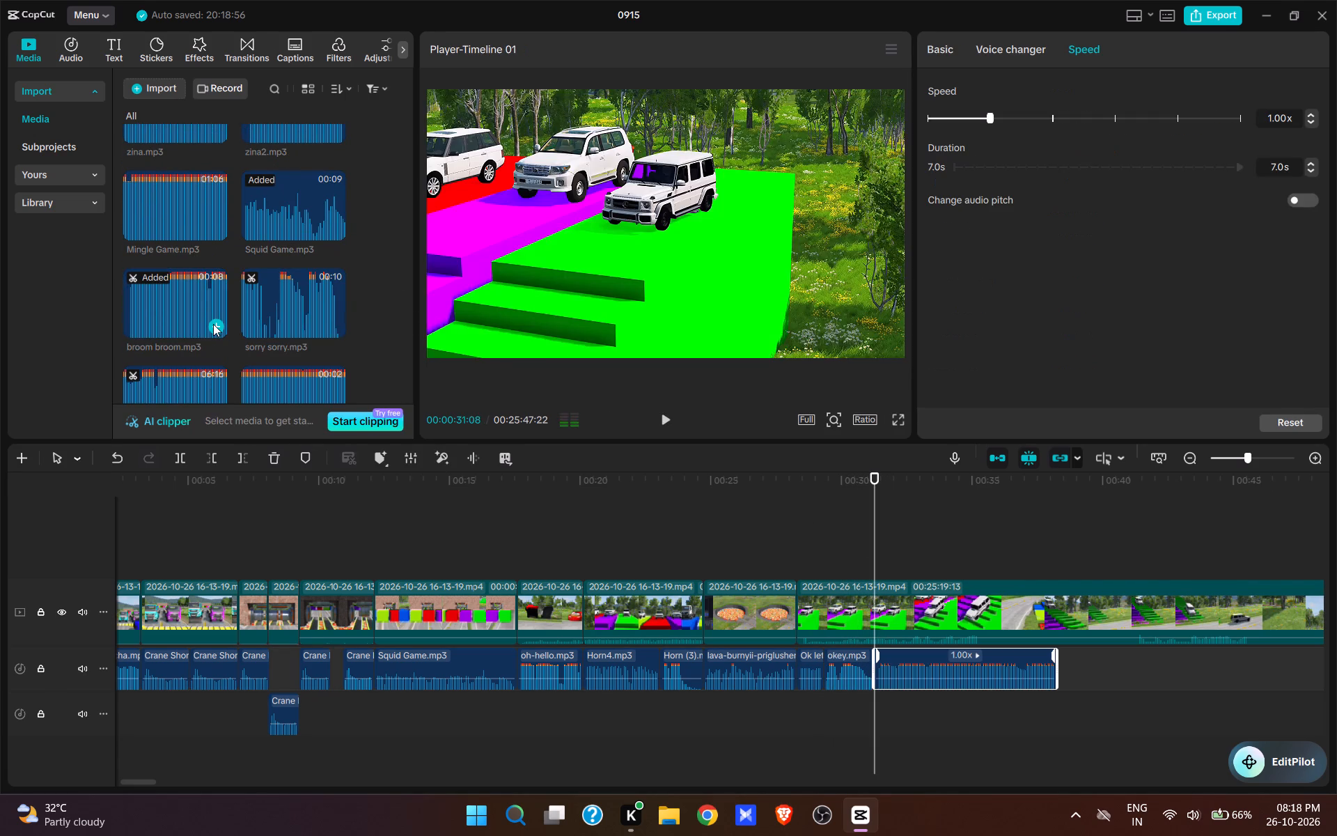
Play the stair descent and split the video clip at 00:00:35:01, as the front white car leaves the frame.
{"action": "key", "text": "space"}
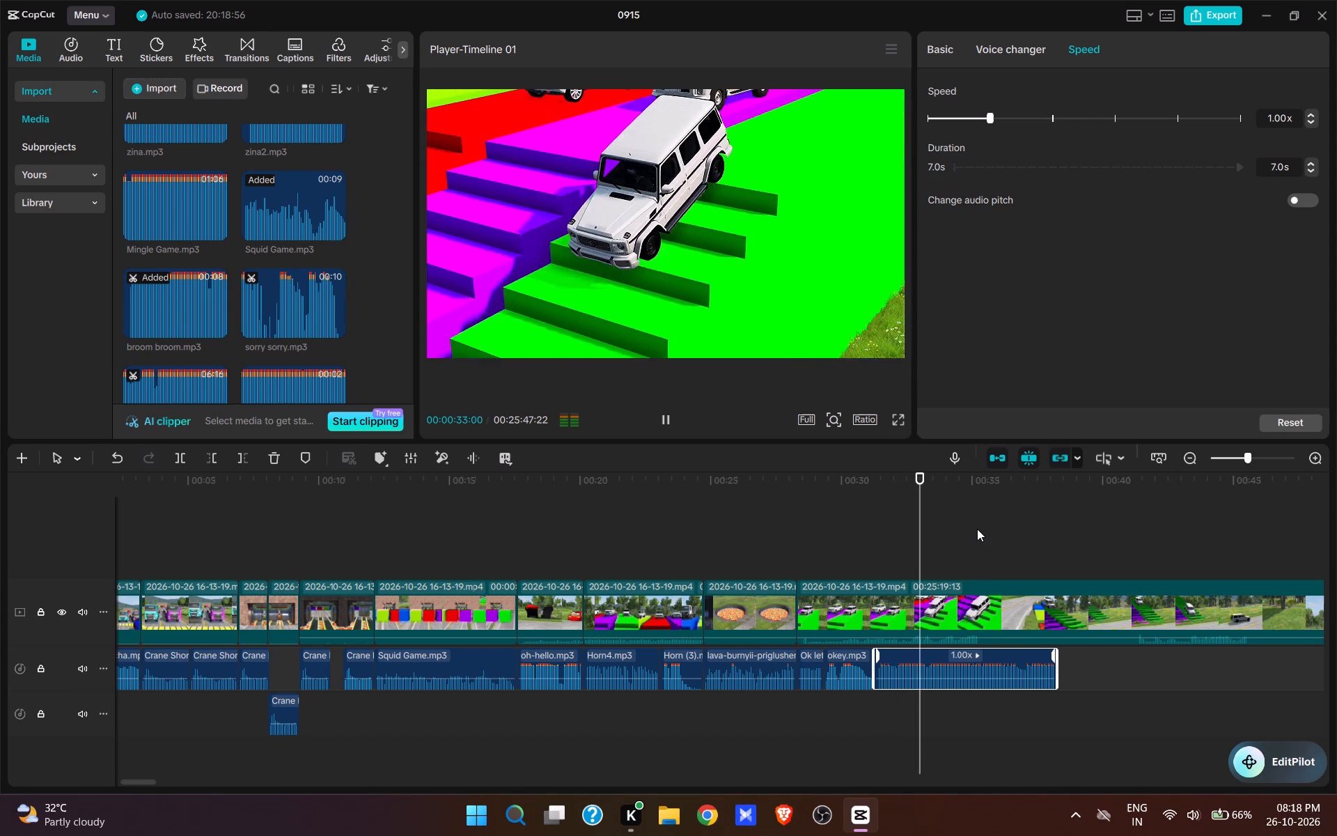
{"action": "key", "text": "space"}
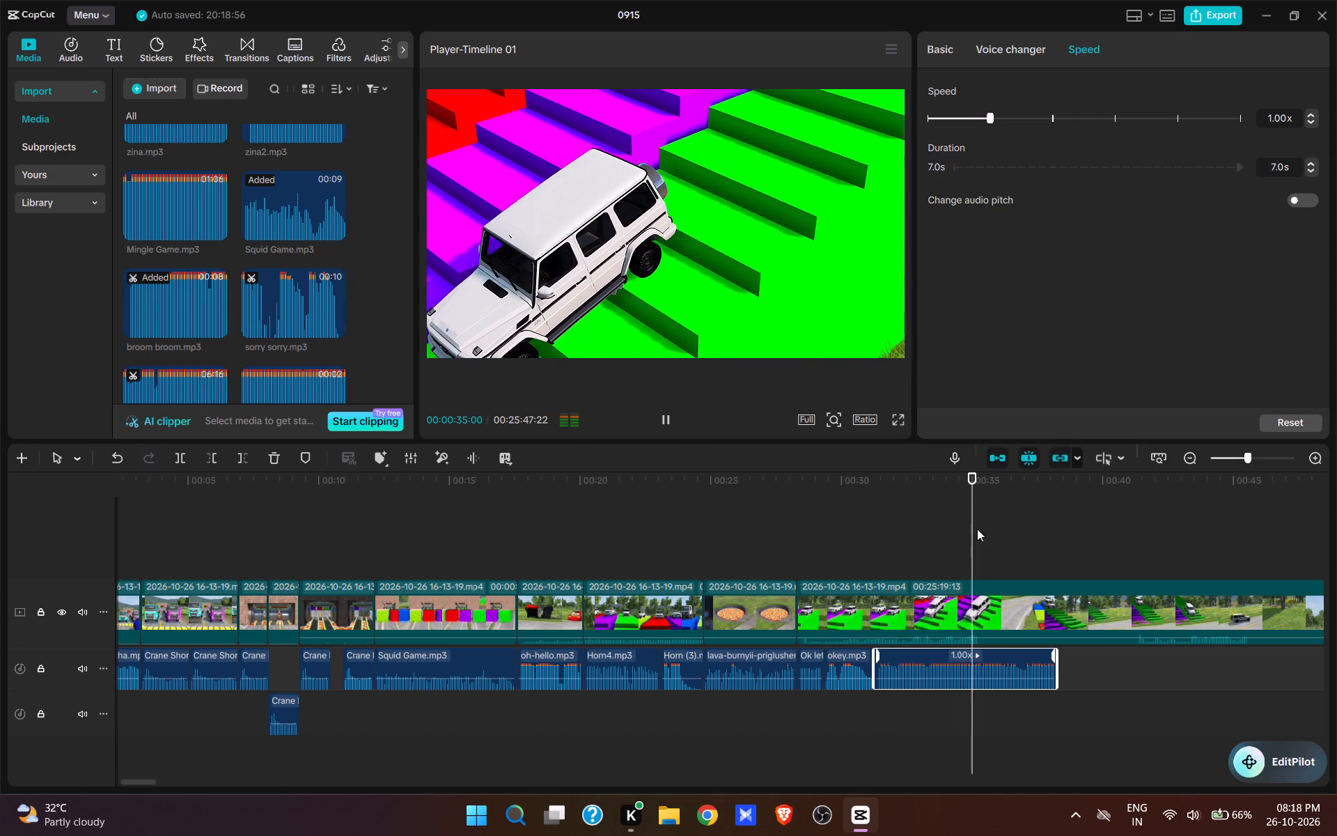
{"action": "left_click", "coordinate": [991, 620]}
{"action": "key", "text": "w"}
Trim about 6.3 seconds off the start of the last video clip to jump to the roadside view of the coloured stairs.
{"action": "left_click", "coordinate": [1124, 551]}
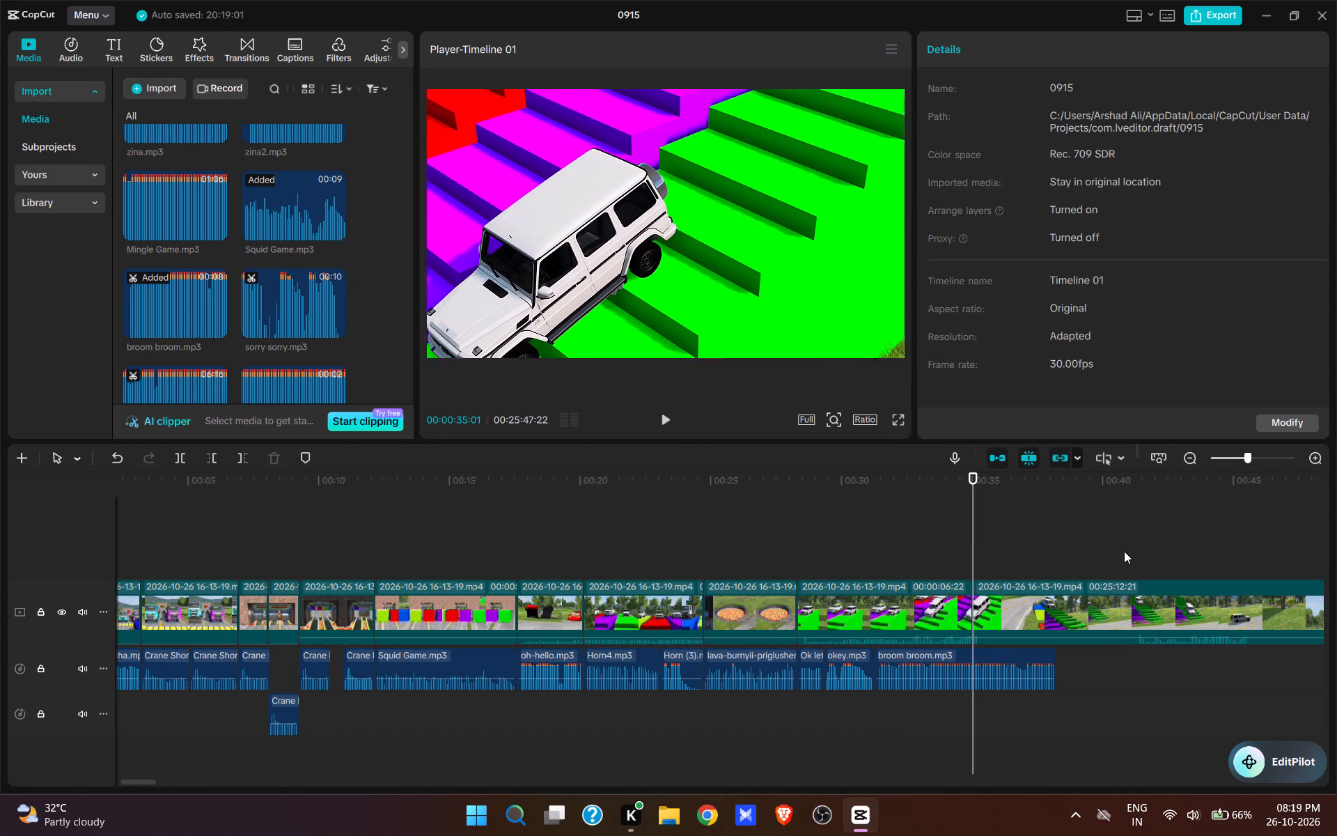
{"action": "key", "text": "space"}
{"action": "key", "text": "space"}
{"action": "type", "text": "q"}
Play the roadside shot and split the video clip at 00:00:39:03, as the white car approaches the yellow speed bumps.
{"action": "key", "text": "space"}
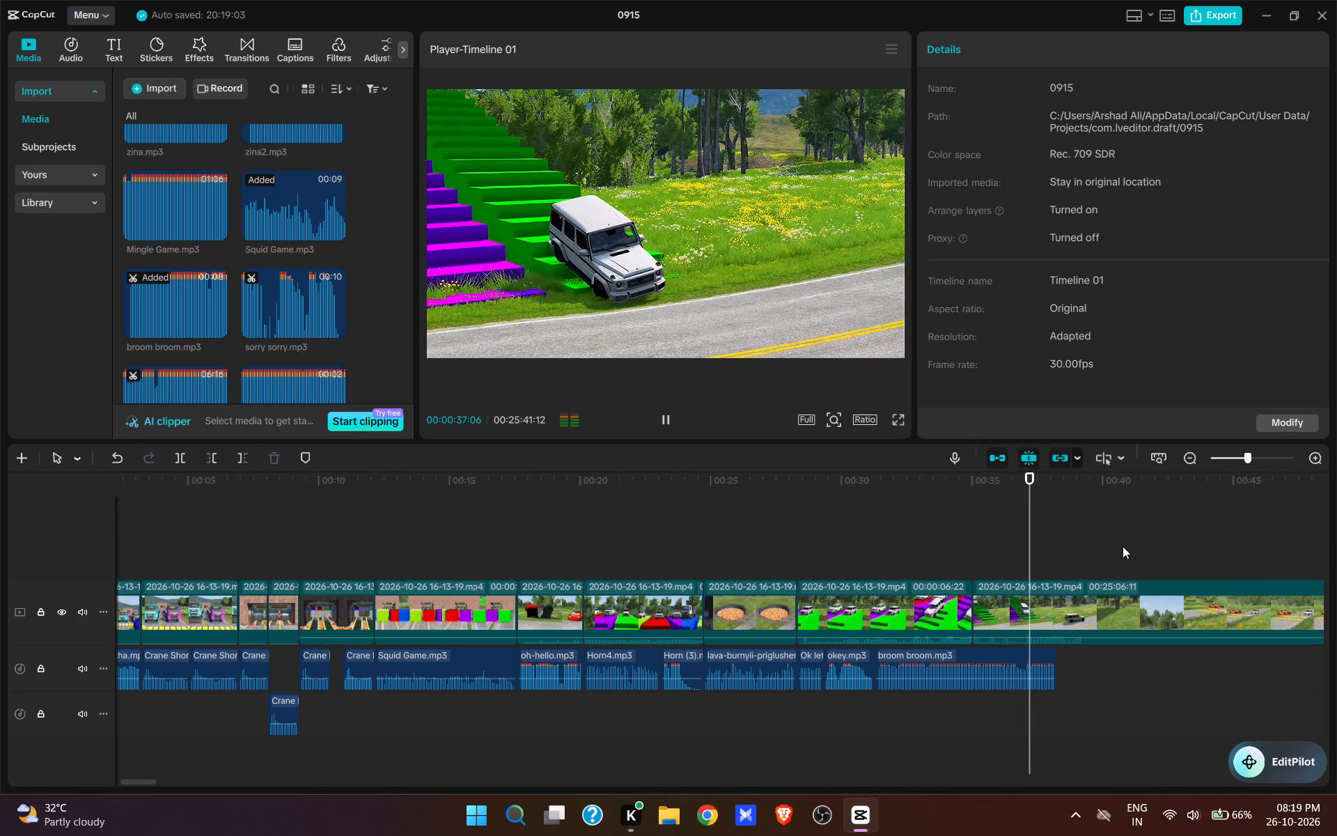
{"action": "key", "text": "space"}
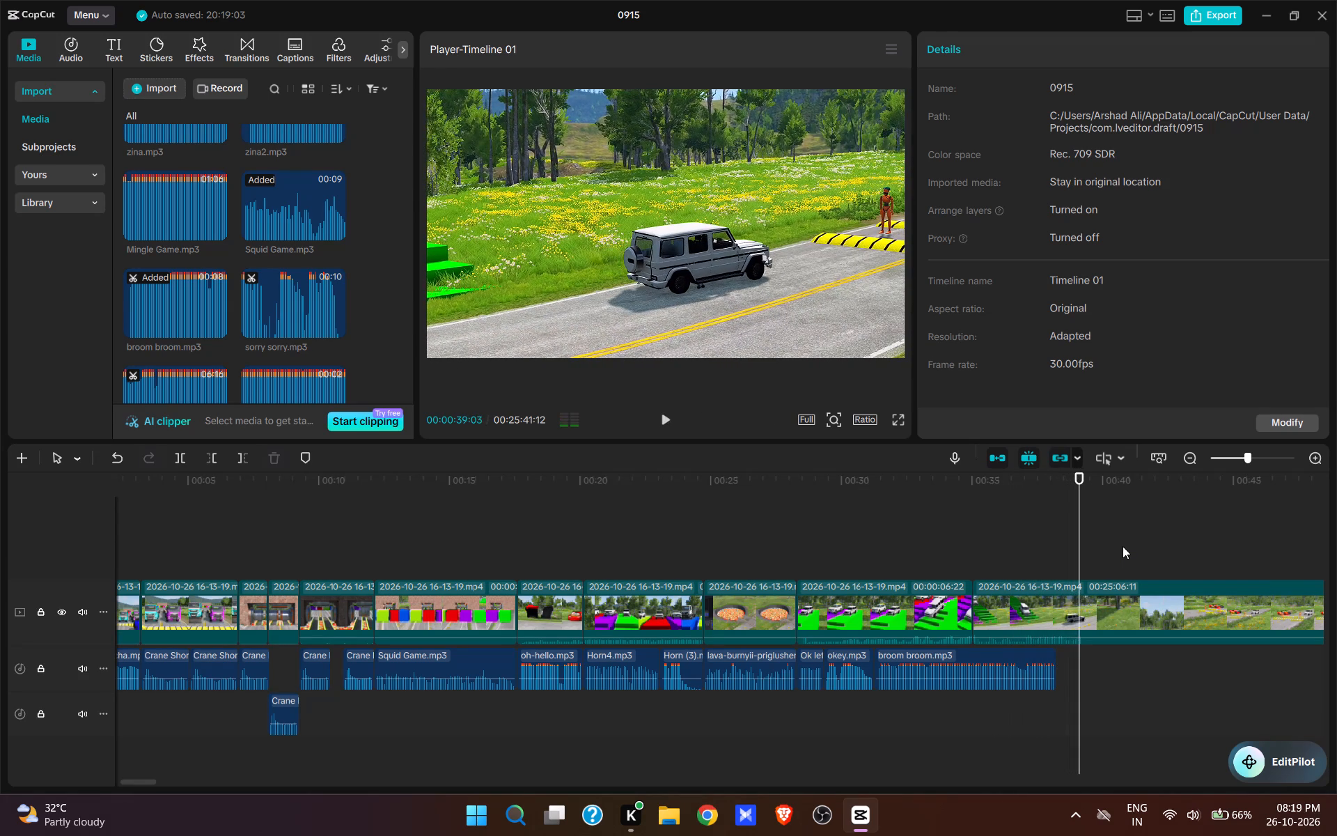
{"action": "key", "text": "w"}
Trim about 21.3 seconds off the start of the last video clip so it opens with the white car nearing the dummies.
{"action": "left_click_drag", "start_coordinate": [1134, 554], "coordinate": [977, 745]}
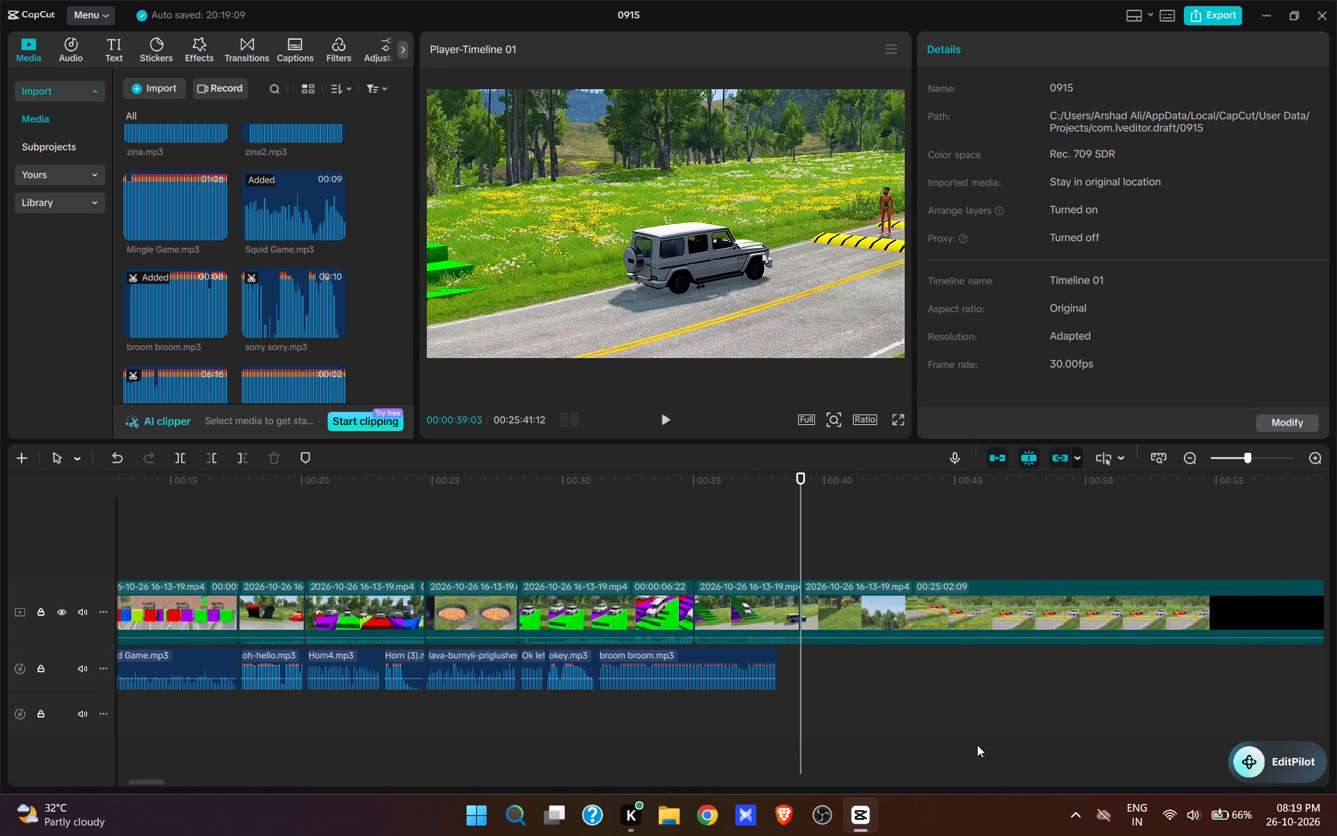
{"action": "left_click_drag", "start_coordinate": [977, 745], "coordinate": [951, 757]}
{"action": "left_click", "coordinate": [977, 537]}
{"action": "key", "text": "space"}
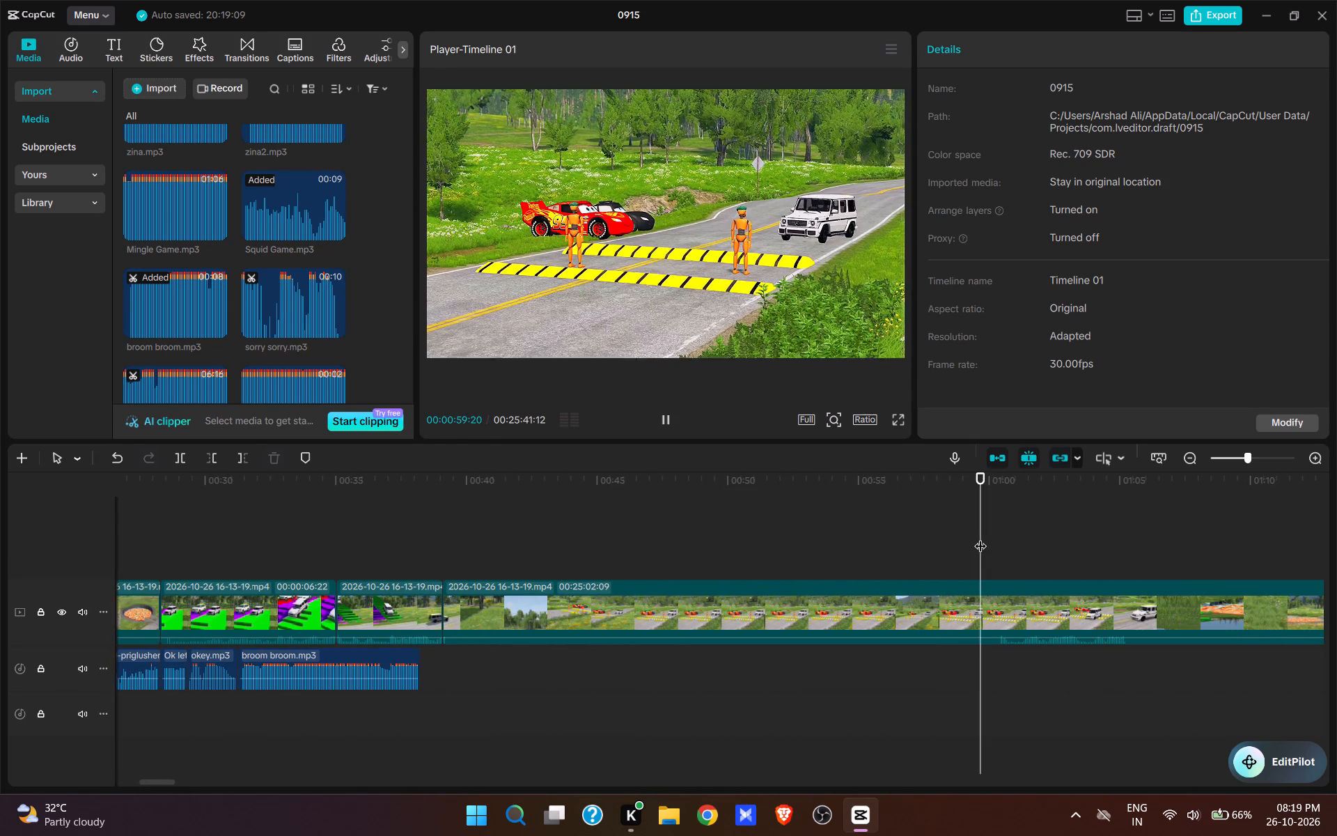
{"action": "key", "text": "space"}
{"action": "key", "text": "space"}
{"action": "key", "text": "space"}
{"action": "type", "text": "q"}
Review the speed-bump shot, add laugh4.mp3 at 00:00:39:25 just before the car hits the dummy, and play it back.
{"action": "key", "text": "space"}
{"action": "key", "text": "space"}
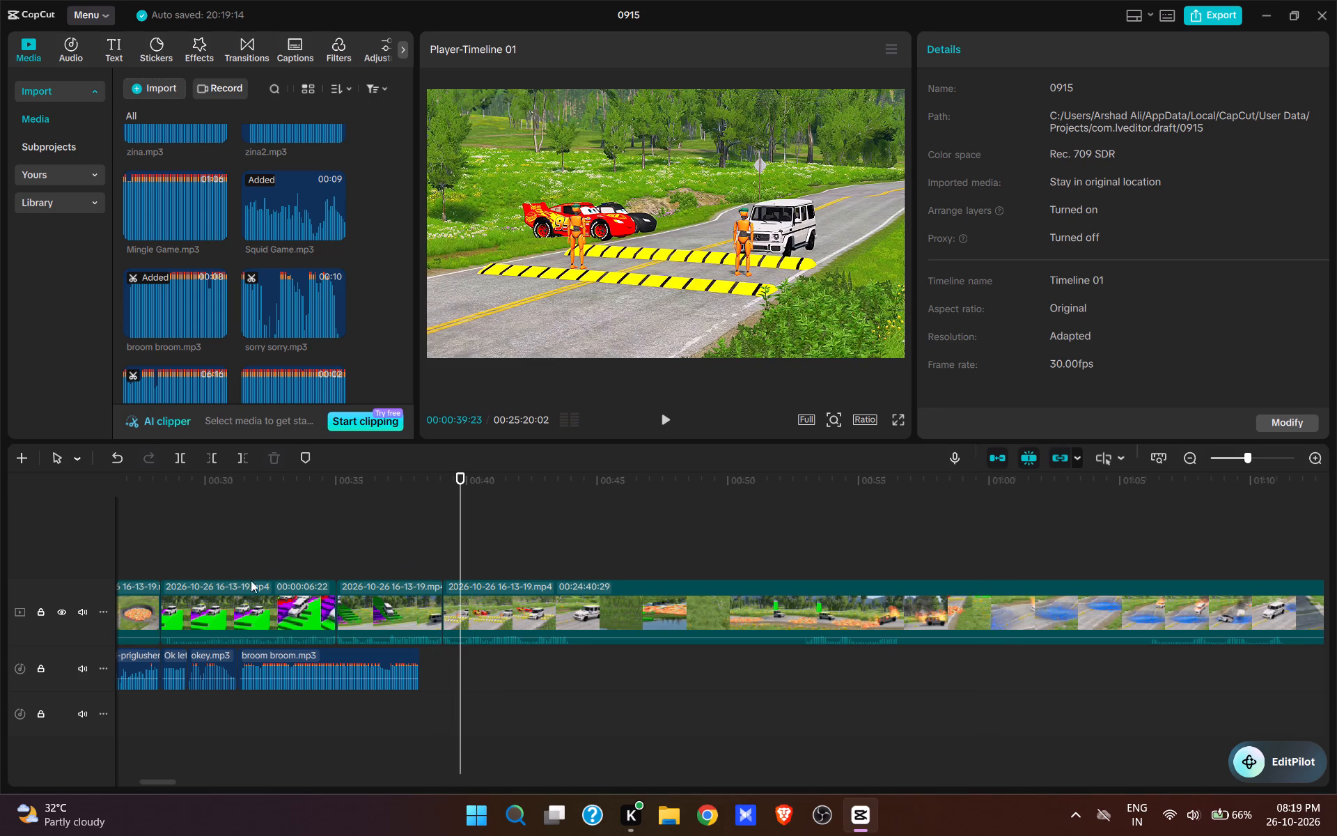
{"action": "left_click", "coordinate": [442, 555]}
{"action": "key", "text": "space"}
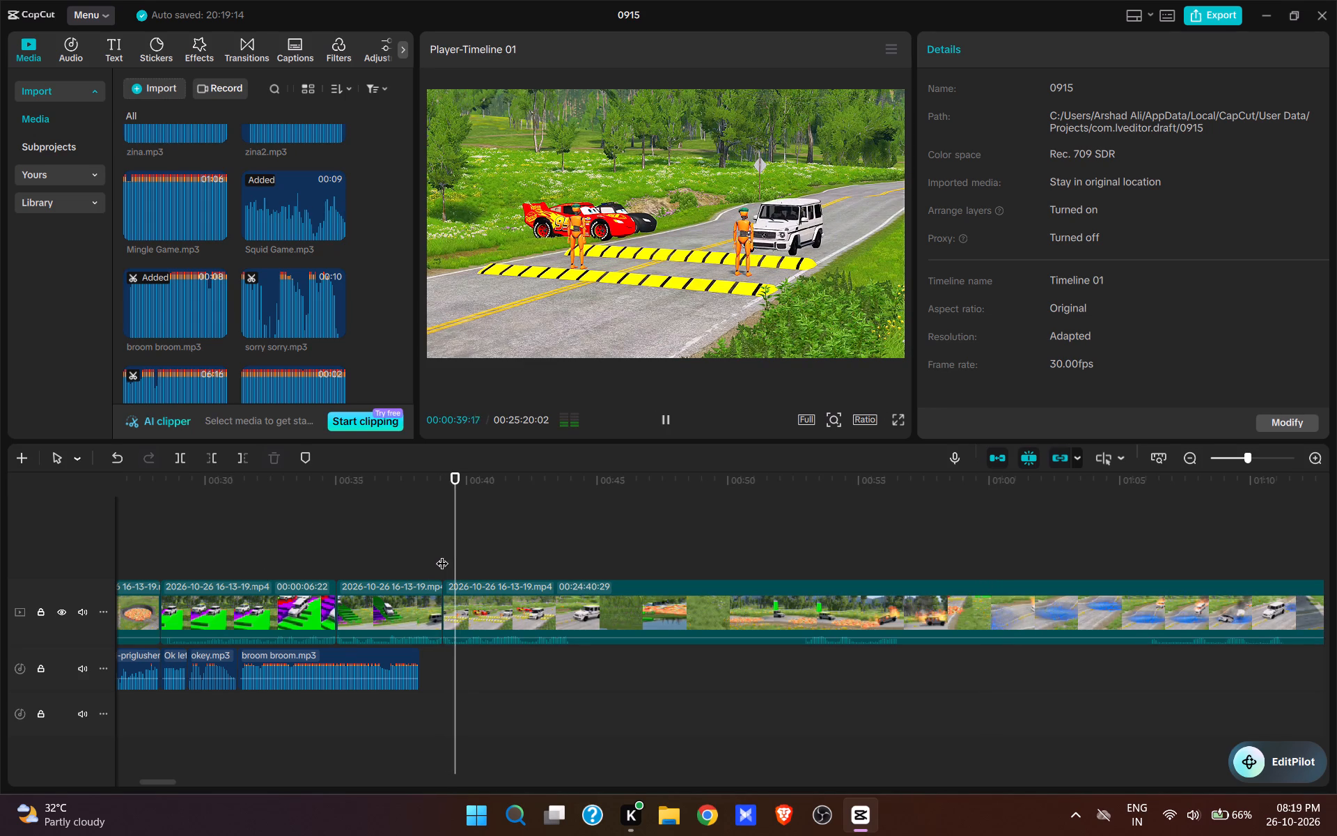
{"action": "key", "text": "space"}
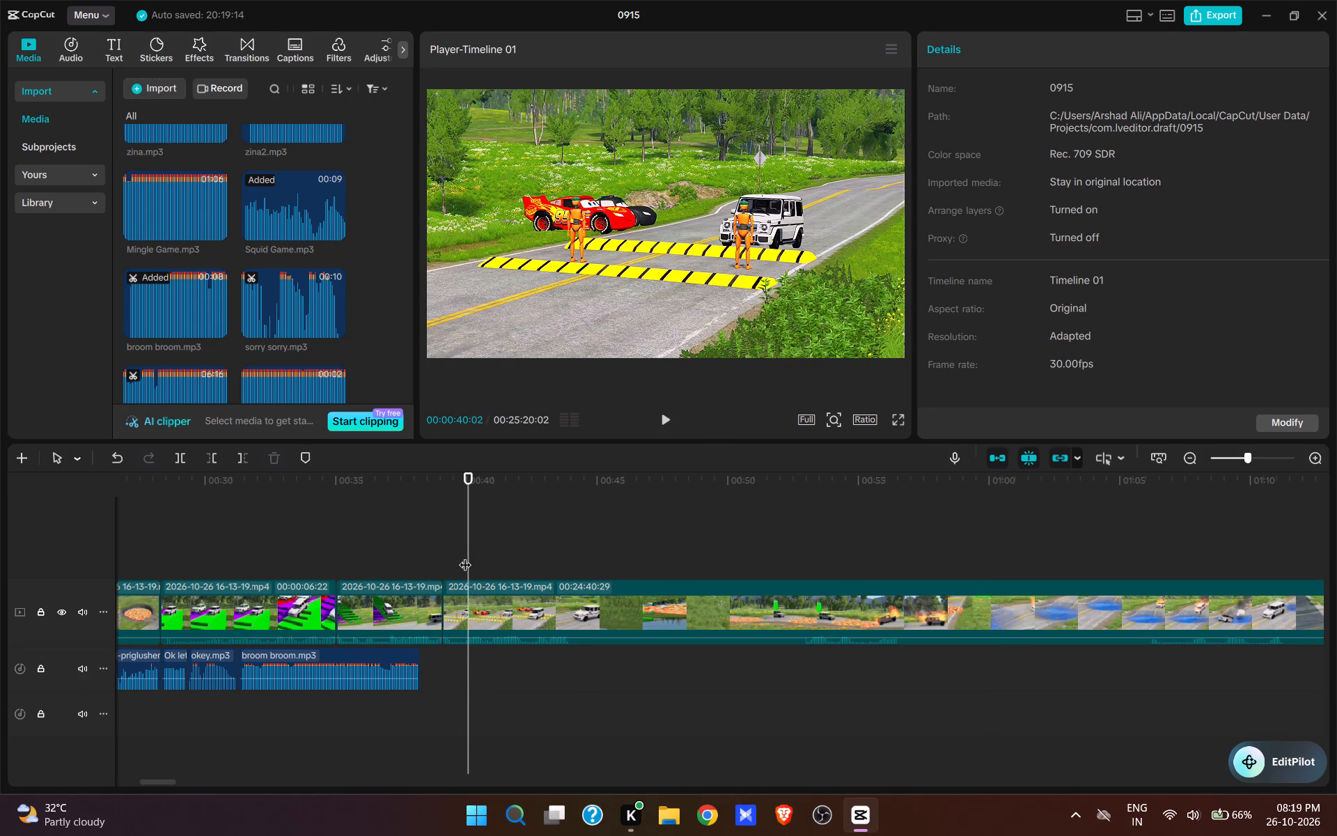
{"action": "left_click", "coordinate": [465, 565]}
{"action": "left_click", "coordinate": [462, 564]}
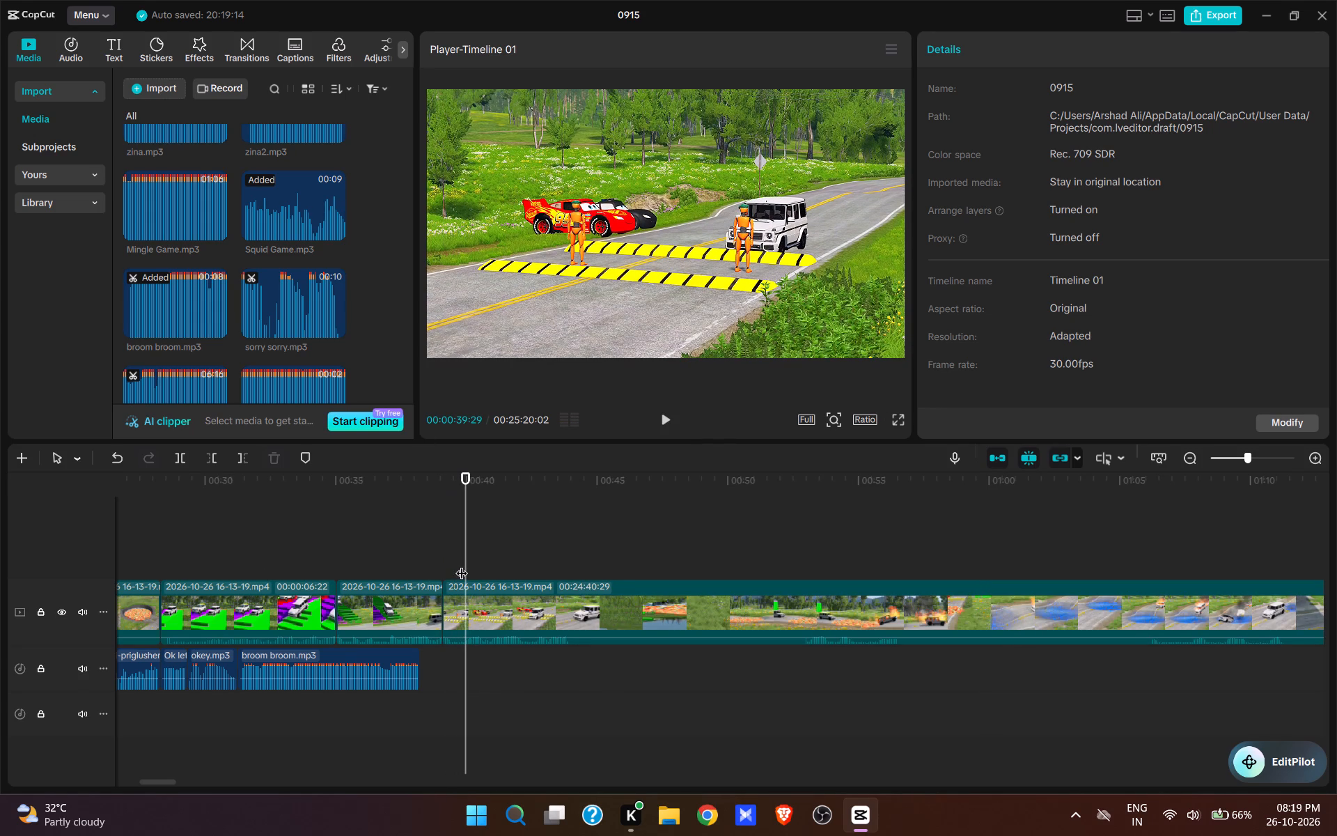
{"action": "scroll", "coordinate": [279, 295], "scroll_direction": "up", "scroll_amount": 13}
{"action": "scroll", "coordinate": [279, 295], "scroll_direction": "up", "scroll_amount": 17}
{"action": "scroll", "coordinate": [279, 295], "scroll_direction": "up", "scroll_amount": 4}
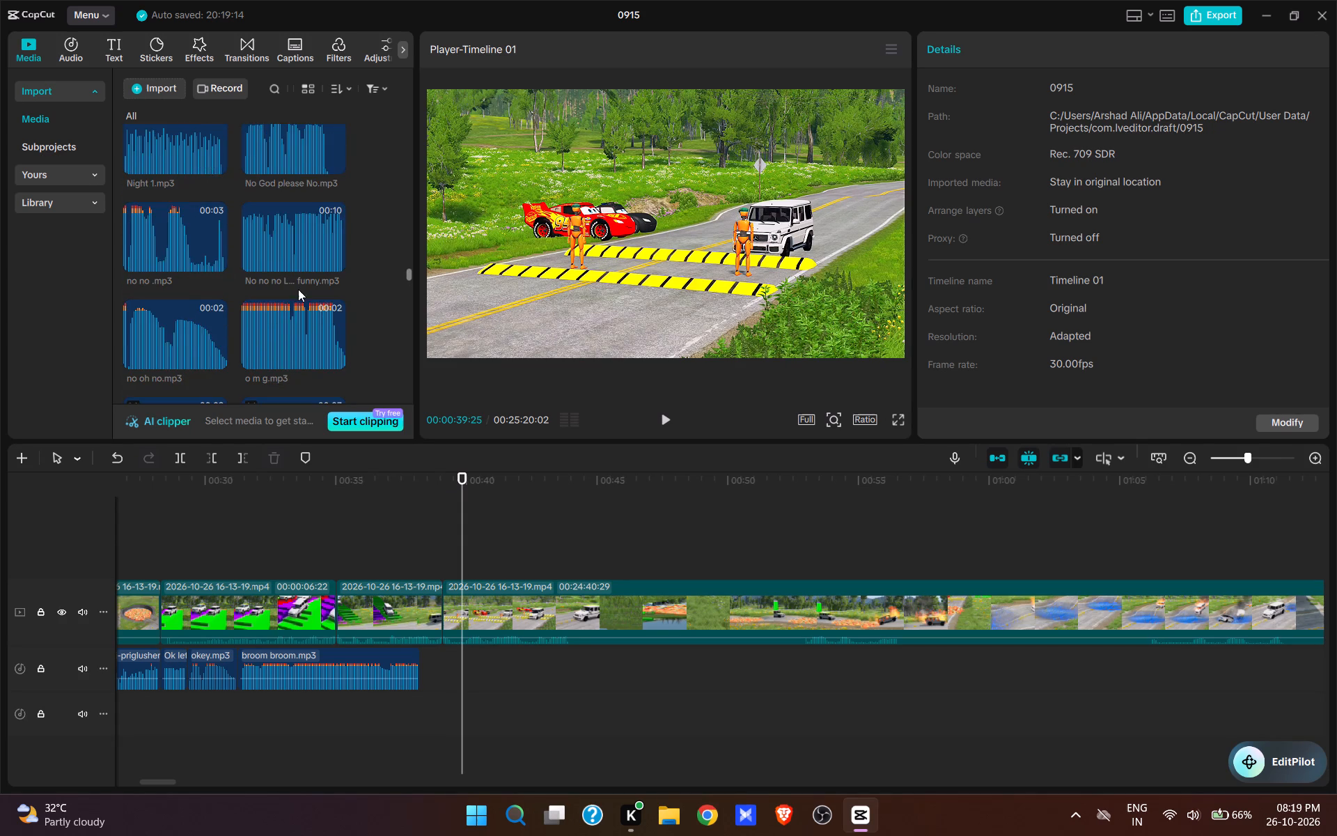
{"action": "scroll", "coordinate": [299, 300], "scroll_direction": "up", "scroll_amount": 10}
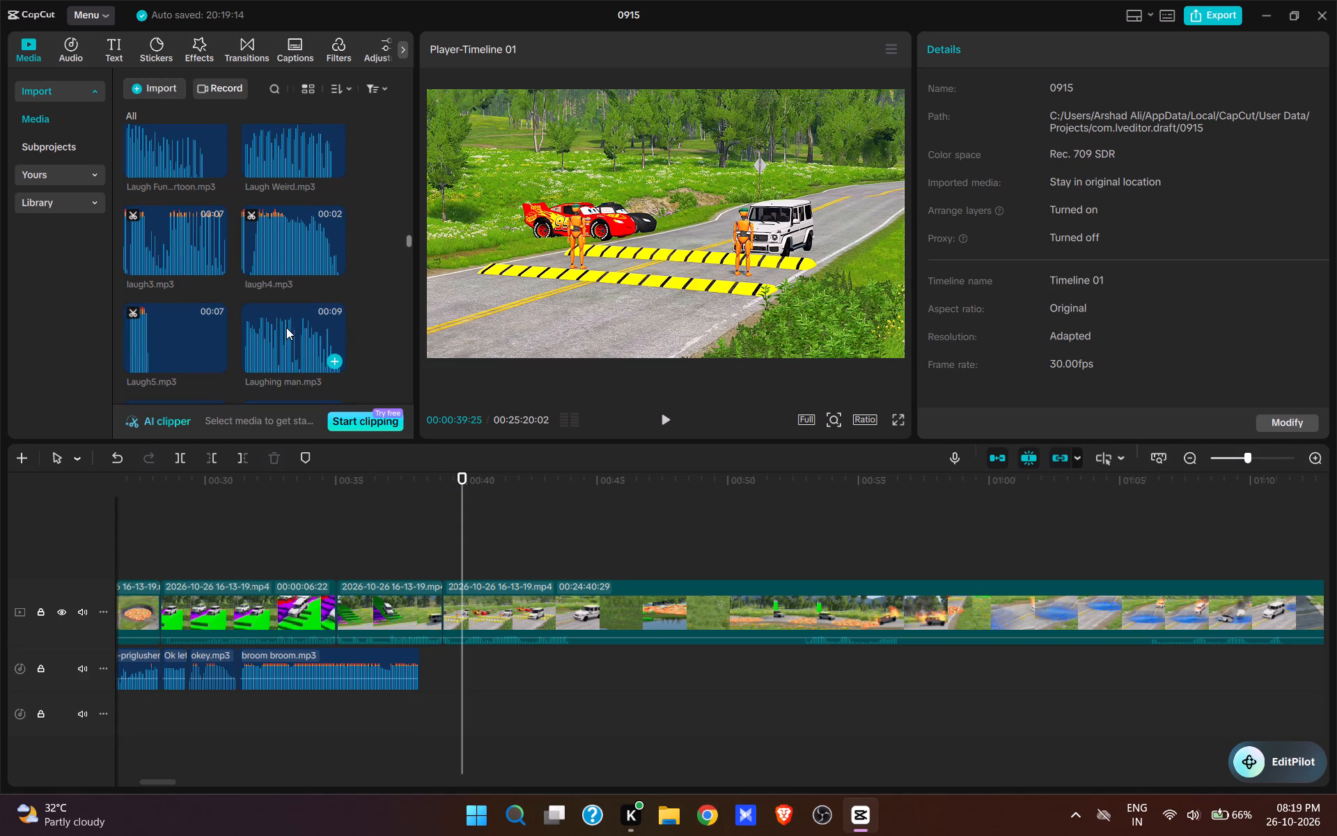
{"action": "left_click", "coordinate": [274, 231]}
{"action": "left_click", "coordinate": [329, 261]}
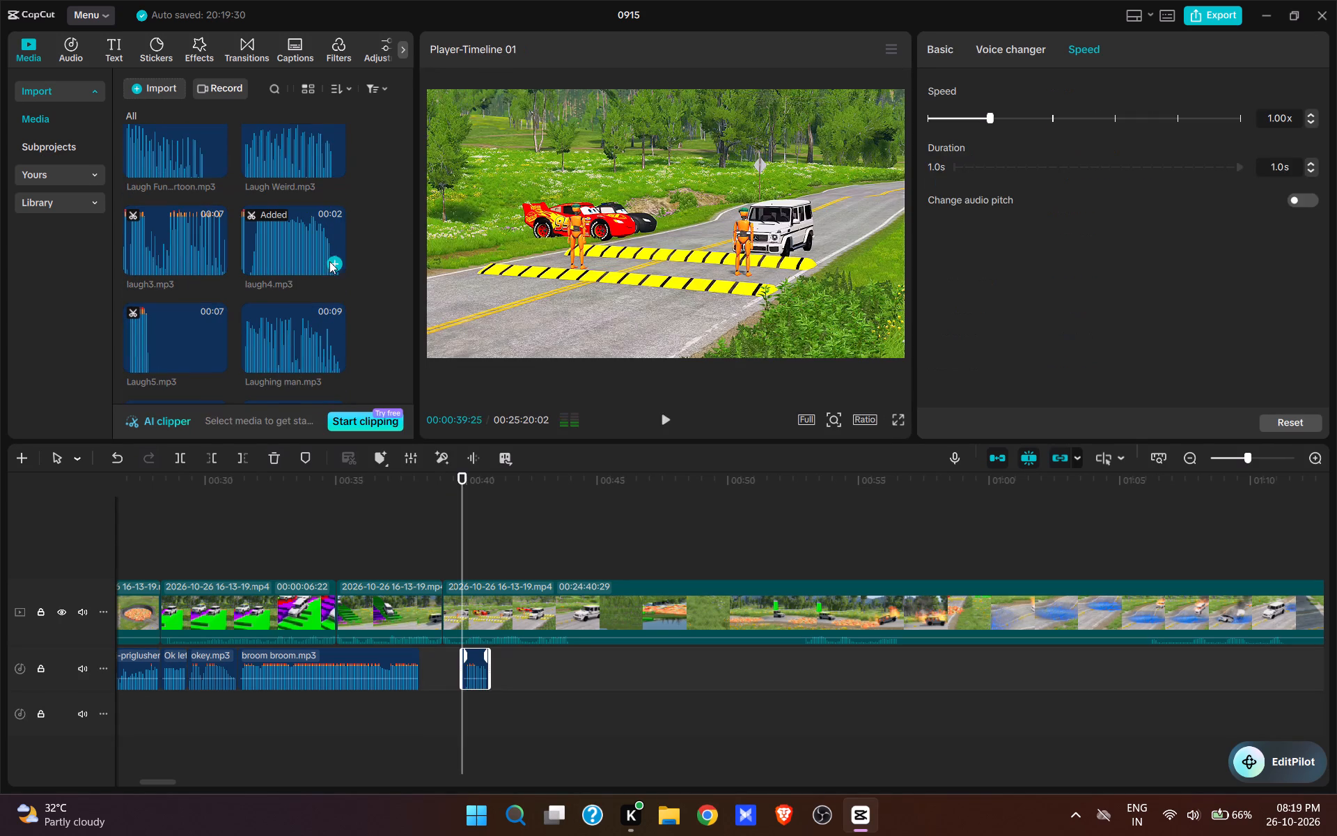
{"action": "key", "text": "space"}
{"action": "key", "text": "space"}
{"action": "key", "text": "space"}
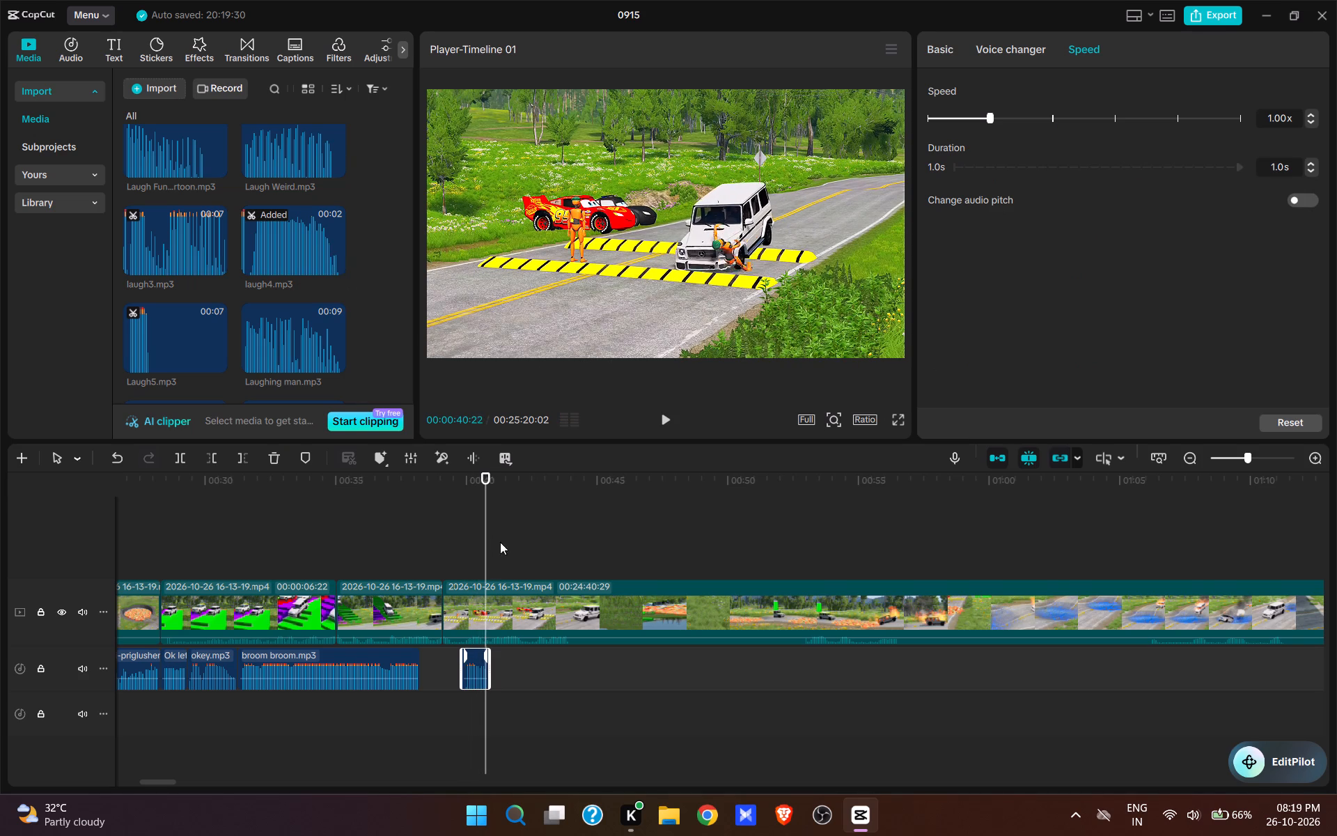
{"action": "key", "text": "space"}
Add Laugh5.mp3 directly after the laugh4.mp3 clip in the speed-bump shot and play it back.
{"action": "left_click", "coordinate": [494, 559]}
{"action": "left_click", "coordinate": [180, 341]}
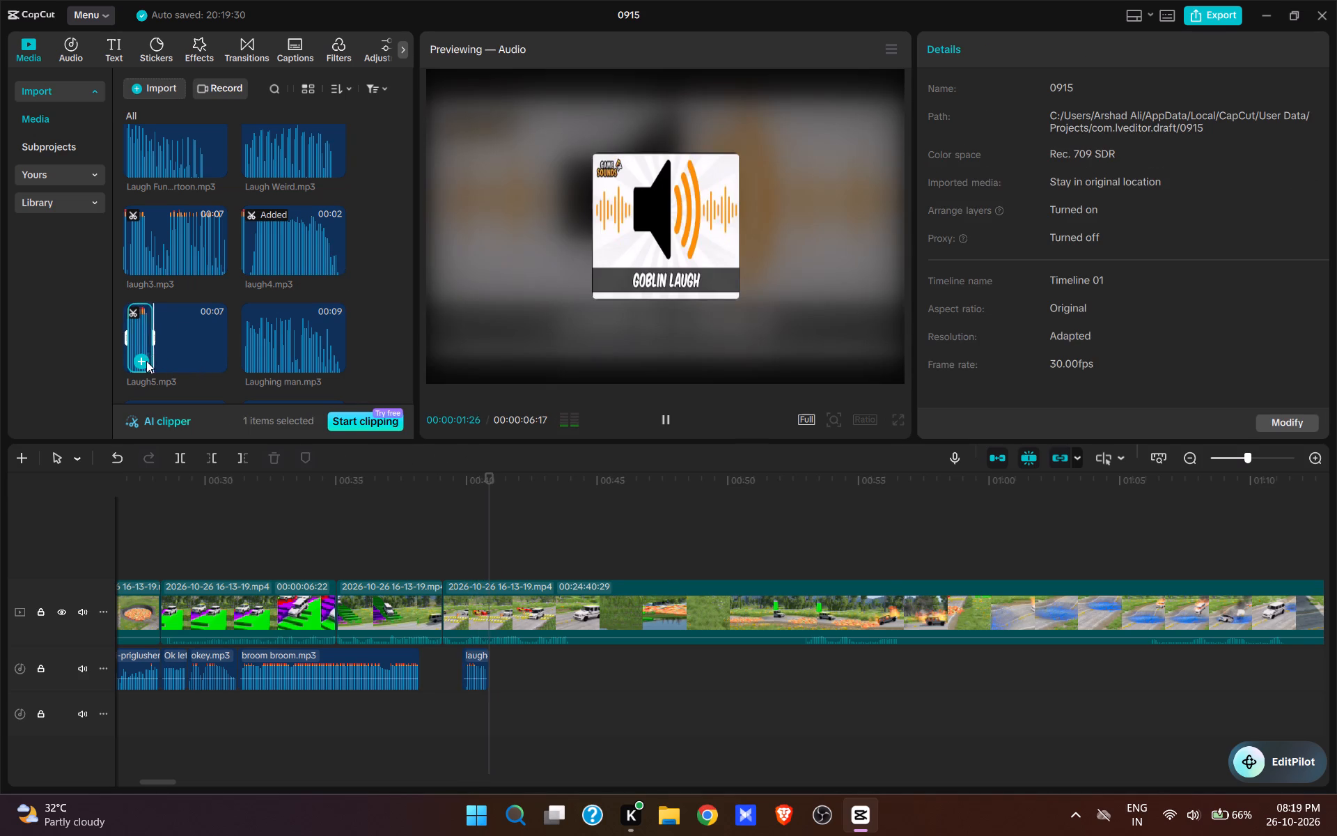
{"action": "left_click", "coordinate": [144, 361]}
{"action": "key", "text": "space"}
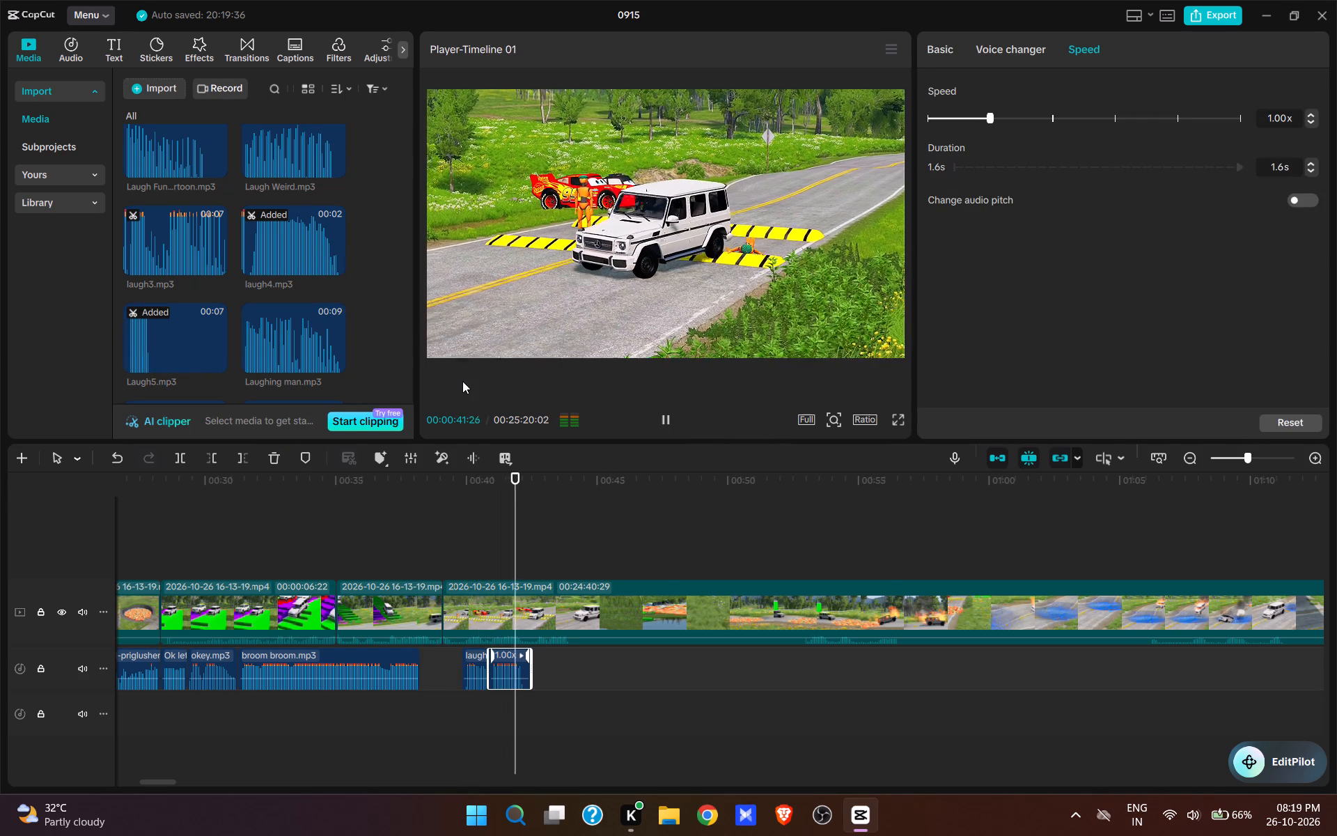
{"action": "key", "text": "space"}
{"action": "key", "text": "space"}
{"action": "key", "text": "space"}
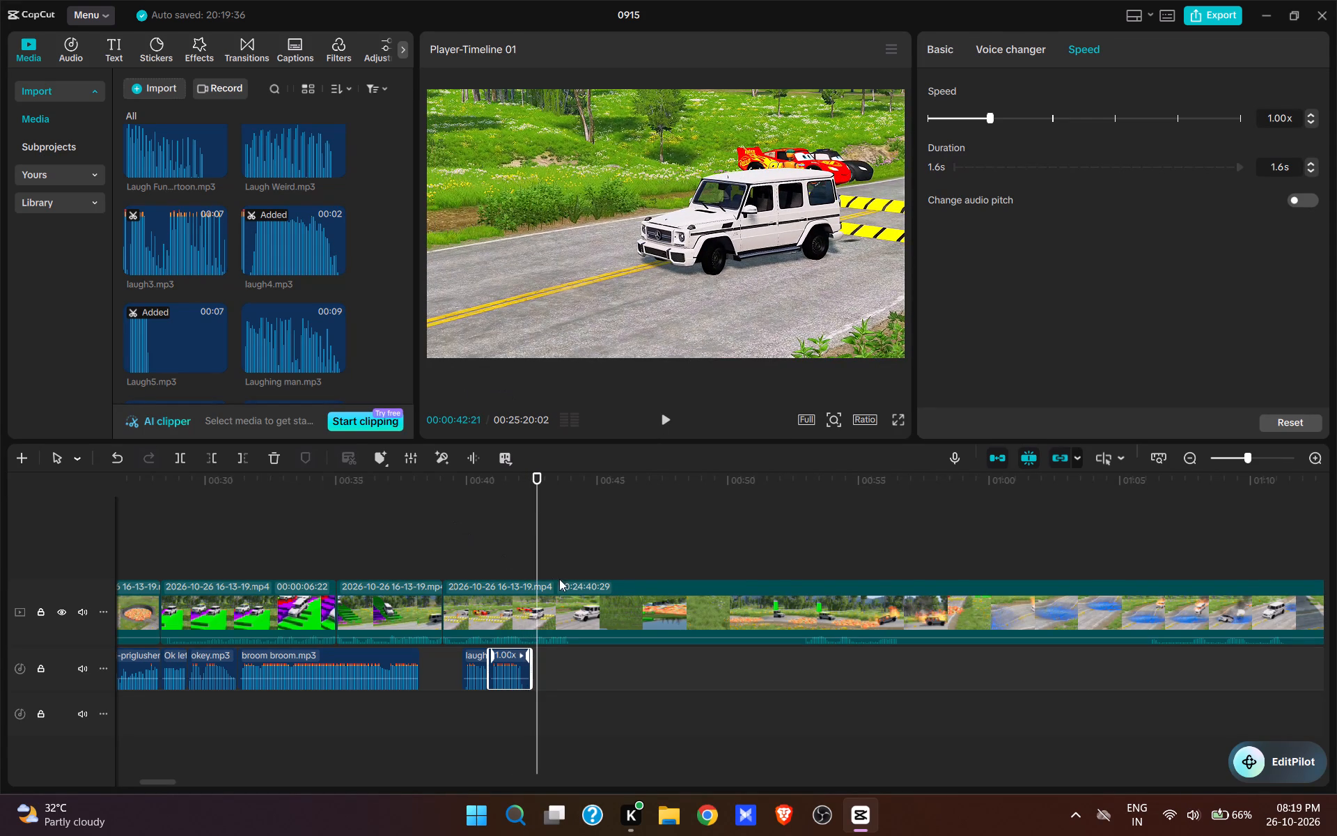
{"action": "key", "text": "space"}
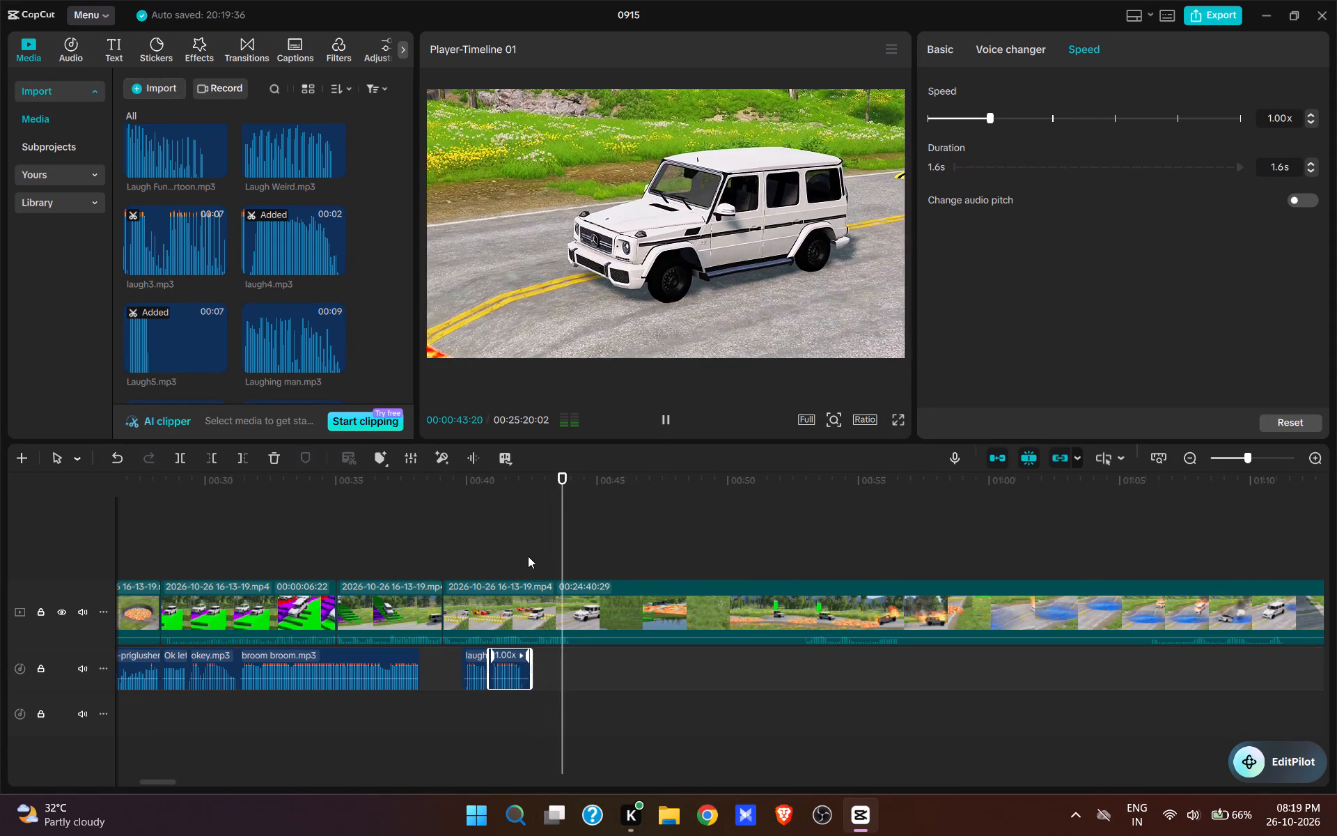
{"action": "key", "text": "space"}
Replay the end of the speed-bump shot and split the video clip at 00:00:43:11, once the white car has driven past the bumps.
{"action": "left_click", "coordinate": [512, 551]}
{"action": "key", "text": "space"}
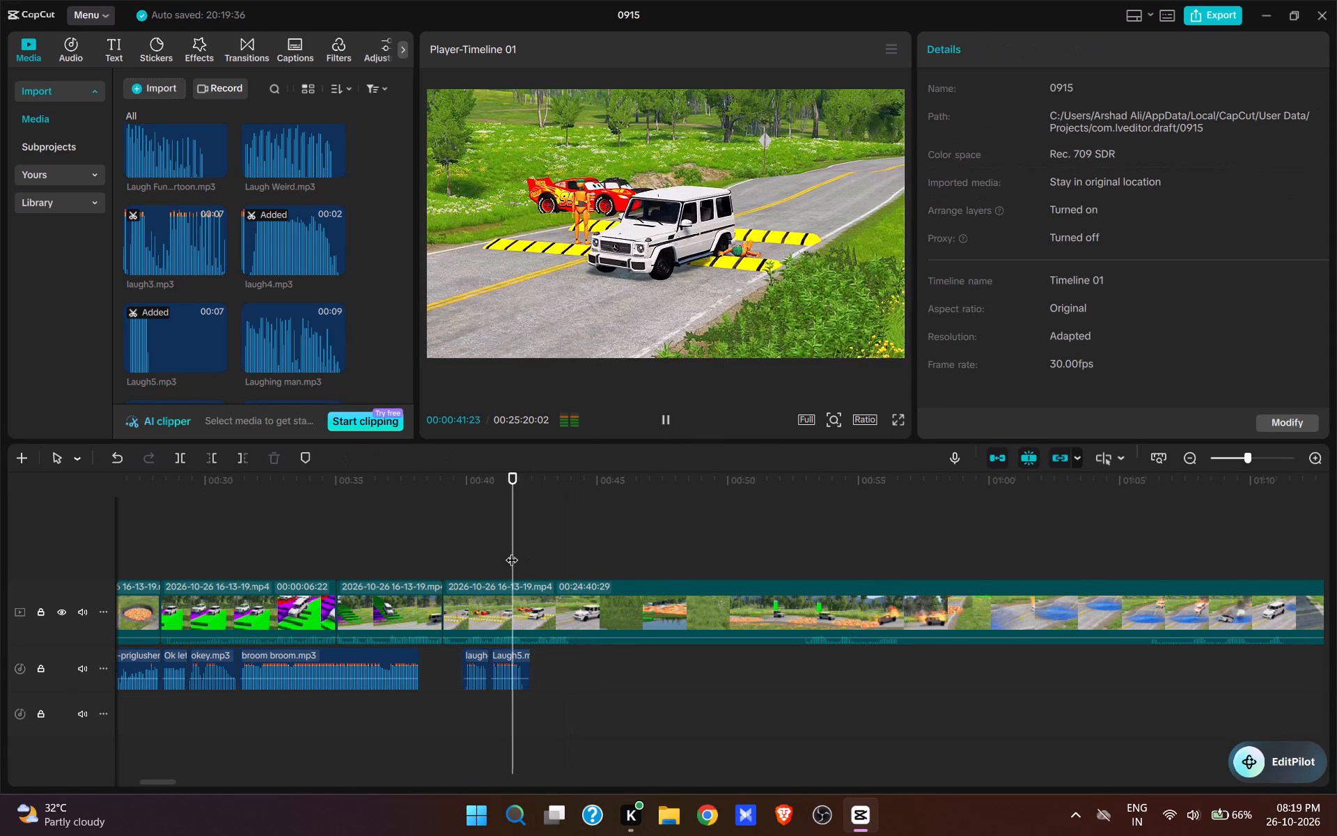
{"action": "key", "text": "space"}
{"action": "key", "text": "space"}
{"action": "key", "text": "space"}
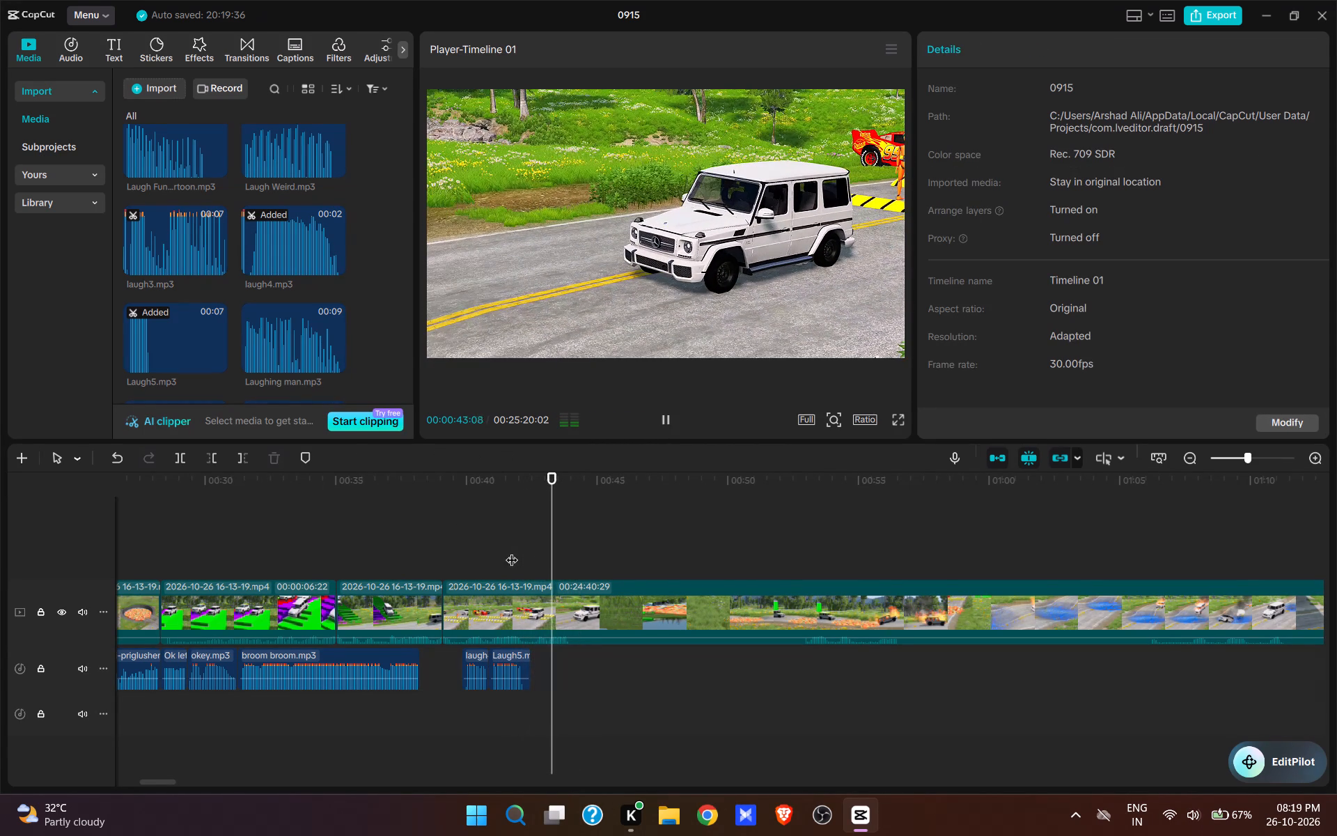
{"action": "type", "text": "w"}
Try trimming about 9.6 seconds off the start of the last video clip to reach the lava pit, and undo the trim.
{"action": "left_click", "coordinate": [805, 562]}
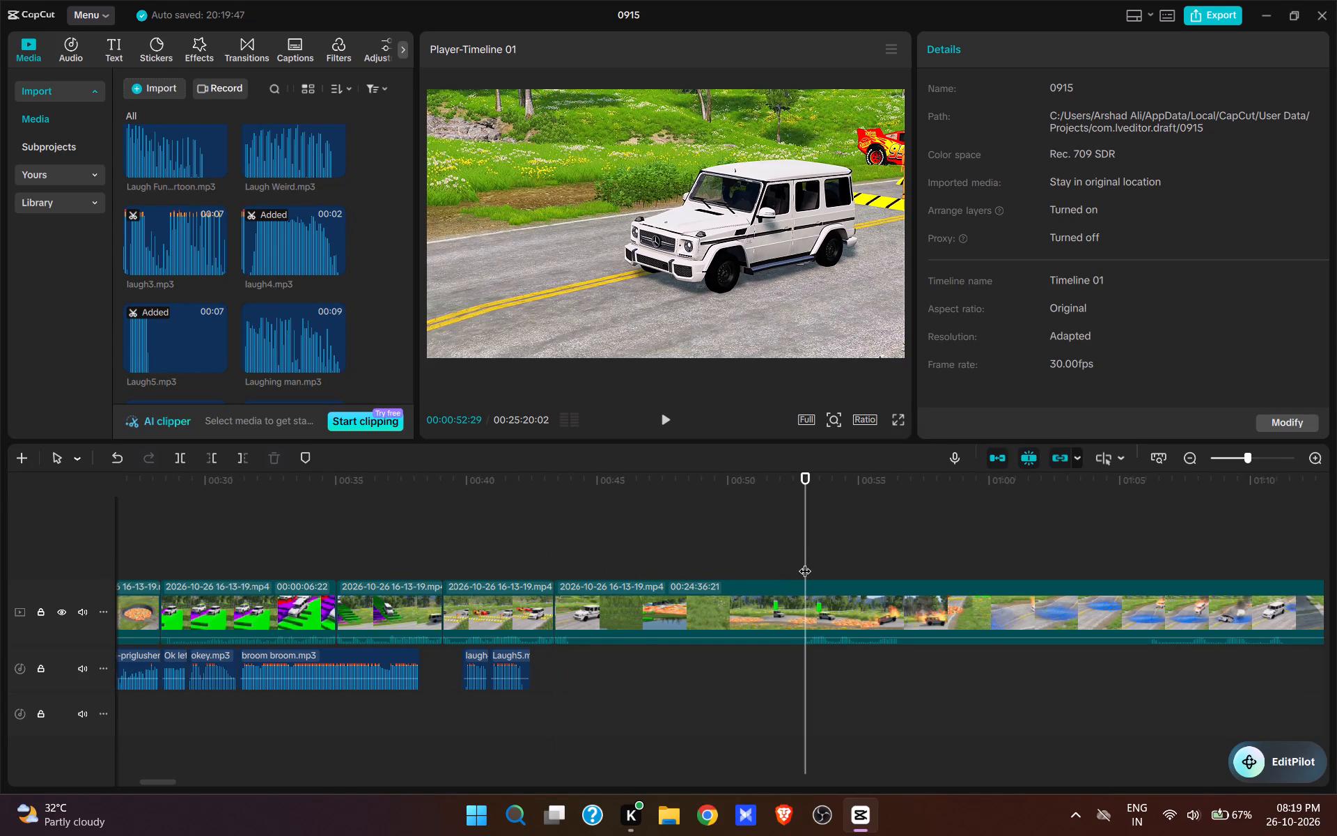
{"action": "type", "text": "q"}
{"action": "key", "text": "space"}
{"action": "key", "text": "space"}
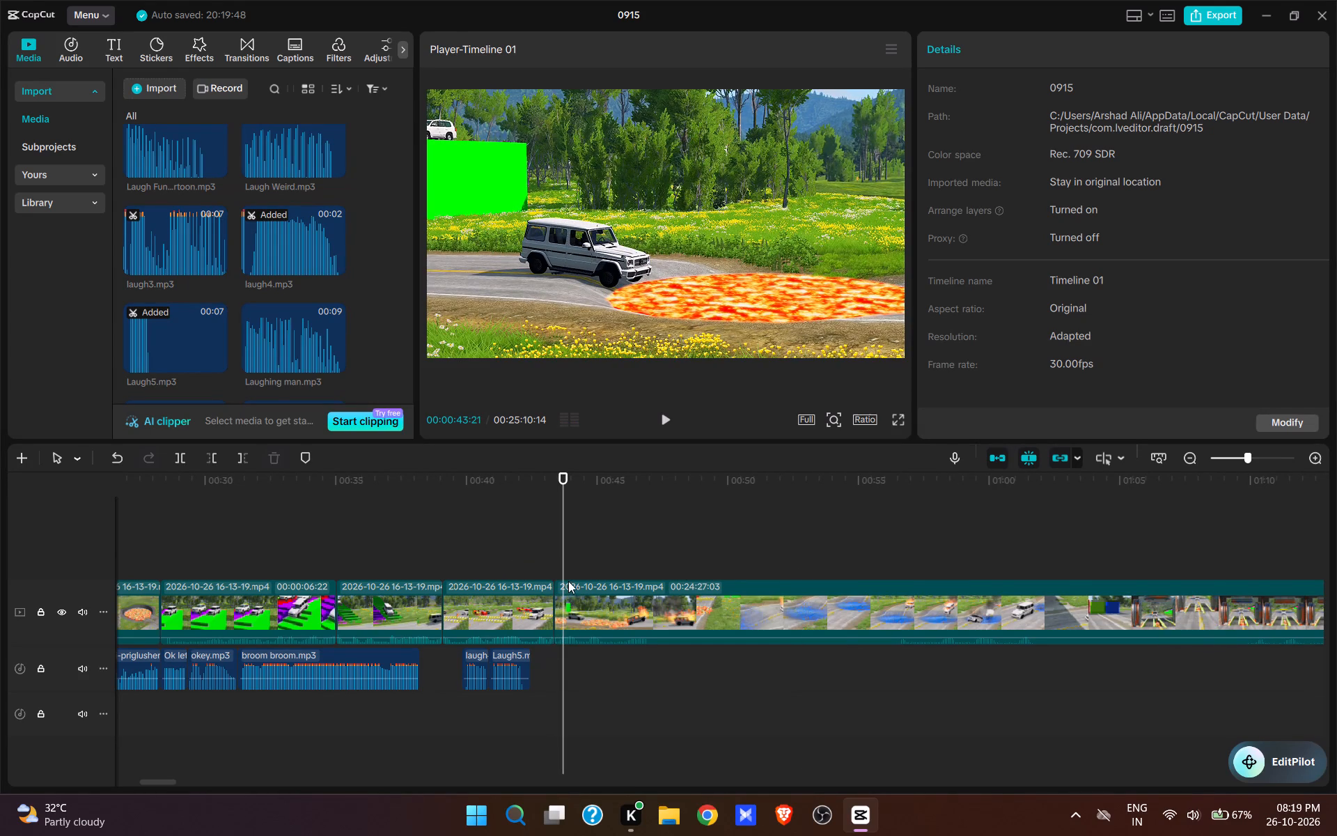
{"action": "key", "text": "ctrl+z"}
Trim about 9.5 seconds off the start of the last video clip so it opens with the white car approaching the lava pit.
{"action": "left_click", "coordinate": [774, 552]}
{"action": "key", "text": "space"}
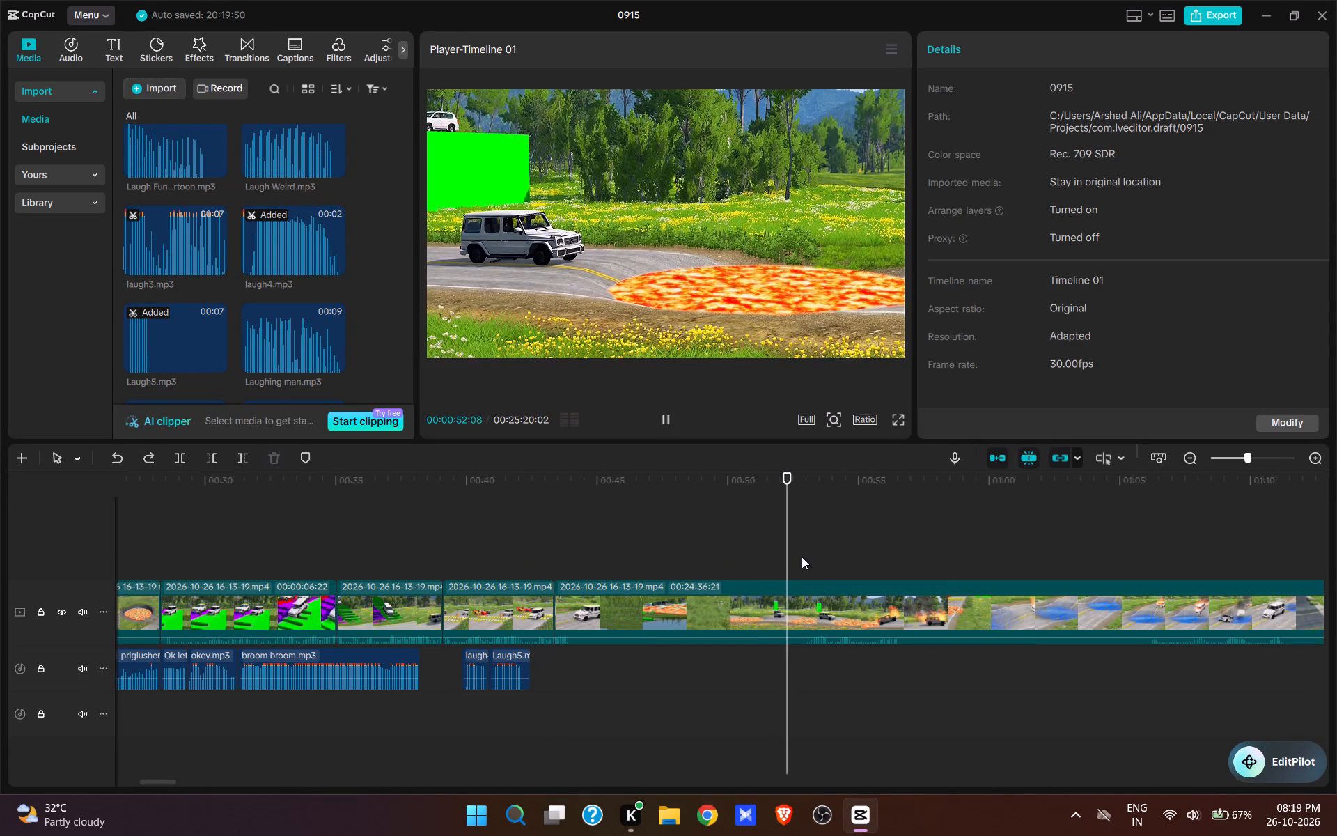
{"action": "key", "text": "space"}
{"action": "type", "text": "q"}
{"action": "key", "text": "space"}
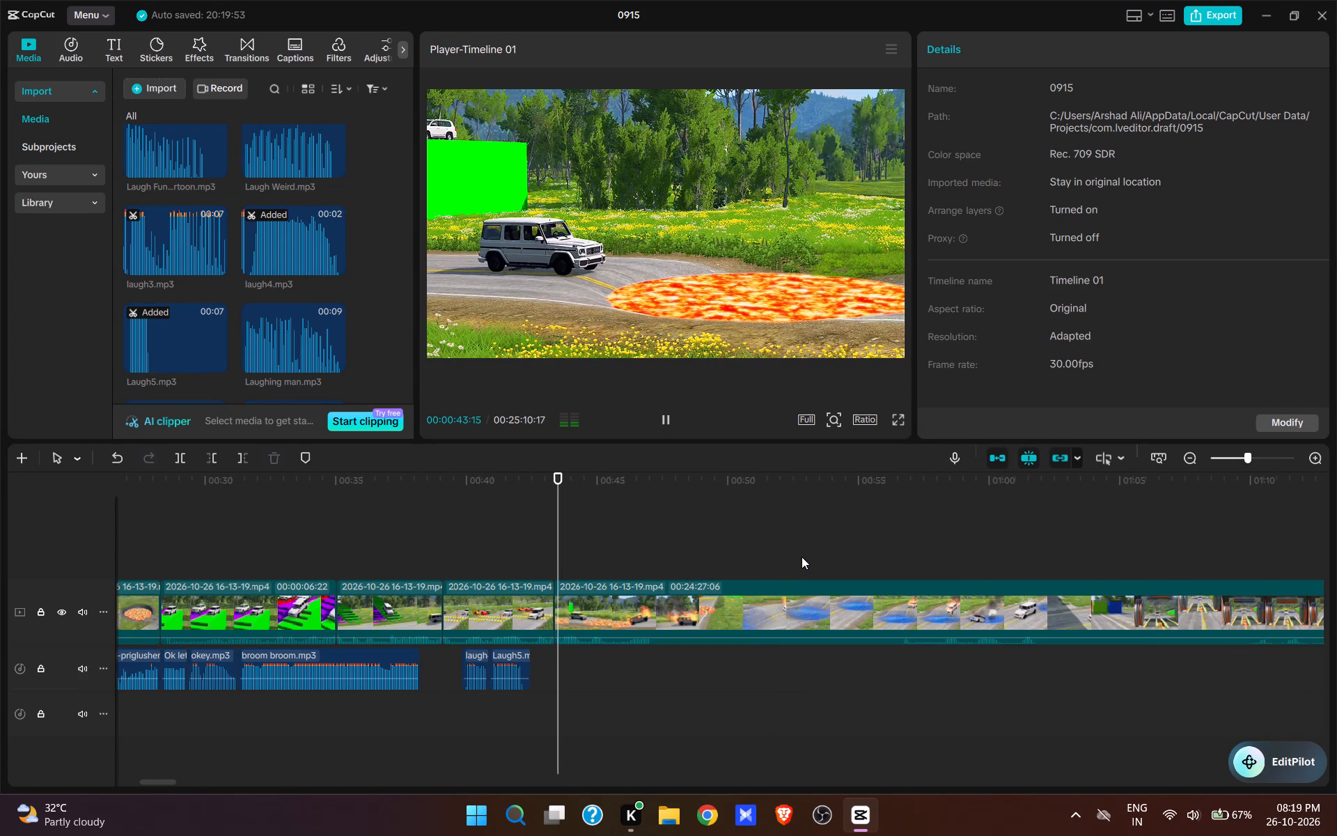
{"action": "key", "text": "space"}
Browse the imported sound effects for one that suits the lava plunge and preview No God please No.mp3.
{"action": "left_click", "coordinate": [558, 555]}
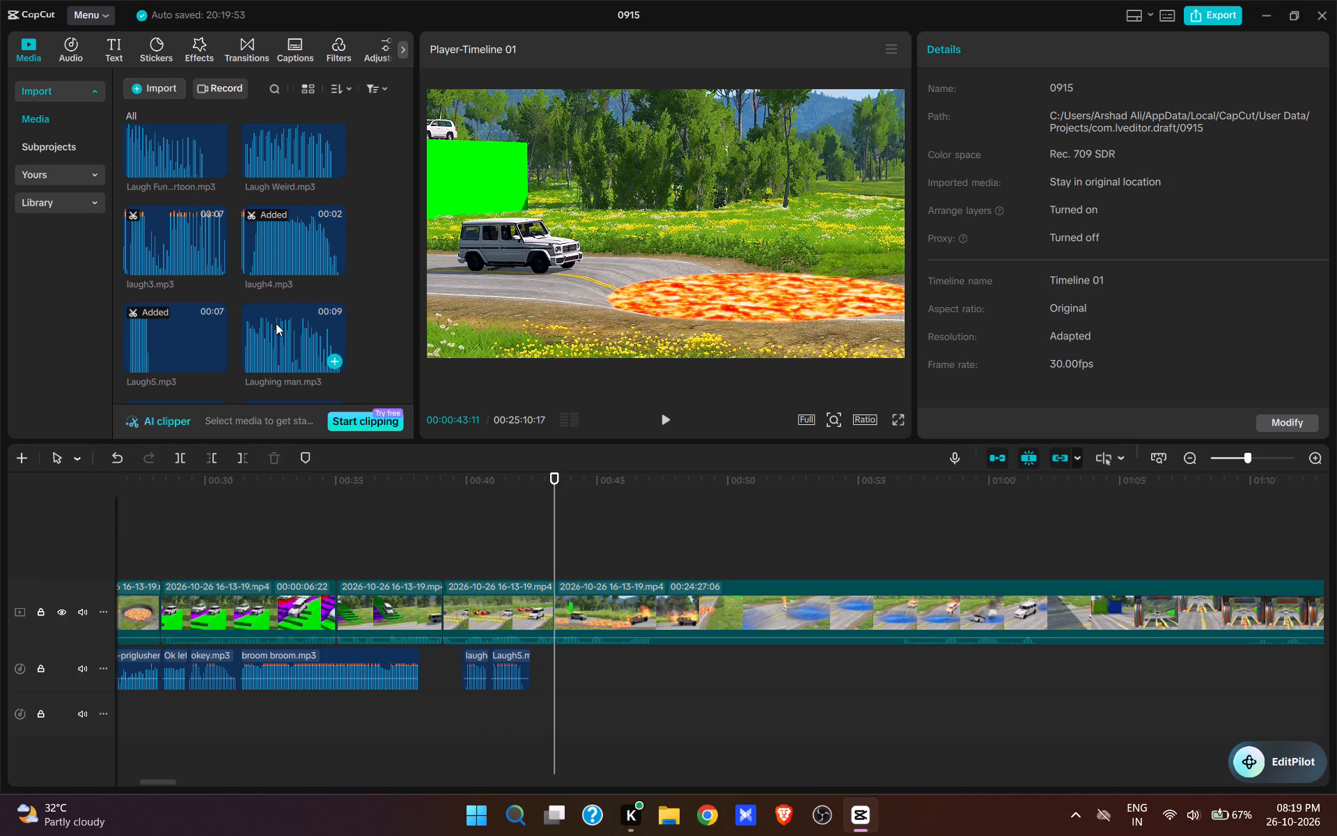
{"action": "scroll", "coordinate": [276, 323], "scroll_direction": "up", "scroll_amount": 19}
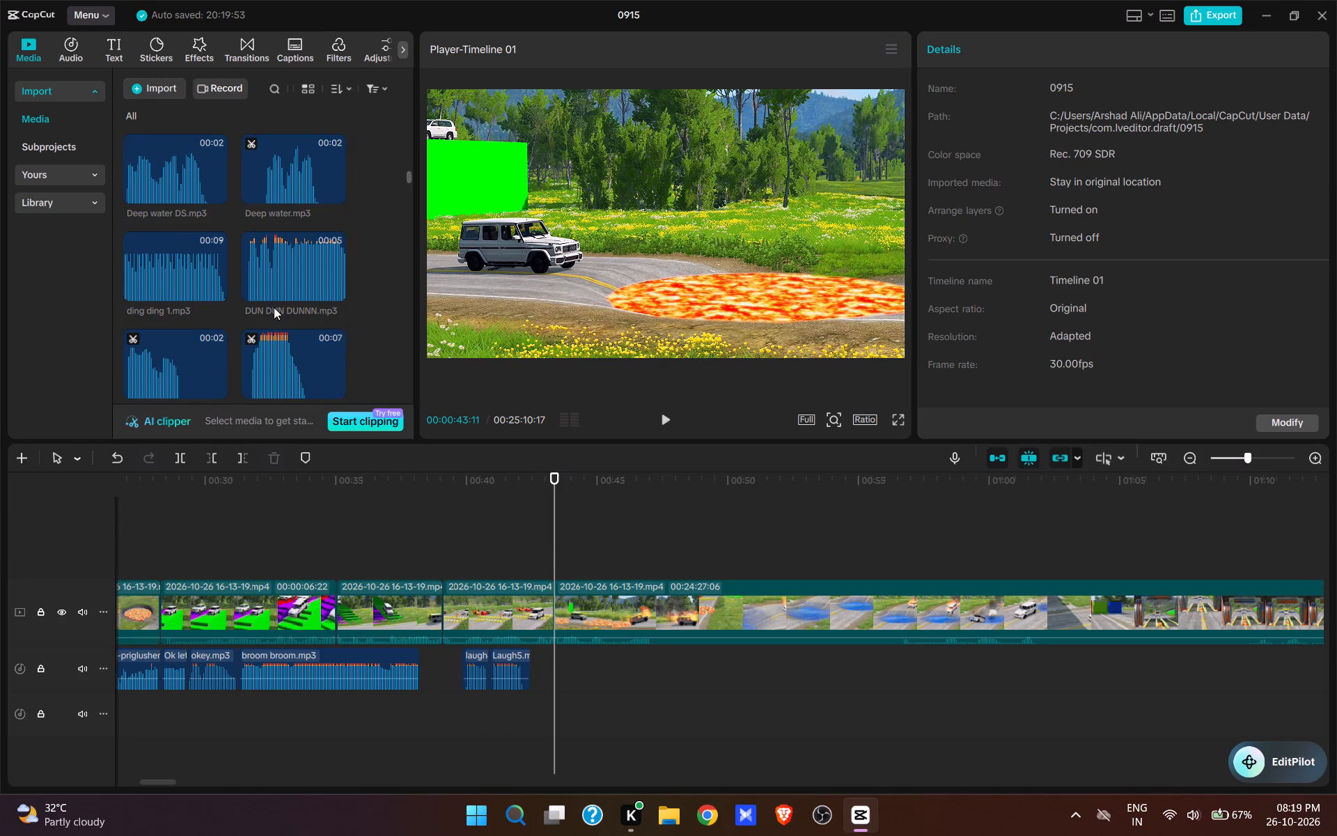
{"action": "scroll", "coordinate": [274, 307], "scroll_direction": "down", "scroll_amount": 8}
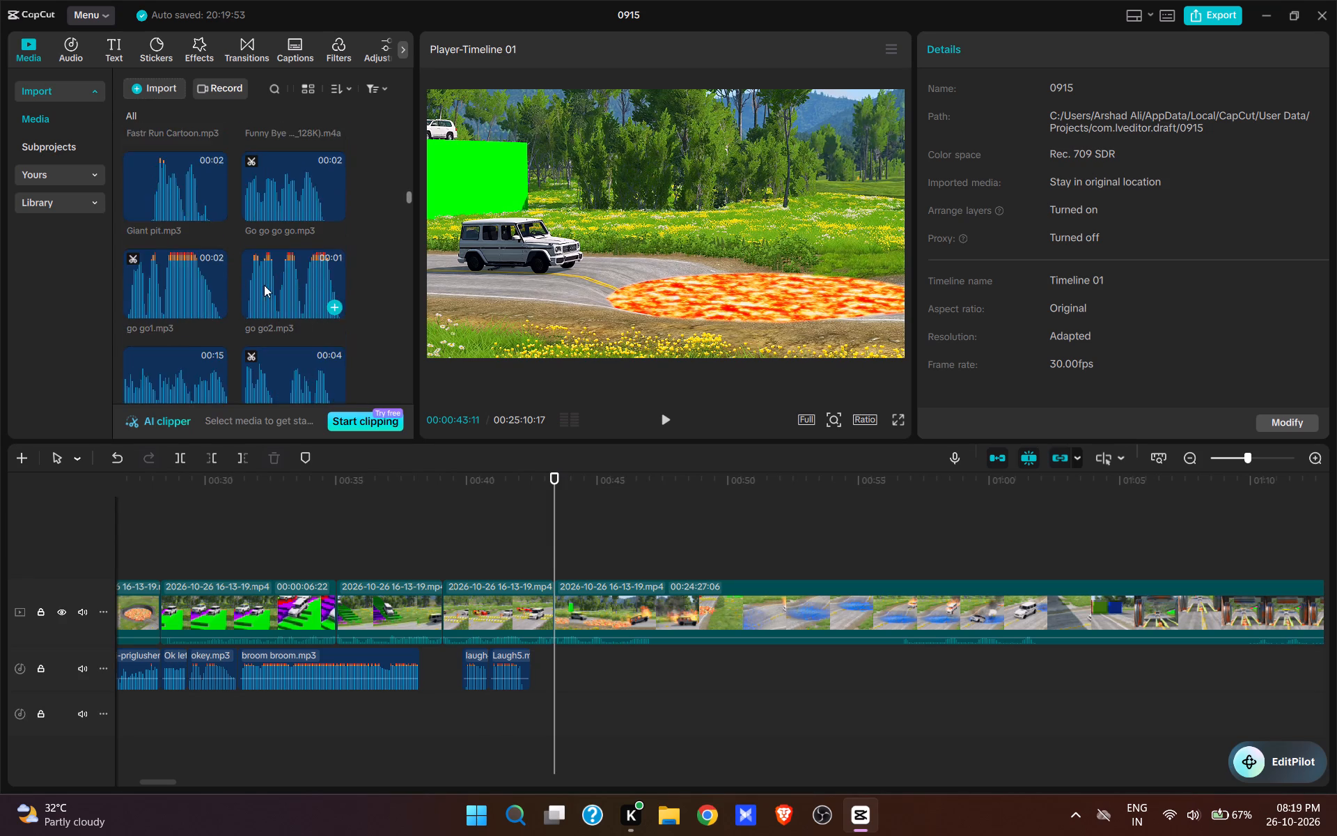
{"action": "scroll", "coordinate": [264, 285], "scroll_direction": "down", "scroll_amount": 7}
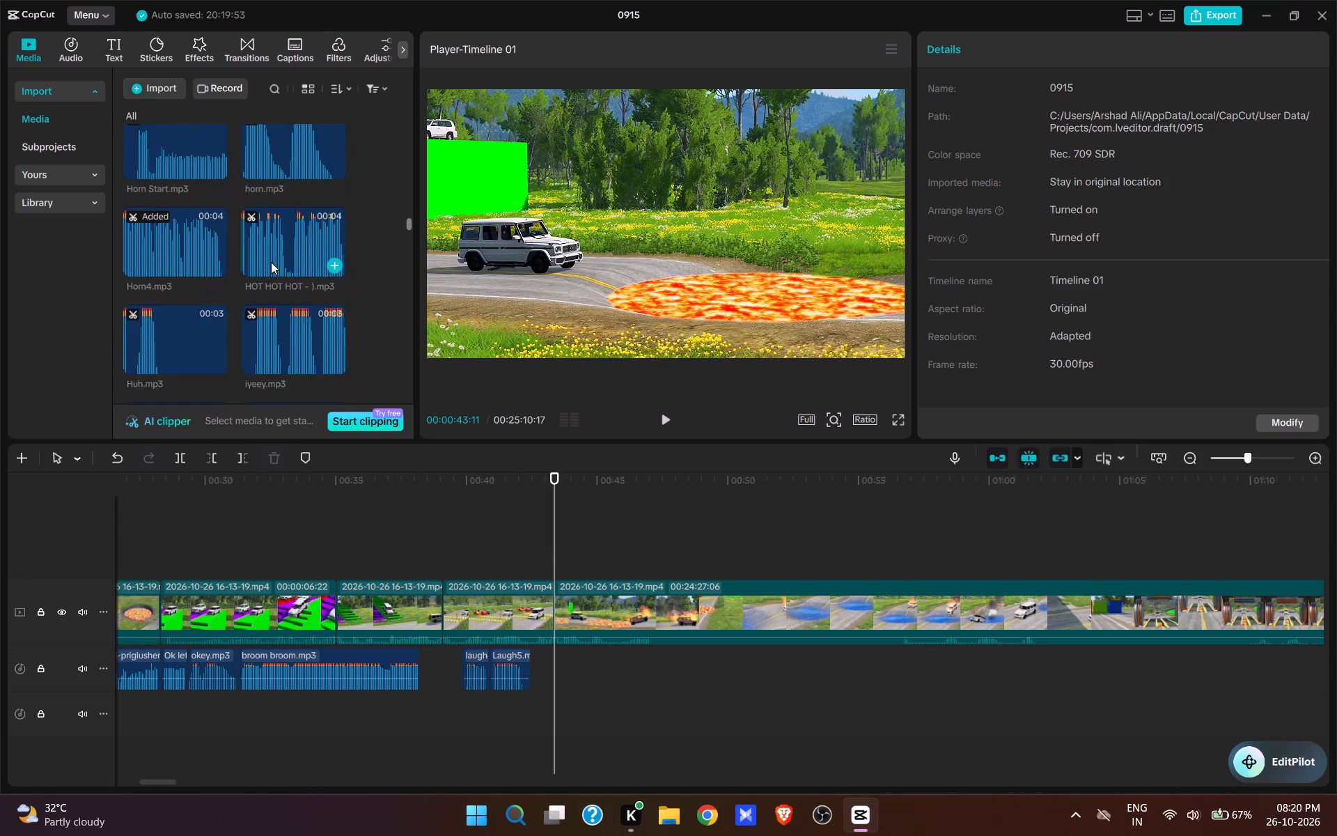
{"action": "scroll", "coordinate": [271, 262], "scroll_direction": "down", "scroll_amount": 7}
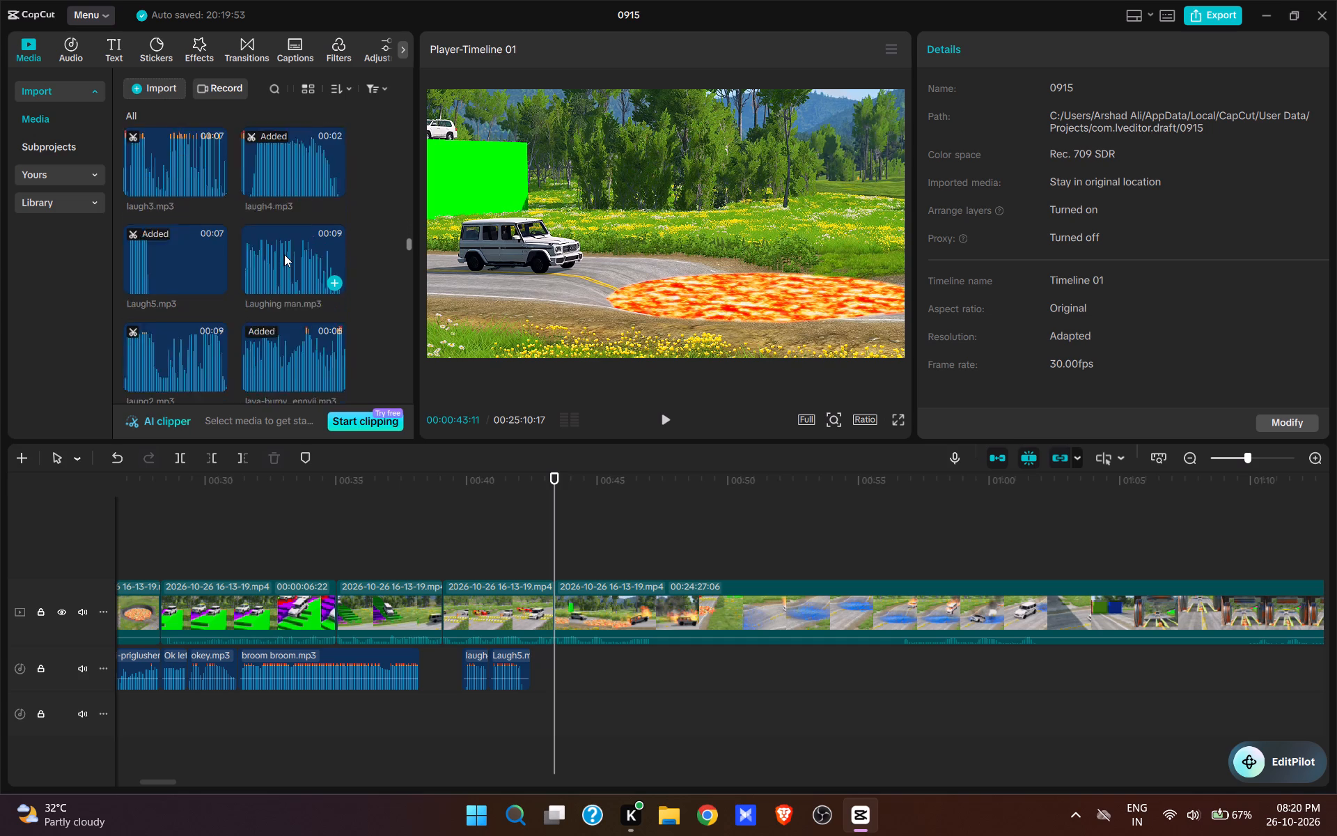
{"action": "scroll", "coordinate": [284, 254], "scroll_direction": "down", "scroll_amount": 6}
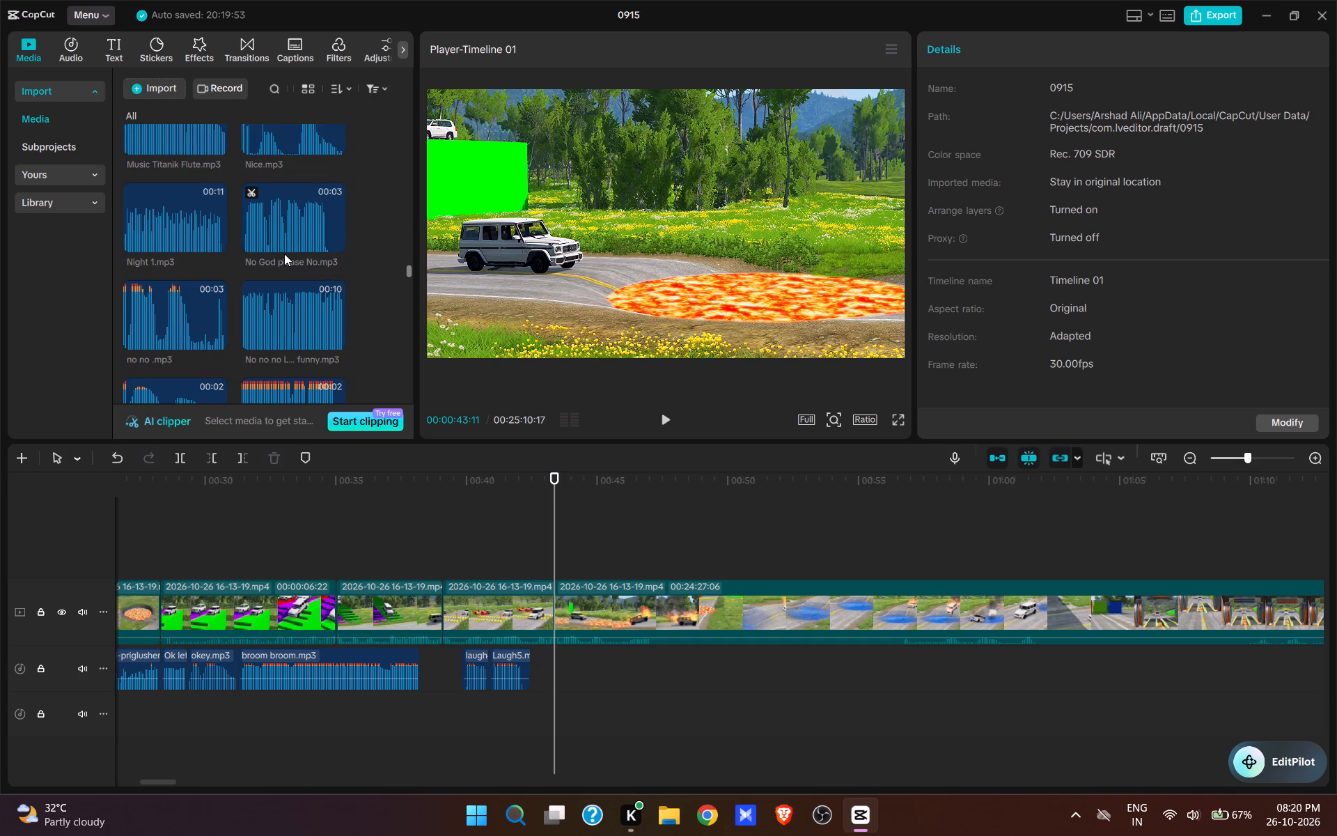
{"action": "scroll", "coordinate": [284, 254], "scroll_direction": "up", "scroll_amount": 1}
{"action": "left_click", "coordinate": [286, 318]}
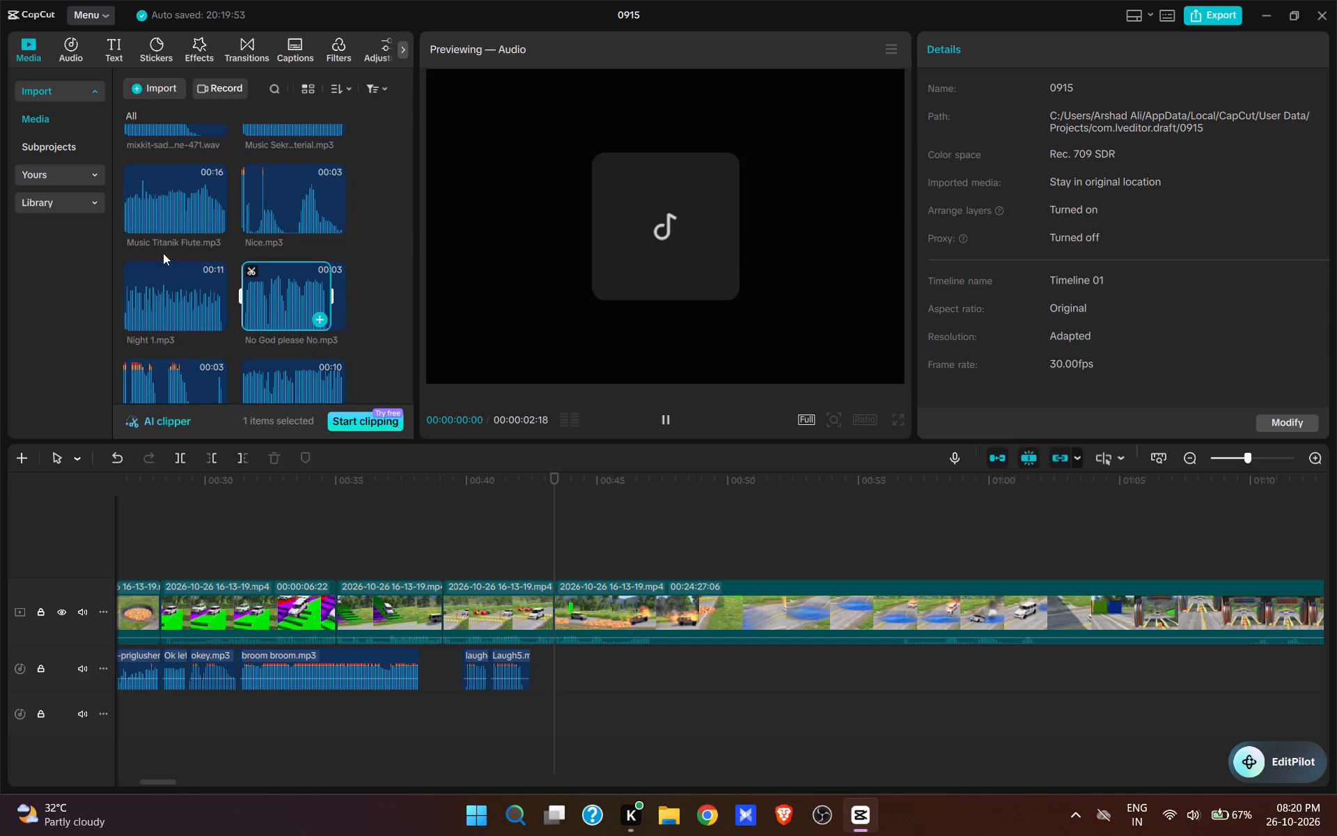
{"action": "scroll", "coordinate": [169, 252], "scroll_direction": "up", "scroll_amount": 2}
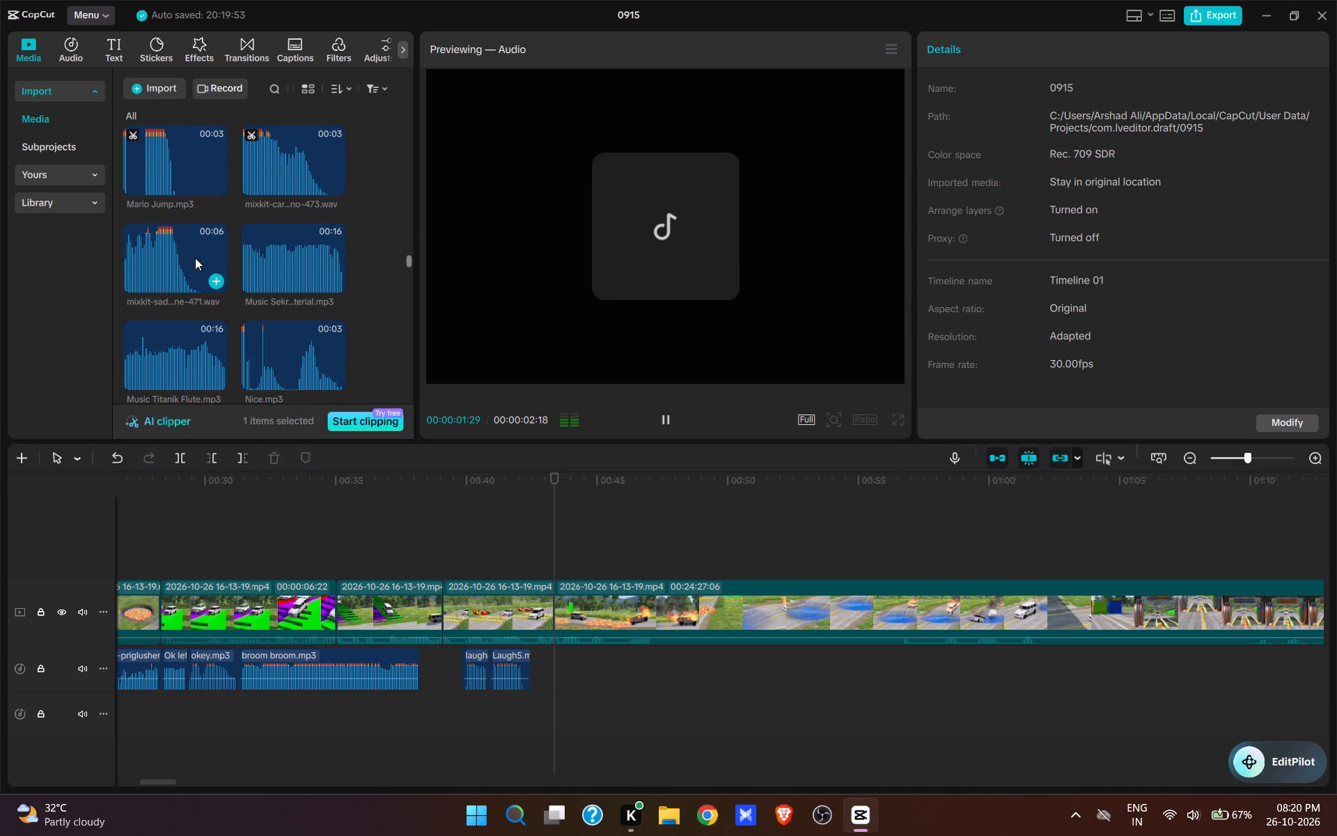
{"action": "scroll", "coordinate": [203, 252], "scroll_direction": "up", "scroll_amount": 2}
Add no no .mp3 at 00:00:43:11 under the lava plunge and trim its end at 00:00:44:27.
{"action": "scroll", "coordinate": [203, 252], "scroll_direction": "down", "scroll_amount": 6}
{"action": "left_click", "coordinate": [173, 235]}
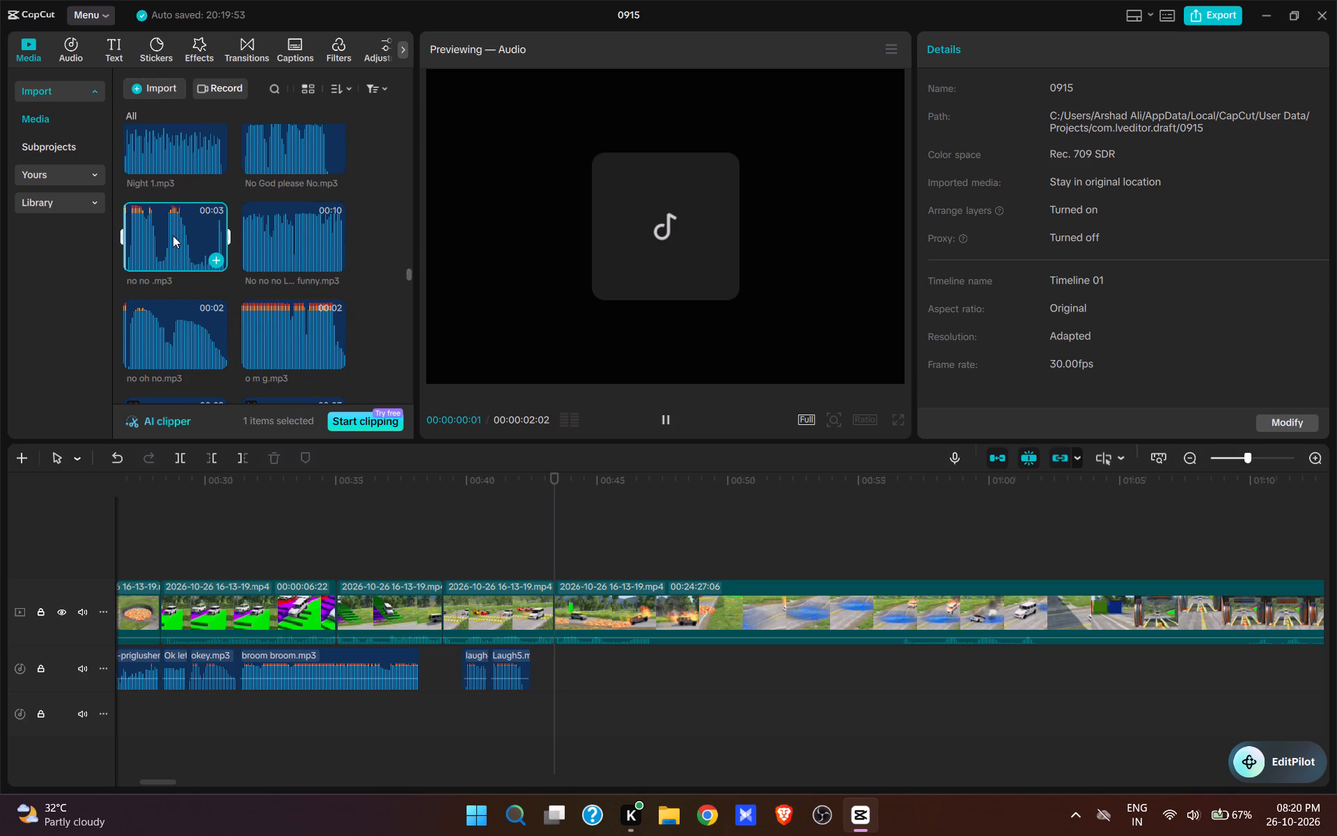
{"action": "left_click", "coordinate": [213, 259]}
{"action": "key", "text": "space"}
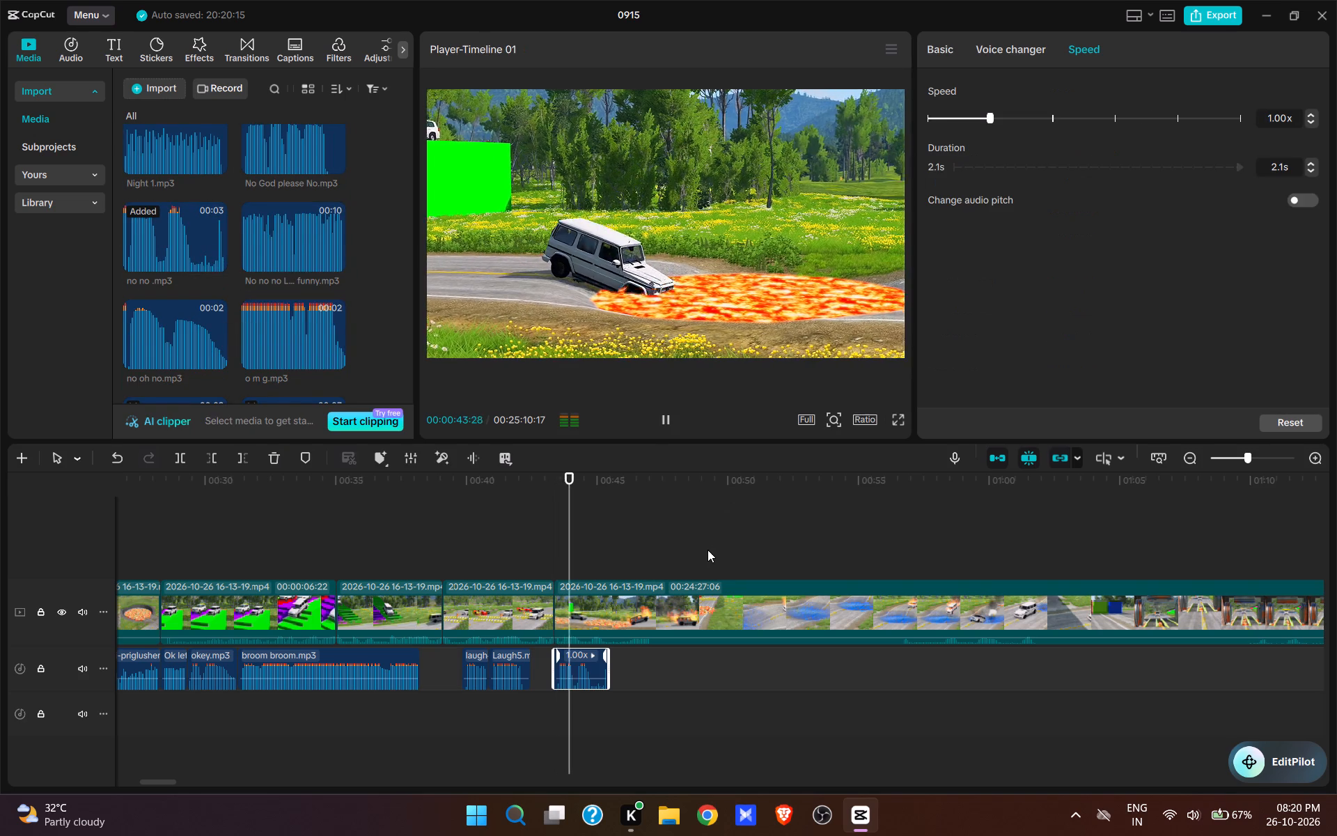
{"action": "key", "text": "space"}
{"action": "key", "text": "space"}
{"action": "key", "text": "space"}
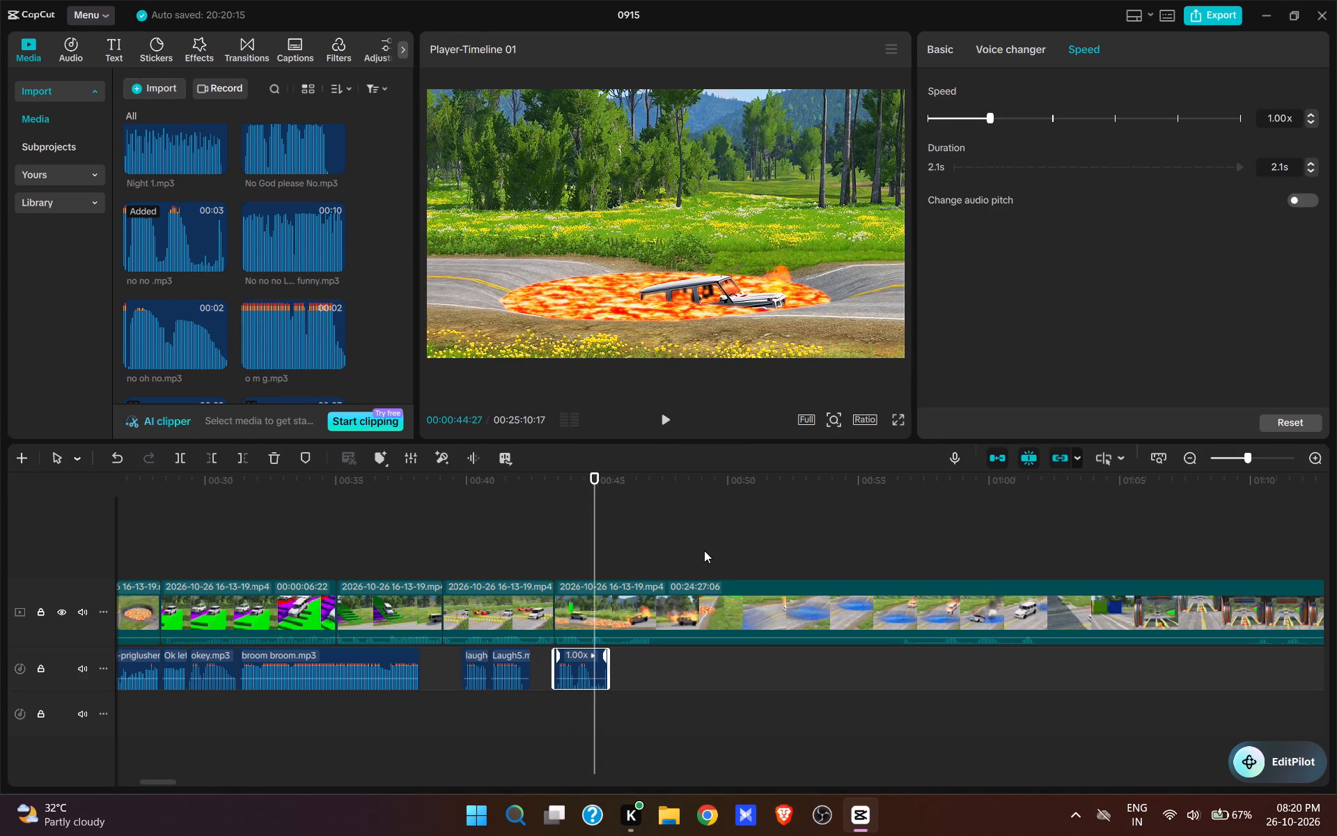
{"action": "key", "text": "e"}
Add aaa.mp3 at 00:00:44:27, directly after no no .mp3, while the car is in the lava.
{"action": "scroll", "coordinate": [198, 276], "scroll_direction": "up", "scroll_amount": 7}
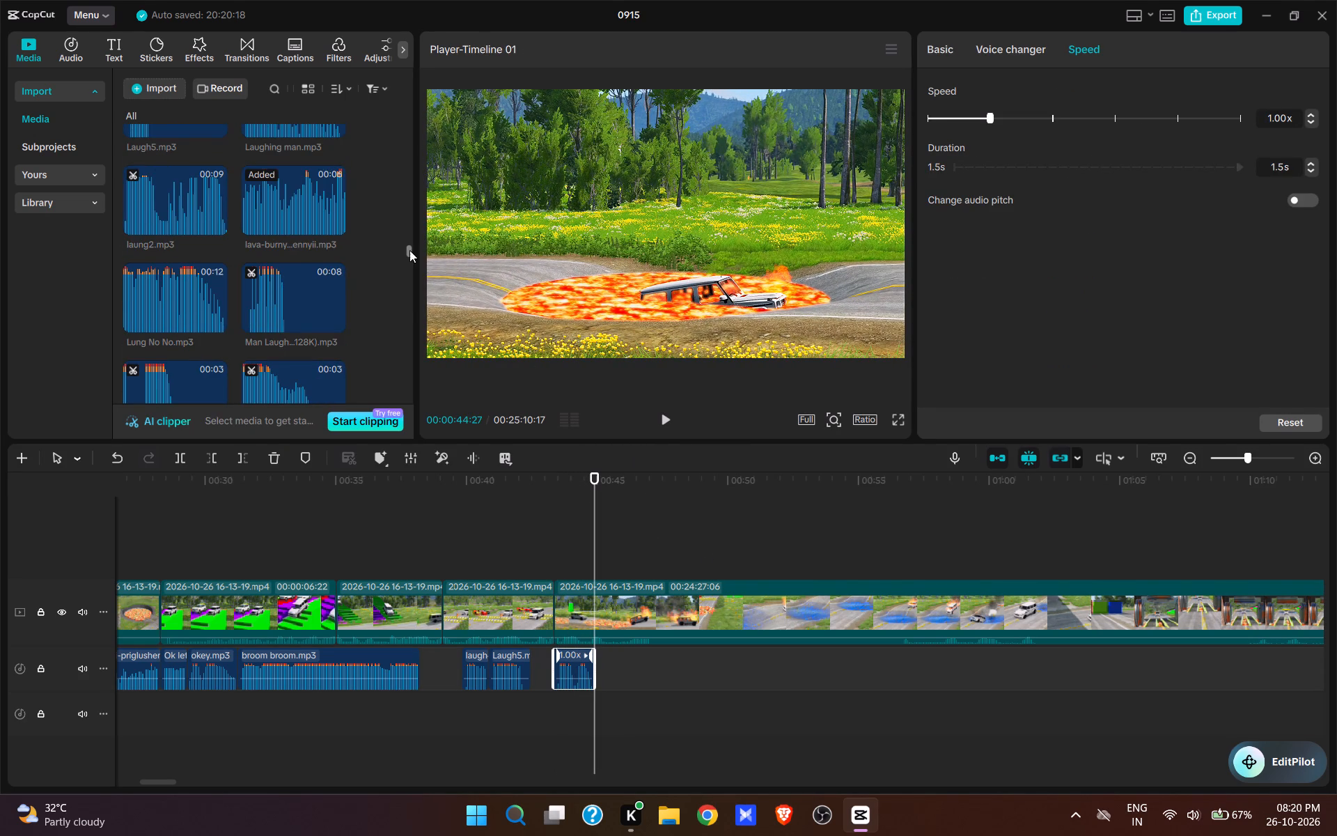
{"action": "left_click_drag", "start_coordinate": [409, 250], "coordinate": [403, 83]}
{"action": "scroll", "coordinate": [210, 167], "scroll_direction": "up", "scroll_amount": 6}
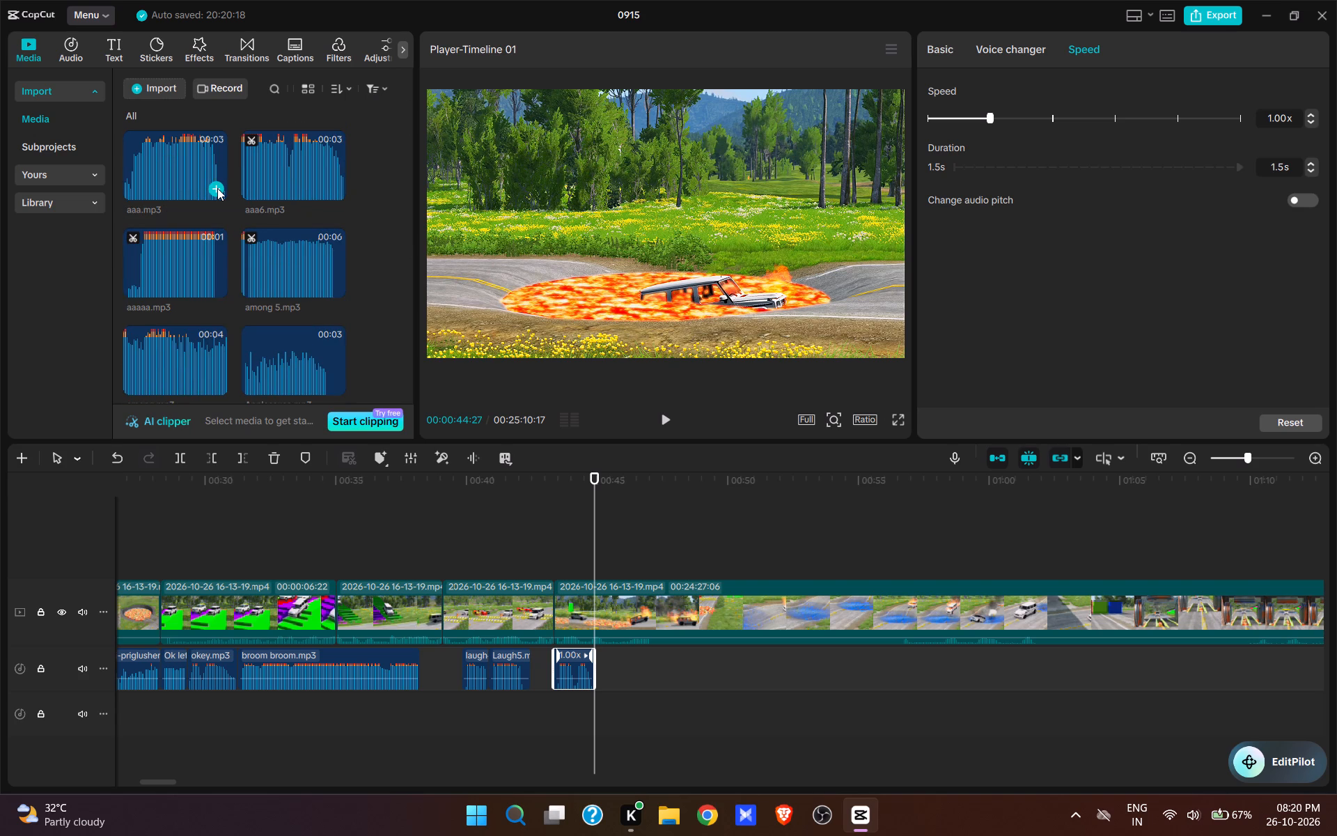
{"action": "left_click", "coordinate": [217, 188]}
Play the lava shot and split the video clip at 00:00:46:27, with the burning car out of the pit.
{"action": "key", "text": "space"}
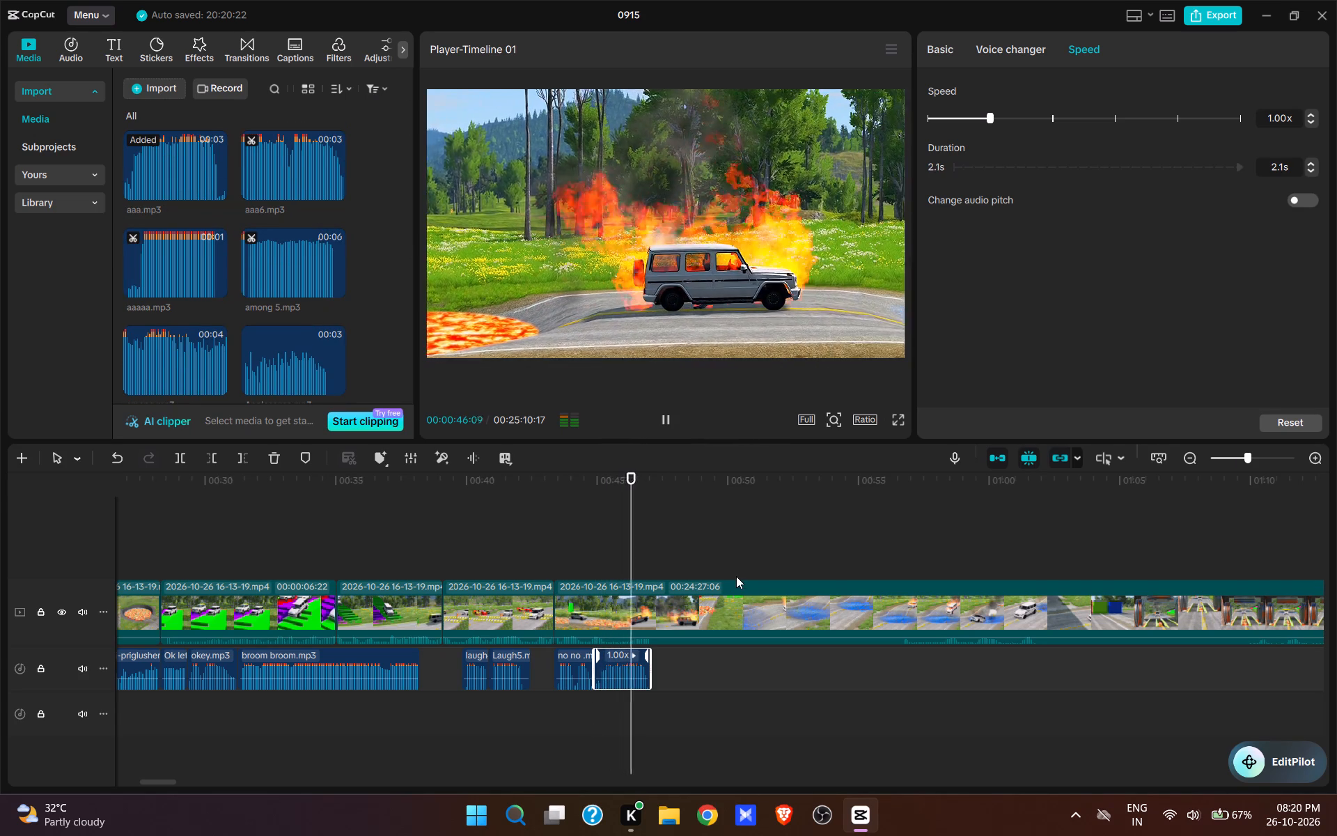
{"action": "key", "text": "space"}
{"action": "left_click", "coordinate": [682, 610]}
{"action": "key", "text": "w"}
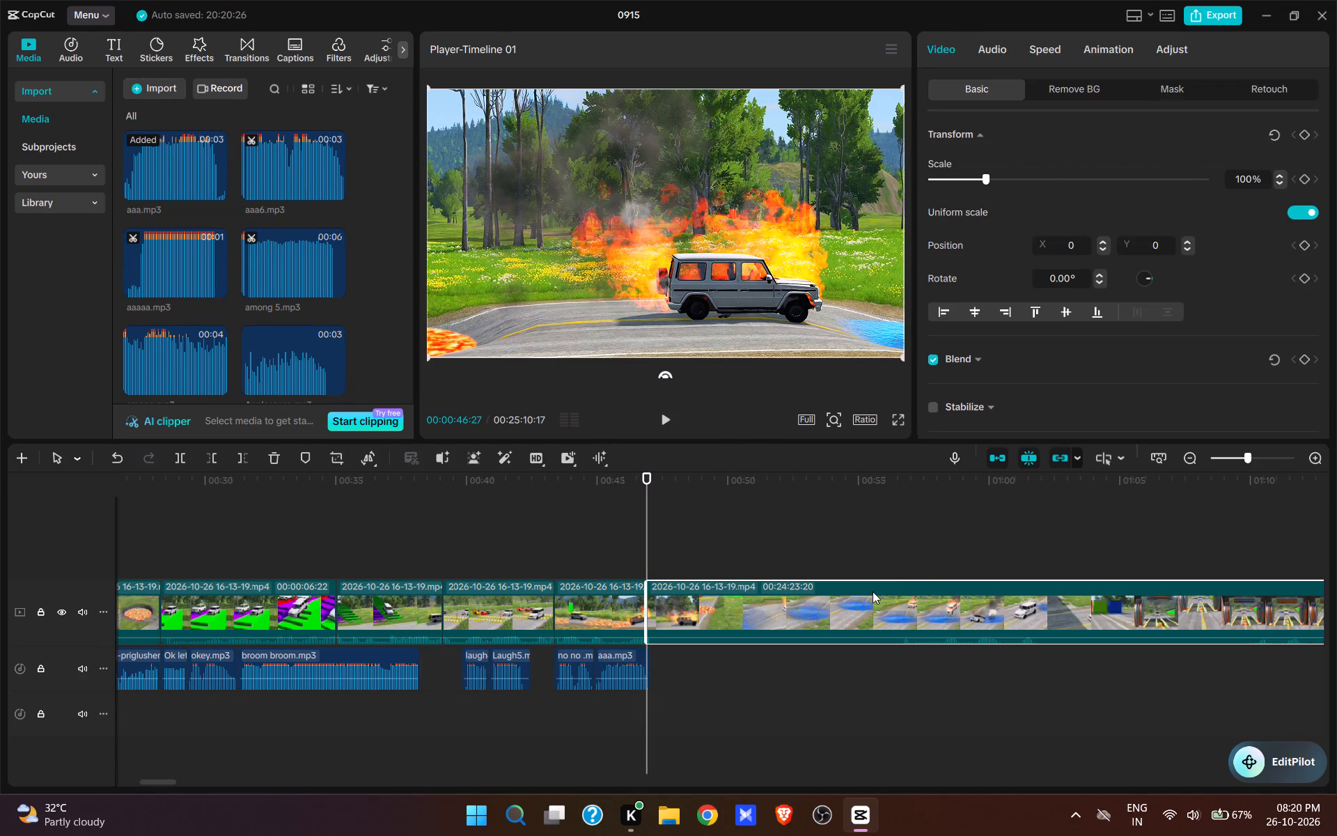
Trim about 9.8 seconds off the start of the last video clip so it opens with the burning car heading for the water pool.
{"action": "left_click", "coordinate": [895, 554]}
{"action": "key", "text": "space"}
{"action": "key", "text": "space"}
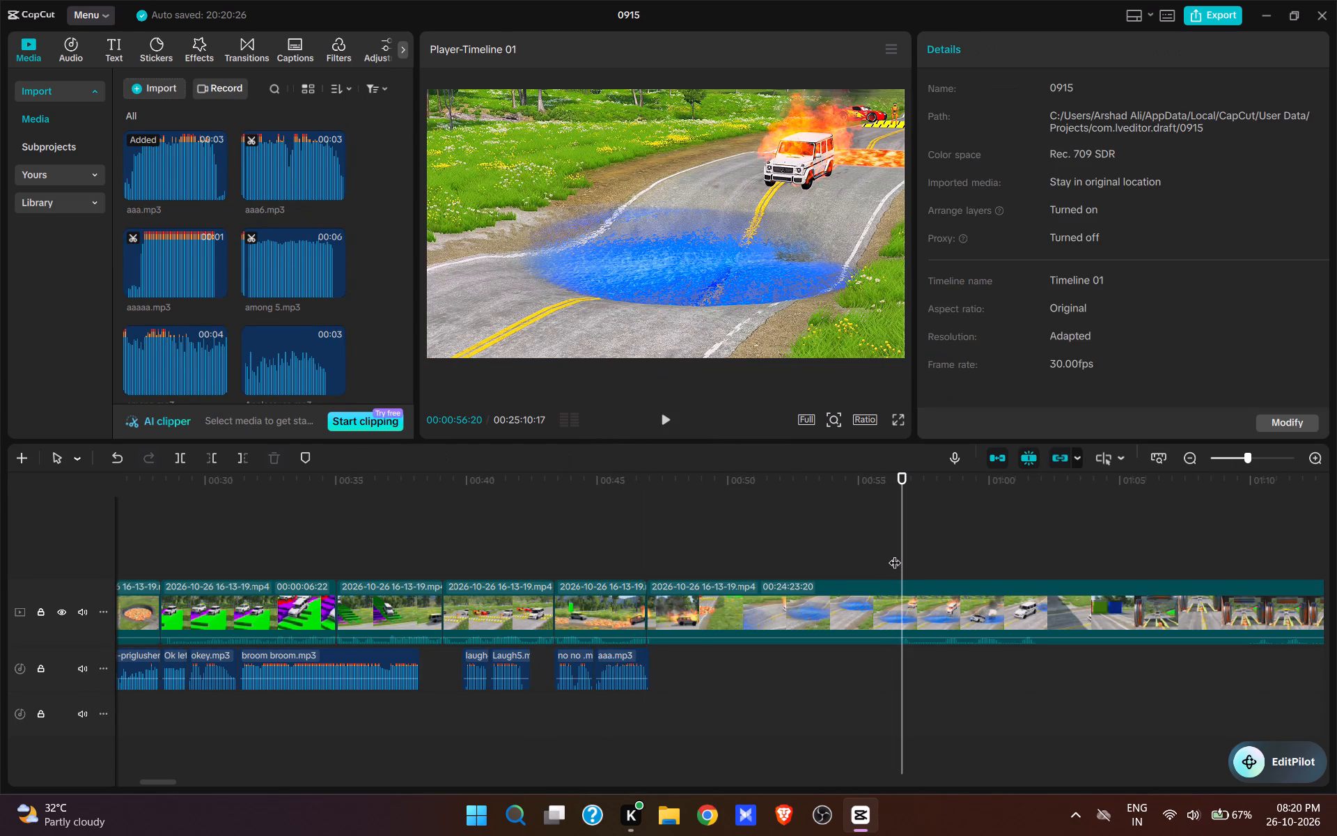
{"action": "type", "text": "q"}
{"action": "key", "text": "space"}
{"action": "key", "text": "space"}
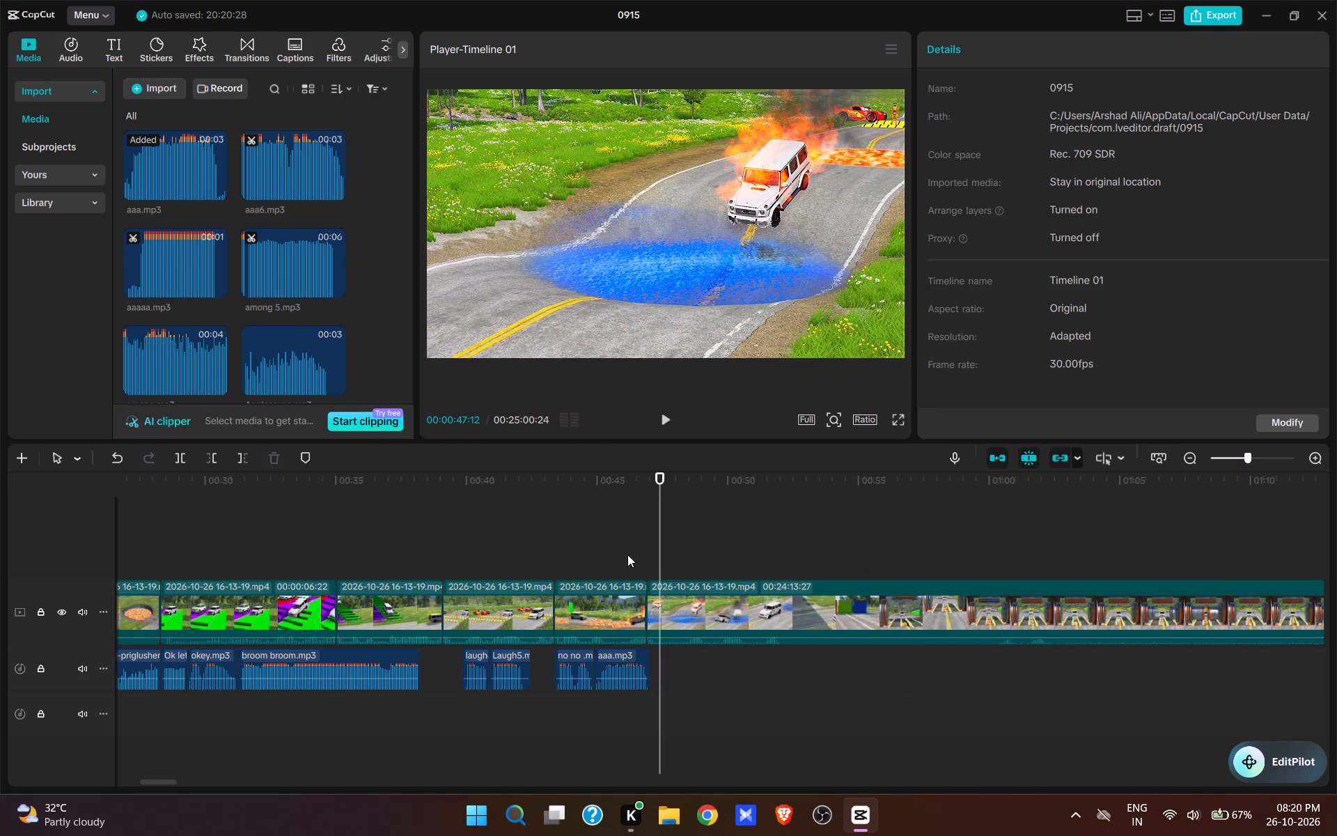
Add HOT HOT HOT - ).mp3 at 00:00:46:27, where the burning car heads for the water pool, and check it in playback.
{"action": "left_click", "coordinate": [641, 543]}
{"action": "left_click", "coordinate": [643, 542]}
{"action": "scroll", "coordinate": [219, 233], "scroll_direction": "up", "scroll_amount": 8}
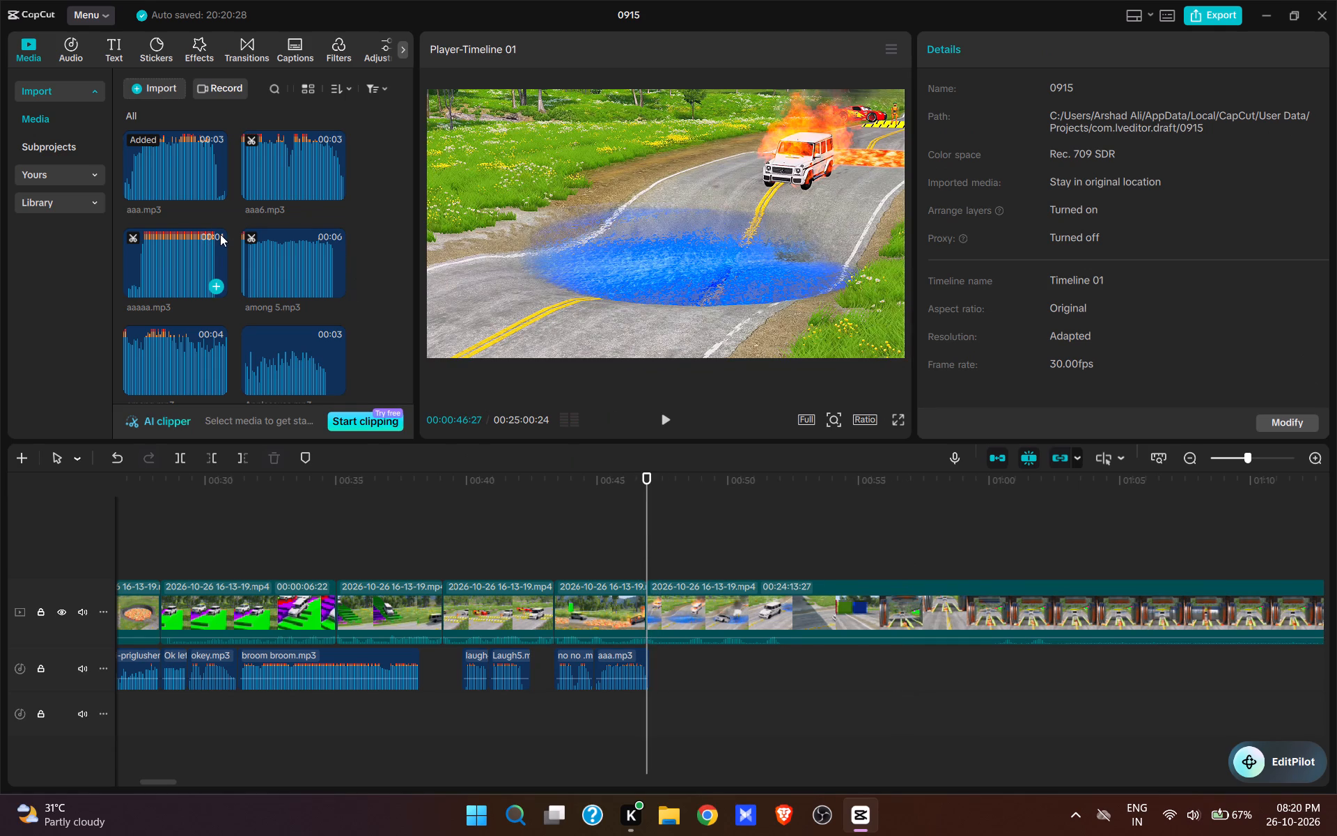
{"action": "scroll", "coordinate": [221, 234], "scroll_direction": "down", "scroll_amount": 20}
{"action": "scroll", "coordinate": [270, 247], "scroll_direction": "down", "scroll_amount": 3}
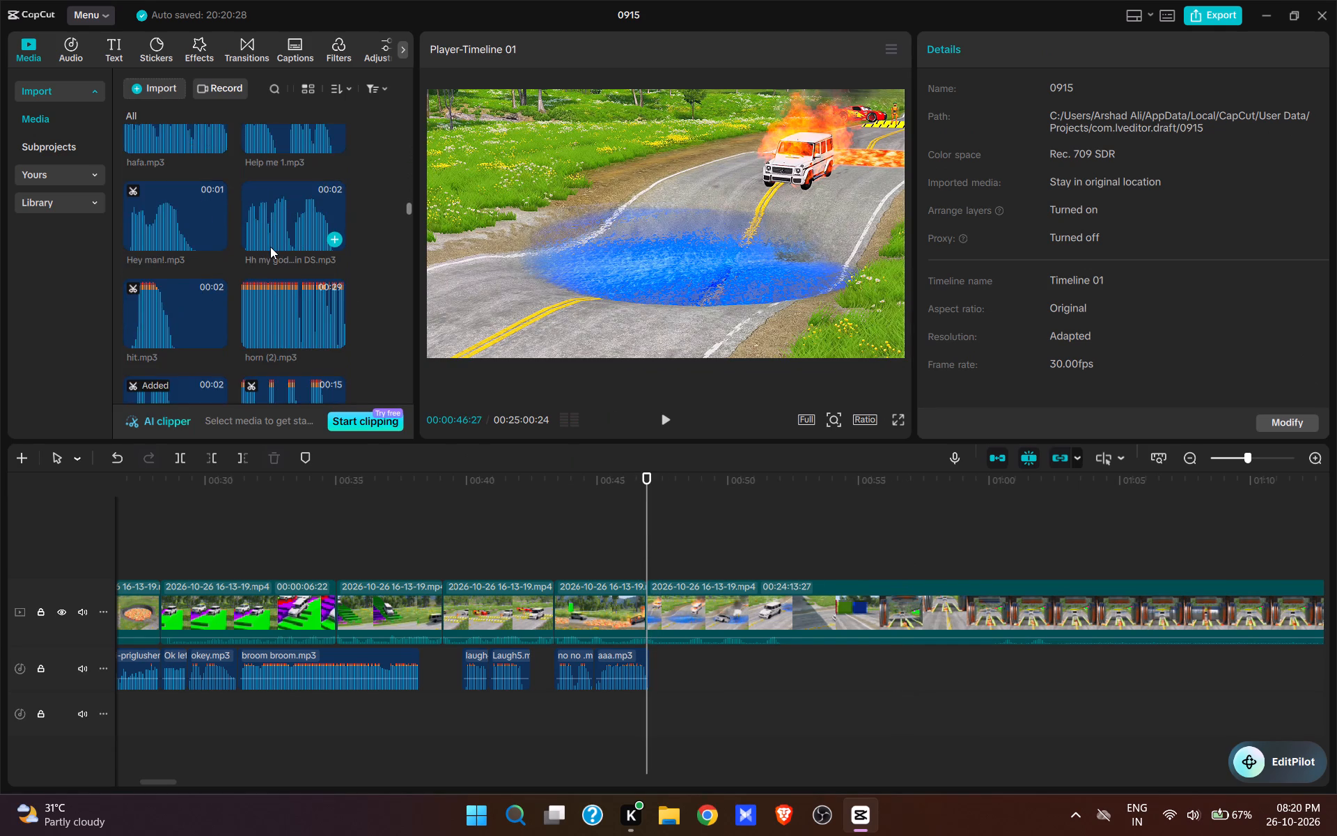
{"action": "scroll", "coordinate": [270, 247], "scroll_direction": "down", "scroll_amount": 5}
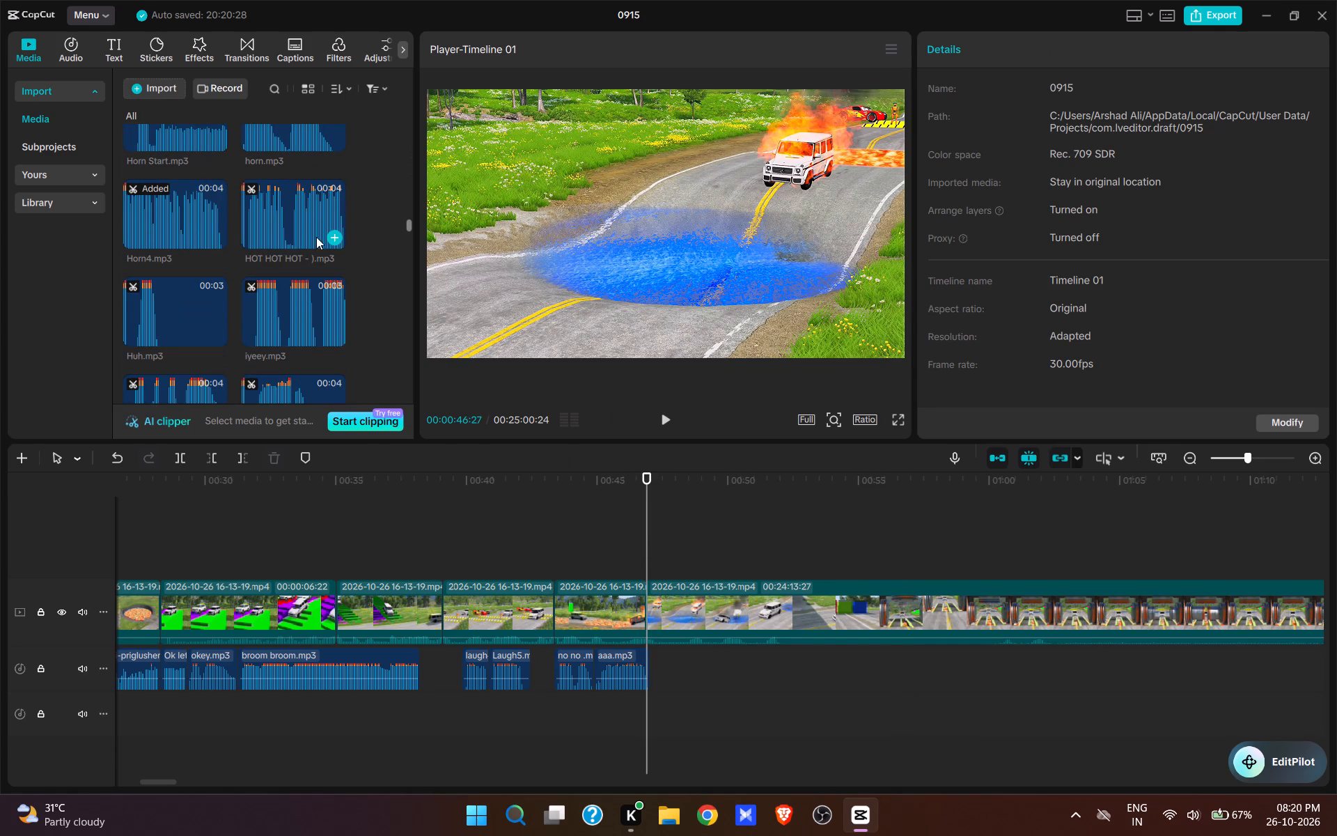
{"action": "left_click", "coordinate": [338, 237]}
{"action": "key", "text": "space"}
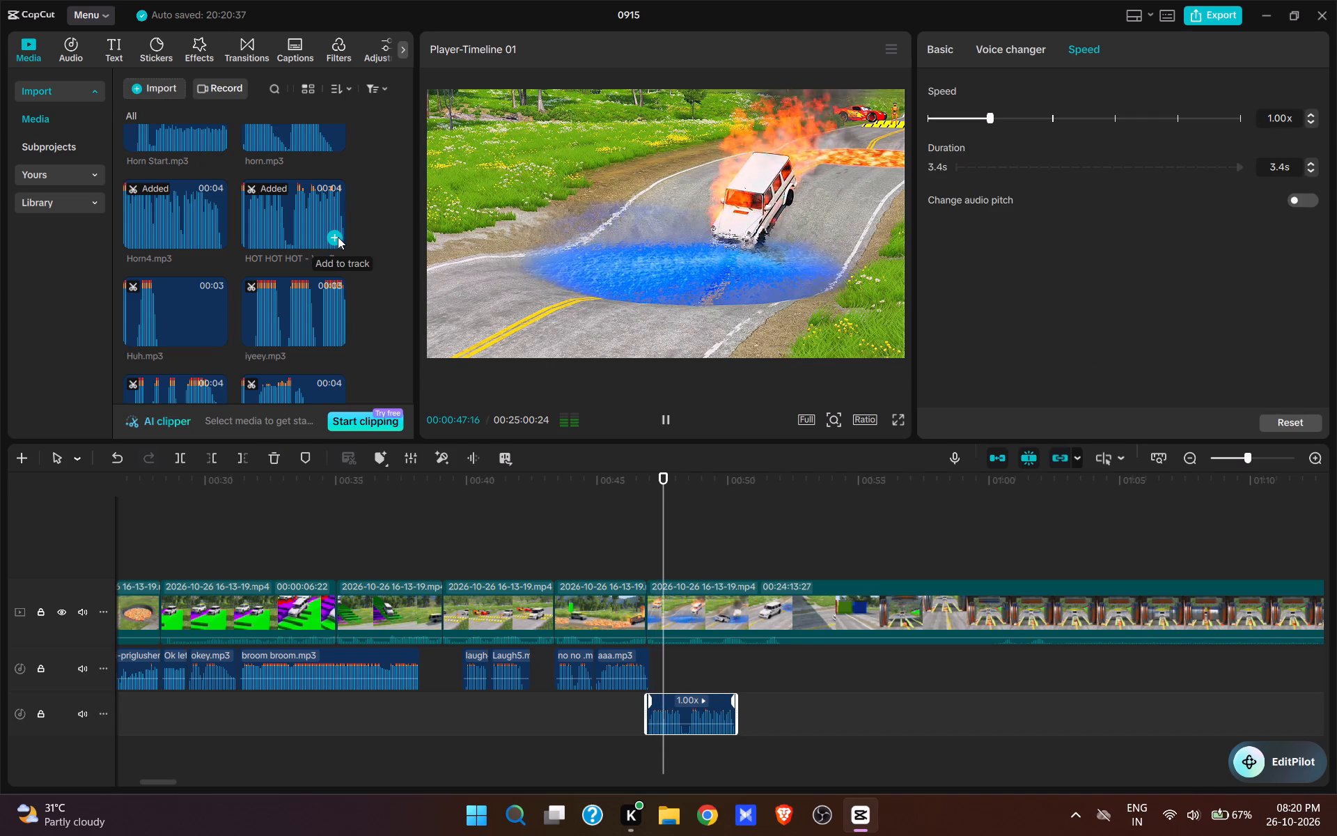
{"action": "key", "text": "space"}
Play the rest of the water-pool shot and split the video clip at 00:00:51:18, after the white car drives clear of the water.
{"action": "key", "text": "space"}
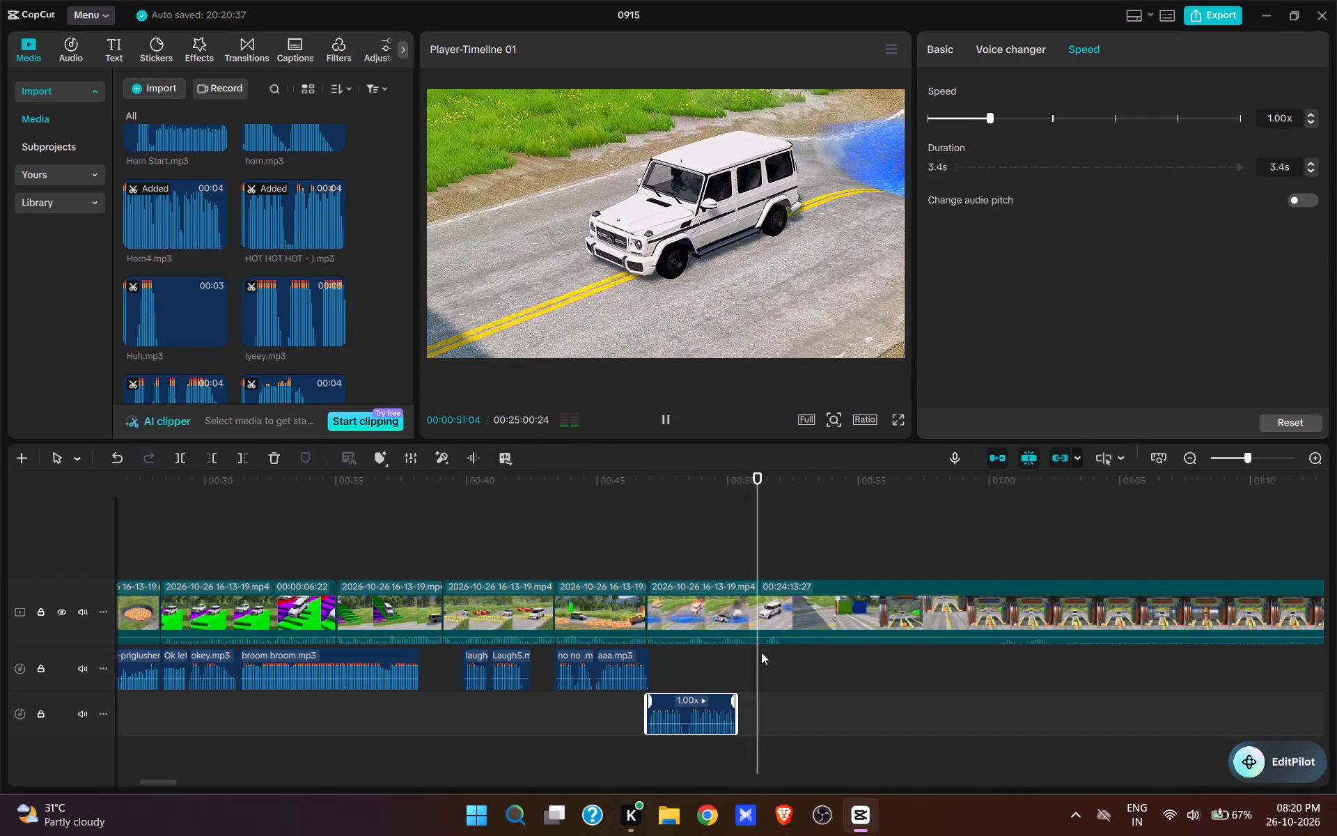
{"action": "key", "text": "space"}
{"action": "key", "text": "space"}
{"action": "key", "text": "space"}
{"action": "type", "text": "w"}
Trim about 8.4 seconds off the start of the last video clip so it opens with the white car approaching the large rollers.
{"action": "left_click", "coordinate": [1011, 561]}
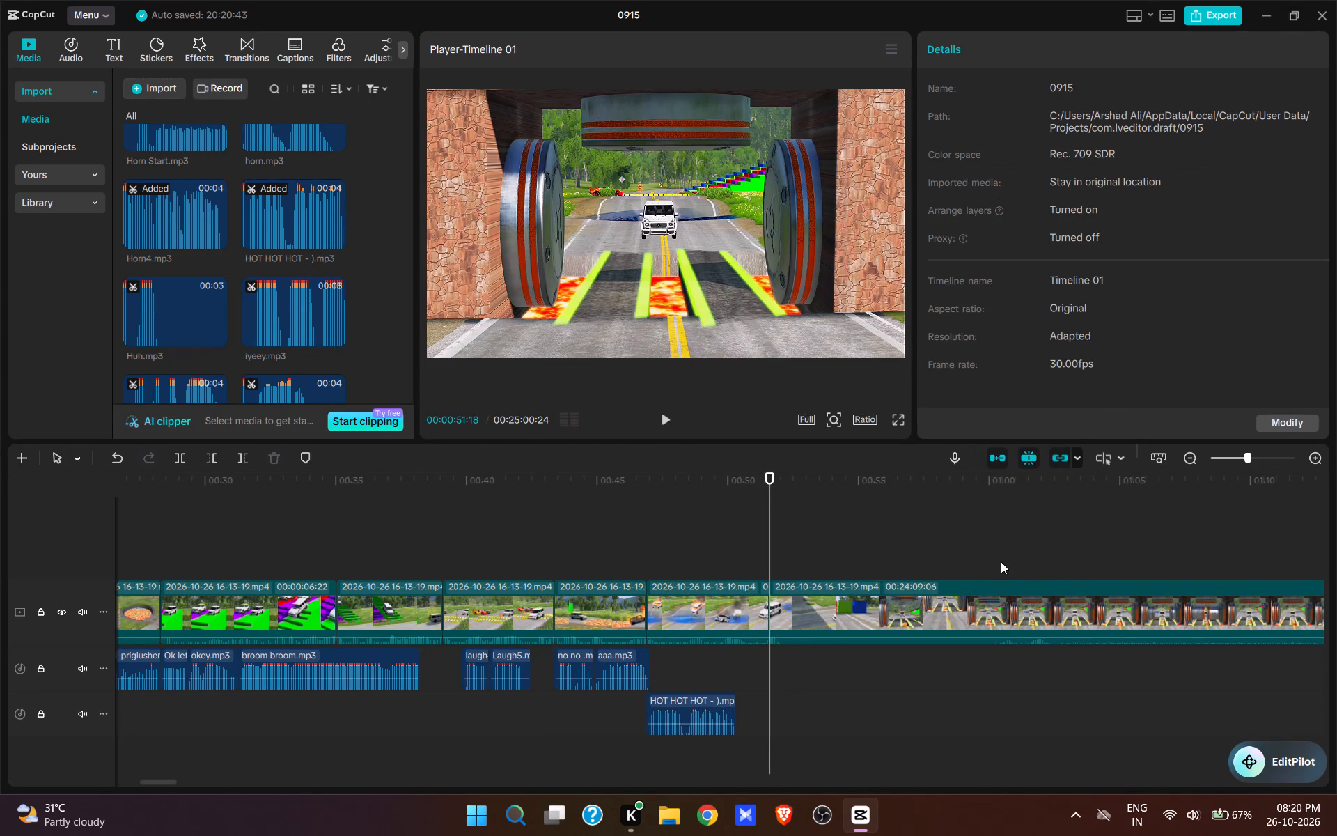
{"action": "left_click", "coordinate": [990, 565]}
{"action": "type", "text": "q"}
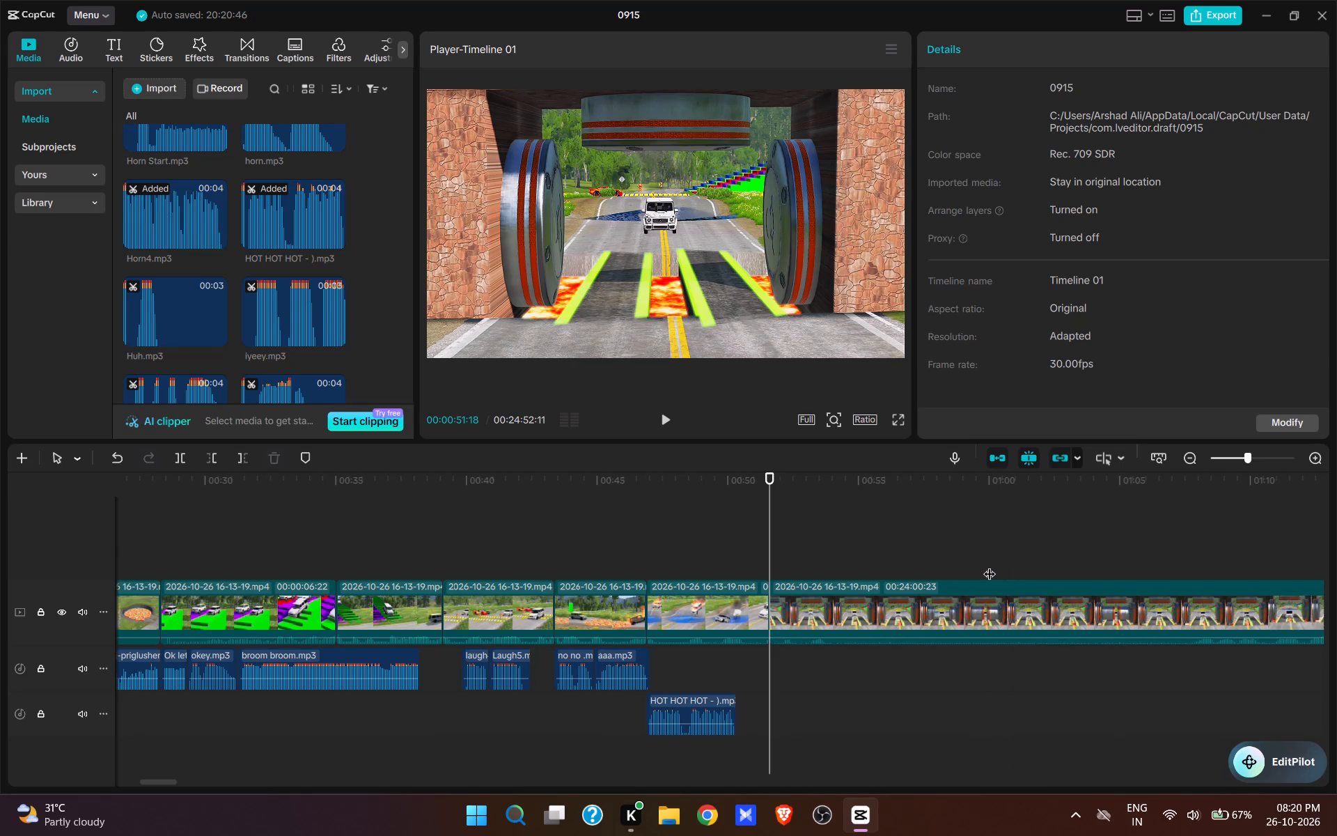
Audition Surpiris.mp3, but add the 11-second Suspense sound effect at 00:00:51:18, where the white car approaches the rollers.
{"action": "key", "text": "space"}
{"action": "key", "text": "space"}
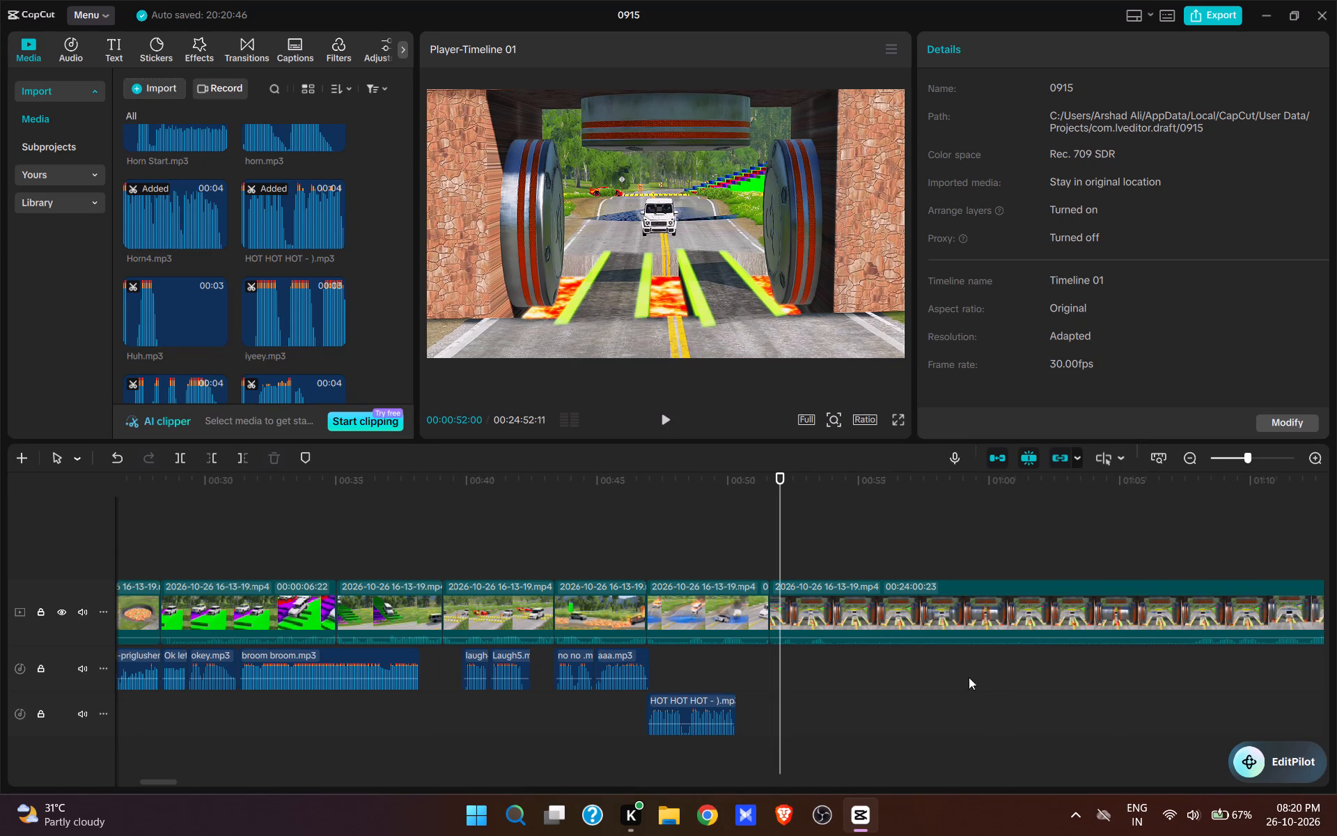
{"action": "left_click", "coordinate": [771, 548]}
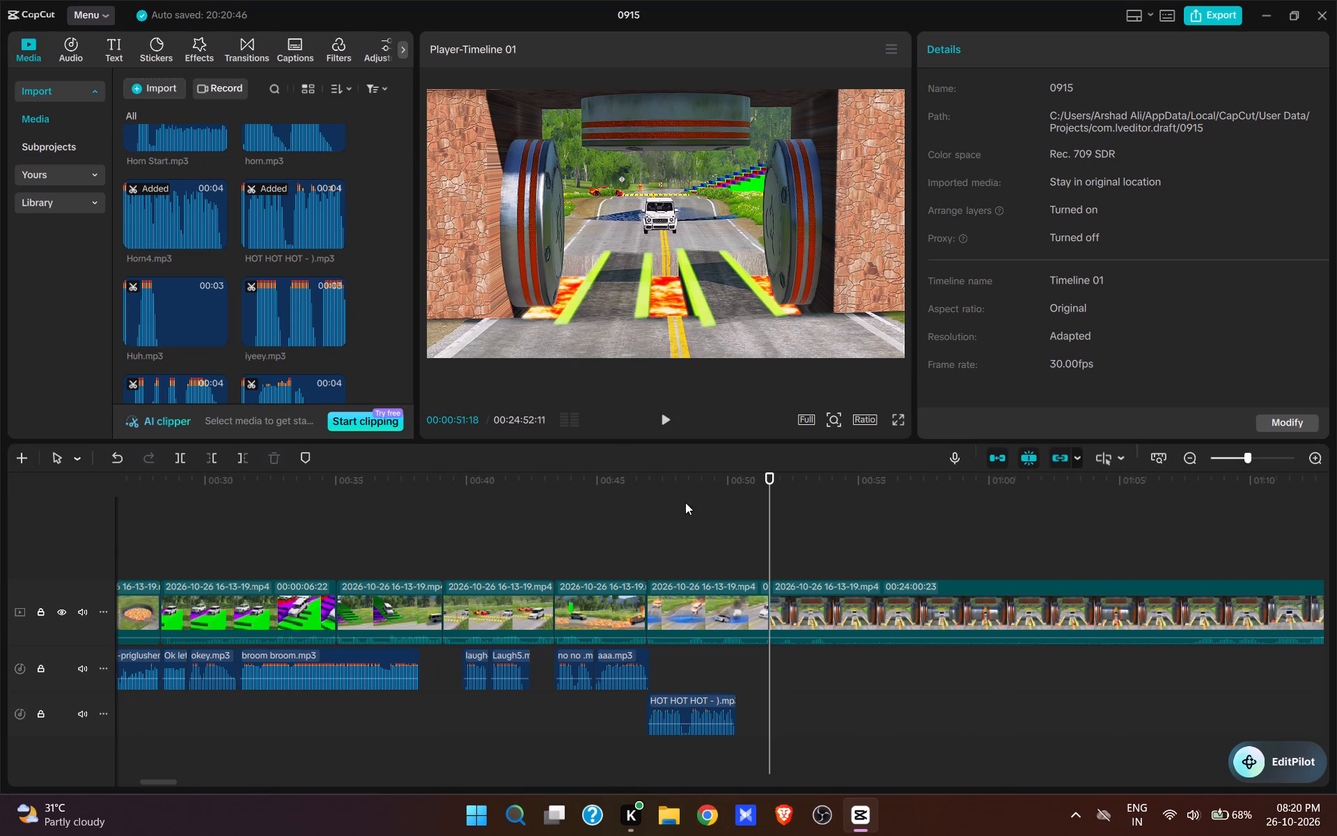
{"action": "scroll", "coordinate": [222, 324], "scroll_direction": "up", "scroll_amount": 1}
{"action": "scroll", "coordinate": [226, 326], "scroll_direction": "down", "scroll_amount": 13}
{"action": "scroll", "coordinate": [285, 292], "scroll_direction": "down", "scroll_amount": 9}
{"action": "scroll", "coordinate": [349, 270], "scroll_direction": "down", "scroll_amount": 3}
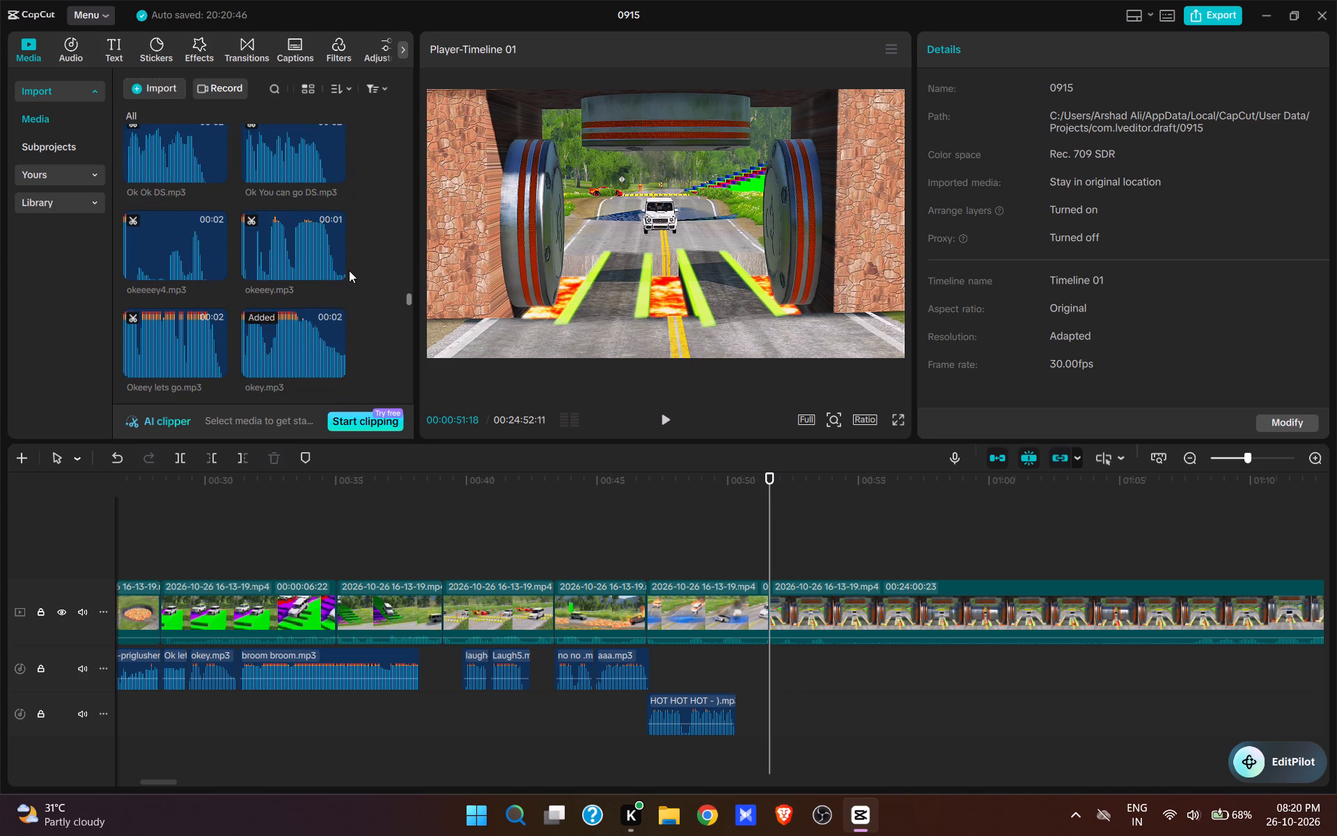
{"action": "scroll", "coordinate": [347, 270], "scroll_direction": "down", "scroll_amount": 10}
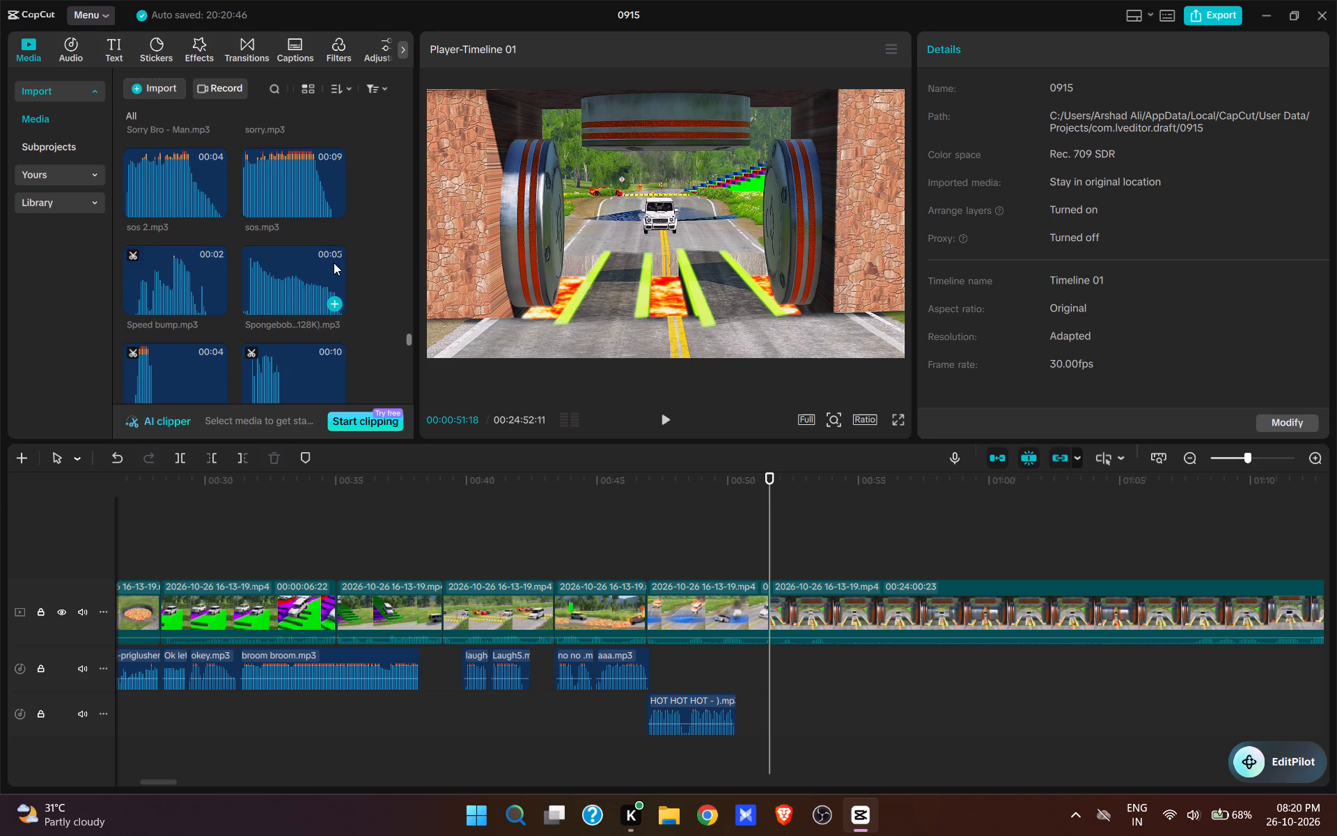
{"action": "scroll", "coordinate": [334, 263], "scroll_direction": "down", "scroll_amount": 3}
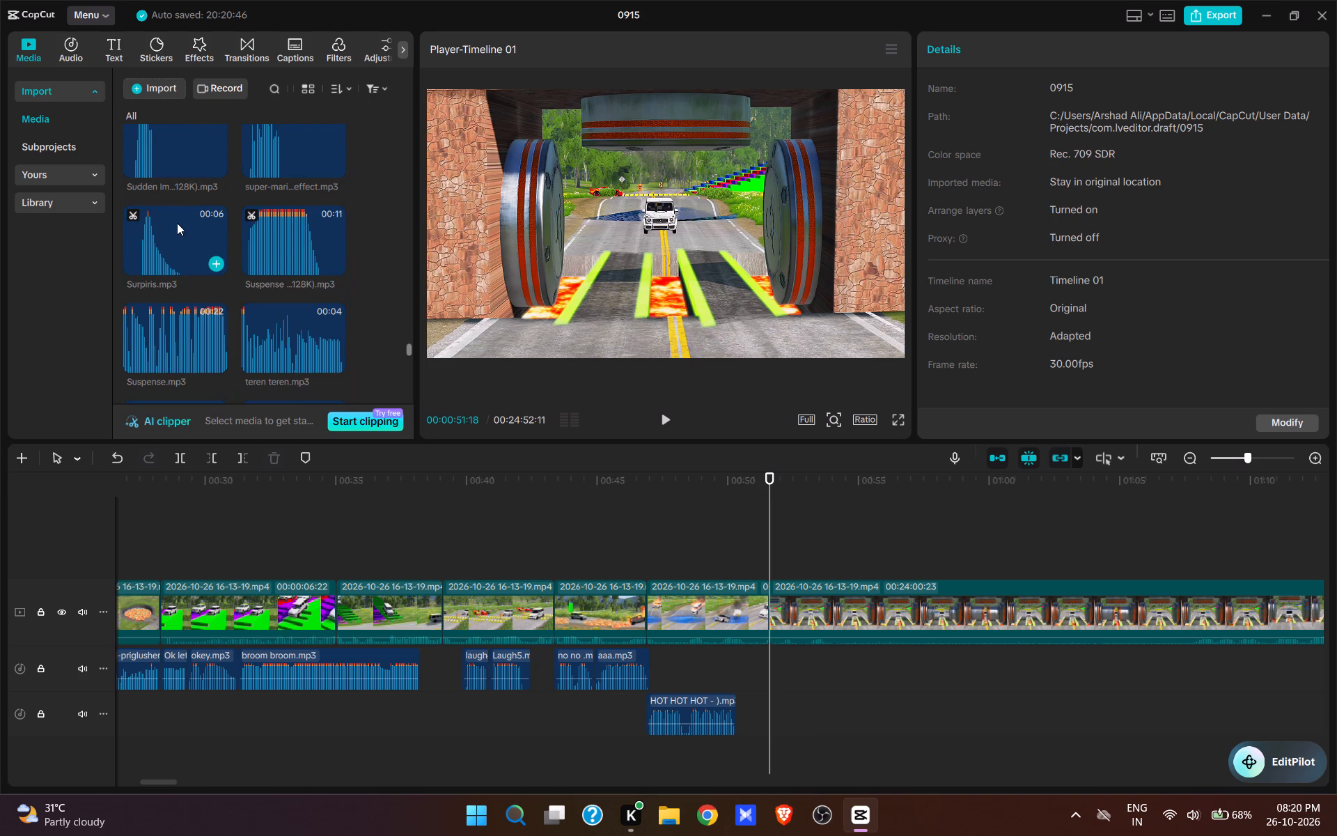
{"action": "left_click", "coordinate": [177, 222]}
{"action": "scroll", "coordinate": [186, 249], "scroll_direction": "down", "scroll_amount": 1}
{"action": "left_click", "coordinate": [293, 176]}
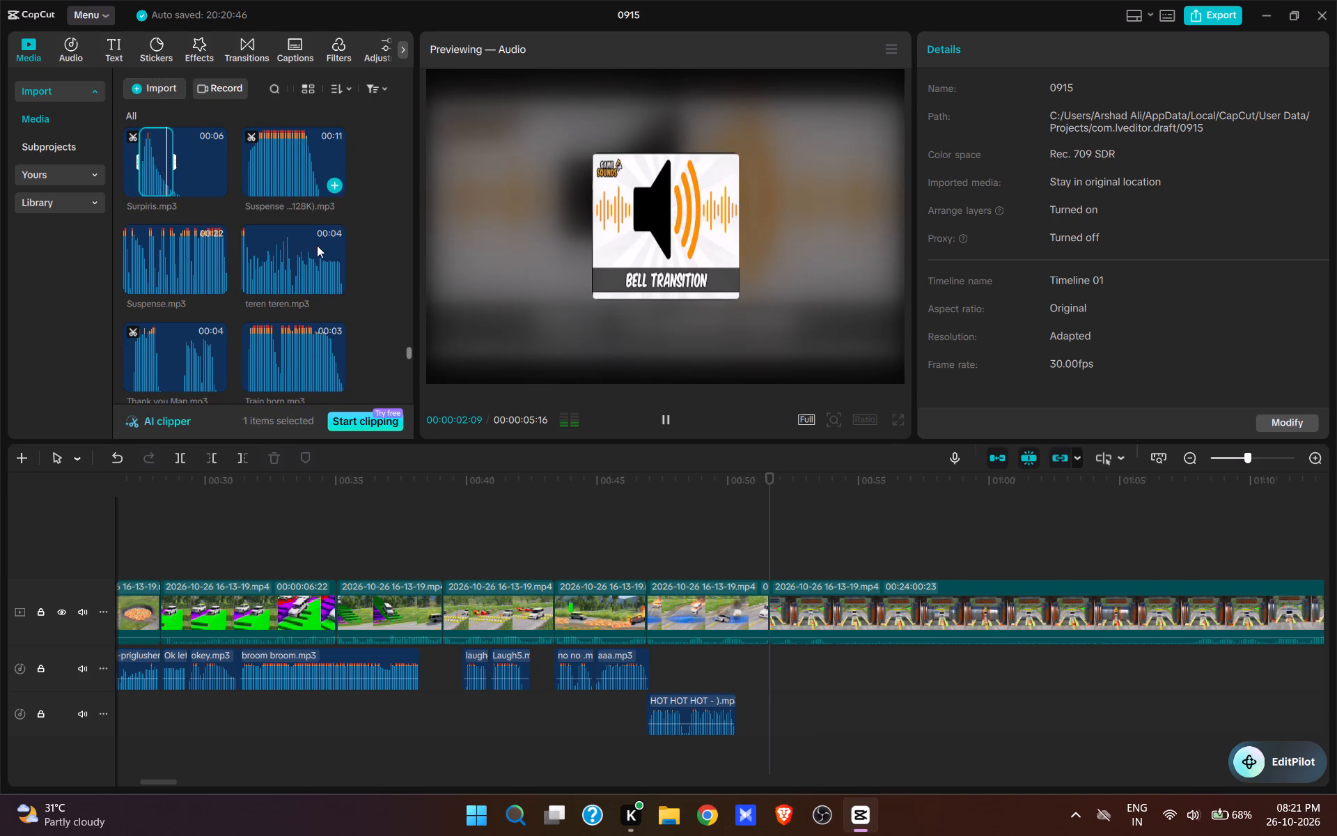
{"action": "scroll", "coordinate": [317, 281], "scroll_direction": "up", "scroll_amount": 1}
{"action": "left_click", "coordinate": [315, 265]}
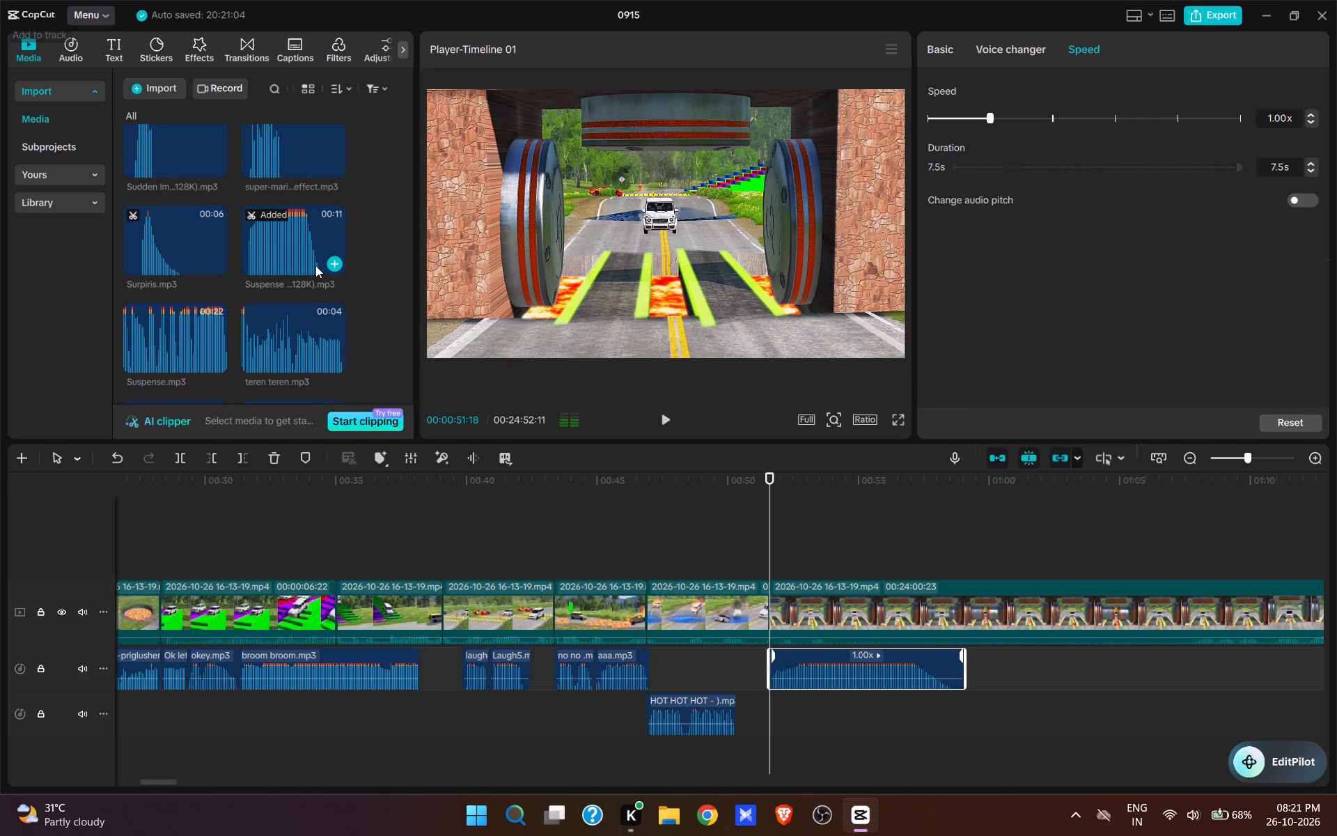
Play the roller approach and trim the end of the Suspense sound to 00:00:57:00, just before the rollers close.
{"action": "key", "text": "space"}
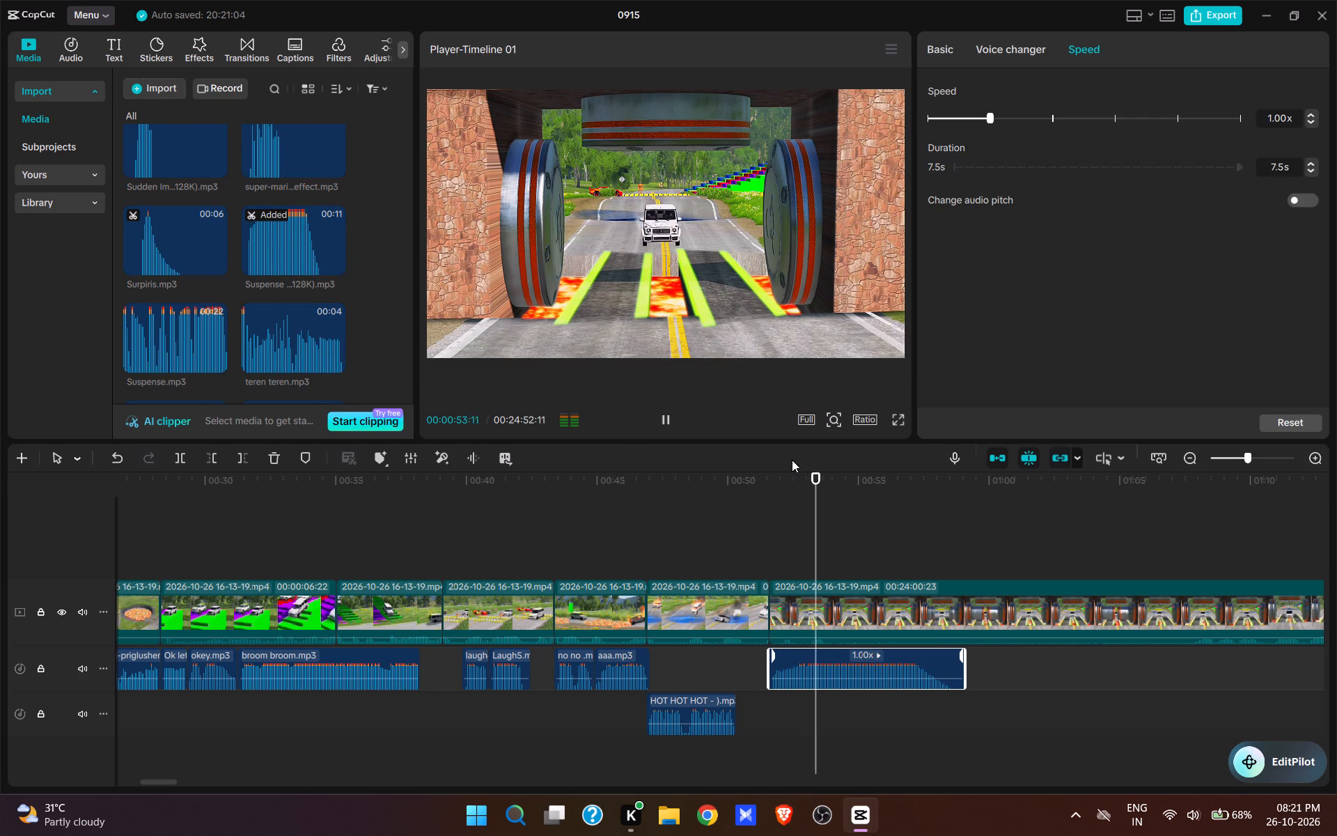
{"action": "key", "text": "space"}
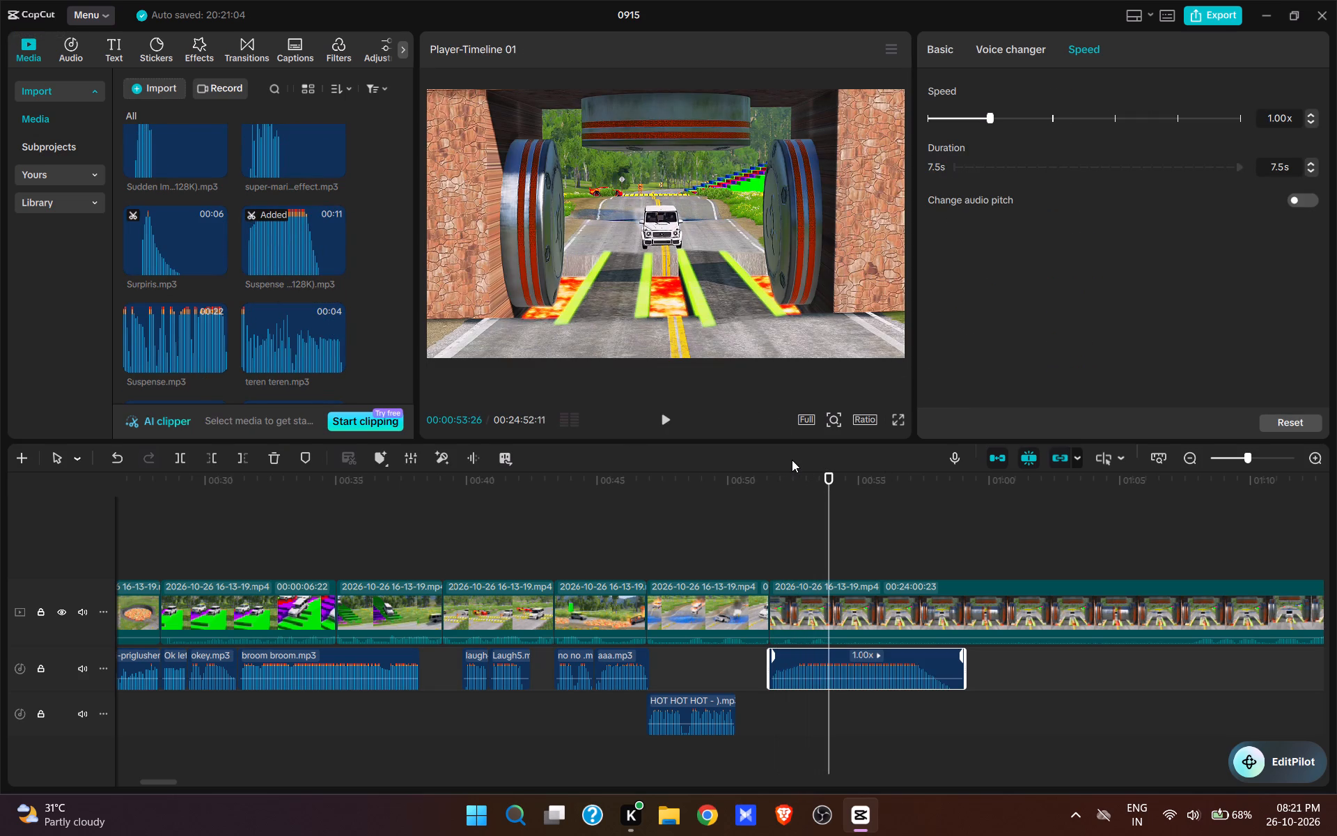
{"action": "key", "text": "space"}
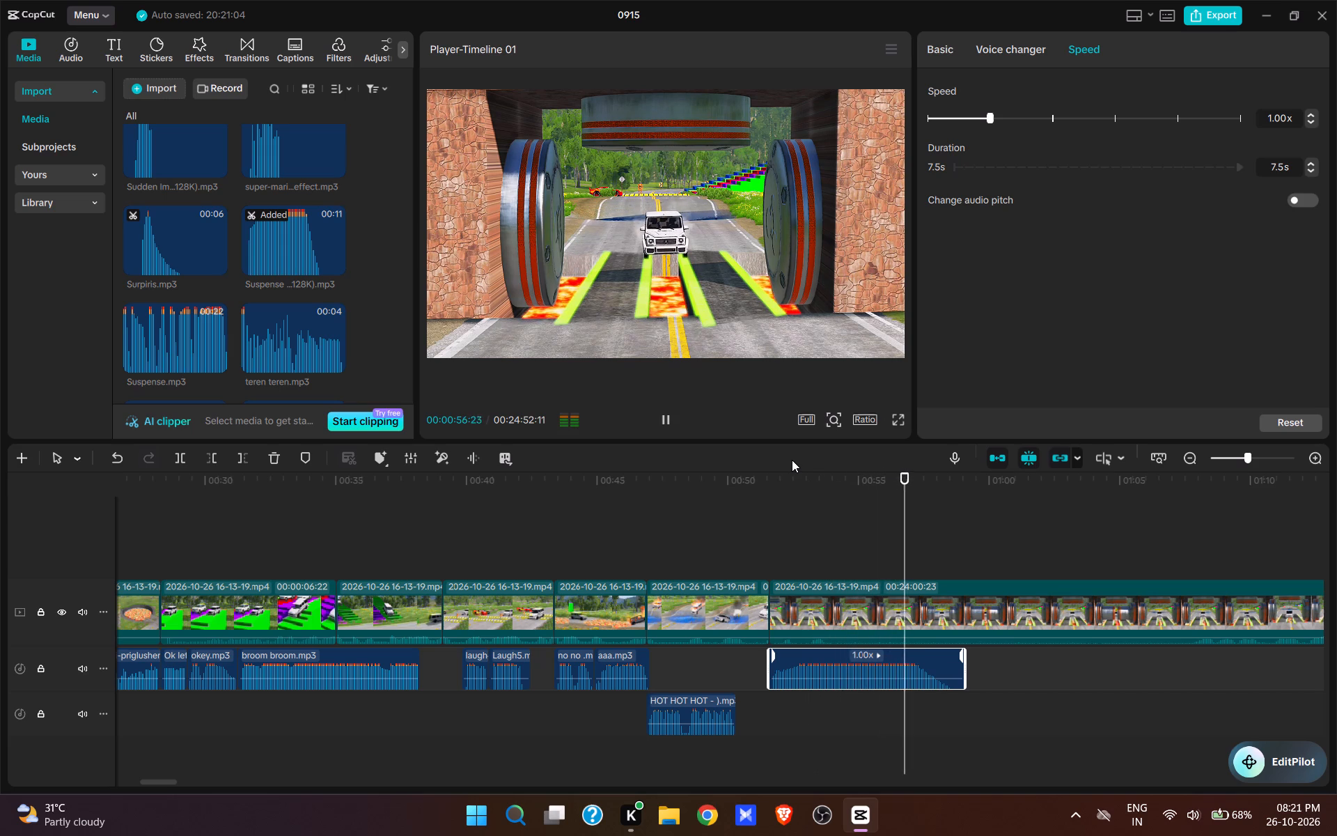
{"action": "key", "text": "space"}
{"action": "left_click", "coordinate": [914, 564]}
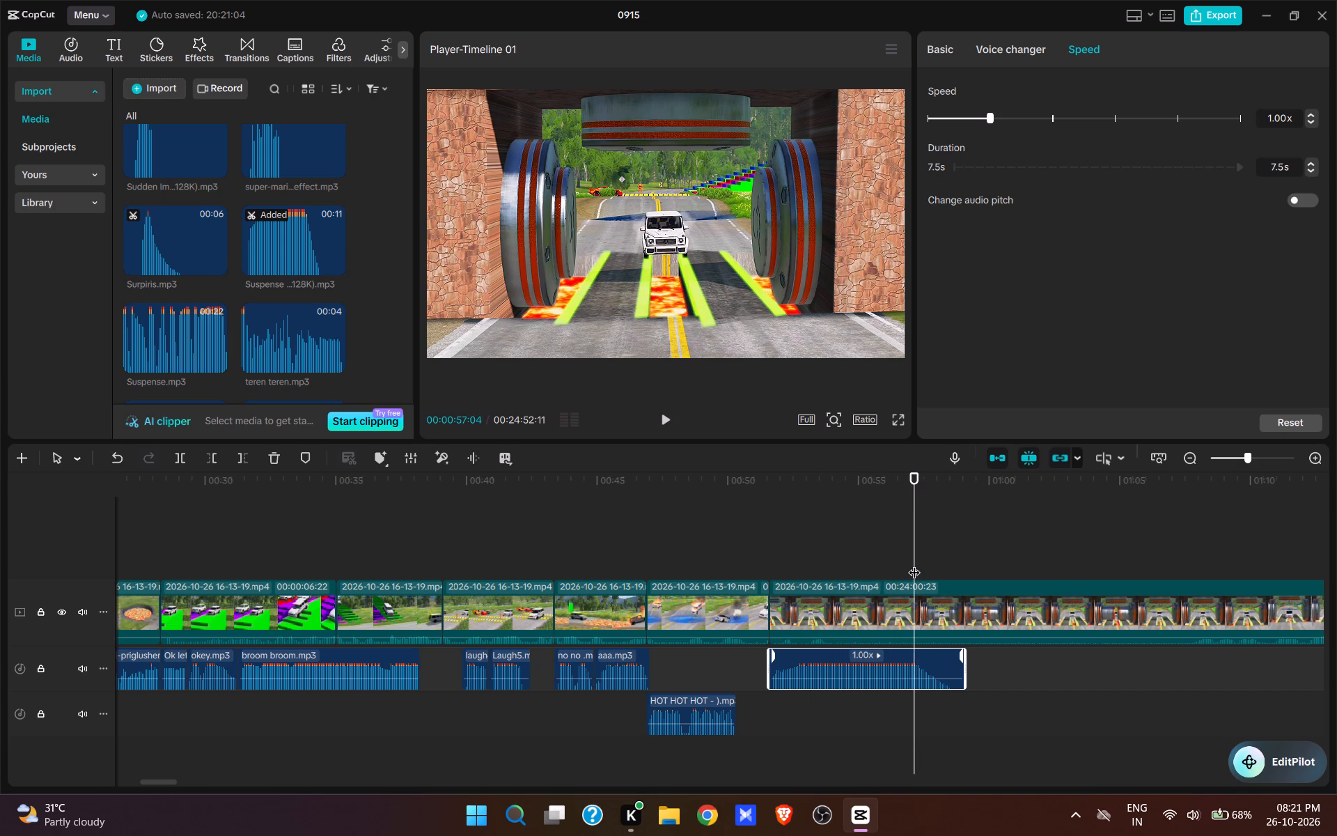
{"action": "left_click", "coordinate": [911, 564]}
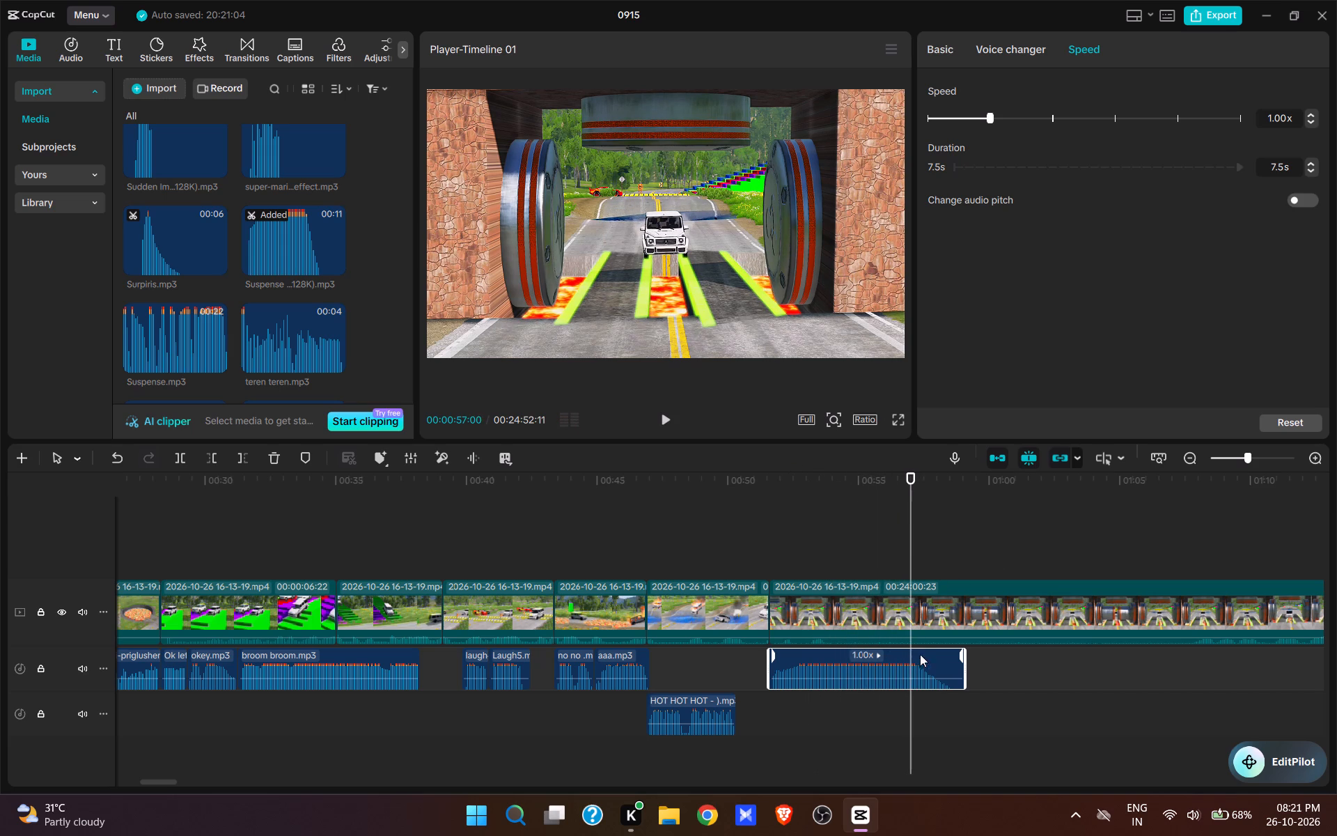
{"action": "left_click", "coordinate": [919, 665]}
{"action": "key", "text": "e"}
Audition the crane sounds and add Crane Low.mp3 at 00:00:57:00, right after the Suspense sound.
{"action": "scroll", "coordinate": [248, 245], "scroll_direction": "up", "scroll_amount": 7}
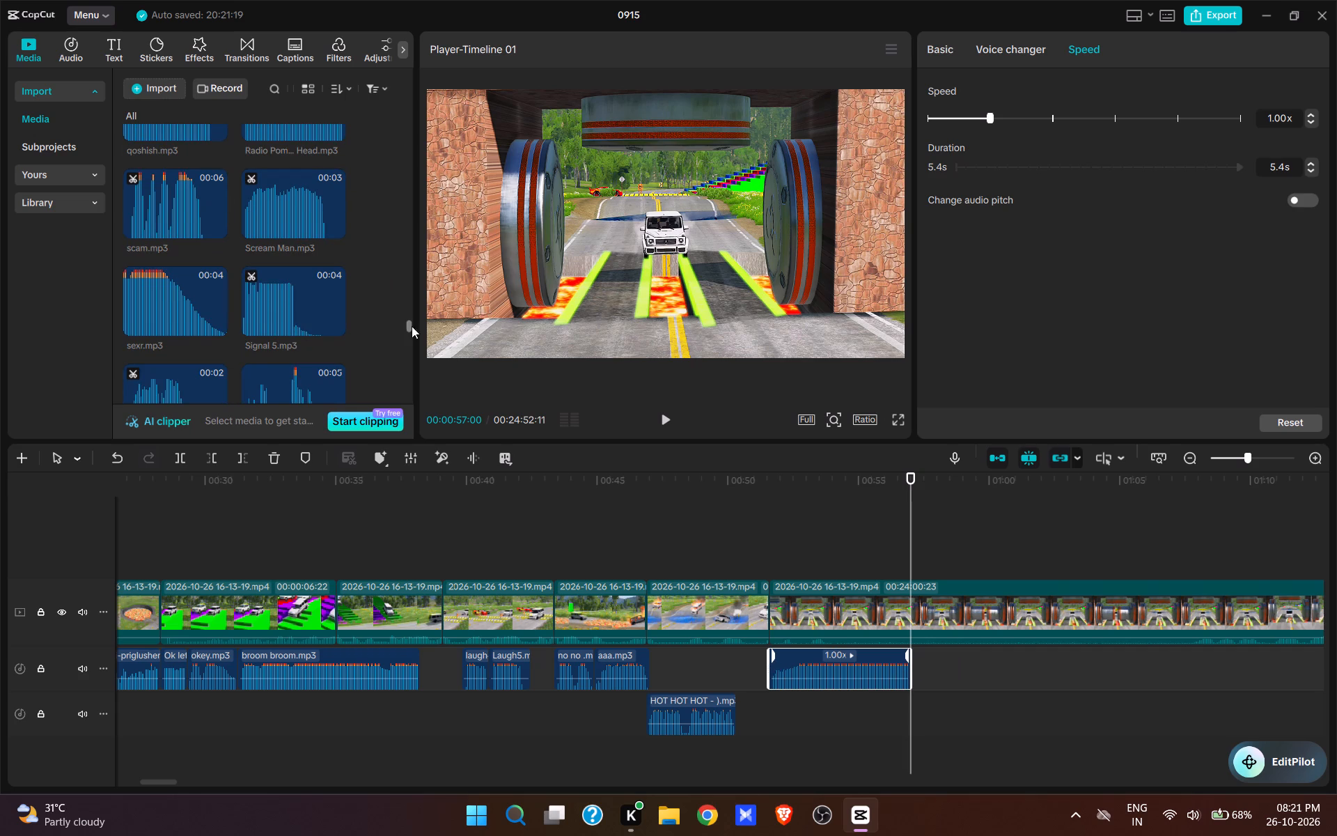
{"action": "left_click_drag", "start_coordinate": [407, 323], "coordinate": [375, 133]}
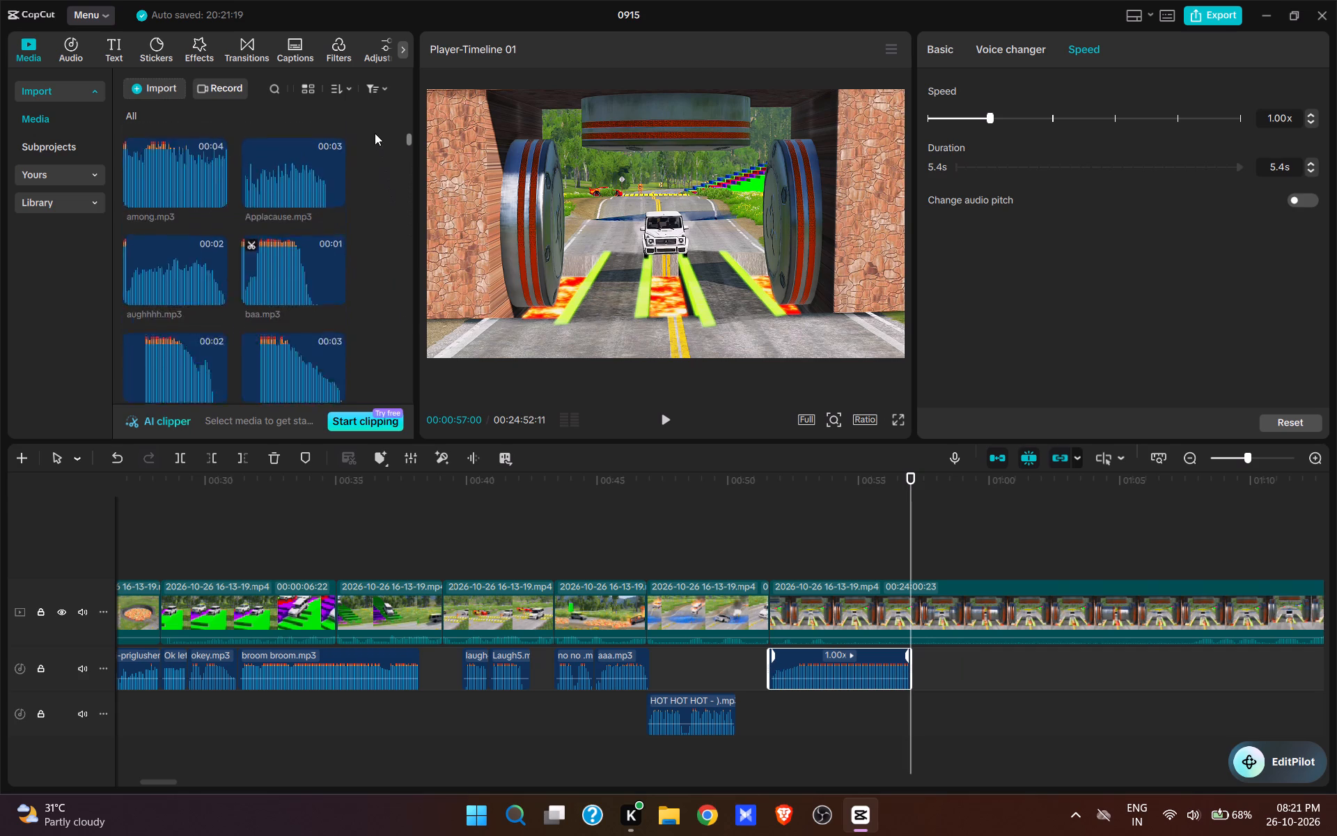
{"action": "left_click_drag", "start_coordinate": [375, 133], "coordinate": [373, 109]}
{"action": "scroll", "coordinate": [329, 189], "scroll_direction": "down", "scroll_amount": 9}
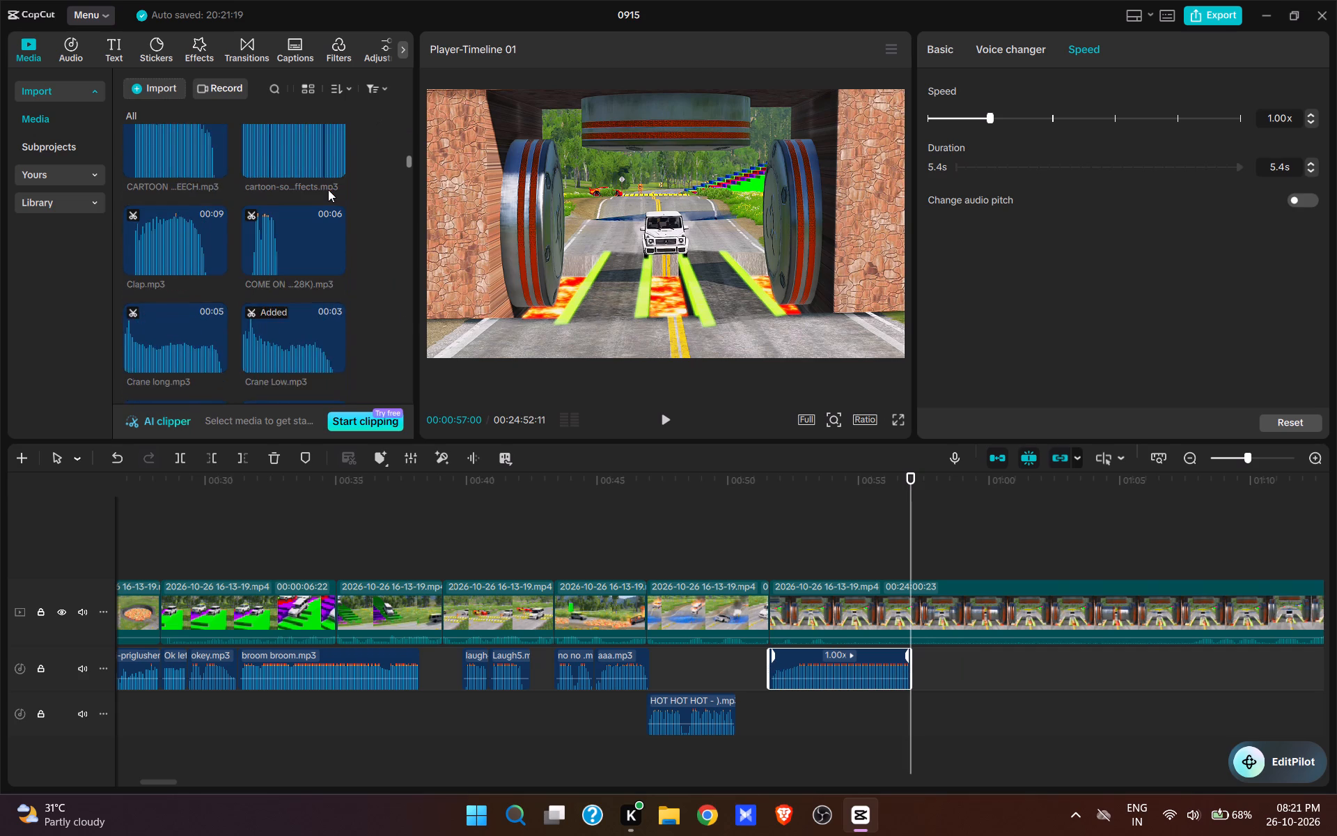
{"action": "scroll", "coordinate": [328, 189], "scroll_direction": "down", "scroll_amount": 1}
{"action": "left_click", "coordinate": [267, 268]}
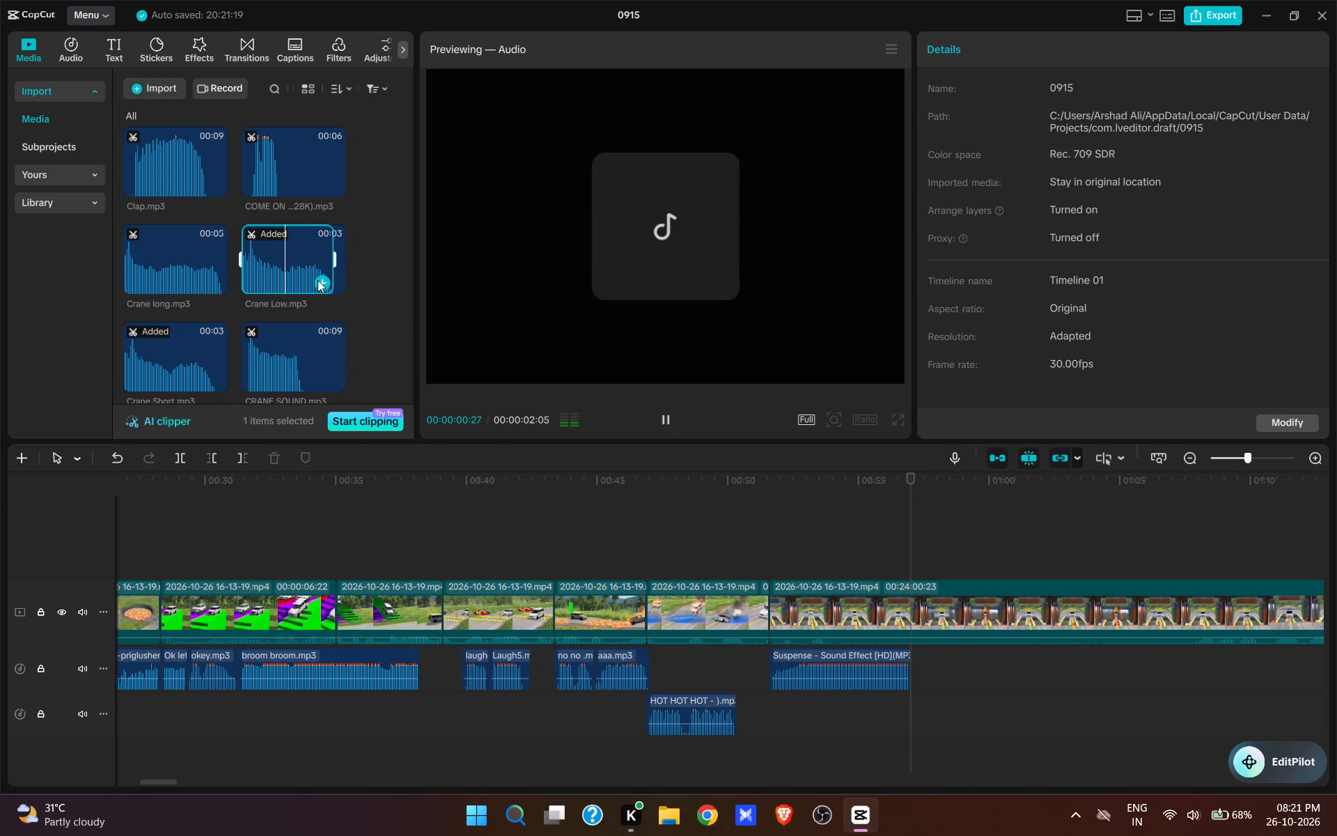
{"action": "left_click", "coordinate": [169, 350]}
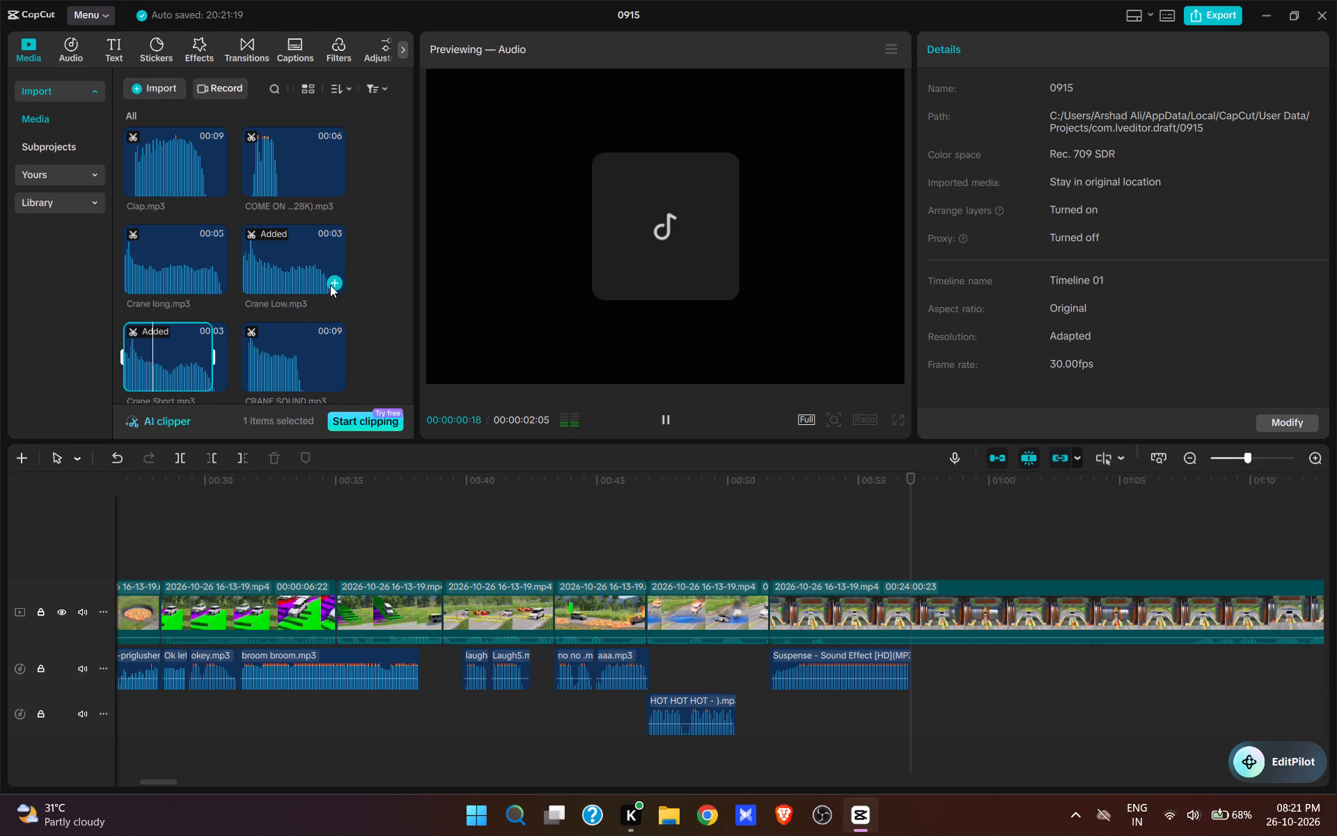
{"action": "left_click", "coordinate": [335, 281]}
Split the roller video clip at 00:00:57:00 and 00:00:57:26 to isolate the rollers' closing movement.
{"action": "left_click", "coordinate": [938, 623]}
{"action": "key", "text": "w"}
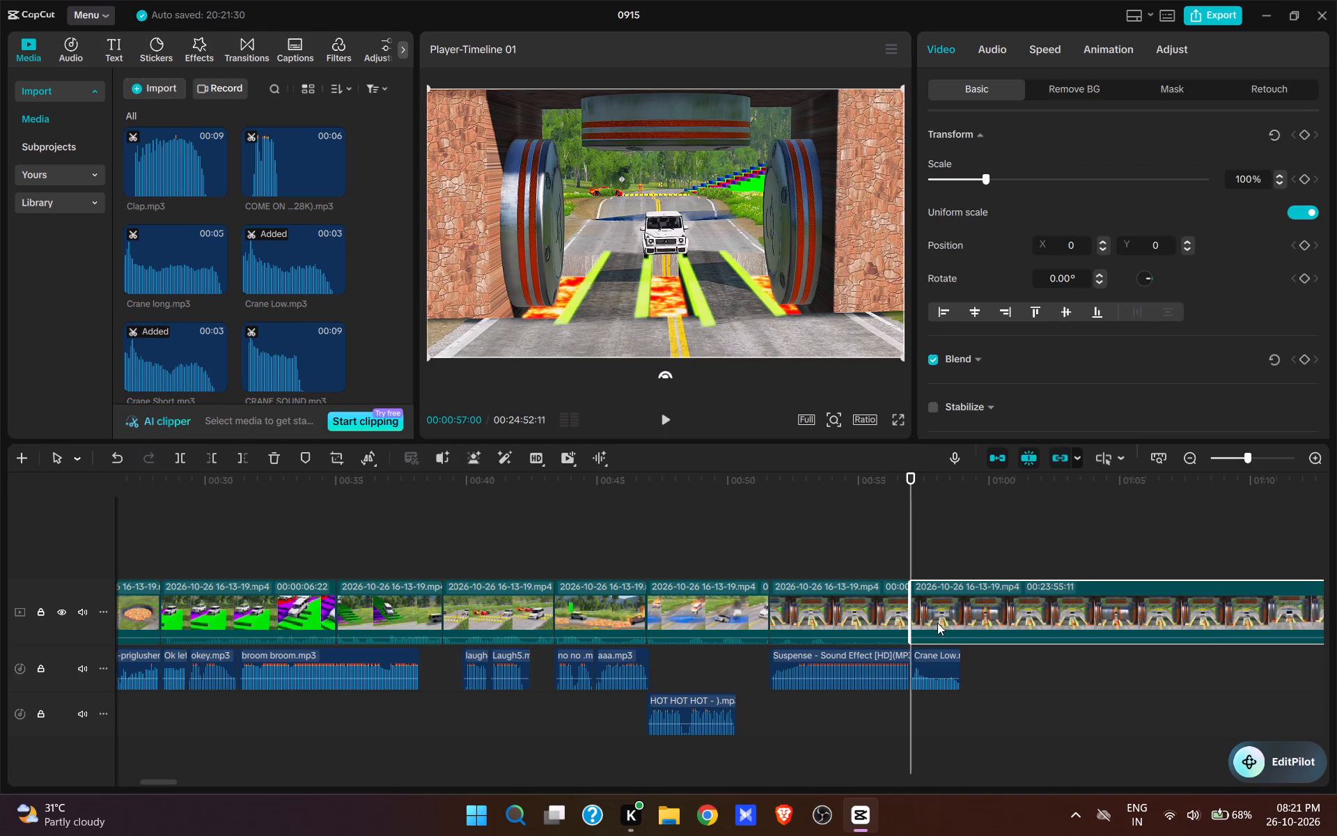
{"action": "key", "text": "space"}
{"action": "key", "text": "space"}
{"action": "type", "text": "w"}
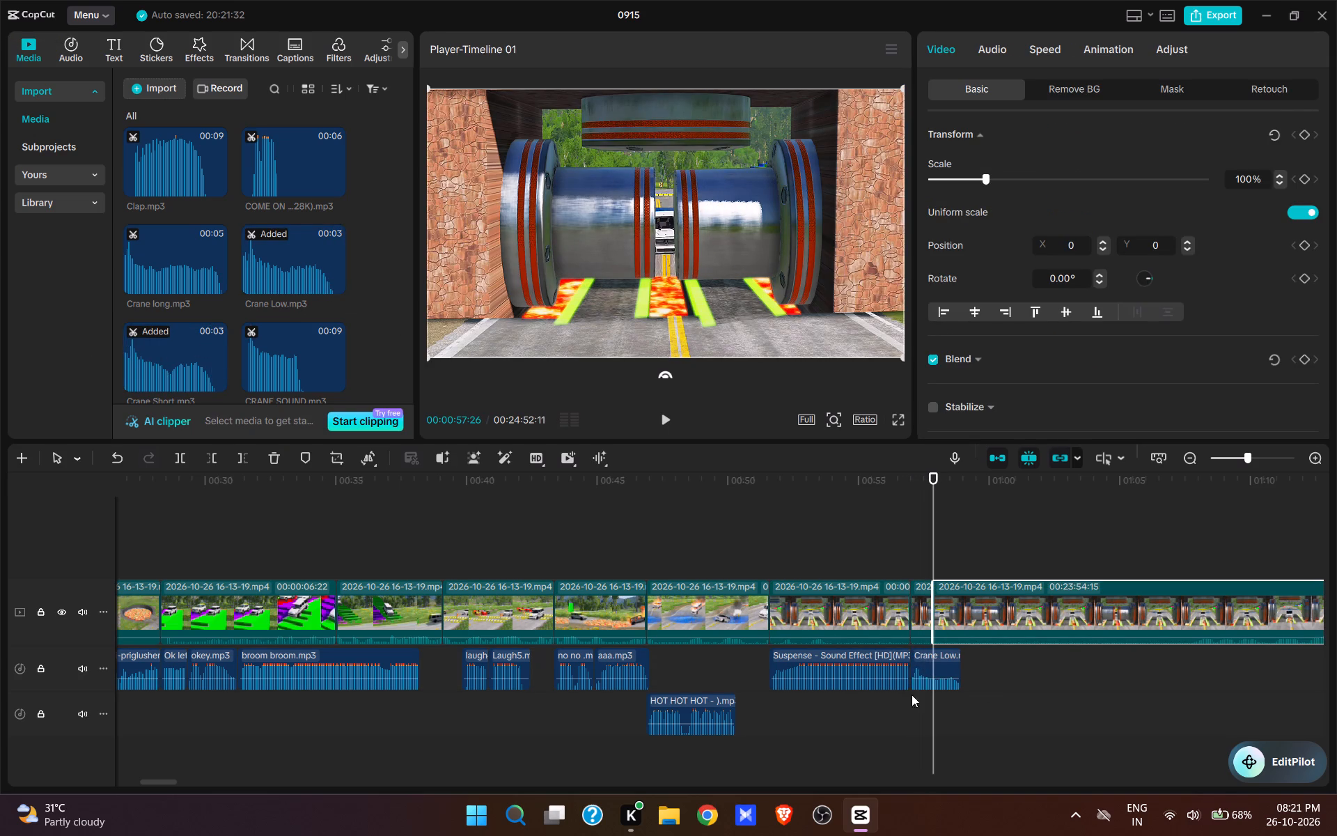
Set the Crane Low.mp3 clip's duration to 0.9 s to match the short closing-rollers clip and check it in playback.
{"action": "left_click", "coordinate": [923, 571]}
{"action": "left_click", "coordinate": [921, 587]}
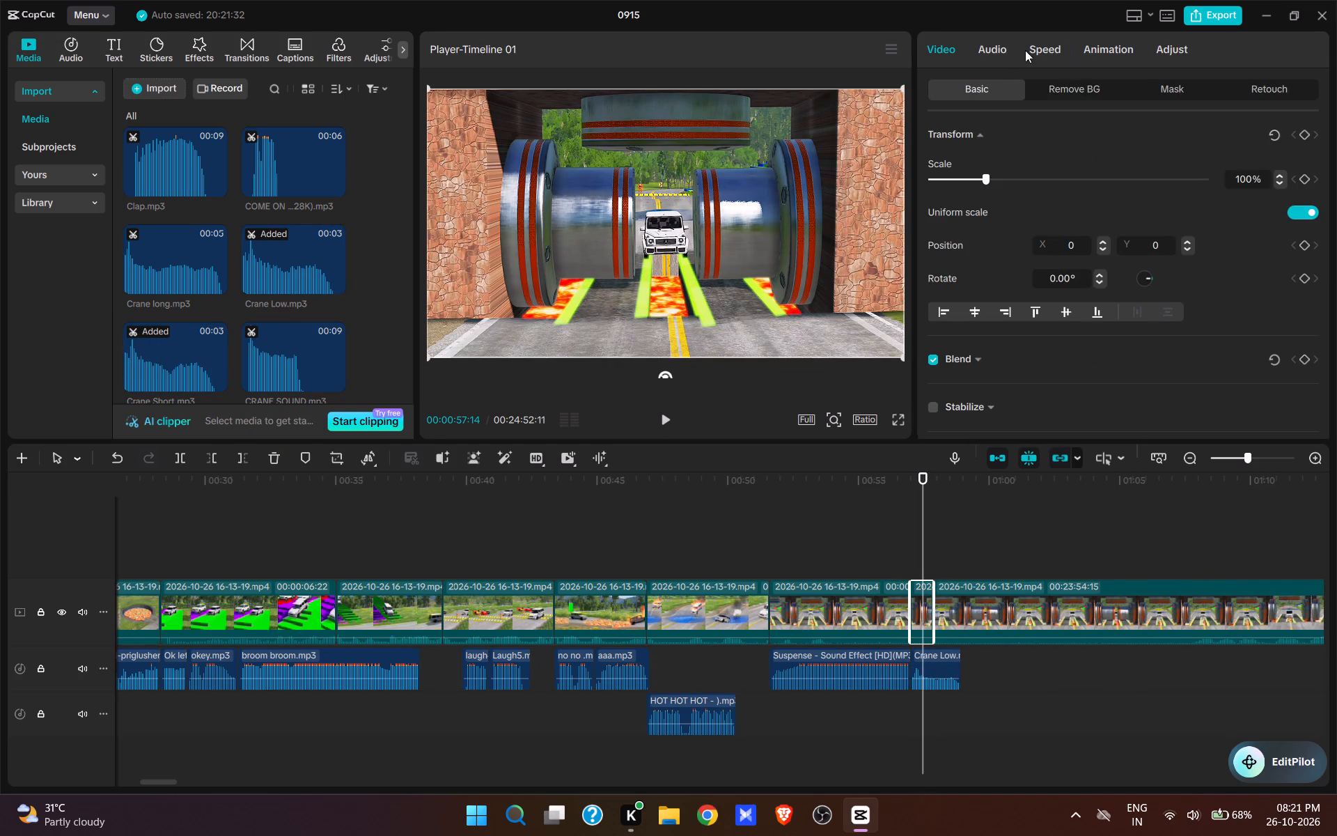
{"action": "left_click", "coordinate": [1038, 53]}
{"action": "left_click", "coordinate": [945, 676]}
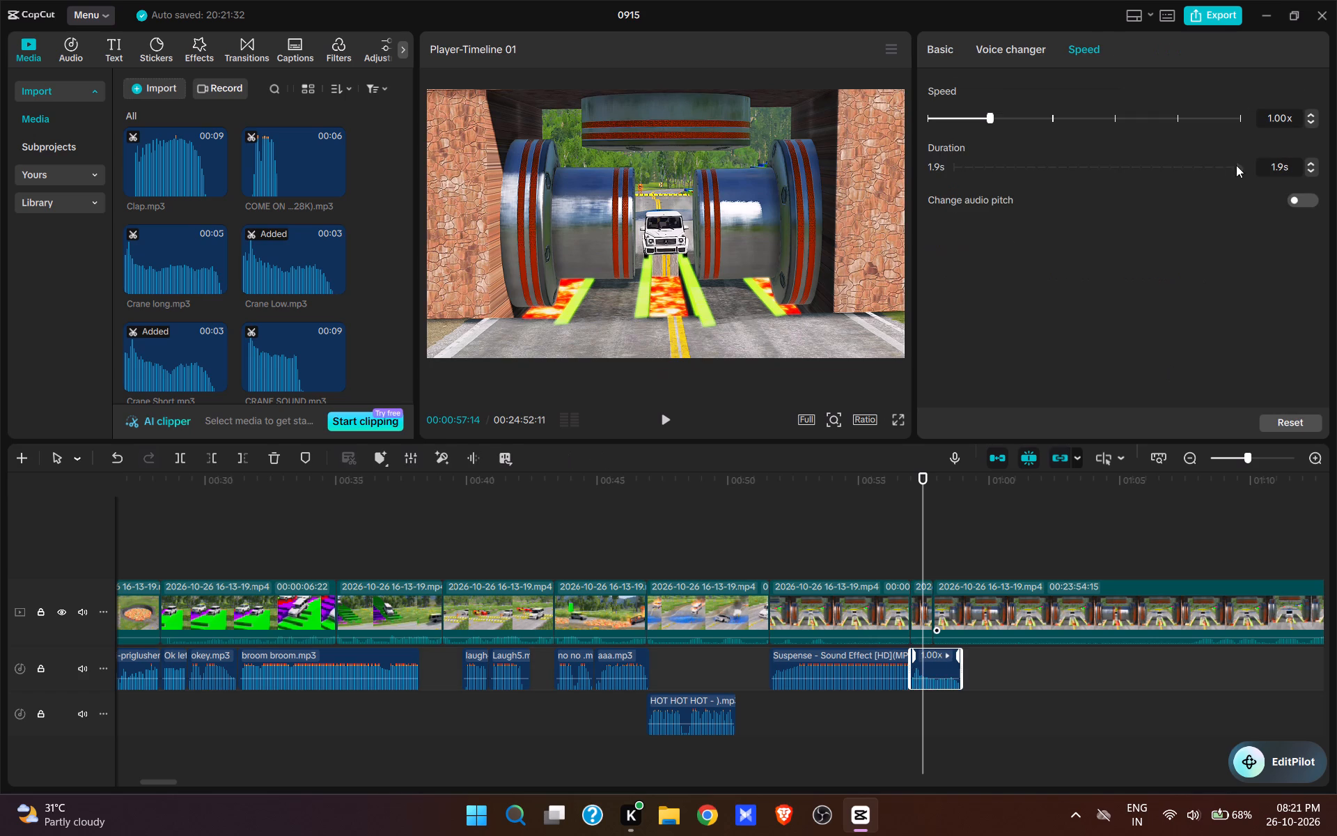
{"action": "left_click_drag", "start_coordinate": [1290, 171], "coordinate": [1159, 133]}
{"action": "type", "text": "0.9"}
{"action": "key", "text": "Return"}
{"action": "key", "text": "space"}
{"action": "key", "text": "space"}
{"action": "left_click", "coordinate": [901, 553]}
{"action": "key", "text": "space"}
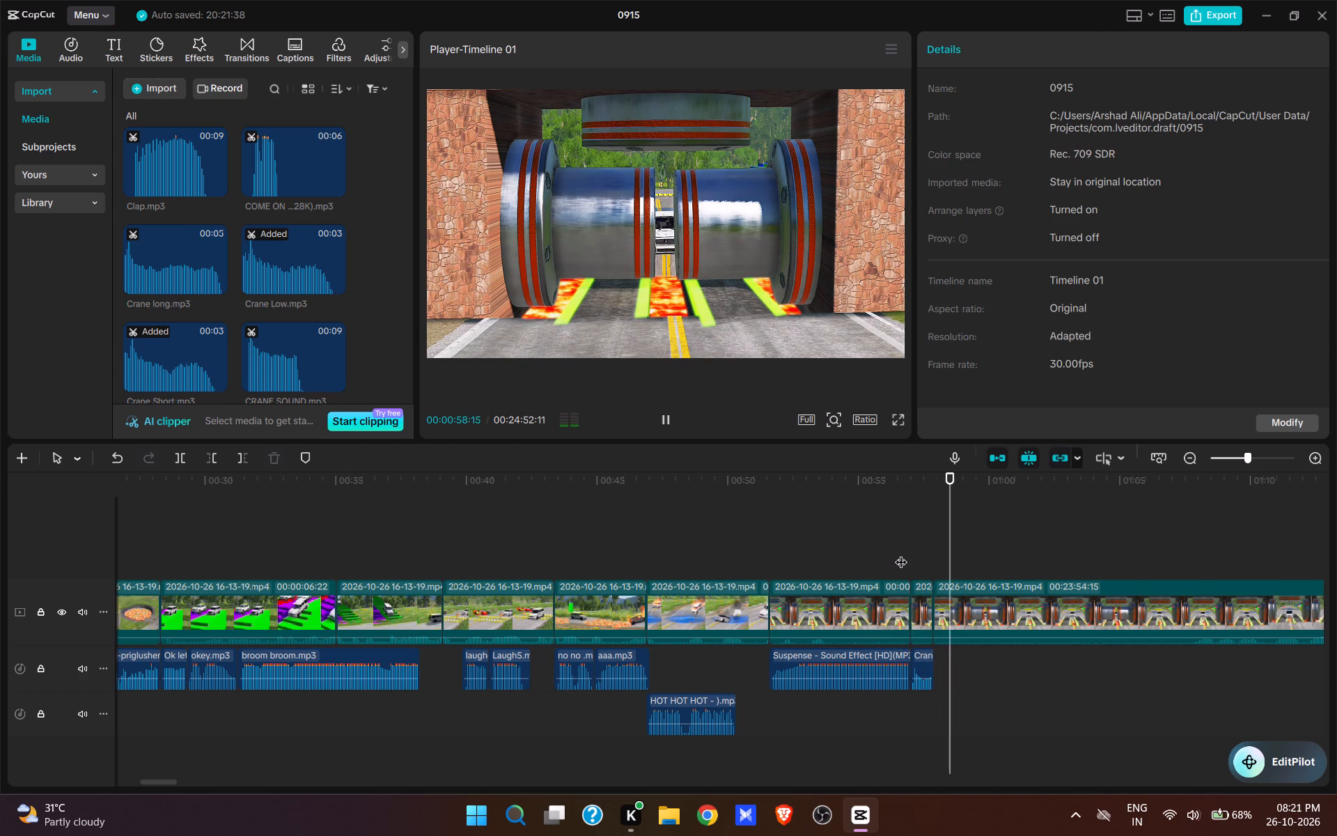
{"action": "key", "text": "space"}
Copy the shortened Crane Low sound to 00:00:58:23, where the rollers start opening again, and check it in playback.
{"action": "left_click", "coordinate": [966, 566]}
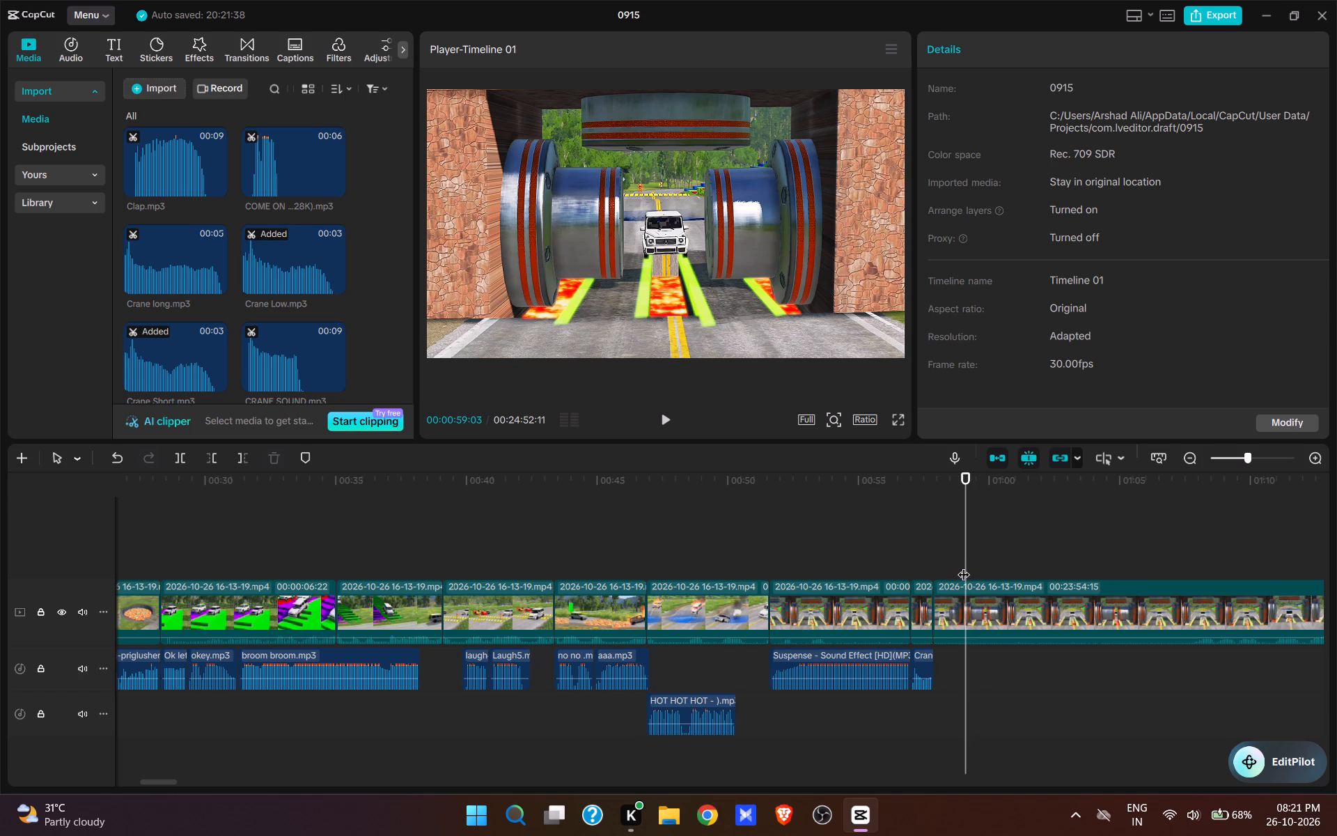
{"action": "left_click", "coordinate": [960, 564]}
{"action": "left_click", "coordinate": [957, 564]}
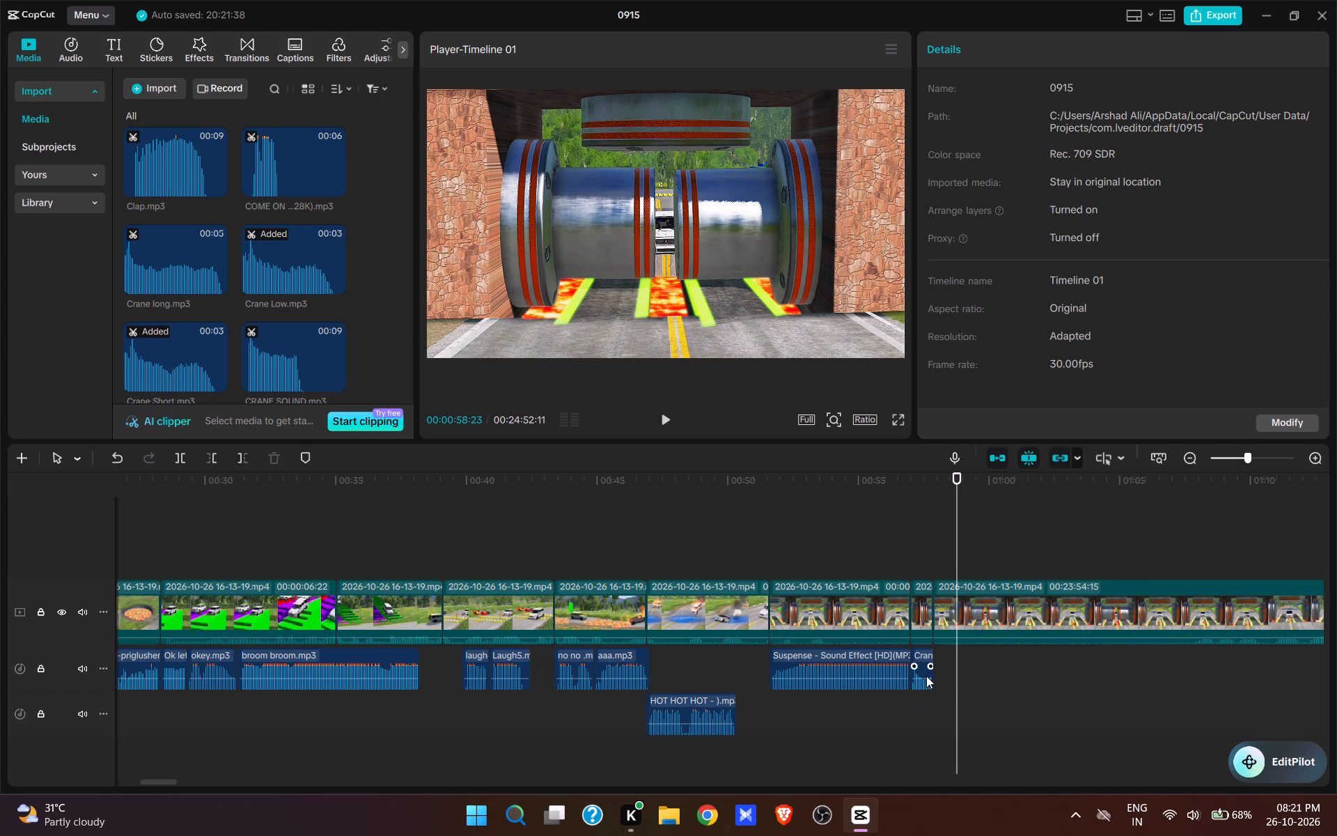
{"action": "left_click", "coordinate": [926, 676]}
{"action": "key", "text": "ctrl+c"}
{"action": "key", "text": "ctrl+v"}
{"action": "key", "text": "space"}
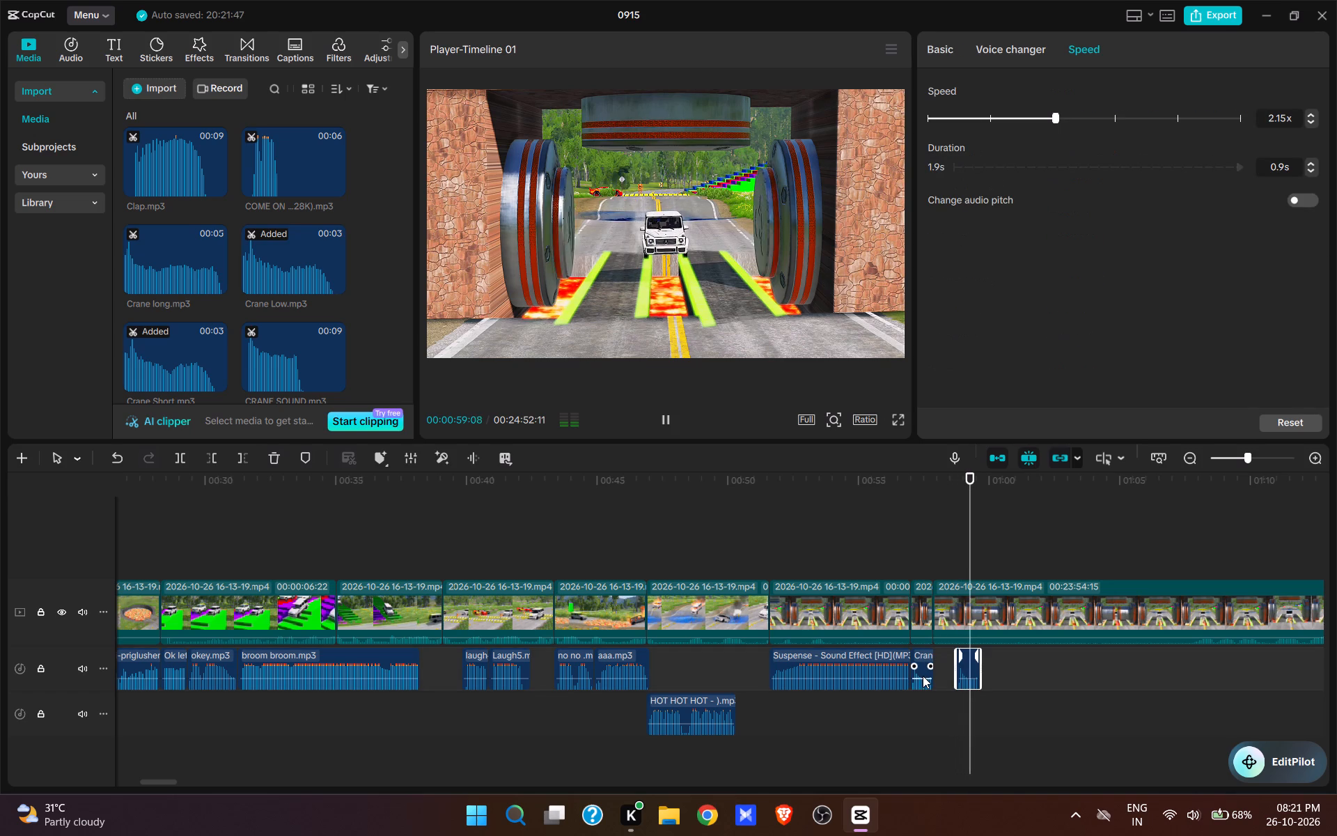
{"action": "key", "text": "space"}
{"action": "key", "text": "space"}
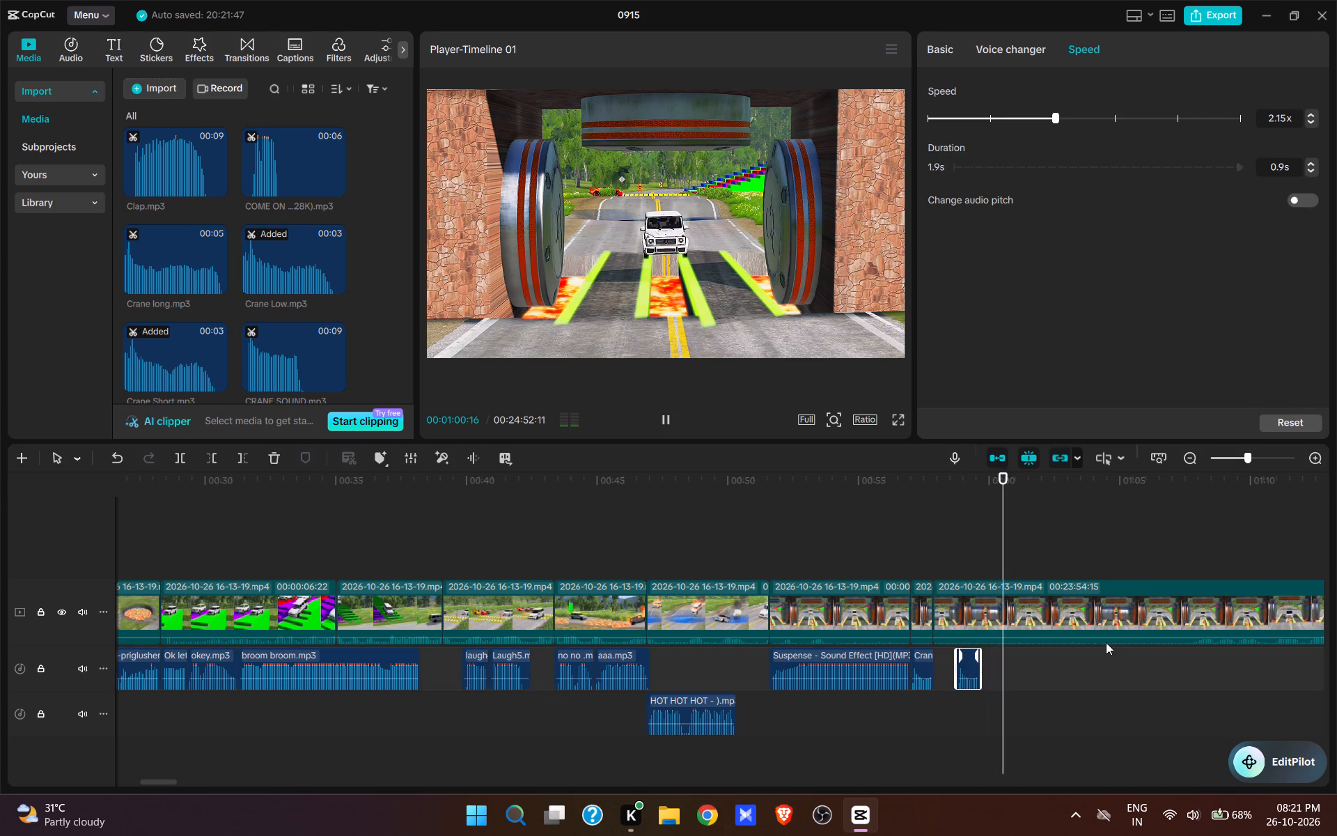
{"action": "key", "text": "space"}
Add Help me 1.mp3 at 00:00:59:20, after the second crane sound, and check it in playback.
{"action": "left_click", "coordinate": [989, 557]}
{"action": "left_click", "coordinate": [985, 557]}
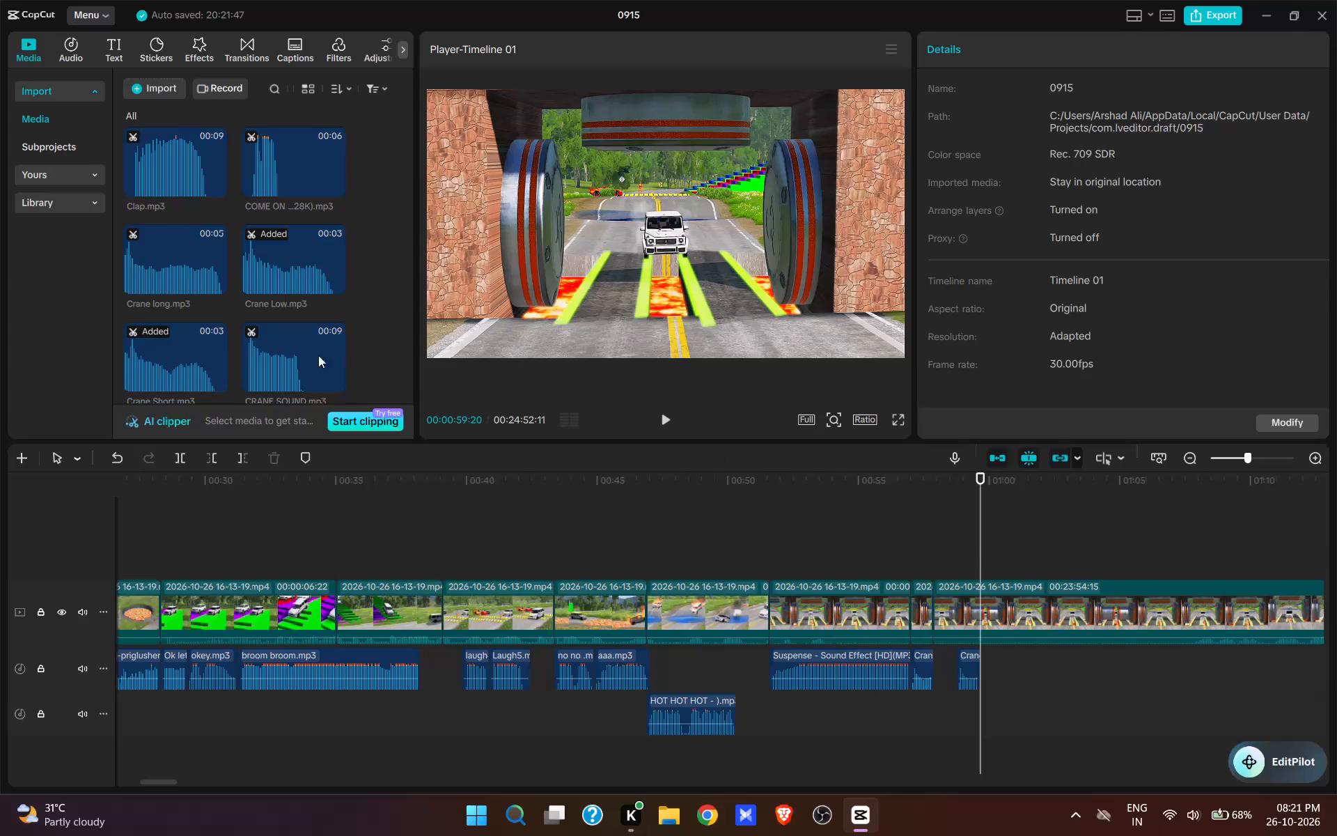
{"action": "scroll", "coordinate": [263, 297], "scroll_direction": "up", "scroll_amount": 5}
{"action": "scroll", "coordinate": [263, 287], "scroll_direction": "down", "scroll_amount": 12}
{"action": "left_click_drag", "start_coordinate": [405, 191], "coordinate": [413, 222]}
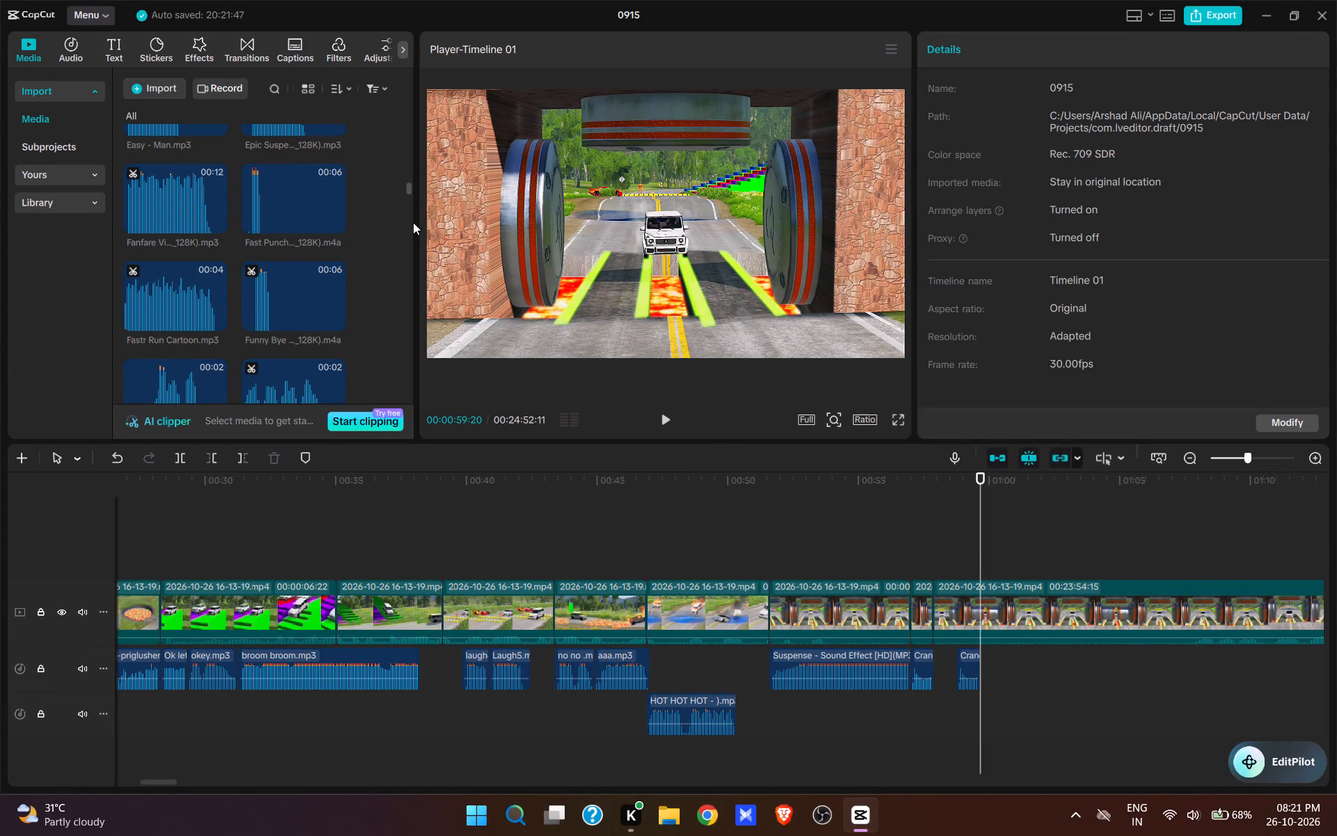
{"action": "left_click_drag", "start_coordinate": [413, 222], "coordinate": [415, 298]}
{"action": "scroll", "coordinate": [347, 279], "scroll_direction": "down", "scroll_amount": 7}
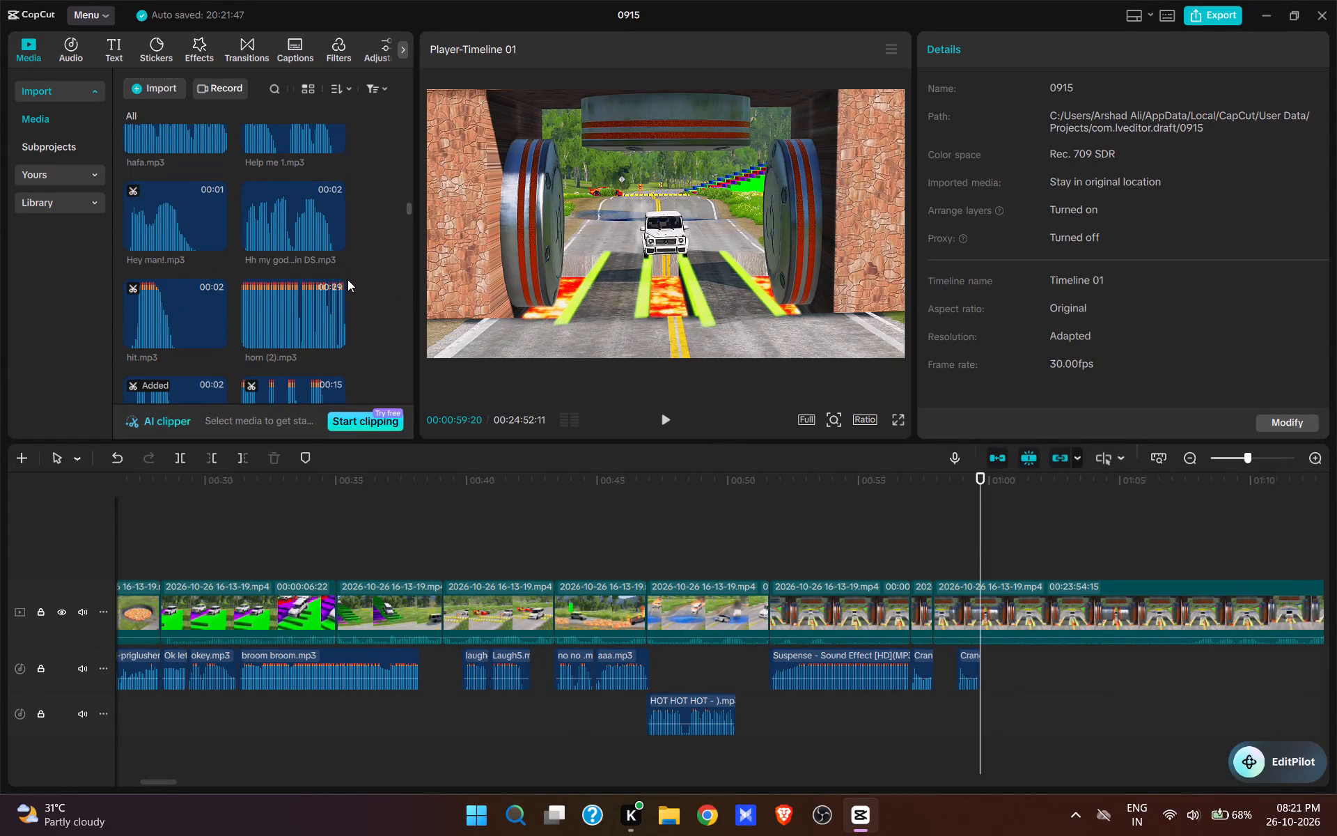
{"action": "scroll", "coordinate": [347, 279], "scroll_direction": "down", "scroll_amount": 6}
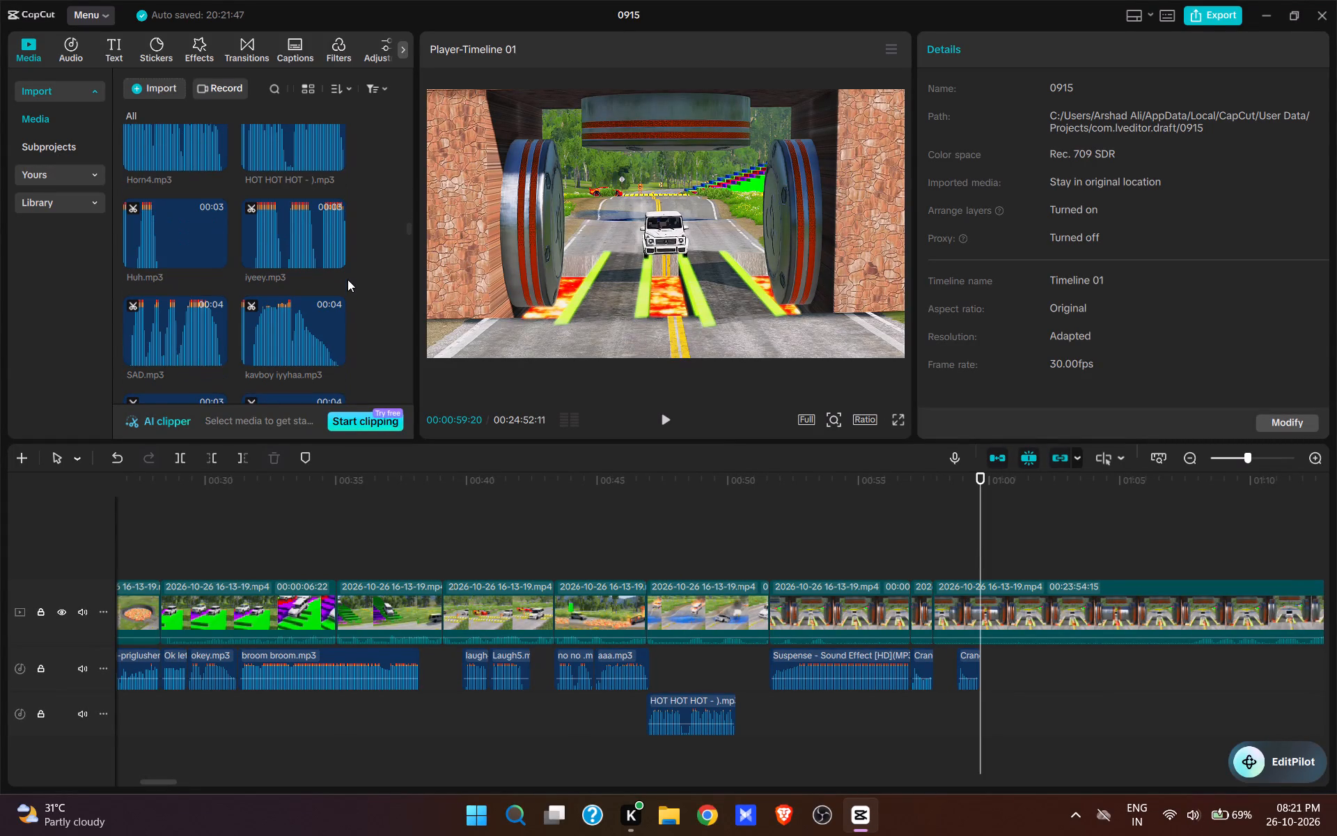
{"action": "scroll", "coordinate": [347, 279], "scroll_direction": "up", "scroll_amount": 5}
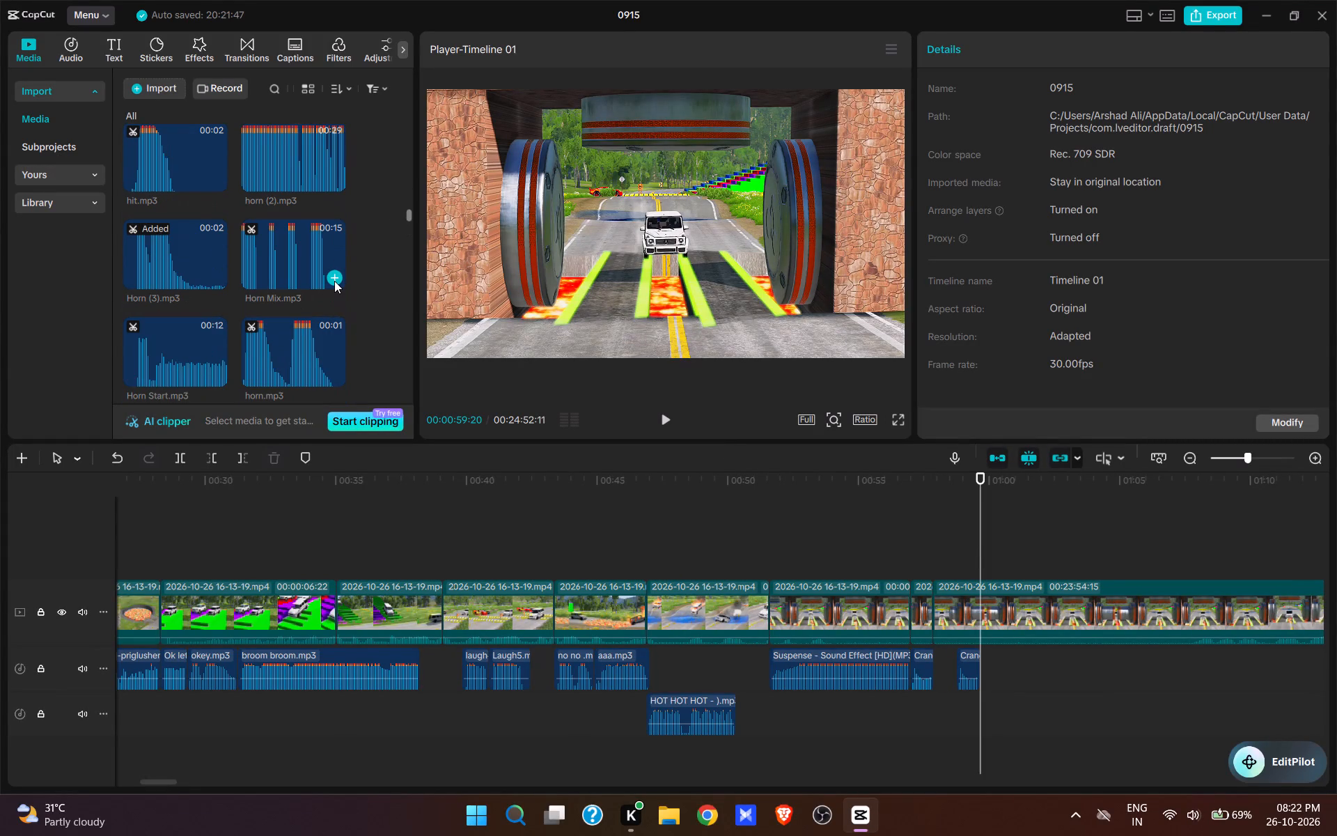
{"action": "scroll", "coordinate": [334, 281], "scroll_direction": "down", "scroll_amount": 2}
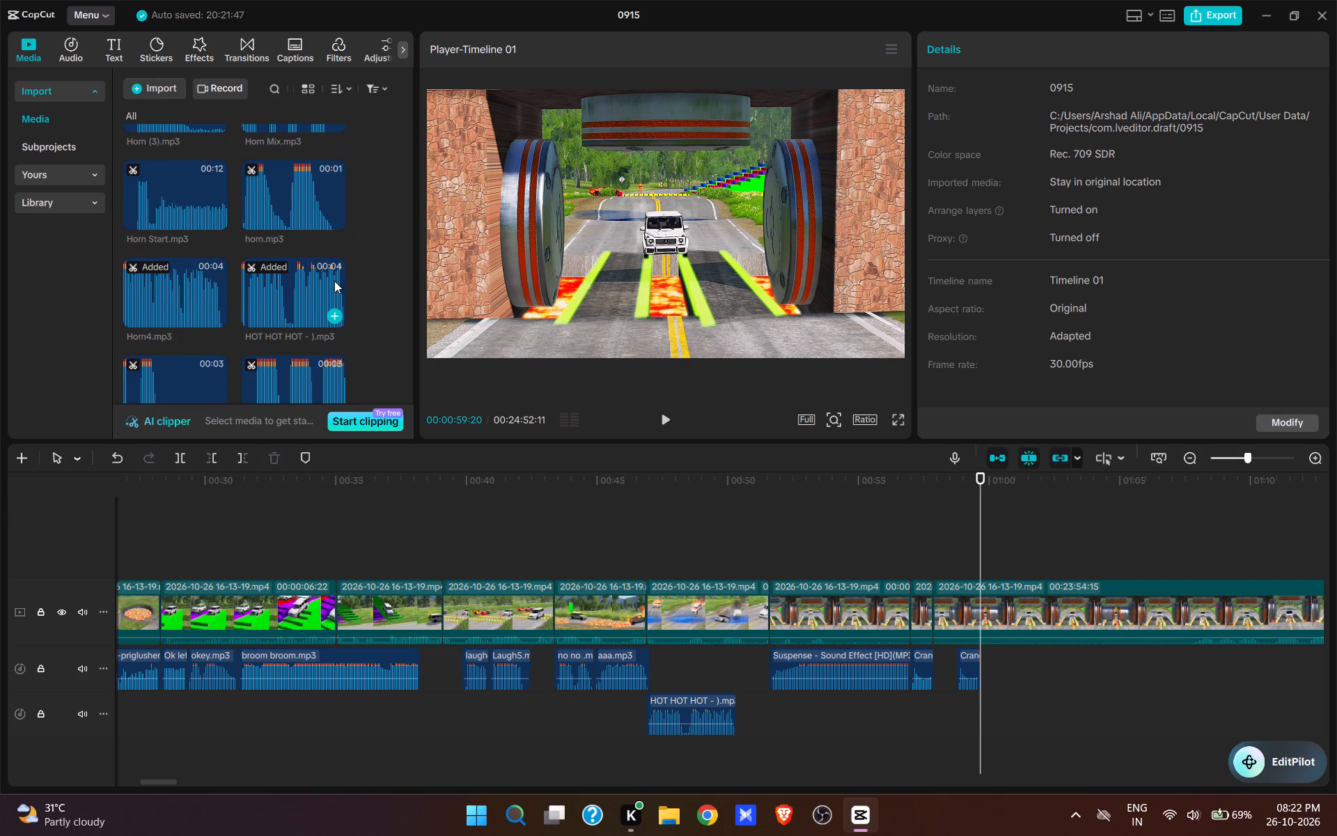
{"action": "scroll", "coordinate": [334, 281], "scroll_direction": "down", "scroll_amount": 3}
{"action": "scroll", "coordinate": [334, 281], "scroll_direction": "up", "scroll_amount": 8}
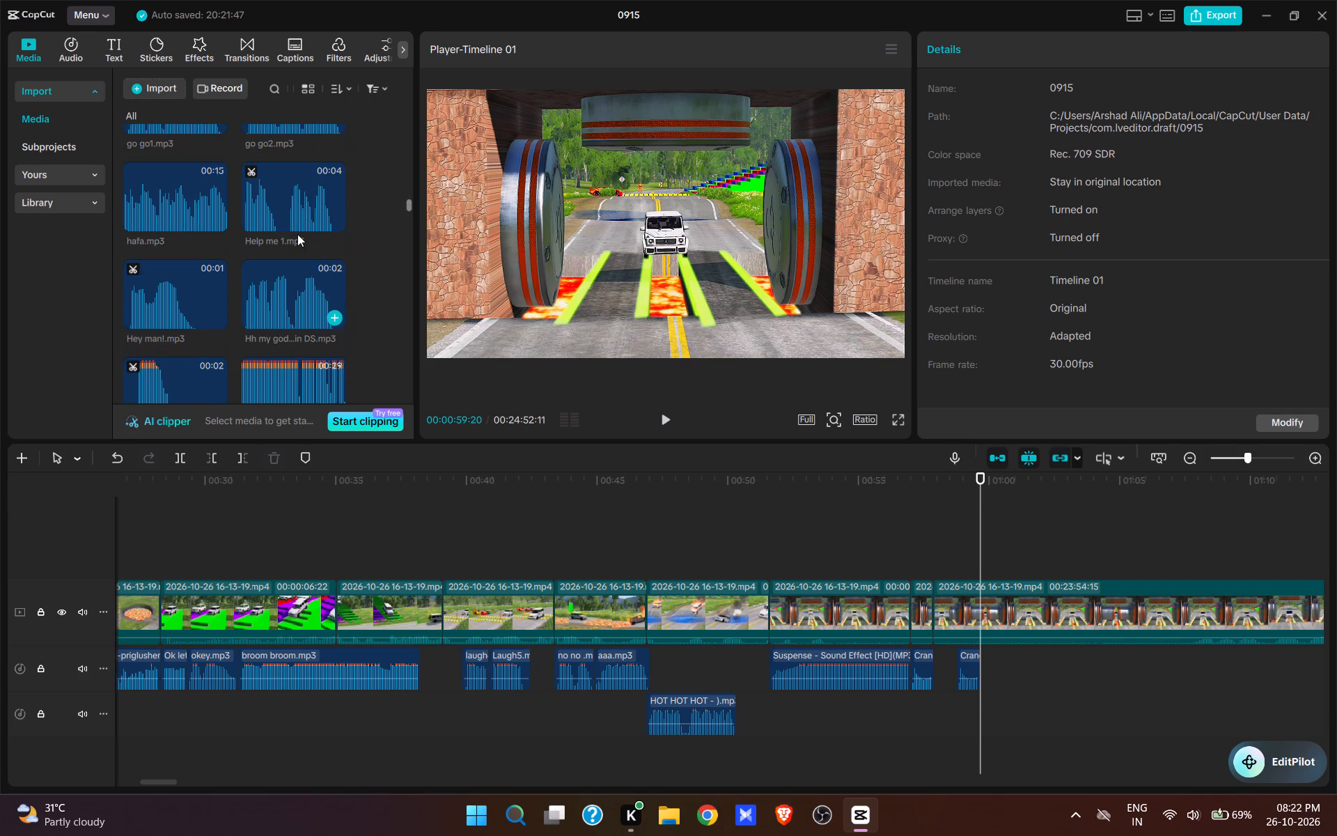
{"action": "left_click", "coordinate": [281, 206]}
{"action": "left_click", "coordinate": [323, 218]}
{"action": "key", "text": "space"}
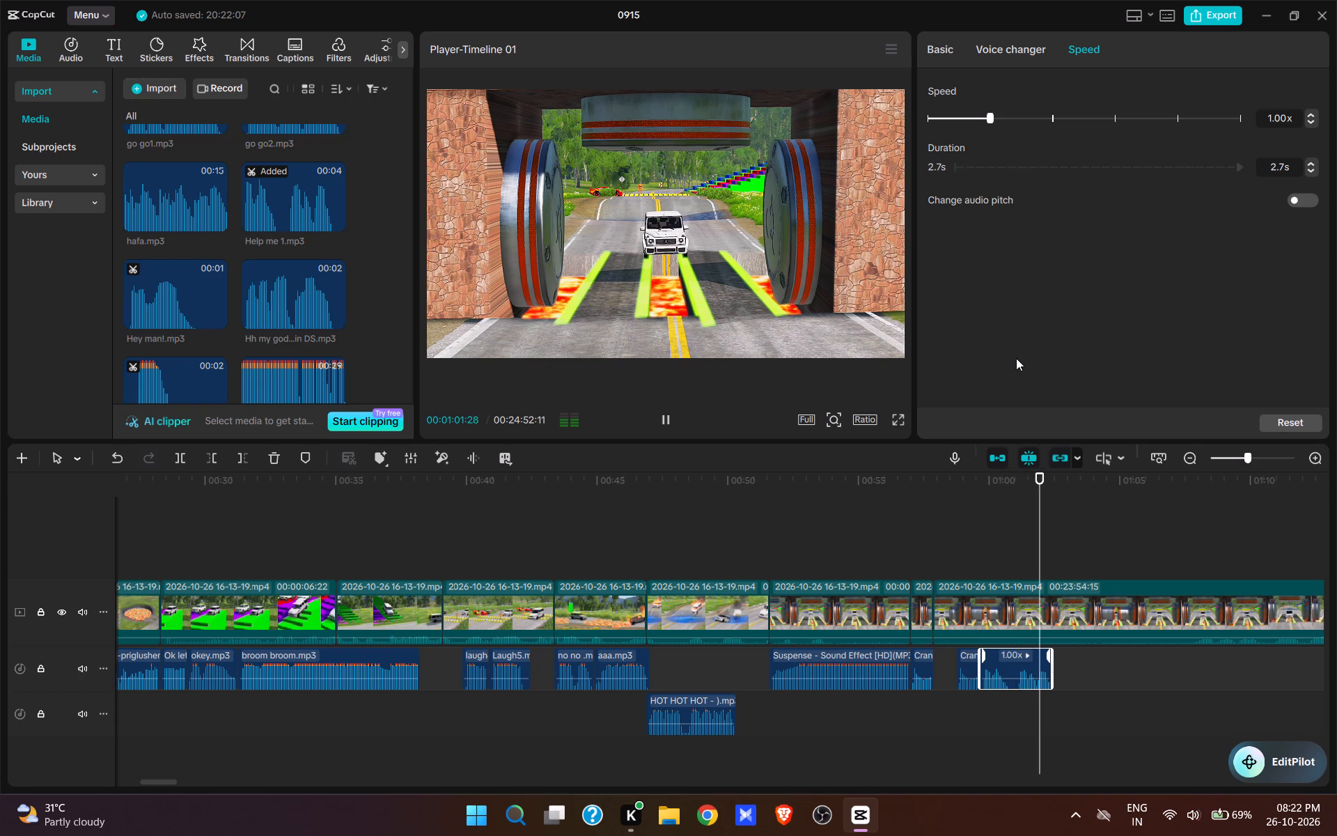
Copy the shortened Crane Low sound to 00:01:02:12, where the rollers close again after Help me 1.mp3, and check it in playback.
{"action": "key", "text": "space"}
{"action": "left_click", "coordinate": [1054, 564]}
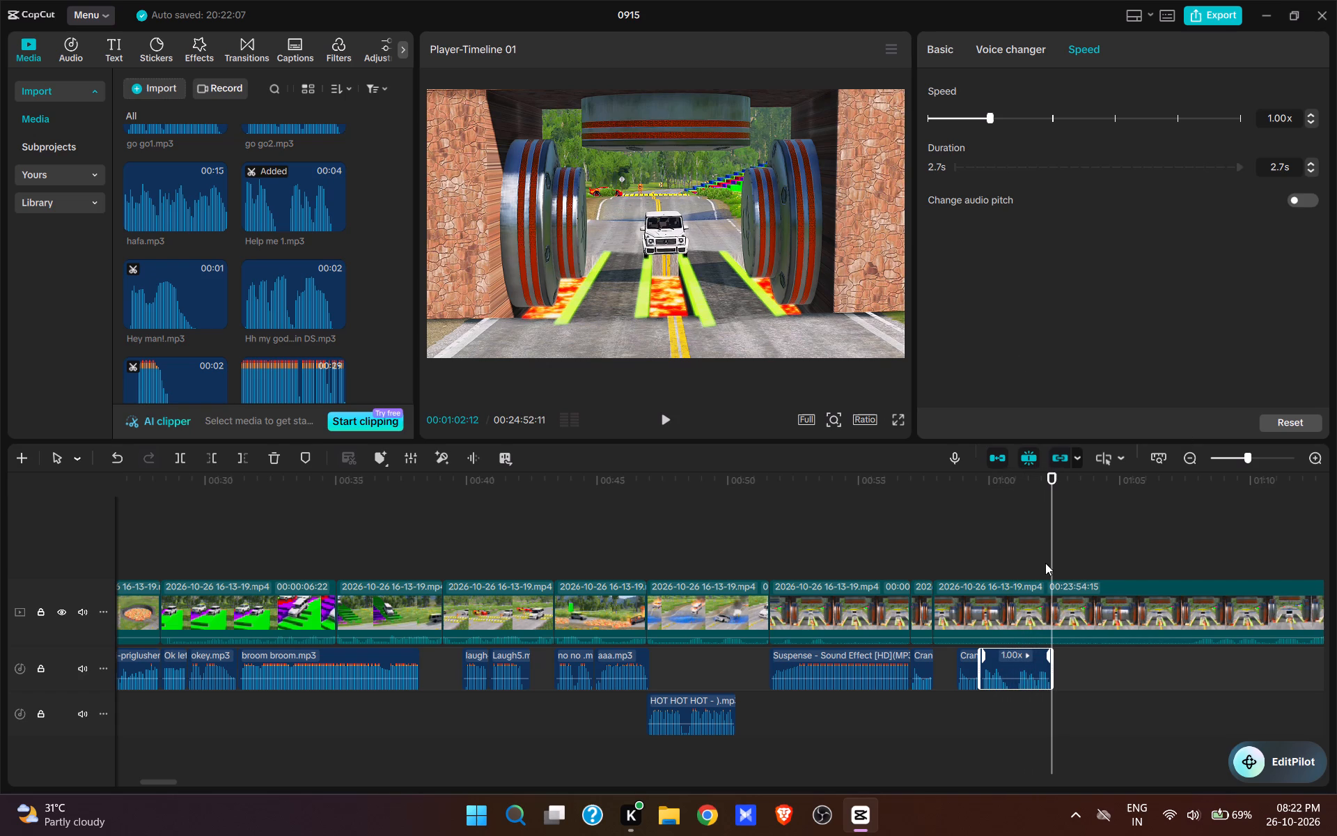
{"action": "key", "text": "ctrl+v"}
{"action": "key", "text": "space"}
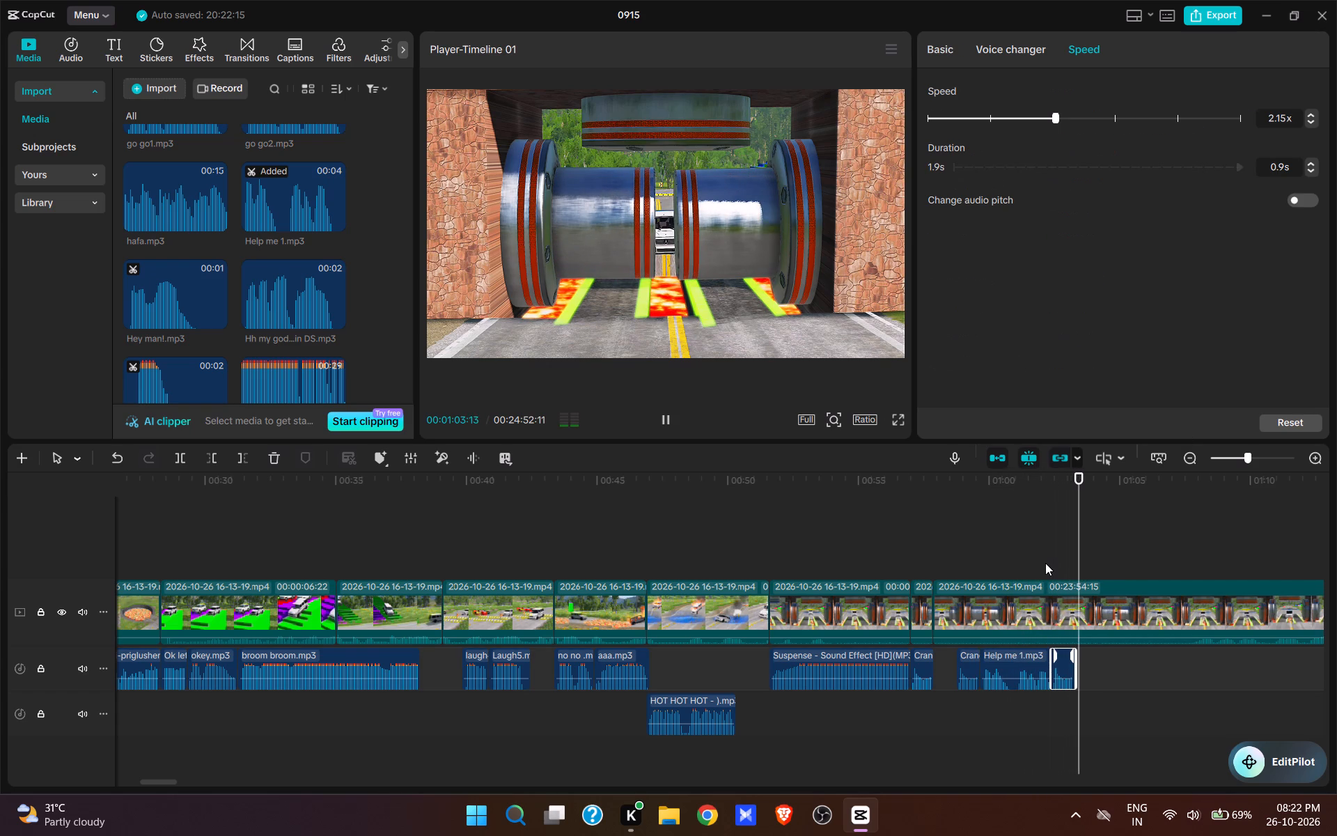
{"action": "key", "text": "space"}
{"action": "key", "text": "space"}
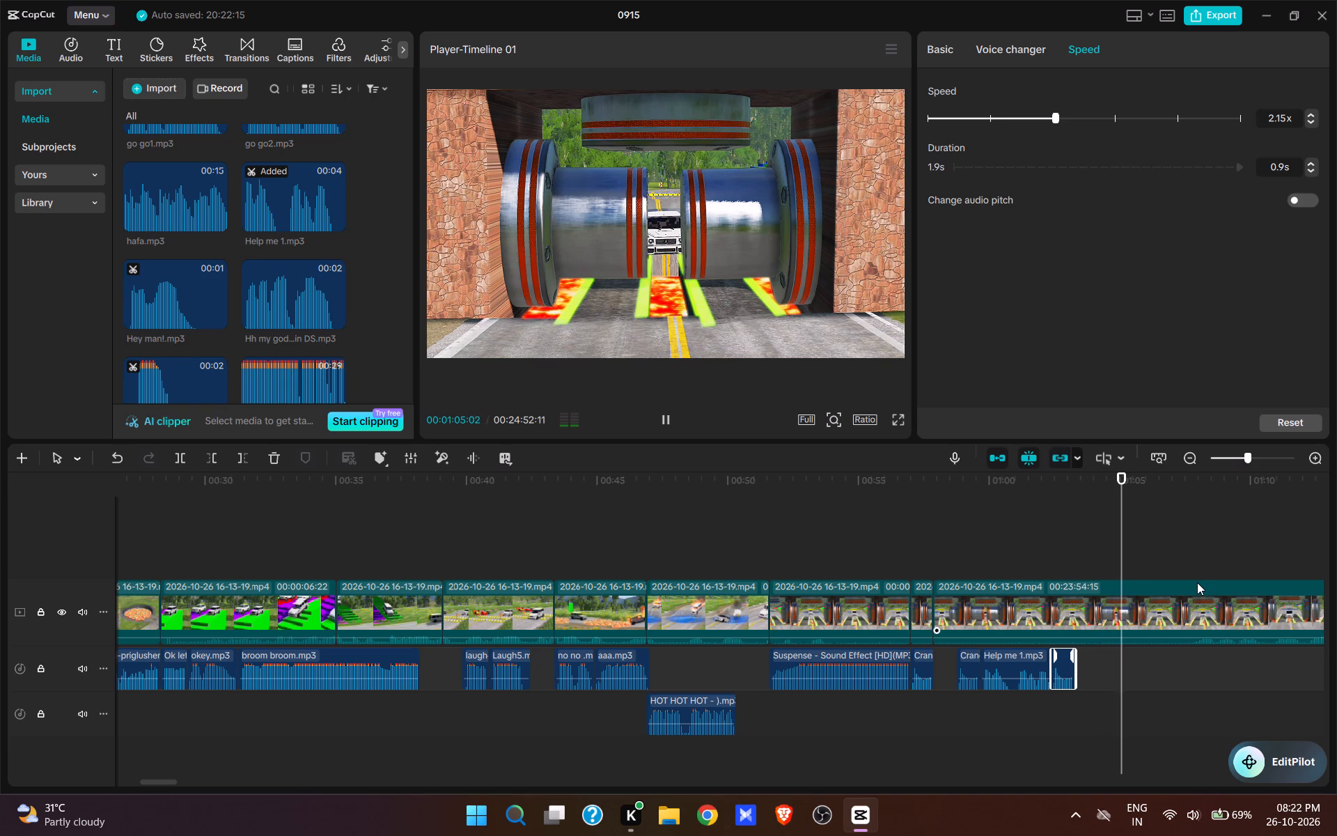
{"action": "key", "text": "space"}
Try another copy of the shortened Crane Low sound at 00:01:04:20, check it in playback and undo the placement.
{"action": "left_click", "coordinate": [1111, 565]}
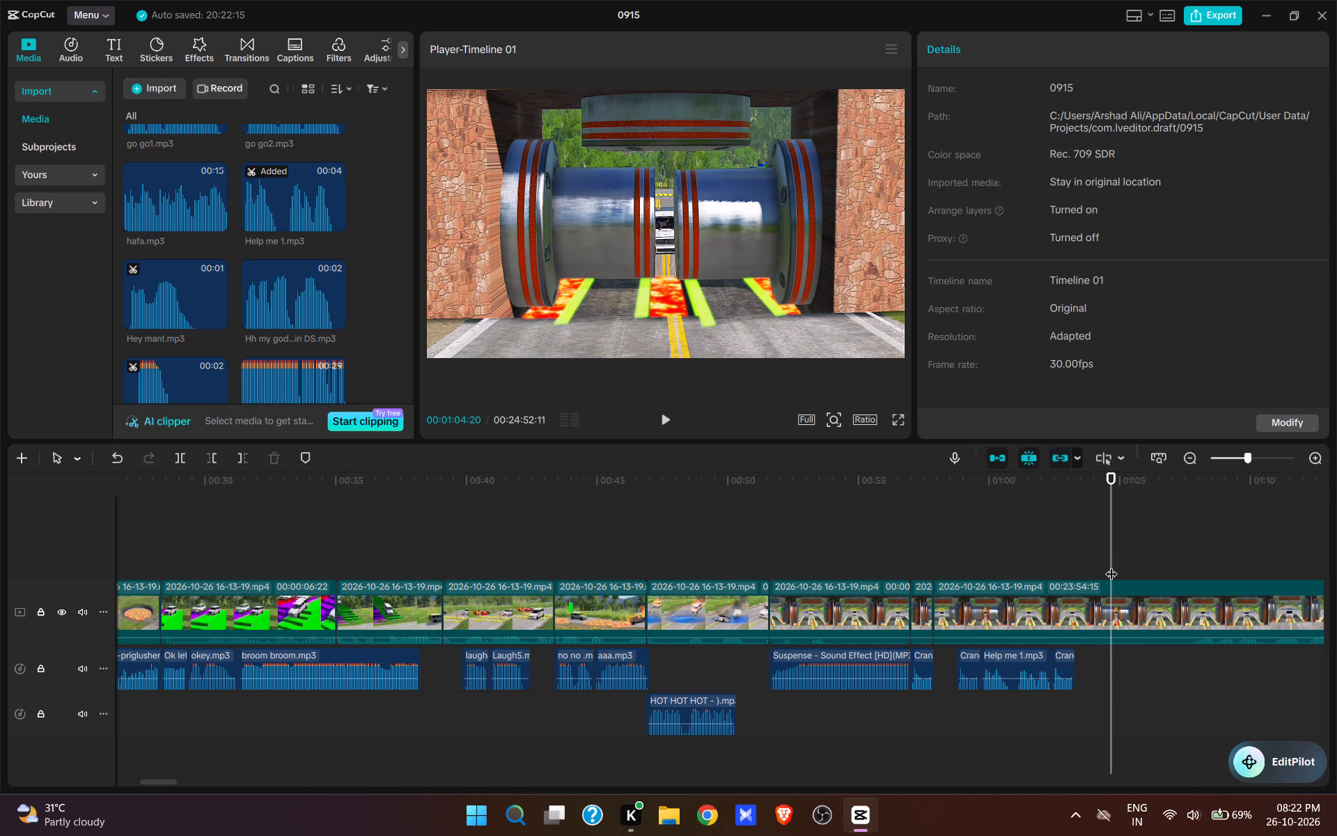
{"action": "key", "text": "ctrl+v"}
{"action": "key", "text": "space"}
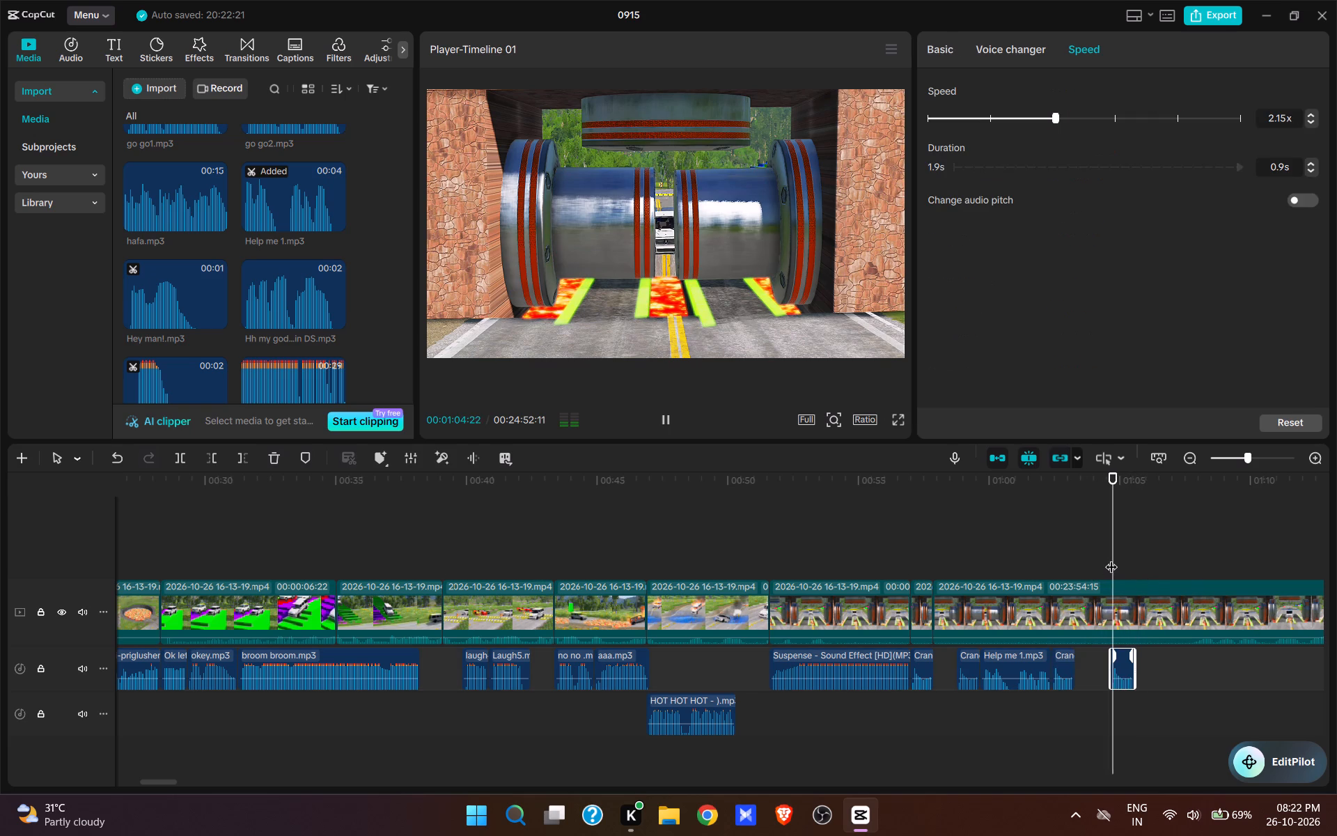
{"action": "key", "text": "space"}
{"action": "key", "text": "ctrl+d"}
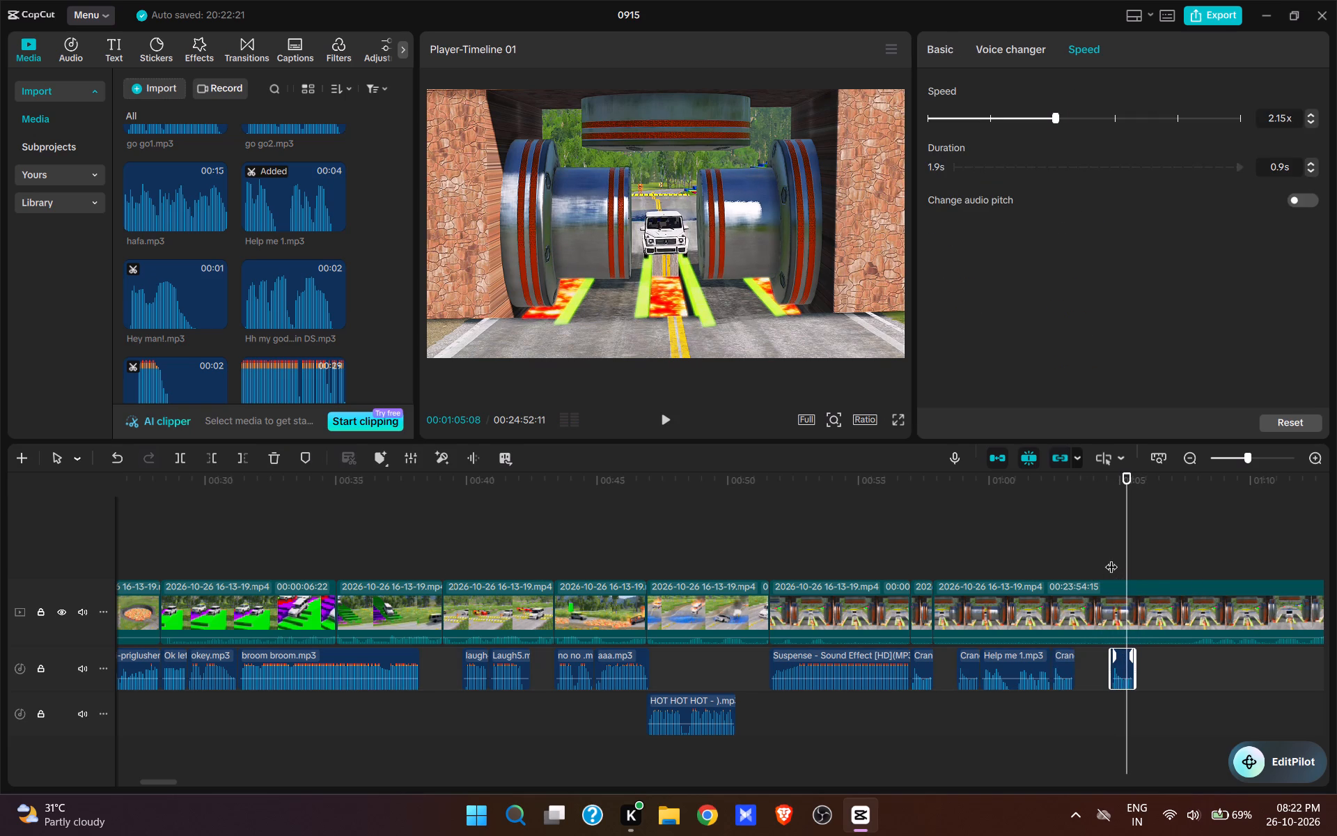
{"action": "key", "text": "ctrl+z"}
Copy the shortened Crane Low sound to about 00:01:05:00, where the rollers reopen, and check it in playback.
{"action": "left_click", "coordinate": [1111, 557]}
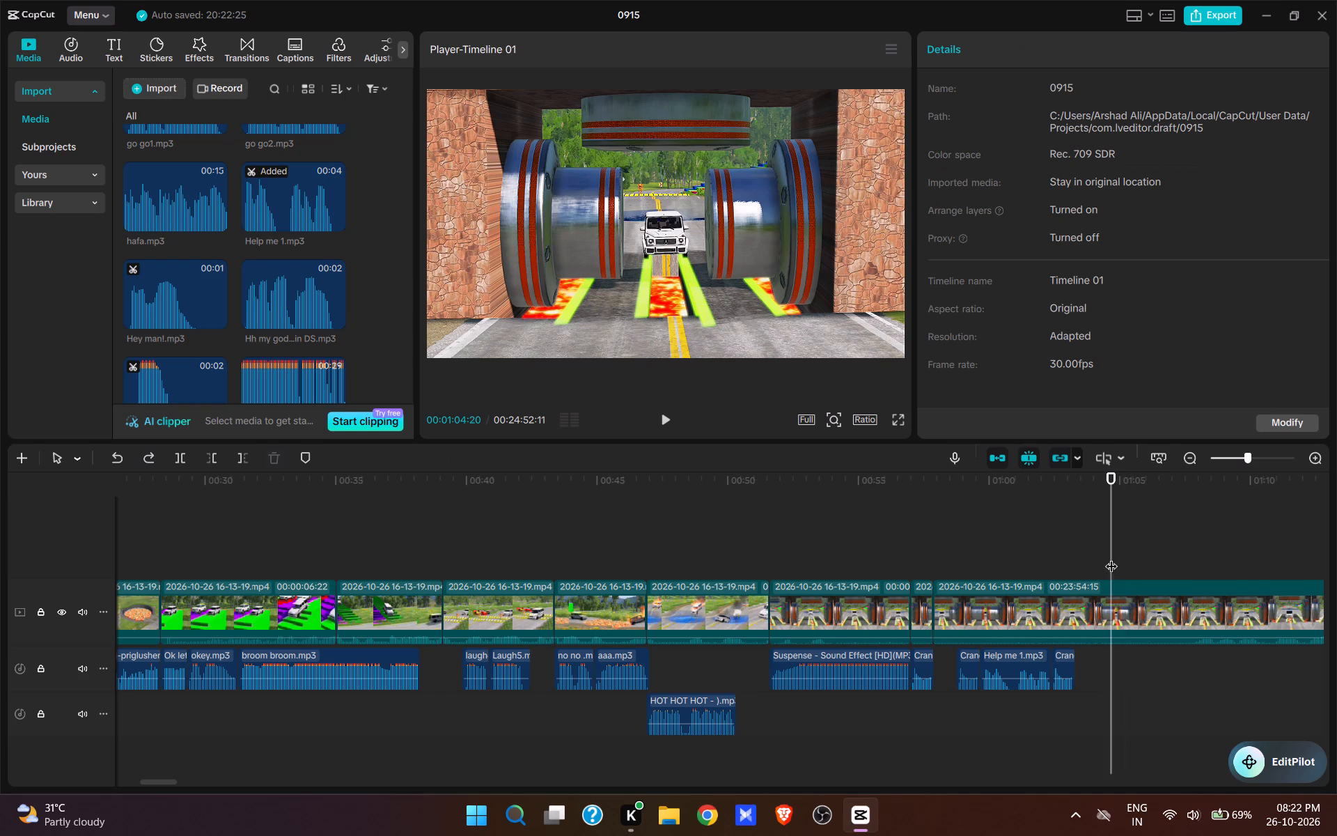
{"action": "key", "text": "space"}
{"action": "key", "text": "space"}
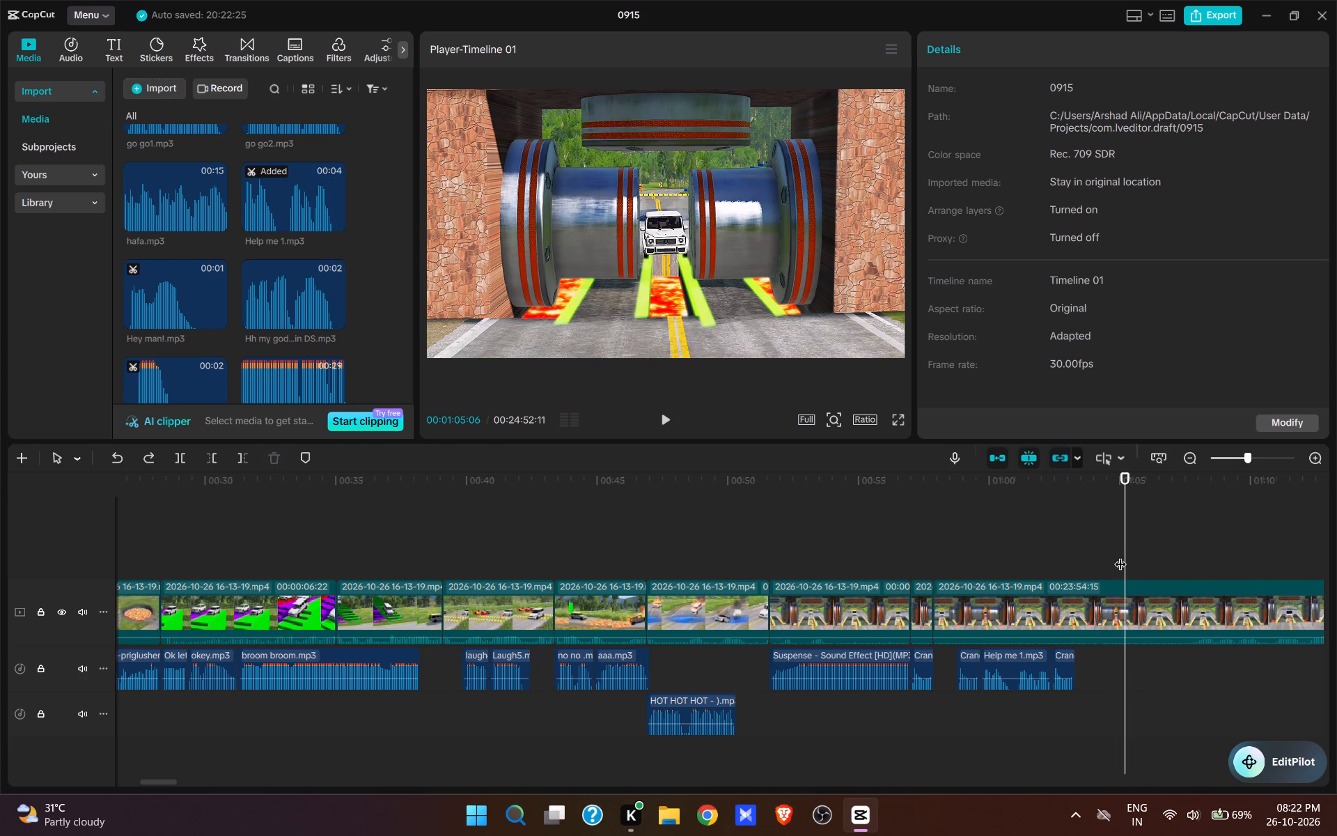
{"action": "left_click", "coordinate": [1120, 555]}
{"action": "key", "text": "ctrl+v"}
{"action": "key", "text": "space"}
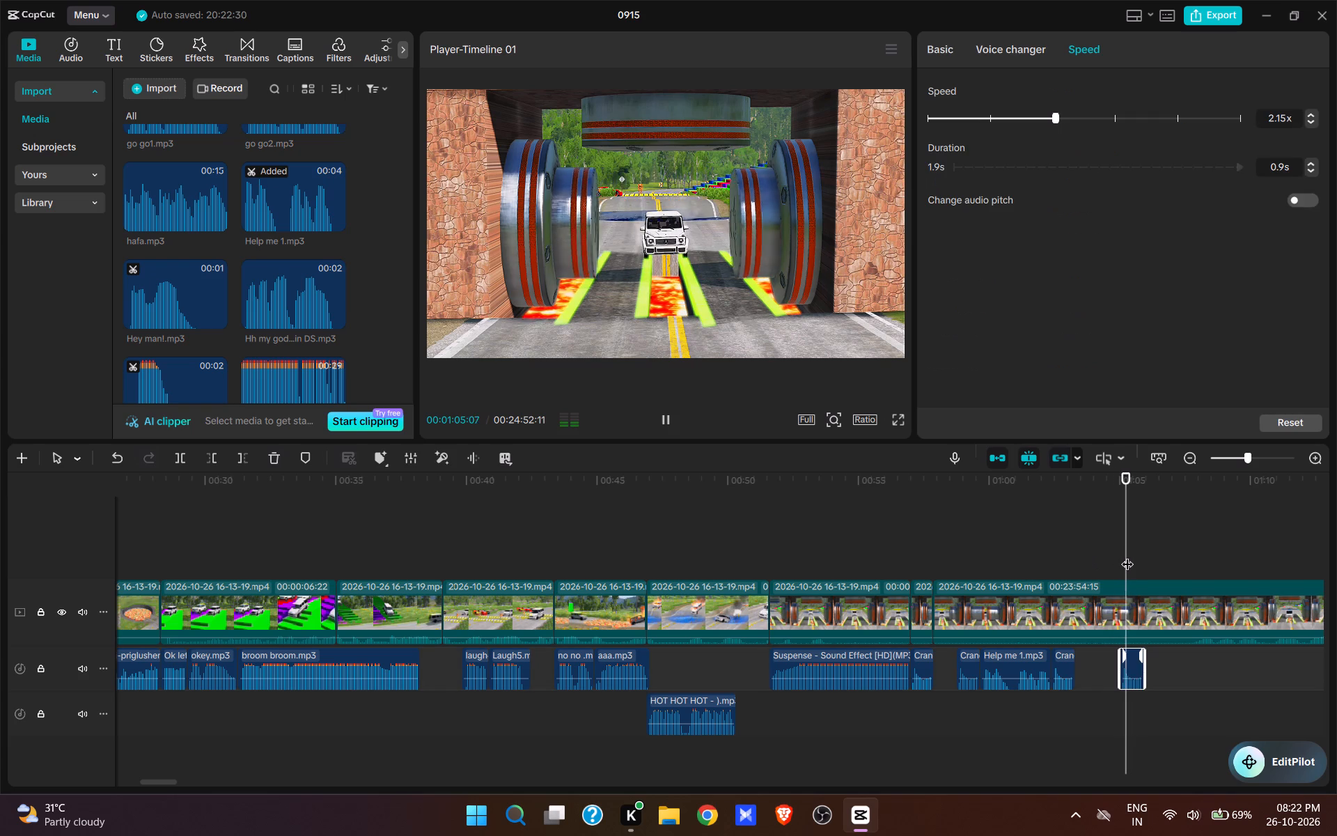
{"action": "key", "text": "space"}
Add the COME ON voice clip at 00:01:03:09, while the rollers are closed between the two crane sounds, and check it in playback.
{"action": "left_click", "coordinate": [1084, 557]}
{"action": "left_click_drag", "start_coordinate": [1084, 557], "coordinate": [1074, 554]}
{"action": "scroll", "coordinate": [194, 360], "scroll_direction": "up", "scroll_amount": 16}
{"action": "scroll", "coordinate": [208, 309], "scroll_direction": "up", "scroll_amount": 13}
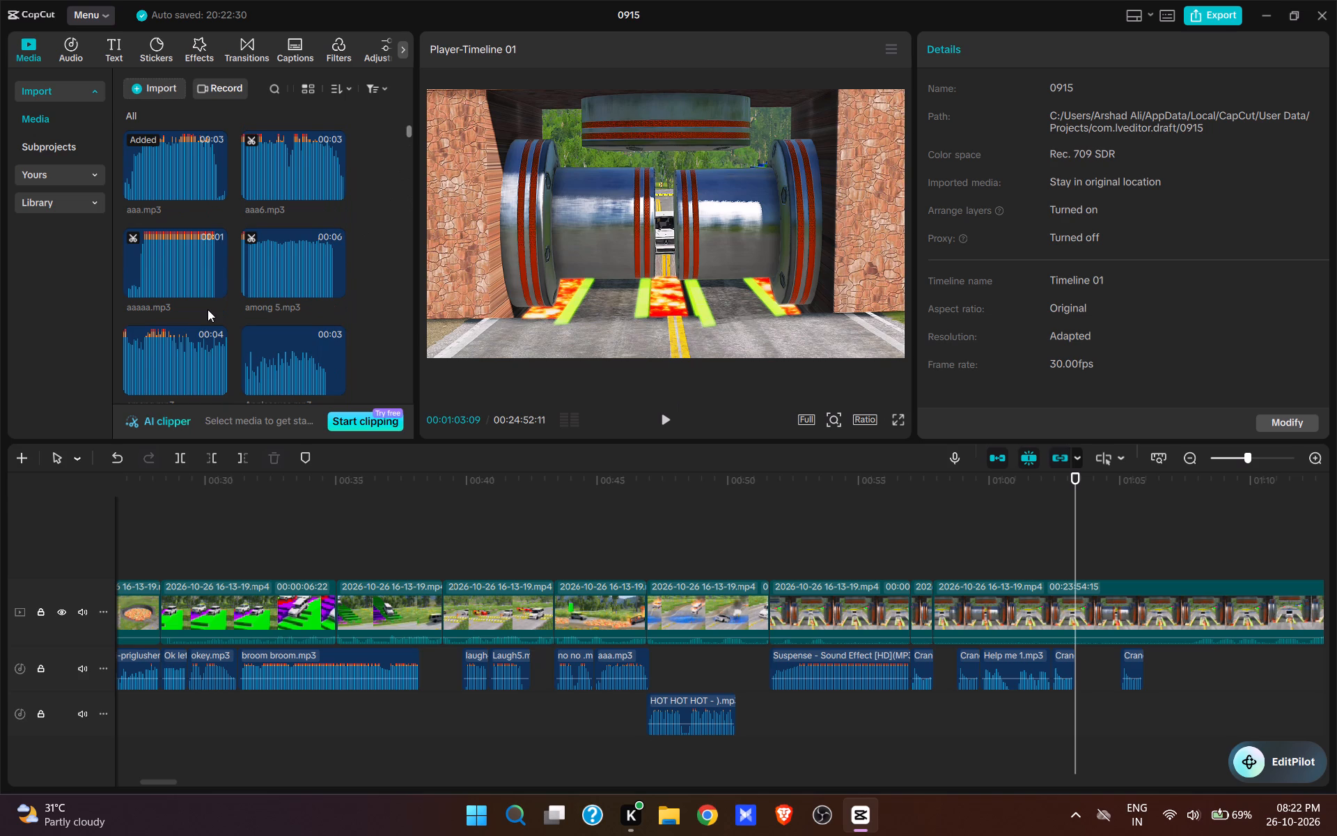
{"action": "scroll", "coordinate": [223, 301], "scroll_direction": "down", "scroll_amount": 3}
{"action": "scroll", "coordinate": [293, 281], "scroll_direction": "down", "scroll_amount": 3}
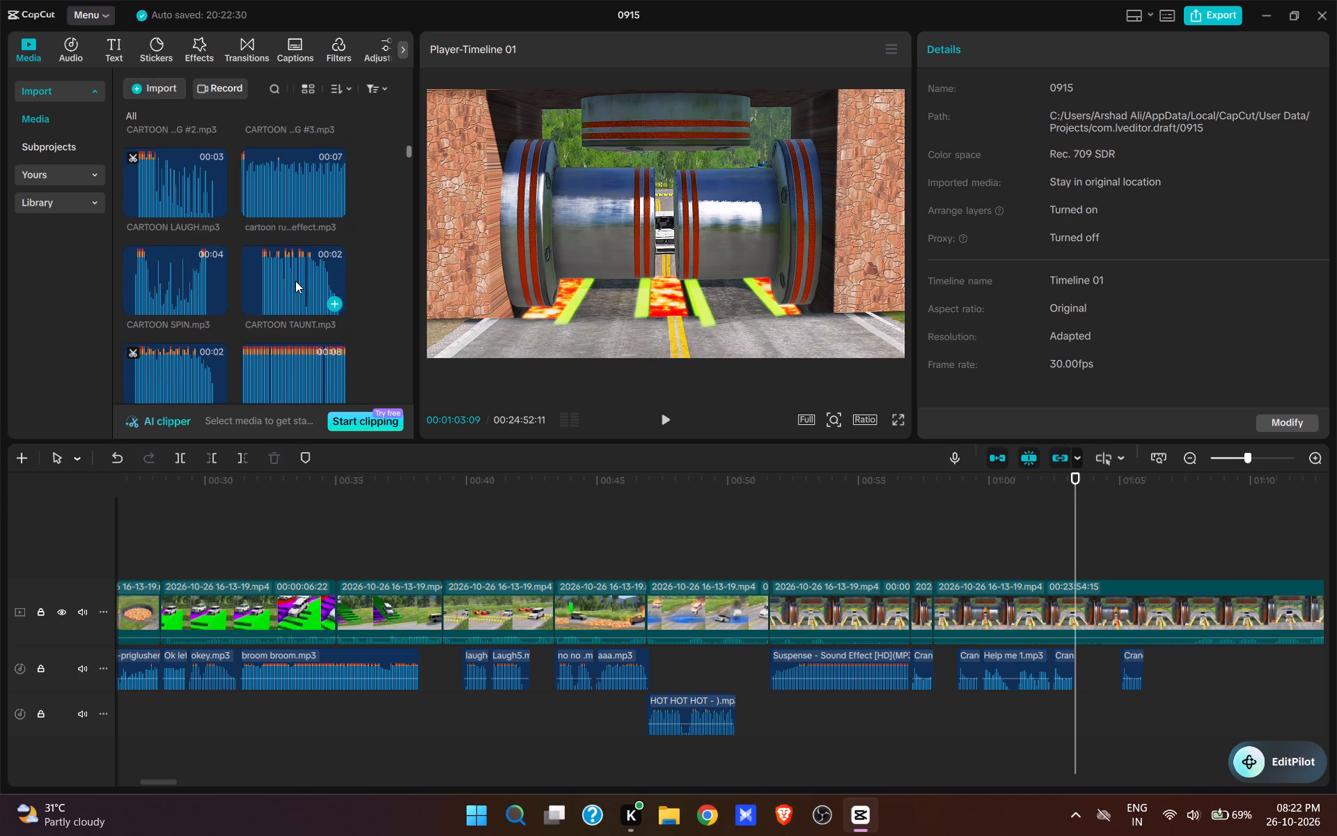
{"action": "scroll", "coordinate": [295, 281], "scroll_direction": "down", "scroll_amount": 3}
{"action": "left_click", "coordinate": [336, 269]}
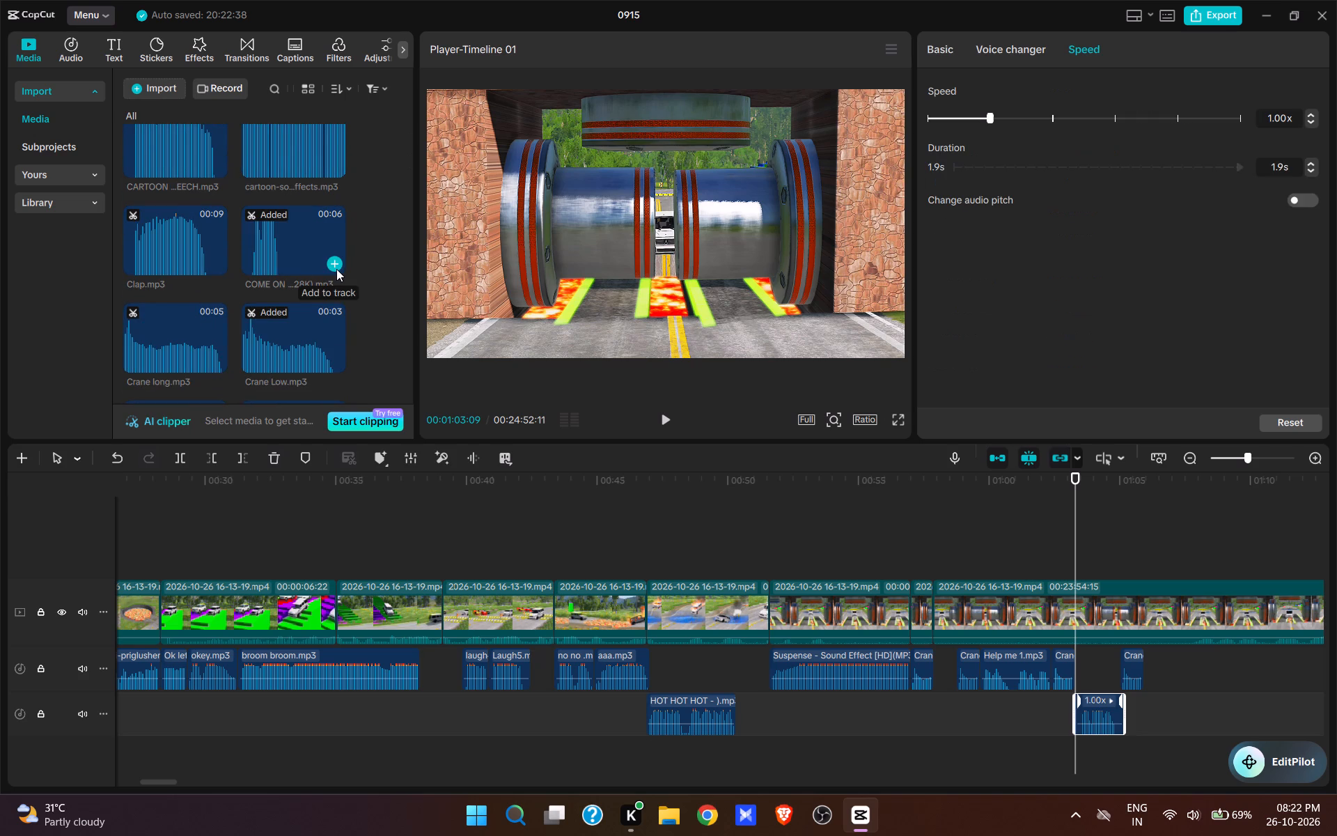
{"action": "key", "text": "space"}
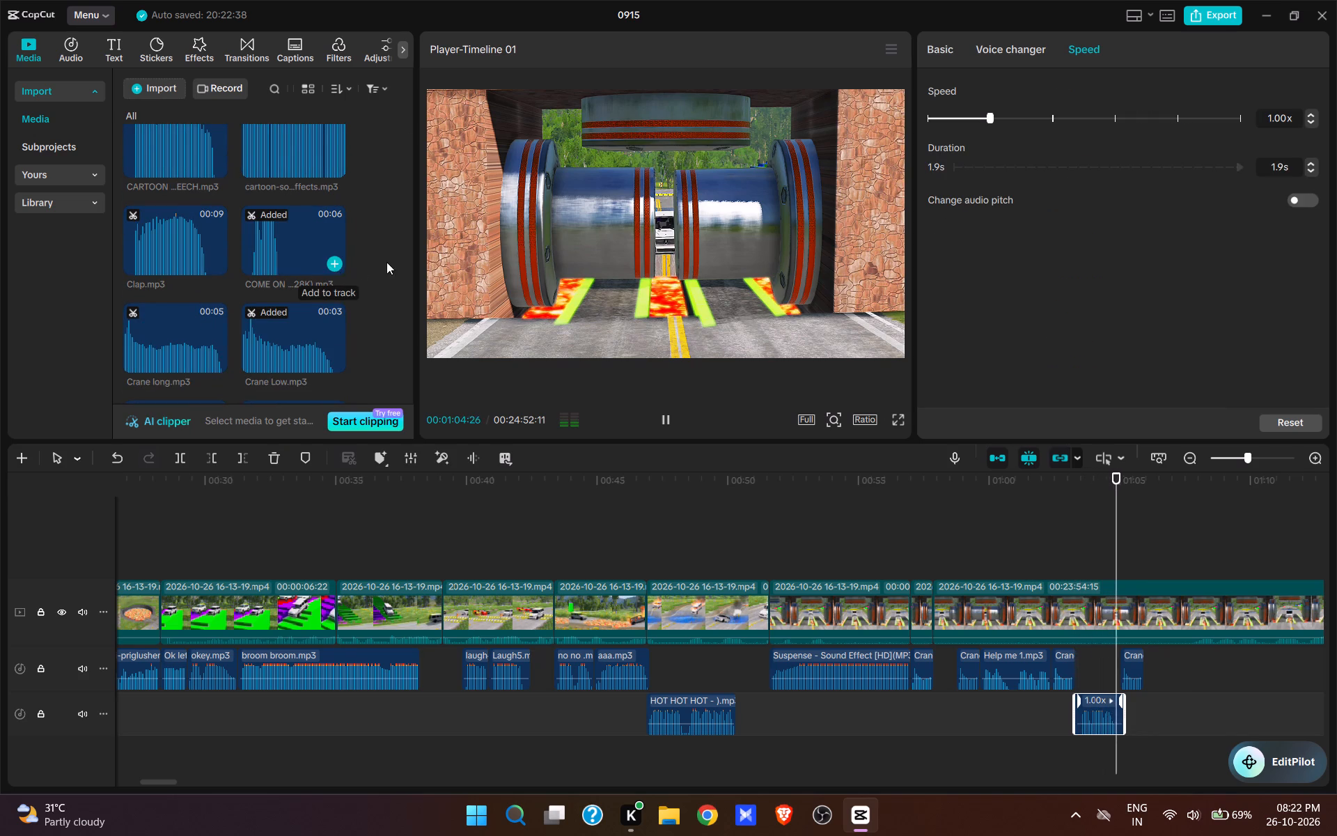
{"action": "left_click_drag", "start_coordinate": [1159, 538], "coordinate": [1187, 560]}
{"action": "left_click_drag", "start_coordinate": [1179, 581], "coordinate": [1177, 615]}
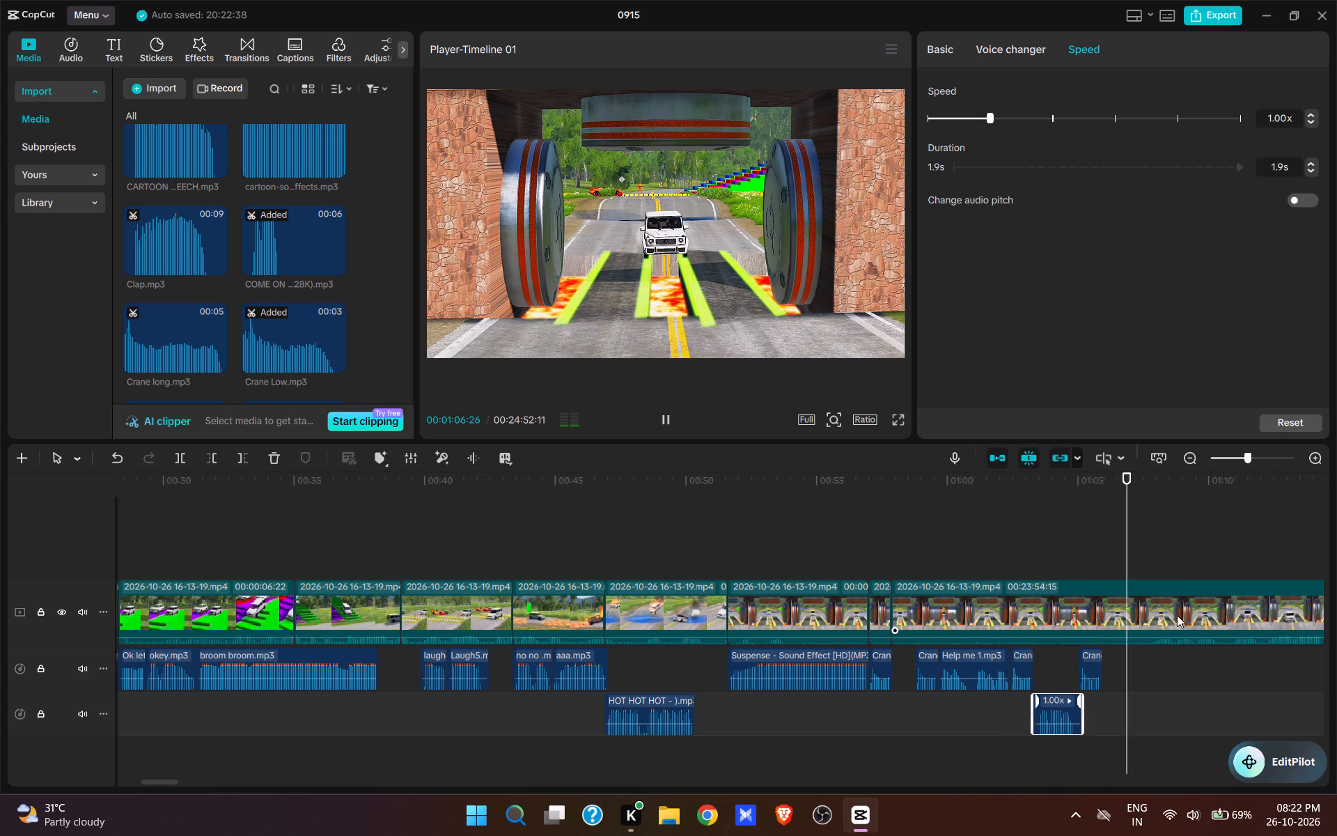
{"action": "left_click_drag", "start_coordinate": [1177, 615], "coordinate": [1063, 691]}
{"action": "key", "text": "space"}
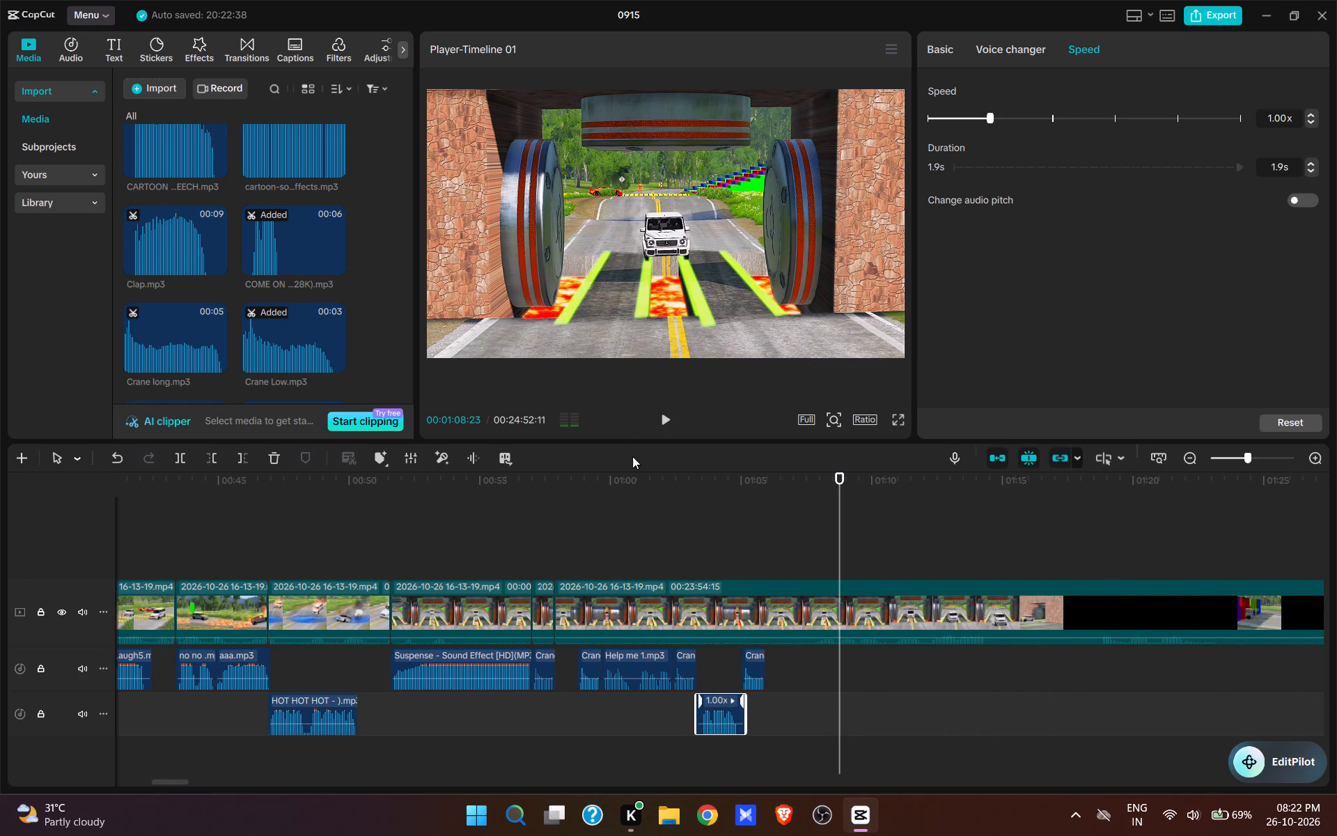
Adjust the display brightness, and add Ok You can go DS.mp3 at 00:01:05:28, after the last crane sound, checking it in playback.
{"action": "left_click", "coordinate": [763, 572]}
{"action": "left_click", "coordinate": [763, 572]}
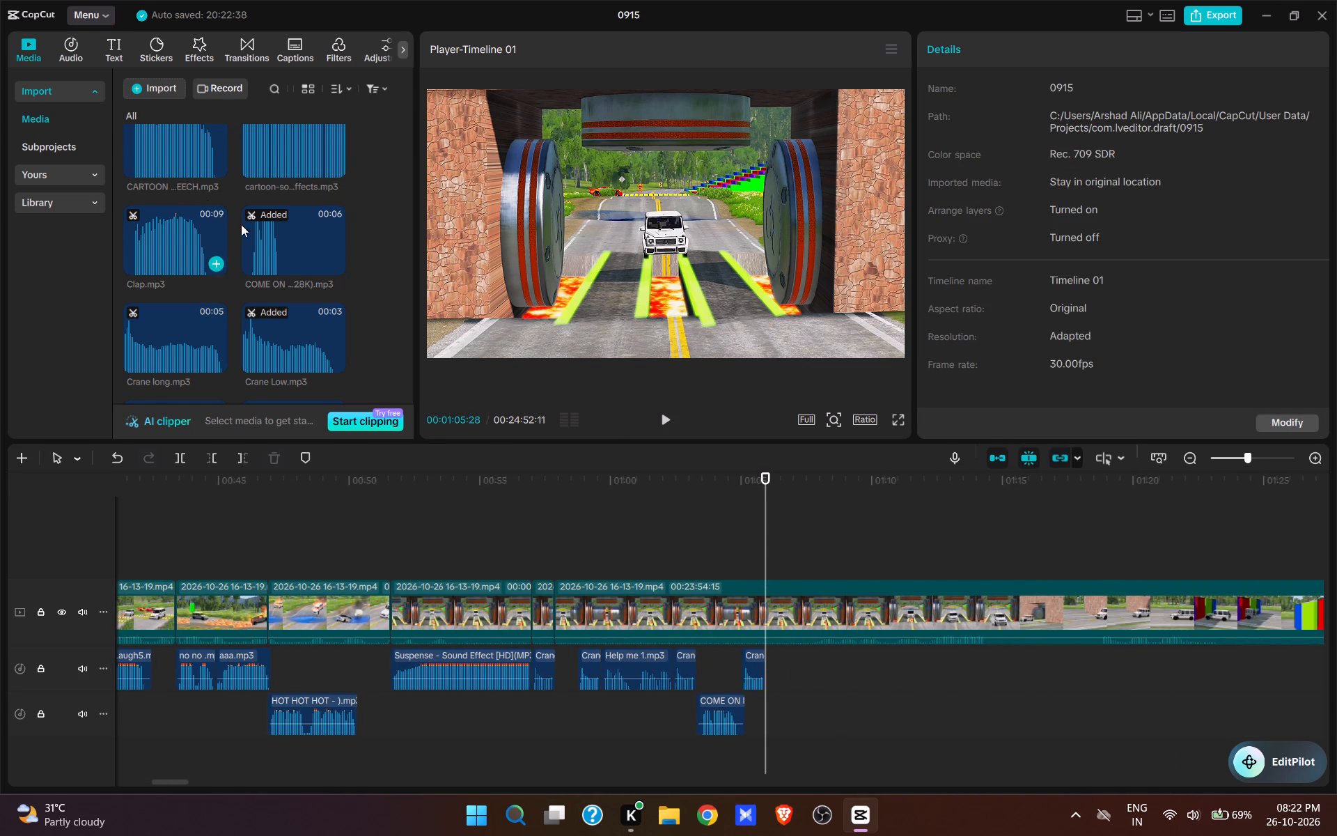
{"action": "scroll", "coordinate": [241, 224], "scroll_direction": "down", "scroll_amount": 7}
{"action": "left_click_drag", "start_coordinate": [407, 183], "coordinate": [404, 263]}
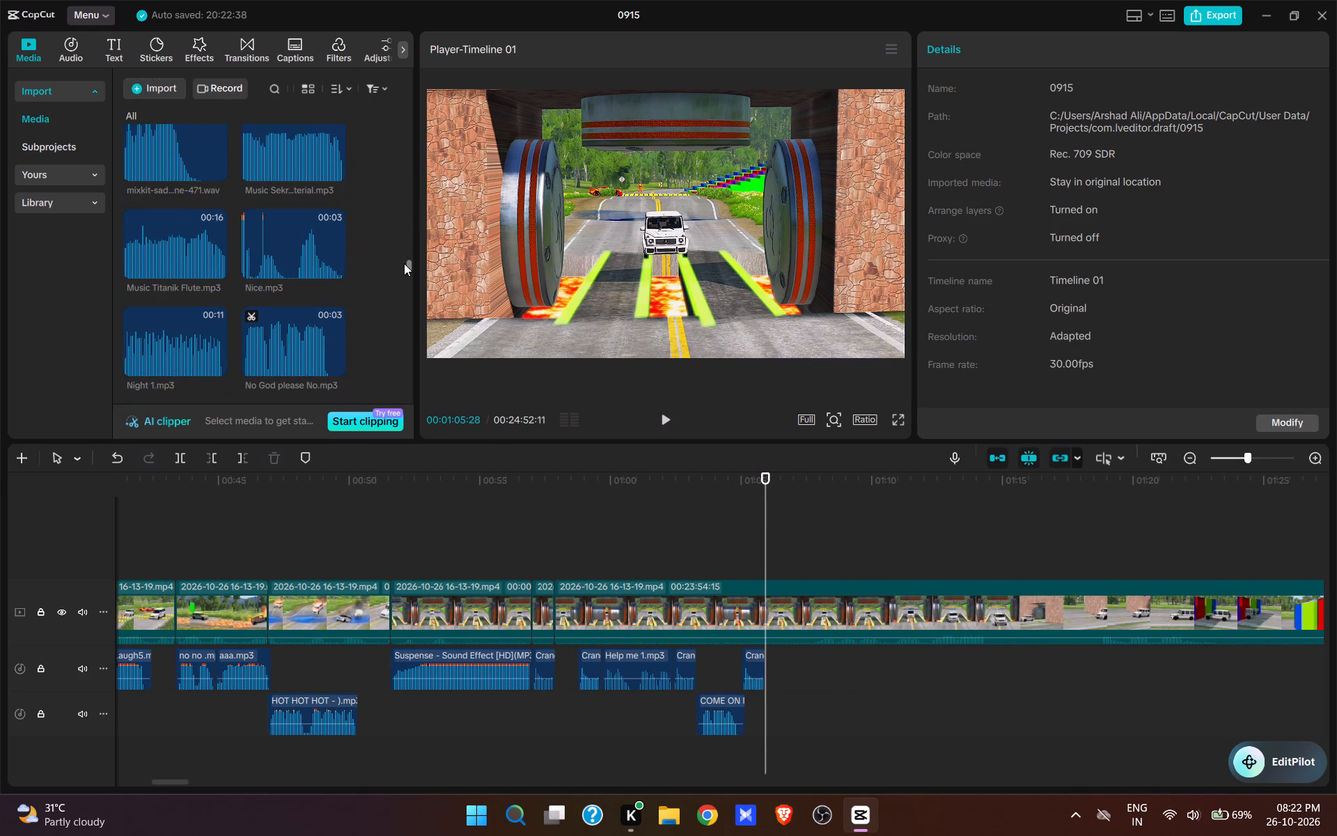
{"action": "left_click_drag", "start_coordinate": [404, 263], "coordinate": [398, 289]}
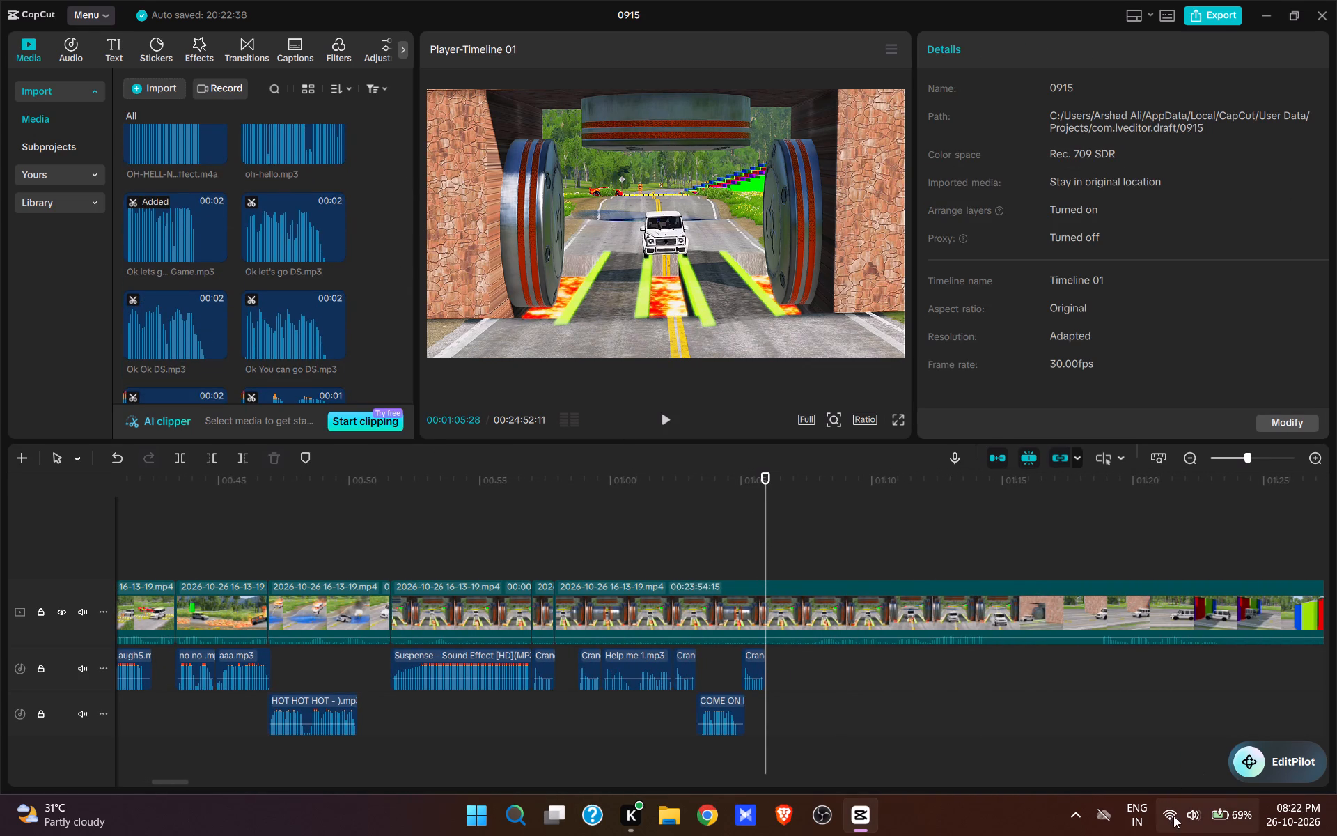
{"action": "left_click", "coordinate": [1173, 816]}
{"action": "left_click", "coordinate": [1137, 667]}
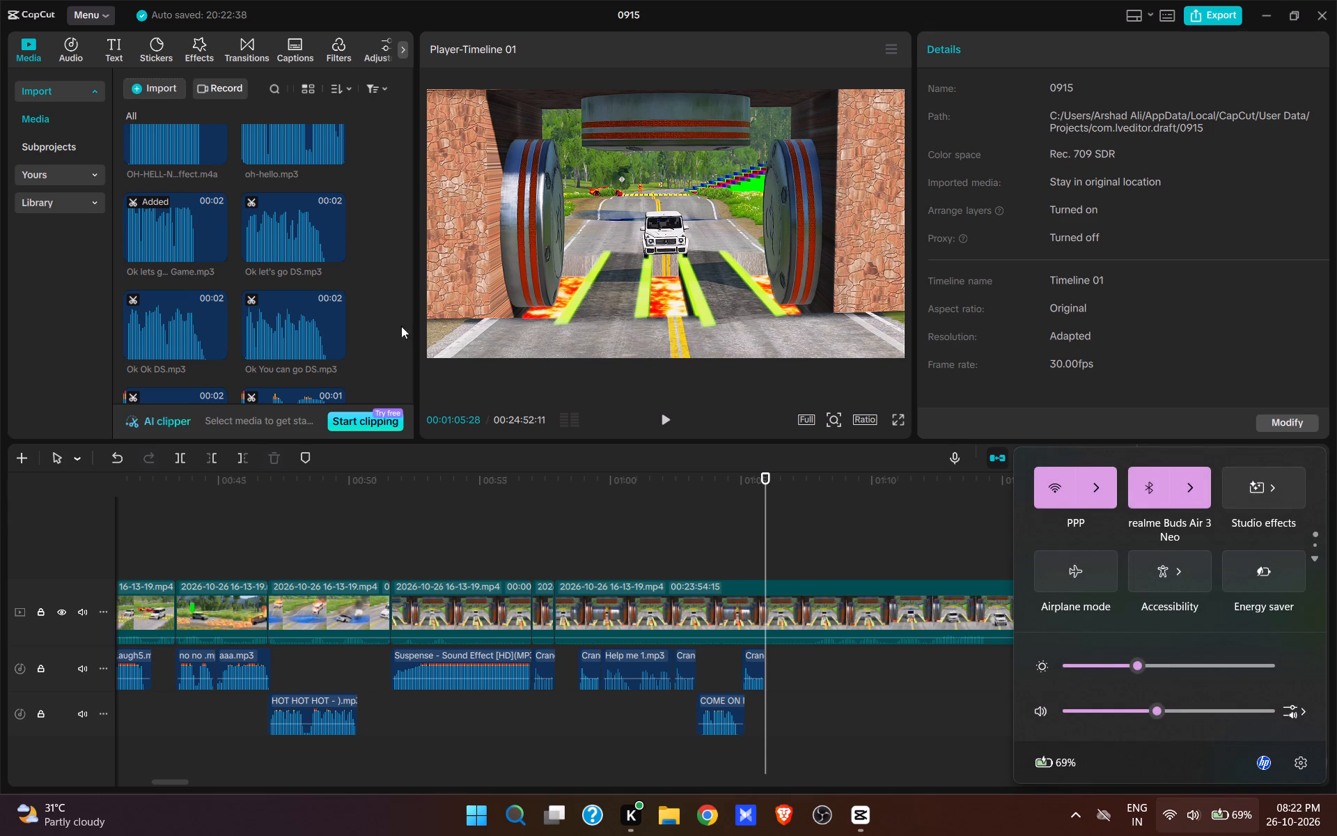
{"action": "left_click", "coordinate": [301, 335]}
{"action": "left_click", "coordinate": [316, 350]}
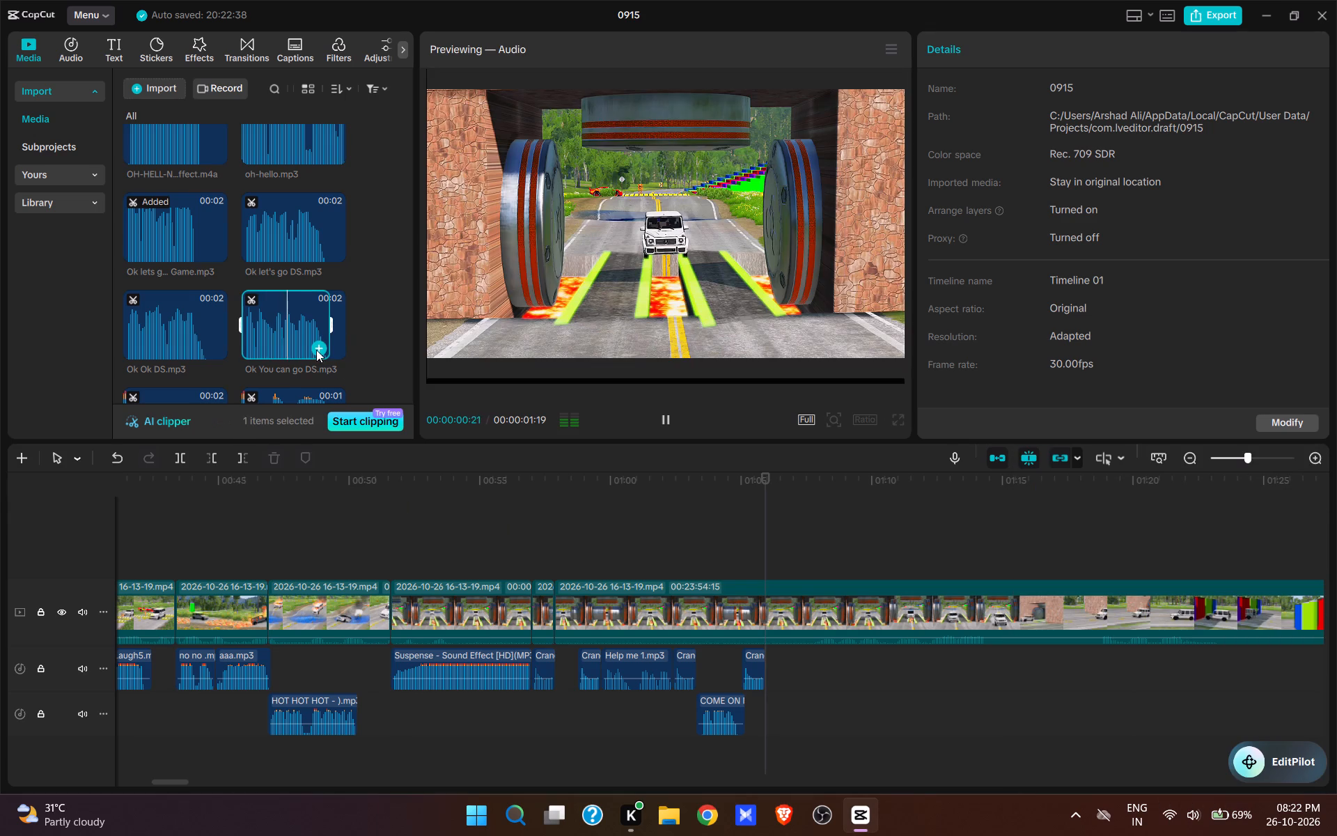
{"action": "key", "text": "space"}
{"action": "key", "text": "space"}
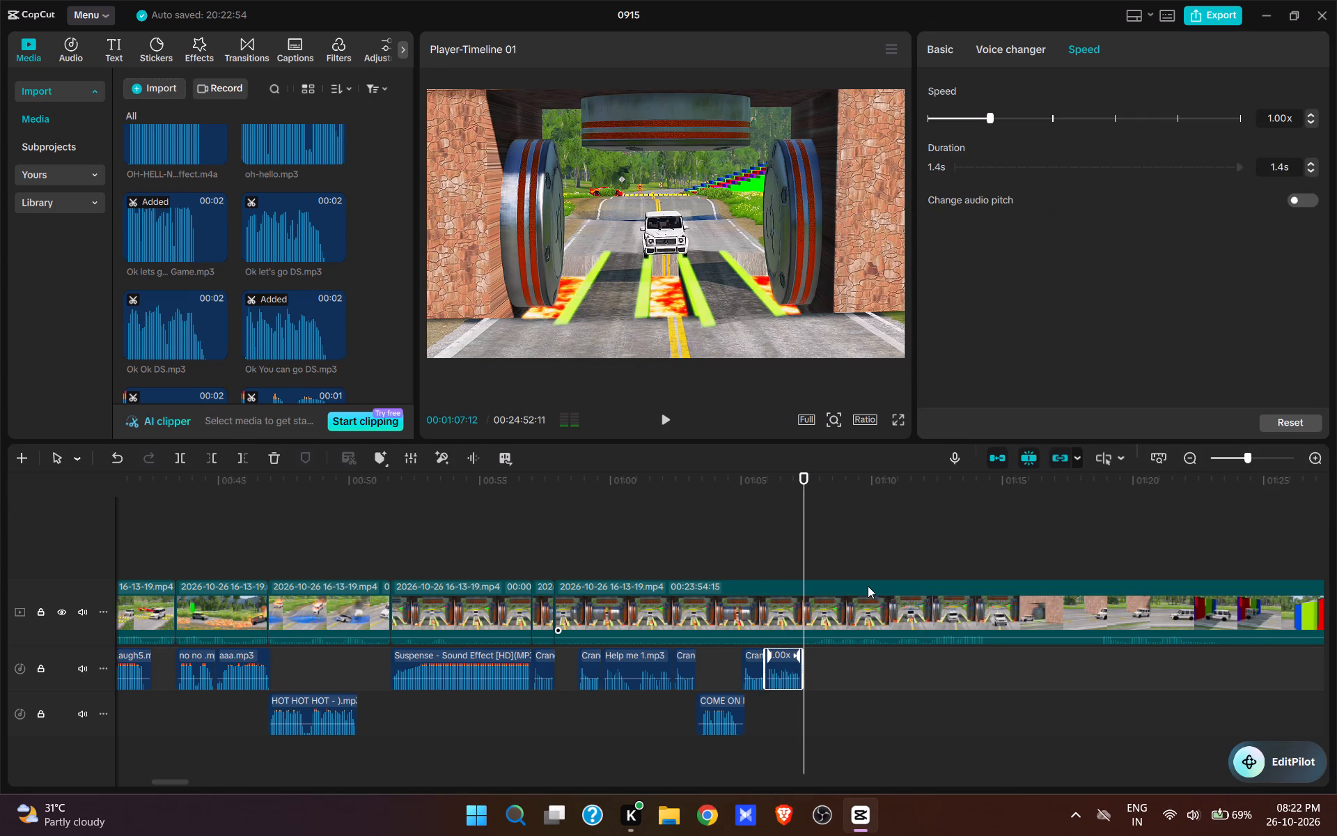
Add Thank you Man.mp3 at 00:01:07:10, after the Ok You can go clip, and check it in playback.
{"action": "left_click_drag", "start_coordinate": [795, 554], "coordinate": [806, 556]}
{"action": "left_click", "coordinate": [806, 556]}
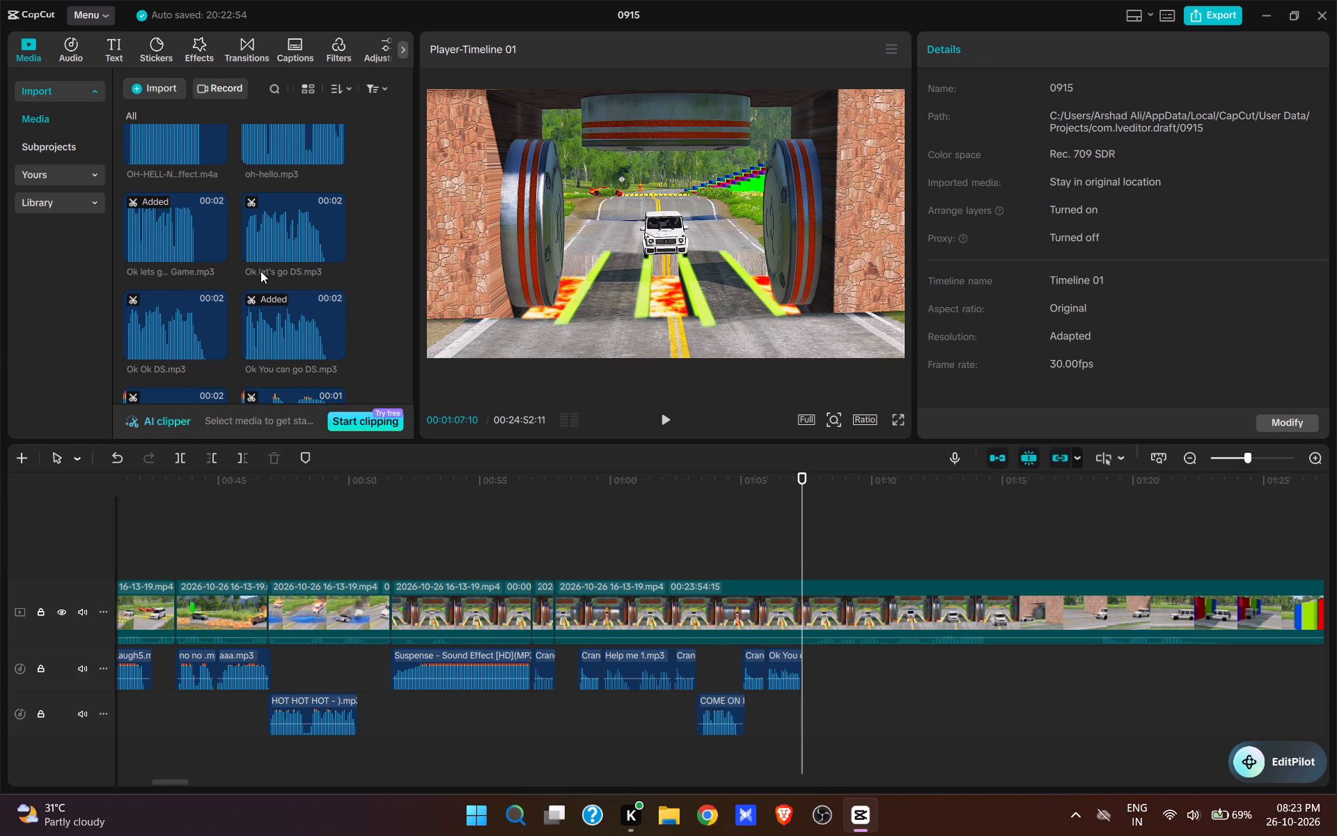
{"action": "scroll", "coordinate": [260, 271], "scroll_direction": "down", "scroll_amount": 14}
{"action": "scroll", "coordinate": [260, 271], "scroll_direction": "down", "scroll_amount": 19}
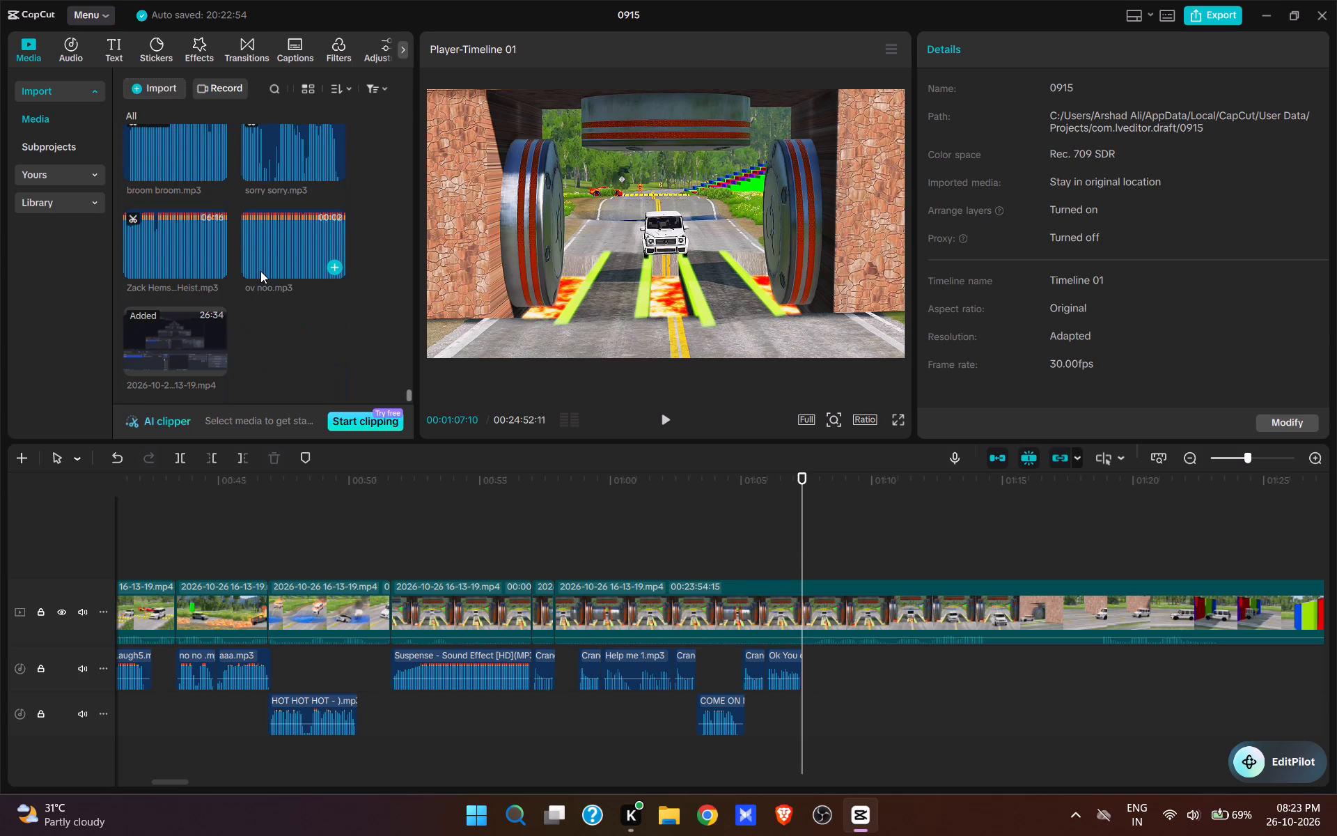
{"action": "scroll", "coordinate": [260, 271], "scroll_direction": "down", "scroll_amount": 7}
{"action": "scroll", "coordinate": [256, 265], "scroll_direction": "up", "scroll_amount": 3}
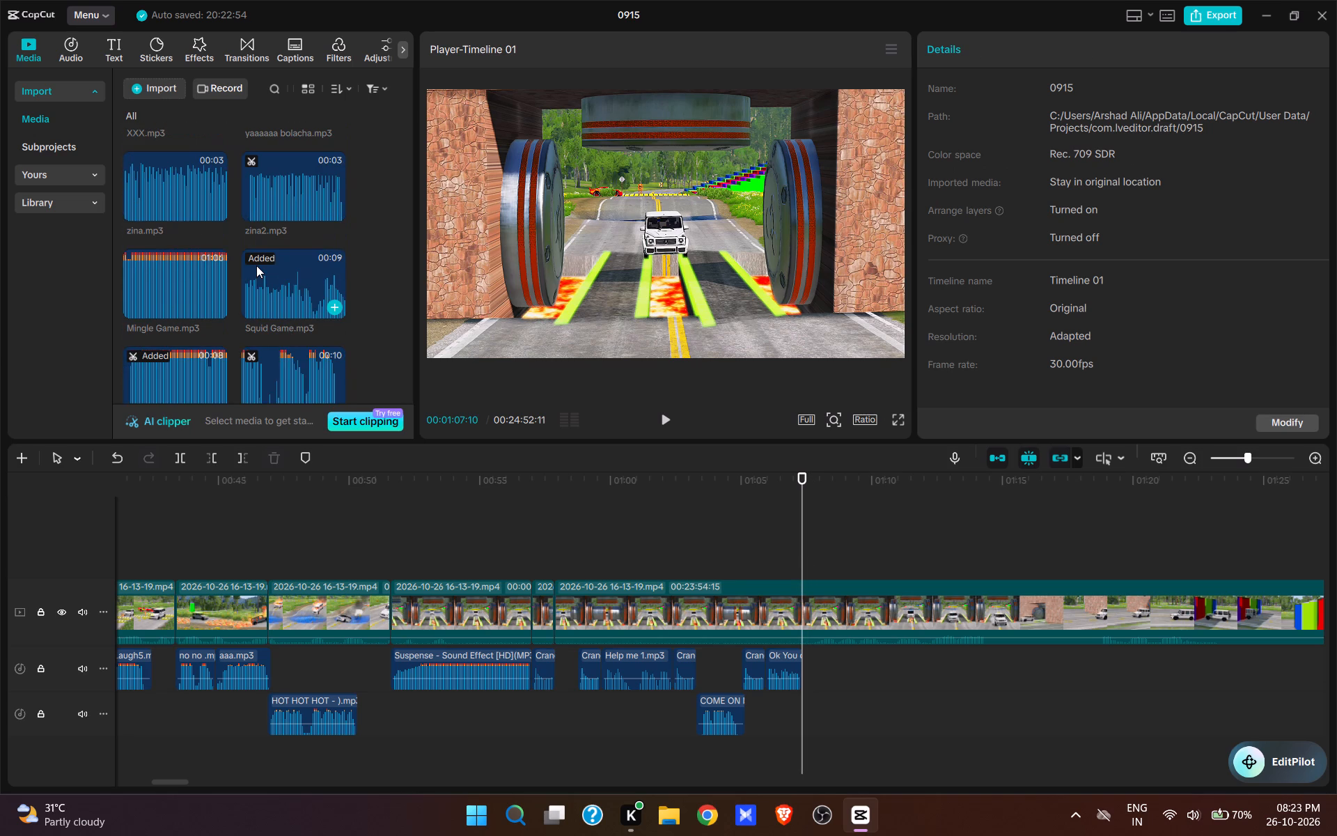
{"action": "scroll", "coordinate": [256, 265], "scroll_direction": "up", "scroll_amount": 5}
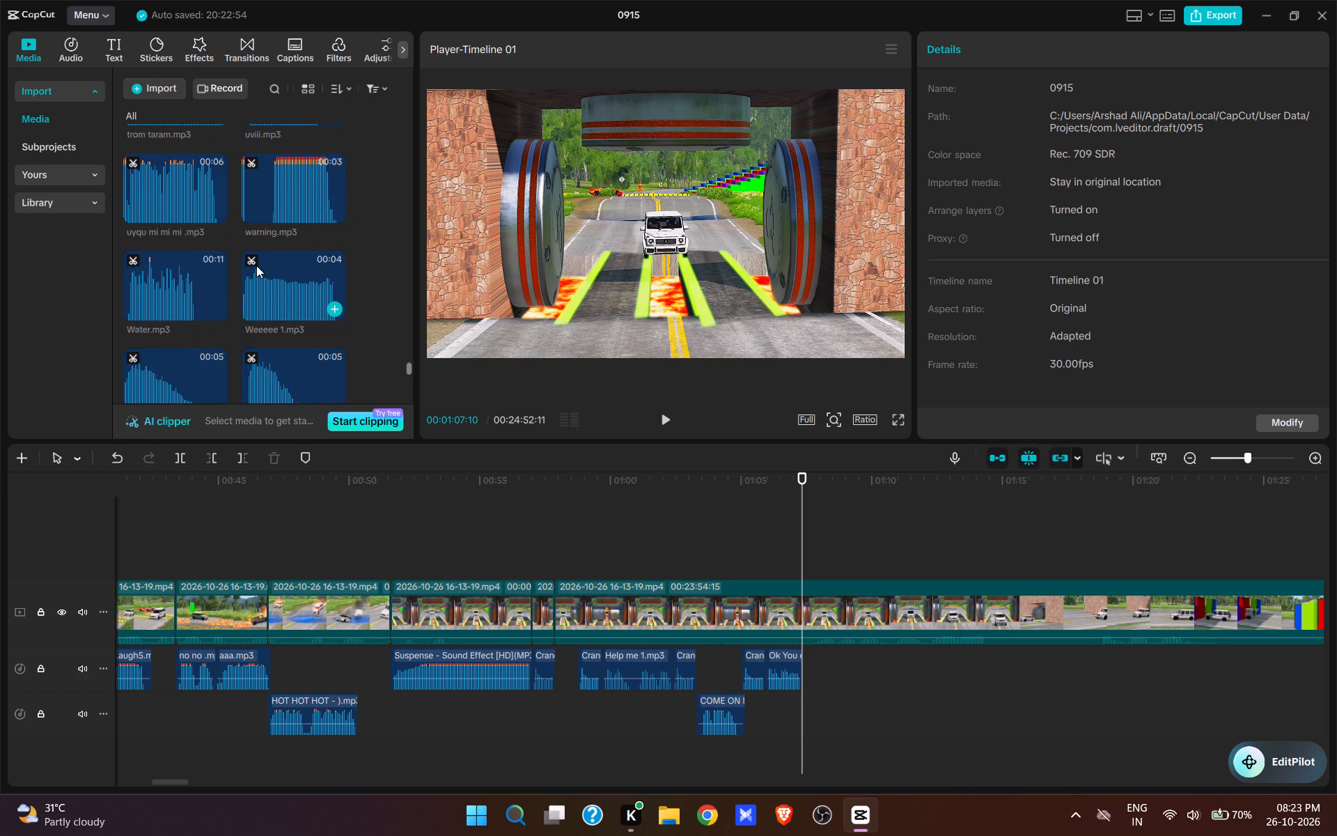
{"action": "scroll", "coordinate": [256, 265], "scroll_direction": "up", "scroll_amount": 2}
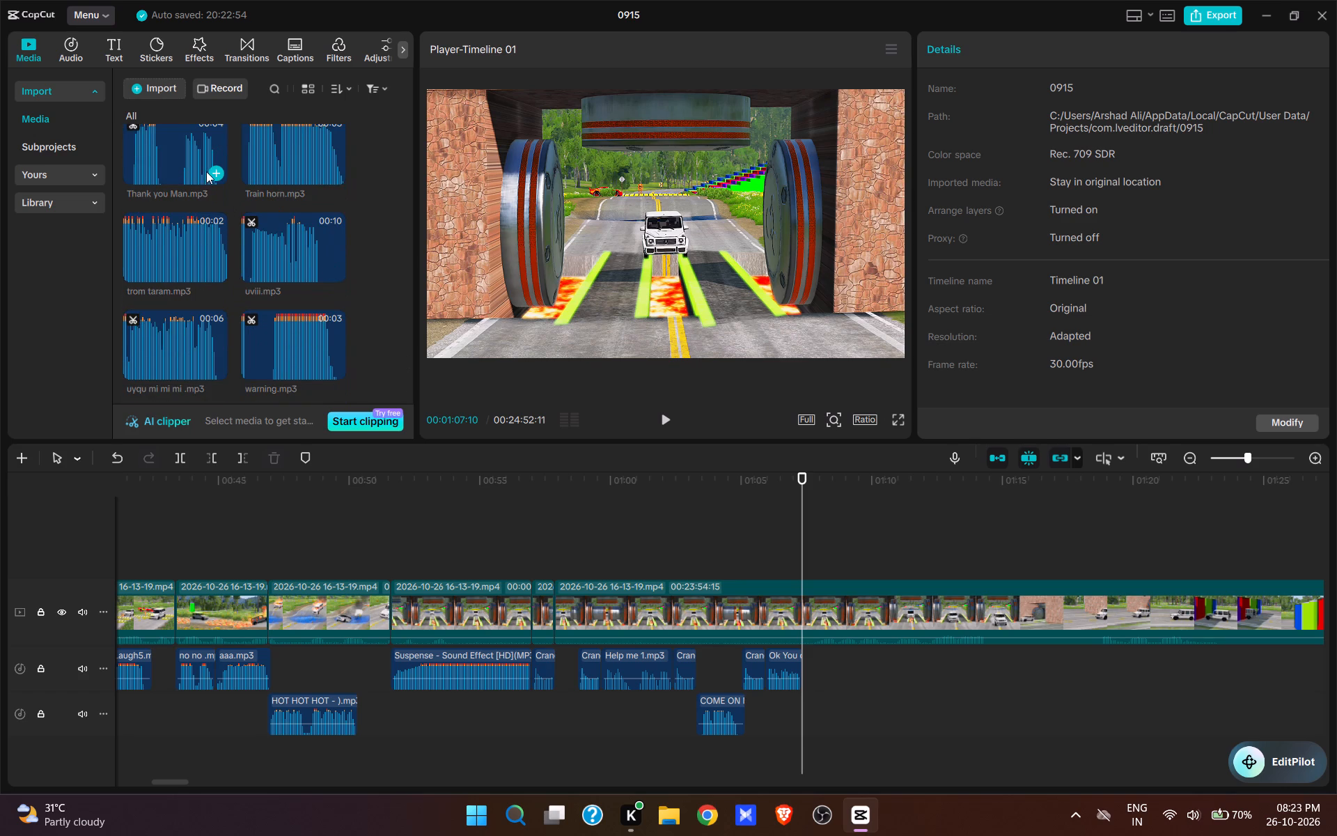
{"action": "left_click", "coordinate": [214, 168]}
{"action": "key", "text": "space"}
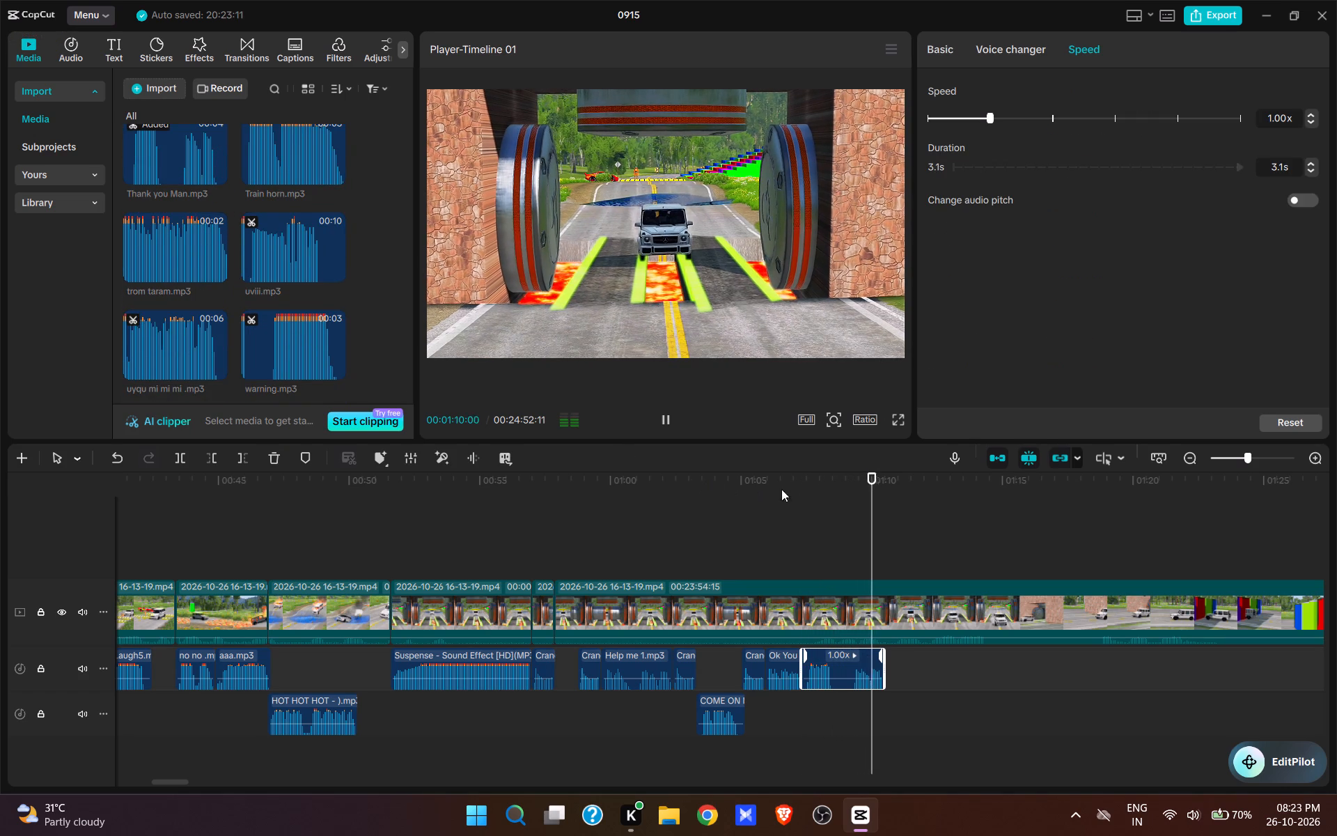
{"action": "key", "text": "space"}
Preview the mixkit-car…no-473.wav sound, add it at 00:01:10:14 where the car starts driving through the rollers, and check it in playback.
{"action": "left_click", "coordinate": [883, 557]}
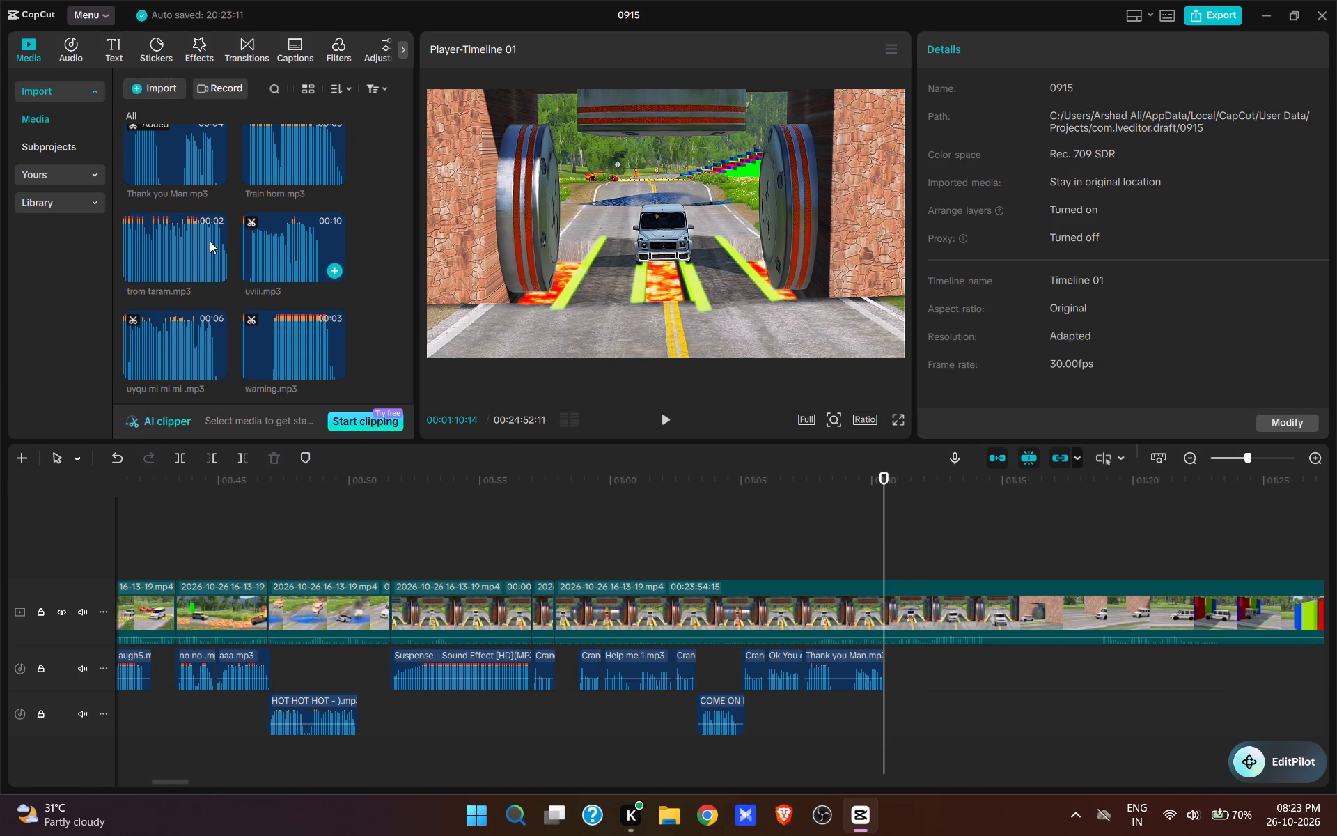
{"action": "scroll", "coordinate": [218, 246], "scroll_direction": "up", "scroll_amount": 20}
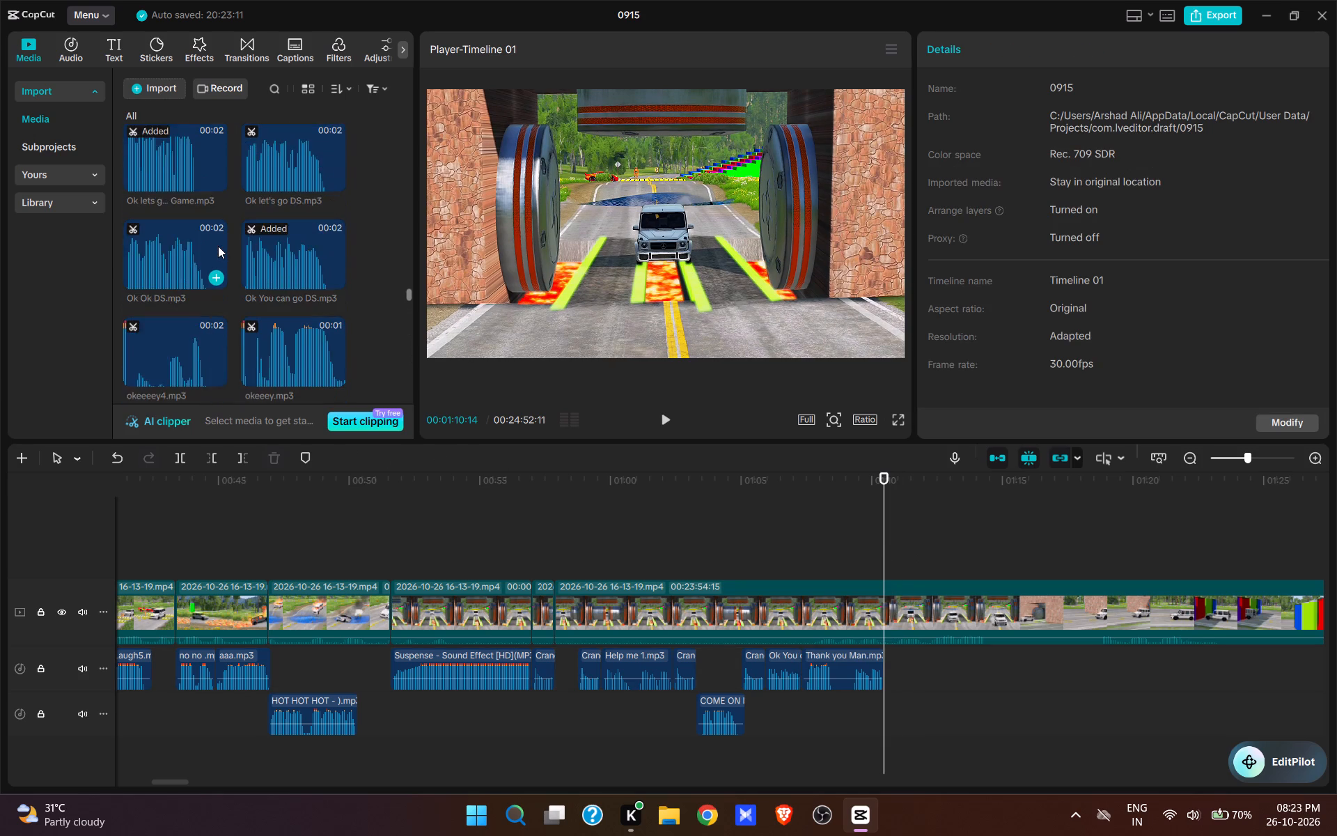
{"action": "scroll", "coordinate": [218, 246], "scroll_direction": "up", "scroll_amount": 10}
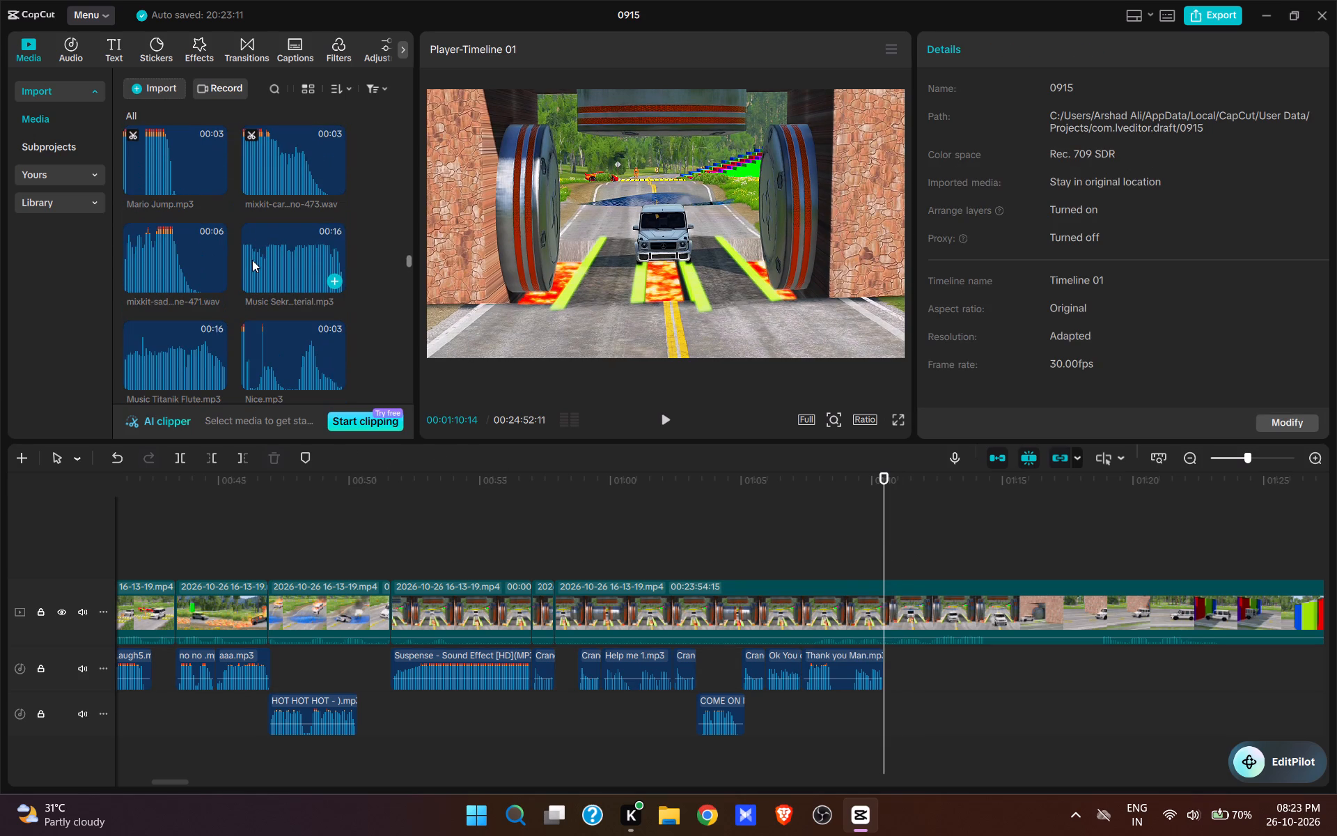
{"action": "left_click", "coordinate": [297, 177]}
{"action": "left_click", "coordinate": [315, 180]}
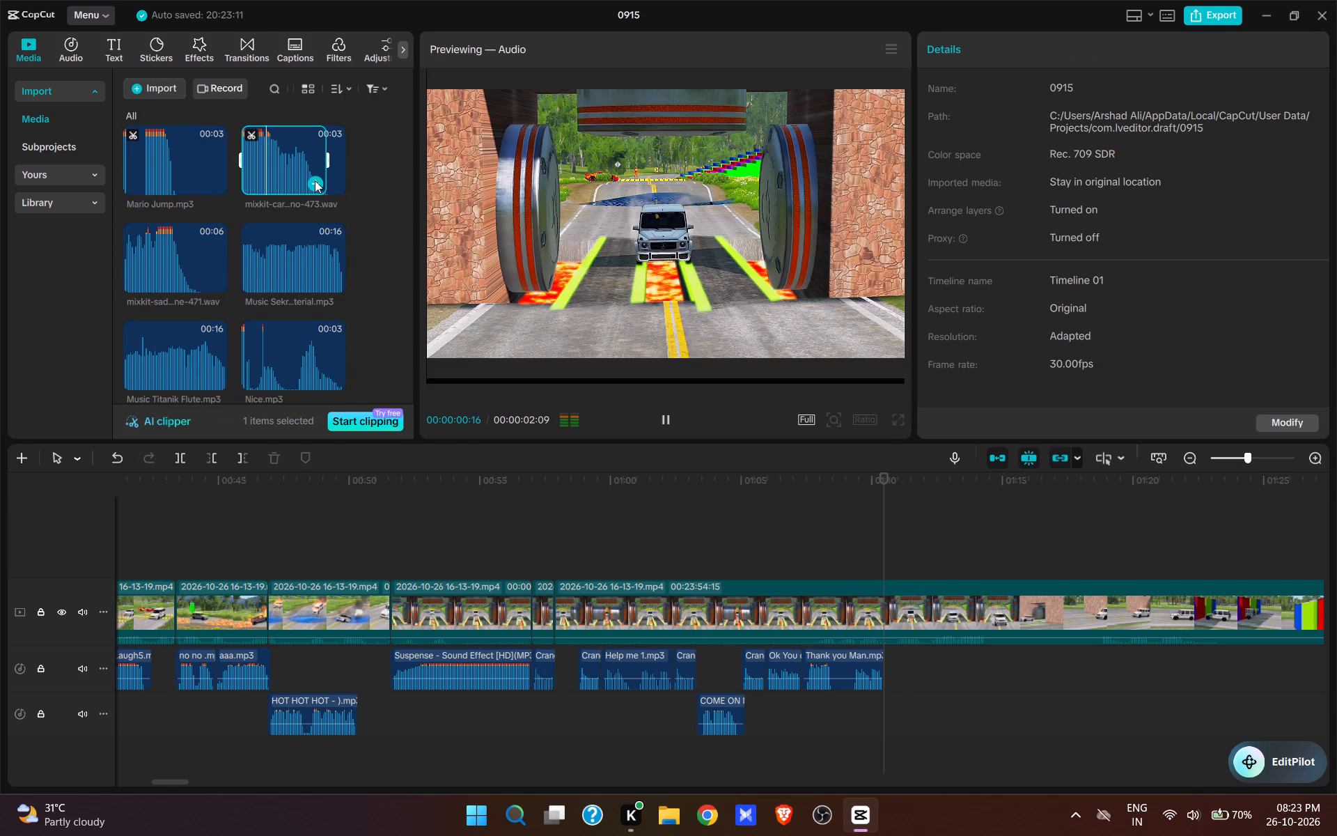
{"action": "key", "text": "space"}
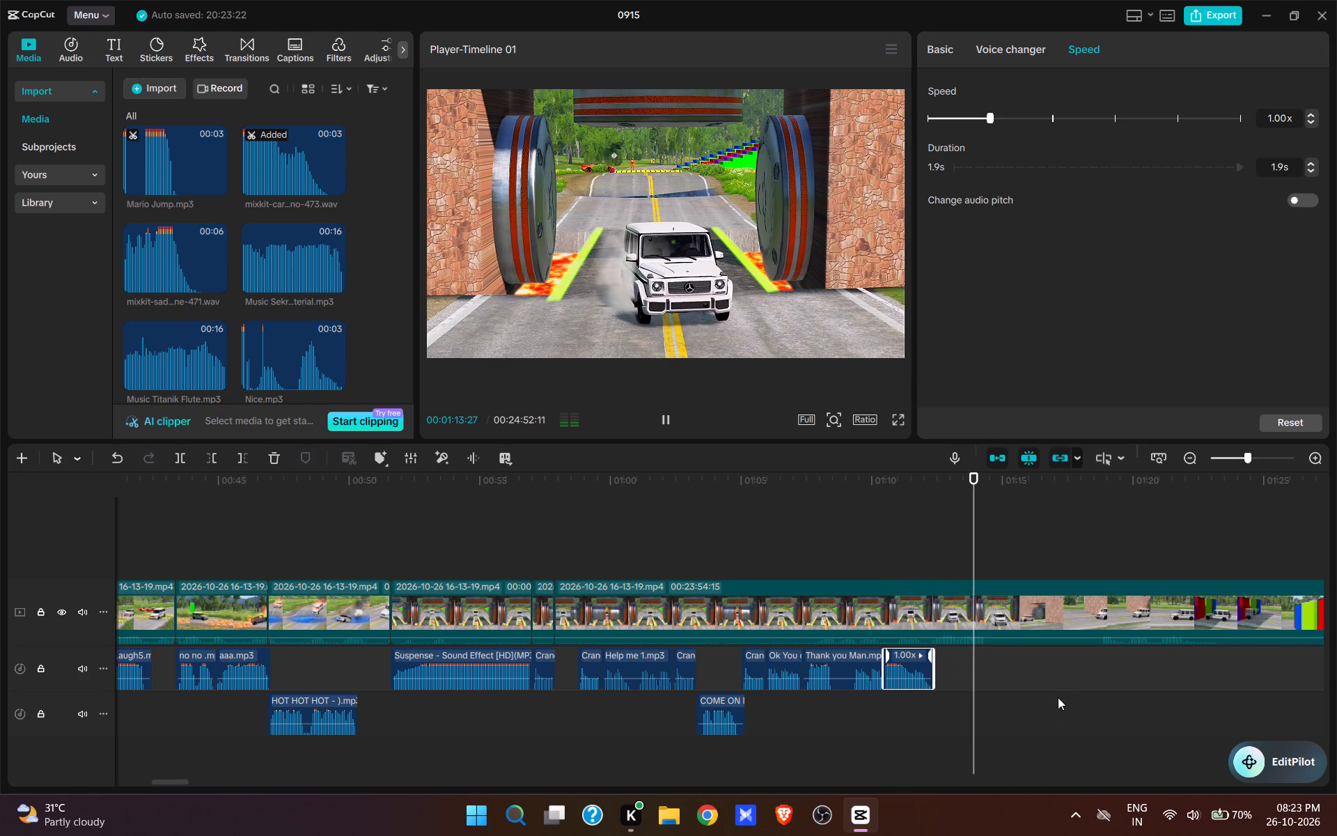
Split the video at 00:01:14:03, once the car is past the rollers, and cut about 4.8 s of footage up to the coloured walls.
{"action": "key", "text": "space"}
{"action": "key", "text": "w"}
{"action": "left_click_drag", "start_coordinate": [1082, 674], "coordinate": [963, 740]}
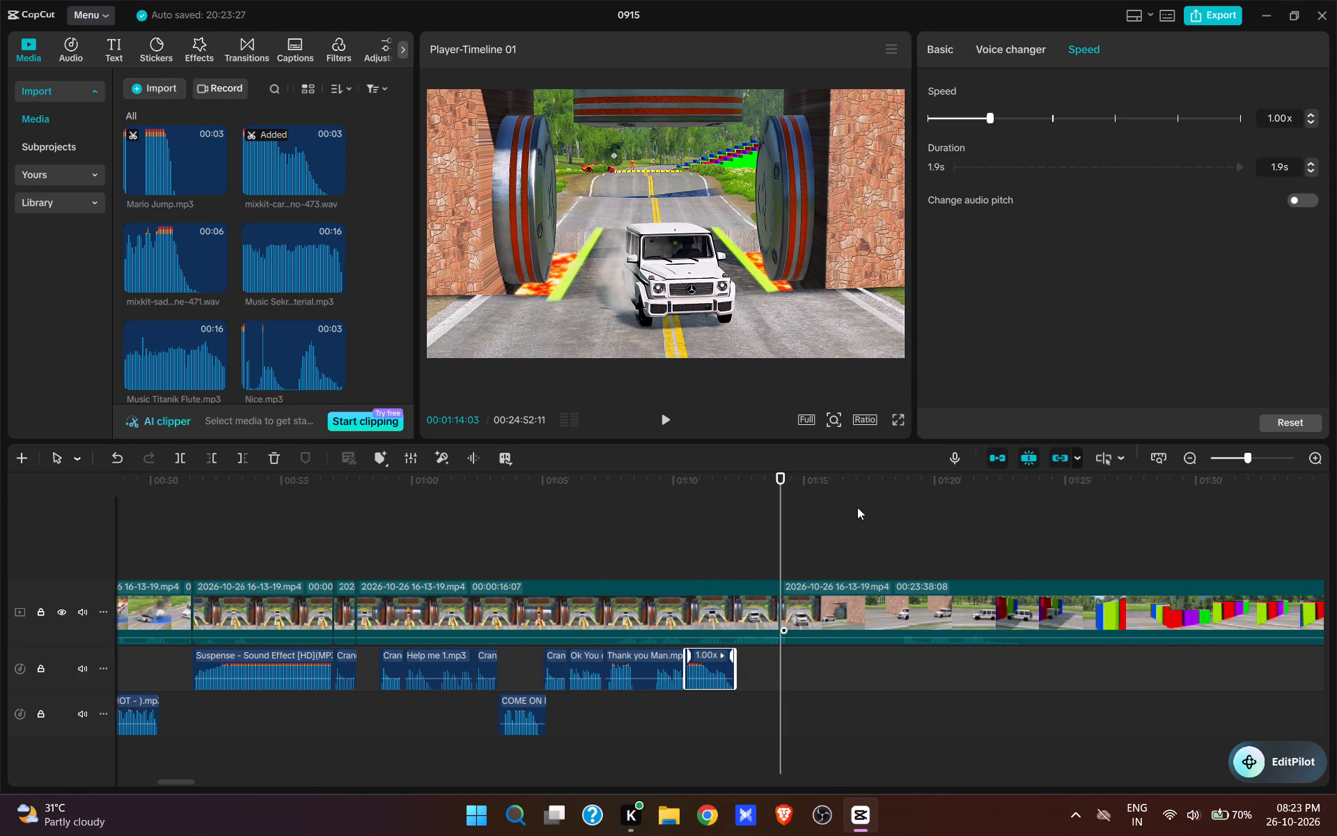
{"action": "left_click", "coordinate": [887, 517]}
{"action": "key", "text": "space"}
{"action": "key", "text": "space"}
{"action": "type", "text": "q"}
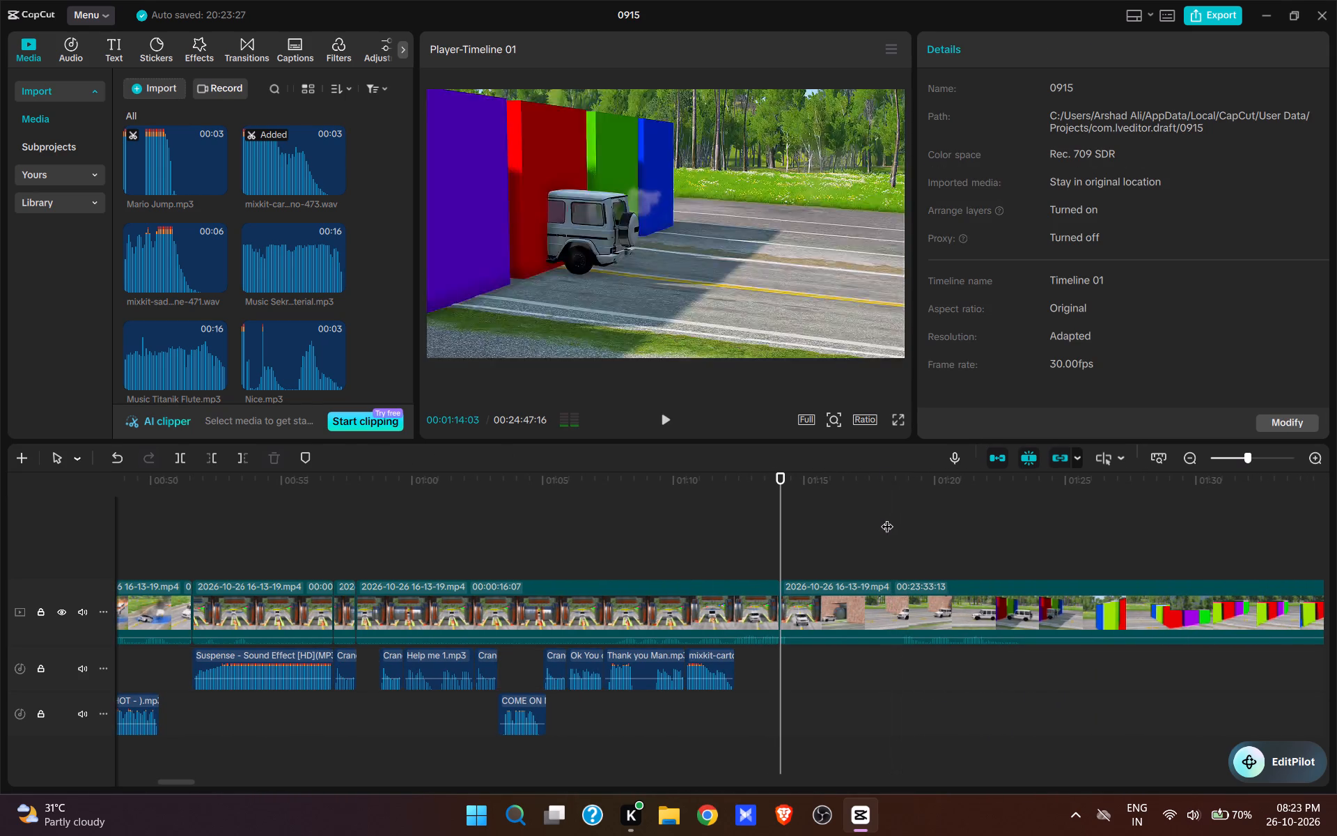
Preview zina2.mp3, add it at 00:01:14:03 where the white car heads for the coloured walls, and check it in playback.
{"action": "scroll", "coordinate": [281, 233], "scroll_direction": "down", "scroll_amount": 4}
{"action": "left_click", "coordinate": [416, 279]}
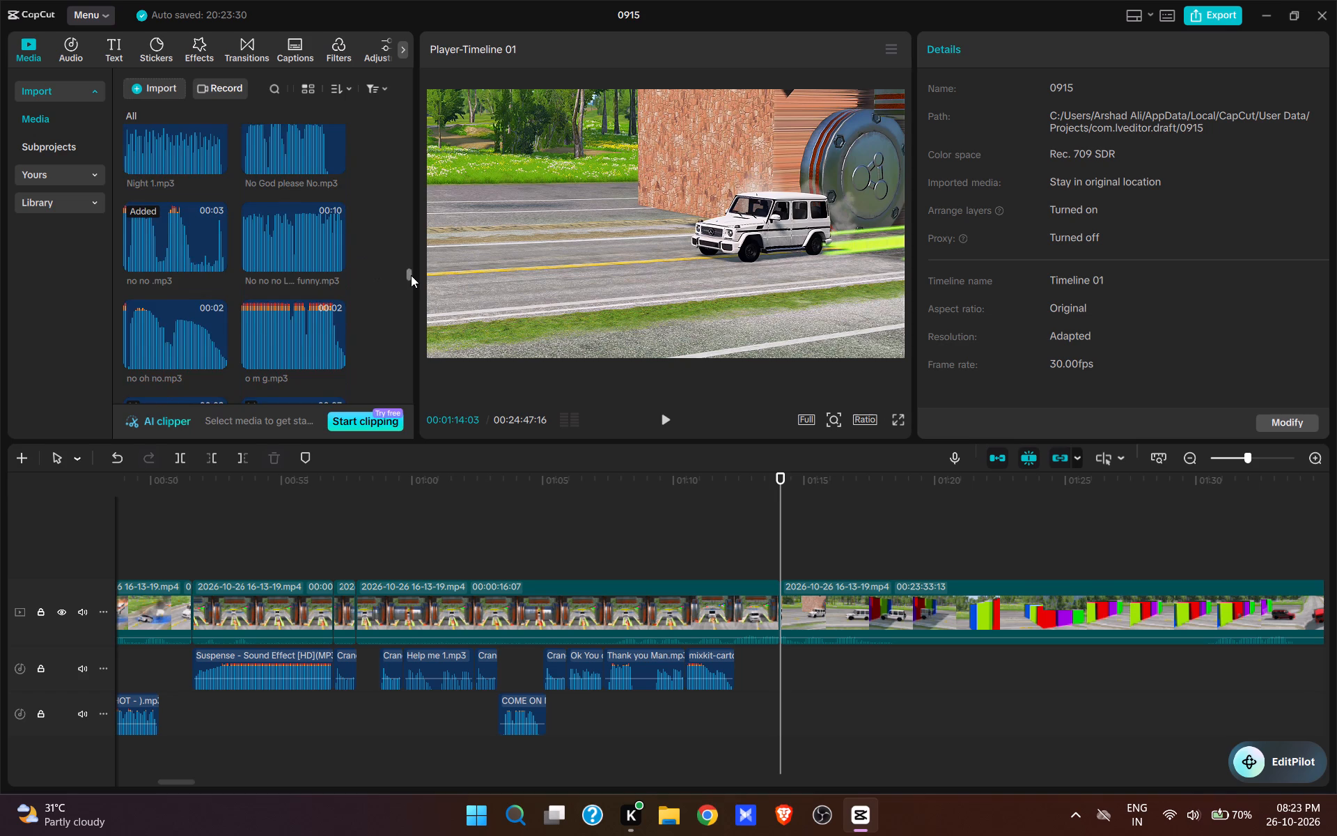
{"action": "left_click_drag", "start_coordinate": [411, 275], "coordinate": [417, 482]}
{"action": "scroll", "coordinate": [286, 281], "scroll_direction": "up", "scroll_amount": 4}
{"action": "left_click", "coordinate": [271, 280]}
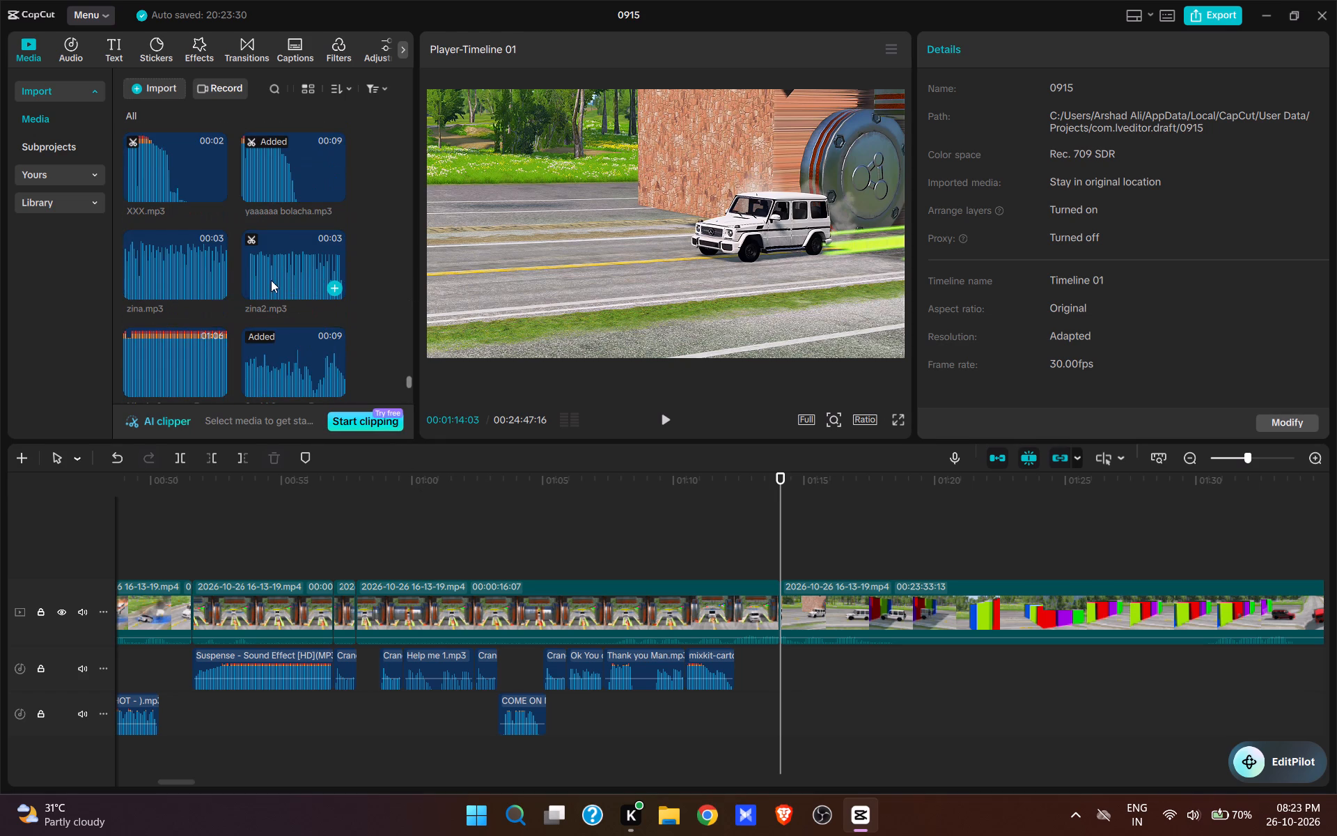
{"action": "left_click", "coordinate": [336, 291]}
{"action": "key", "text": "space"}
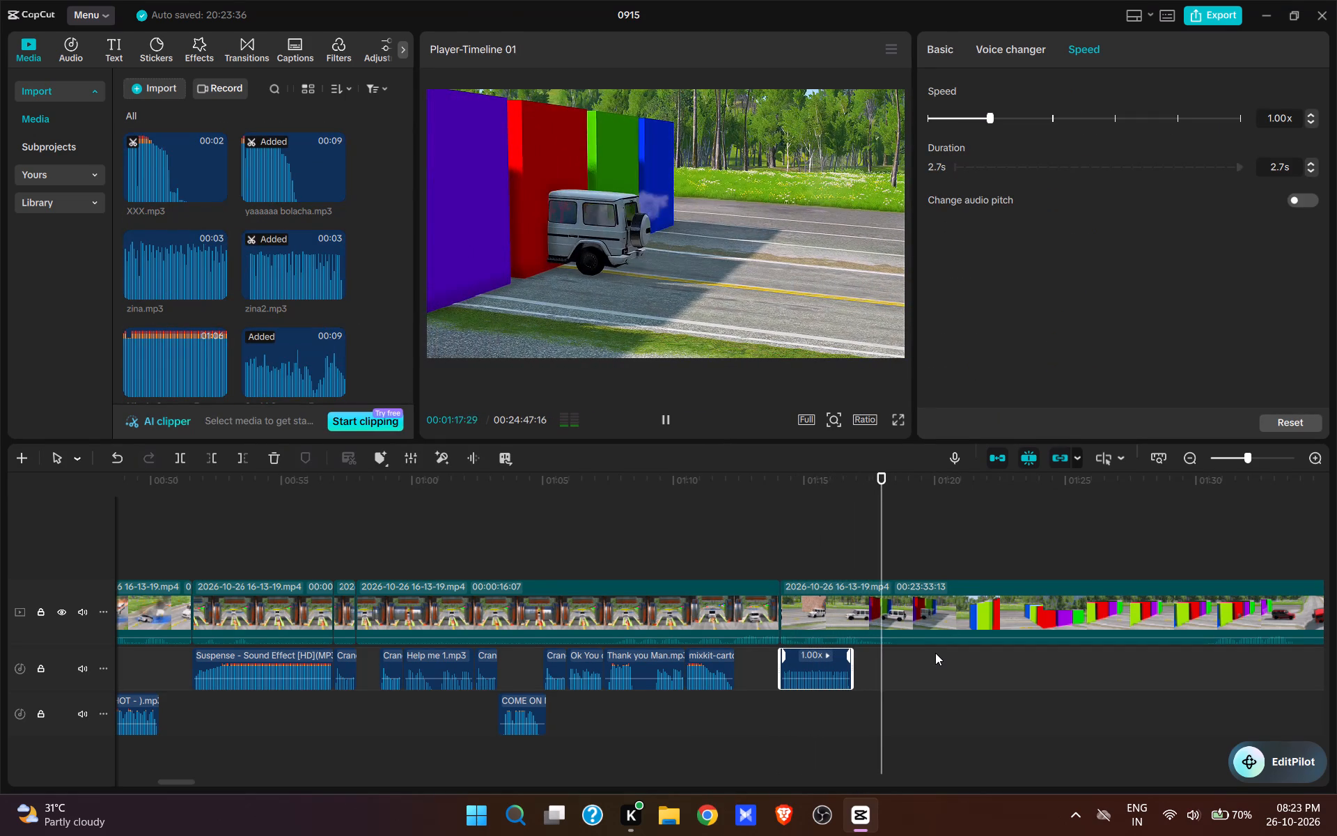
{"action": "key", "text": "space"}
Split the video at 00:01:17:27, as the white car enters the red wall, and cut about 12.7 s up to the red car's emergence.
{"action": "left_click", "coordinate": [861, 558]}
{"action": "key", "text": "space"}
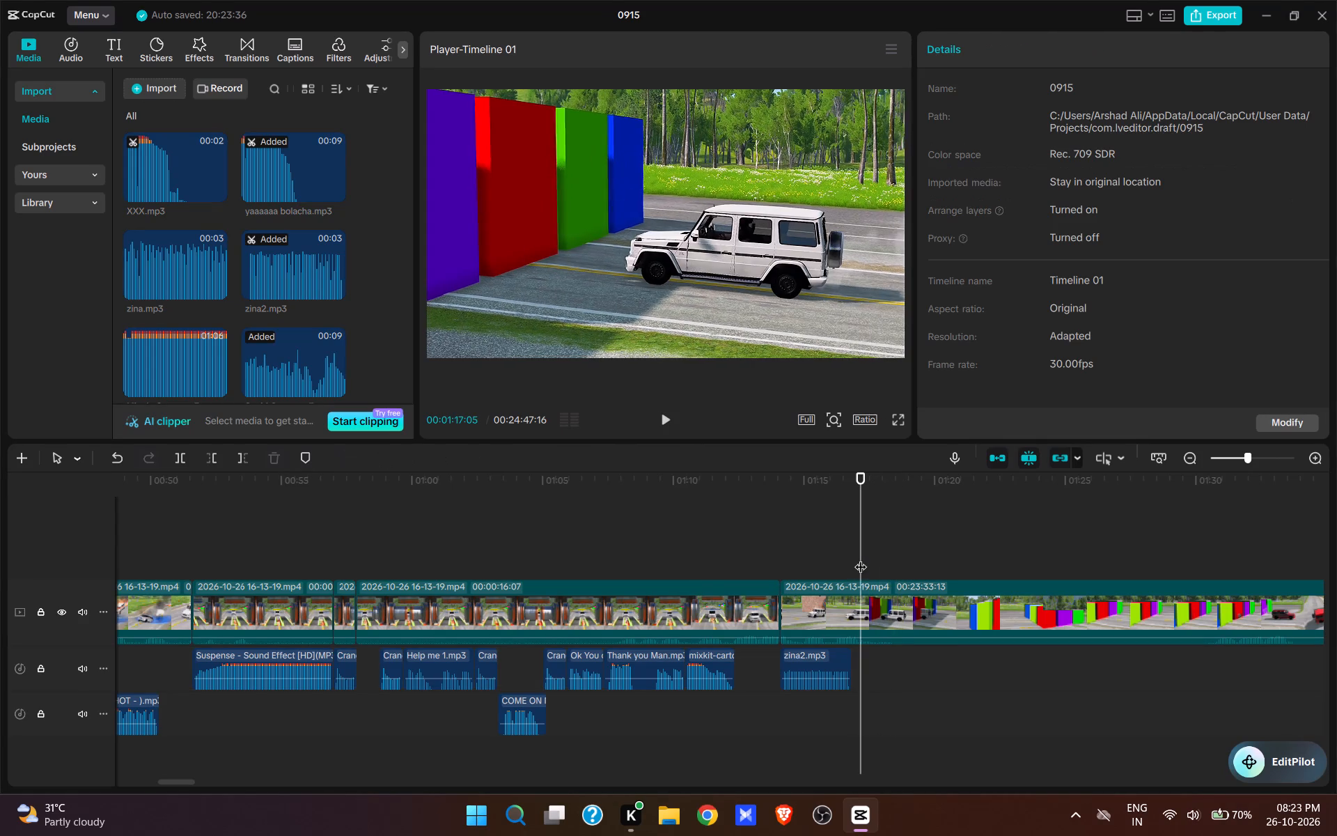
{"action": "key", "text": "space"}
{"action": "key", "text": "space"}
{"action": "key", "text": "space"}
{"action": "type", "text": "w"}
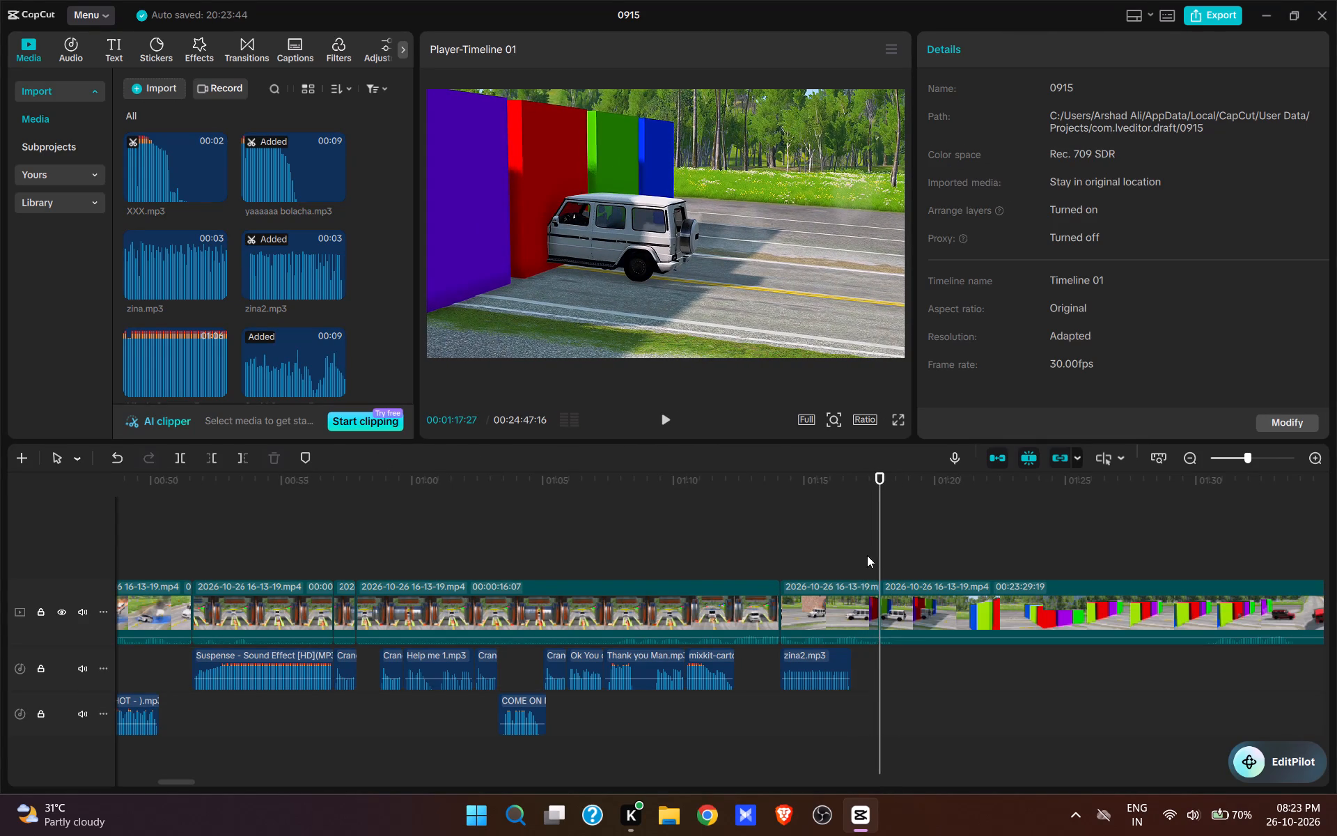
{"action": "left_click", "coordinate": [1212, 559]}
{"action": "left_click", "coordinate": [1203, 556]}
{"action": "key", "text": "space"}
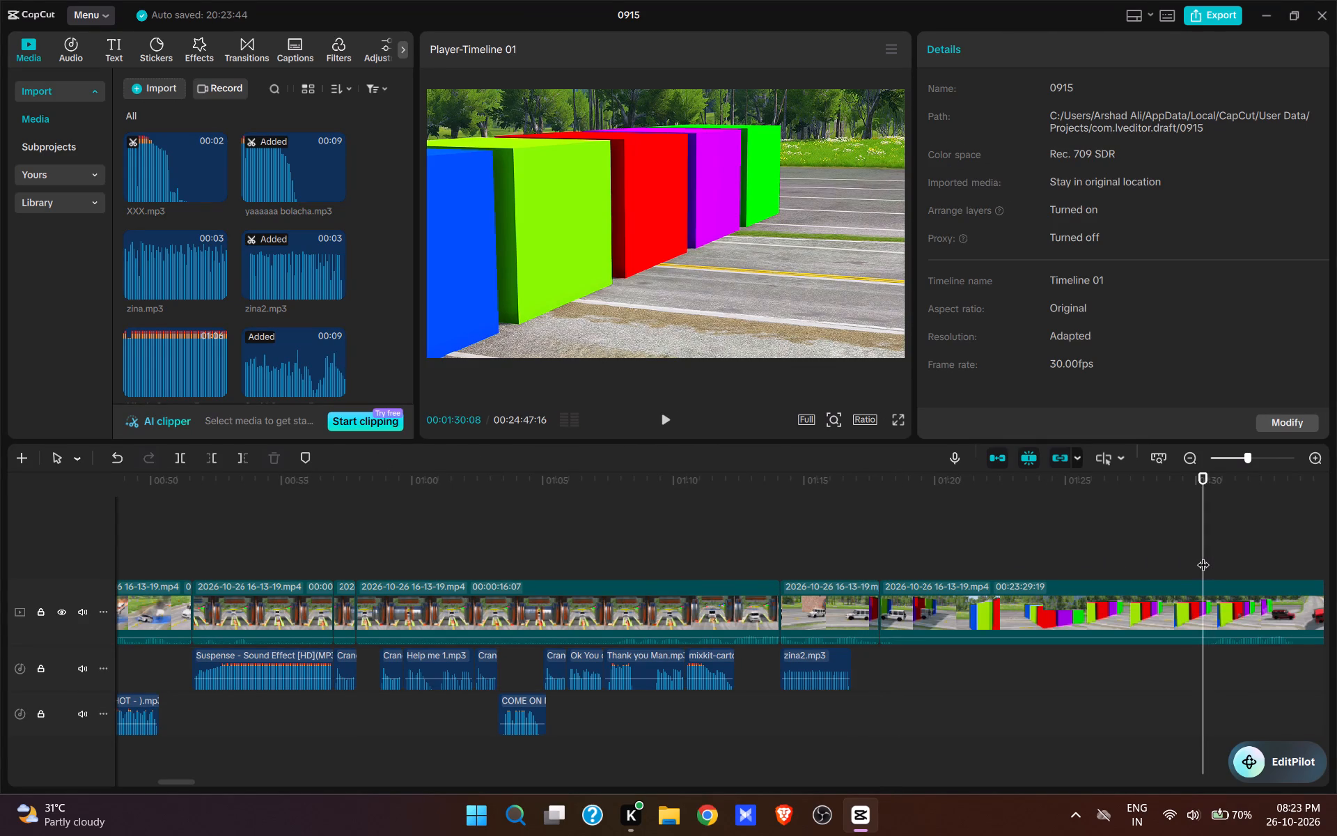
{"action": "left_click", "coordinate": [1203, 556]}
{"action": "key", "text": "space"}
{"action": "key", "text": "space"}
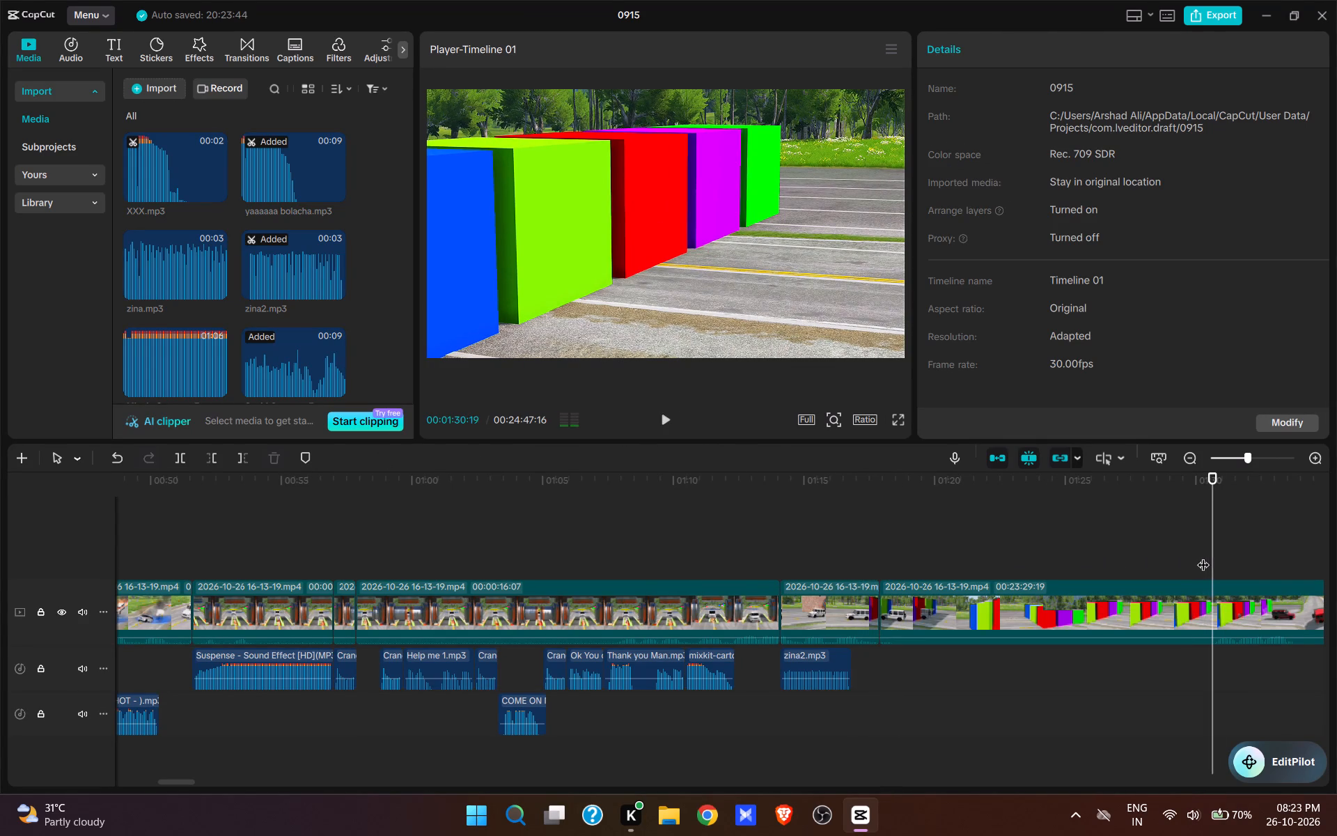
{"action": "key", "text": "space"}
{"action": "key", "text": "space"}
{"action": "left_click", "coordinate": [1212, 557]}
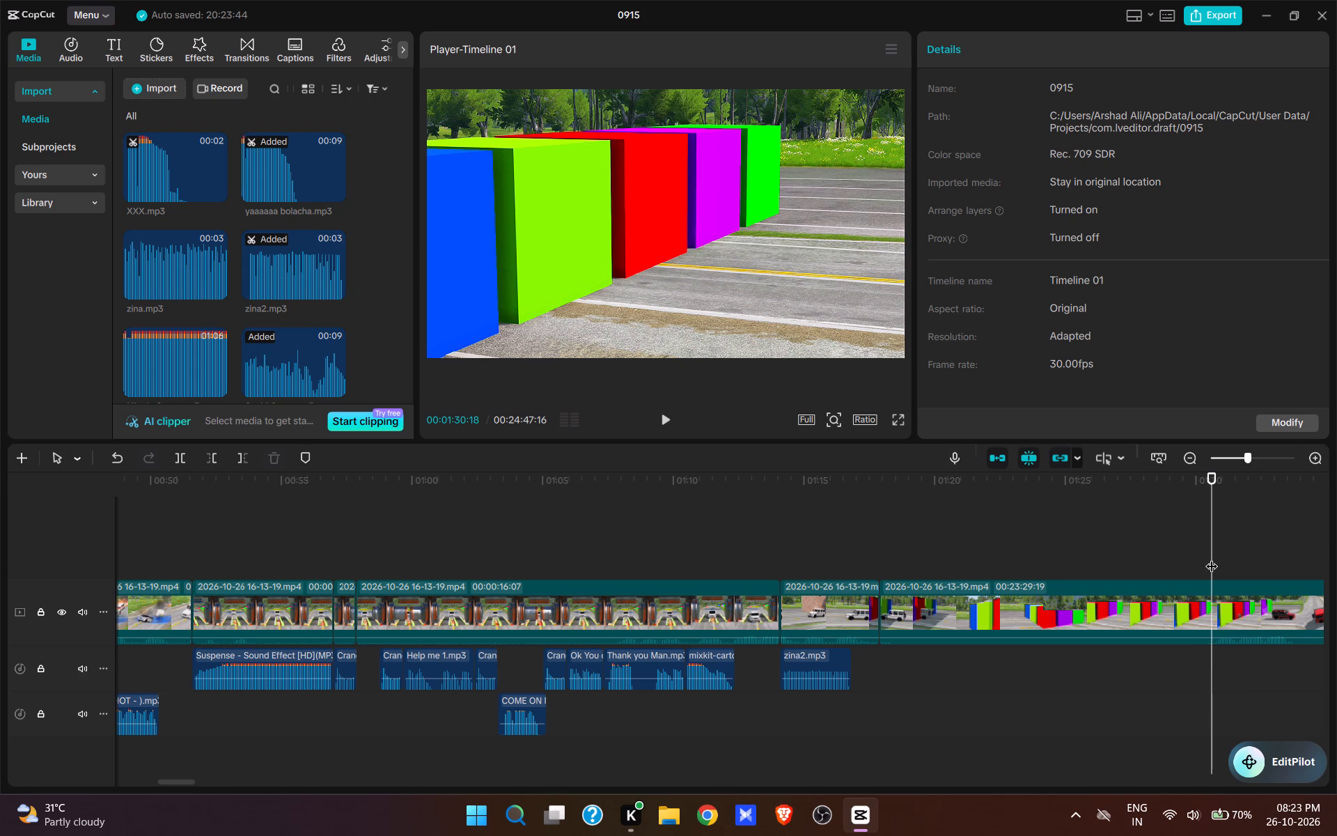
{"action": "key", "text": "q"}
{"action": "key", "text": "space"}
{"action": "key", "text": "space"}
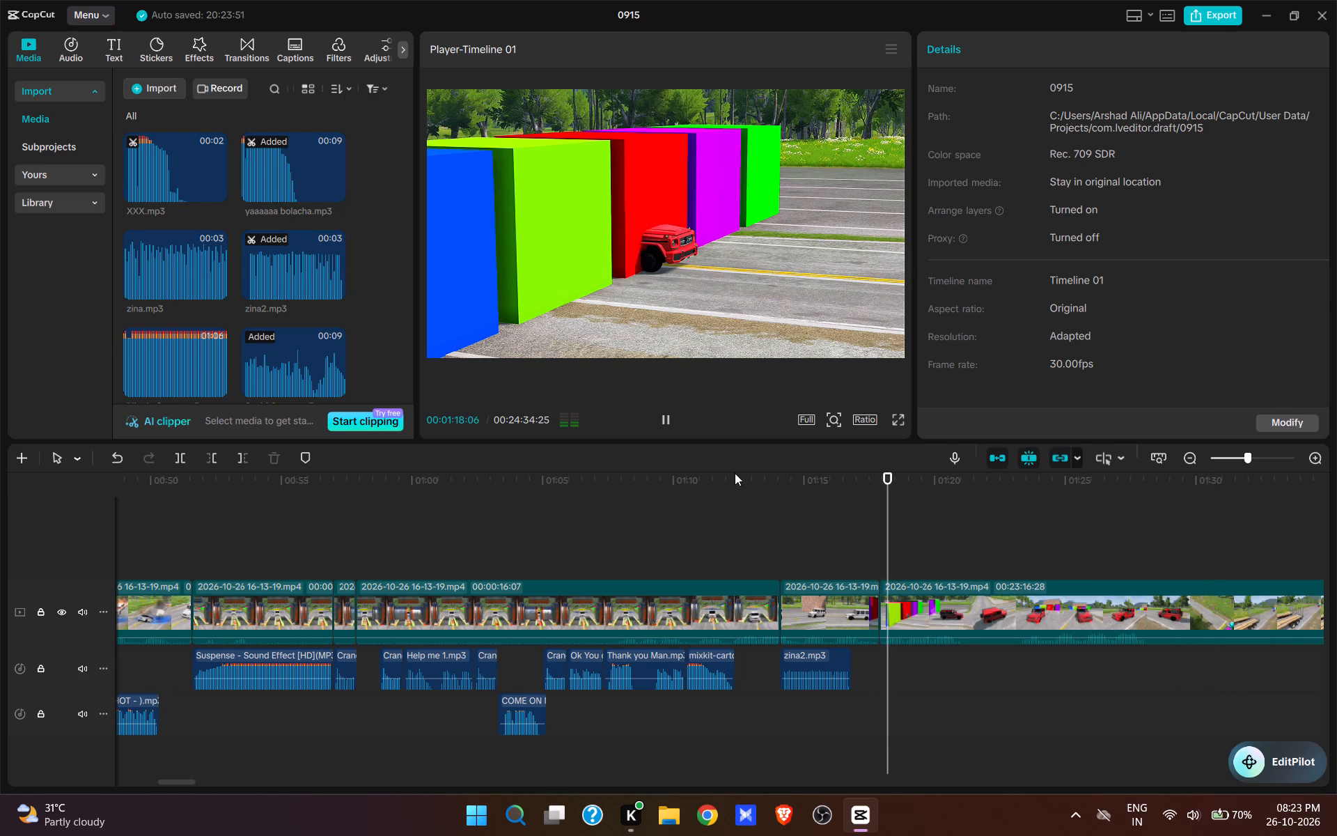
Preview Surpiris.mp3, add it at 00:01:17:27 where the red car comes out of the wall, and check it in playback.
{"action": "left_click", "coordinate": [864, 558]}
{"action": "key", "text": "space"}
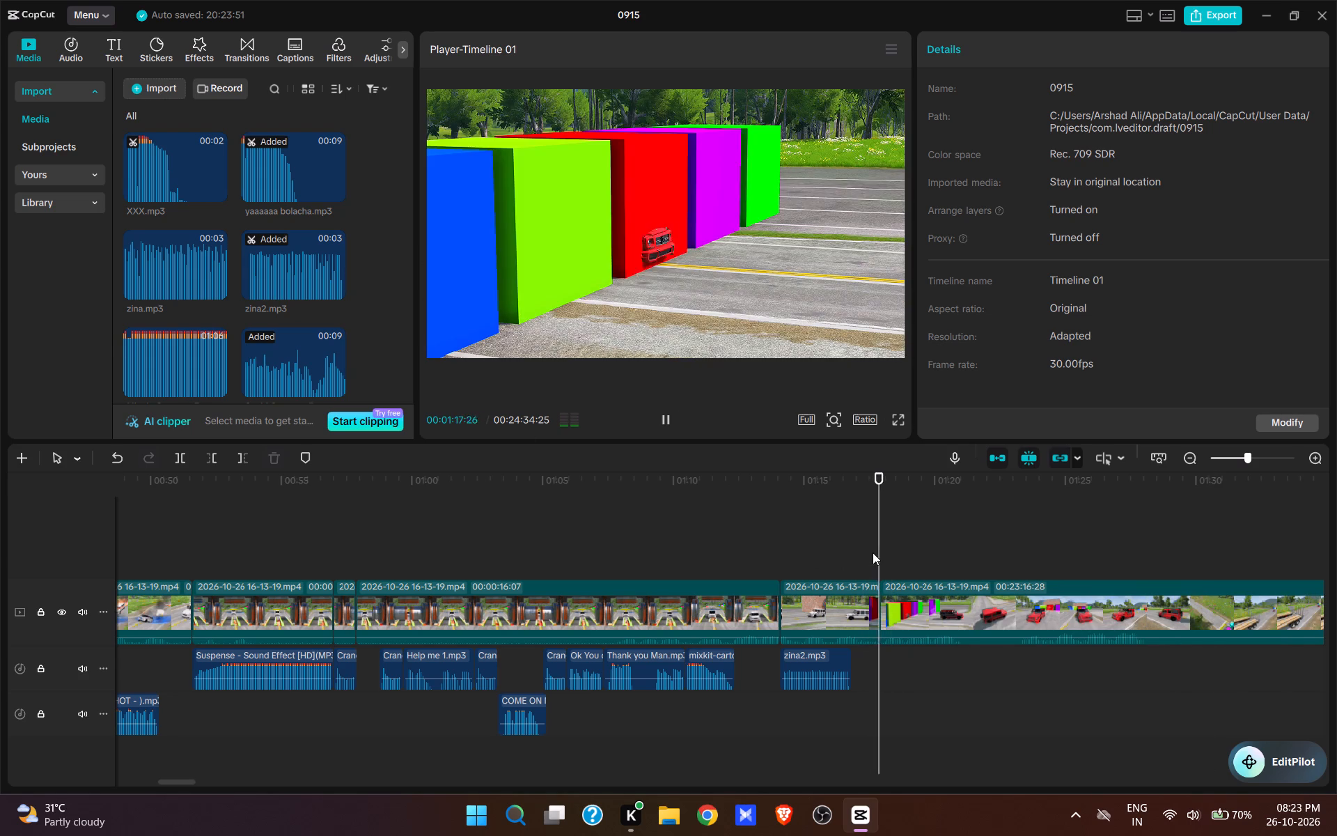
{"action": "left_click", "coordinate": [878, 548]}
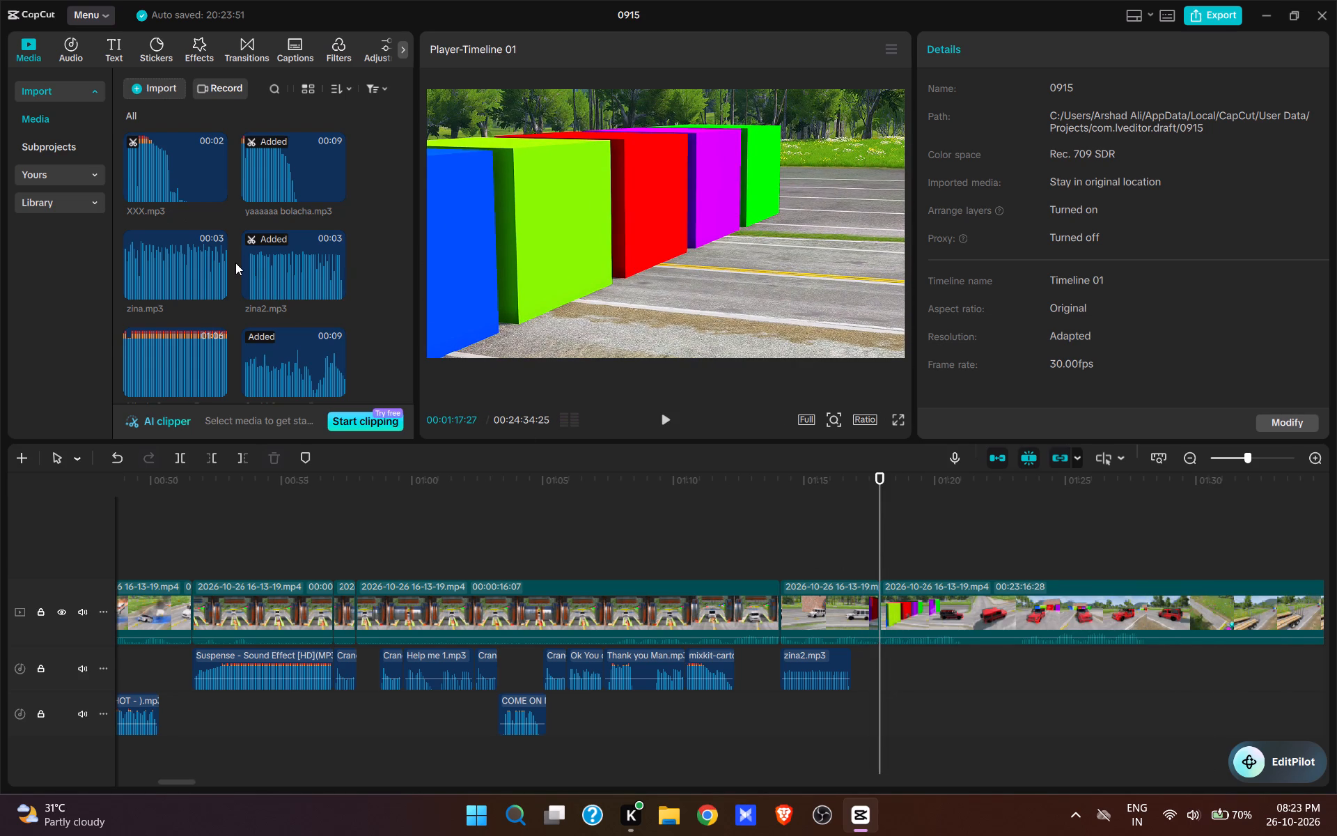
{"action": "scroll", "coordinate": [235, 263], "scroll_direction": "up", "scroll_amount": 9}
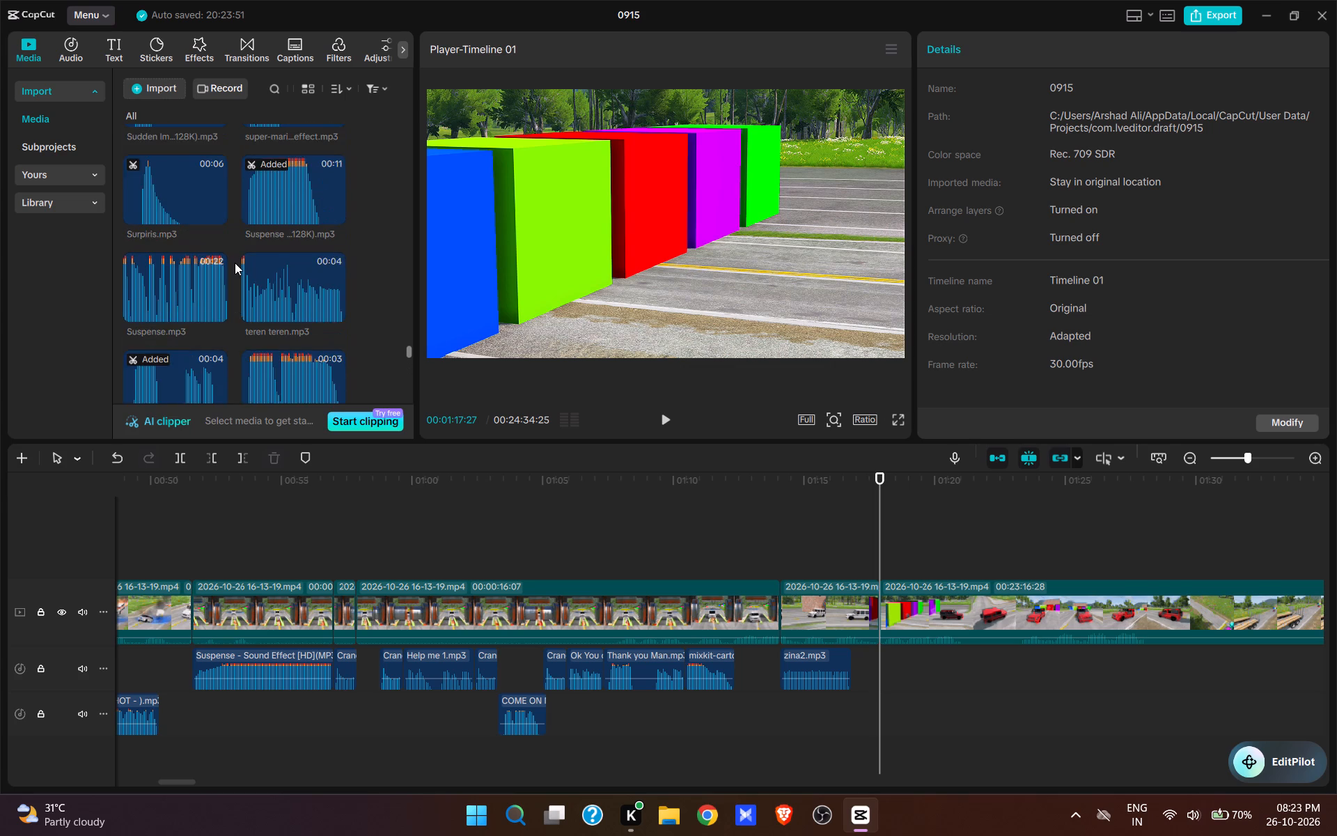
{"action": "scroll", "coordinate": [235, 250], "scroll_direction": "up", "scroll_amount": 1}
{"action": "left_click", "coordinate": [132, 261]}
{"action": "left_click", "coordinate": [159, 288]}
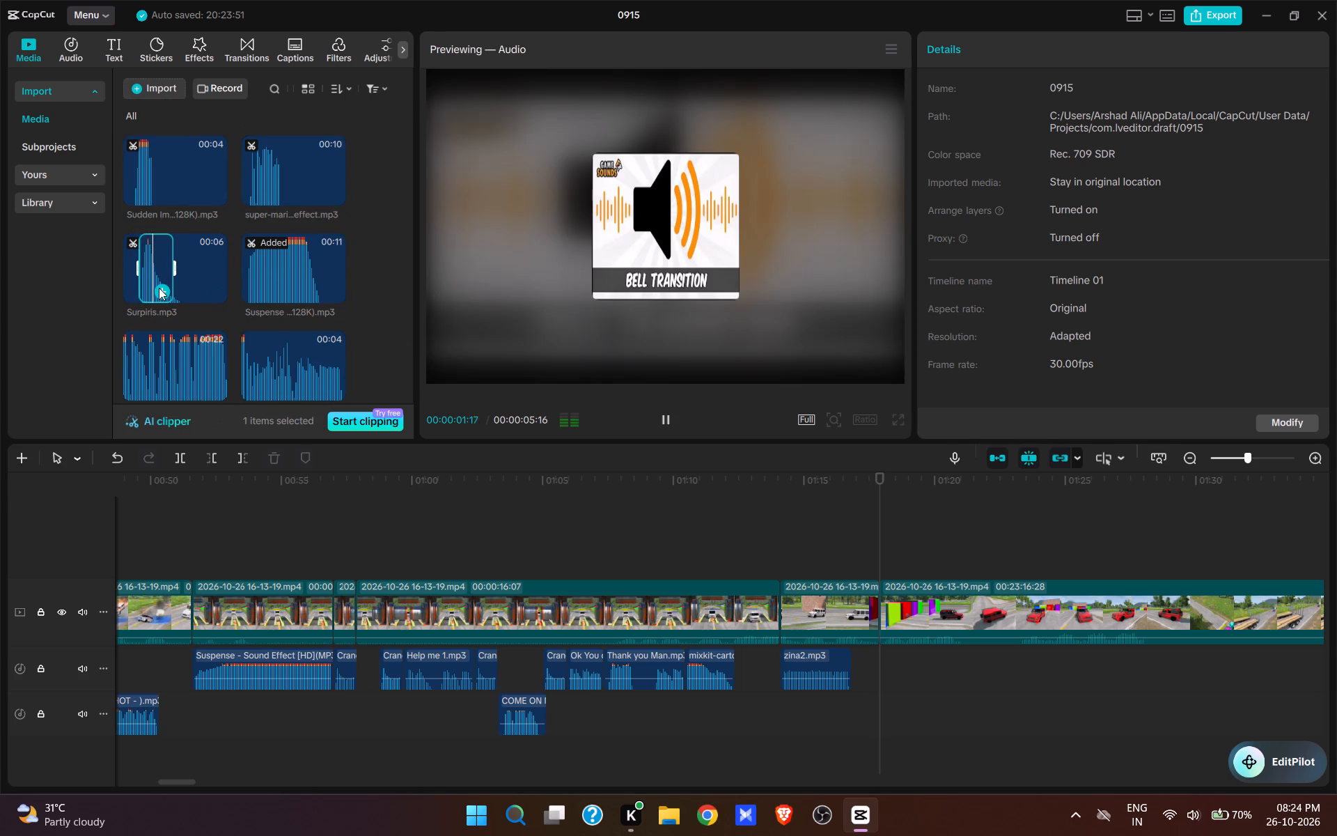
{"action": "key", "text": "space"}
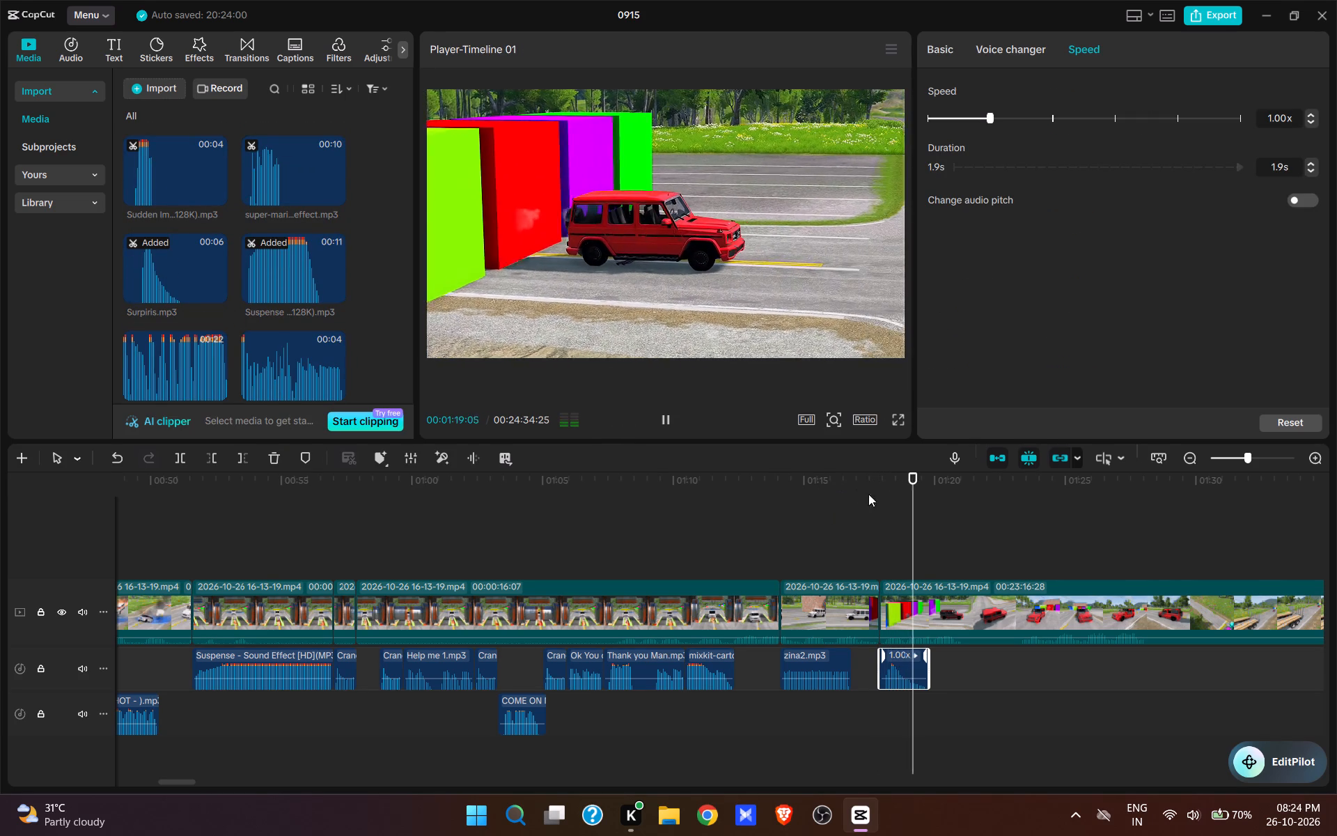
{"action": "key", "text": "space"}
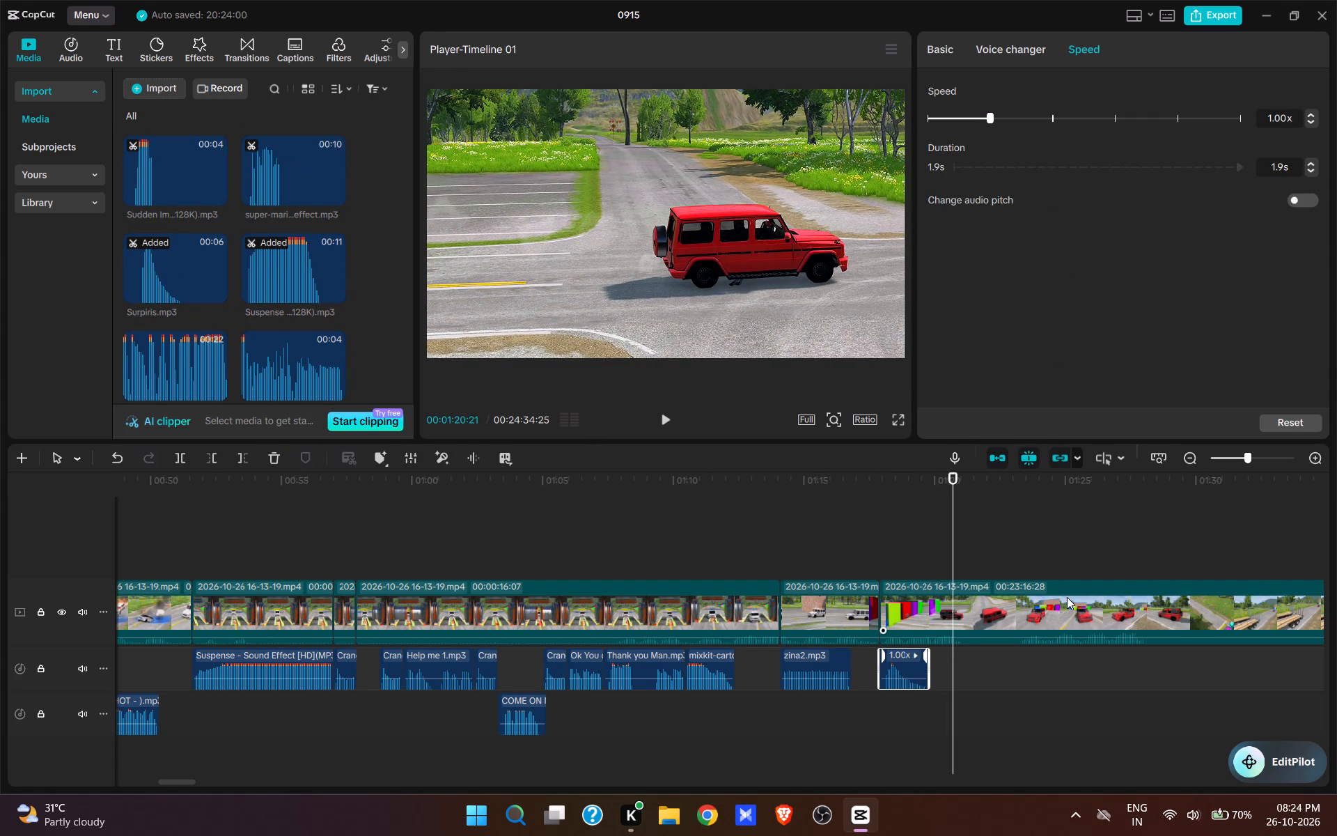
Split the video at 00:01:20:21, once the red car has left the walls, and cut about 2.7 s up to its front view.
{"action": "key", "text": "w"}
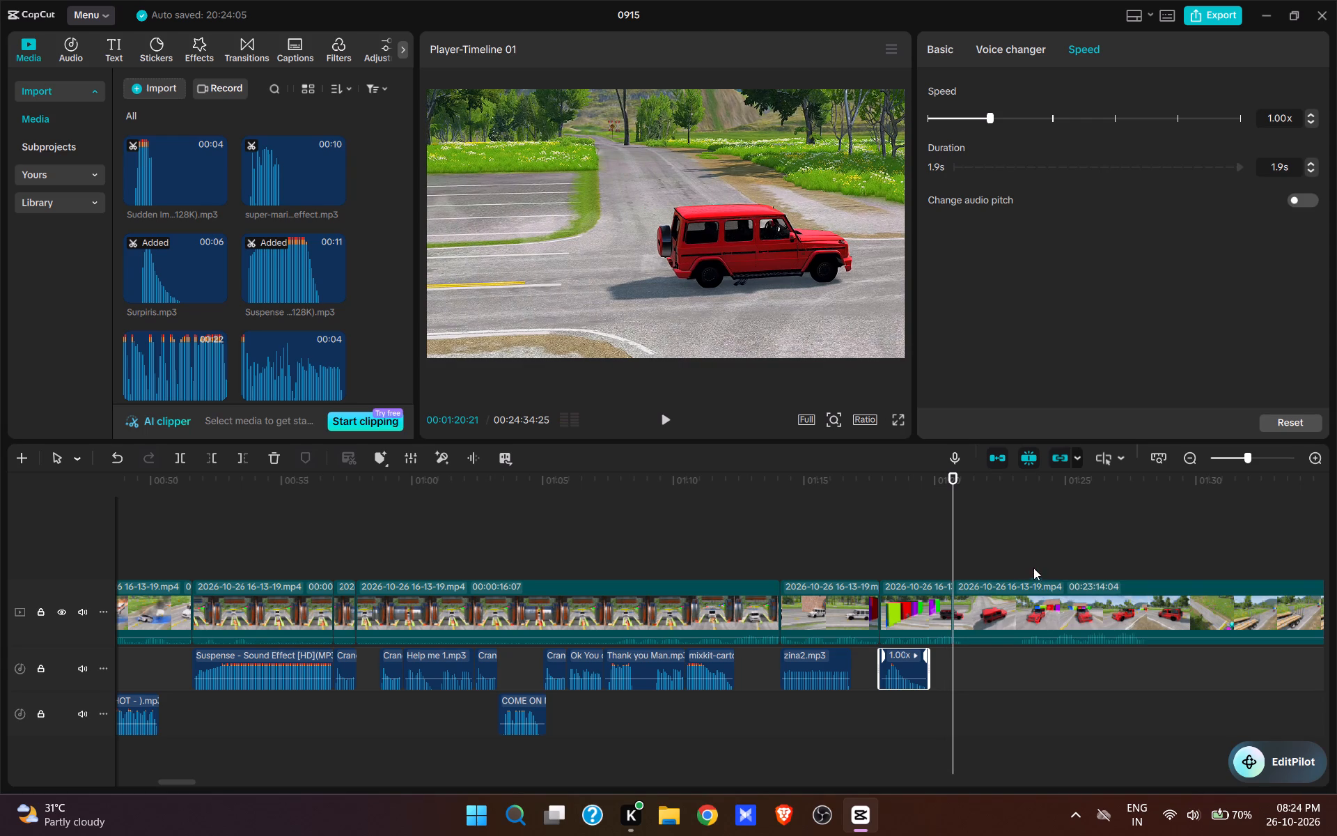
{"action": "left_click", "coordinate": [1011, 555]}
{"action": "key", "text": "space"}
{"action": "key", "text": "space"}
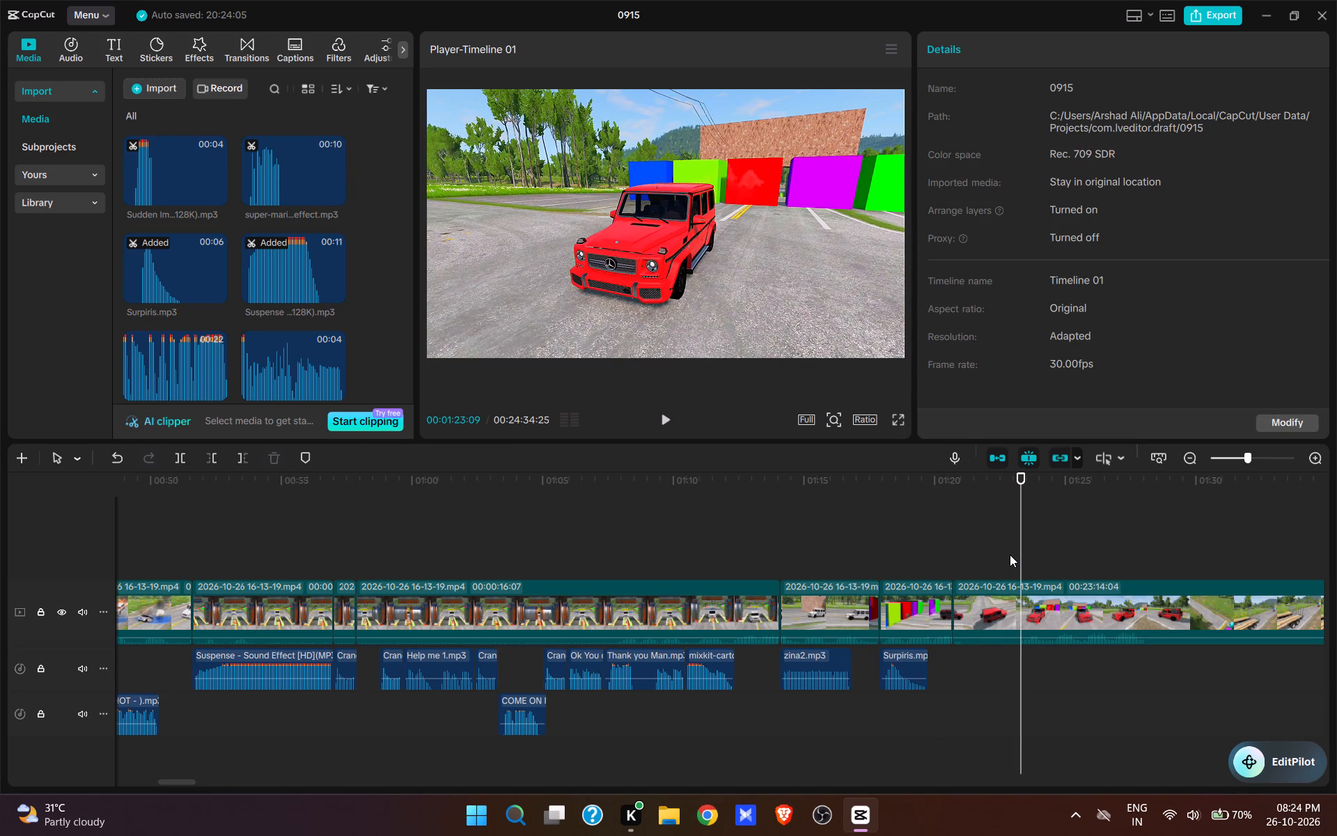
{"action": "key", "text": "space"}
{"action": "left_click", "coordinate": [1010, 554]}
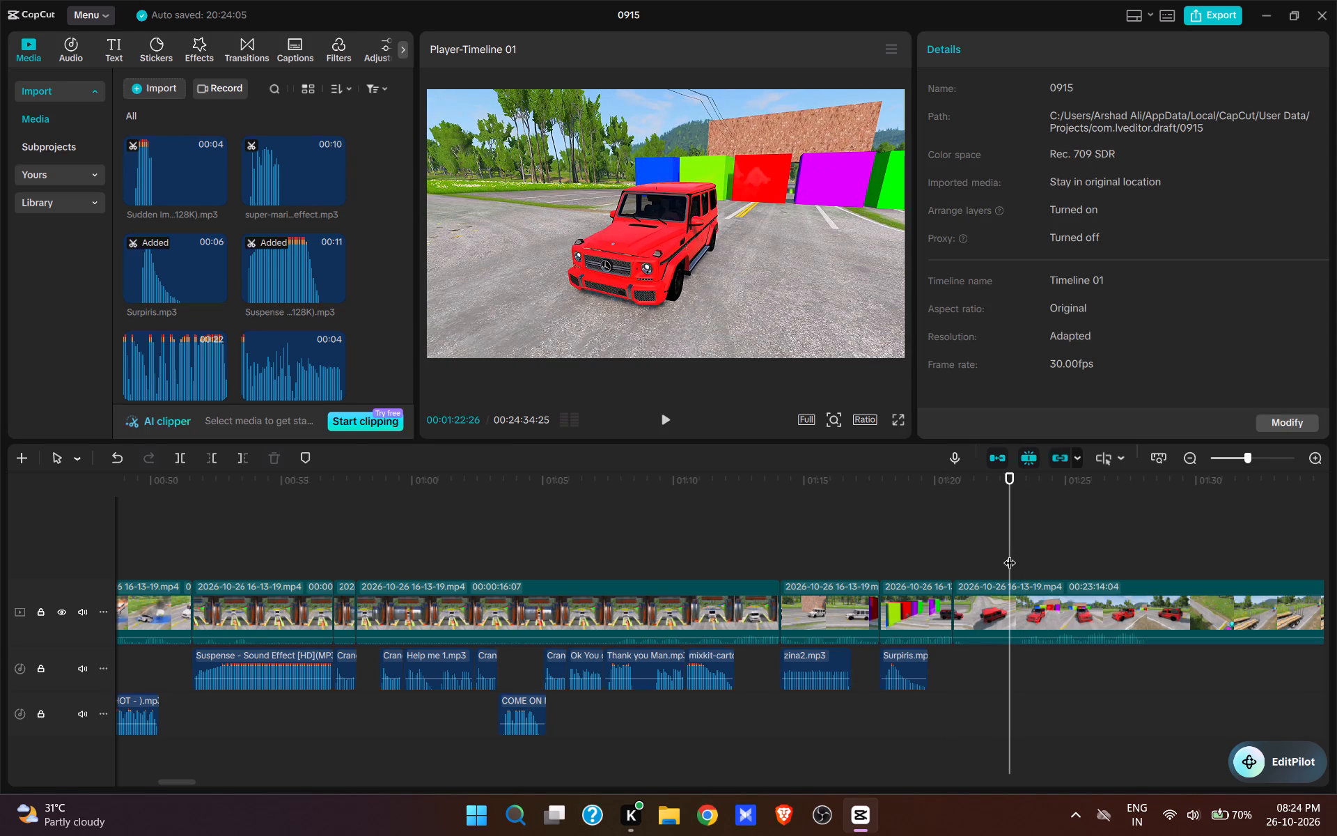
{"action": "left_click", "coordinate": [985, 551]}
{"action": "key", "text": "space"}
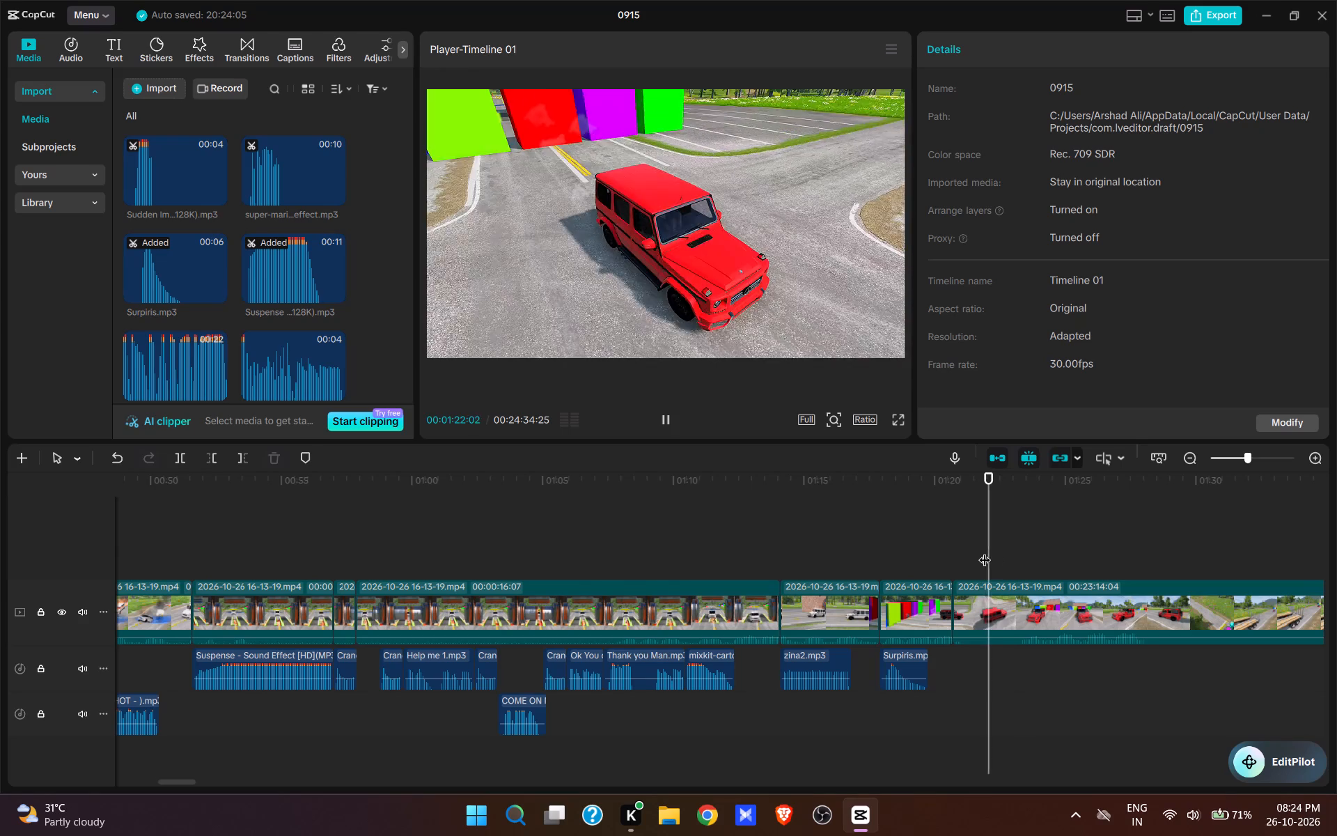
{"action": "left_click", "coordinate": [964, 548]}
{"action": "key", "text": "space"}
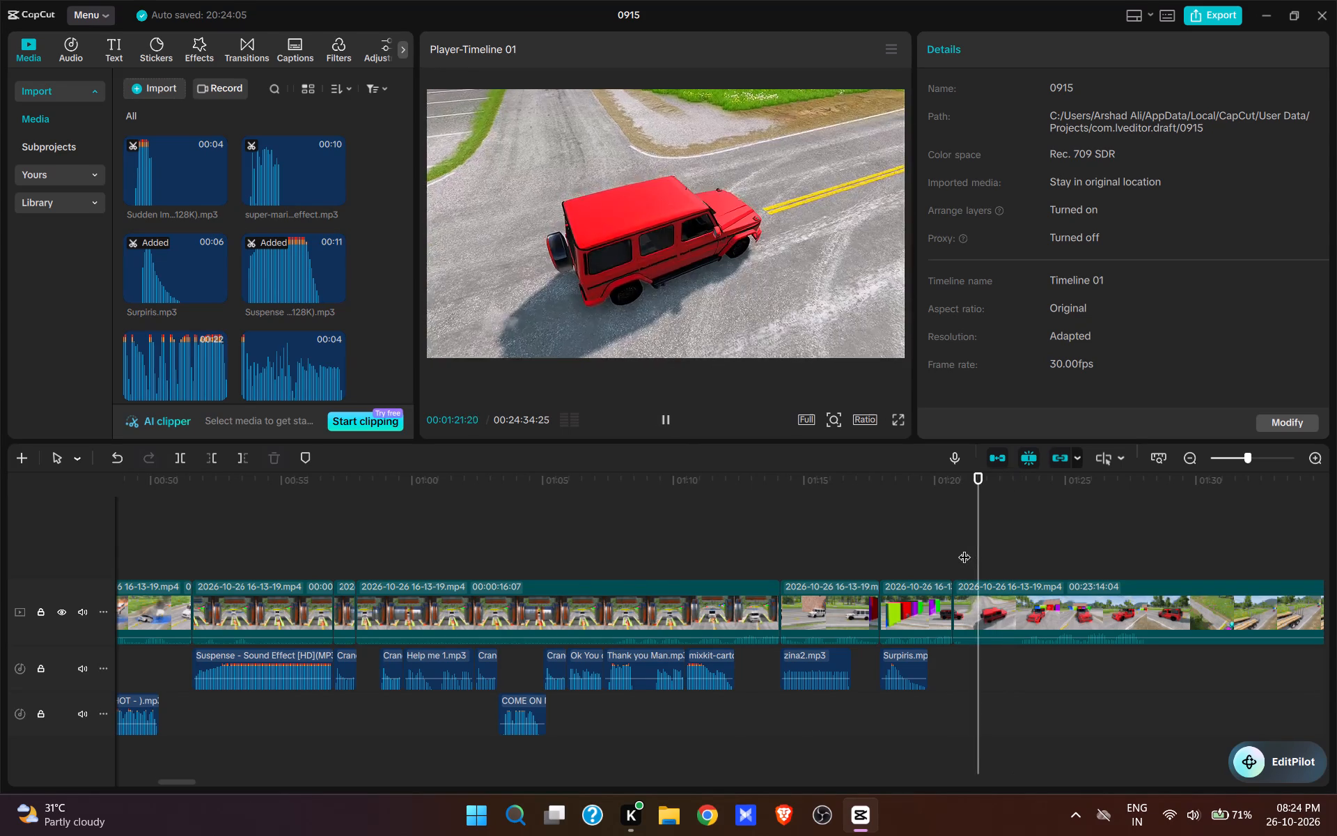
{"action": "key", "text": "space"}
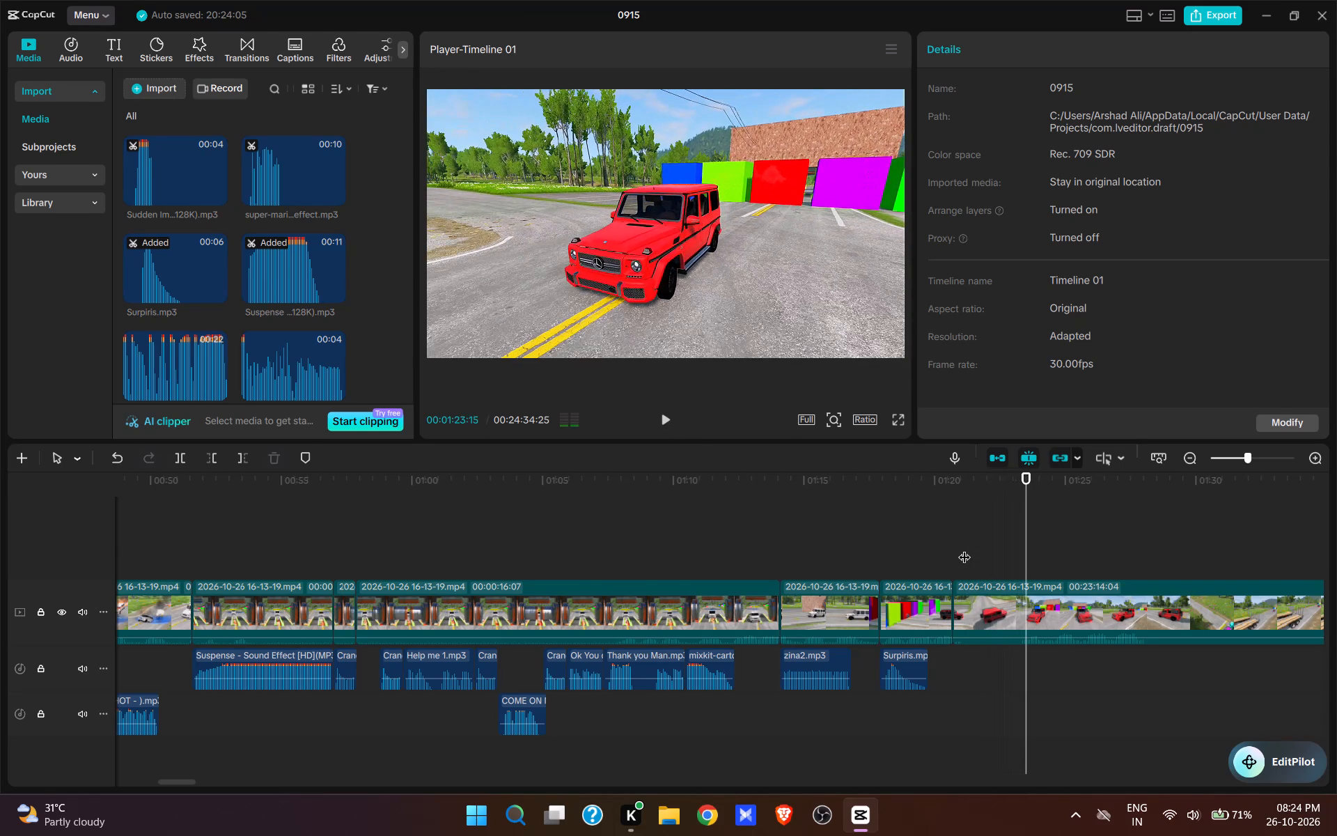
{"action": "left_click", "coordinate": [1024, 551]}
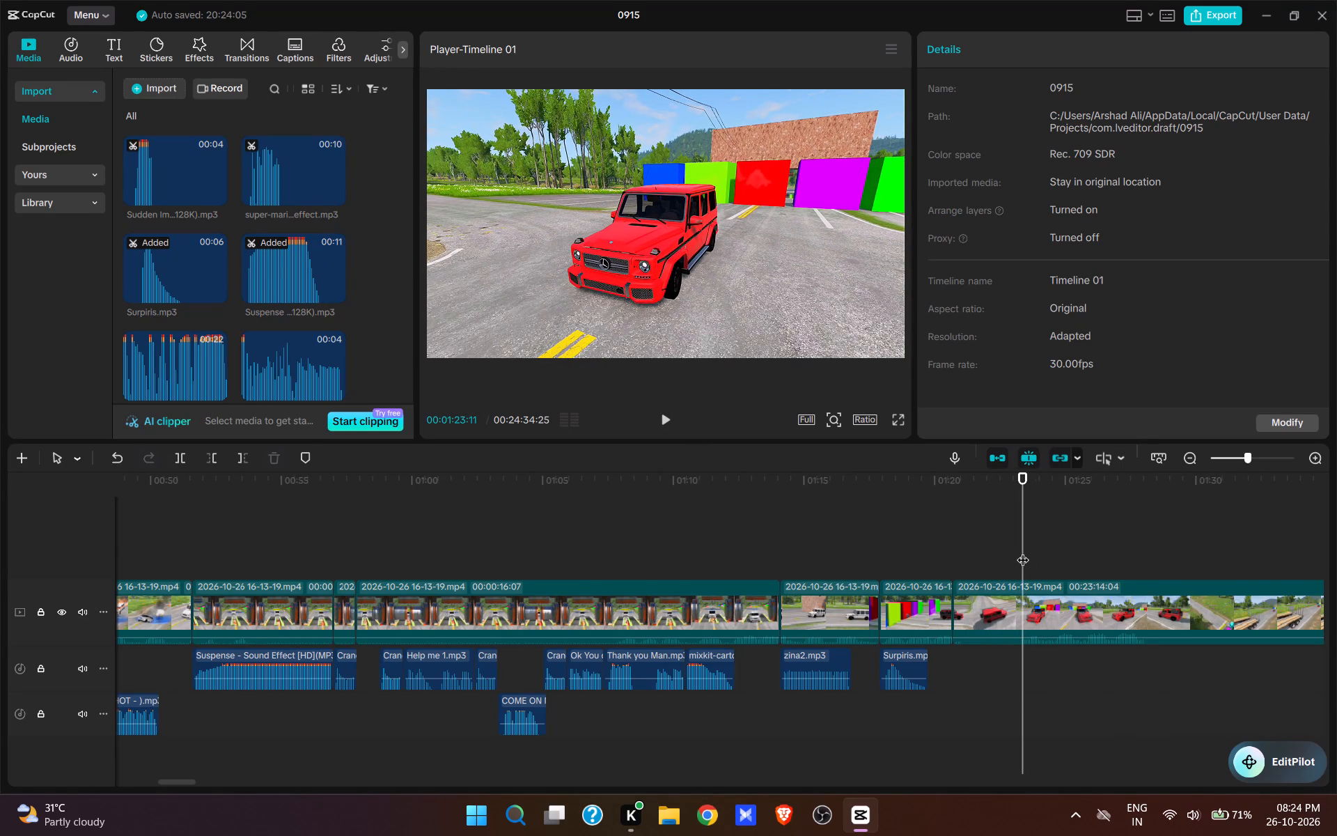
{"action": "key", "text": "q"}
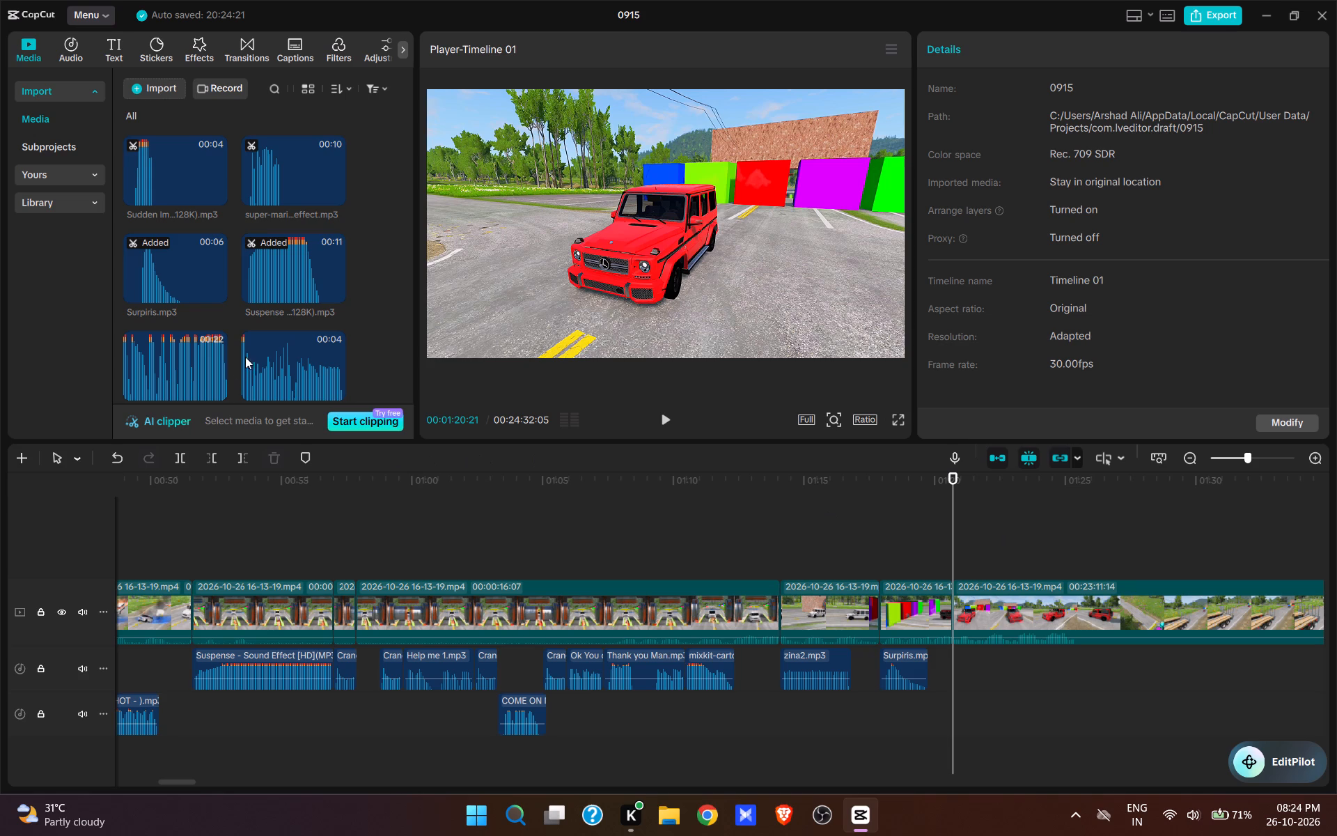
Add zina.mp3 at 00:01:20:21, under the red car driving away from the walls, and check it in playback.
{"action": "scroll", "coordinate": [187, 292], "scroll_direction": "down", "scroll_amount": 10}
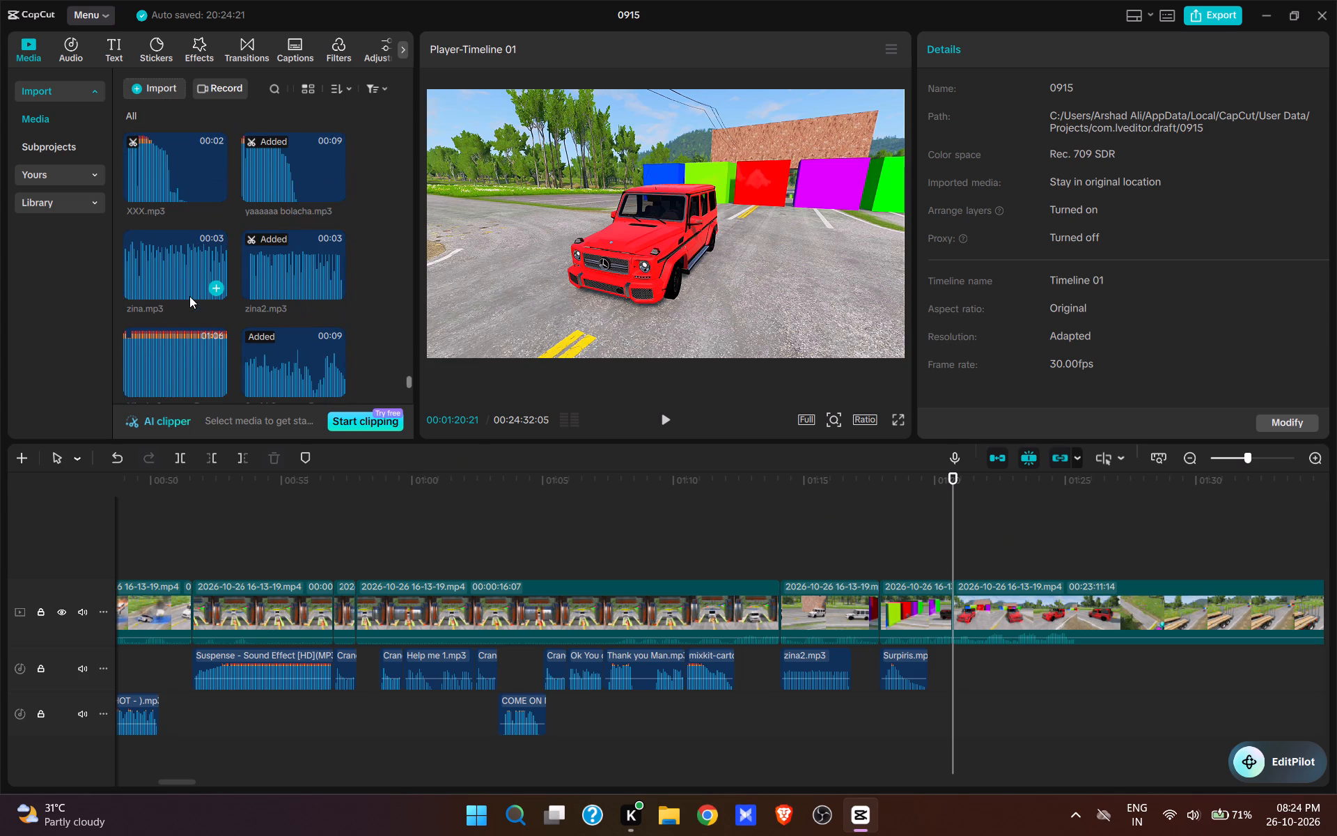
{"action": "scroll", "coordinate": [189, 296], "scroll_direction": "down", "scroll_amount": 1}
{"action": "left_click", "coordinate": [217, 206]}
{"action": "key", "text": "space"}
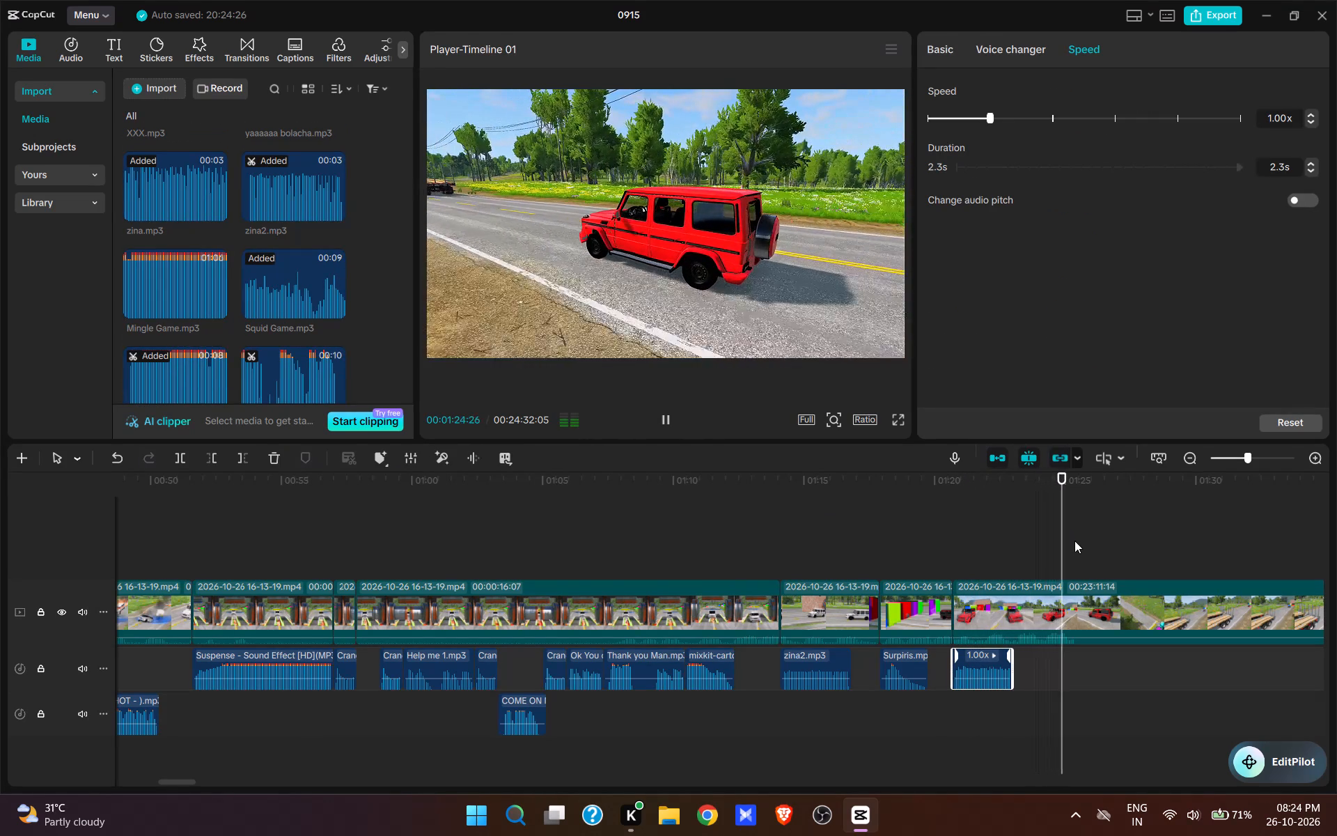
{"action": "key", "text": "space"}
Split the video at 00:01:25:02 and cut about 14.3 s of footage up to the red car approaching the flatbed trailers.
{"action": "type", "text": "w"}
{"action": "left_click_drag", "start_coordinate": [1197, 641], "coordinate": [1059, 704]}
{"action": "left_click", "coordinate": [797, 541]}
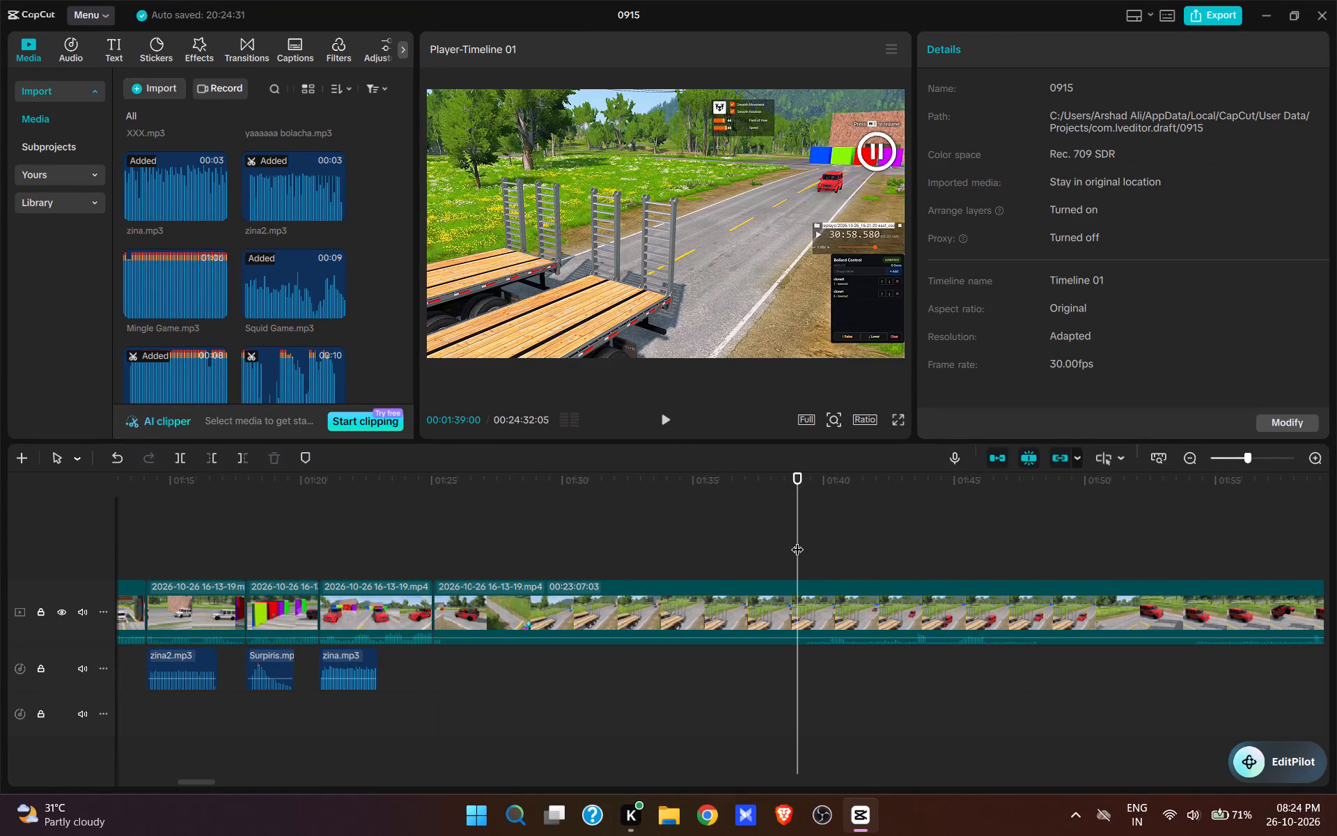
{"action": "key", "text": "space"}
{"action": "key", "text": "space"}
{"action": "key", "text": "q"}
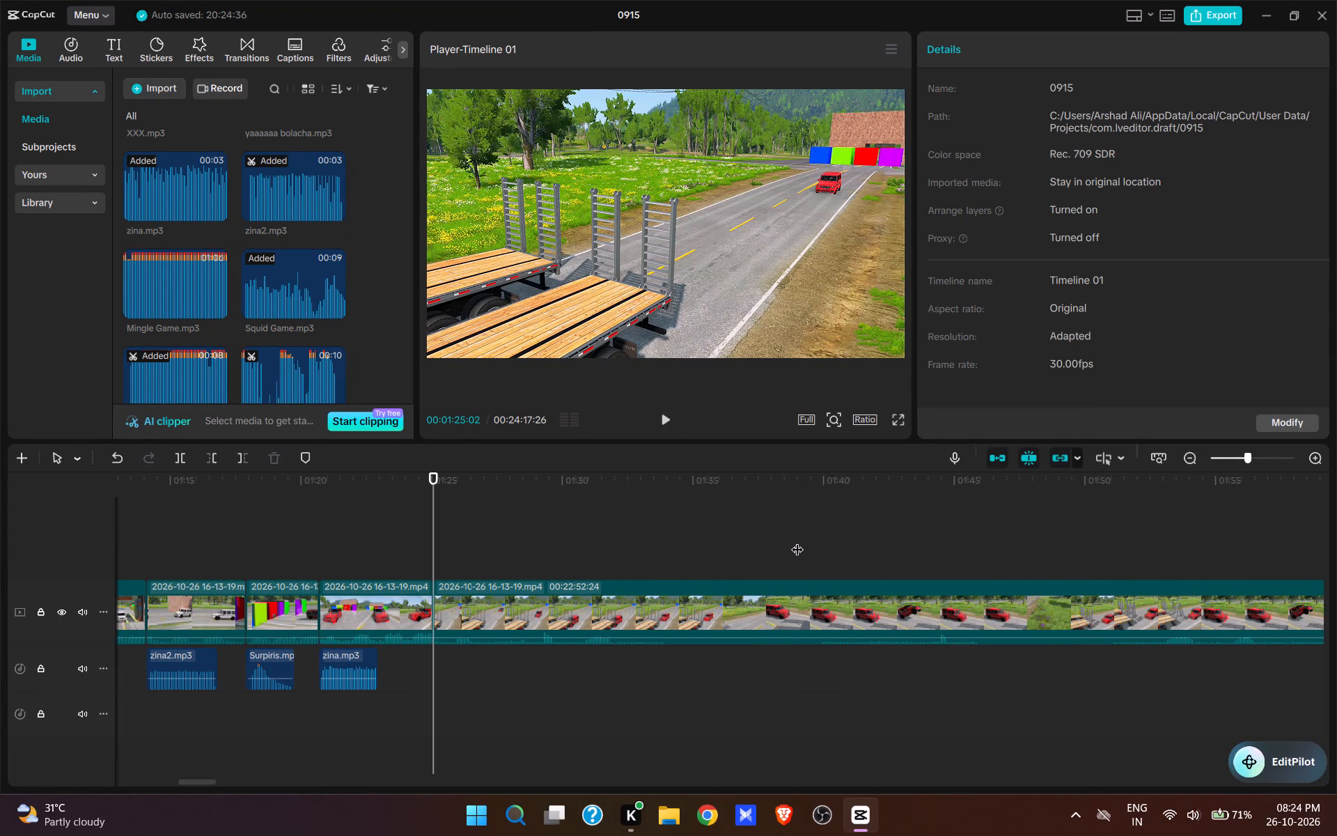
{"action": "key", "text": "space"}
{"action": "key", "text": "space"}
Add trom taram.mp3 at 00:01:25:02, where the red car approaches the flatbed trailers, and check it in playback.
{"action": "left_click", "coordinate": [428, 562]}
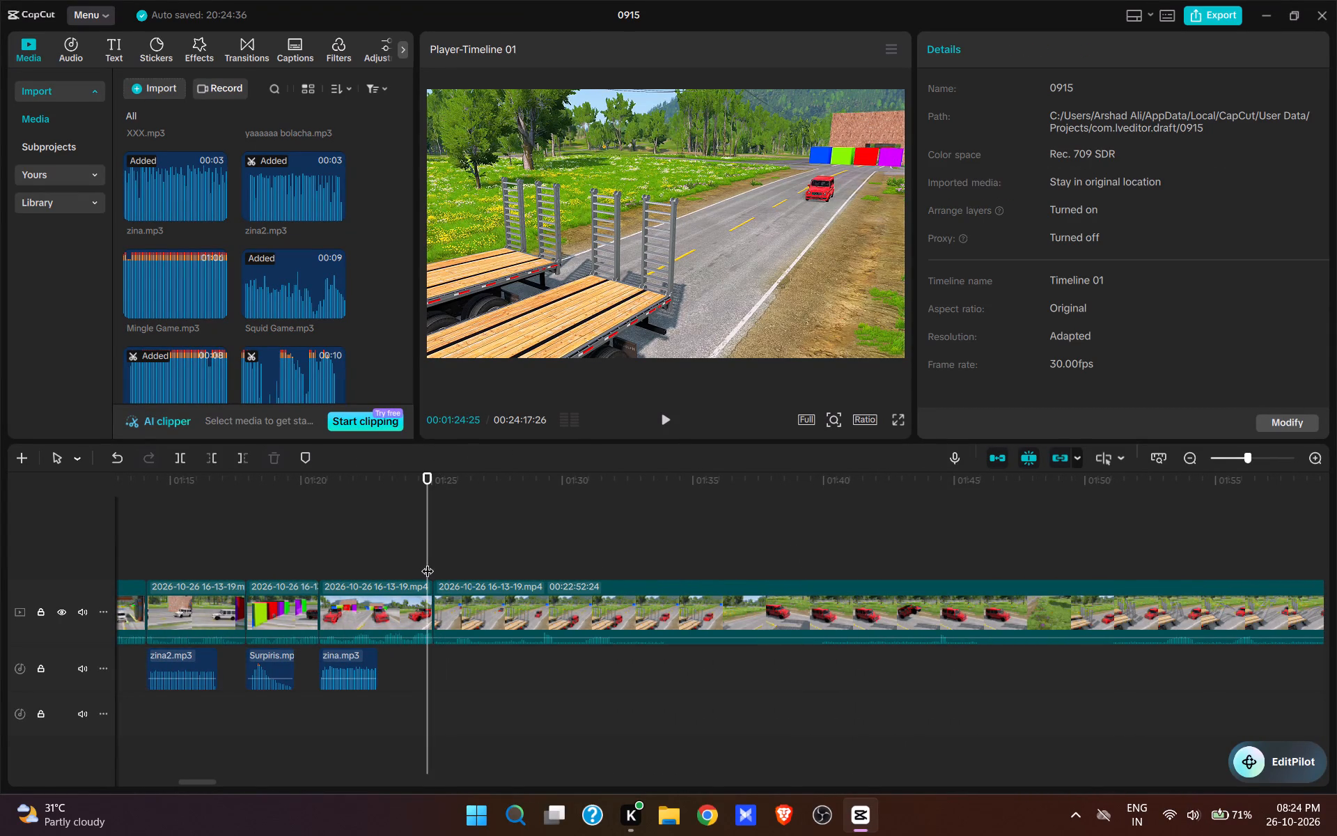
{"action": "left_click", "coordinate": [428, 562]}
{"action": "scroll", "coordinate": [320, 283], "scroll_direction": "down", "scroll_amount": 7}
{"action": "scroll", "coordinate": [327, 247], "scroll_direction": "up", "scroll_amount": 4}
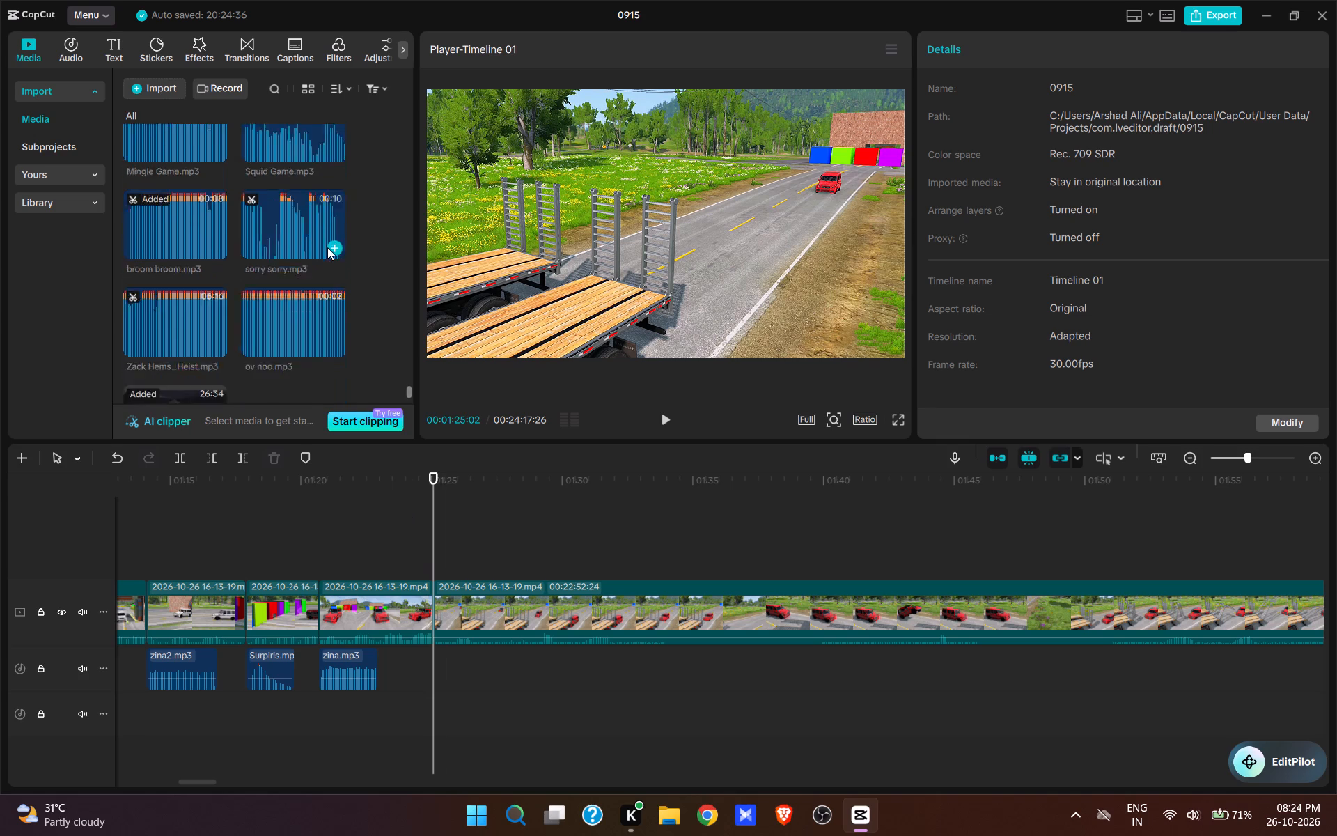
{"action": "scroll", "coordinate": [327, 247], "scroll_direction": "up", "scroll_amount": 5}
{"action": "left_click", "coordinate": [215, 189]}
{"action": "key", "text": "space"}
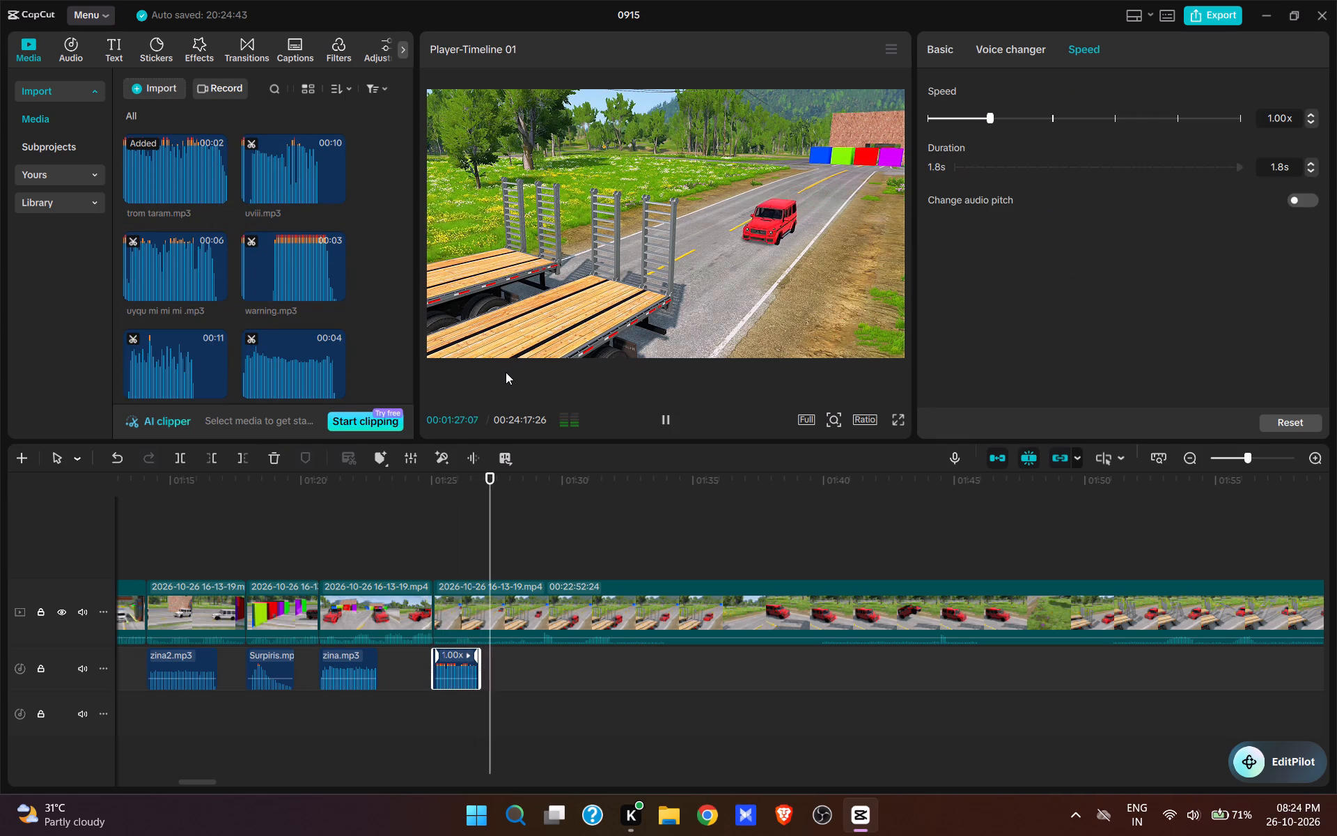
{"action": "key", "text": "space"}
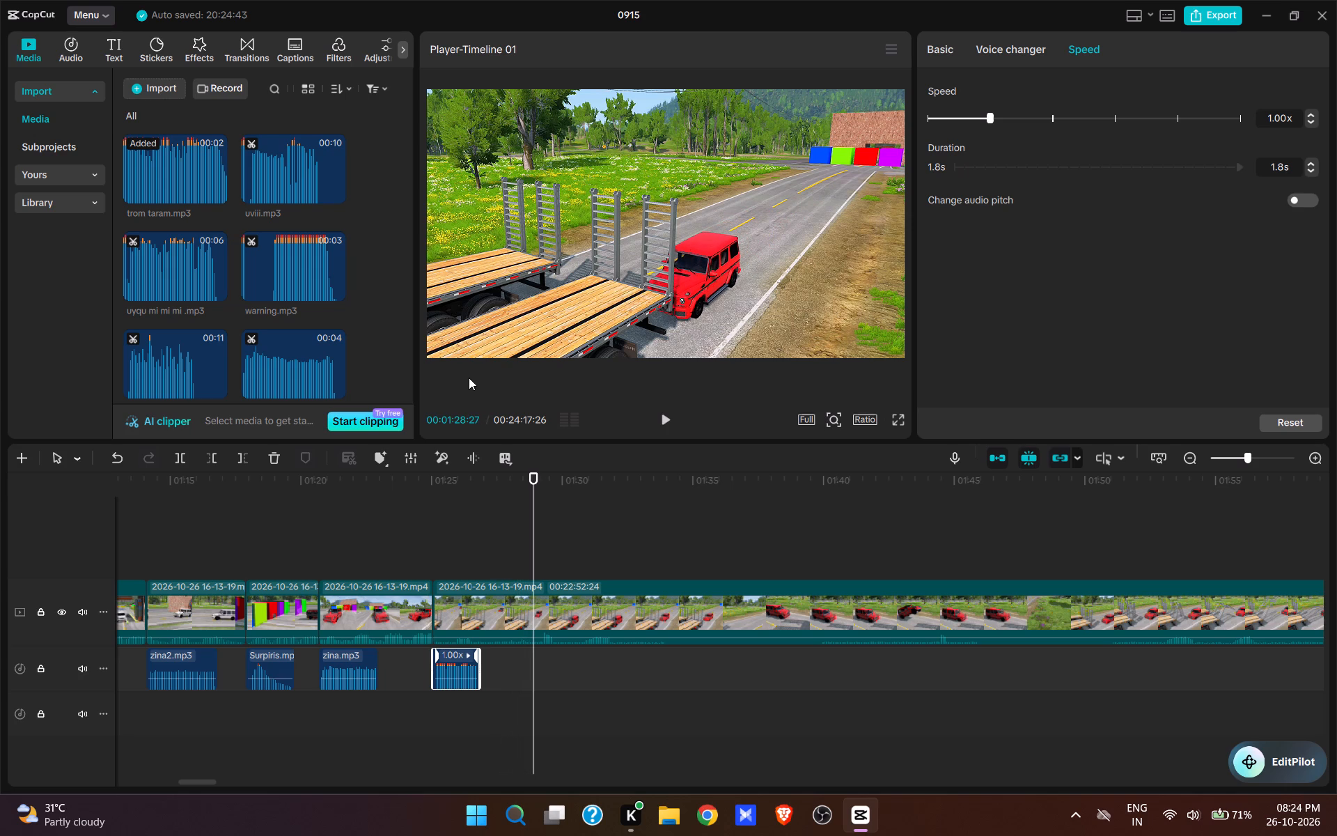
Add no oh no.mp3 at 00:01:26:25, directly after trom taram.mp3, and check it in playback.
{"action": "left_click", "coordinate": [481, 557]}
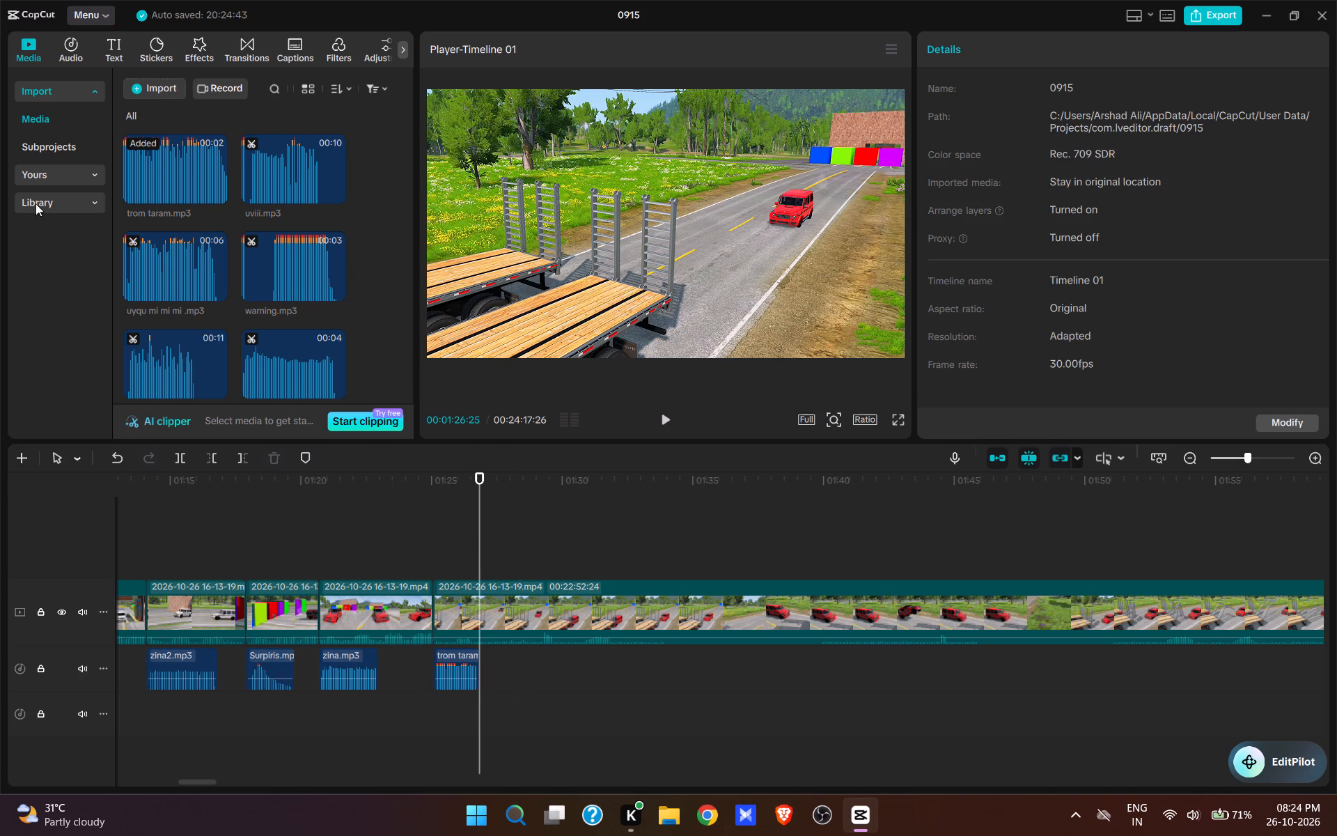
{"action": "scroll", "coordinate": [302, 307], "scroll_direction": "up", "scroll_amount": 15}
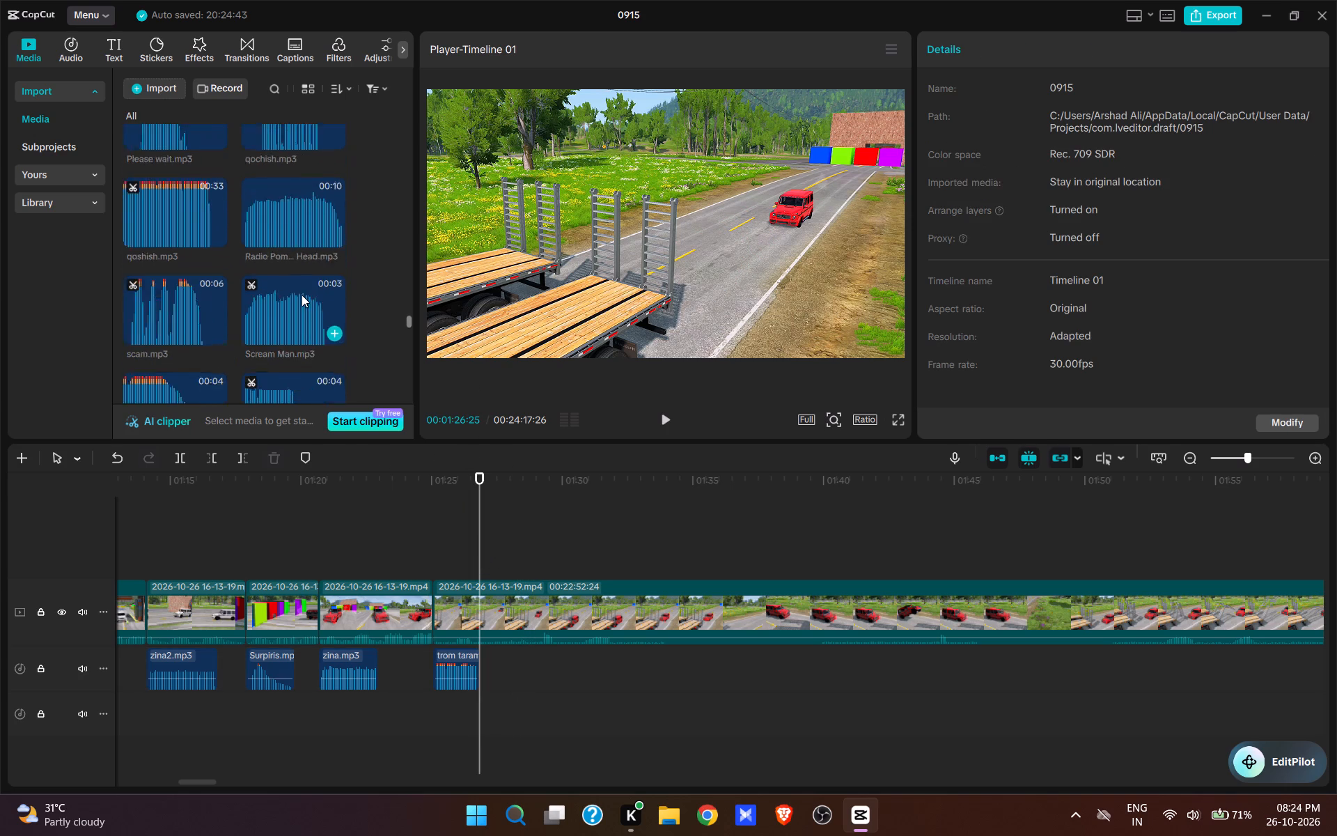
{"action": "scroll", "coordinate": [302, 295], "scroll_direction": "up", "scroll_amount": 6}
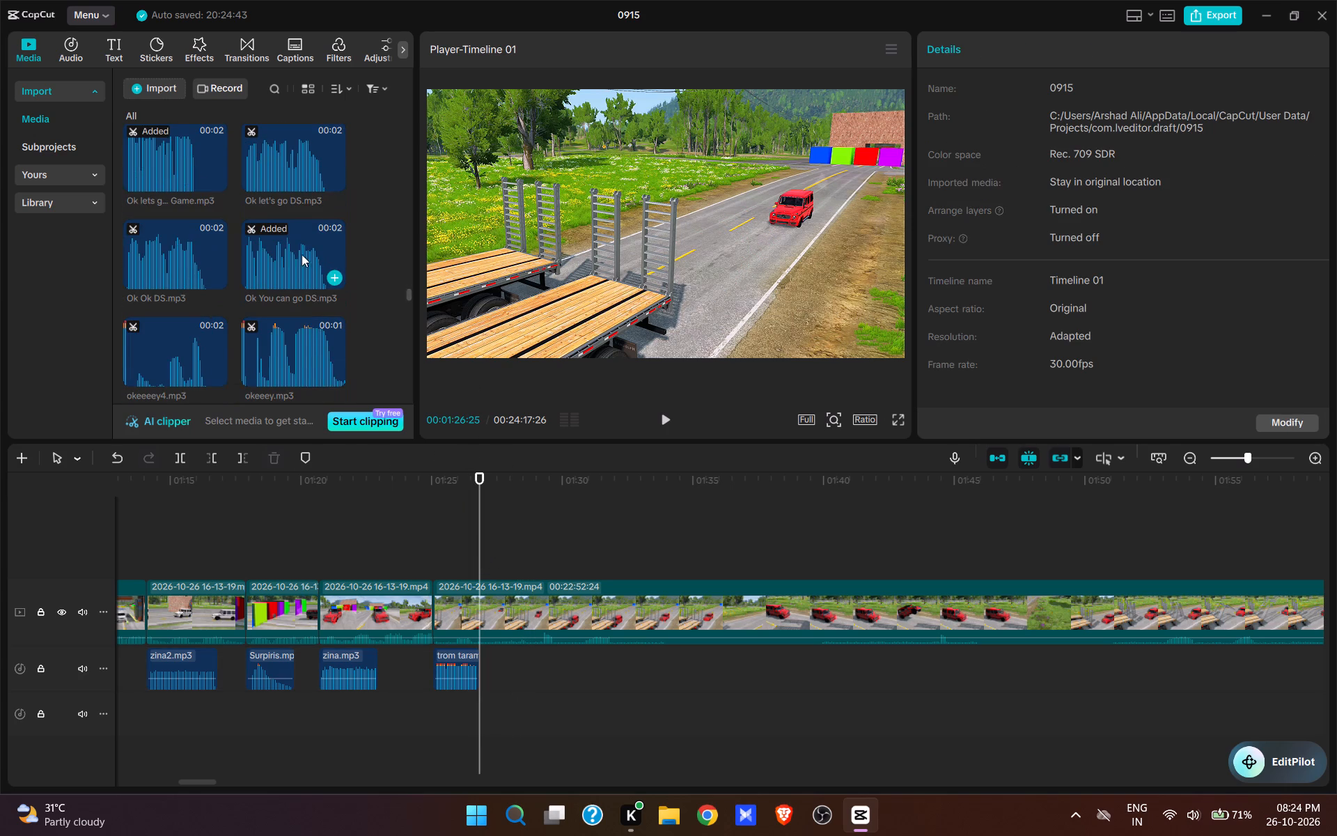
{"action": "scroll", "coordinate": [290, 258], "scroll_direction": "up", "scroll_amount": 2}
{"action": "left_click", "coordinate": [279, 325]}
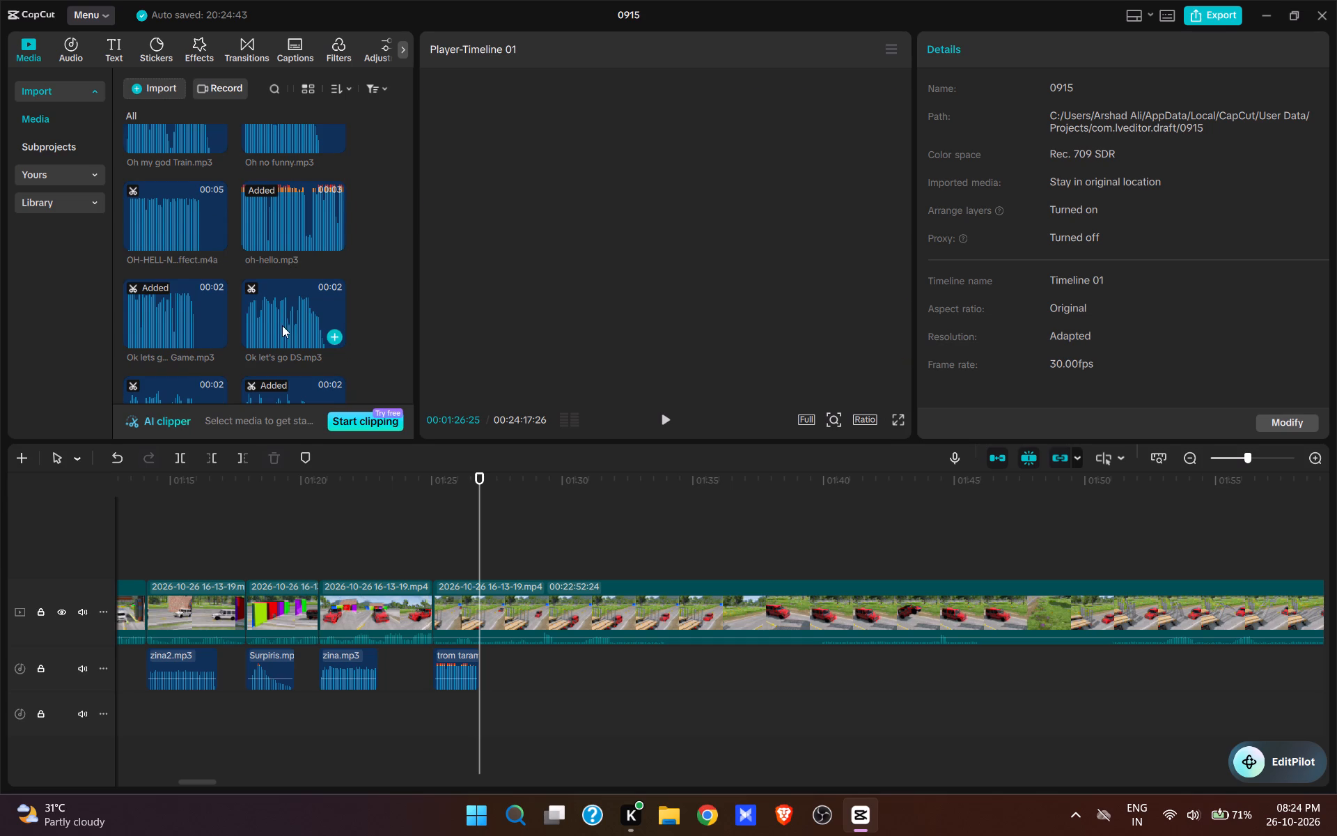
{"action": "scroll", "coordinate": [292, 320], "scroll_direction": "up", "scroll_amount": 1}
{"action": "left_click", "coordinate": [260, 175]}
{"action": "scroll", "coordinate": [282, 238], "scroll_direction": "up", "scroll_amount": 1}
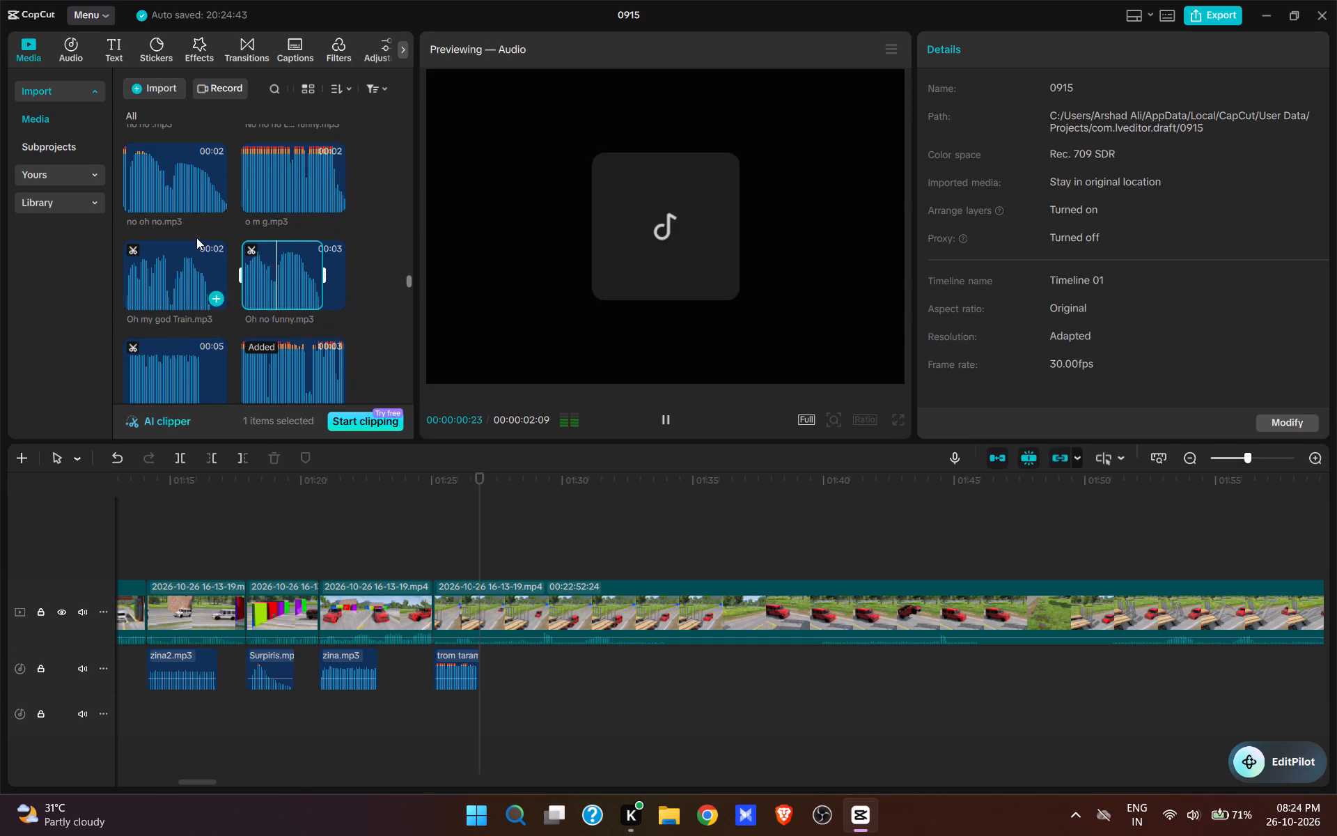
{"action": "left_click", "coordinate": [173, 278]}
{"action": "left_click", "coordinate": [216, 201]}
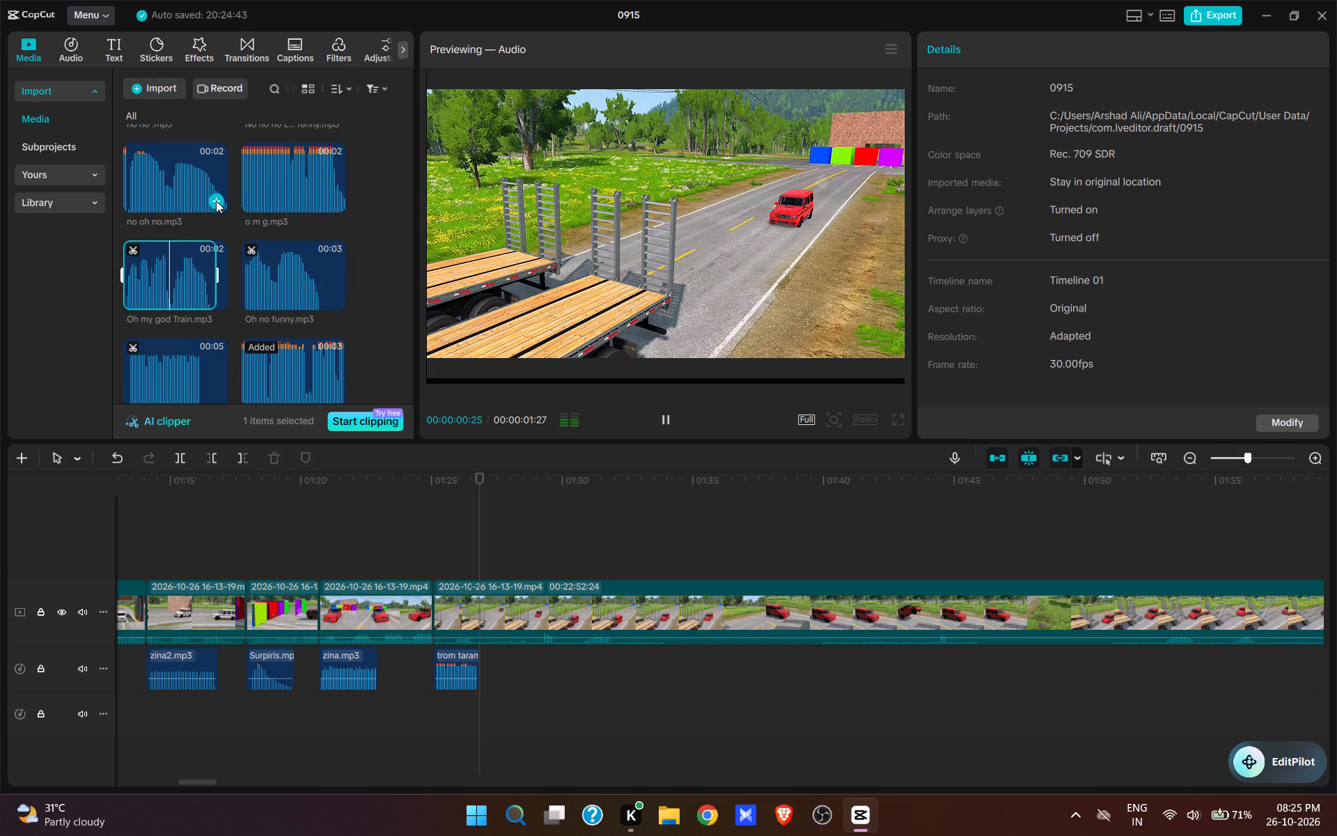
{"action": "key", "text": "space"}
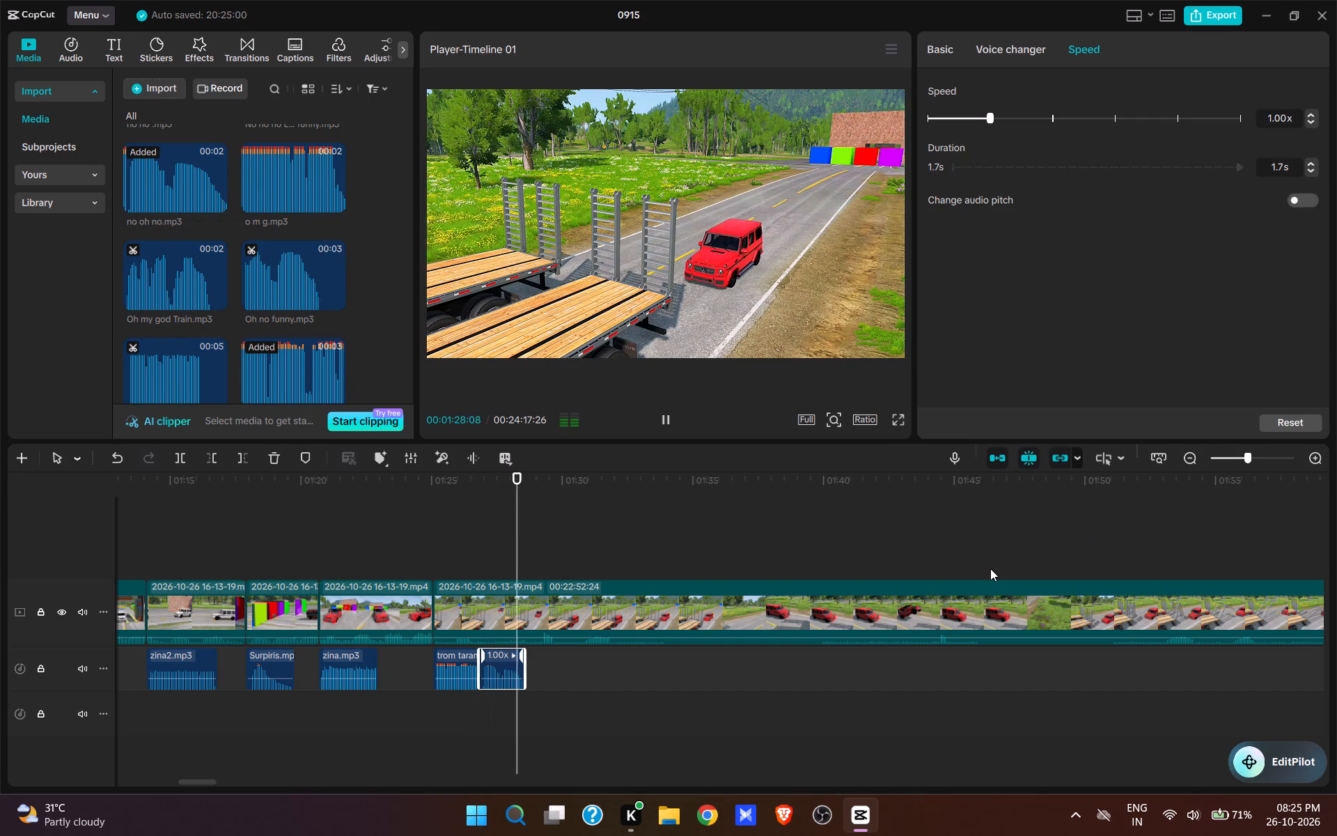
{"action": "key", "text": "space"}
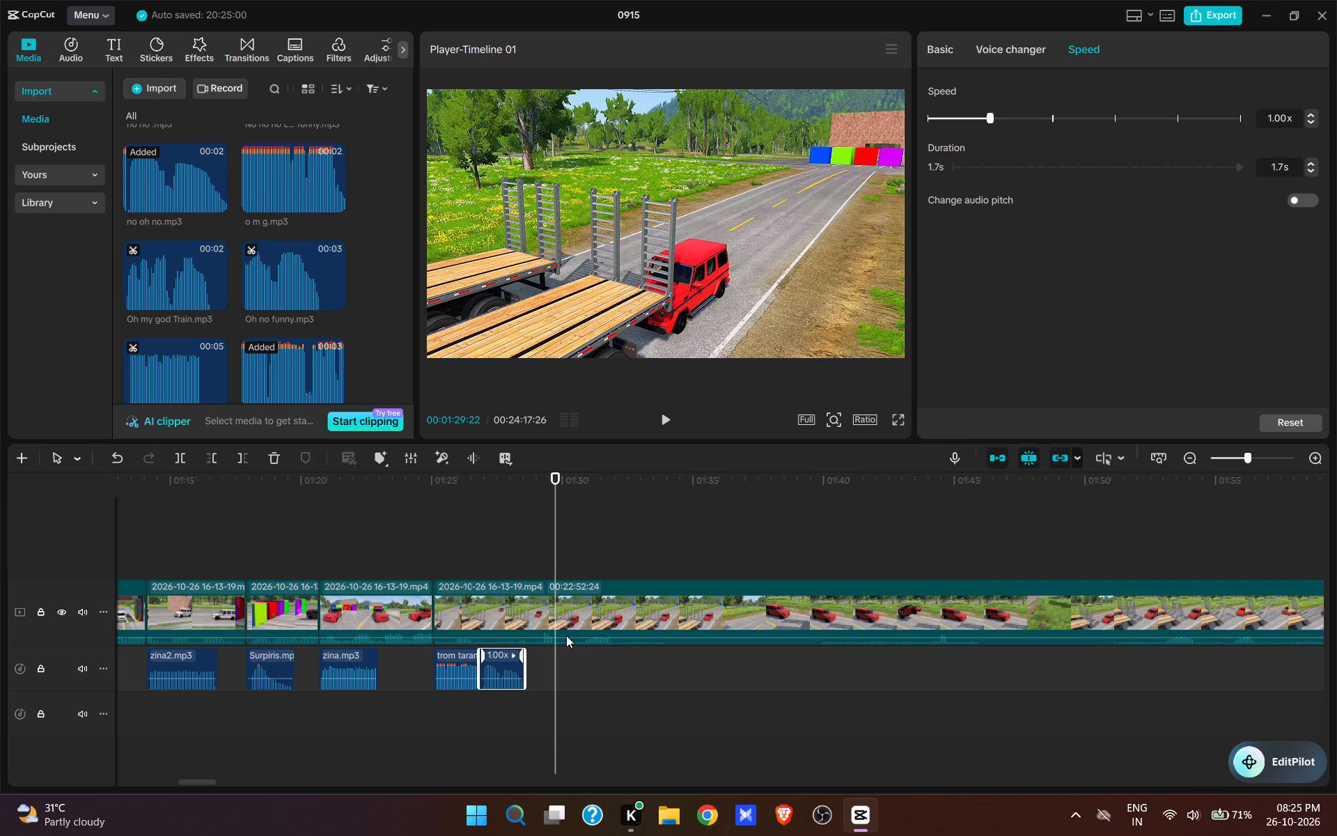
Add XXX.mp3 at 00:01:29:25, where the red car is against the flatbed trailer, and check it in playback.
{"action": "left_click", "coordinate": [534, 562]}
{"action": "key", "text": "space"}
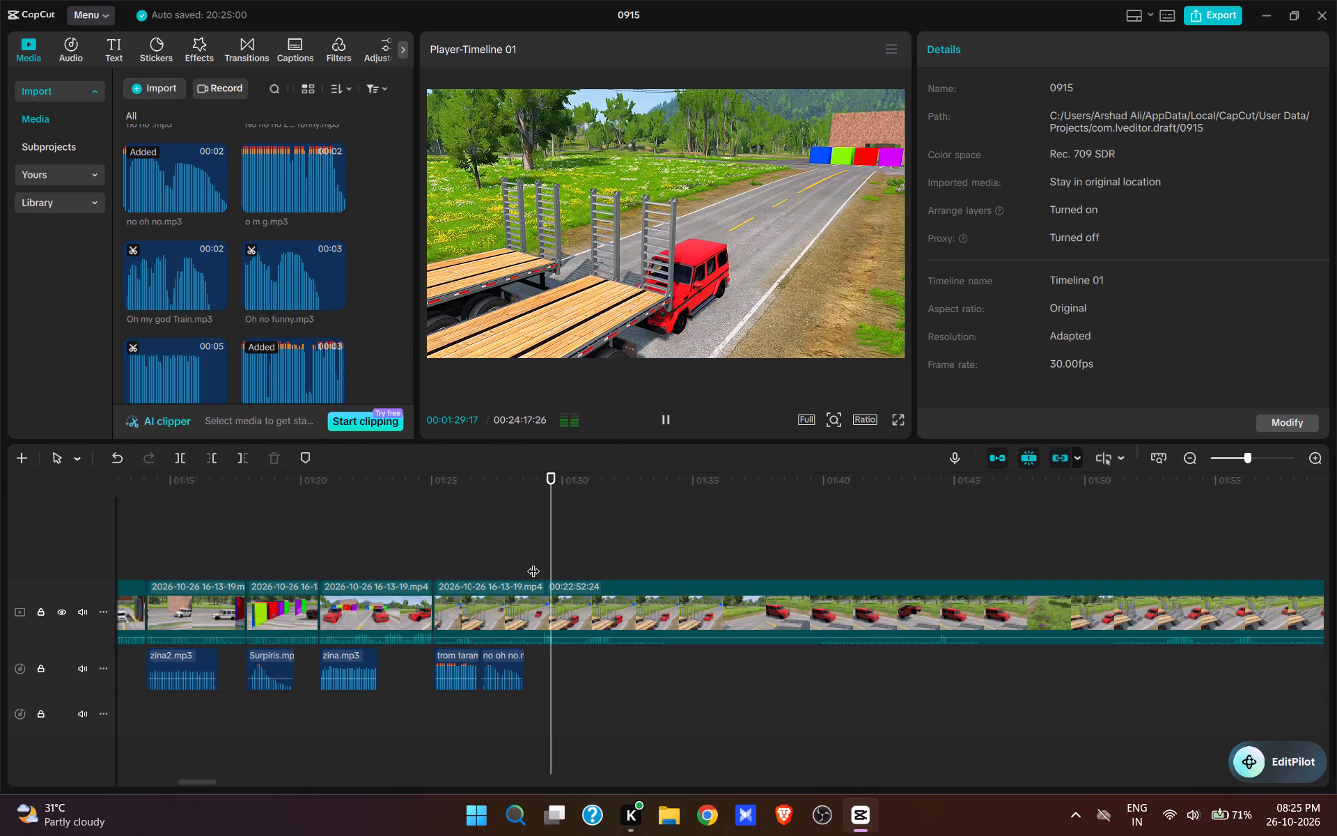
{"action": "key", "text": "space"}
{"action": "scroll", "coordinate": [248, 367], "scroll_direction": "down", "scroll_amount": 8}
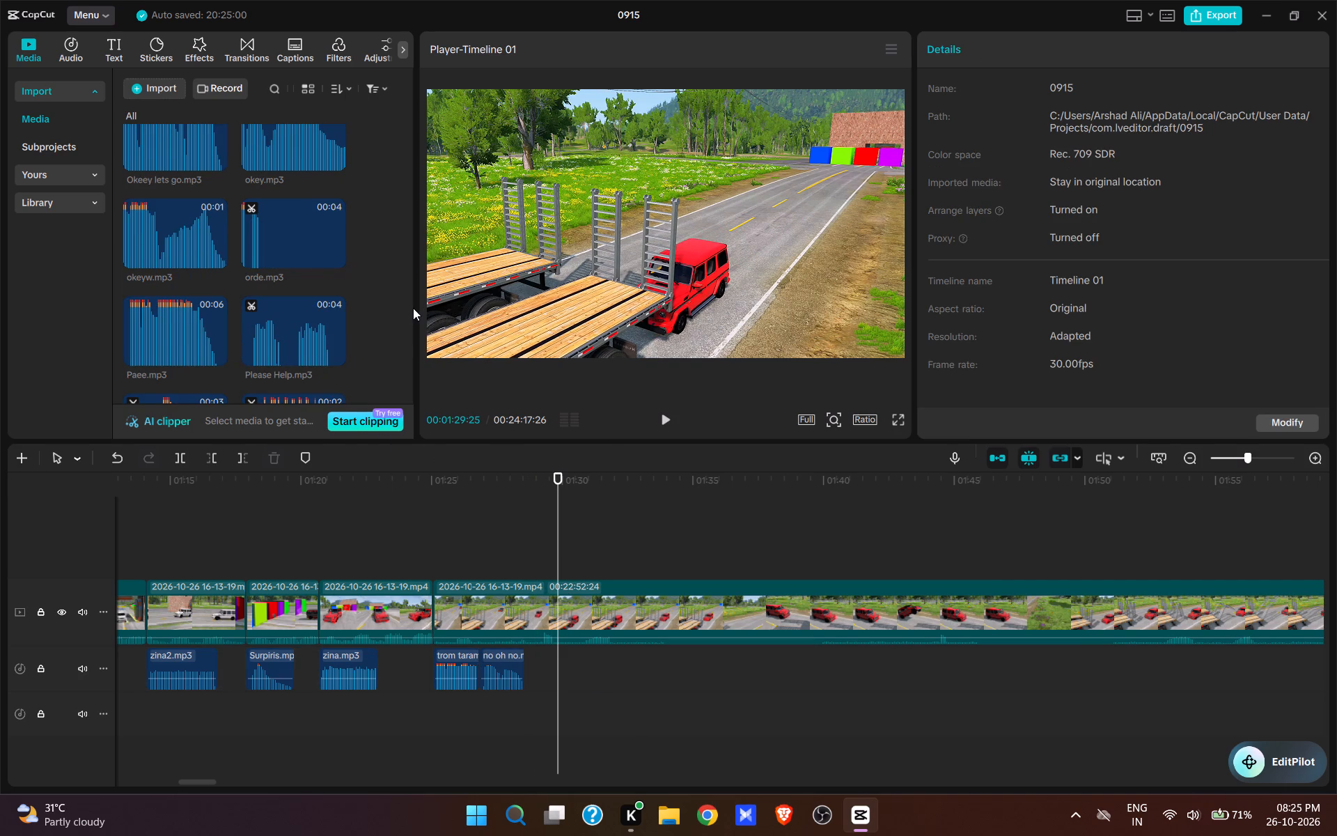
{"action": "left_click_drag", "start_coordinate": [413, 309], "coordinate": [411, 410]}
{"action": "scroll", "coordinate": [194, 269], "scroll_direction": "up", "scroll_amount": 3}
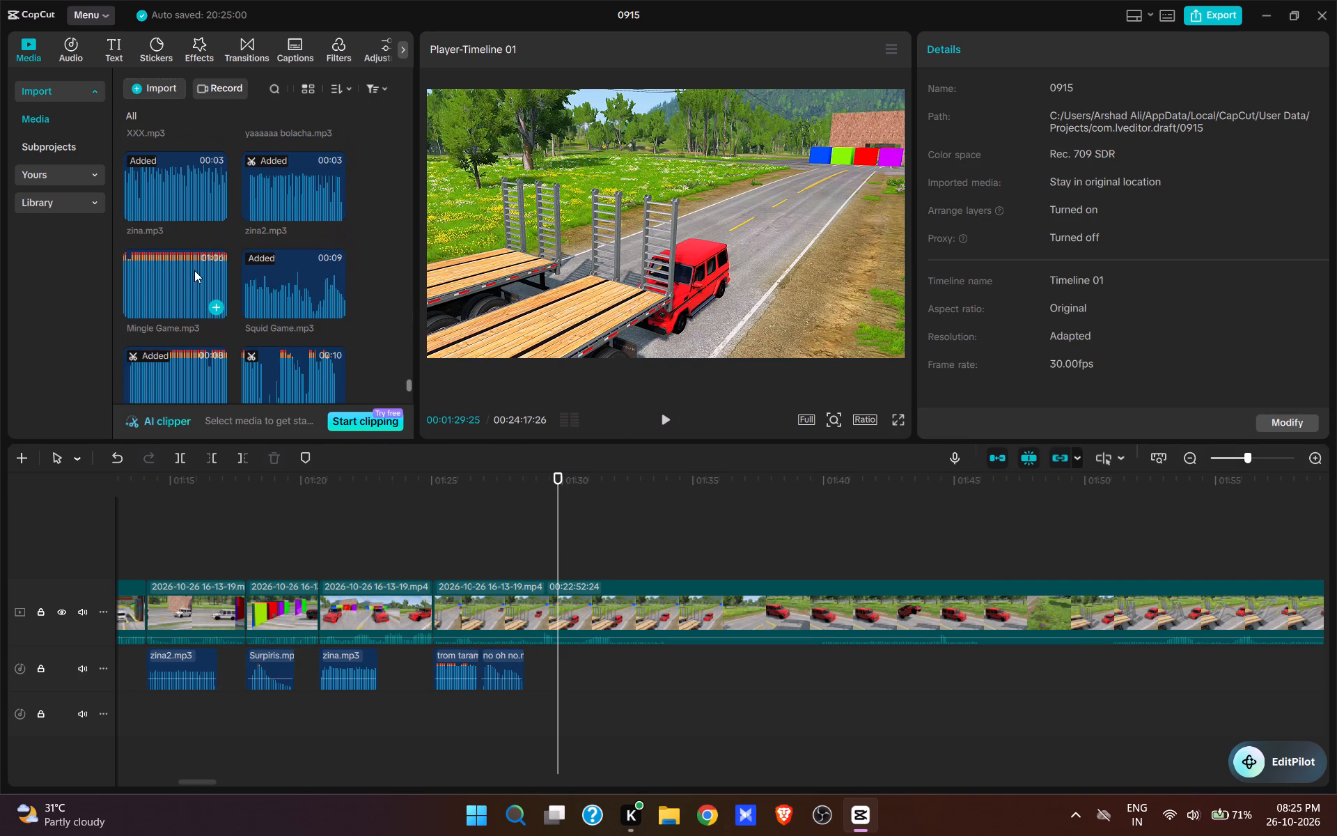
{"action": "scroll", "coordinate": [170, 266], "scroll_direction": "up", "scroll_amount": 1}
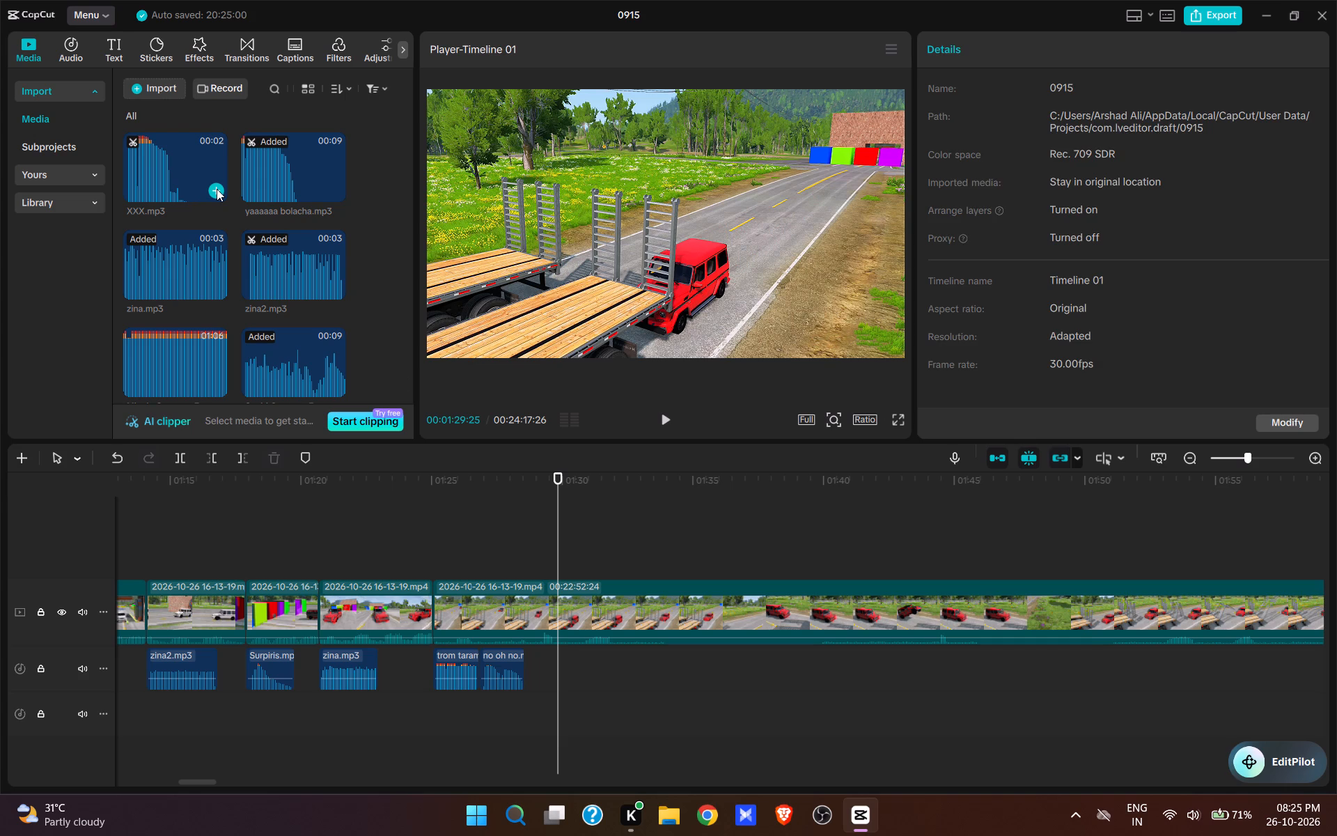
{"action": "left_click", "coordinate": [217, 189]}
{"action": "key", "text": "space"}
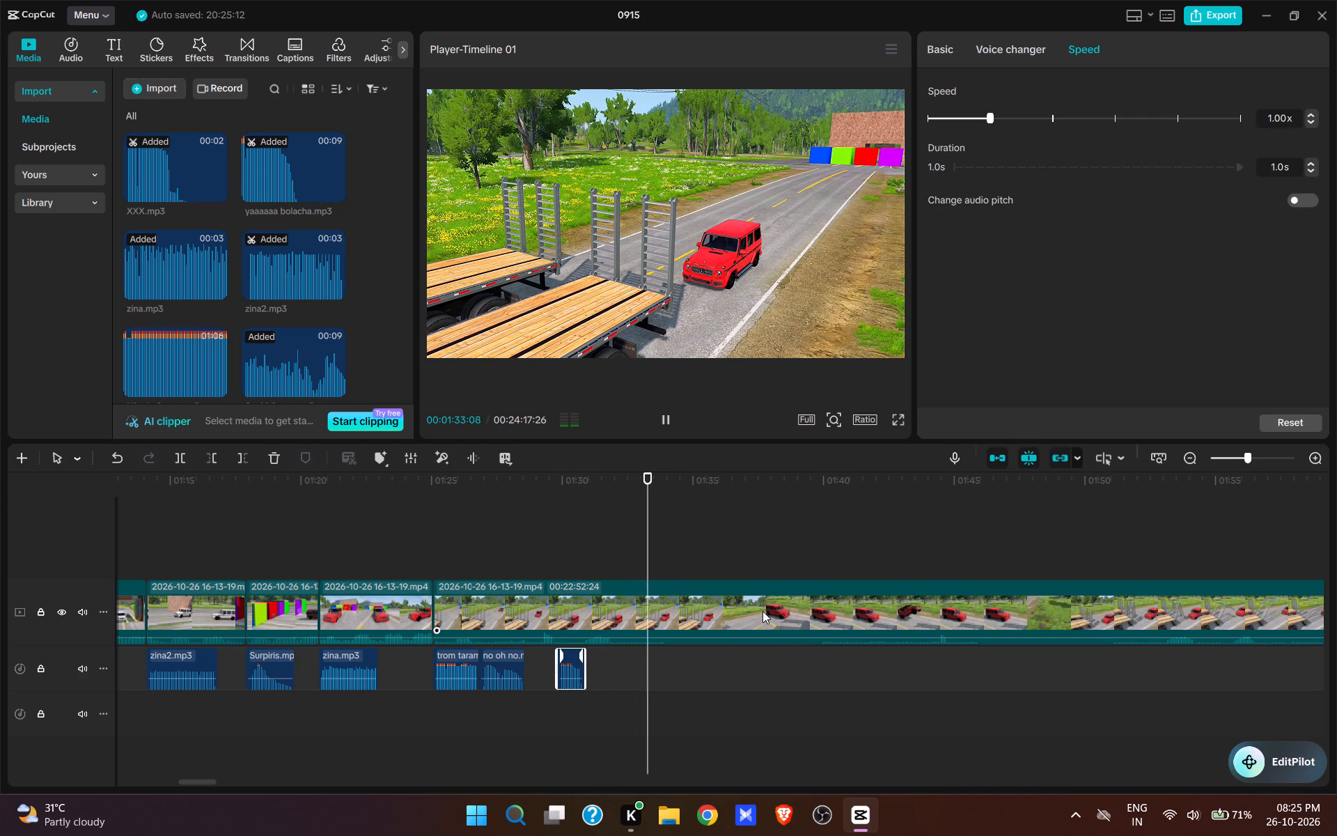
Split the video at 00:01:33:29 and cut about 7.3 s of footage up to the close side view of the red car.
{"action": "key", "text": "space"}
{"action": "type", "text": "w"}
{"action": "left_click", "coordinate": [820, 575]}
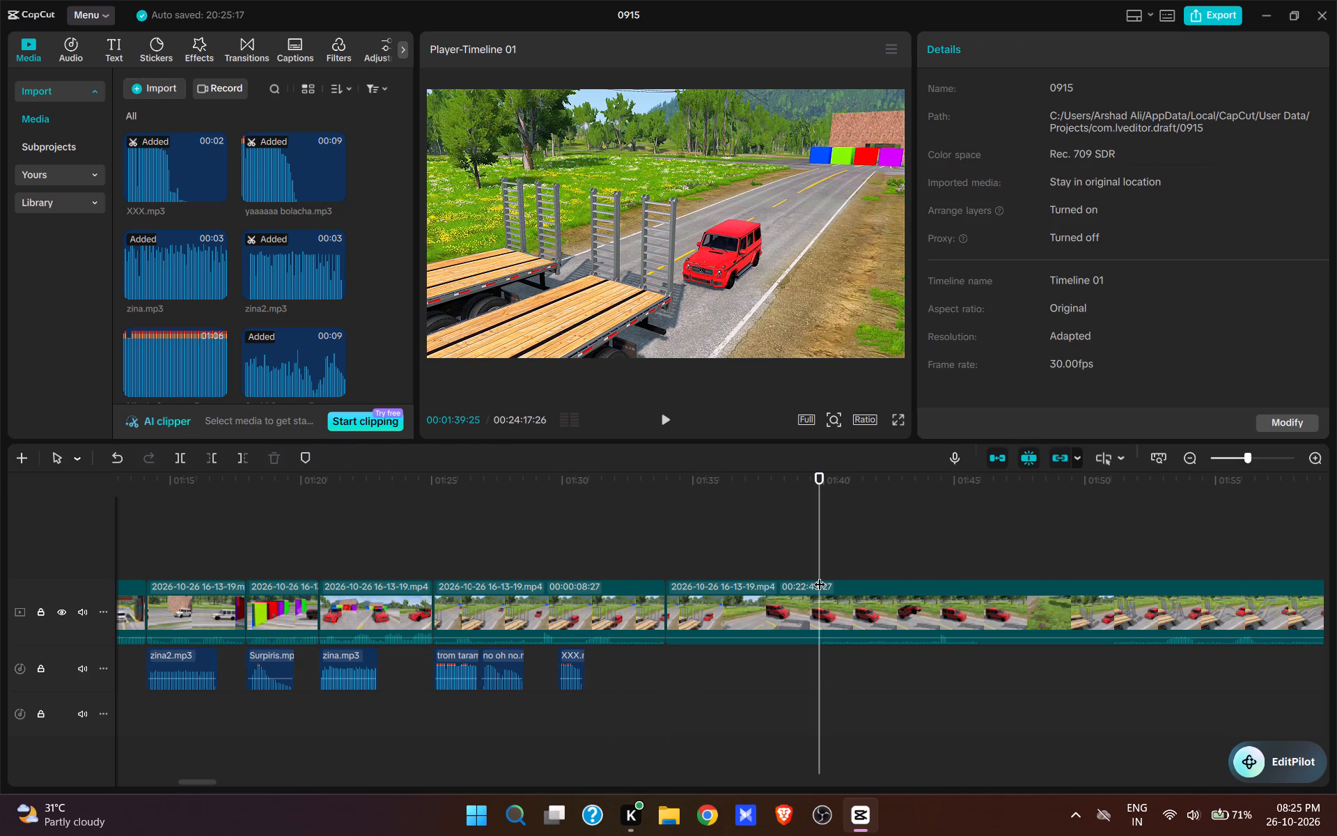
{"action": "key", "text": "space"}
{"action": "left_click", "coordinate": [1119, 548]}
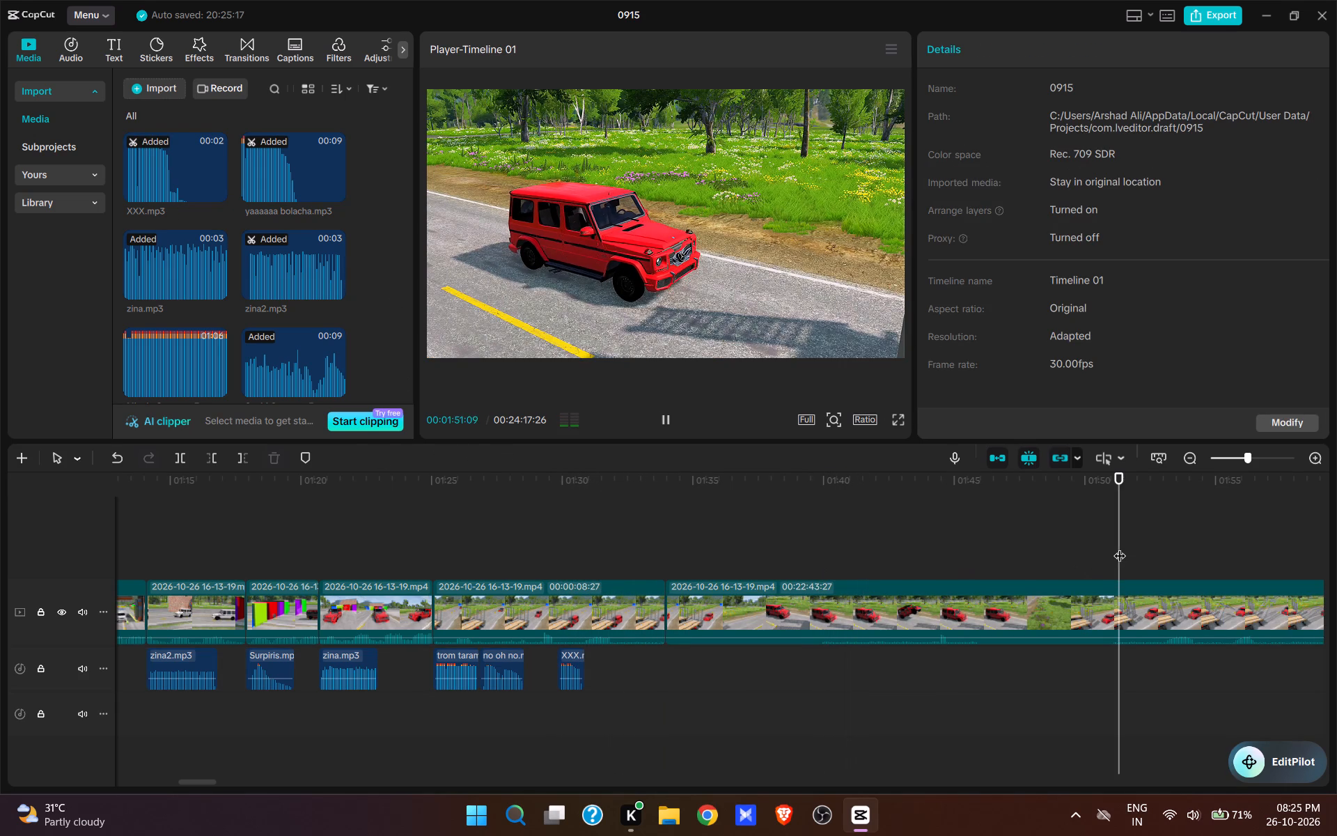
{"action": "key", "text": "space"}
{"action": "left_click", "coordinate": [1050, 552]}
{"action": "key", "text": "space"}
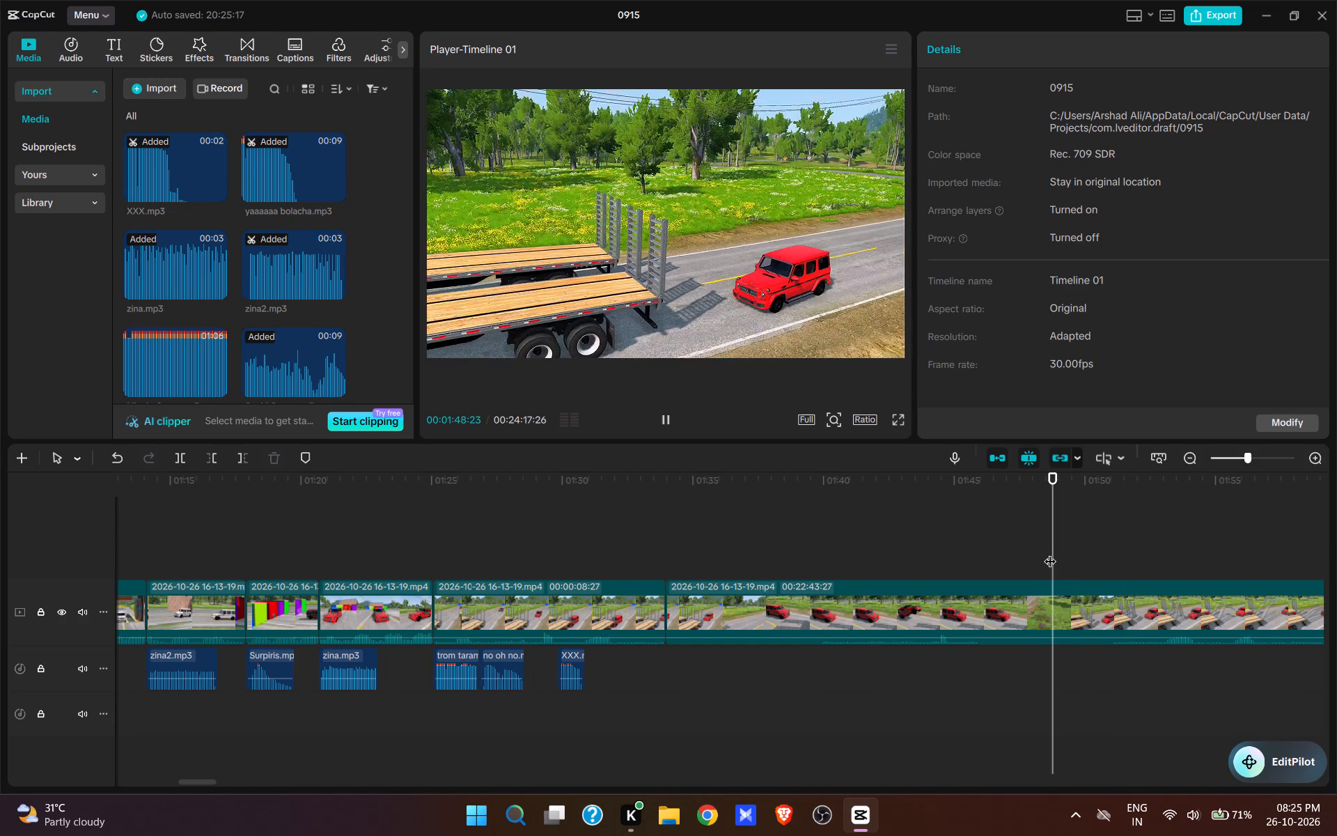
{"action": "left_click", "coordinate": [1003, 552]}
{"action": "key", "text": "space"}
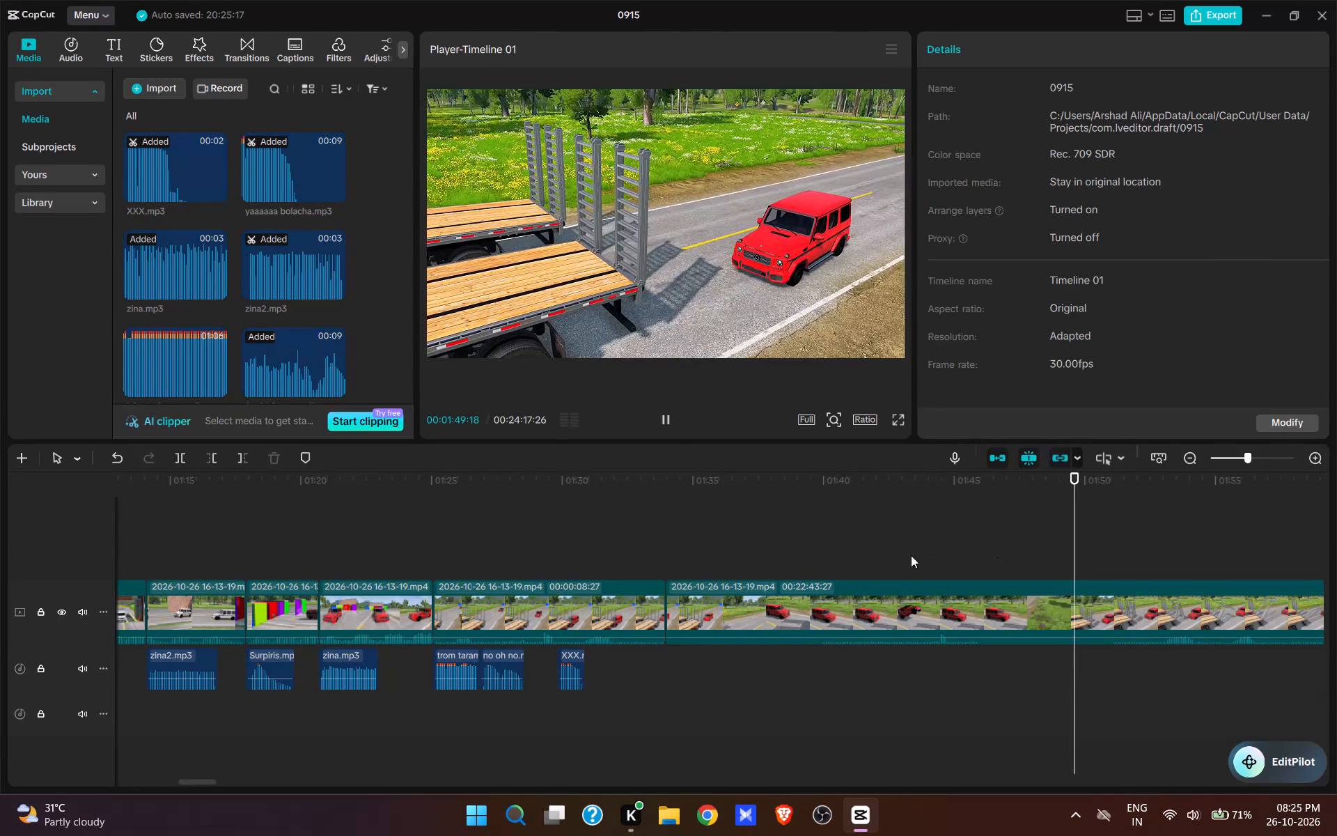
{"action": "left_click", "coordinate": [821, 569]}
{"action": "key", "text": "space"}
{"action": "key", "text": "space"}
{"action": "key", "text": "space"}
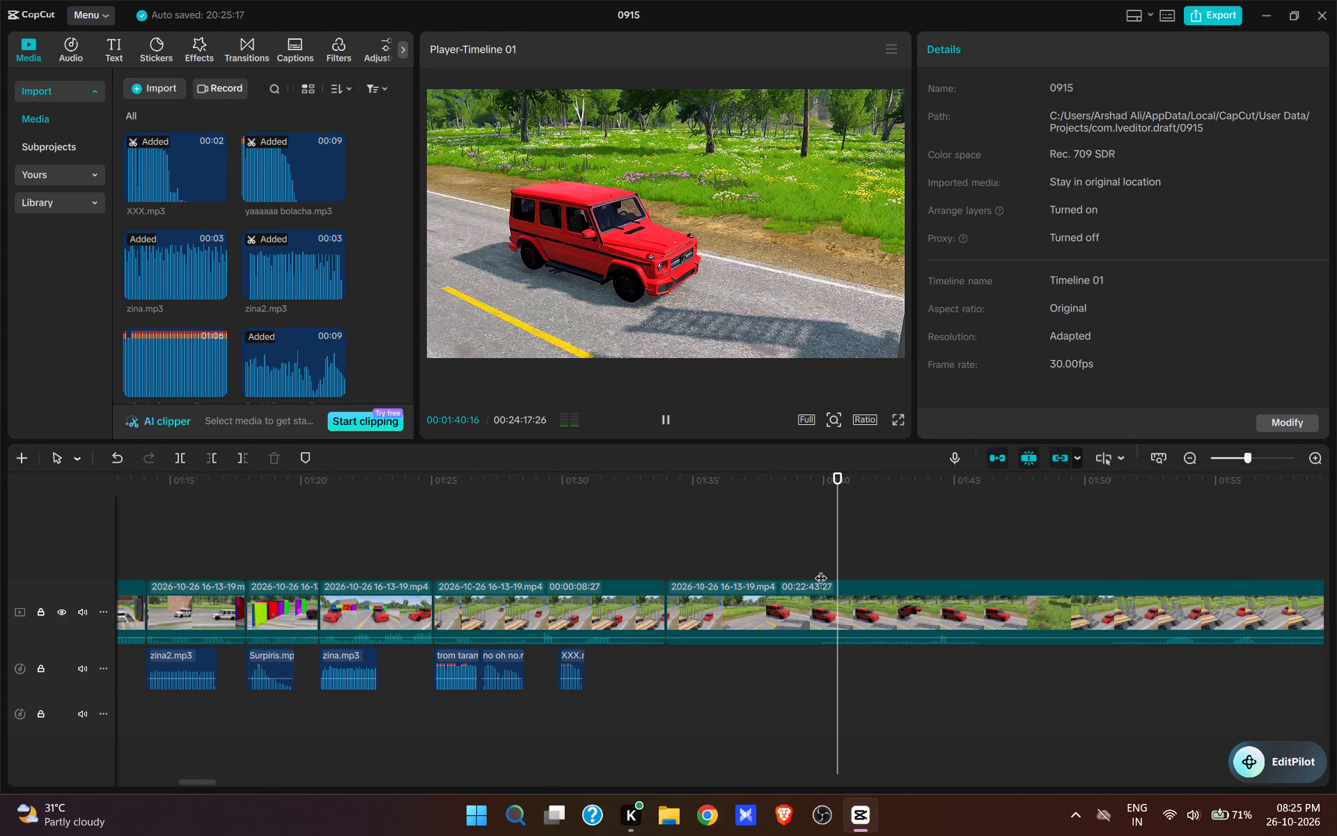
{"action": "key", "text": "space"}
{"action": "left_click", "coordinate": [858, 564]}
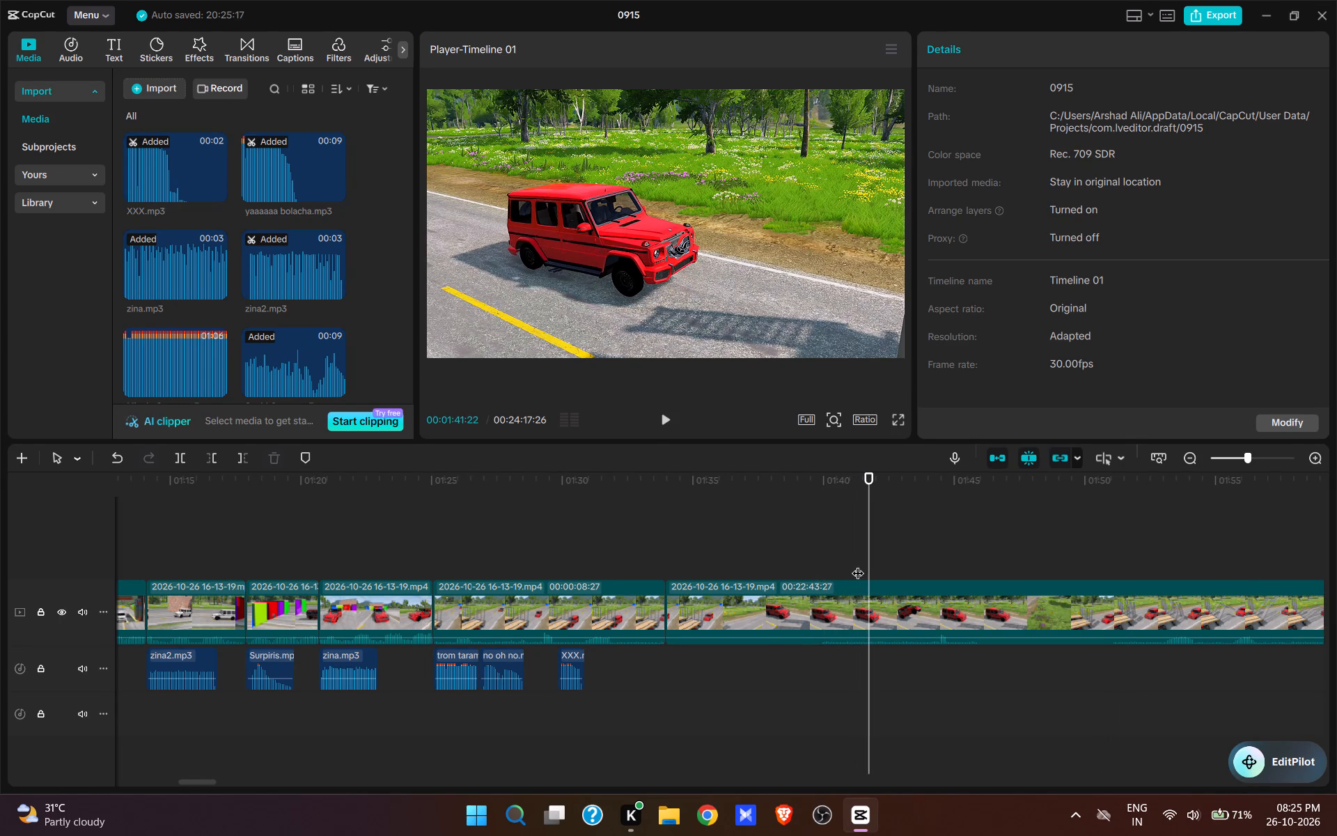
{"action": "left_click", "coordinate": [856, 564]}
{"action": "key", "text": "q"}
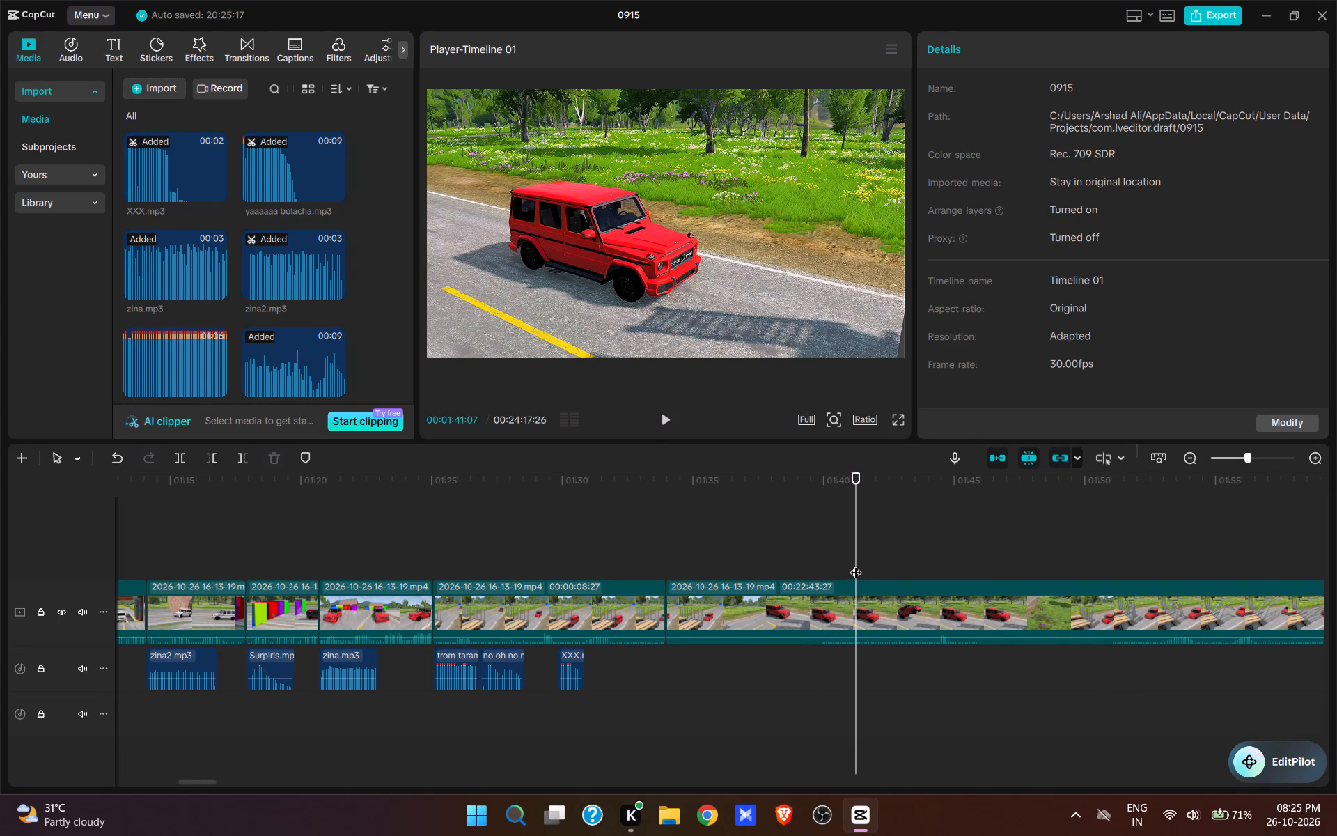
Add Help me 1.mp3 at 00:01:33:29, where the close side view of the red car starts, and check it in playback.
{"action": "scroll", "coordinate": [297, 299], "scroll_direction": "up", "scroll_amount": 8}
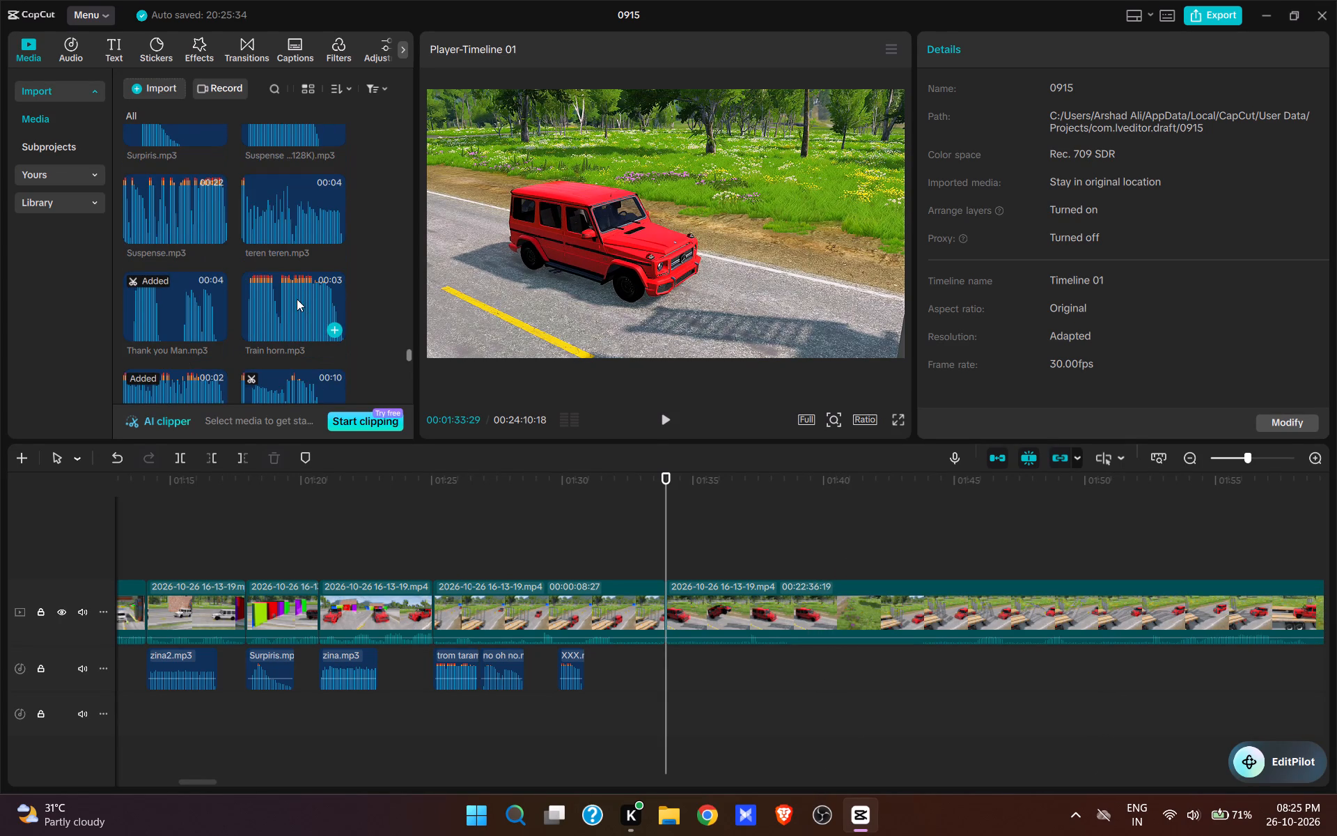
{"action": "scroll", "coordinate": [297, 299], "scroll_direction": "up", "scroll_amount": 15}
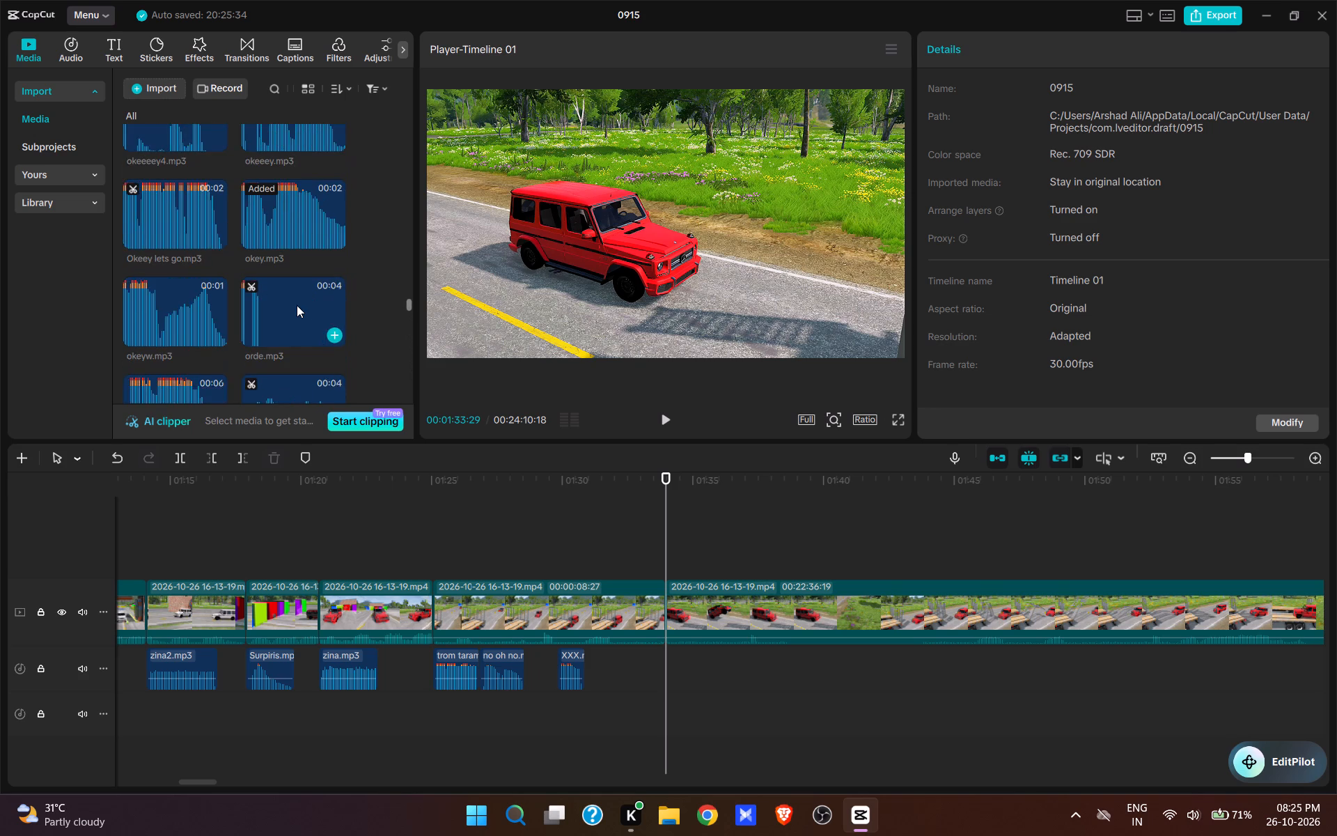
{"action": "scroll", "coordinate": [297, 305], "scroll_direction": "up", "scroll_amount": 19}
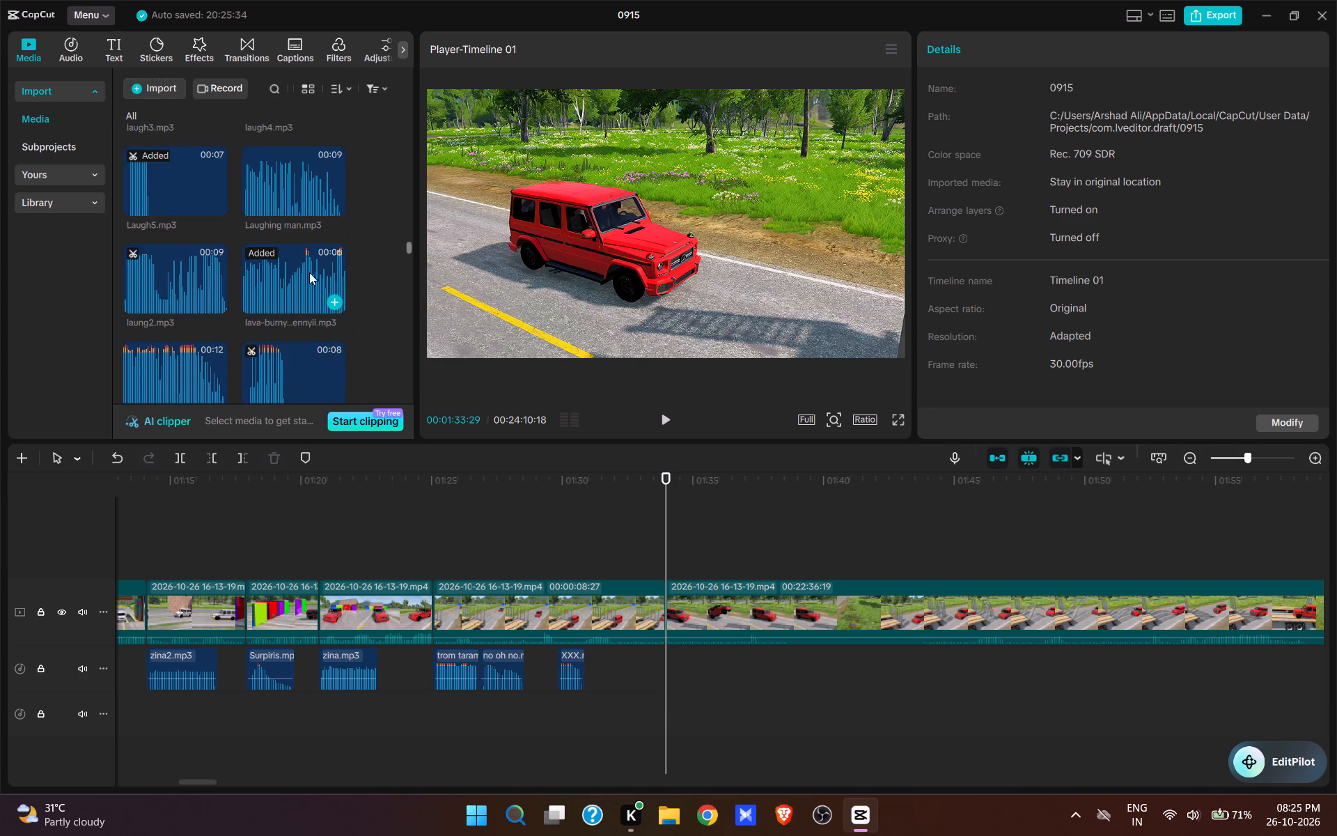
{"action": "scroll", "coordinate": [309, 272], "scroll_direction": "up", "scroll_amount": 7}
{"action": "left_click", "coordinate": [416, 219]}
{"action": "left_click_drag", "start_coordinate": [410, 212], "coordinate": [405, 210]}
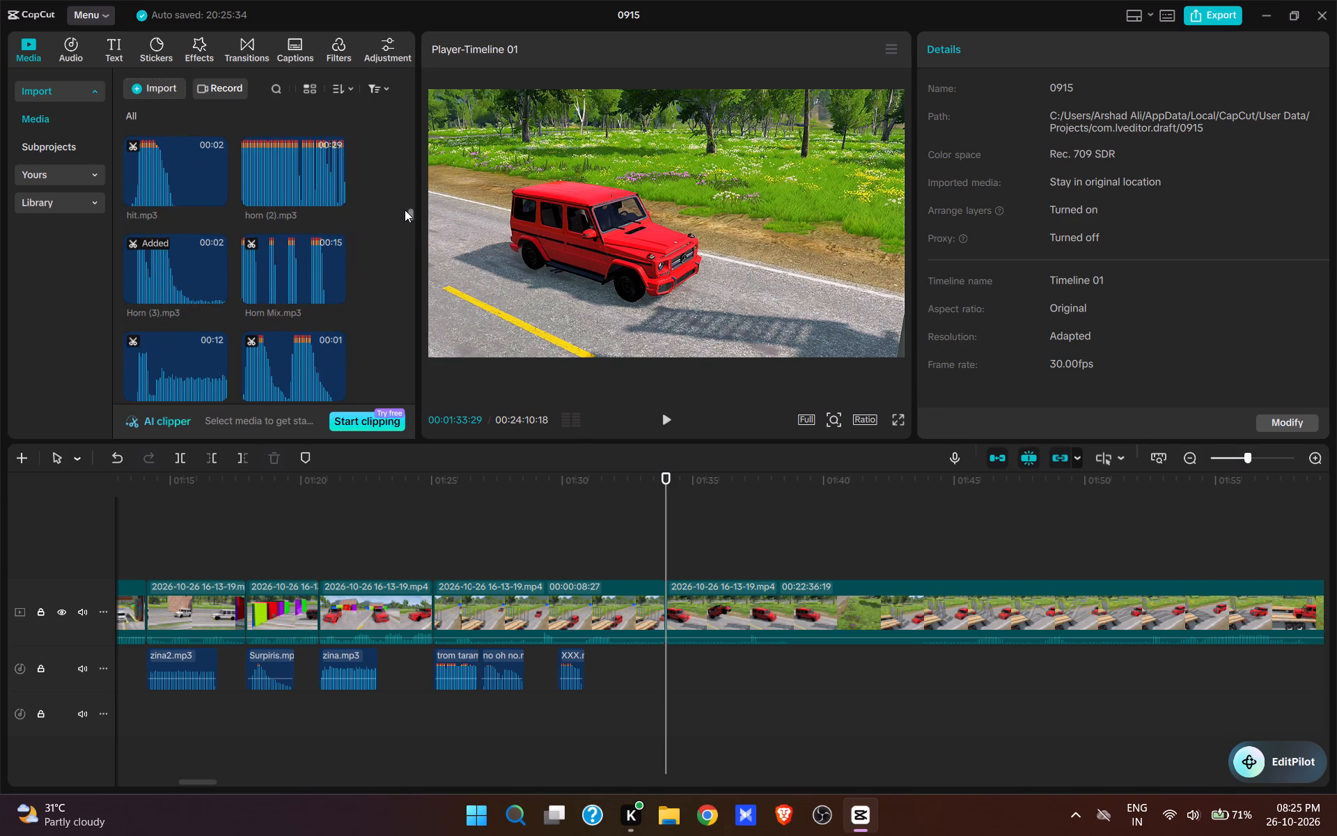
{"action": "left_click_drag", "start_coordinate": [405, 210], "coordinate": [405, 229]}
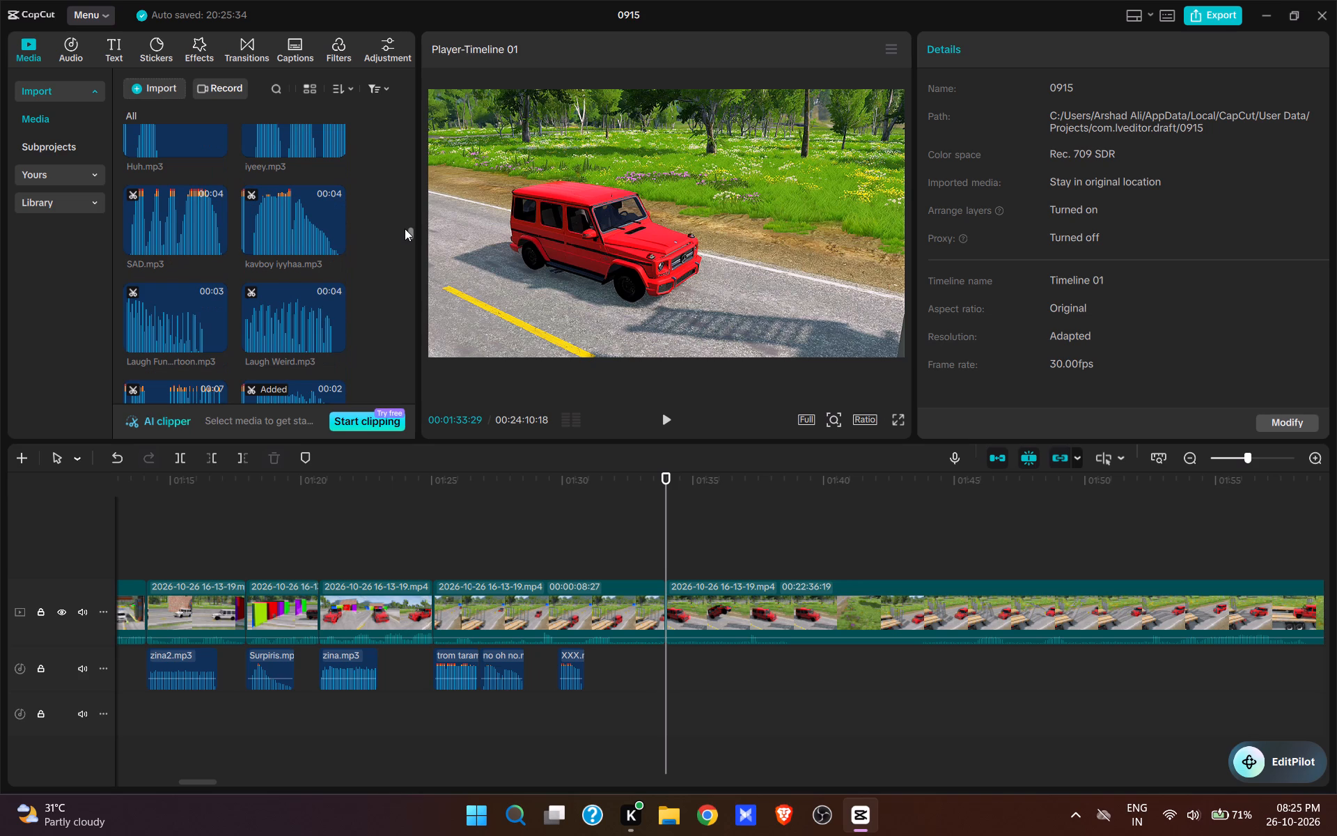
{"action": "left_click_drag", "start_coordinate": [405, 229], "coordinate": [403, 233]}
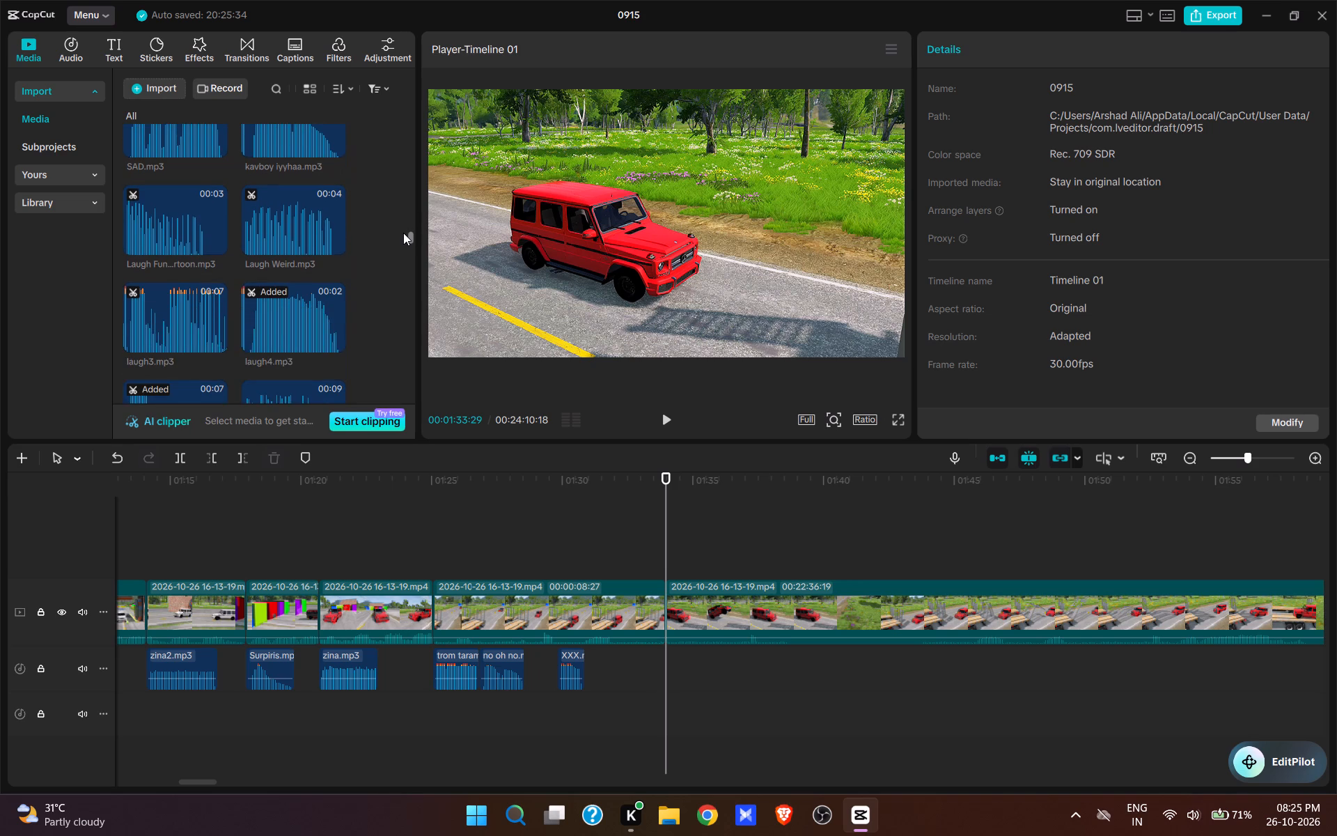
{"action": "left_click_drag", "start_coordinate": [403, 233], "coordinate": [399, 215]}
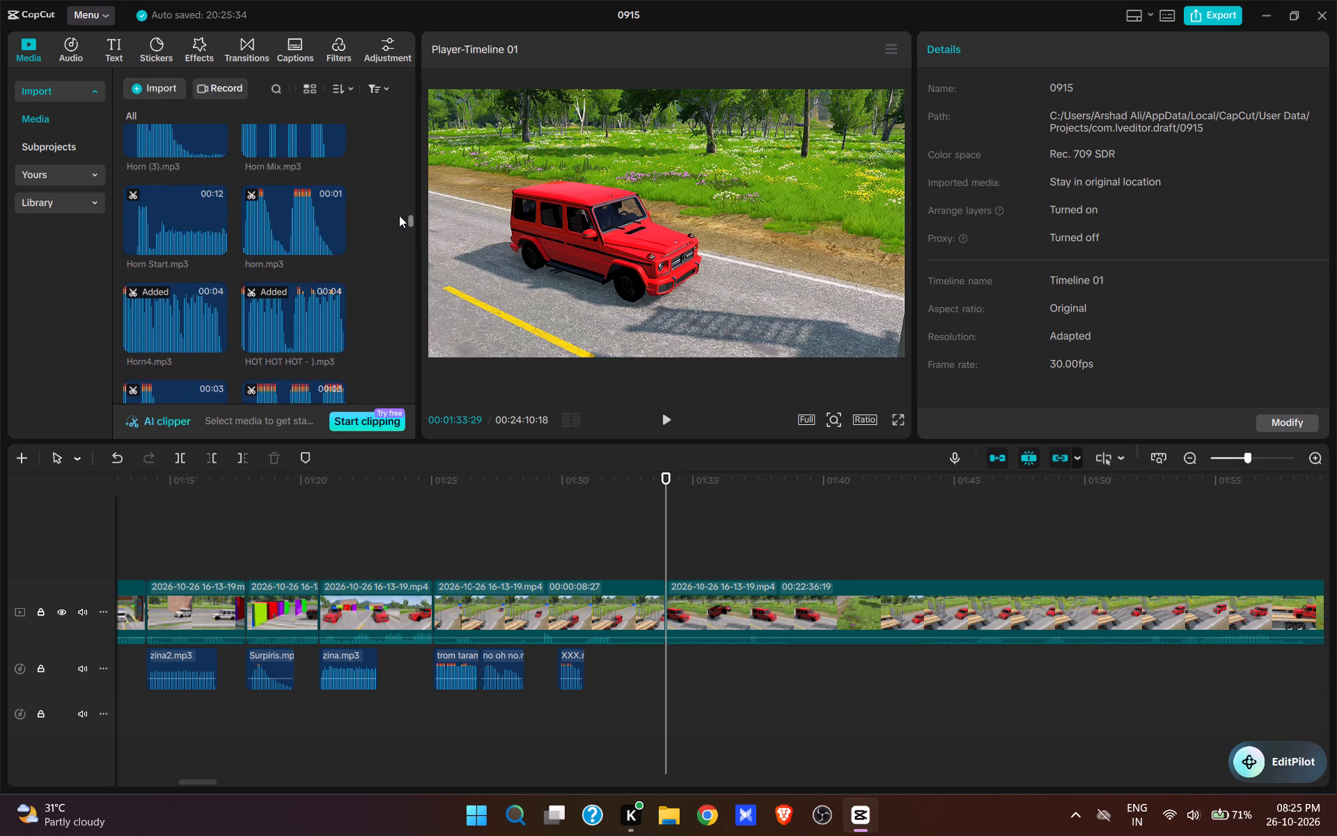
{"action": "left_click_drag", "start_coordinate": [399, 215], "coordinate": [398, 203]}
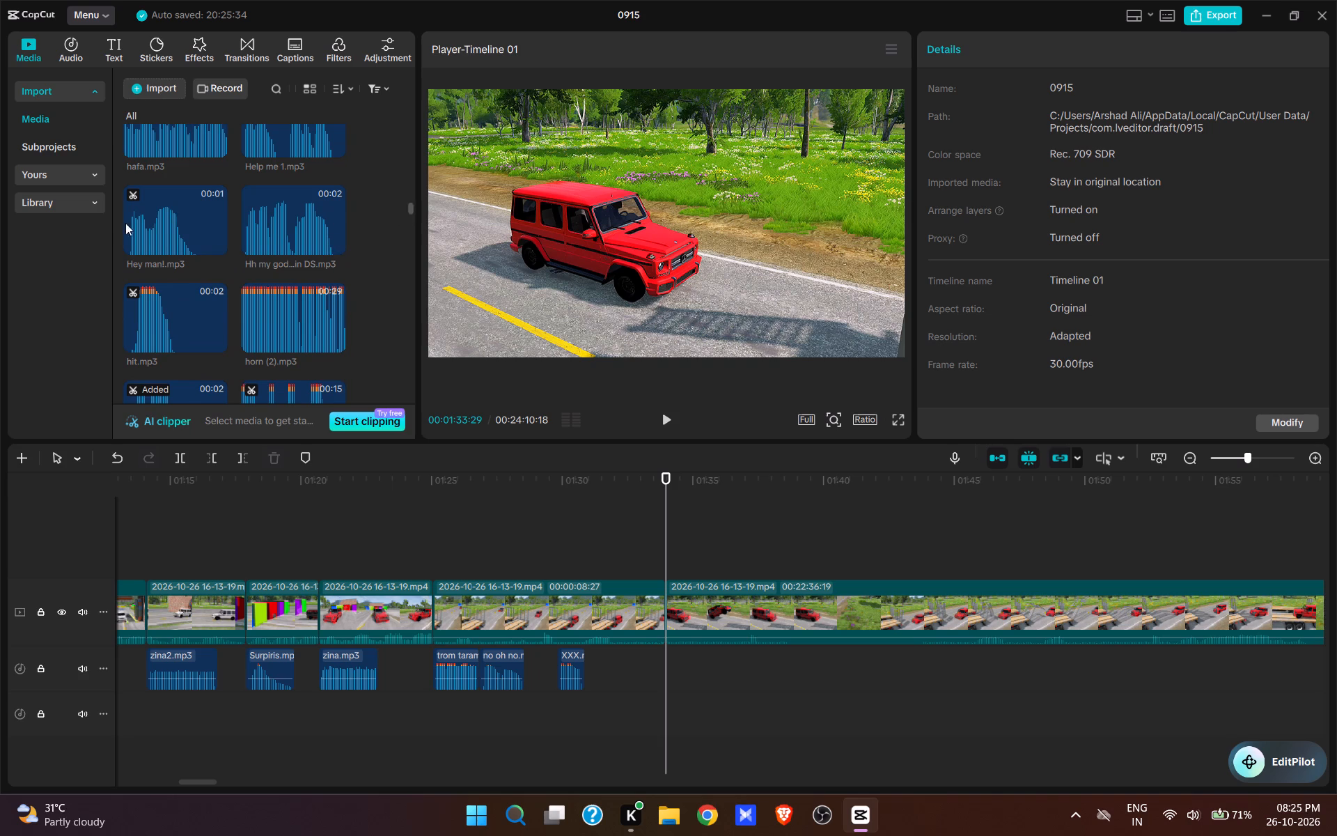
{"action": "scroll", "coordinate": [234, 222], "scroll_direction": "down", "scroll_amount": 3}
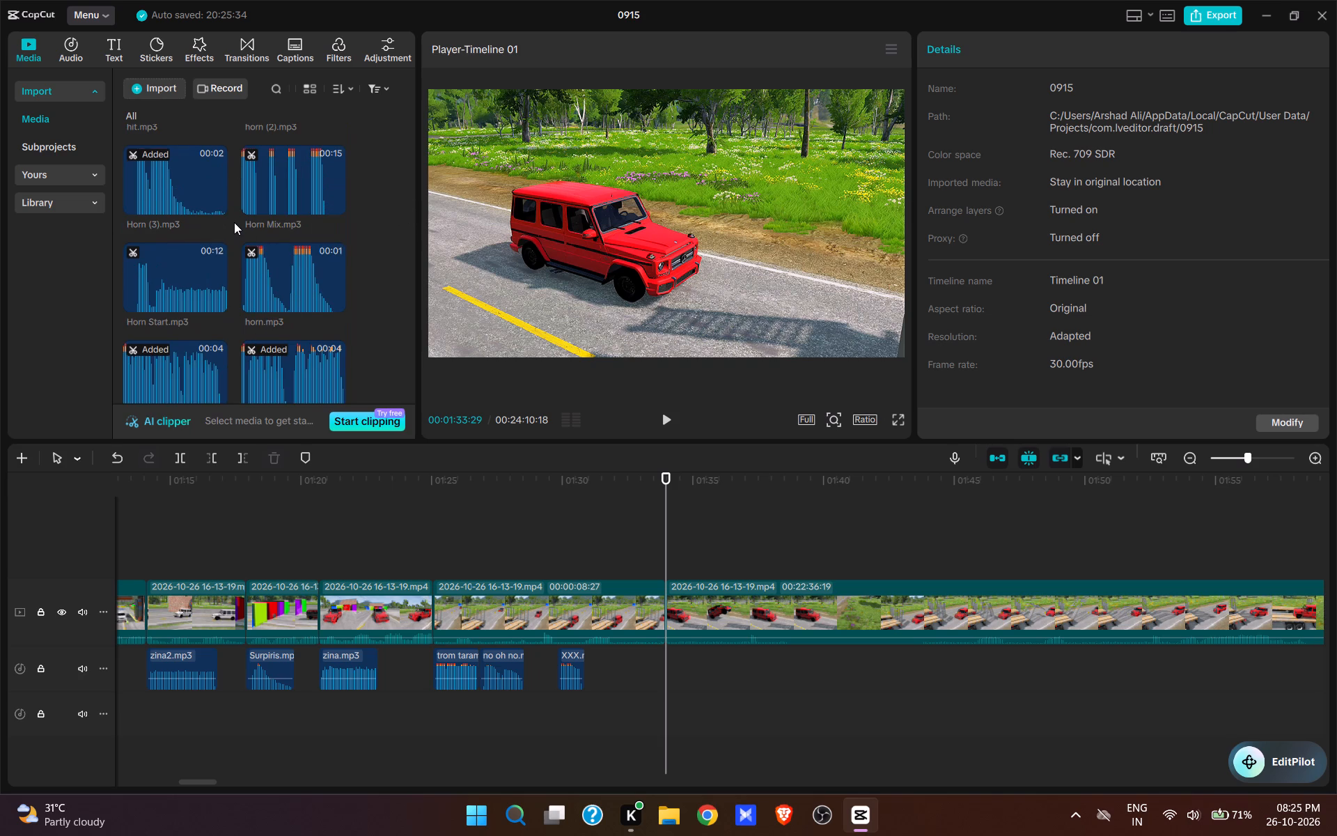
{"action": "scroll", "coordinate": [234, 222], "scroll_direction": "down", "scroll_amount": 4}
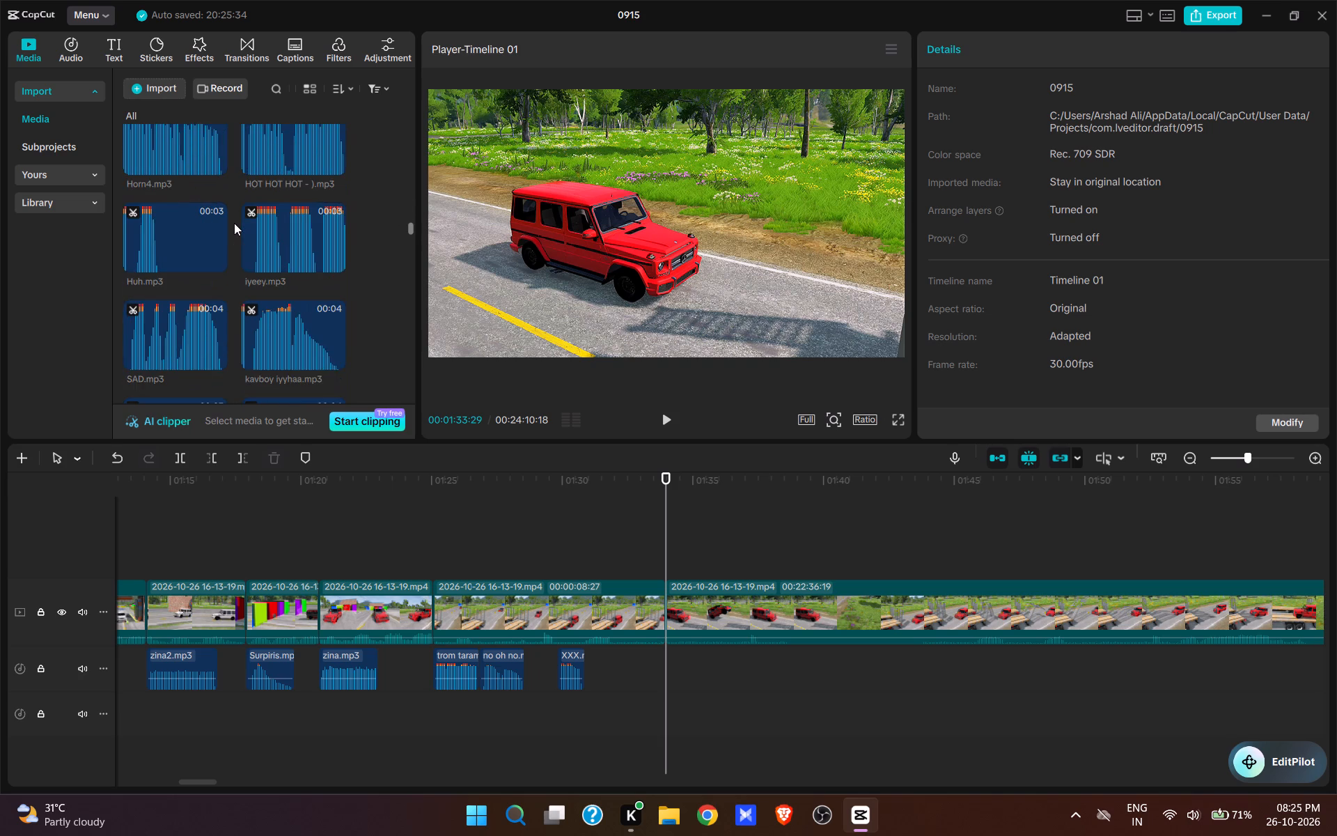
{"action": "scroll", "coordinate": [234, 223], "scroll_direction": "up", "scroll_amount": 7}
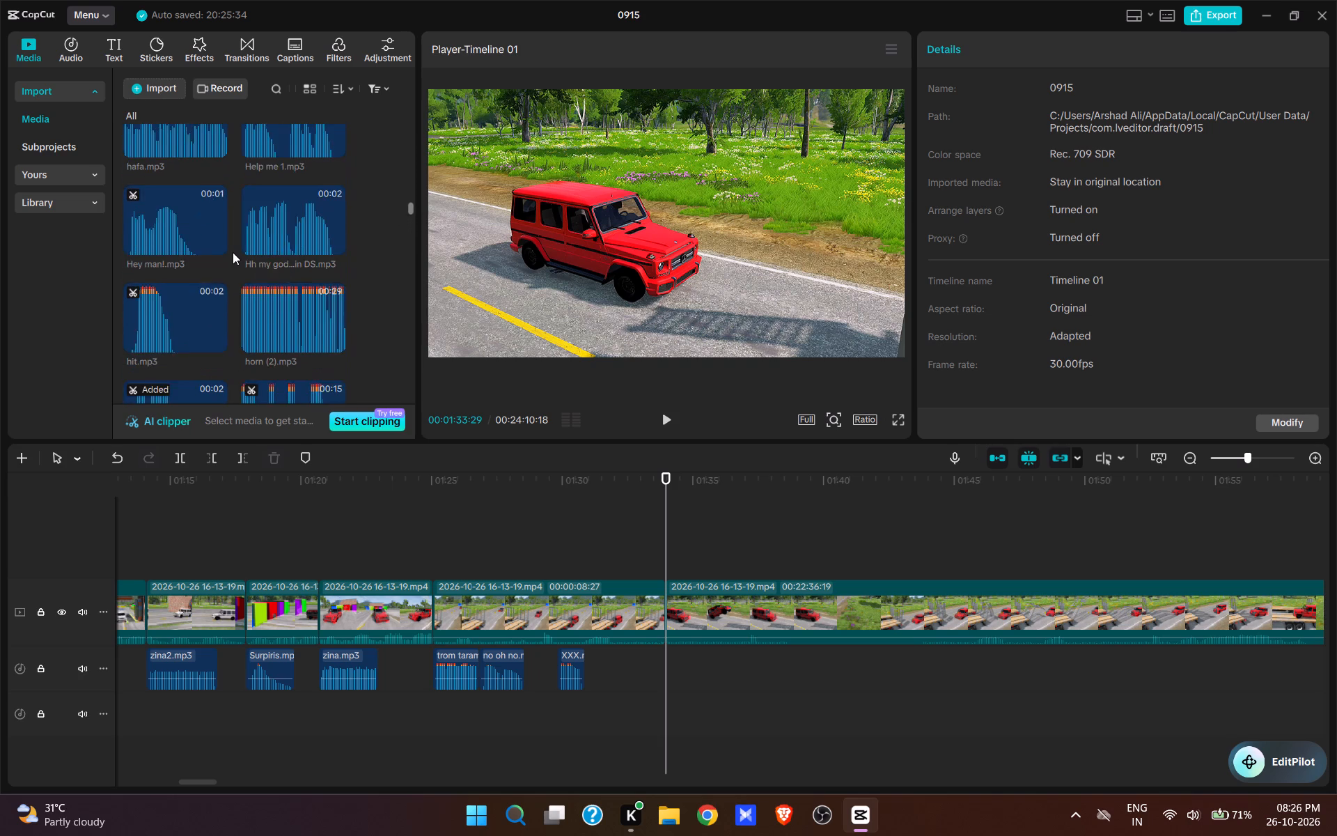
{"action": "scroll", "coordinate": [233, 252], "scroll_direction": "up", "scroll_amount": 5}
{"action": "scroll", "coordinate": [243, 278], "scroll_direction": "down", "scroll_amount": 1}
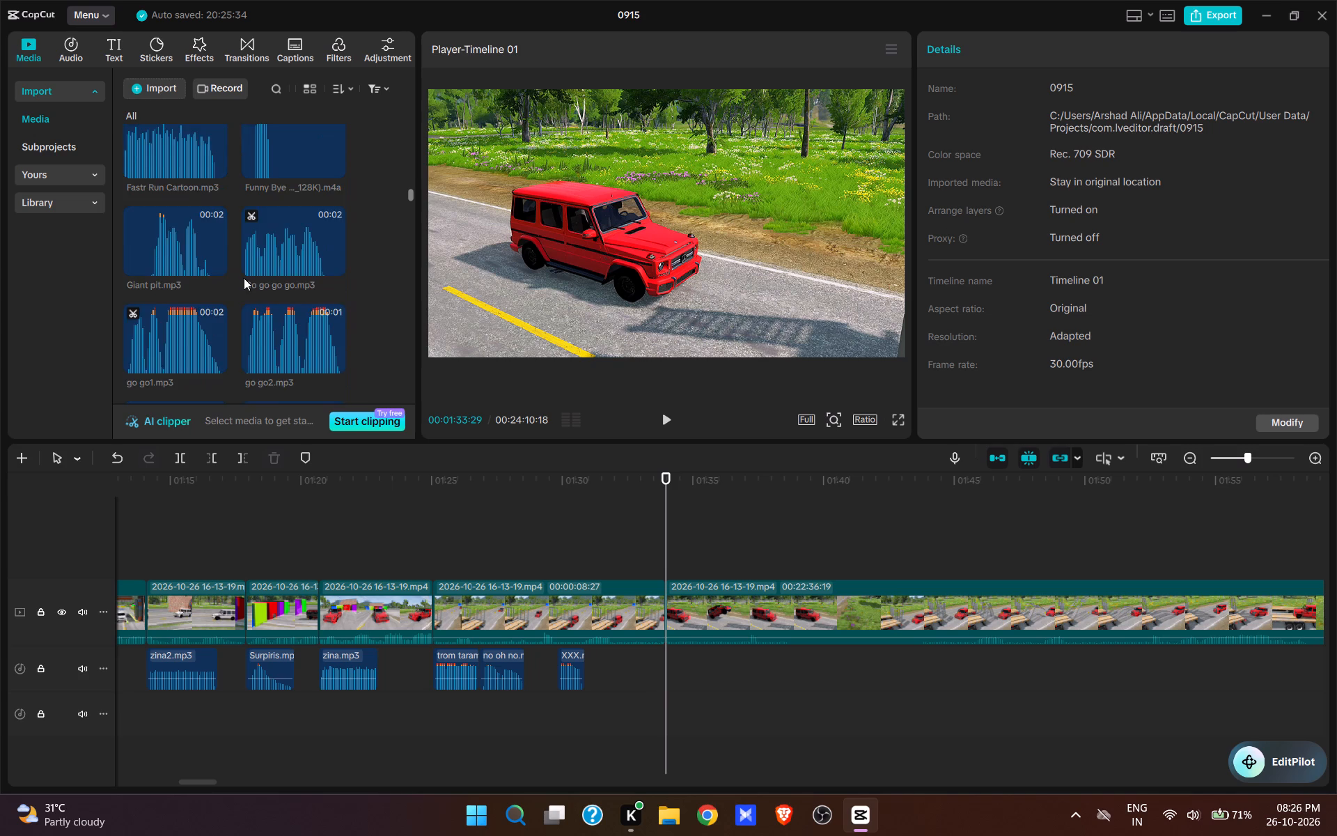
{"action": "scroll", "coordinate": [244, 278], "scroll_direction": "down", "scroll_amount": 2}
{"action": "scroll", "coordinate": [313, 264], "scroll_direction": "down", "scroll_amount": 2}
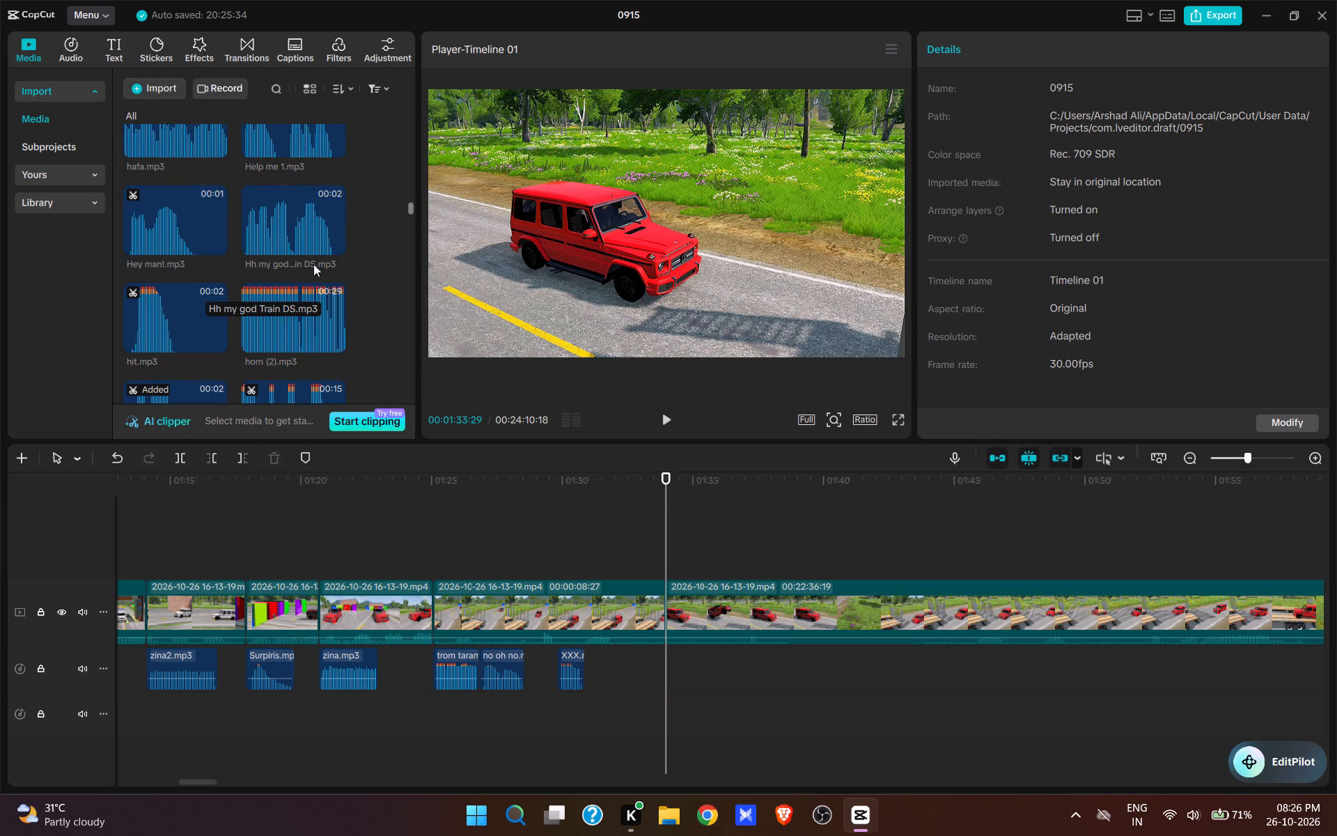
{"action": "scroll", "coordinate": [313, 264], "scroll_direction": "down", "scroll_amount": 2}
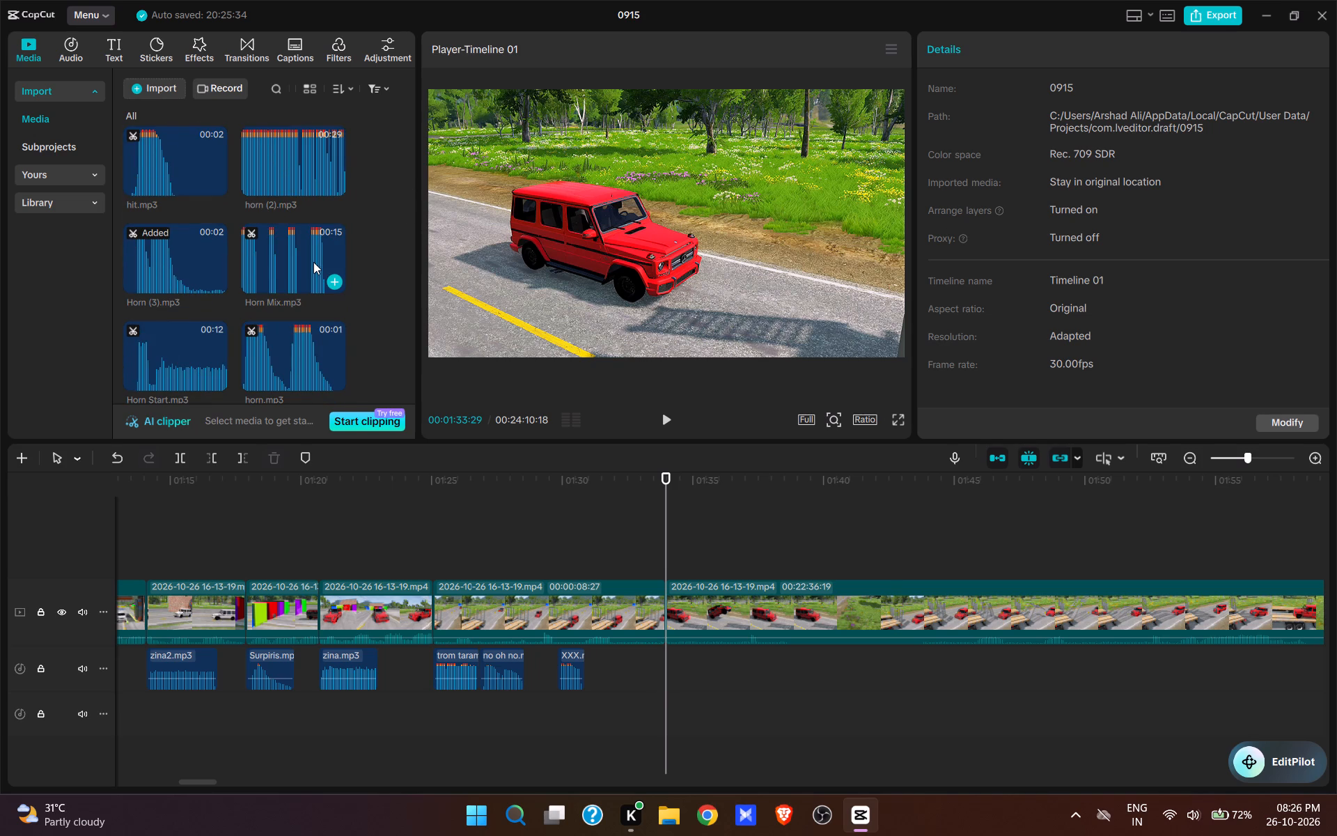
{"action": "scroll", "coordinate": [303, 226], "scroll_direction": "down", "scroll_amount": 3}
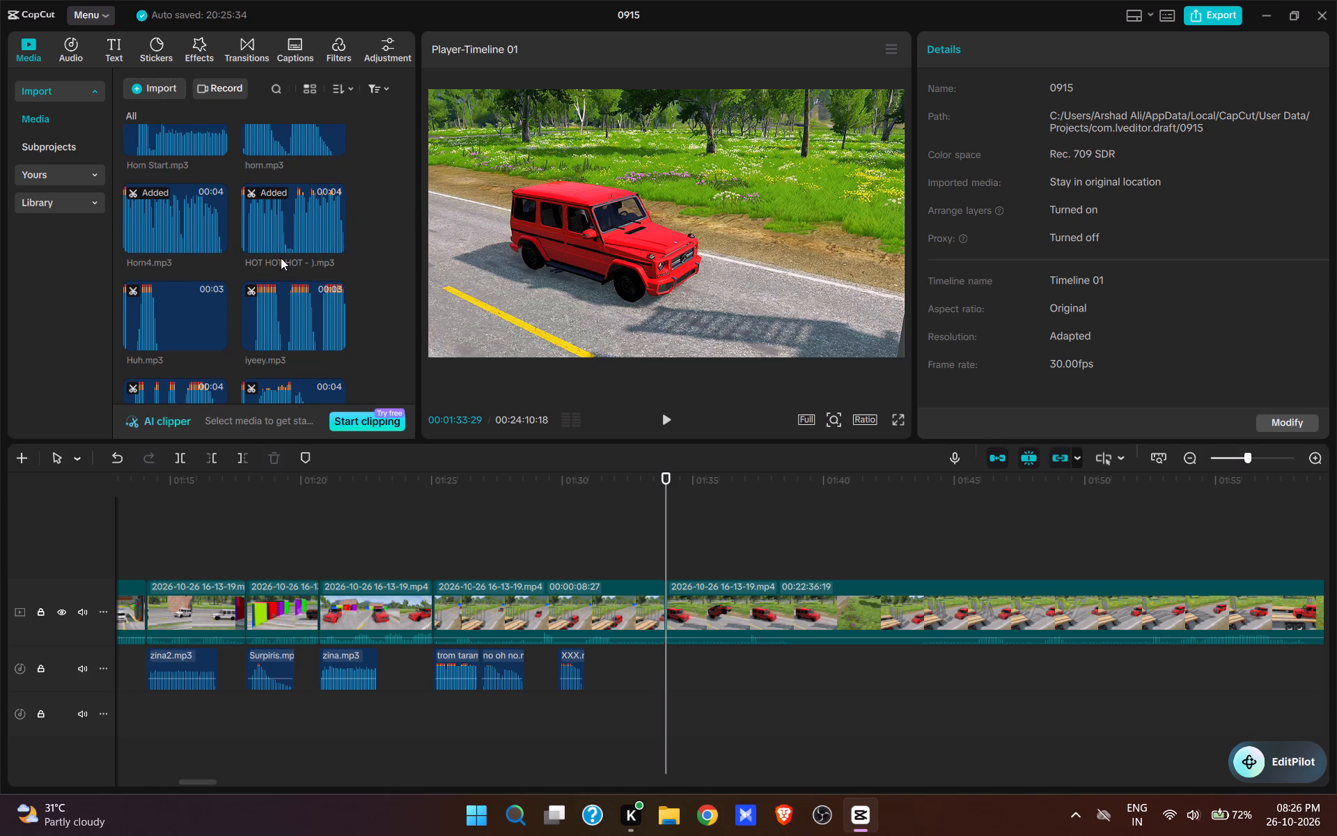
{"action": "scroll", "coordinate": [279, 254], "scroll_direction": "down", "scroll_amount": 2}
{"action": "scroll", "coordinate": [279, 255], "scroll_direction": "up", "scroll_amount": 3}
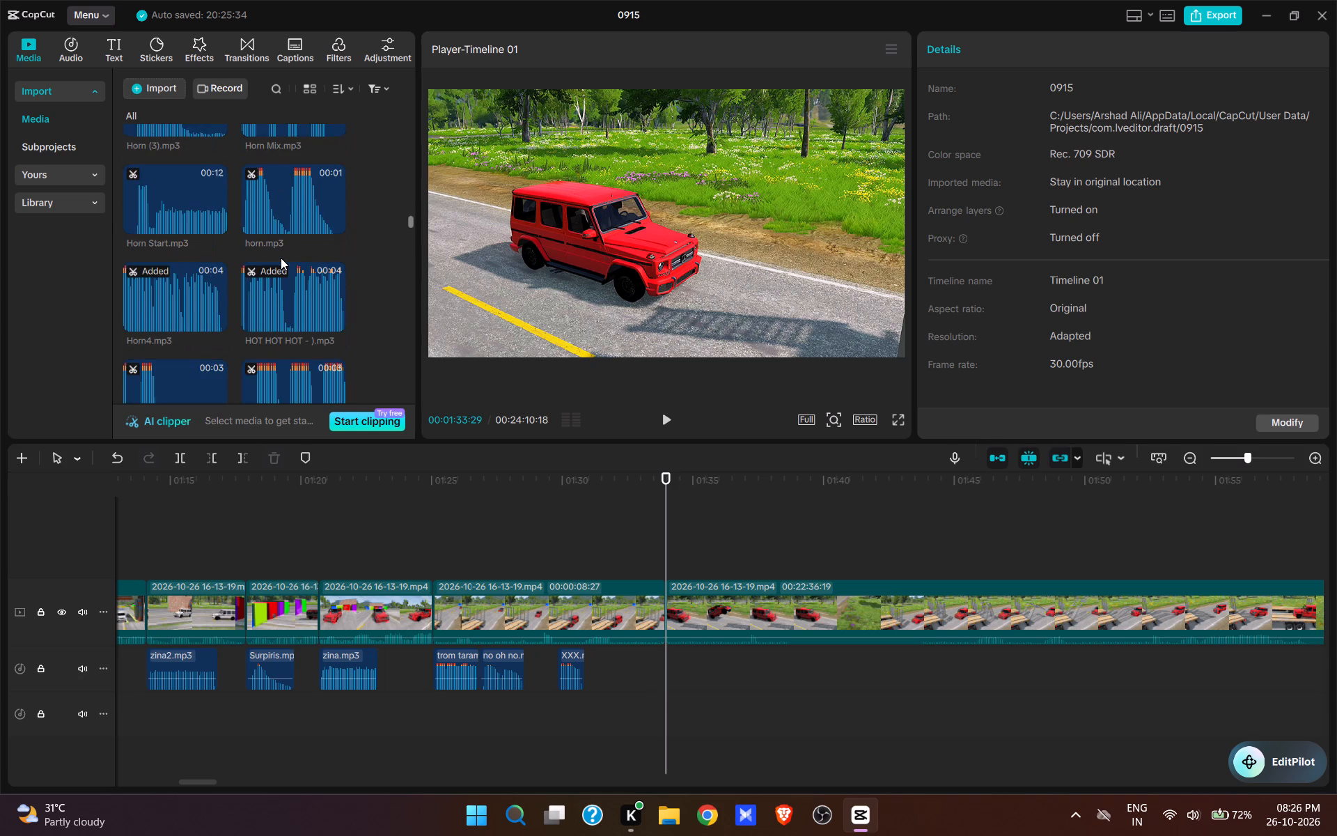
{"action": "scroll", "coordinate": [281, 259], "scroll_direction": "up", "scroll_amount": 5}
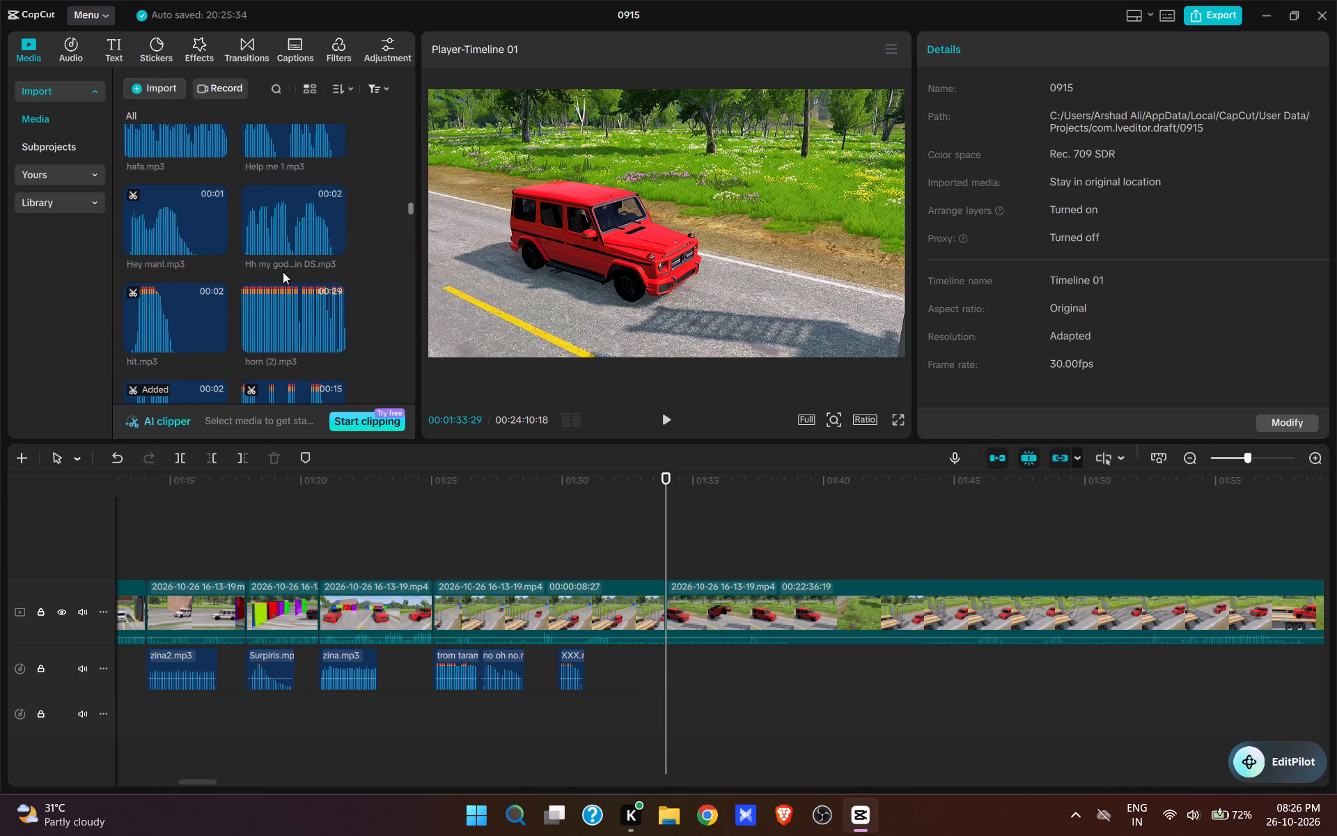
{"action": "scroll", "coordinate": [283, 272], "scroll_direction": "up", "scroll_amount": 1}
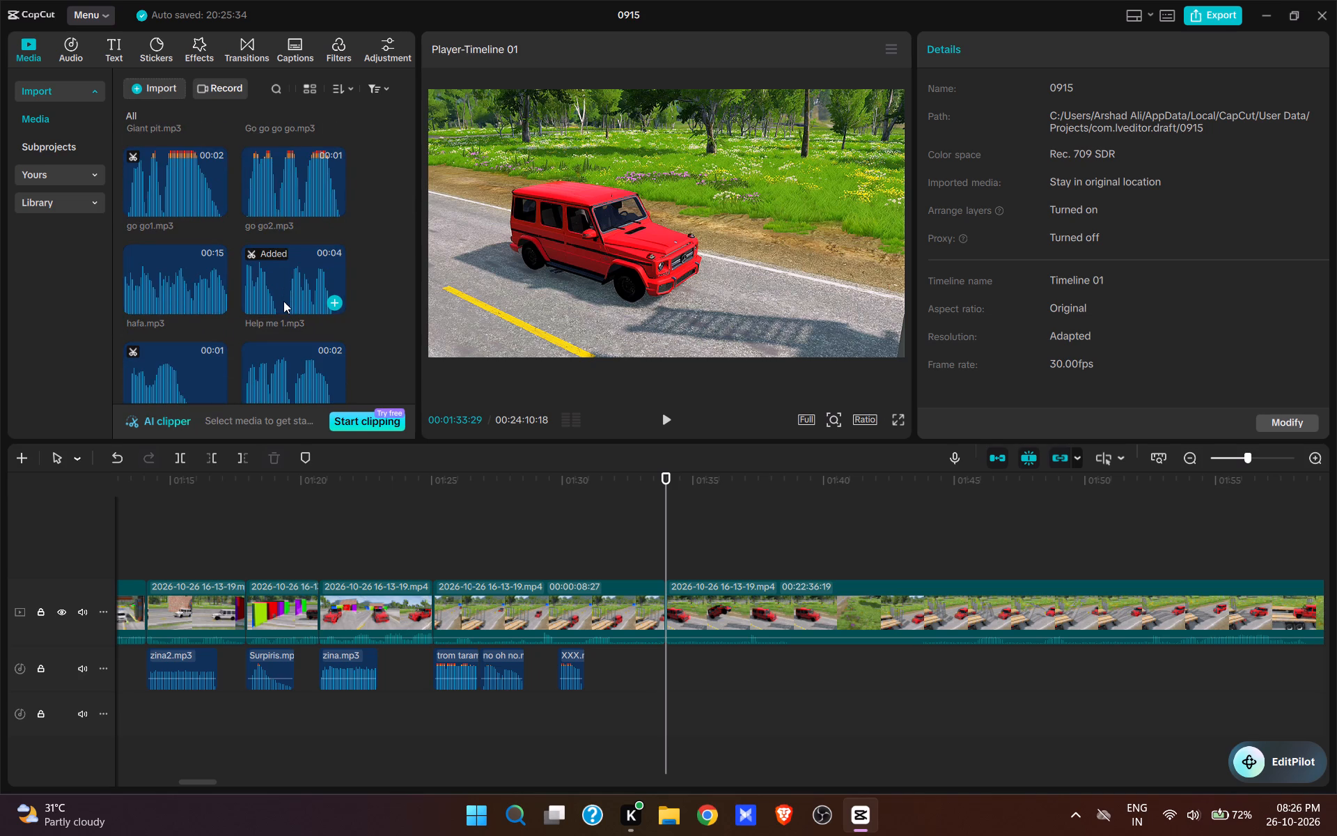
{"action": "left_click", "coordinate": [283, 301]}
{"action": "left_click", "coordinate": [324, 300]}
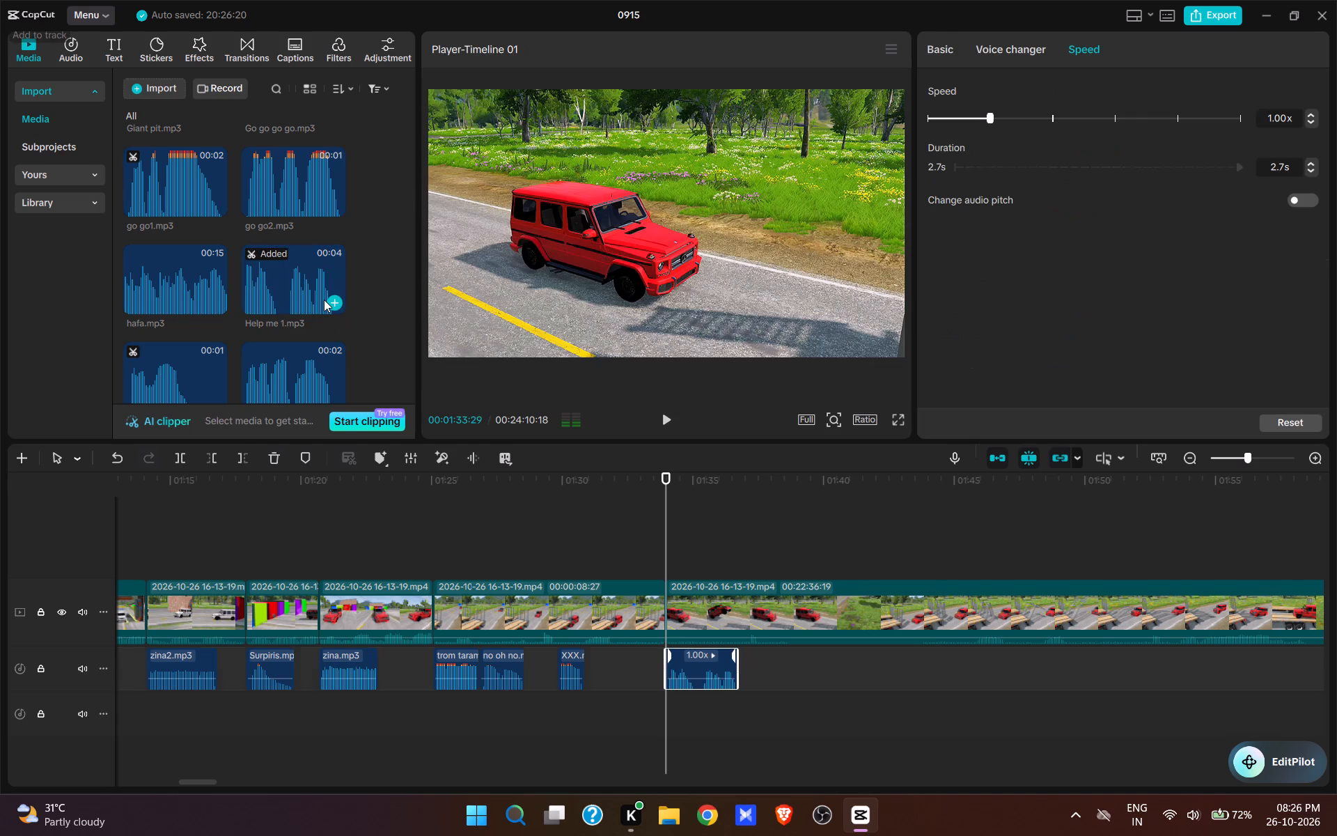
{"action": "key", "text": "space"}
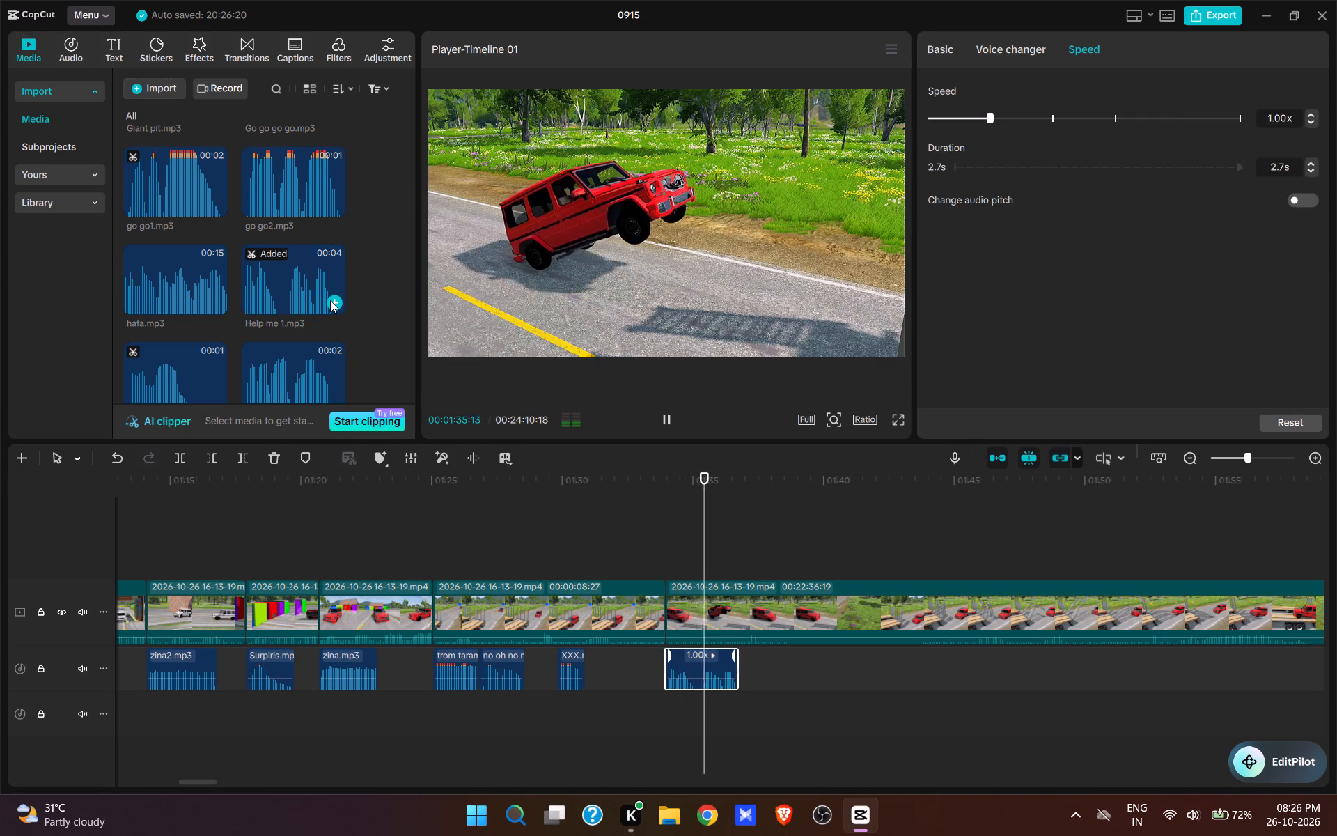
{"action": "key", "text": "space"}
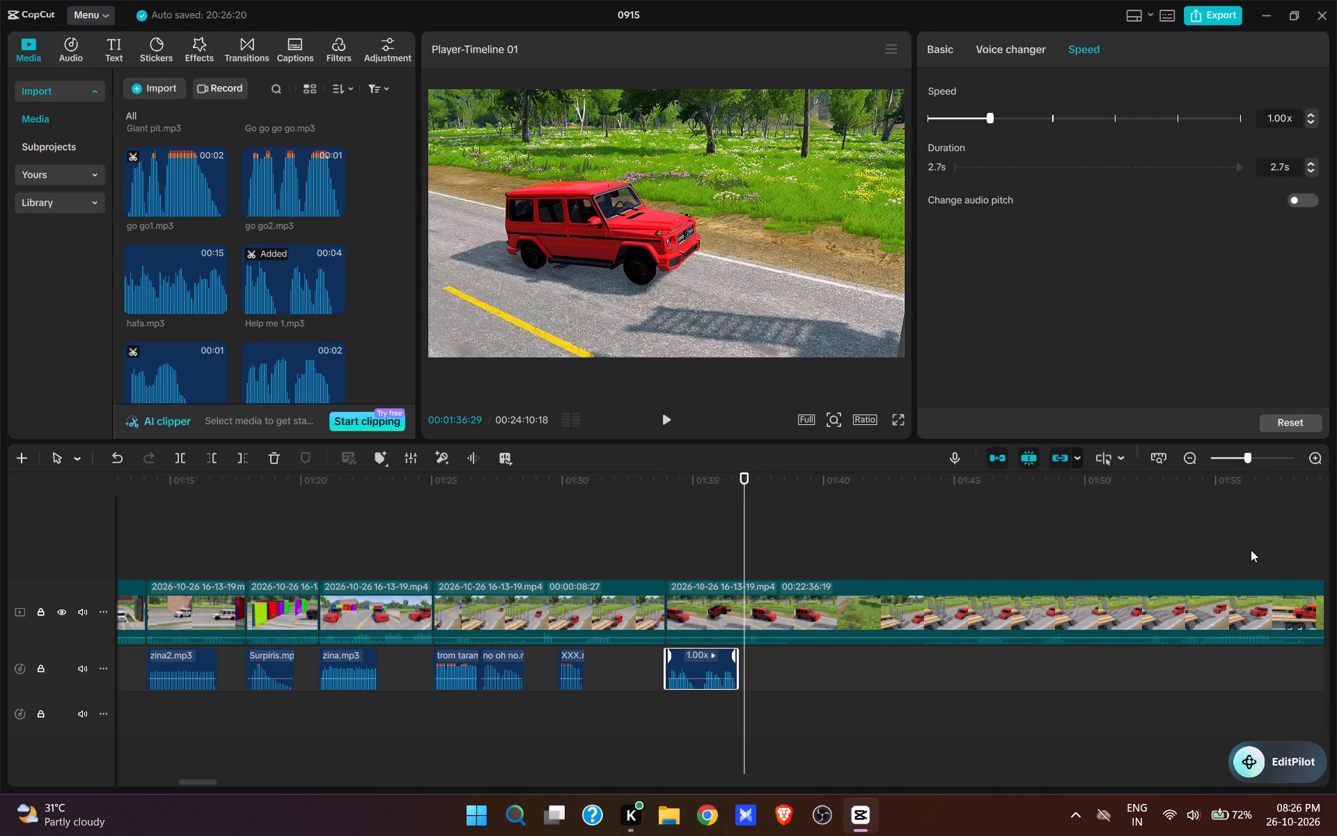
Split the video at 00:01:38:07 and cut about 5.6 s of footage up to the red car waiting behind the raised trailer ramps.
{"action": "left_click", "coordinate": [1251, 550]}
{"action": "left_click_drag", "start_coordinate": [1246, 556], "coordinate": [1212, 619]}
{"action": "key", "text": "space"}
{"action": "left_click", "coordinate": [1257, 568]}
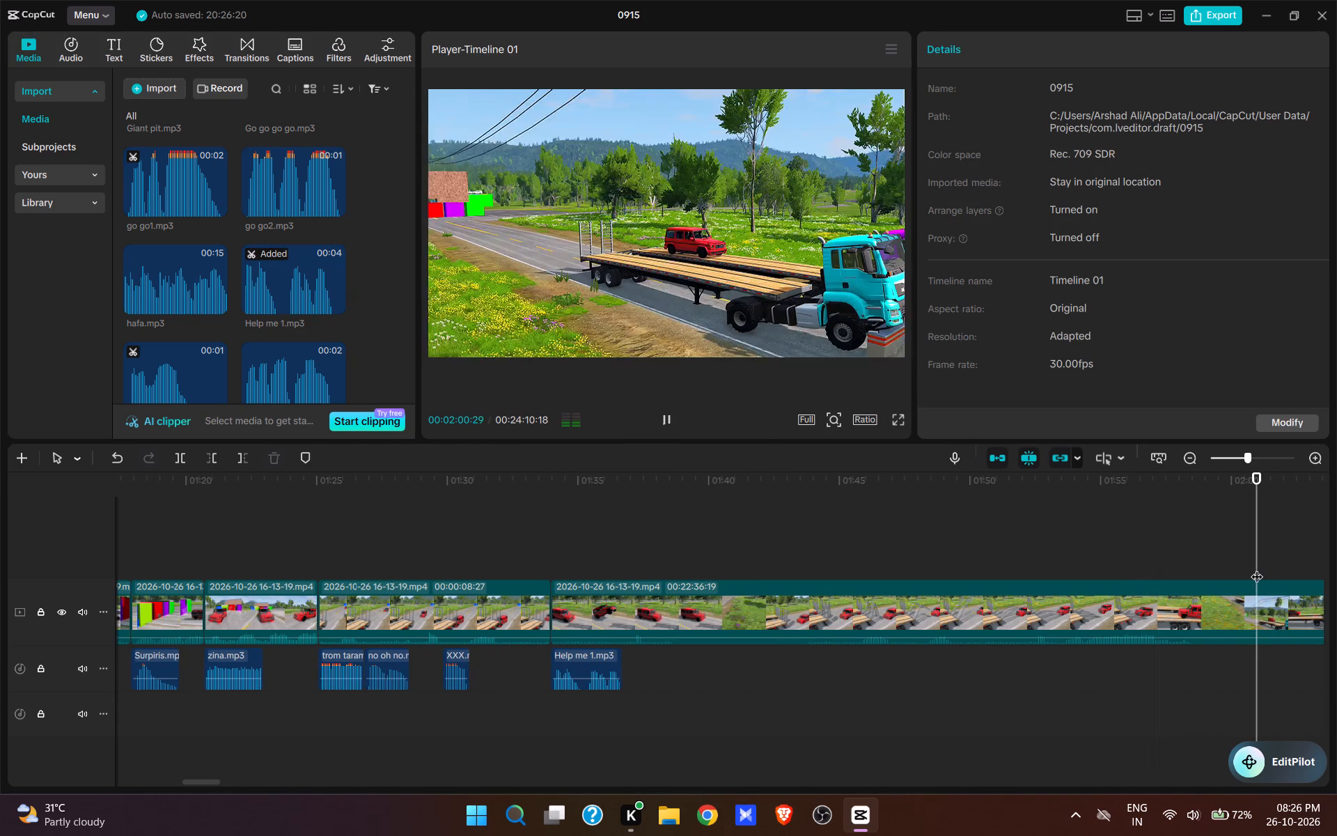
{"action": "key", "text": "space"}
{"action": "left_click", "coordinate": [555, 559]}
{"action": "key", "text": "space"}
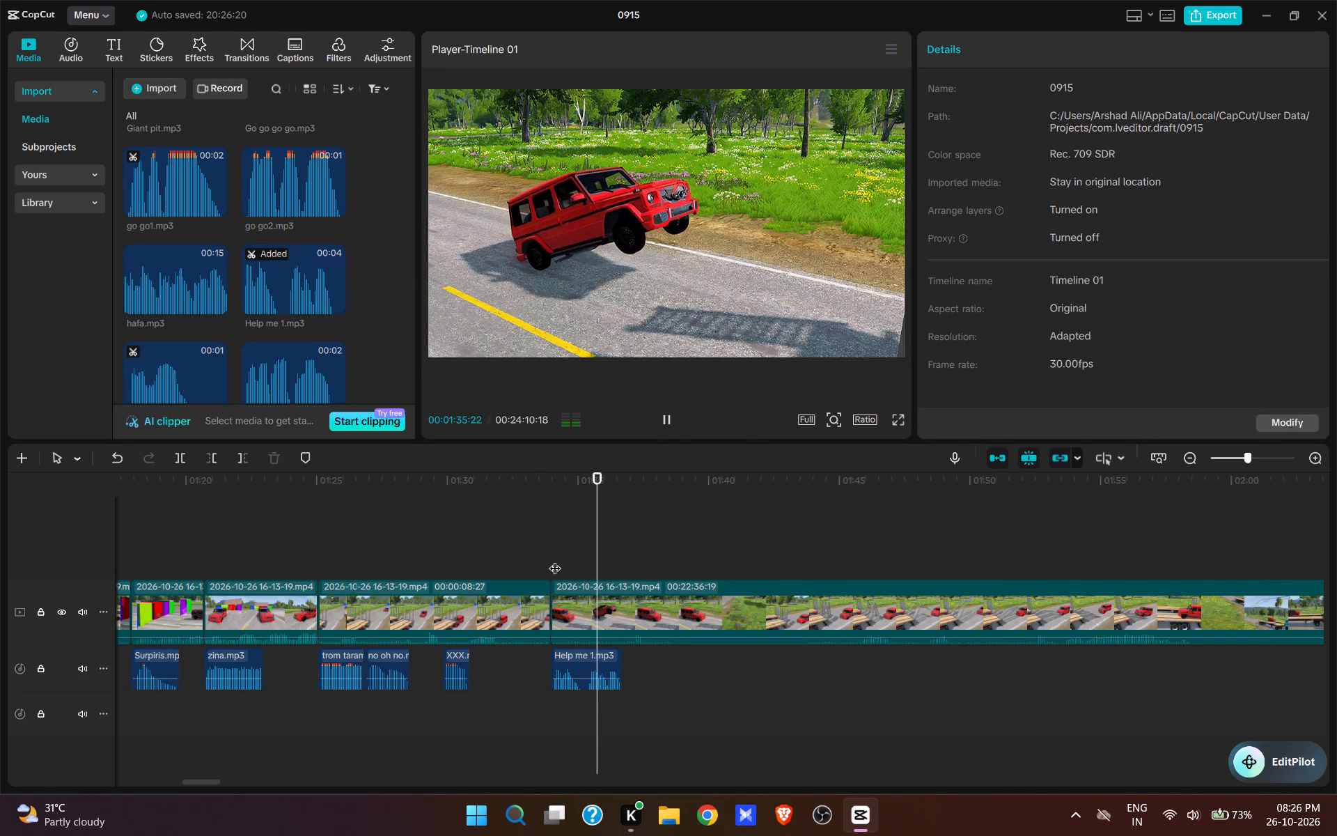
{"action": "key", "text": "space"}
{"action": "key", "text": "space"}
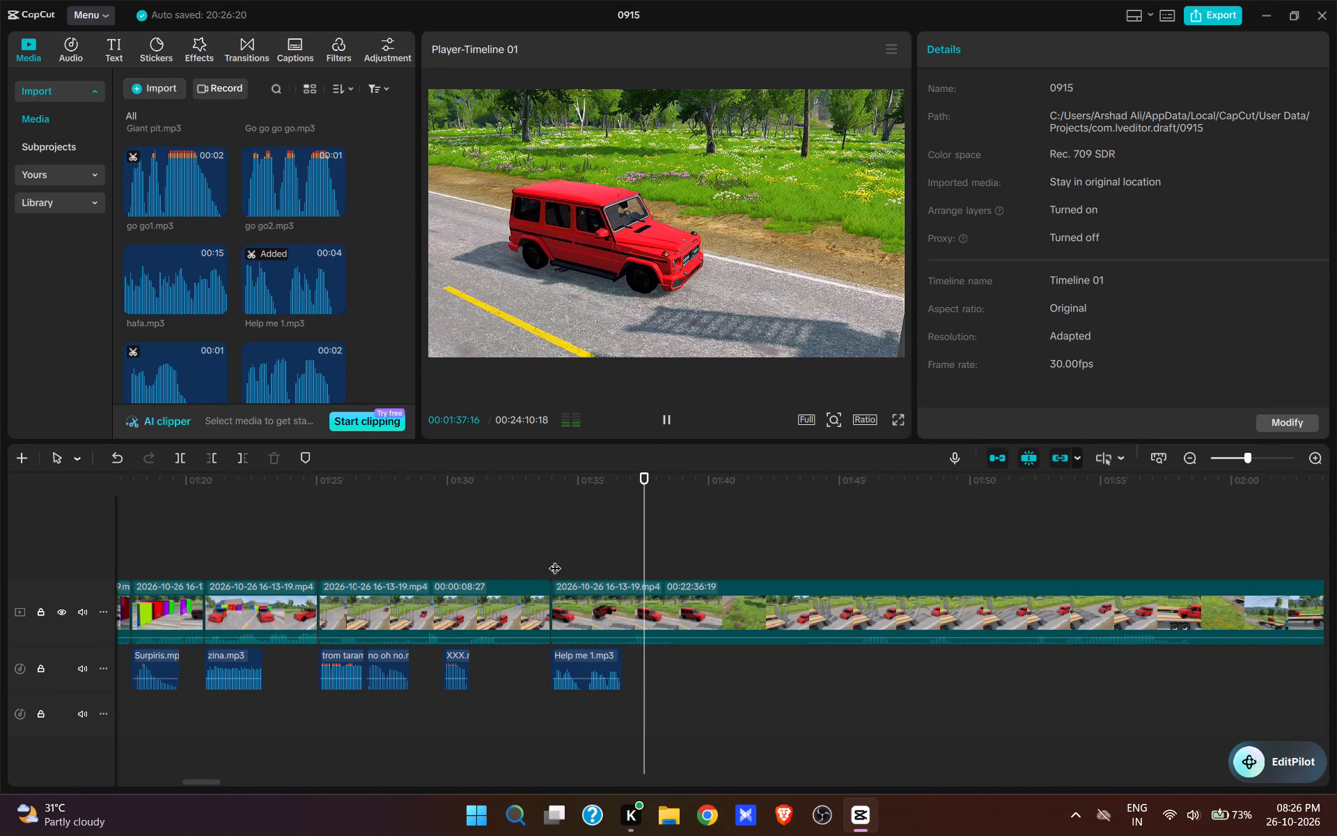
{"action": "key", "text": "space"}
{"action": "type", "text": "w"}
{"action": "left_click", "coordinate": [808, 571]}
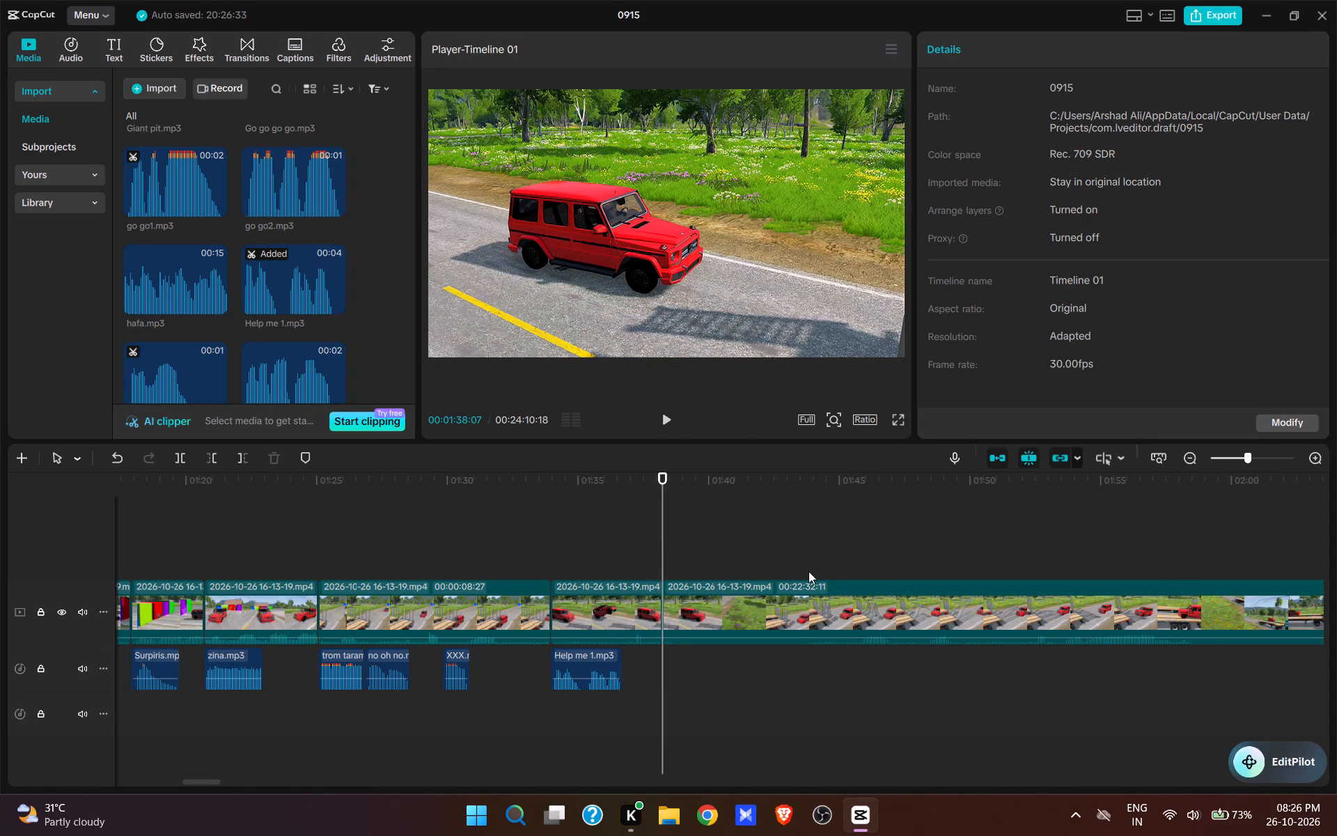
{"action": "type", "text": "q"}
Play through the ramps lowering and split the video at 00:01:47:27, once they are down.
{"action": "key", "text": "space"}
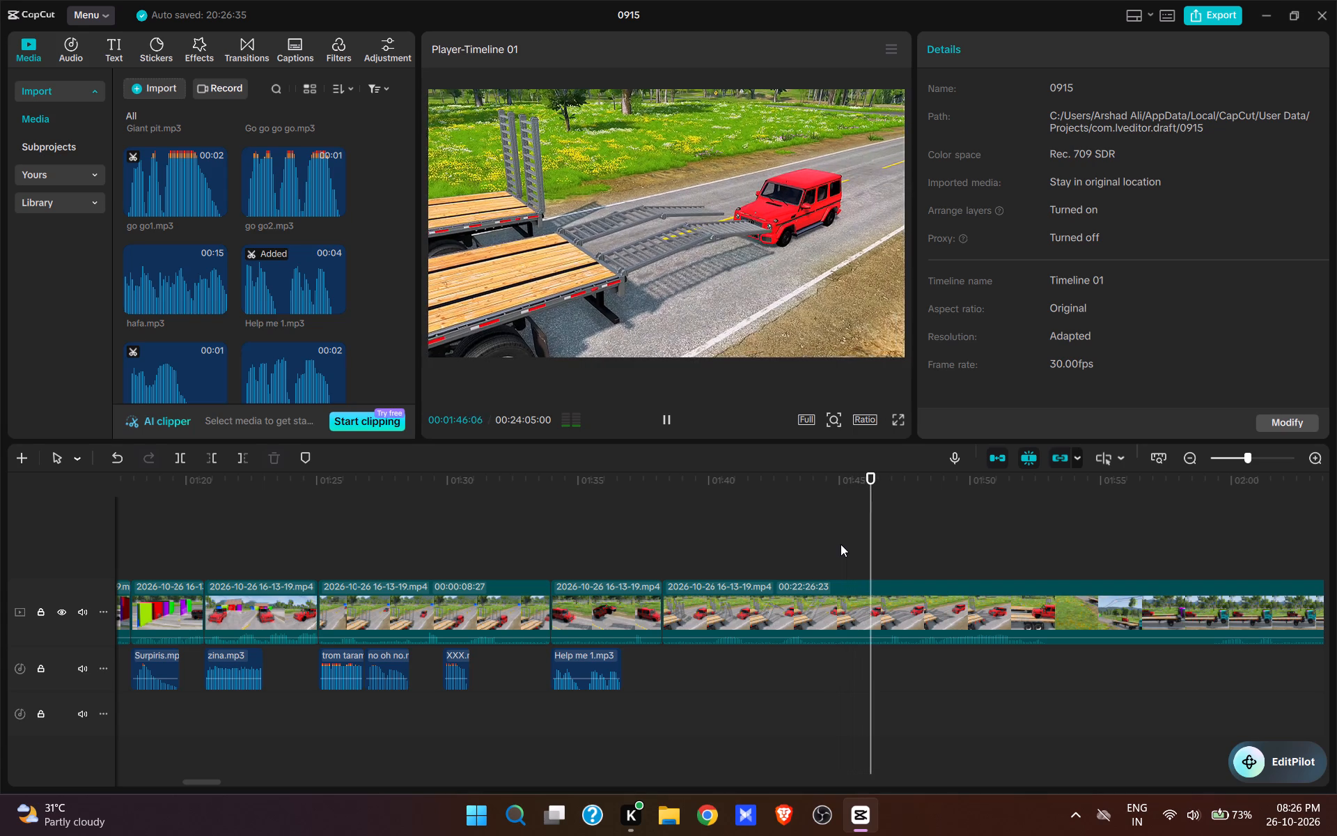
{"action": "key", "text": "space"}
{"action": "type", "text": "w"}
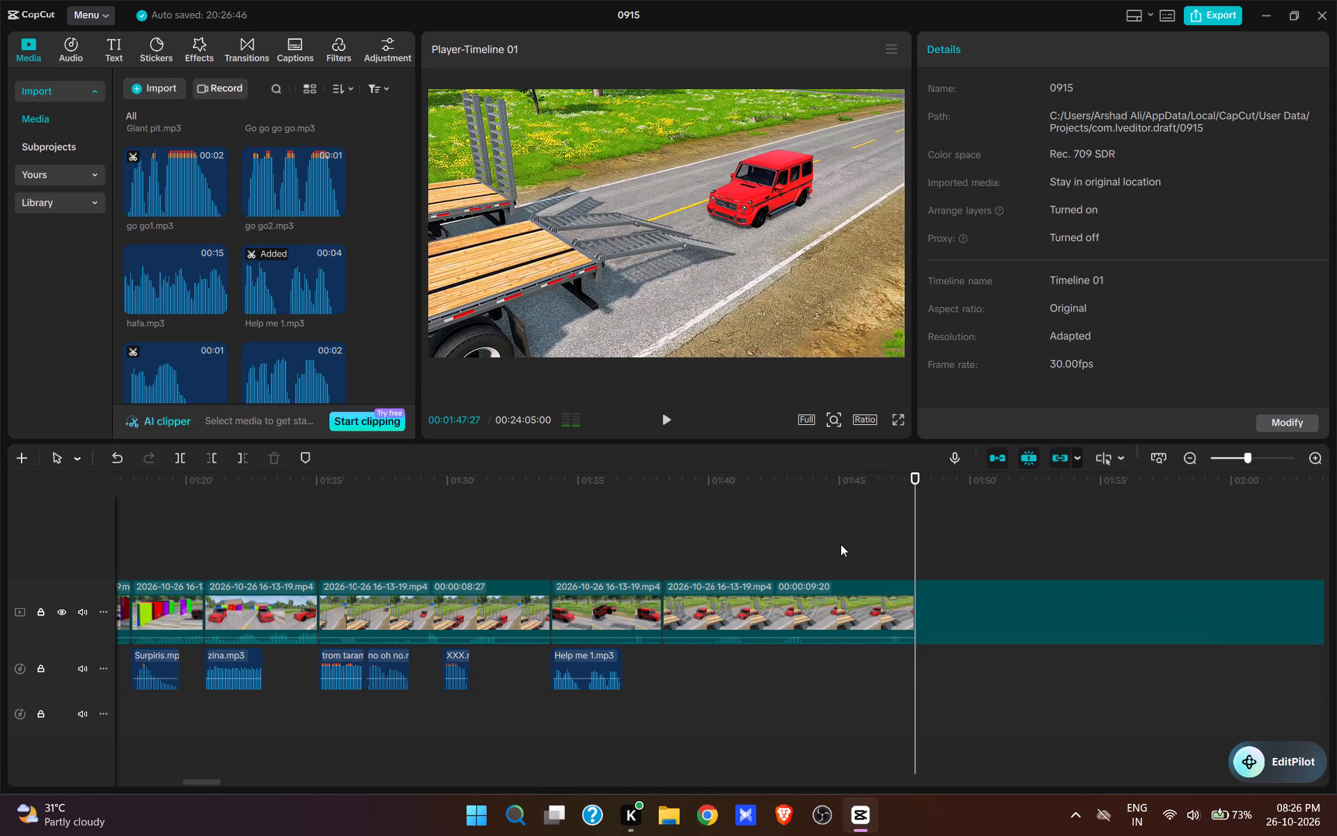
Add Crane long.mp3 at 00:01:38:07, at the start of the ramp-lowering clip.
{"action": "left_click", "coordinate": [659, 548]}
{"action": "scroll", "coordinate": [256, 299], "scroll_direction": "up", "scroll_amount": 6}
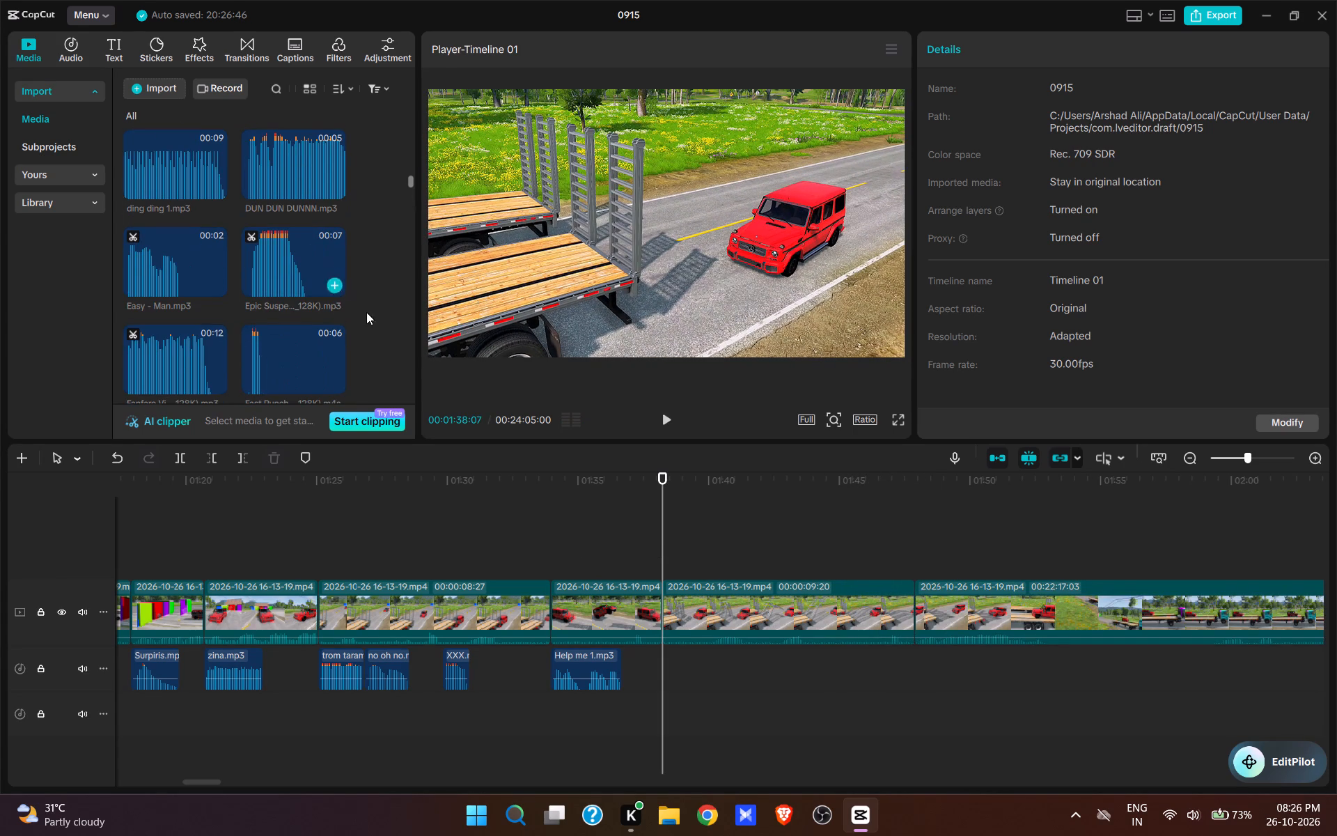
{"action": "left_click_drag", "start_coordinate": [412, 178], "coordinate": [399, 79]}
{"action": "scroll", "coordinate": [276, 245], "scroll_direction": "down", "scroll_amount": 4}
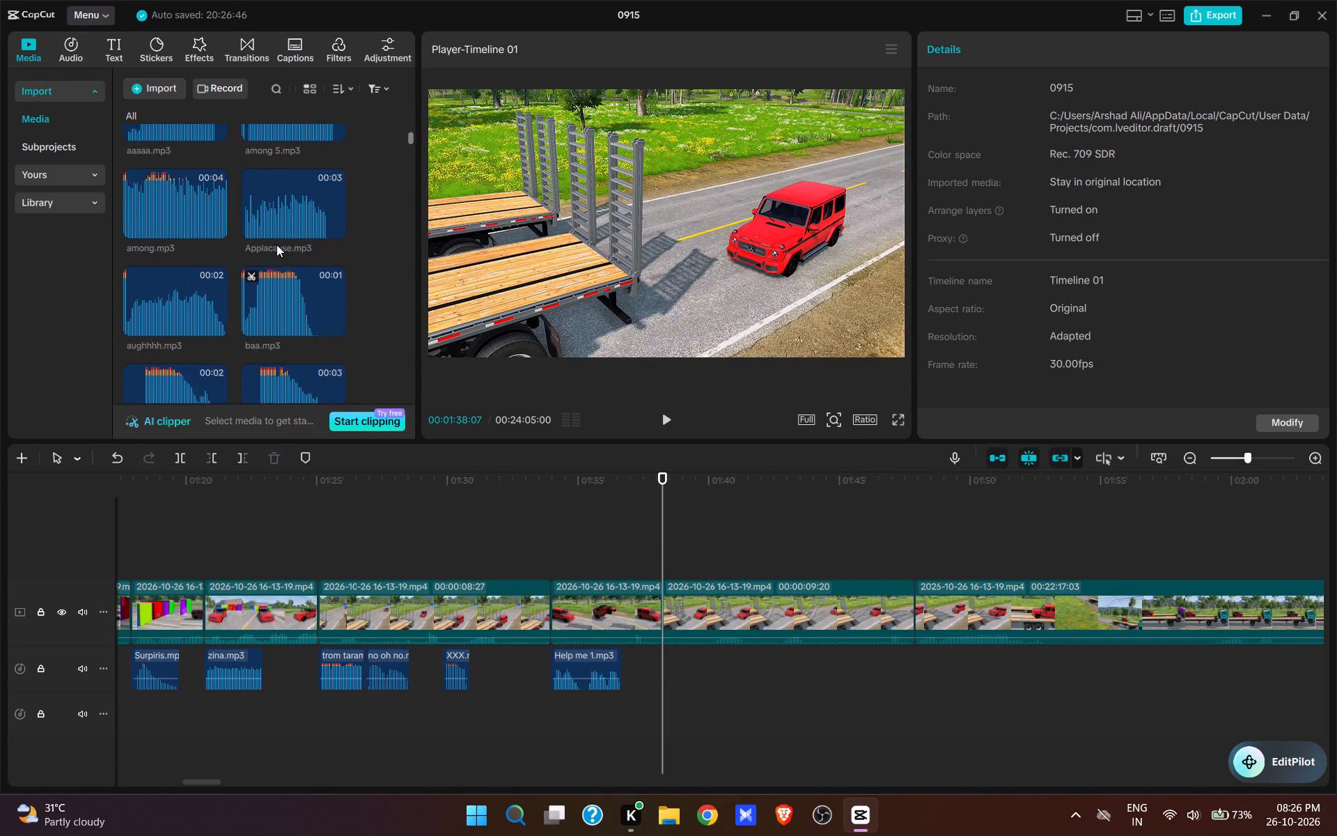
{"action": "scroll", "coordinate": [276, 245], "scroll_direction": "down", "scroll_amount": 3}
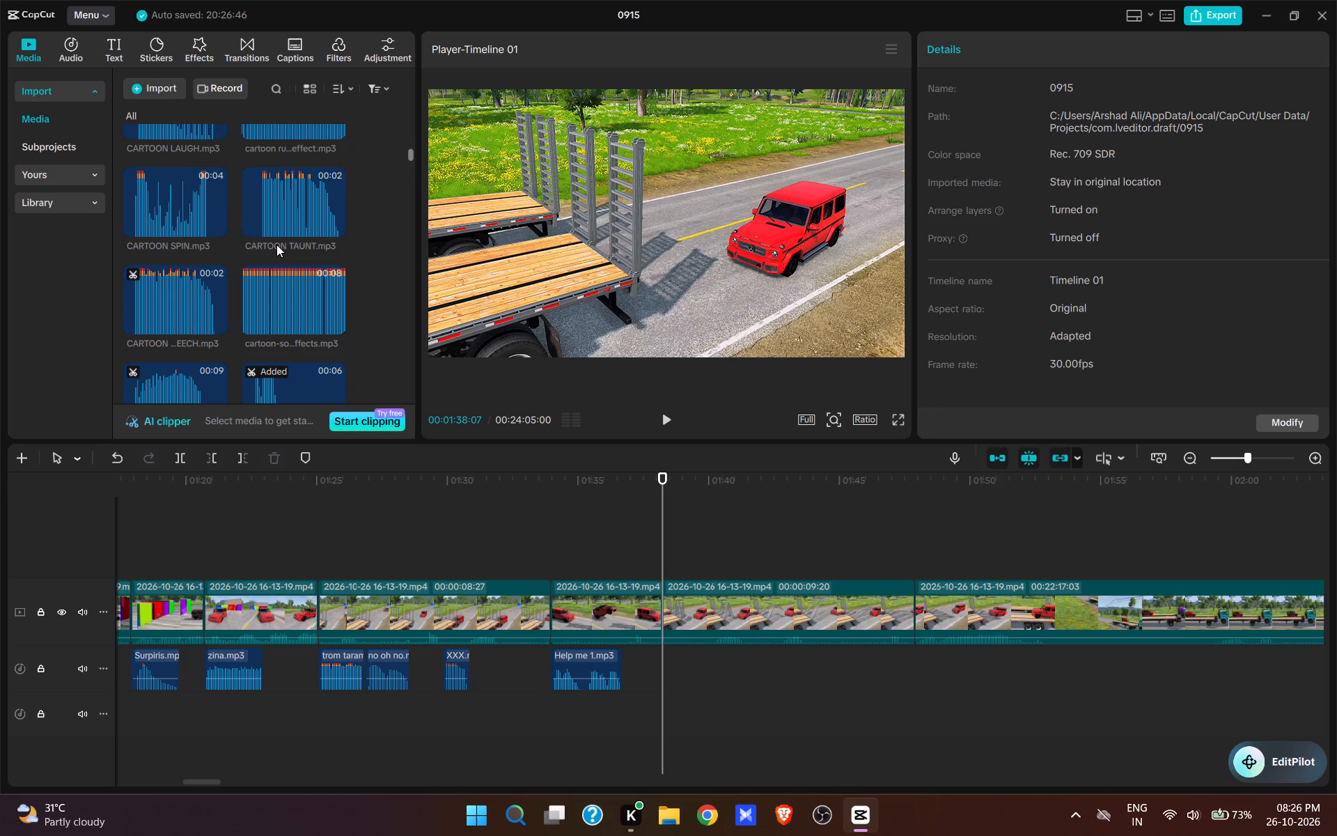
{"action": "scroll", "coordinate": [276, 245], "scroll_direction": "down", "scroll_amount": 3}
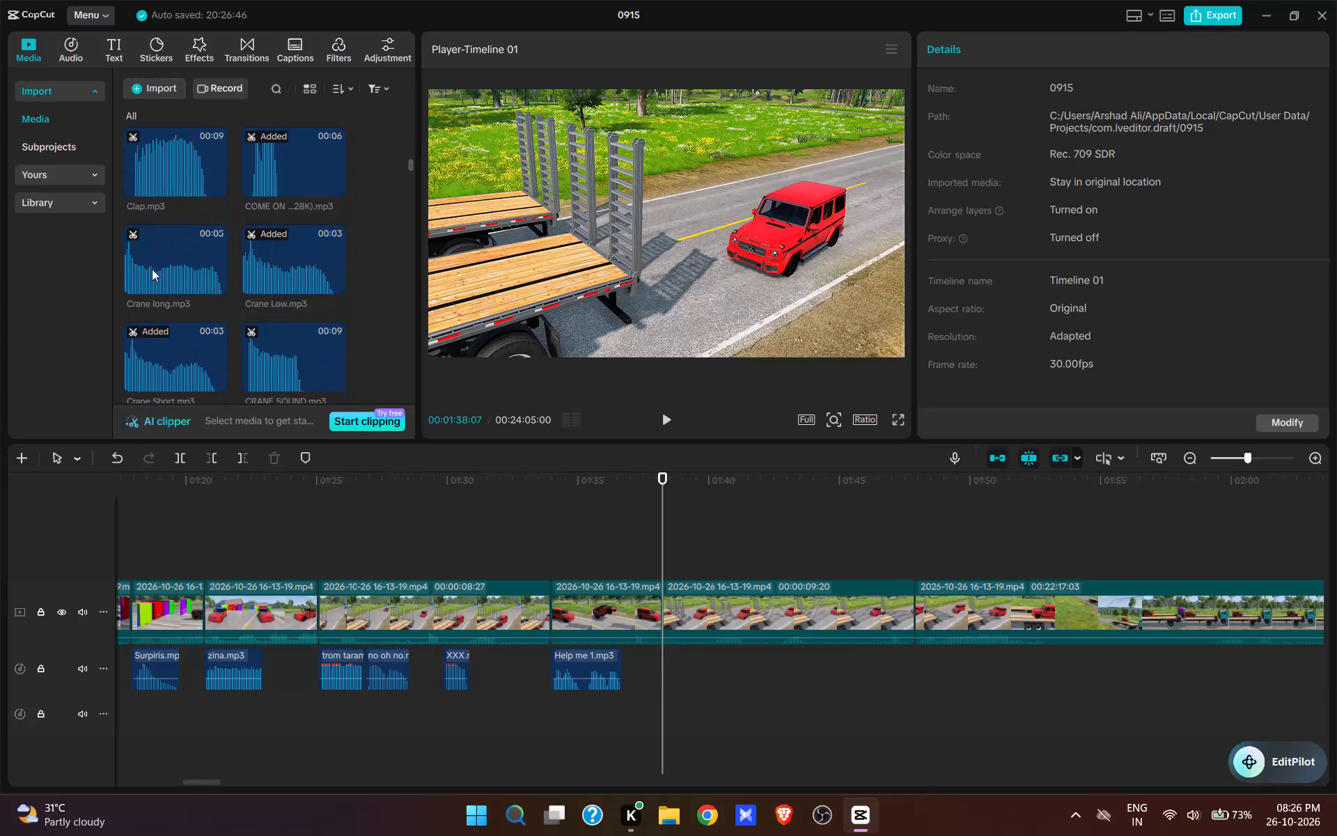
{"action": "left_click", "coordinate": [160, 269]}
{"action": "left_click", "coordinate": [212, 279]}
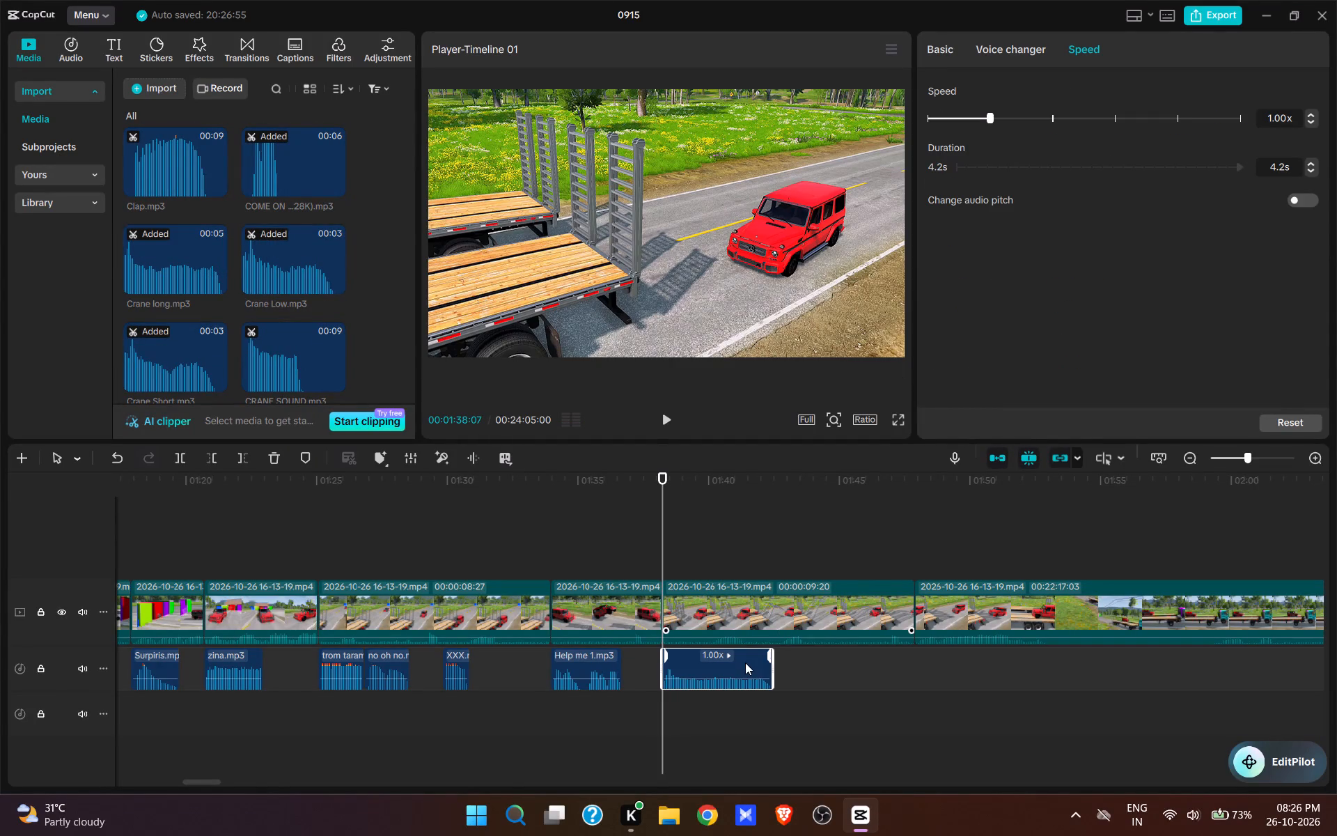
Set the ramp-lowering clip's duration to 4.2 s to match Crane long.mp3, and check it in playback.
{"action": "left_click", "coordinate": [749, 604]}
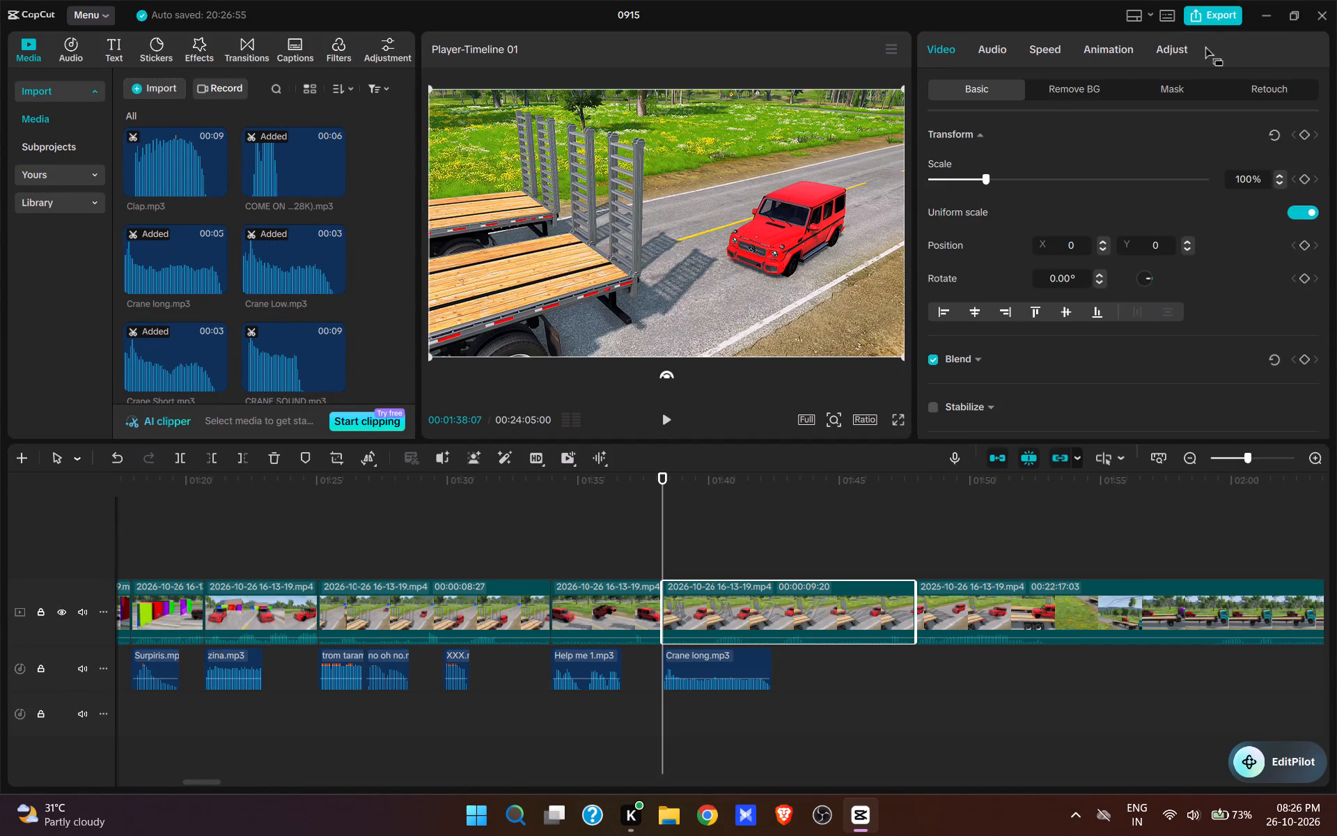
{"action": "left_click", "coordinate": [1047, 45]}
{"action": "left_click_drag", "start_coordinate": [1295, 206], "coordinate": [1088, 204]}
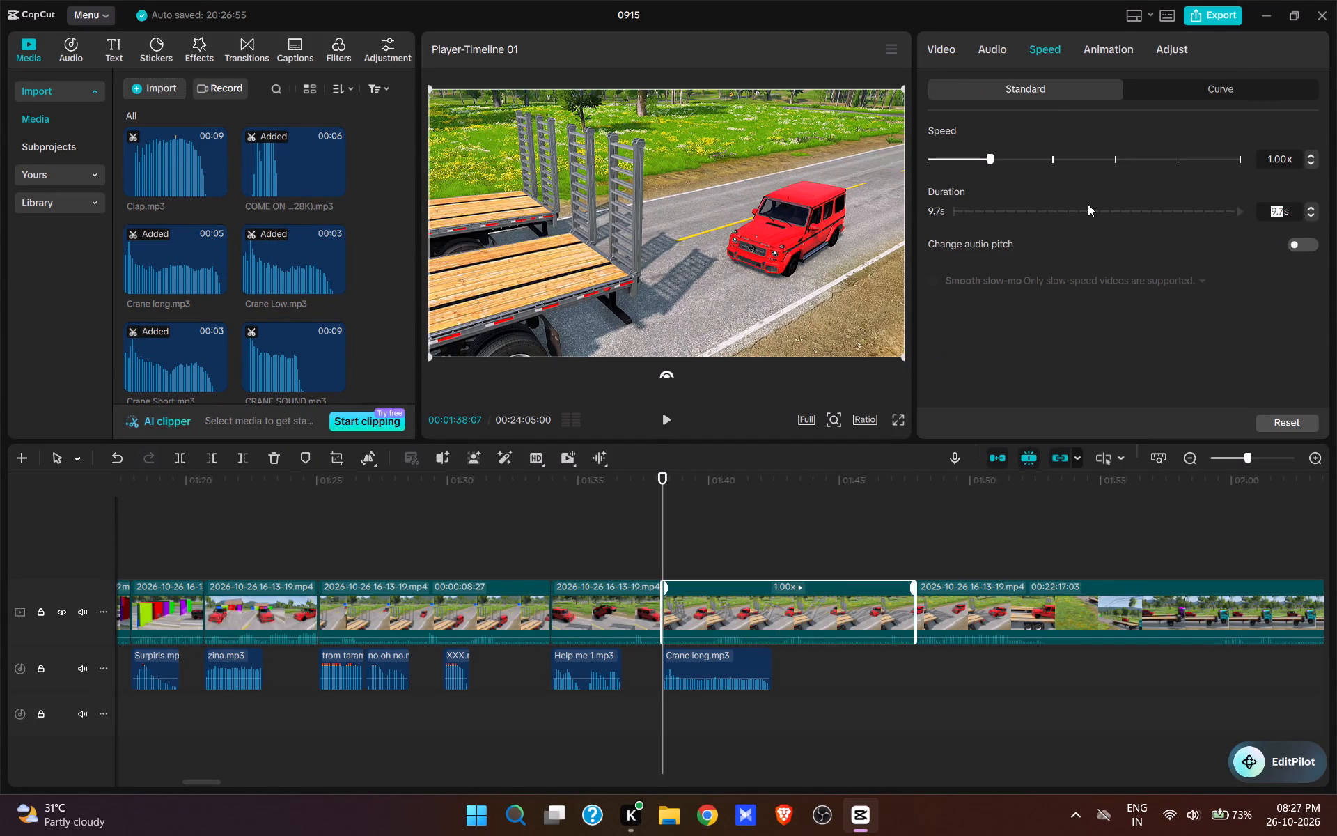
{"action": "type", "text": "4.2"}
{"action": "key", "text": "Return"}
{"action": "key", "text": "space"}
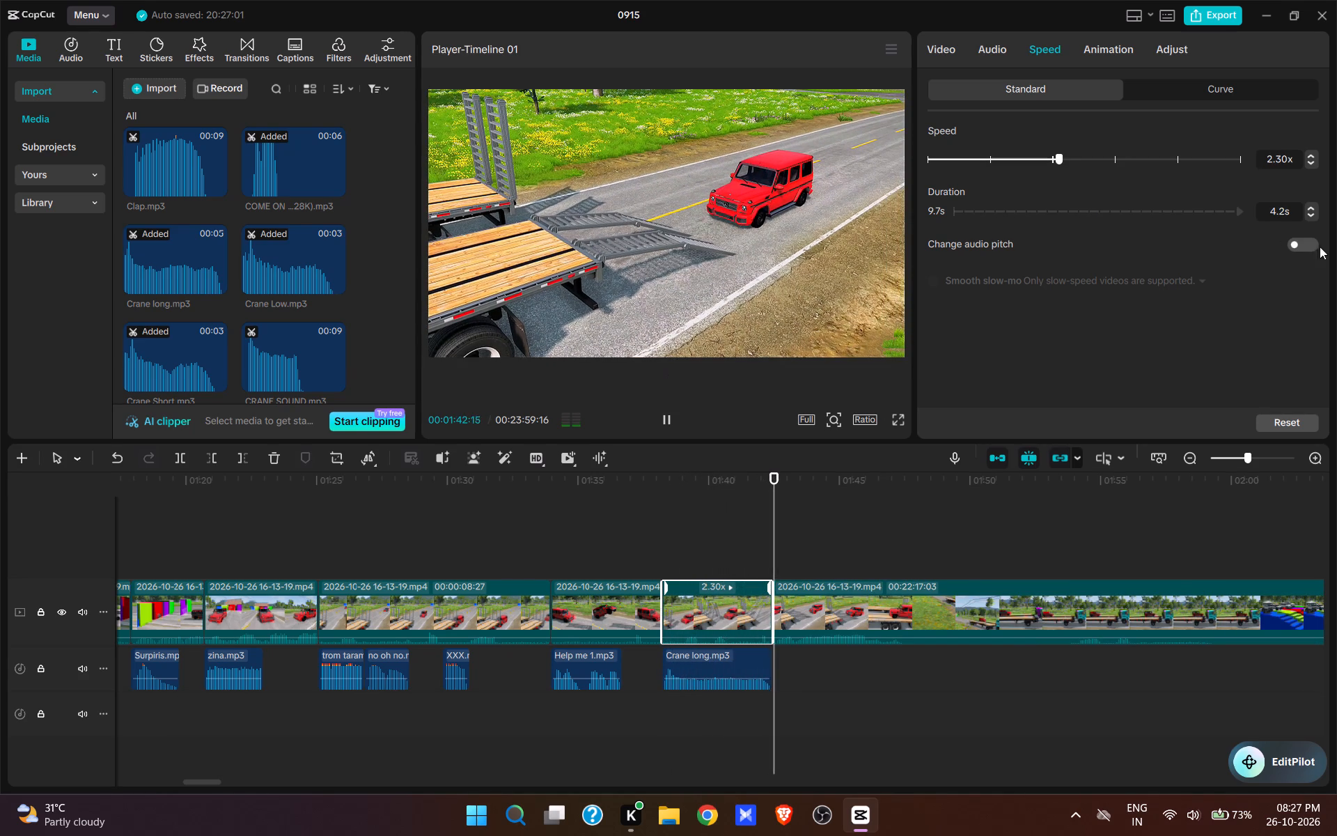
Play on to the red car climbing the ramps and add yaaaaaa bolacha.mp3 at 00:01:44:23.
{"action": "left_click", "coordinate": [1061, 576]}
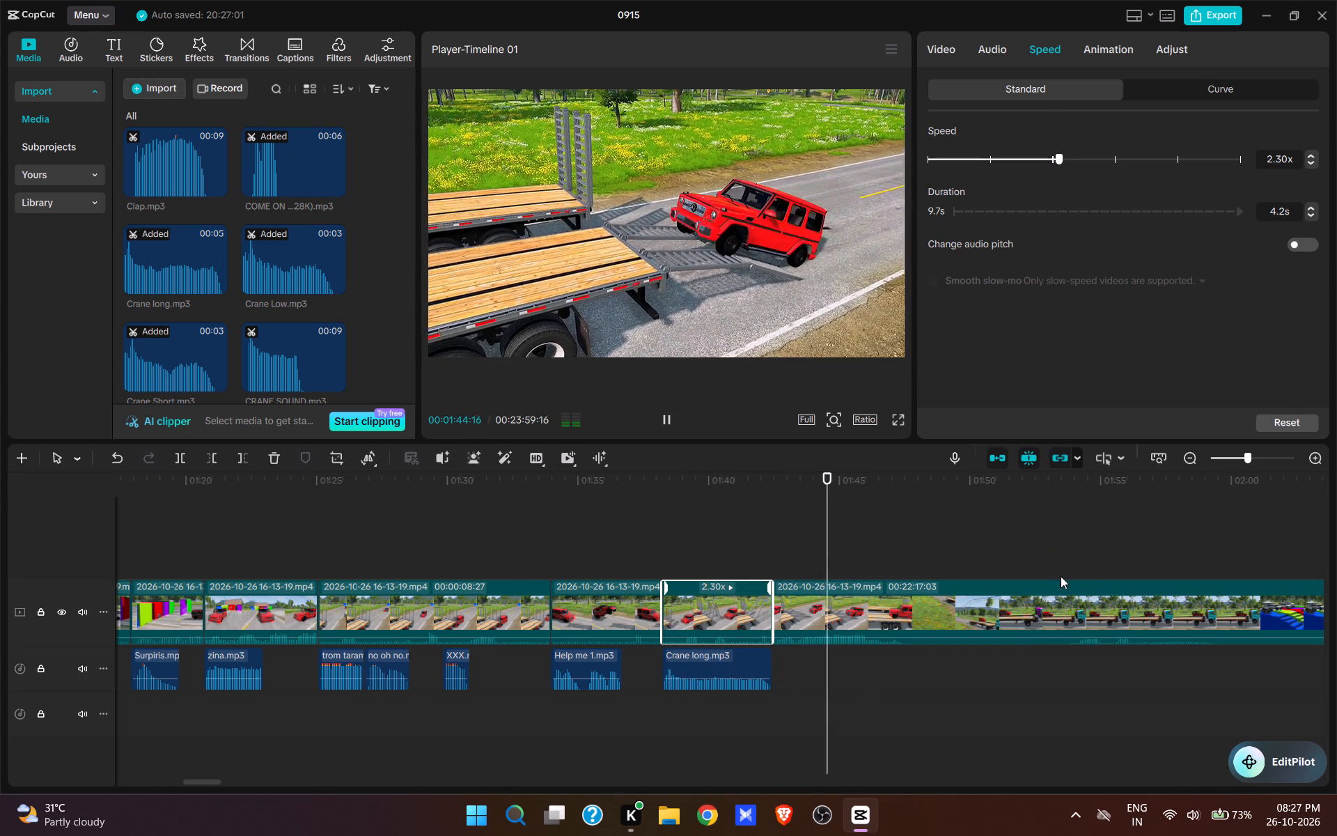
{"action": "key", "text": "space"}
{"action": "left_click", "coordinate": [774, 534]}
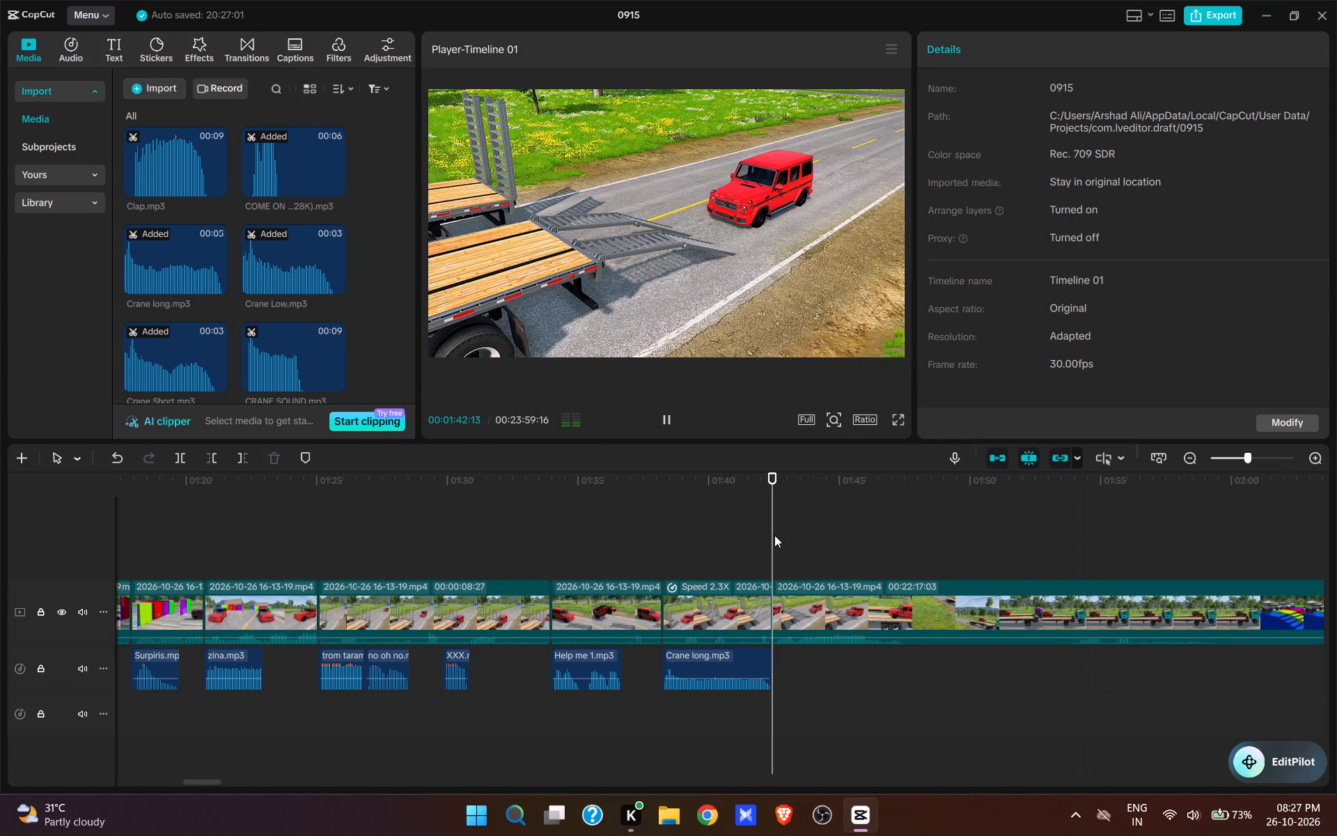
{"action": "key", "text": "space"}
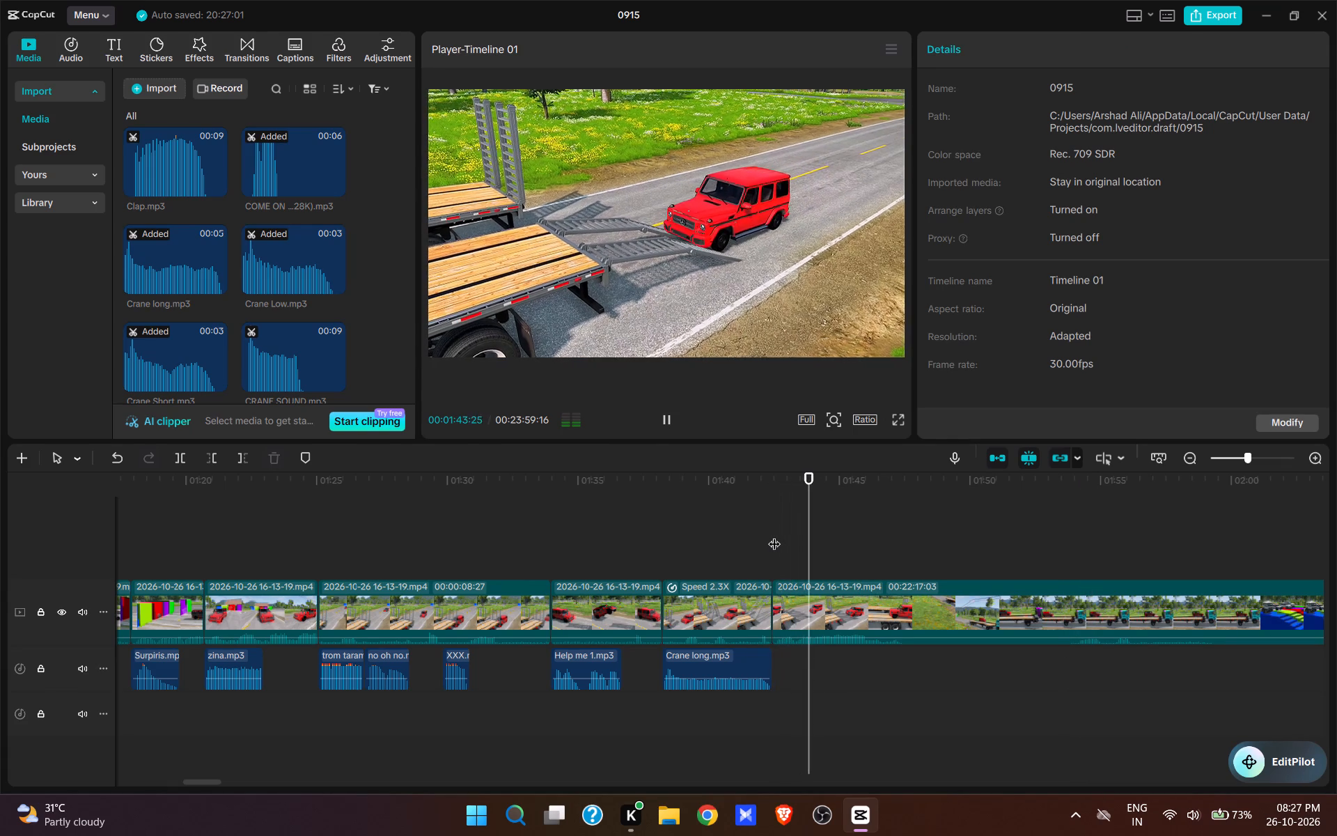
{"action": "key", "text": "space"}
{"action": "scroll", "coordinate": [321, 274], "scroll_direction": "down", "scroll_amount": 6}
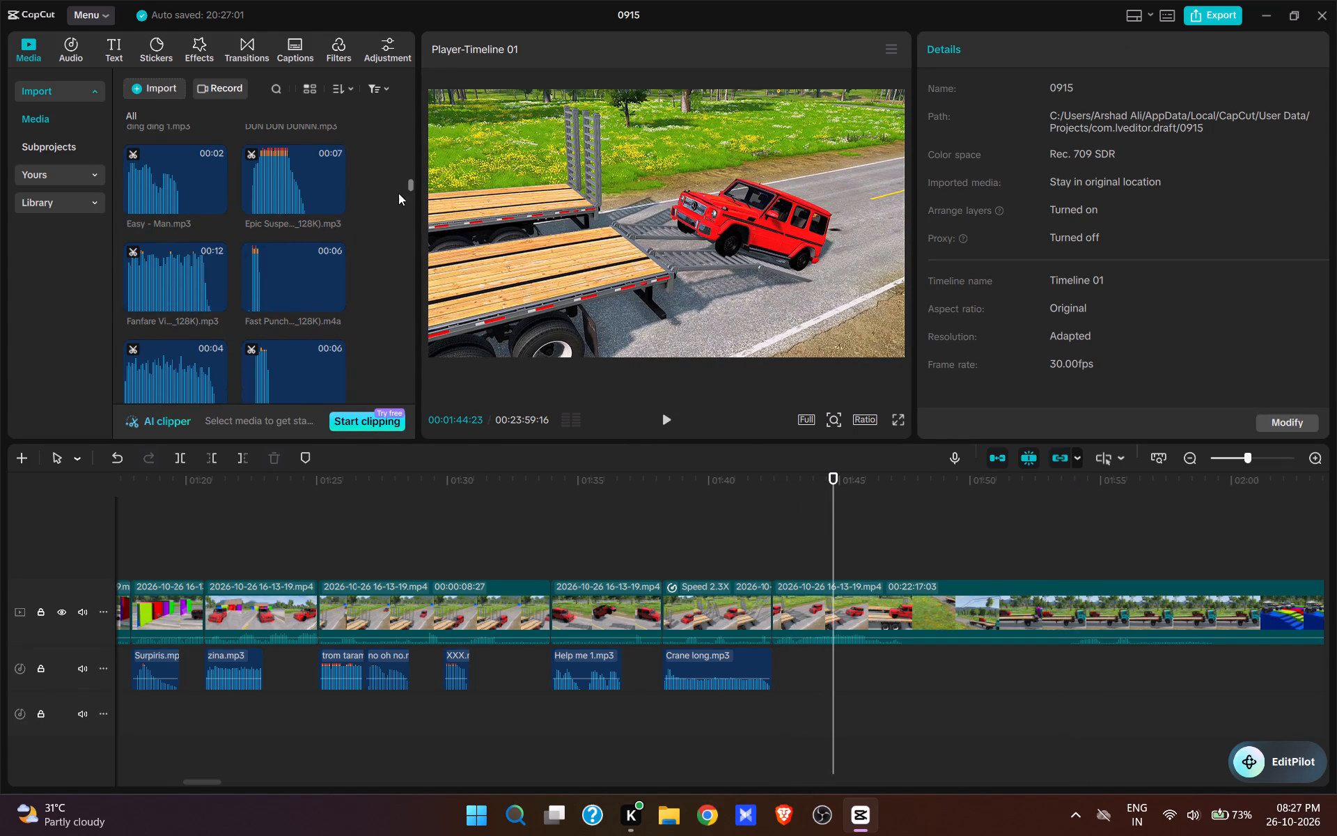
{"action": "left_click_drag", "start_coordinate": [414, 185], "coordinate": [418, 420]}
{"action": "scroll", "coordinate": [281, 307], "scroll_direction": "up", "scroll_amount": 3}
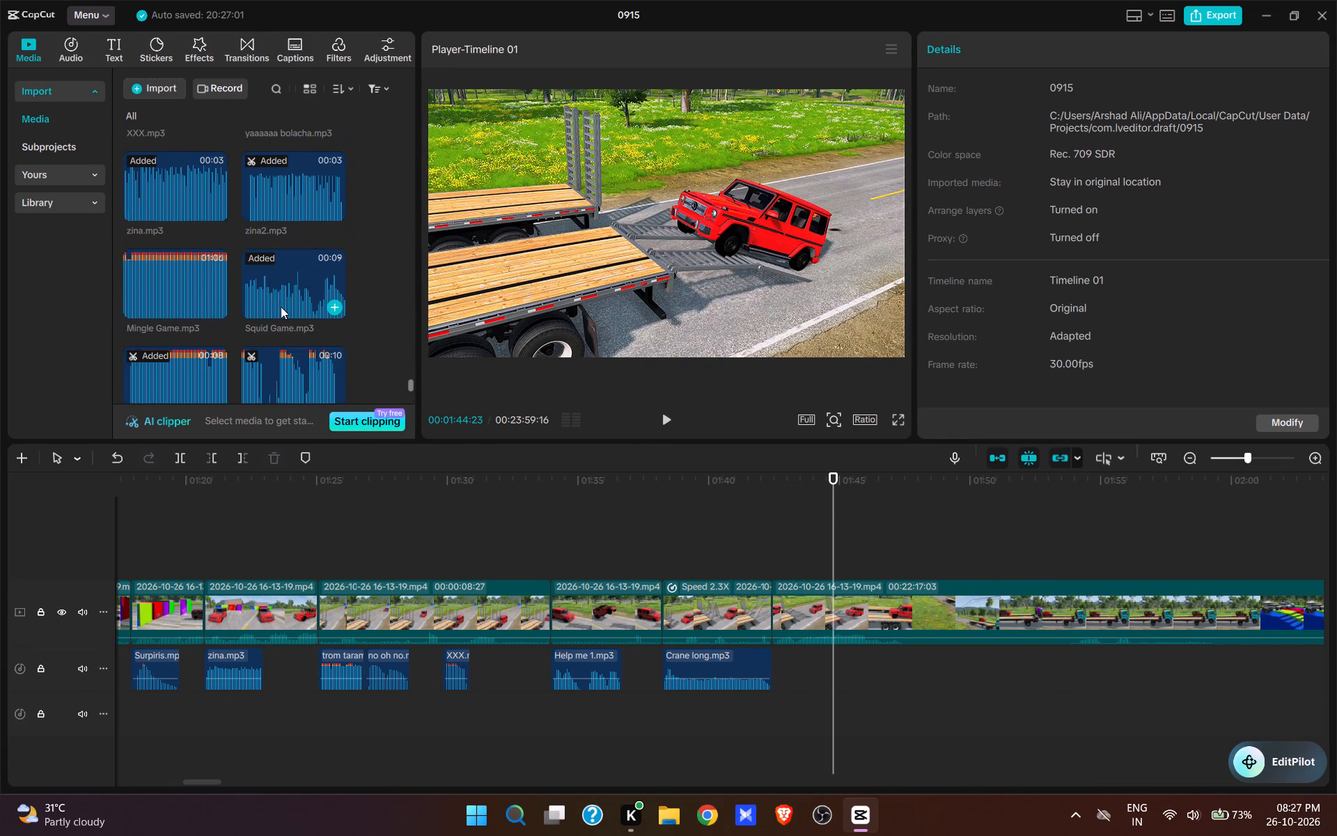
{"action": "scroll", "coordinate": [281, 307], "scroll_direction": "up", "scroll_amount": 1}
{"action": "left_click", "coordinate": [334, 191]}
Split the video at 00:01:47:01 and cut about 6.8 s of footage up to the side view of the red car on the trailer.
{"action": "key", "text": "space"}
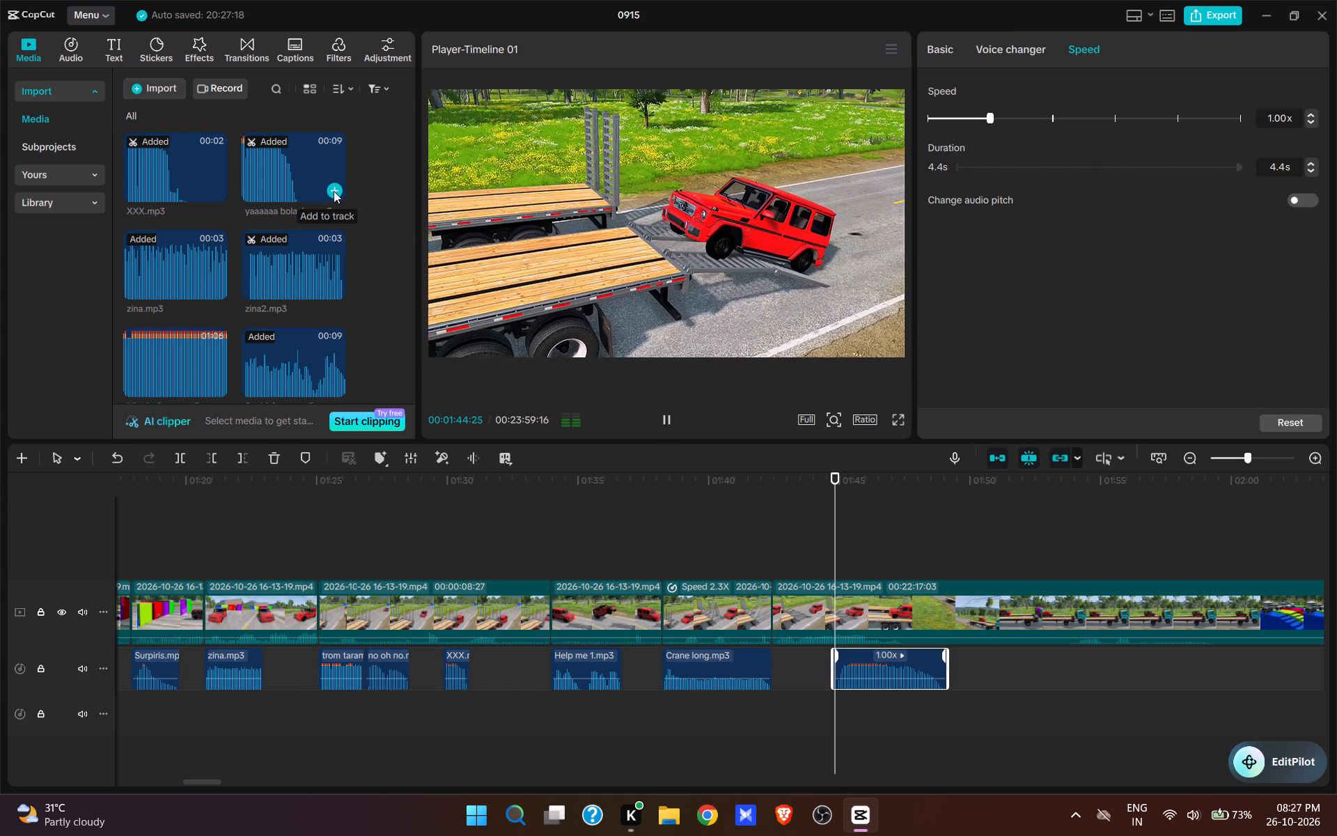
{"action": "key", "text": "space"}
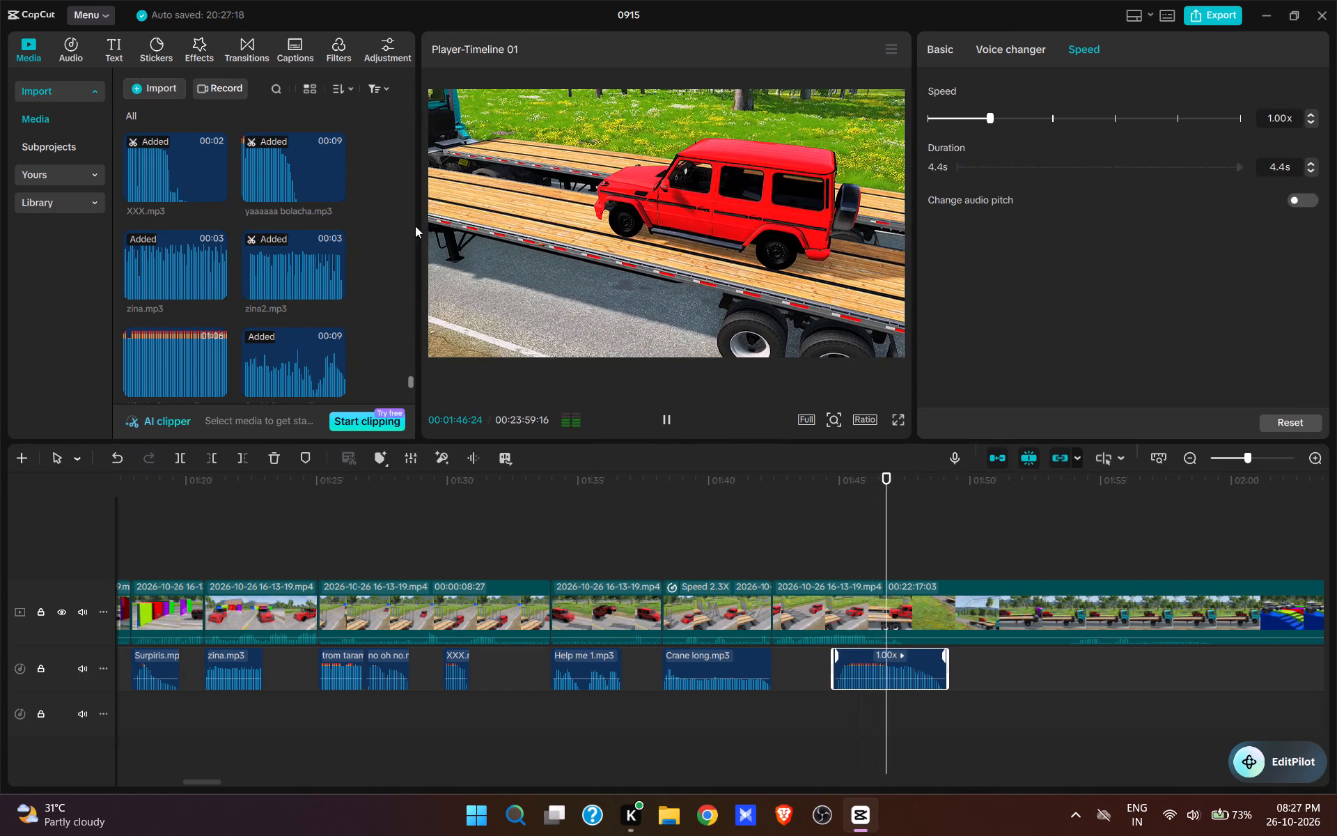
{"action": "left_click", "coordinate": [890, 619]}
{"action": "key", "text": "w"}
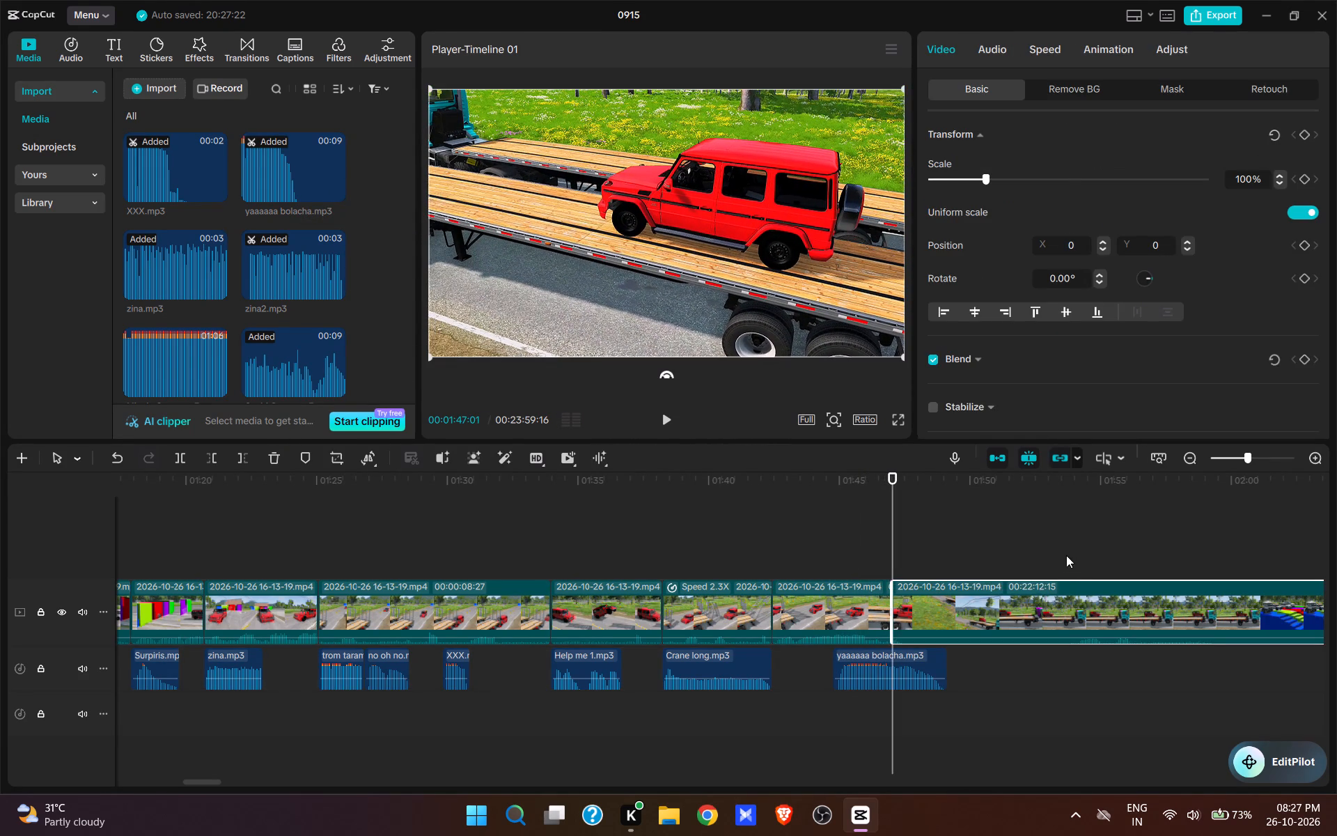
{"action": "left_click", "coordinate": [1063, 550]}
{"action": "key", "text": "space"}
{"action": "key", "text": "space"}
{"action": "type", "text": "q"}
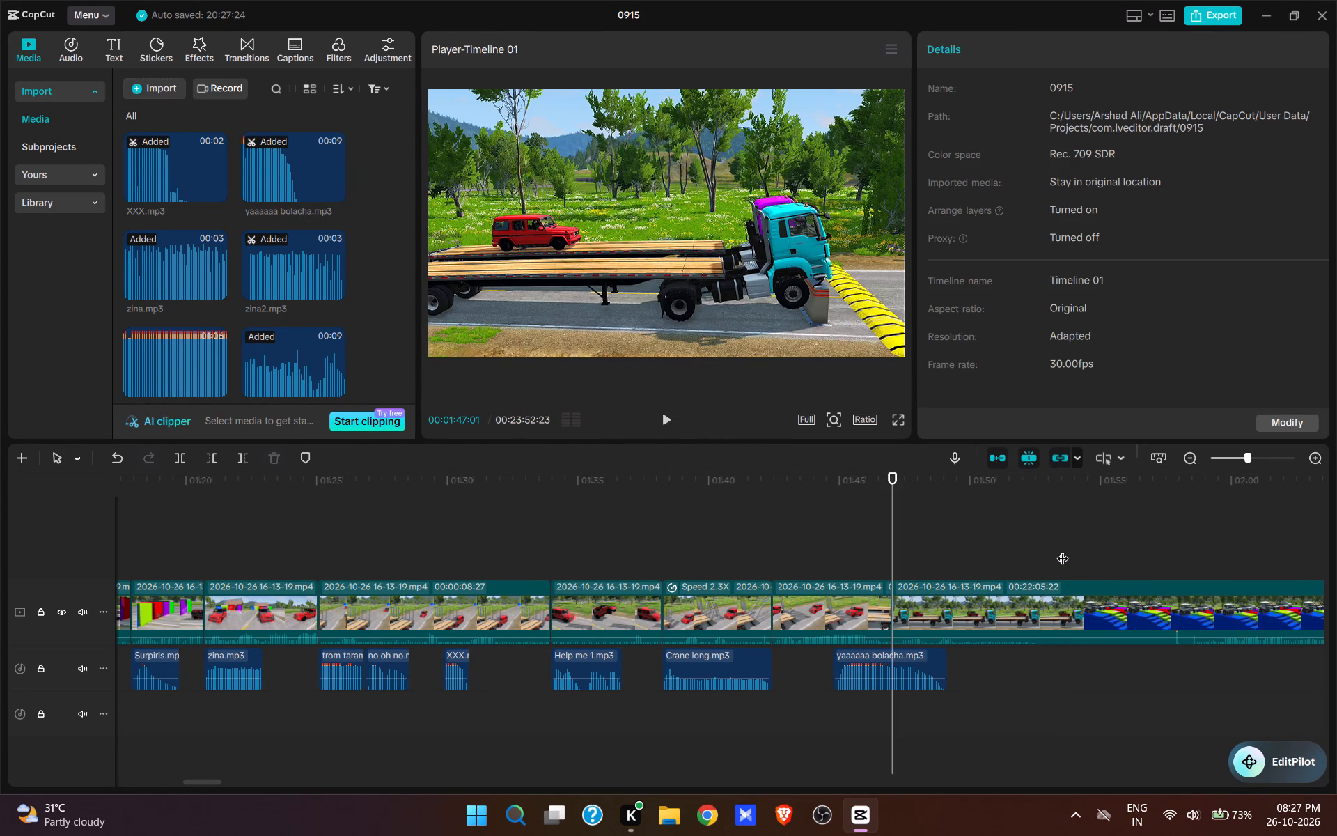
Split the video at 00:01:51:12 and cut about 7 s of footage up to the white truck and cars on the coloured steps.
{"action": "key", "text": "space"}
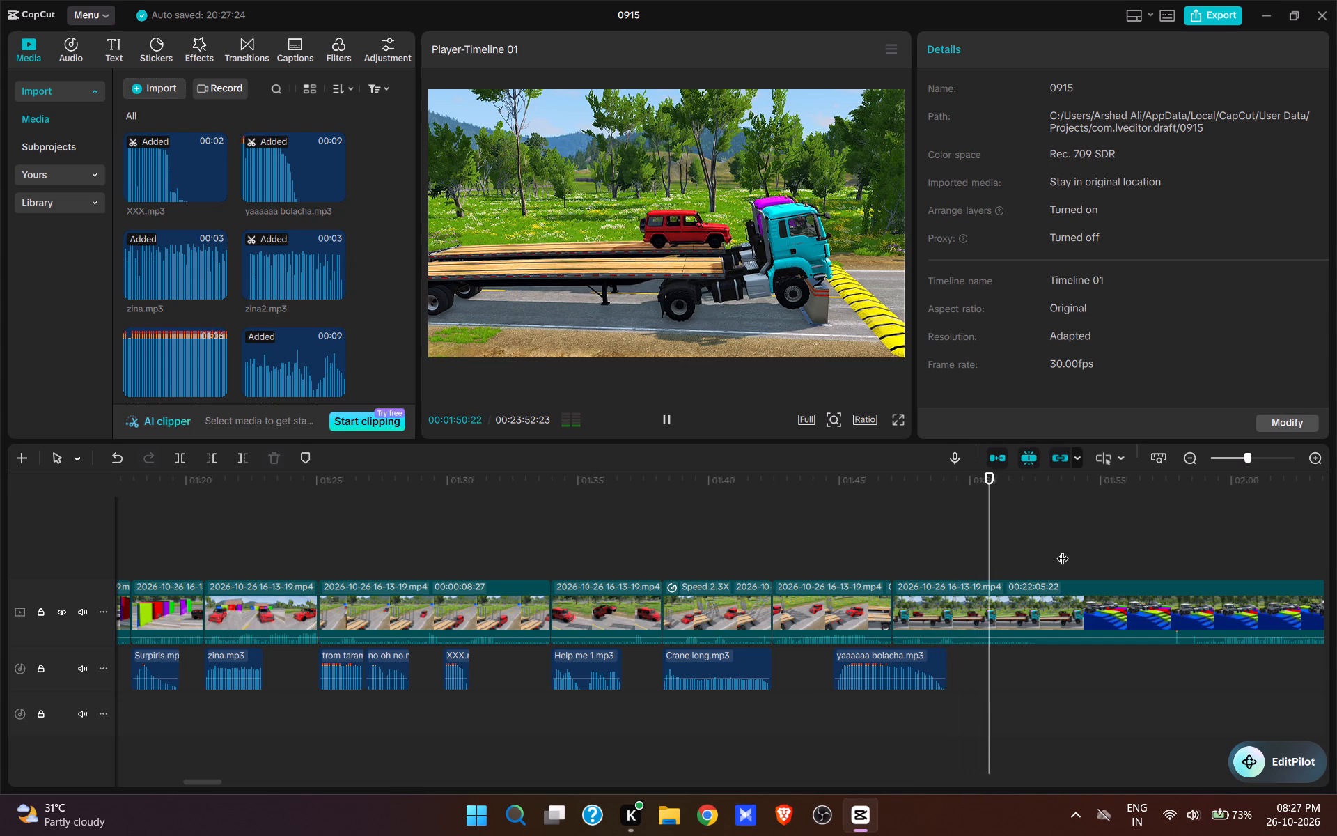
{"action": "key", "text": "space"}
{"action": "type", "text": "w"}
{"action": "left_click_drag", "start_coordinate": [1117, 587], "coordinate": [927, 731]}
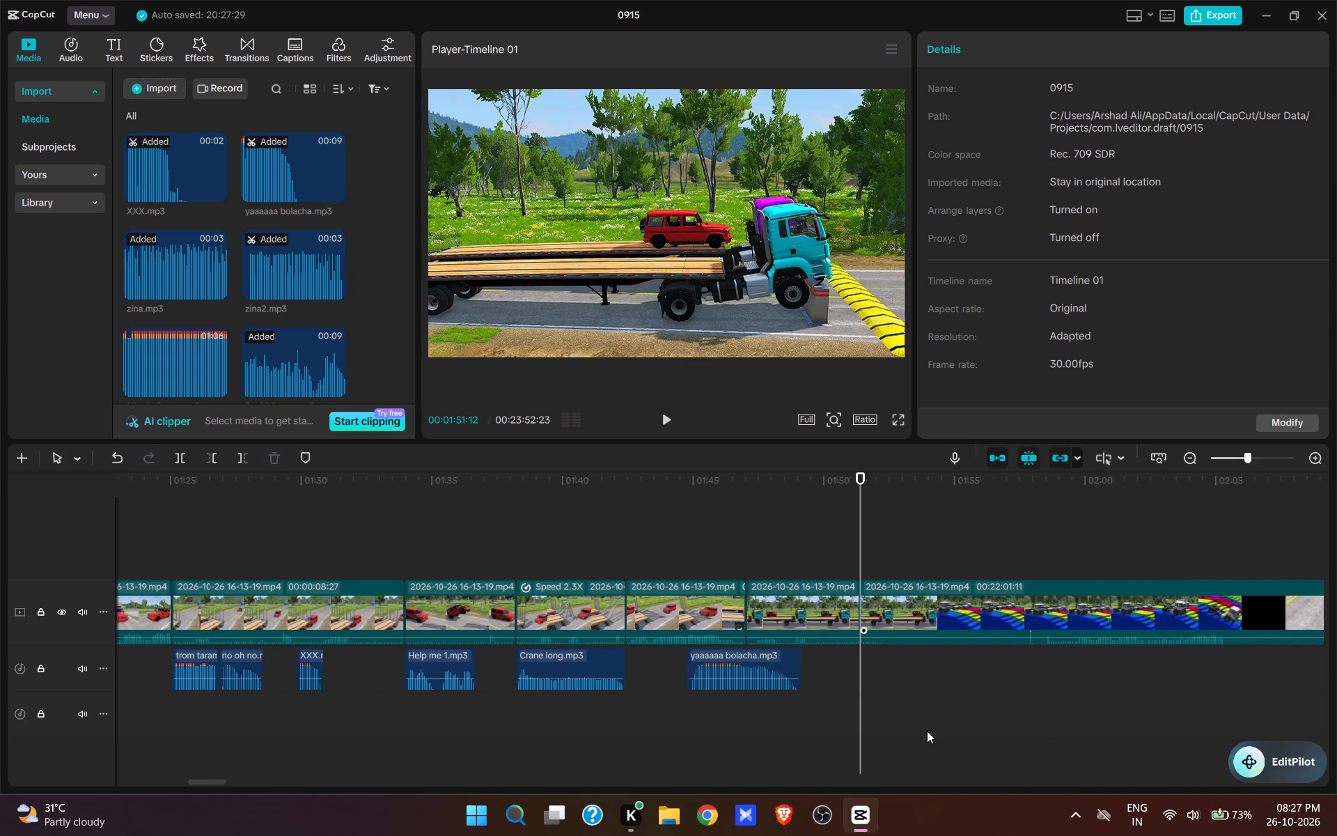
{"action": "left_click_drag", "start_coordinate": [927, 731], "coordinate": [916, 729]}
{"action": "left_click", "coordinate": [651, 564]}
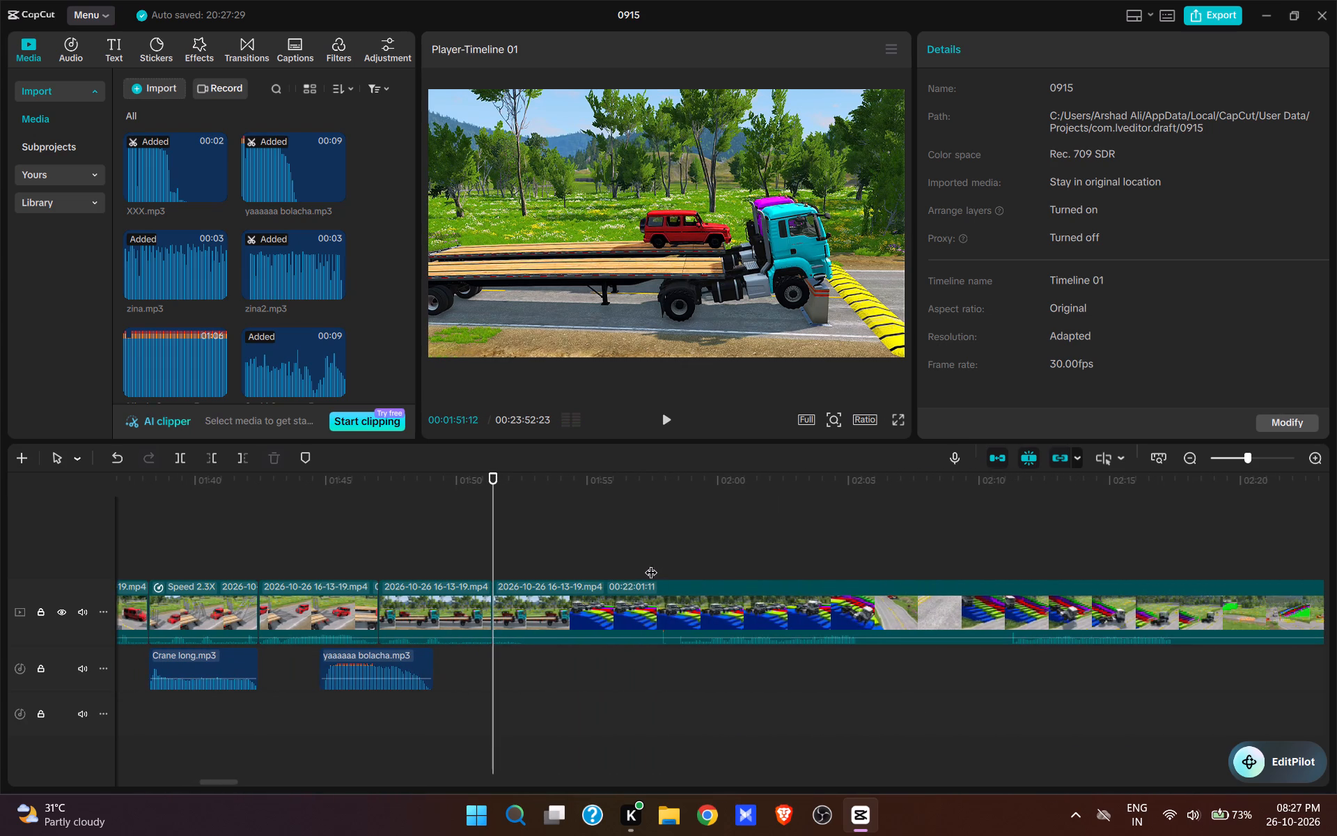
{"action": "key", "text": "space"}
{"action": "key", "text": "space"}
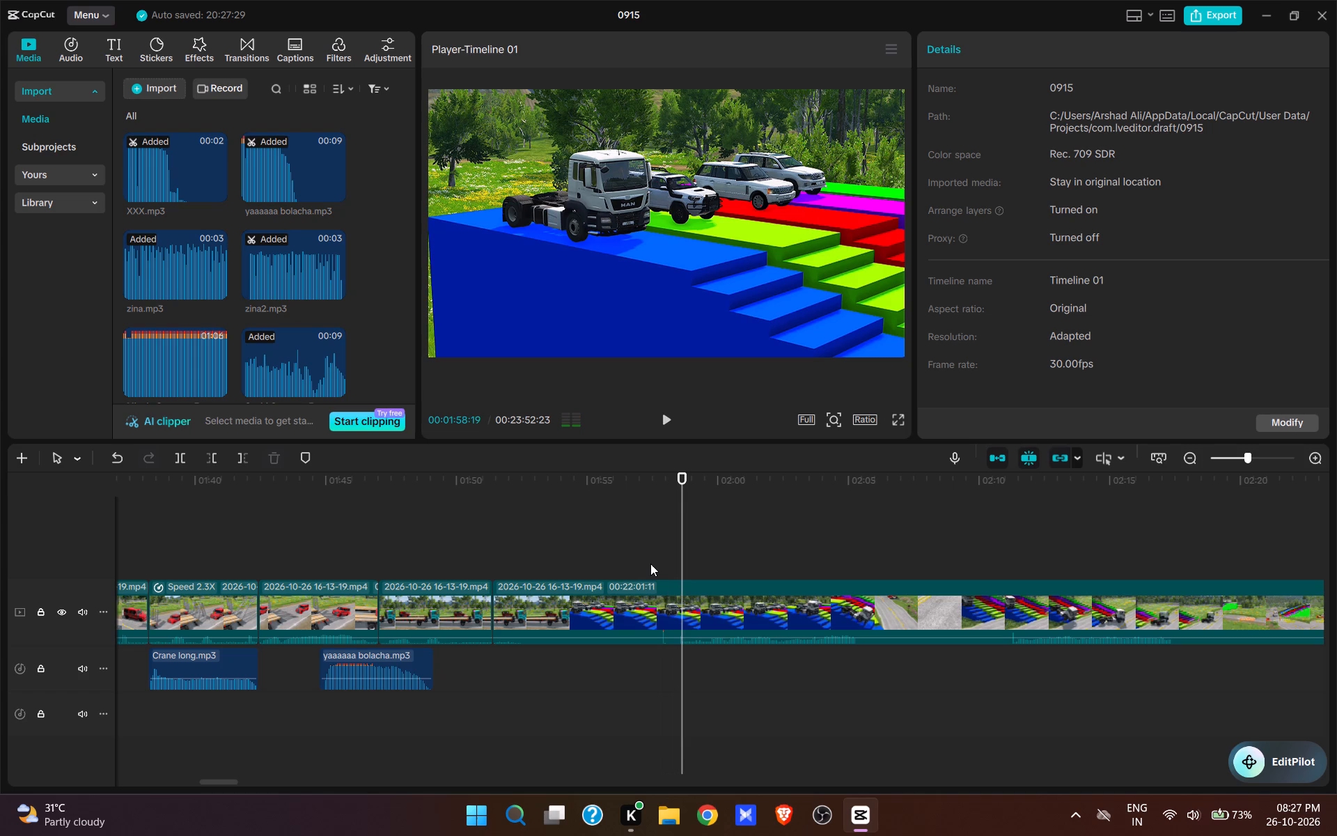
{"action": "key", "text": "space"}
{"action": "key", "text": "space"}
{"action": "key", "text": "space"}
{"action": "key", "text": "space"}
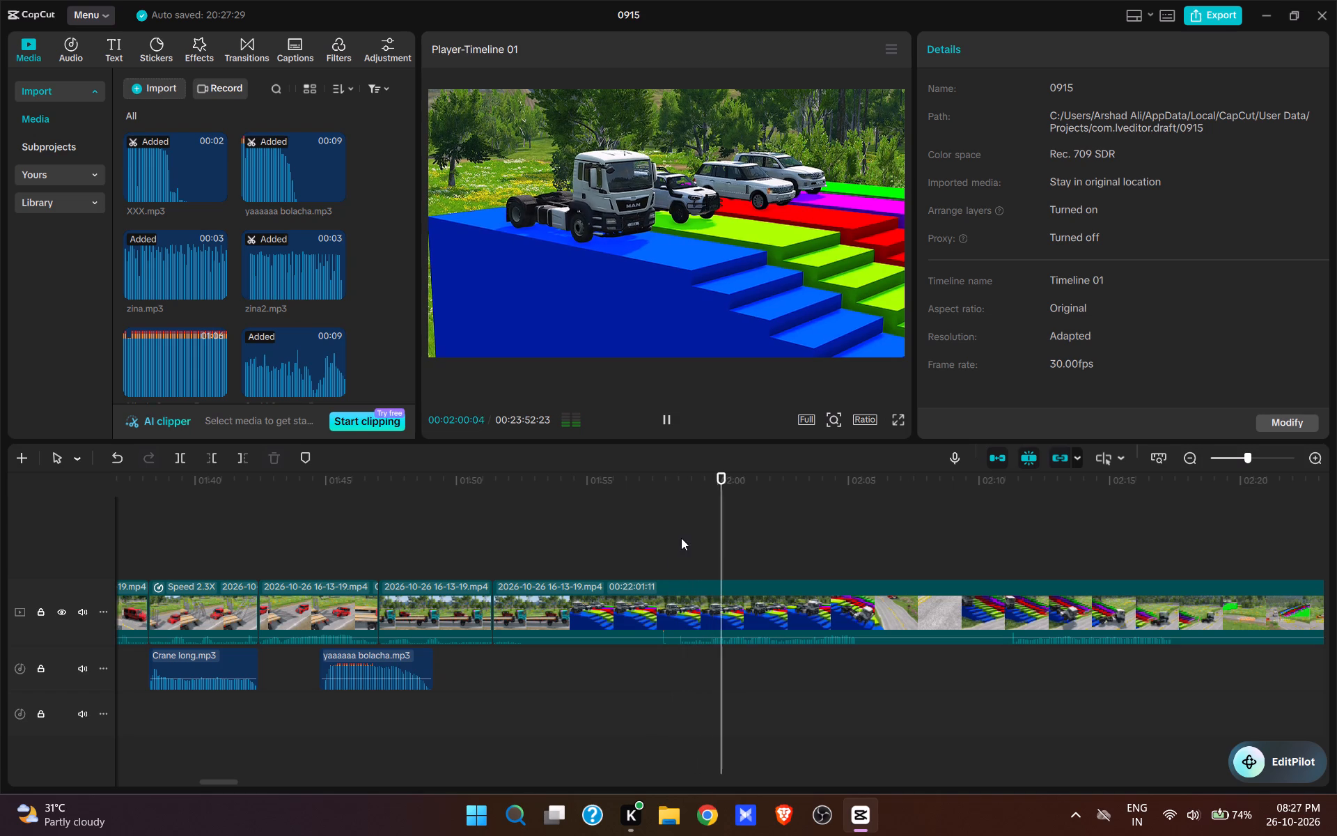
{"action": "left_click", "coordinate": [682, 541]}
{"action": "left_click", "coordinate": [676, 542]}
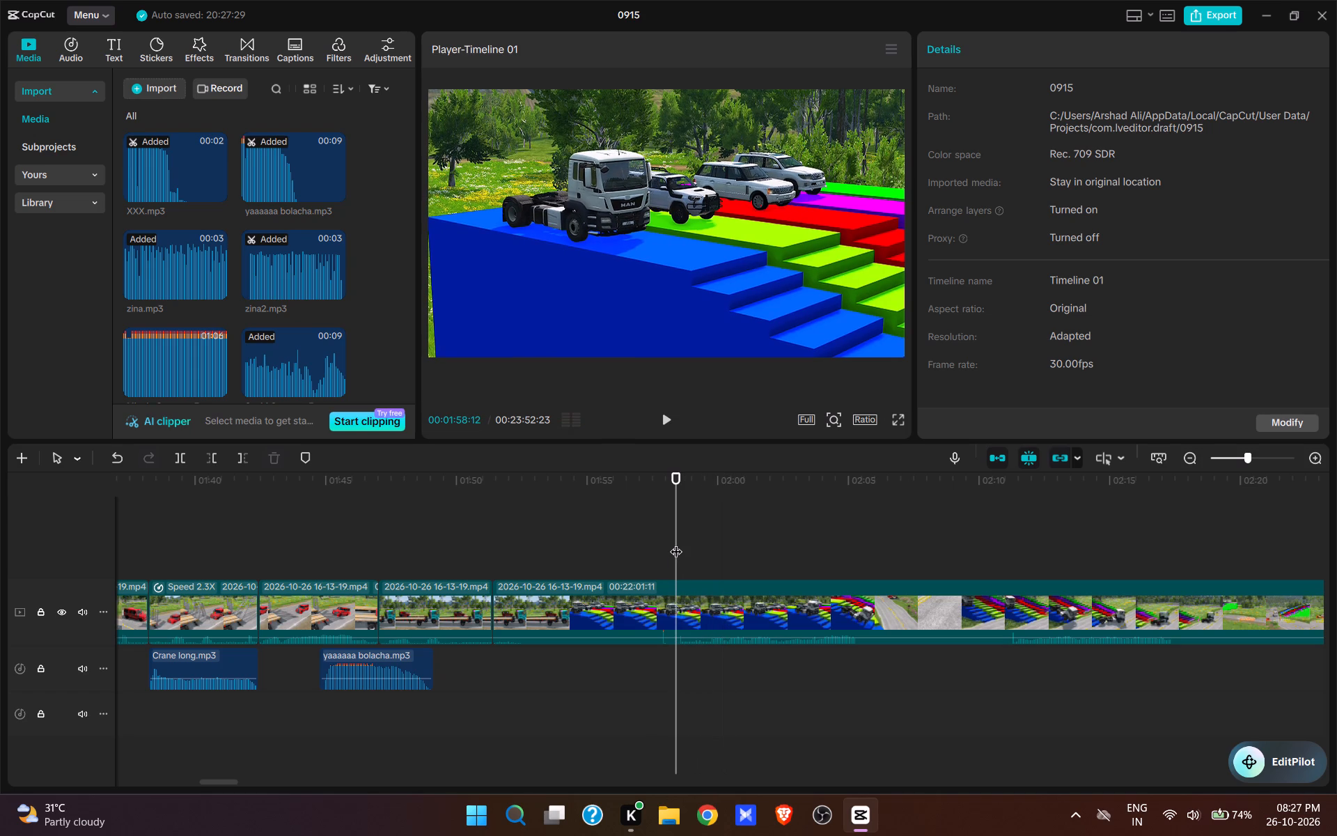
{"action": "key", "text": "q"}
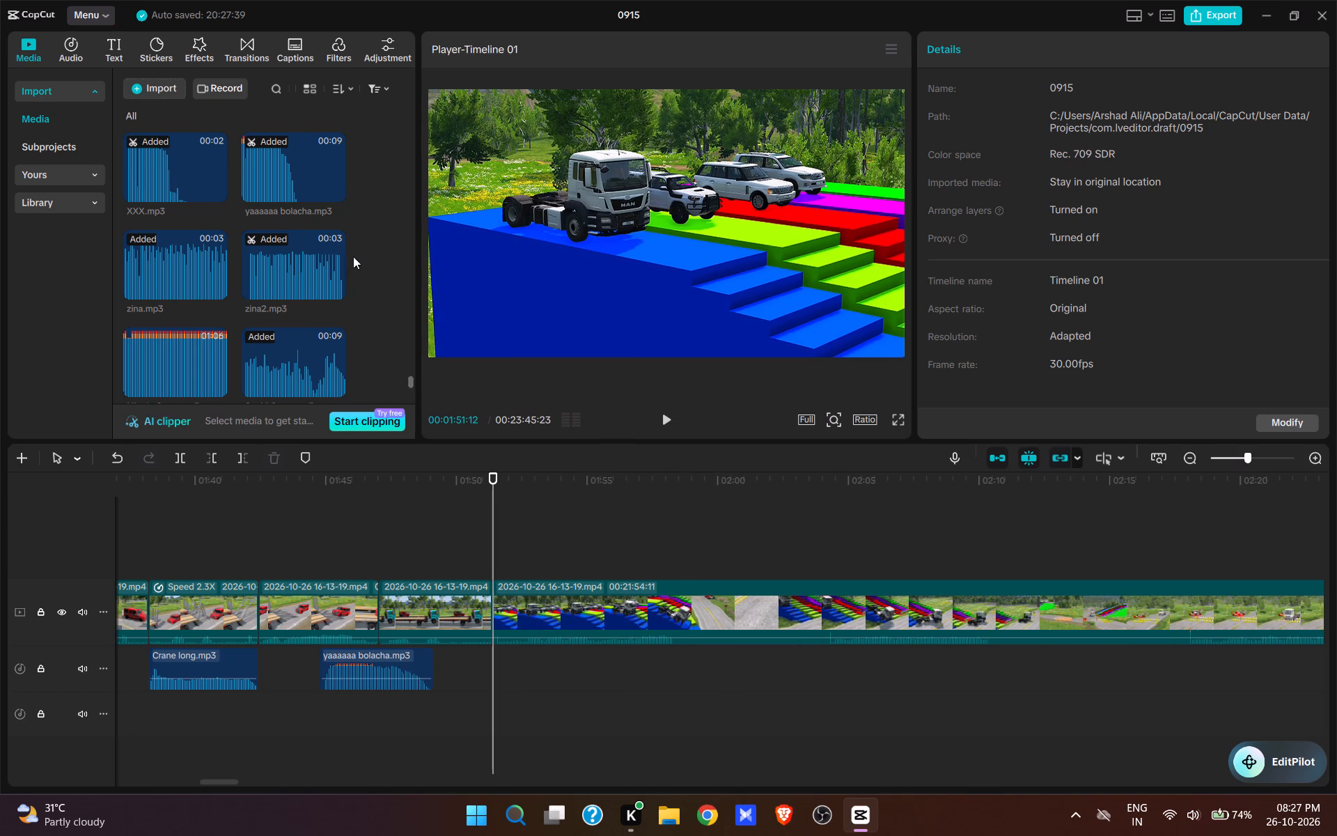
Look through the end of the imported media list.
{"action": "scroll", "coordinate": [262, 280], "scroll_direction": "down", "scroll_amount": 8}
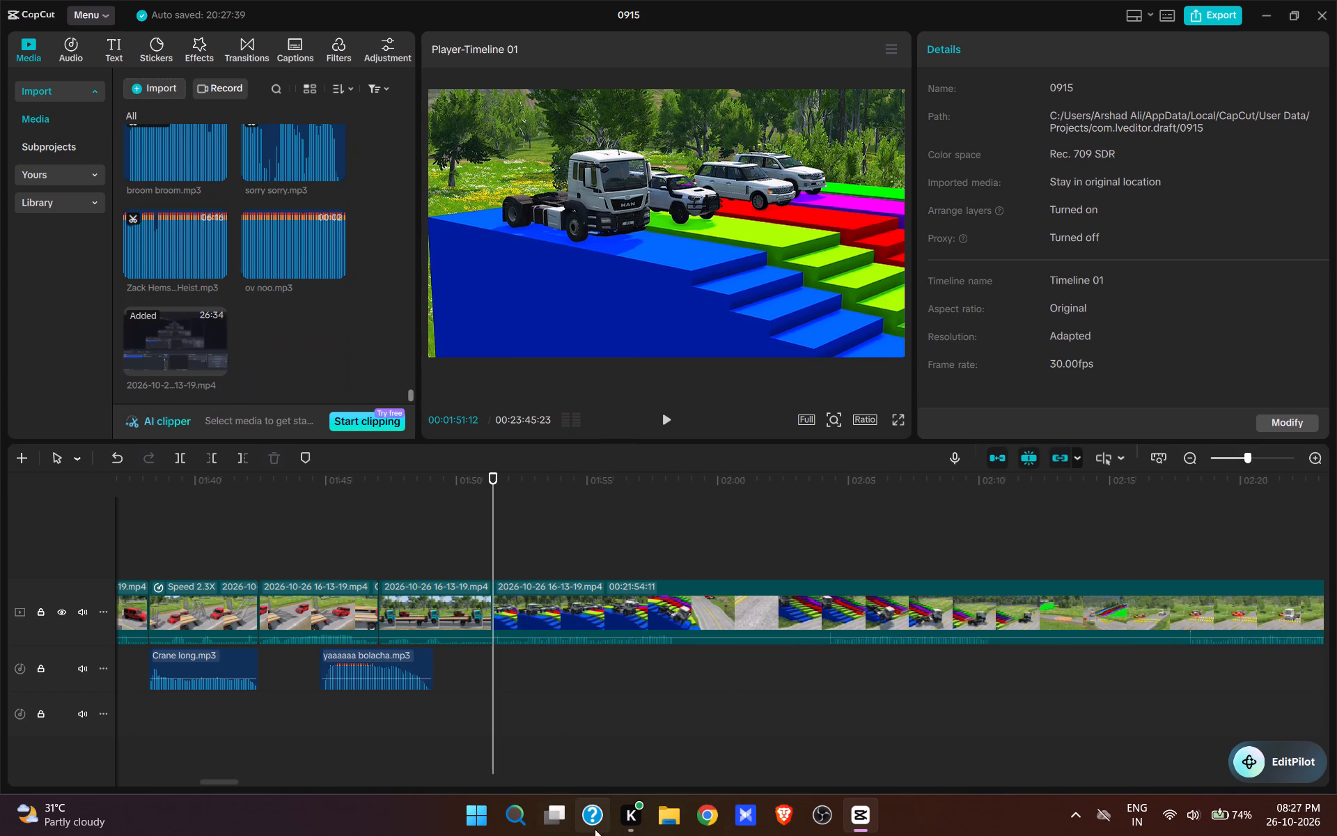
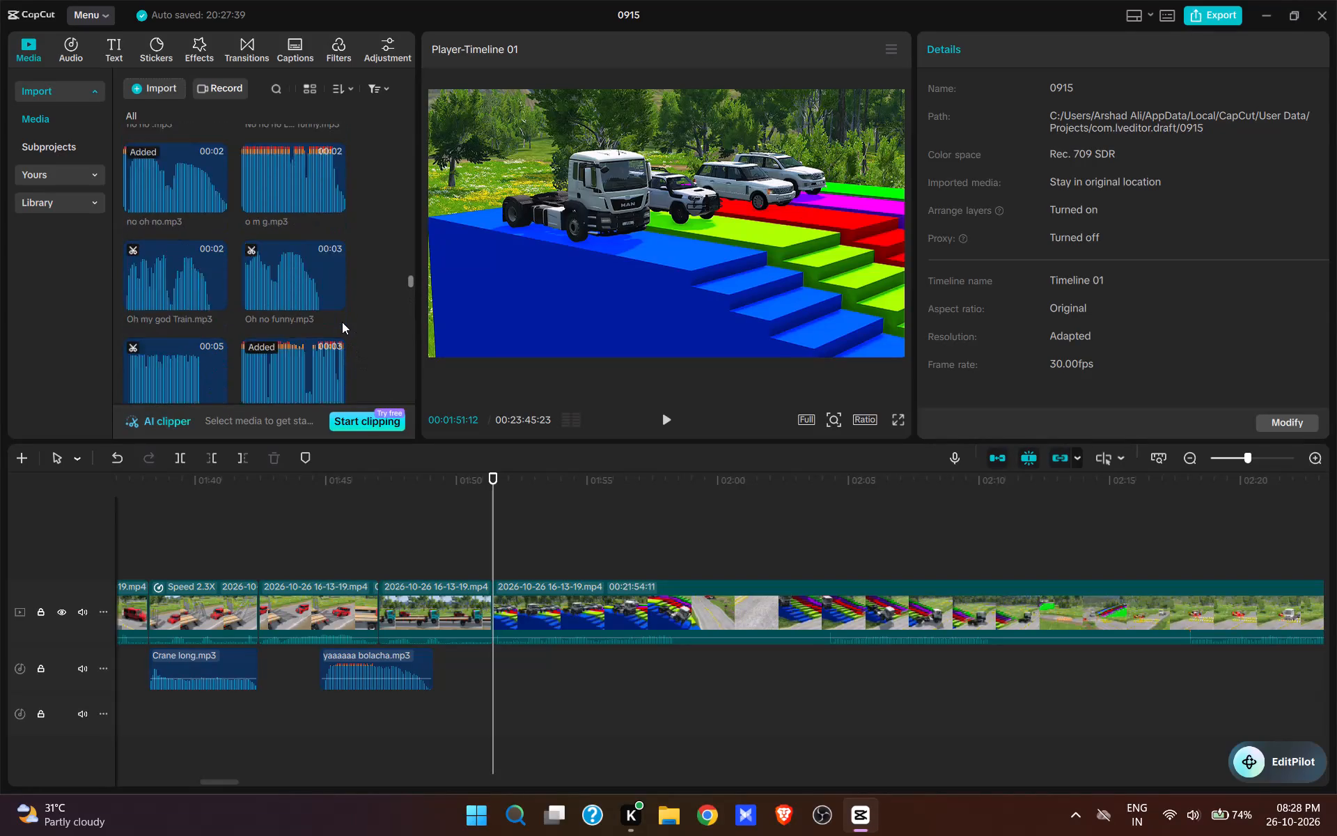
Preview the go go sounds and add go go1.mp3 at 00:01:51:12, where the white truck waits on the coloured steps.
{"action": "scroll", "coordinate": [306, 324], "scroll_direction": "up", "scroll_amount": 8}
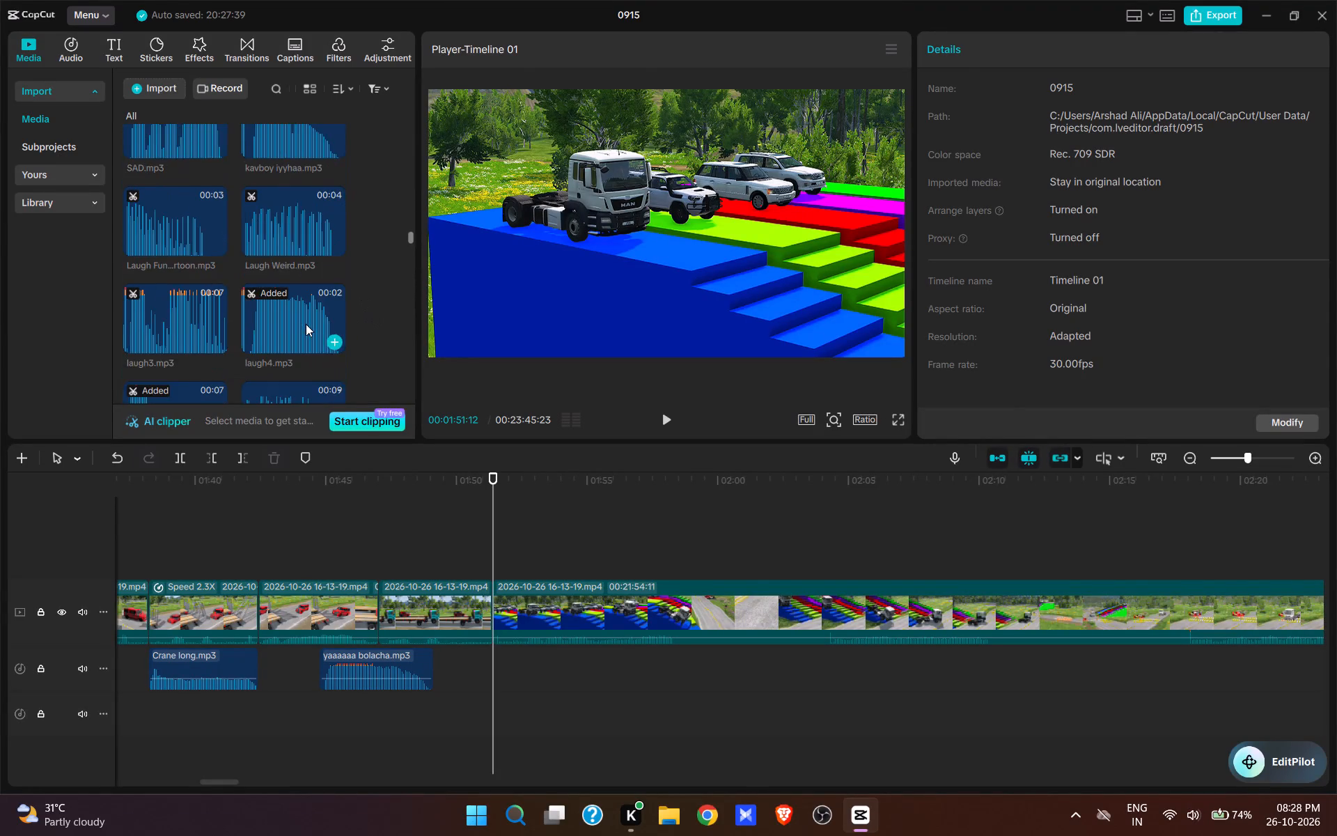
{"action": "scroll", "coordinate": [306, 324], "scroll_direction": "up", "scroll_amount": 10}
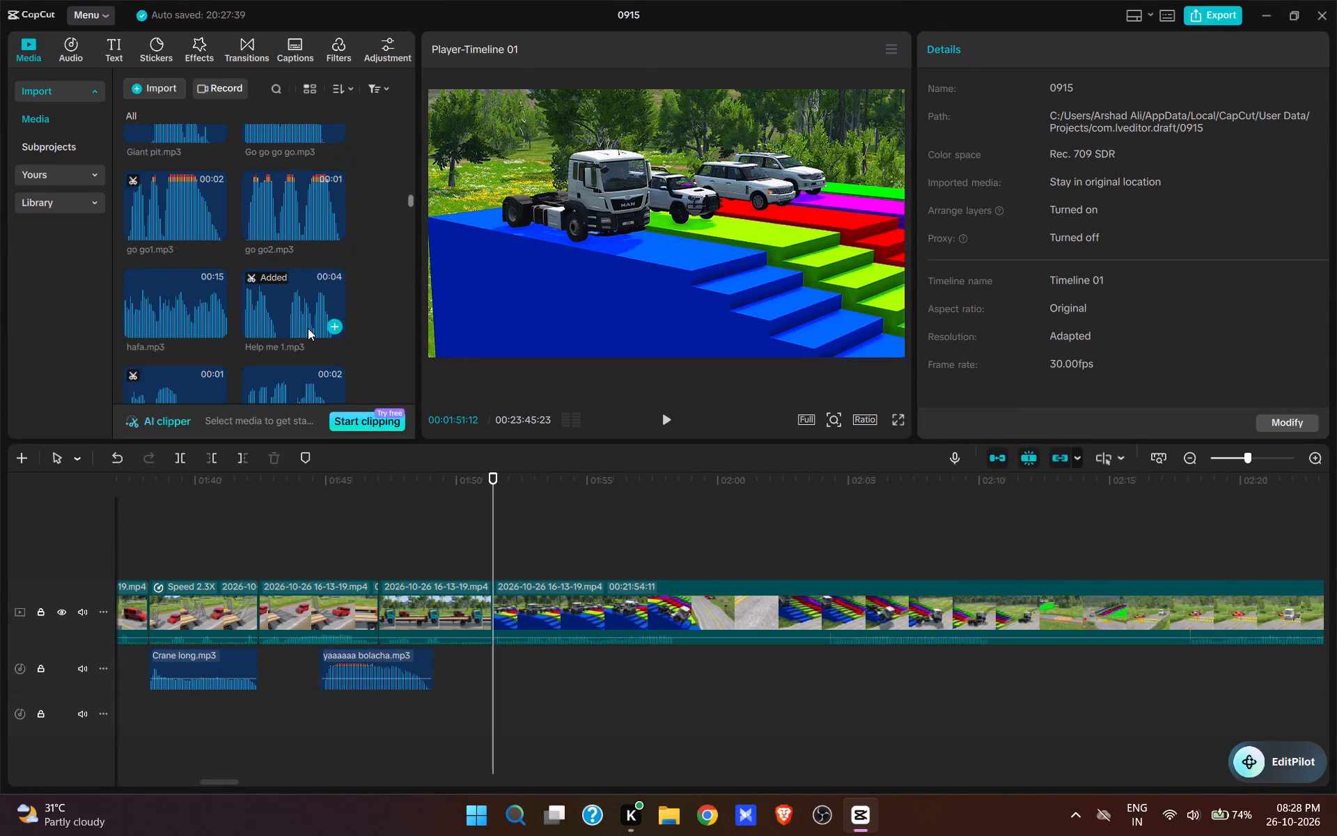
{"action": "scroll", "coordinate": [308, 328], "scroll_direction": "up", "scroll_amount": 1}
{"action": "left_click", "coordinate": [292, 199]}
{"action": "left_click", "coordinate": [148, 286]}
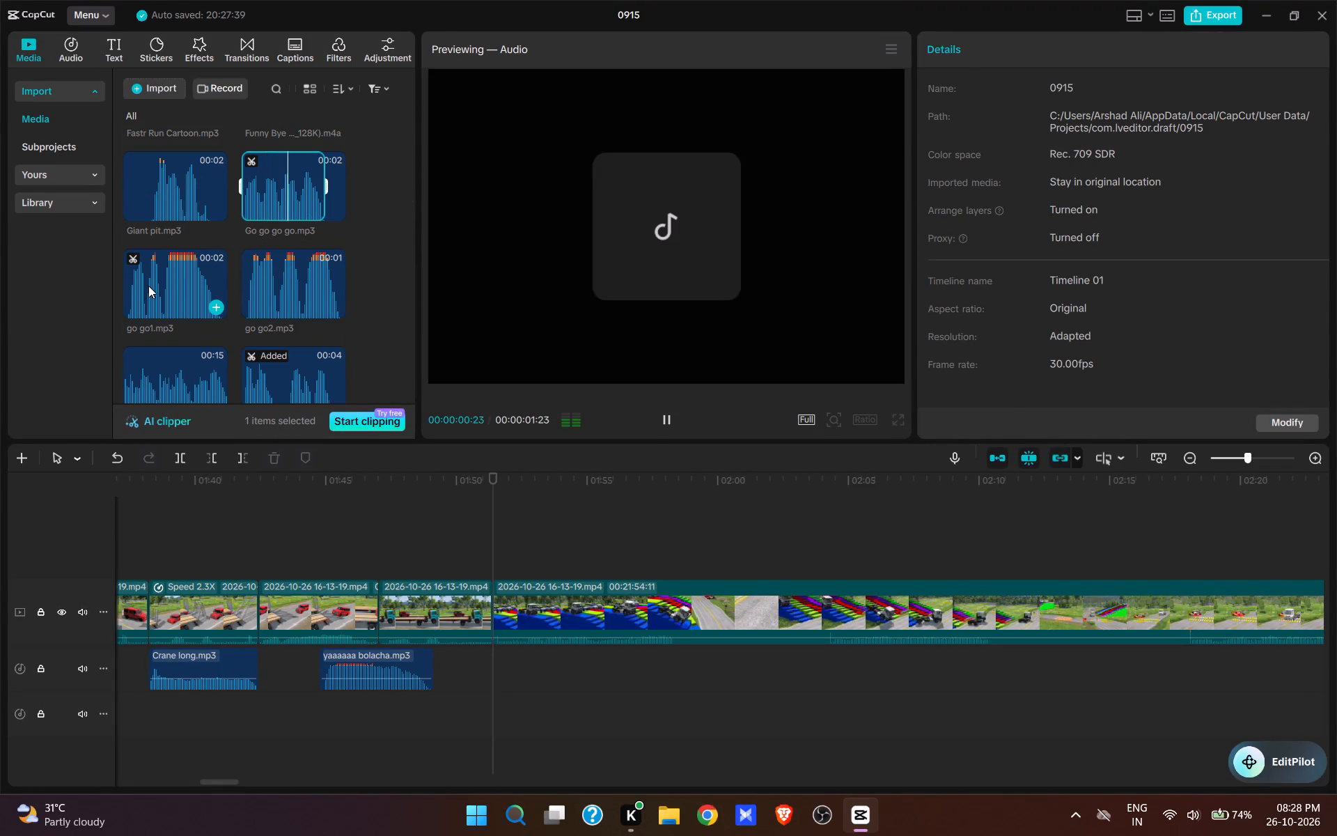
{"action": "left_click", "coordinate": [212, 309]}
Play on and add kavboy iyyhaa.mp3 at 00:01:52:26, directly after the go go1.mp3 clip.
{"action": "key", "text": "space"}
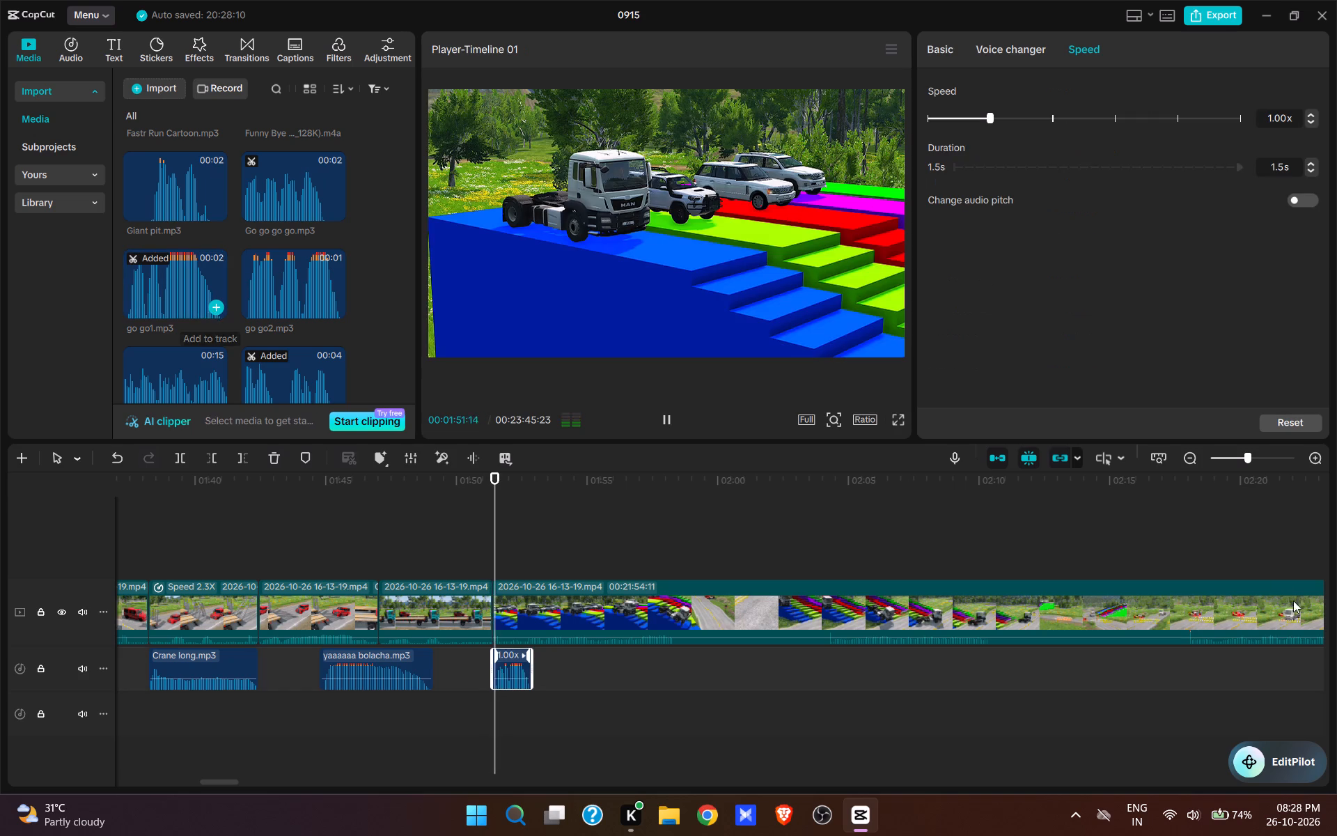
{"action": "key", "text": "space"}
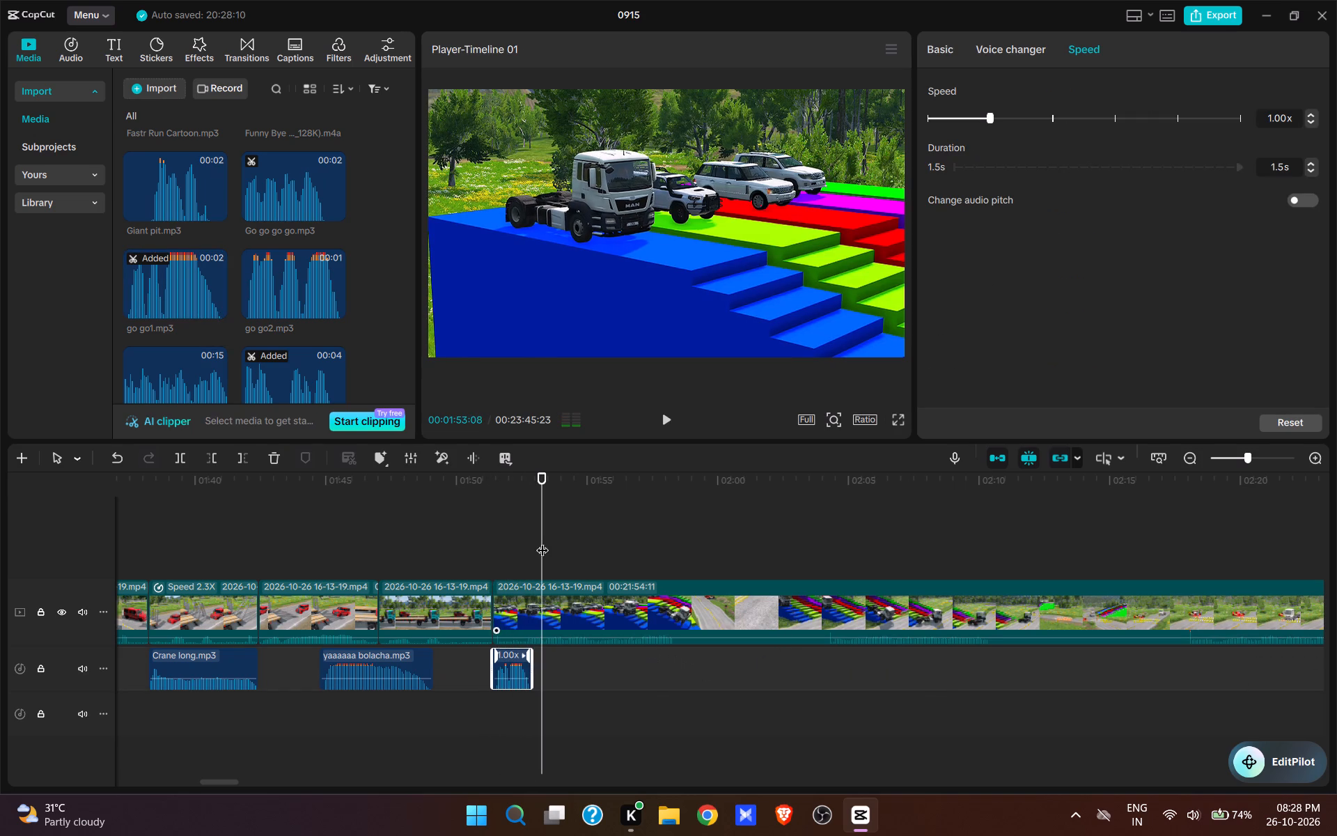
{"action": "left_click", "coordinate": [535, 544]}
{"action": "scroll", "coordinate": [303, 272], "scroll_direction": "down", "scroll_amount": 4}
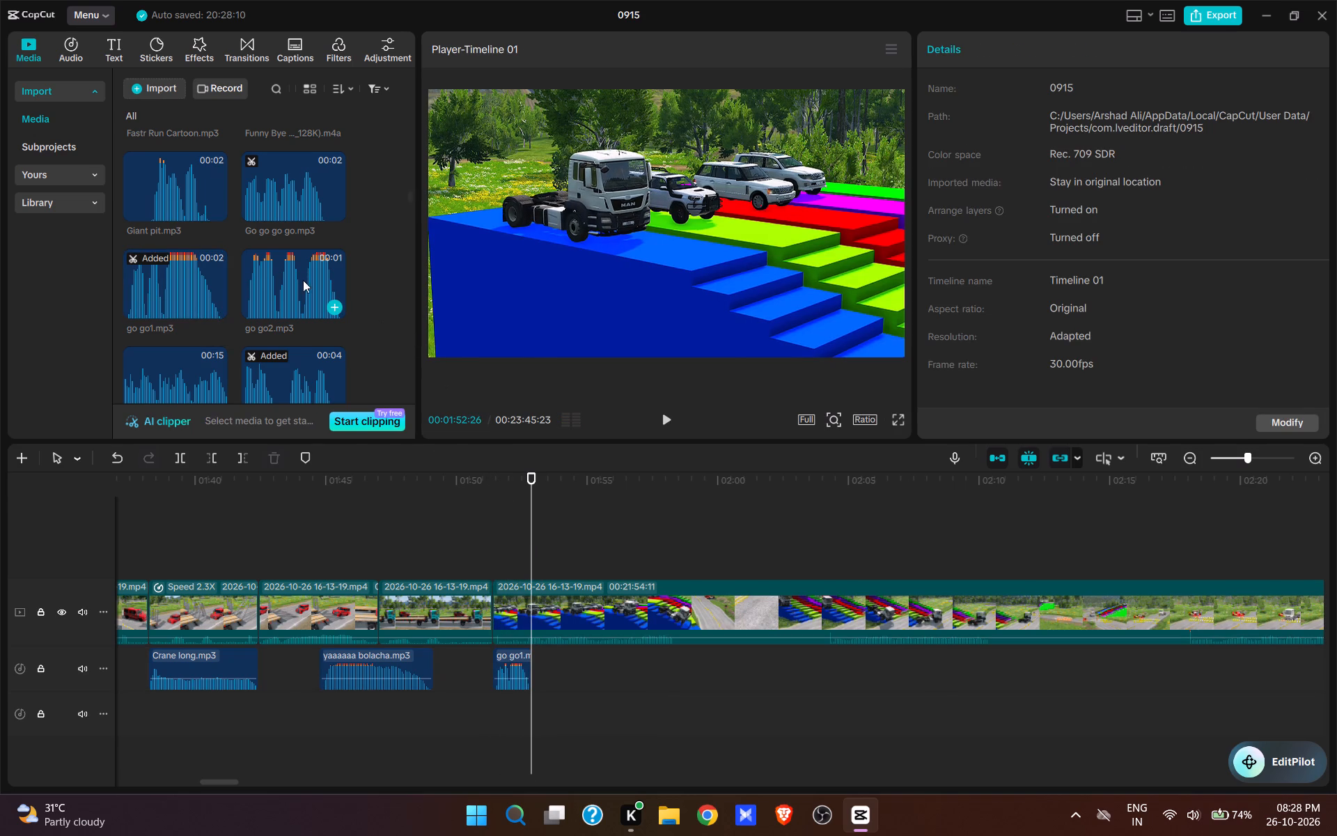
{"action": "scroll", "coordinate": [295, 307], "scroll_direction": "down", "scroll_amount": 6}
{"action": "left_click", "coordinate": [274, 178]}
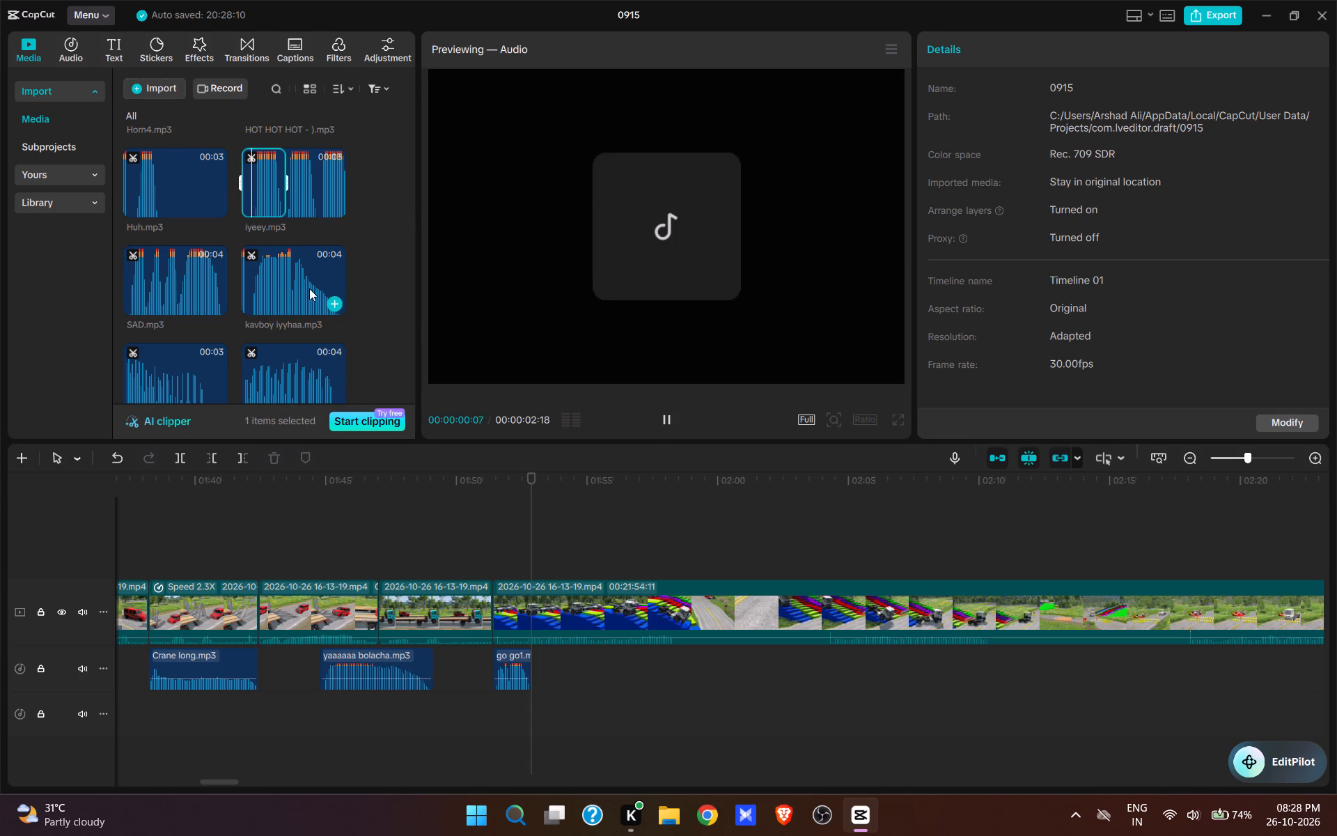
{"action": "left_click", "coordinate": [335, 299]}
Play on to the truck starting down the steps and add zina.mp3 at 00:01:55:17.
{"action": "key", "text": "space"}
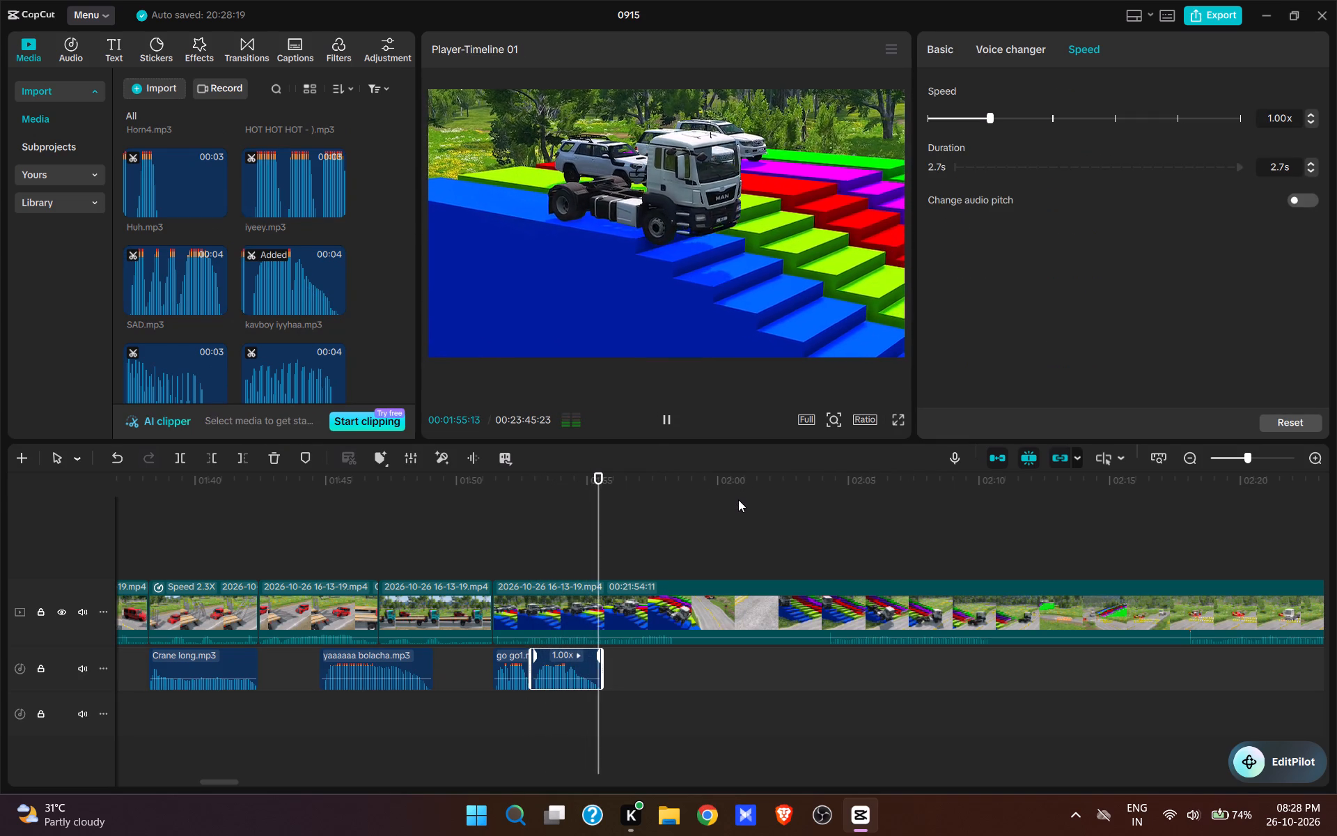
{"action": "key", "text": "space"}
{"action": "left_click", "coordinate": [602, 562]}
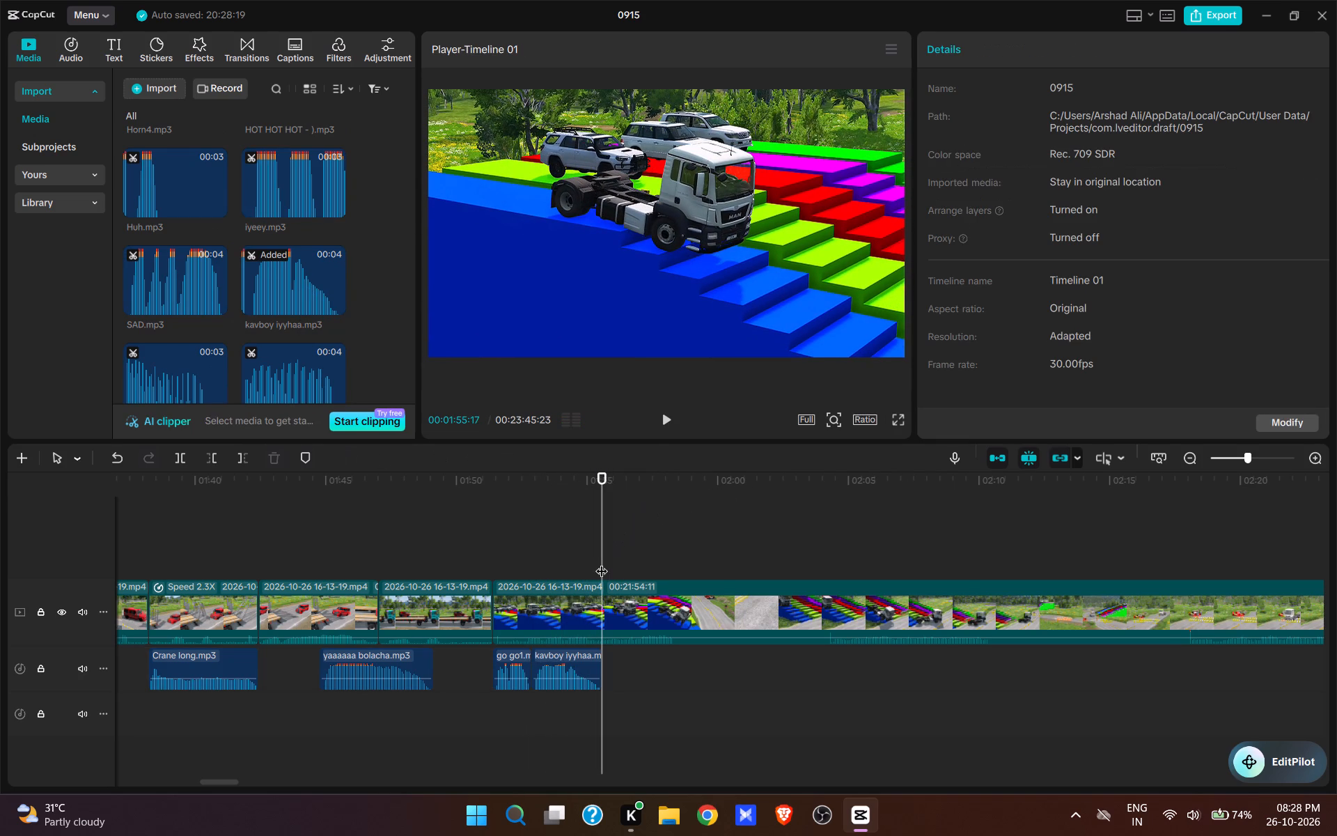
{"action": "scroll", "coordinate": [242, 358], "scroll_direction": "down", "scroll_amount": 5}
{"action": "left_click_drag", "start_coordinate": [412, 249], "coordinate": [433, 477]}
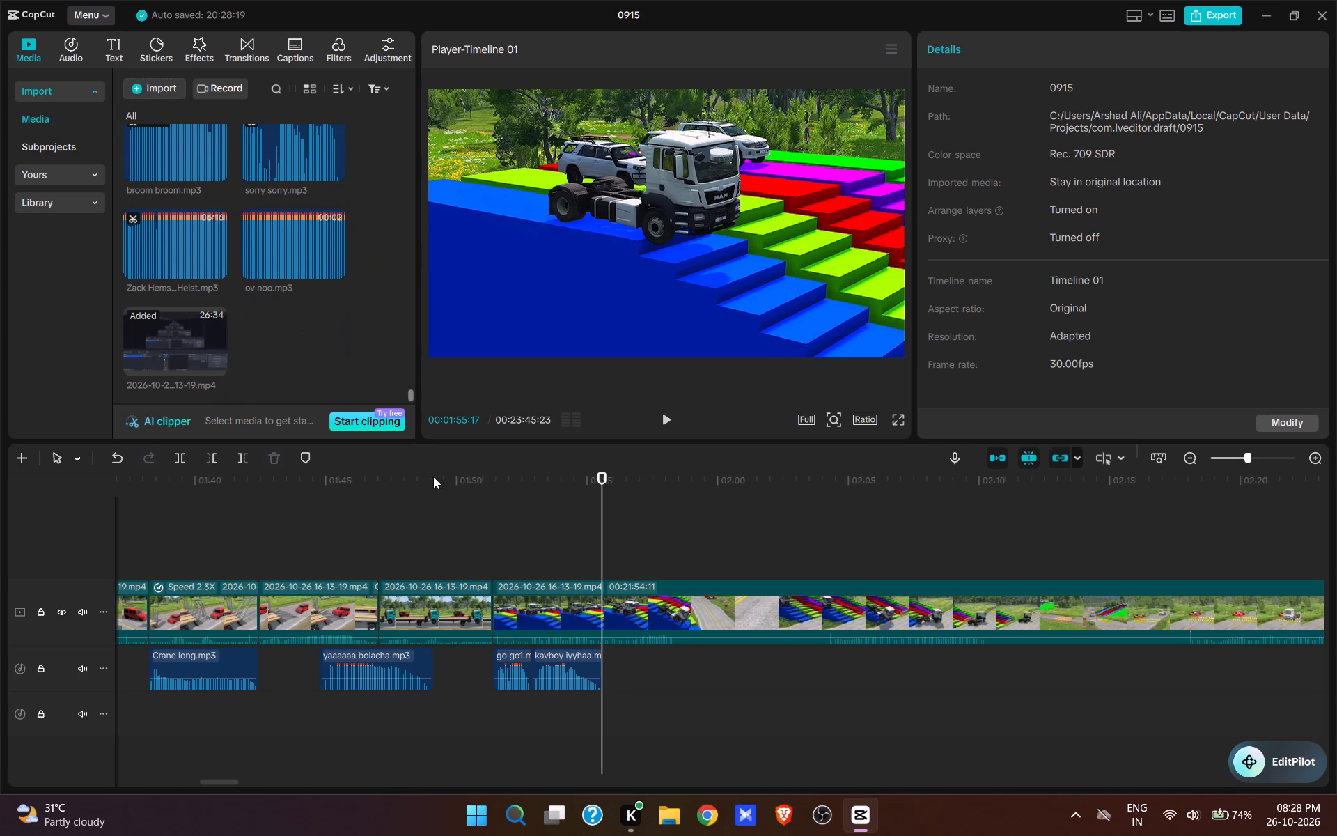
{"action": "left_click_drag", "start_coordinate": [433, 477], "coordinate": [434, 480]}
{"action": "scroll", "coordinate": [322, 275], "scroll_direction": "up", "scroll_amount": 2}
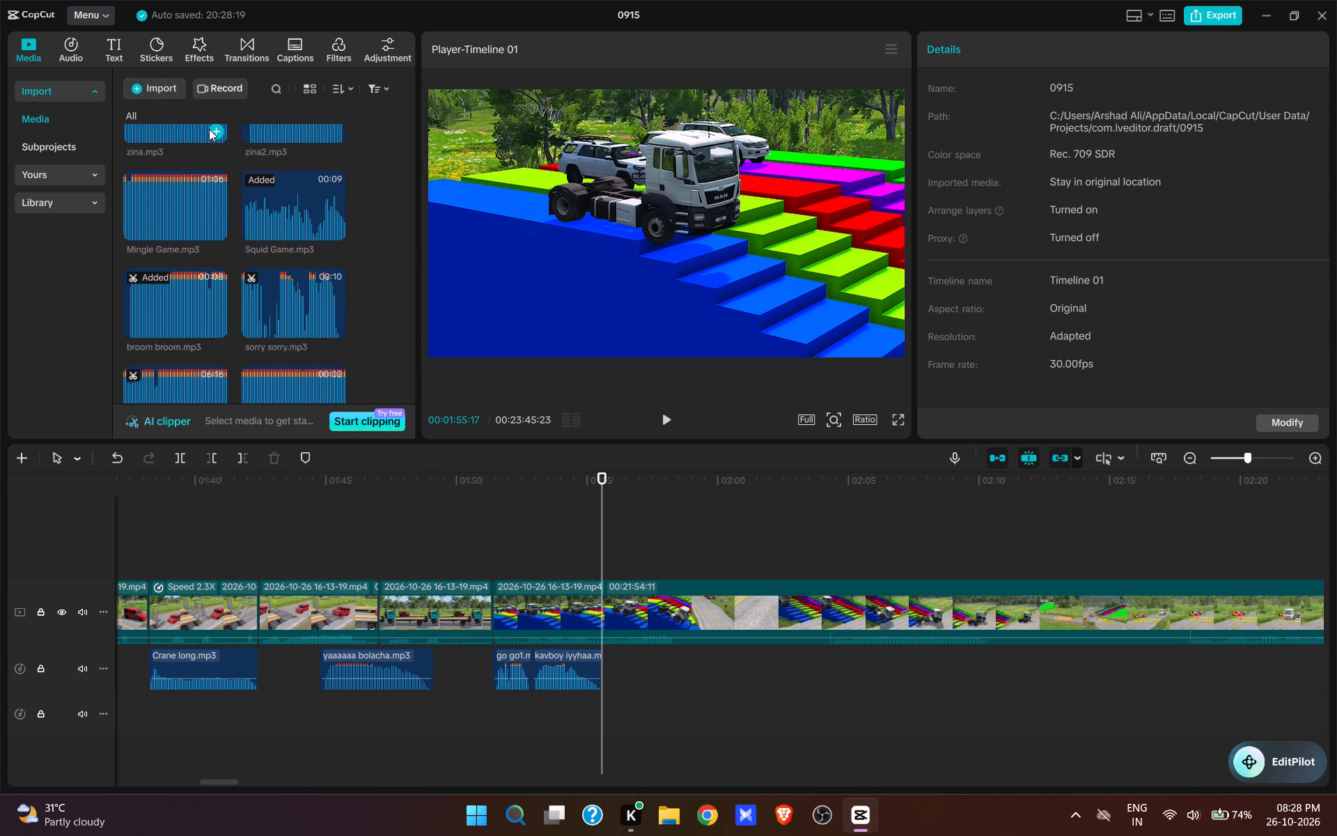
{"action": "left_click", "coordinate": [213, 130]}
Split the video at 00:01:58:08 and cut about 6.2 s of footage up to the roadside view of the truck descending the steps.
{"action": "key", "text": "space"}
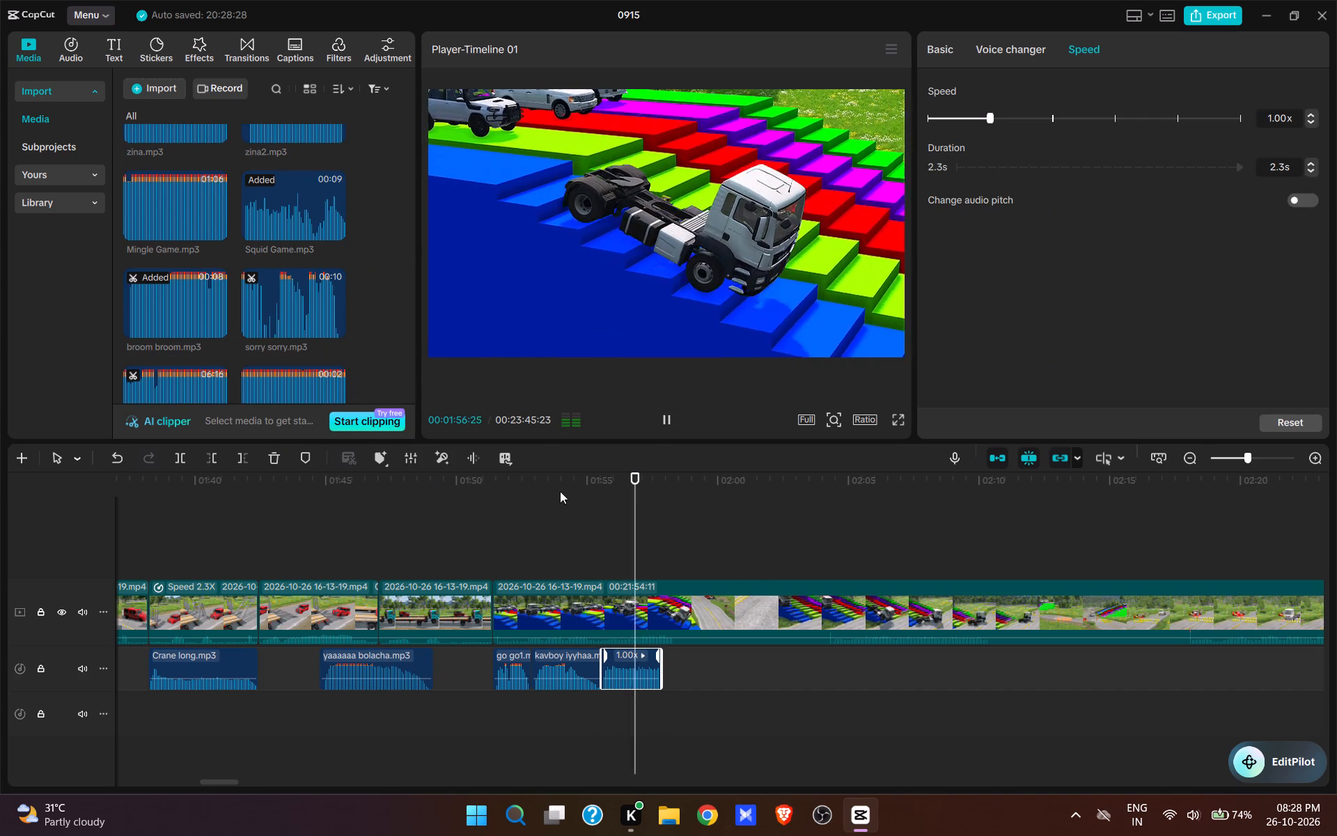
{"action": "key", "text": "space"}
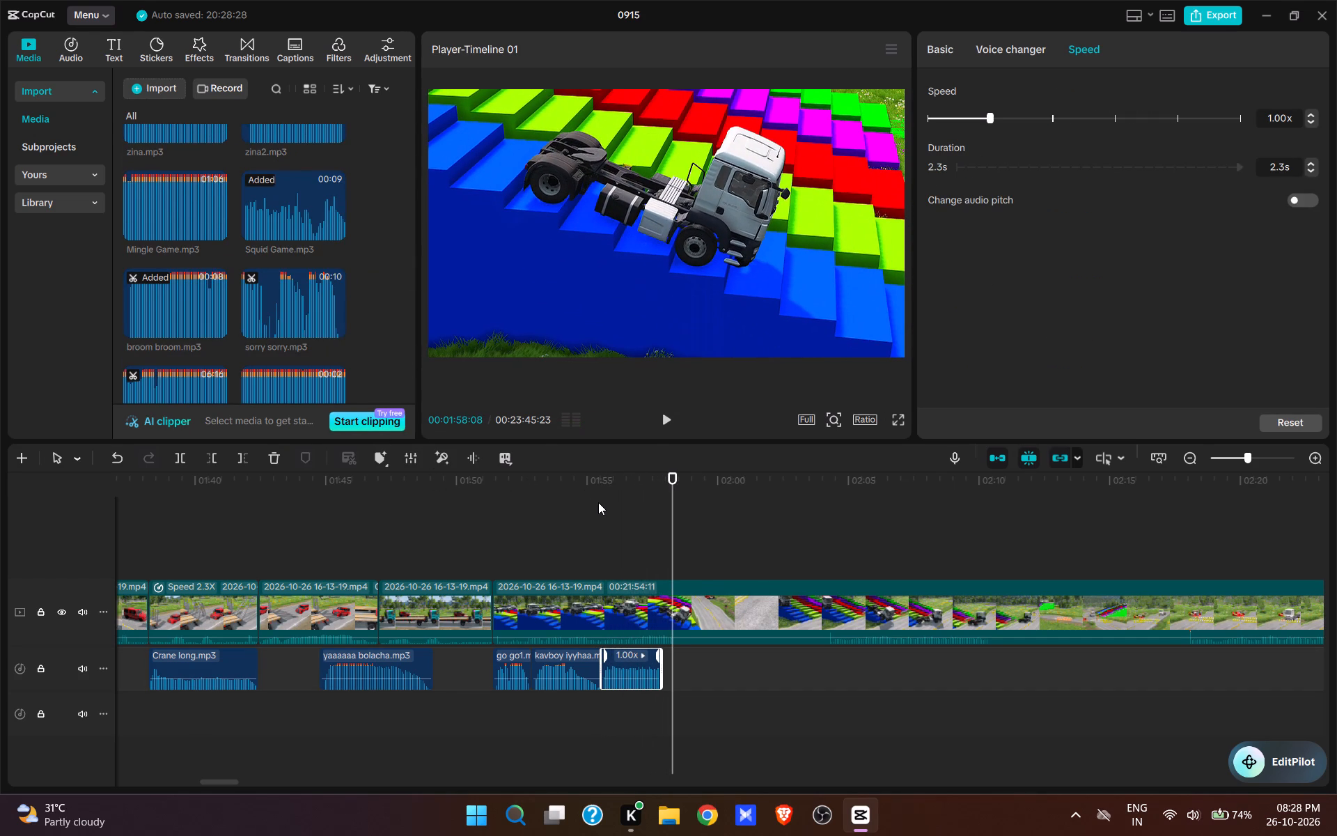
{"action": "left_click", "coordinate": [700, 591]}
{"action": "key", "text": "w"}
{"action": "left_click", "coordinate": [818, 564]}
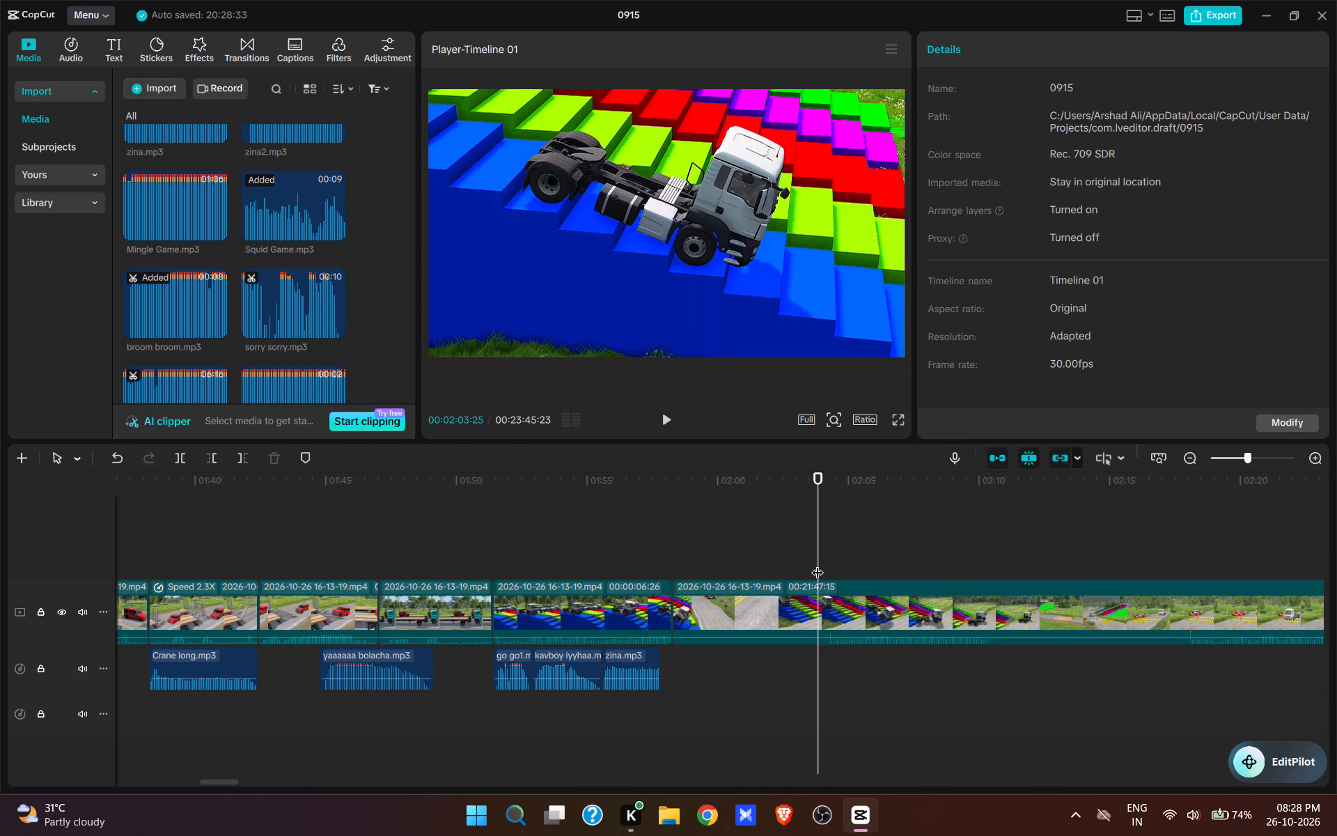
{"action": "key", "text": "space"}
{"action": "key", "text": "space"}
{"action": "type", "text": "q"}
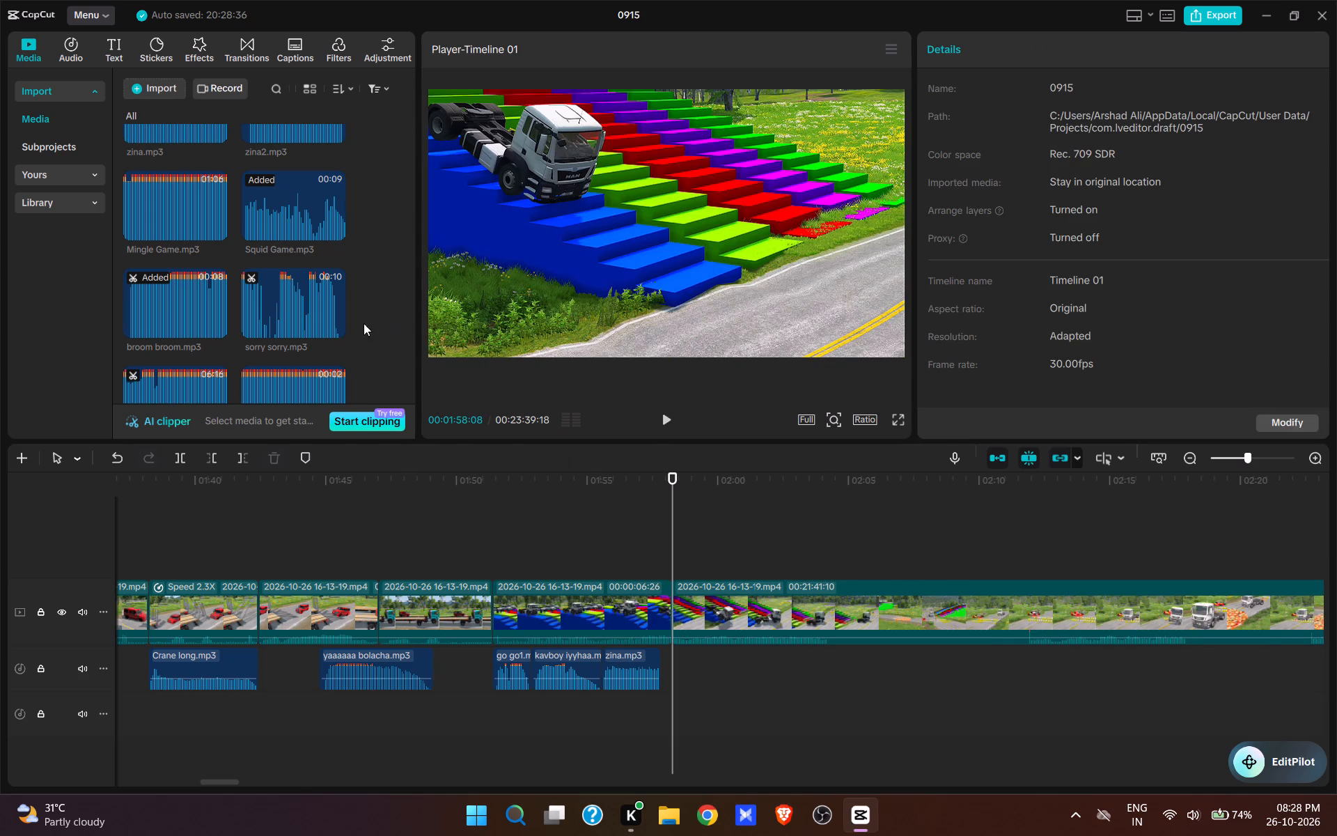
Add zina2.mp3 at 00:01:58:08, at the start of the roadside view of the truck.
{"action": "scroll", "coordinate": [342, 265], "scroll_direction": "up", "scroll_amount": 1}
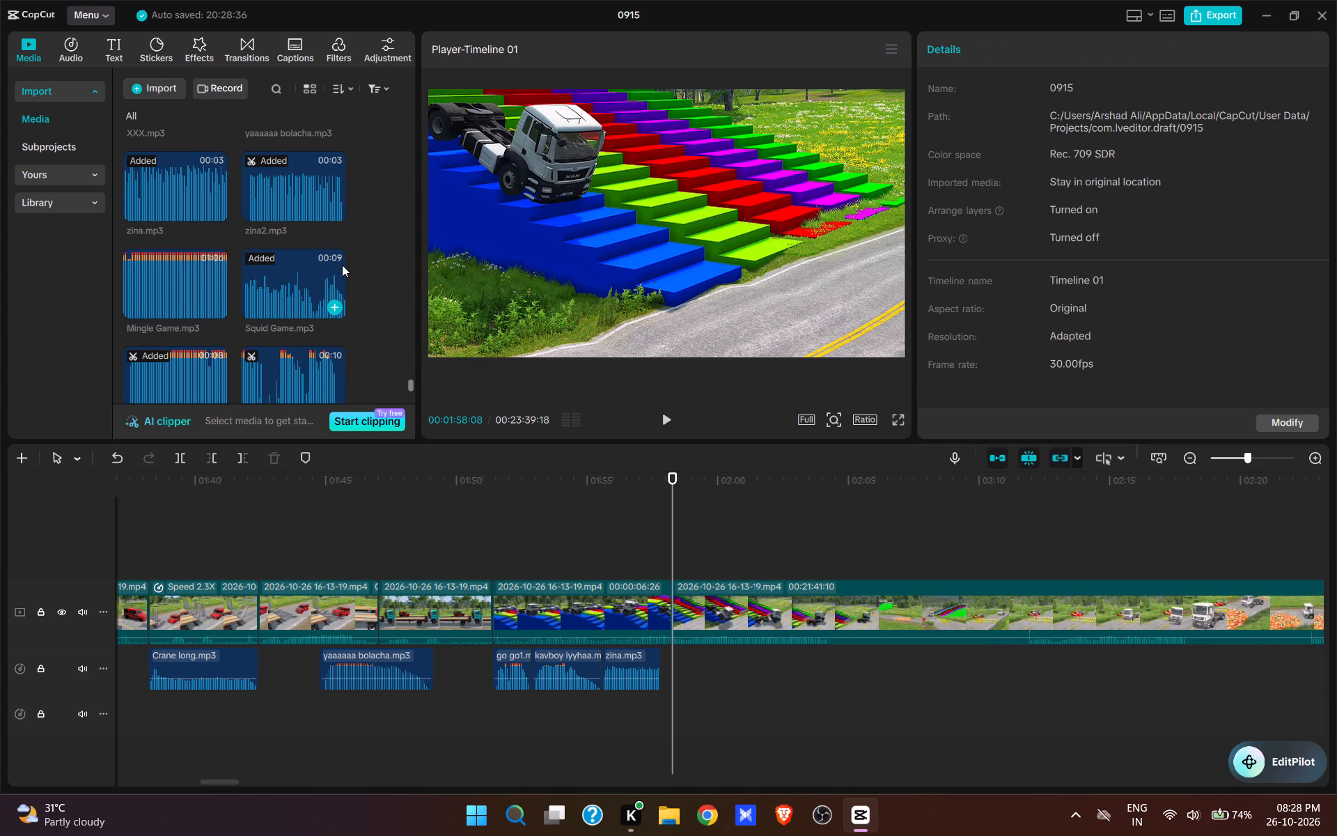
{"action": "scroll", "coordinate": [336, 263], "scroll_direction": "up", "scroll_amount": 6}
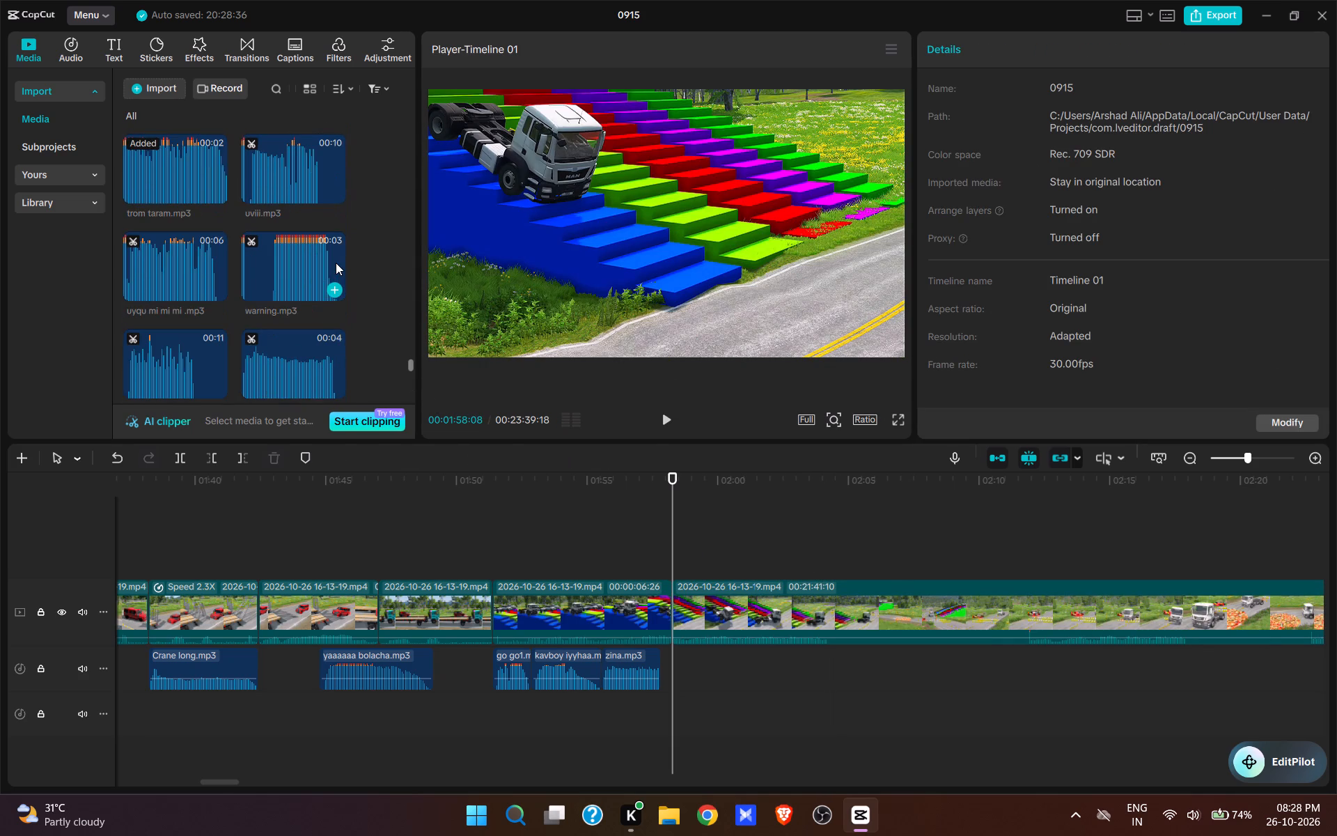
{"action": "scroll", "coordinate": [336, 263], "scroll_direction": "down", "scroll_amount": 3}
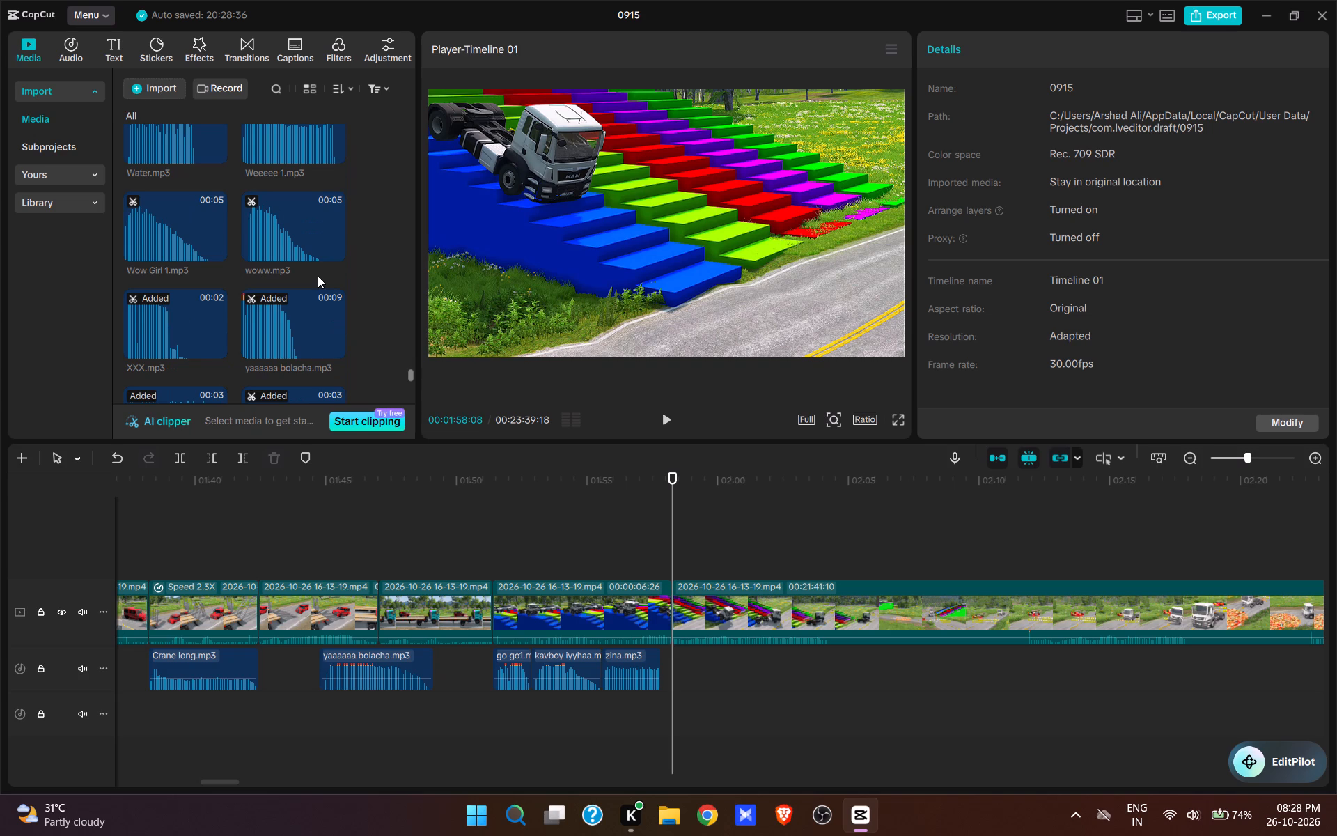
{"action": "scroll", "coordinate": [318, 276], "scroll_direction": "down", "scroll_amount": 2}
{"action": "left_click", "coordinate": [328, 287]}
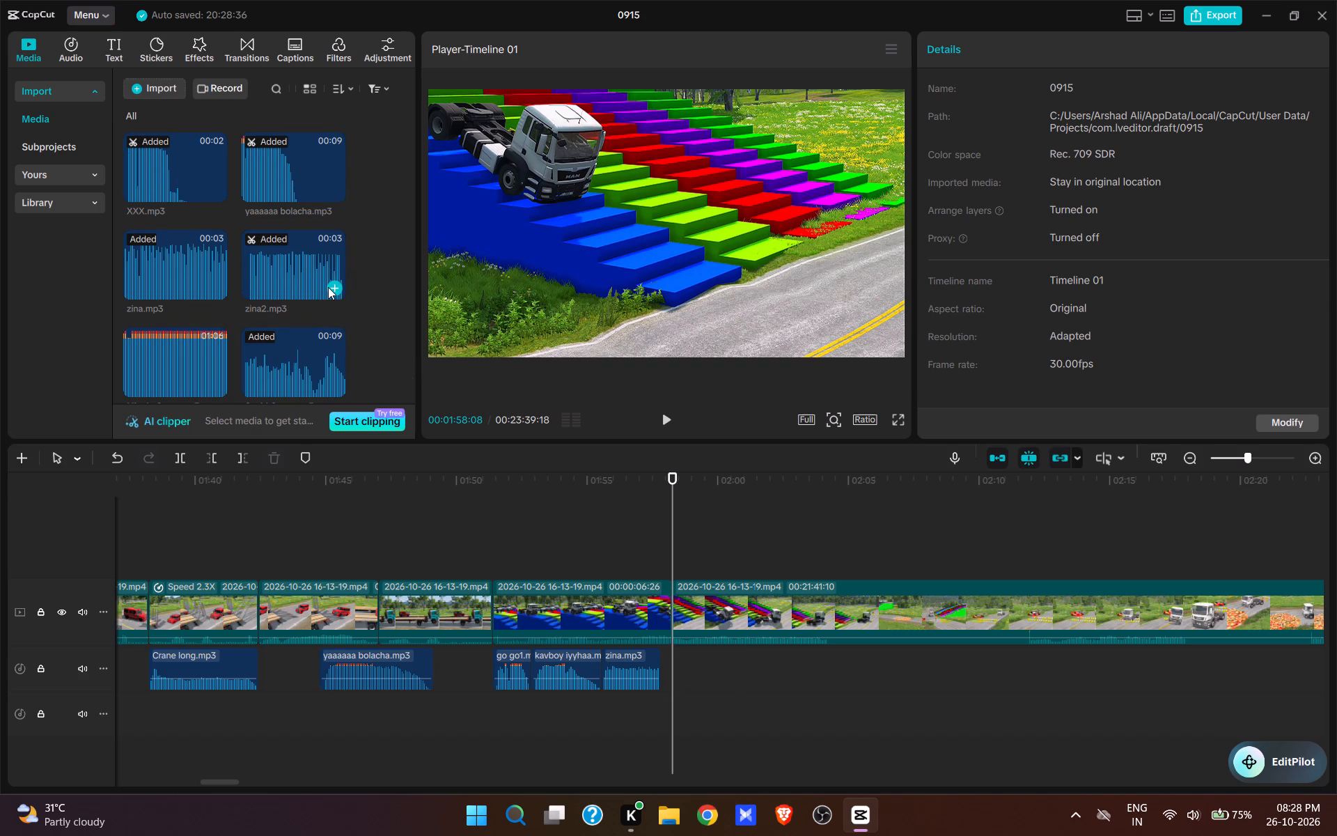
Split the video at 00:02:03:27 and cut about 8.1 s of footage up to the truck nearing the yellow speed bumps.
{"action": "key", "text": "space"}
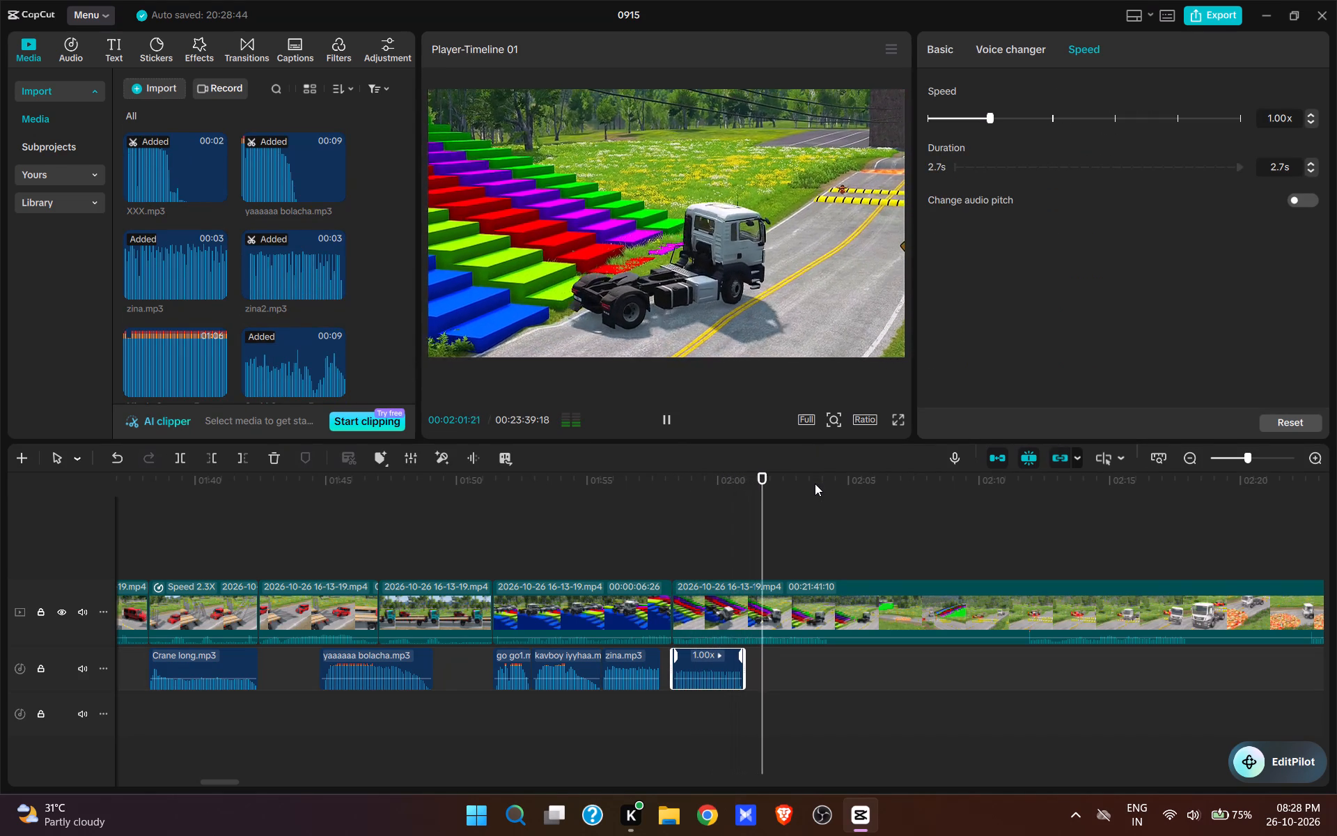
{"action": "key", "text": "space"}
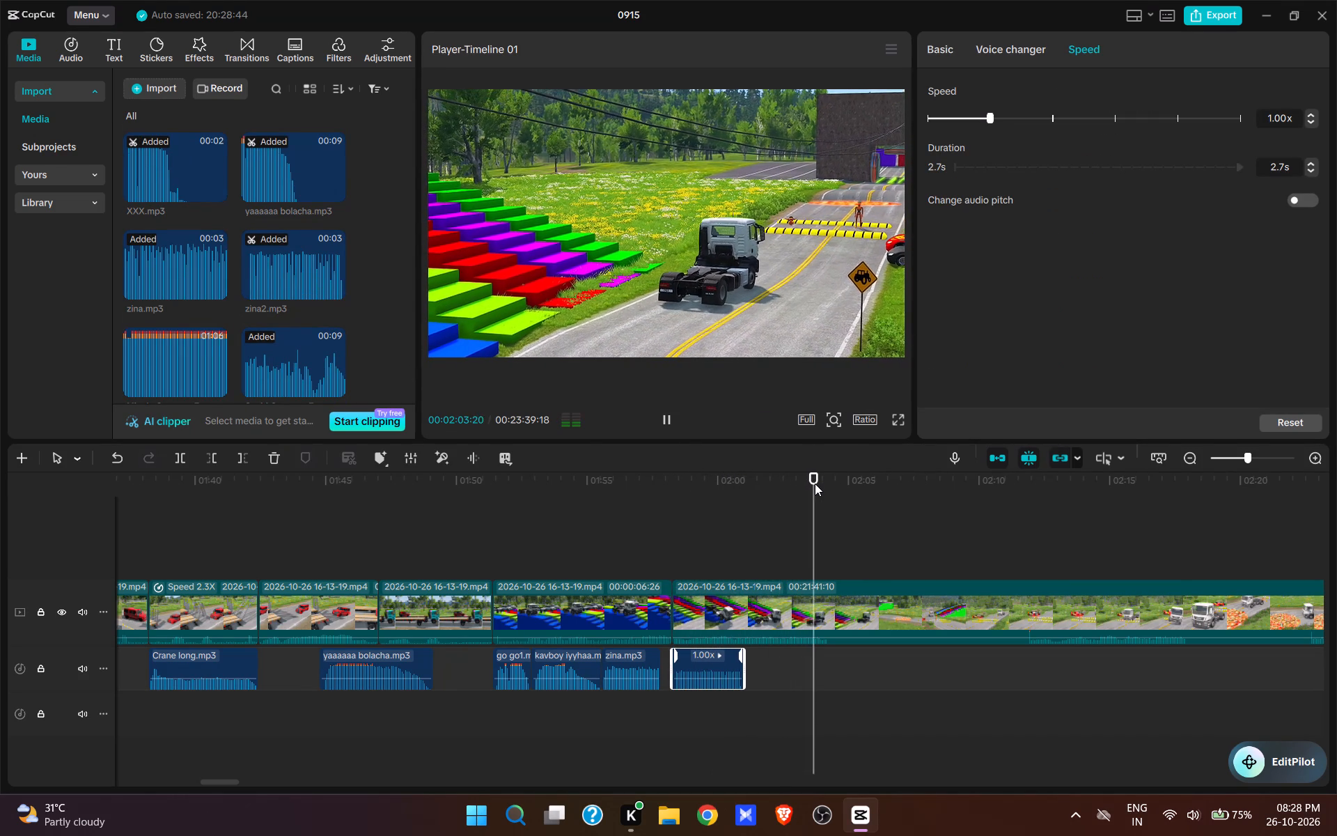
{"action": "key", "text": "w"}
{"action": "left_click_drag", "start_coordinate": [876, 550], "coordinate": [801, 686]}
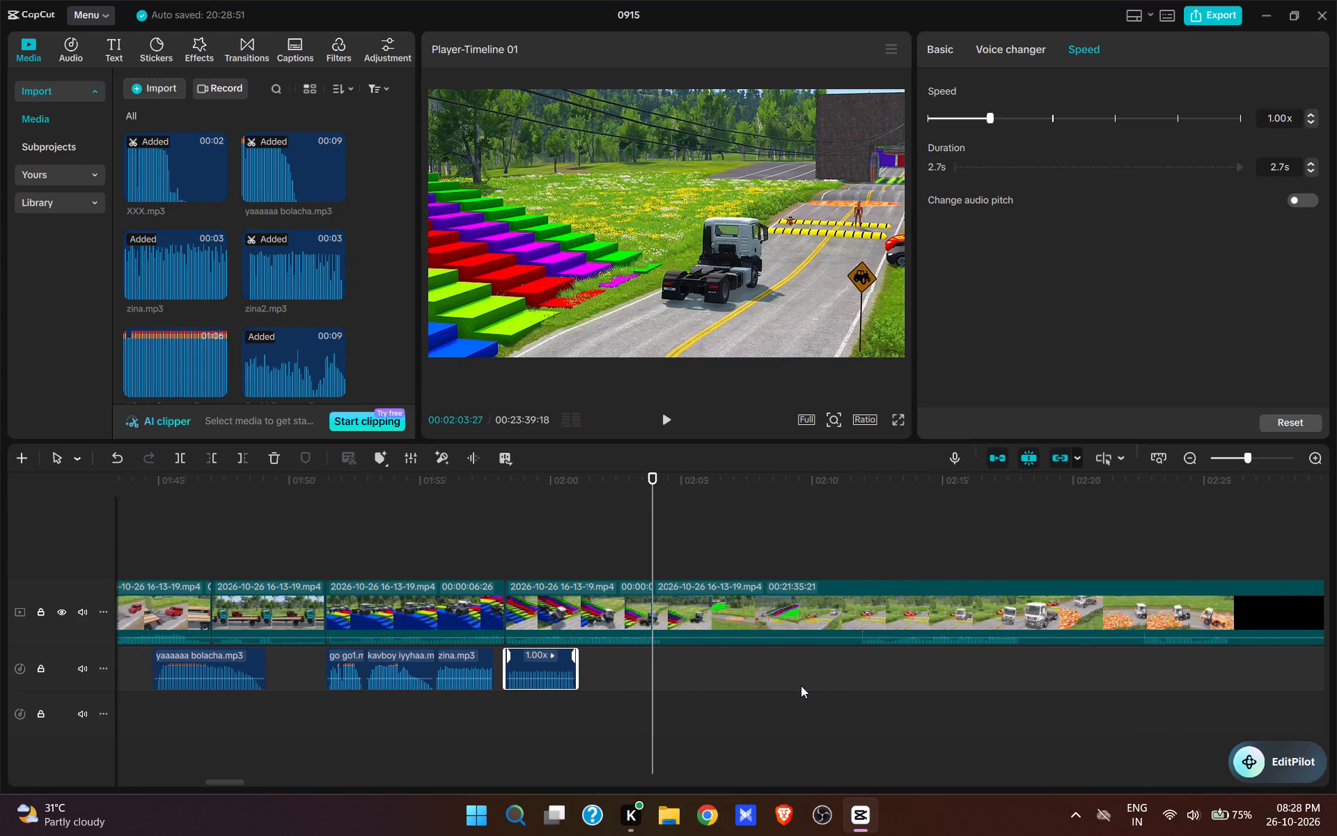
{"action": "left_click_drag", "start_coordinate": [801, 686], "coordinate": [803, 679]}
{"action": "left_click", "coordinate": [699, 535]}
{"action": "key", "text": "space"}
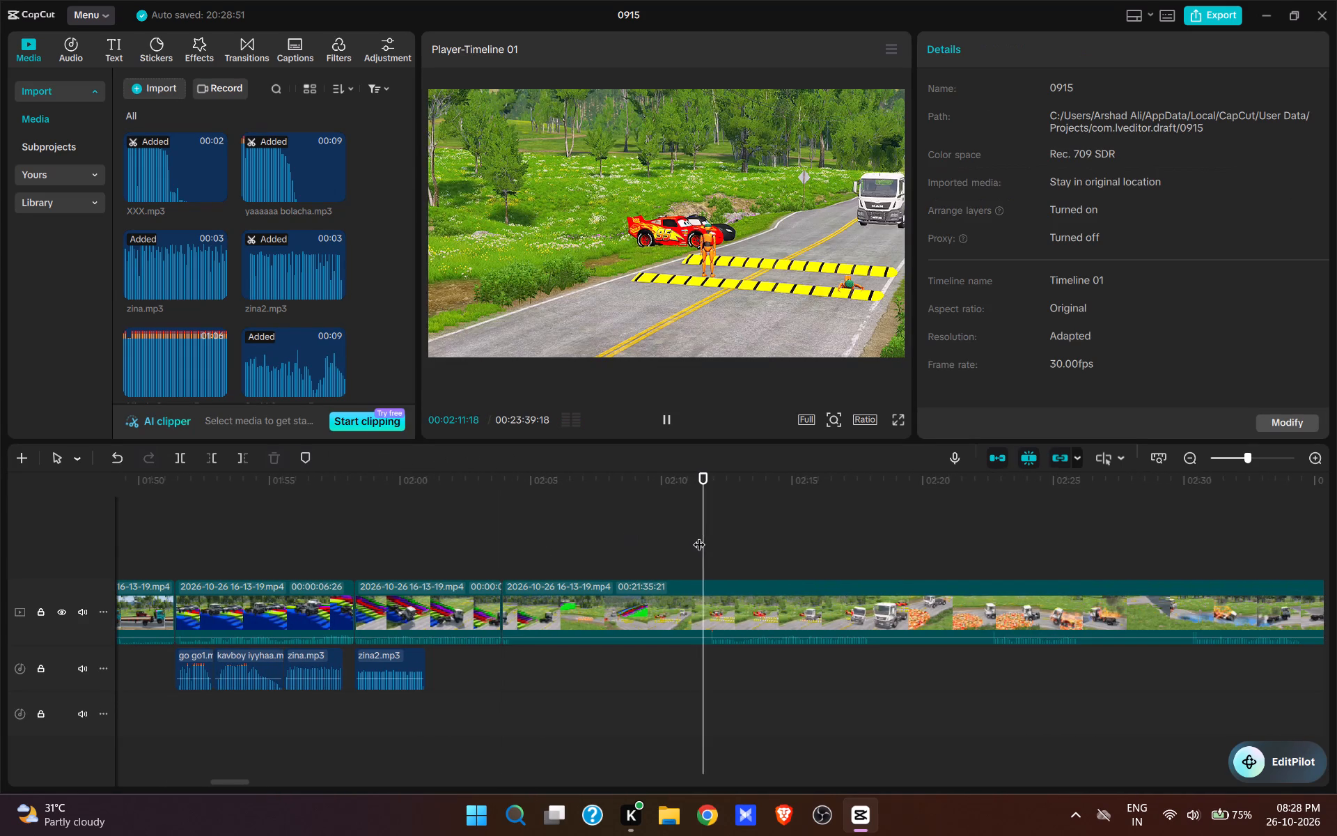
{"action": "key", "text": "space"}
{"action": "type", "text": "q"}
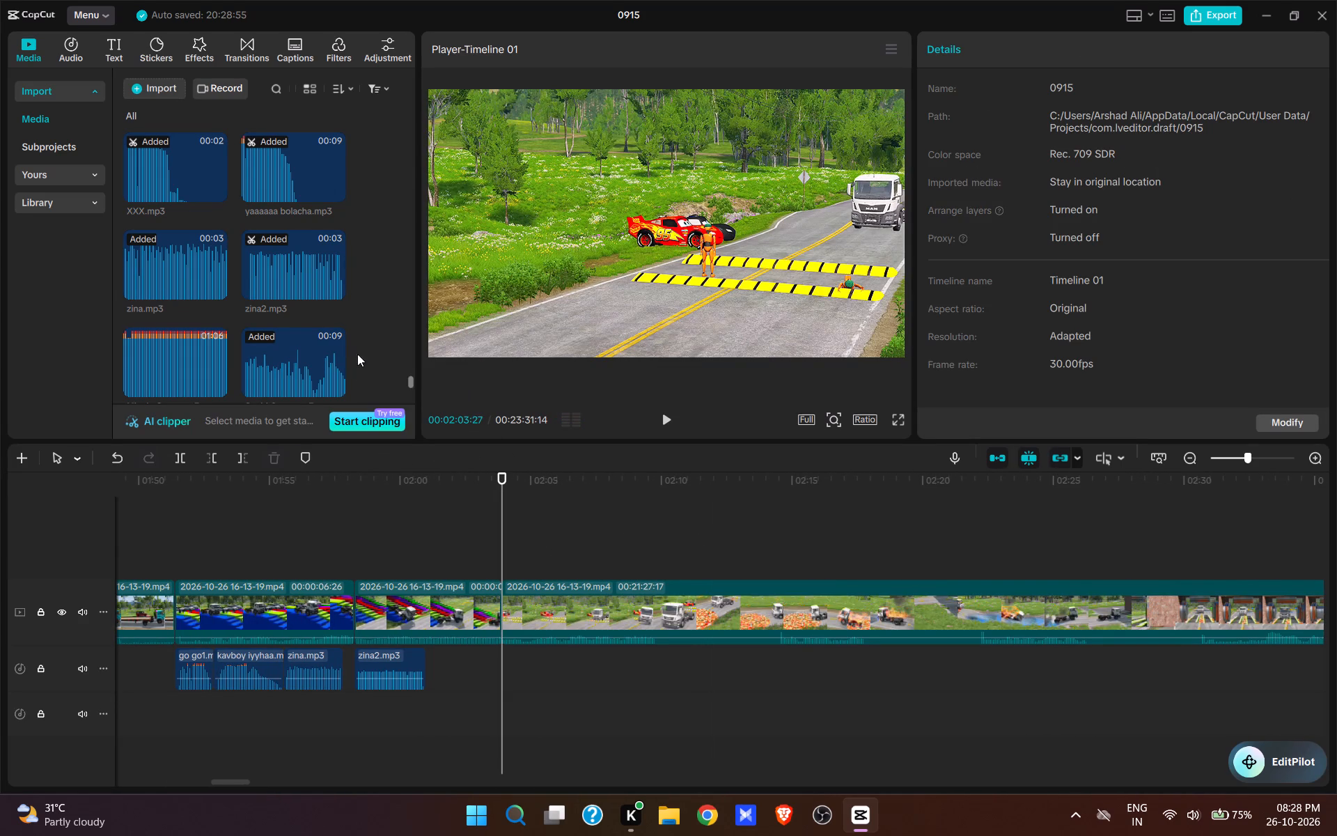
Preview mixkit-car...no-473.wav and add it at 00:02:03:27, as the truck approaches the speed bumps.
{"action": "scroll", "coordinate": [325, 329], "scroll_direction": "up", "scroll_amount": 19}
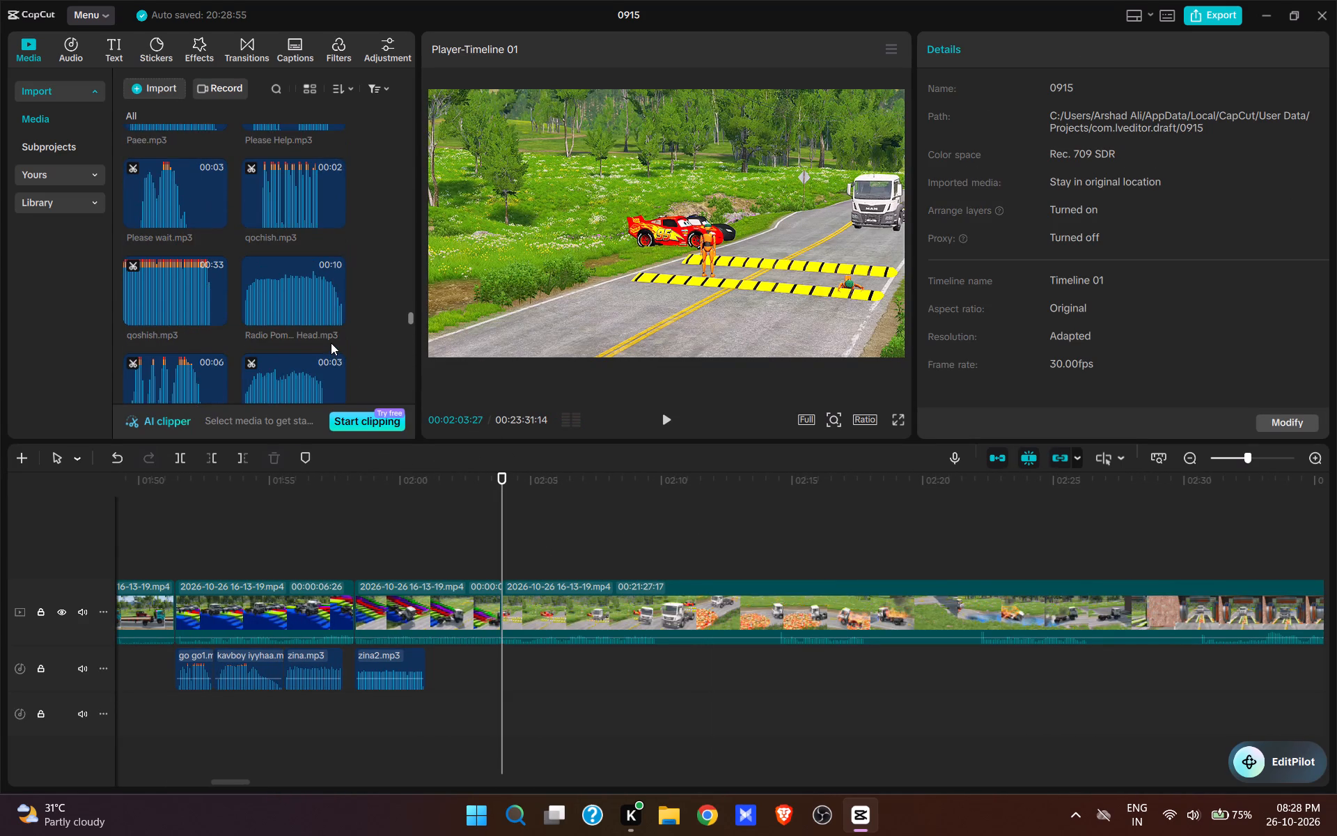
{"action": "scroll", "coordinate": [331, 343], "scroll_direction": "up", "scroll_amount": 18}
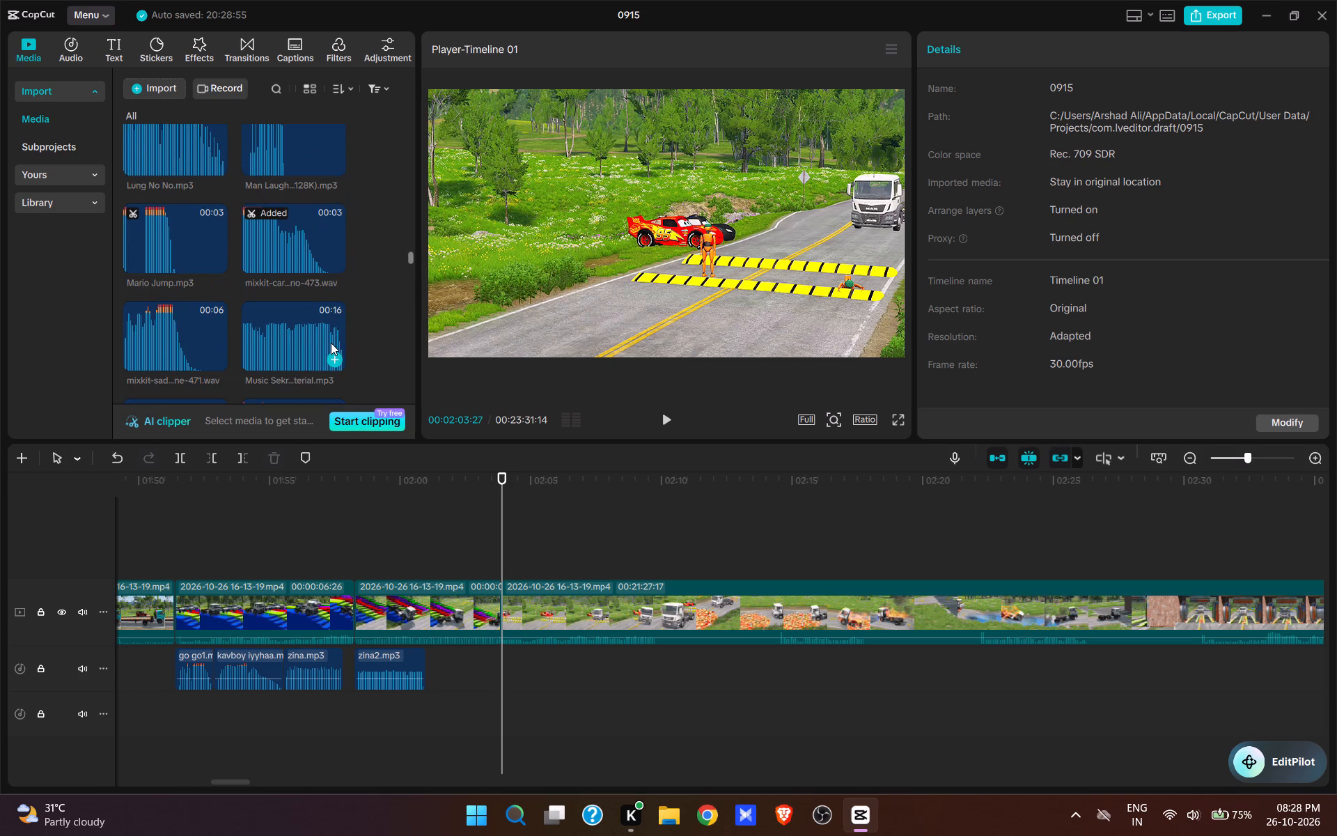
{"action": "left_click", "coordinate": [263, 261]}
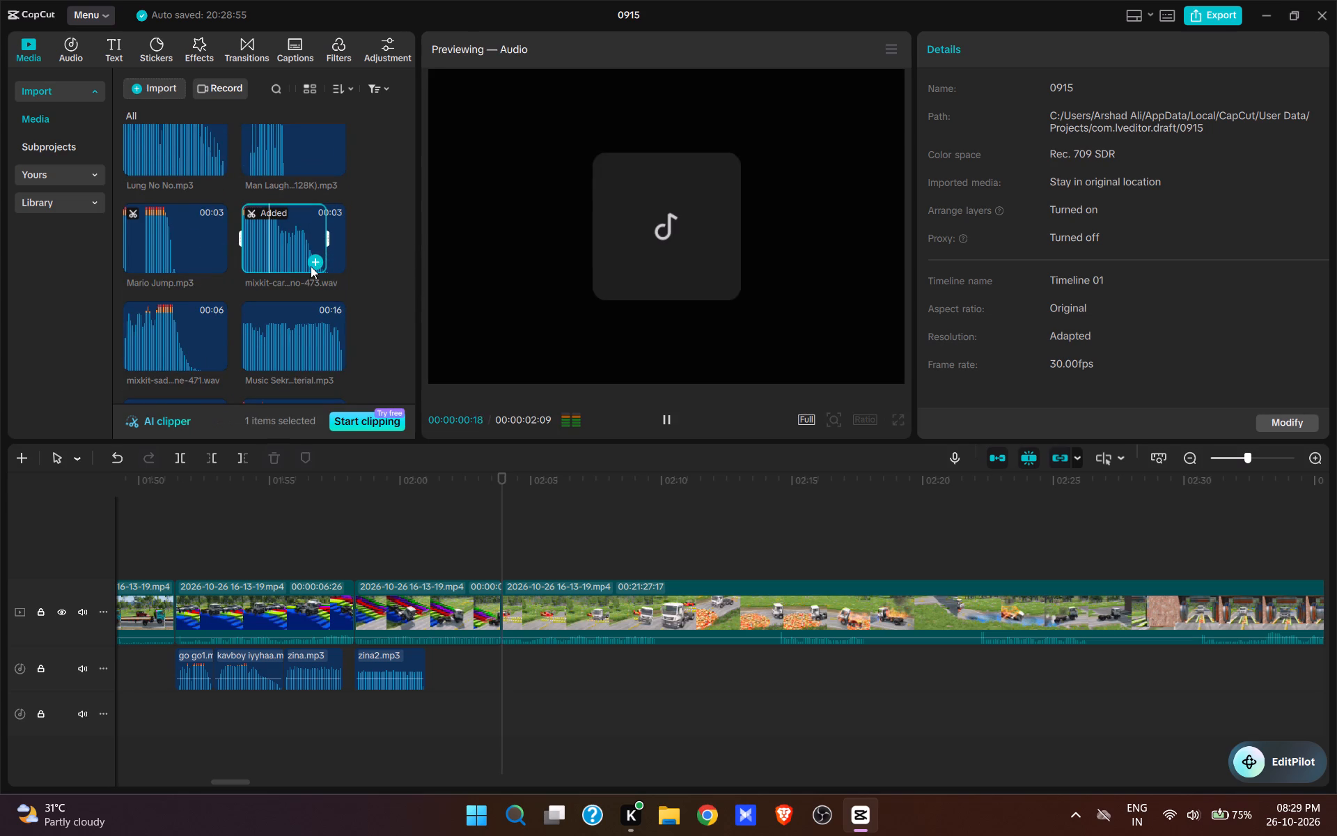
{"action": "left_click", "coordinate": [311, 266]}
Play on to the truck reaching the speed bumps and add Mario Jump.mp3 at 00:02:06:05.
{"action": "key", "text": "space"}
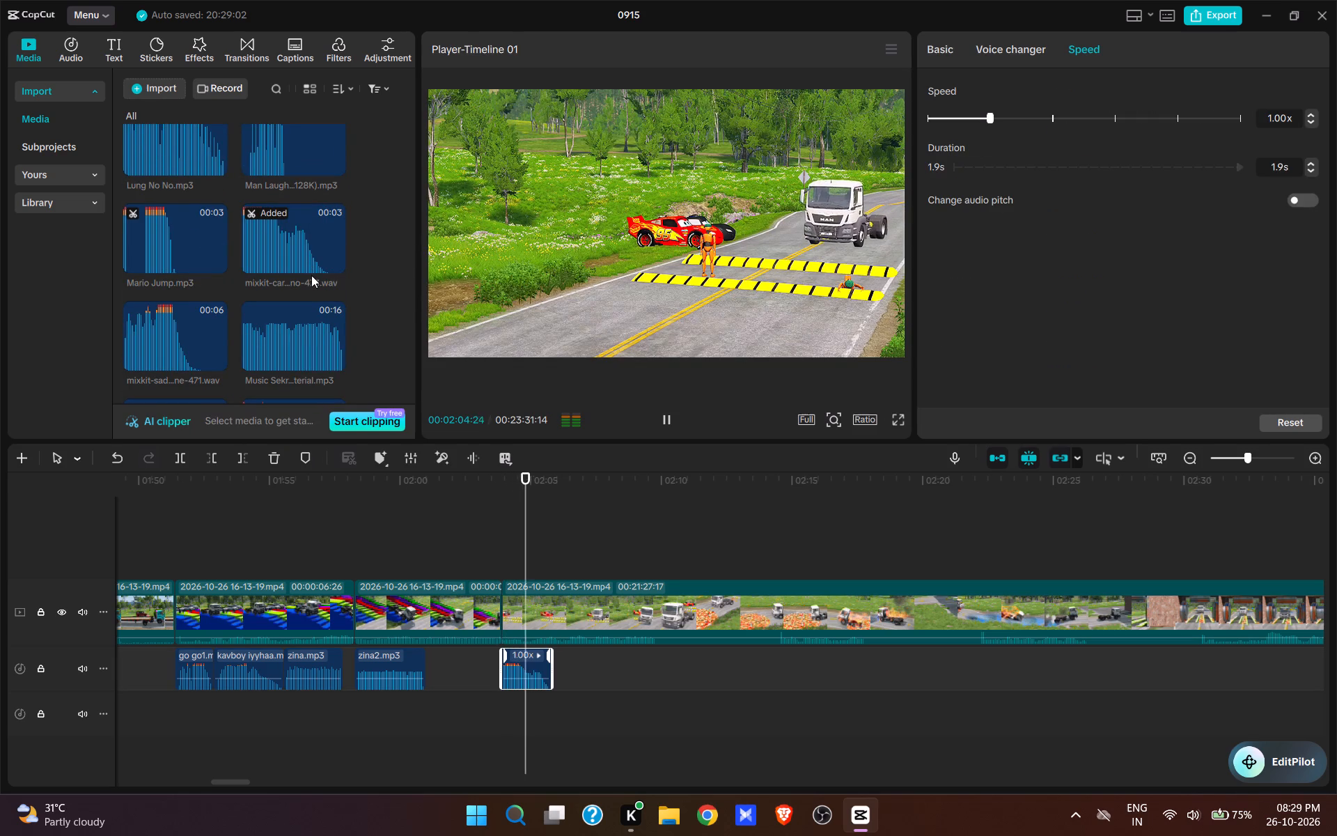
{"action": "key", "text": "space"}
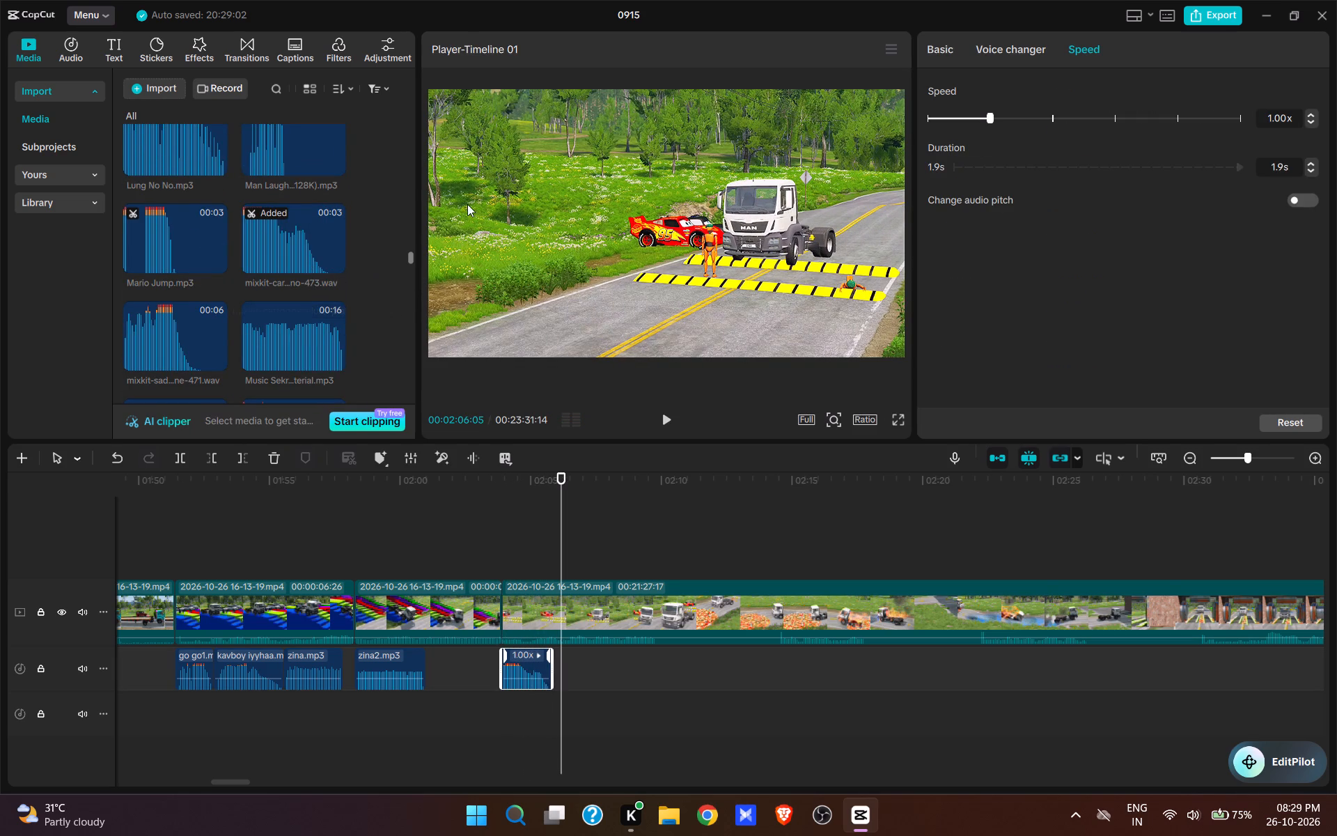
{"action": "scroll", "coordinate": [222, 288], "scroll_direction": "up", "scroll_amount": 4}
{"action": "scroll", "coordinate": [226, 288], "scroll_direction": "down", "scroll_amount": 5}
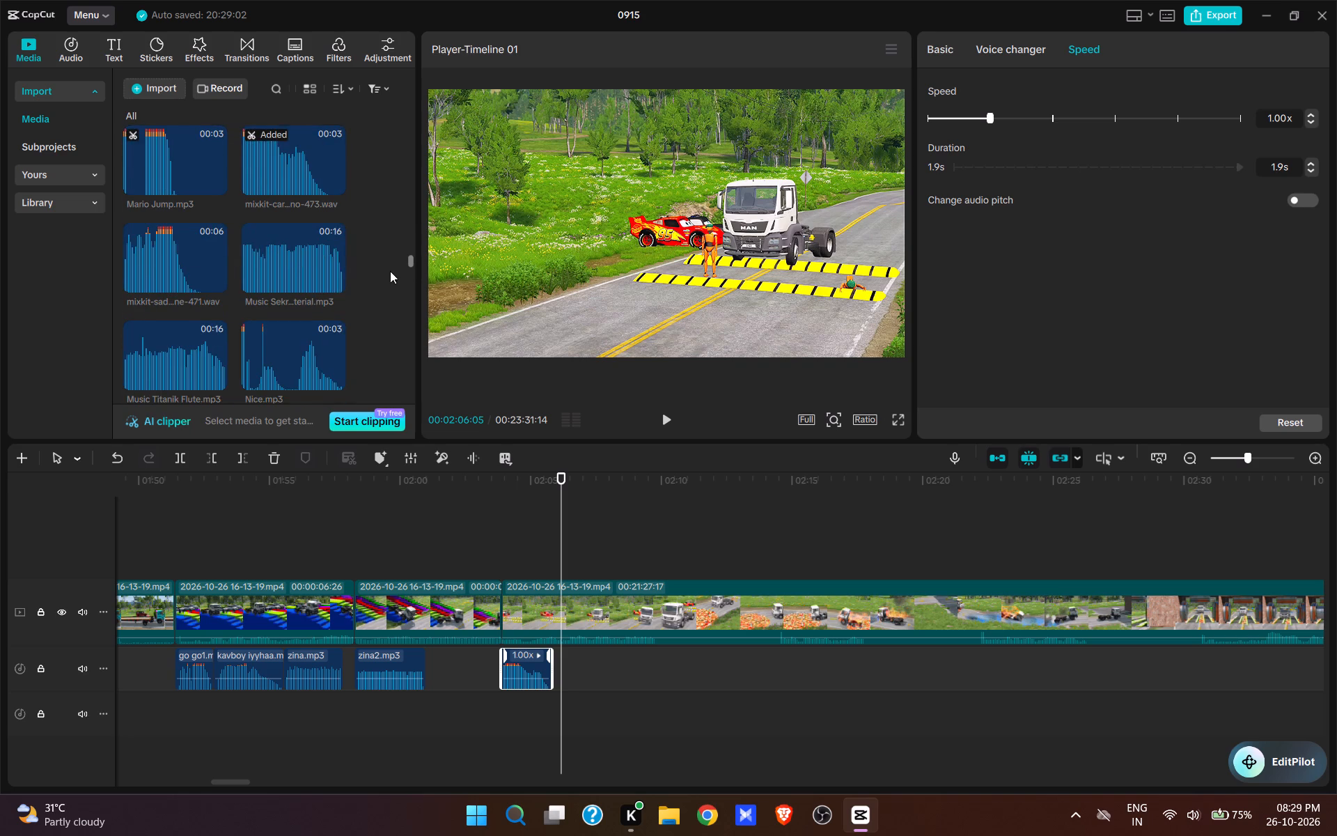
{"action": "scroll", "coordinate": [275, 258], "scroll_direction": "down", "scroll_amount": 2}
{"action": "scroll", "coordinate": [276, 258], "scroll_direction": "up", "scroll_amount": 1}
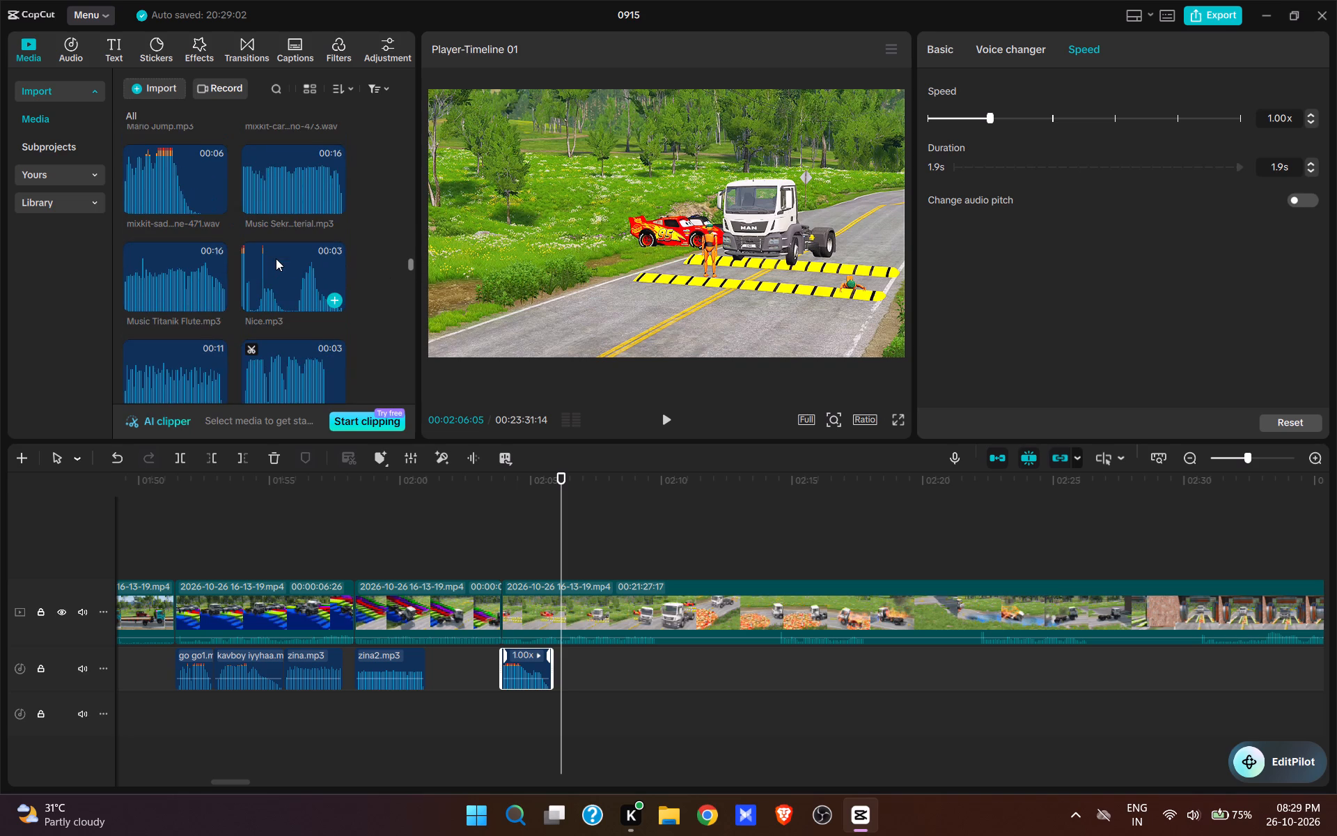
{"action": "scroll", "coordinate": [276, 258], "scroll_direction": "up", "scroll_amount": 1}
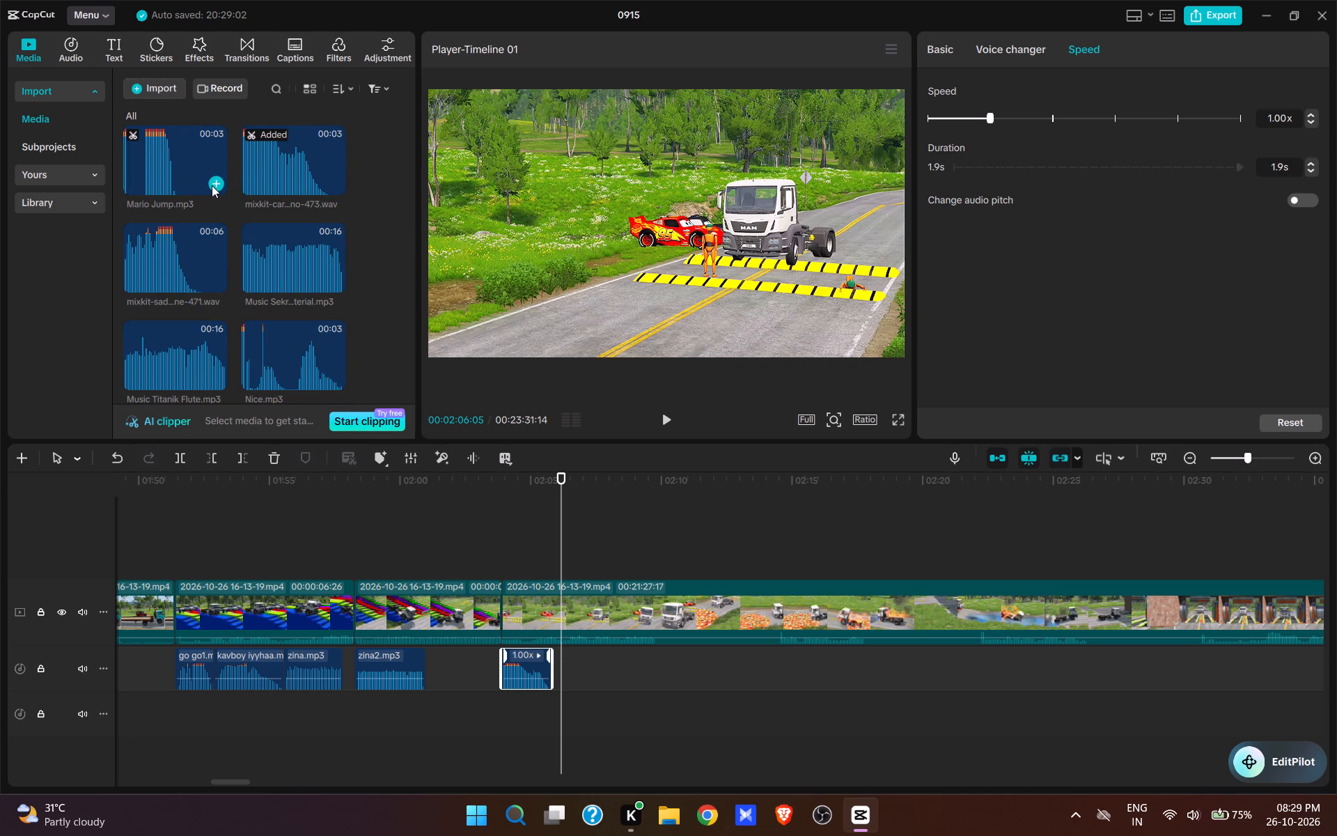
{"action": "left_click", "coordinate": [212, 185]}
Preview the laugh sounds and add Laugh Fun...rtoon.mp3 at 00:02:06:29, as the truck crosses the yellow speed bumps.
{"action": "key", "text": "space"}
{"action": "key", "text": "space"}
{"action": "key", "text": "space"}
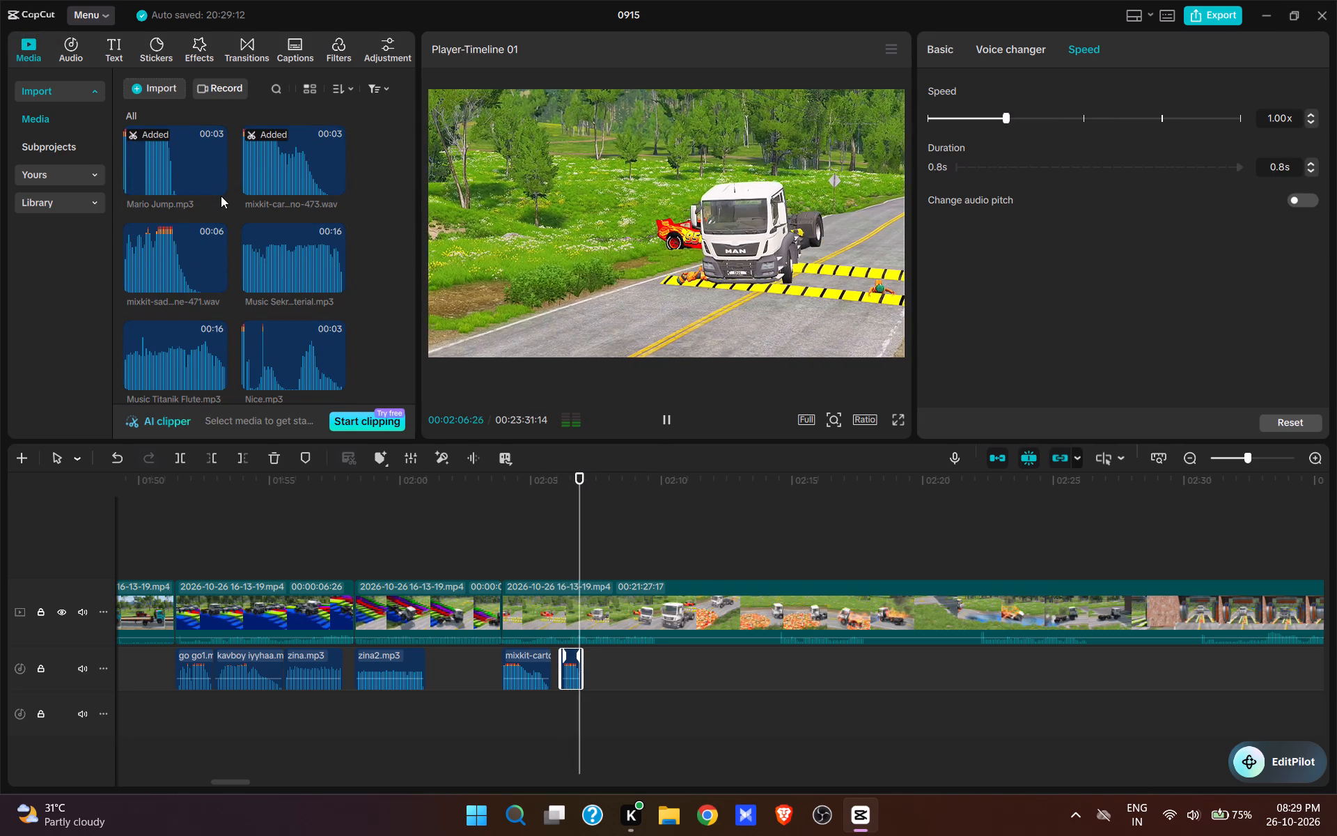
{"action": "key", "text": "space"}
{"action": "left_click", "coordinate": [574, 568]}
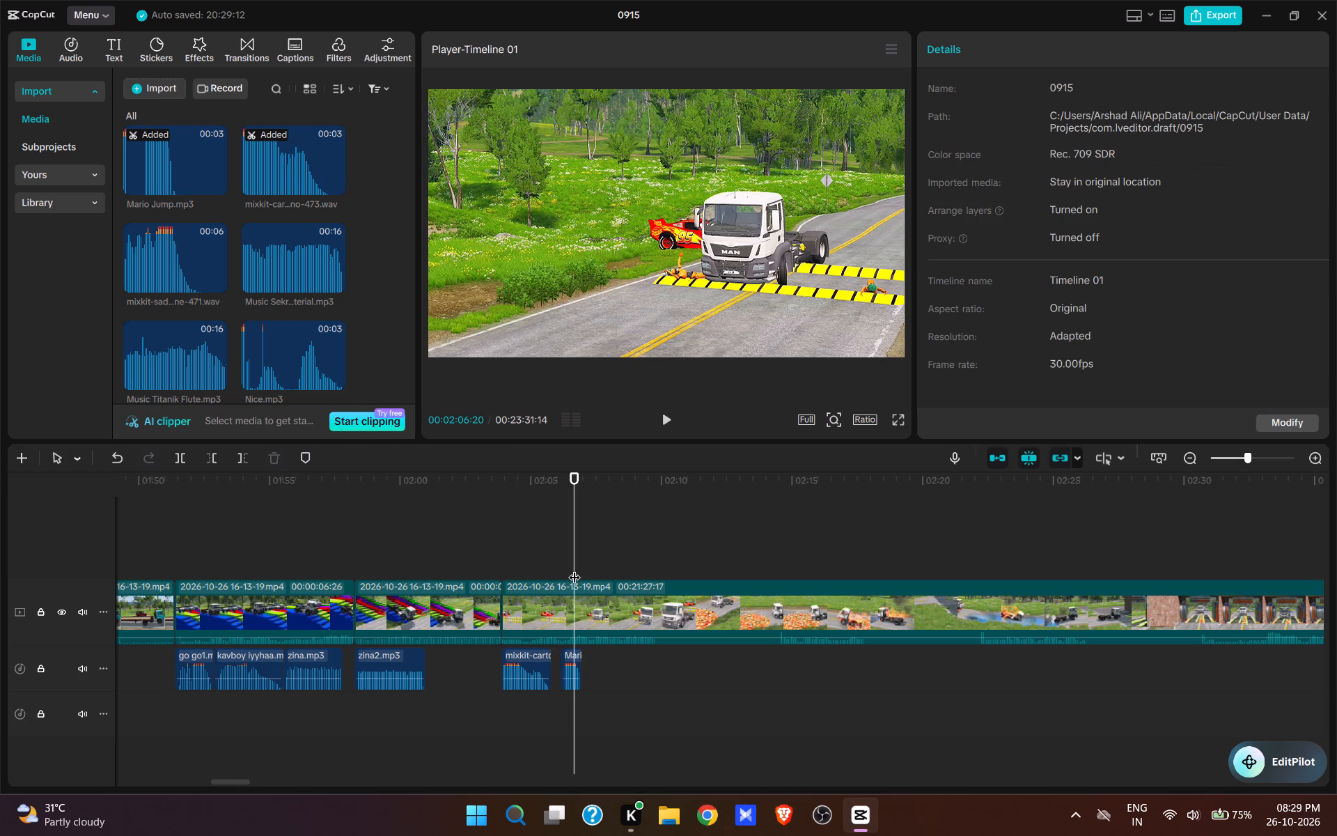
{"action": "left_click", "coordinate": [574, 568]}
{"action": "scroll", "coordinate": [237, 303], "scroll_direction": "down", "scroll_amount": 3}
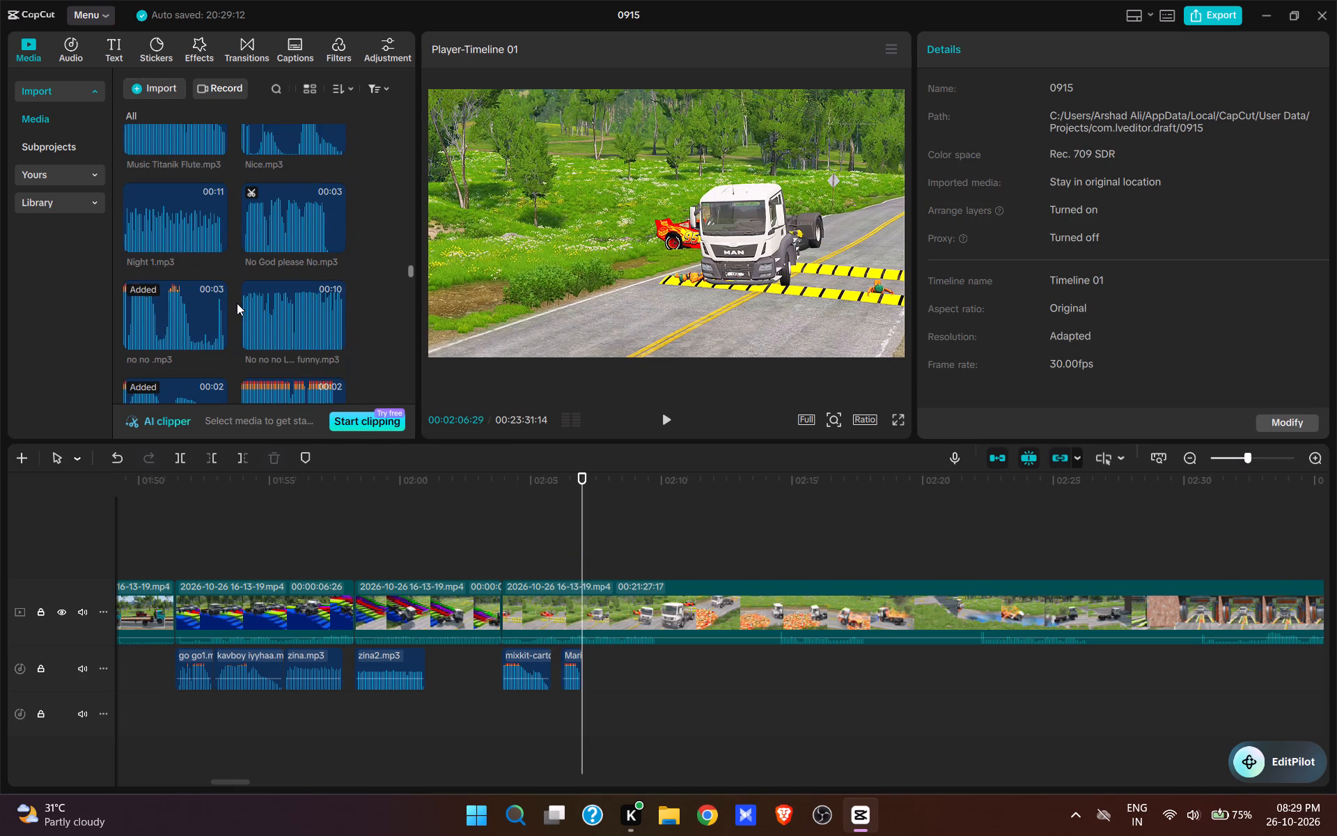
{"action": "scroll", "coordinate": [237, 303], "scroll_direction": "up", "scroll_amount": 9}
{"action": "left_click", "coordinate": [169, 254]}
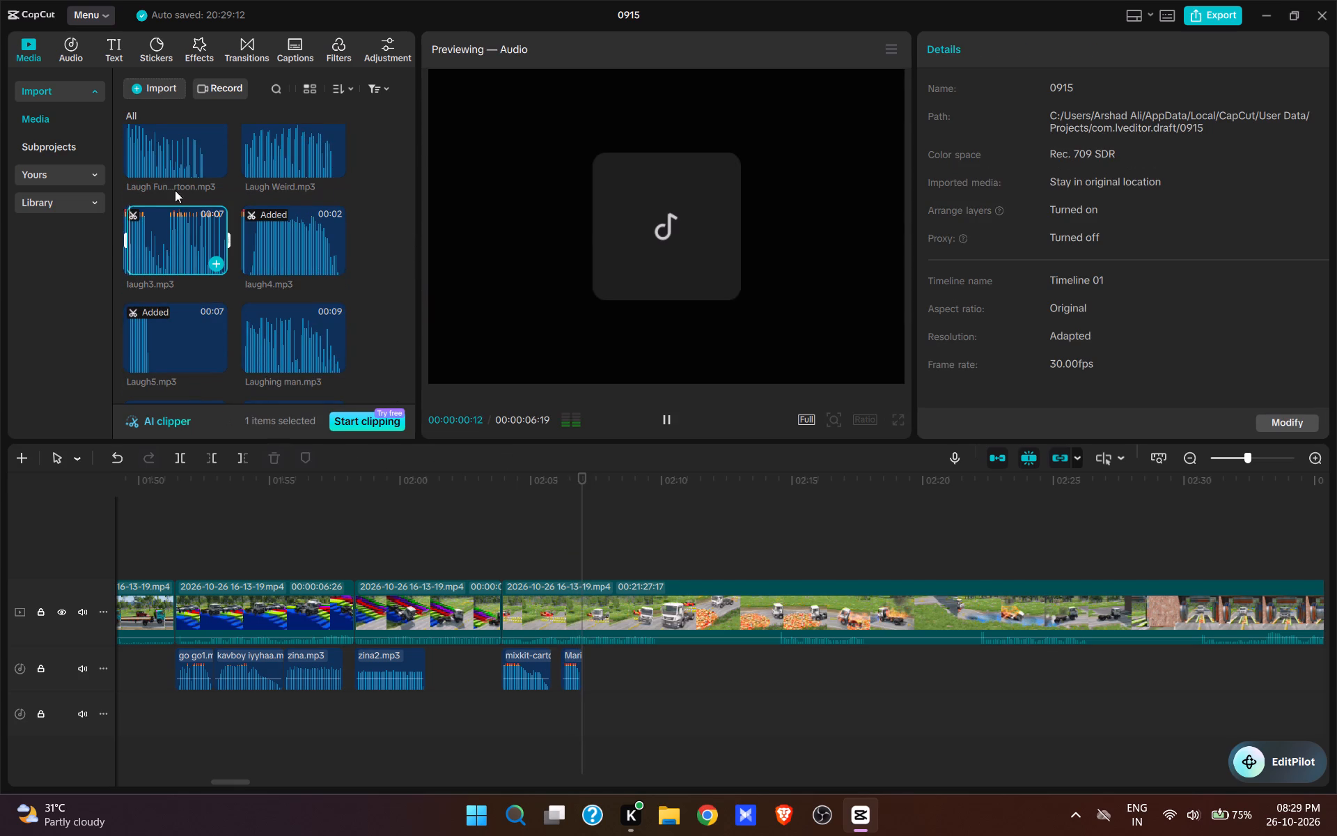
{"action": "left_click", "coordinate": [169, 170]}
{"action": "scroll", "coordinate": [175, 190], "scroll_direction": "up", "scroll_amount": 1}
{"action": "left_click", "coordinate": [195, 247]}
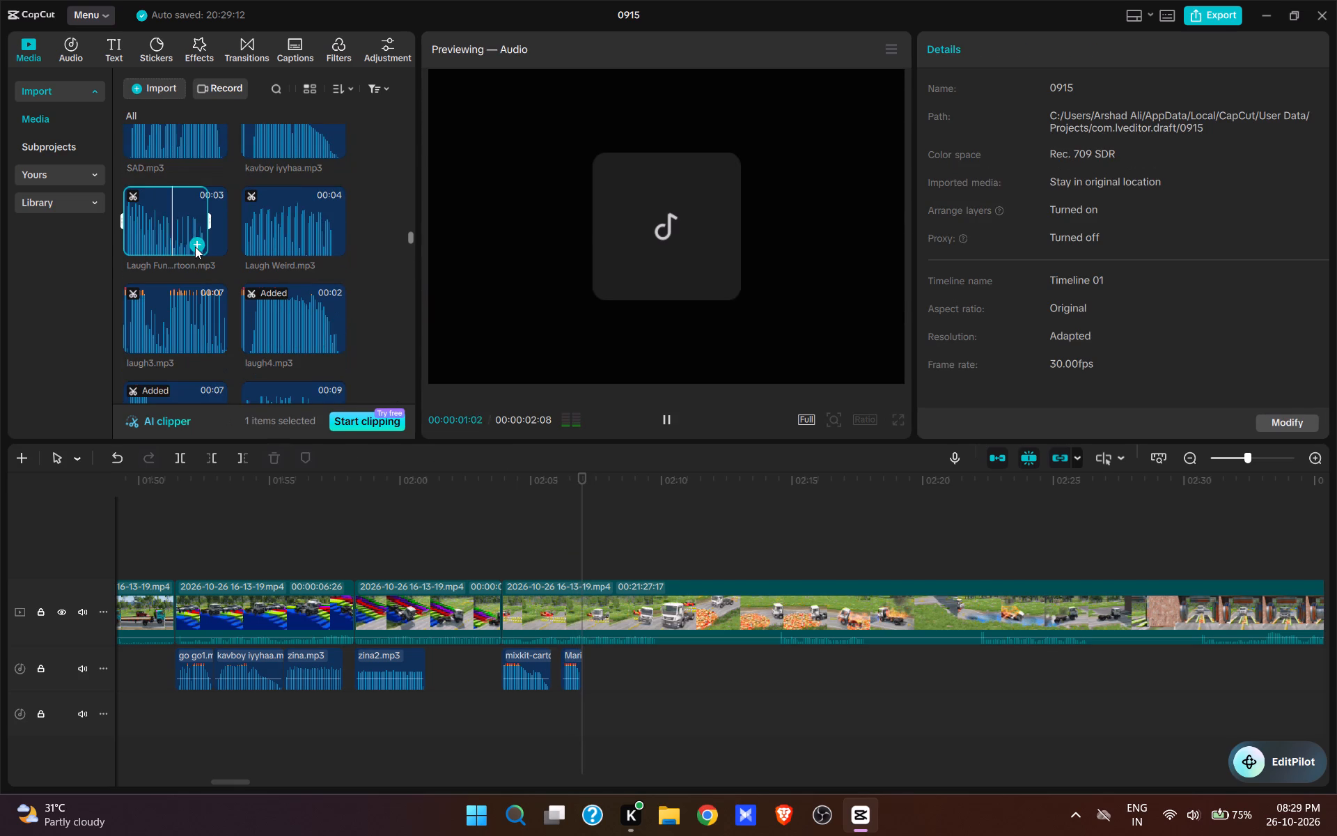
Split the video at 00:02:09:14 and cut about 5 s of footage up to the truck nearing the lava pool.
{"action": "key", "text": "space"}
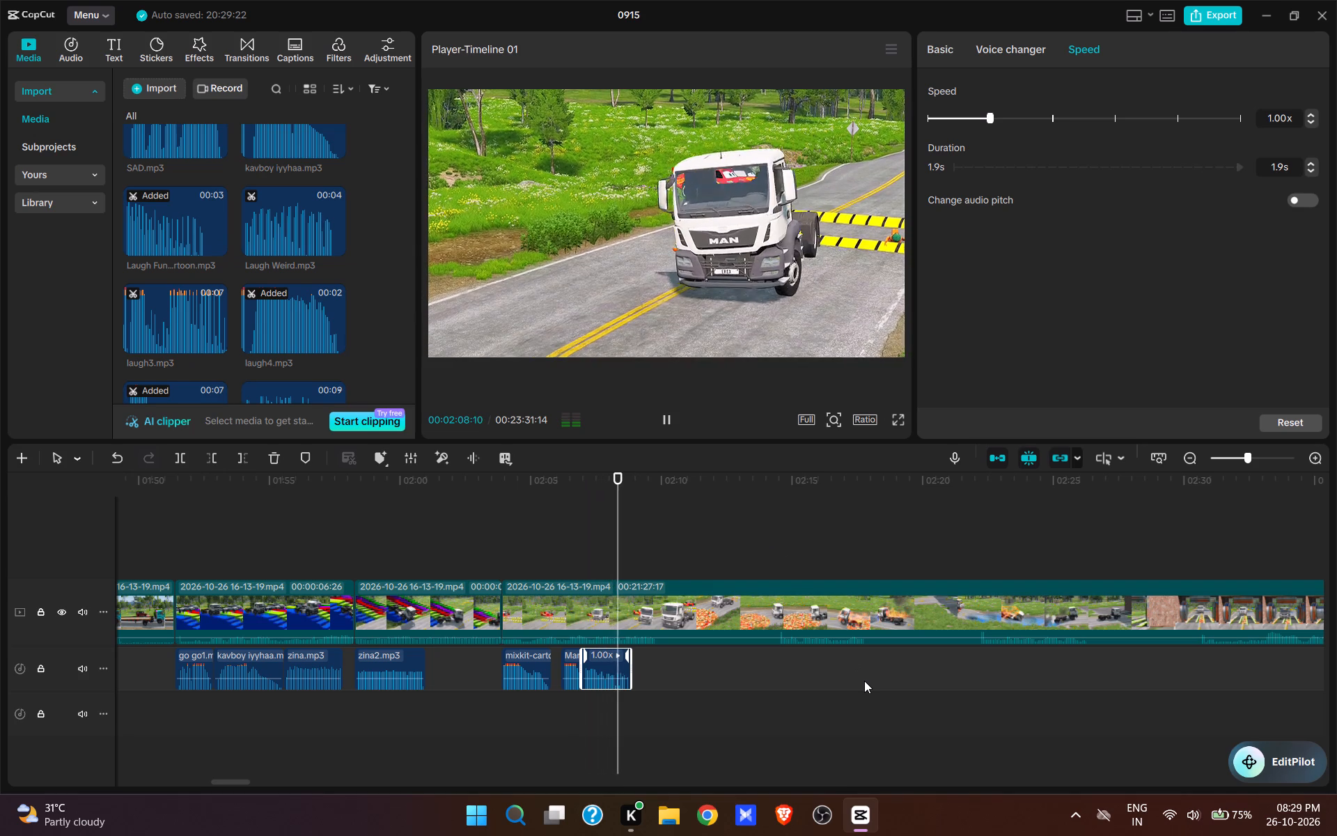
{"action": "key", "text": "space"}
{"action": "key", "text": "space"}
{"action": "key", "text": "space"}
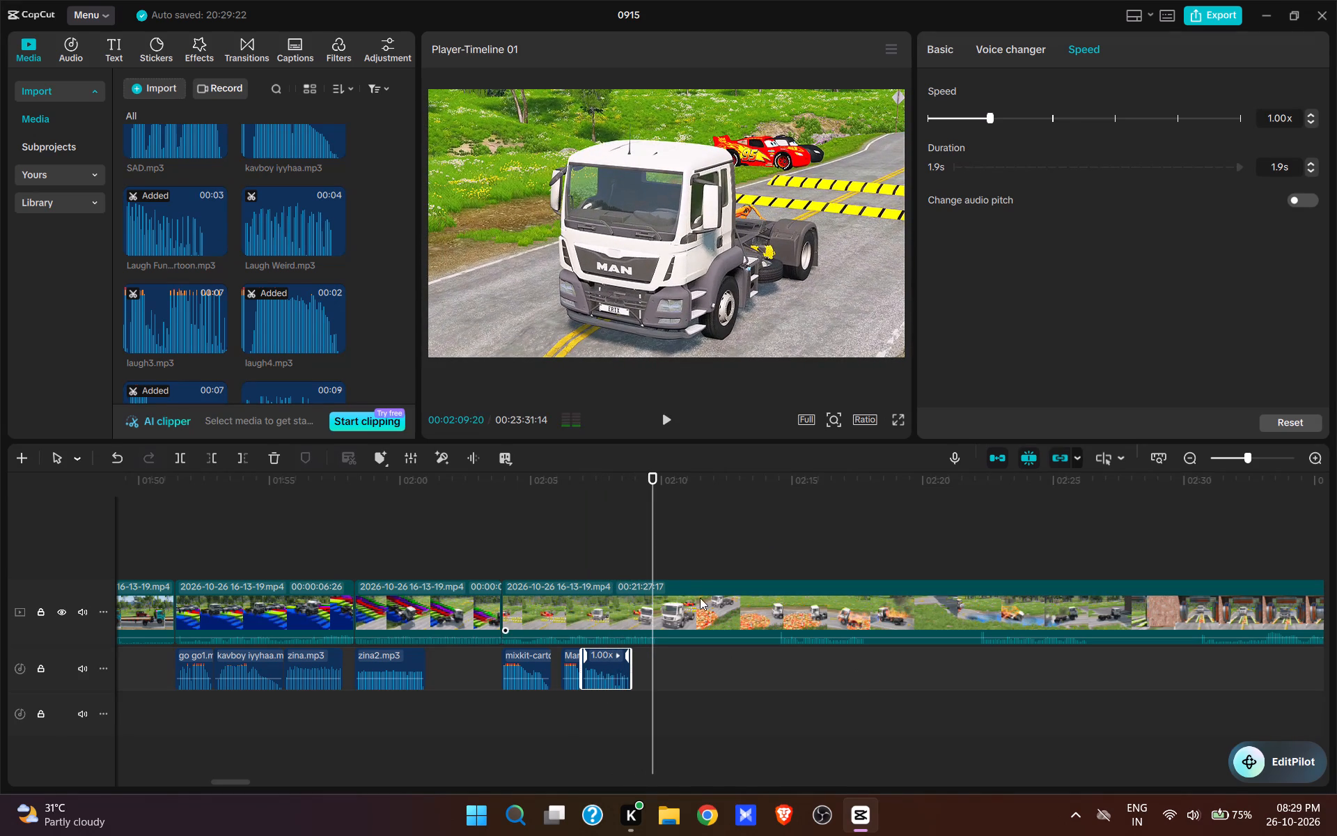
{"action": "left_click", "coordinate": [648, 561]}
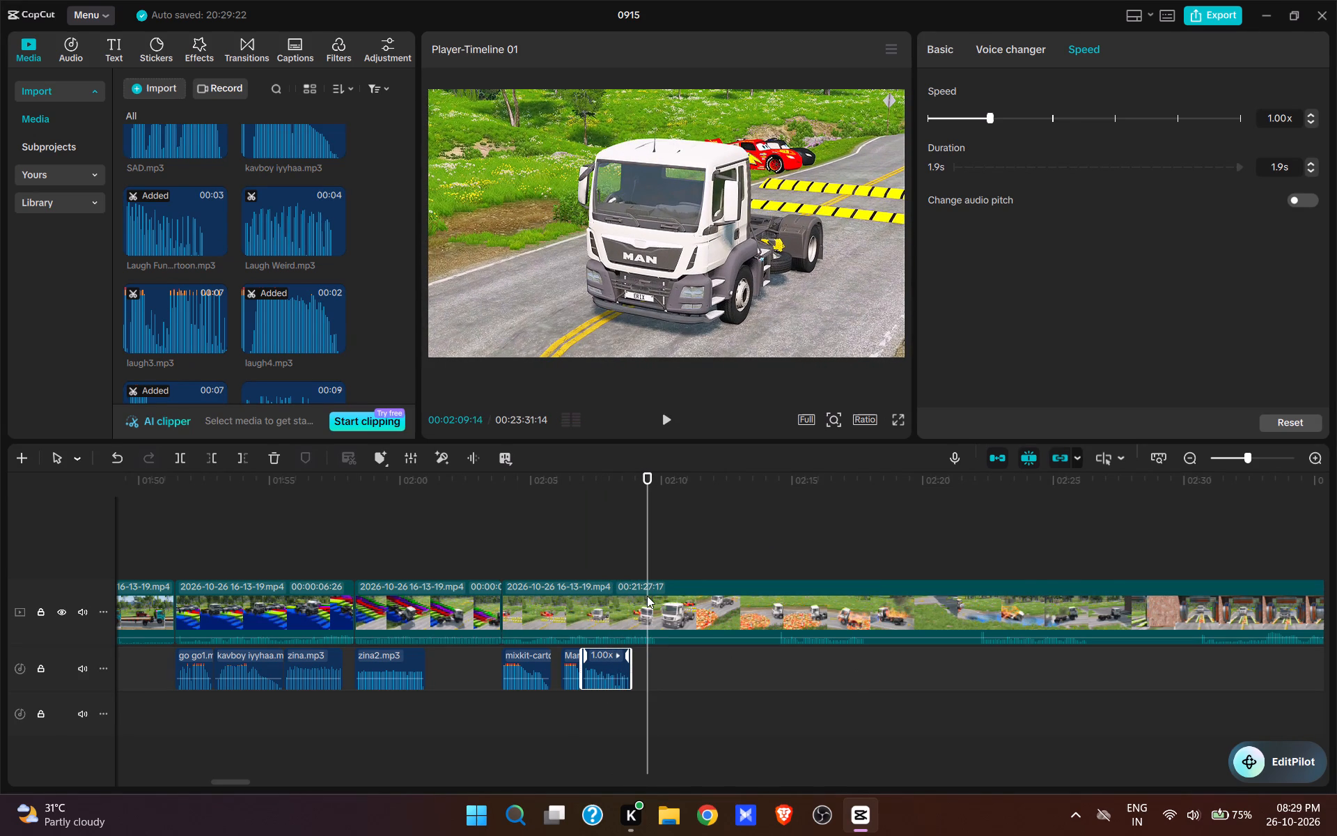
{"action": "left_click", "coordinate": [647, 596]}
{"action": "key", "text": "w"}
{"action": "left_click", "coordinate": [760, 542]}
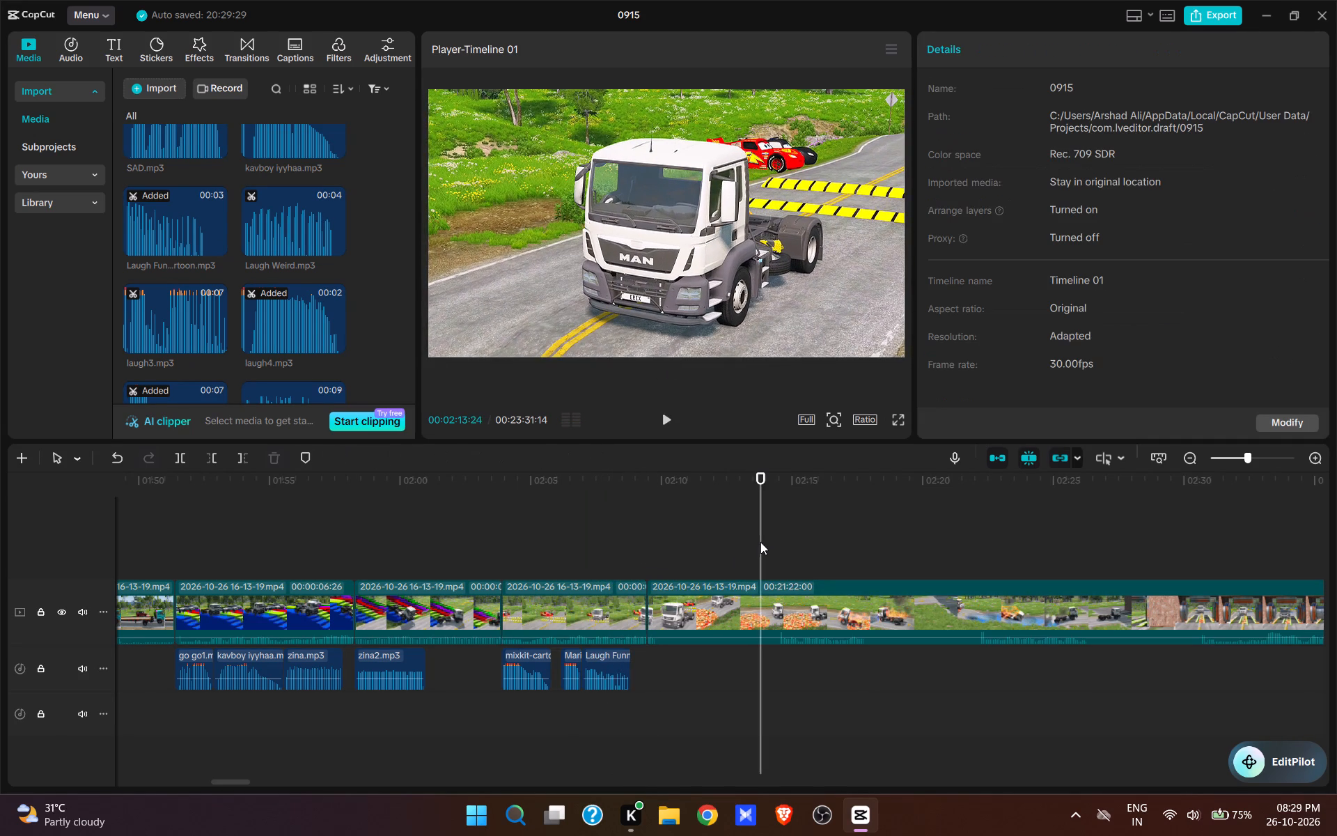
{"action": "key", "text": "space"}
{"action": "key", "text": "space"}
{"action": "key", "text": "space"}
{"action": "key", "text": "space"}
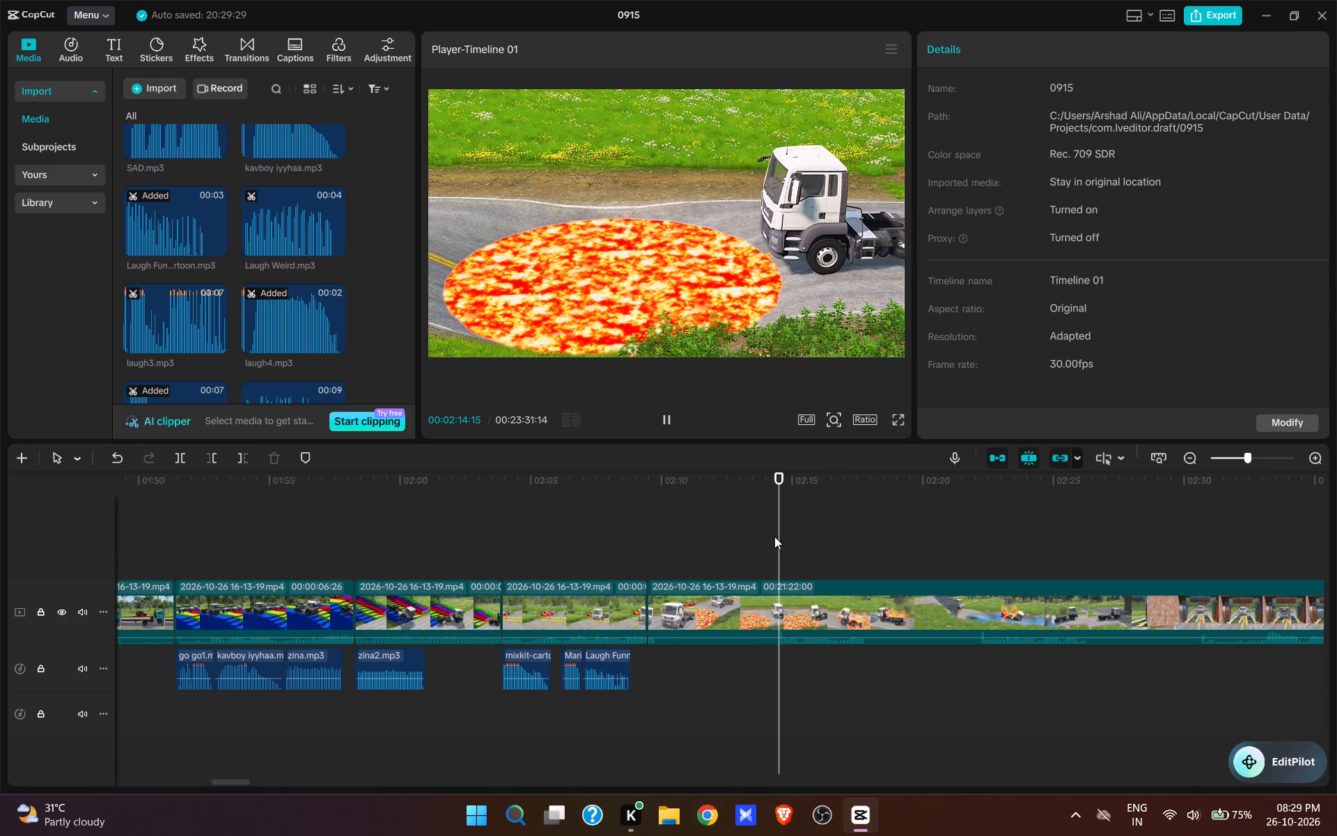
{"action": "left_click", "coordinate": [779, 552]}
{"action": "key", "text": "q"}
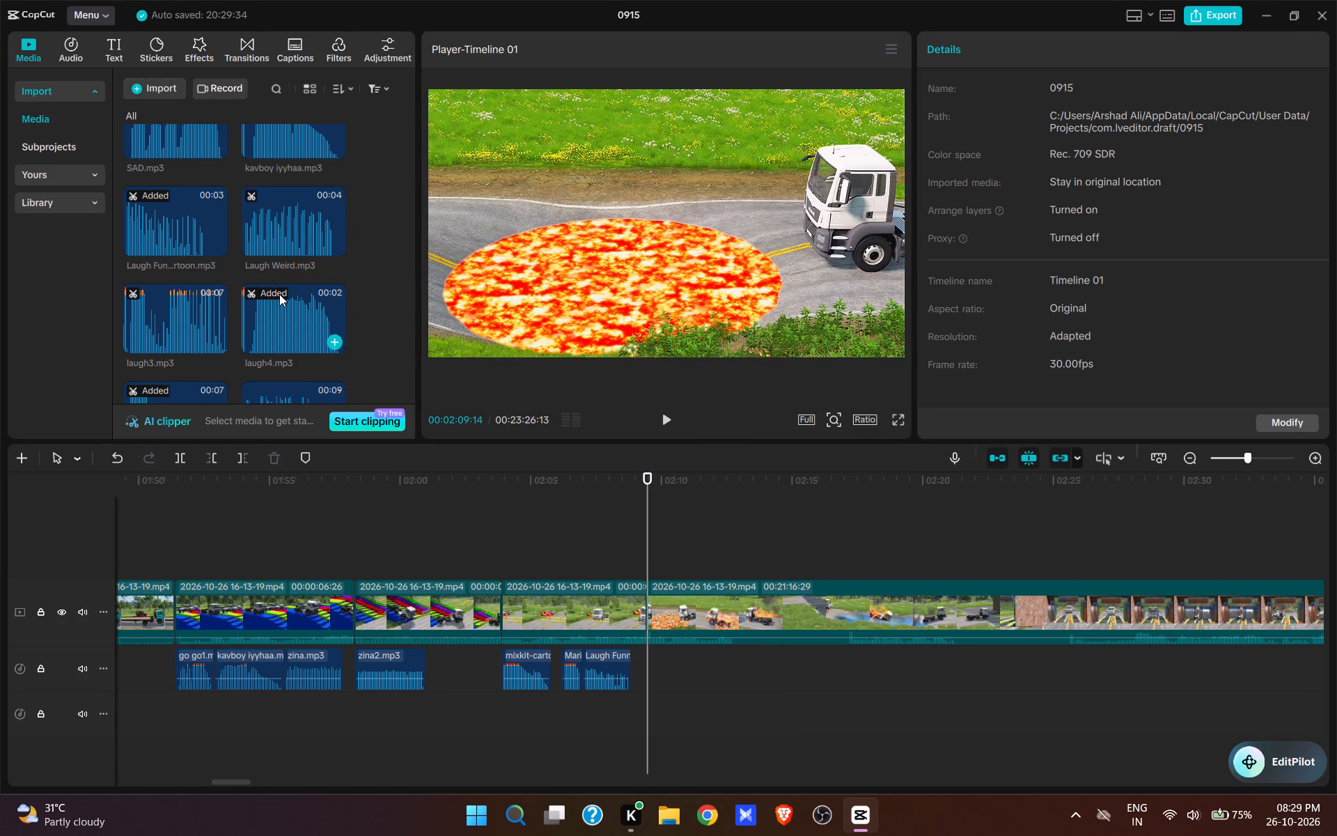
Add HOT HOT HOT - ).mp3 at 00:02:10:00, as the truck drives into the lava pool.
{"action": "key", "text": "space"}
{"action": "key", "text": "space"}
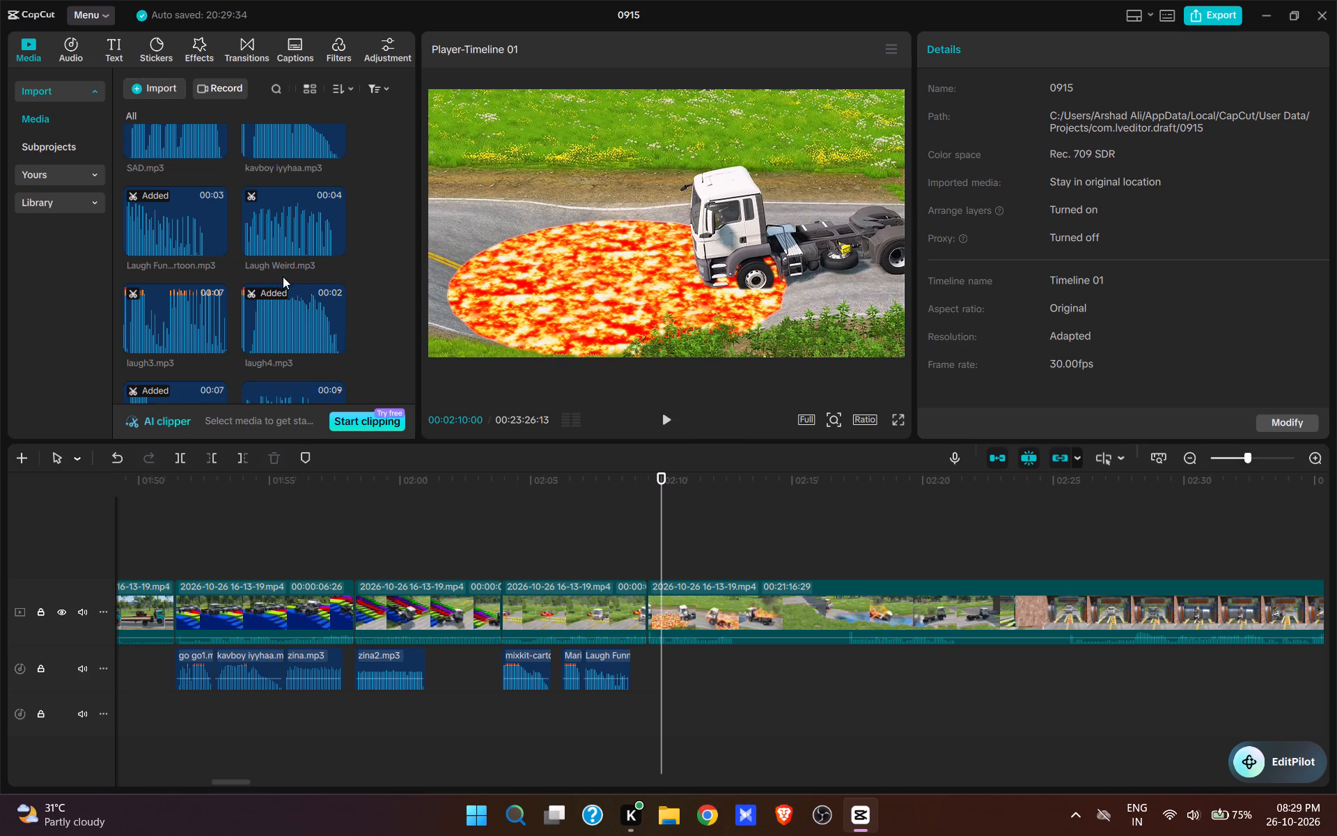
{"action": "scroll", "coordinate": [301, 274], "scroll_direction": "up", "scroll_amount": 9}
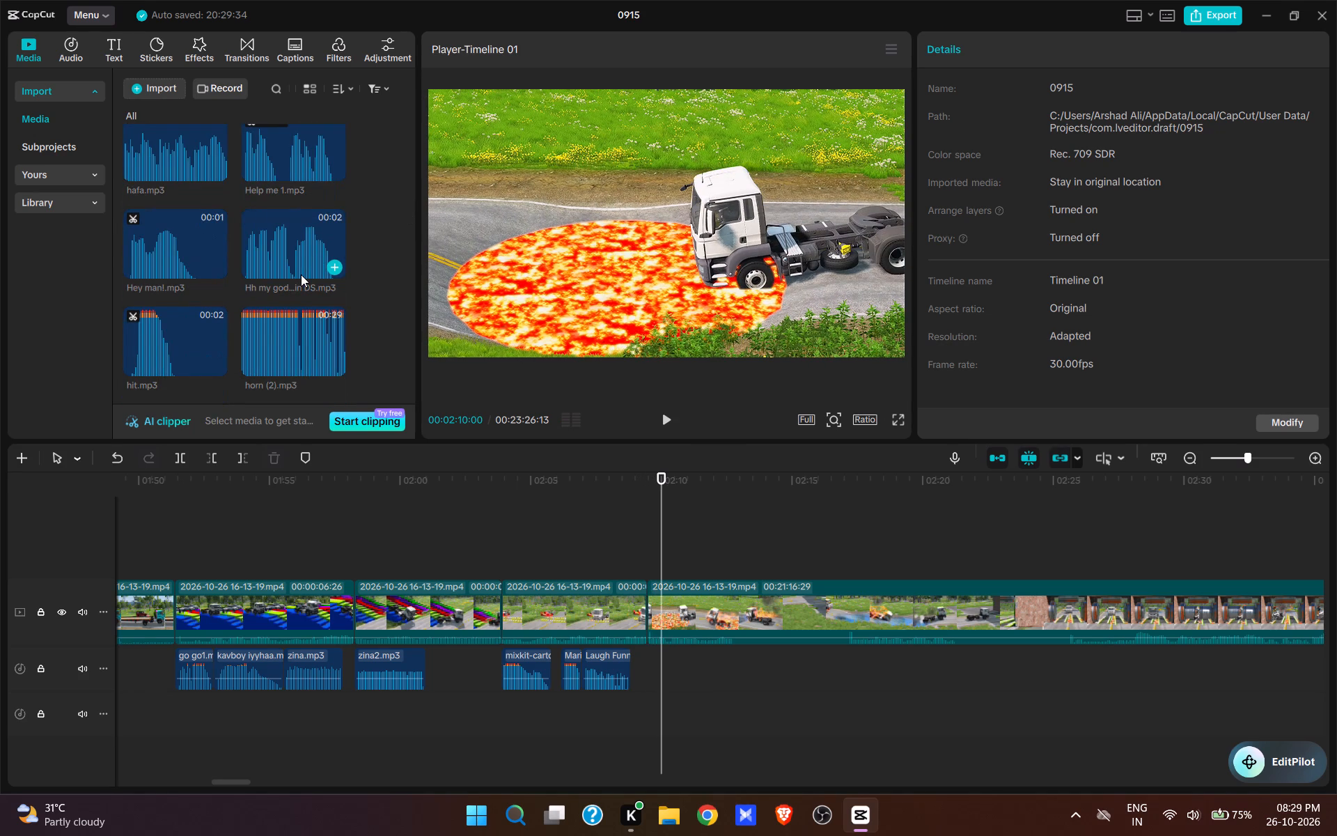
{"action": "scroll", "coordinate": [301, 274], "scroll_direction": "up", "scroll_amount": 2}
{"action": "scroll", "coordinate": [301, 274], "scroll_direction": "down", "scroll_amount": 3}
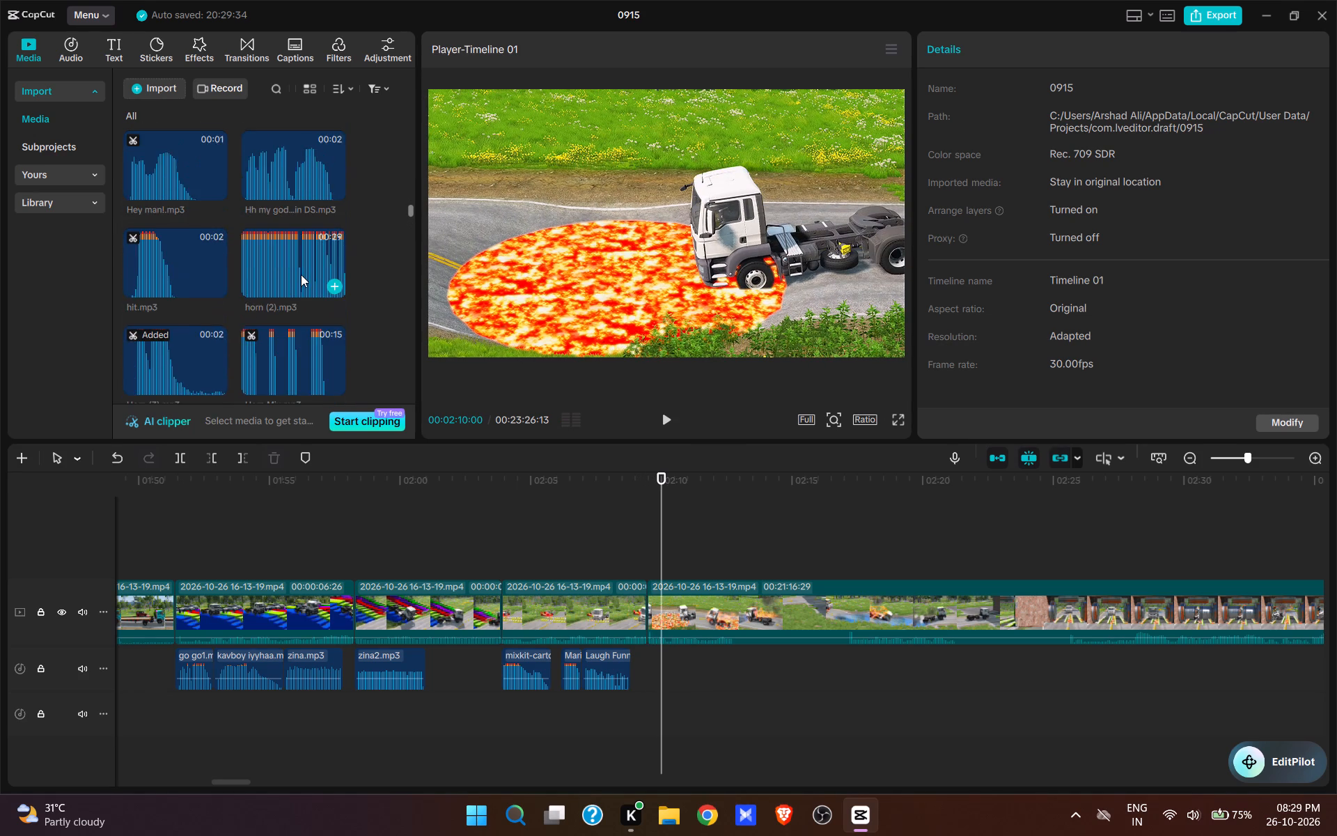
{"action": "scroll", "coordinate": [301, 274], "scroll_direction": "down", "scroll_amount": 3}
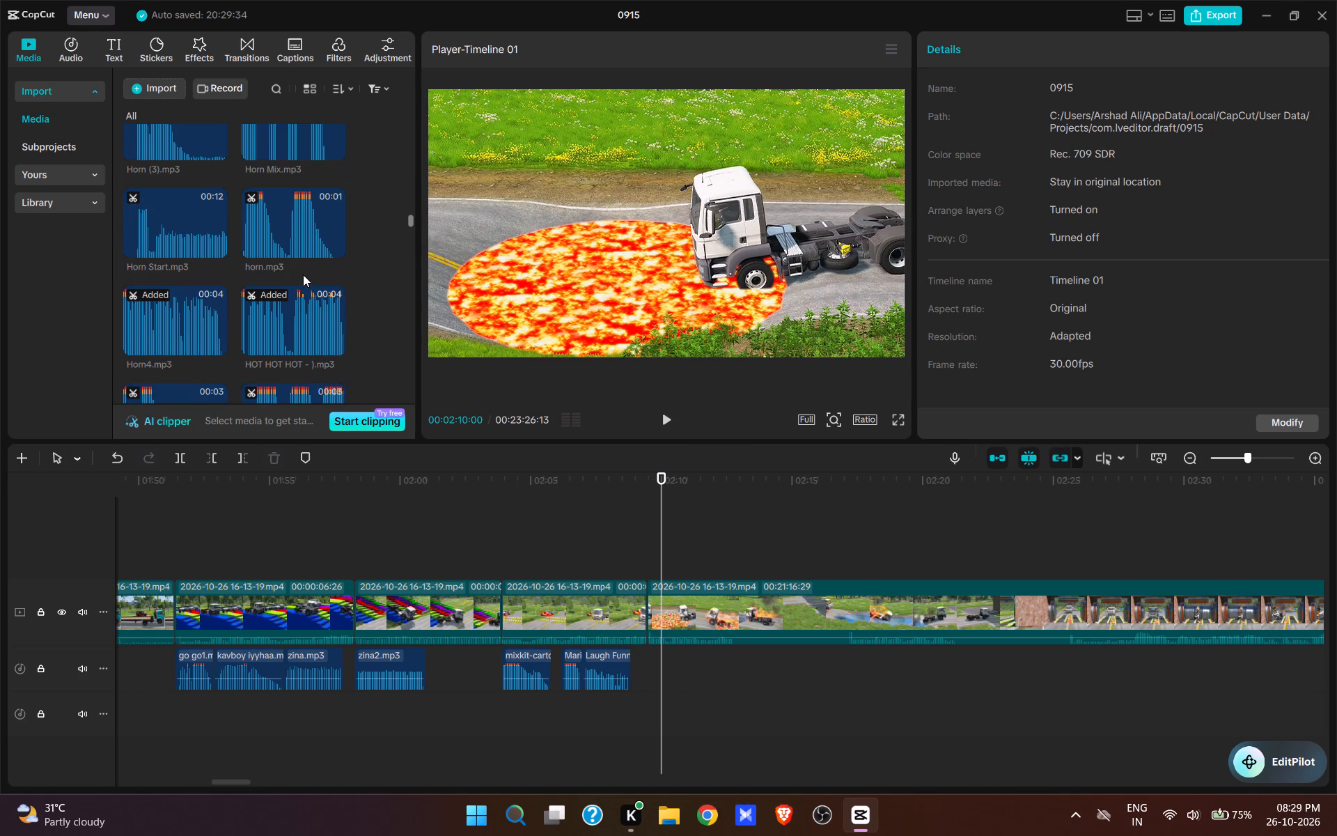
{"action": "left_click", "coordinate": [337, 346]}
Split the video at 00:02:12:14 and cut about 4.8 s of footage up to the burning truck nearing the water pool.
{"action": "key", "text": "space"}
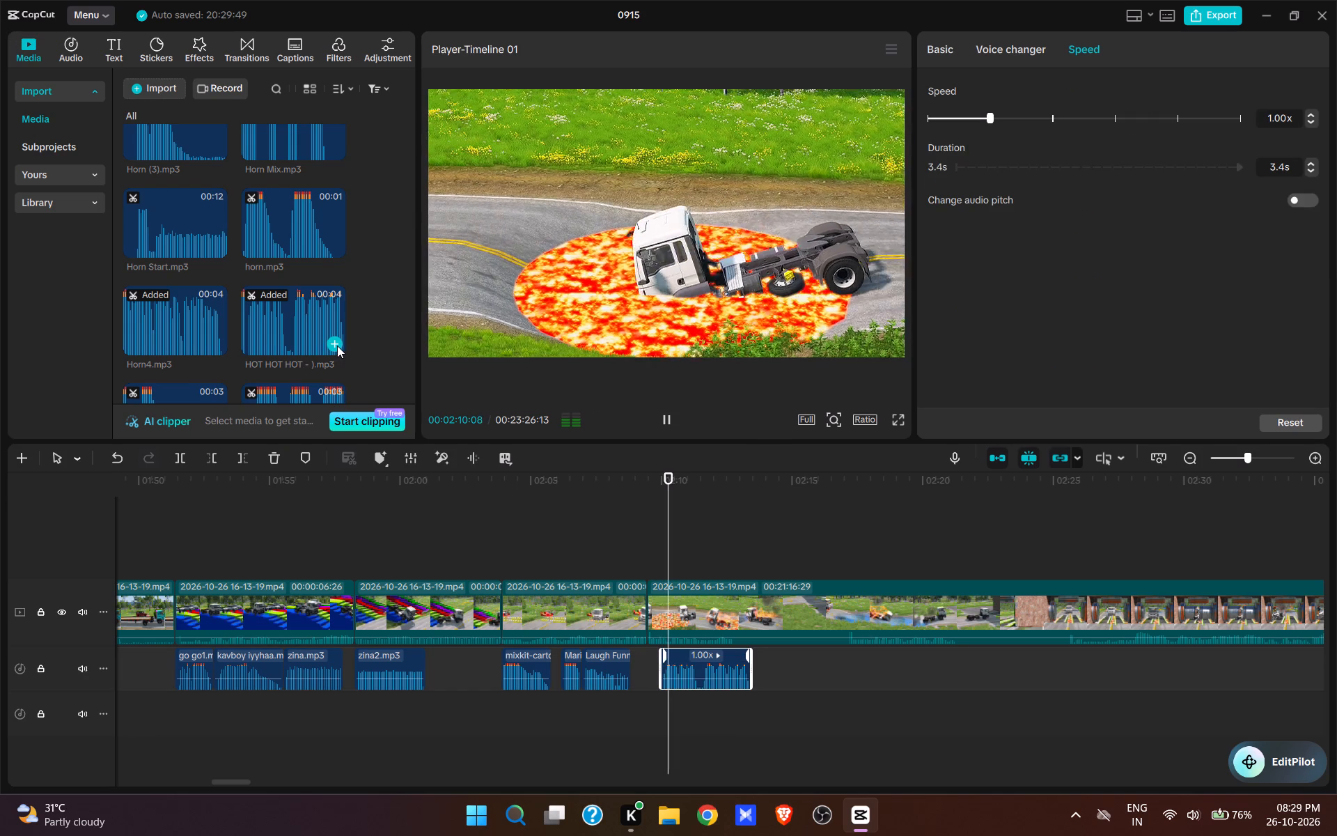
{"action": "key", "text": "space"}
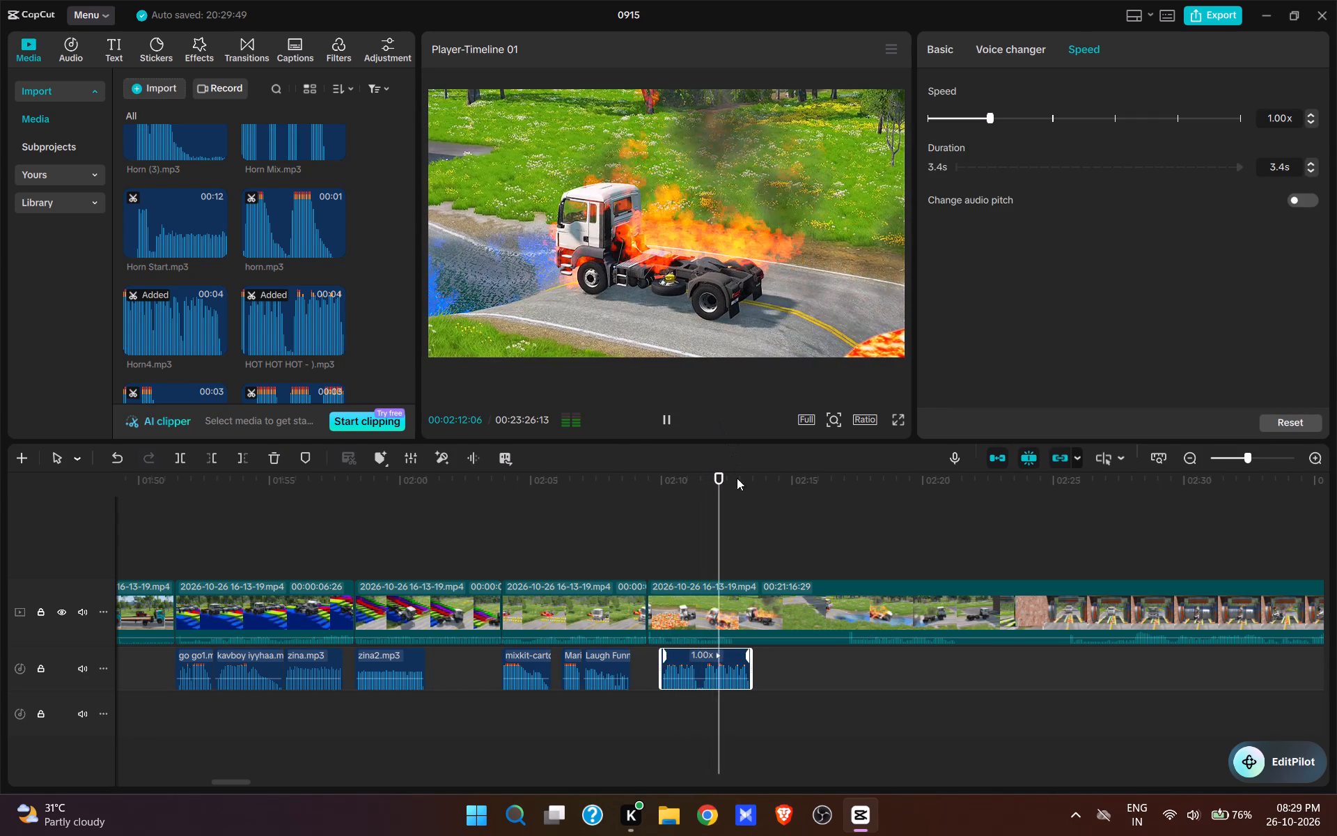
{"action": "left_click", "coordinate": [749, 613]}
{"action": "key", "text": "w"}
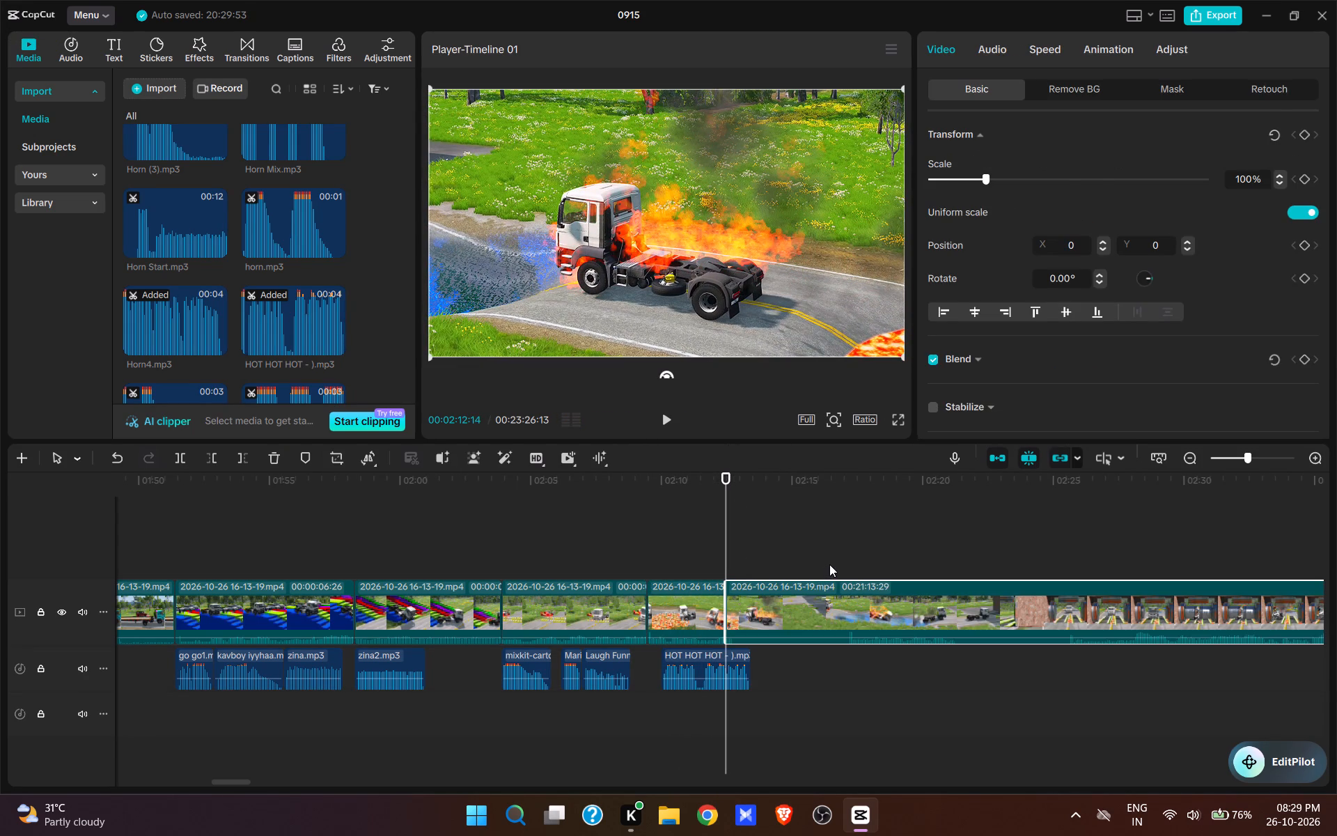
{"action": "left_click", "coordinate": [834, 552]}
{"action": "key", "text": "space"}
{"action": "key", "text": "space"}
{"action": "key", "text": "space"}
{"action": "key", "text": "space"}
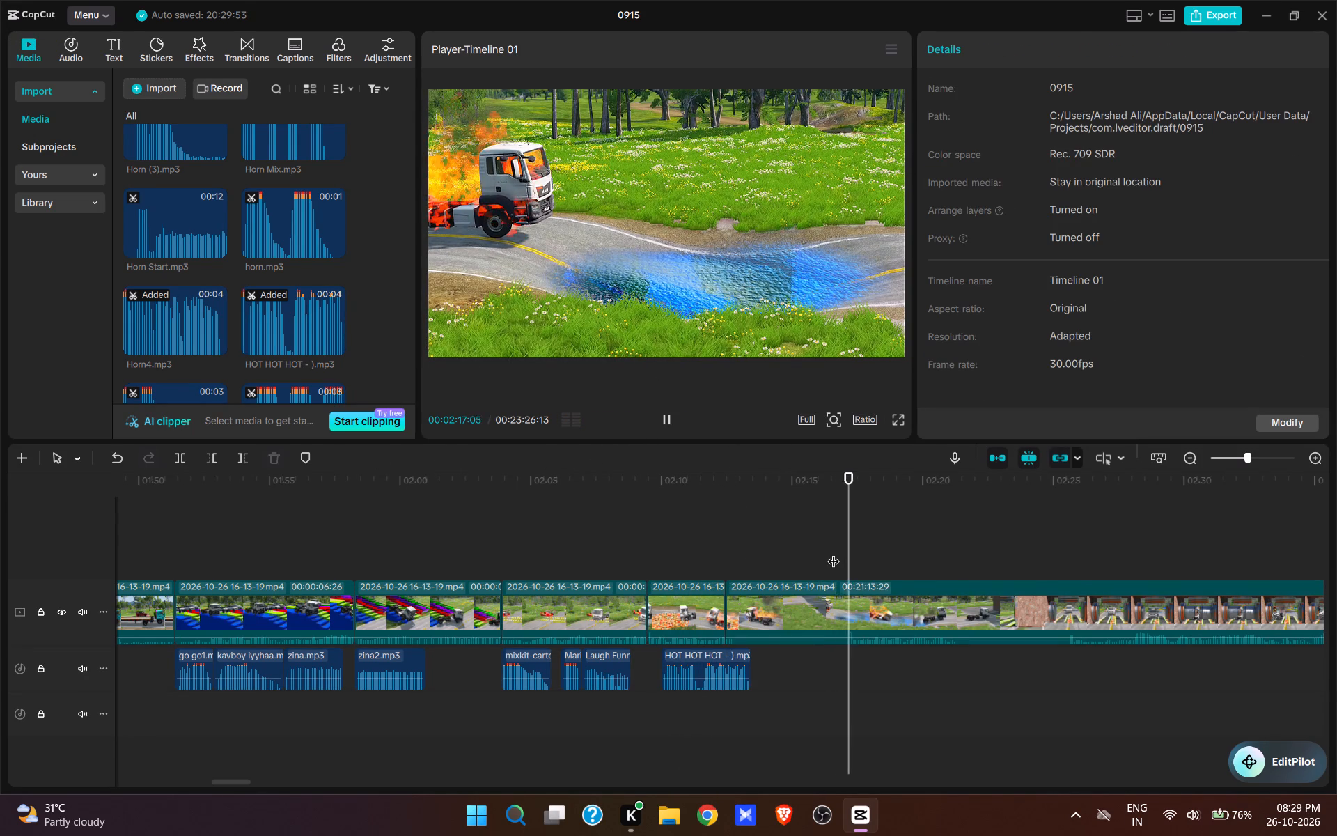
{"action": "type", "text": "q"}
Play on to the burning truck entering the water and add Laugh Weird.mp3 at 00:02:13:13.
{"action": "key", "text": "space"}
{"action": "key", "text": "space"}
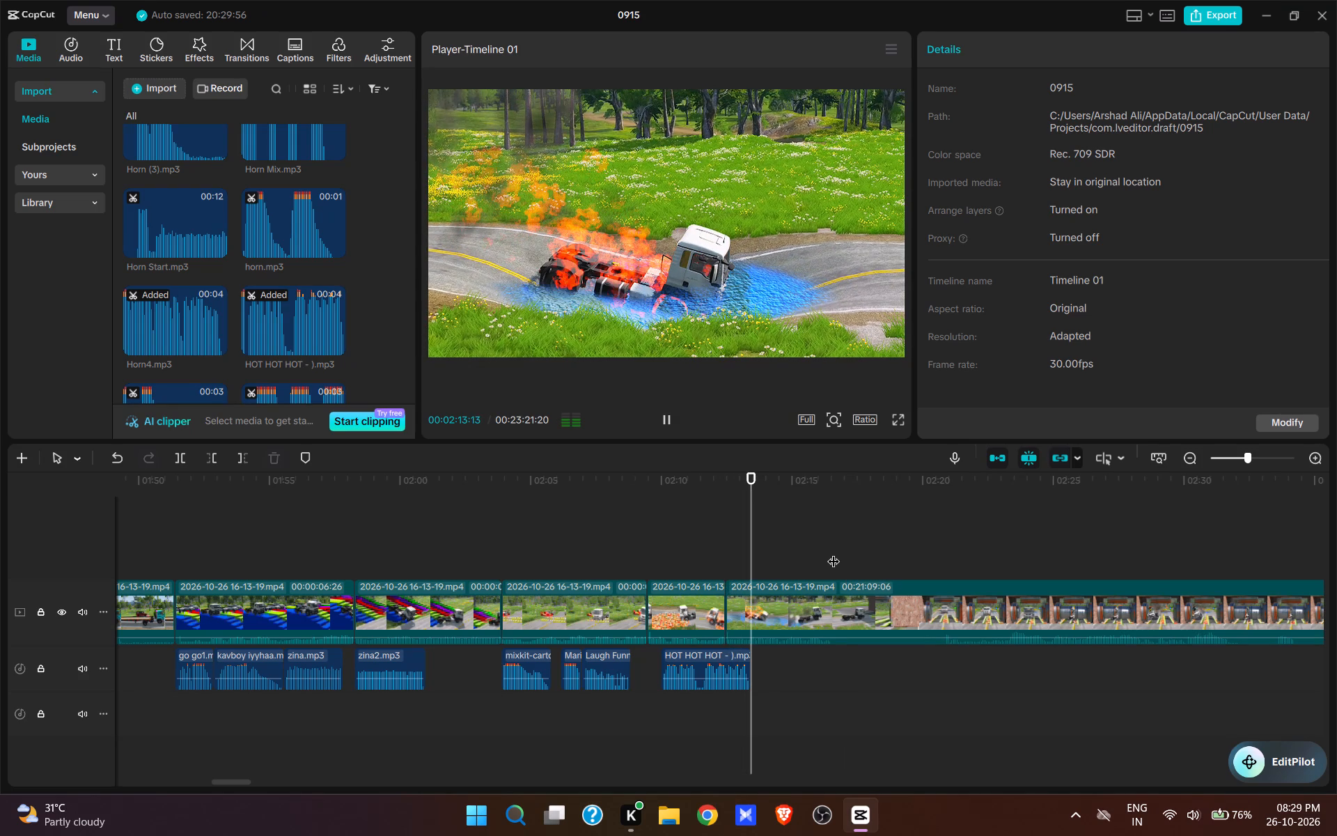
{"action": "left_click", "coordinate": [756, 557]}
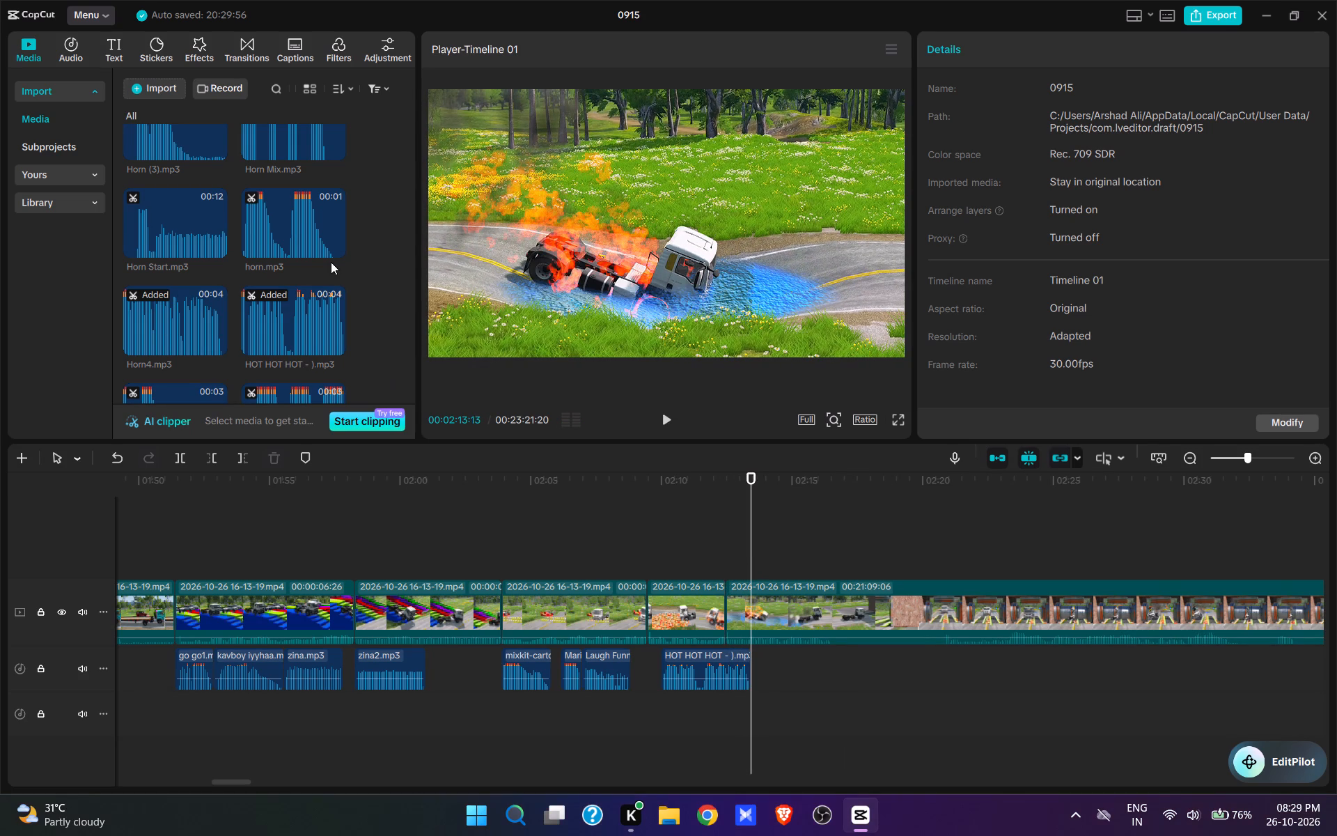
{"action": "scroll", "coordinate": [295, 263], "scroll_direction": "down", "scroll_amount": 6}
{"action": "left_click", "coordinate": [279, 155]}
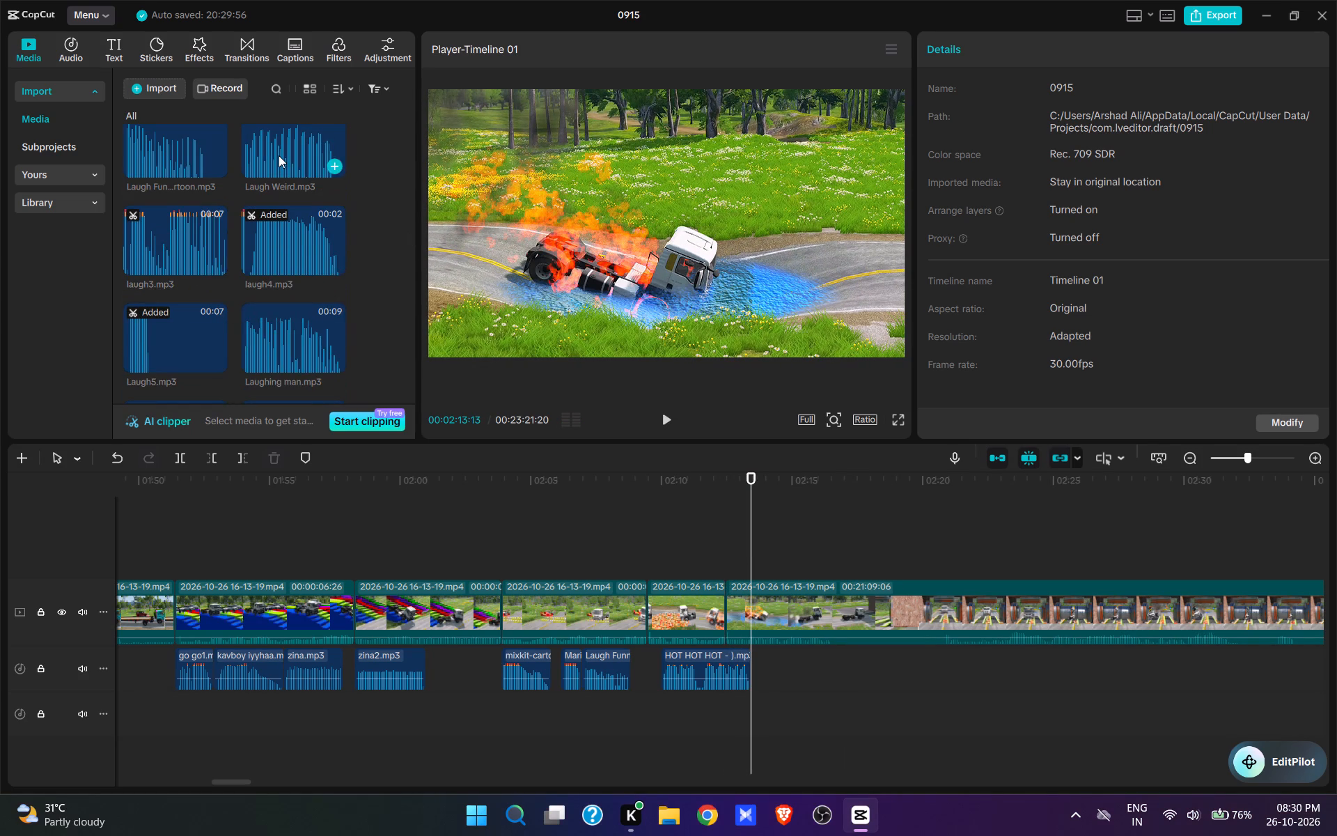
{"action": "left_click", "coordinate": [321, 167]}
Split the video at 00:02:16:09 and cut about 4.7 s of footage up to the front view of the truck approaching the crusher gate.
{"action": "key", "text": "space"}
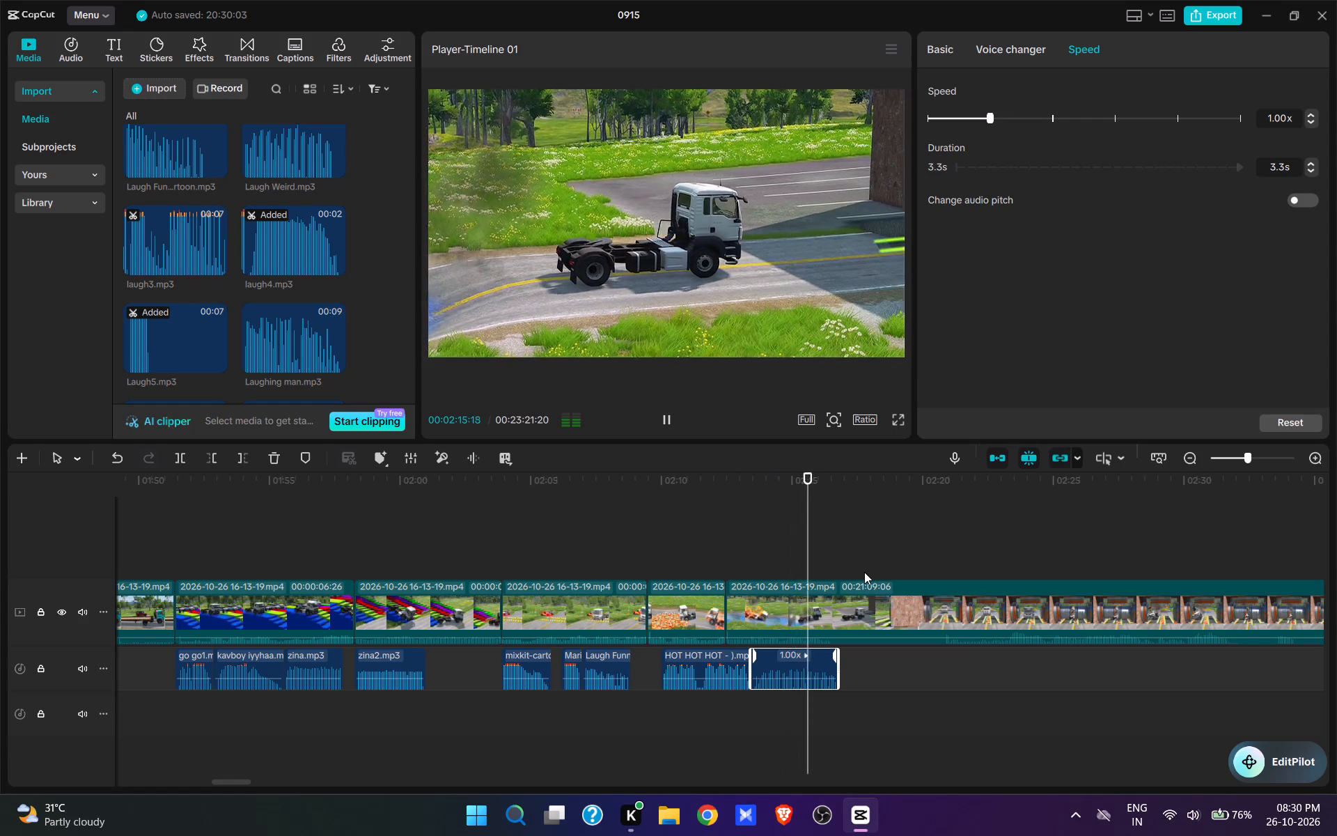
{"action": "key", "text": "space"}
{"action": "left_click", "coordinate": [837, 611]}
{"action": "key", "text": "w"}
{"action": "left_click", "coordinate": [900, 529]}
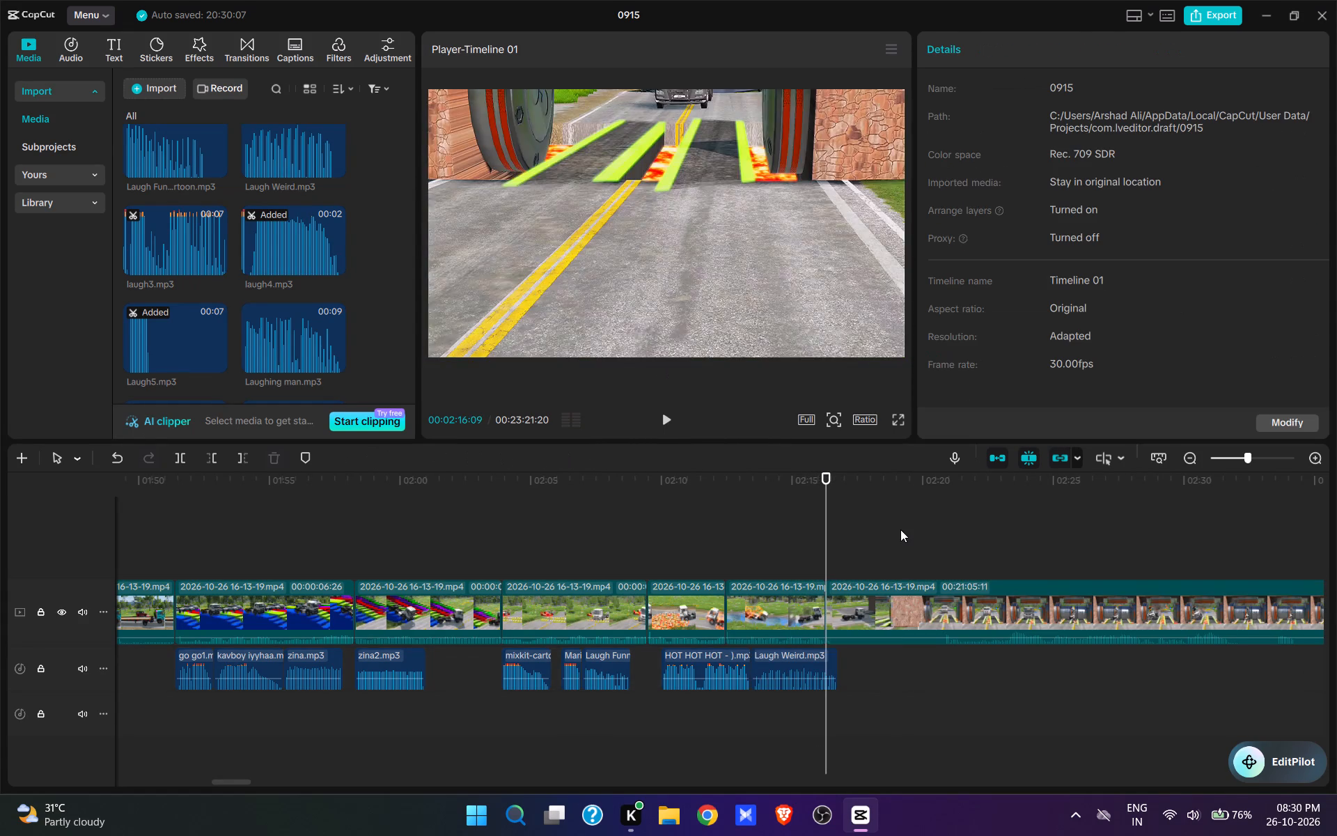
{"action": "key", "text": "space"}
{"action": "key", "text": "space"}
{"action": "key", "text": "space"}
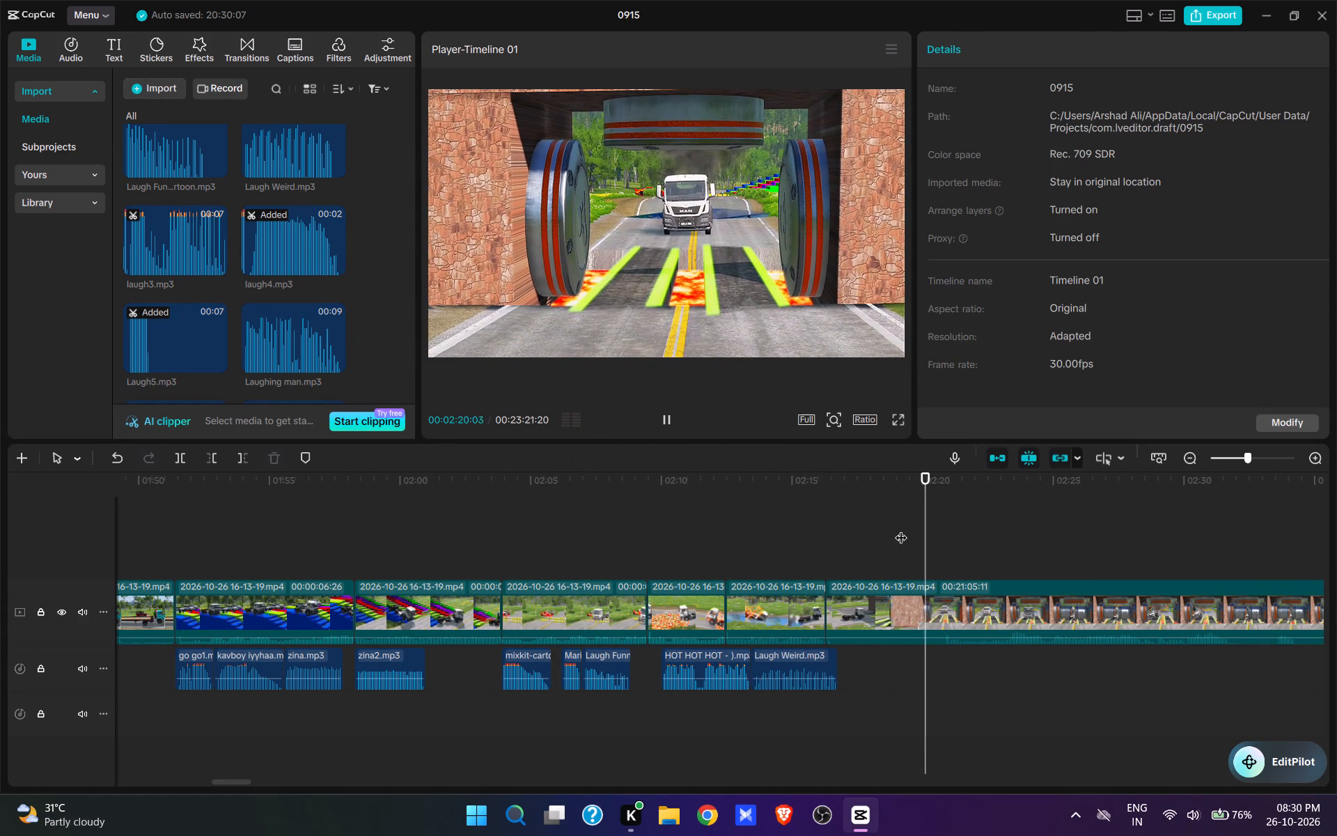
{"action": "key", "text": "space"}
{"action": "key", "text": "q"}
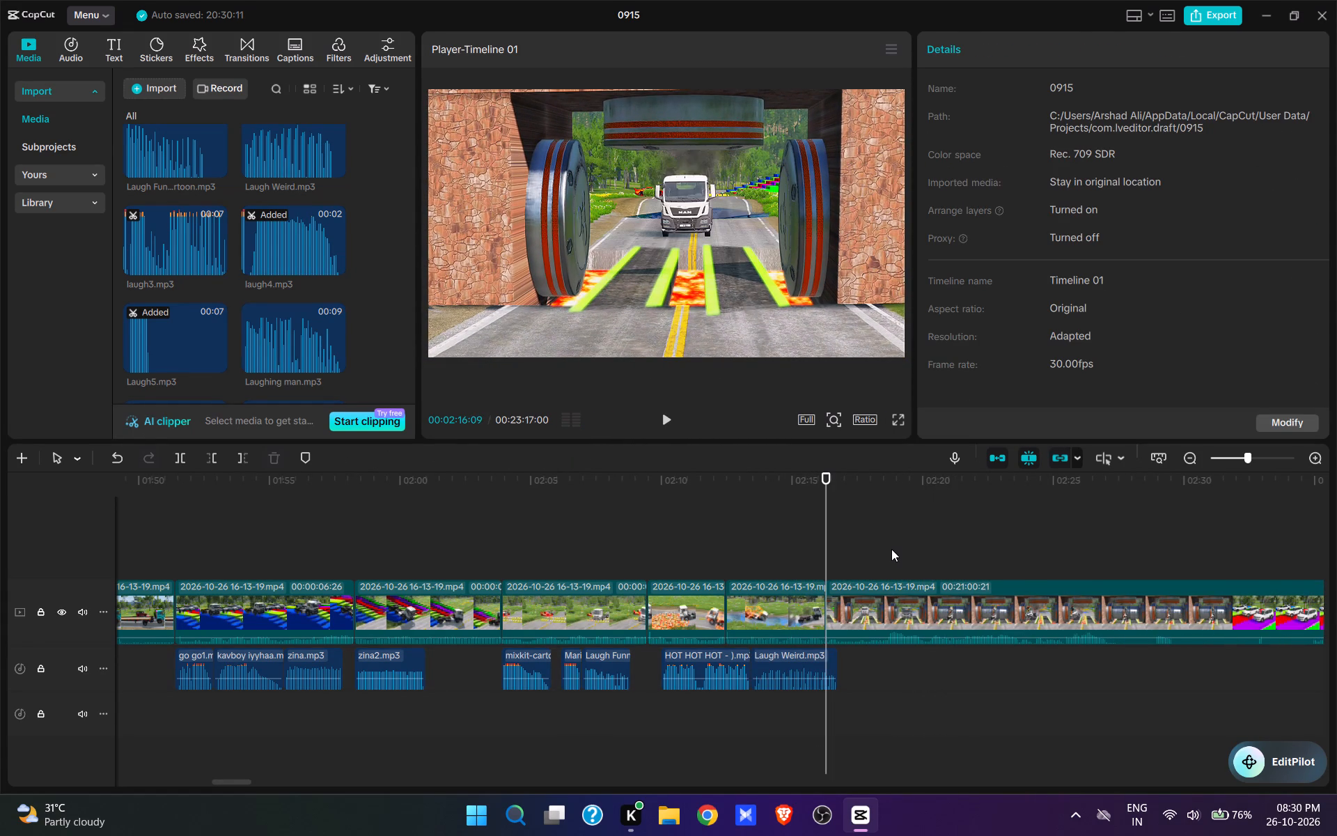
Add mixkit-car...no-473.wav at 00:02:16:23, as the truck approaches the crusher gate.
{"action": "key", "text": "space"}
{"action": "key", "text": "space"}
{"action": "left_click", "coordinate": [830, 557]}
{"action": "key", "text": "space"}
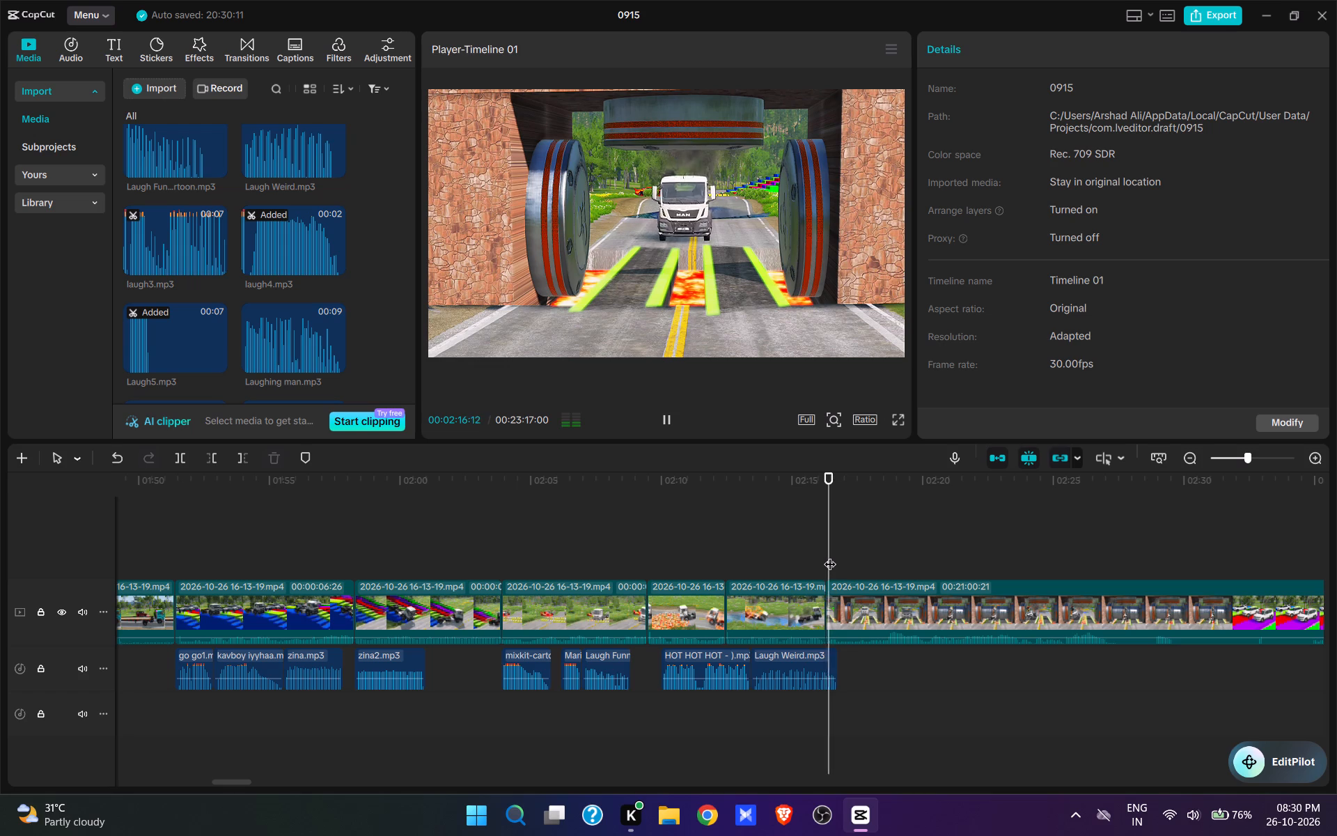
{"action": "key", "text": "space"}
{"action": "left_click", "coordinate": [831, 550]}
{"action": "left_click_drag", "start_coordinate": [831, 550], "coordinate": [835, 546]}
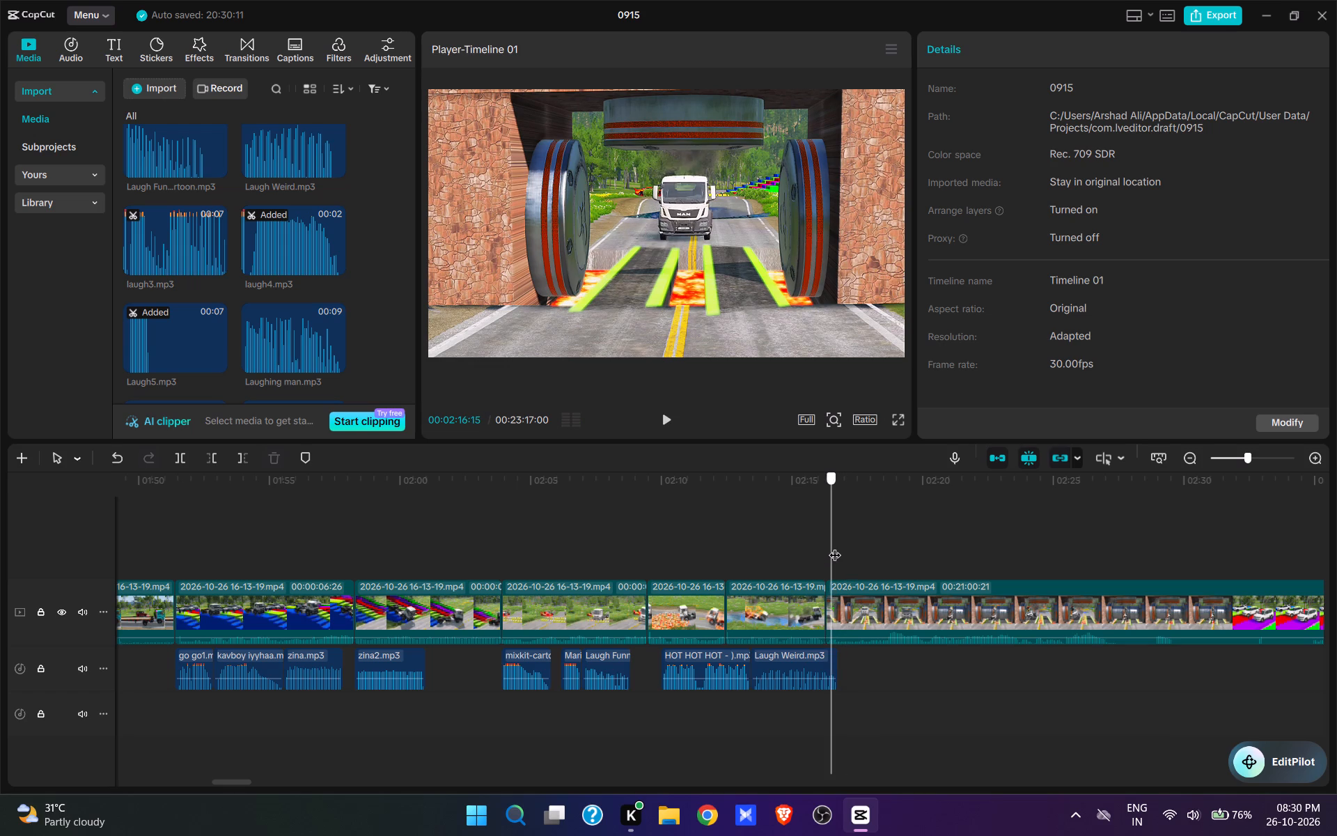
{"action": "left_click_drag", "start_coordinate": [835, 546], "coordinate": [839, 546]}
{"action": "scroll", "coordinate": [280, 260], "scroll_direction": "up", "scroll_amount": 4}
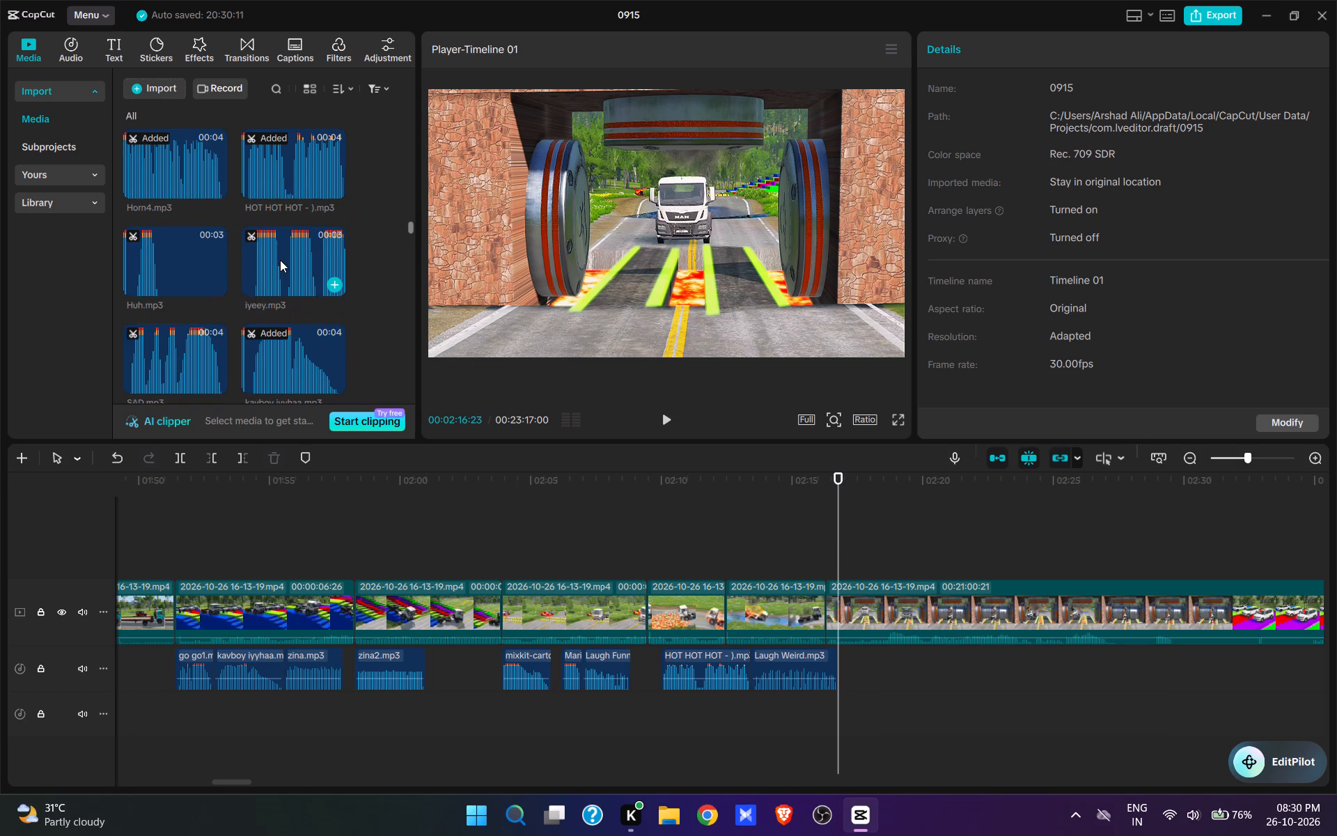
{"action": "scroll", "coordinate": [280, 260], "scroll_direction": "up", "scroll_amount": 11}
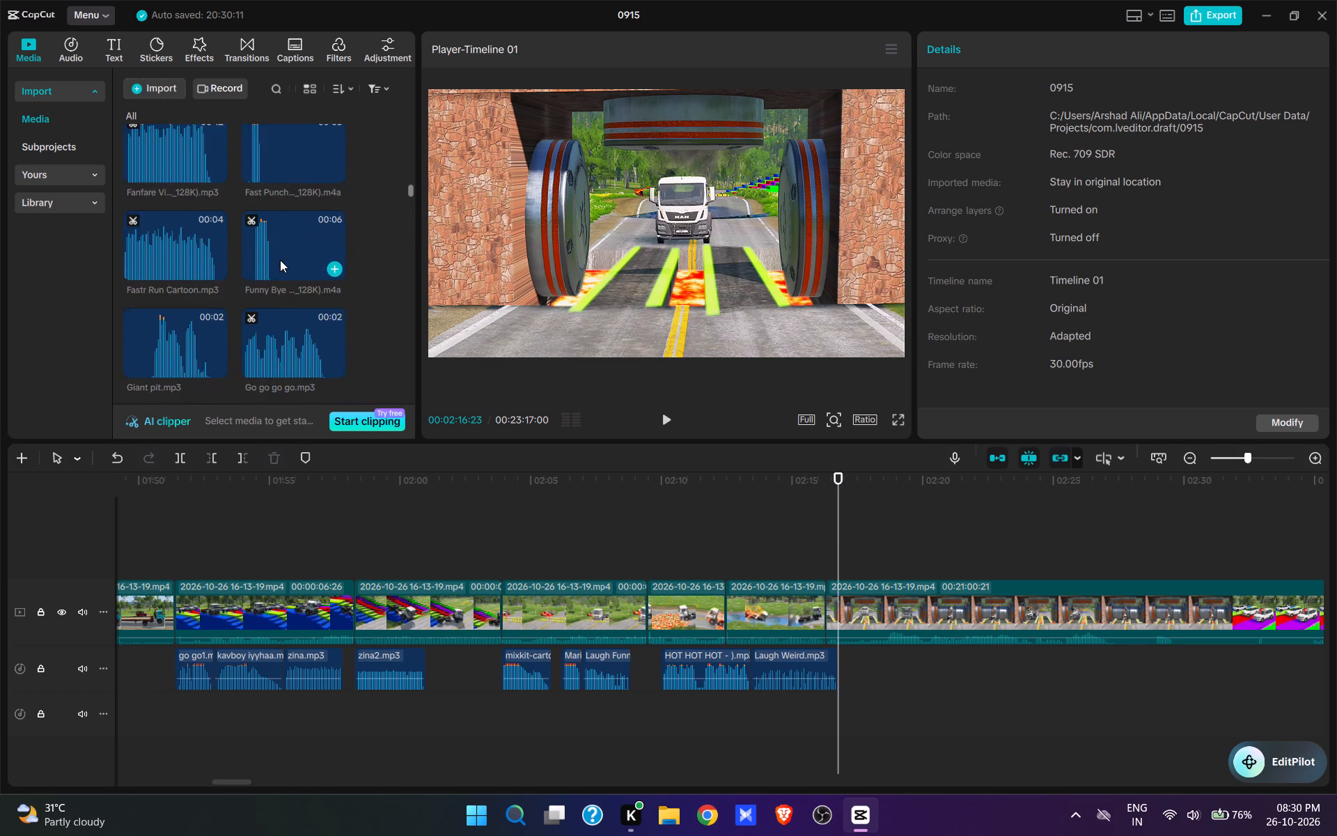
{"action": "scroll", "coordinate": [280, 260], "scroll_direction": "down", "scroll_amount": 17}
{"action": "scroll", "coordinate": [282, 245], "scroll_direction": "down", "scroll_amount": 4}
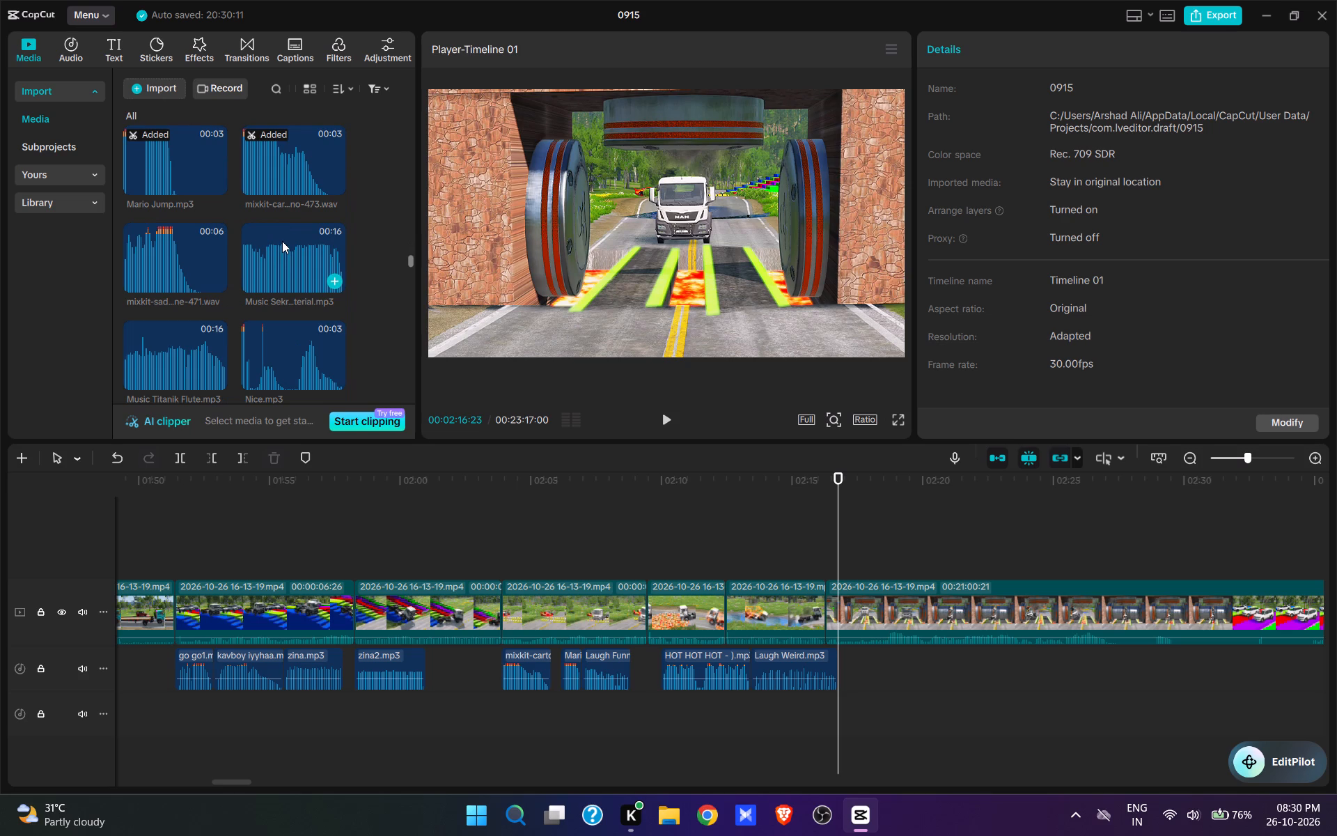
{"action": "left_click", "coordinate": [286, 164]}
{"action": "left_click", "coordinate": [320, 181]}
Play on to the truck crushed between the rollers, audition sounds and add laung2.mp3 at 00:02:20:08.
{"action": "key", "text": "space"}
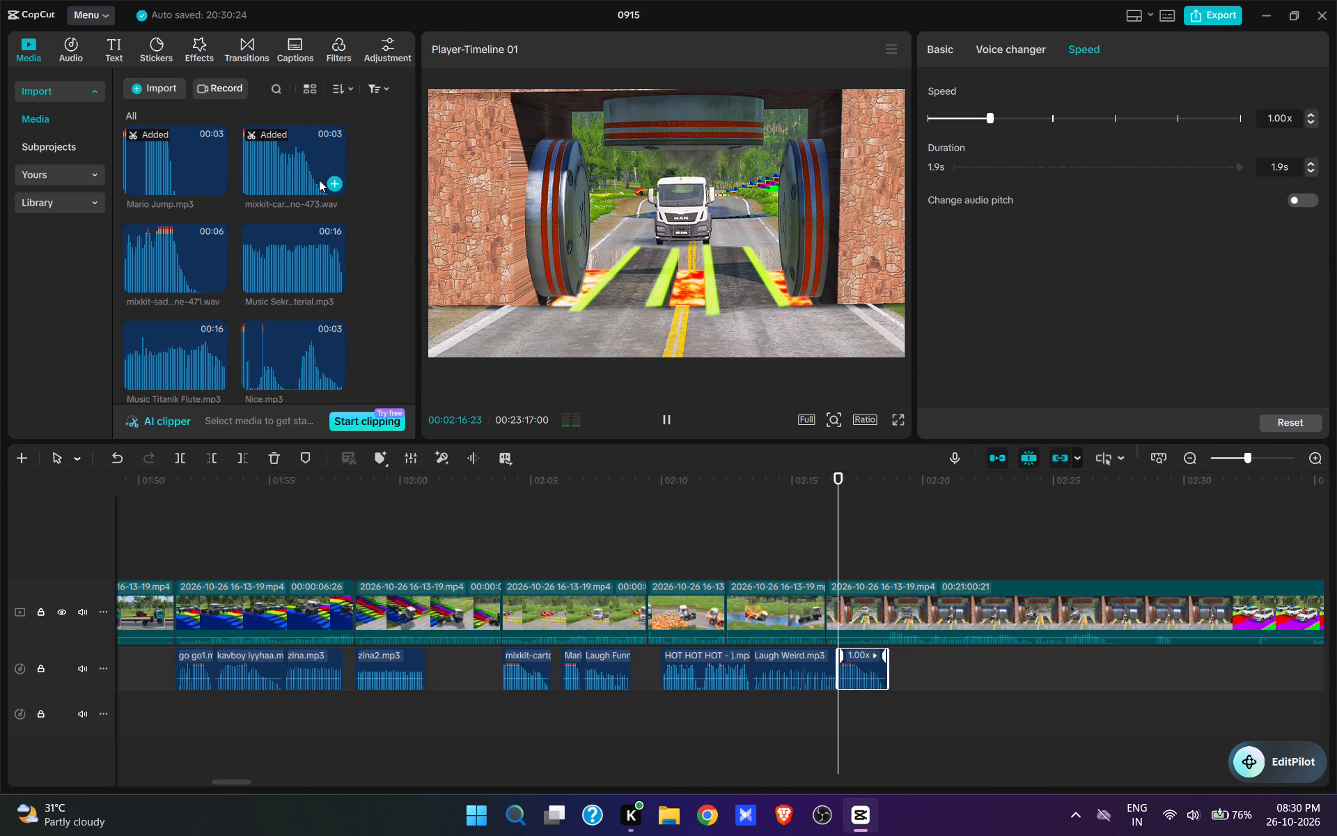
{"action": "key", "text": "space"}
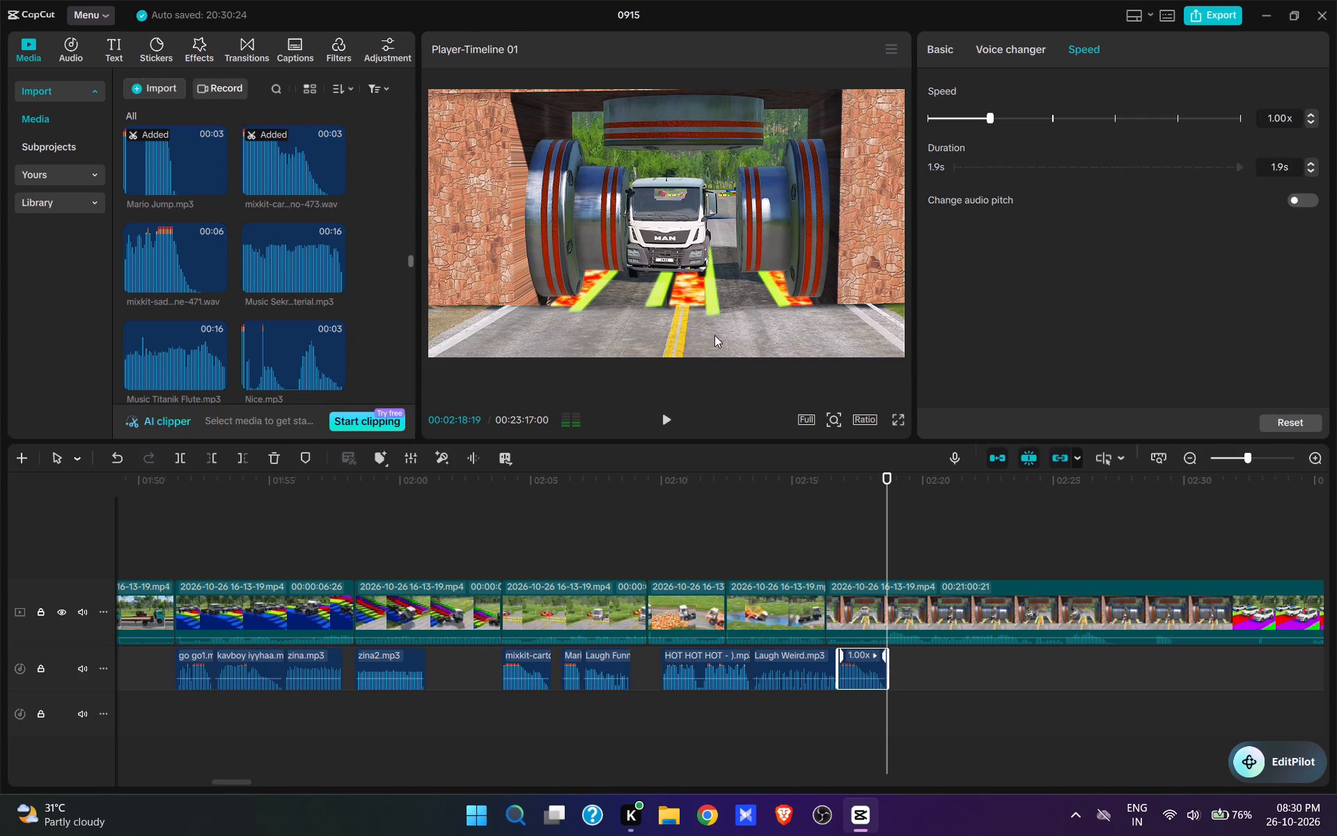
{"action": "key", "text": "space"}
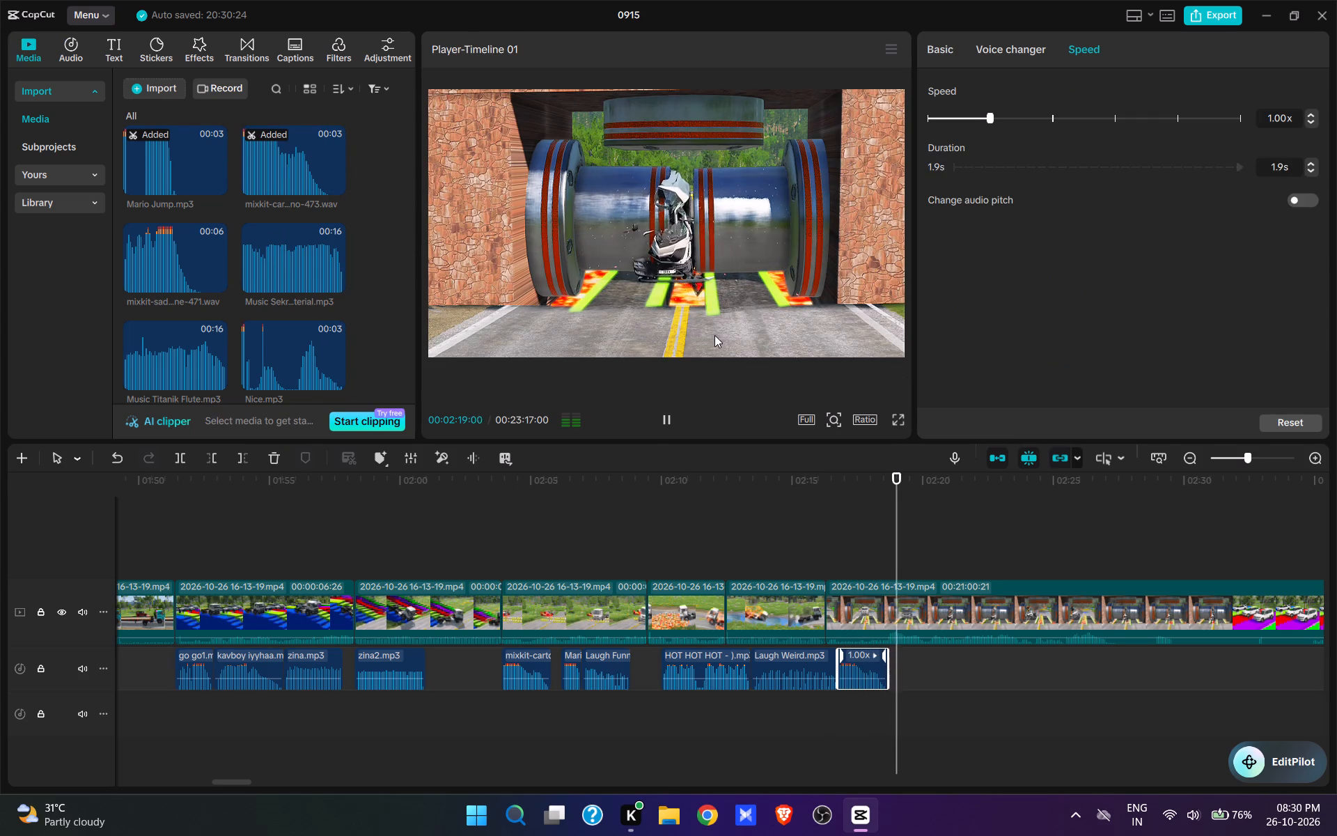
{"action": "key", "text": "space"}
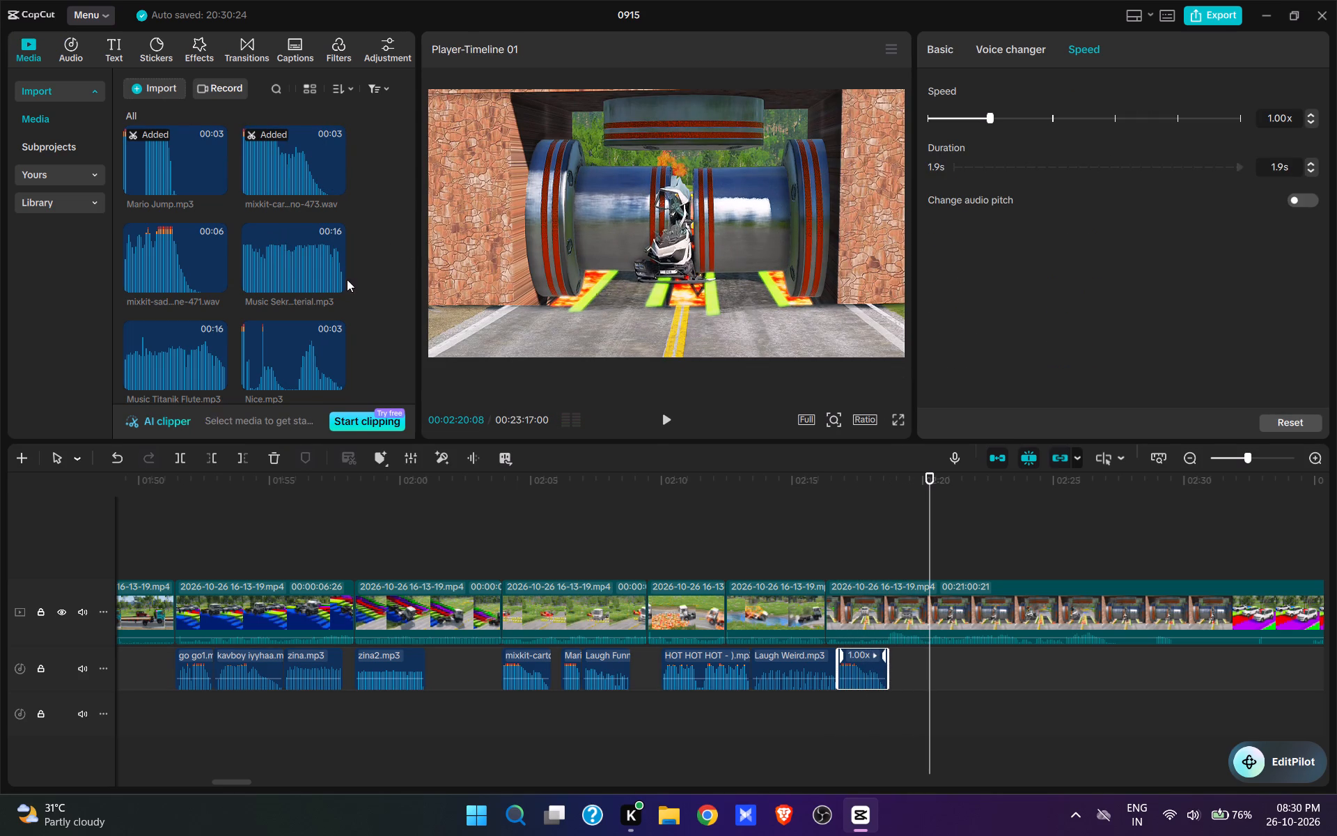
{"action": "scroll", "coordinate": [162, 277], "scroll_direction": "down", "scroll_amount": 3}
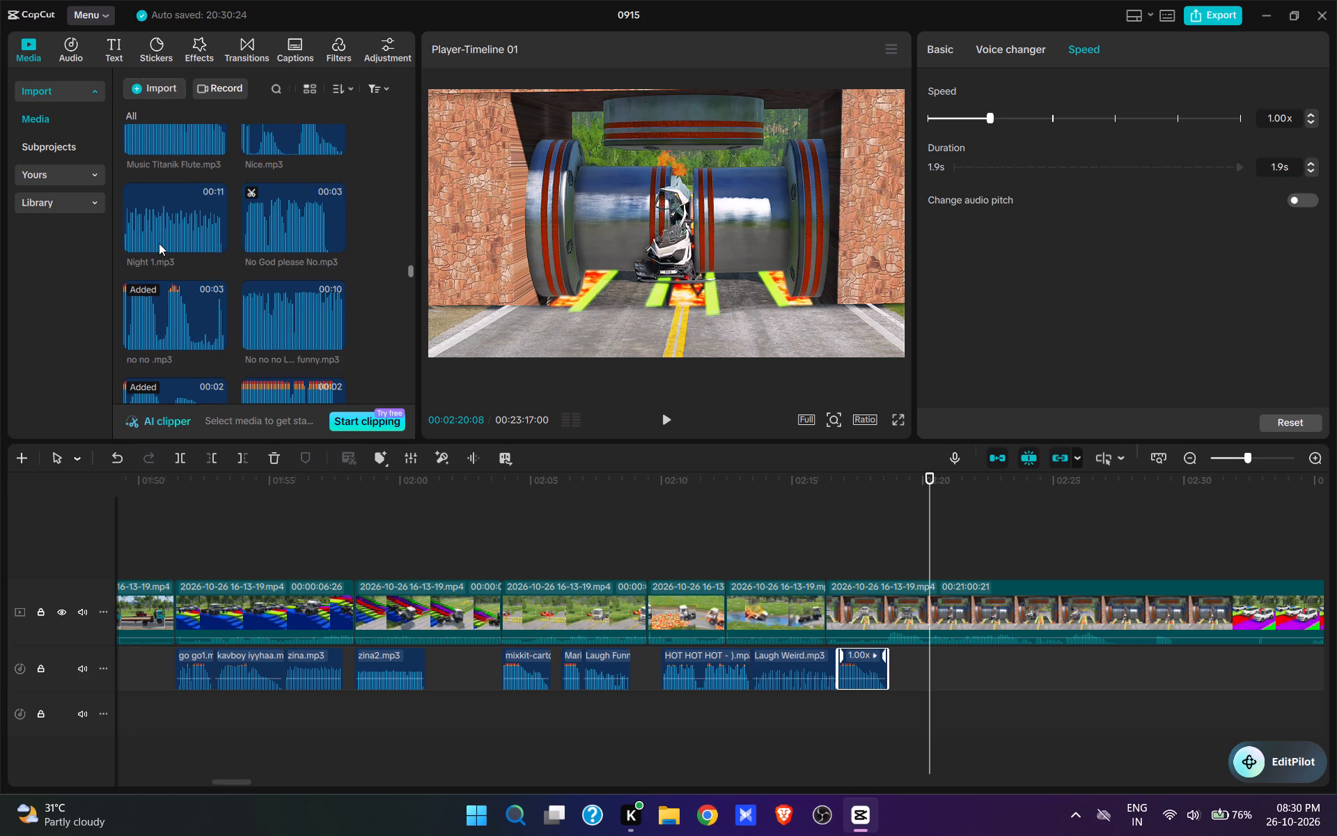
{"action": "left_click", "coordinate": [159, 243]}
{"action": "scroll", "coordinate": [160, 247], "scroll_direction": "down", "scroll_amount": 2}
{"action": "scroll", "coordinate": [180, 312], "scroll_direction": "up", "scroll_amount": 8}
{"action": "left_click", "coordinate": [164, 296]}
{"action": "left_click", "coordinate": [145, 198]}
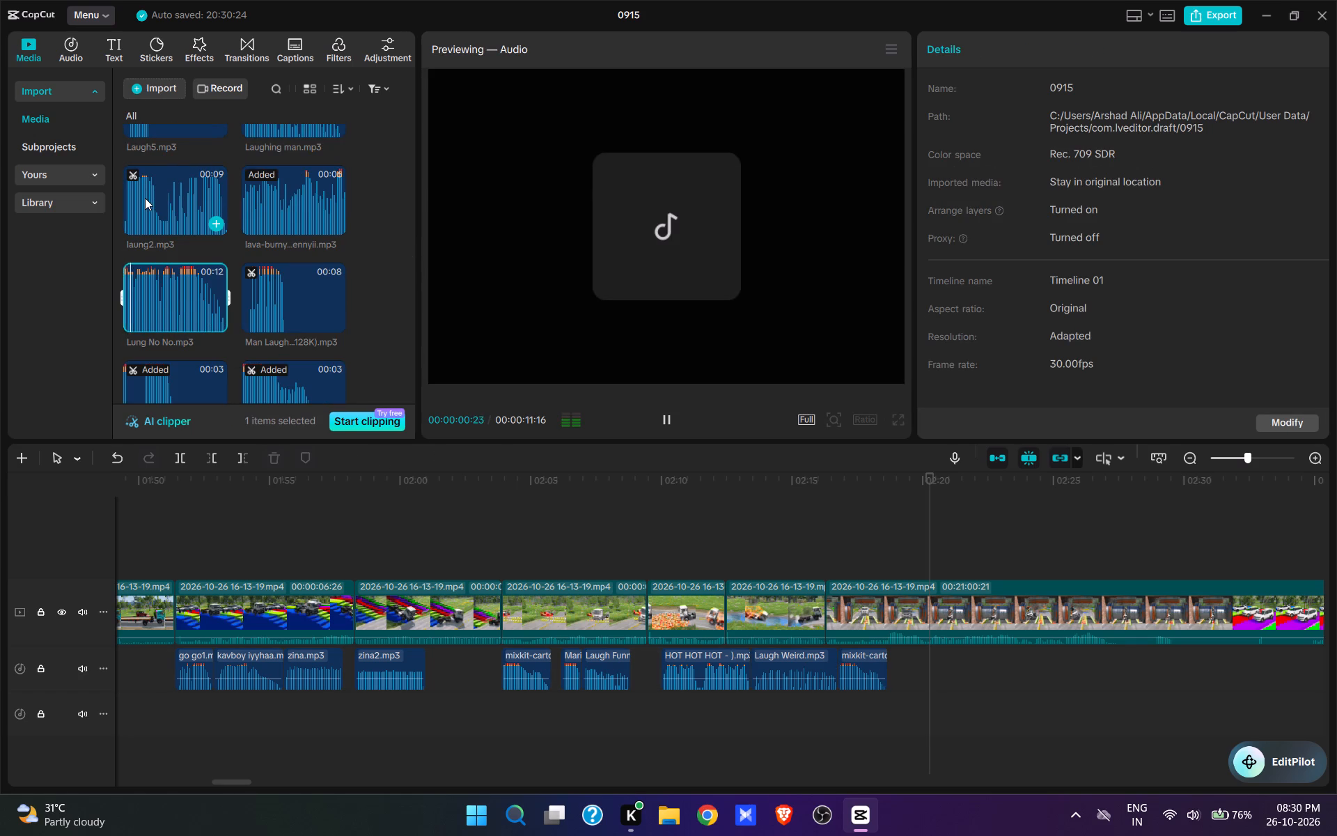
{"action": "left_click", "coordinate": [157, 224]}
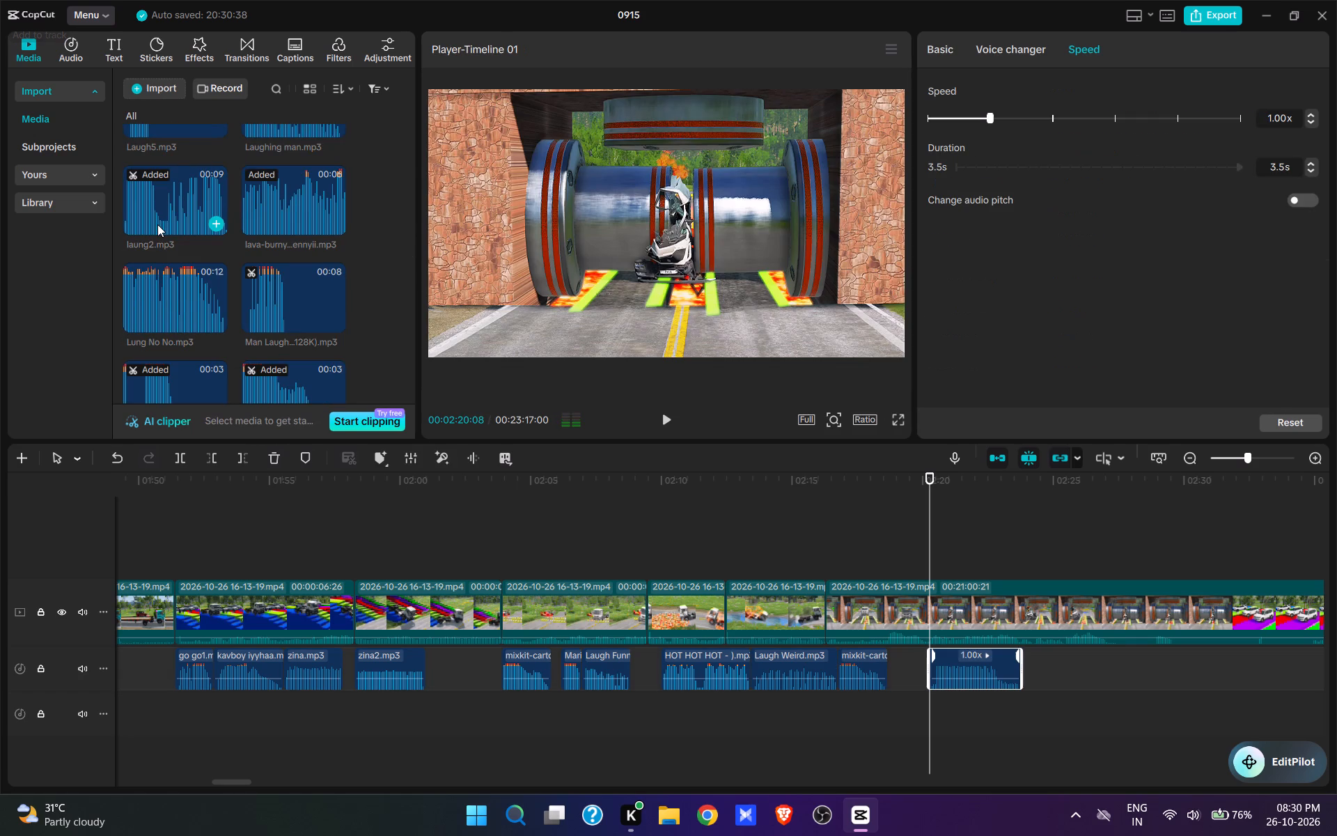
Play on until the rollers release the wrecked truck and add sorry sorry.mp3 at 00:02:23:23, right after laung2.mp3.
{"action": "key", "text": "space"}
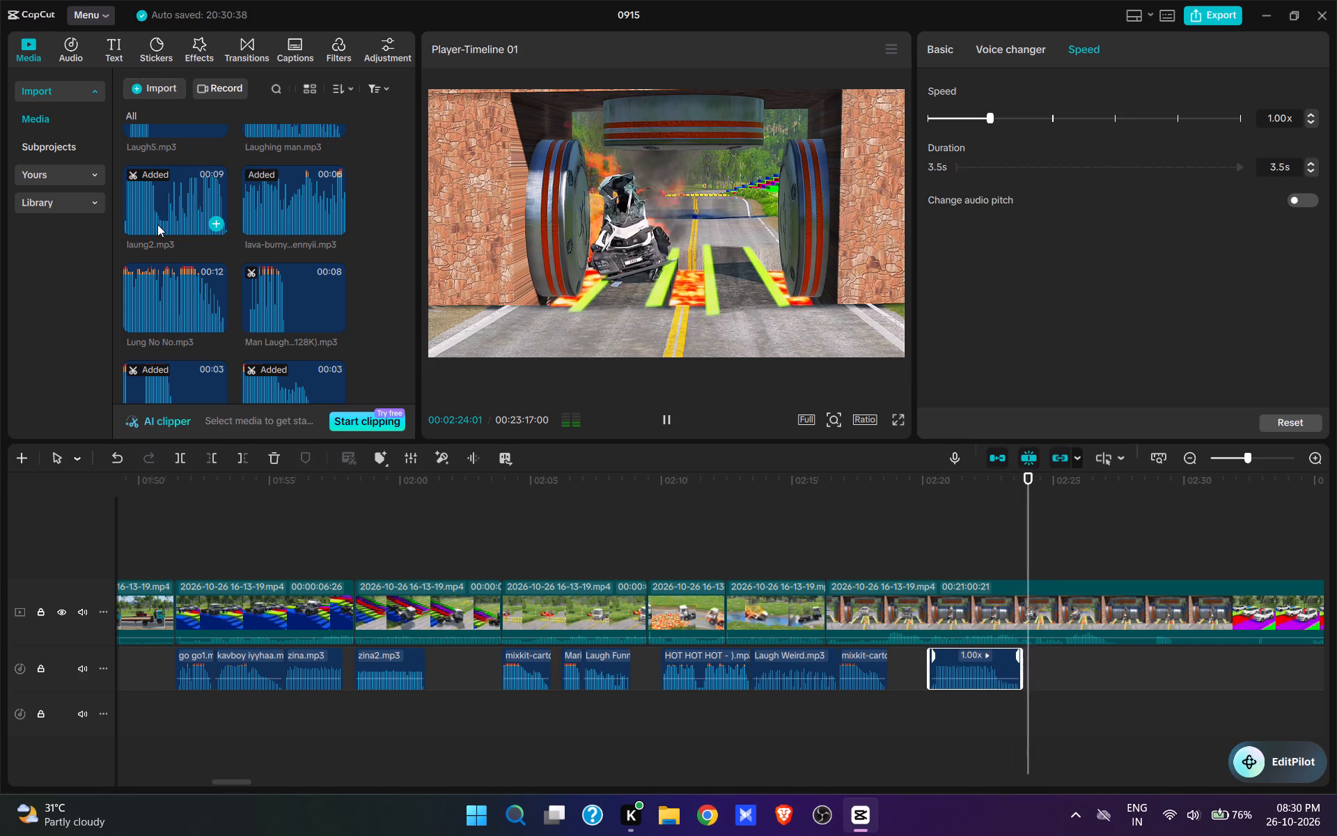
{"action": "key", "text": "space"}
{"action": "left_click", "coordinate": [1017, 555]}
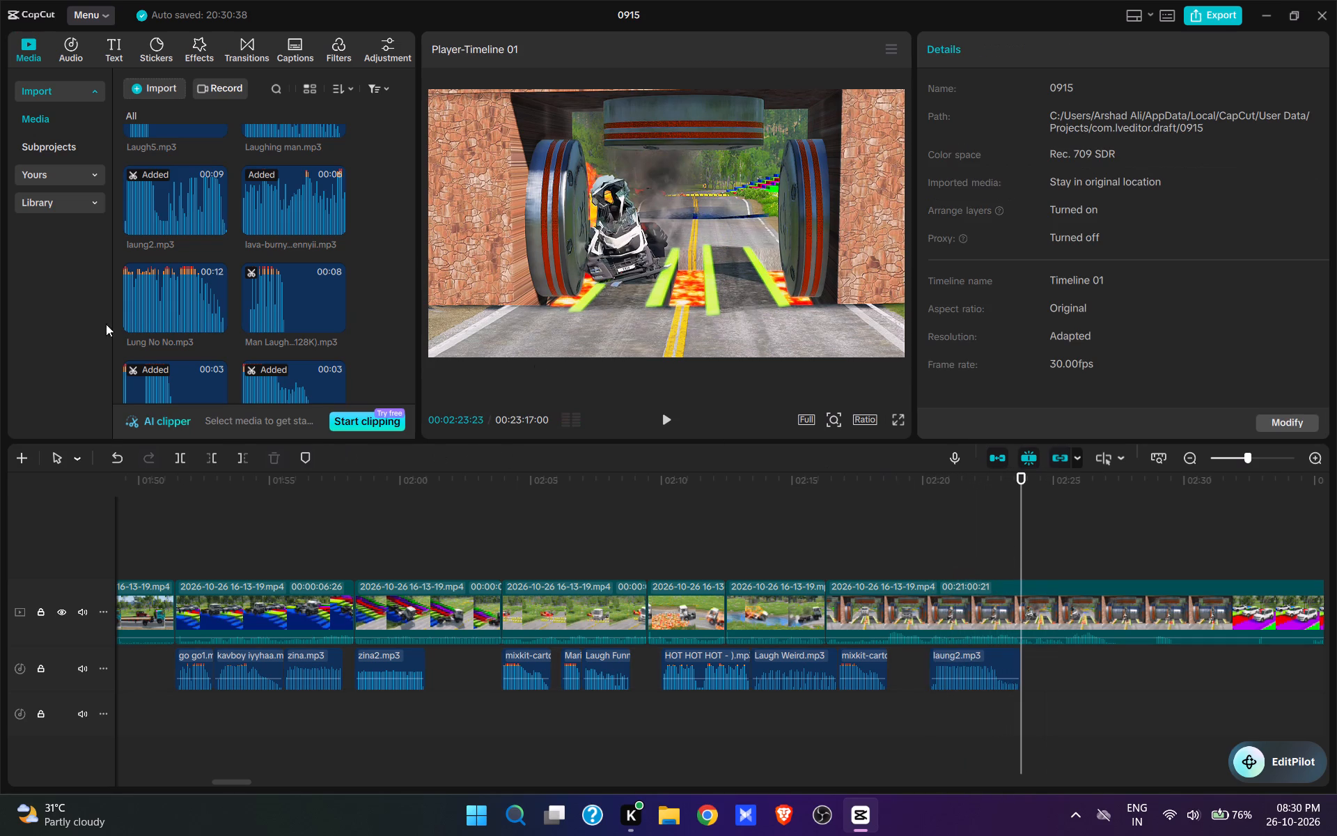
{"action": "scroll", "coordinate": [275, 252], "scroll_direction": "down", "scroll_amount": 6}
{"action": "left_click_drag", "start_coordinate": [413, 270], "coordinate": [421, 504]}
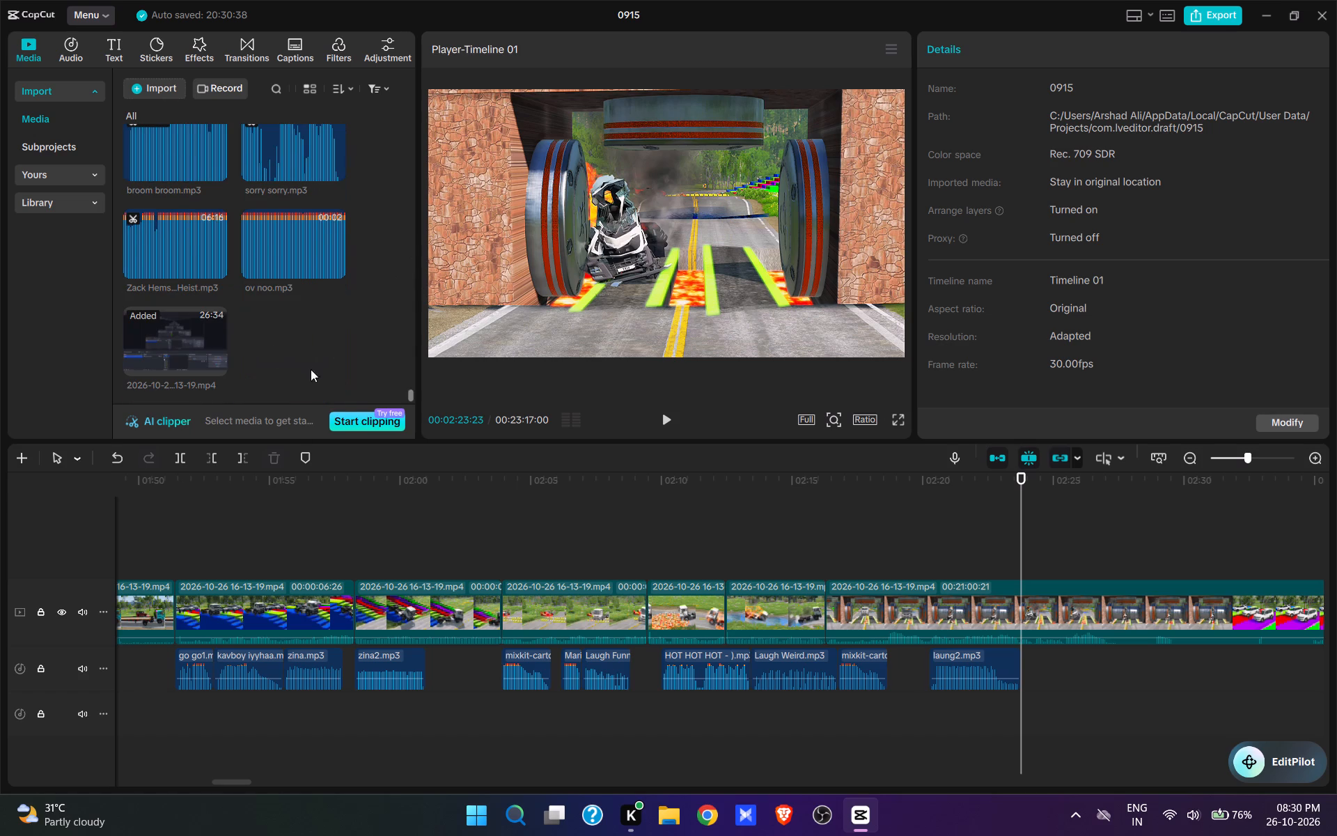
{"action": "left_click", "coordinate": [331, 167]}
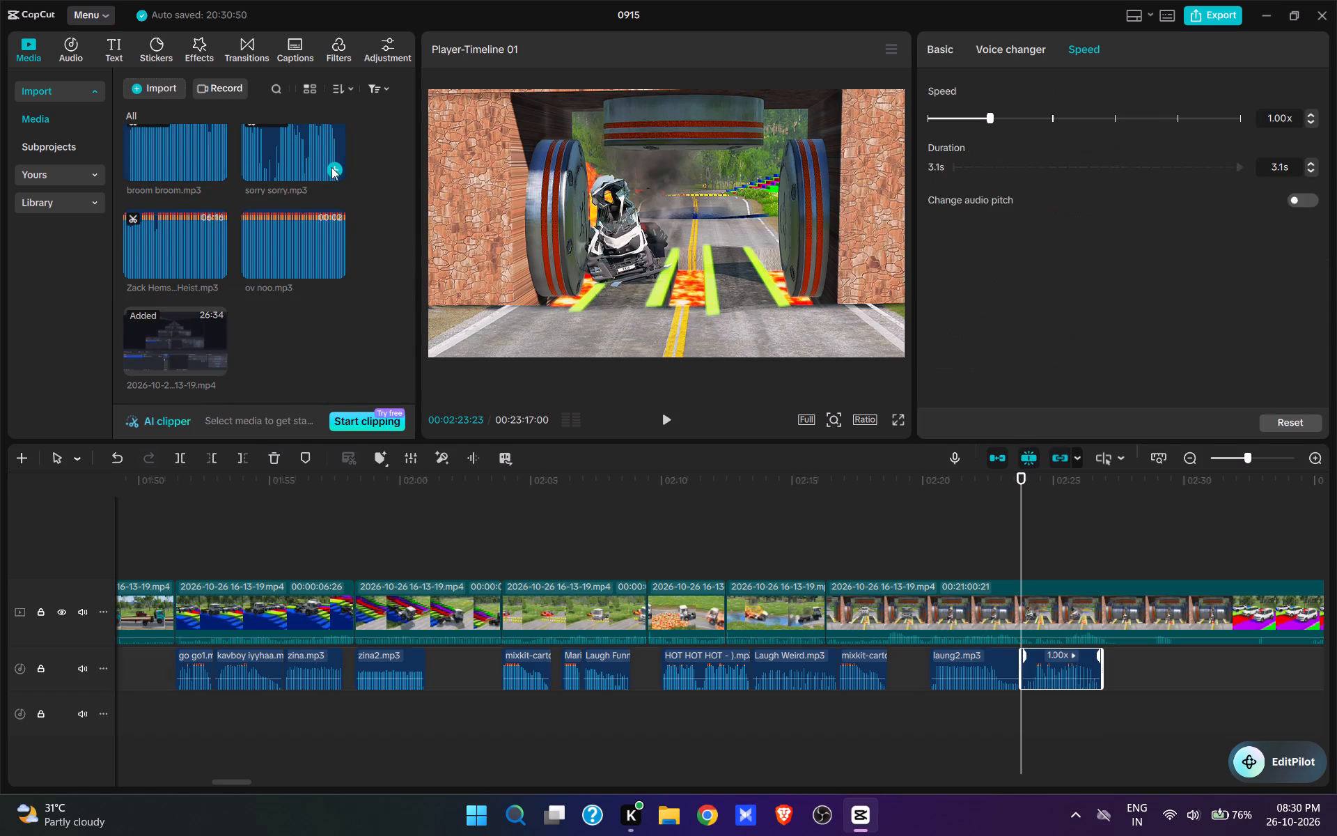
Review the second crush and split the video at 00:02:27:25, while the rollers hold the wrecked truck.
{"action": "key", "text": "space"}
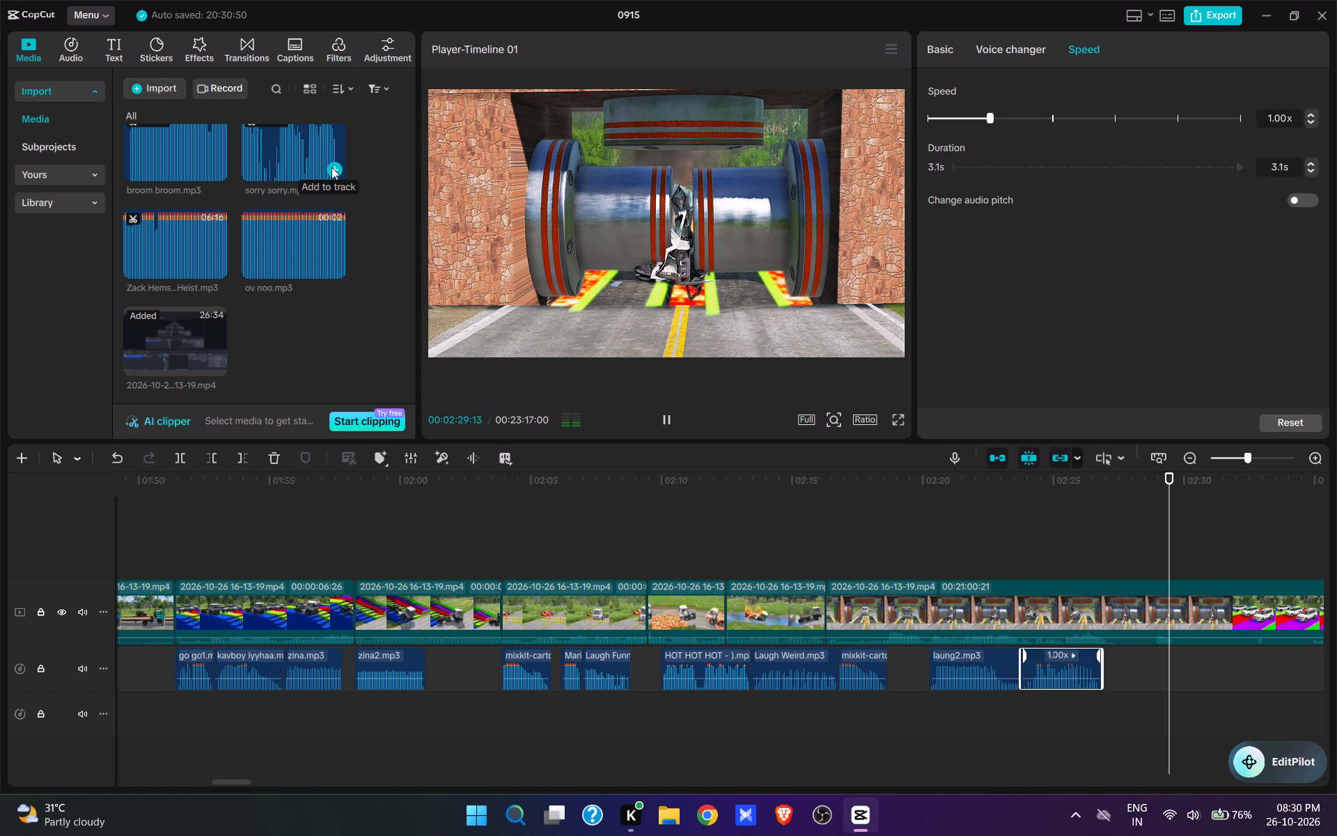
{"action": "key", "text": "space"}
{"action": "left_click", "coordinate": [1140, 557]}
{"action": "key", "text": "space"}
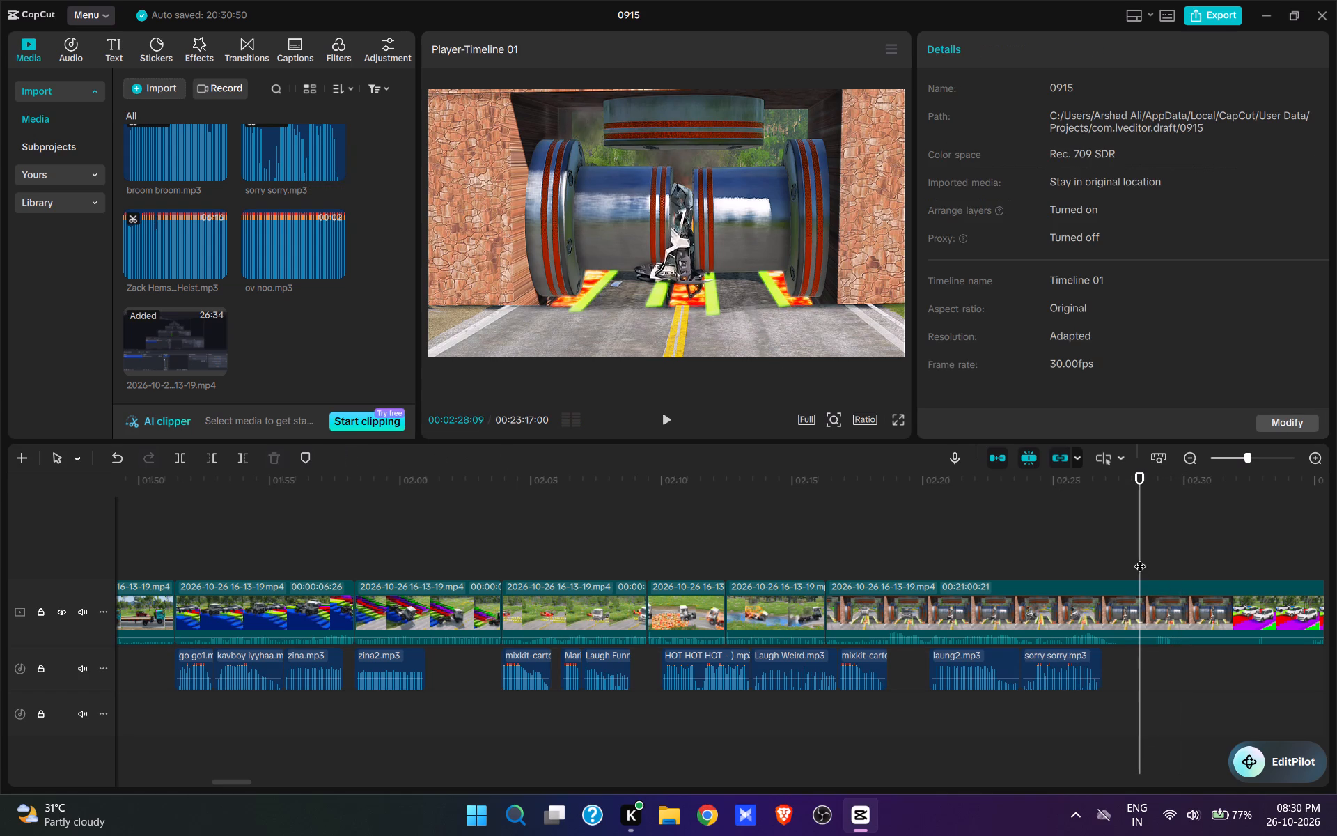
{"action": "key", "text": "space"}
{"action": "left_click", "coordinate": [1077, 555]}
{"action": "key", "text": "space"}
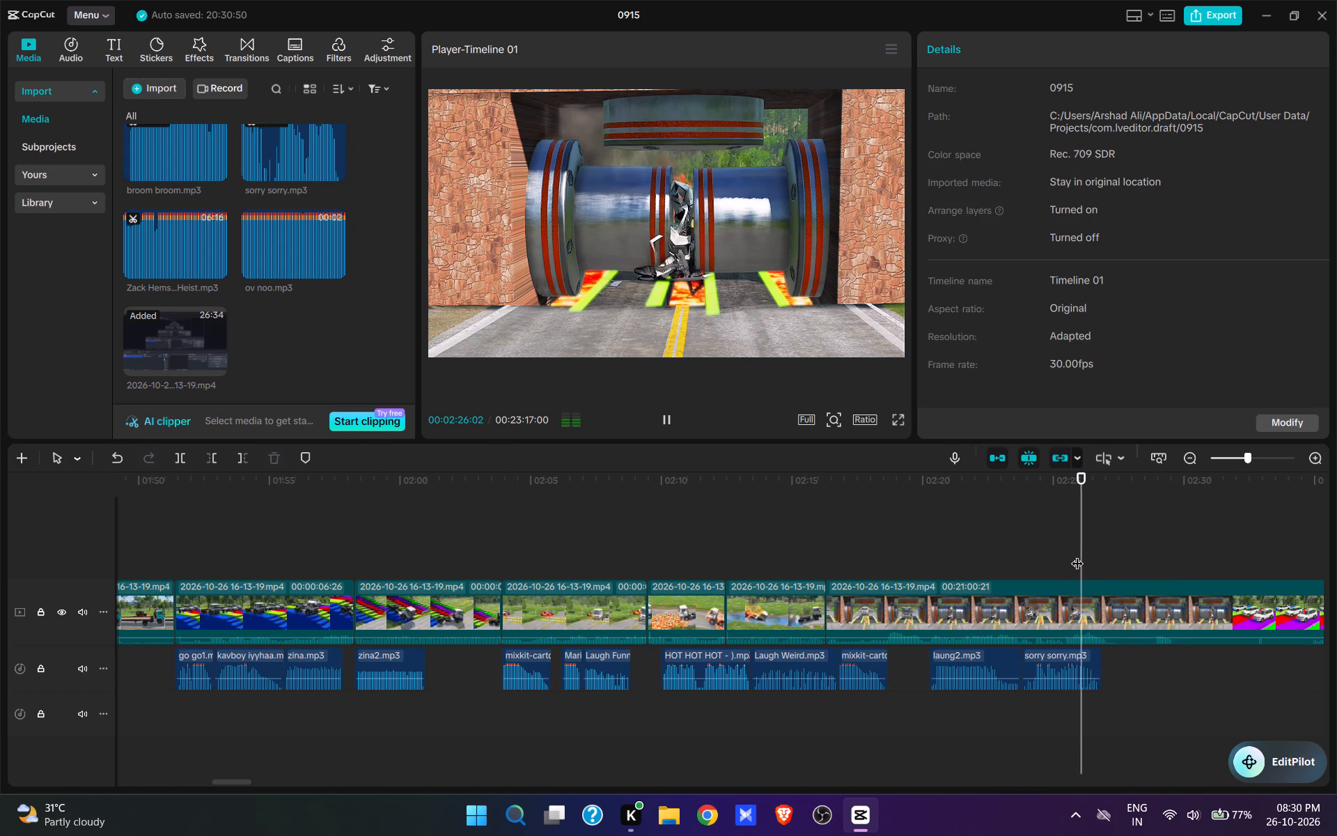
{"action": "key", "text": "space"}
{"action": "key", "text": "space"}
{"action": "type", "text": "w"}
Cut about 6.9 s of footage after the split, up to the three white SUVs about to descend the coloured steps.
{"action": "key", "text": "space"}
{"action": "left_click_drag", "start_coordinate": [1084, 706], "coordinate": [1102, 753]}
{"action": "key", "text": "space"}
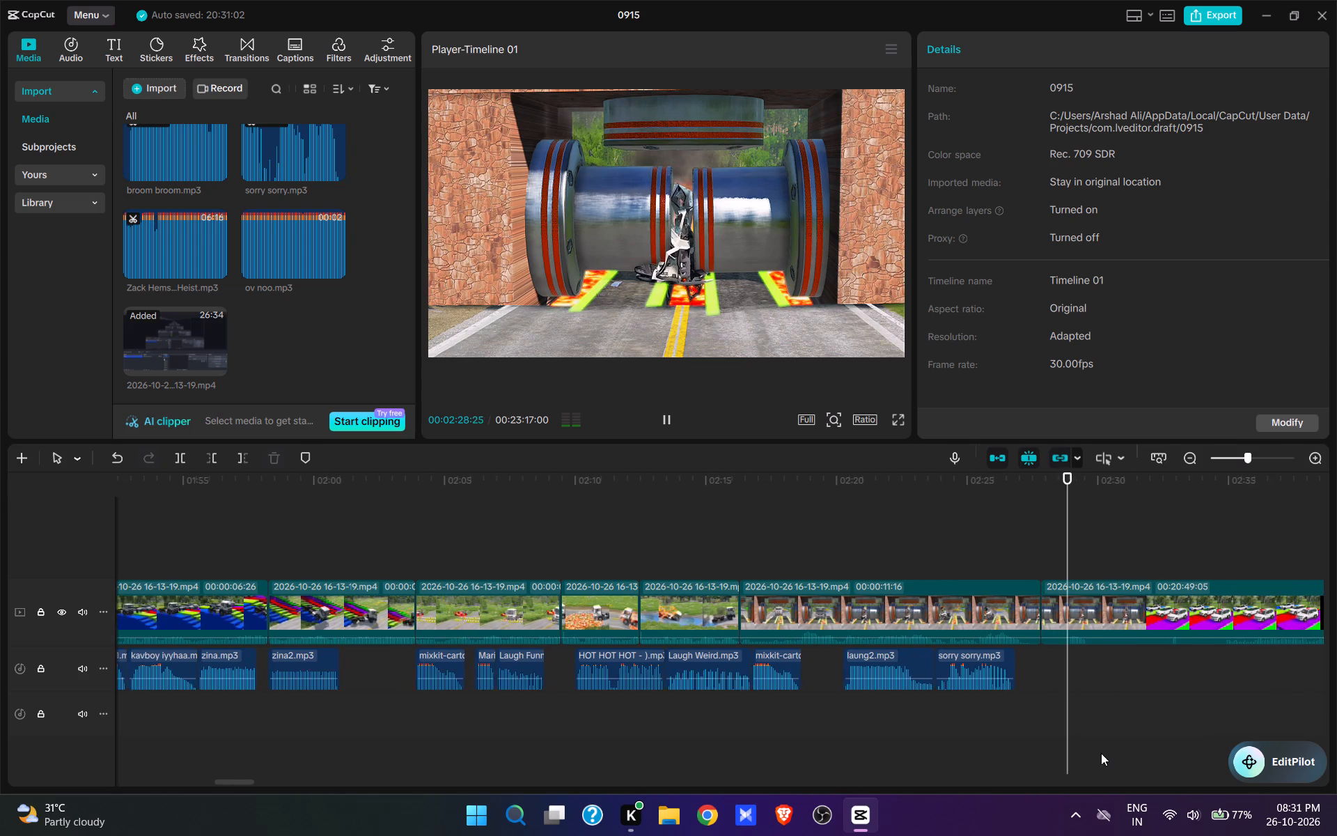
{"action": "left_click_drag", "start_coordinate": [1101, 753], "coordinate": [858, 729]}
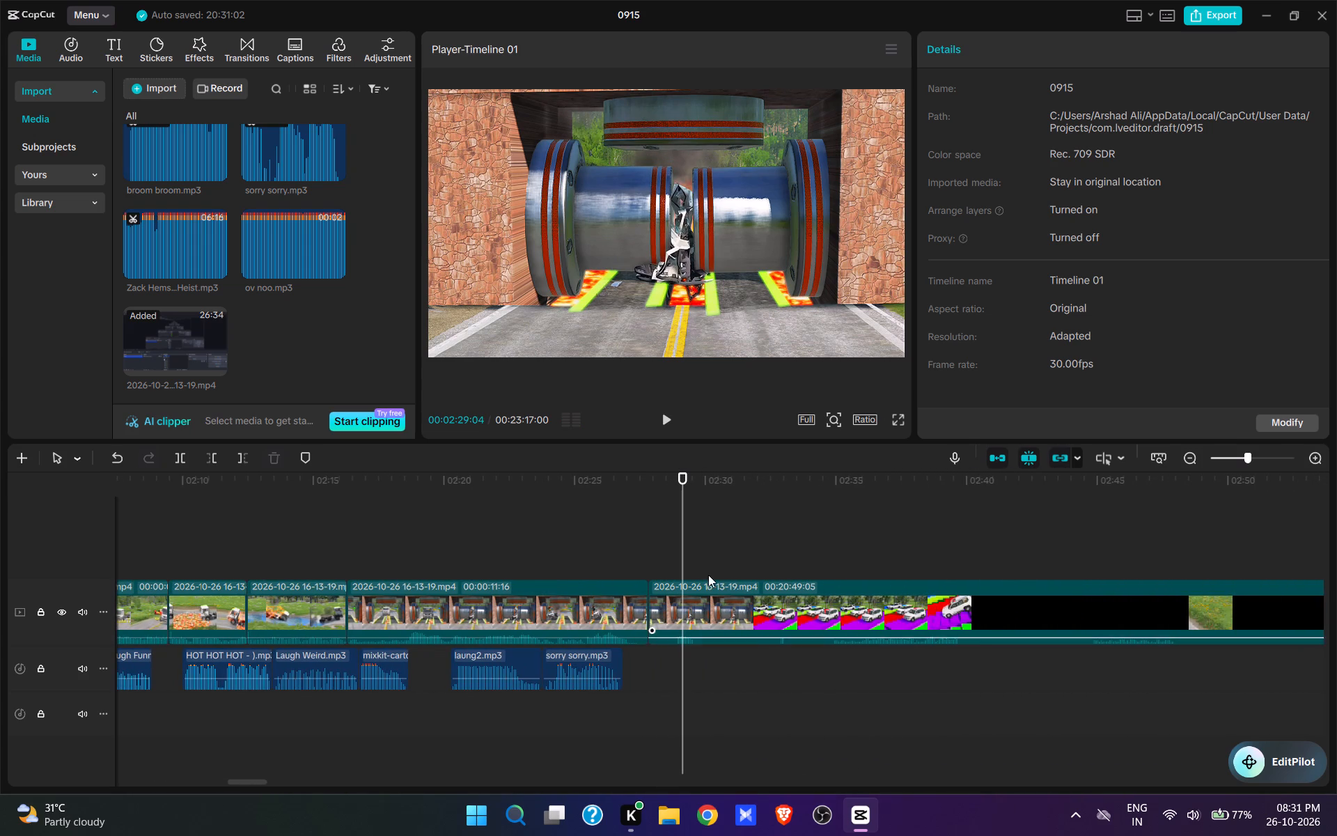
{"action": "left_click", "coordinate": [756, 525]}
{"action": "key", "text": "space"}
{"action": "left_click", "coordinate": [772, 522]}
{"action": "key", "text": "space"}
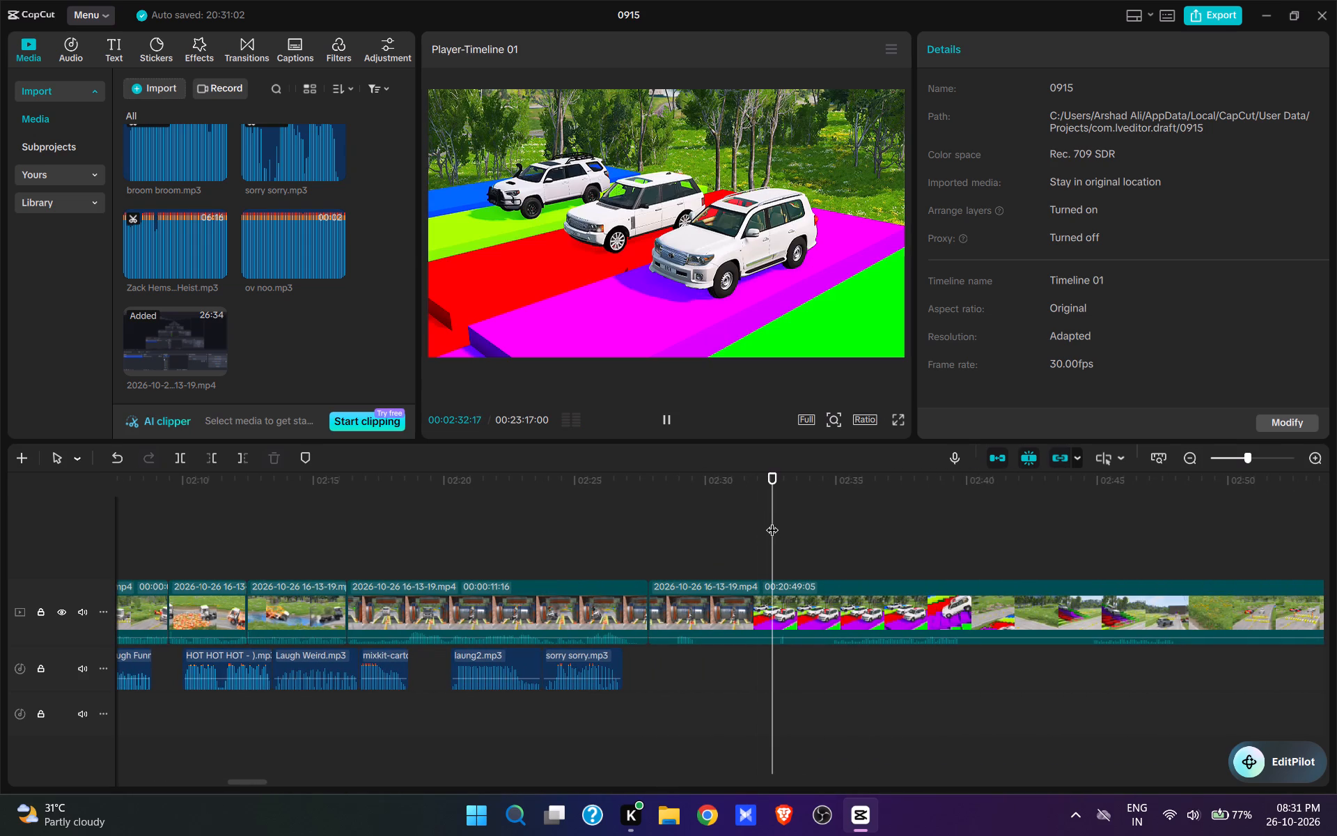
{"action": "left_click", "coordinate": [799, 534]}
{"action": "key", "text": "space"}
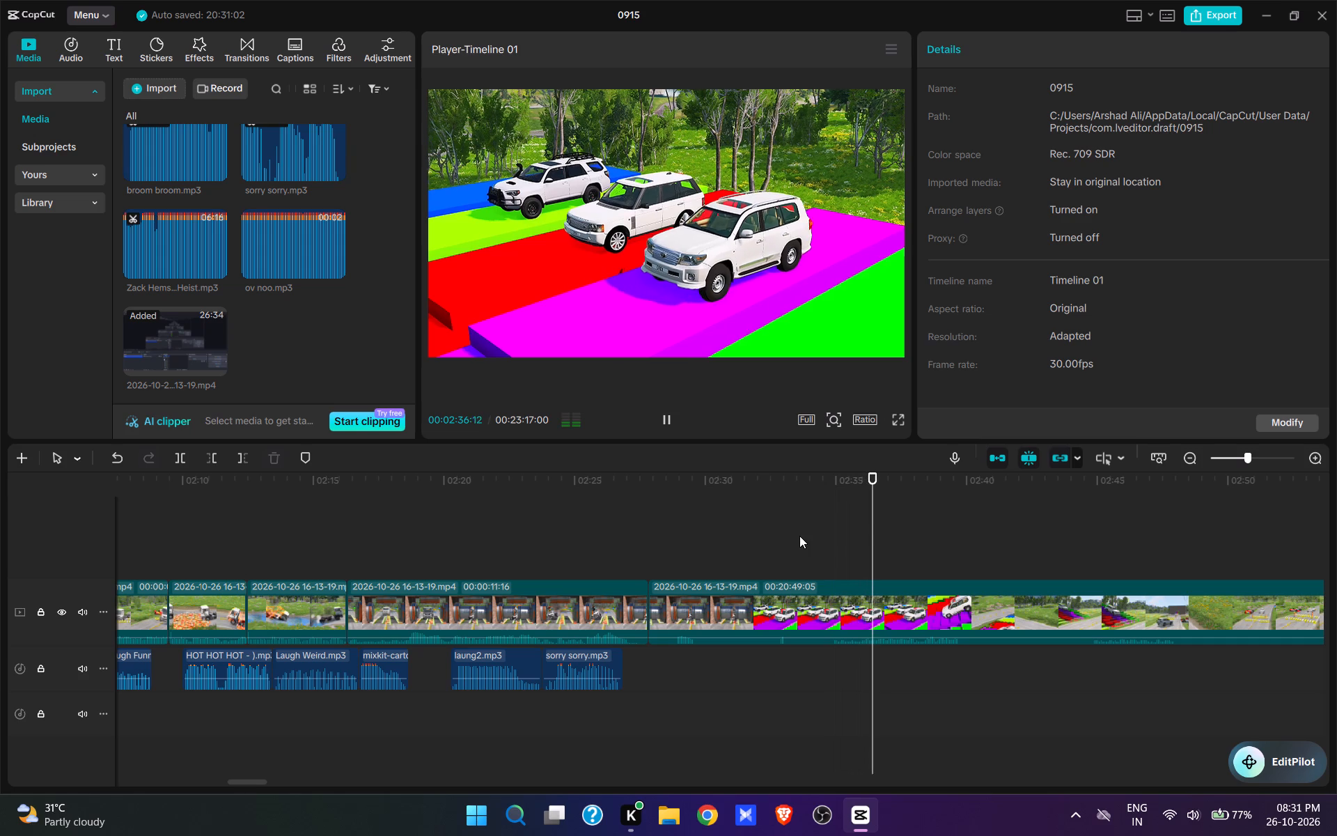
{"action": "key", "text": "space"}
{"action": "left_click", "coordinate": [828, 541]}
{"action": "key", "text": "q"}
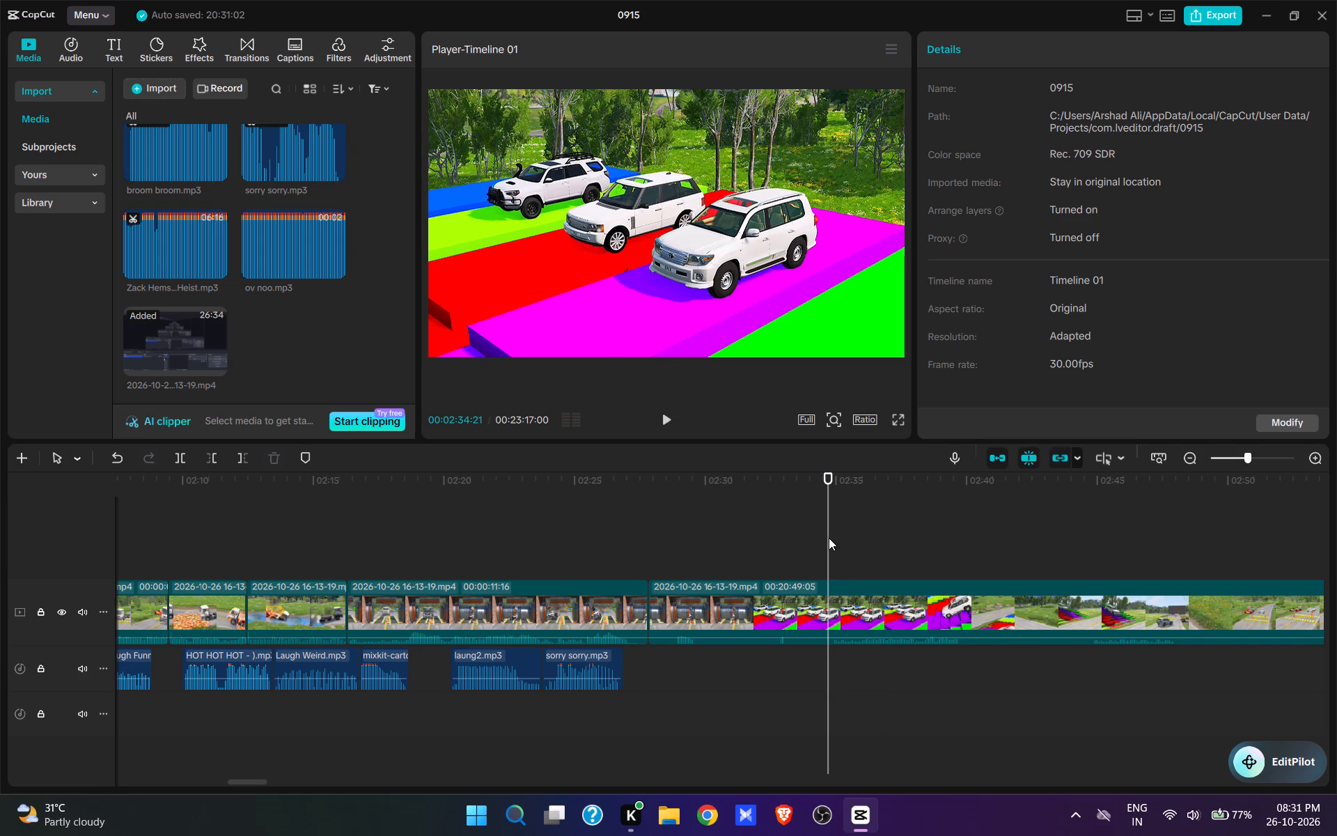
Audition the "ok" voice clips and add Okeey lets go.mp3 at 00:02:27:25, where the white SUV scene starts.
{"action": "scroll", "coordinate": [189, 297], "scroll_direction": "up", "scroll_amount": 18}
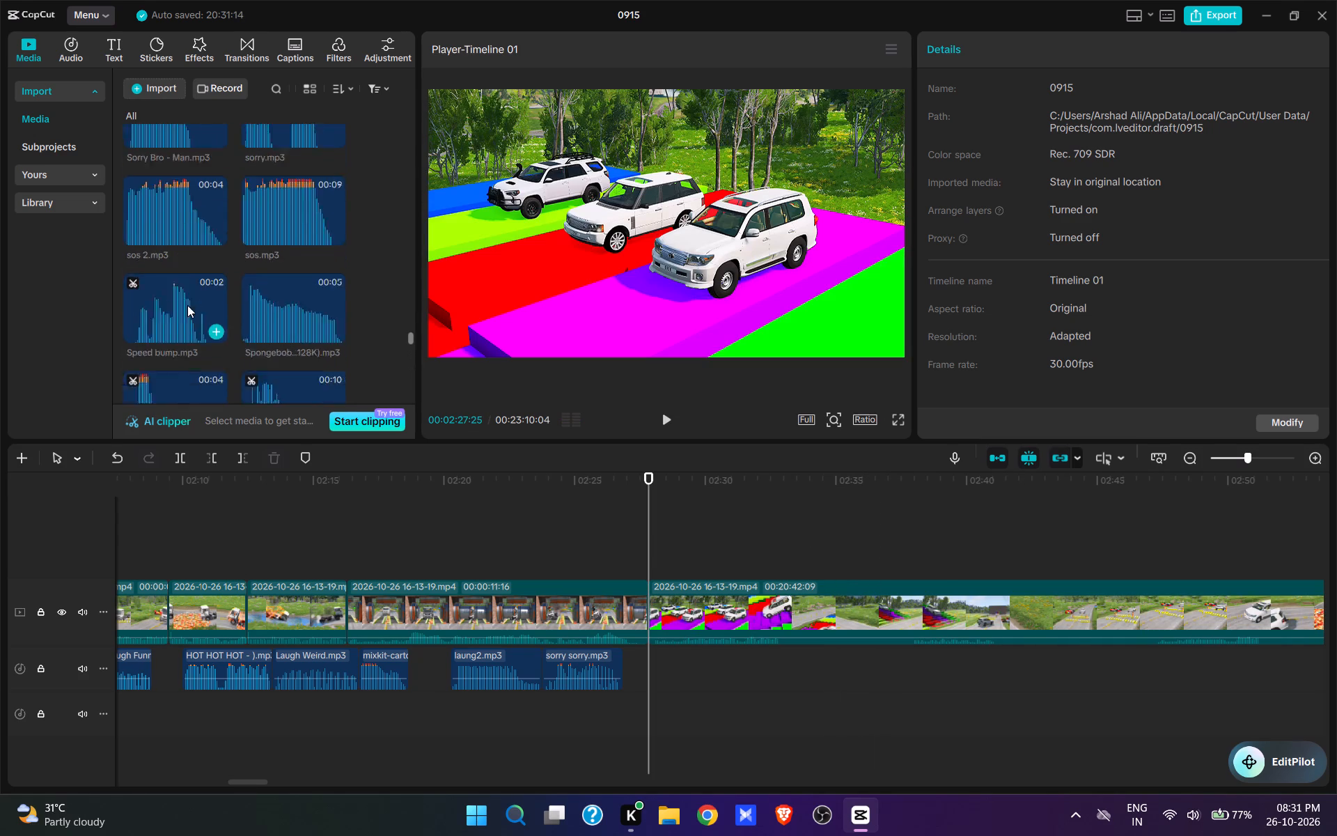
{"action": "scroll", "coordinate": [187, 305], "scroll_direction": "up", "scroll_amount": 11}
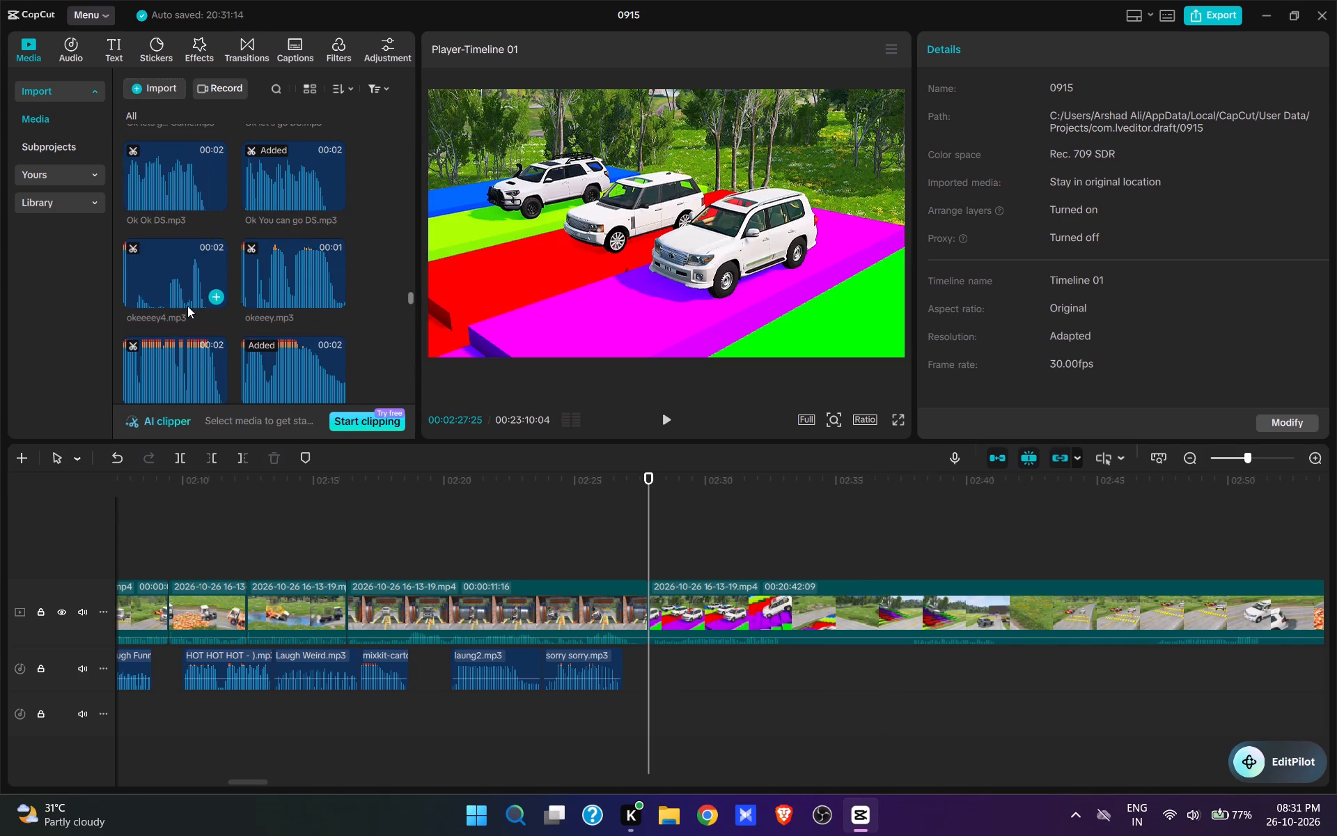
{"action": "left_click", "coordinate": [281, 207]}
{"action": "scroll", "coordinate": [281, 268], "scroll_direction": "up", "scroll_amount": 1}
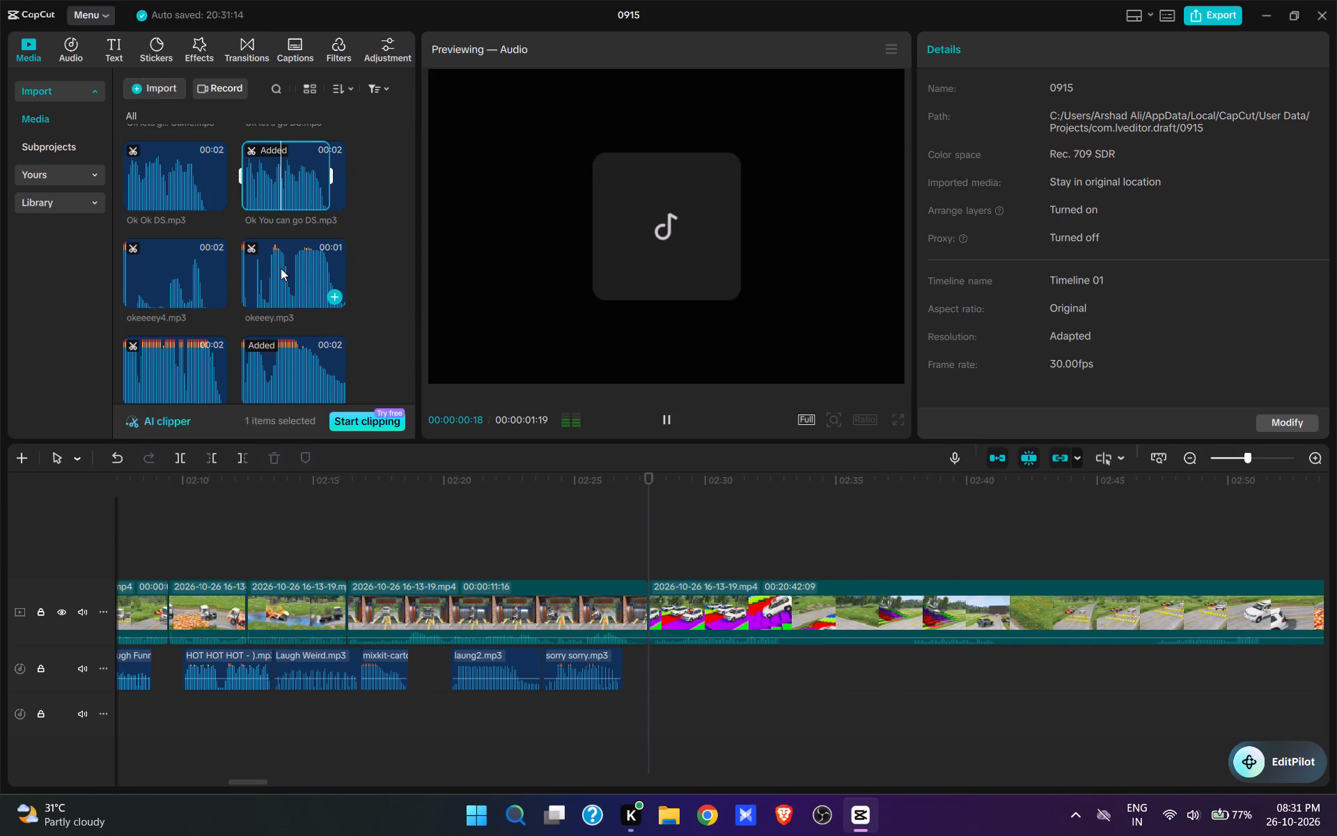
{"action": "left_click", "coordinate": [162, 151]}
{"action": "left_click", "coordinate": [263, 144]}
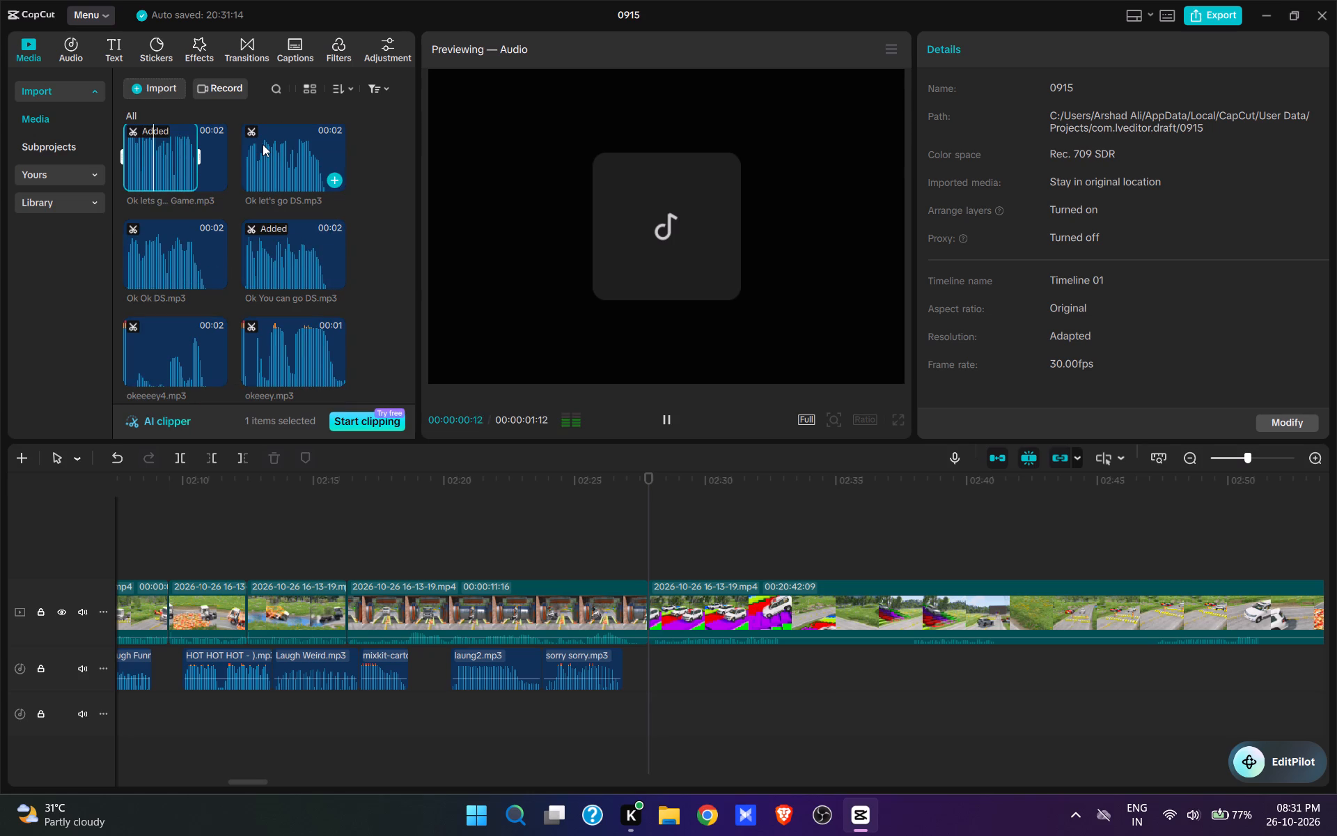
{"action": "scroll", "coordinate": [156, 337], "scroll_direction": "down", "scroll_amount": 1}
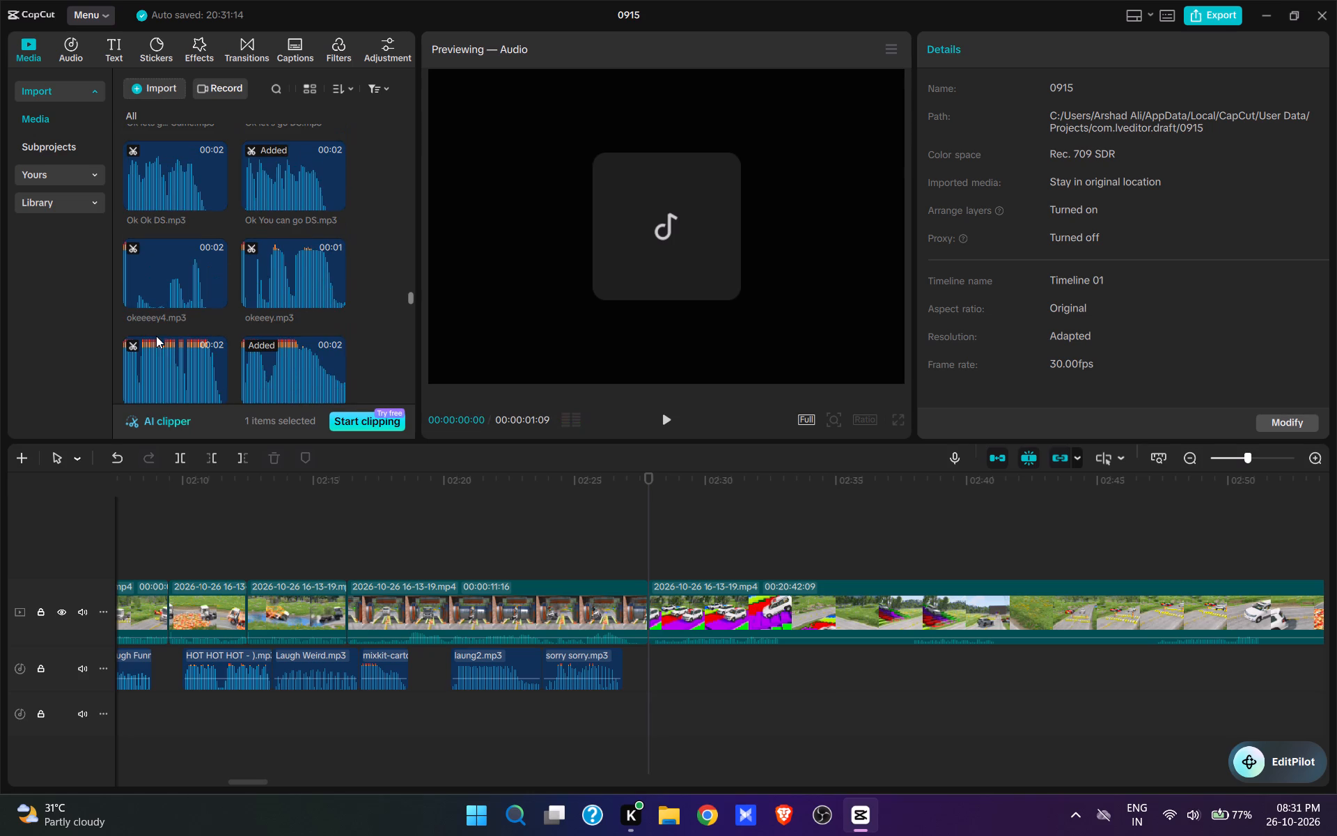
{"action": "left_click", "coordinate": [174, 276]}
{"action": "scroll", "coordinate": [174, 276], "scroll_direction": "down", "scroll_amount": 1}
{"action": "left_click", "coordinate": [173, 285]}
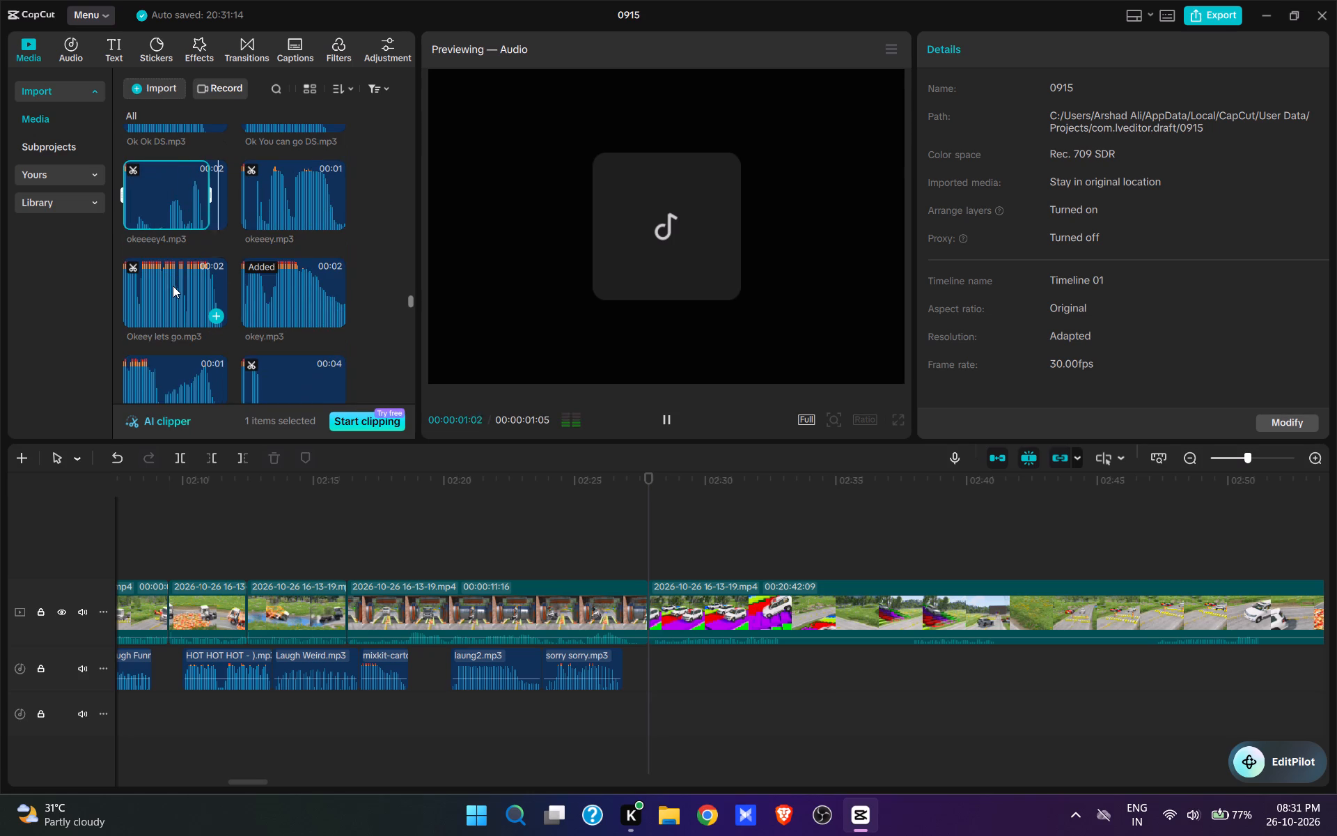
{"action": "left_click", "coordinate": [210, 315]}
Audition more voice clips and add okeeey.mp3 at 00:02:28:26, right after Okeey lets go.mp3.
{"action": "key", "text": "space"}
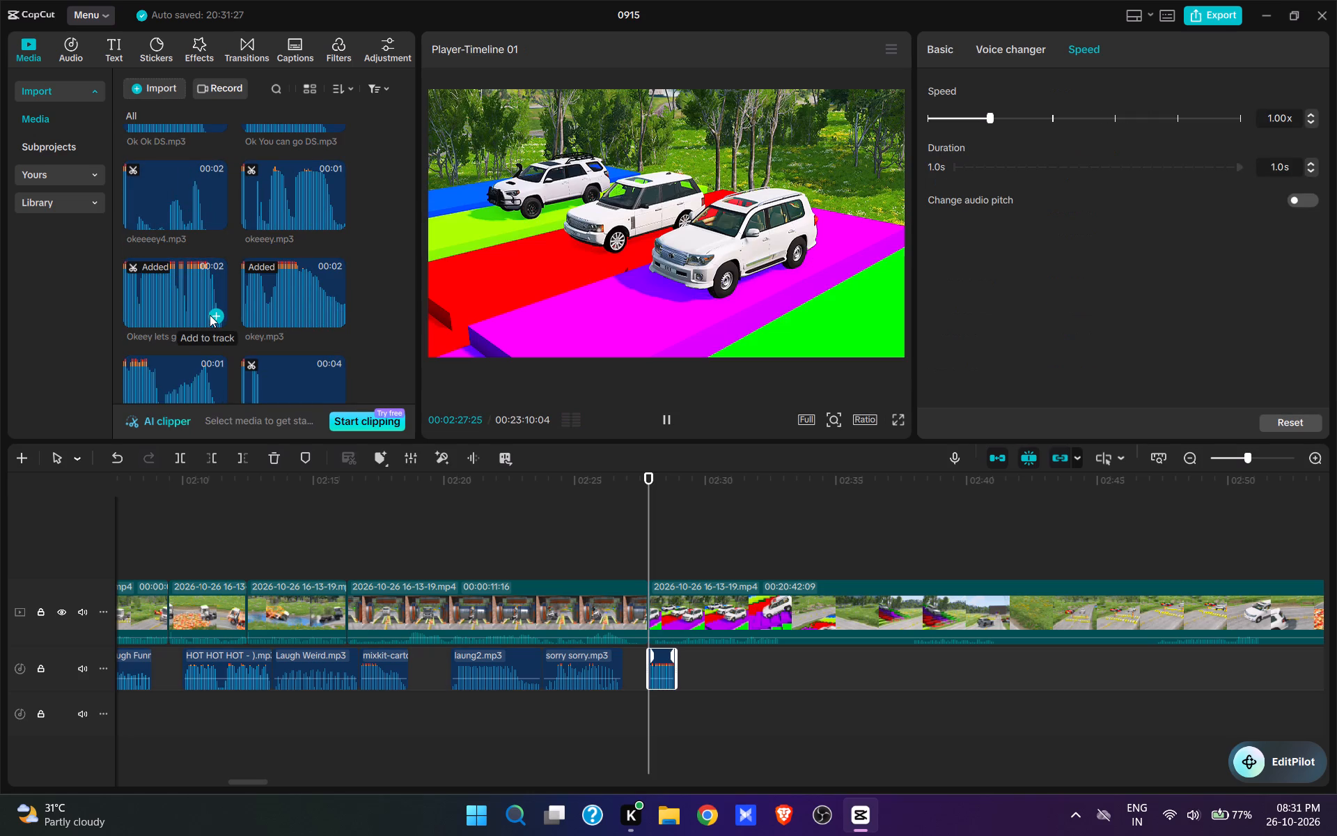
{"action": "key", "text": "space"}
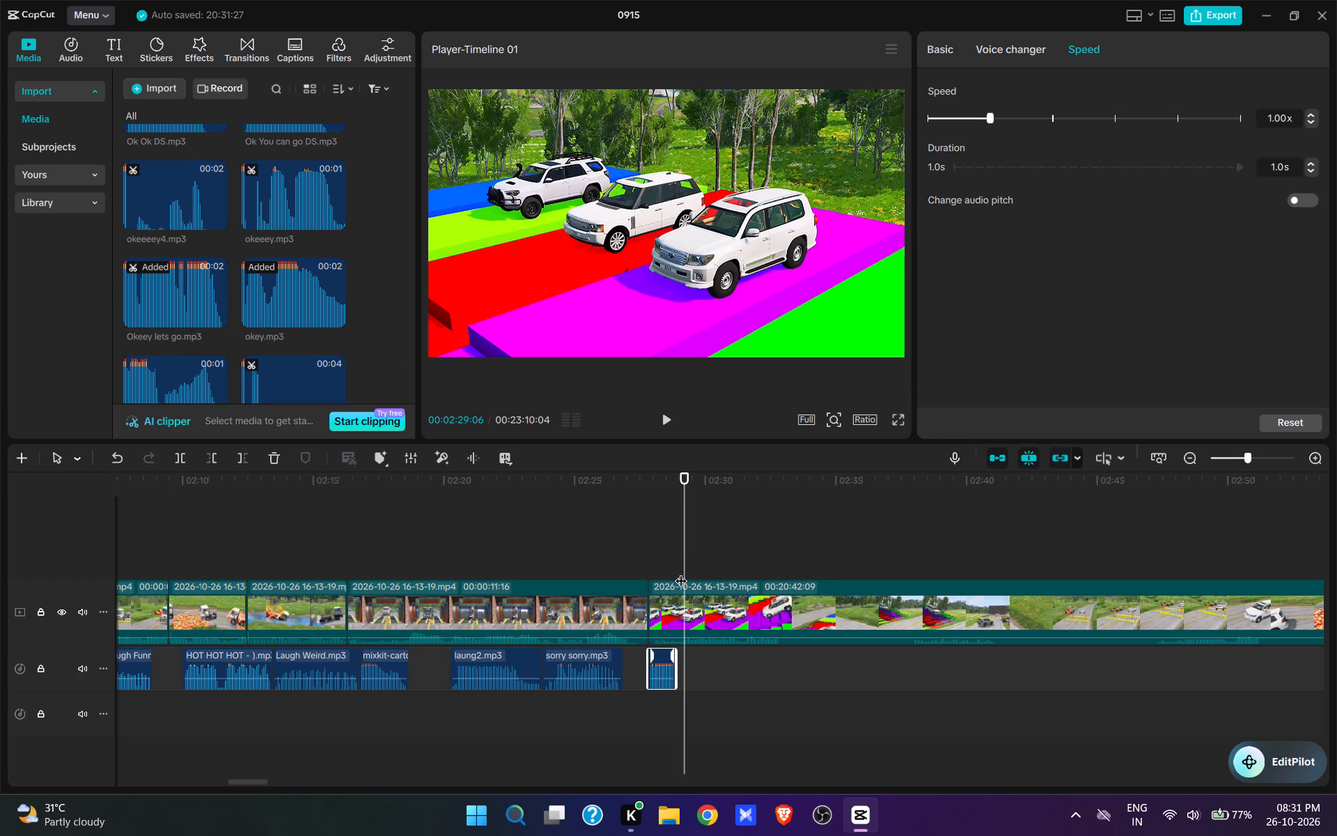
{"action": "left_click", "coordinate": [681, 572]}
{"action": "left_click", "coordinate": [680, 558]}
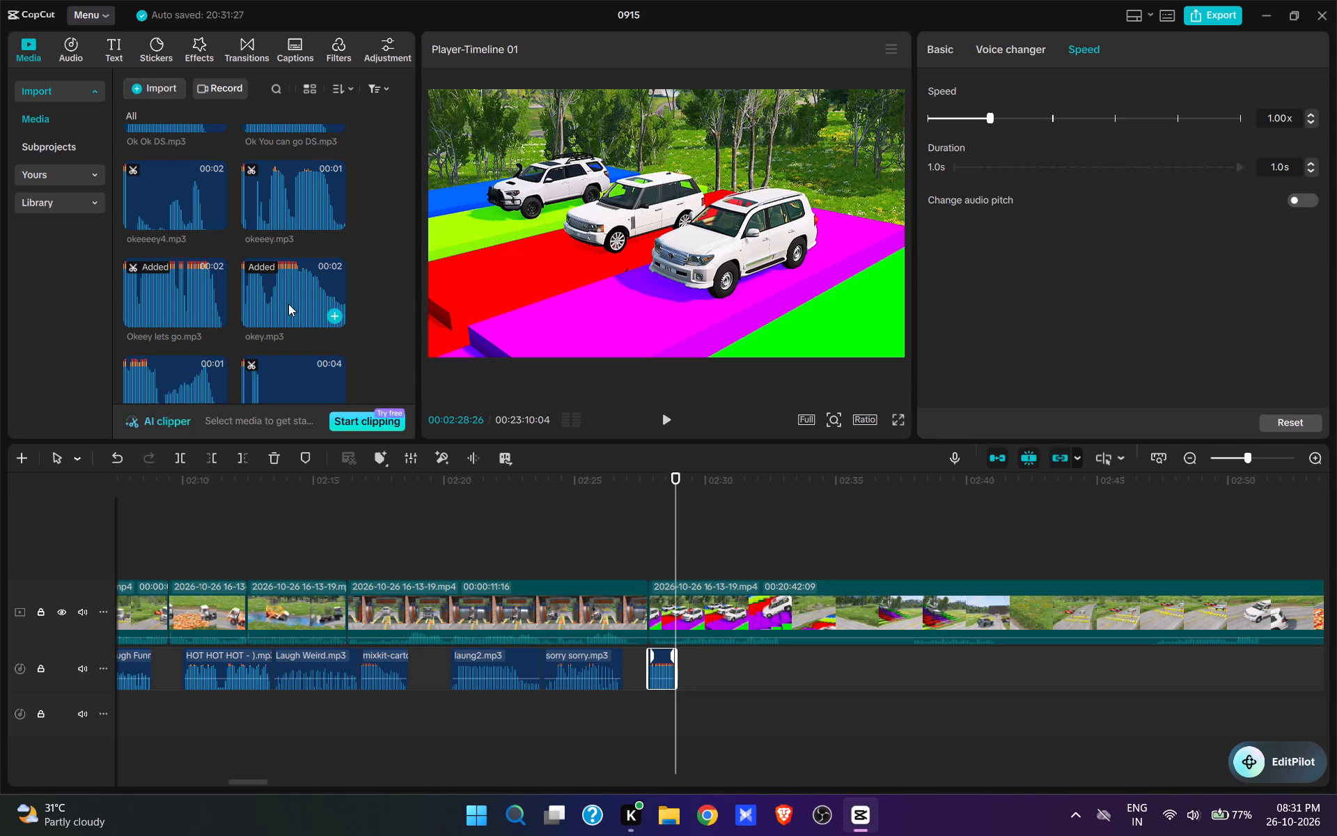
{"action": "scroll", "coordinate": [288, 304], "scroll_direction": "up", "scroll_amount": 4}
{"action": "left_click", "coordinate": [288, 304]}
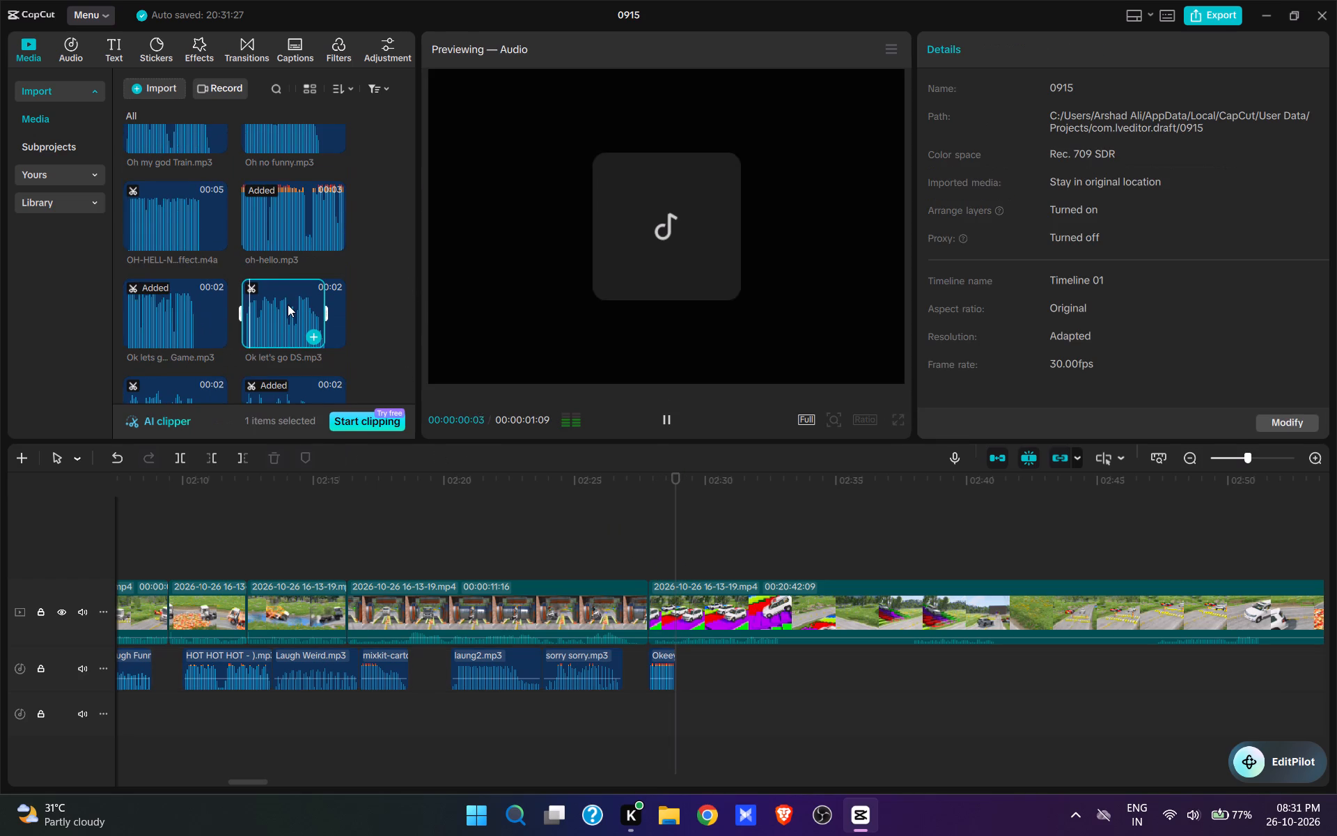
{"action": "scroll", "coordinate": [288, 276], "scroll_direction": "up", "scroll_amount": 2}
{"action": "scroll", "coordinate": [288, 276], "scroll_direction": "down", "scroll_amount": 5}
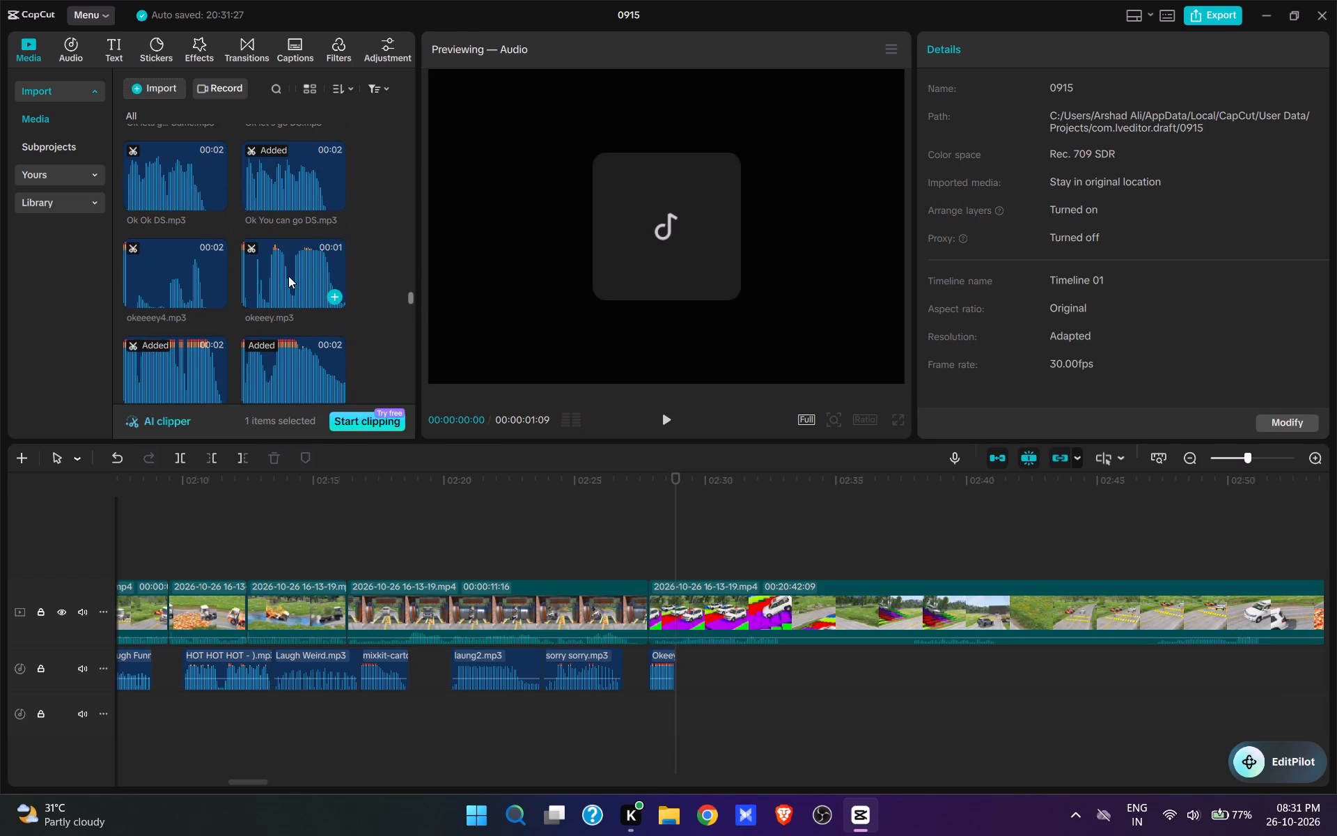
{"action": "left_click", "coordinate": [284, 274]}
{"action": "scroll", "coordinate": [282, 272], "scroll_direction": "down", "scroll_amount": 1}
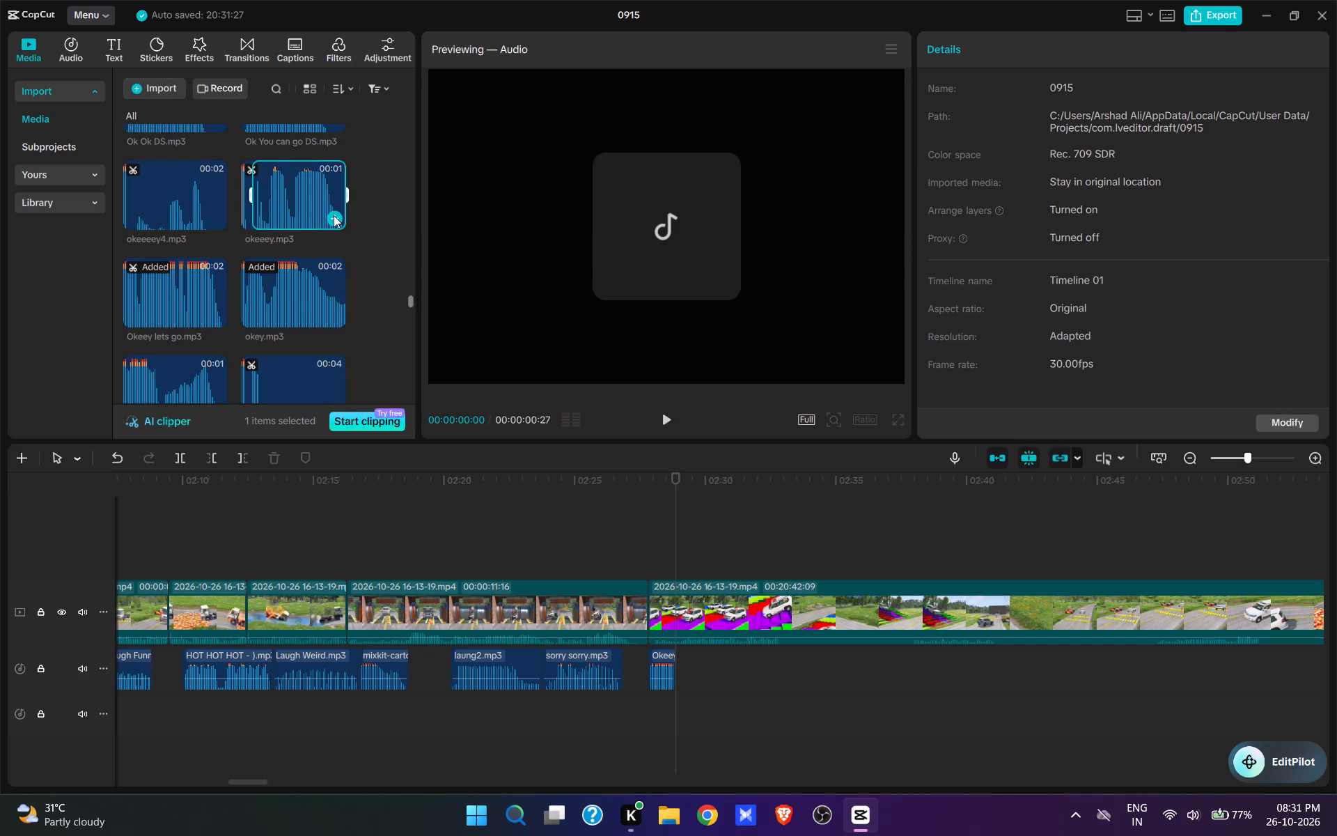
{"action": "left_click", "coordinate": [334, 215]}
Review the start of the SUV descent and add broom broom.mp3 at 00:02:30:26, as the white SUV starts down the coloured steps.
{"action": "key", "text": "space"}
{"action": "key", "text": "space"}
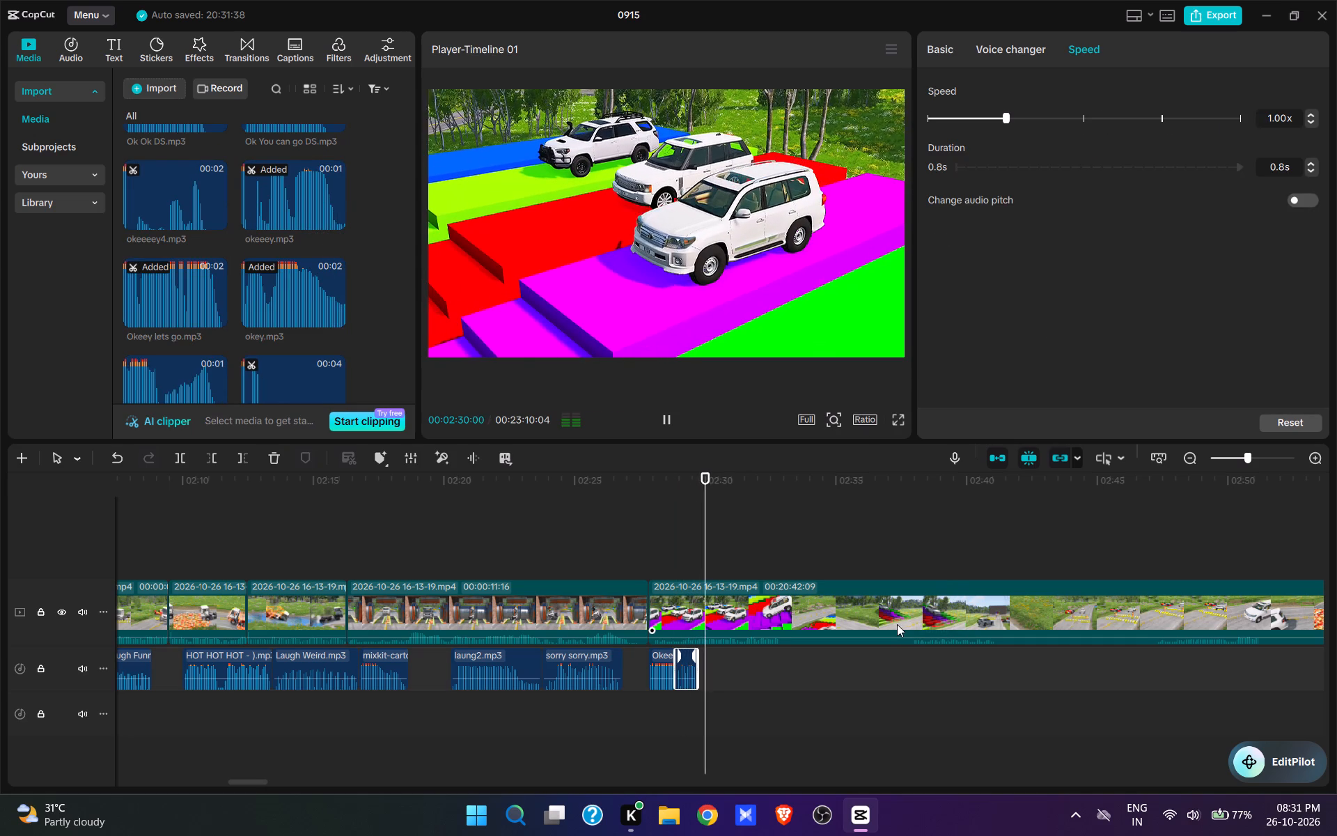
{"action": "key", "text": "space"}
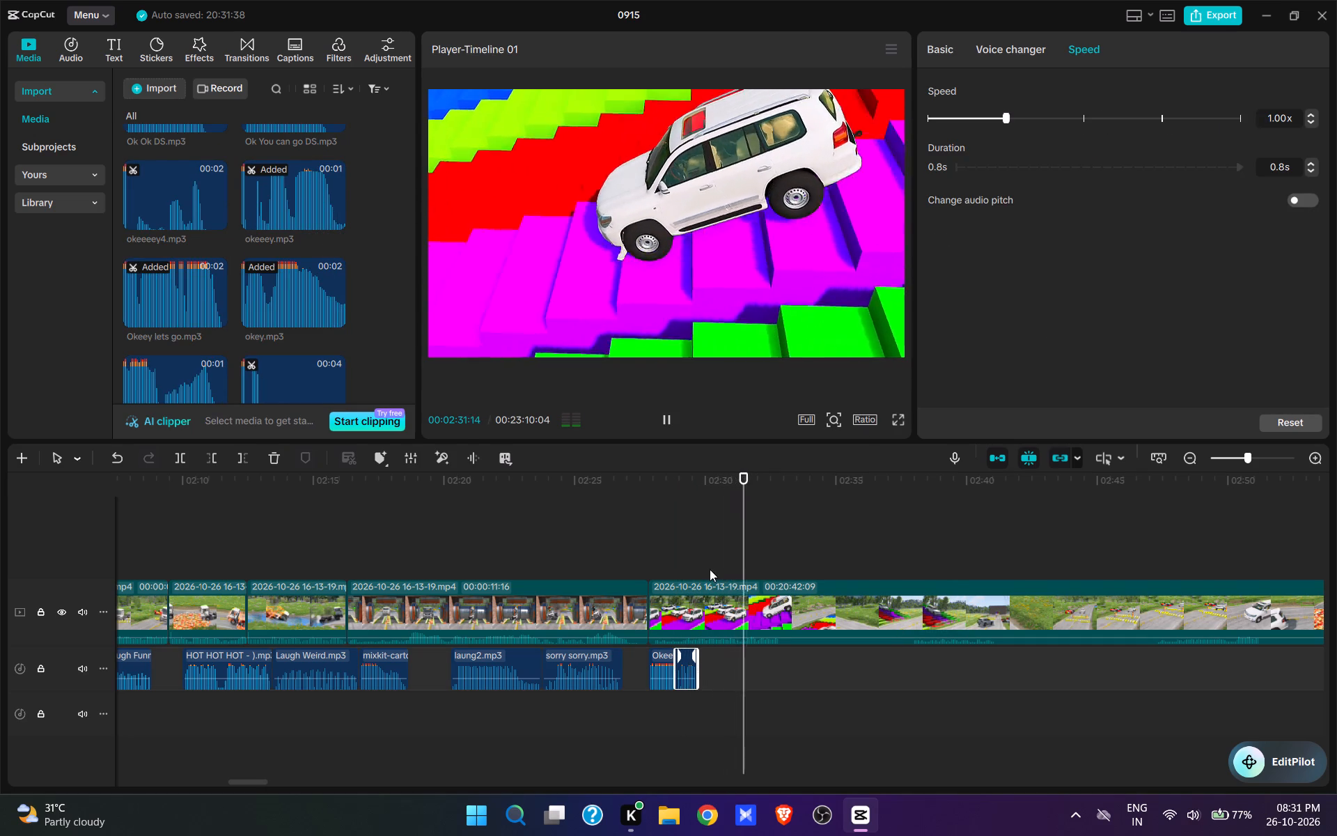
{"action": "left_click", "coordinate": [702, 566]}
{"action": "key", "text": "space"}
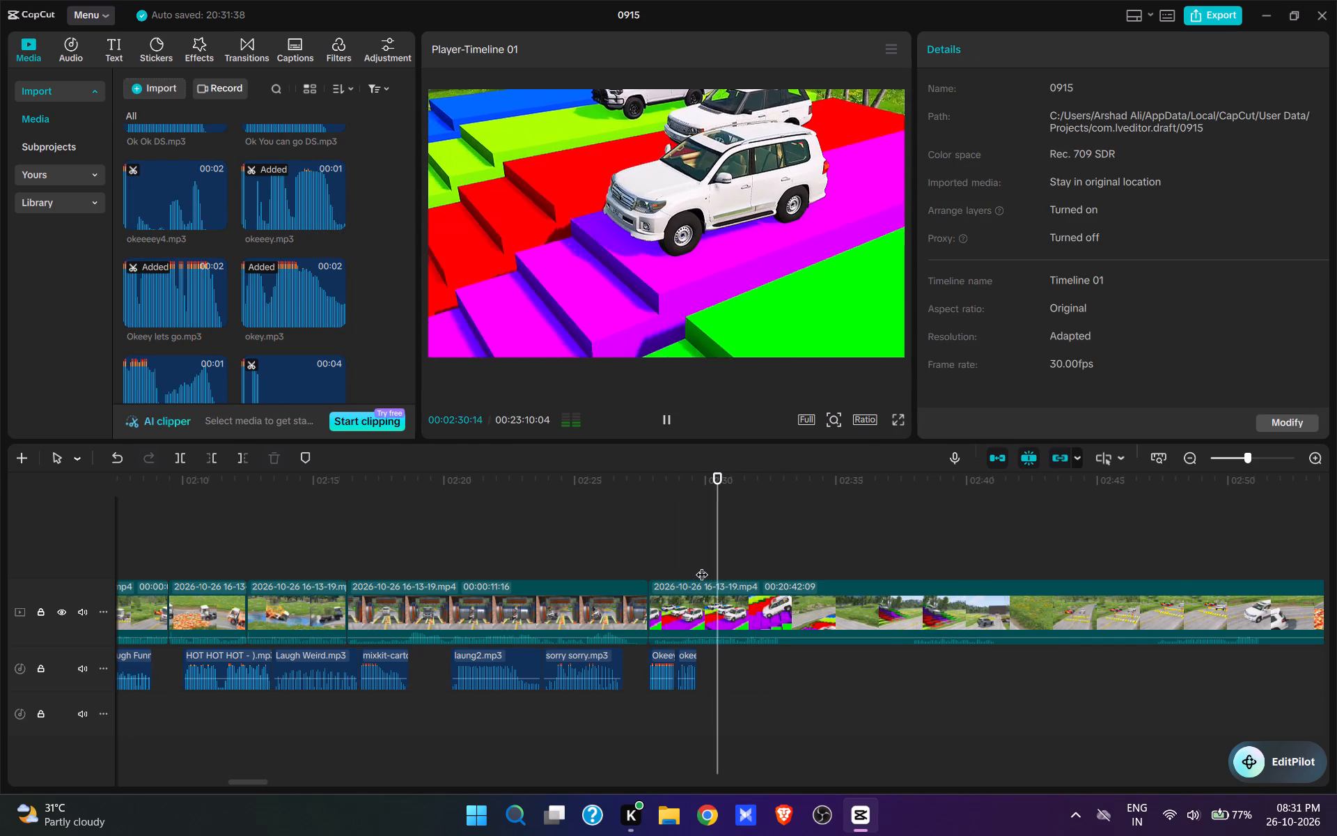
{"action": "key", "text": "space"}
{"action": "scroll", "coordinate": [283, 323], "scroll_direction": "down", "scroll_amount": 6}
{"action": "left_click_drag", "start_coordinate": [409, 318], "coordinate": [432, 408]}
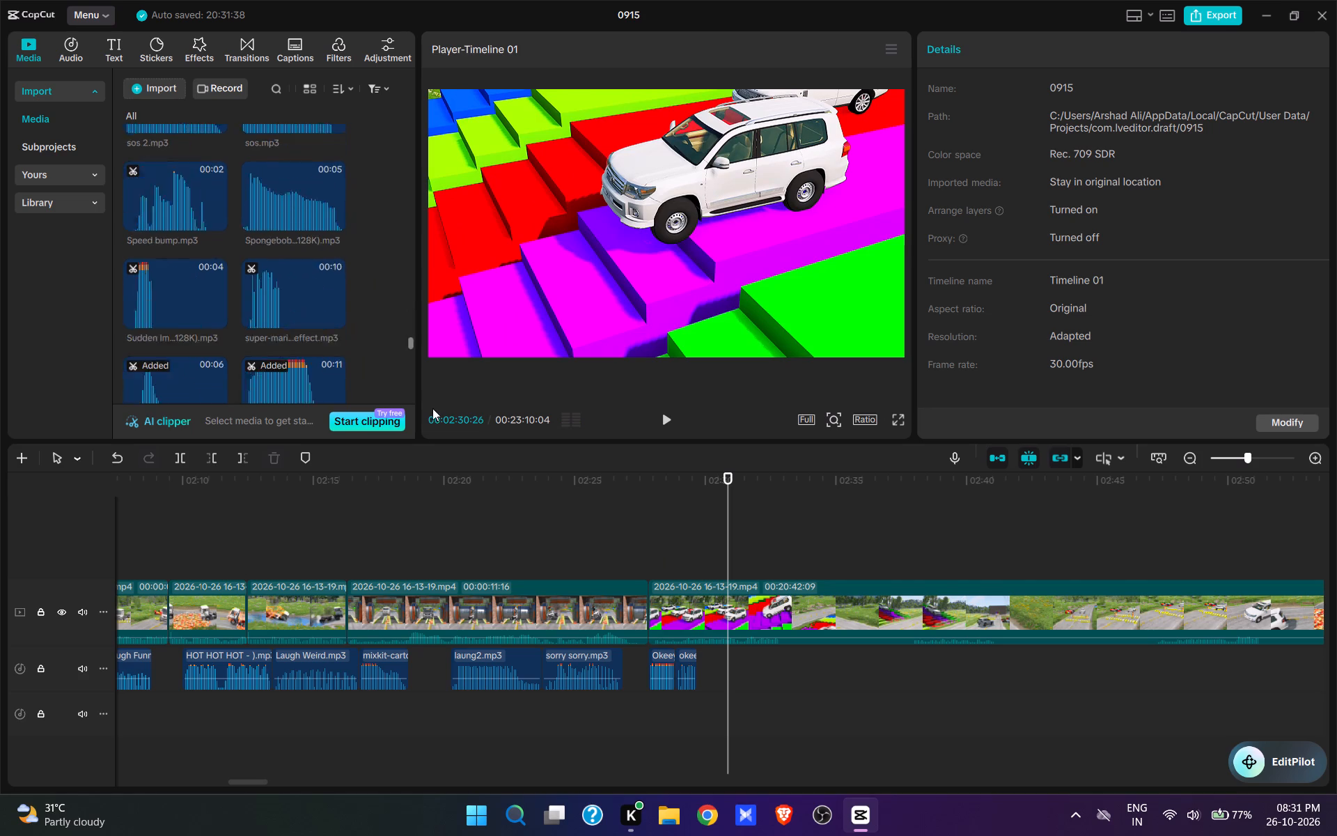
{"action": "left_click_drag", "start_coordinate": [432, 408], "coordinate": [450, 474]}
{"action": "left_click", "coordinate": [219, 165]}
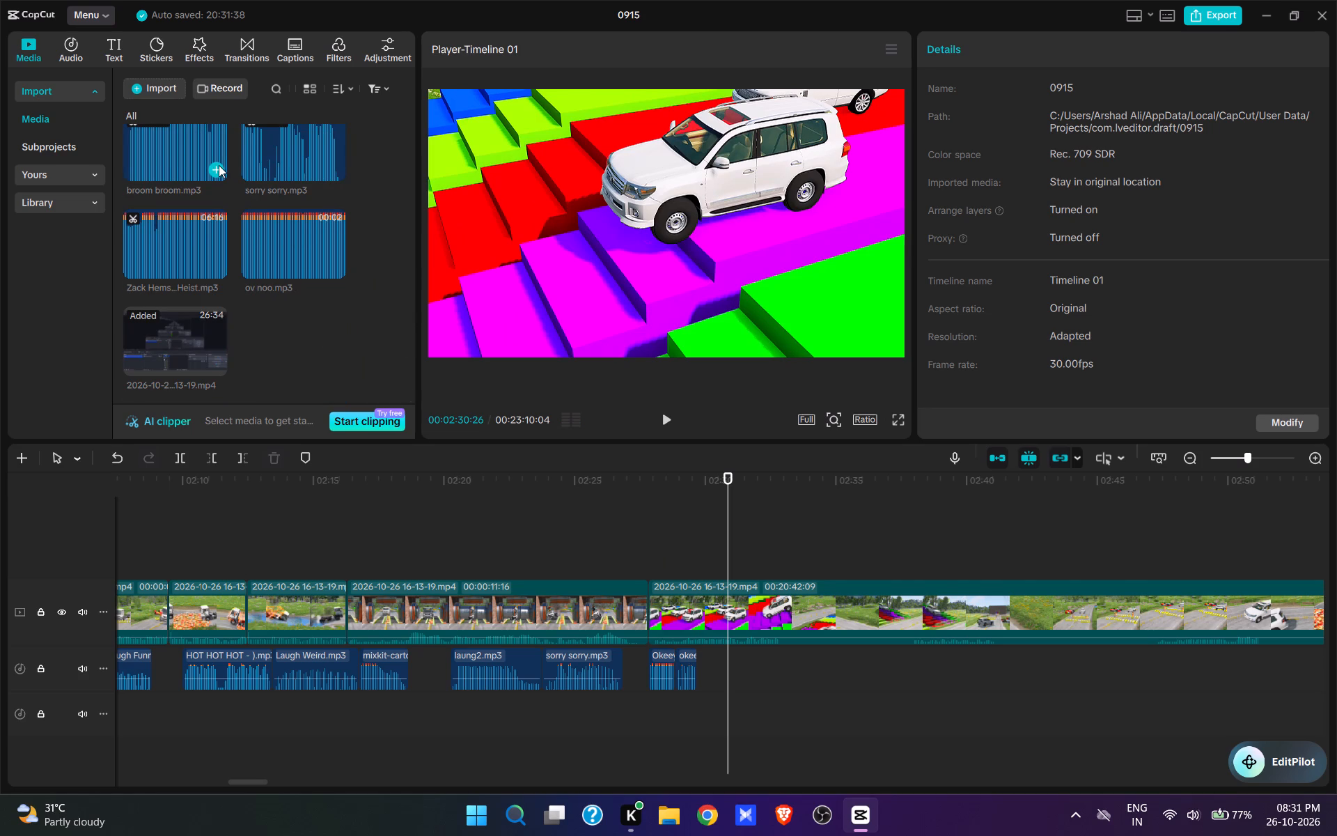
Split the video at 00:02:32:24 on the coloured steps and cut about 5.2 s after it, up to the SUV reaching the road.
{"action": "key", "text": "space"}
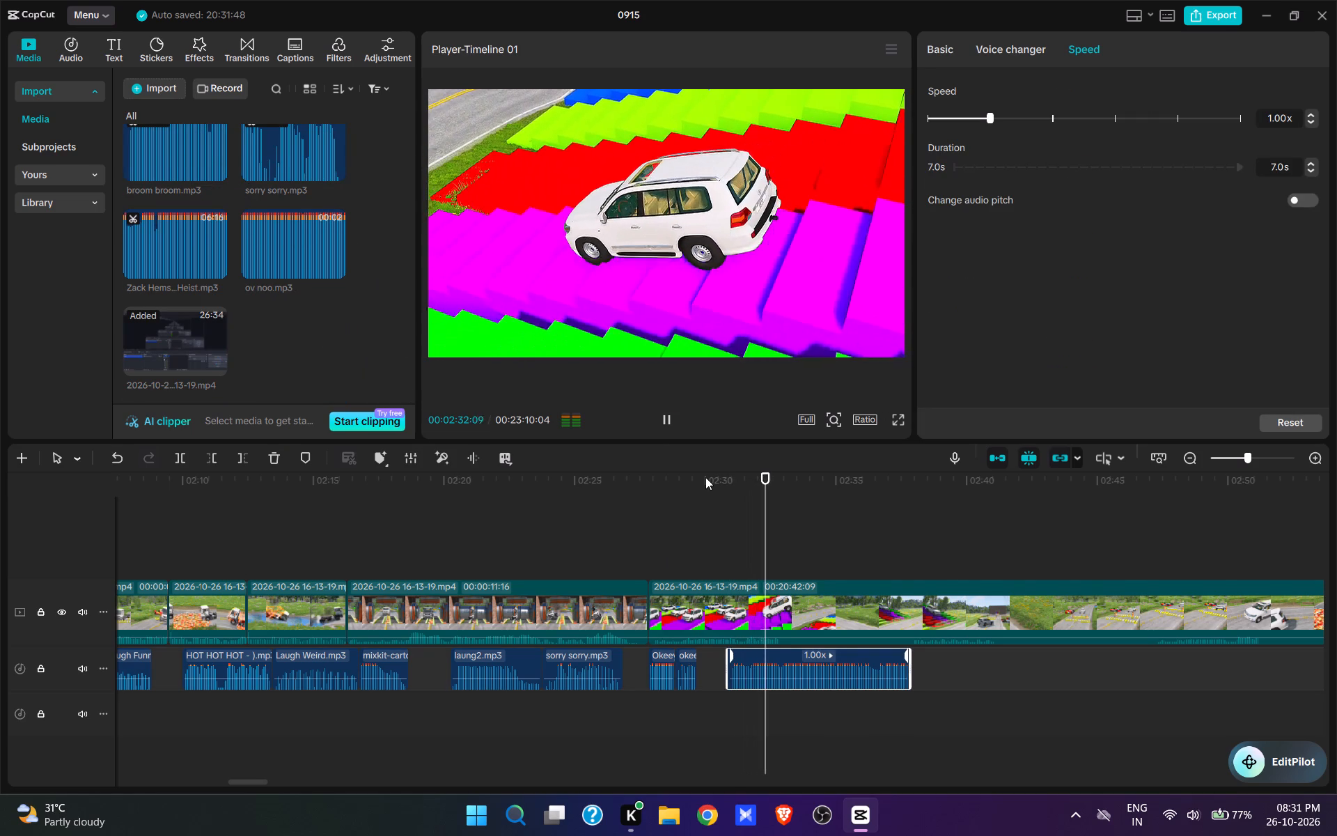
{"action": "key", "text": "space"}
{"action": "left_click", "coordinate": [793, 606]}
{"action": "key", "text": "w"}
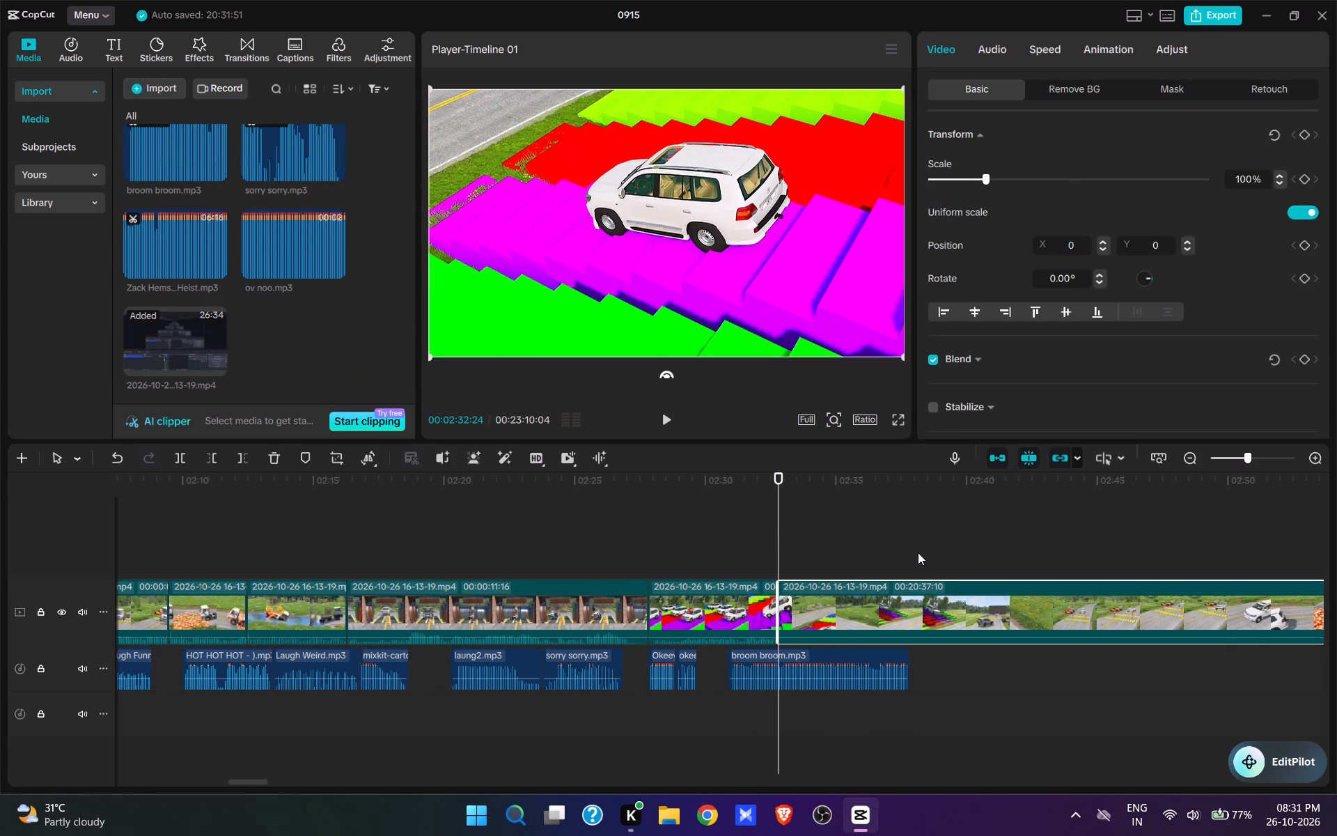
{"action": "left_click", "coordinate": [909, 552]}
{"action": "key", "text": "space"}
{"action": "key", "text": "space"}
{"action": "type", "text": "q"}
Split the video at 00:02:35:19 and cut about 6.5 s after it, up to the close view of the SUV approaching the speed bumps.
{"action": "key", "text": "space"}
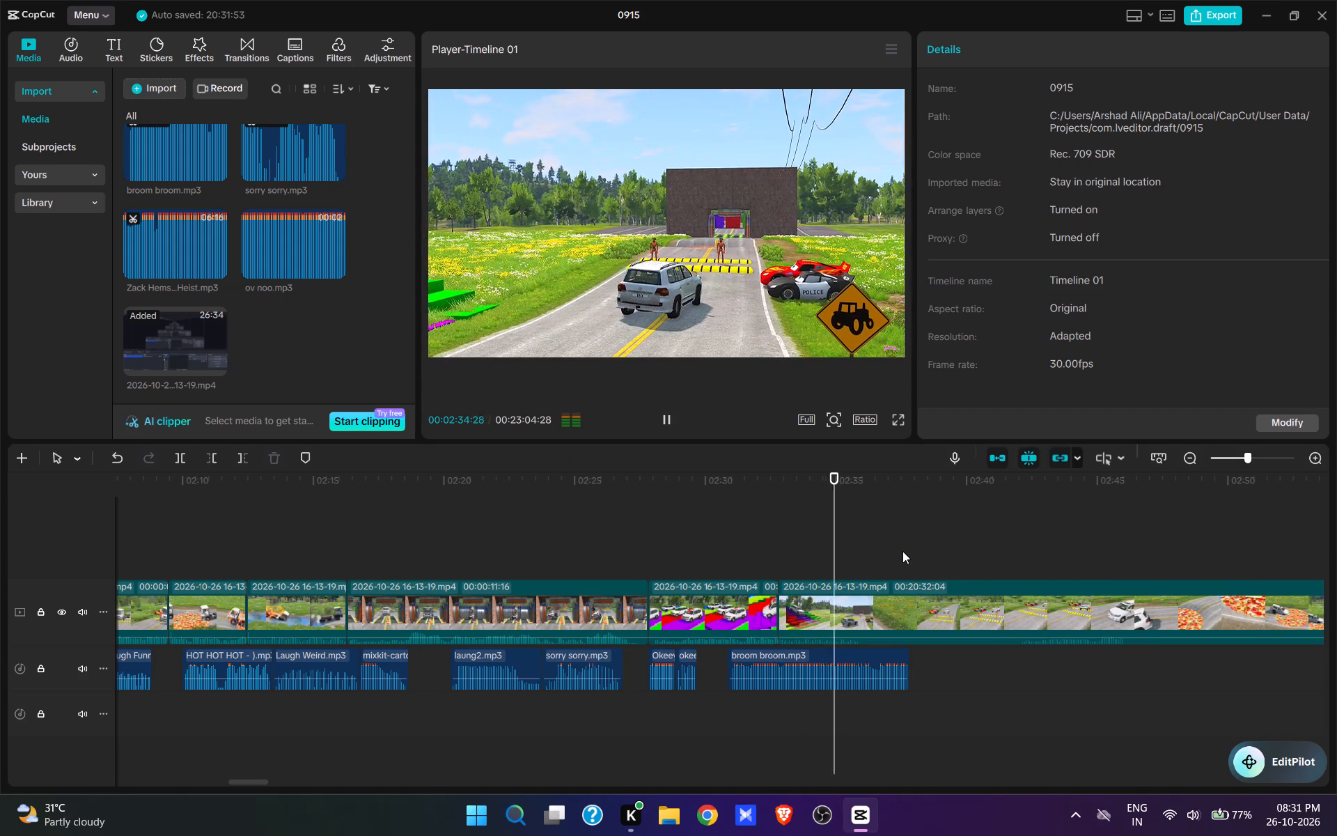
{"action": "key", "text": "space"}
{"action": "left_click", "coordinate": [907, 622]}
{"action": "key", "text": "w"}
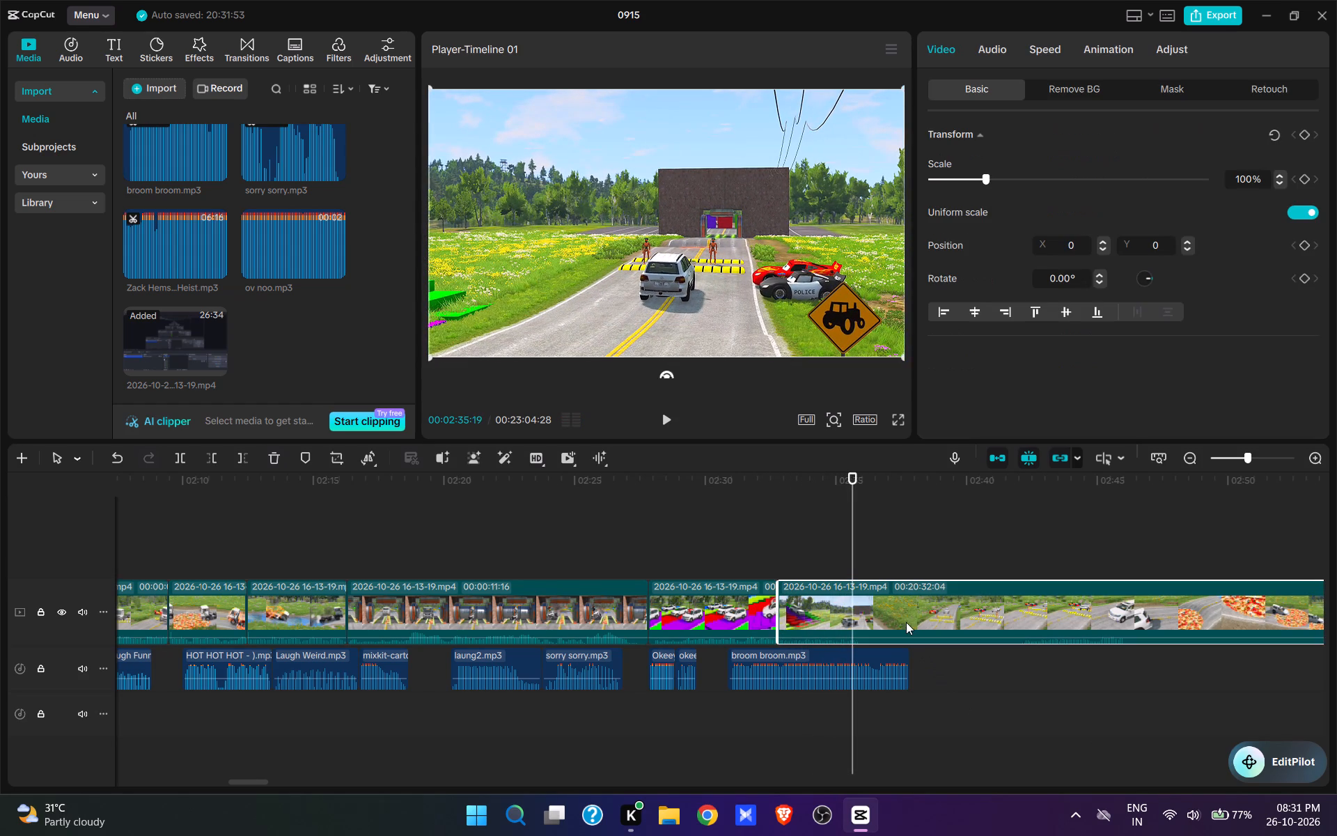
{"action": "left_click", "coordinate": [1017, 540]}
{"action": "key", "text": "space"}
{"action": "key", "text": "space"}
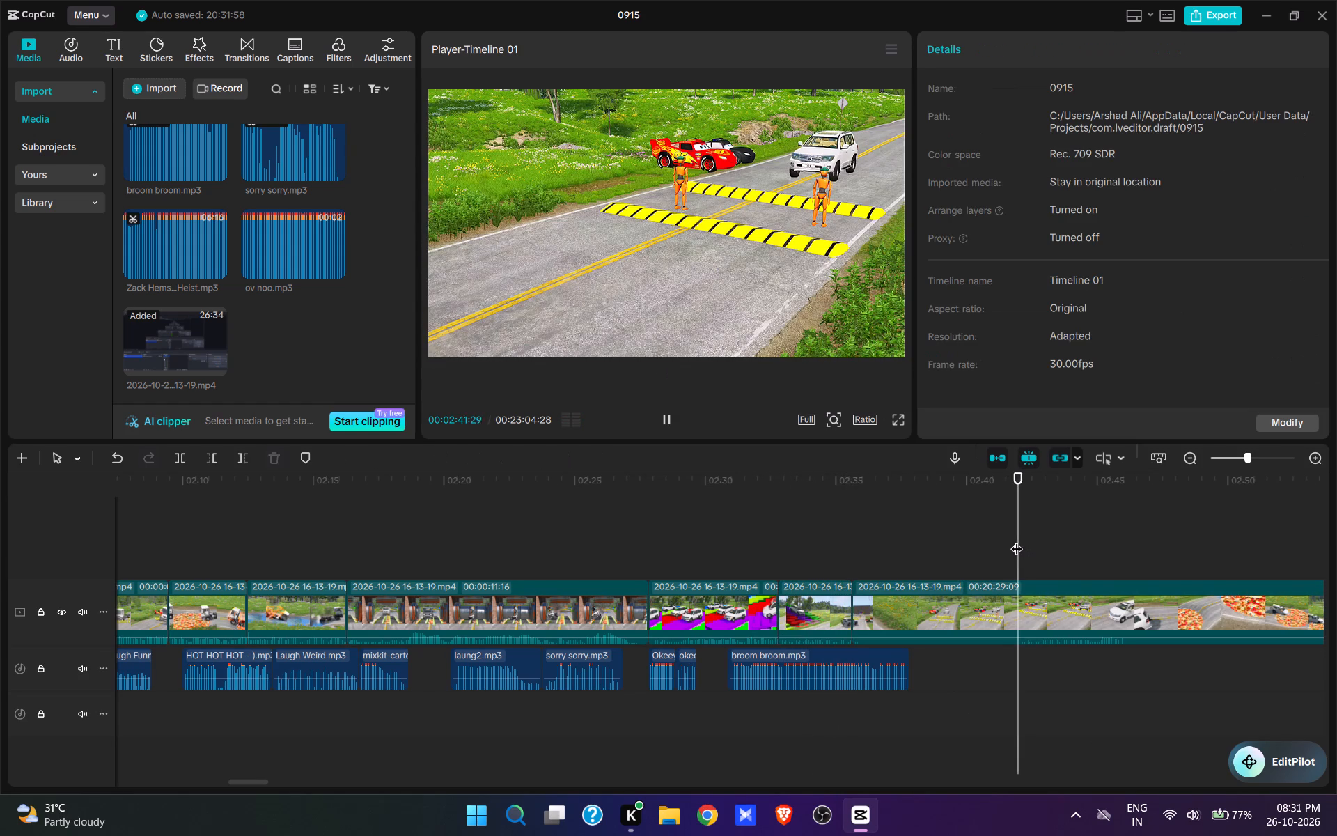
{"action": "type", "text": "q"}
Trim the end of broom broom.mp3 to 00:02:36:06, just before the SUV drives over the speed bumps.
{"action": "key", "text": "space"}
{"action": "key", "text": "space"}
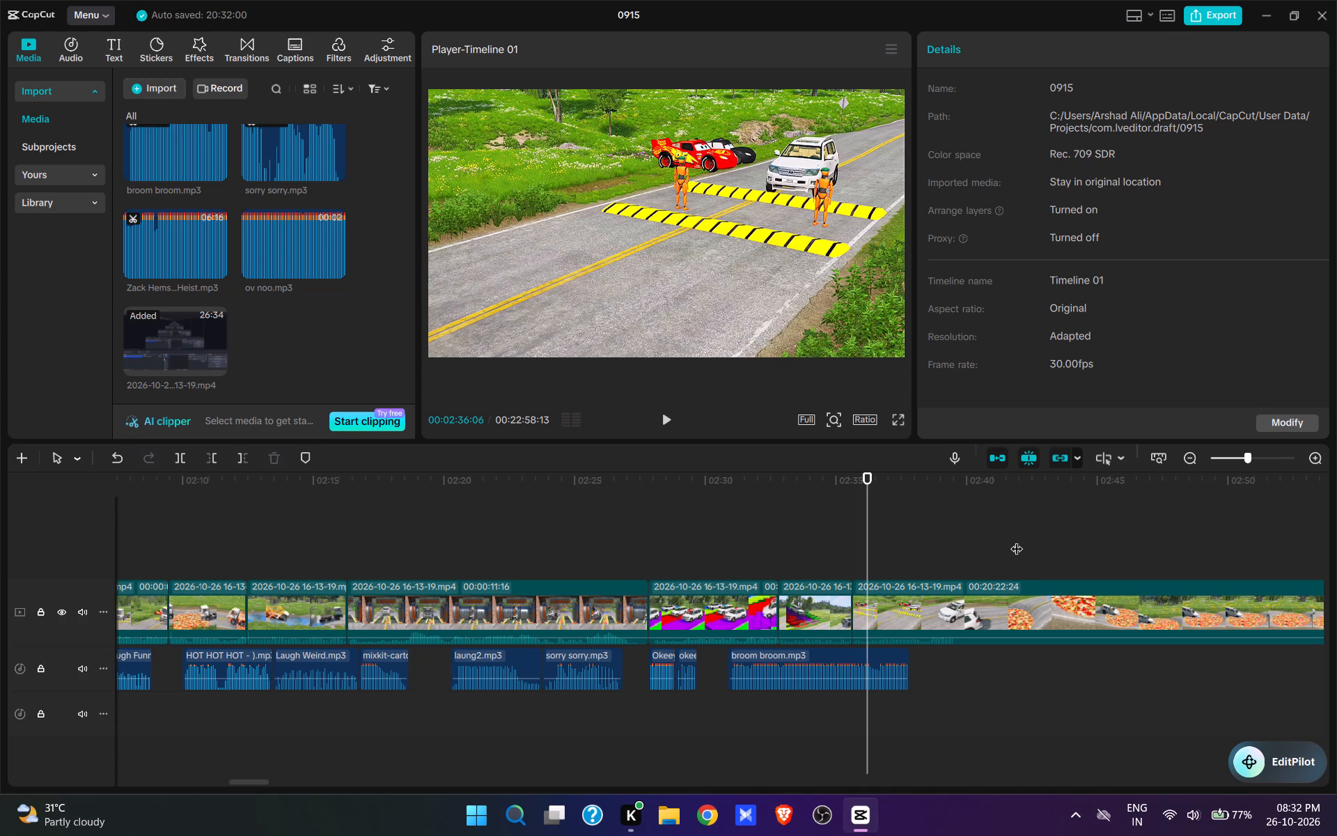
{"action": "left_click", "coordinate": [894, 676]}
{"action": "key", "text": "e"}
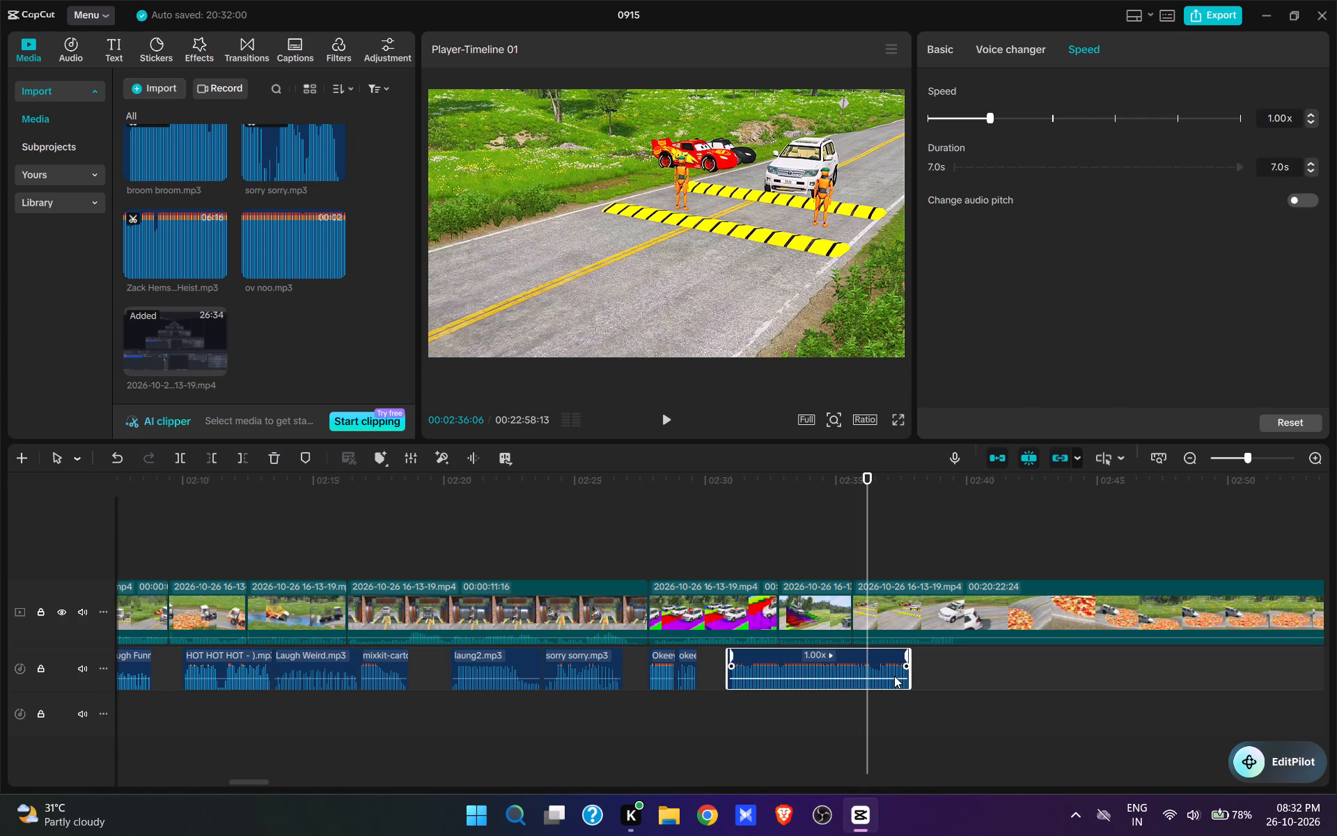
{"action": "key", "text": "space"}
{"action": "key", "text": "space"}
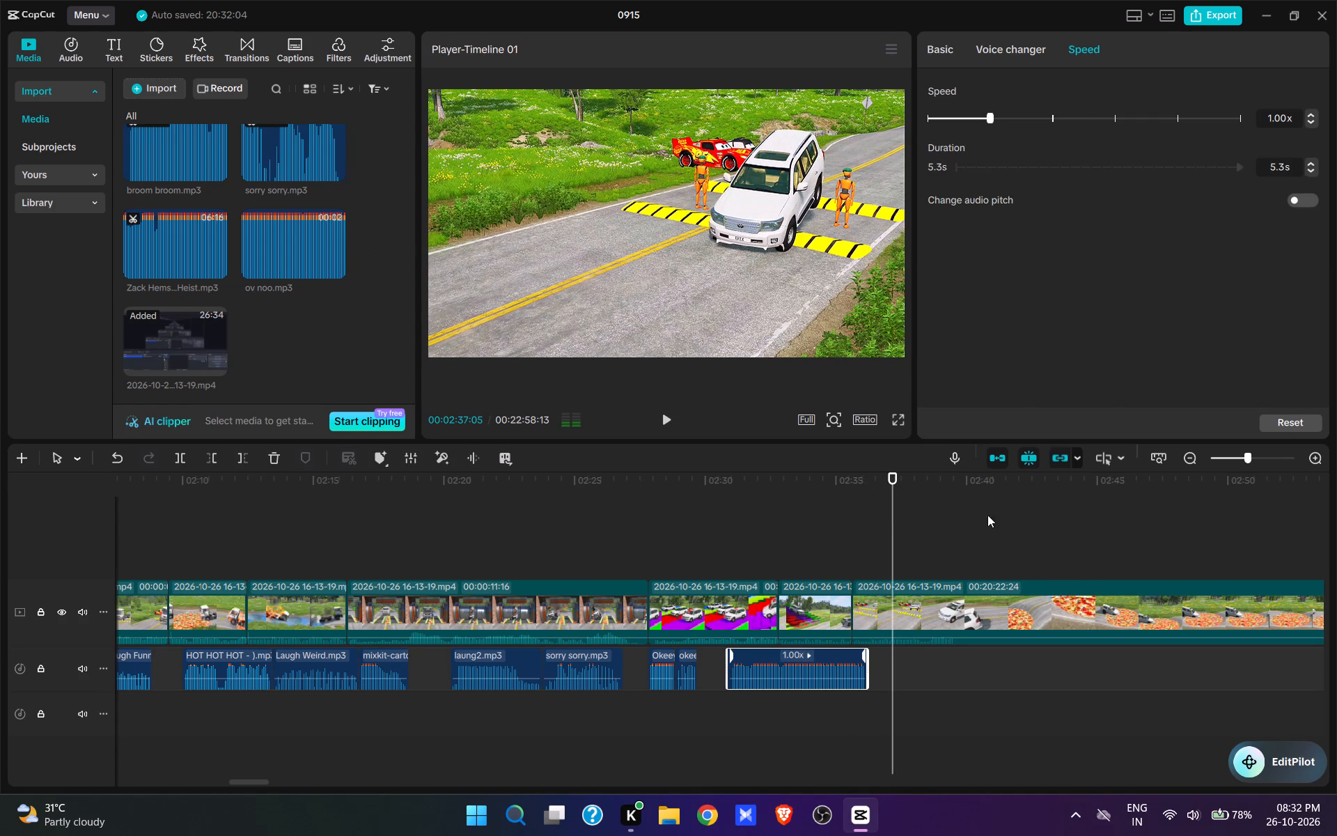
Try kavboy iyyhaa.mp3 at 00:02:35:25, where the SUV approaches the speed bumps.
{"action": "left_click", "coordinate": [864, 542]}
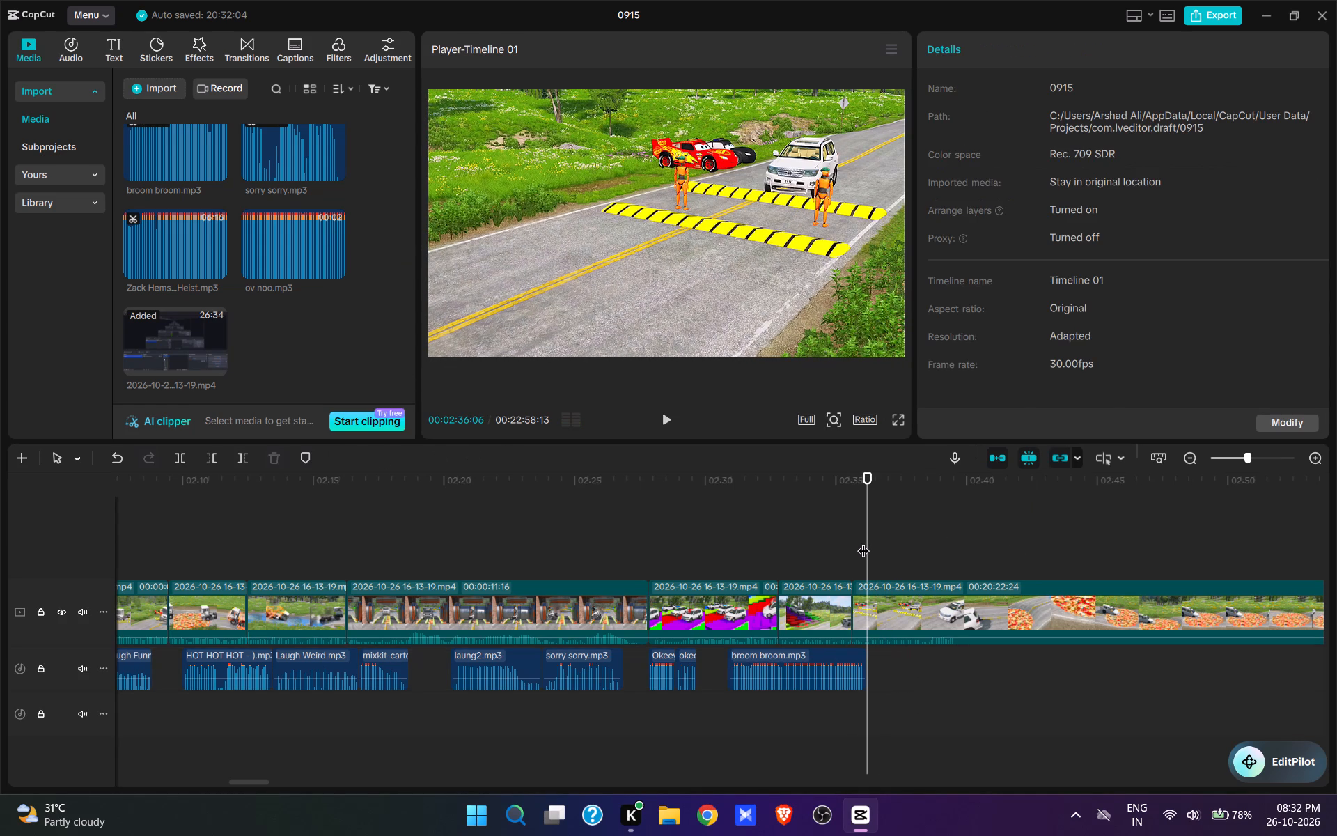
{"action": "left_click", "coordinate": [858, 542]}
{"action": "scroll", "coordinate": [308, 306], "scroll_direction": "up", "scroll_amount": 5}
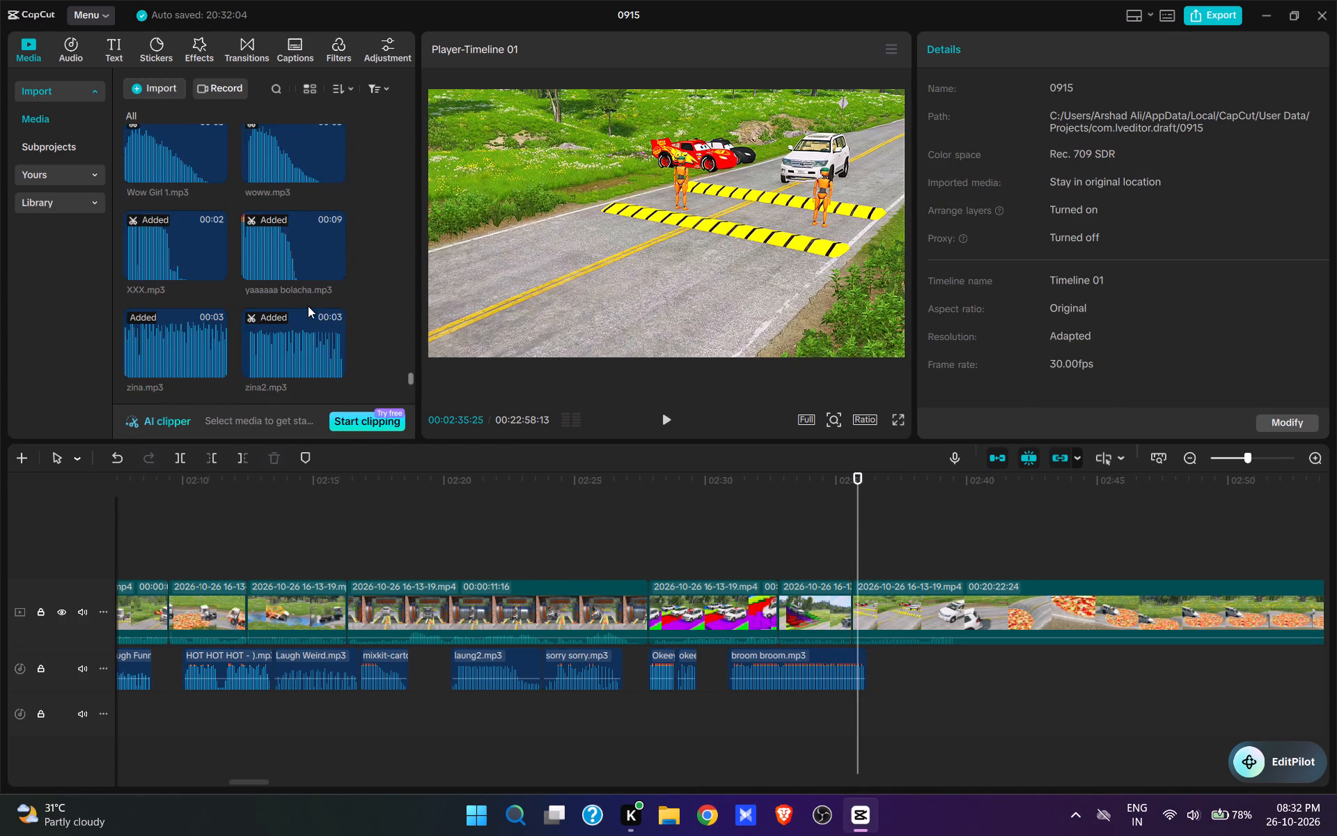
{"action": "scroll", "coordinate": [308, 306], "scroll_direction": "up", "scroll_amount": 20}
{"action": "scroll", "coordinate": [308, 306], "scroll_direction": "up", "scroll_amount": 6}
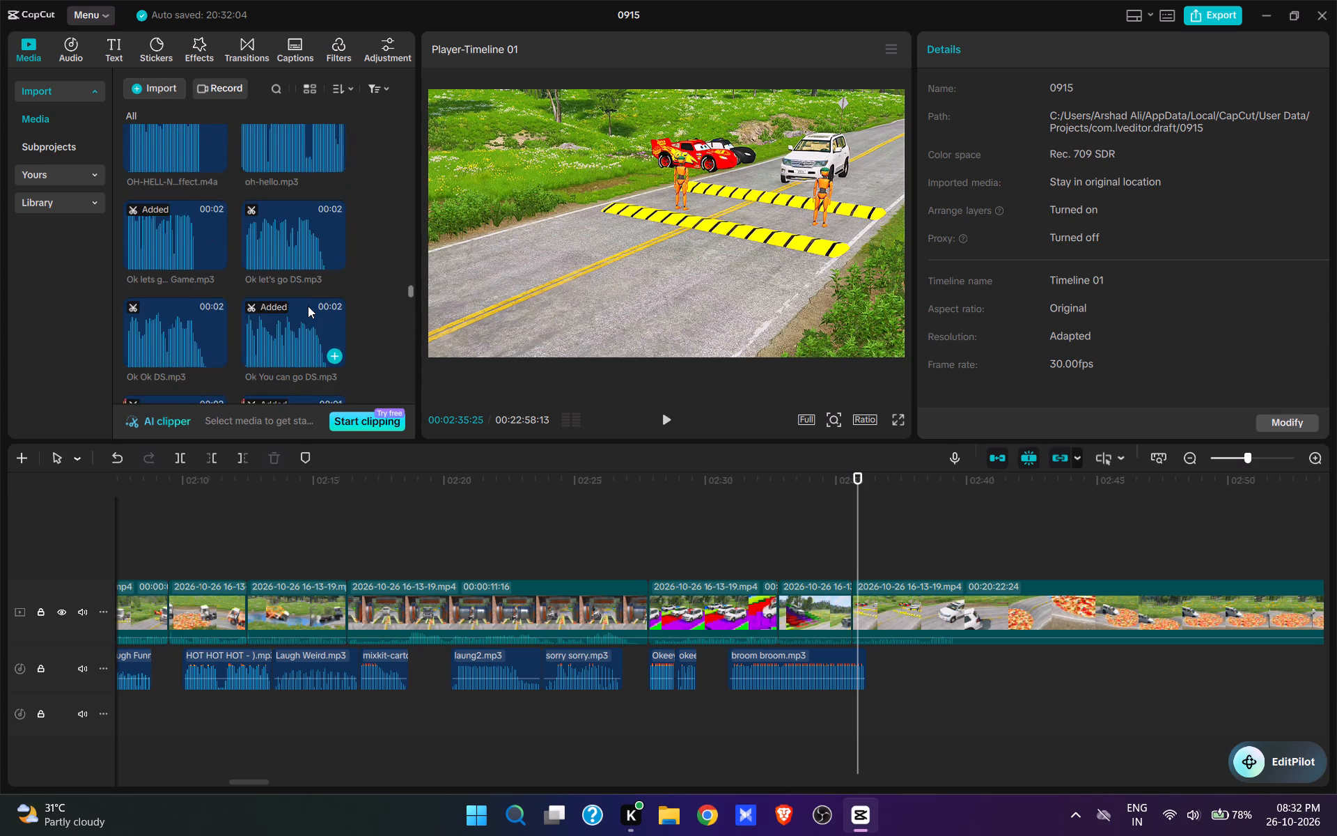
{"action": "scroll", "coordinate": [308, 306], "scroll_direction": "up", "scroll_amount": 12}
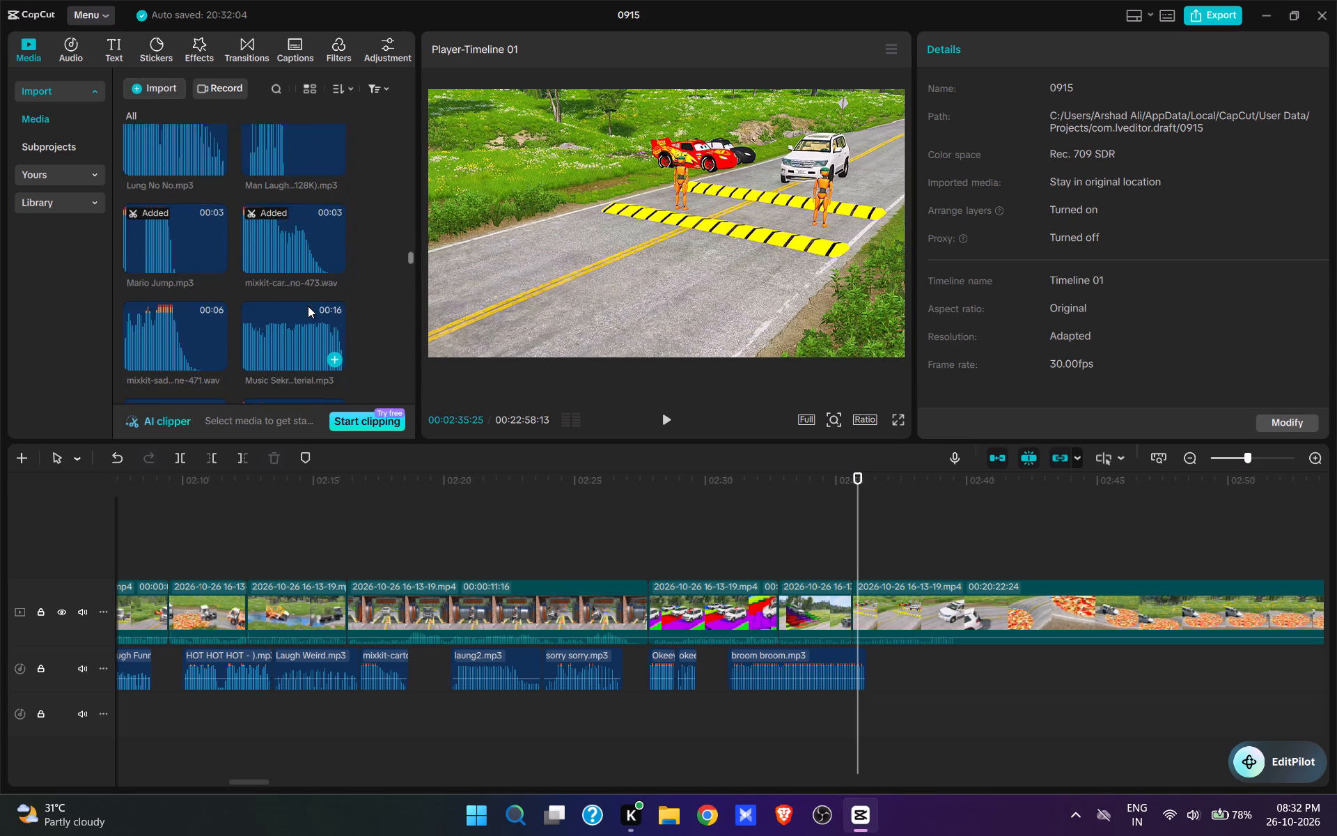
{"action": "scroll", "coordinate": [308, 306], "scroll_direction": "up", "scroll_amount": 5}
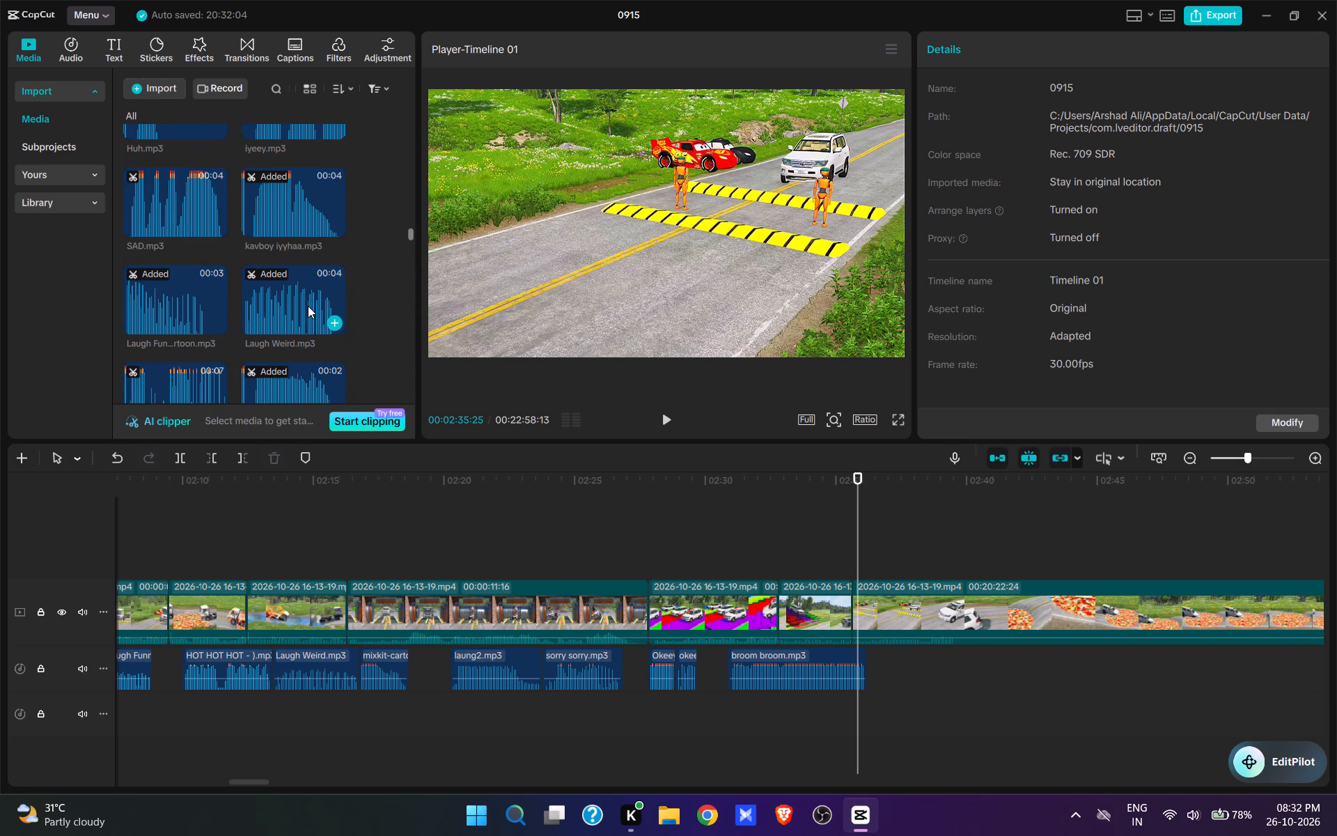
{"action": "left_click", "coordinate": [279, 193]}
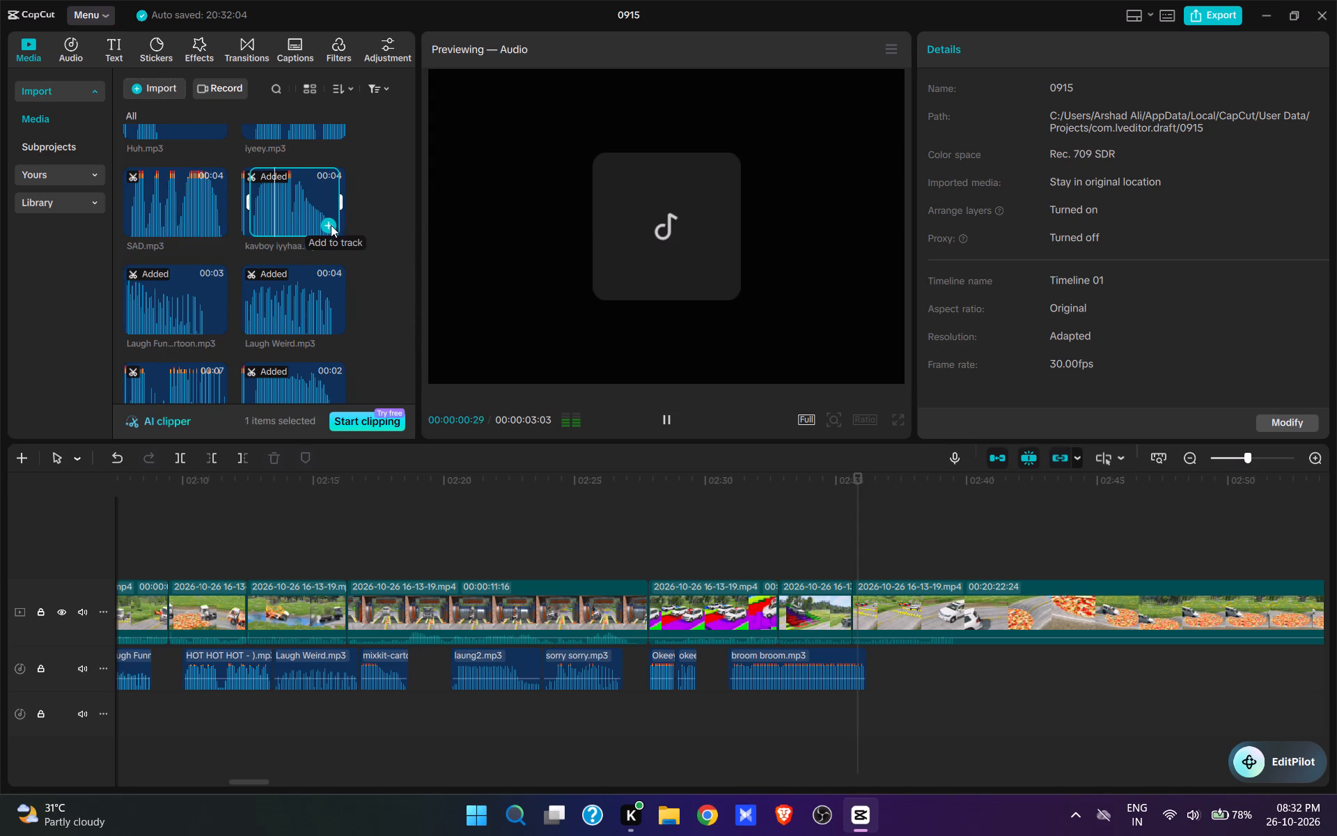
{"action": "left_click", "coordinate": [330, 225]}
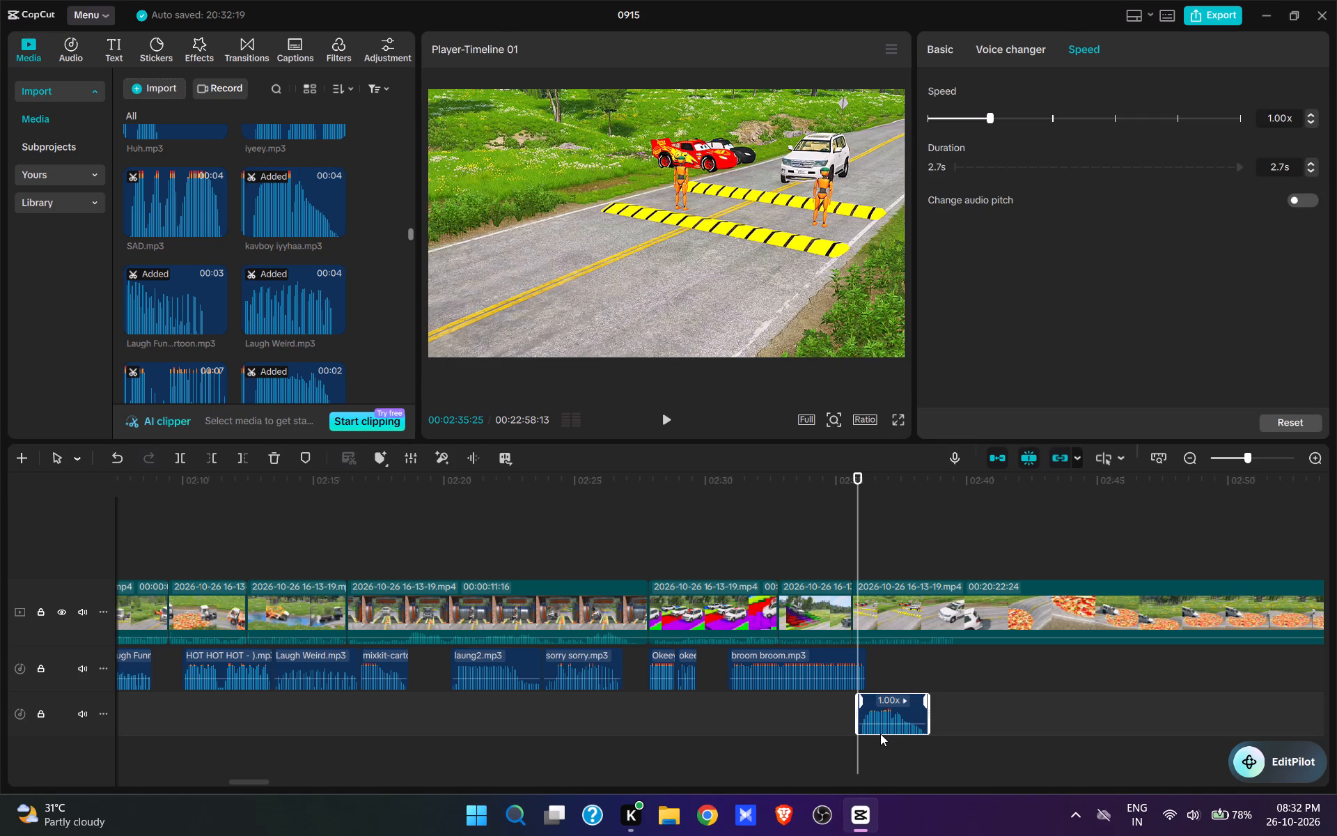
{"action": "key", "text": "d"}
Audition Laugh Weird.mp3 and add laugh4.mp3 at 00:02:36:06, right after broom broom.mp3.
{"action": "left_click", "coordinate": [863, 554]}
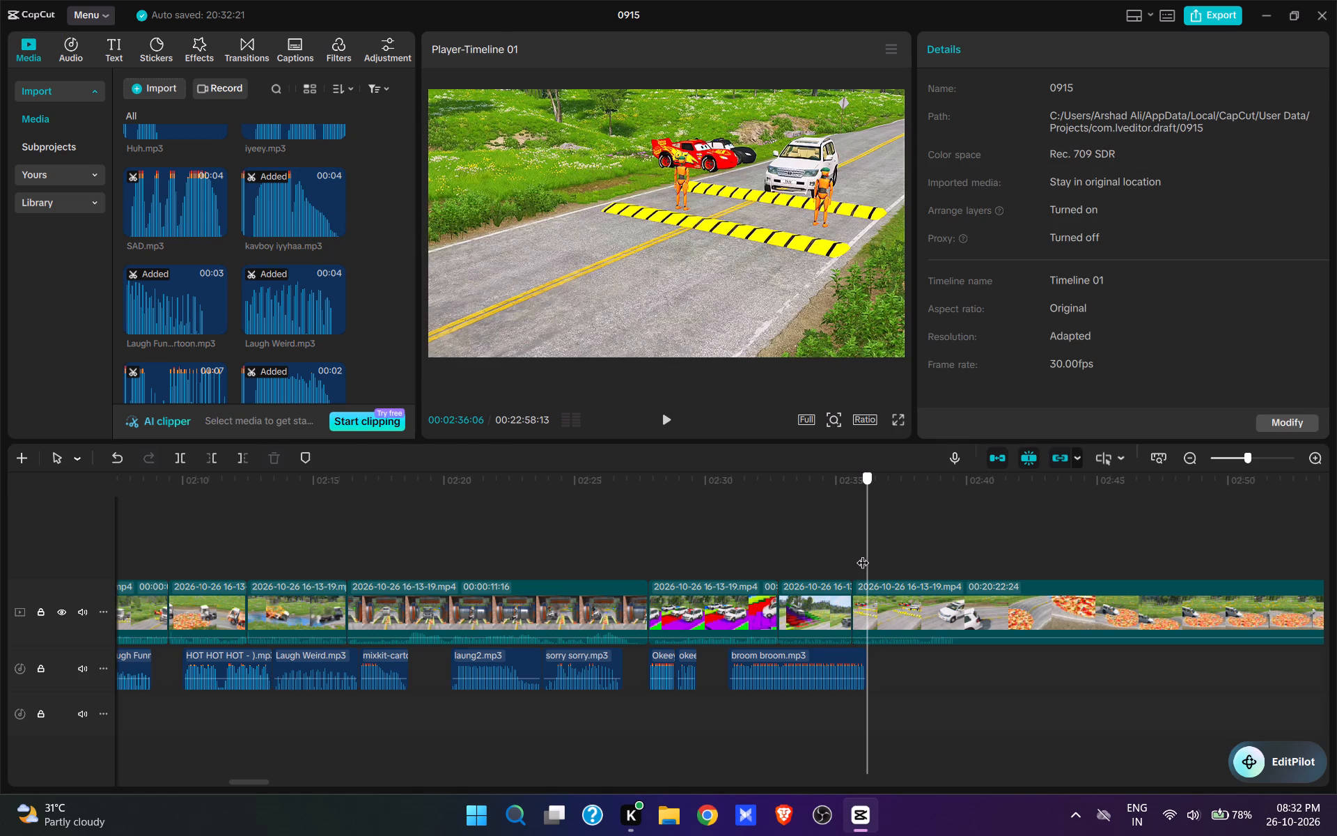
{"action": "scroll", "coordinate": [295, 319], "scroll_direction": "up", "scroll_amount": 4}
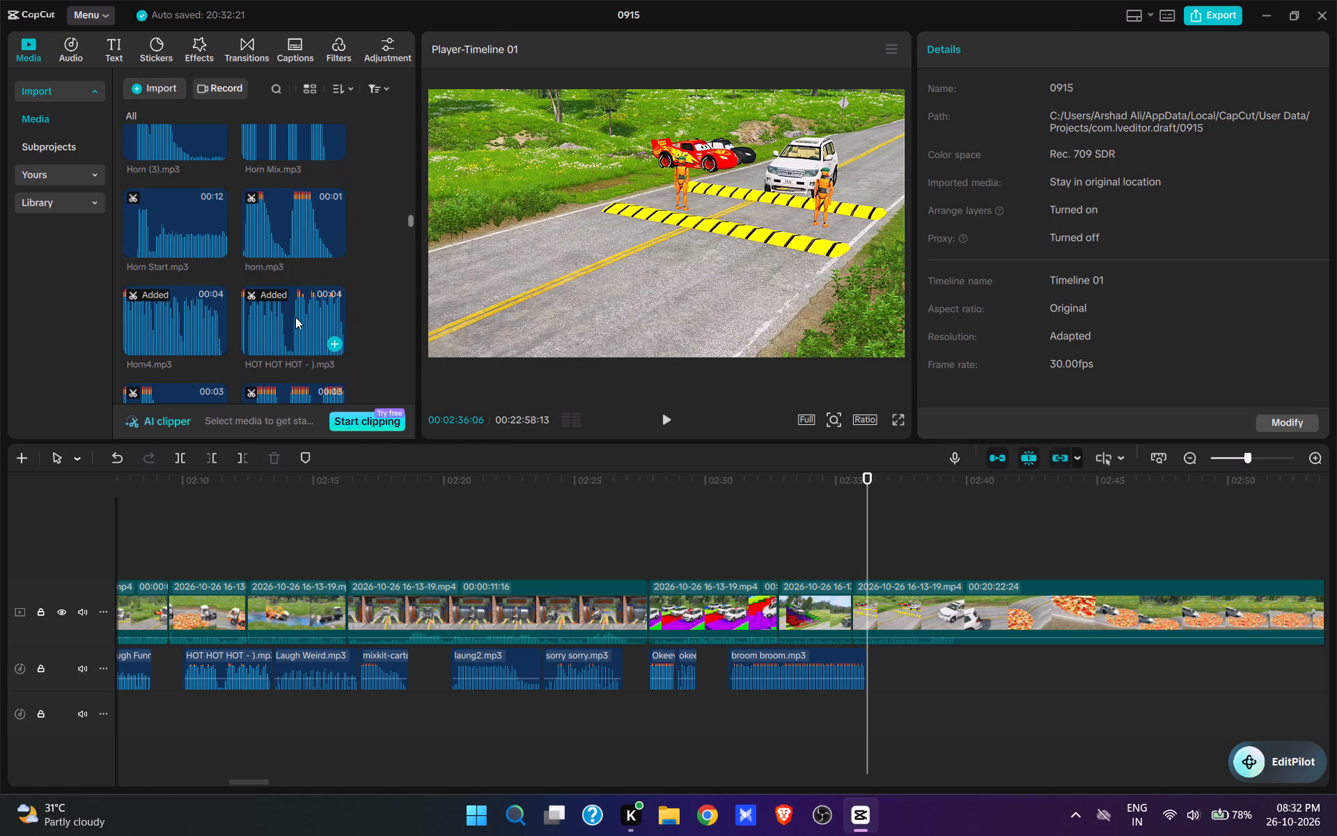
{"action": "scroll", "coordinate": [295, 317], "scroll_direction": "up", "scroll_amount": 7}
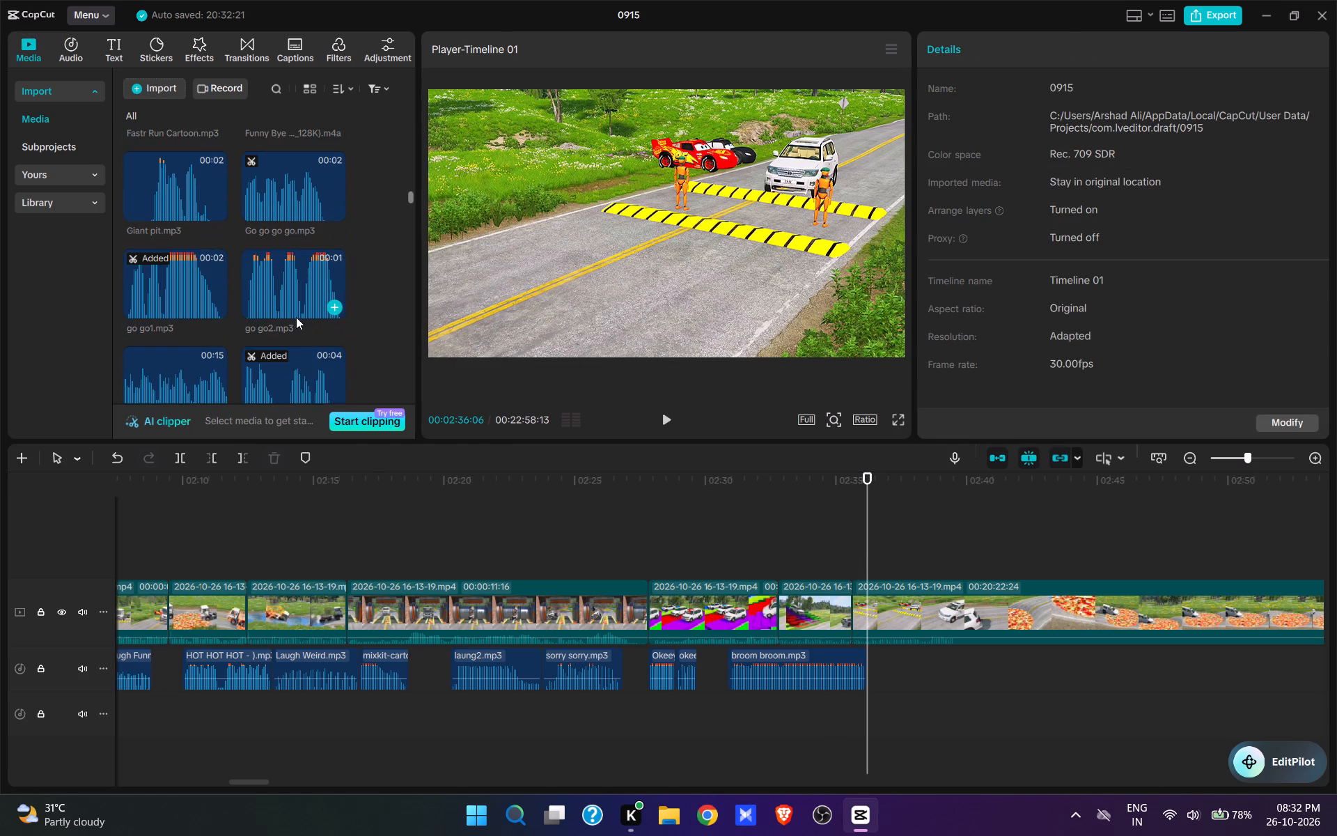
{"action": "scroll", "coordinate": [324, 279], "scroll_direction": "down", "scroll_amount": 11}
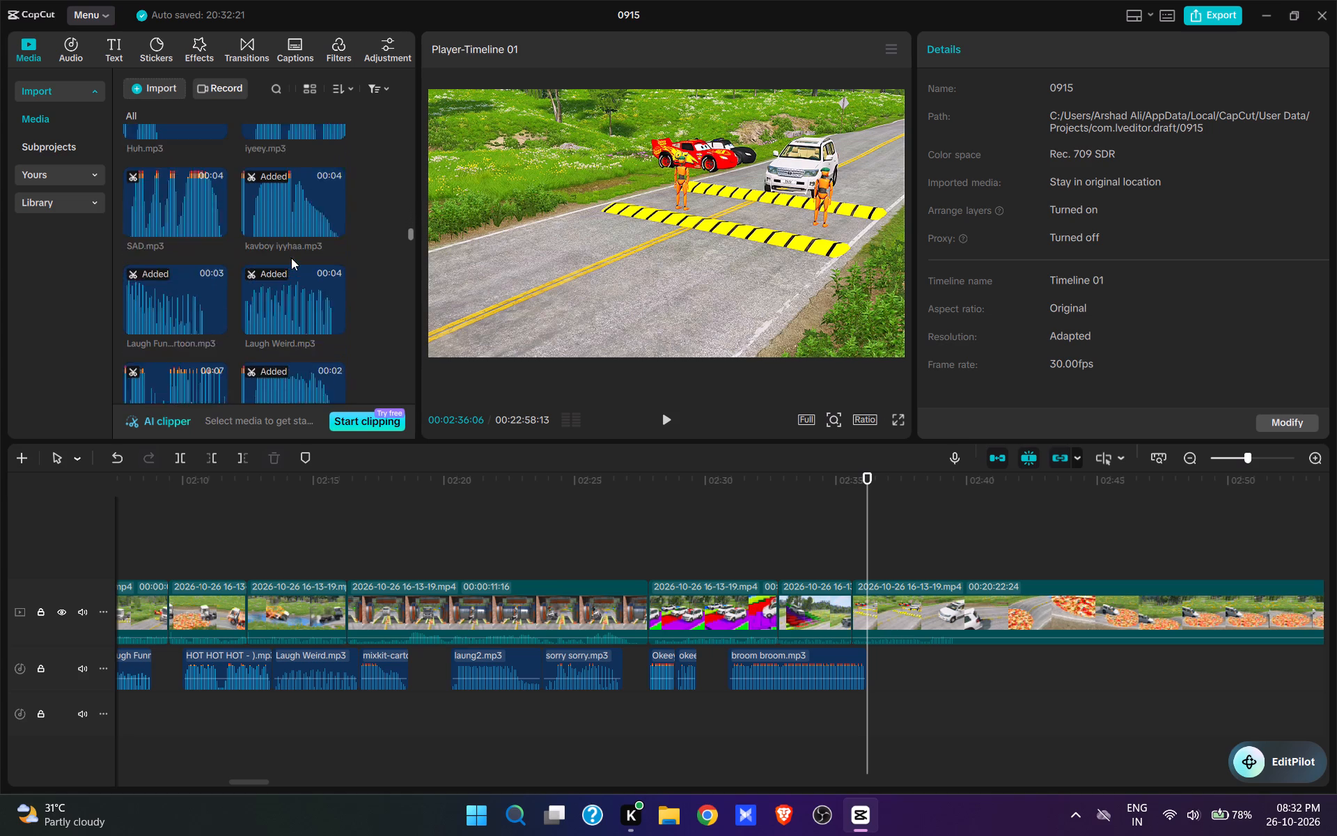
{"action": "scroll", "coordinate": [291, 258], "scroll_direction": "down", "scroll_amount": 1}
{"action": "left_click", "coordinate": [306, 237]}
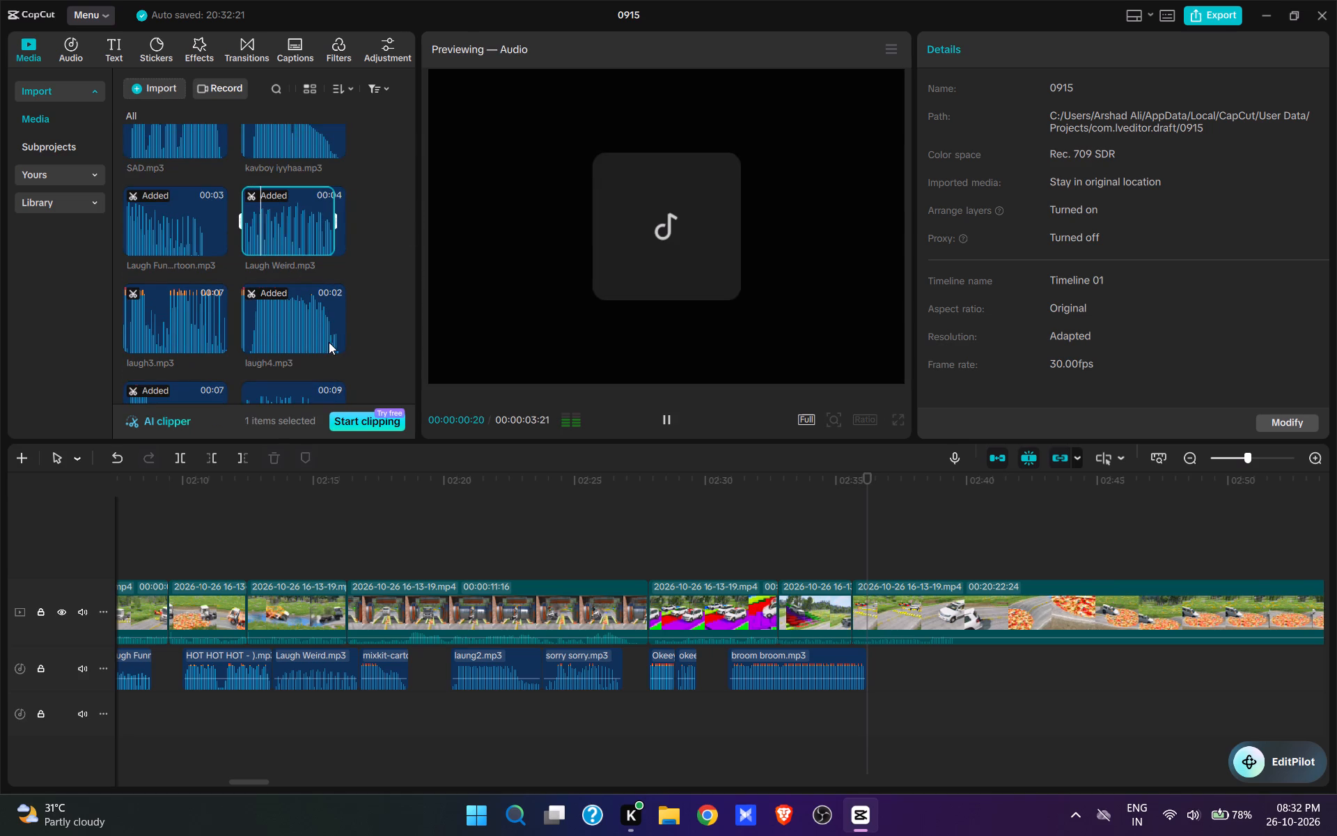
{"action": "left_click", "coordinate": [338, 342]}
Review the speed bump crossing and split the video at 00:02:39:01, as the SUV drives out of view.
{"action": "key", "text": "space"}
{"action": "key", "text": "space"}
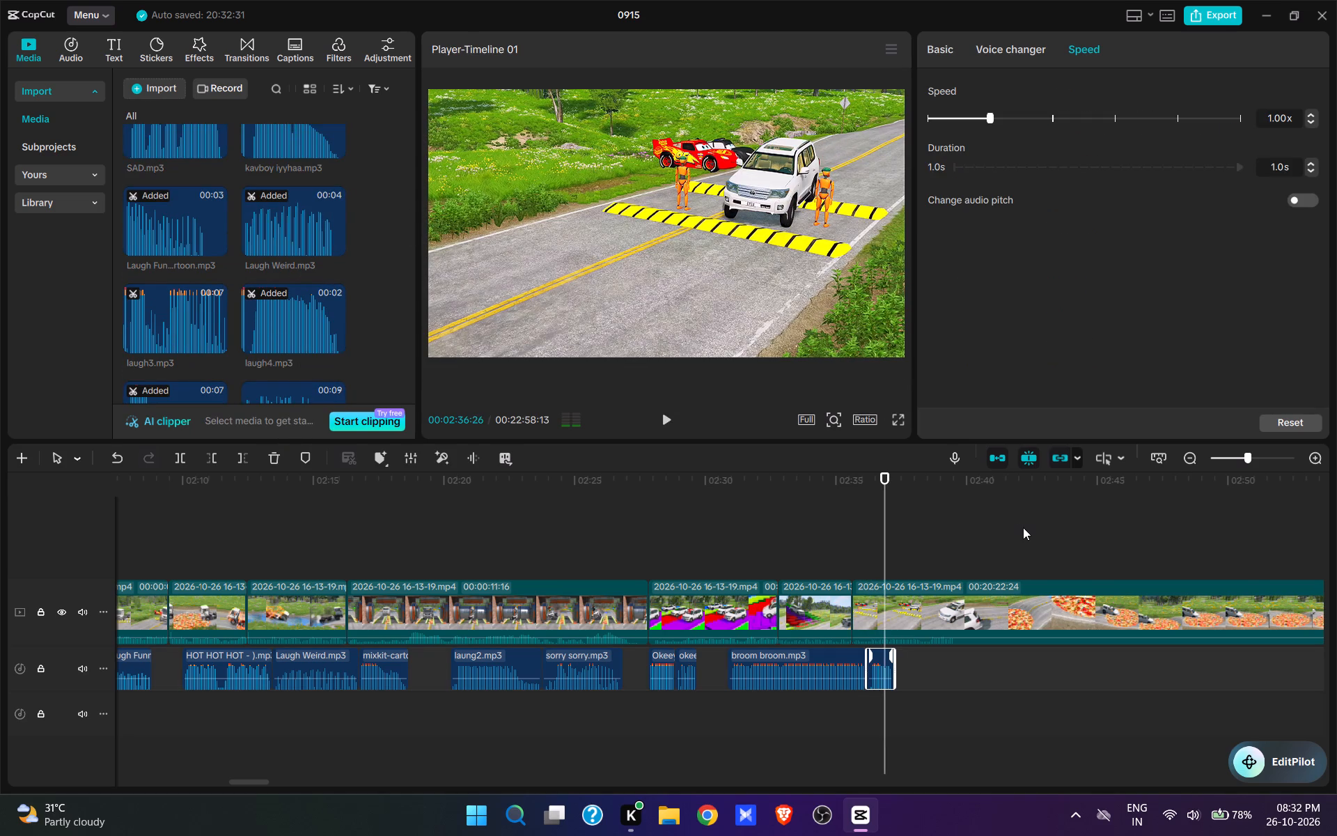
{"action": "key", "text": "space"}
{"action": "key", "text": "space"}
{"action": "key", "text": "space"}
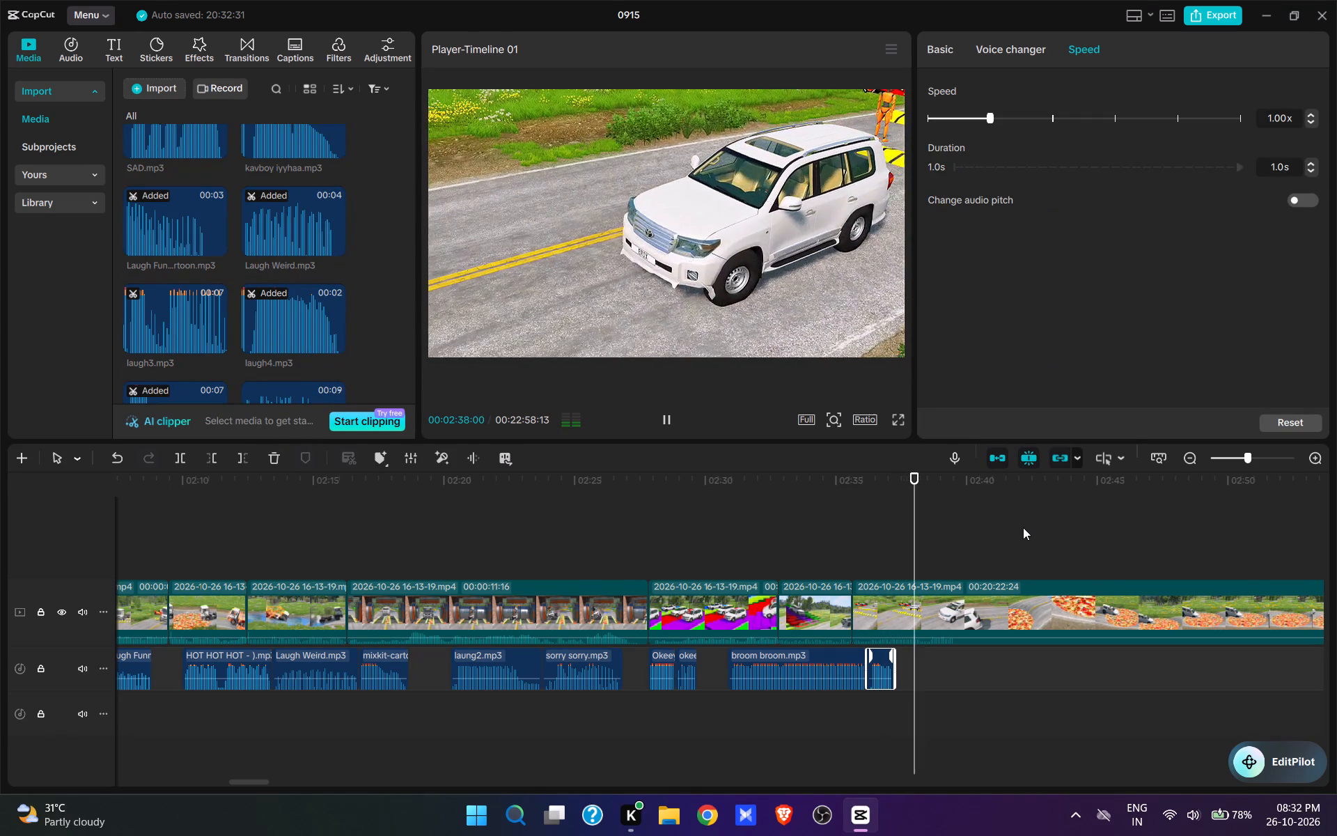
{"action": "key", "text": "space"}
{"action": "key", "text": "space"}
{"action": "key", "text": "space"}
{"action": "type", "text": "w"}
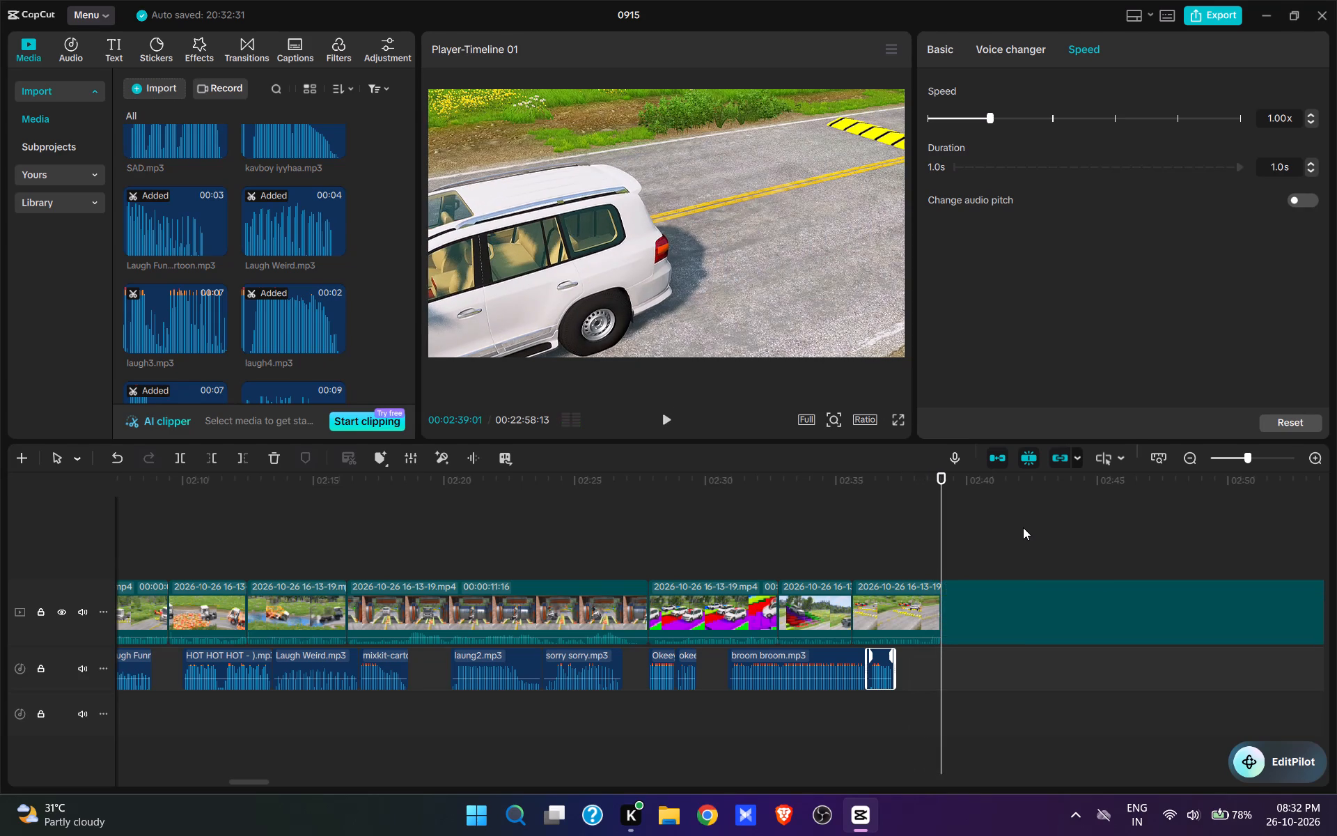
Cut about 17.6 s of footage after the split, up to the white SUV approaching the lava pit.
{"action": "left_click_drag", "start_coordinate": [1074, 566], "coordinate": [758, 719]}
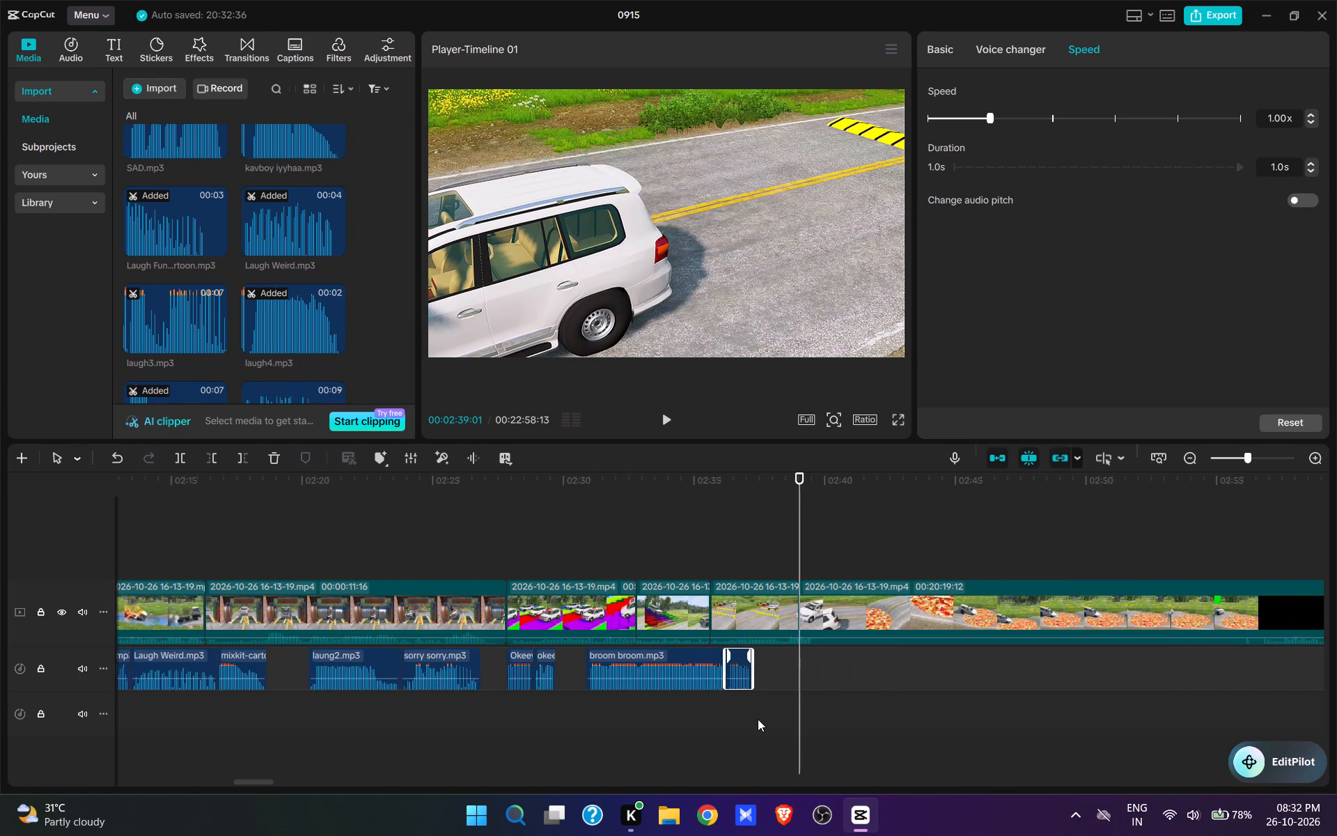
{"action": "left_click_drag", "start_coordinate": [758, 719], "coordinate": [766, 715]}
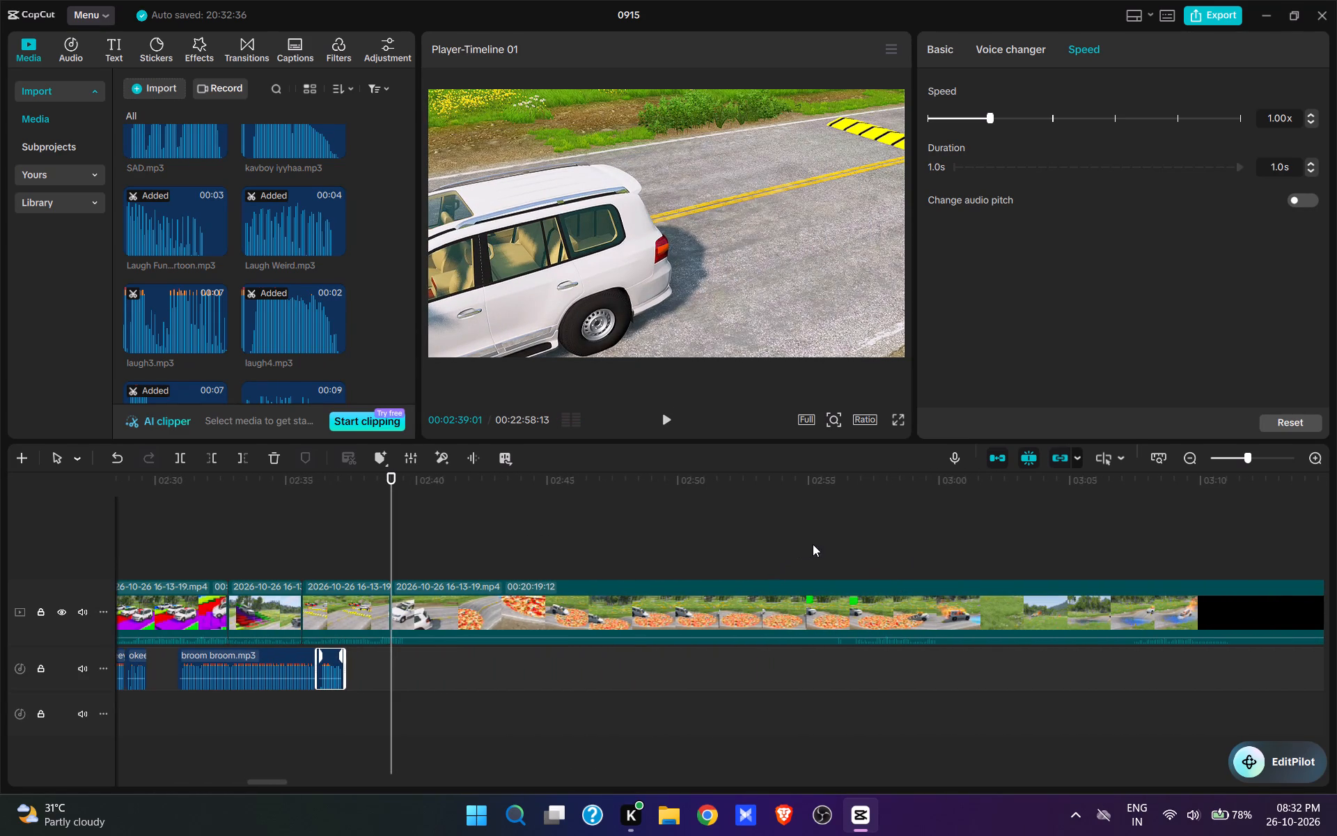
{"action": "left_click", "coordinate": [806, 539]}
{"action": "key", "text": "space"}
{"action": "key", "text": "space"}
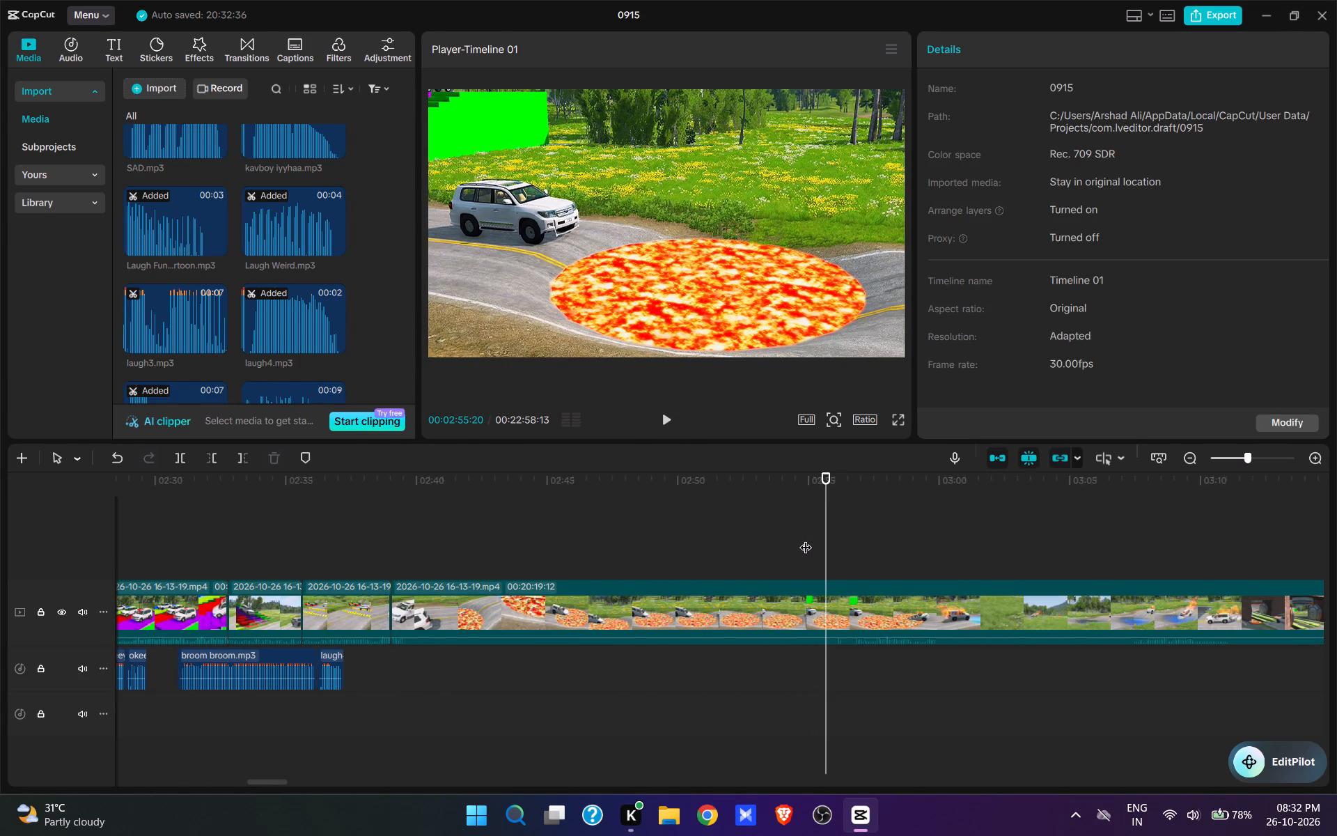
{"action": "key", "text": "space"}
{"action": "key", "text": "space"}
{"action": "key", "text": "space"}
{"action": "key", "text": "space"}
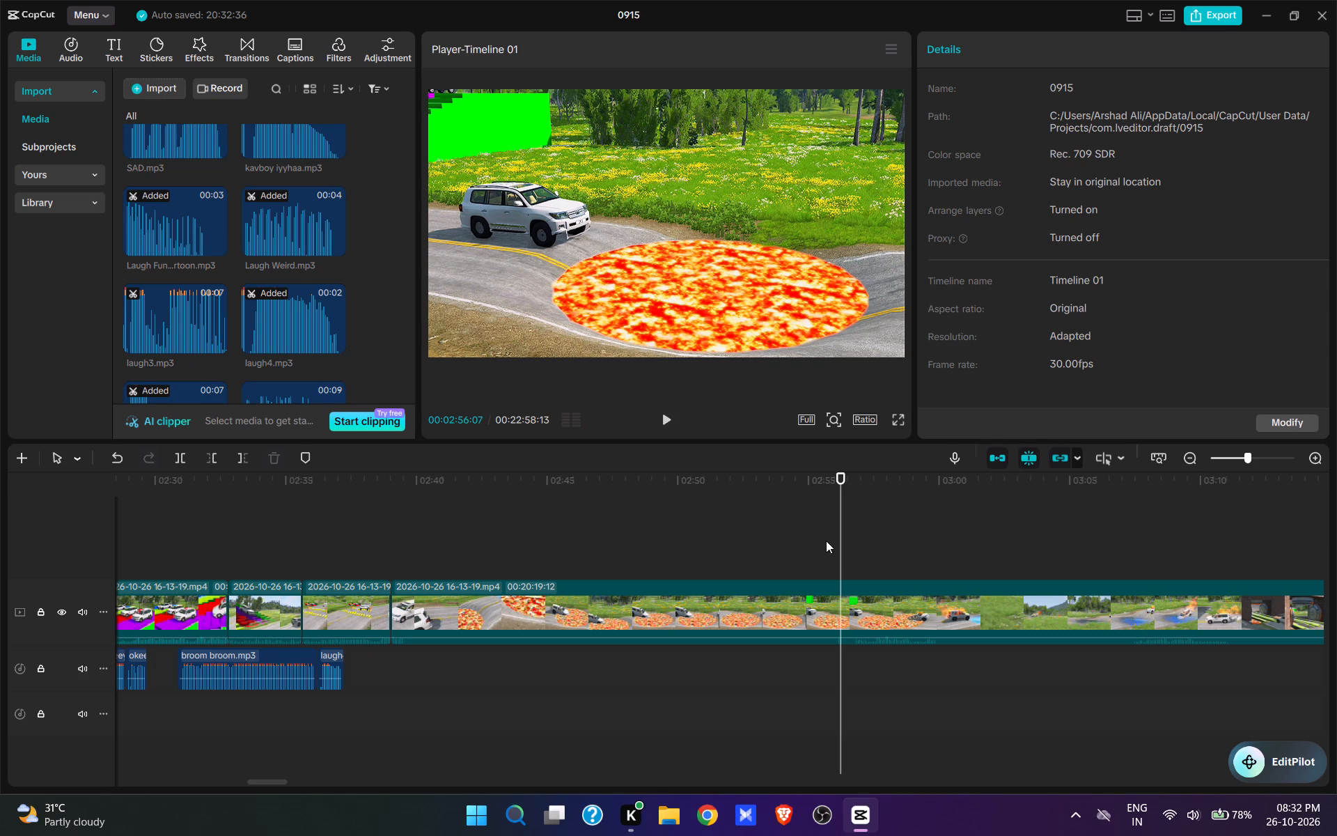
{"action": "left_click", "coordinate": [838, 551]}
{"action": "key", "text": "space"}
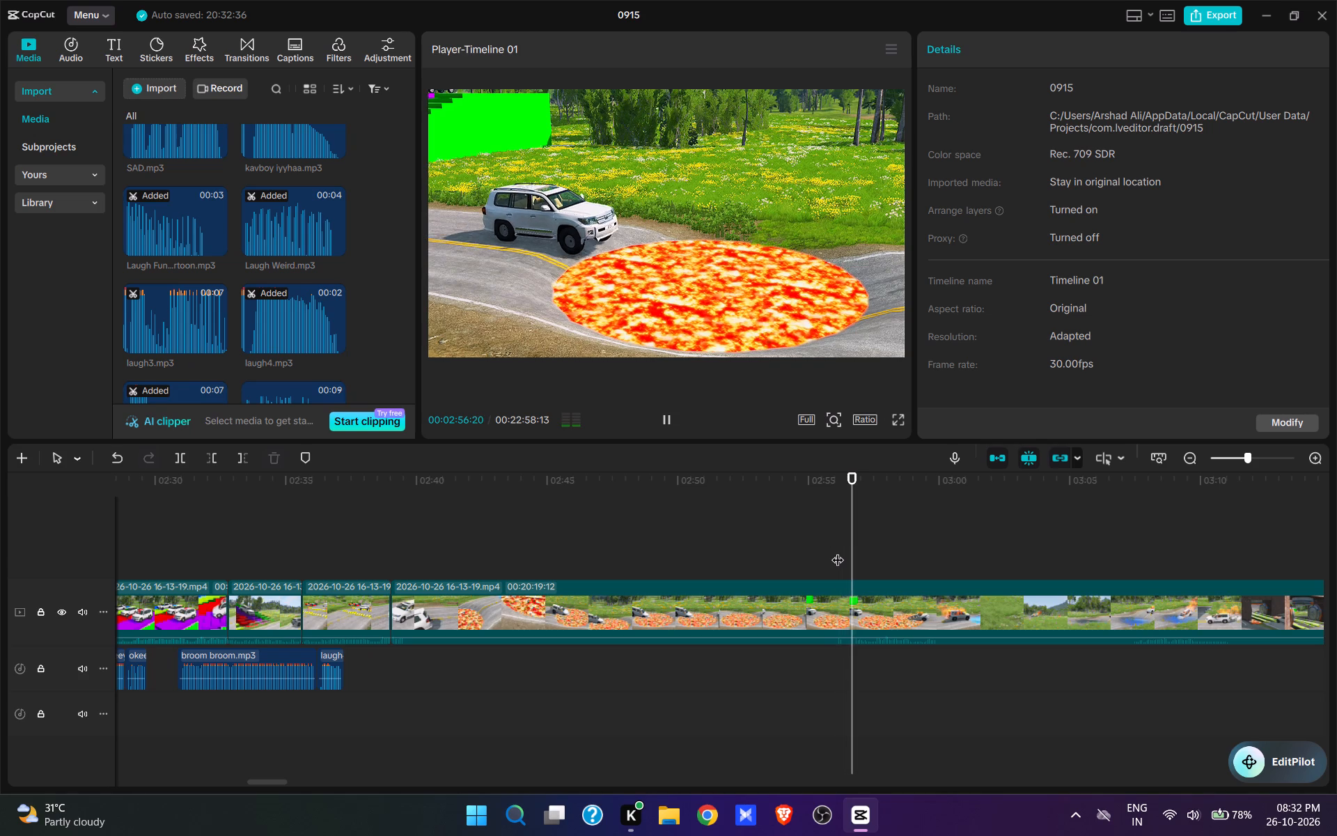
{"action": "key", "text": "space"}
{"action": "left_click", "coordinate": [842, 551]}
{"action": "key", "text": "space"}
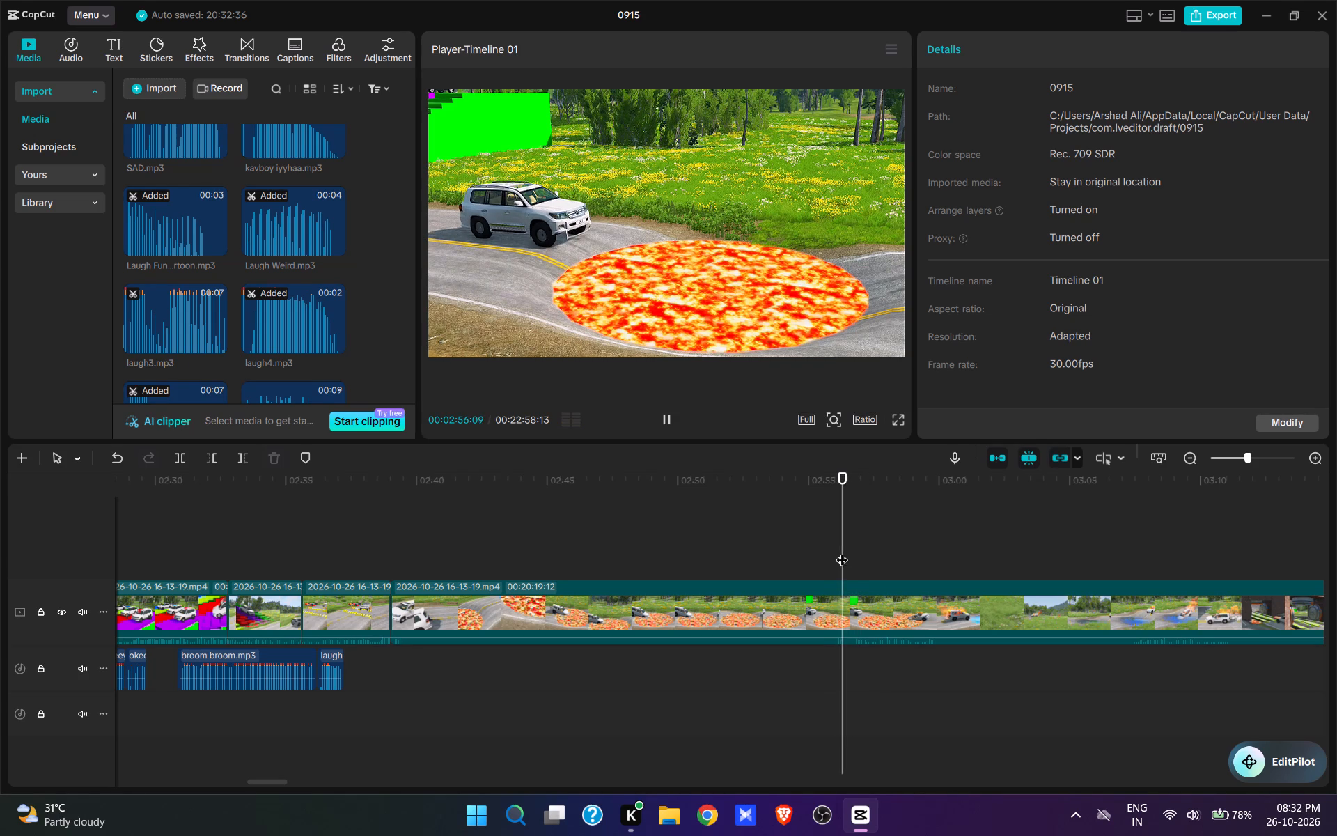
{"action": "key", "text": "space"}
{"action": "key", "text": "q"}
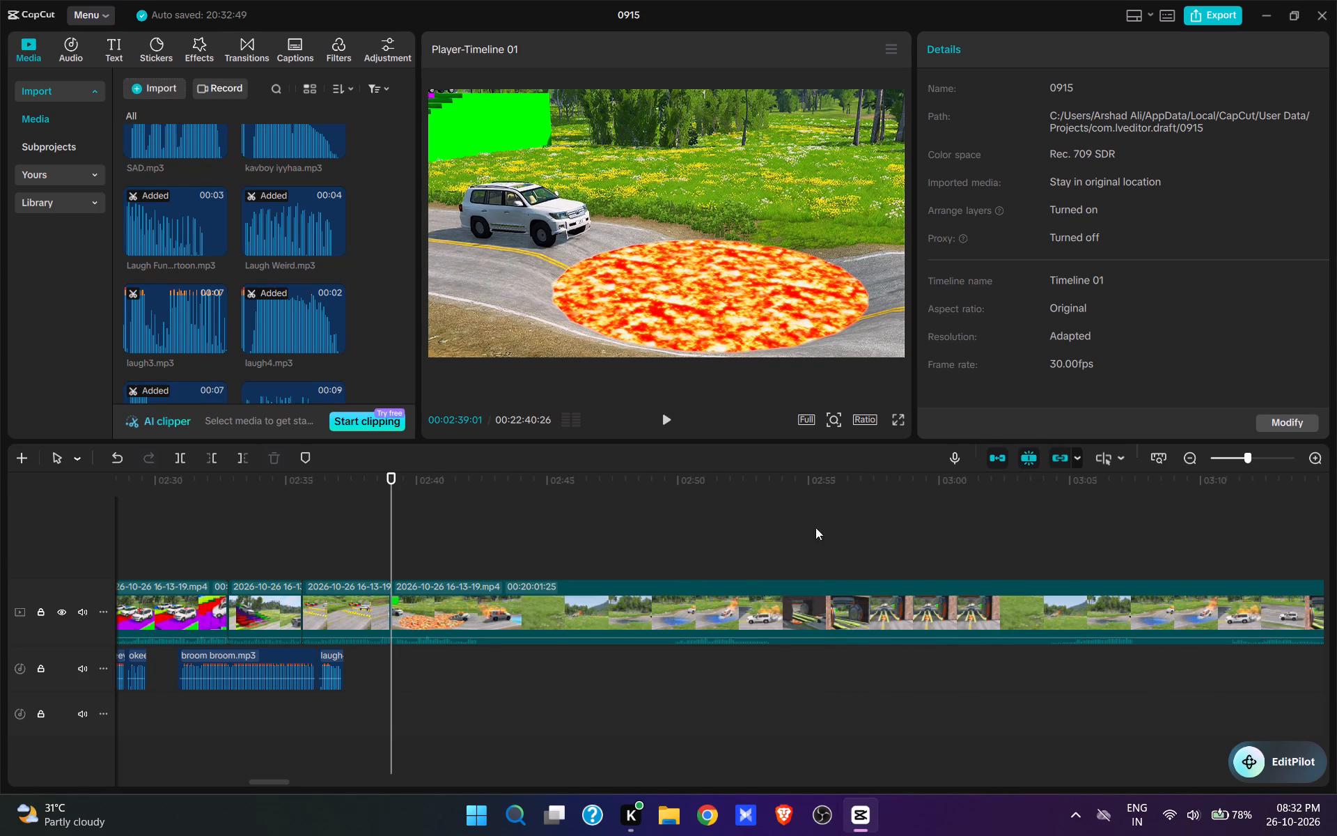
Add No God please No.mp3 from the imported sounds at 00:02:39:01, where the SUV approaches the lava pit.
{"action": "scroll", "coordinate": [280, 251], "scroll_direction": "up", "scroll_amount": 20}
{"action": "scroll", "coordinate": [280, 251], "scroll_direction": "up", "scroll_amount": 16}
{"action": "scroll", "coordinate": [282, 242], "scroll_direction": "down", "scroll_amount": 5}
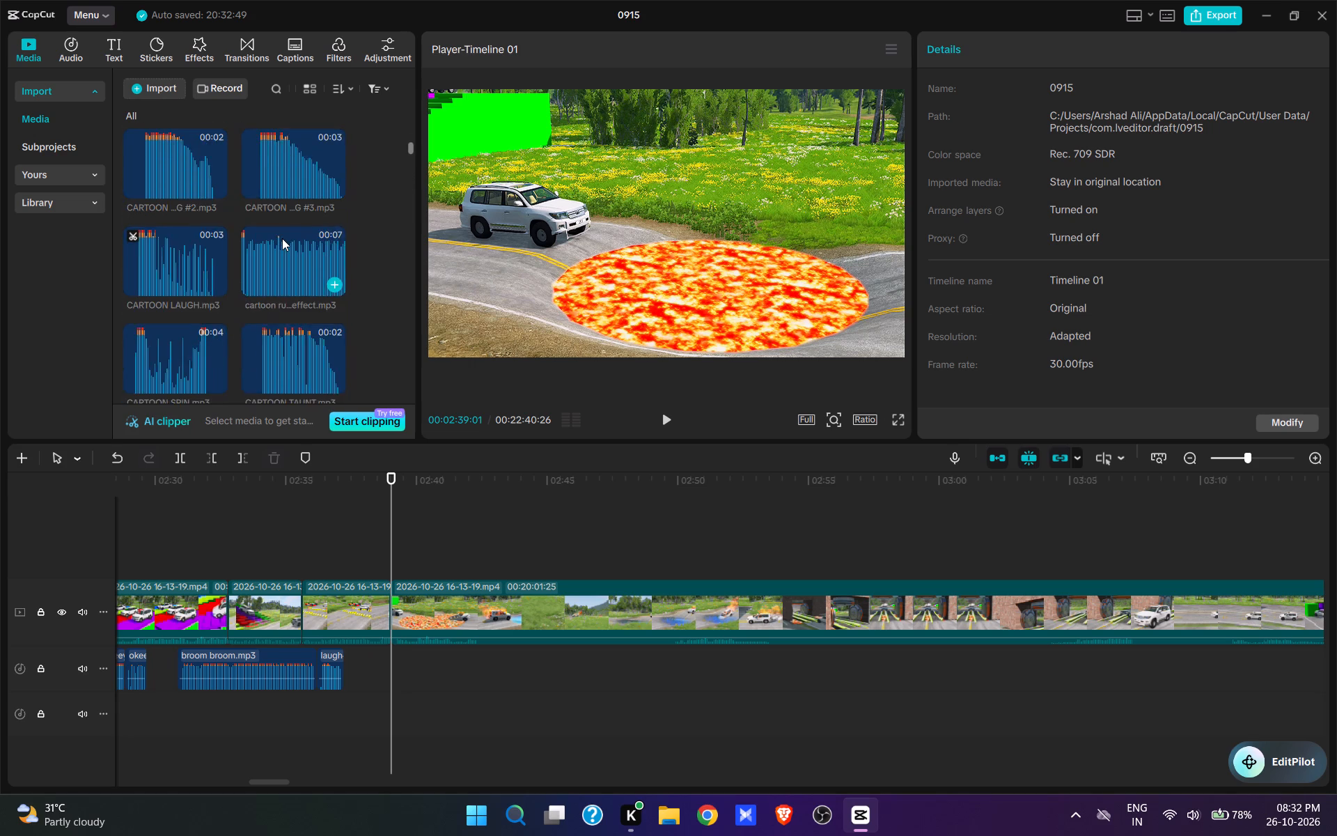
{"action": "scroll", "coordinate": [282, 238], "scroll_direction": "down", "scroll_amount": 17}
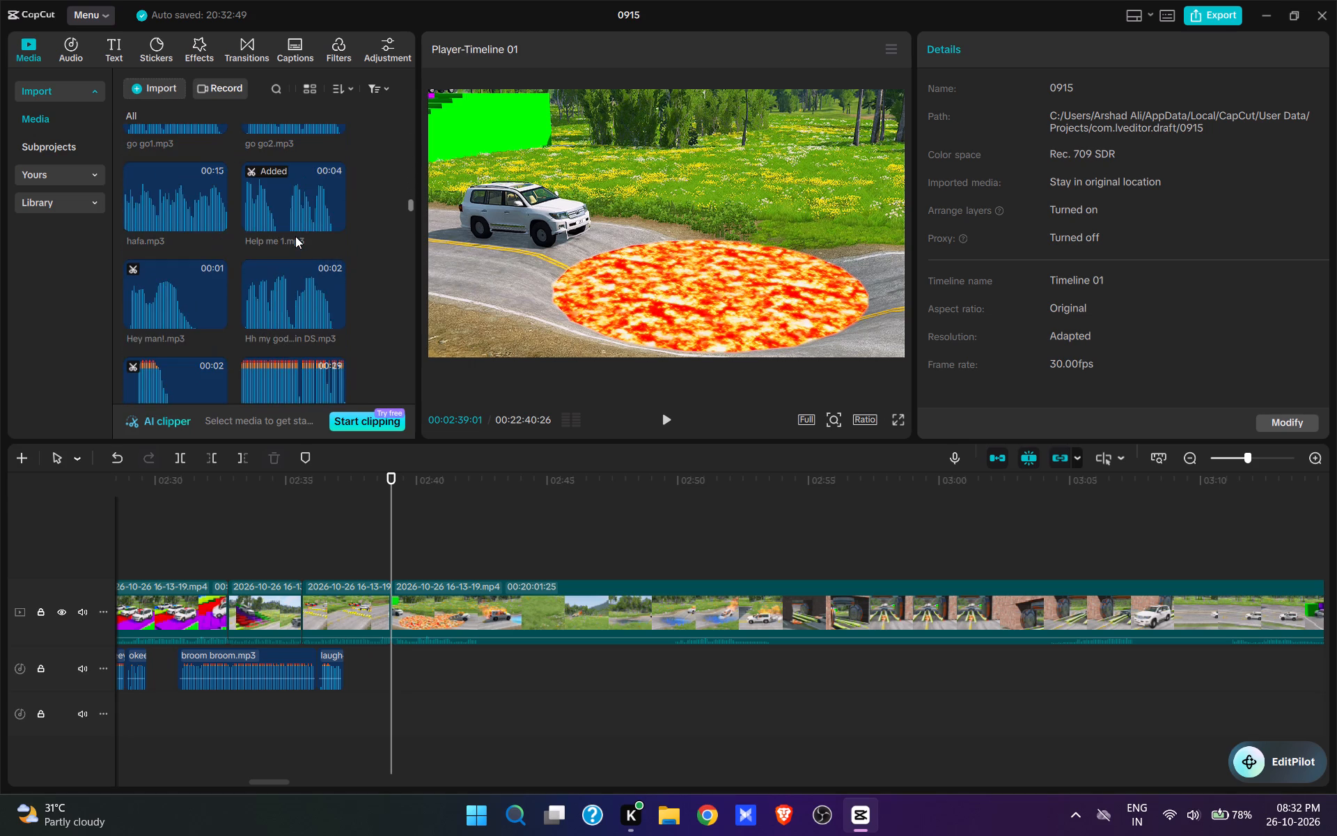
{"action": "scroll", "coordinate": [295, 236], "scroll_direction": "down", "scroll_amount": 15}
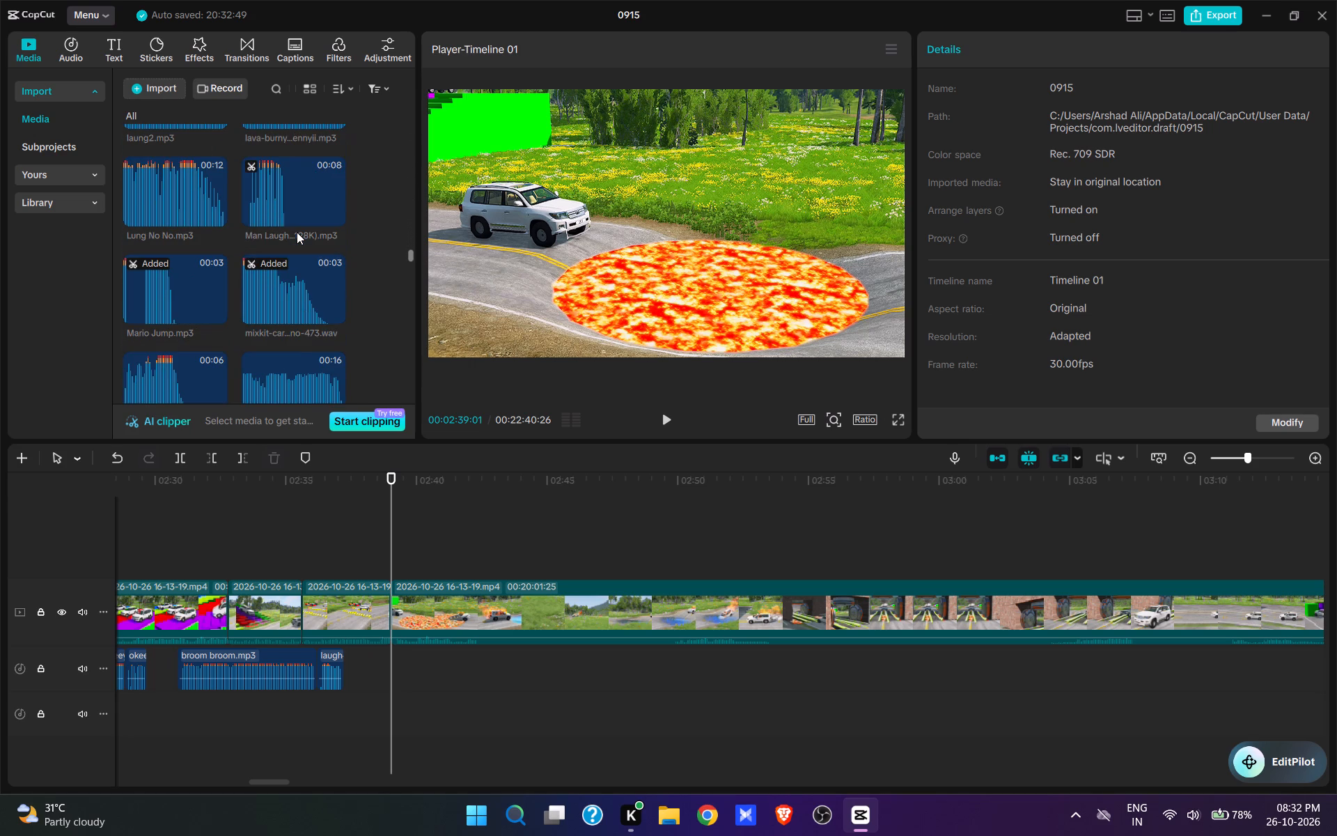
{"action": "scroll", "coordinate": [297, 232], "scroll_direction": "down", "scroll_amount": 4}
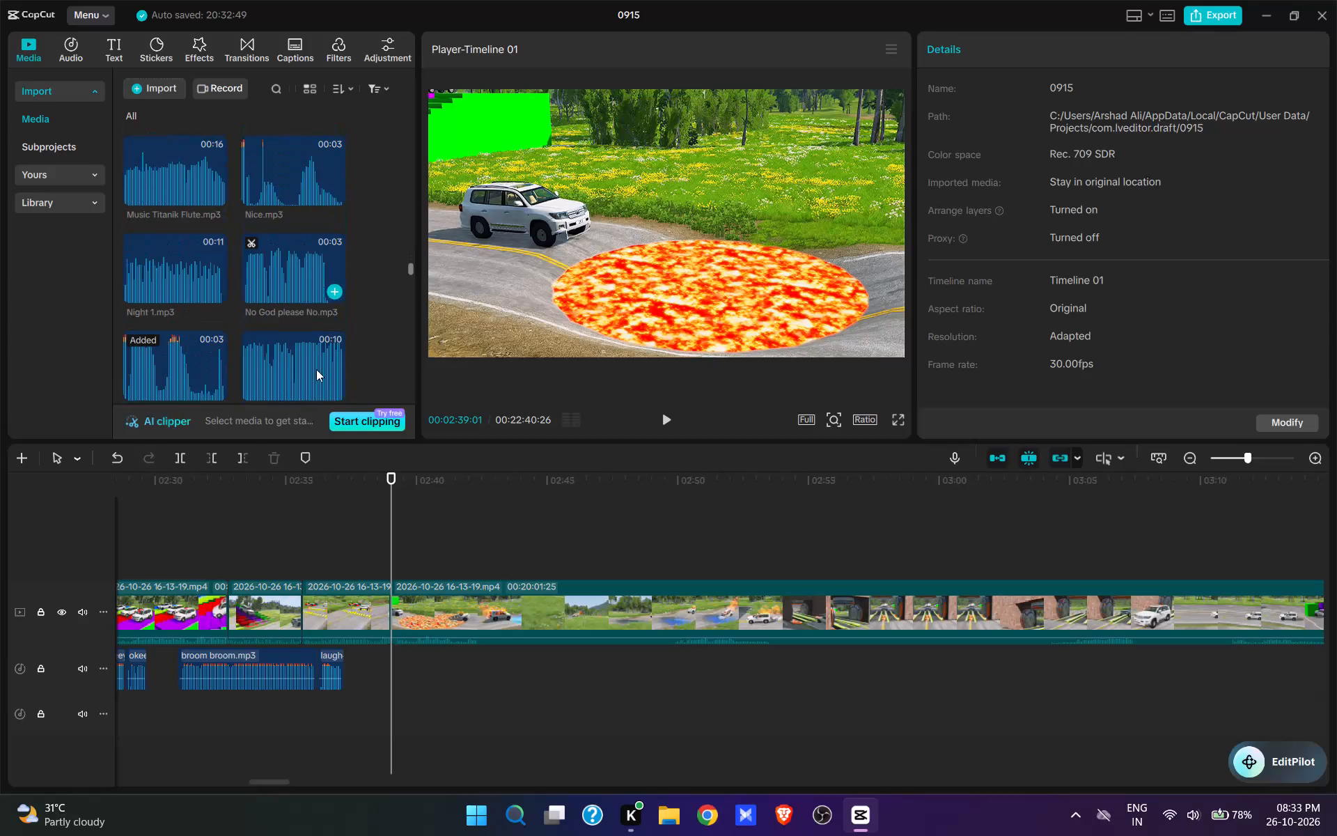
{"action": "left_click", "coordinate": [297, 298]}
{"action": "left_click", "coordinate": [318, 293]}
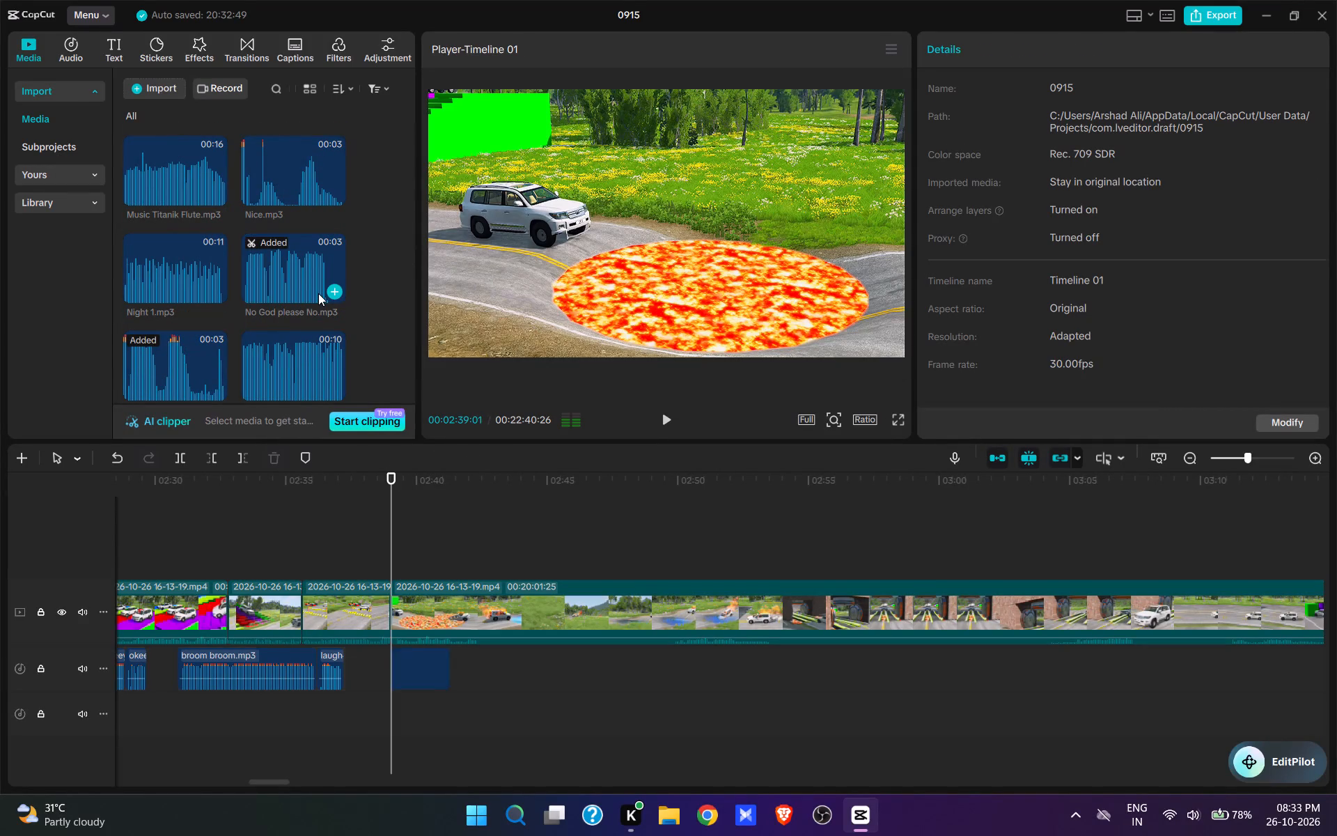
Play through the lava crossing and add Scream Man.mp3 at 00:02:41:09, right after No God please No.mp3.
{"action": "key", "text": "space"}
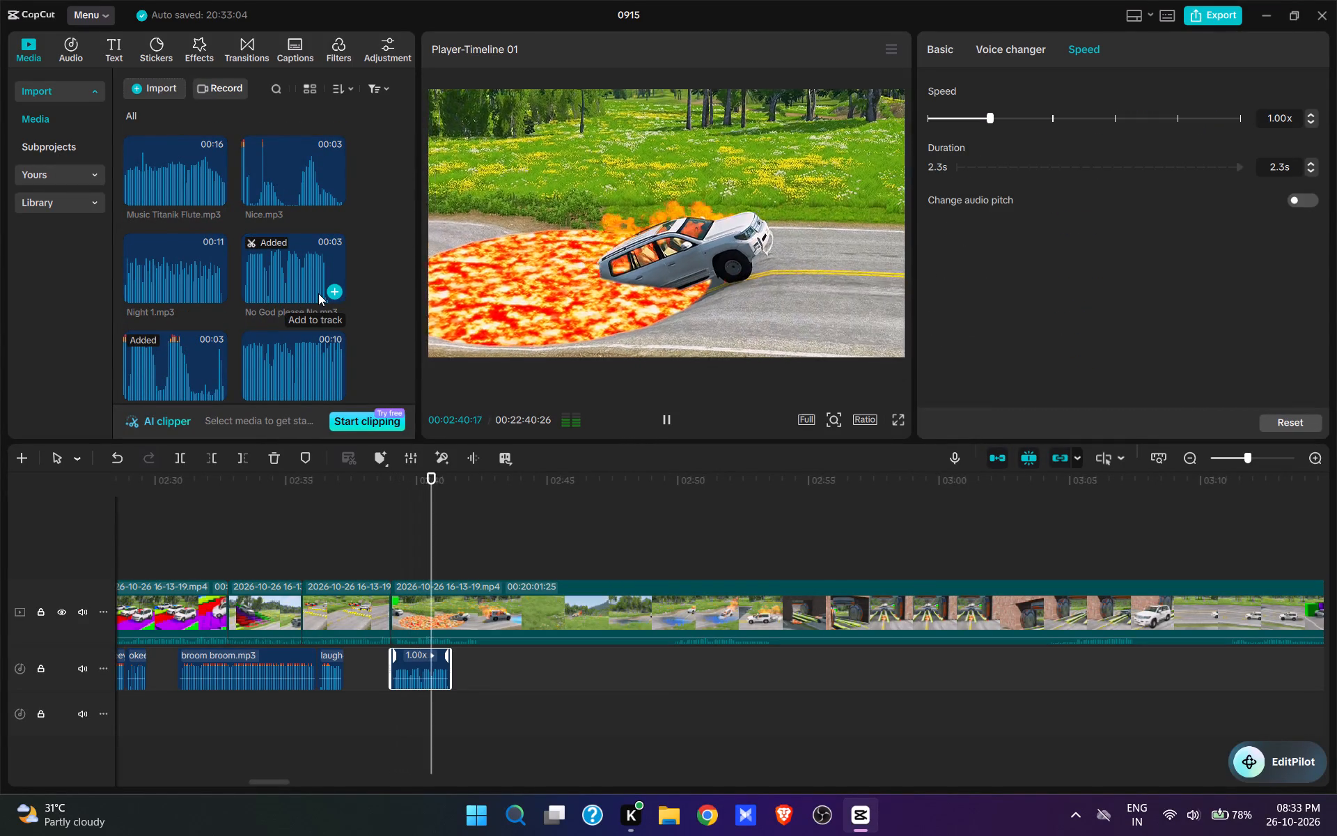
{"action": "key", "text": "space"}
{"action": "key", "text": "space"}
{"action": "key", "text": "space"}
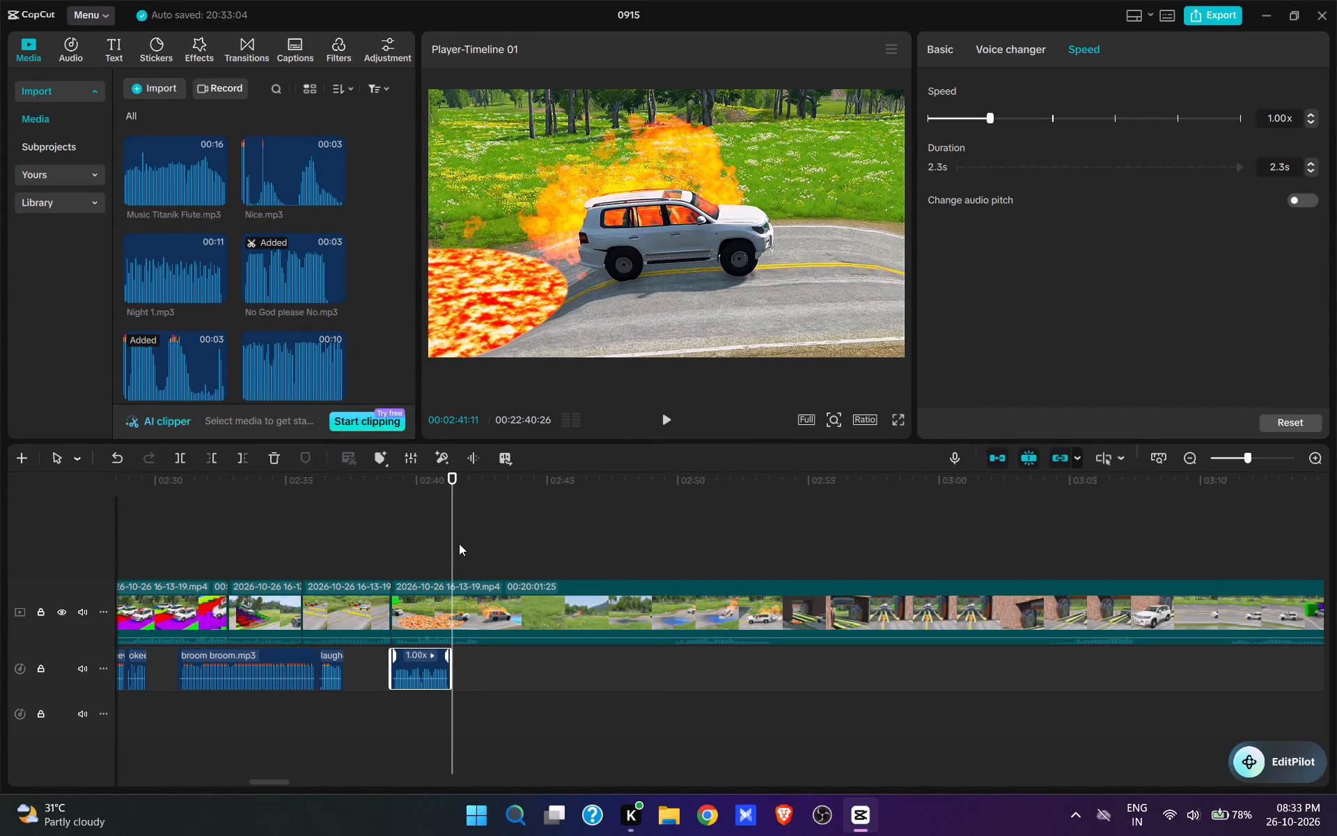
{"action": "left_click", "coordinate": [459, 543]}
{"action": "left_click", "coordinate": [458, 540]}
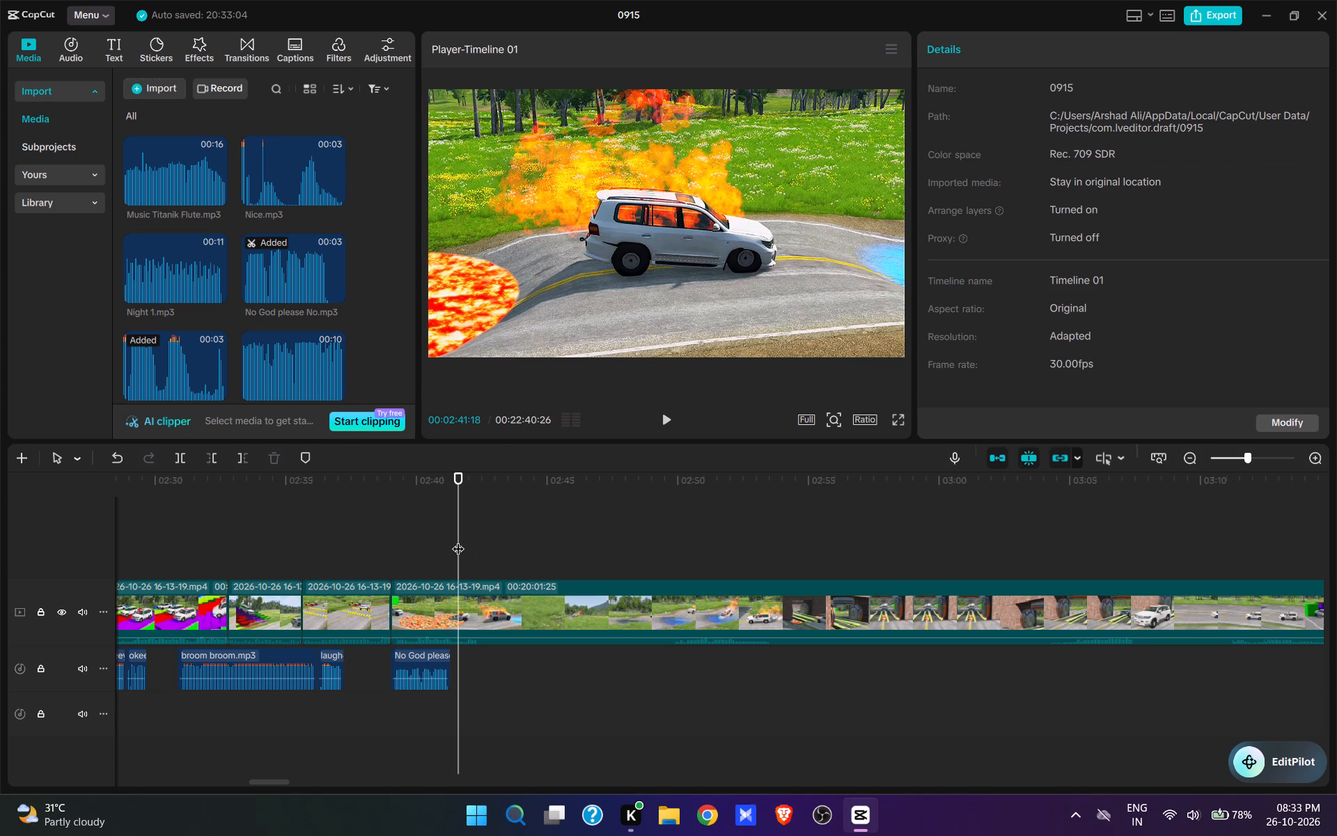
{"action": "scroll", "coordinate": [228, 287], "scroll_direction": "down", "scroll_amount": 5}
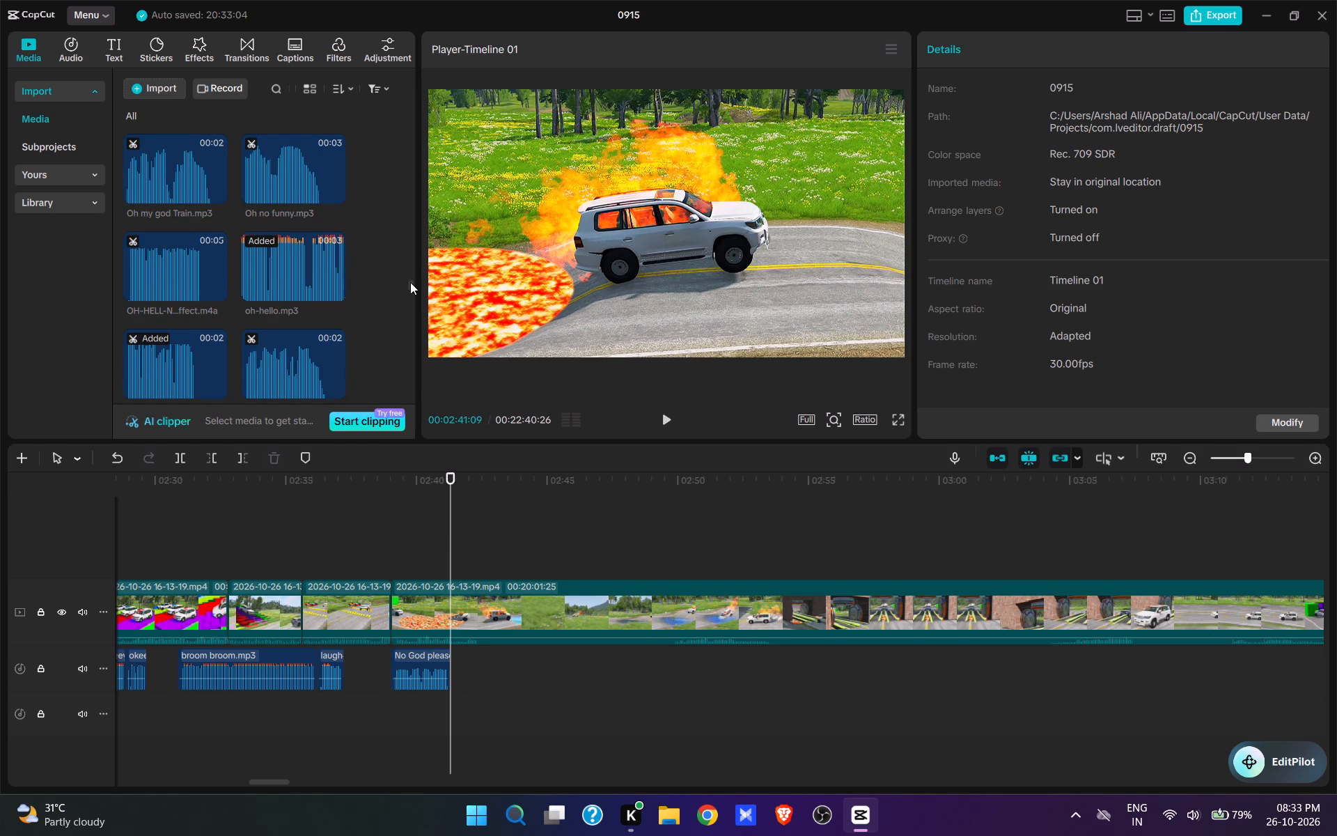
{"action": "left_click_drag", "start_coordinate": [410, 282], "coordinate": [412, 309]}
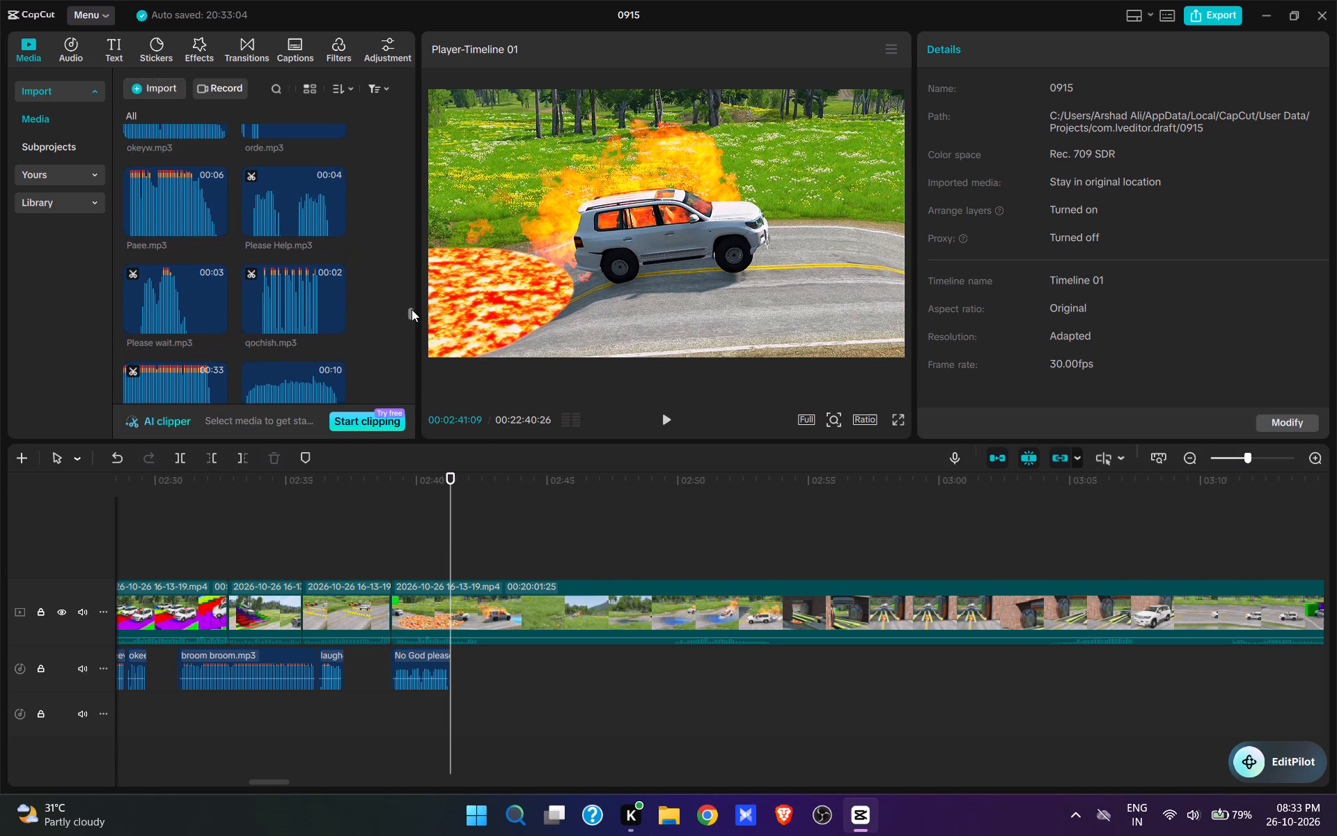
{"action": "left_click_drag", "start_coordinate": [412, 309], "coordinate": [410, 324]}
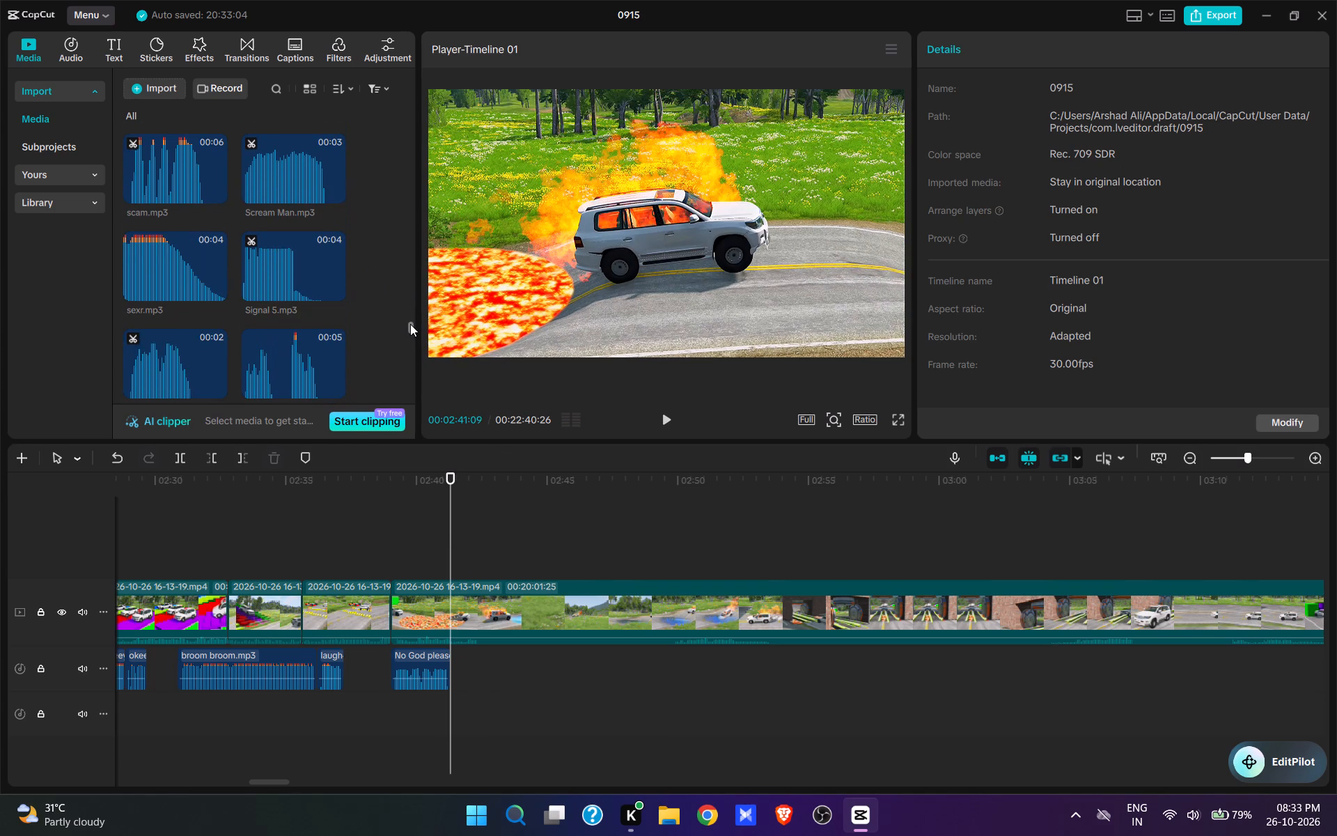
{"action": "left_click_drag", "start_coordinate": [410, 324], "coordinate": [410, 325]}
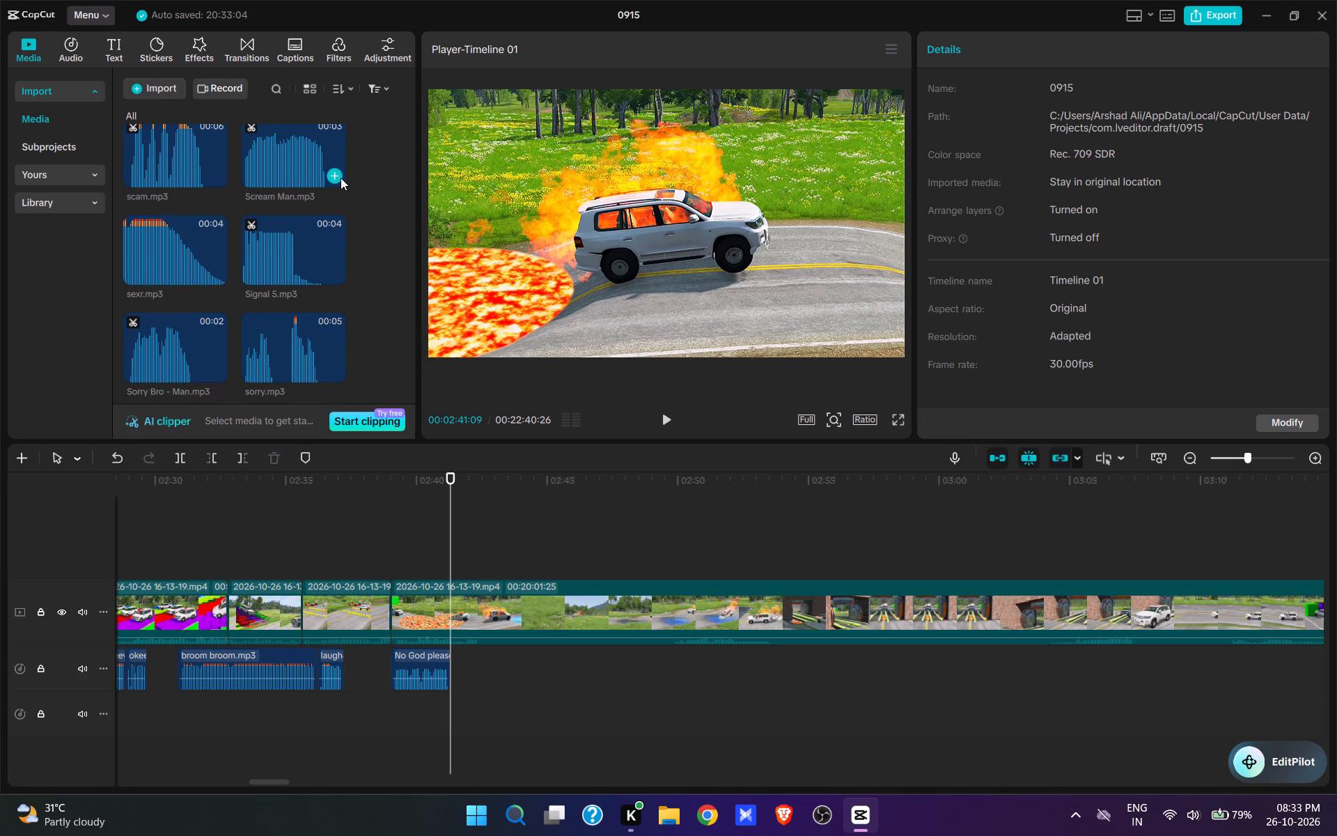
{"action": "left_click", "coordinate": [336, 176]}
Review the burning SUV leaving the lava and split the video at 00:02:42:04, just before it reaches the water.
{"action": "key", "text": "space"}
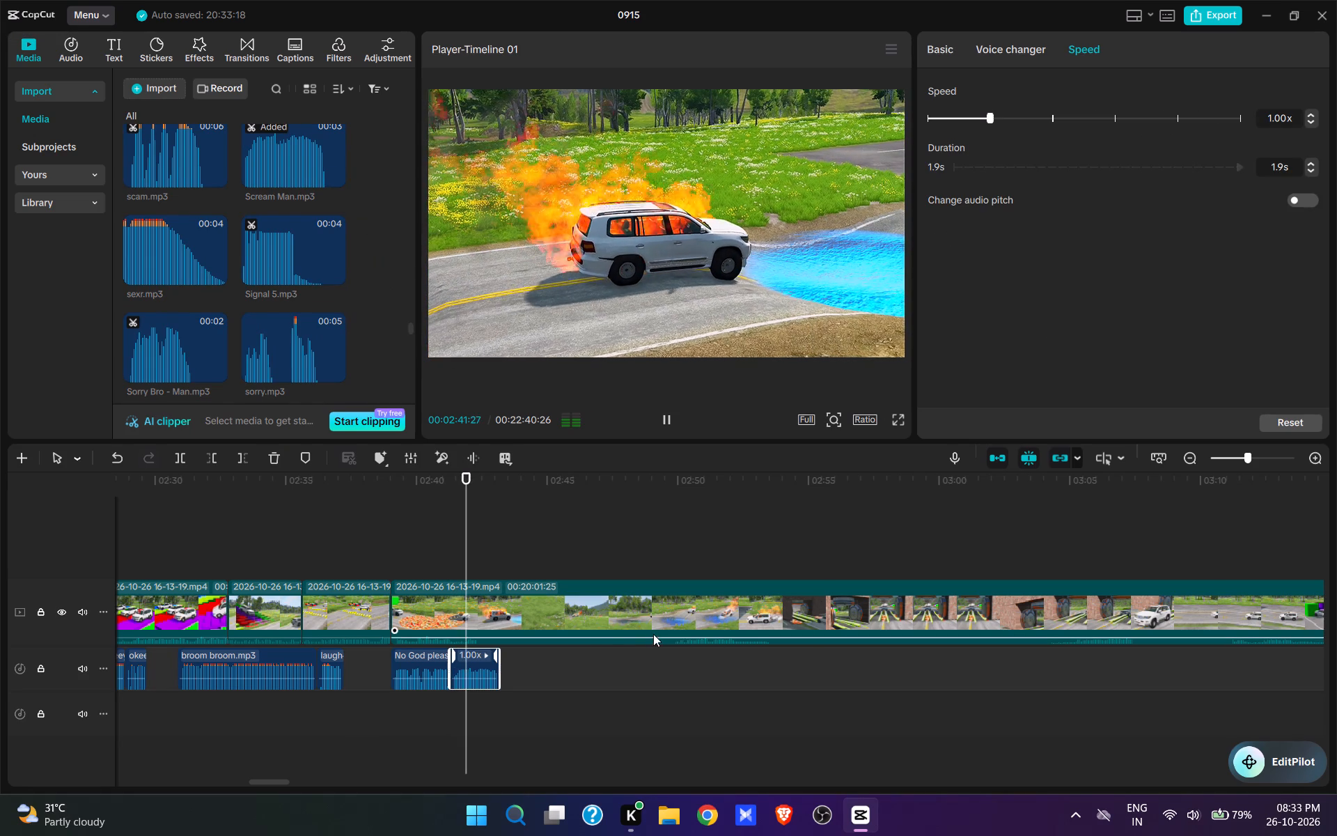
{"action": "key", "text": "space"}
{"action": "left_click", "coordinate": [584, 623]}
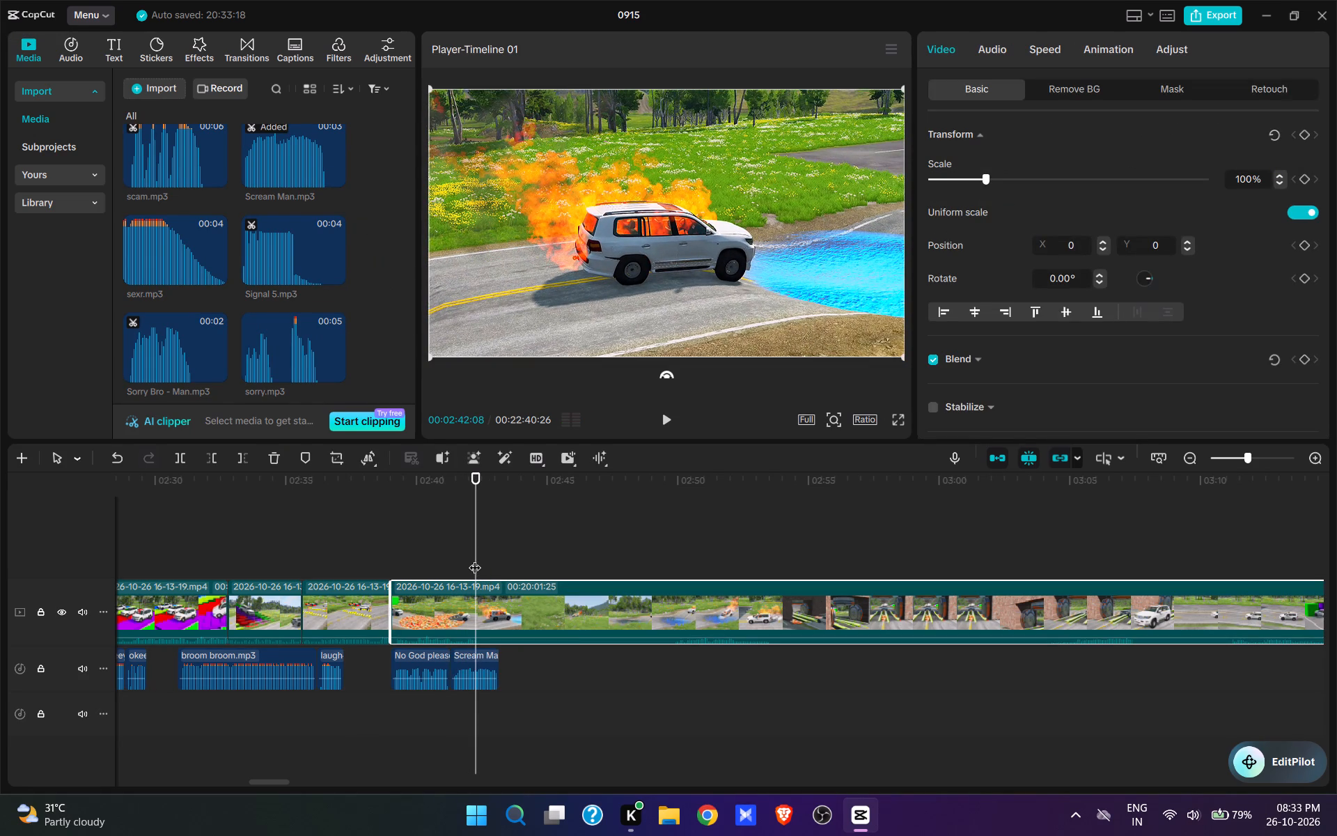
{"action": "left_click", "coordinate": [475, 559]}
{"action": "left_click", "coordinate": [472, 555]}
{"action": "left_click", "coordinate": [471, 598]}
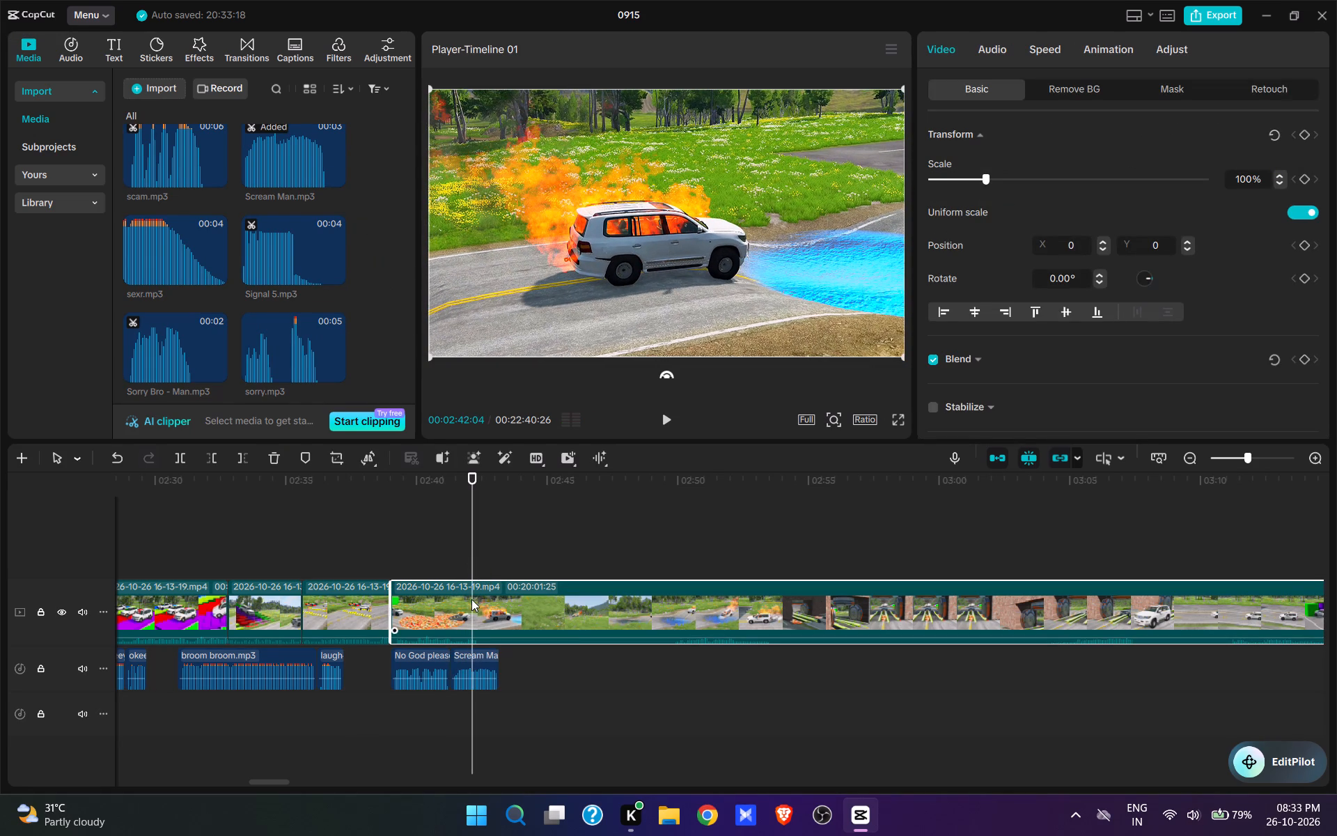
{"action": "key", "text": "w"}
Cut about 7.8 s of footage after the split, up to the burning SUV driving into the water pit.
{"action": "left_click", "coordinate": [652, 536]}
{"action": "key", "text": "space"}
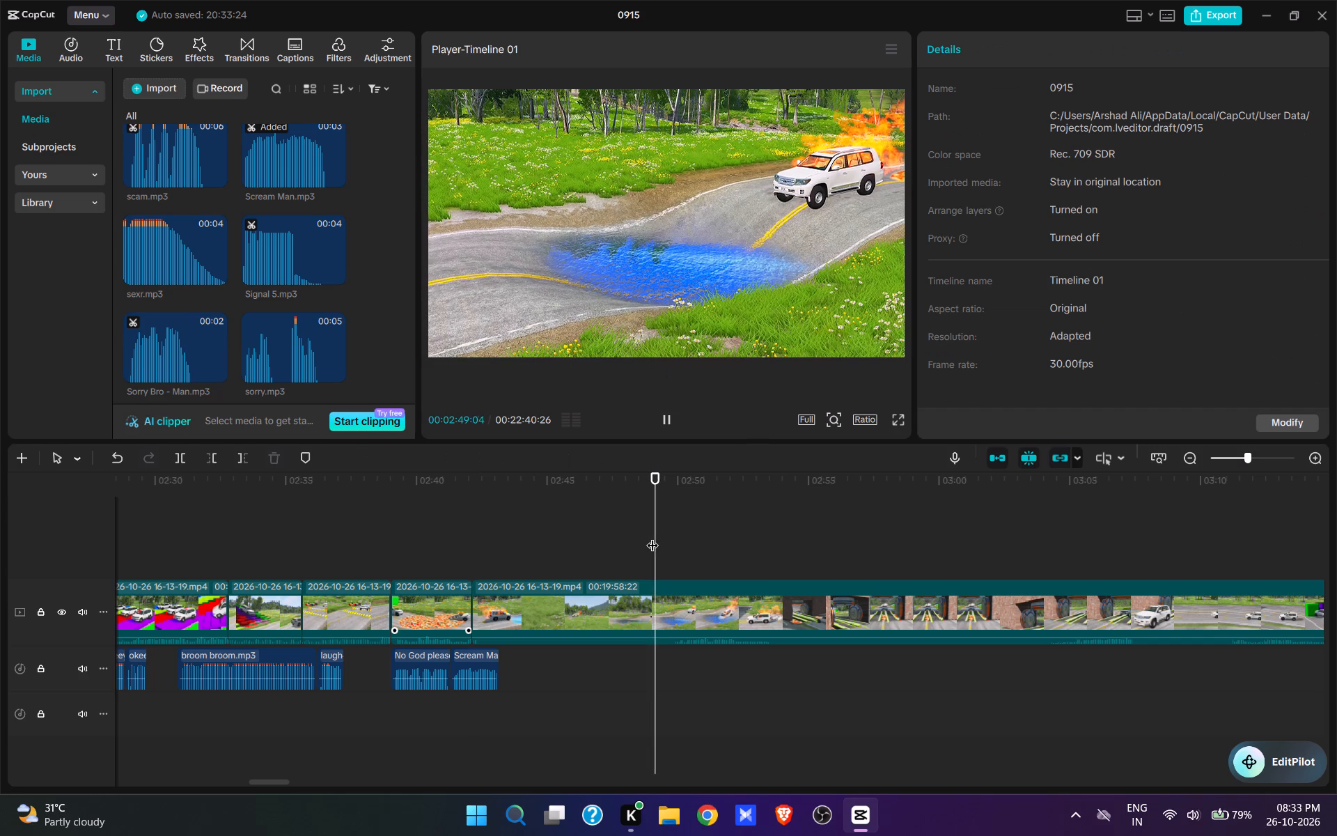
{"action": "key", "text": "space"}
{"action": "type", "text": "q"}
Audition okeeeey4.mp3 and add the OH-HELL-NAH sound effect at 00:02:43:05, right after Scream Man.mp3.
{"action": "key", "text": "space"}
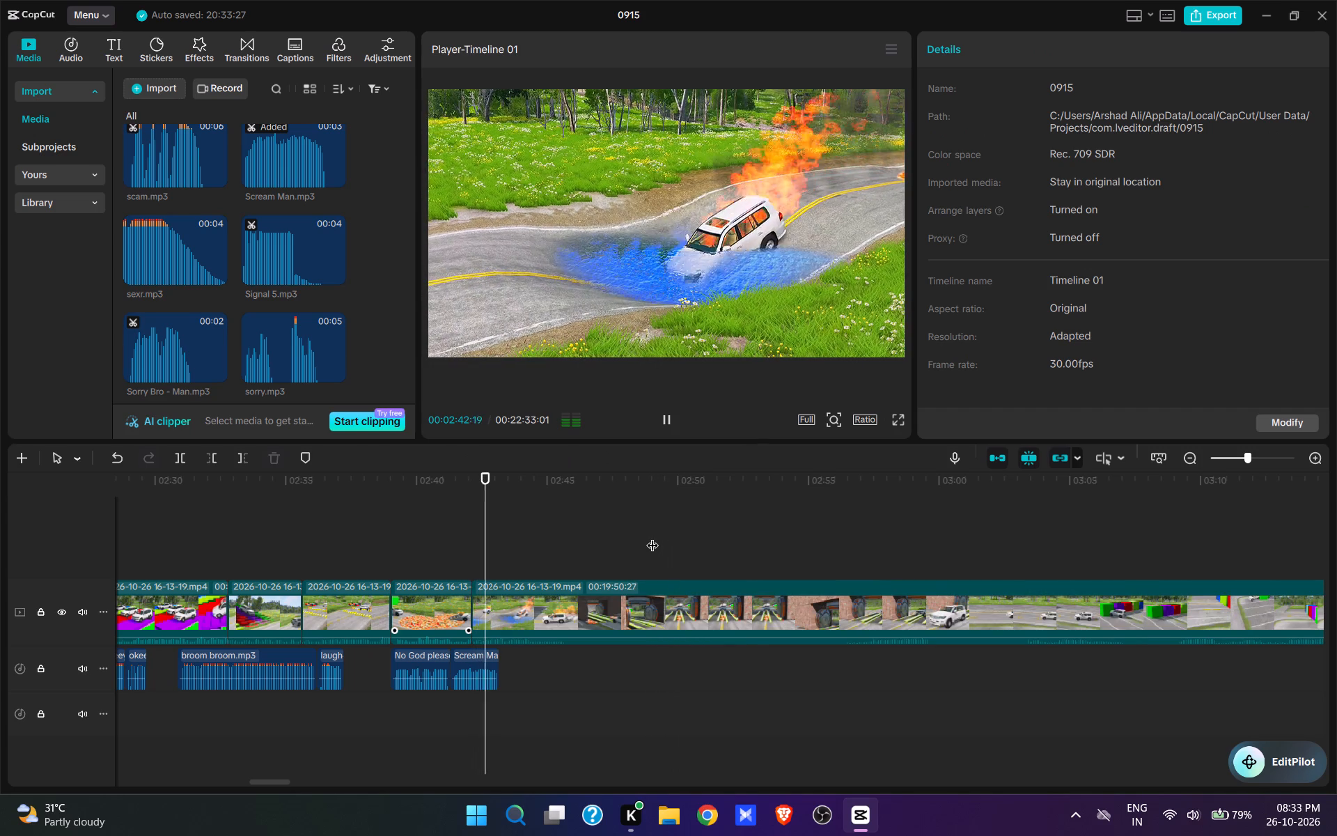
{"action": "key", "text": "space"}
{"action": "key", "text": "space"}
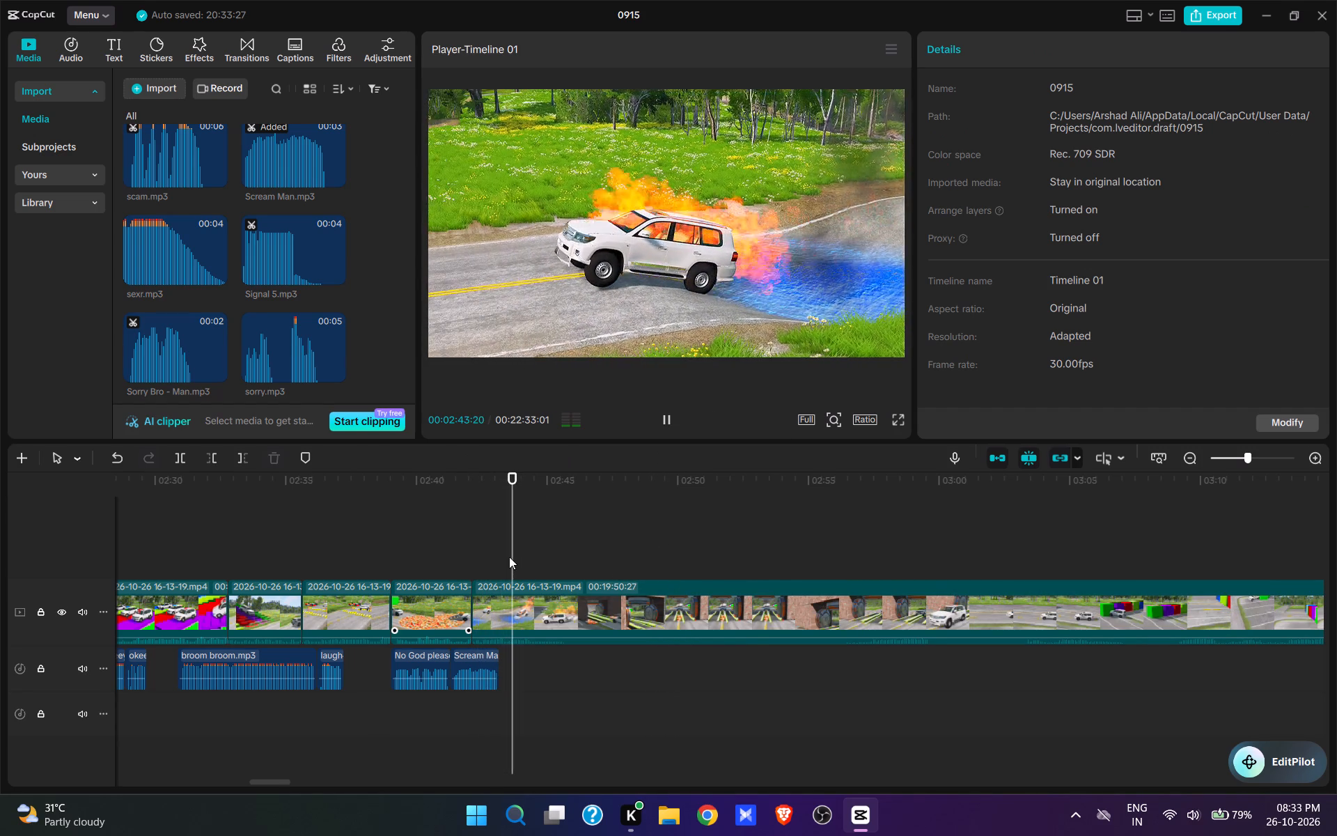
{"action": "left_click", "coordinate": [503, 555]}
{"action": "scroll", "coordinate": [271, 287], "scroll_direction": "up", "scroll_amount": 5}
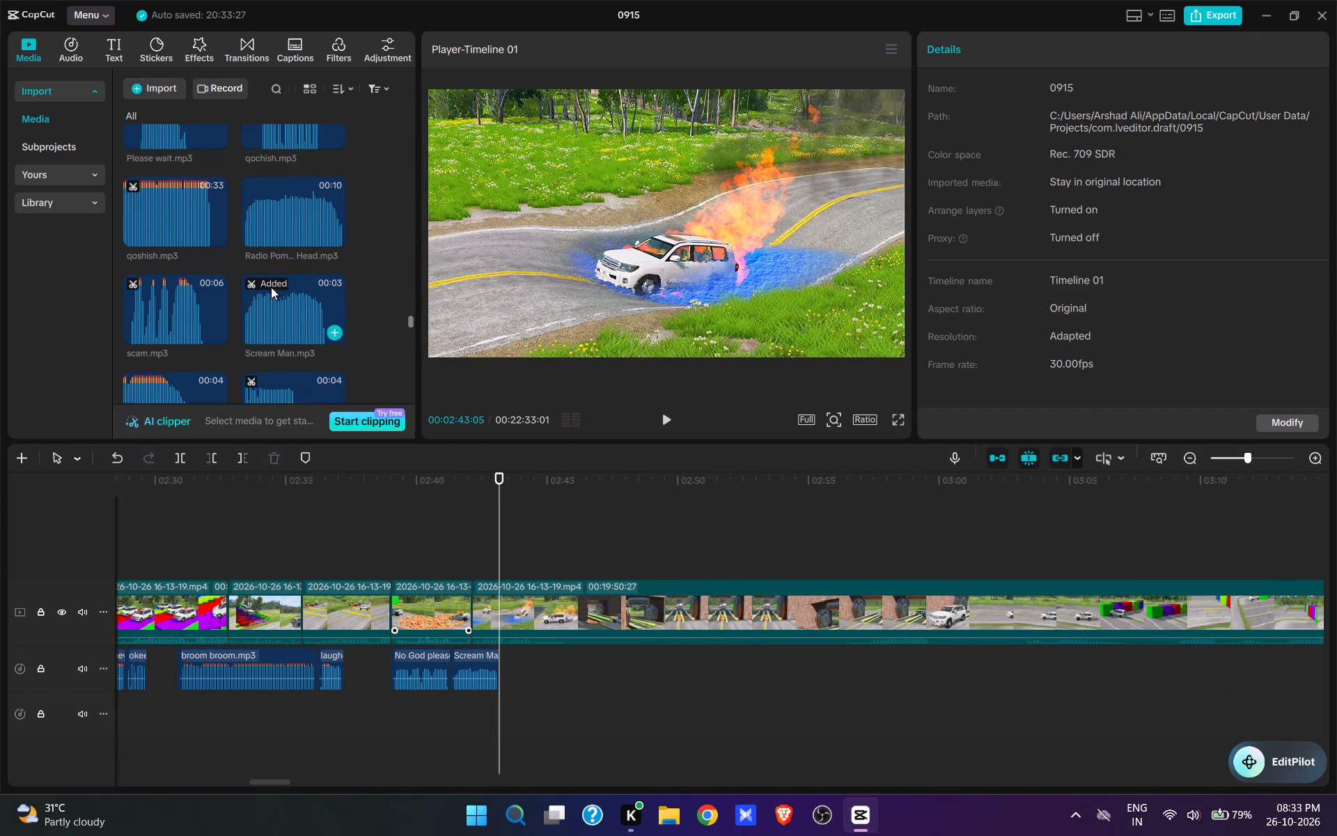
{"action": "scroll", "coordinate": [271, 287], "scroll_direction": "up", "scroll_amount": 3}
{"action": "left_click", "coordinate": [160, 204]}
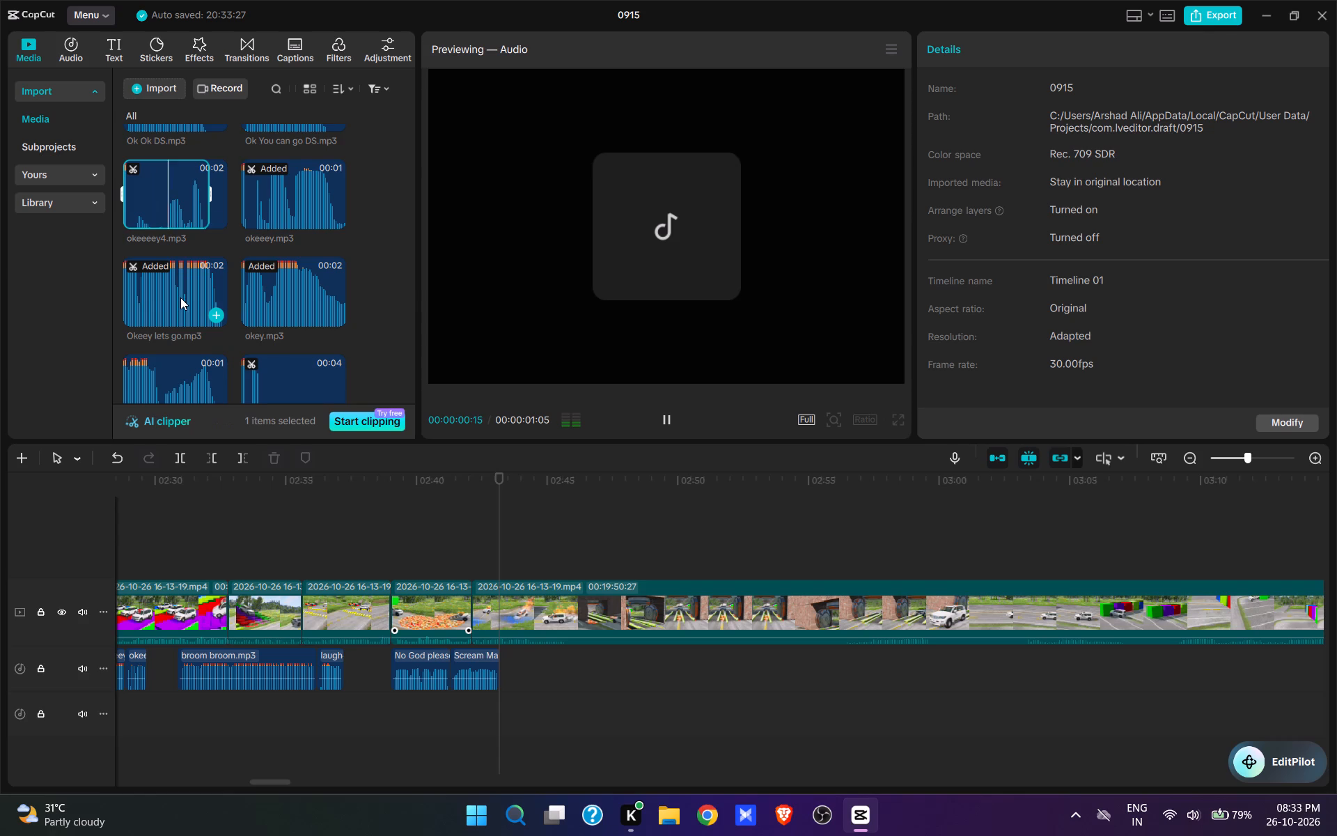
{"action": "scroll", "coordinate": [243, 285], "scroll_direction": "up", "scroll_amount": 4}
{"action": "left_click", "coordinate": [197, 243]}
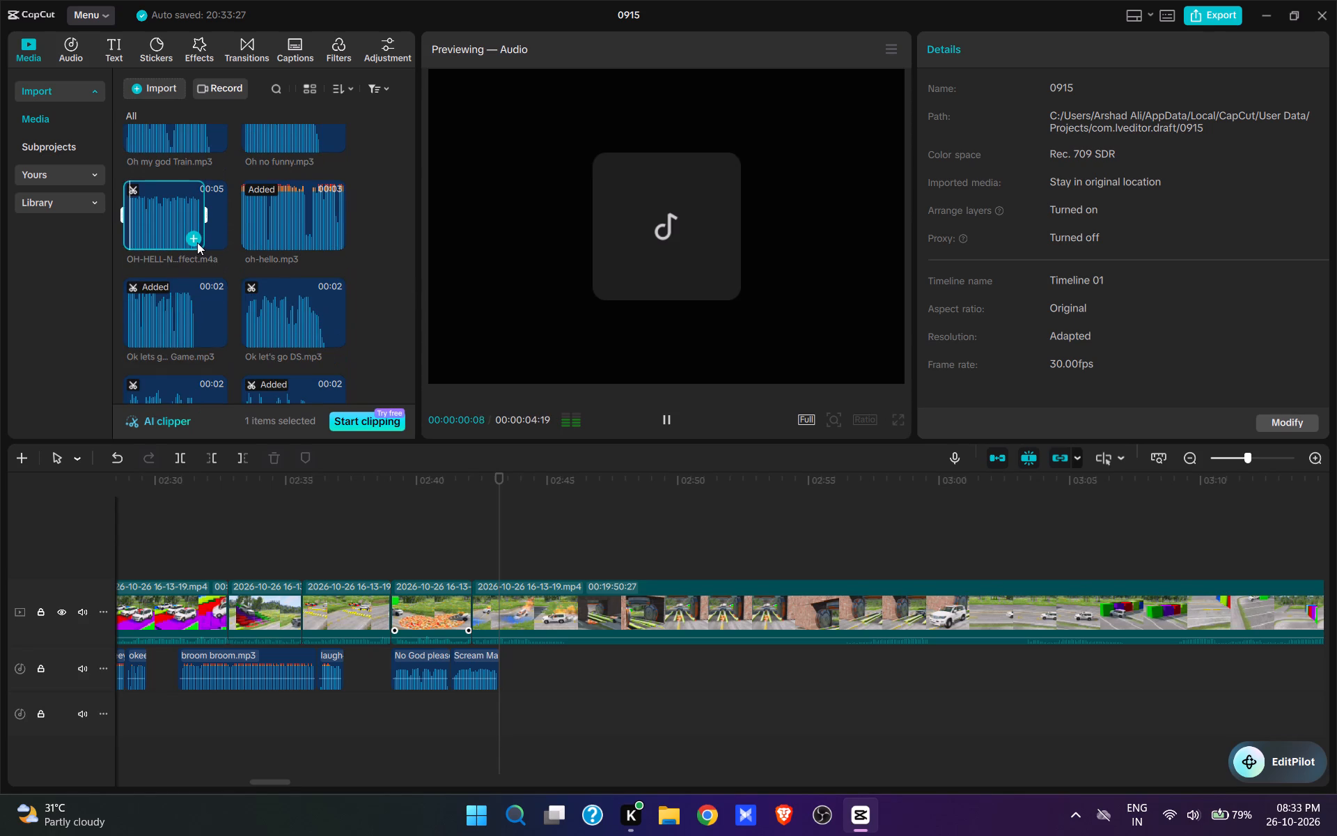
{"action": "left_click", "coordinate": [194, 238]}
Review the water pit exit and split the video at 00:02:45:17, where the SUV is beside the brick block.
{"action": "key", "text": "space"}
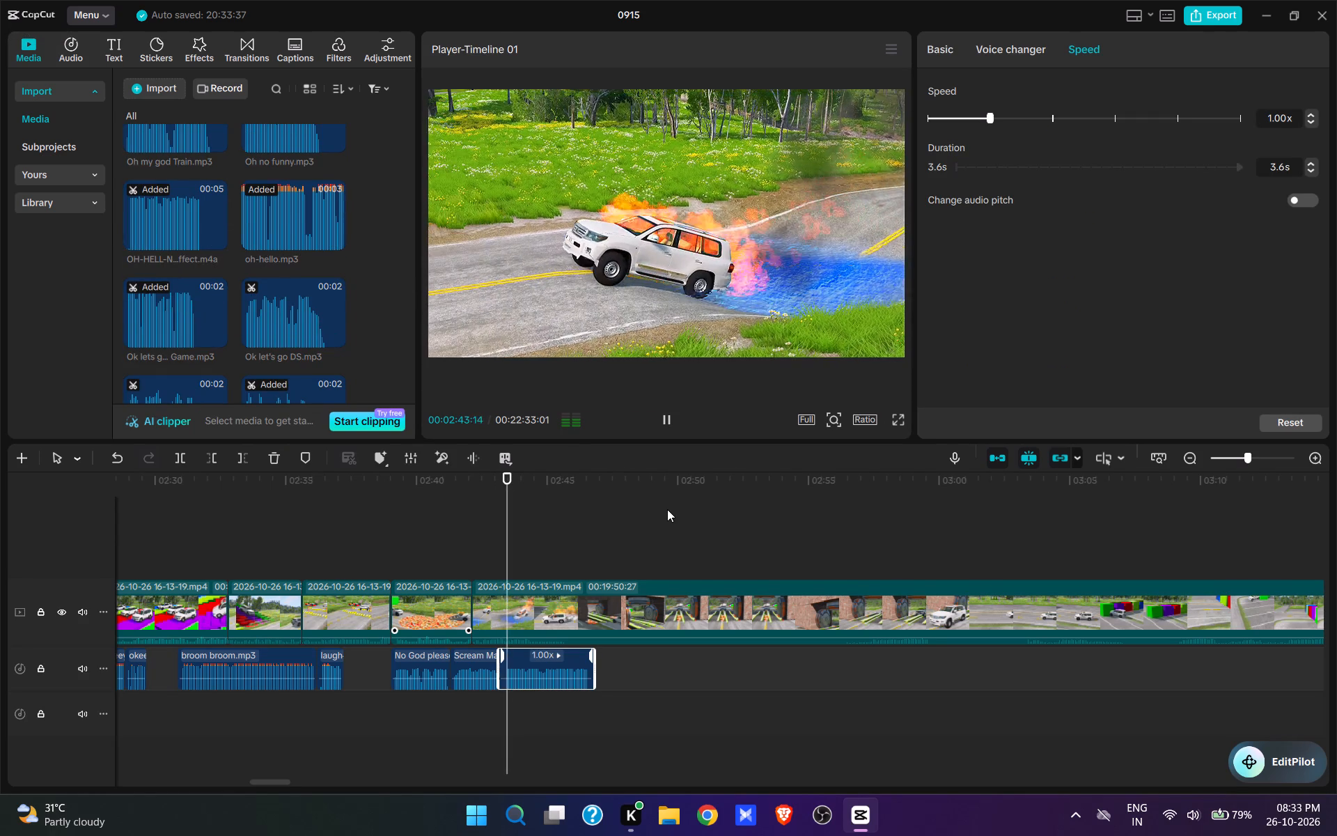
{"action": "key", "text": "space"}
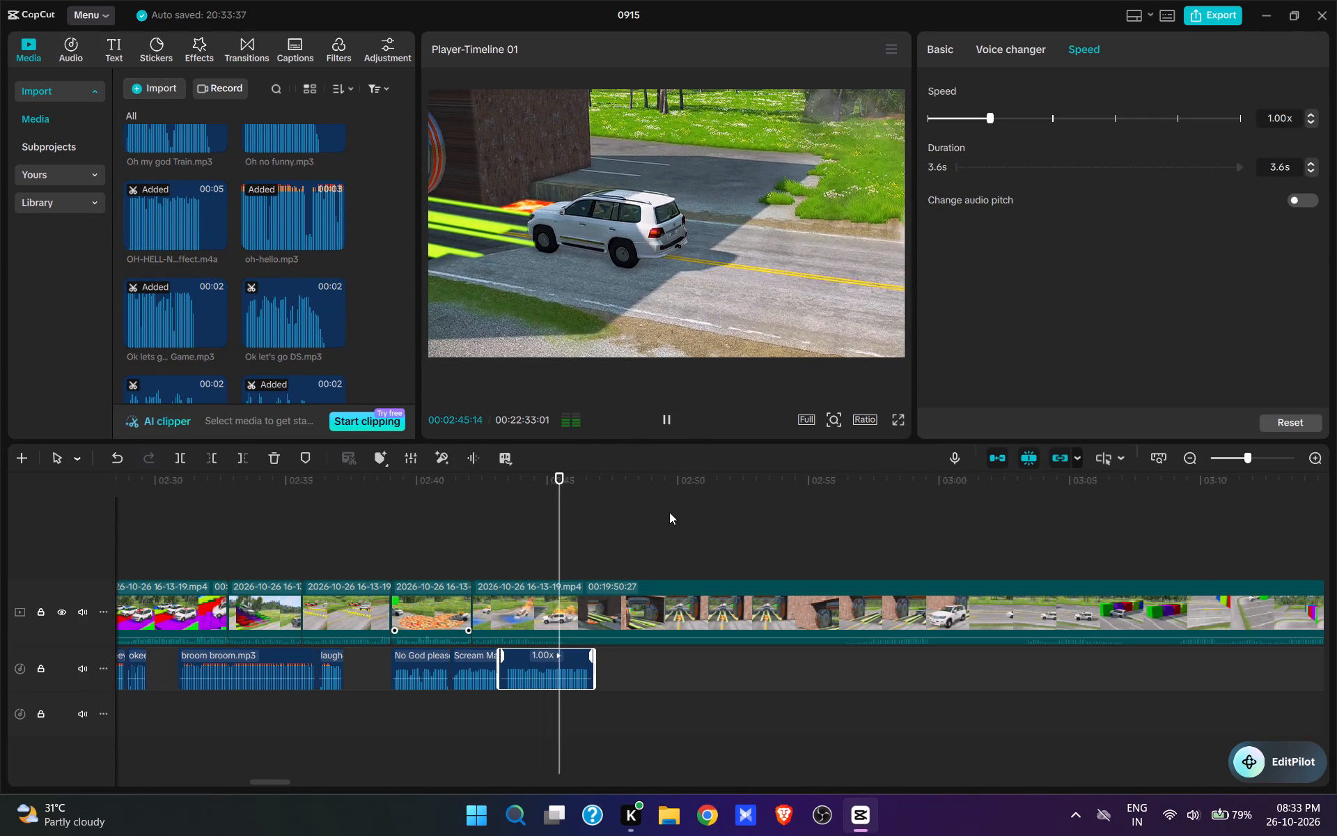
{"action": "left_click", "coordinate": [606, 591]}
{"action": "key", "text": "w"}
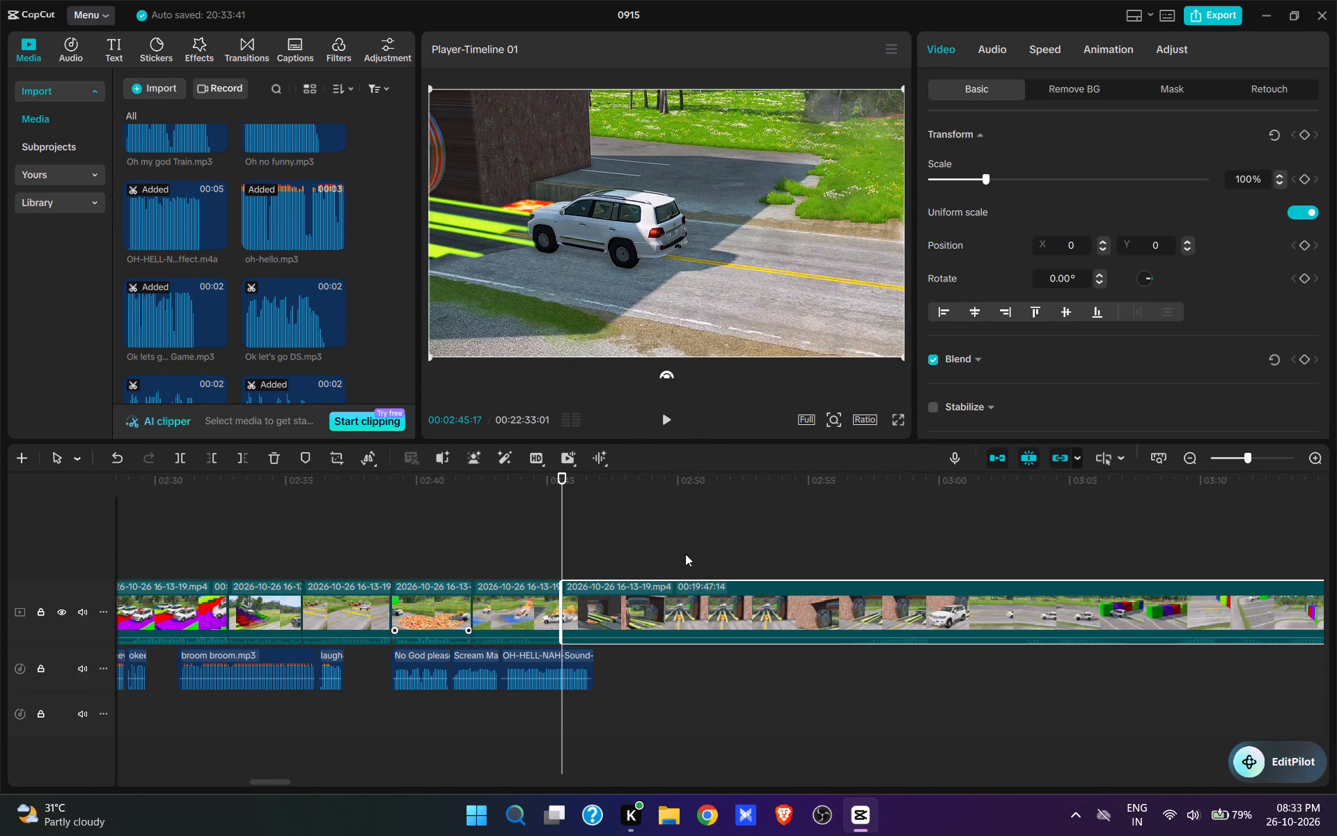
Examine the footage after the split for the point where the SUV drives onto the green rails between the rollers.
{"action": "left_click", "coordinate": [685, 553]}
{"action": "left_click", "coordinate": [848, 567]}
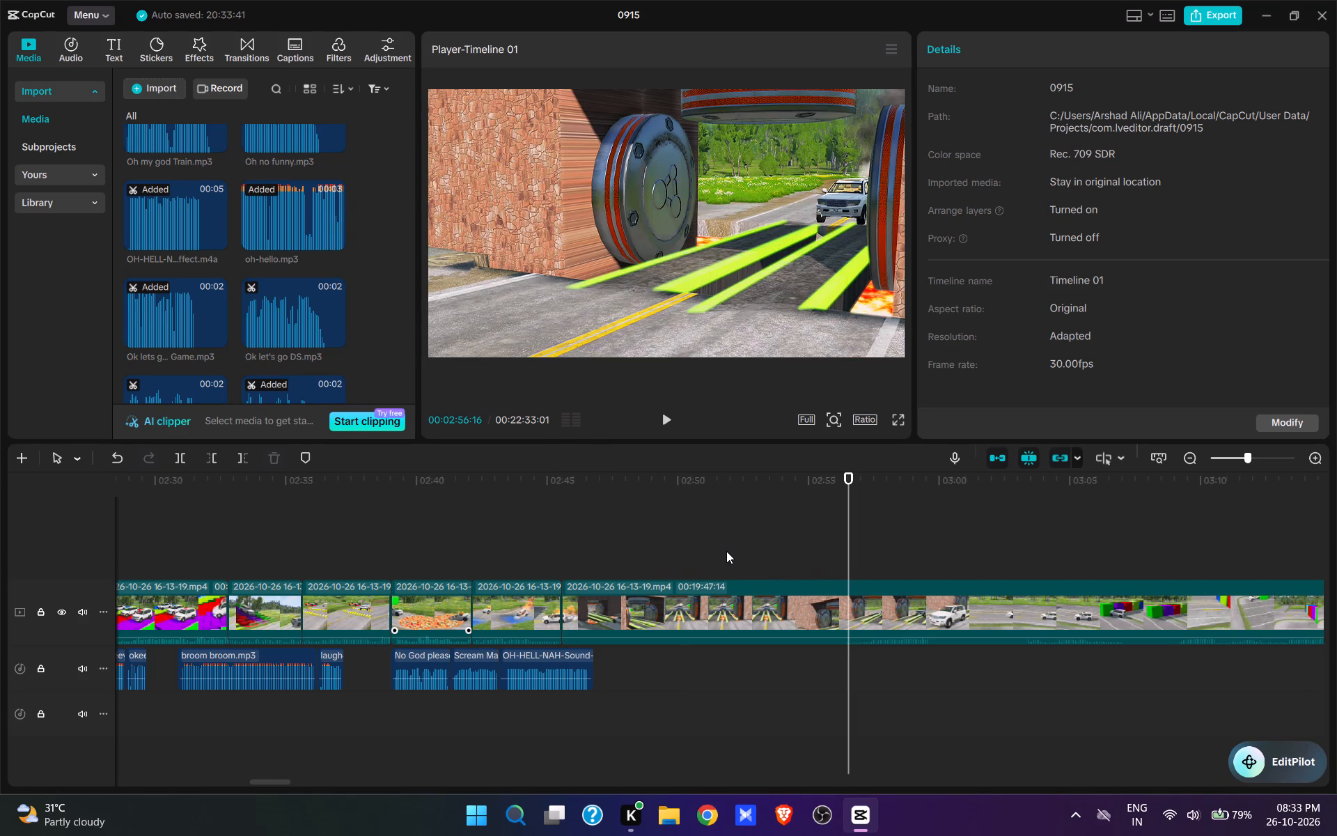
{"action": "key", "text": "space"}
{"action": "key", "text": "space"}
{"action": "key", "text": "space"}
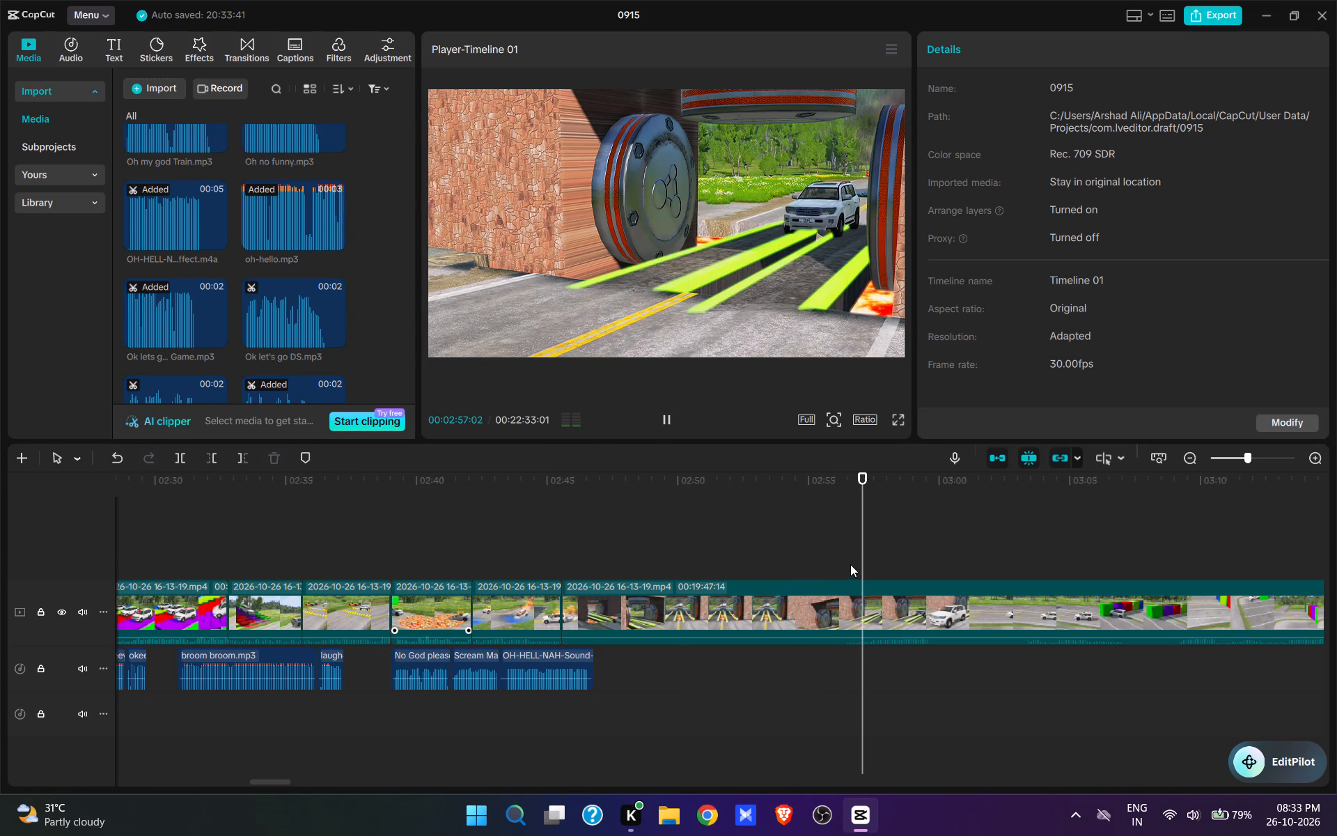
{"action": "key", "text": "space"}
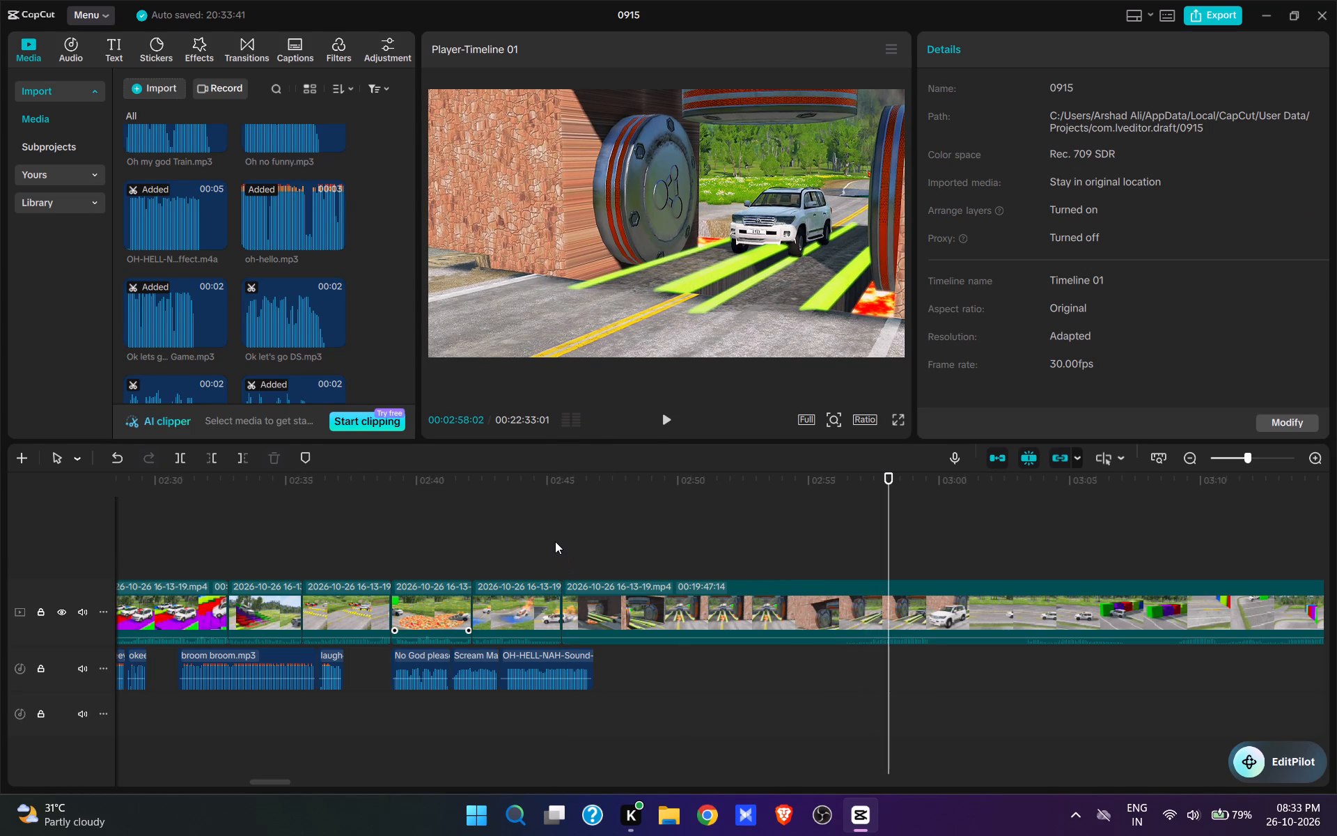
Trim the end of the OH-HELL-NAH sound effect to the video split at 00:02:45:17.
{"action": "left_click", "coordinate": [564, 542]}
{"action": "left_click", "coordinate": [577, 667]}
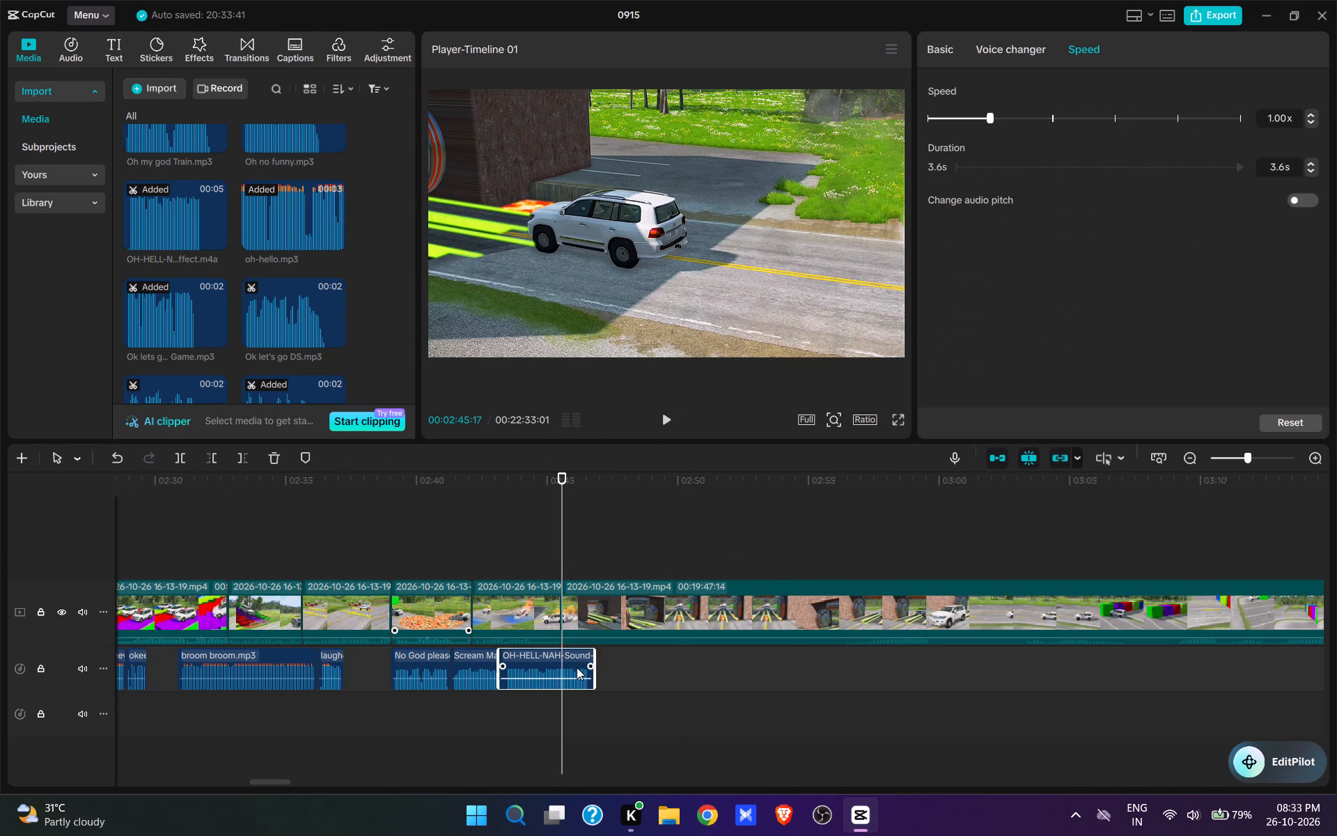
{"action": "key", "text": "e"}
Cut about 10.8 s of footage after the split, up to the SUV approaching the green rails.
{"action": "left_click", "coordinate": [835, 539]}
{"action": "key", "text": "space"}
{"action": "key", "text": "space"}
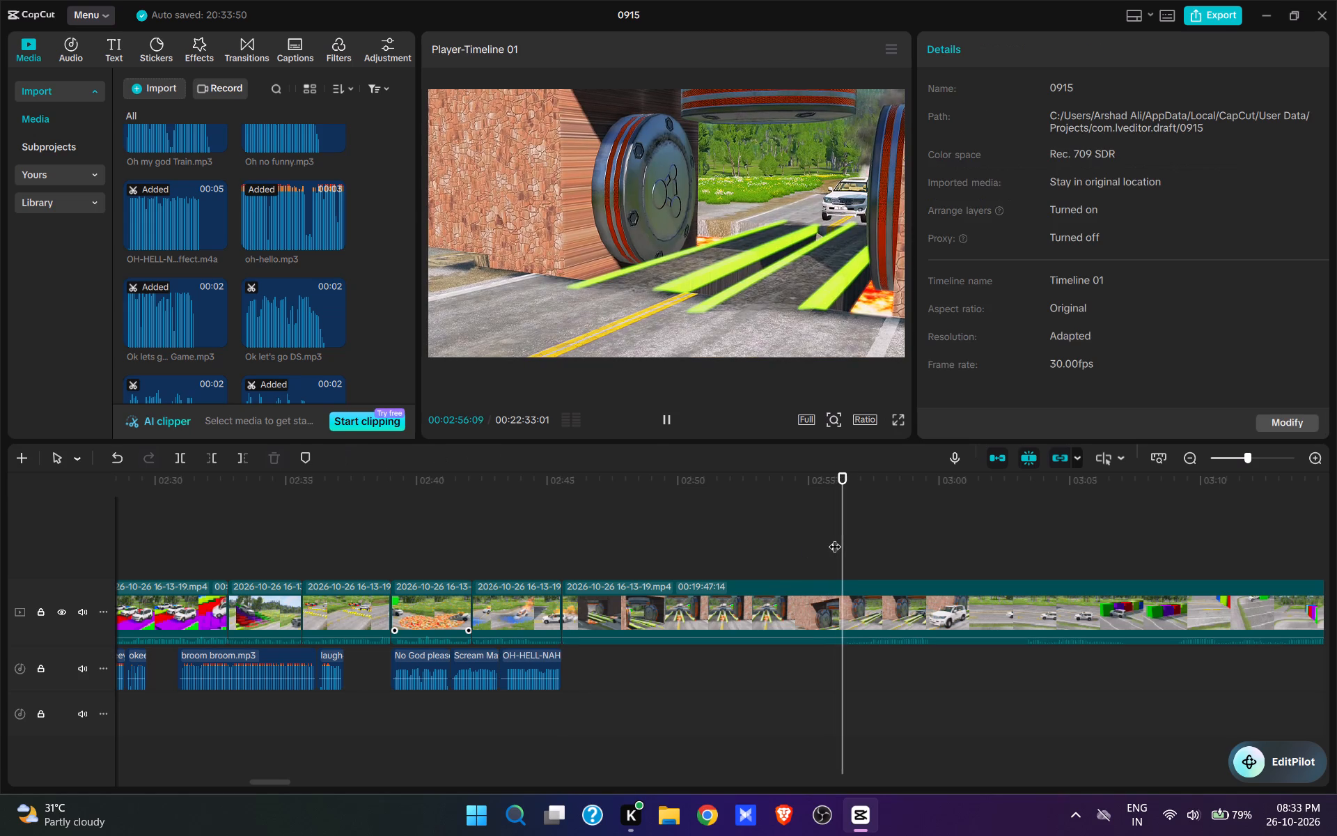
{"action": "type", "text": "q"}
Add zina2.mp3 at 00:02:45:17, right after the OH-HELL-NAH sound effect, over the green rails scene.
{"action": "key", "text": "space"}
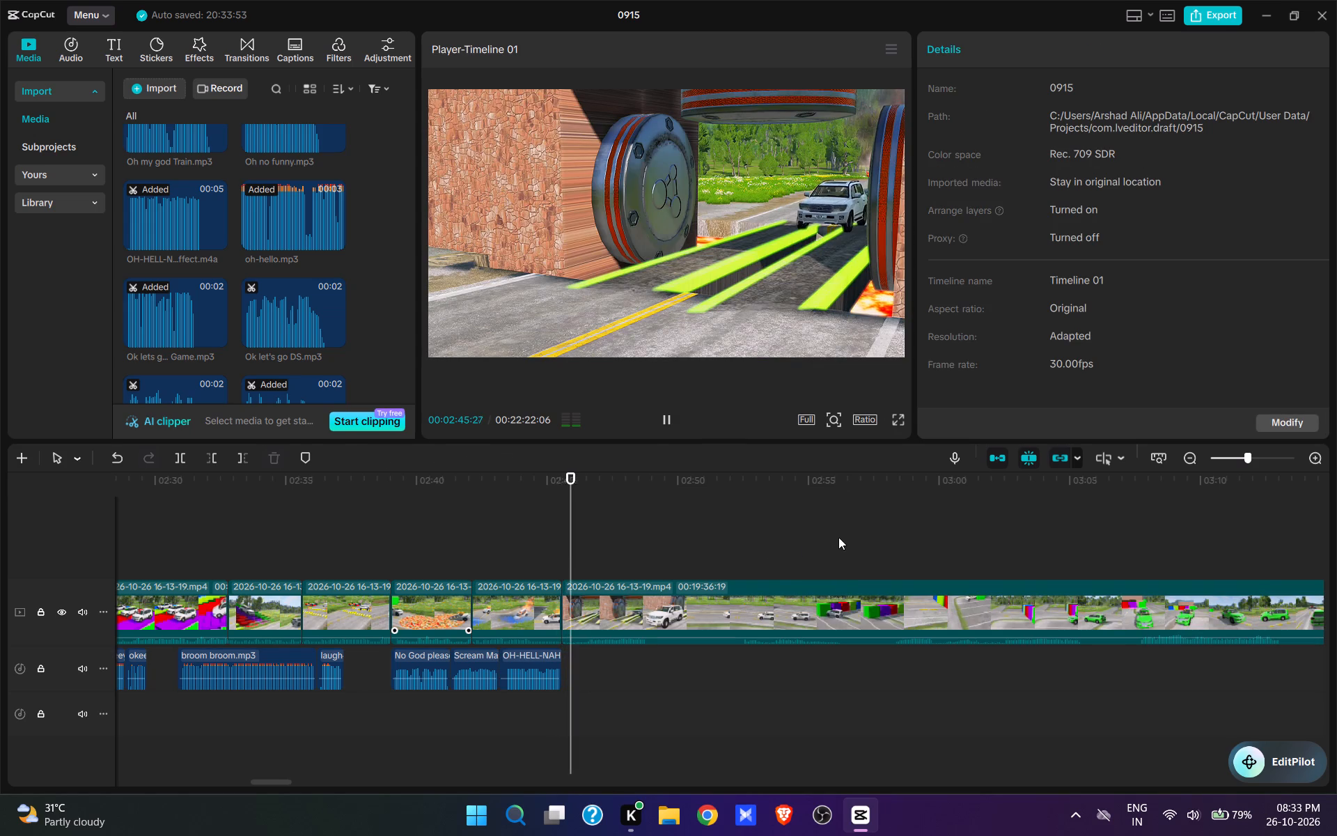
{"action": "key", "text": "space"}
{"action": "left_click", "coordinate": [560, 560]}
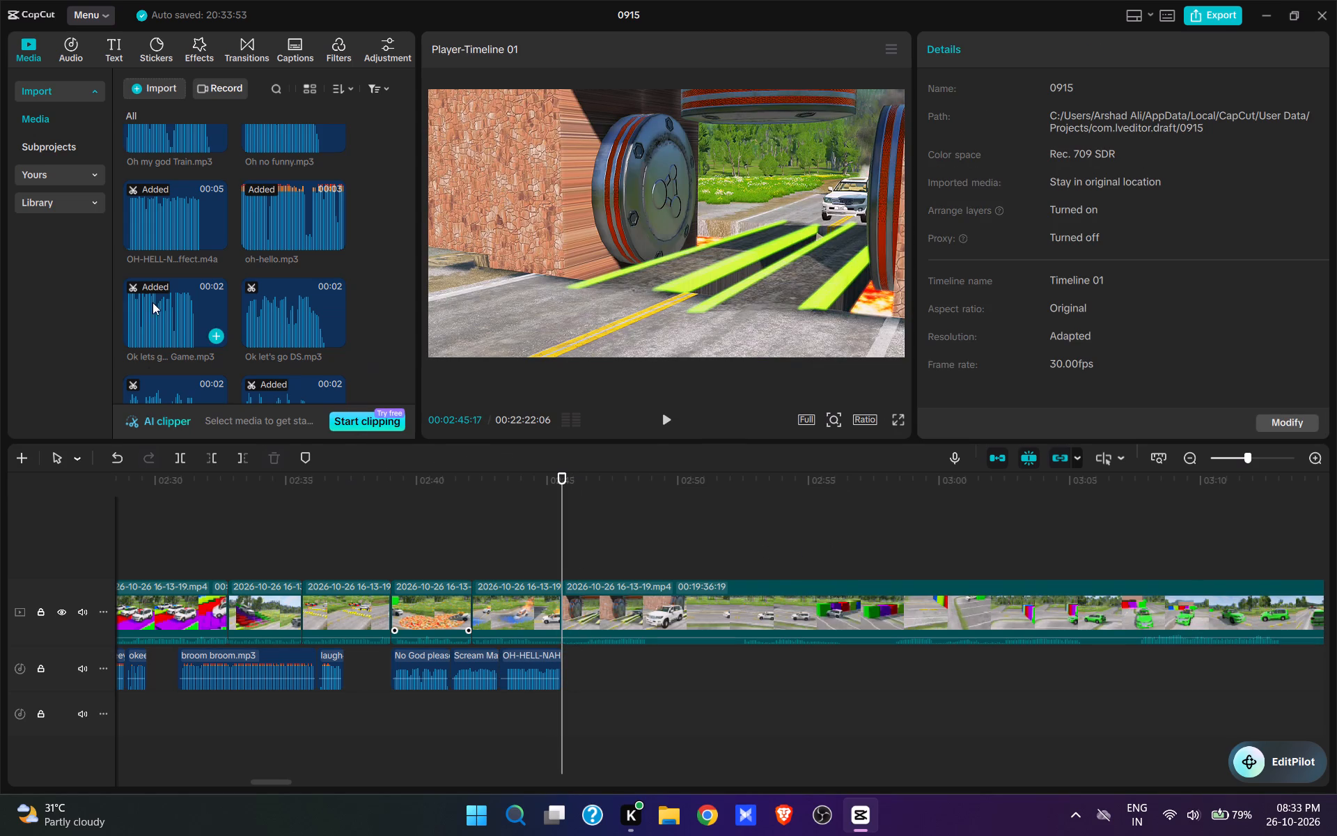
{"action": "scroll", "coordinate": [189, 286], "scroll_direction": "down", "scroll_amount": 6}
{"action": "scroll", "coordinate": [384, 272], "scroll_direction": "down", "scroll_amount": 18}
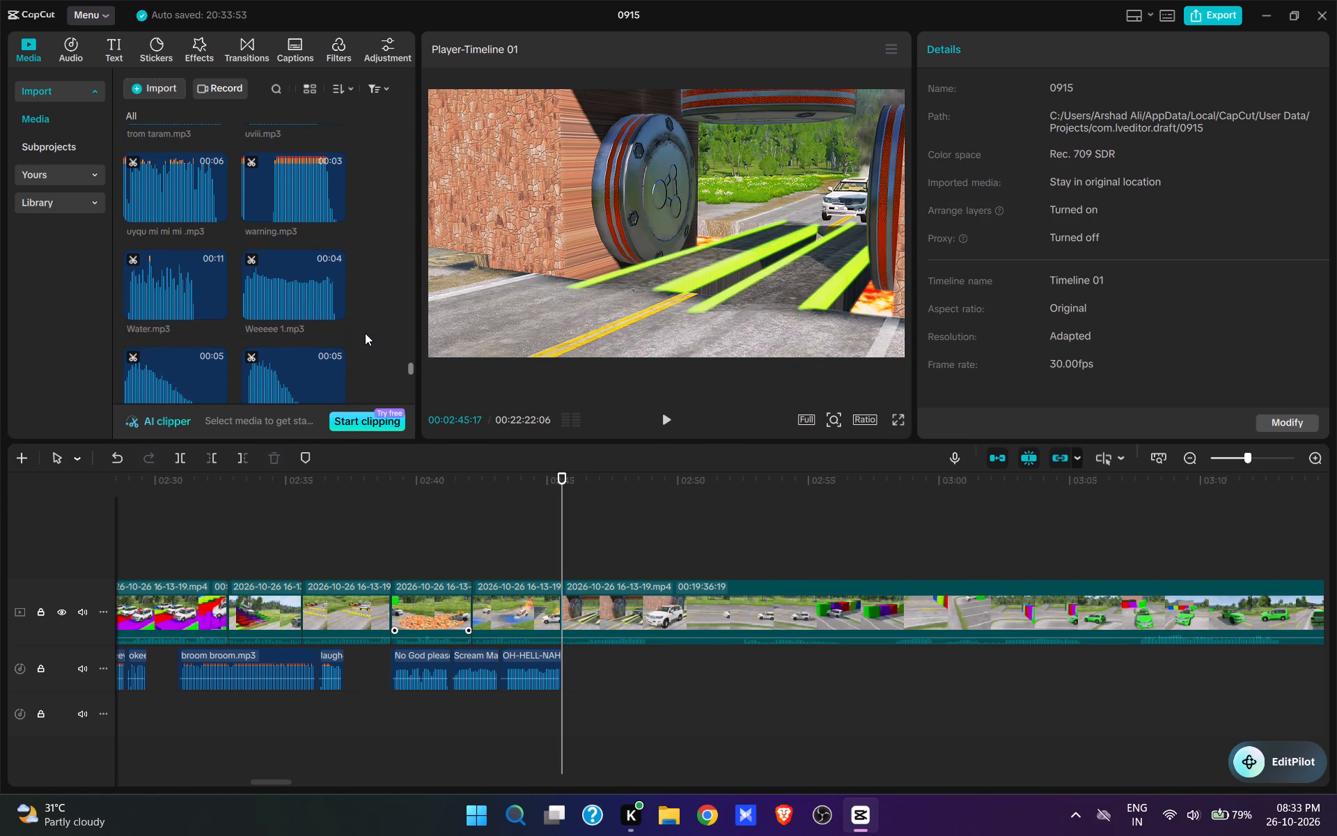
{"action": "scroll", "coordinate": [373, 251], "scroll_direction": "down", "scroll_amount": 13}
{"action": "scroll", "coordinate": [336, 283], "scroll_direction": "up", "scroll_amount": 4}
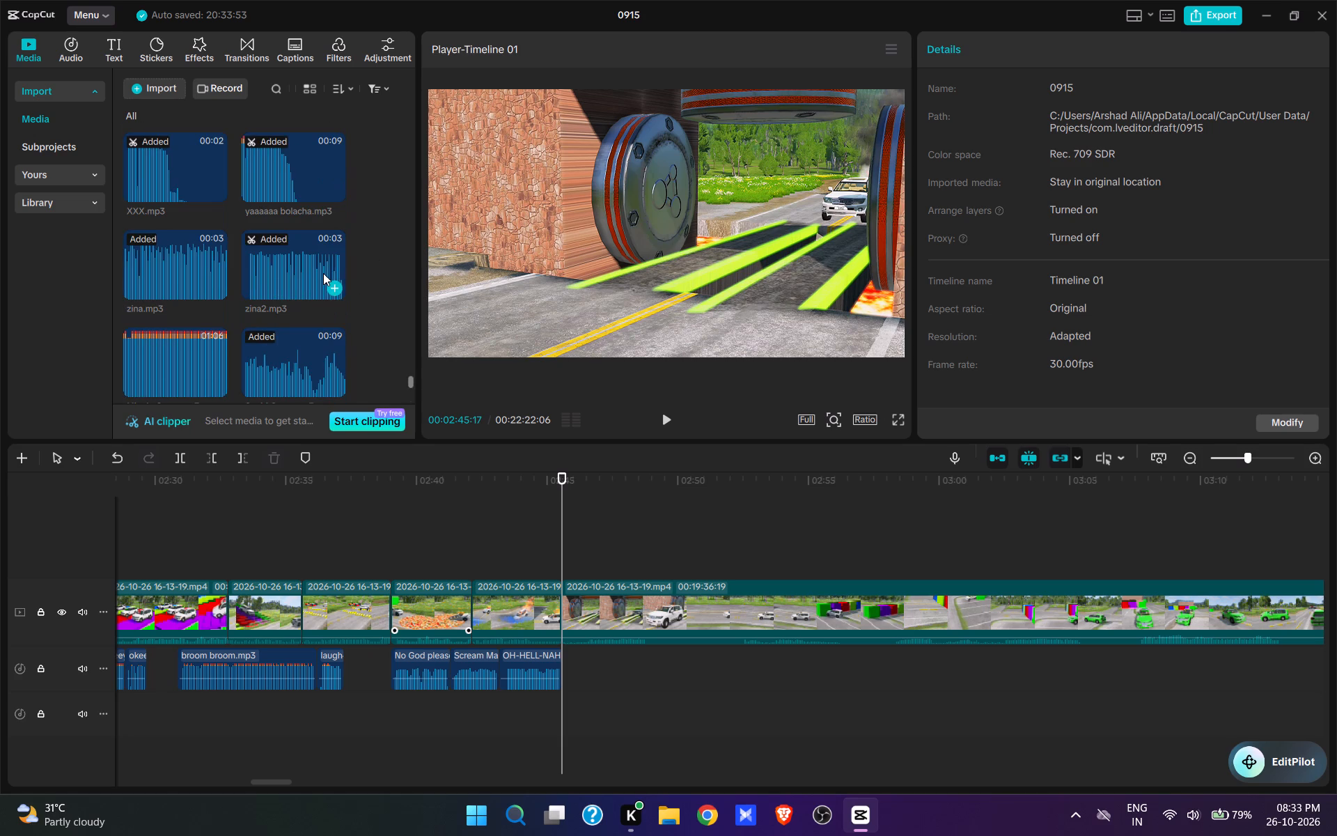
{"action": "left_click", "coordinate": [332, 286]}
Review the green rails crossing and split the video at 00:02:48:18, once the SUV has come off the rails.
{"action": "key", "text": "space"}
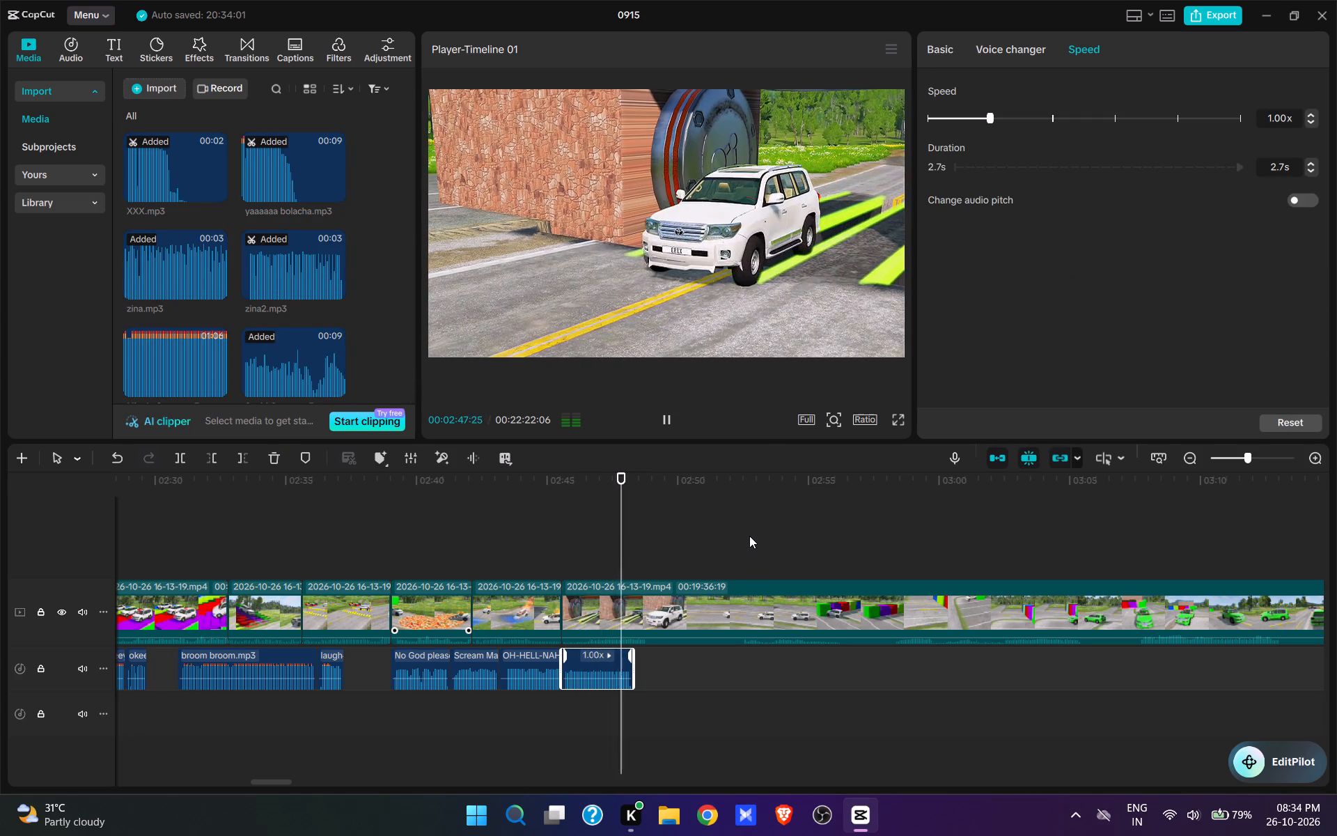
{"action": "key", "text": "space"}
{"action": "key", "text": "w"}
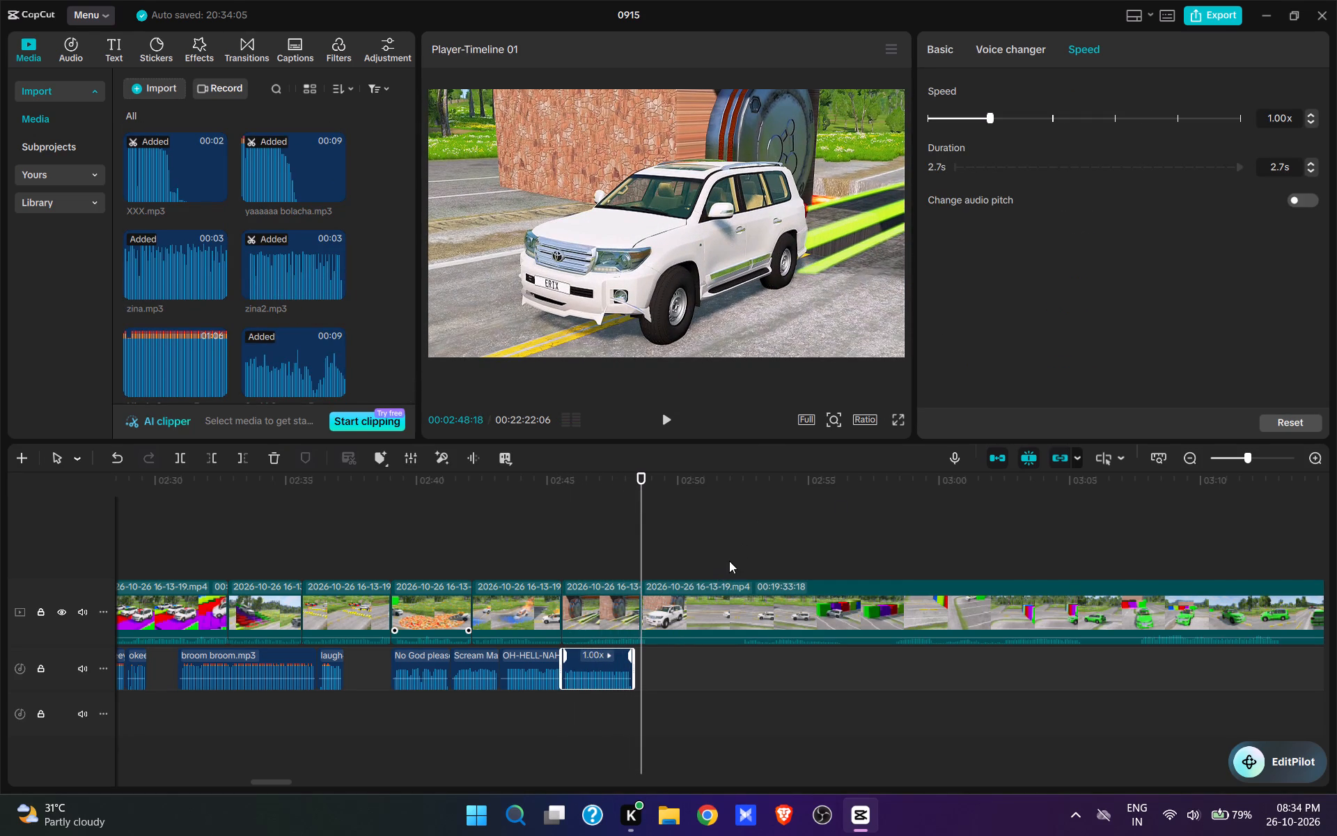
Cut about 3.9 s of footage after the split at 00:02:48:18, up to the white SUV driving along the road past the brick wall.
{"action": "left_click", "coordinate": [729, 561]}
{"action": "key", "text": "space"}
{"action": "key", "text": "space"}
{"action": "type", "text": "q"}
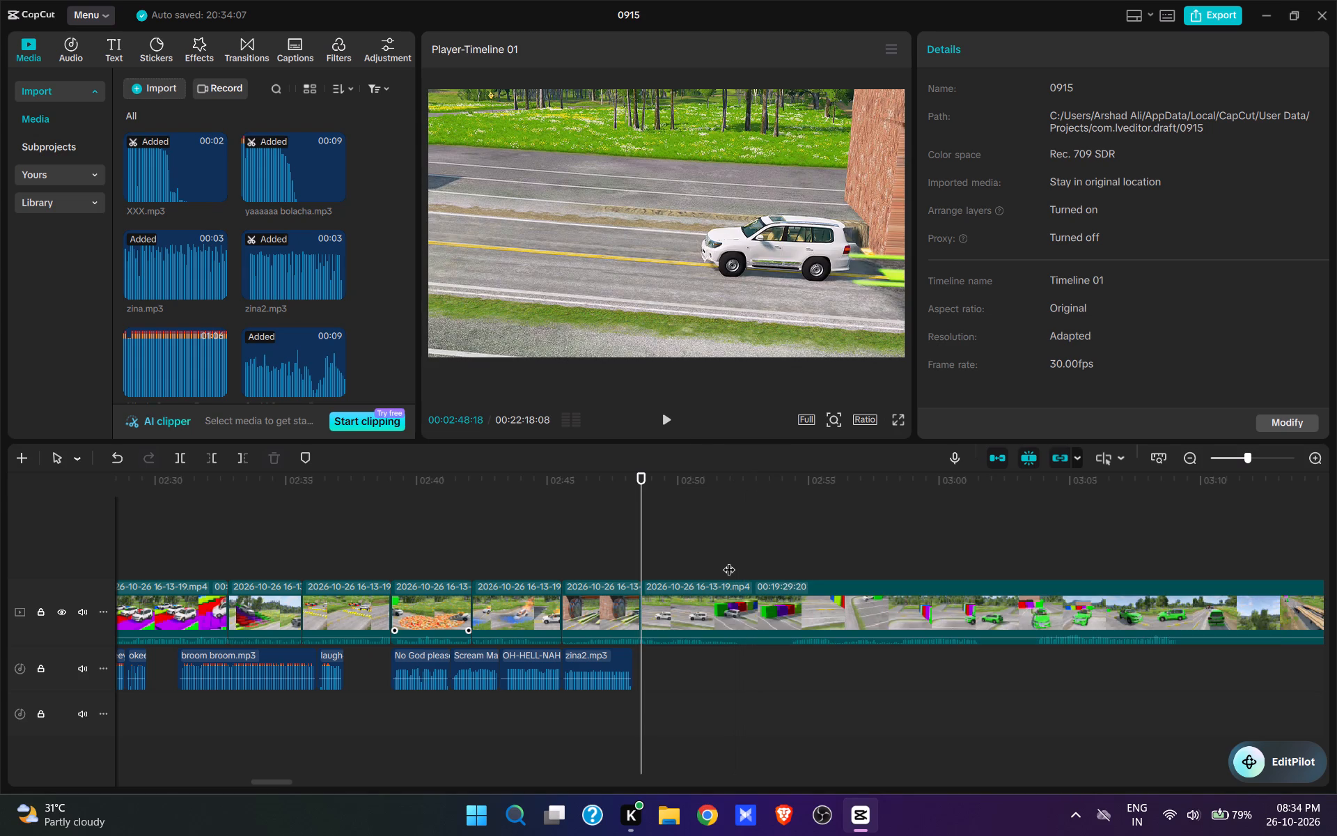
Add zina.mp3 at the 00:02:48:18 split, over the white SUV driving towards the coloured blocks.
{"action": "key", "text": "space"}
{"action": "key", "text": "space"}
{"action": "left_click", "coordinate": [639, 554]}
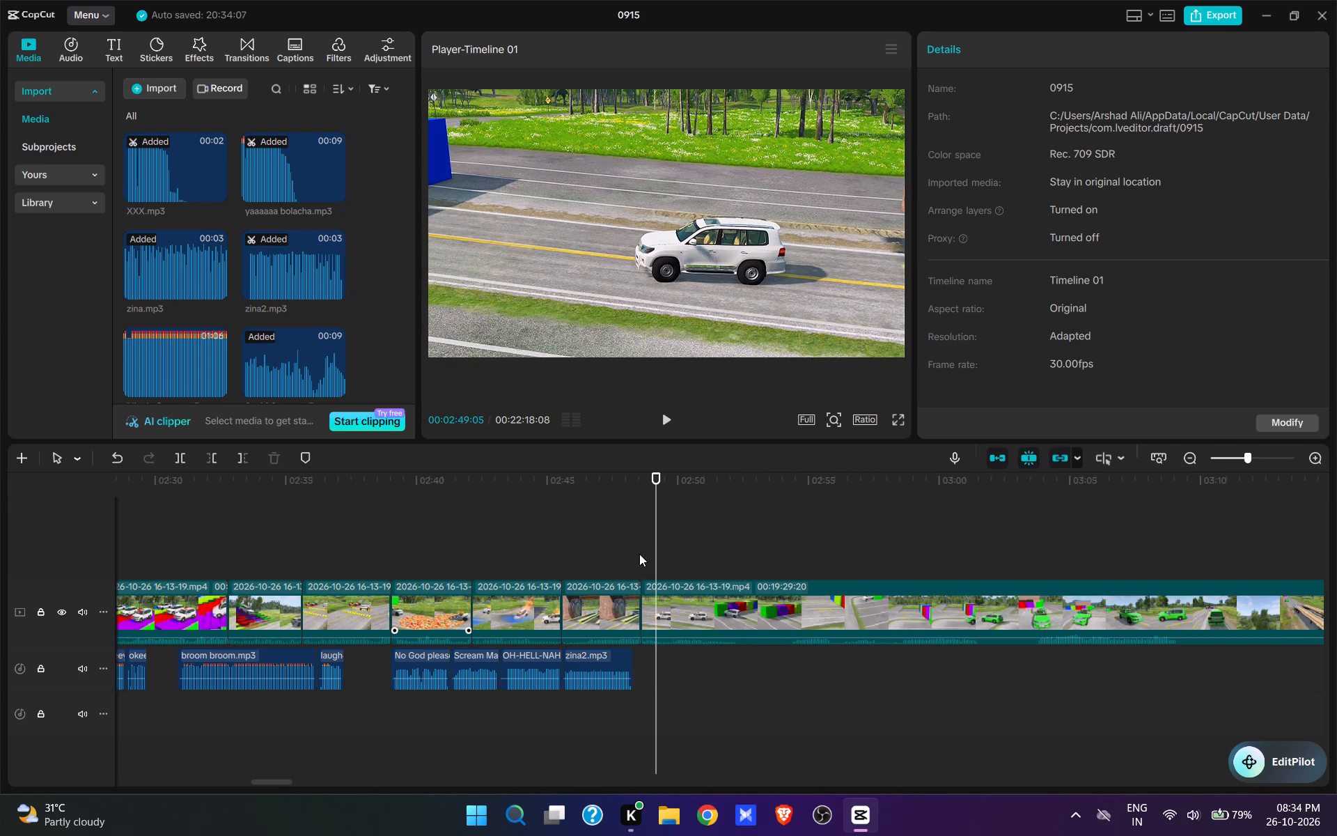
{"action": "left_click", "coordinate": [184, 259]}
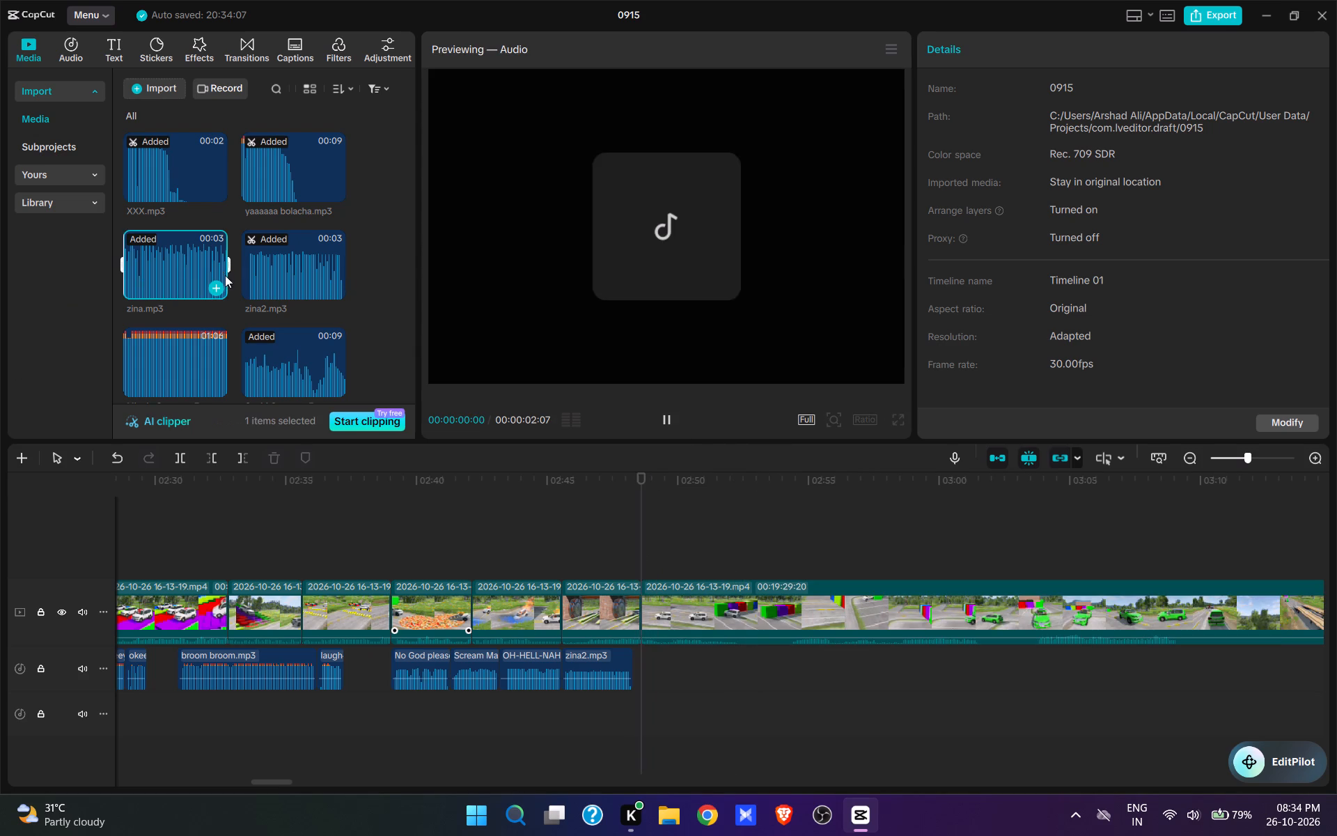
{"action": "left_click", "coordinate": [219, 287]}
Split the video at 00:02:52:05, after the white SUV has driven into the coloured blocks.
{"action": "key", "text": "space"}
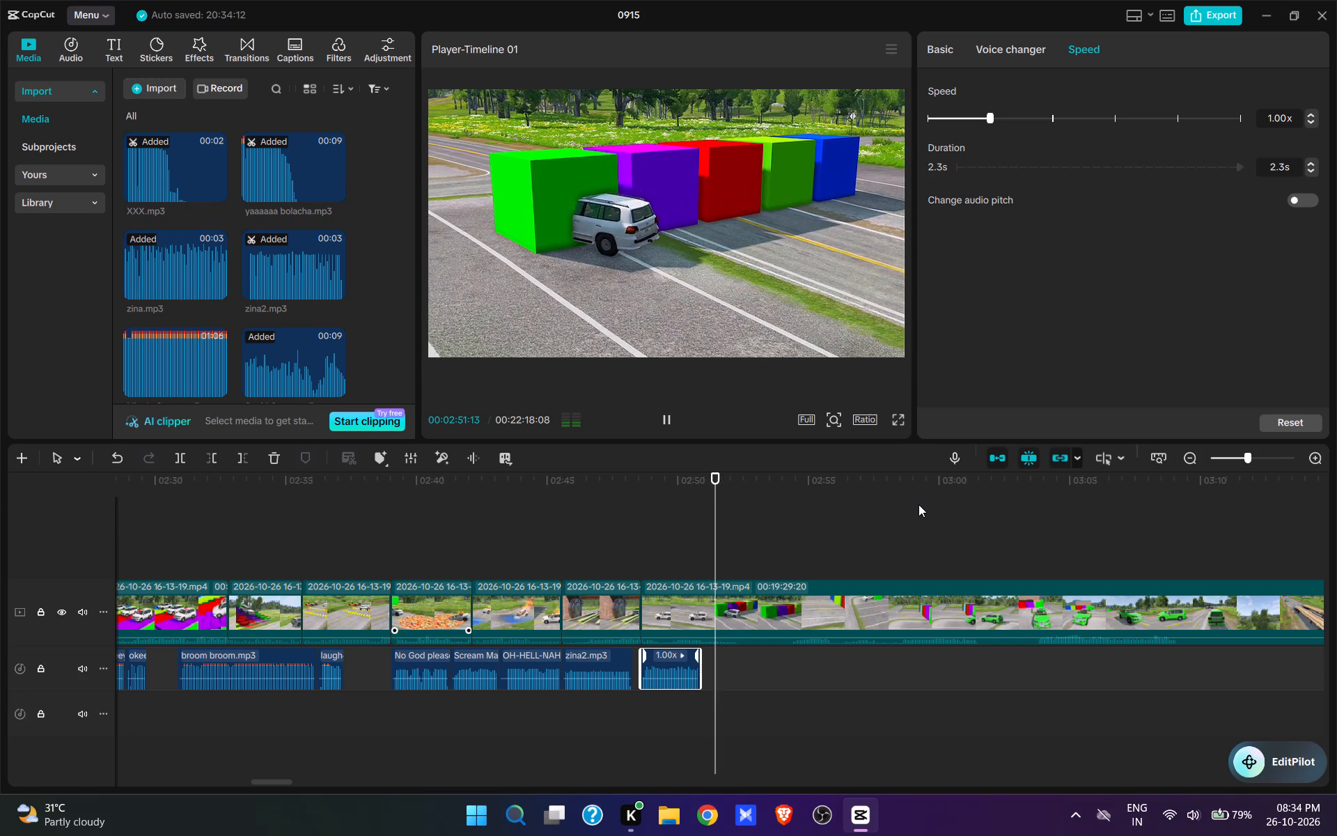
{"action": "key", "text": "space"}
{"action": "type", "text": "w"}
Cut about 6.6 s of footage after the 00:02:52:05 split, up to just before the green SUV emerges from the green block.
{"action": "left_click", "coordinate": [771, 546]}
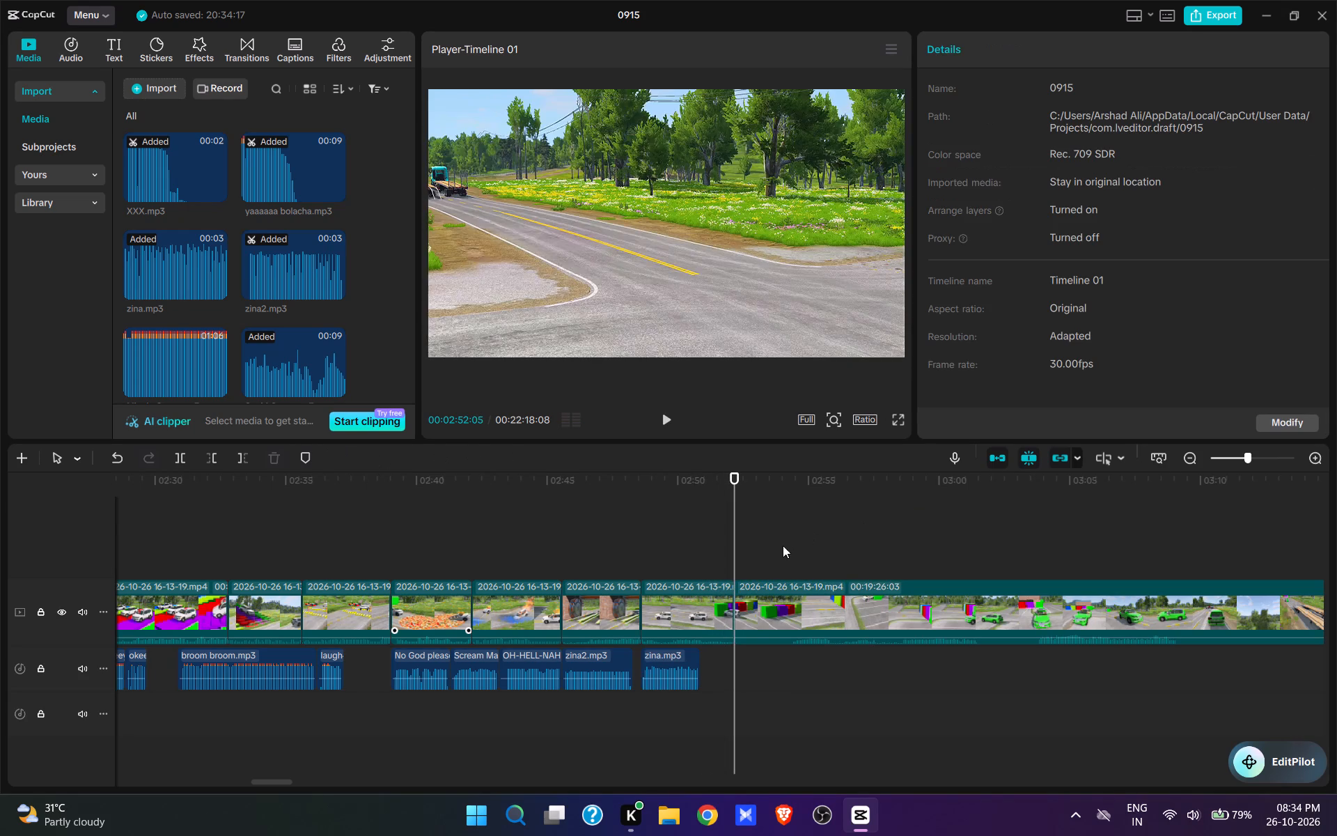
{"action": "left_click", "coordinate": [783, 545]}
{"action": "key", "text": "space"}
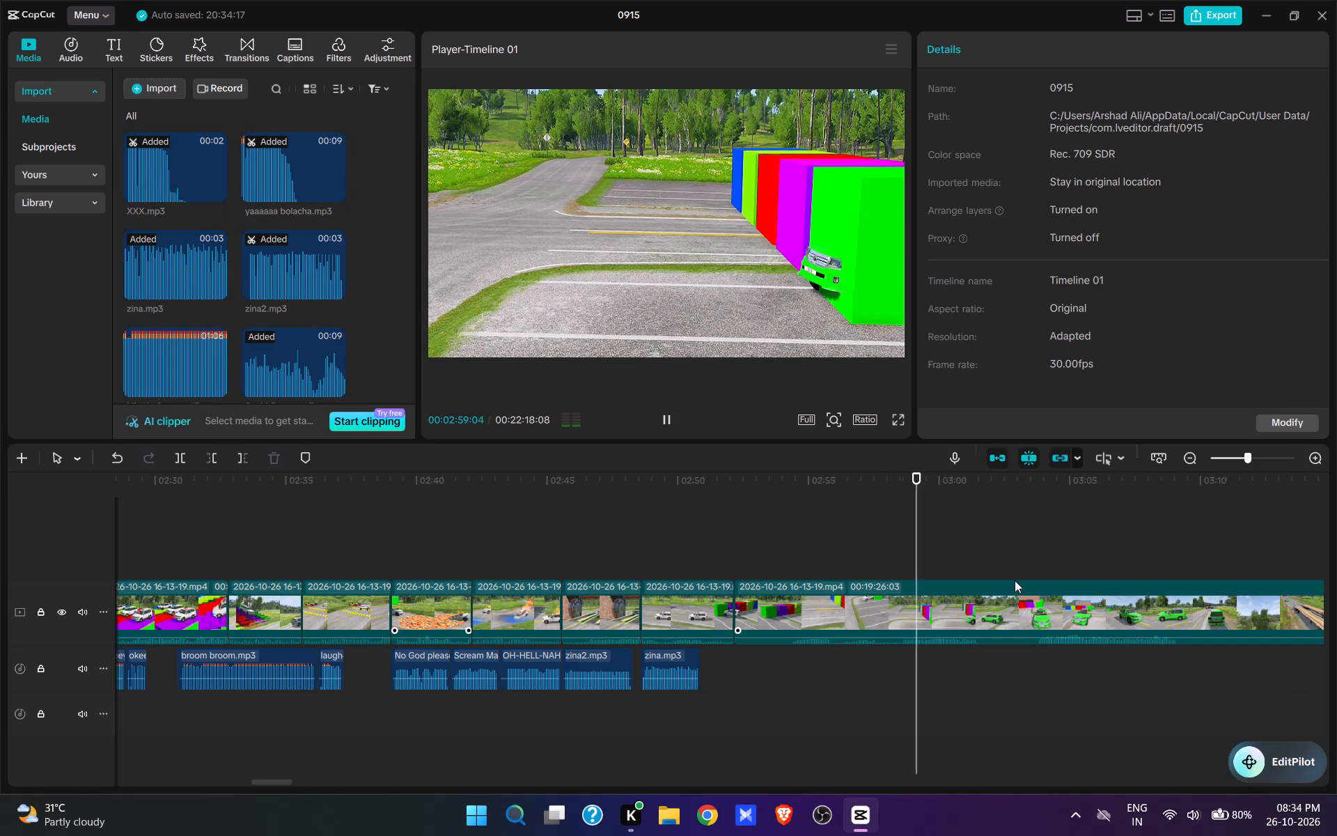
{"action": "key", "text": "space"}
{"action": "left_click", "coordinate": [891, 562]}
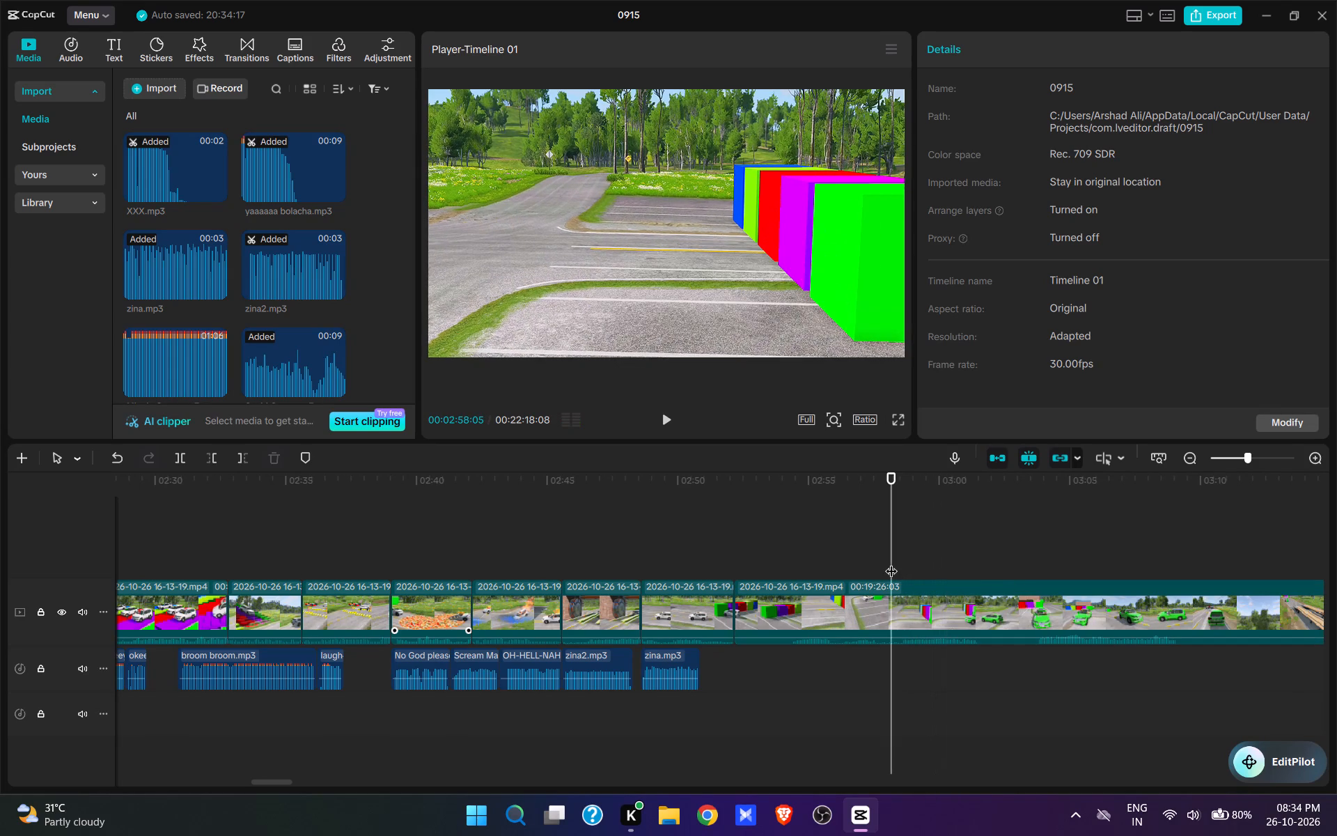
{"action": "key", "text": "space"}
{"action": "key", "text": "space"}
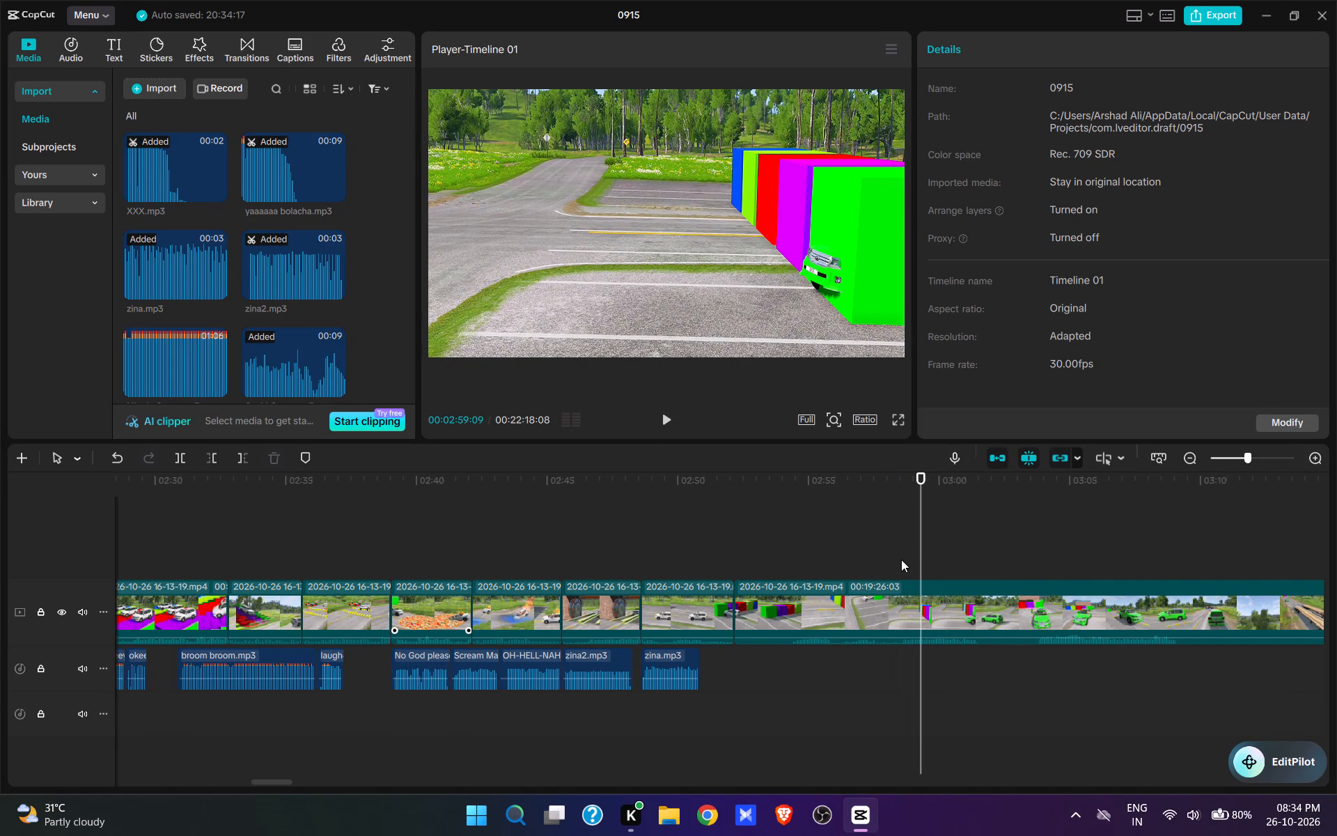
{"action": "left_click", "coordinate": [907, 566]}
{"action": "key", "text": "q"}
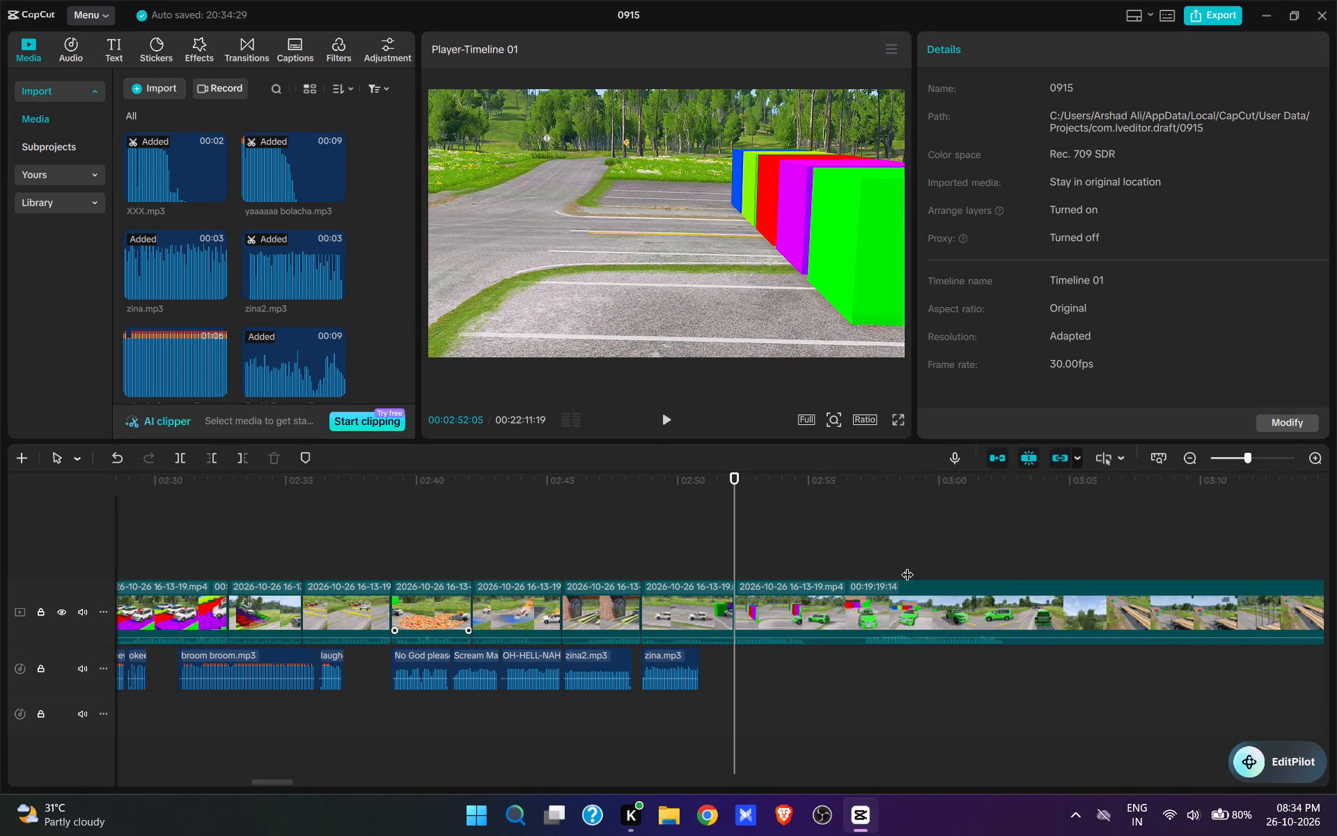
Audition the wow sound effects and add woww.mp3 at 00:02:52:05, where the green SUV emerges from the blocks.
{"action": "scroll", "coordinate": [203, 250], "scroll_direction": "down", "scroll_amount": 4}
{"action": "scroll", "coordinate": [203, 250], "scroll_direction": "up", "scroll_amount": 5}
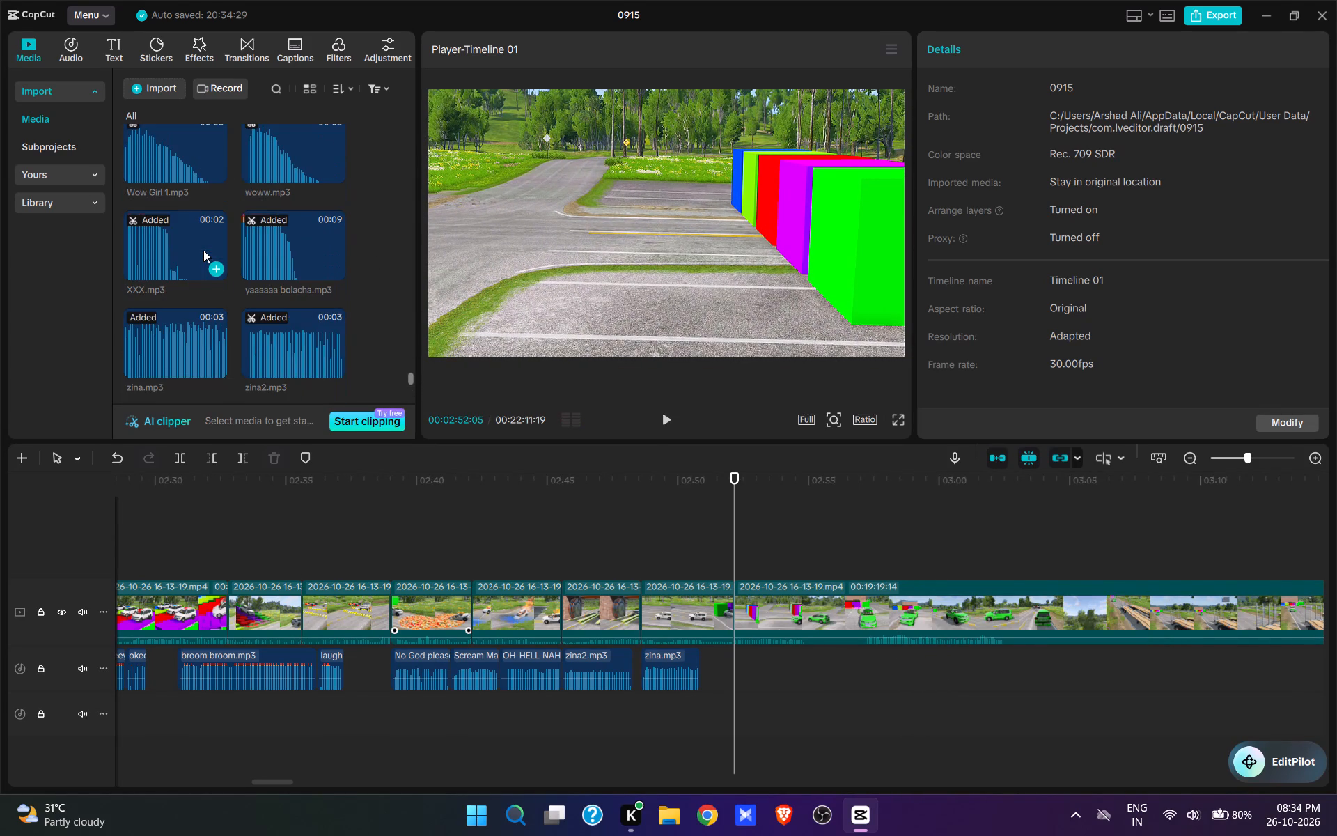
{"action": "scroll", "coordinate": [203, 250], "scroll_direction": "up", "scroll_amount": 1}
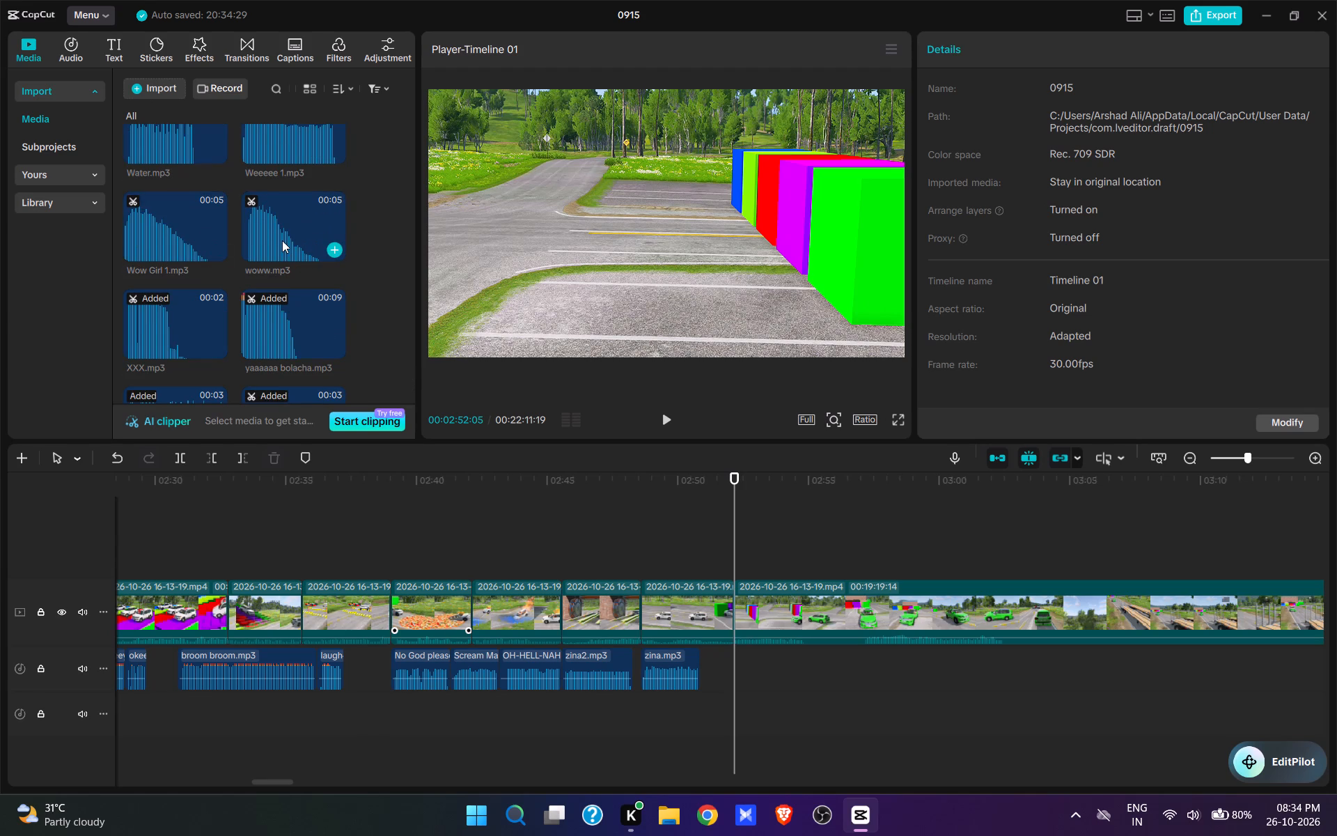
{"action": "left_click", "coordinate": [282, 240]}
{"action": "left_click", "coordinate": [169, 247]}
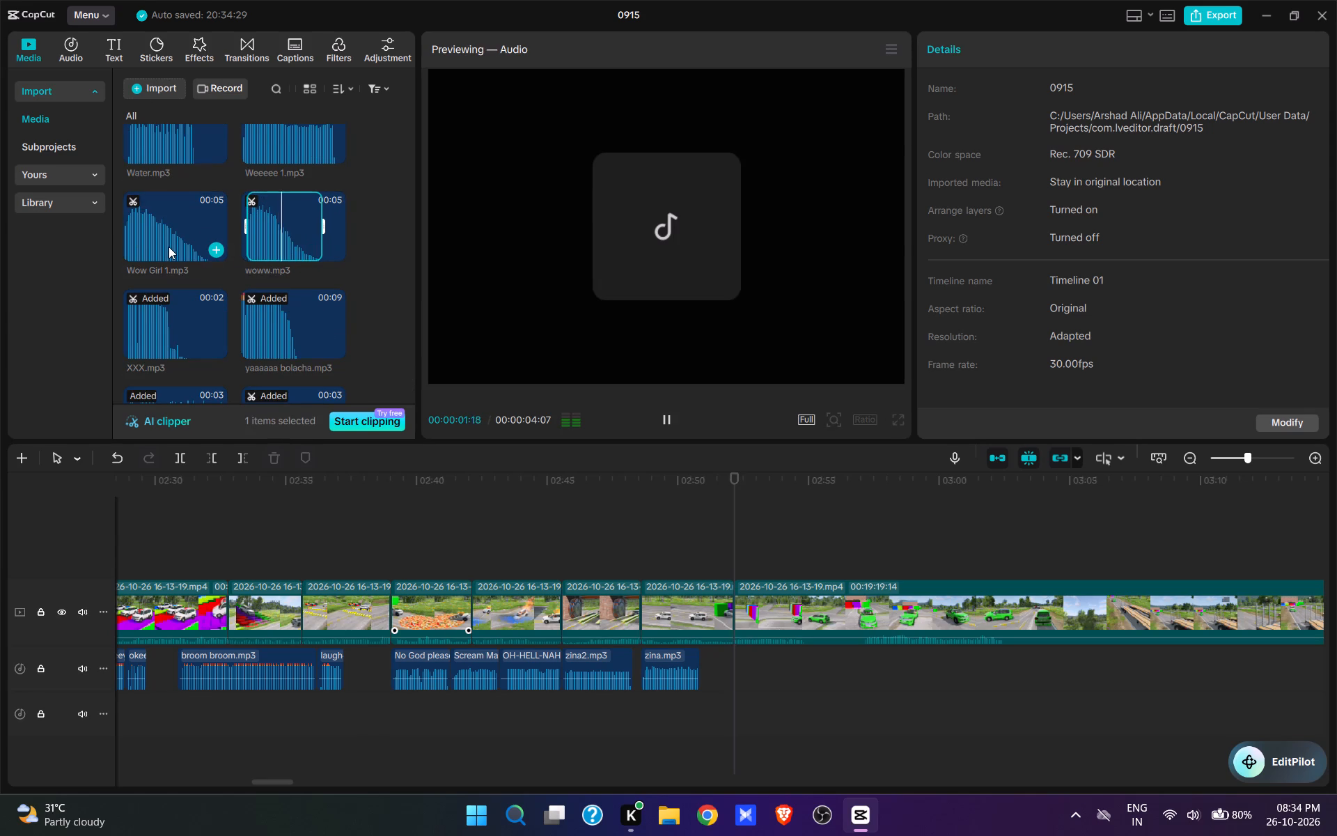
{"action": "left_click", "coordinate": [272, 245]}
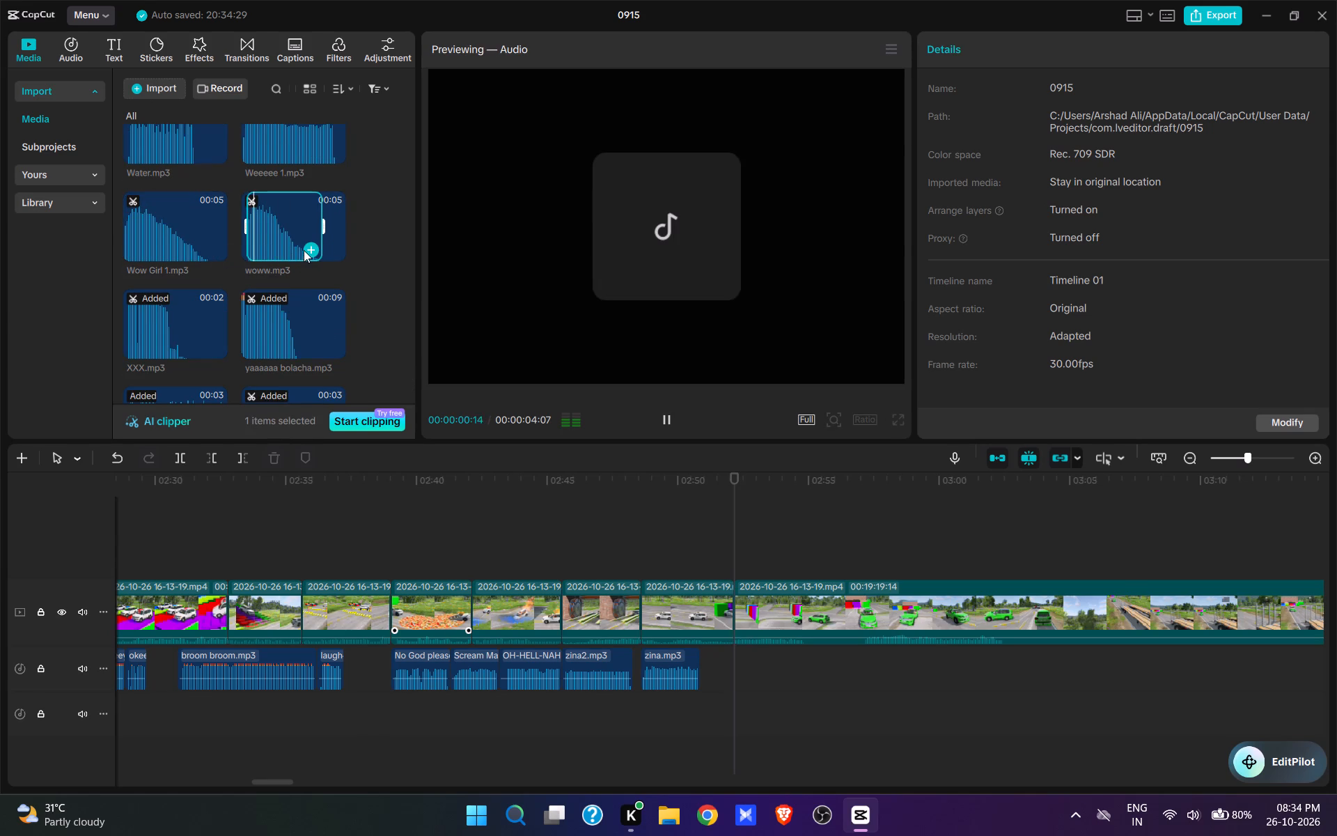
{"action": "left_click", "coordinate": [315, 251]}
Split the video at 00:02:54:21, as the green SUV drives out onto the road junction.
{"action": "key", "text": "space"}
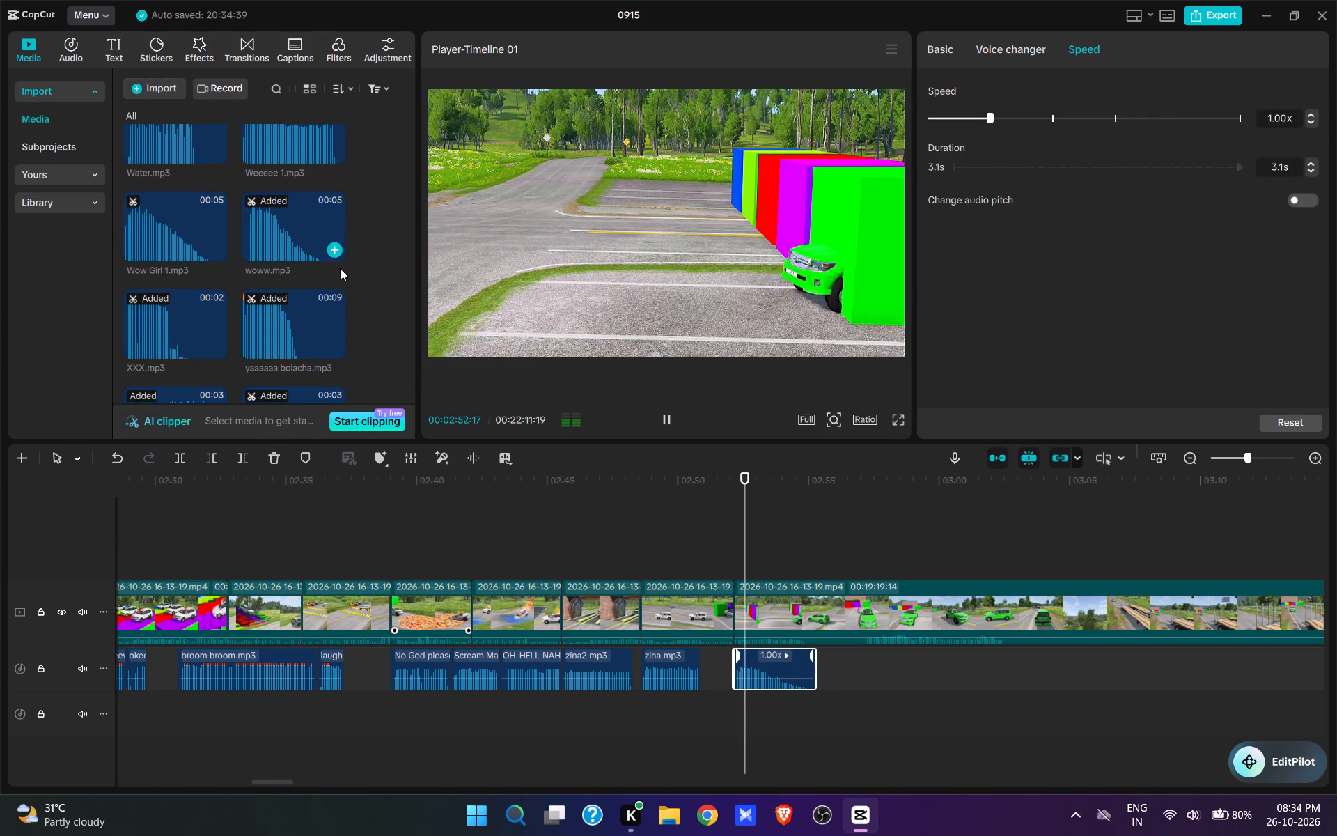
{"action": "key", "text": "space"}
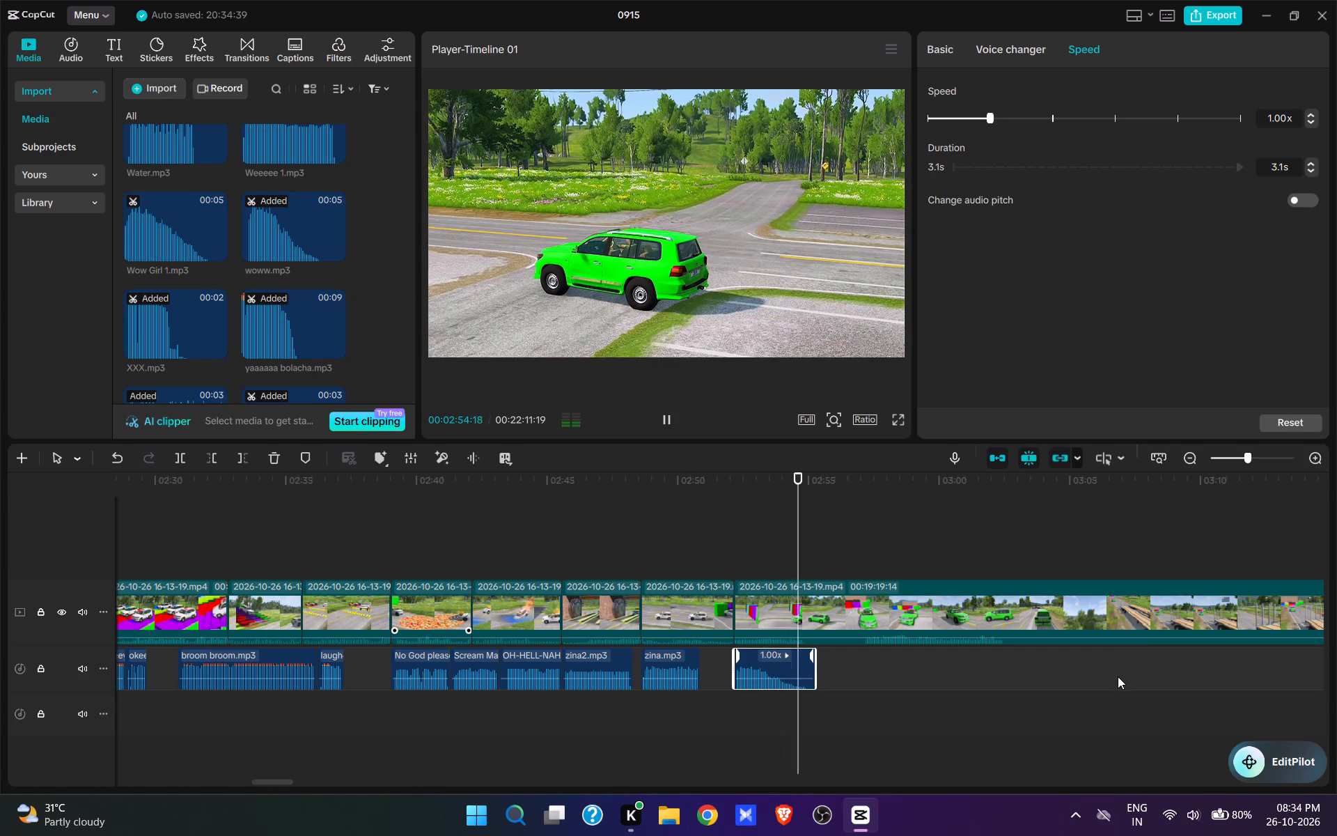
{"action": "left_click", "coordinate": [876, 603]}
{"action": "key", "text": "w"}
Cut about 2.4 s of footage after the 00:02:54:21 split, up to the front view of the green SUV.
{"action": "left_click", "coordinate": [852, 556]}
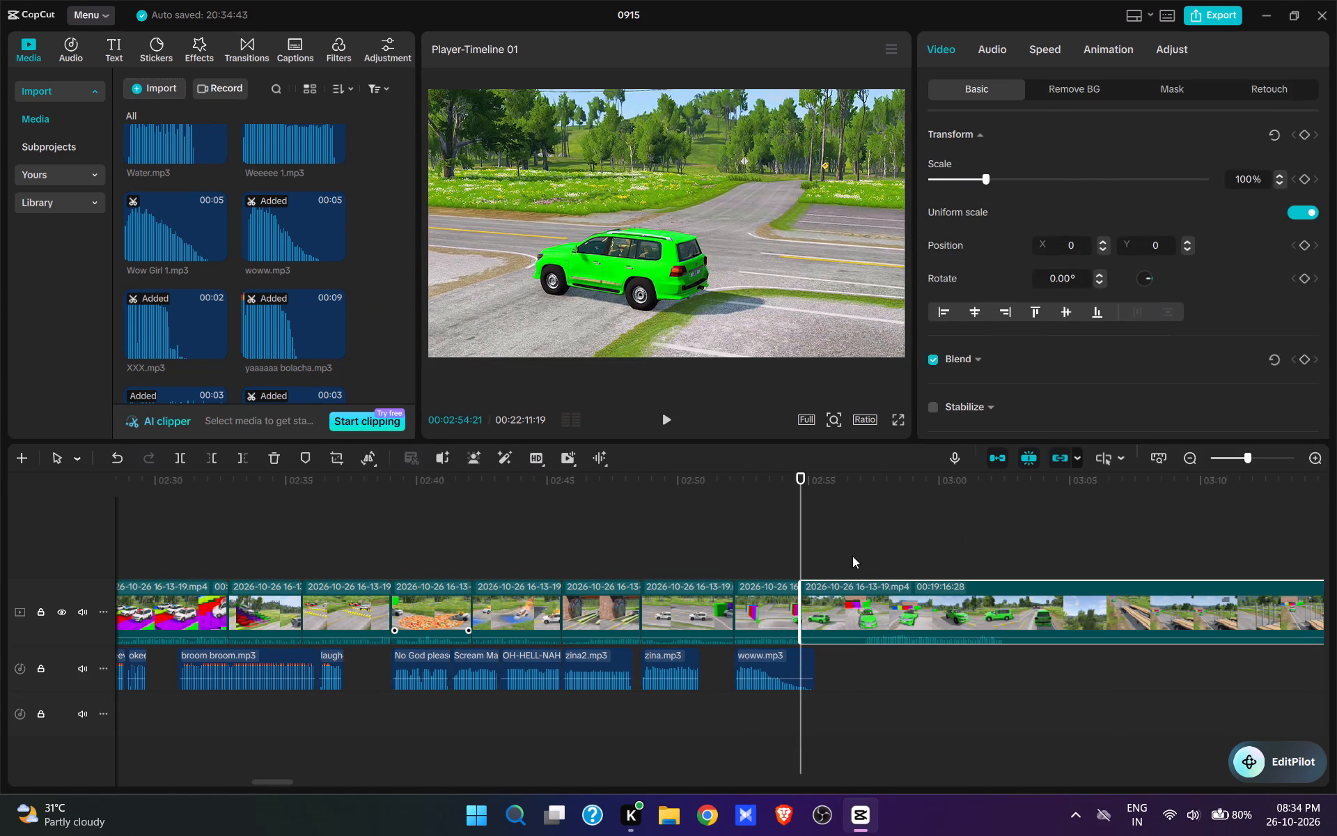
{"action": "key", "text": "space"}
{"action": "key", "text": "space"}
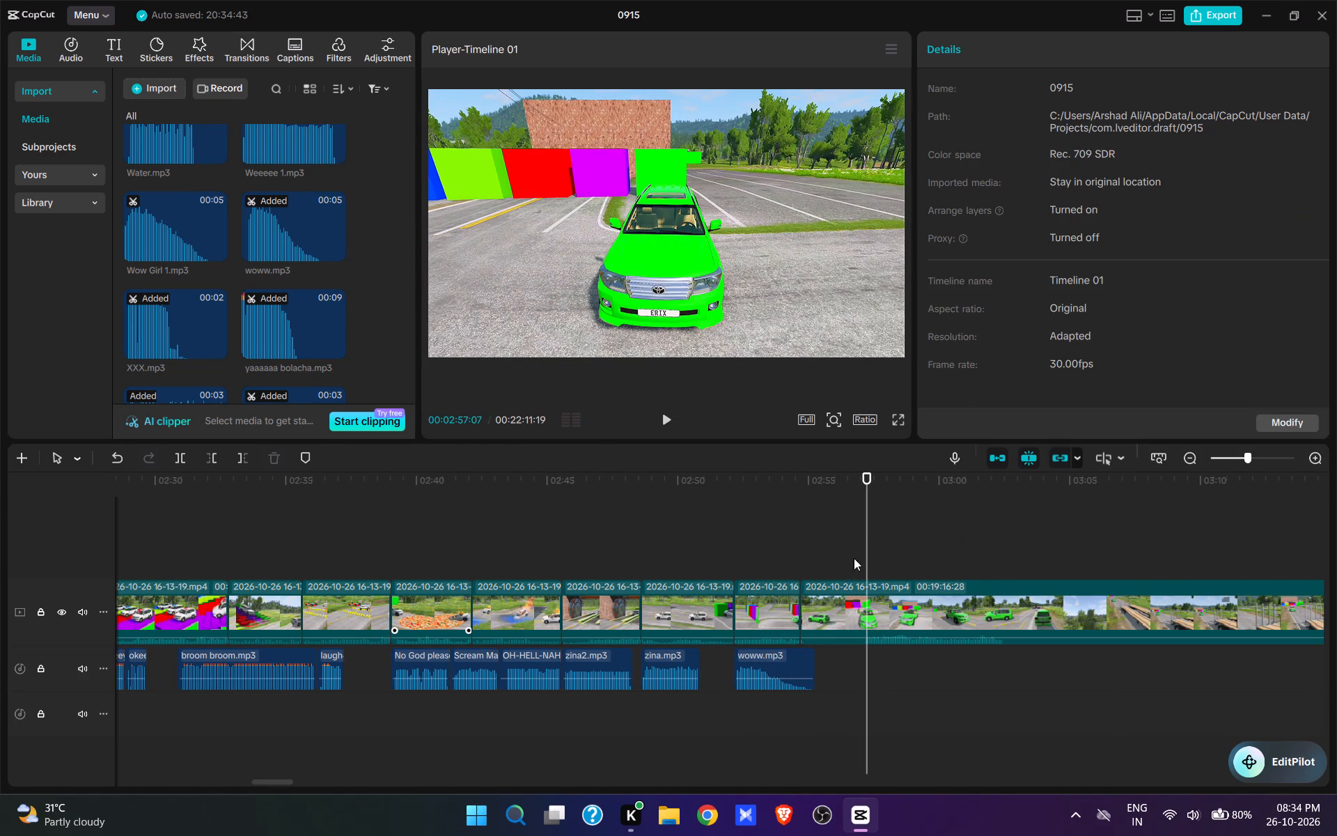
{"action": "left_click", "coordinate": [863, 566]}
{"action": "key", "text": "q"}
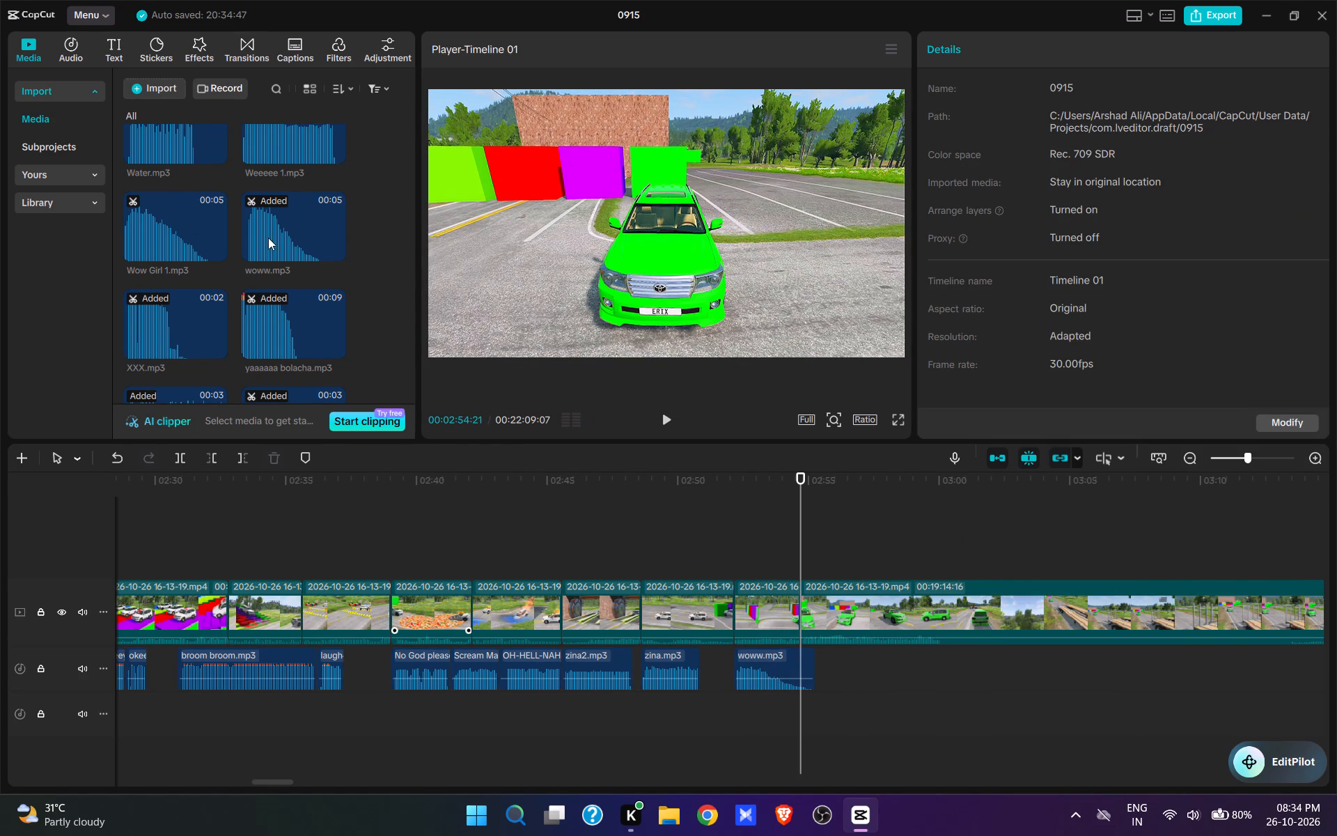
Find broom broom.mp3 among the imported sounds and add it at 00:02:54:21, under the front view of the green SUV.
{"action": "scroll", "coordinate": [279, 249], "scroll_direction": "up", "scroll_amount": 18}
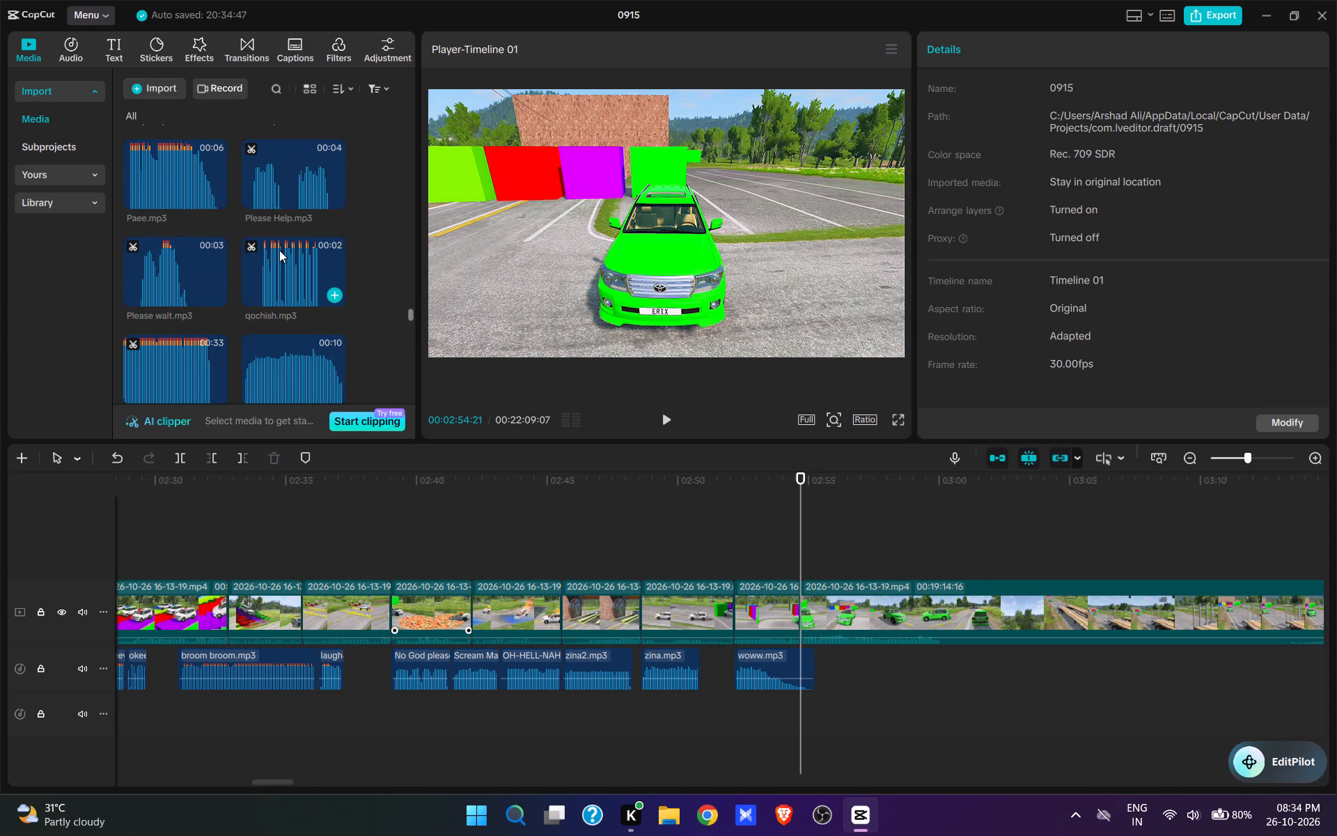
{"action": "scroll", "coordinate": [279, 250], "scroll_direction": "down", "scroll_amount": 8}
{"action": "scroll", "coordinate": [377, 281], "scroll_direction": "down", "scroll_amount": 15}
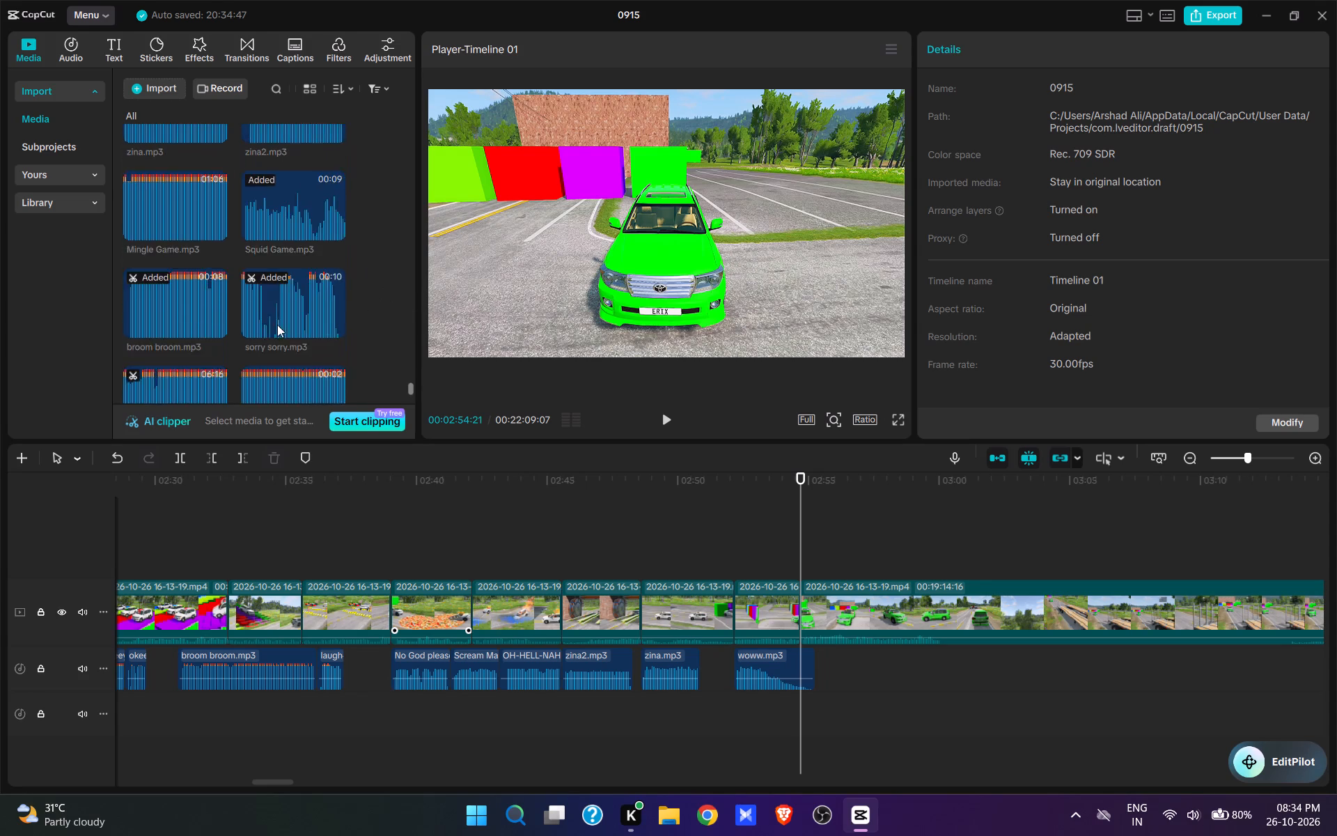
{"action": "left_click", "coordinate": [220, 245]}
Review the green SUV scene and split the video at 00:02:59:26, while the SUV is seen from the side.
{"action": "key", "text": "space"}
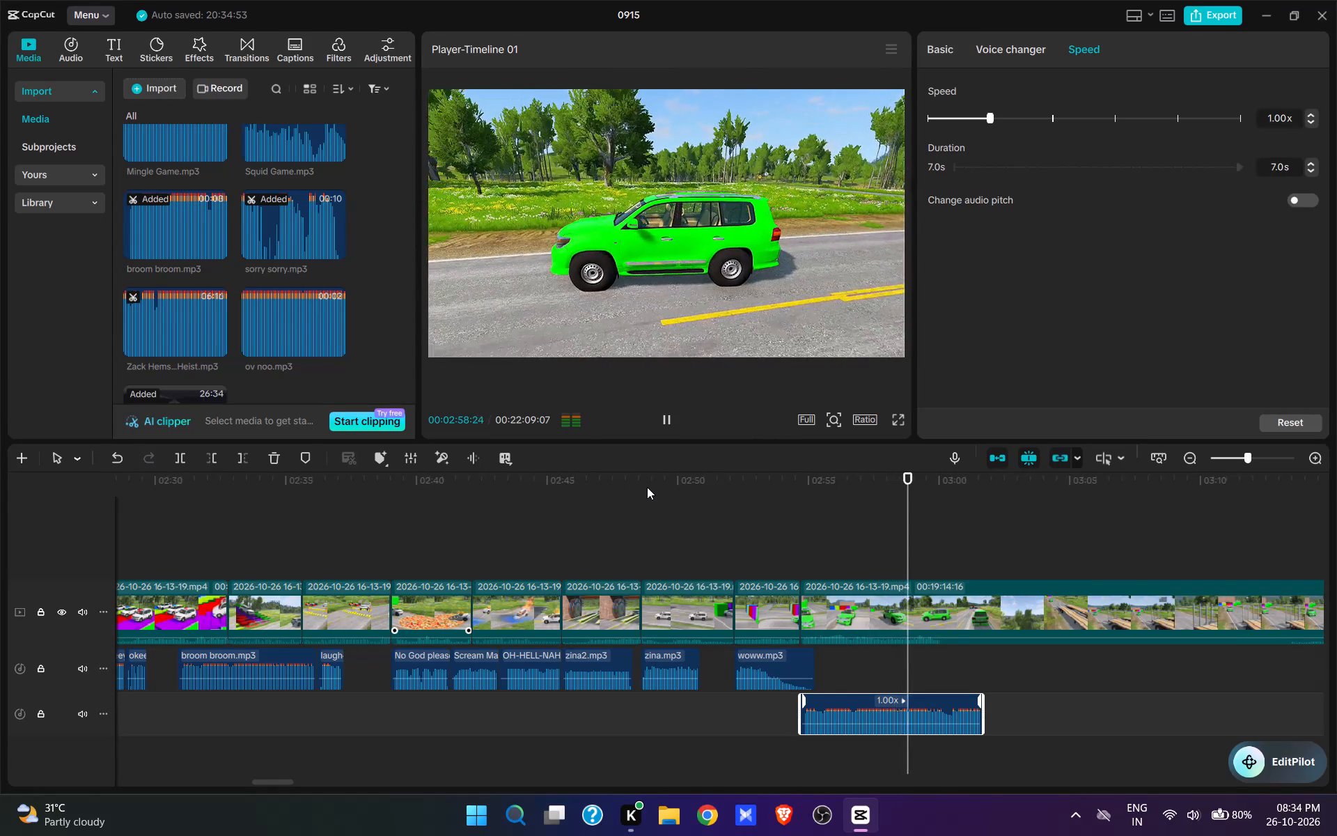
{"action": "key", "text": "space"}
{"action": "key", "text": "space"}
{"action": "key", "text": "space"}
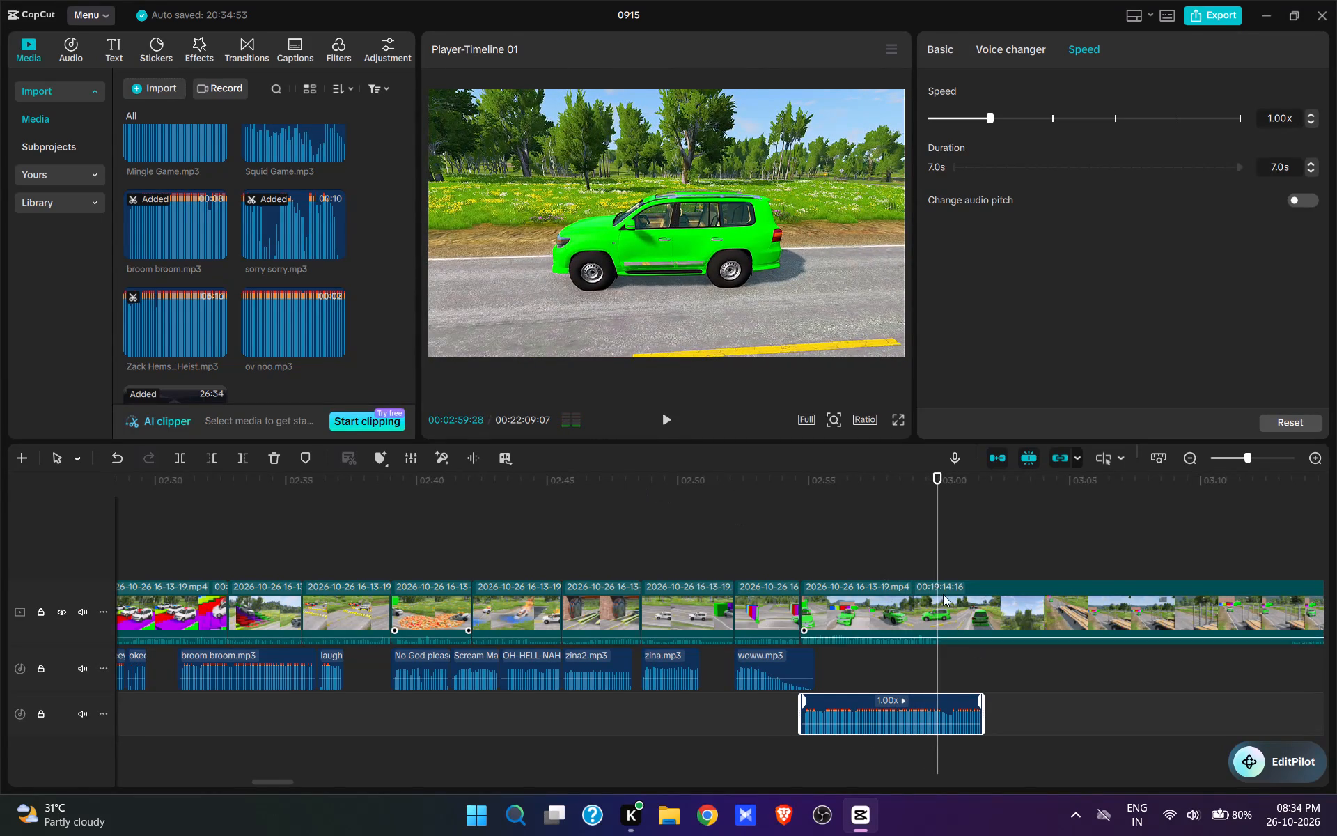
{"action": "left_click", "coordinate": [935, 565]}
{"action": "left_click", "coordinate": [940, 607]}
{"action": "key", "text": "w"}
{"action": "left_click", "coordinate": [932, 713]}
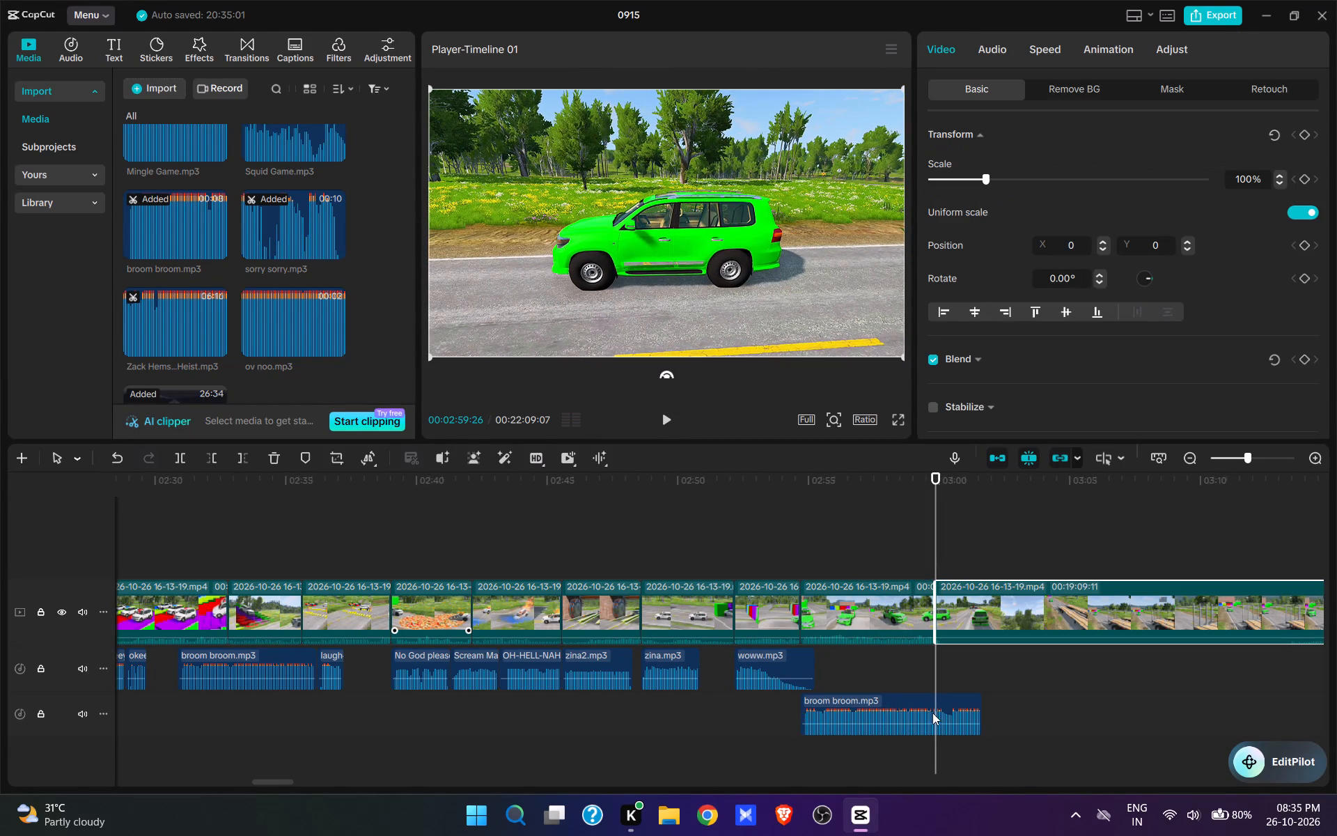
{"action": "left_click_drag", "start_coordinate": [1203, 543], "coordinate": [939, 720]}
Cut about 13.5 s of footage after the 00:02:59:26 split, up to the green SUV approaching the flatbed trailer.
{"action": "left_click", "coordinate": [1027, 531]}
{"action": "key", "text": "space"}
{"action": "key", "text": "space"}
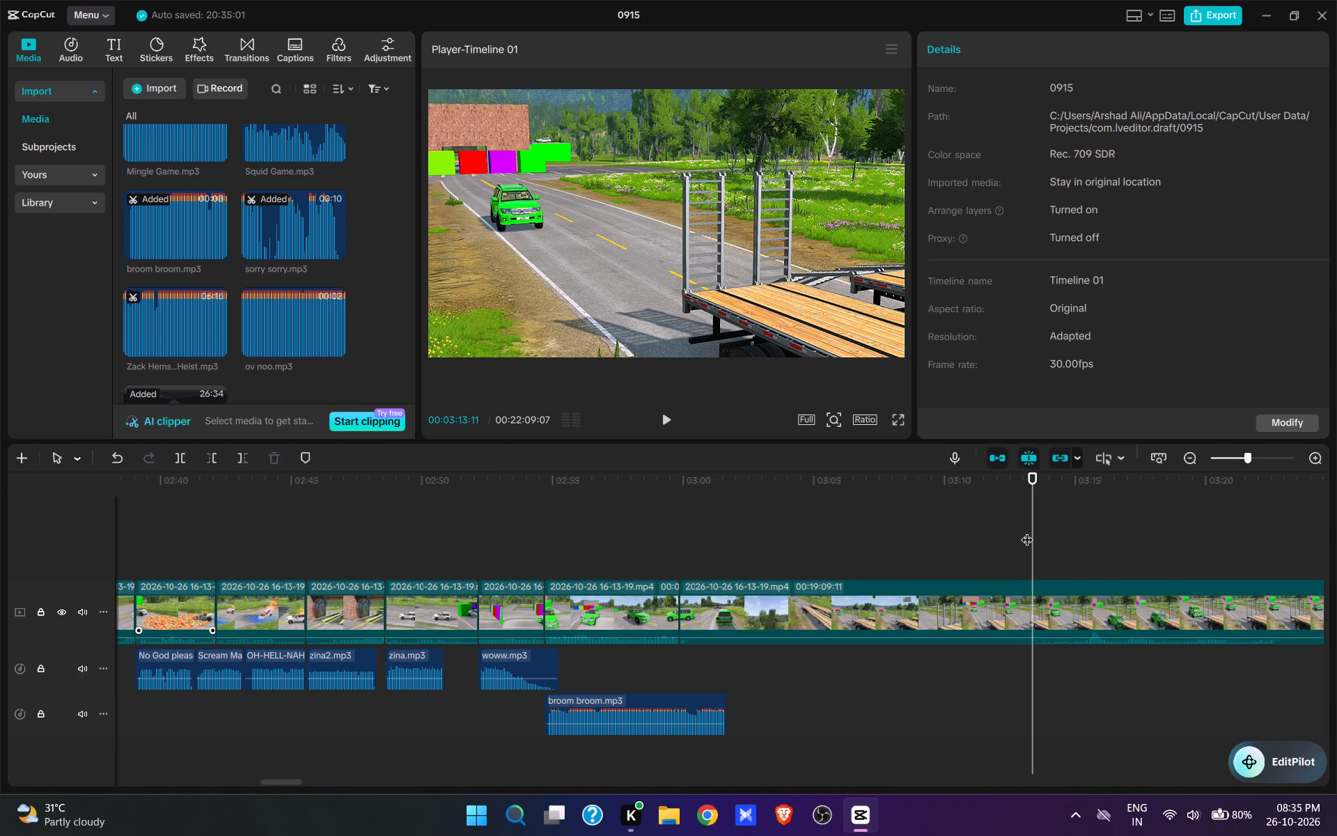
{"action": "type", "text": "q"}
Find the moment the green SUV hits the flatbed trailer and add XXX.mp3 there, at 00:03:01:27.
{"action": "key", "text": "space"}
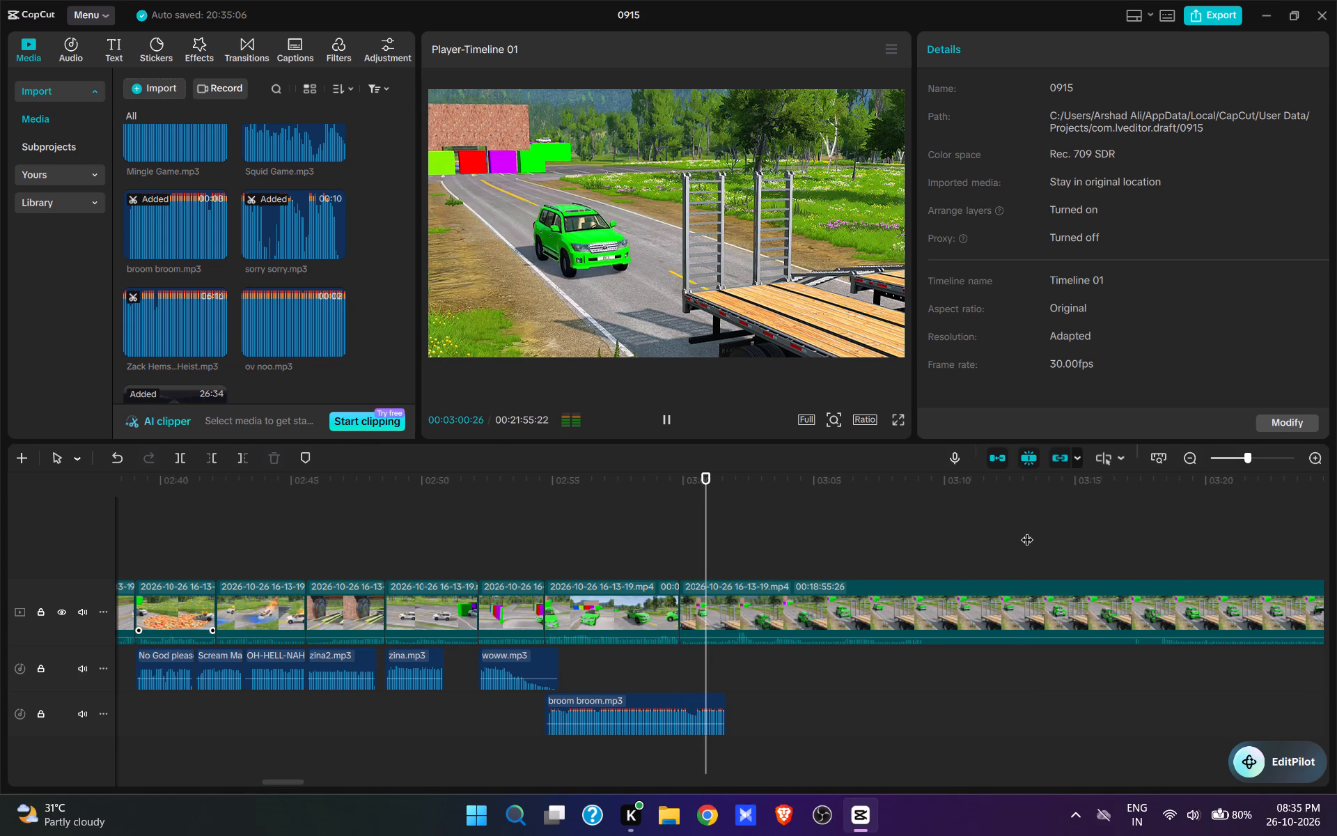
{"action": "key", "text": "space"}
{"action": "key", "text": "space"}
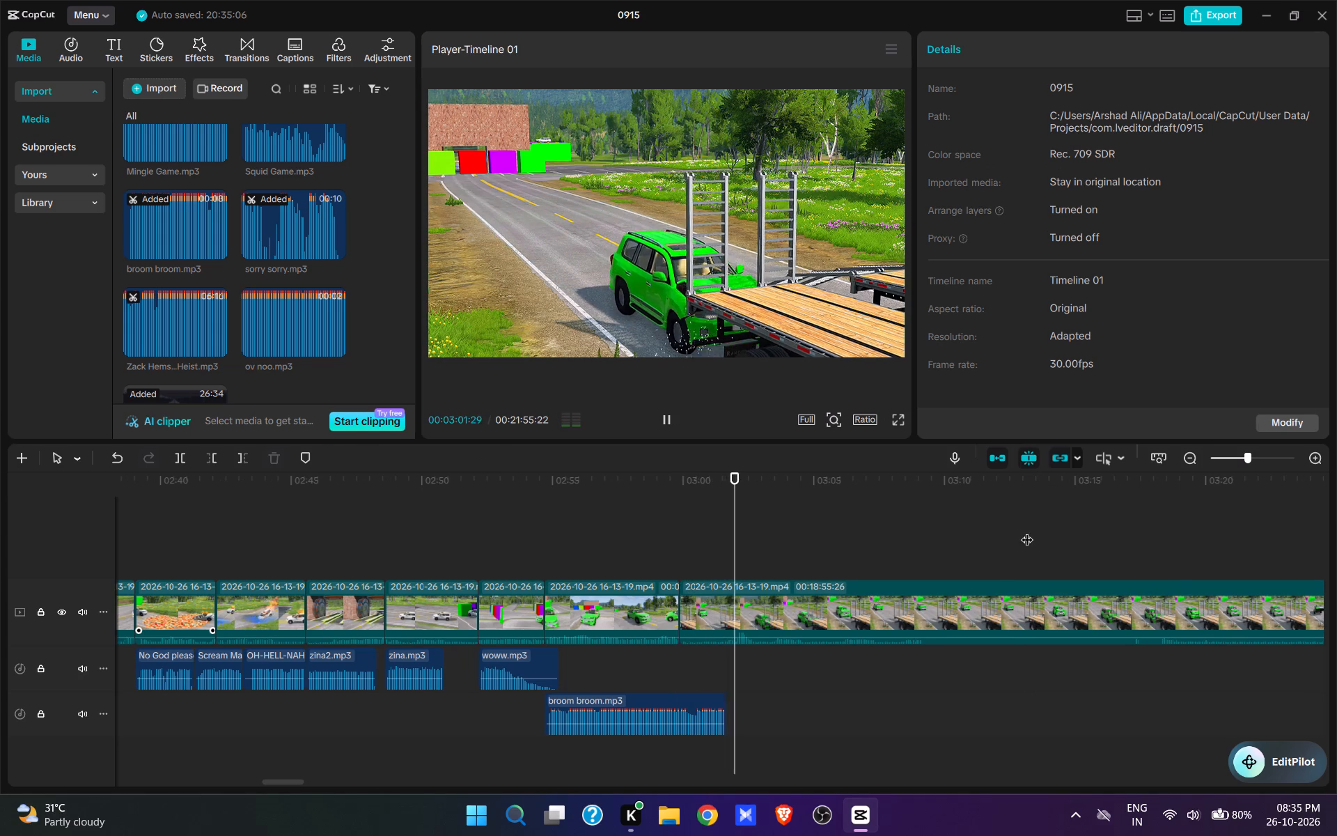
{"action": "key", "text": "space"}
{"action": "left_click", "coordinate": [740, 567]}
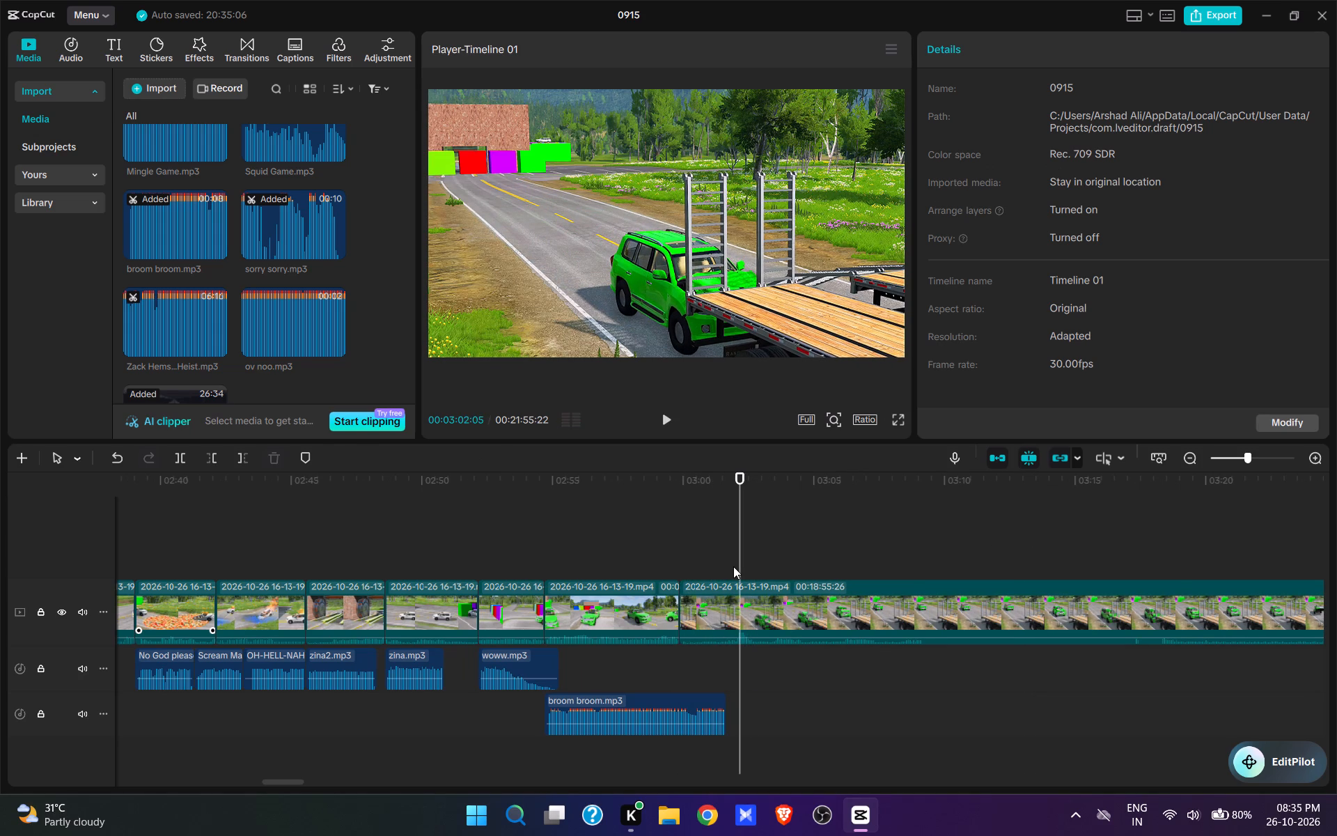
{"action": "left_click", "coordinate": [733, 566]}
{"action": "key", "text": "space"}
{"action": "left_click", "coordinate": [733, 566]}
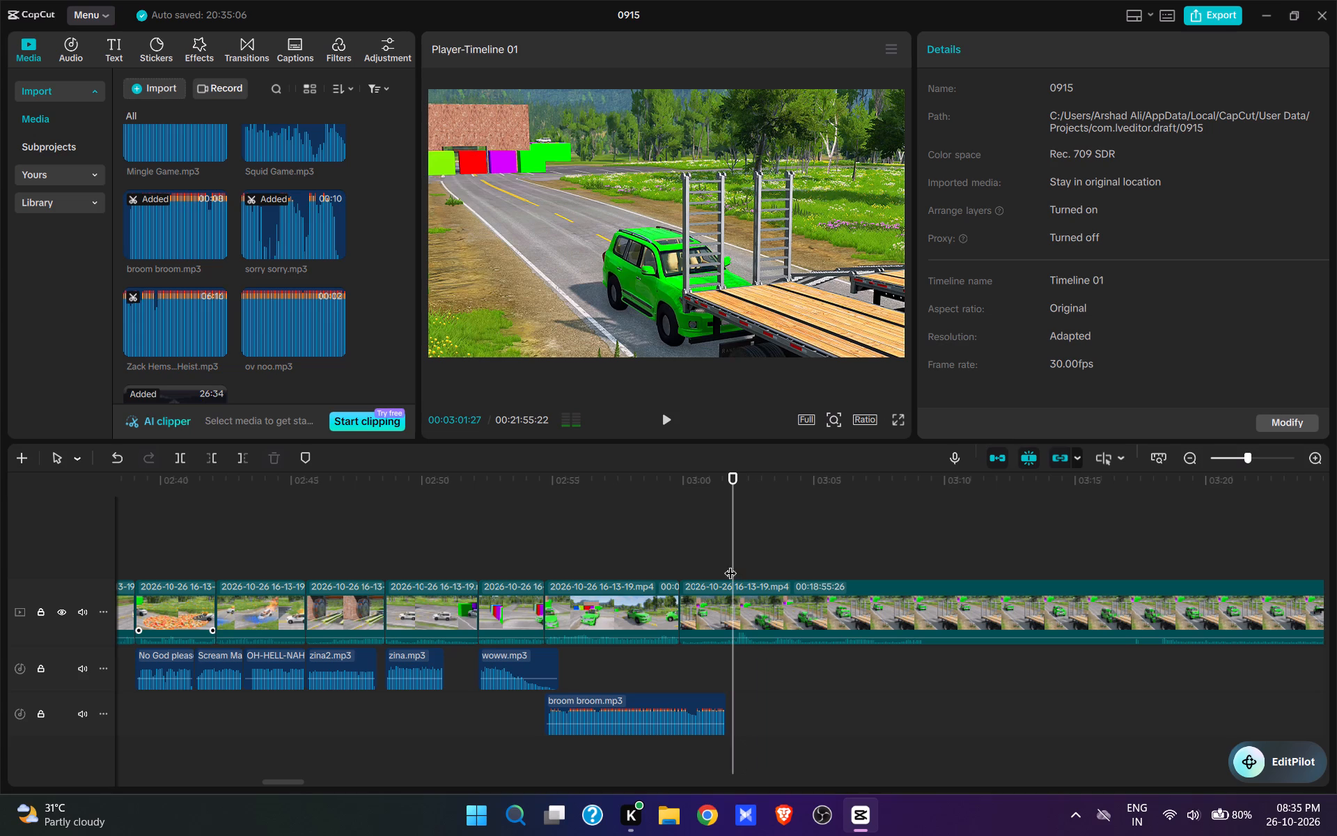
{"action": "scroll", "coordinate": [265, 256], "scroll_direction": "down", "scroll_amount": 6}
{"action": "scroll", "coordinate": [265, 258], "scroll_direction": "up", "scroll_amount": 5}
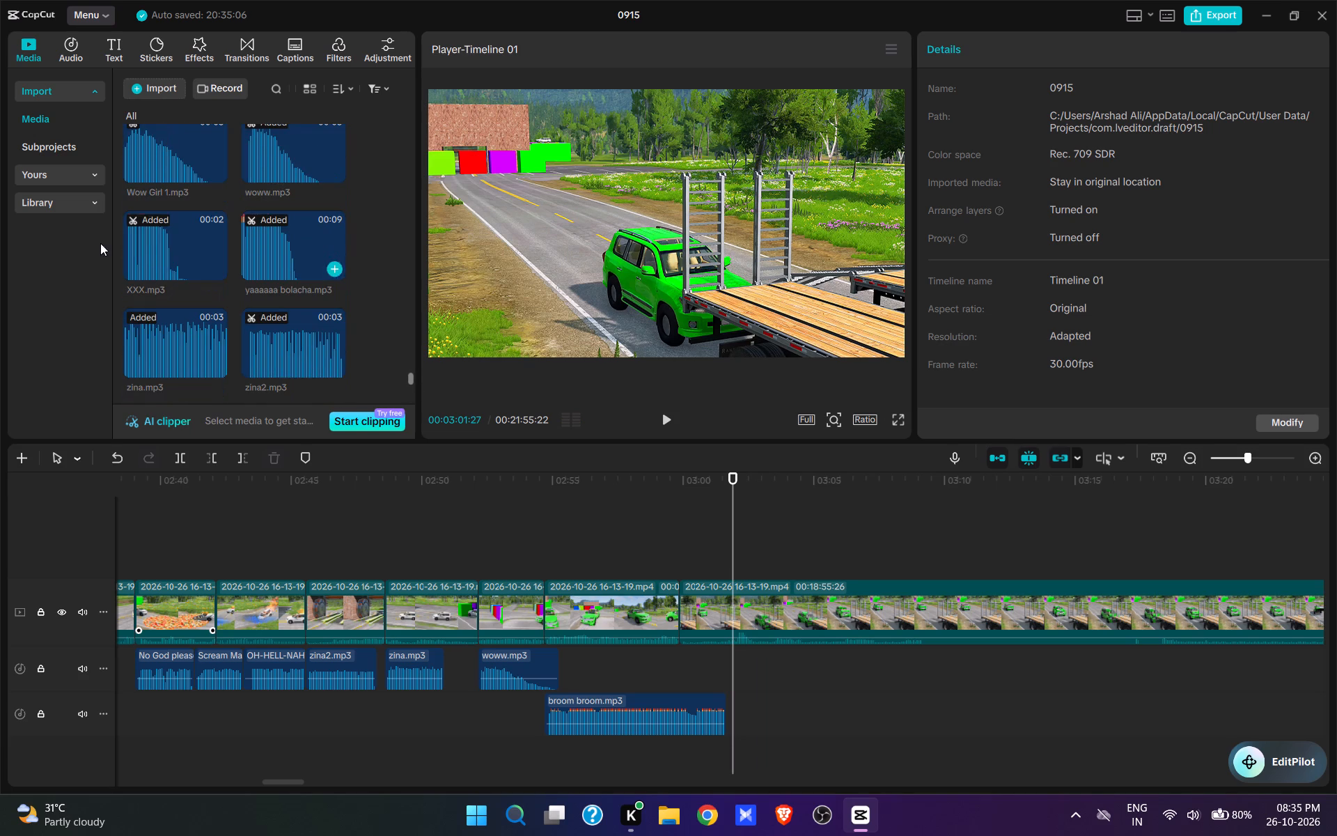
{"action": "left_click", "coordinate": [215, 269]}
Review the trailer crash and add the Sudden Impact sound directly after XXX.mp3 on the same audio track.
{"action": "key", "text": "space"}
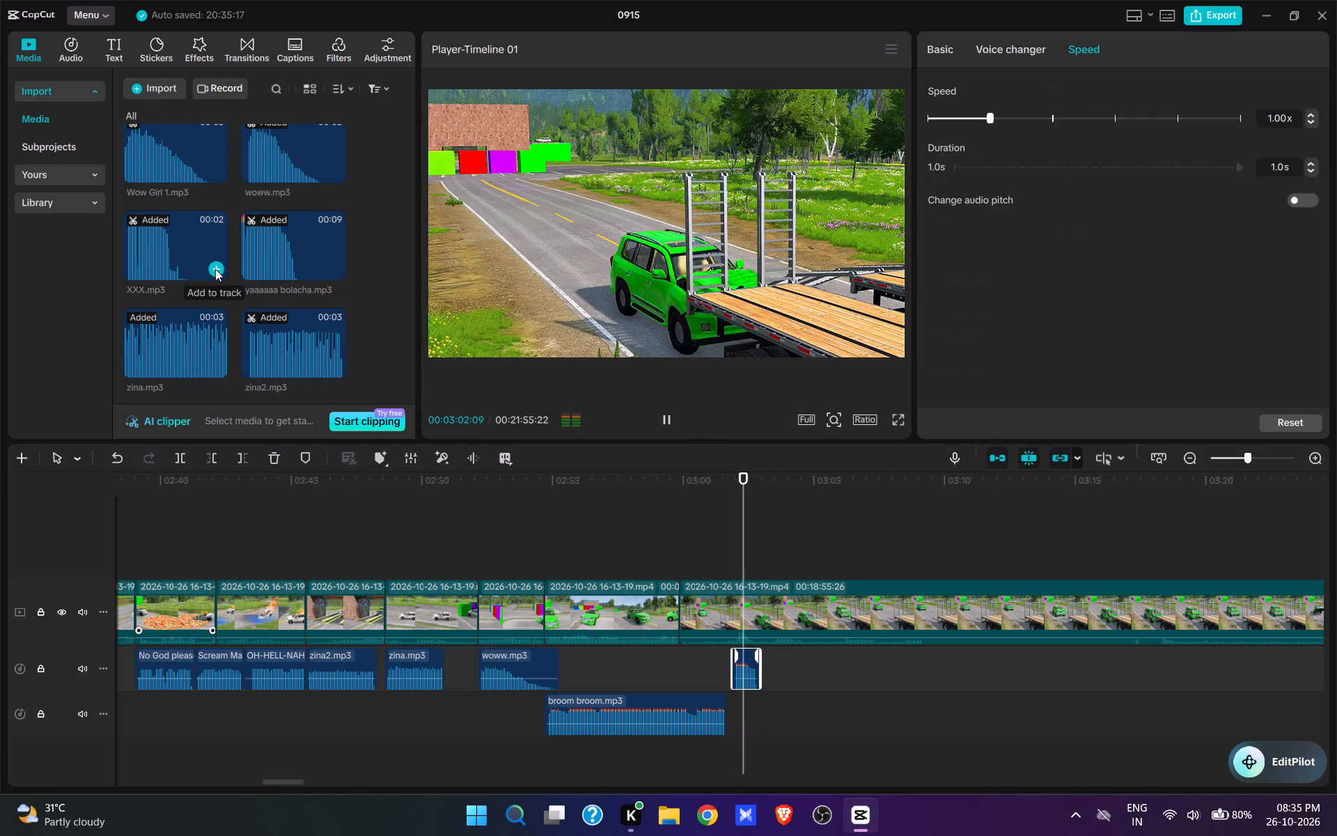
{"action": "key", "text": "space"}
{"action": "key", "text": "space"}
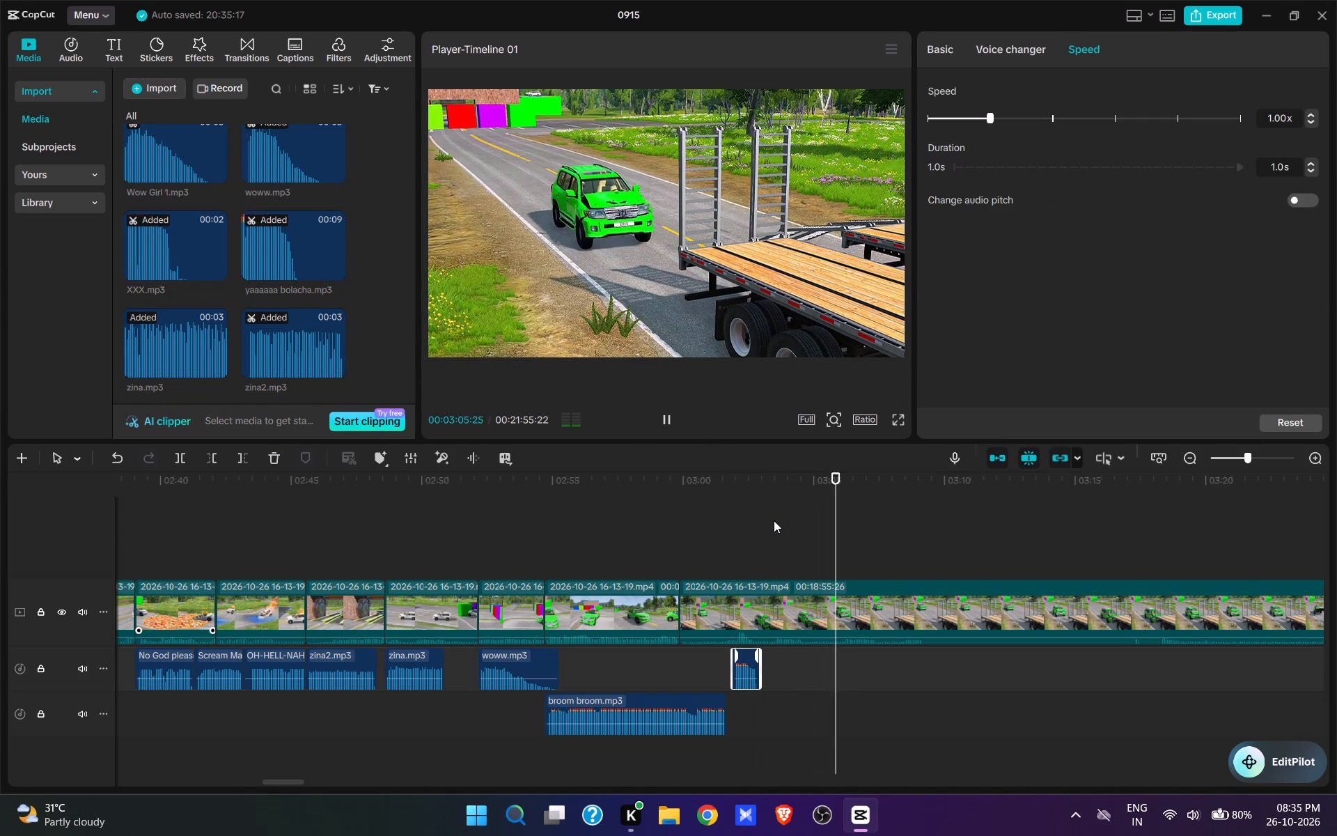
{"action": "key", "text": "space"}
{"action": "left_click", "coordinate": [756, 543]}
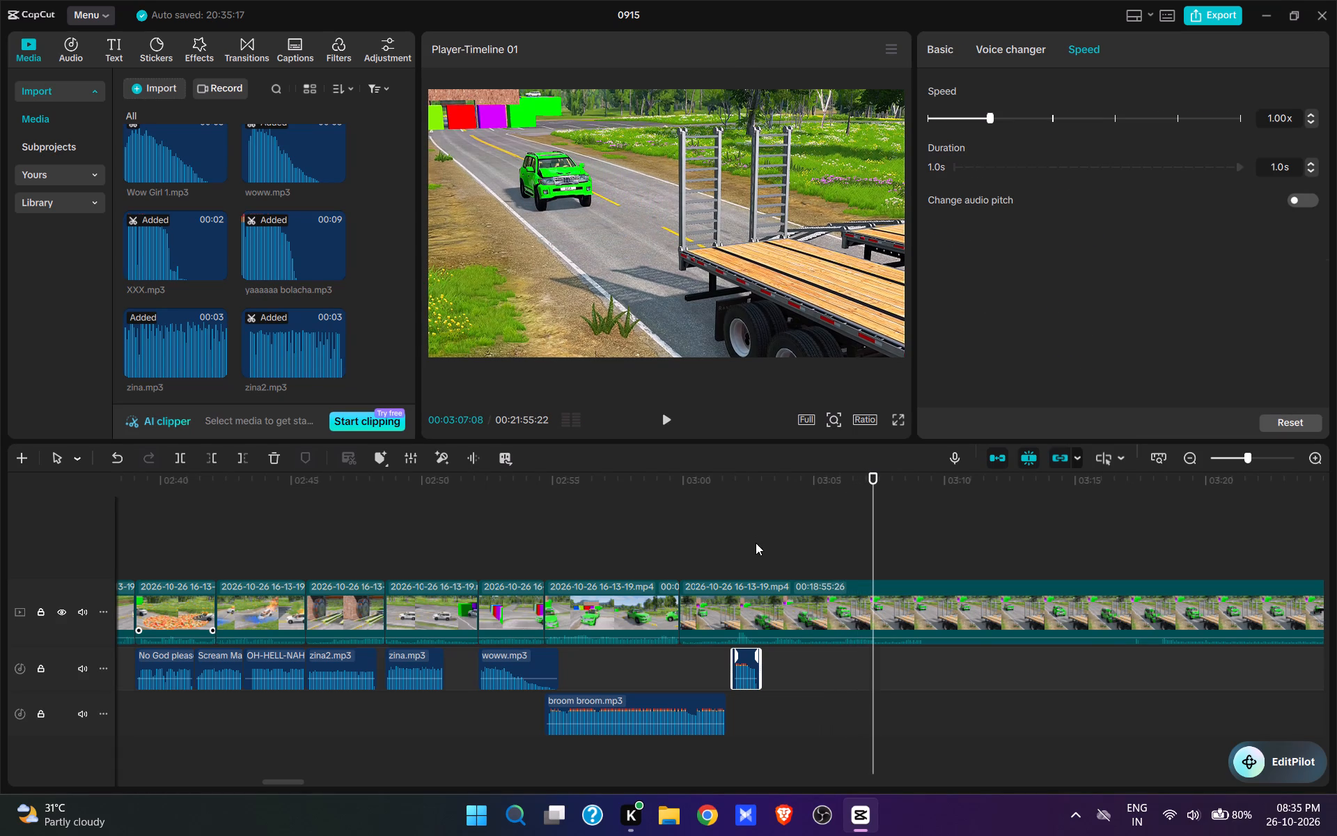
{"action": "left_click", "coordinate": [147, 167]}
{"action": "scroll", "coordinate": [236, 242], "scroll_direction": "up", "scroll_amount": 4}
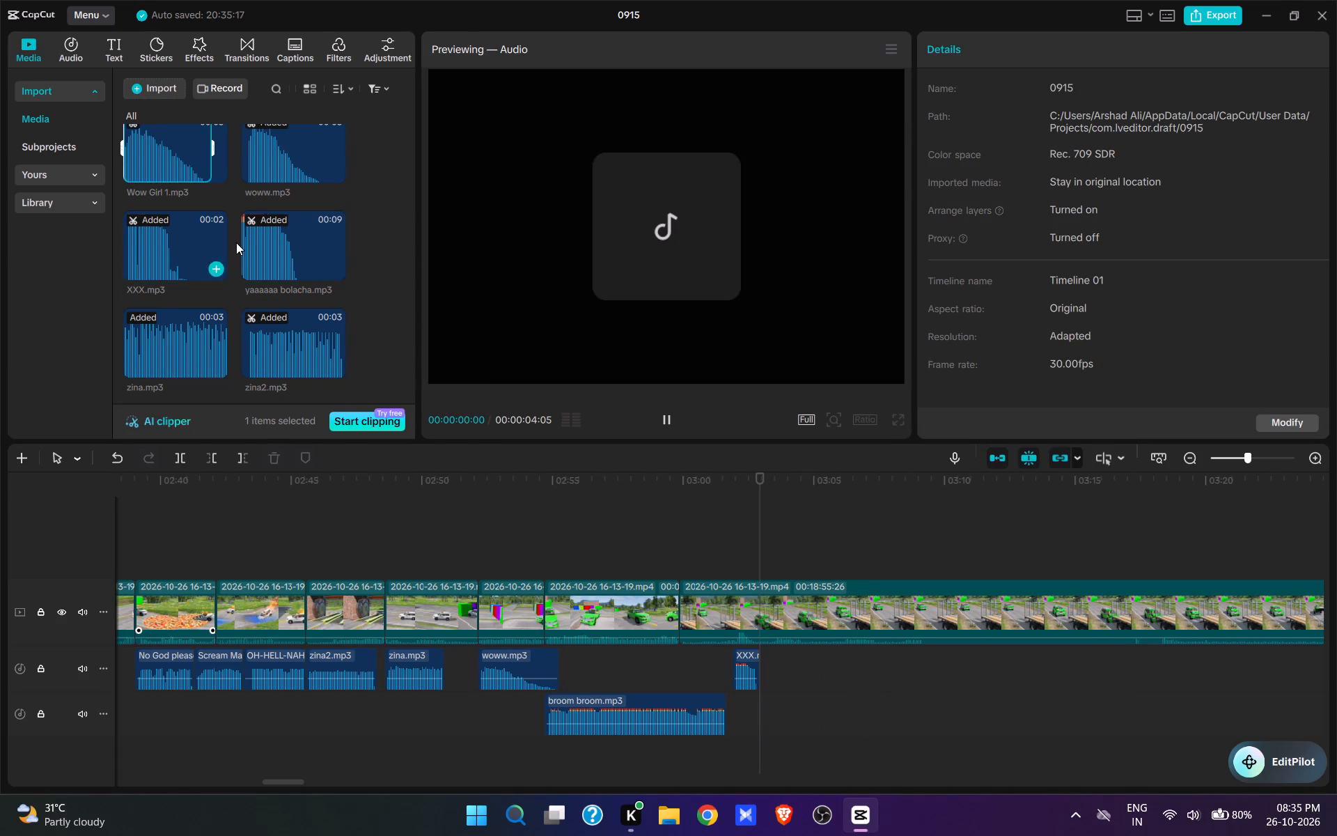
{"action": "left_click", "coordinate": [183, 188]}
{"action": "scroll", "coordinate": [209, 245], "scroll_direction": "up", "scroll_amount": 4}
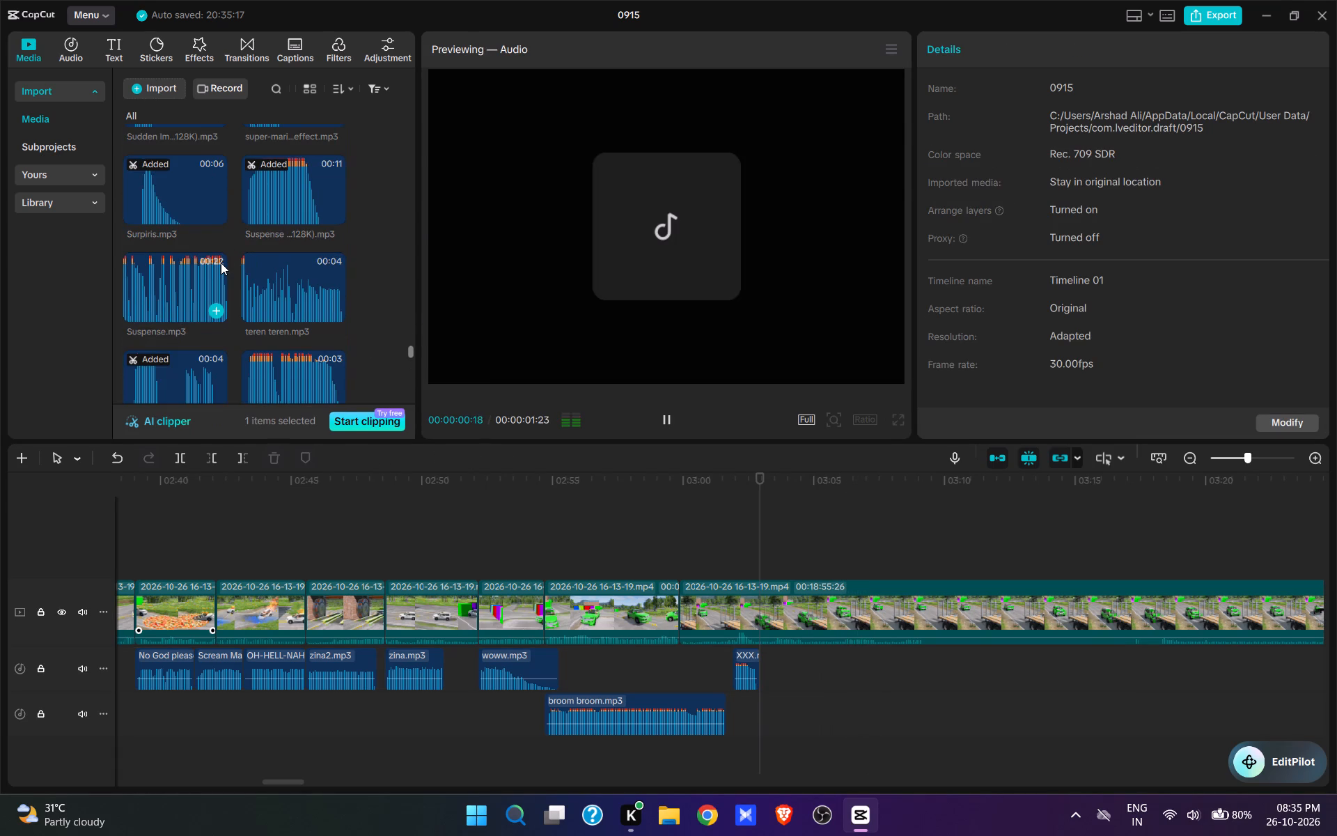
{"action": "scroll", "coordinate": [221, 263], "scroll_direction": "up", "scroll_amount": 1}
{"action": "left_click", "coordinate": [161, 185]}
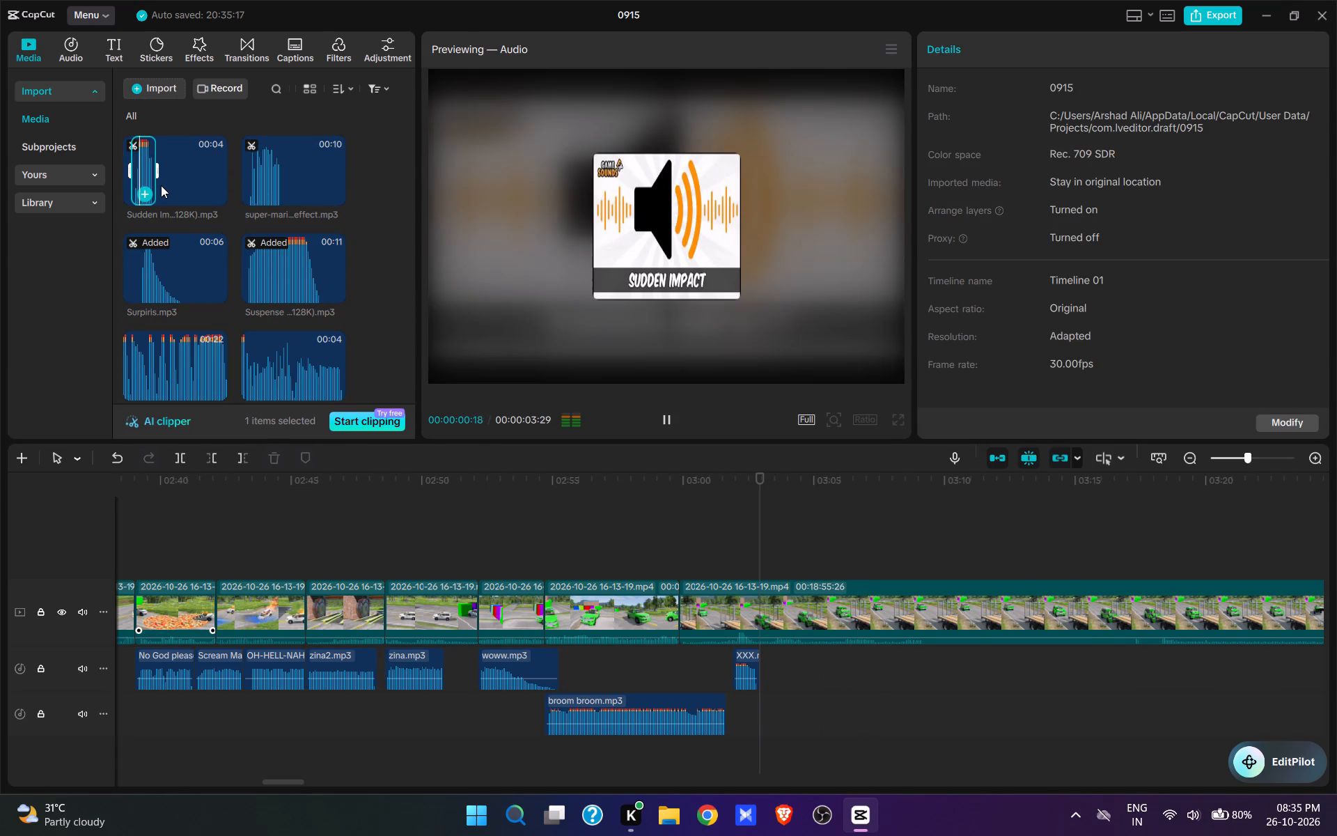
{"action": "left_click", "coordinate": [147, 193]}
Play the crash scene on and split the video at 00:03:08:09, with the green SUV backed away from the flatbed trailer.
{"action": "key", "text": "space"}
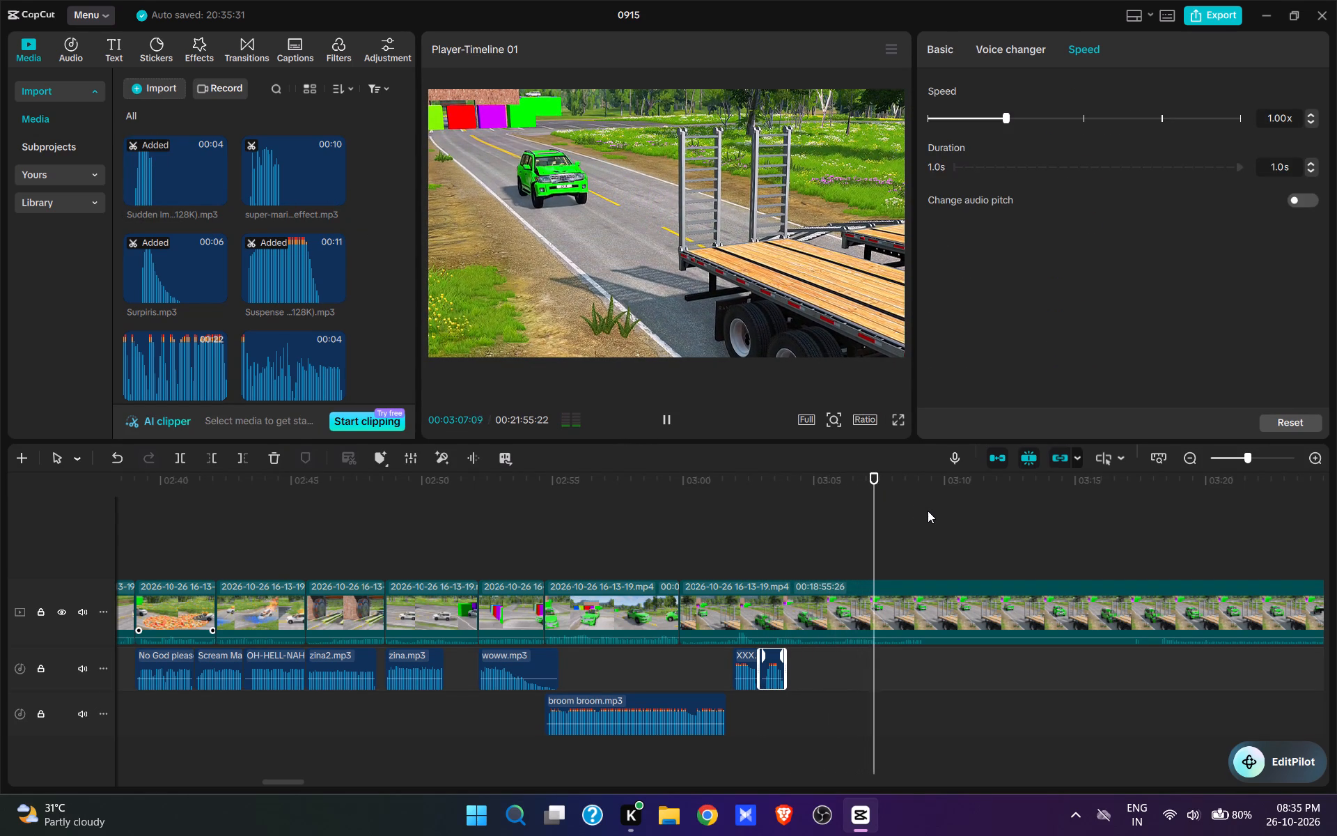
{"action": "key", "text": "space"}
{"action": "key", "text": "w"}
{"action": "left_click_drag", "start_coordinate": [939, 511], "coordinate": [964, 637]}
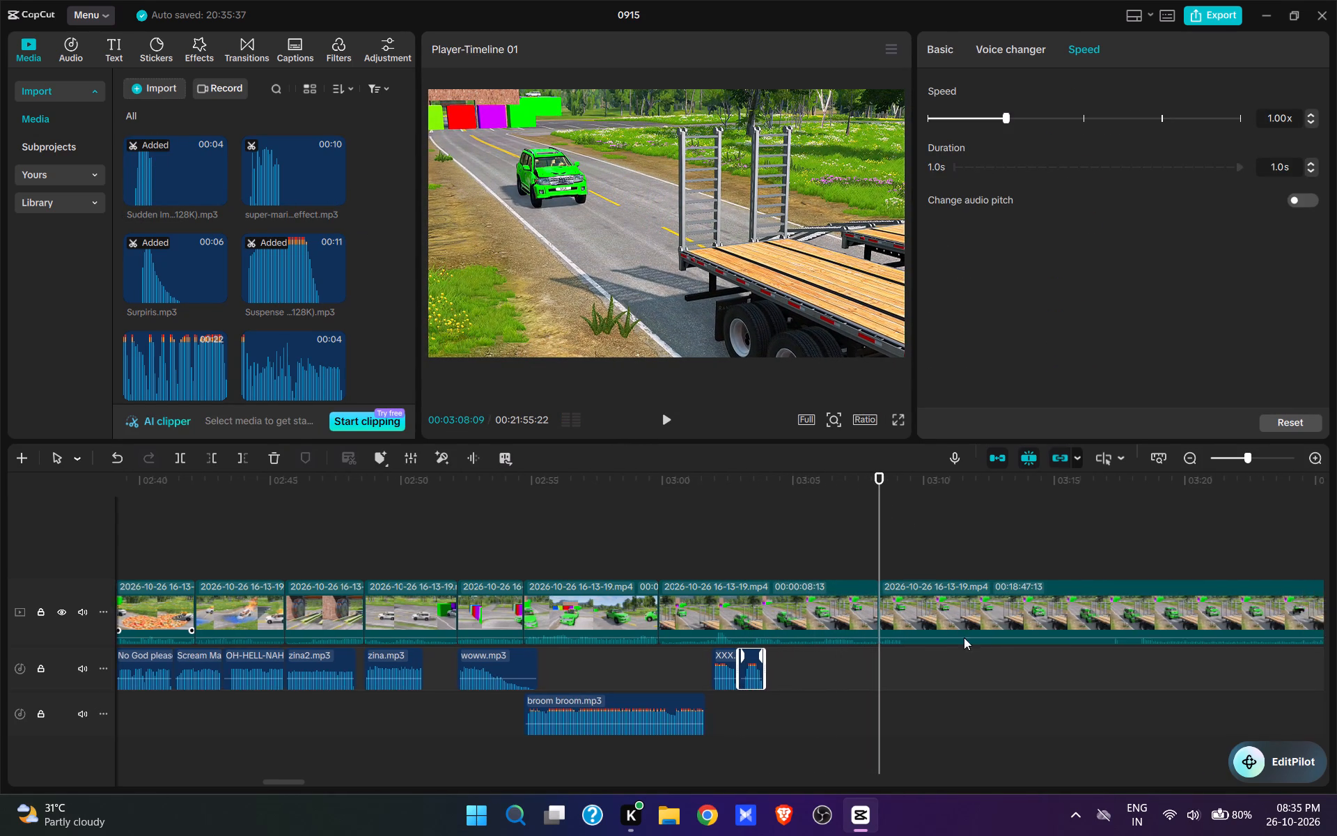
Cut about 35 s of footage after the 00:03:08:09 split, up to the side view of the damaged green SUV behind the trailer.
{"action": "left_click_drag", "start_coordinate": [964, 637], "coordinate": [945, 665]}
{"action": "left_click", "coordinate": [861, 520]}
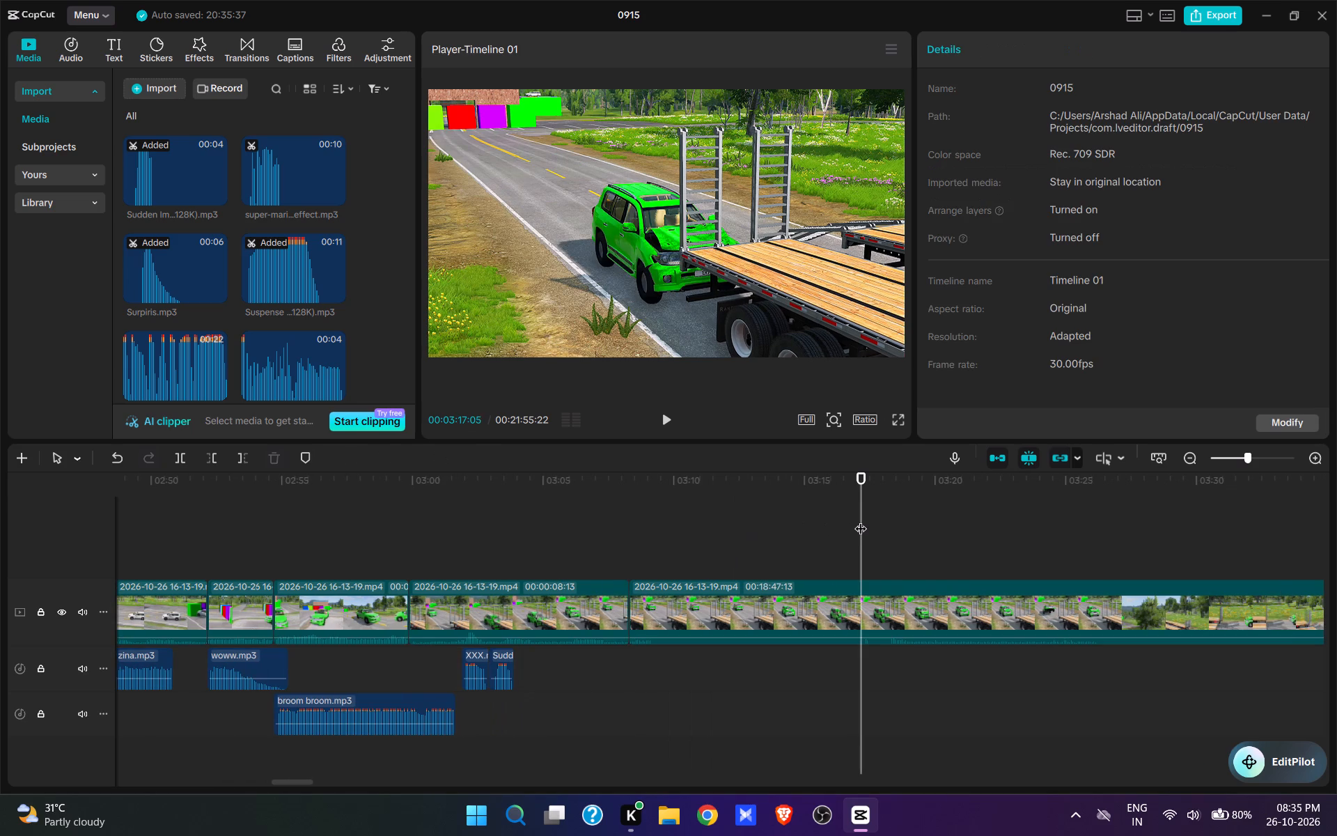
{"action": "key", "text": "space"}
{"action": "left_click_drag", "start_coordinate": [872, 550], "coordinate": [790, 651]}
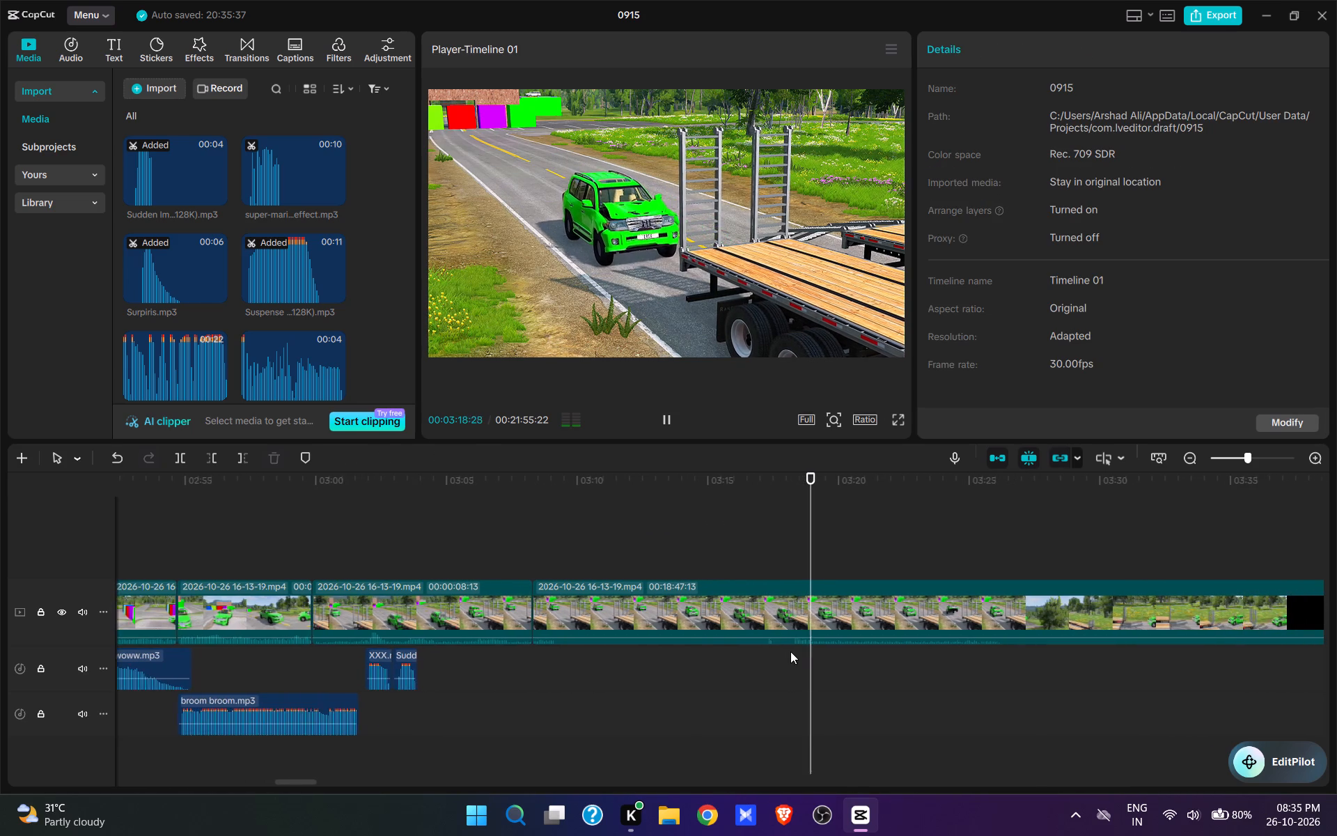
{"action": "left_click_drag", "start_coordinate": [790, 651], "coordinate": [811, 649]}
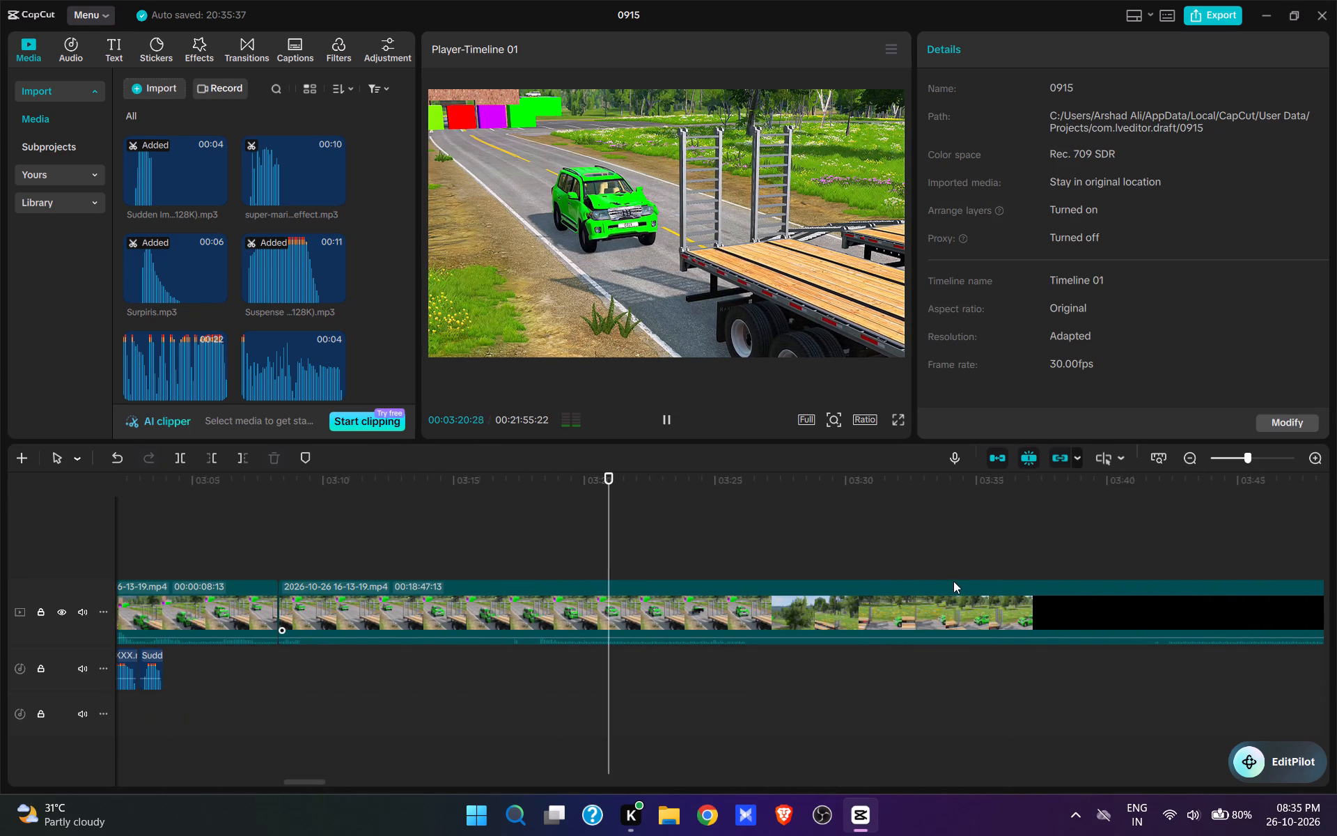
{"action": "left_click", "coordinate": [1125, 547]}
{"action": "key", "text": "space"}
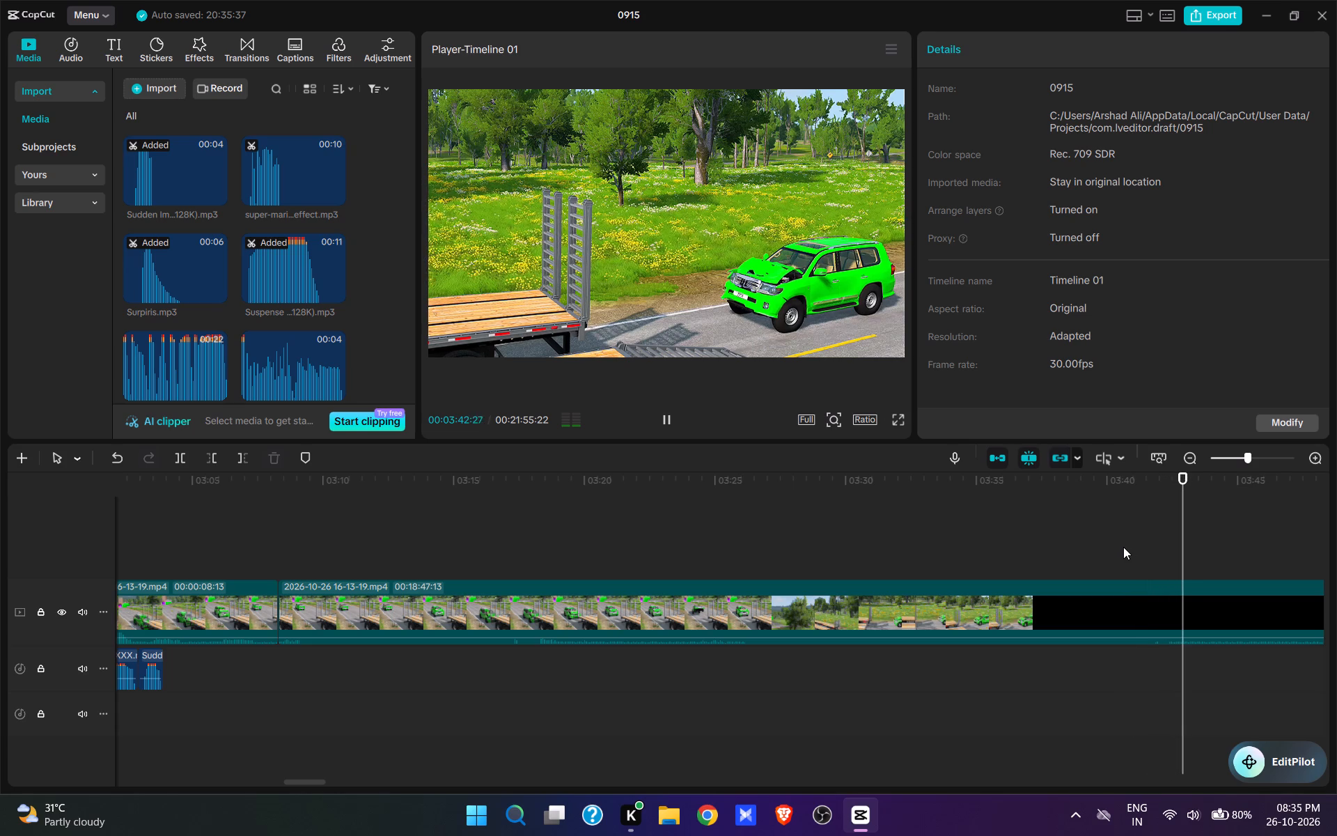
{"action": "left_click_drag", "start_coordinate": [1065, 565], "coordinate": [916, 644]}
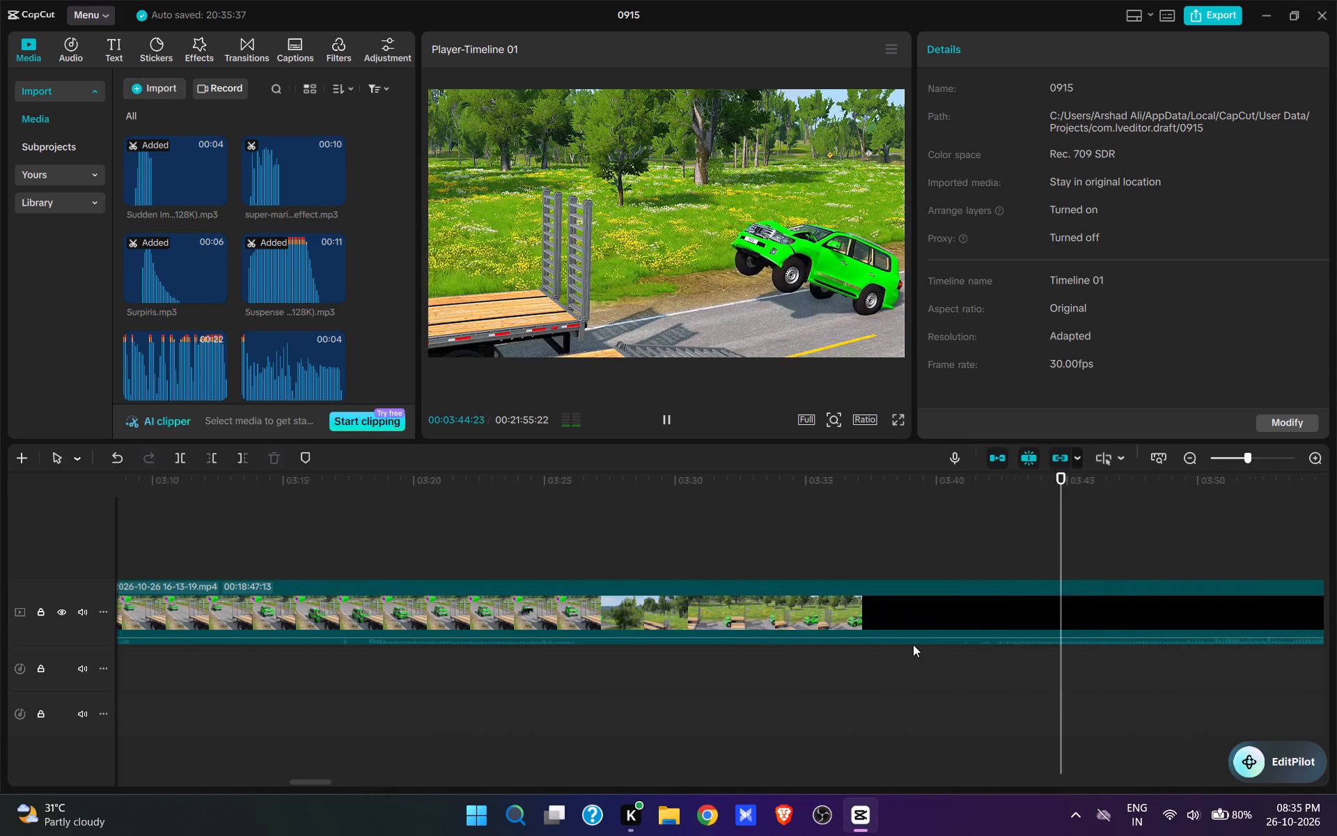
{"action": "left_click", "coordinate": [937, 525]}
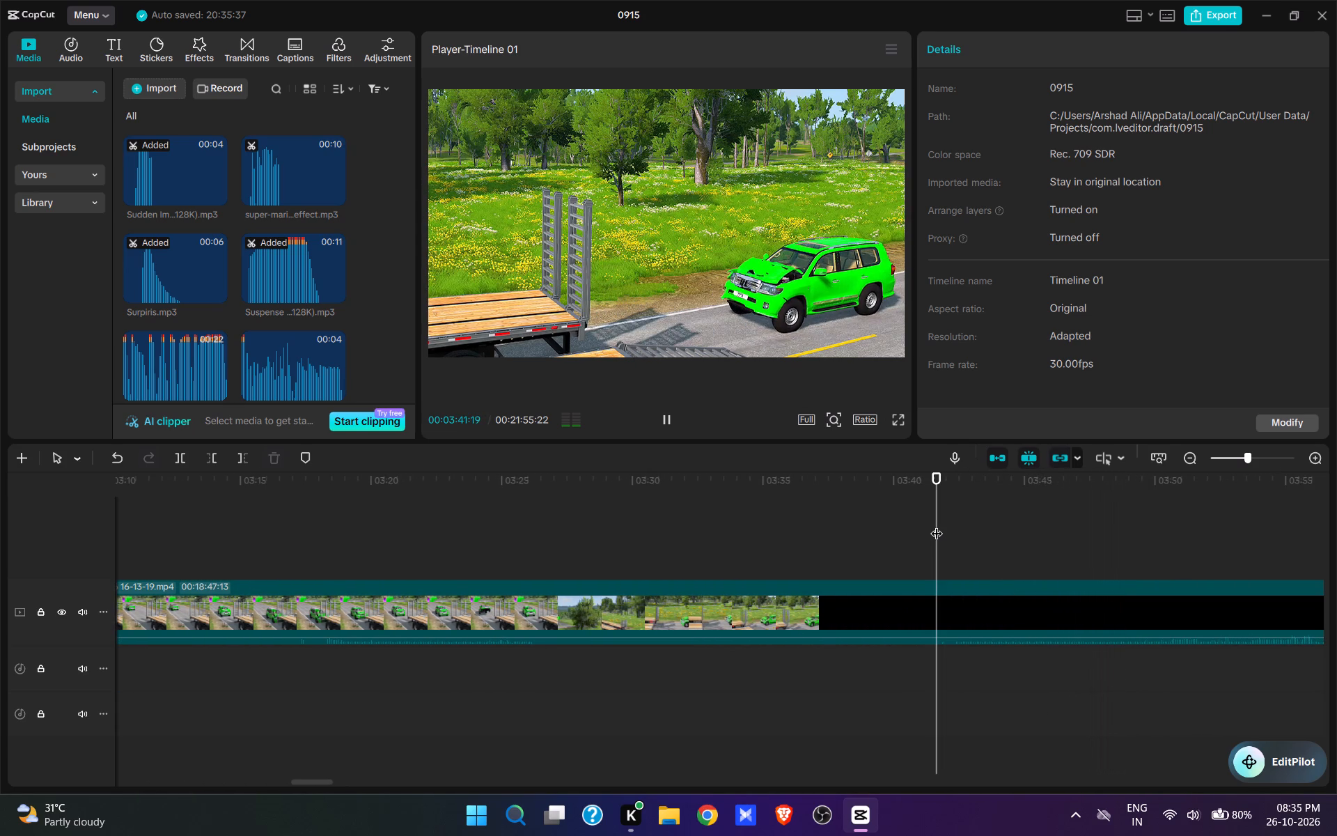
{"action": "key", "text": "space"}
{"action": "left_click", "coordinate": [937, 525]}
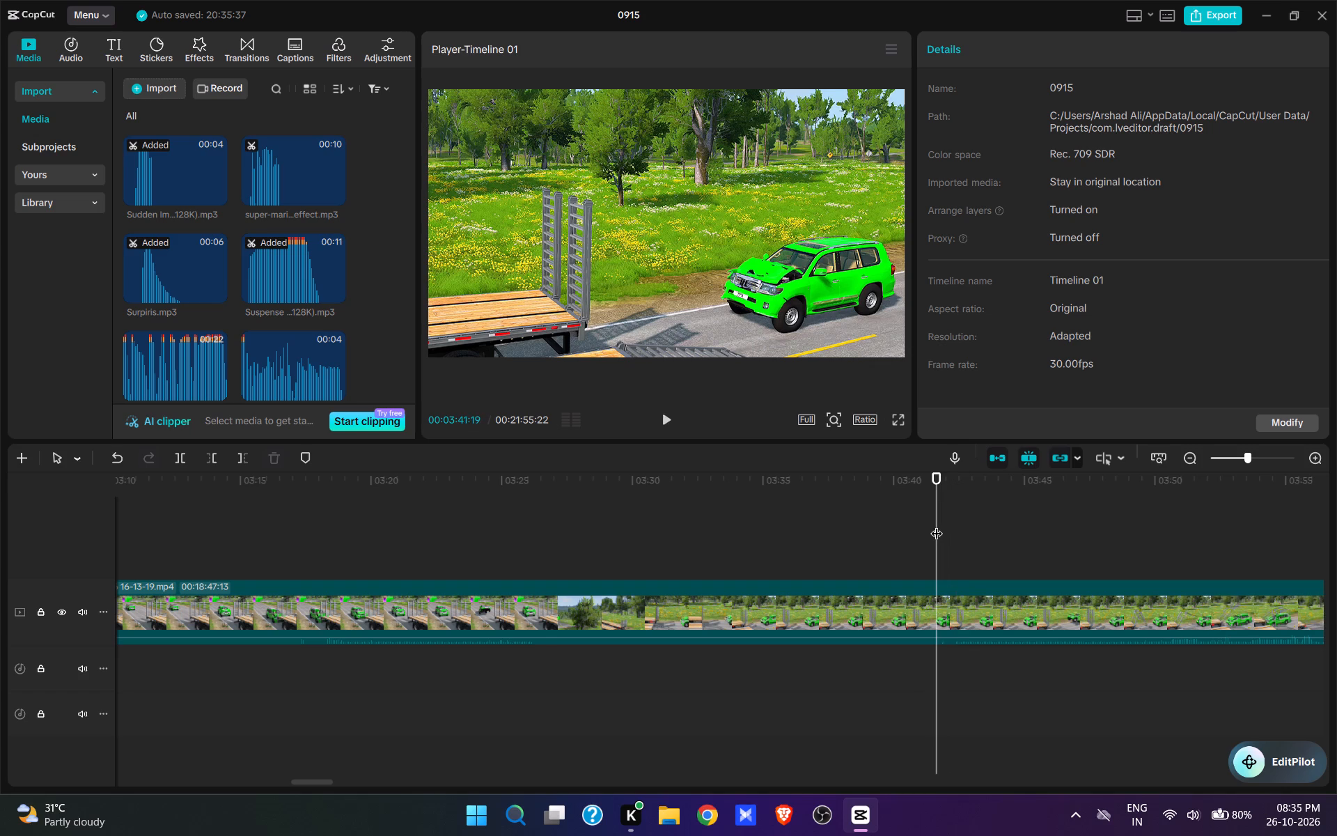
{"action": "key", "text": "space"}
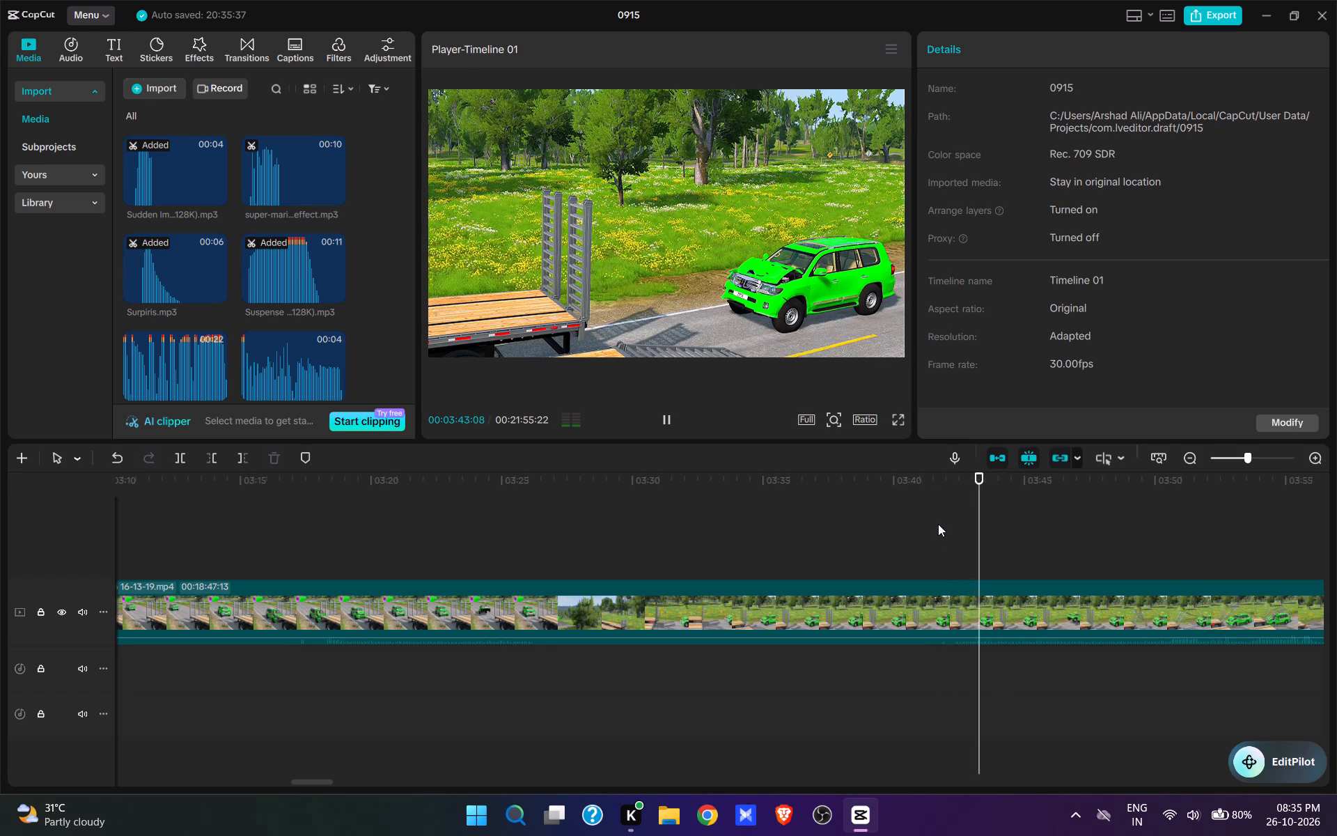
{"action": "key", "text": "space"}
{"action": "left_click", "coordinate": [990, 564]}
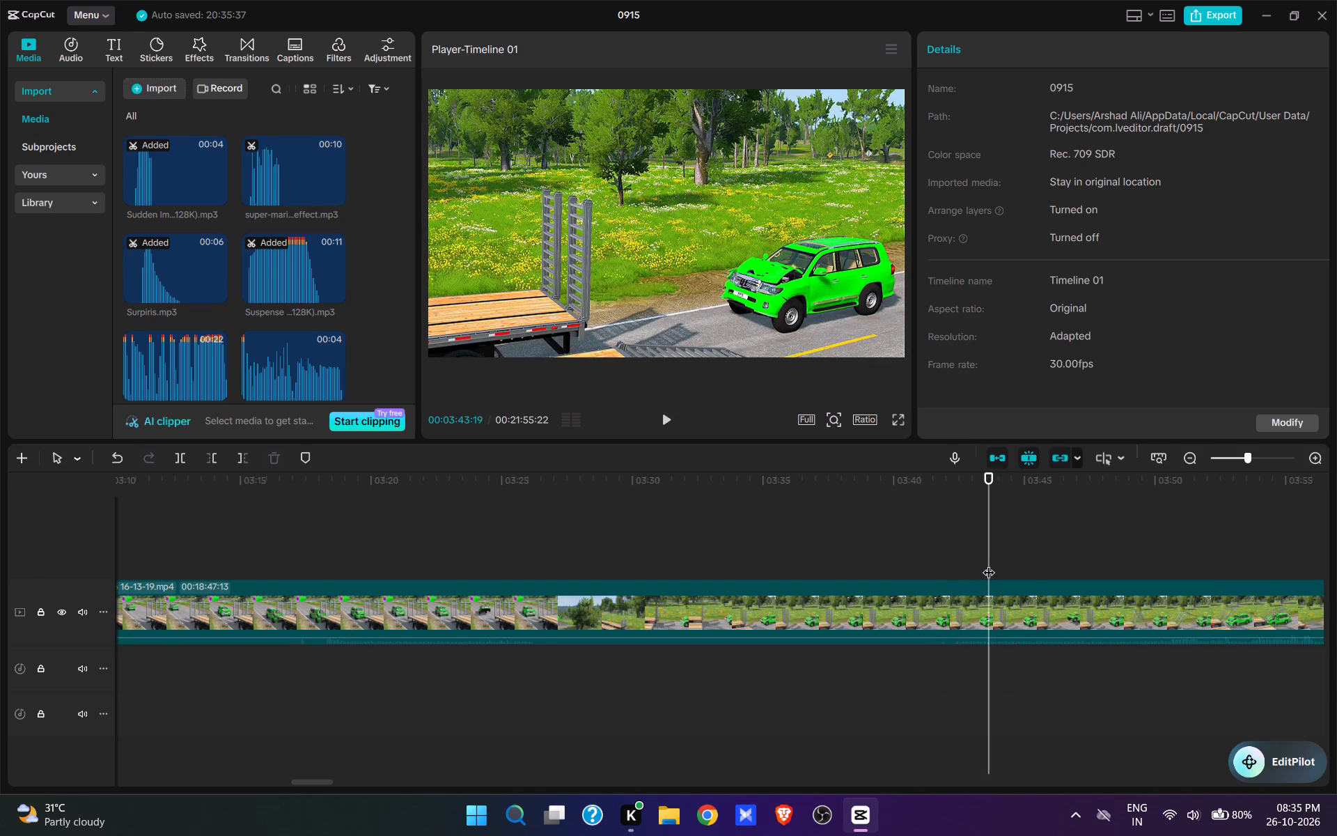
{"action": "left_click", "coordinate": [986, 563]}
{"action": "key", "text": "q"}
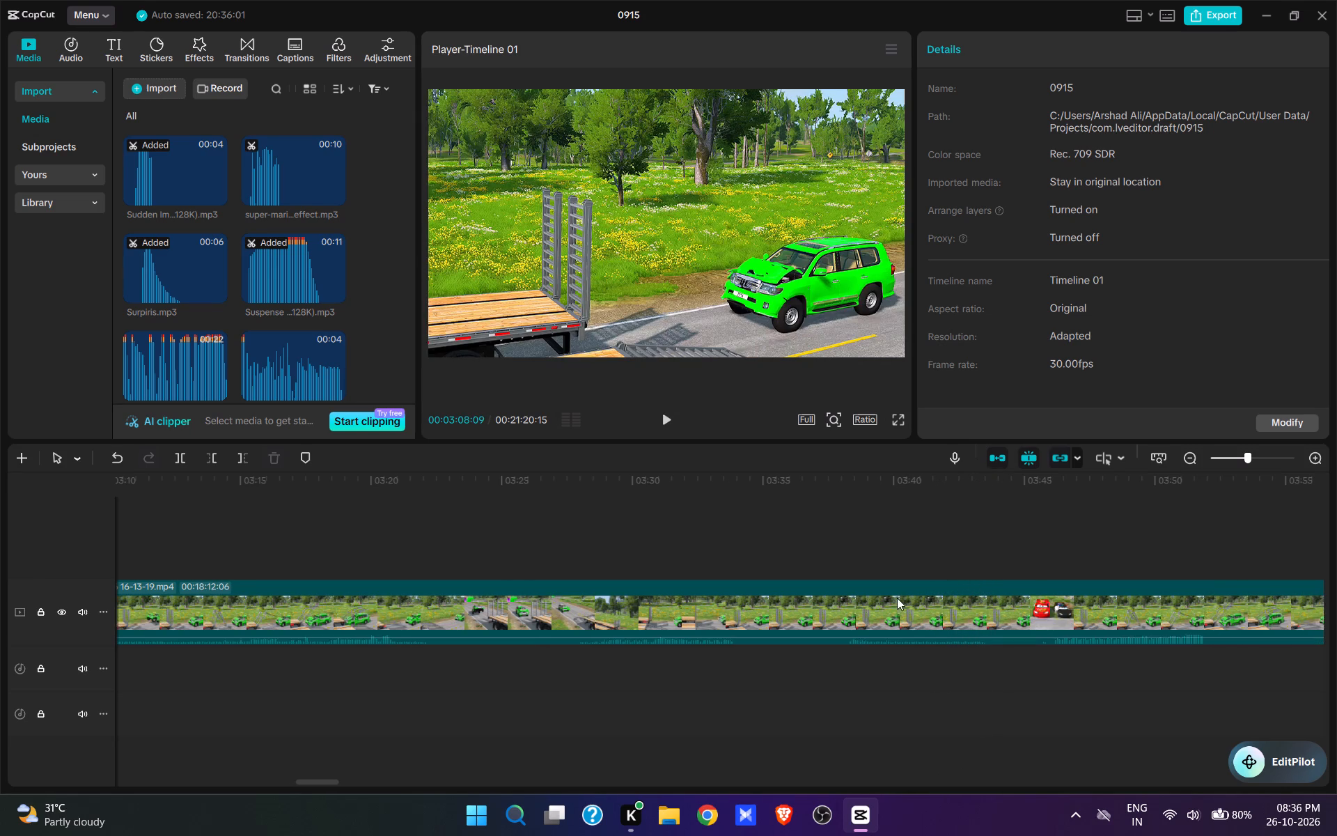
{"action": "left_click", "coordinate": [743, 693]}
{"action": "left_click", "coordinate": [216, 559]}
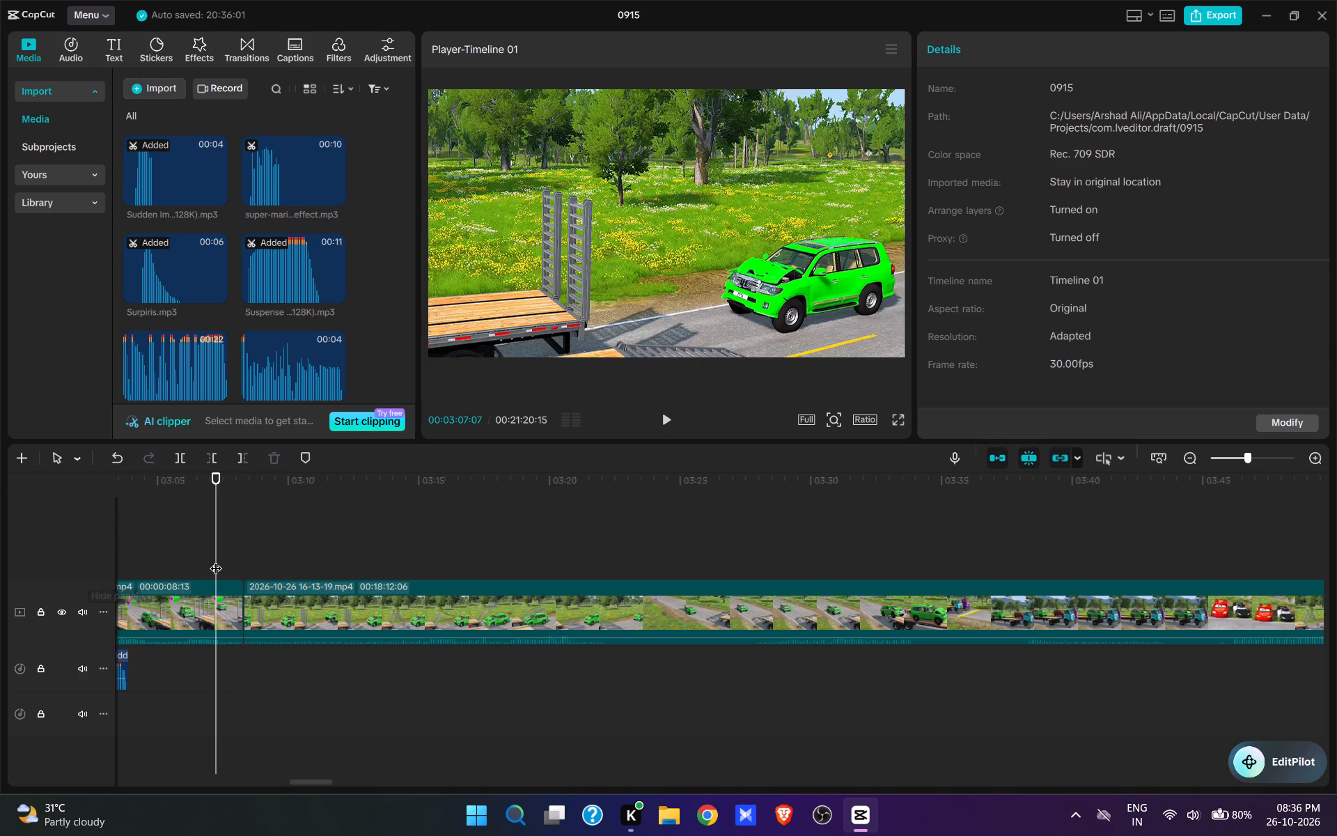
{"action": "key", "text": "space"}
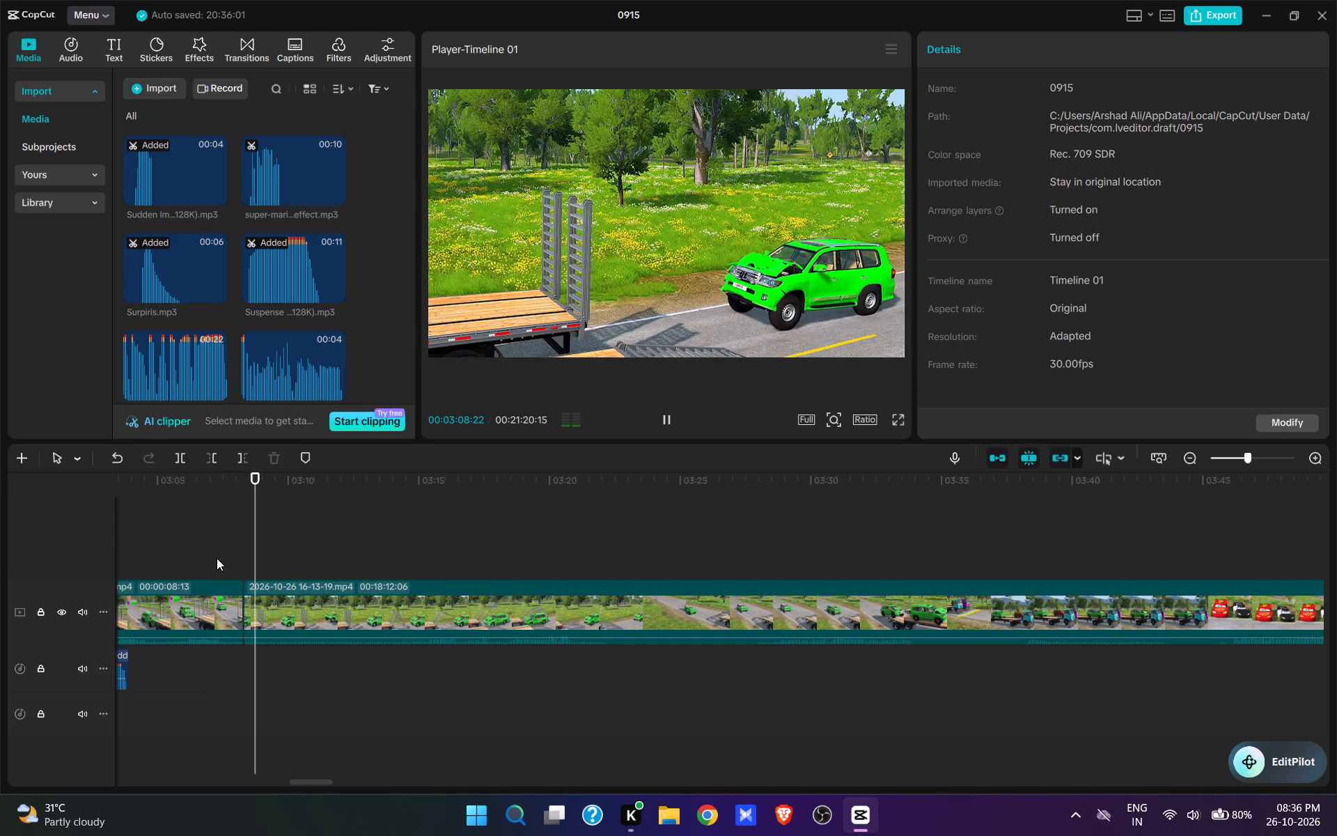
Find mixkit-car...no-473.wav among the imported sounds and add it at 00:03:03:27, directly after the Sudden Impact sound.
{"action": "left_click", "coordinate": [191, 570]}
{"action": "left_click", "coordinate": [181, 555]}
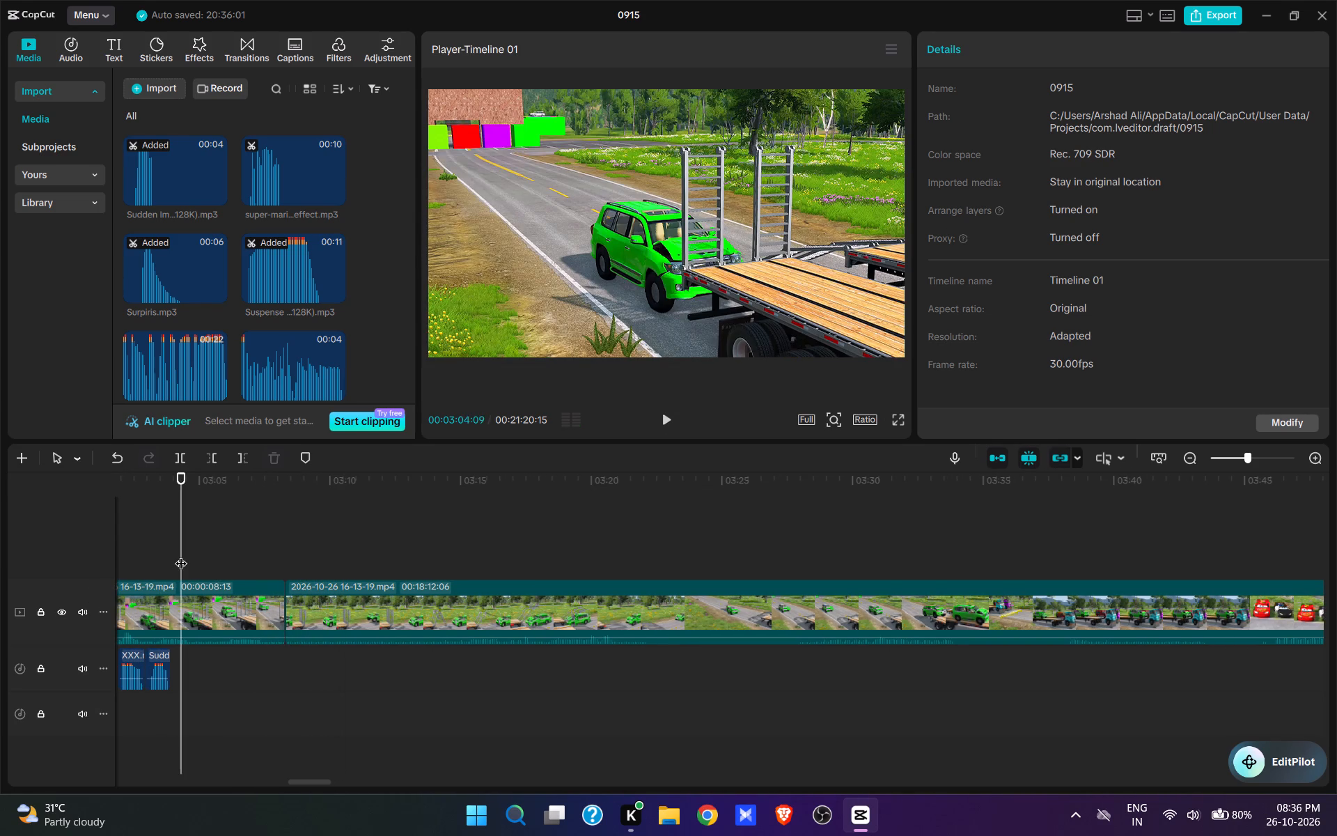
{"action": "left_click_drag", "start_coordinate": [181, 555], "coordinate": [170, 548]}
{"action": "left_click", "coordinate": [247, 532]}
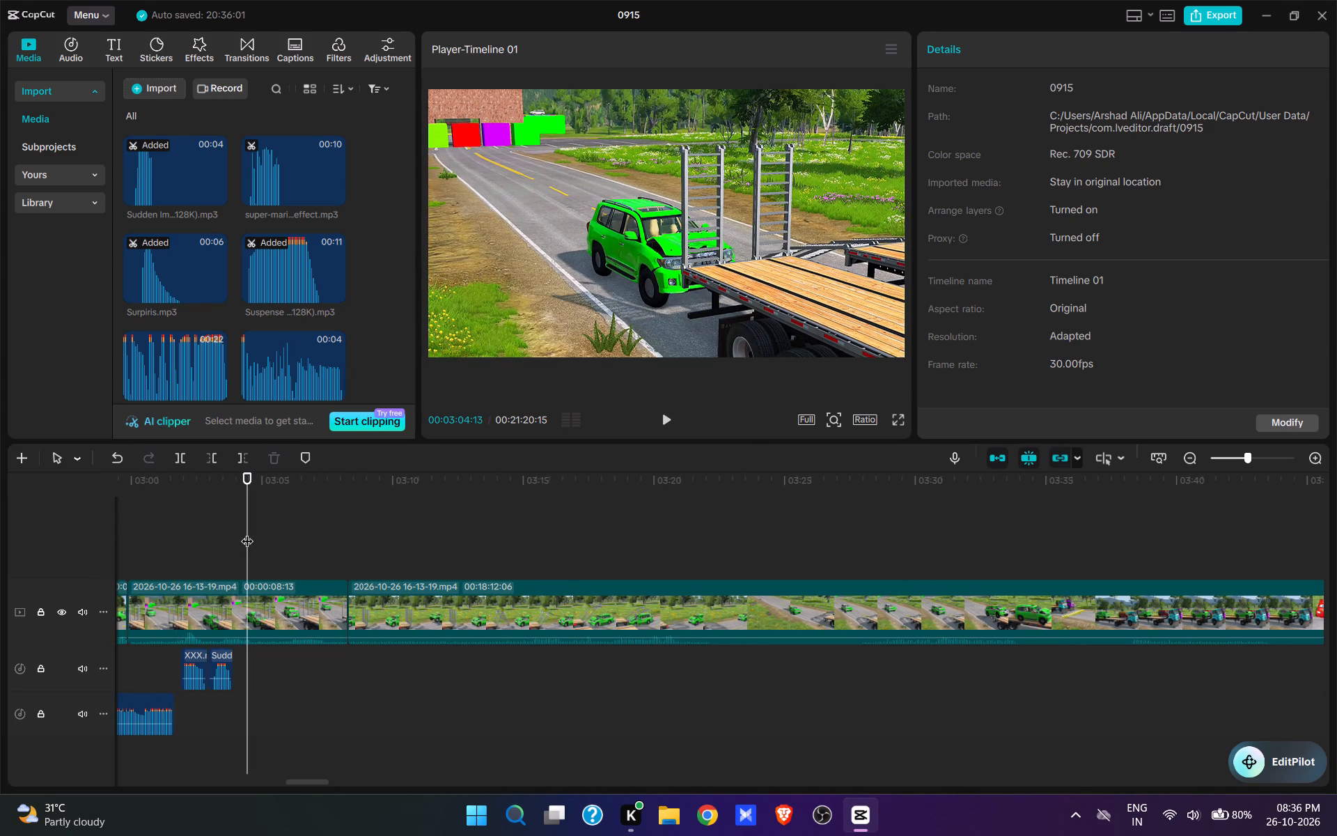
{"action": "left_click_drag", "start_coordinate": [244, 532], "coordinate": [236, 529]}
{"action": "scroll", "coordinate": [307, 313], "scroll_direction": "up", "scroll_amount": 6}
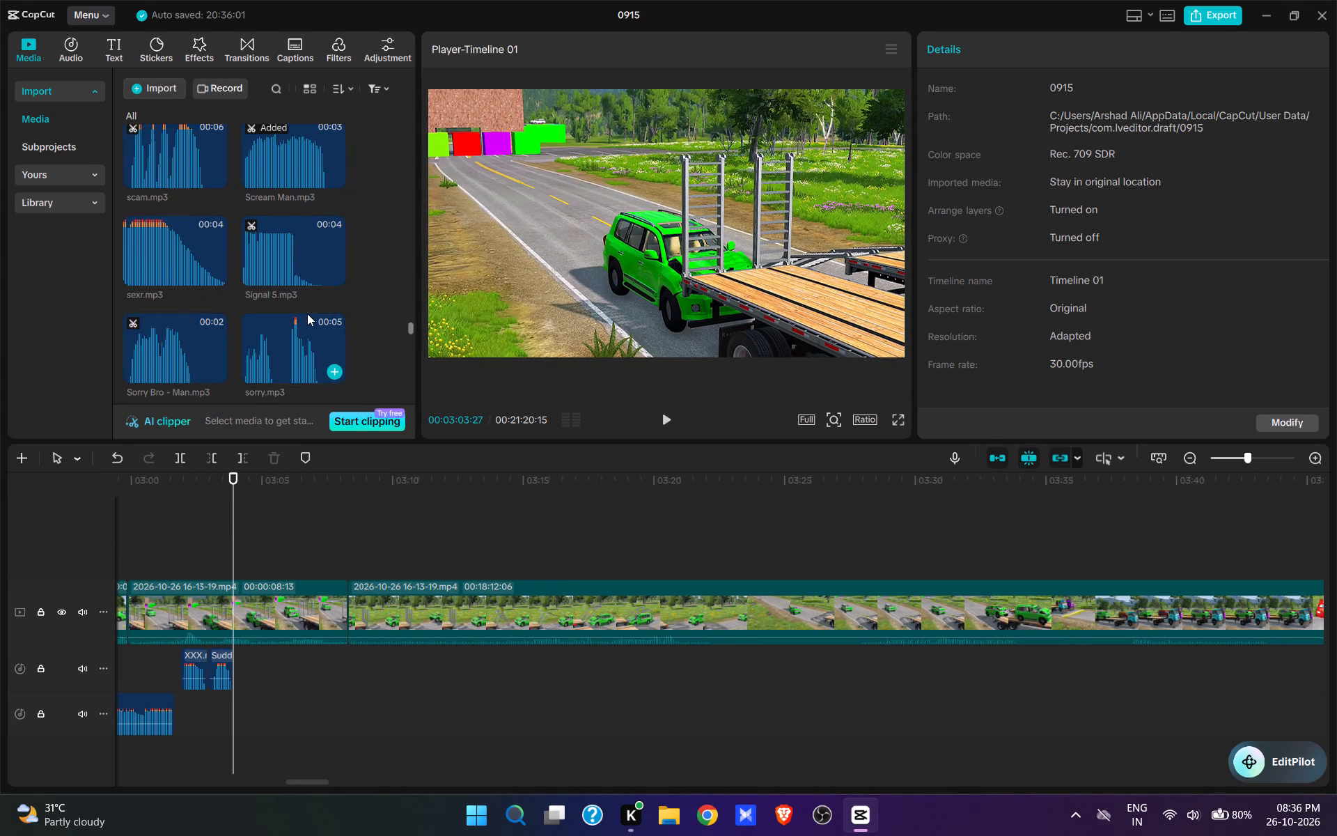
{"action": "scroll", "coordinate": [307, 313], "scroll_direction": "up", "scroll_amount": 5}
{"action": "scroll", "coordinate": [307, 313], "scroll_direction": "down", "scroll_amount": 10}
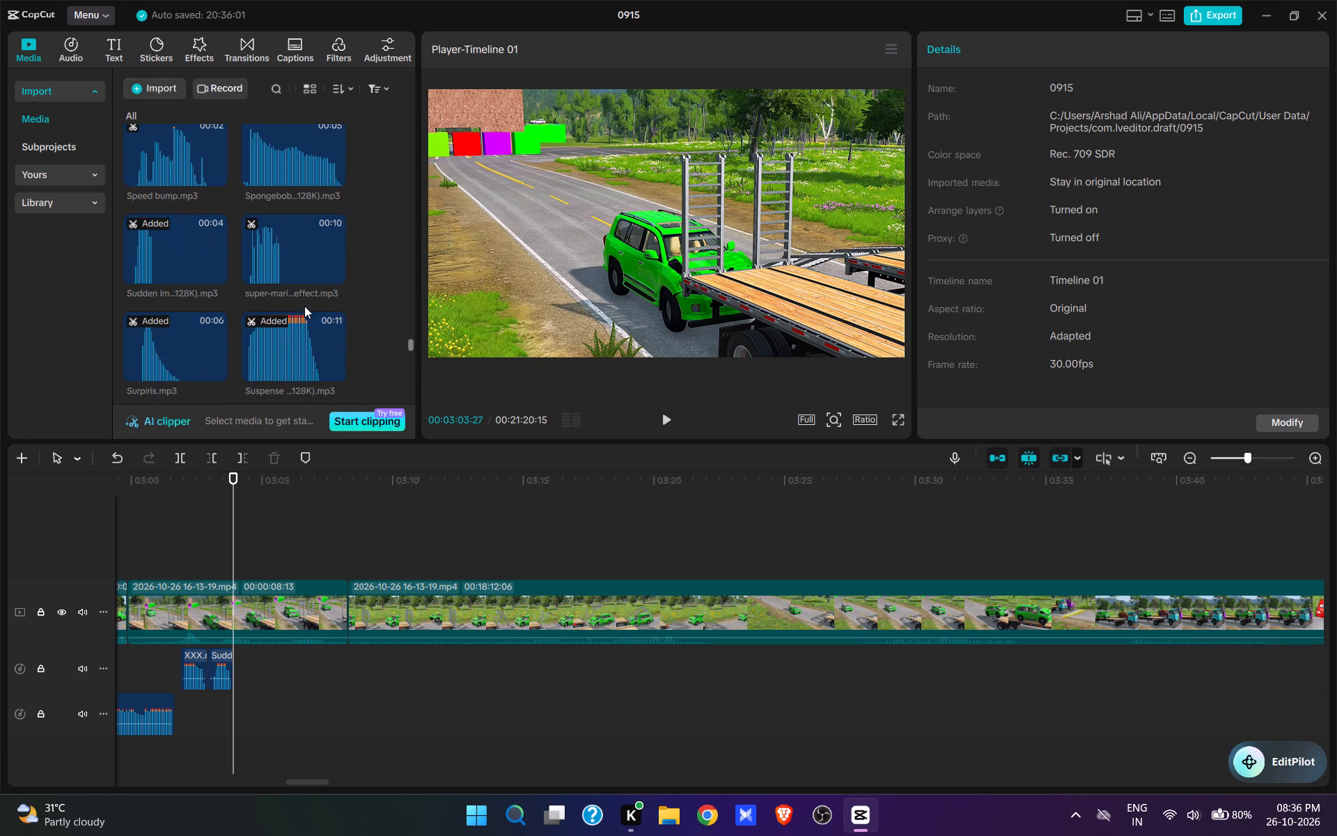
{"action": "scroll", "coordinate": [304, 305], "scroll_direction": "down", "scroll_amount": 5}
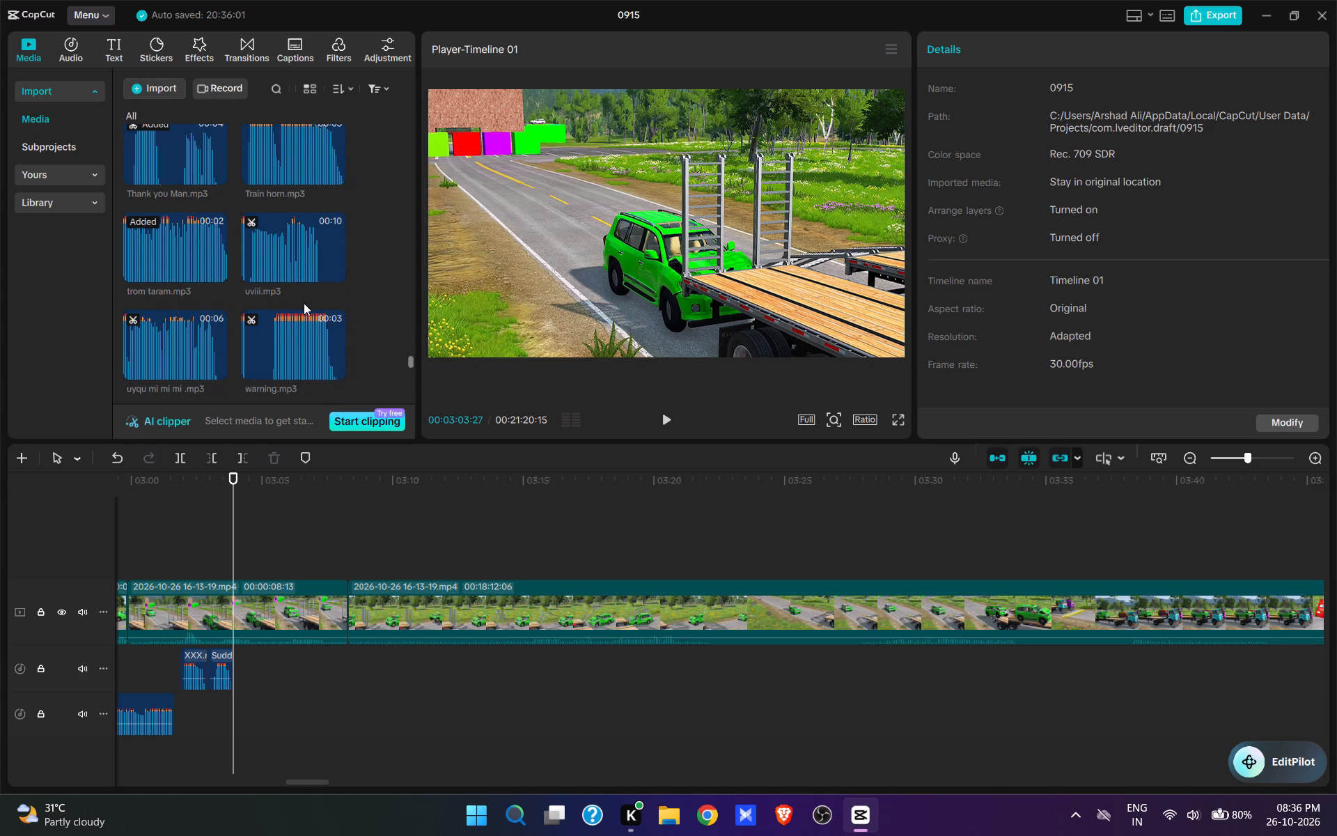
{"action": "scroll", "coordinate": [302, 300], "scroll_direction": "down", "scroll_amount": 2}
{"action": "scroll", "coordinate": [300, 297], "scroll_direction": "up", "scroll_amount": 19}
{"action": "scroll", "coordinate": [300, 297], "scroll_direction": "up", "scroll_amount": 4}
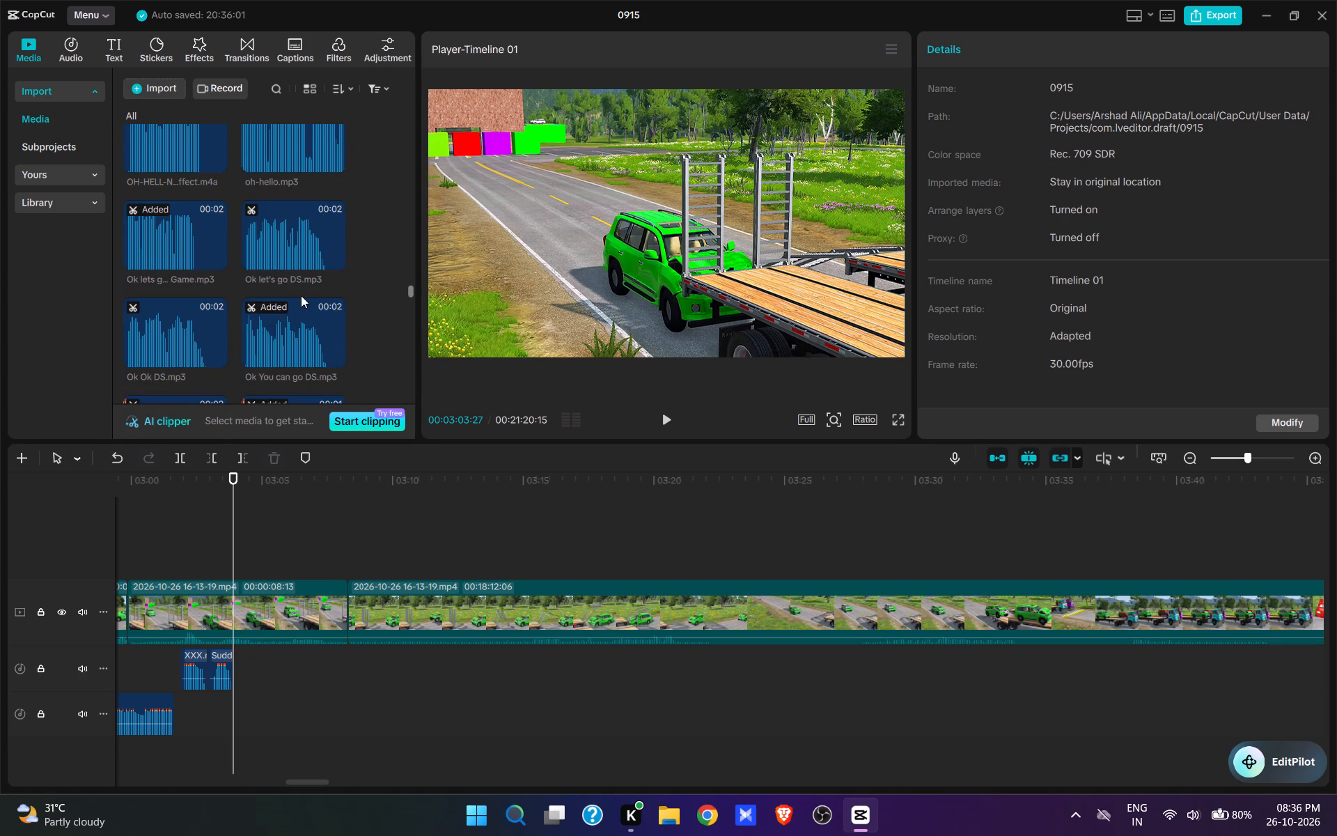
{"action": "scroll", "coordinate": [301, 295], "scroll_direction": "up", "scroll_amount": 6}
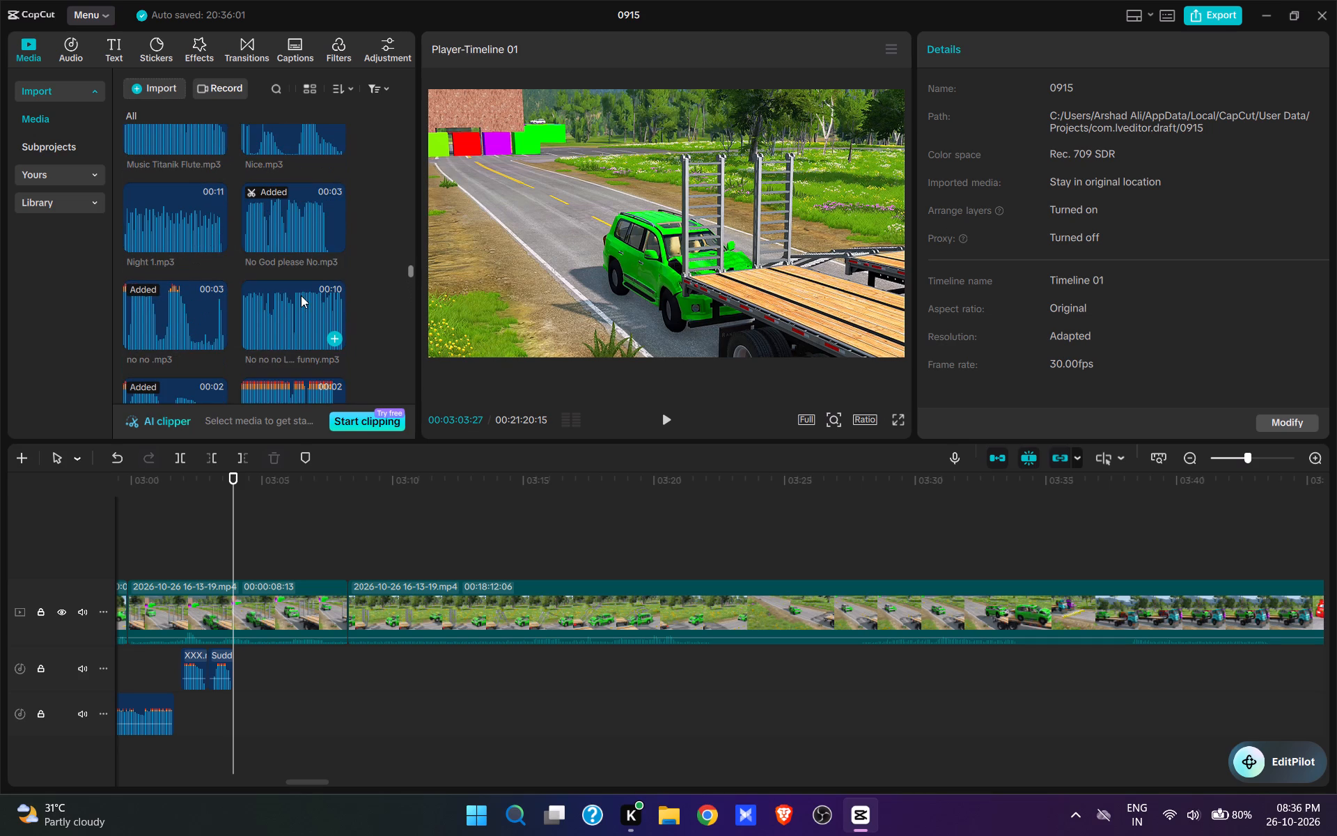
{"action": "scroll", "coordinate": [301, 295], "scroll_direction": "up", "scroll_amount": 3}
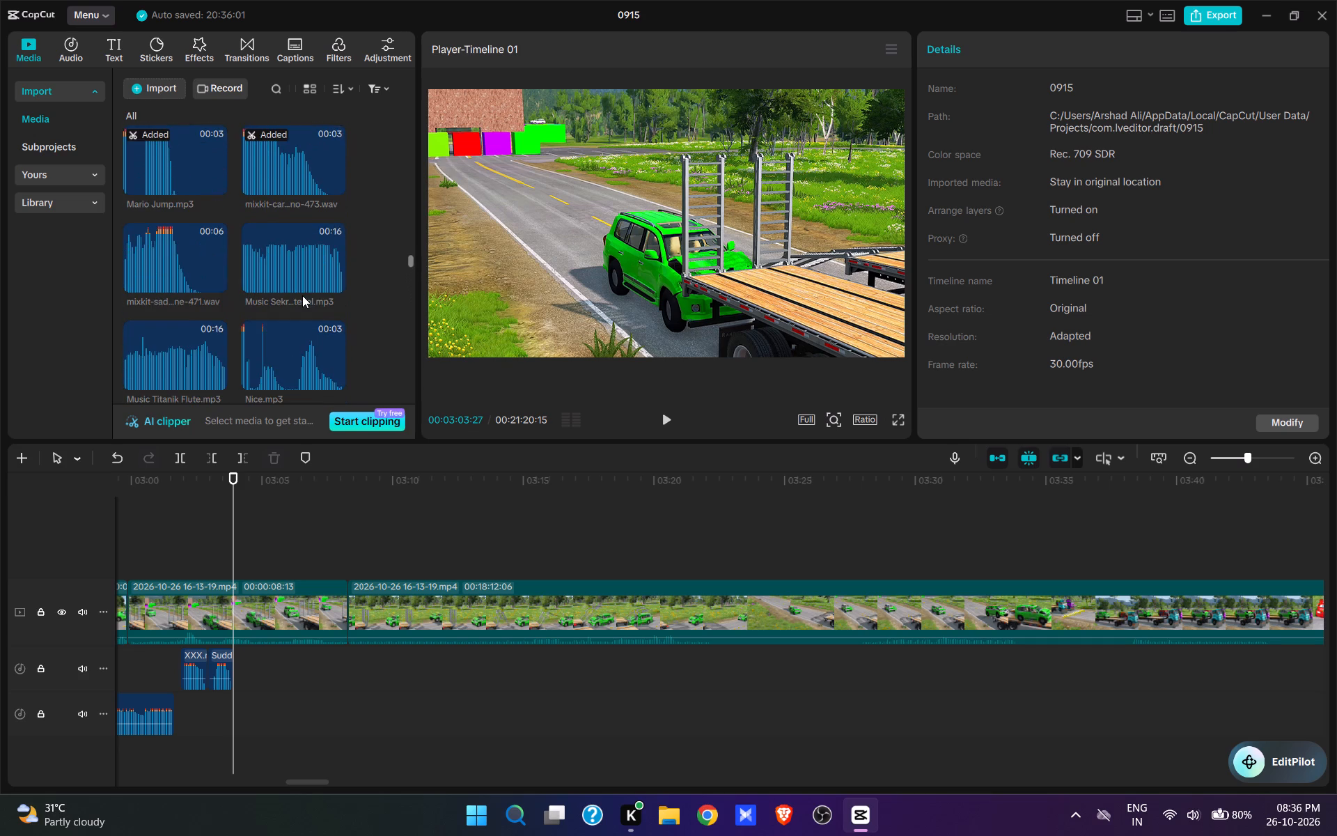
{"action": "scroll", "coordinate": [302, 295], "scroll_direction": "up", "scroll_amount": 1}
{"action": "left_click", "coordinate": [291, 267]}
{"action": "left_click", "coordinate": [318, 261]}
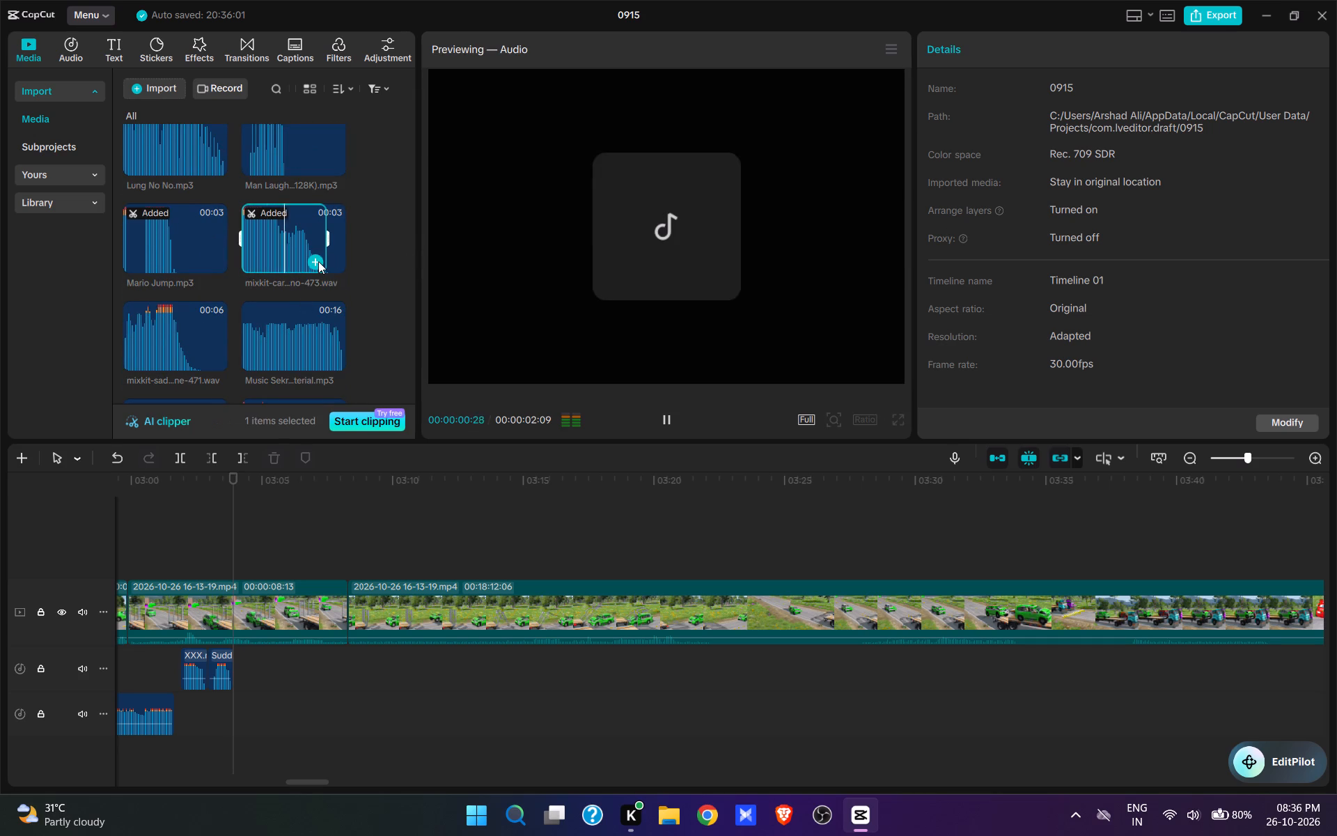
{"action": "key", "text": "space"}
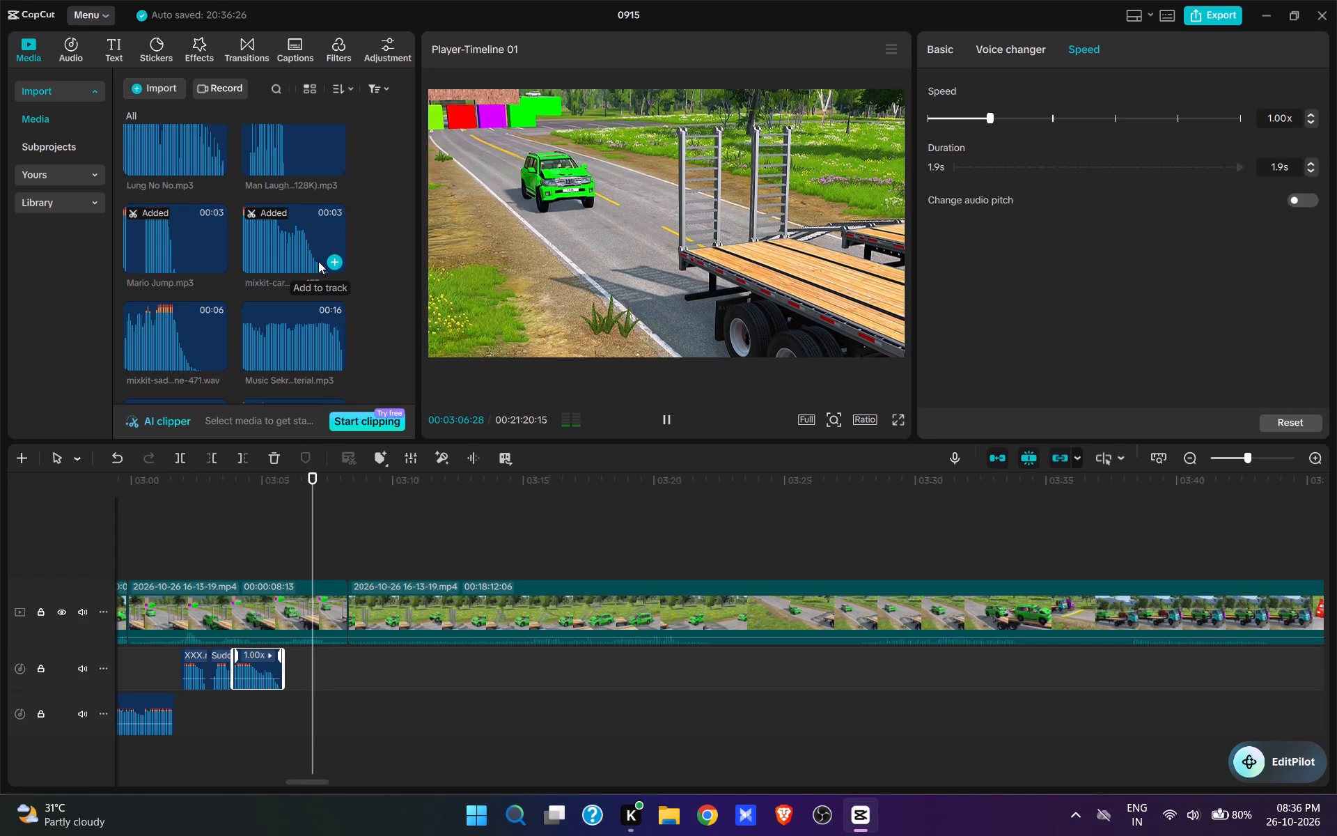
{"action": "key", "text": "space"}
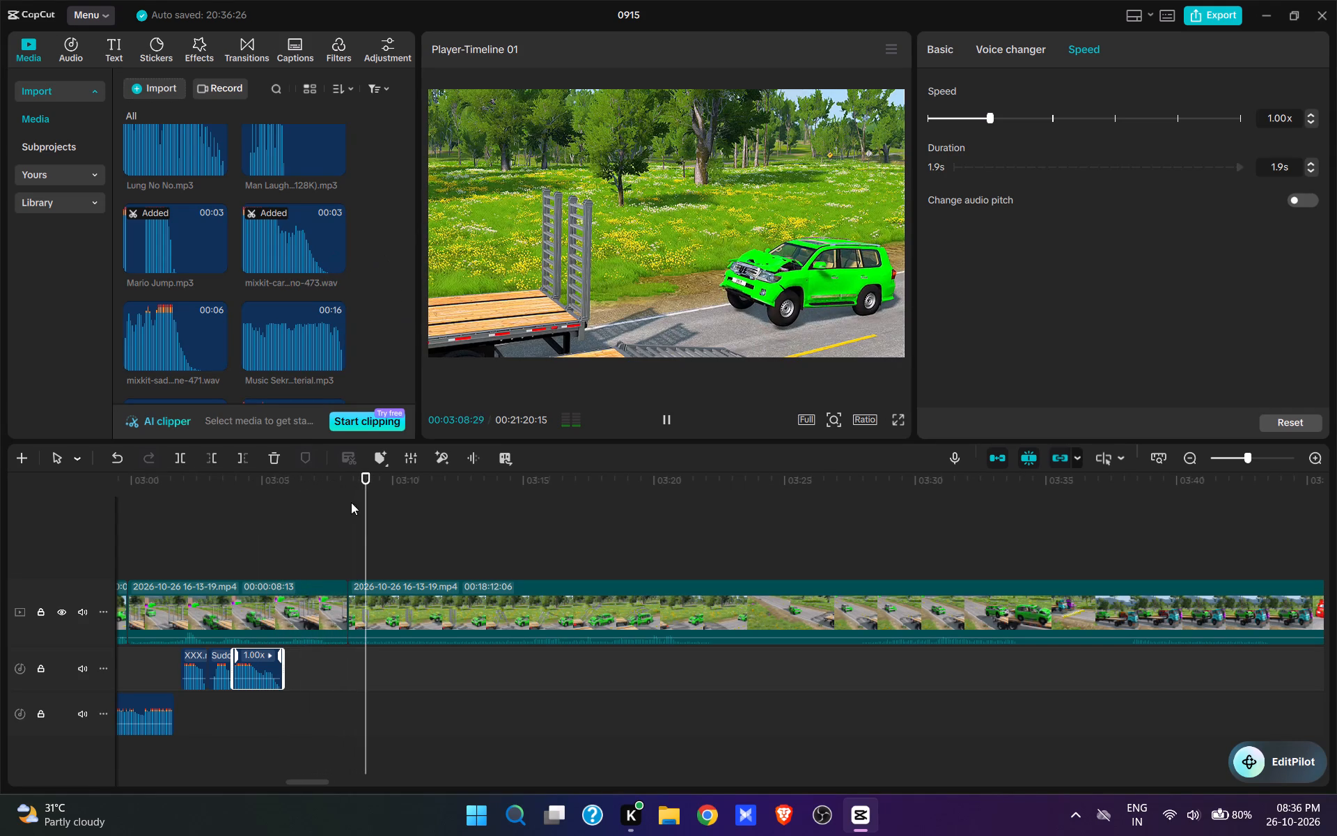
Find Please Help.mp3 among the imported sounds, add it at the 00:03:08:09 split and play it with the video.
{"action": "left_click", "coordinate": [349, 571]}
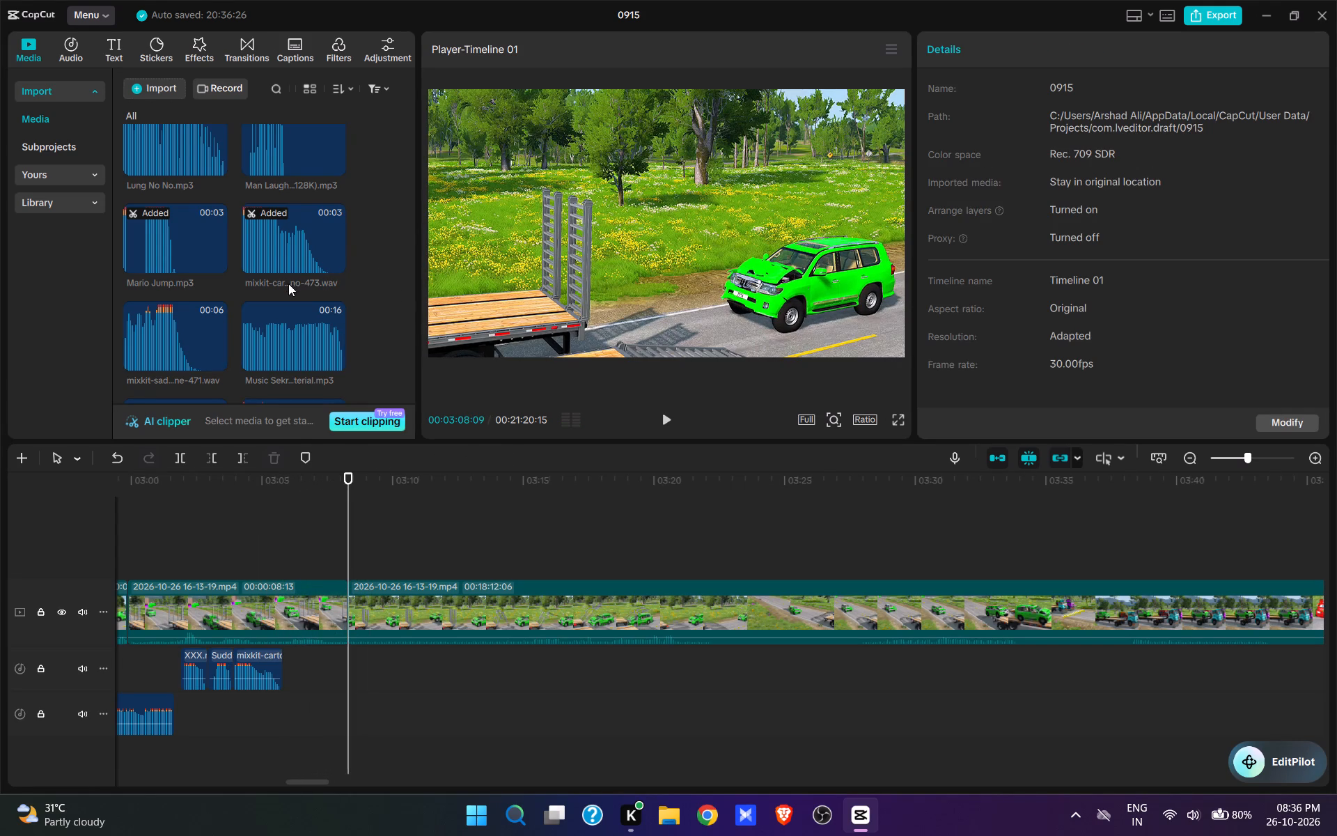
{"action": "scroll", "coordinate": [263, 206], "scroll_direction": "down", "scroll_amount": 7}
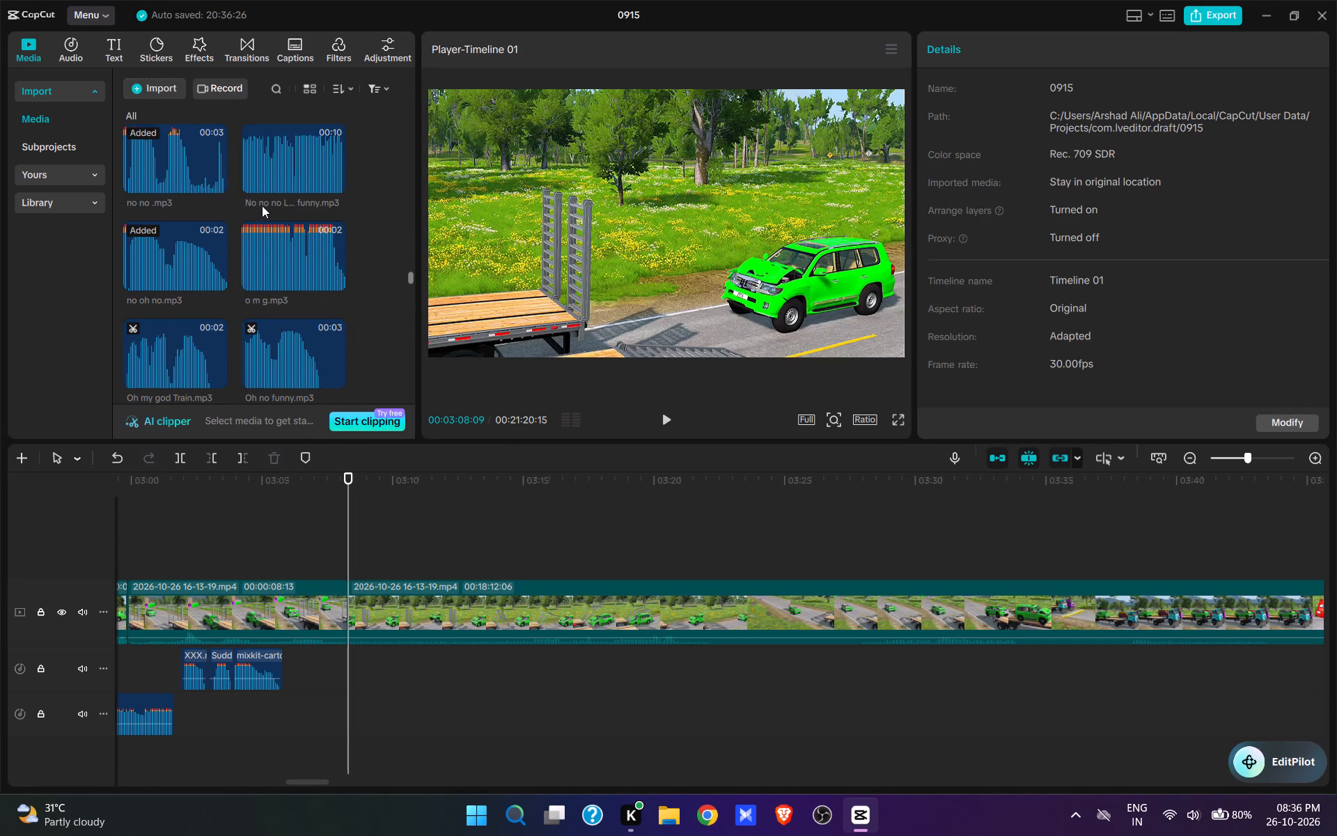
{"action": "scroll", "coordinate": [262, 206], "scroll_direction": "down", "scroll_amount": 8}
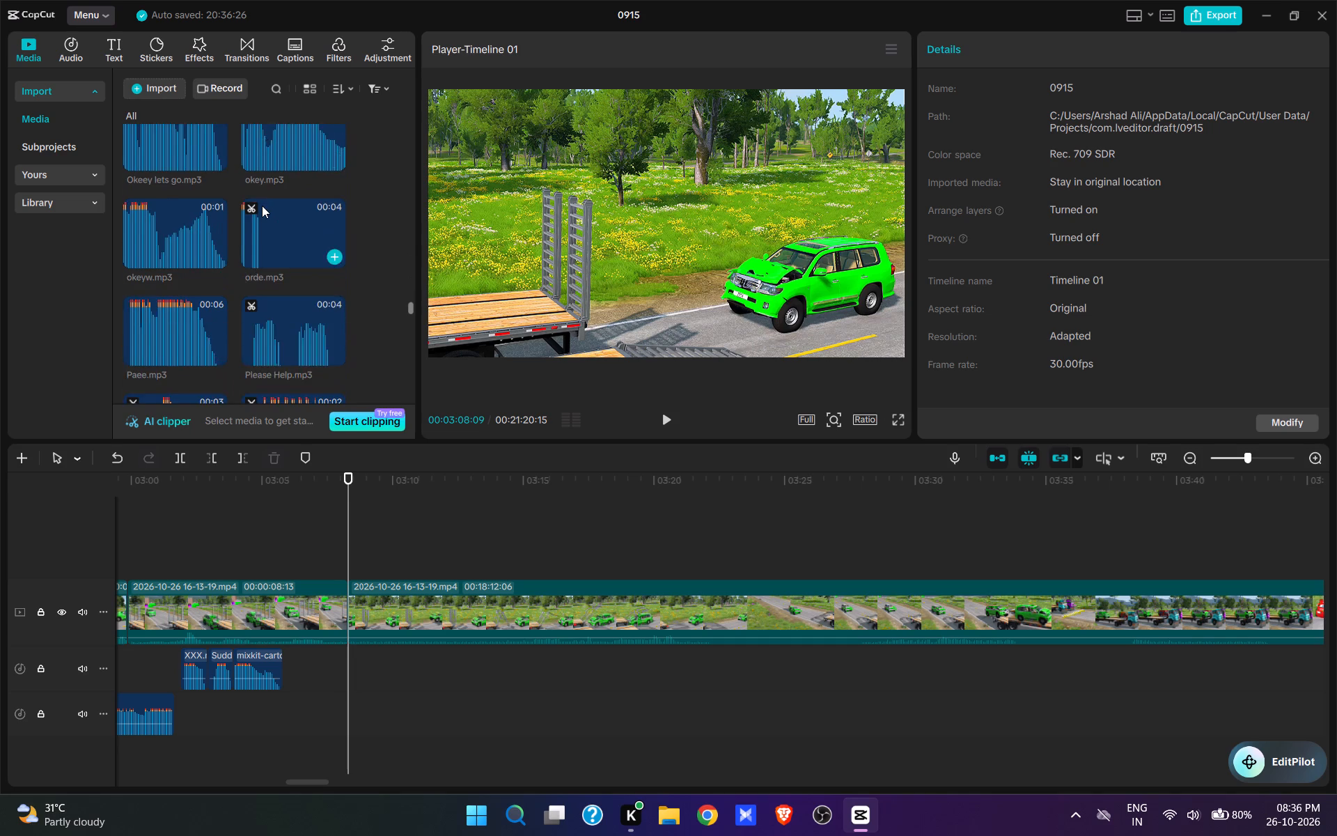
{"action": "scroll", "coordinate": [262, 206], "scroll_direction": "down", "scroll_amount": 1}
{"action": "left_click", "coordinate": [179, 366]}
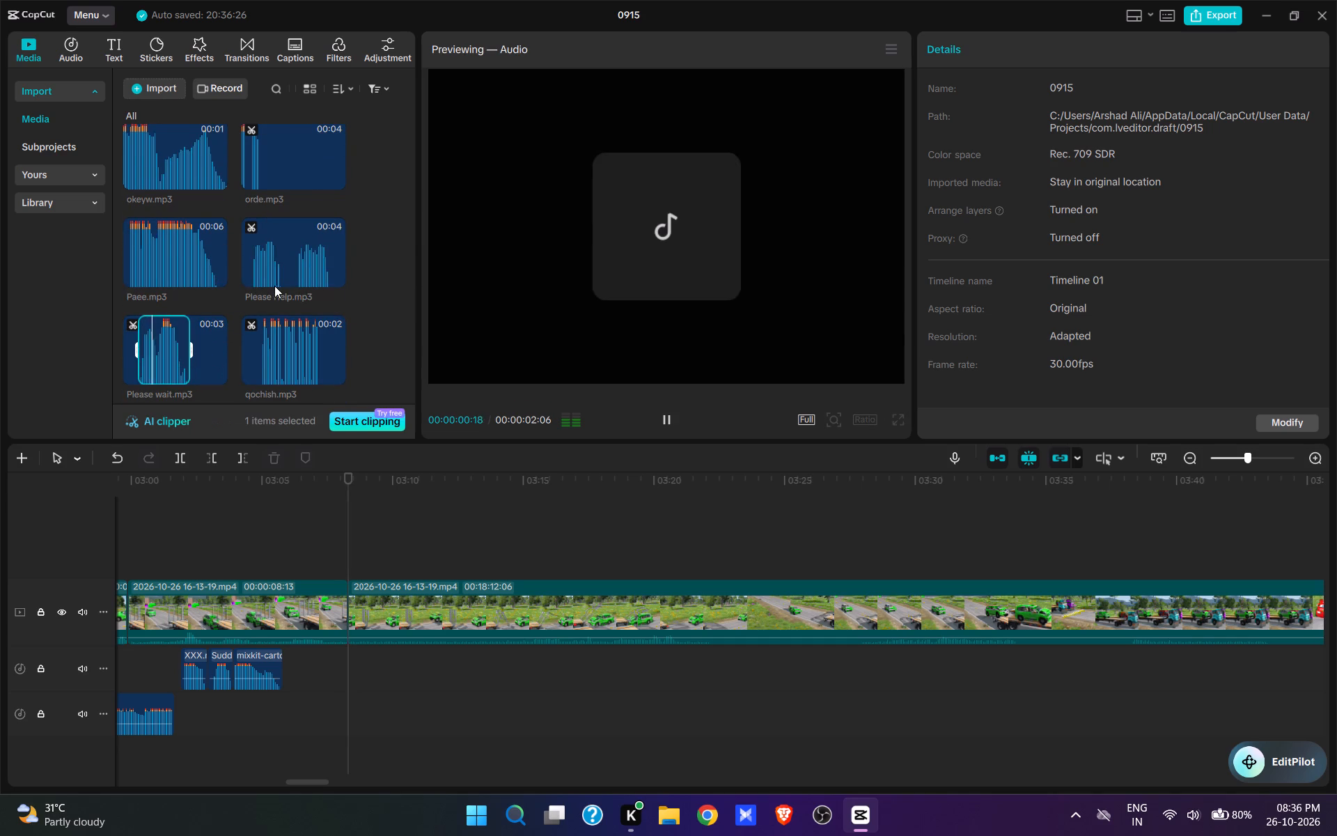
{"action": "left_click", "coordinate": [274, 283]}
{"action": "left_click", "coordinate": [277, 277]}
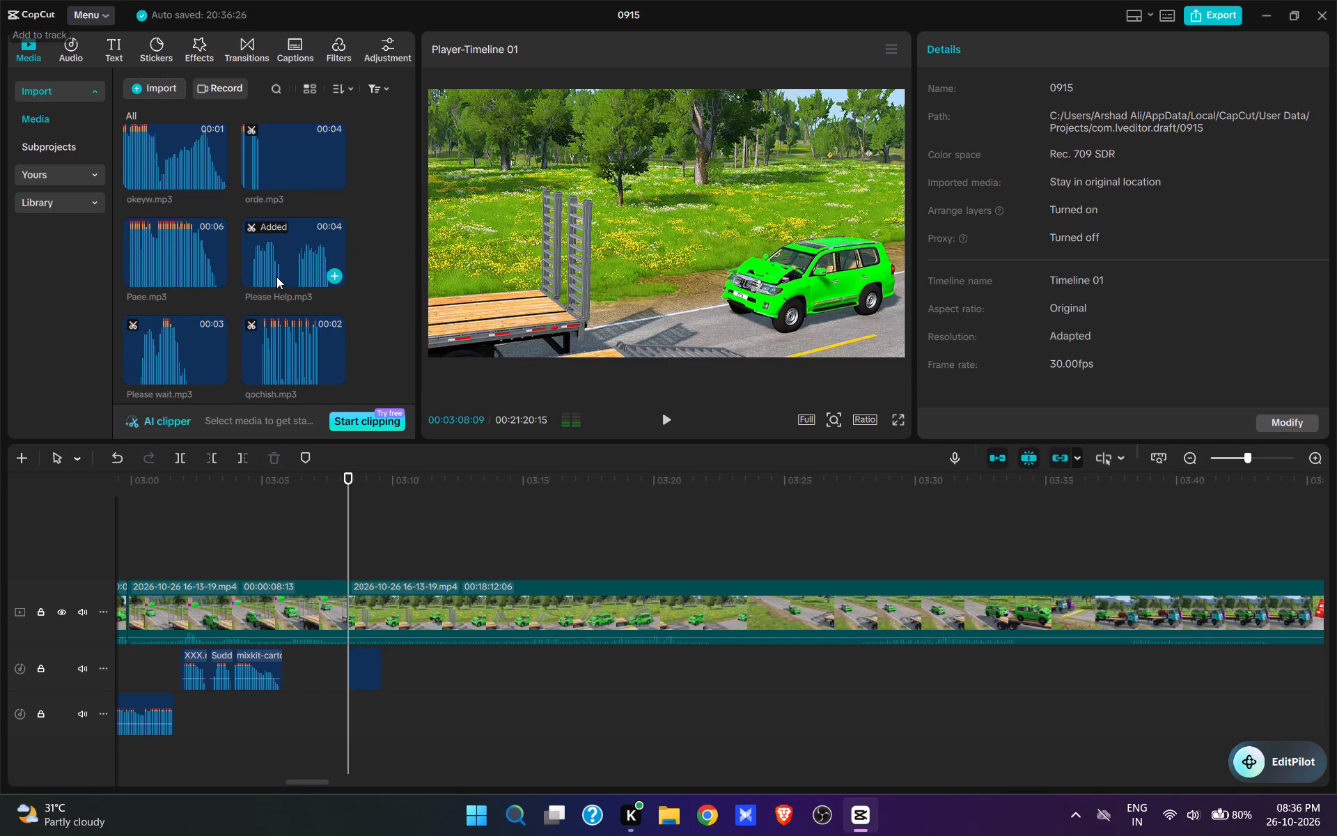
{"action": "key", "text": "space"}
{"action": "key", "text": "space"}
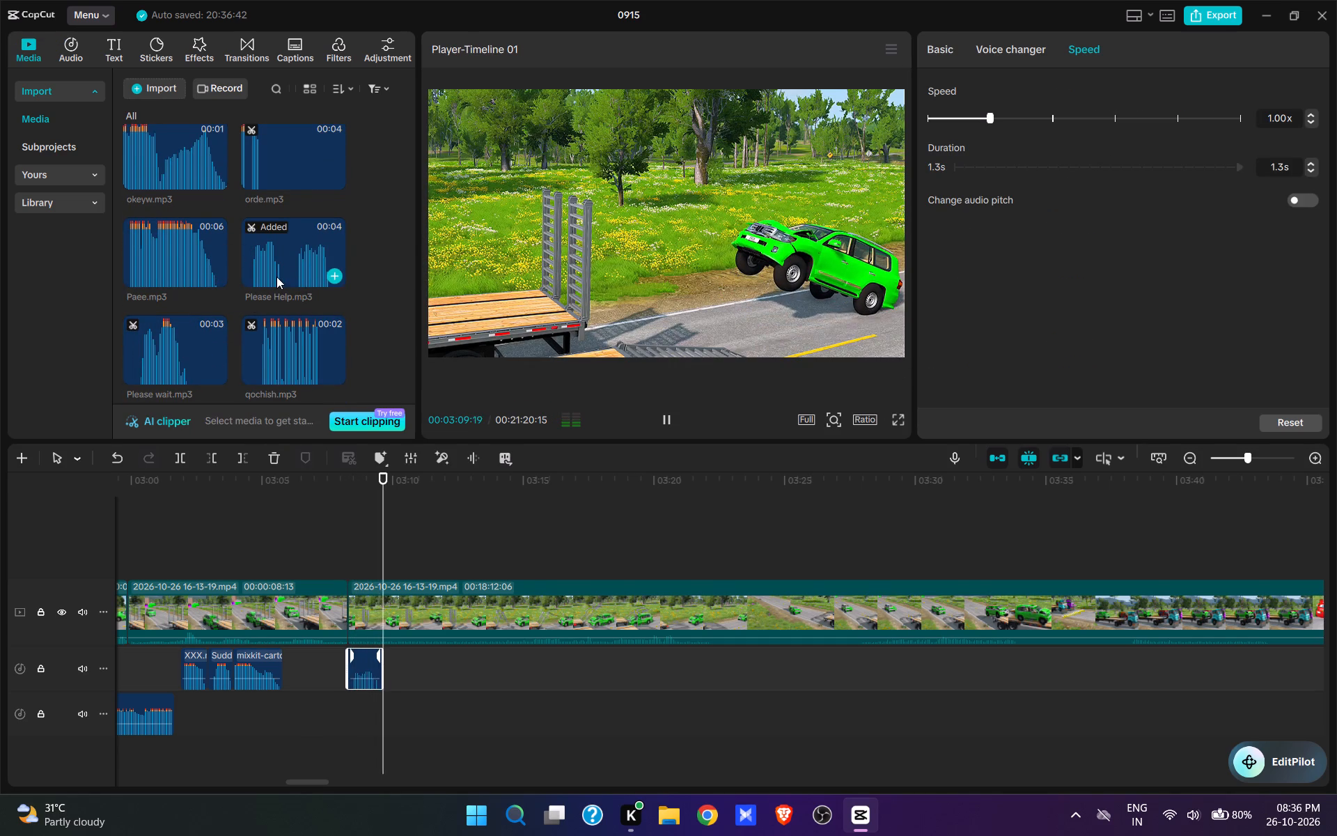
Audition the horn sounds, add Horn (3).mp3 at 00:03:09:18 directly after Please Help.mp3, and play the result.
{"action": "left_click", "coordinate": [385, 569]}
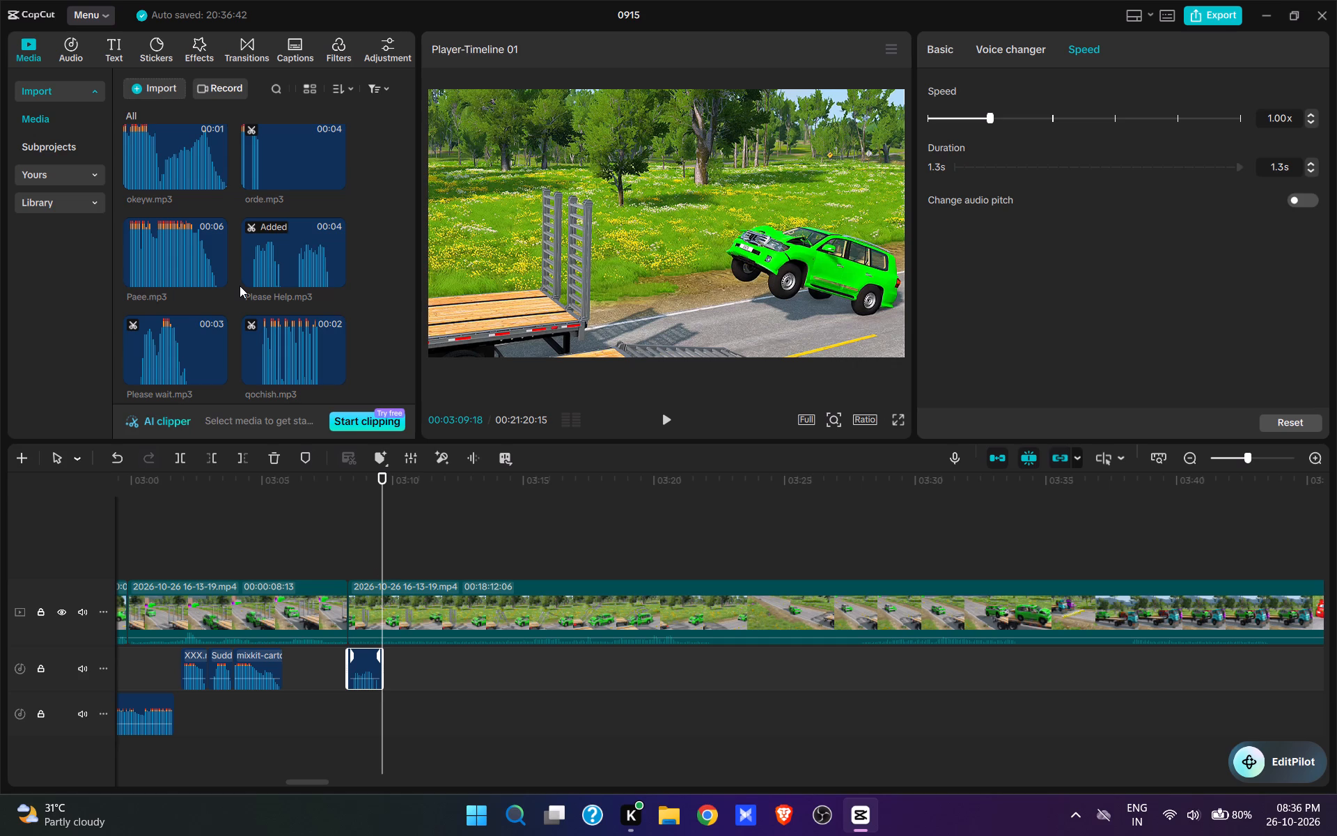
{"action": "scroll", "coordinate": [240, 286], "scroll_direction": "up", "scroll_amount": 14}
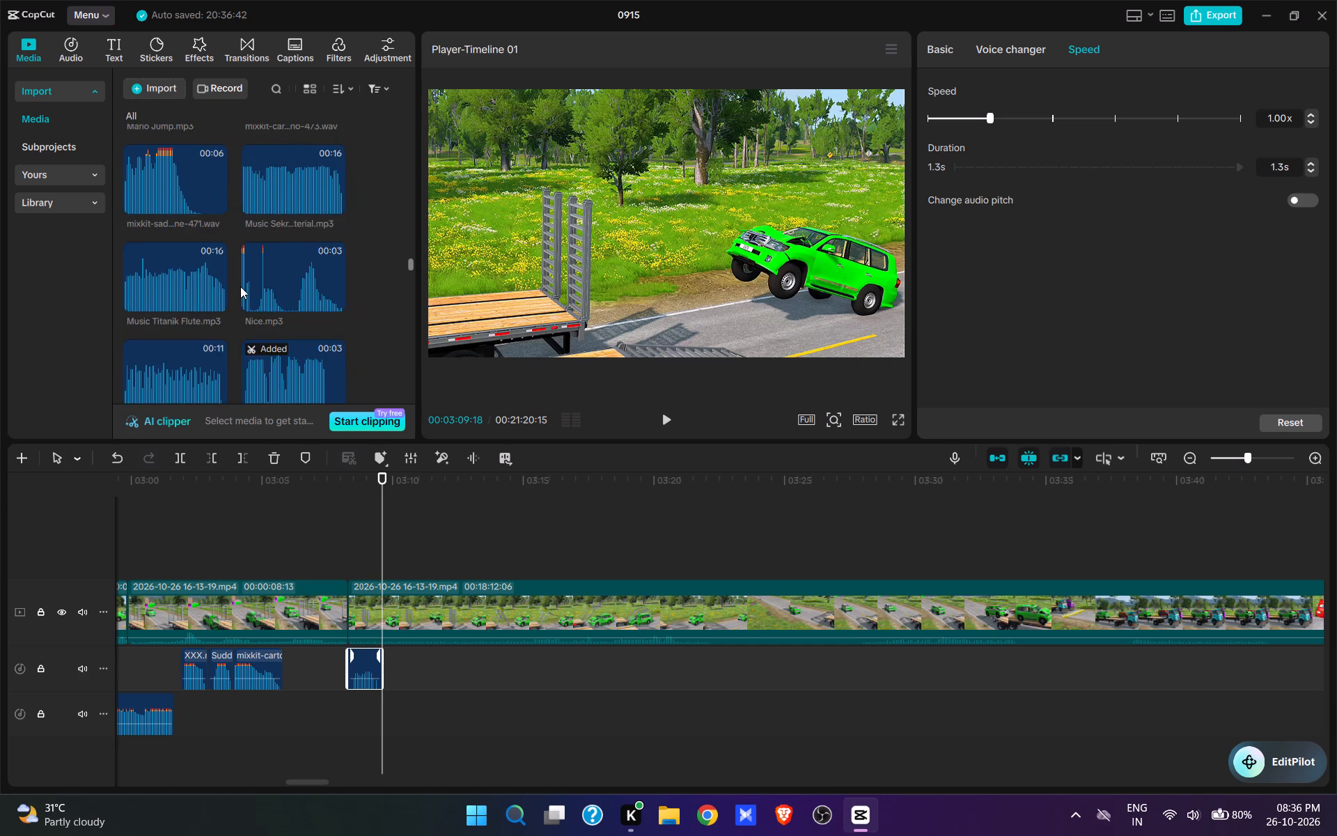
{"action": "scroll", "coordinate": [240, 286], "scroll_direction": "up", "scroll_amount": 8}
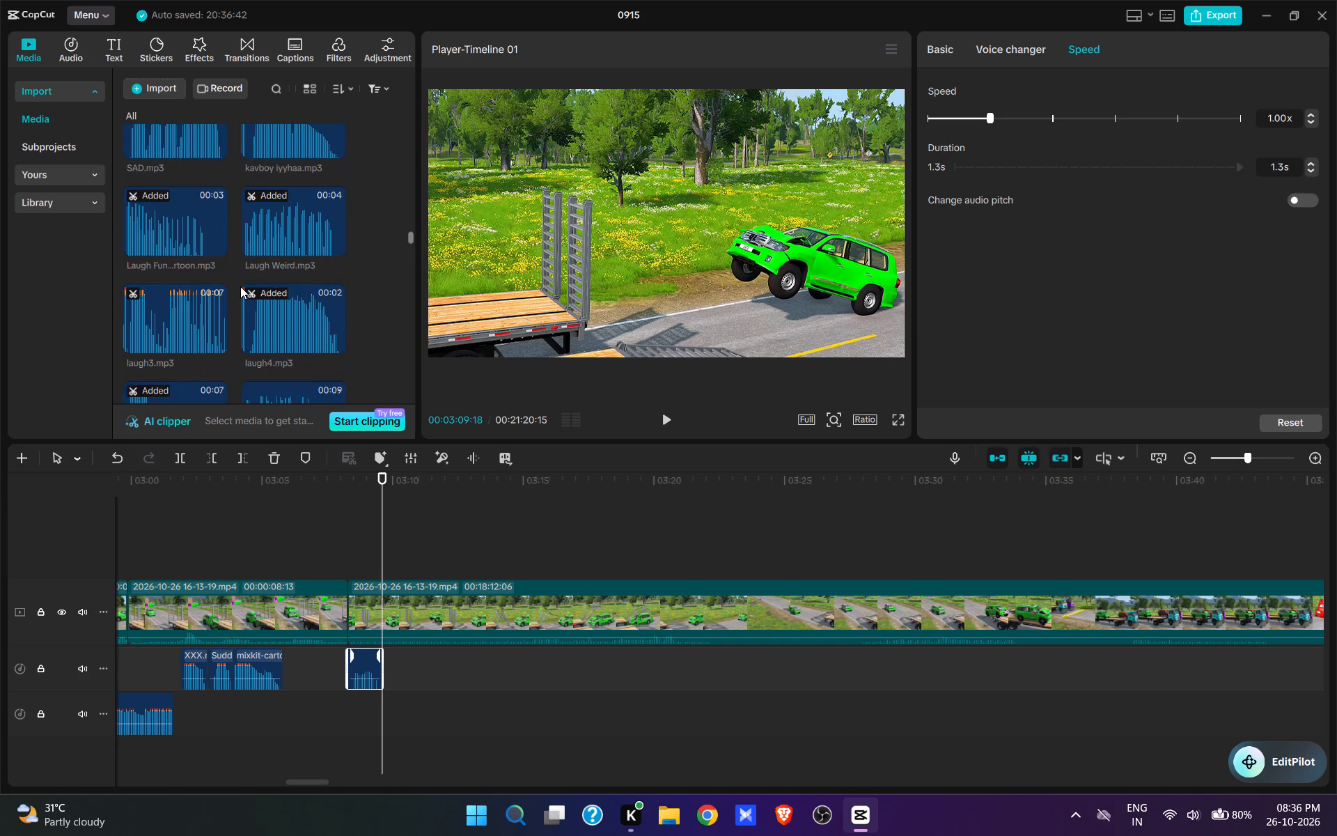
{"action": "scroll", "coordinate": [240, 286], "scroll_direction": "up", "scroll_amount": 2}
{"action": "scroll", "coordinate": [163, 242], "scroll_direction": "up", "scroll_amount": 2}
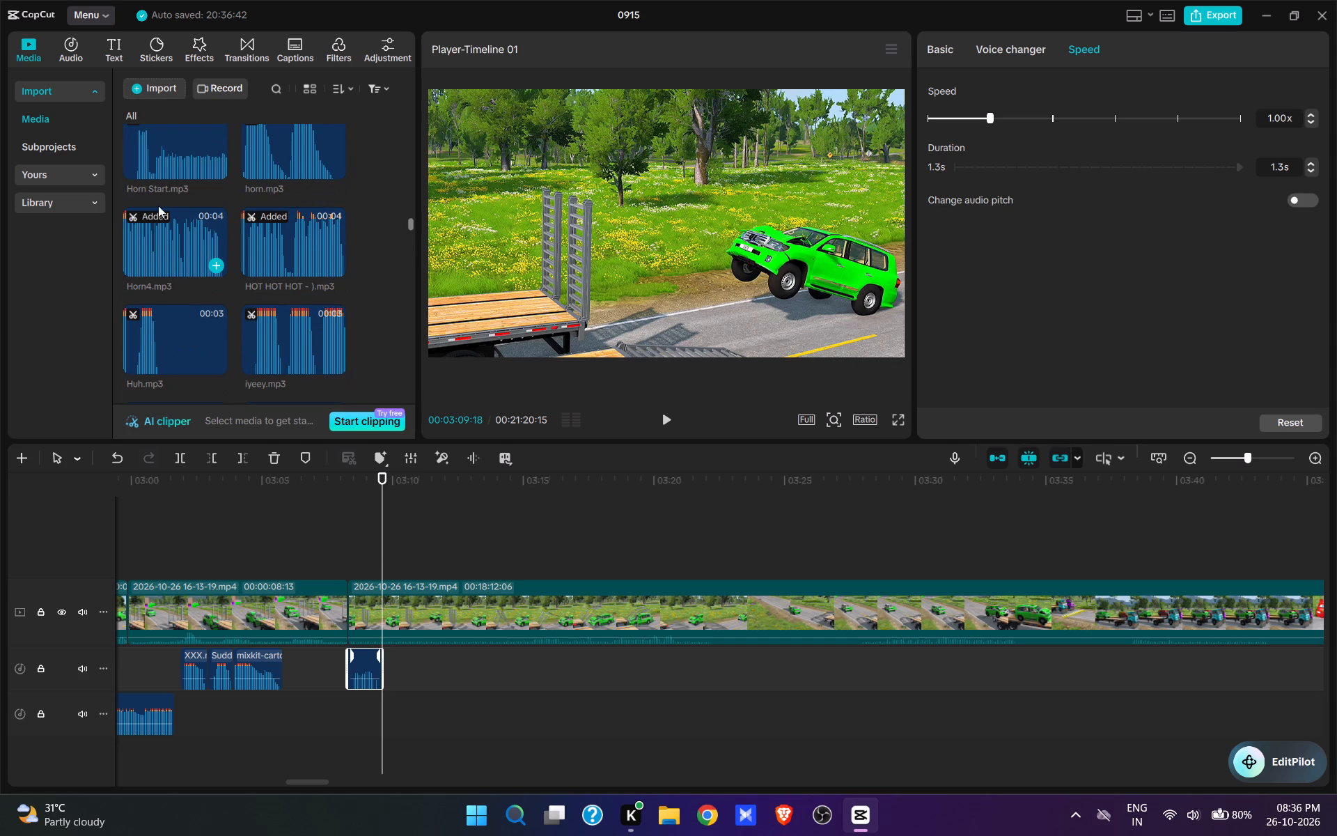
{"action": "left_click", "coordinate": [159, 154]}
{"action": "scroll", "coordinate": [174, 279], "scroll_direction": "up", "scroll_amount": 2}
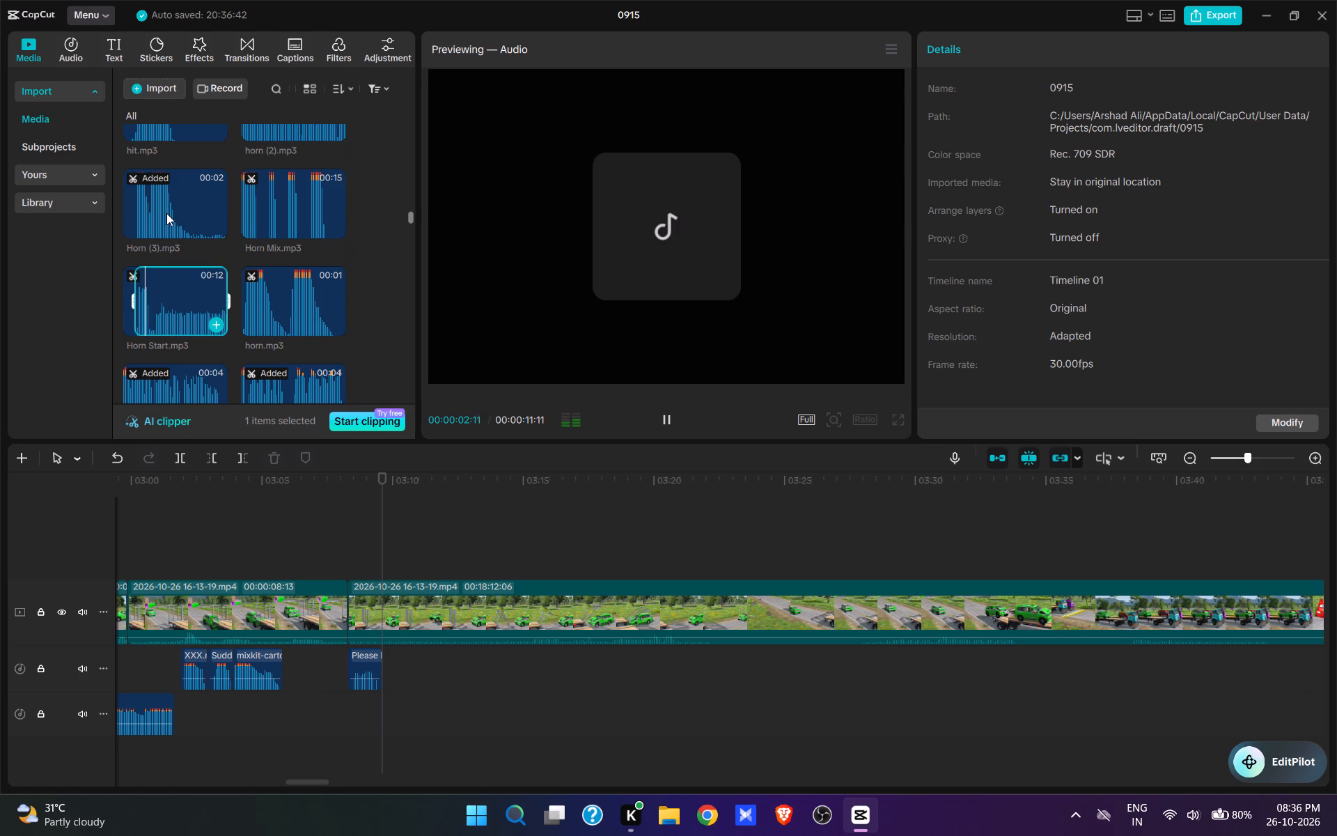
{"action": "left_click", "coordinate": [166, 213]}
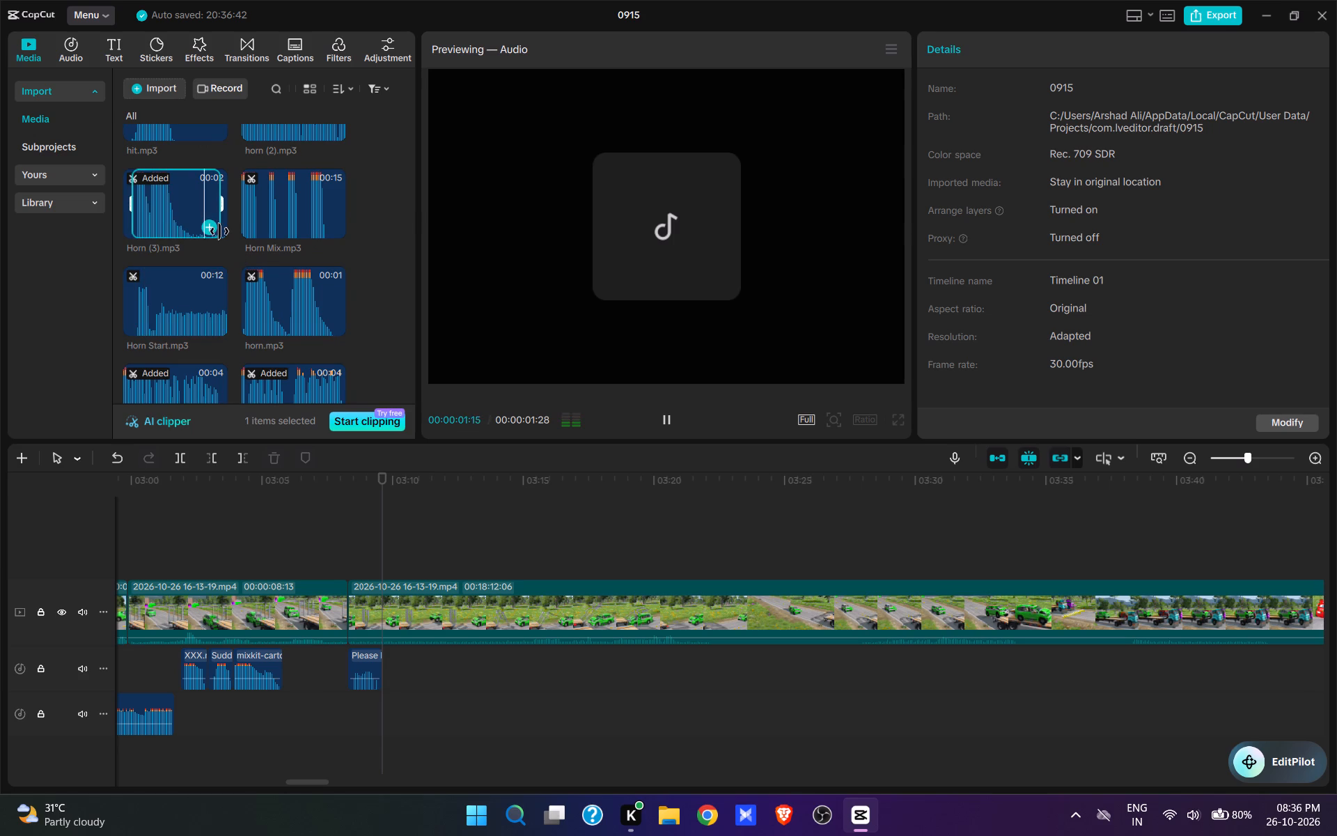
{"action": "left_click", "coordinate": [211, 226]}
{"action": "key", "text": "space"}
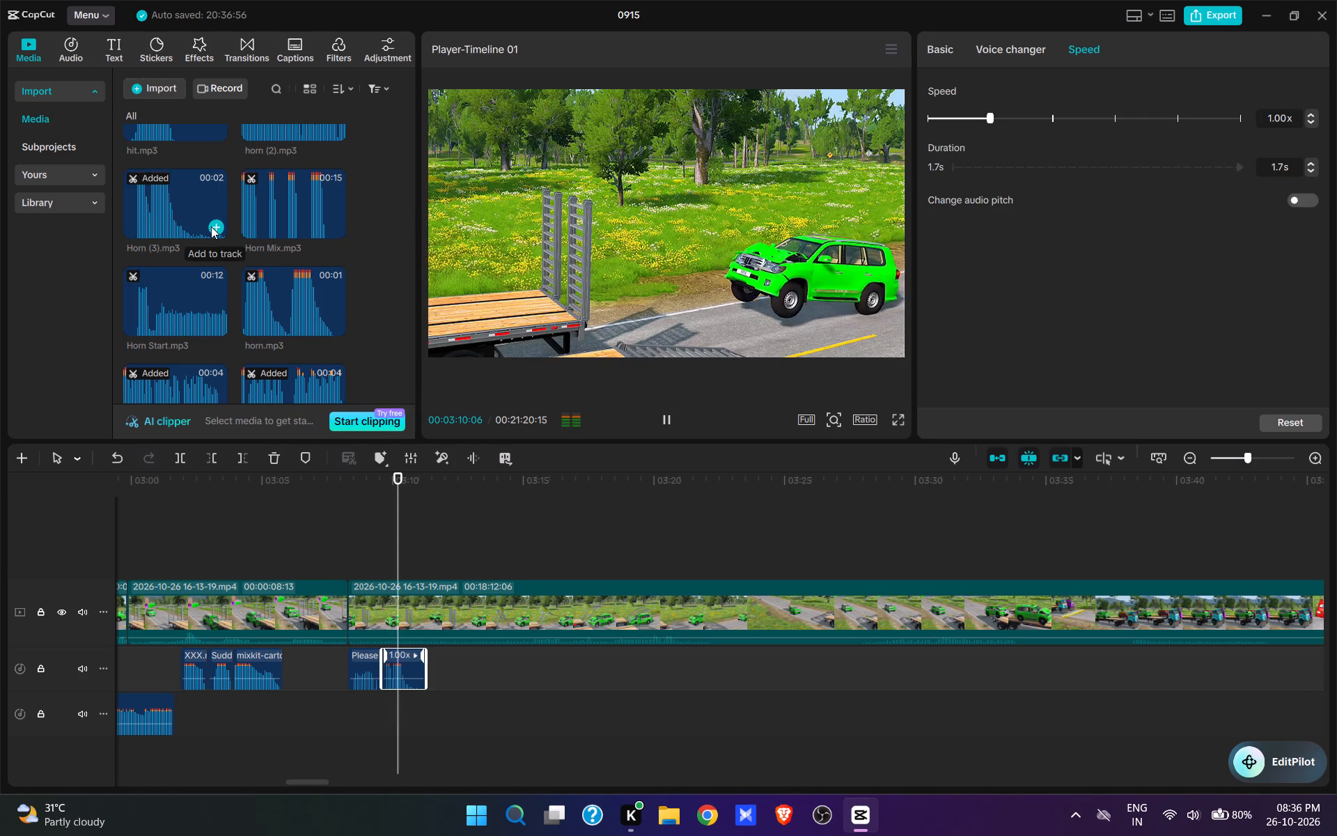
{"action": "key", "text": "space"}
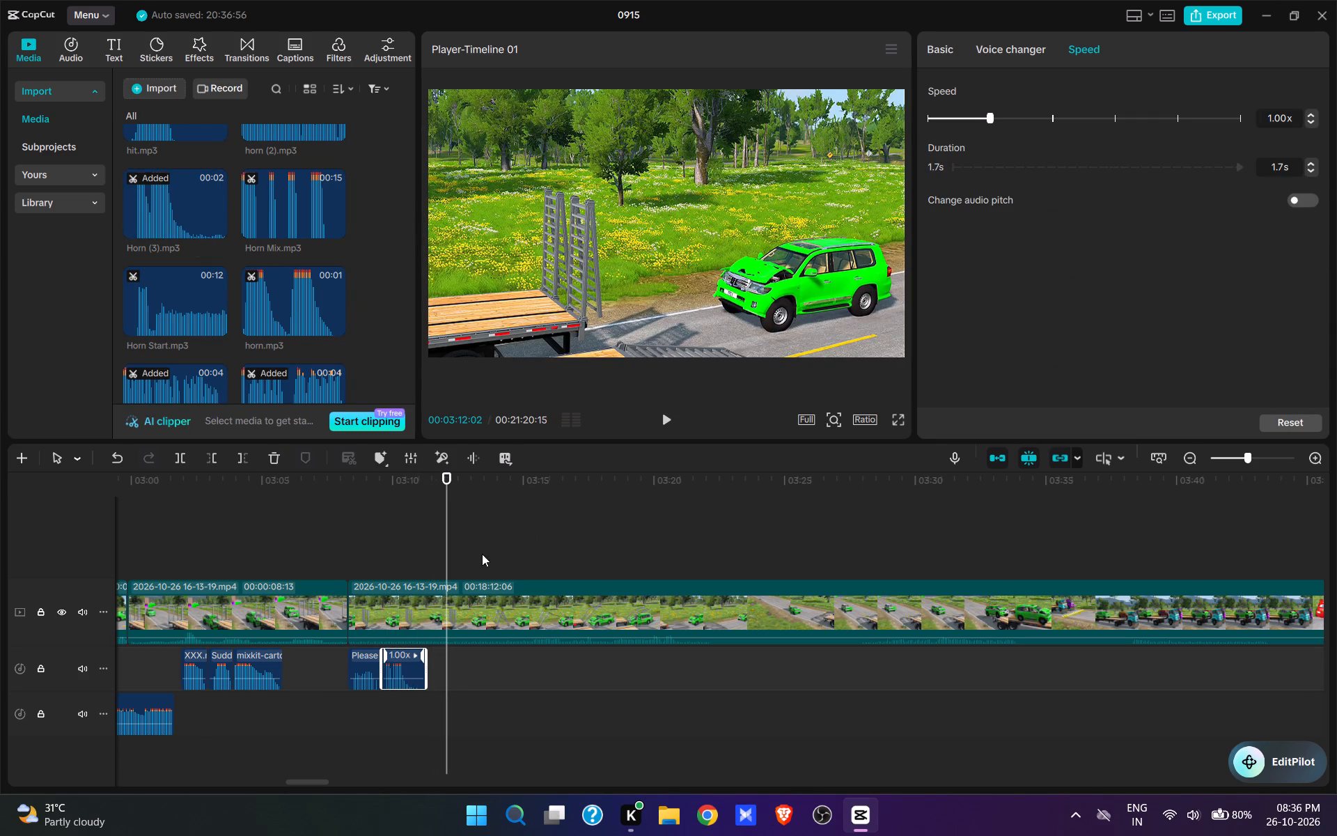
Split the video at 00:03:11:19, just after the Horn (3).mp3 sound ends.
{"action": "left_click", "coordinate": [438, 566]}
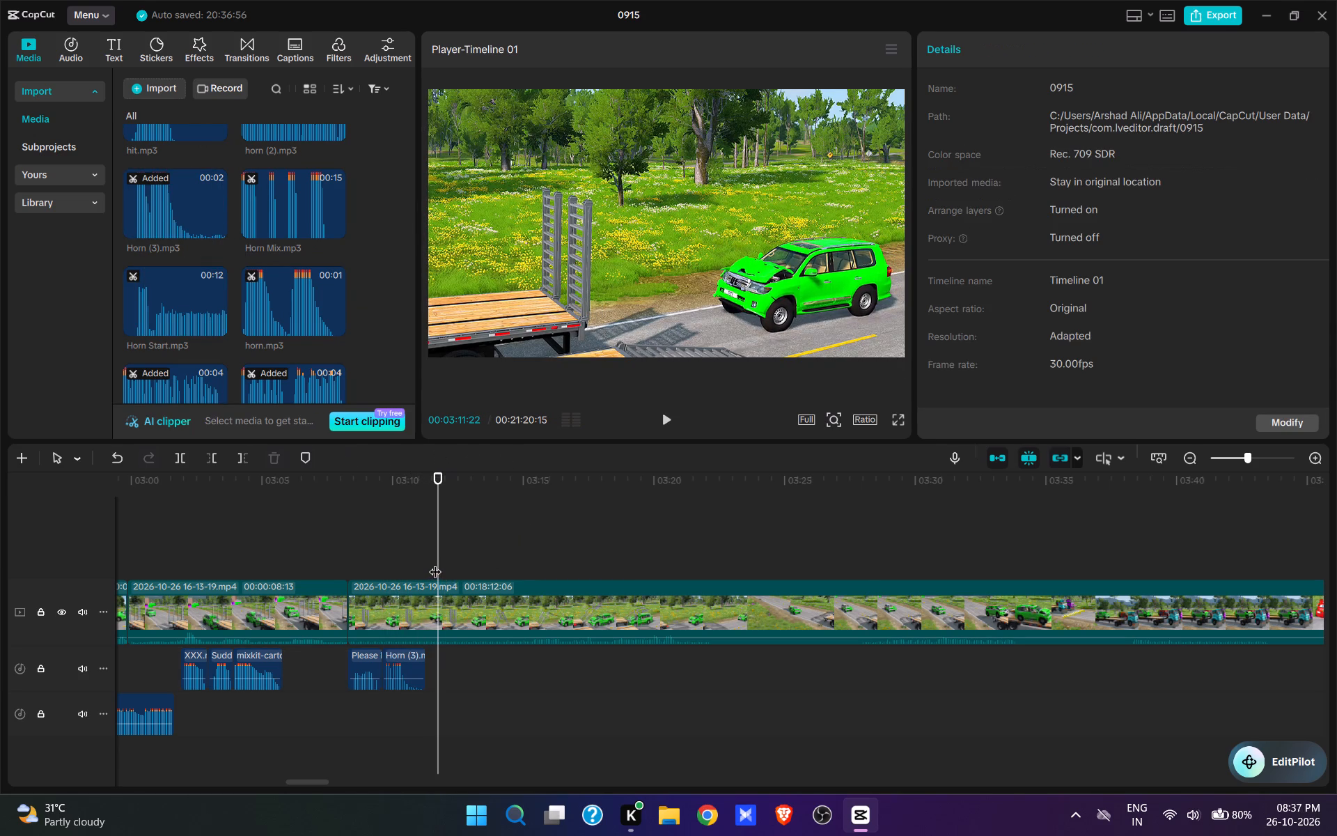
{"action": "left_click", "coordinate": [435, 563]}
{"action": "left_click", "coordinate": [441, 612]}
{"action": "key", "text": "w"}
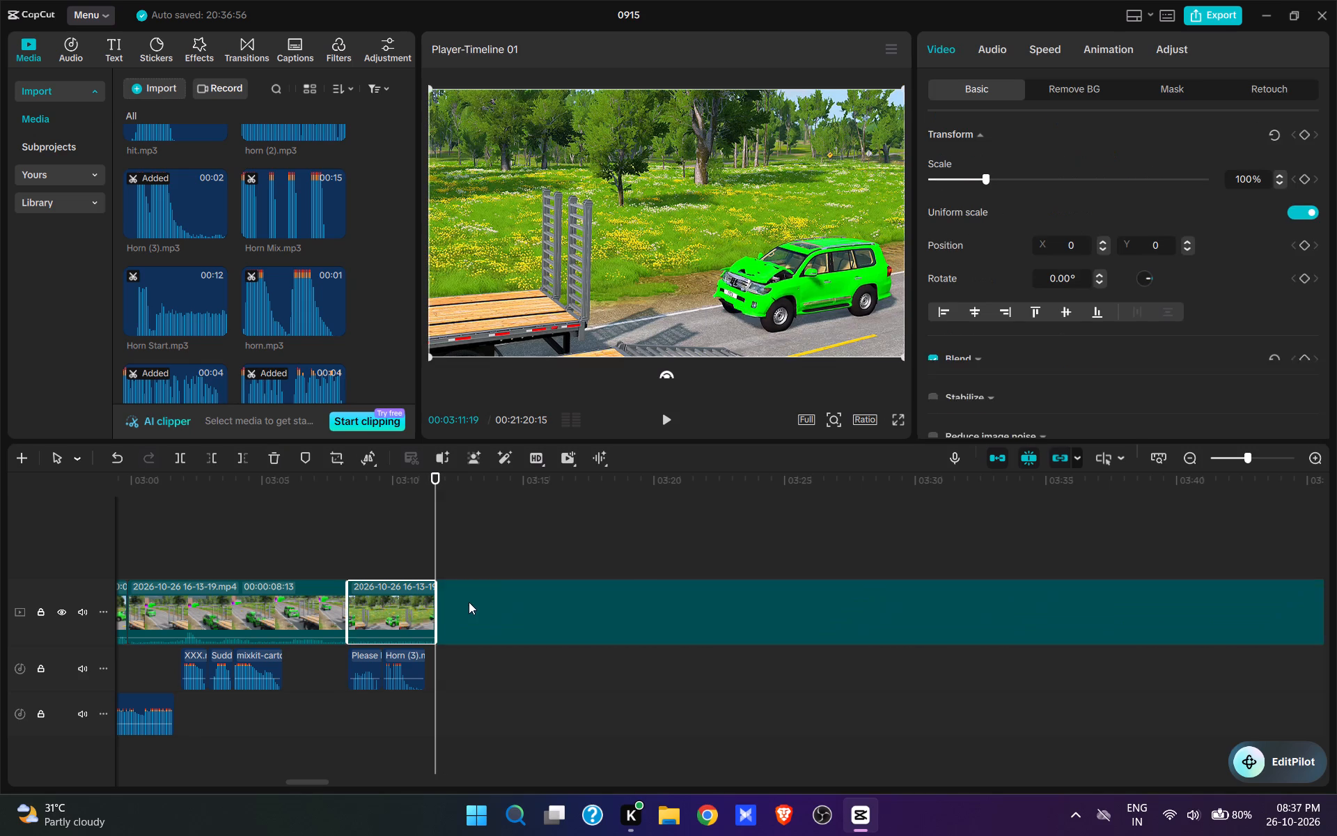
Play on past the lowering of the trailer ramps and split the video so the middle clip lasts 00:00:10:18.
{"action": "key", "text": "space"}
{"action": "left_click", "coordinate": [637, 545]}
{"action": "key", "text": "space"}
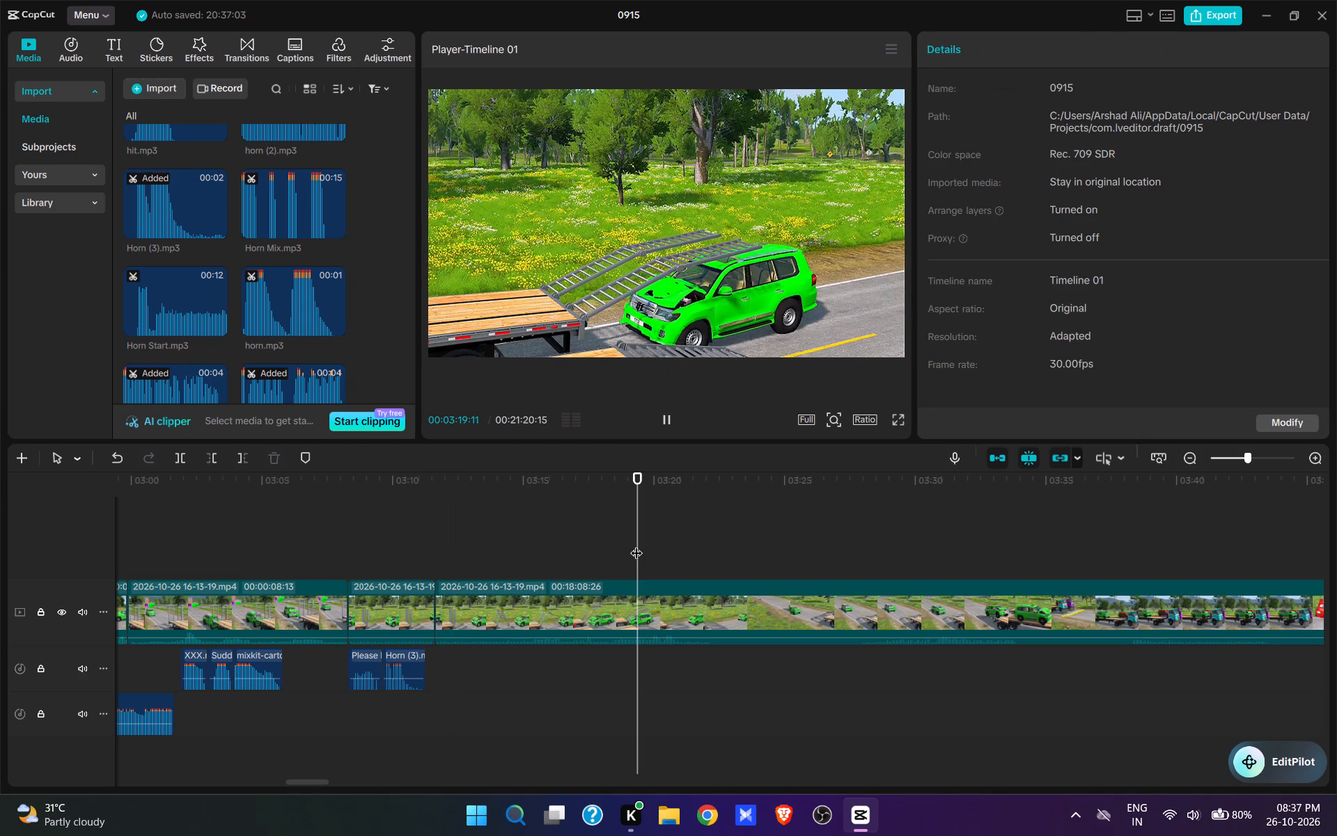
{"action": "key", "text": "space"}
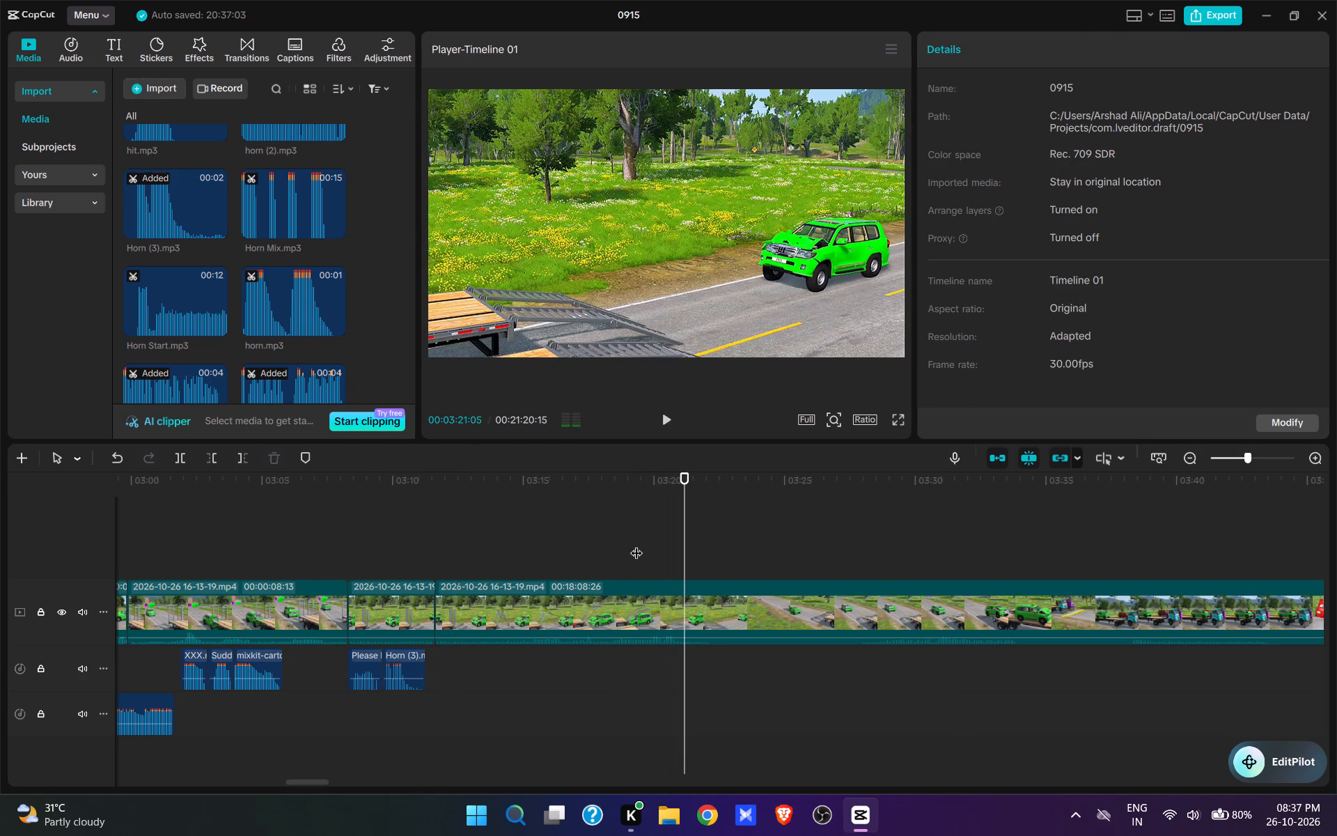
{"action": "key", "text": "space"}
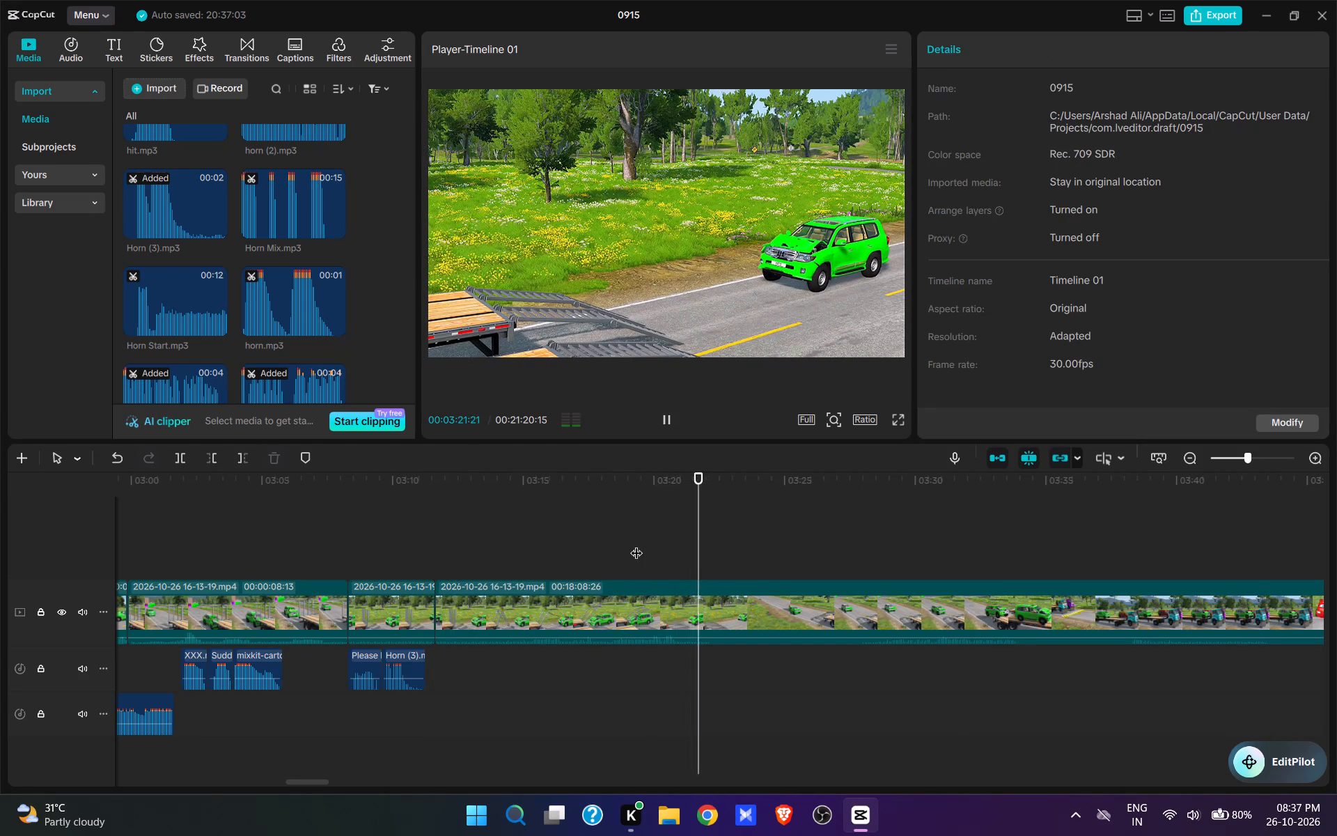
{"action": "key", "text": "space"}
{"action": "type", "text": "w"}
Return to the 00:03:11:19 split and audition laugh3.mp3 while browsing the imported sounds.
{"action": "left_click", "coordinate": [445, 539]}
{"action": "left_click_drag", "start_coordinate": [445, 539], "coordinate": [441, 539]}
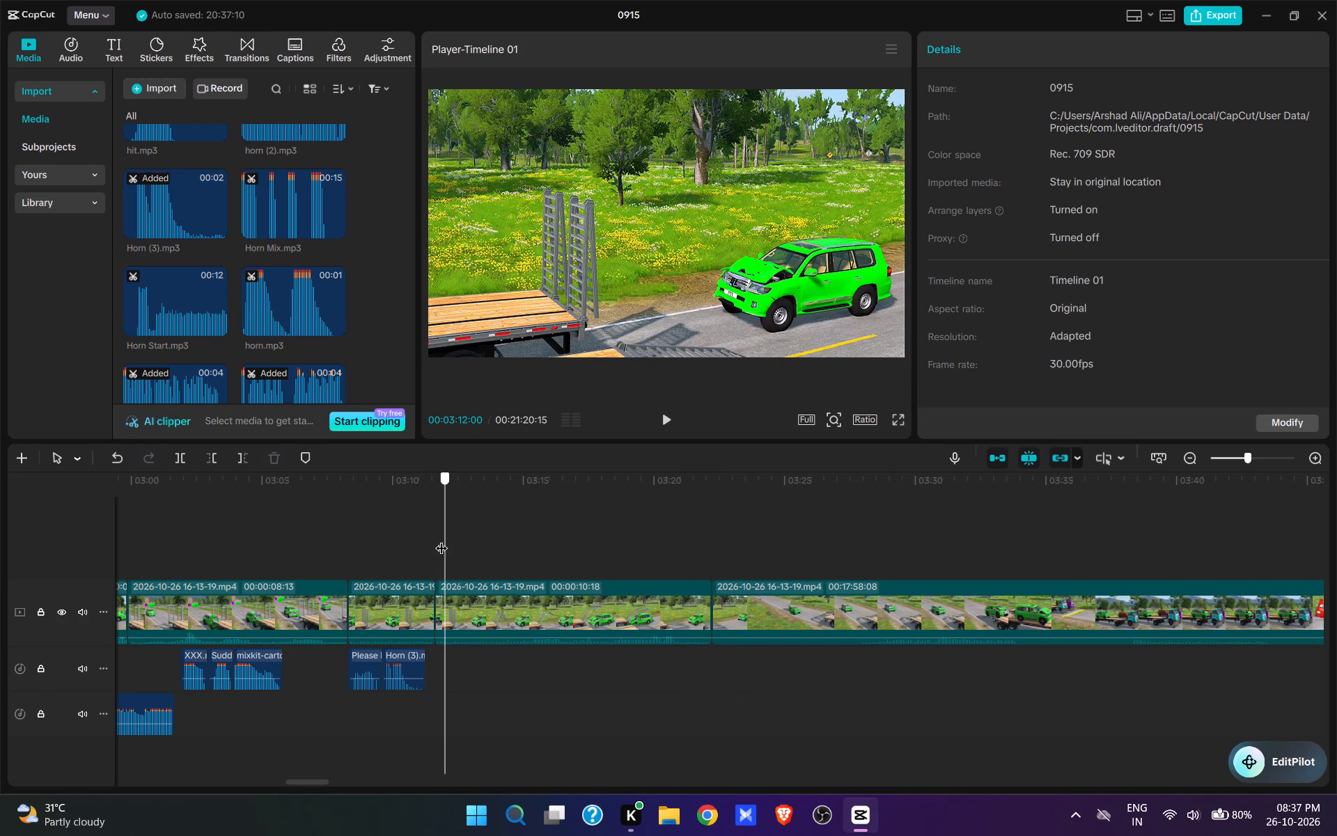
{"action": "left_click_drag", "start_coordinate": [441, 539], "coordinate": [432, 536]}
{"action": "scroll", "coordinate": [240, 267], "scroll_direction": "up", "scroll_amount": 20}
{"action": "scroll", "coordinate": [240, 267], "scroll_direction": "up", "scroll_amount": 3}
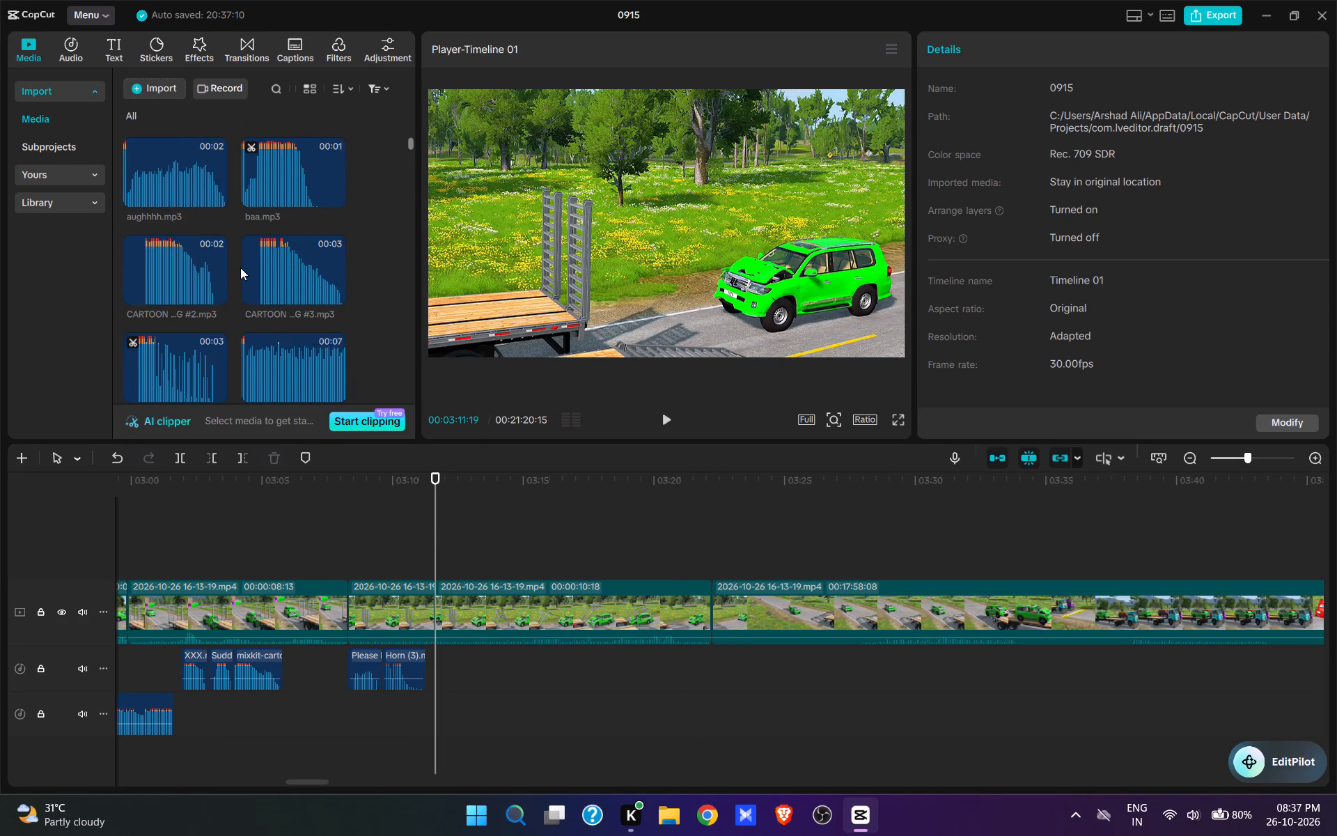
{"action": "scroll", "coordinate": [240, 268], "scroll_direction": "up", "scroll_amount": 7}
{"action": "scroll", "coordinate": [240, 268], "scroll_direction": "down", "scroll_amount": 15}
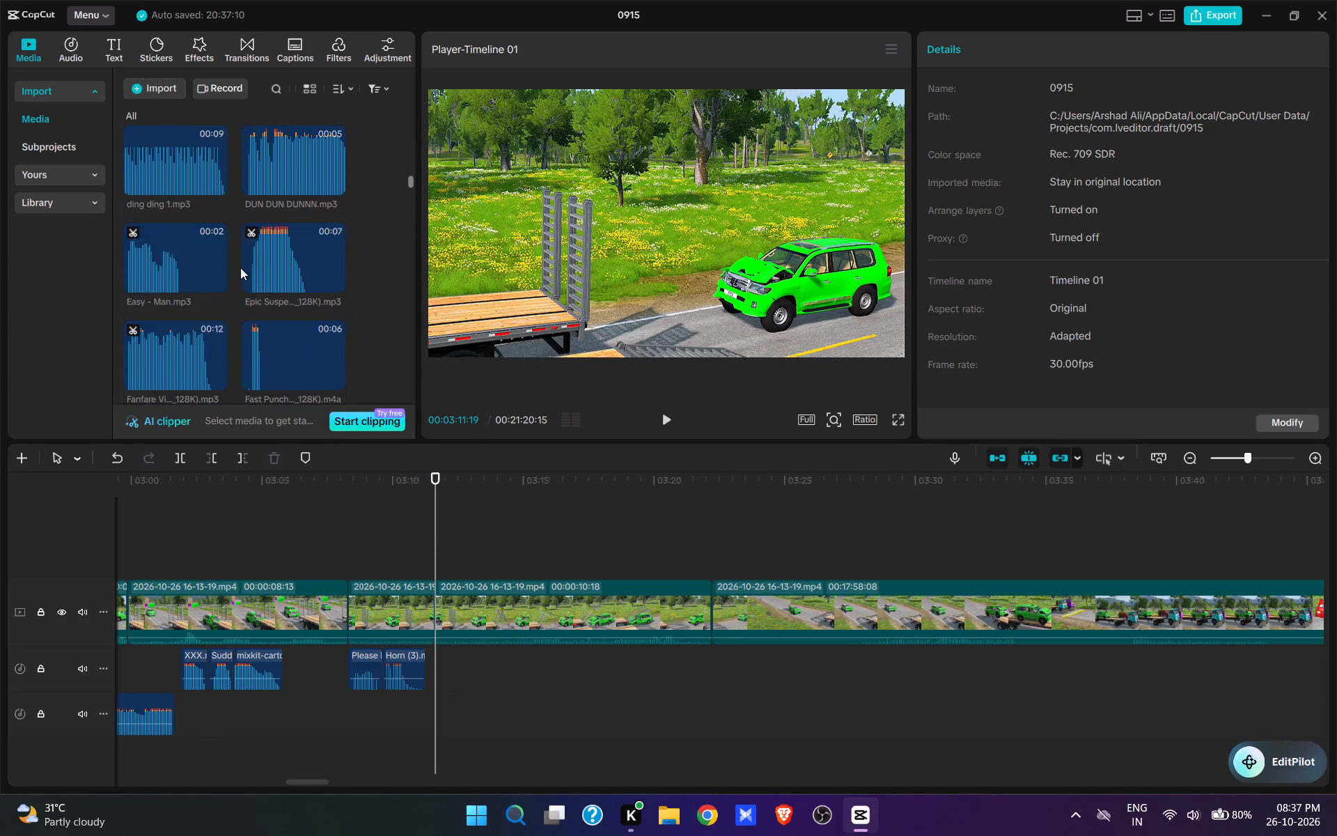
{"action": "scroll", "coordinate": [240, 268], "scroll_direction": "down", "scroll_amount": 10}
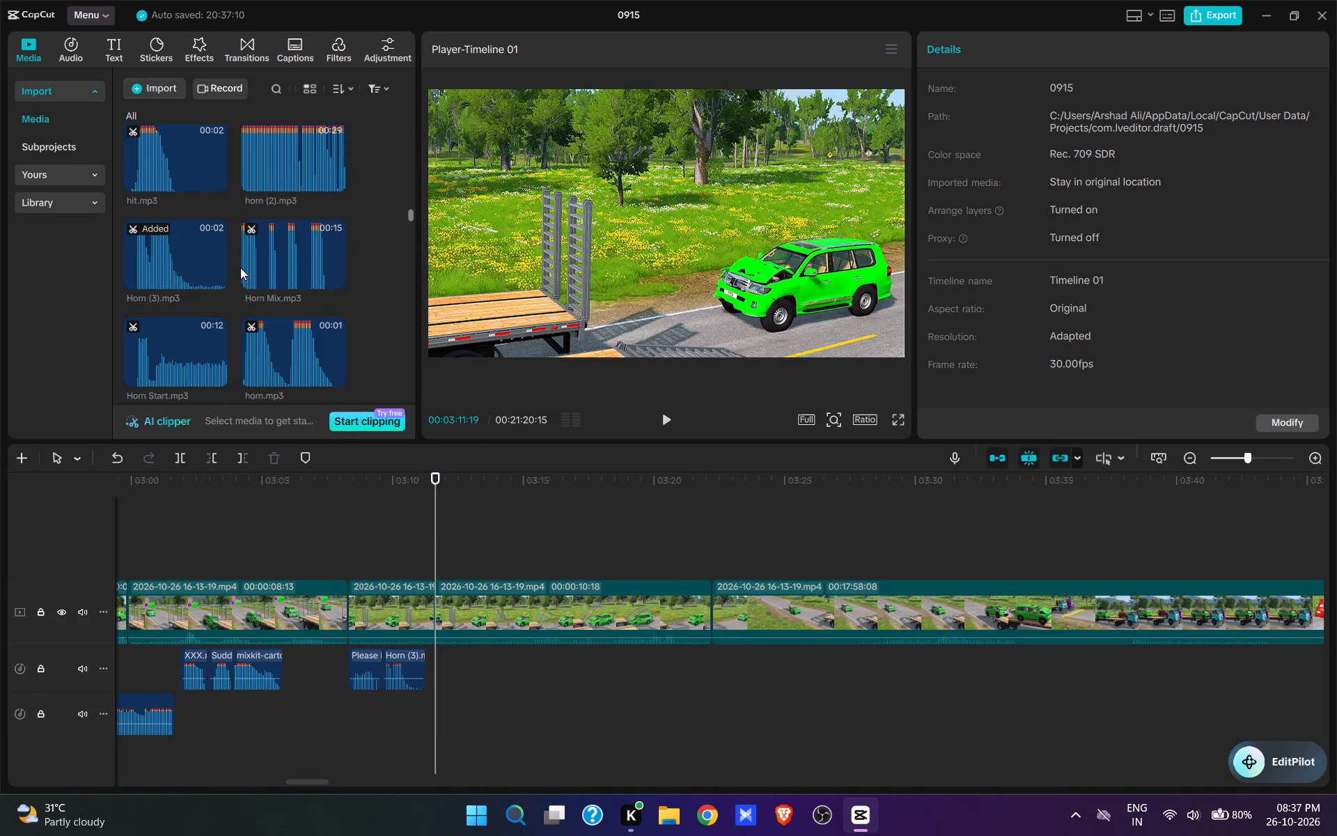
{"action": "scroll", "coordinate": [240, 268], "scroll_direction": "down", "scroll_amount": 7}
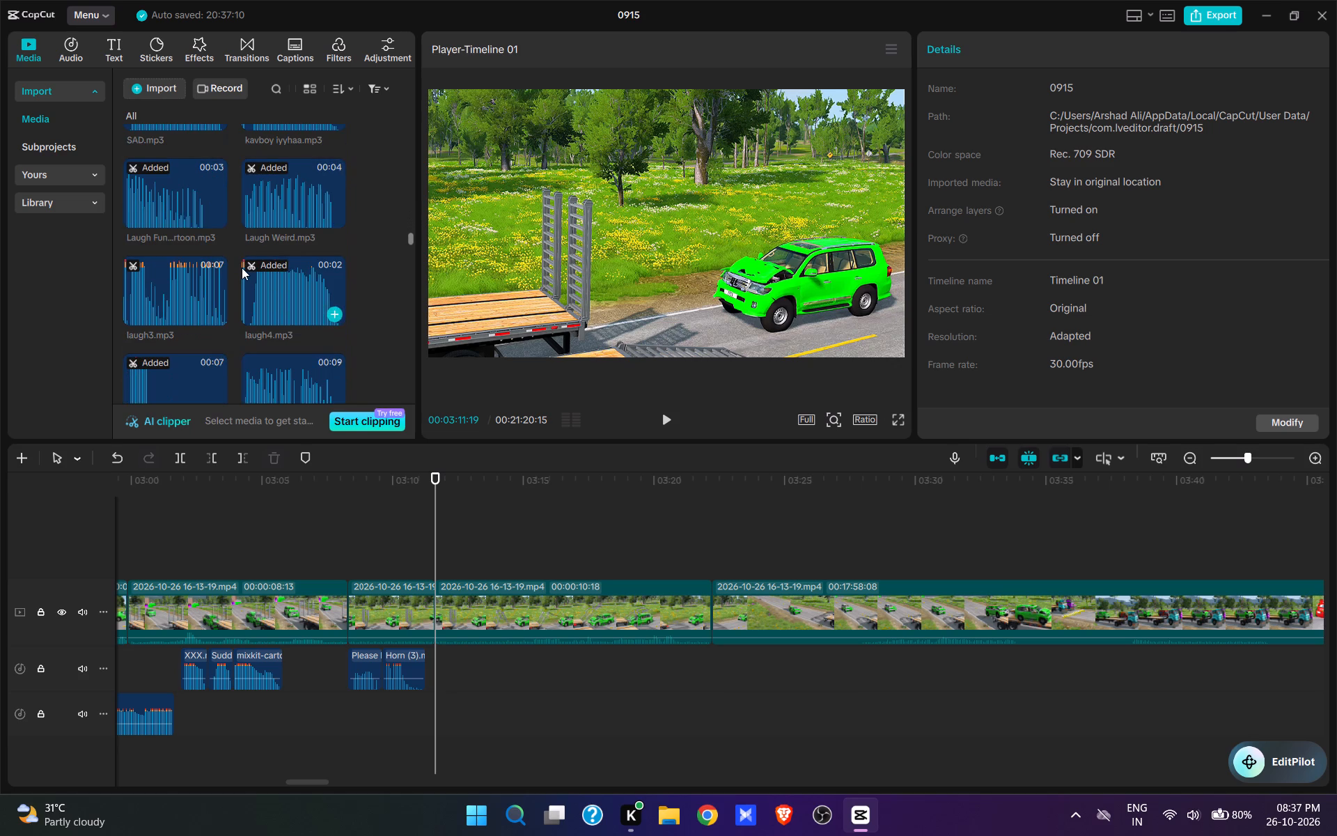
{"action": "left_click", "coordinate": [164, 307]}
{"action": "scroll", "coordinate": [175, 304], "scroll_direction": "down", "scroll_amount": 1}
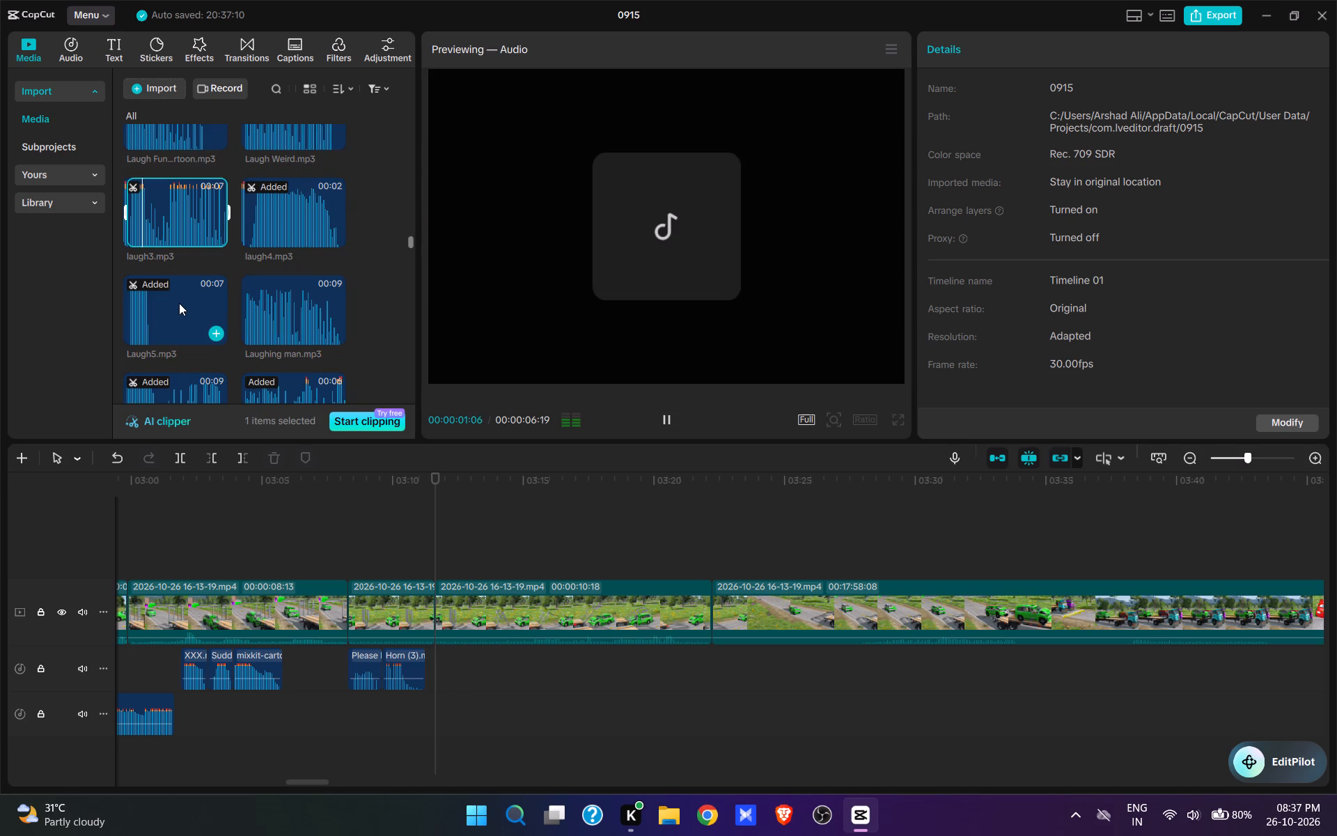
Find Crane long.mp3 among the imported sounds and add it at 00:03:11:19, where the ramp-lowering clip starts.
{"action": "scroll", "coordinate": [179, 303], "scroll_direction": "up", "scroll_amount": 20}
{"action": "scroll", "coordinate": [179, 303], "scroll_direction": "up", "scroll_amount": 11}
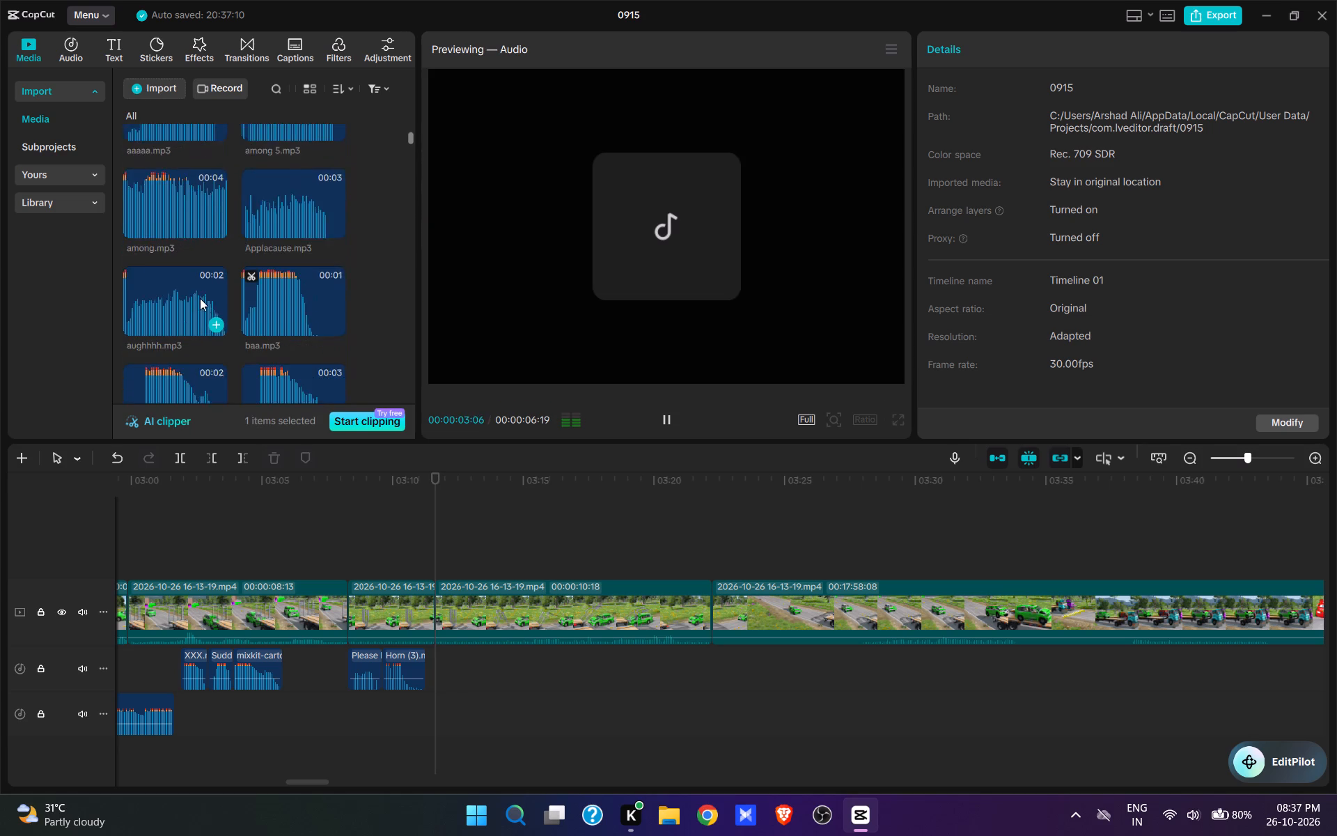
{"action": "scroll", "coordinate": [200, 298], "scroll_direction": "up", "scroll_amount": 8}
{"action": "scroll", "coordinate": [299, 302], "scroll_direction": "down", "scroll_amount": 9}
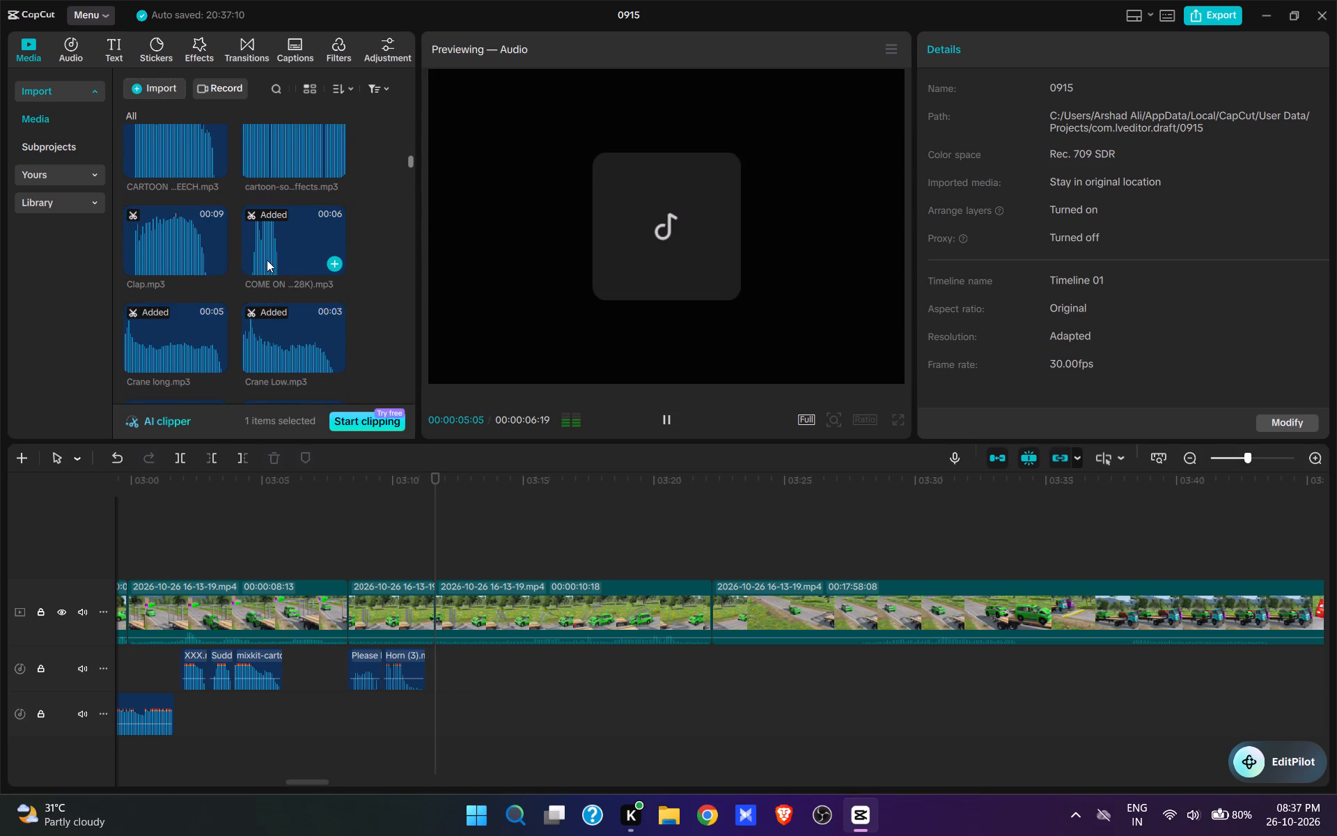
{"action": "scroll", "coordinate": [267, 260], "scroll_direction": "up", "scroll_amount": 3}
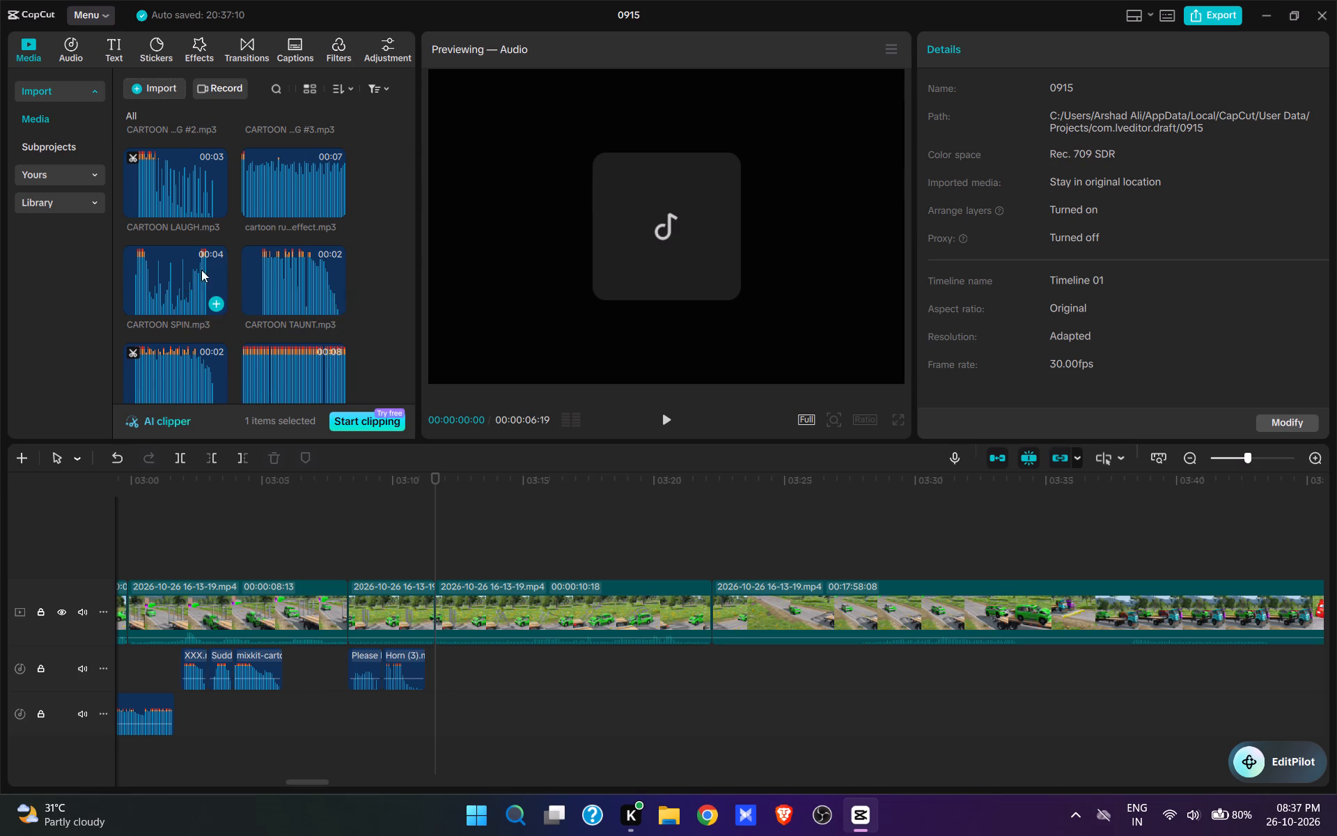
{"action": "scroll", "coordinate": [207, 266], "scroll_direction": "down", "scroll_amount": 2}
{"action": "scroll", "coordinate": [193, 290], "scroll_direction": "up", "scroll_amount": 18}
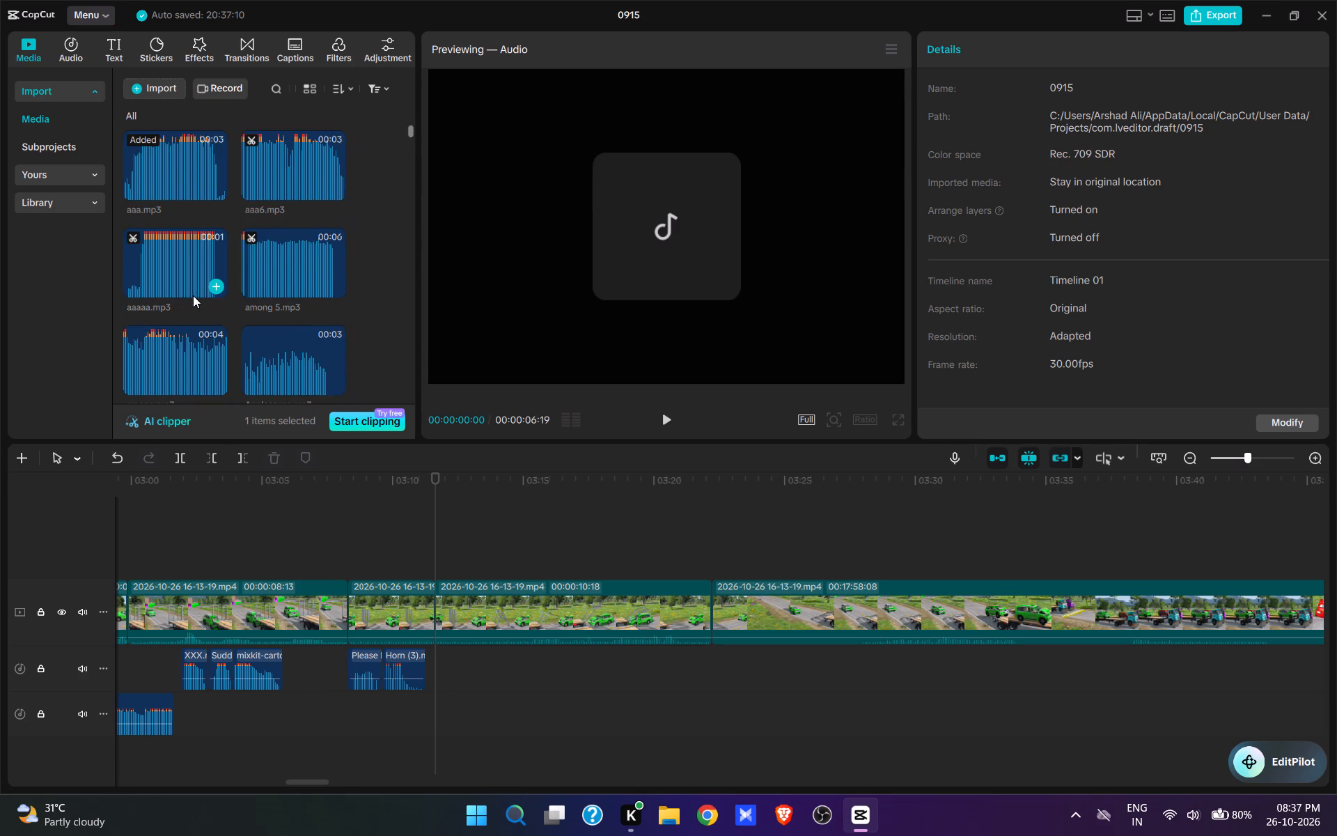
{"action": "scroll", "coordinate": [193, 295], "scroll_direction": "down", "scroll_amount": 10}
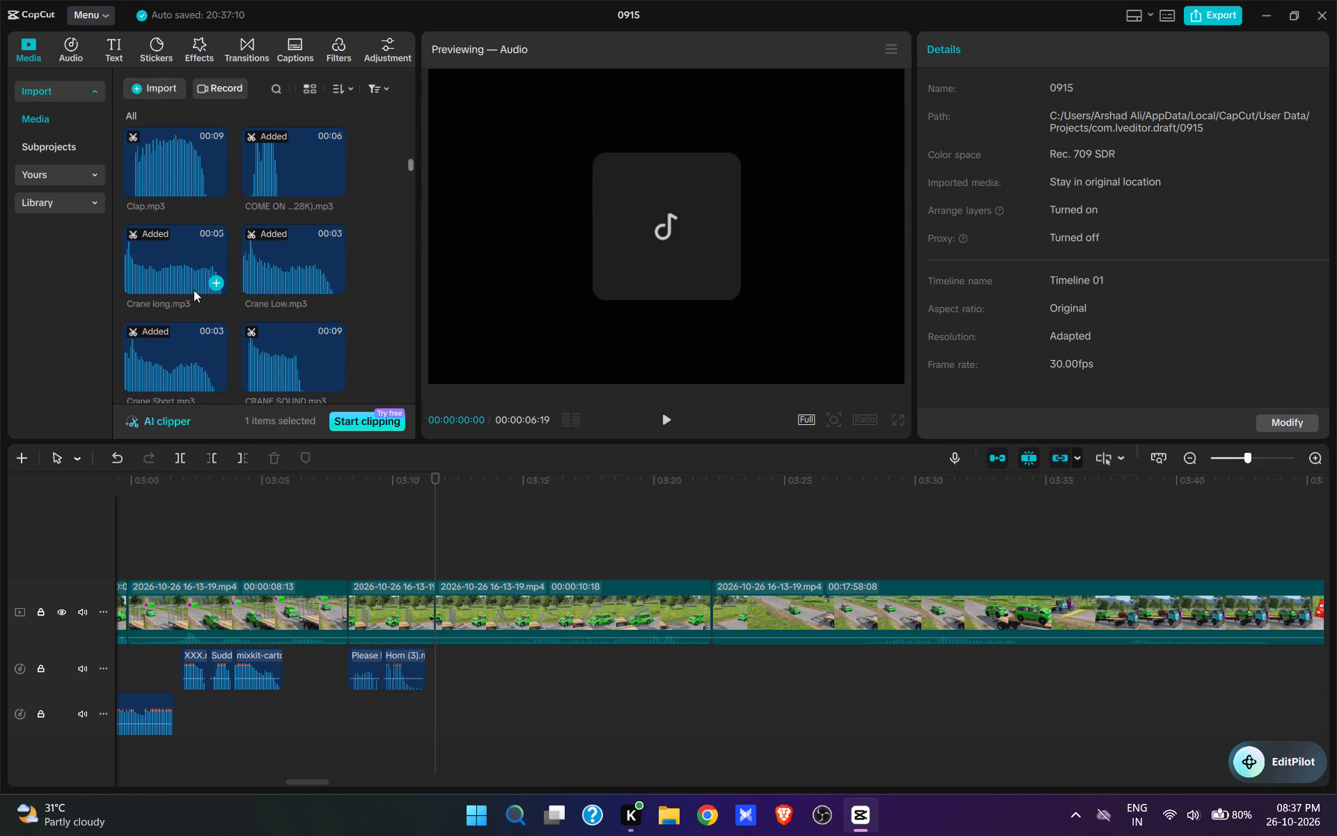
{"action": "left_click", "coordinate": [171, 288]}
{"action": "left_click", "coordinate": [210, 280]}
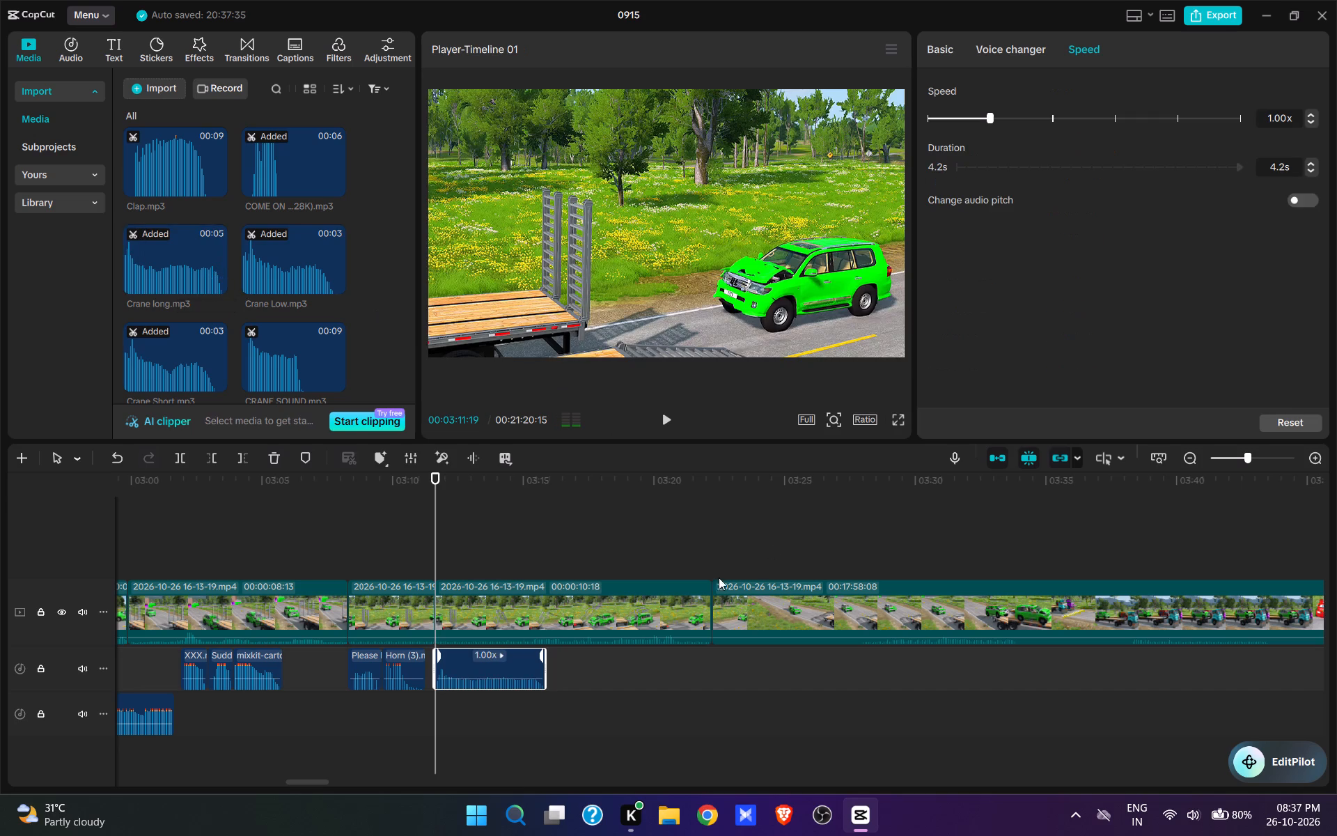
Play through the lowering of the ramps and split the video at 00:03:20:23, once the ramps are down.
{"action": "left_click", "coordinate": [606, 605]}
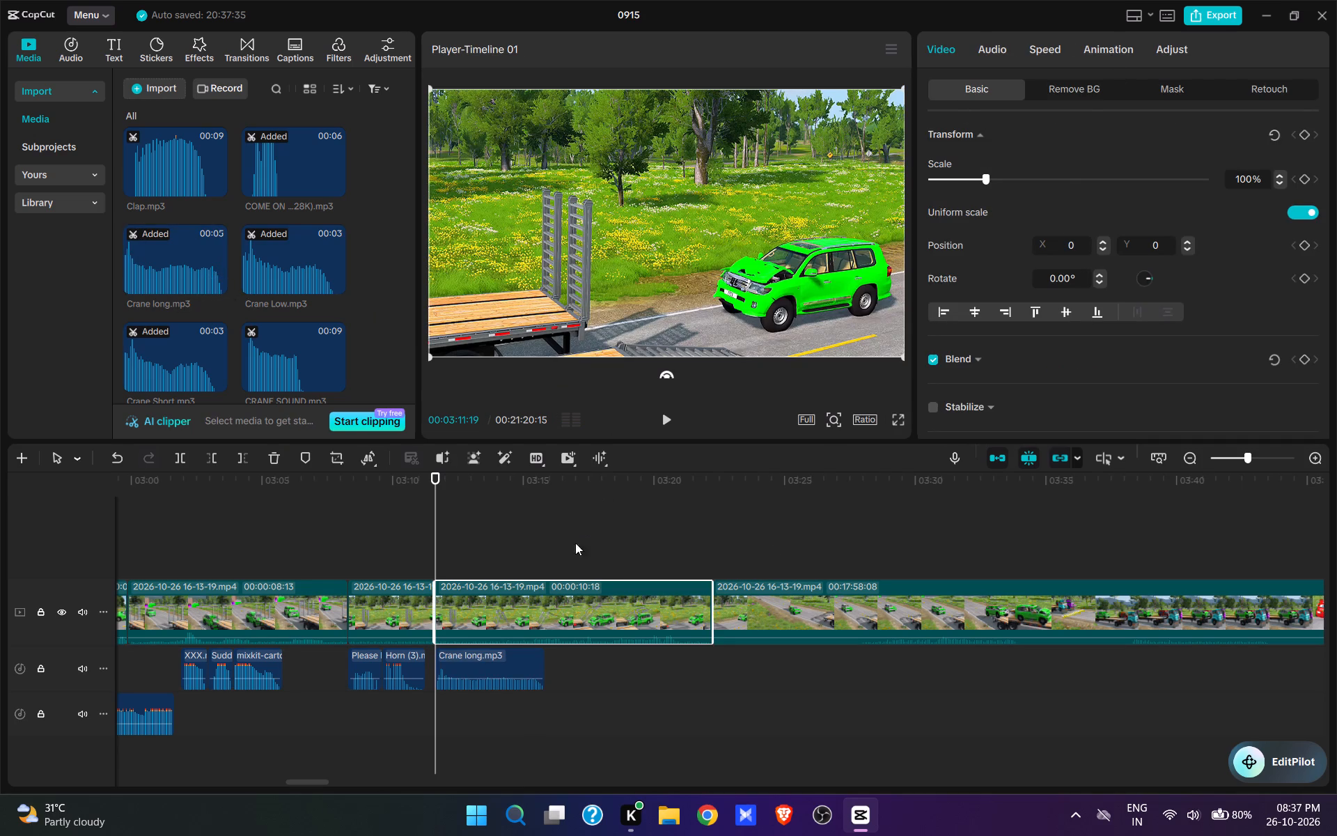
{"action": "left_click", "coordinate": [650, 544]}
{"action": "key", "text": "space"}
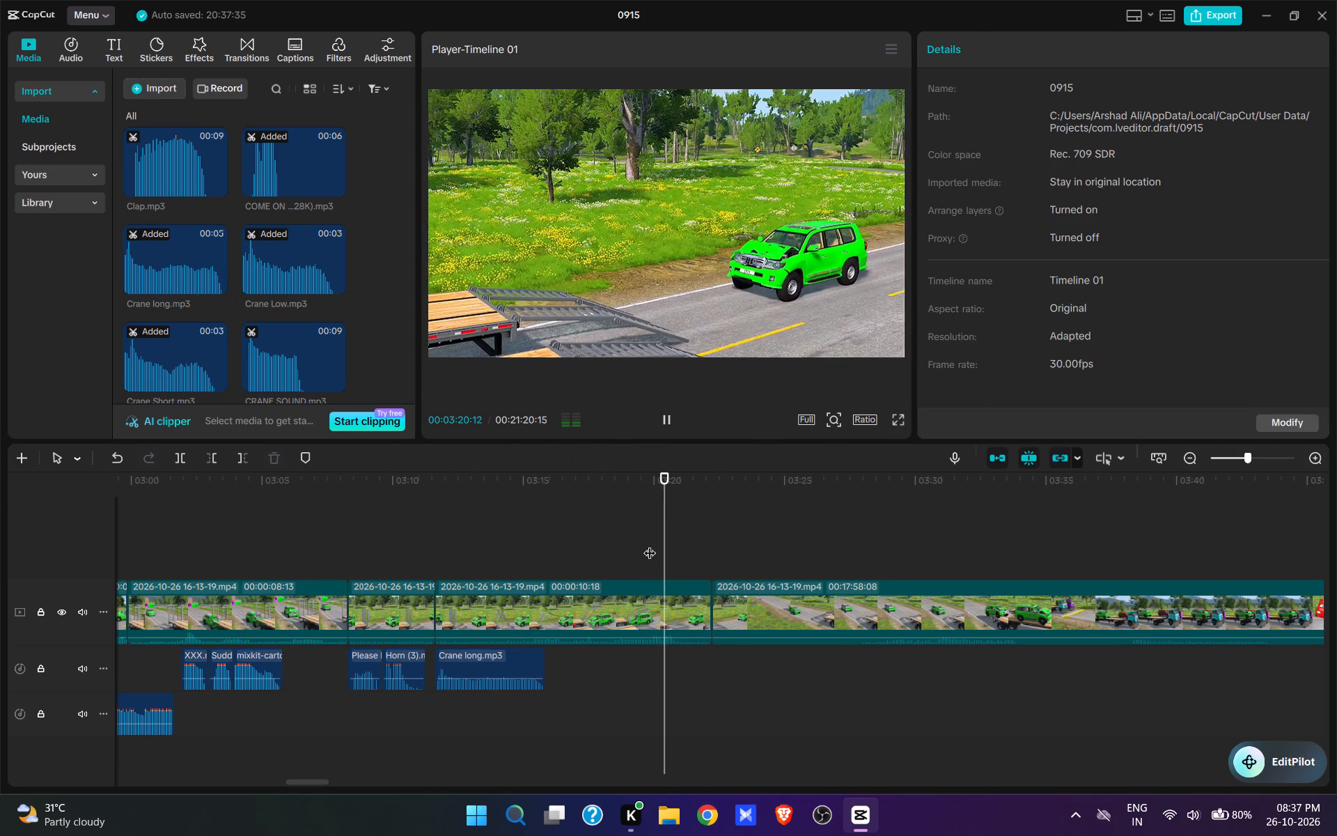
{"action": "left_click", "coordinate": [635, 545]}
{"action": "key", "text": "space"}
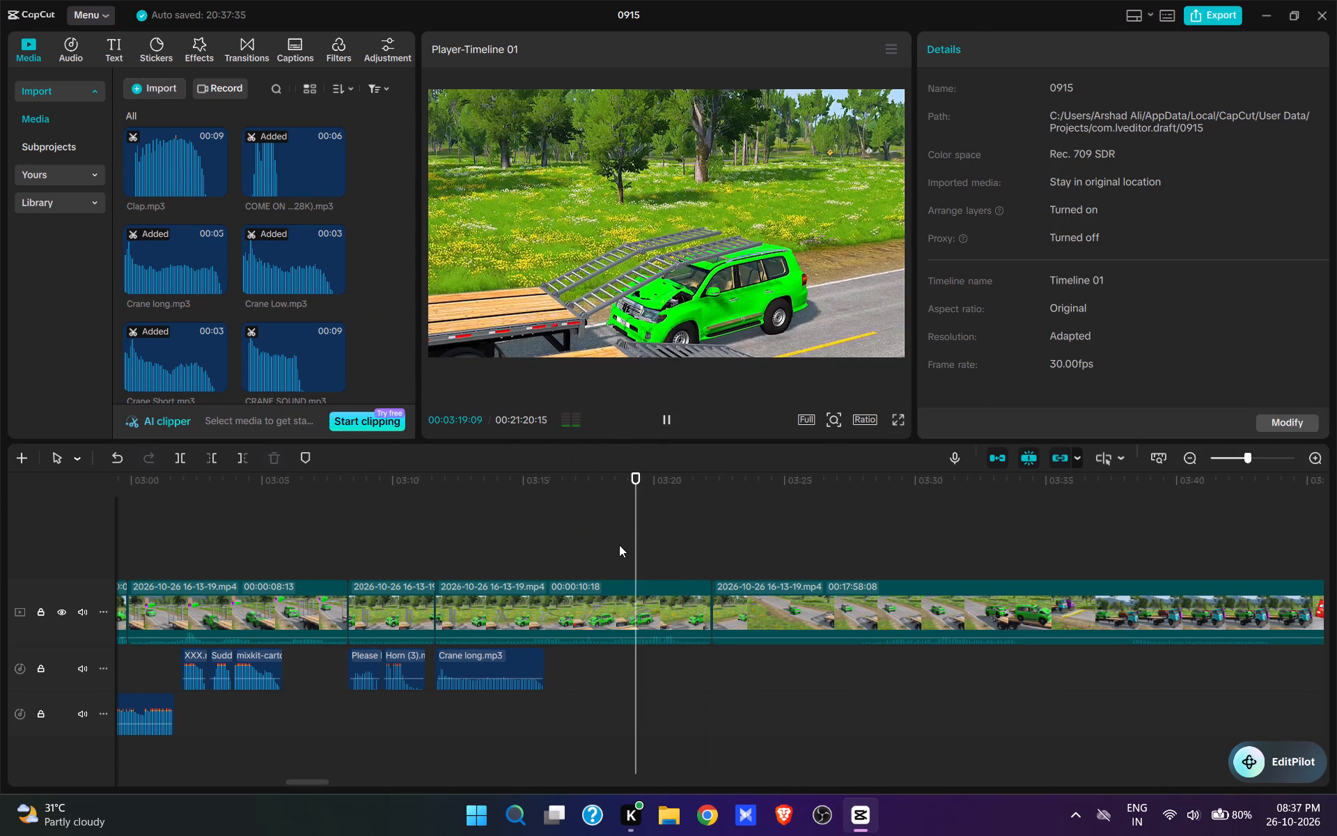
{"action": "key", "text": "space"}
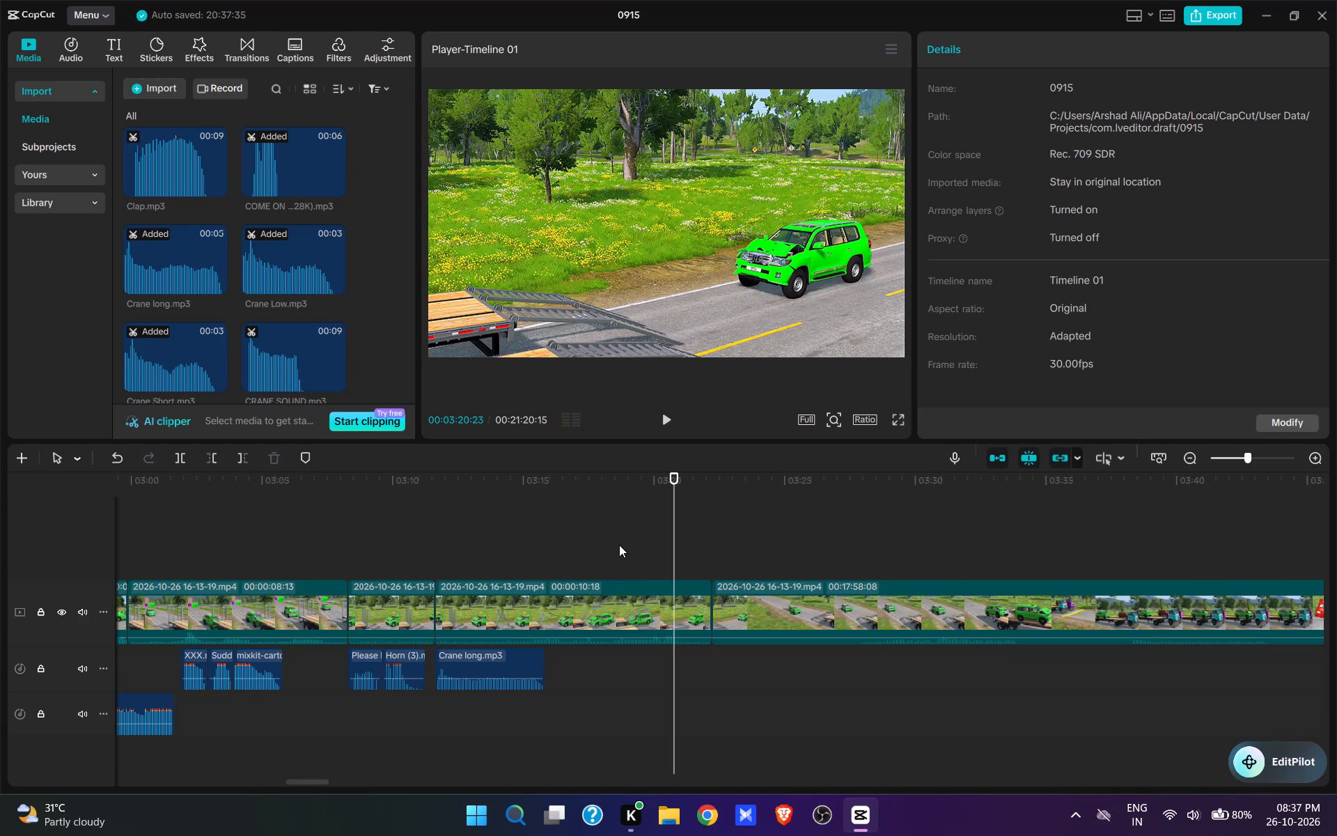
{"action": "key", "text": "w"}
Speed up the ramp-lowering clip between the splits by setting its duration to 4.2 s.
{"action": "left_click", "coordinate": [558, 608]}
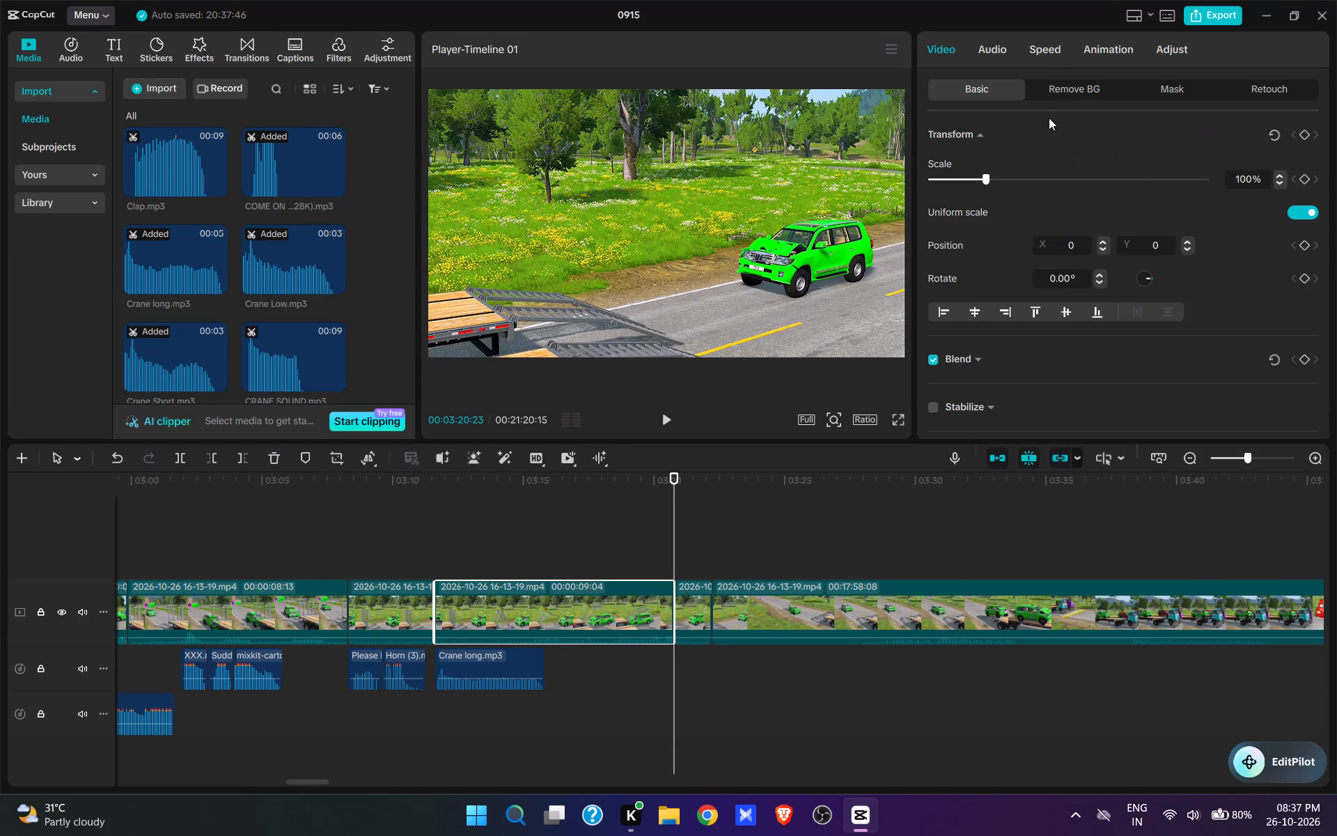
{"action": "left_click", "coordinate": [1045, 45]}
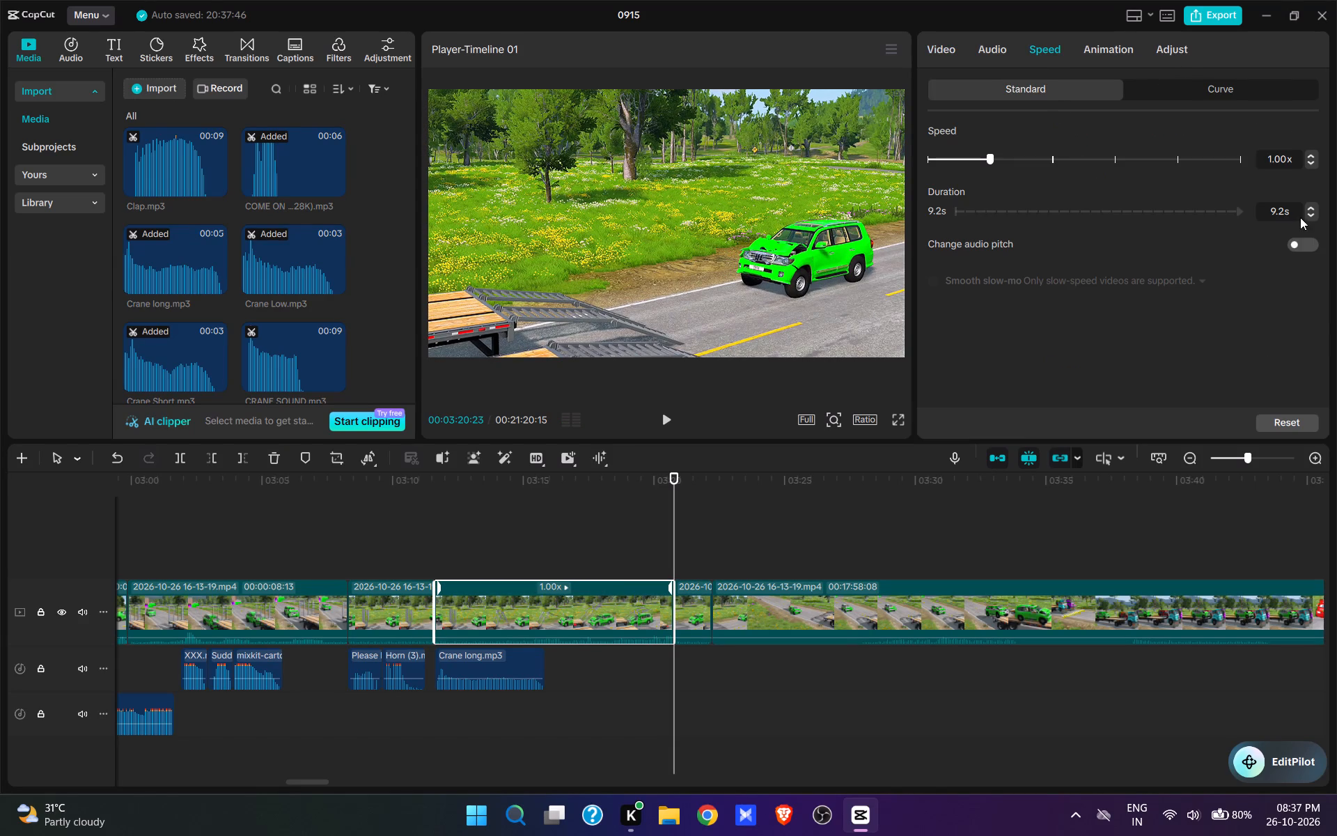
{"action": "left_click_drag", "start_coordinate": [1292, 210], "coordinate": [1139, 229]}
{"action": "type", "text": "4.2"}
{"action": "key", "text": "Return"}
Play back the sped-up ramp clip with its crane sound and stop partway through it at 00:03:14:01.
{"action": "left_click", "coordinate": [420, 531]}
{"action": "key", "text": "space"}
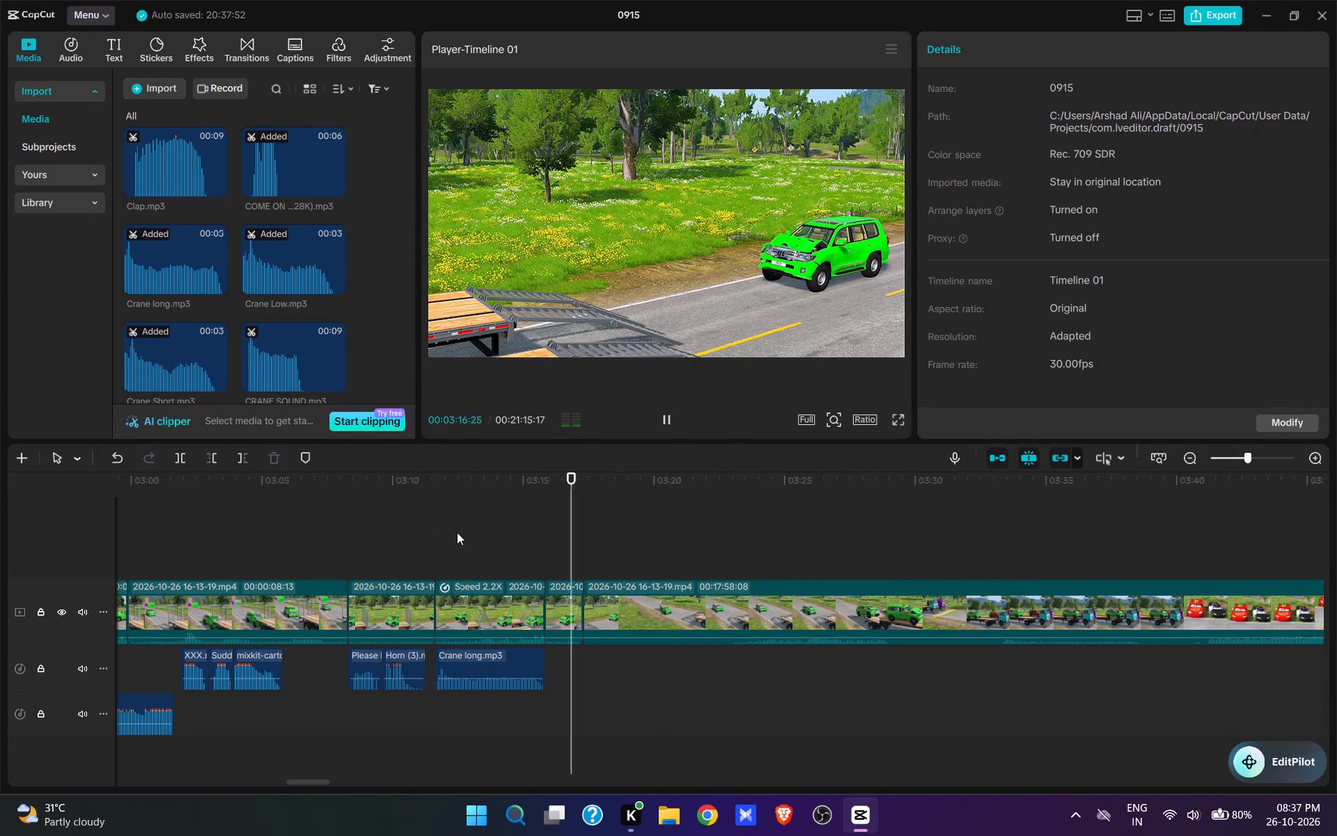
{"action": "left_click", "coordinate": [478, 548]}
{"action": "key", "text": "space"}
{"action": "key", "text": "space"}
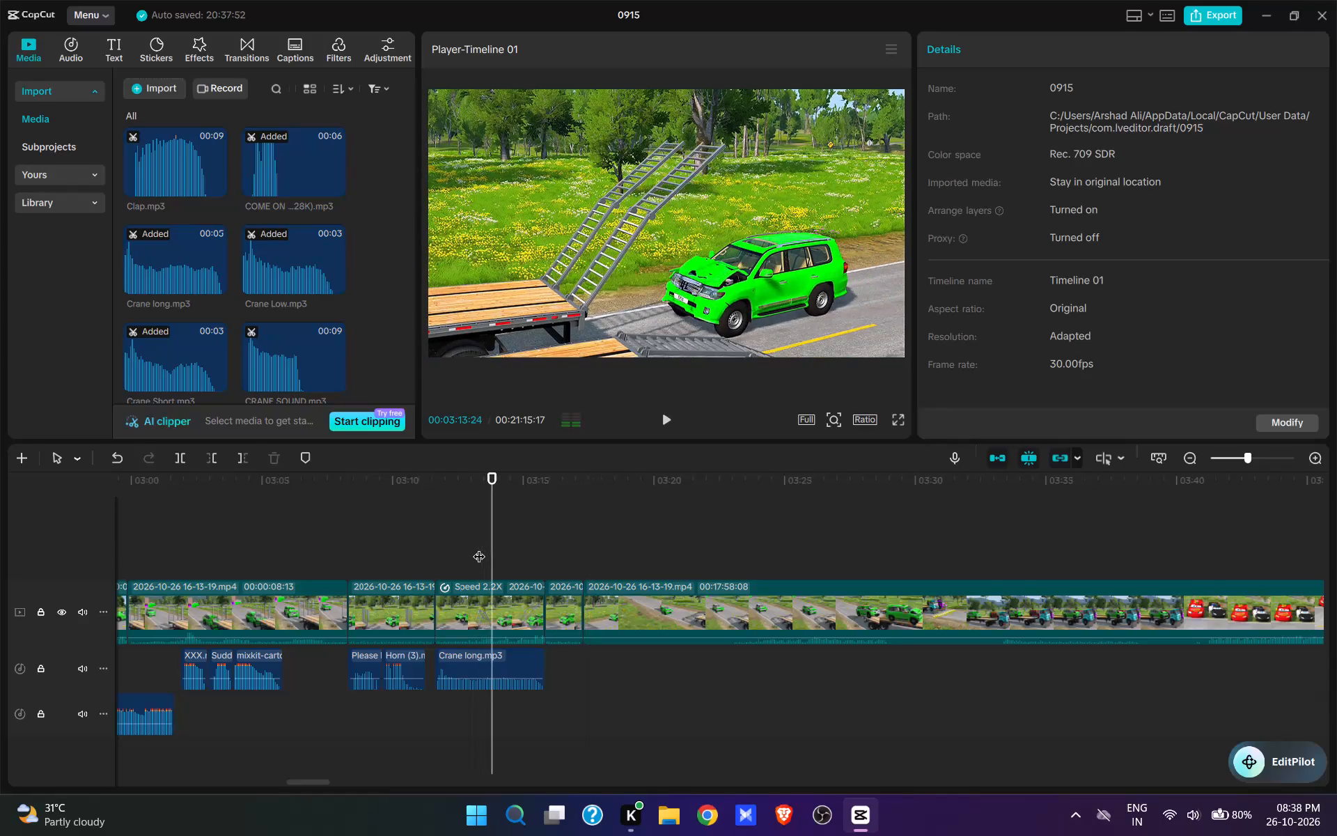
{"action": "key", "text": "space"}
{"action": "key", "text": "space"}
Audition Huh.mp3 and Laugh5.mp3 among the imported sounds and add Laugh5.mp3 at 00:03:14:01, below the crane sound.
{"action": "scroll", "coordinate": [263, 329], "scroll_direction": "up", "scroll_amount": 7}
{"action": "scroll", "coordinate": [250, 295], "scroll_direction": "down", "scroll_amount": 11}
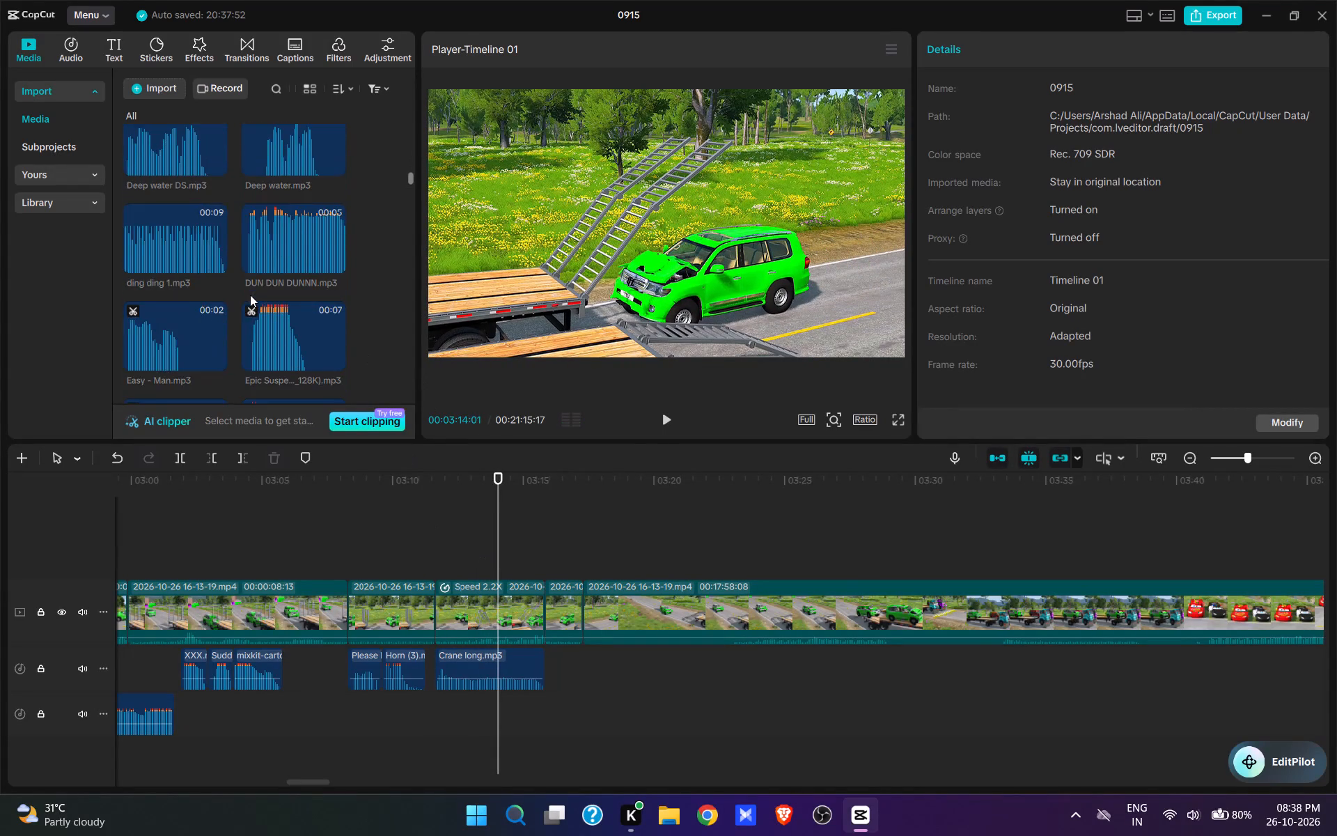
{"action": "scroll", "coordinate": [250, 295], "scroll_direction": "down", "scroll_amount": 10}
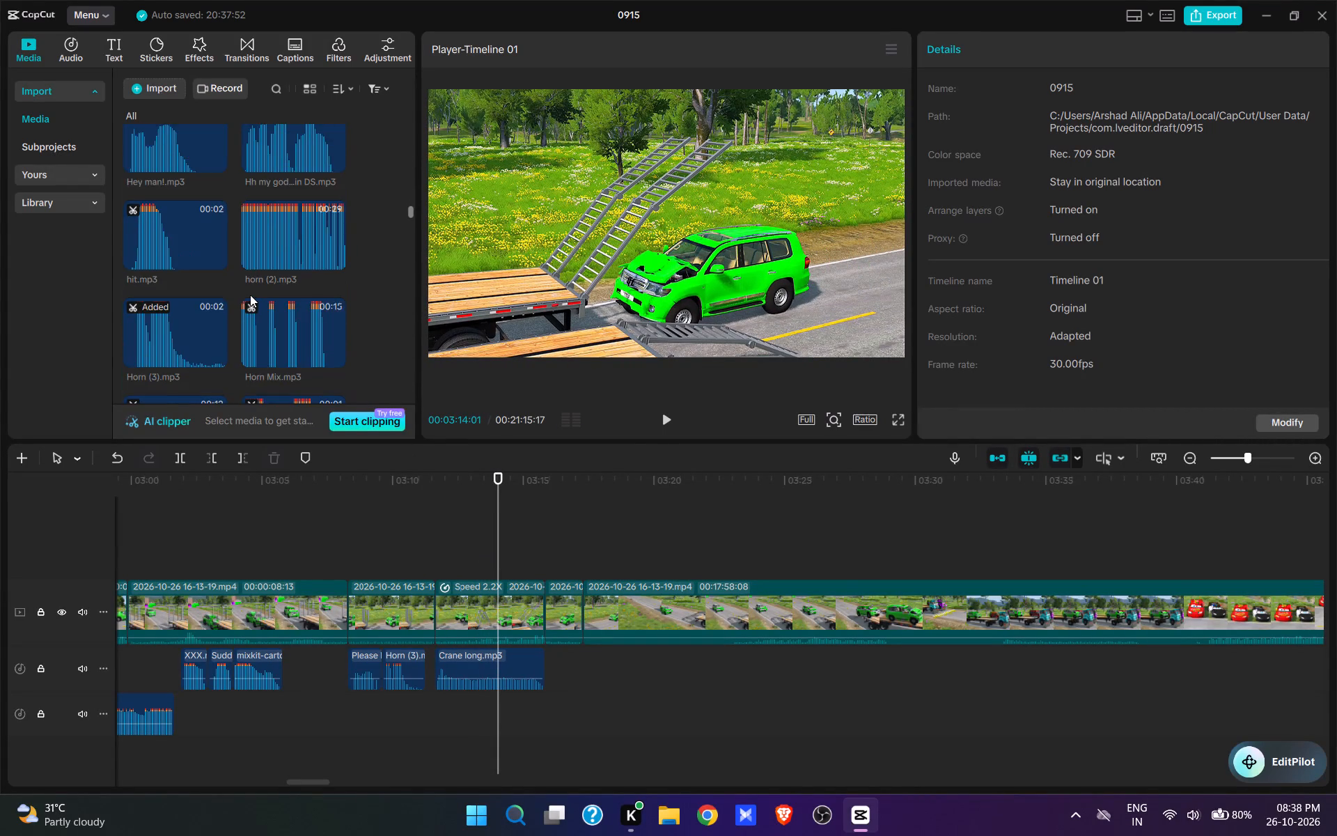
{"action": "scroll", "coordinate": [250, 295], "scroll_direction": "down", "scroll_amount": 5}
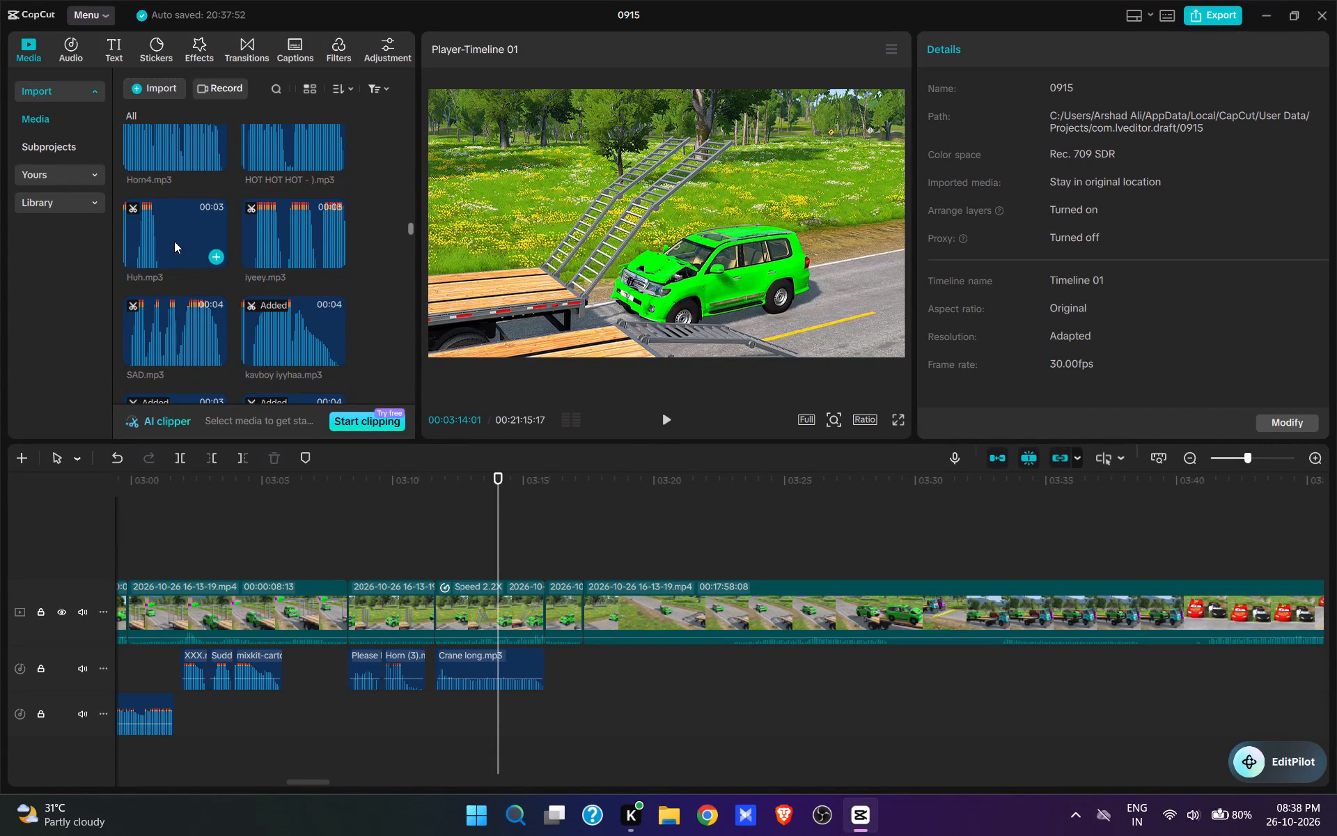
{"action": "left_click", "coordinate": [174, 241]}
{"action": "scroll", "coordinate": [174, 241], "scroll_direction": "down", "scroll_amount": 4}
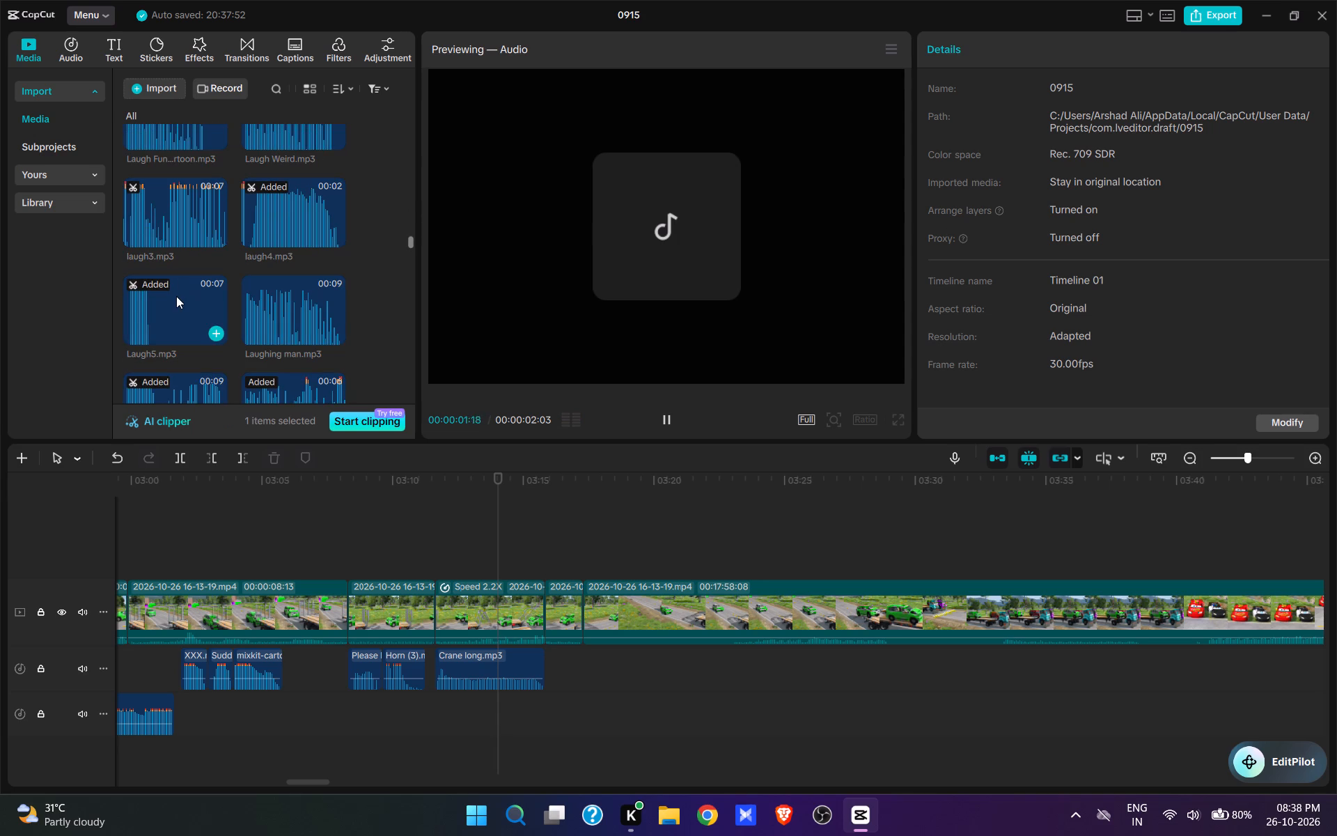
{"action": "left_click", "coordinate": [176, 296]}
{"action": "scroll", "coordinate": [176, 296], "scroll_direction": "down", "scroll_amount": 1}
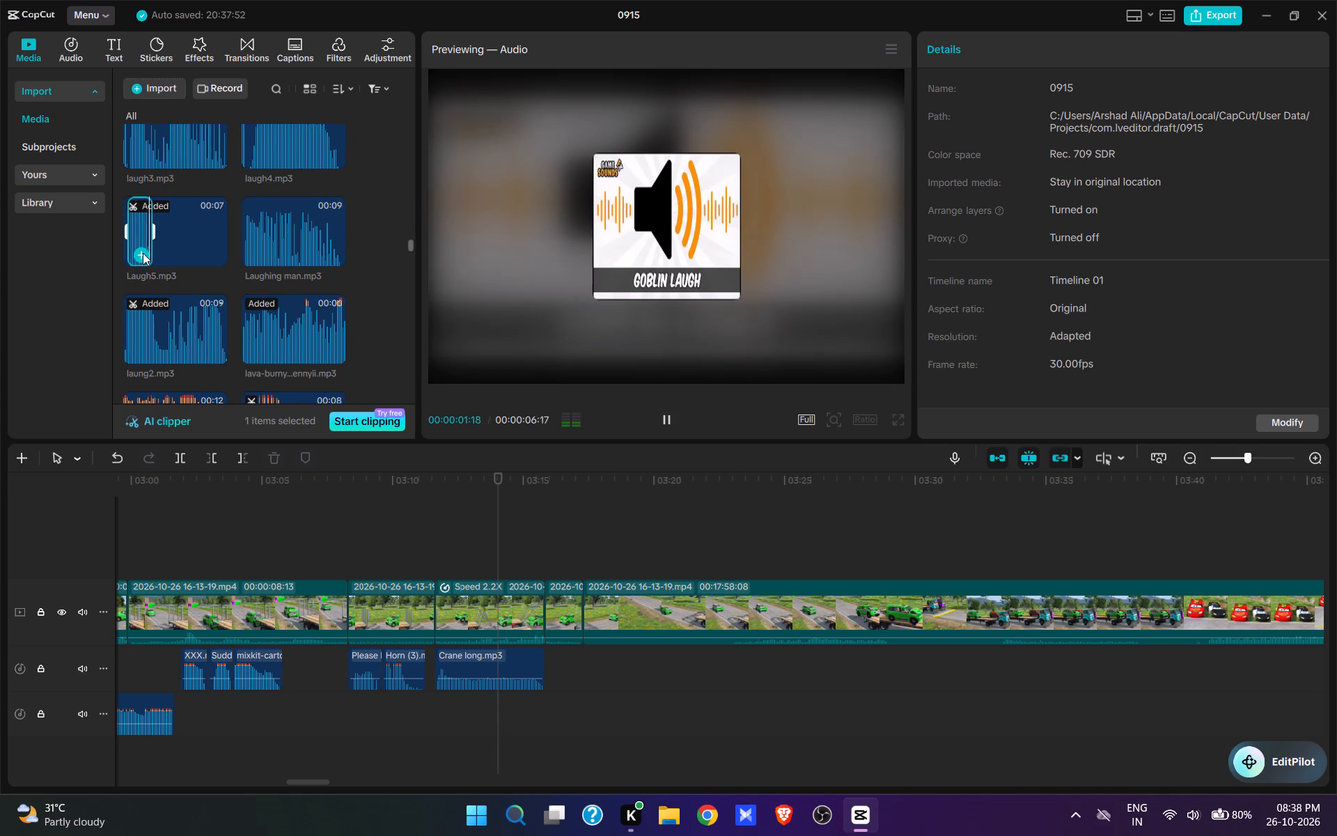
{"action": "left_click", "coordinate": [143, 253]}
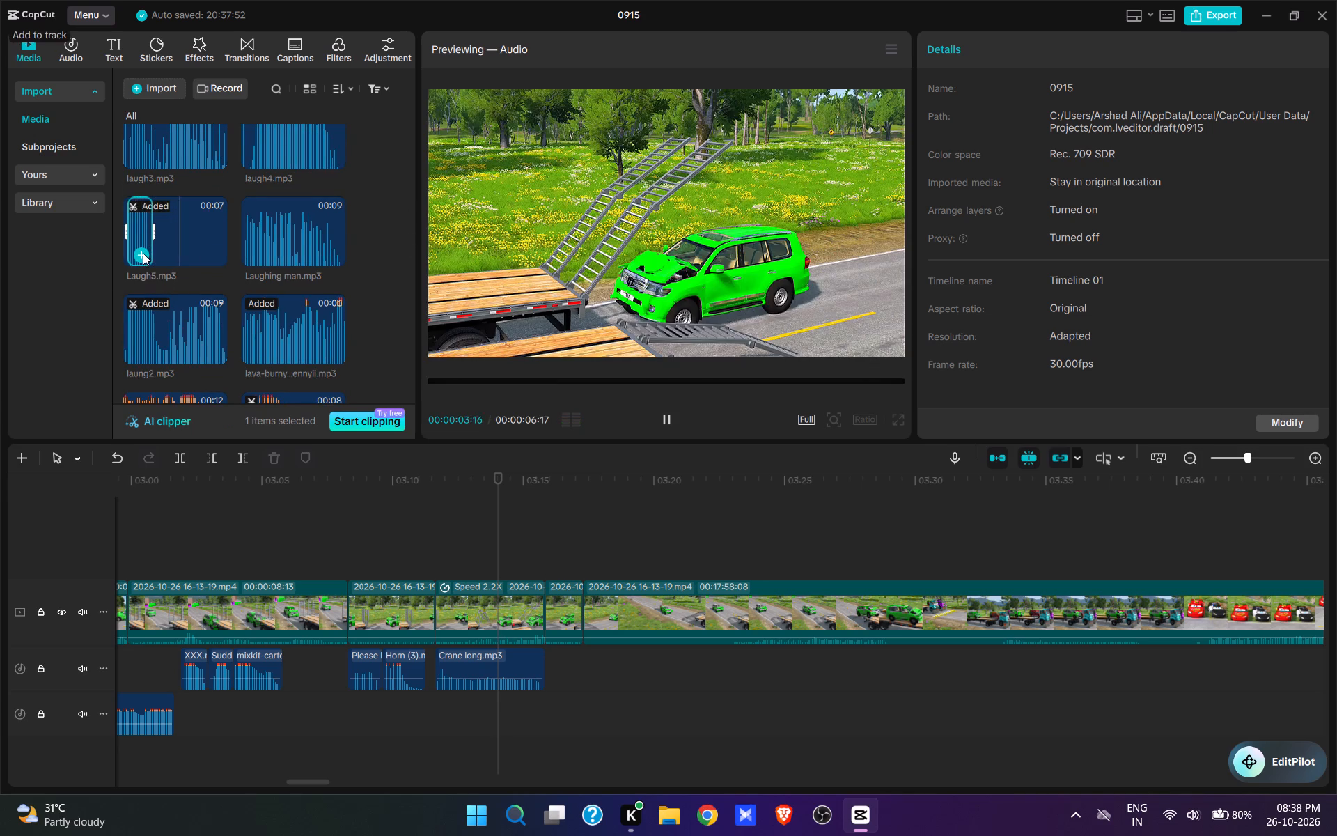
Trim the start of the long clip at 00:03:17:09 so it opens with the green car driving towards the ramps, lasting 00:17:51:28.
{"action": "key", "text": "space"}
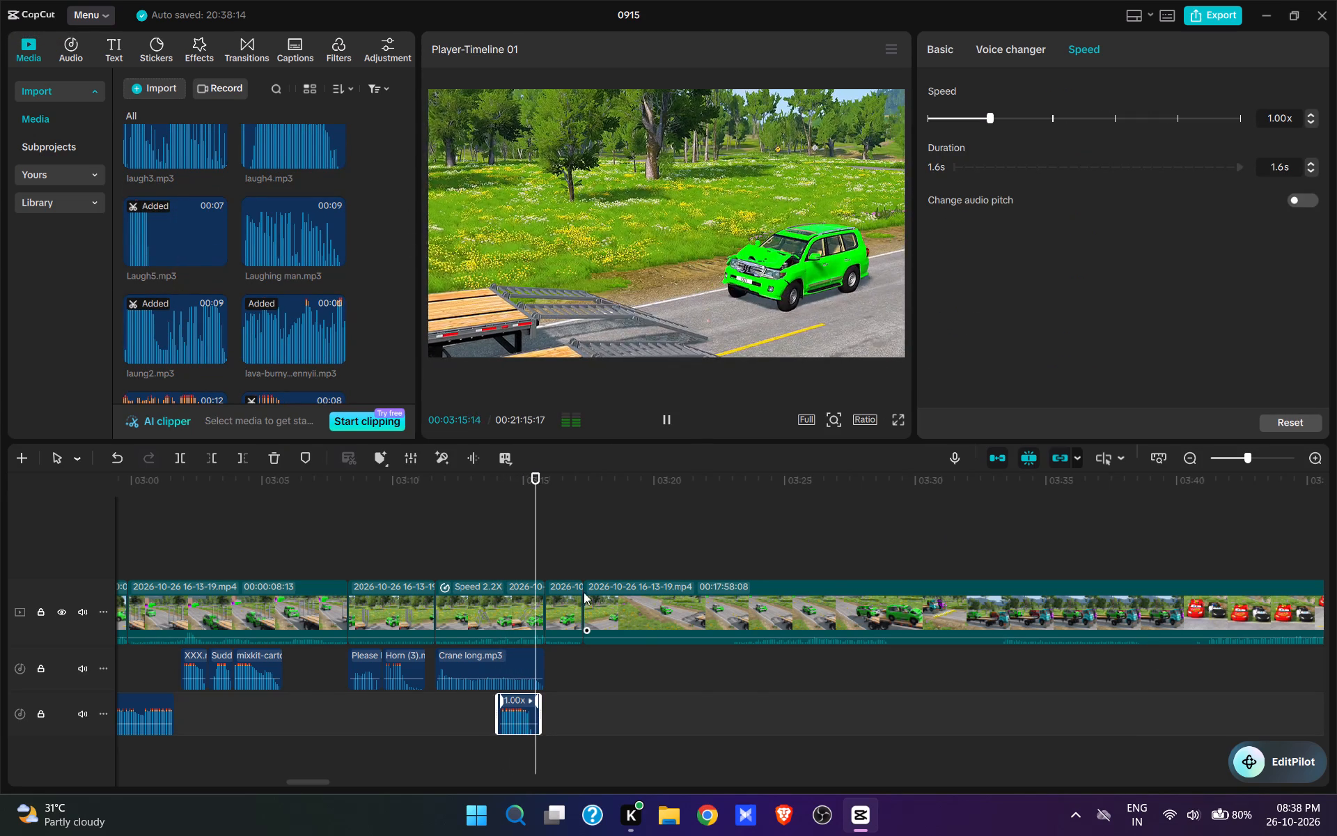
{"action": "key", "text": "space"}
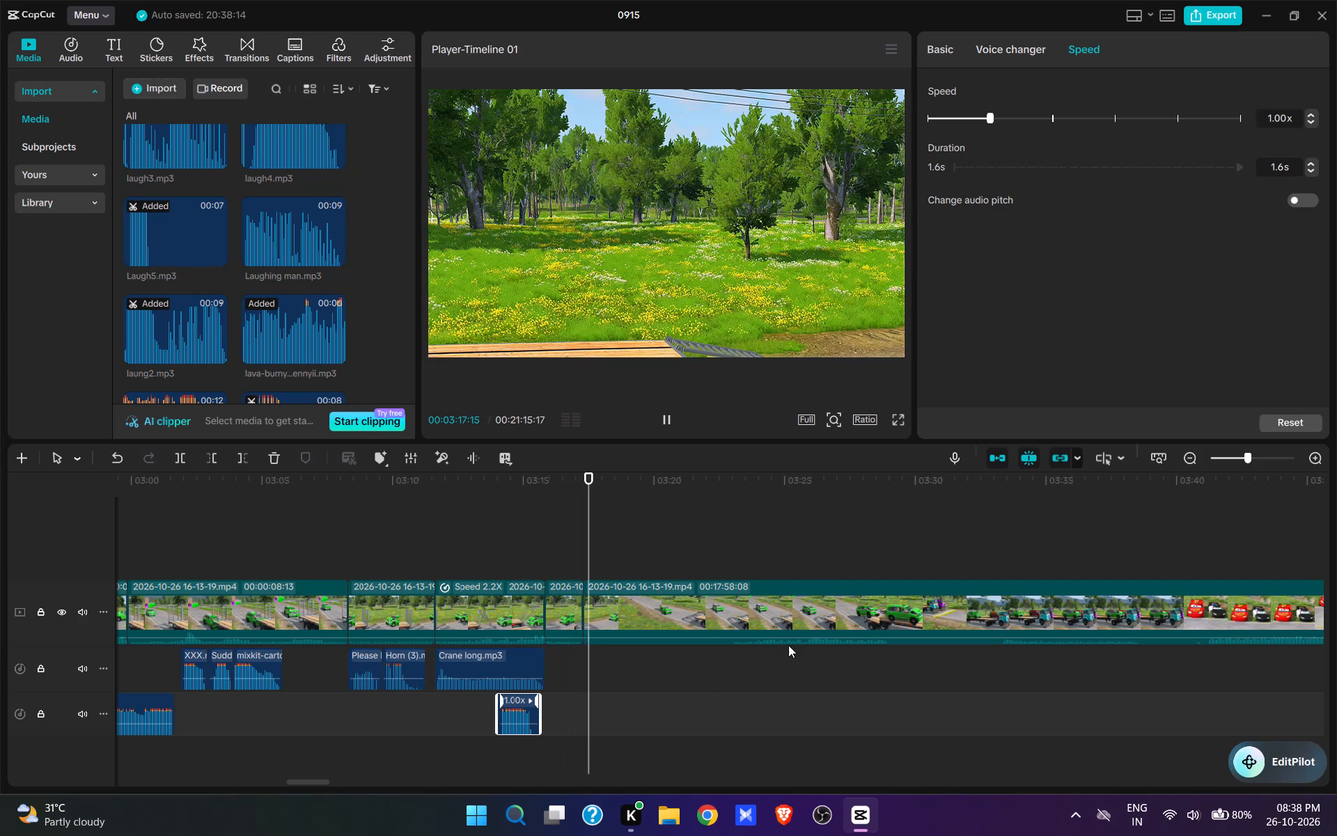
{"action": "left_click", "coordinate": [584, 551]}
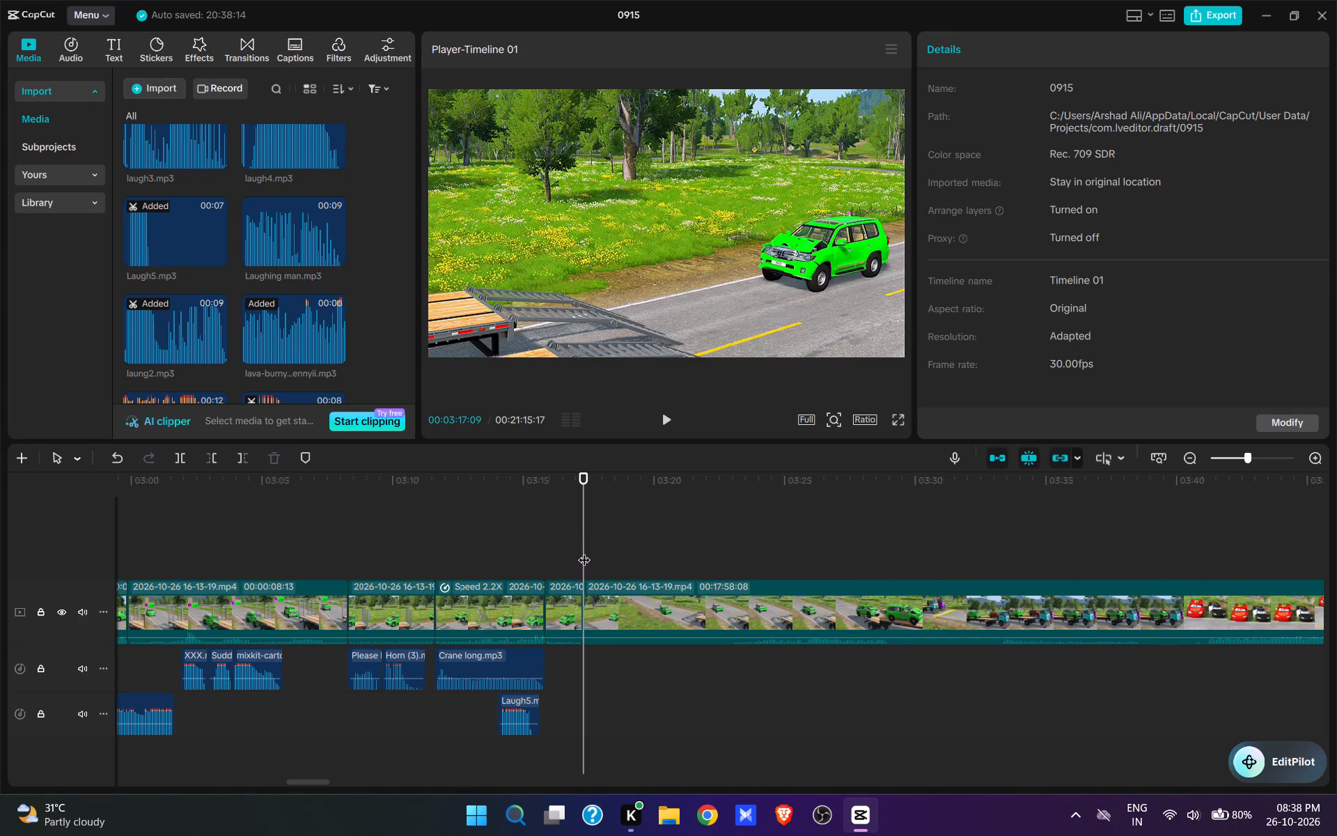
{"action": "left_click", "coordinate": [715, 550]}
{"action": "key", "text": "space"}
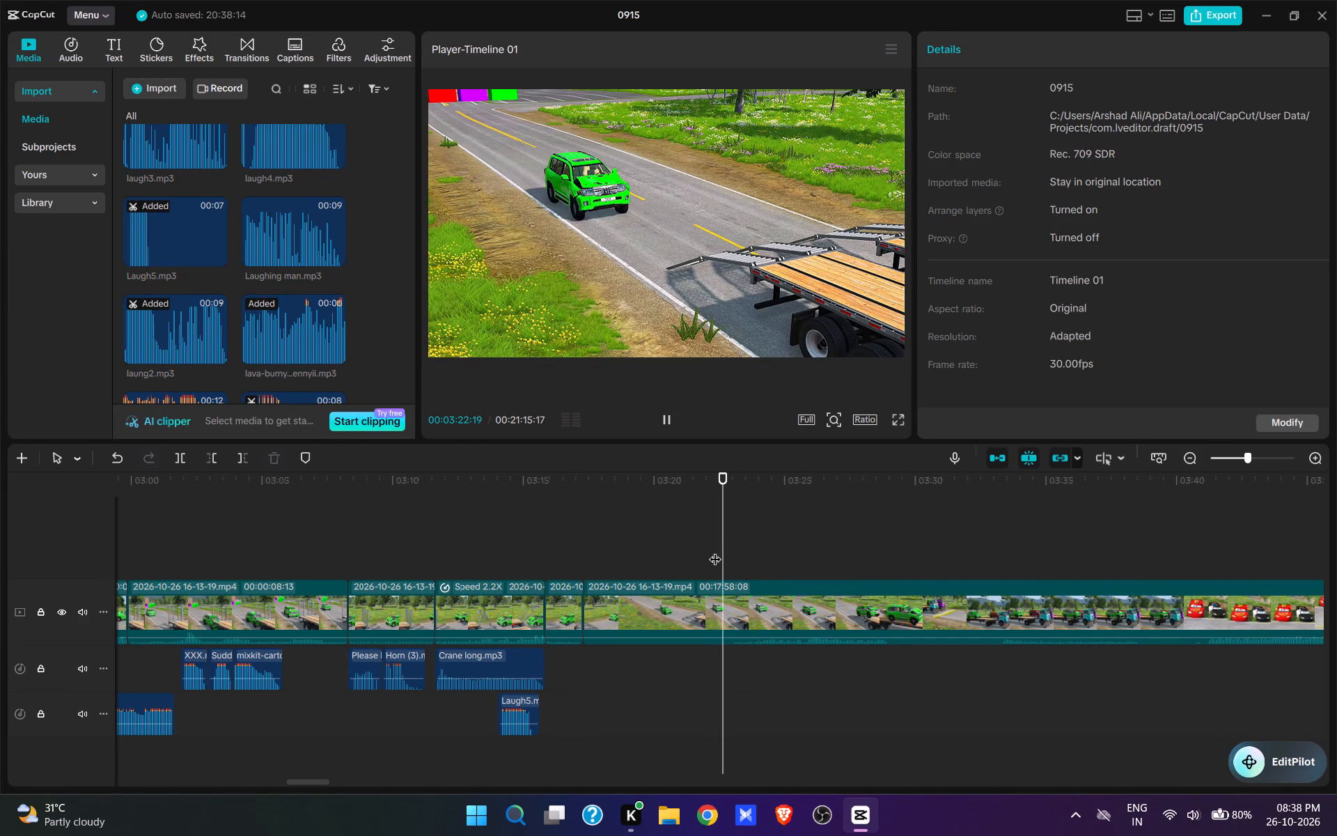
{"action": "key", "text": "space"}
{"action": "key", "text": "space"}
{"action": "key", "text": "space"}
{"action": "type", "text": "q"}
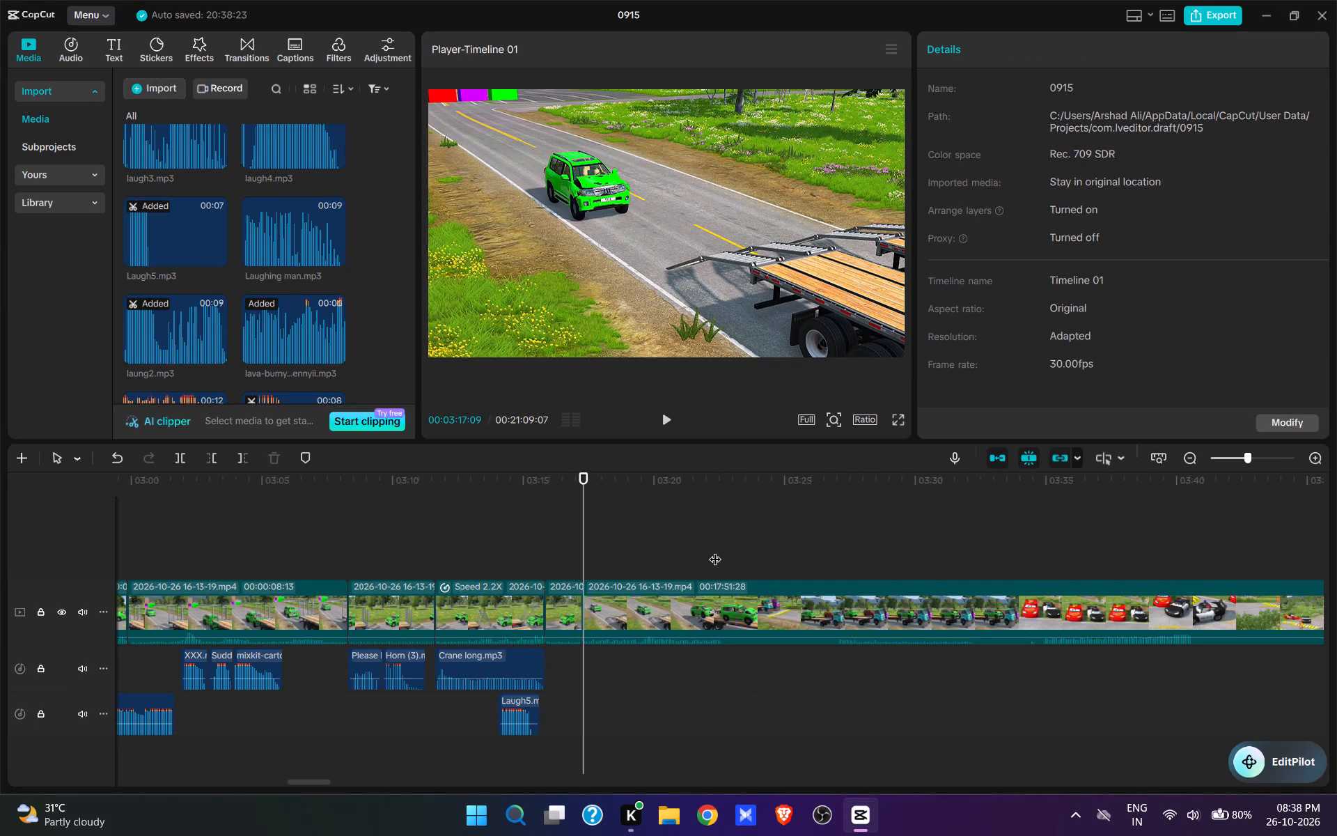
Find Go go go go.mp3 among the imported sounds and add it at 00:03:17:09, where the green car's approach starts.
{"action": "scroll", "coordinate": [307, 334], "scroll_direction": "up", "scroll_amount": 18}
{"action": "scroll", "coordinate": [354, 324], "scroll_direction": "down", "scroll_amount": 2}
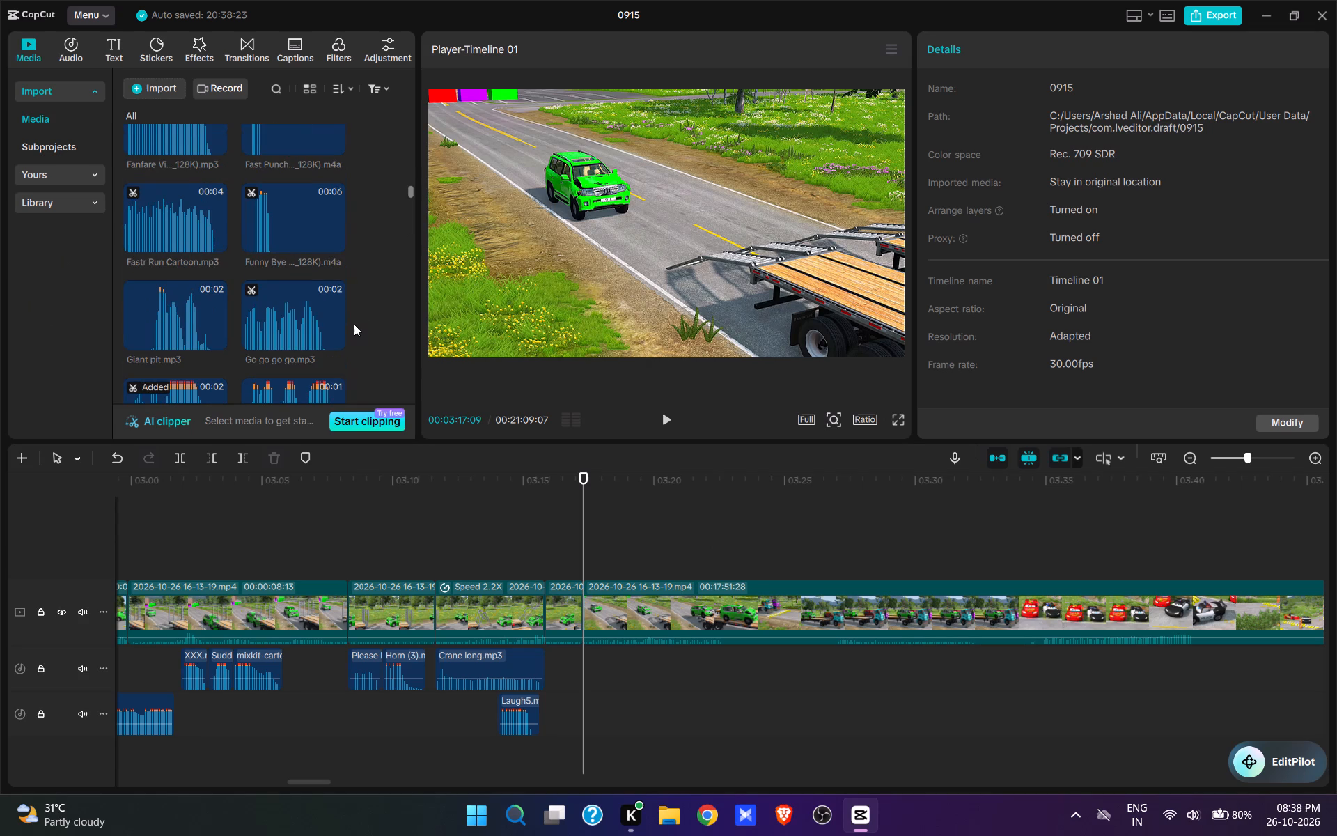
{"action": "left_click", "coordinate": [298, 317]}
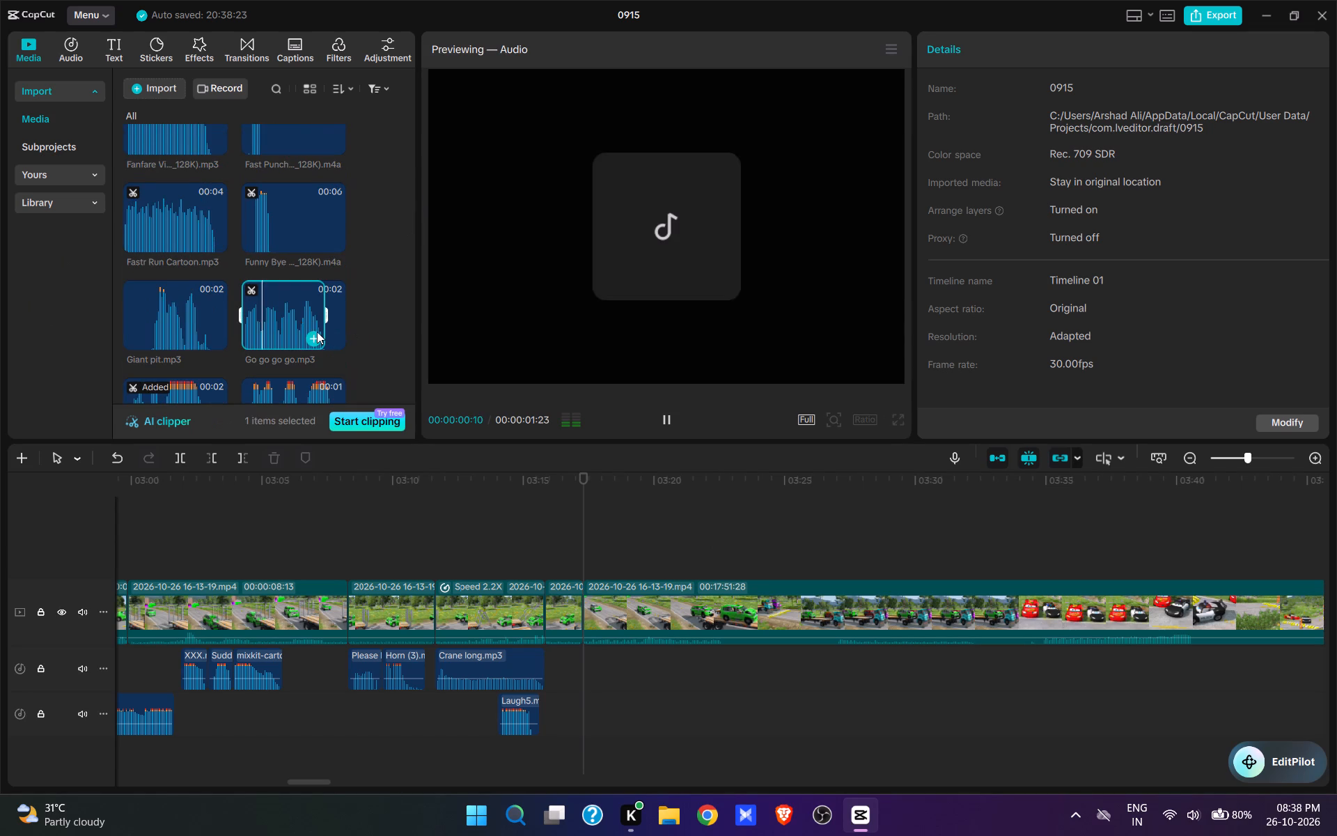
{"action": "left_click", "coordinate": [318, 334]}
Play on to the green car jumping onto the trailer and add yaaaaaa bolacha.mp3 at 00:03:20:07.
{"action": "key", "text": "space"}
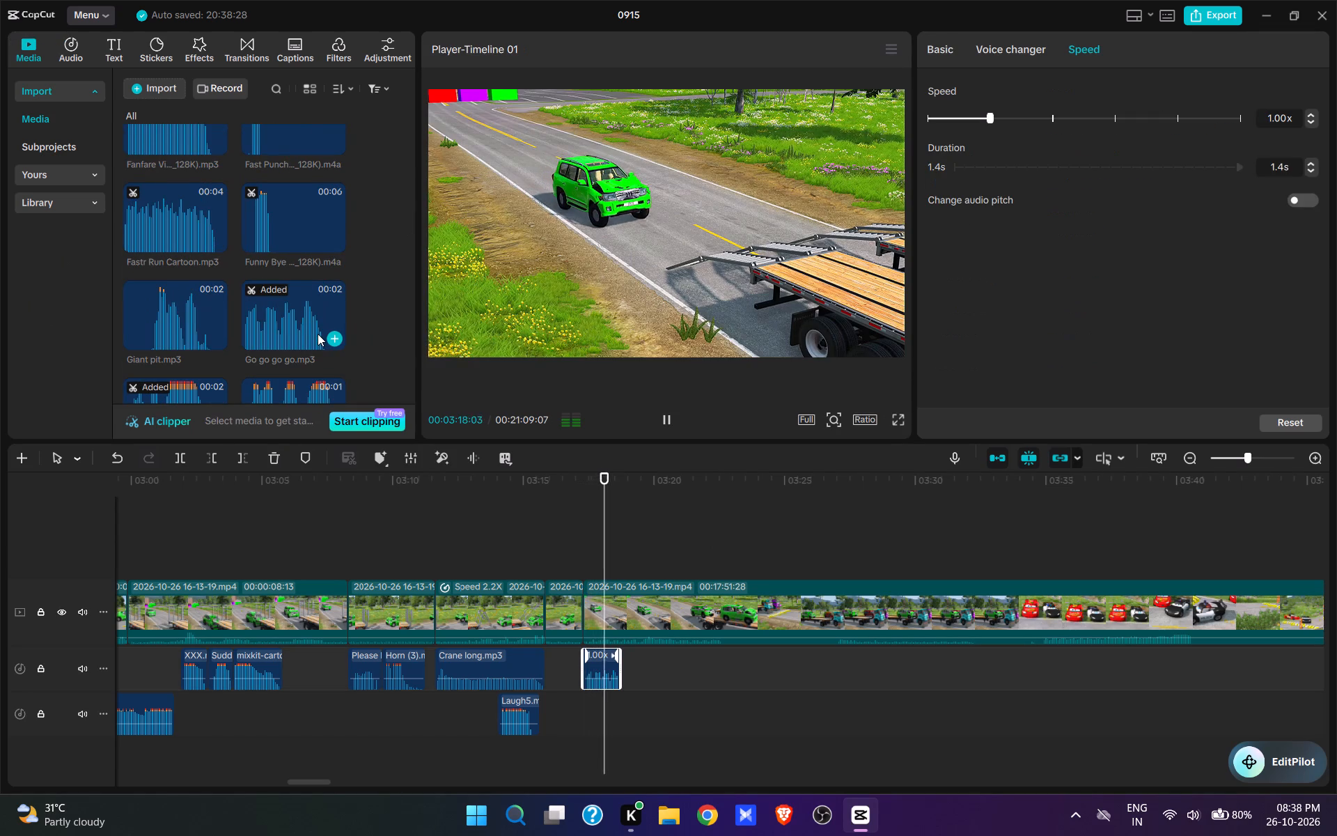
{"action": "key", "text": "space"}
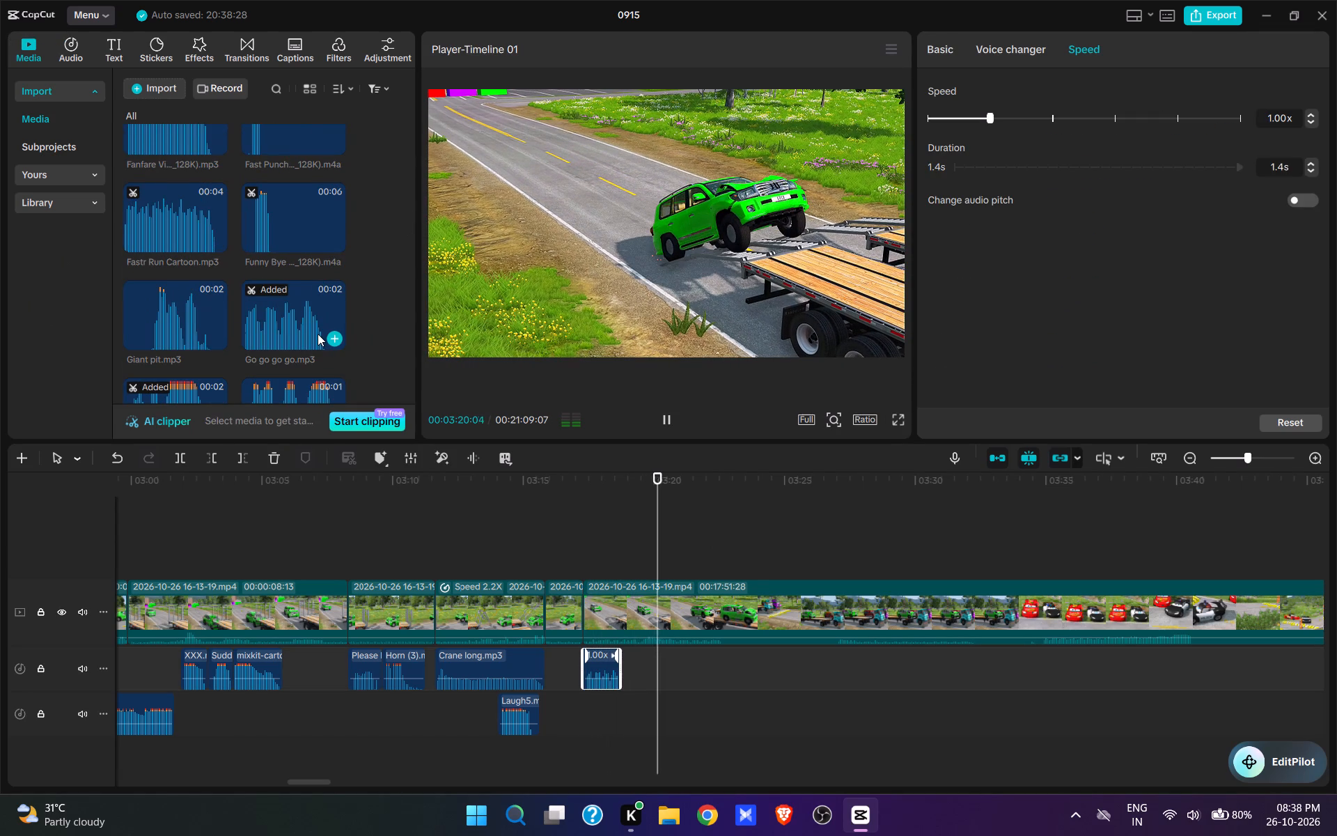
{"action": "scroll", "coordinate": [316, 256], "scroll_direction": "down", "scroll_amount": 8}
{"action": "left_click_drag", "start_coordinate": [409, 217], "coordinate": [433, 380]}
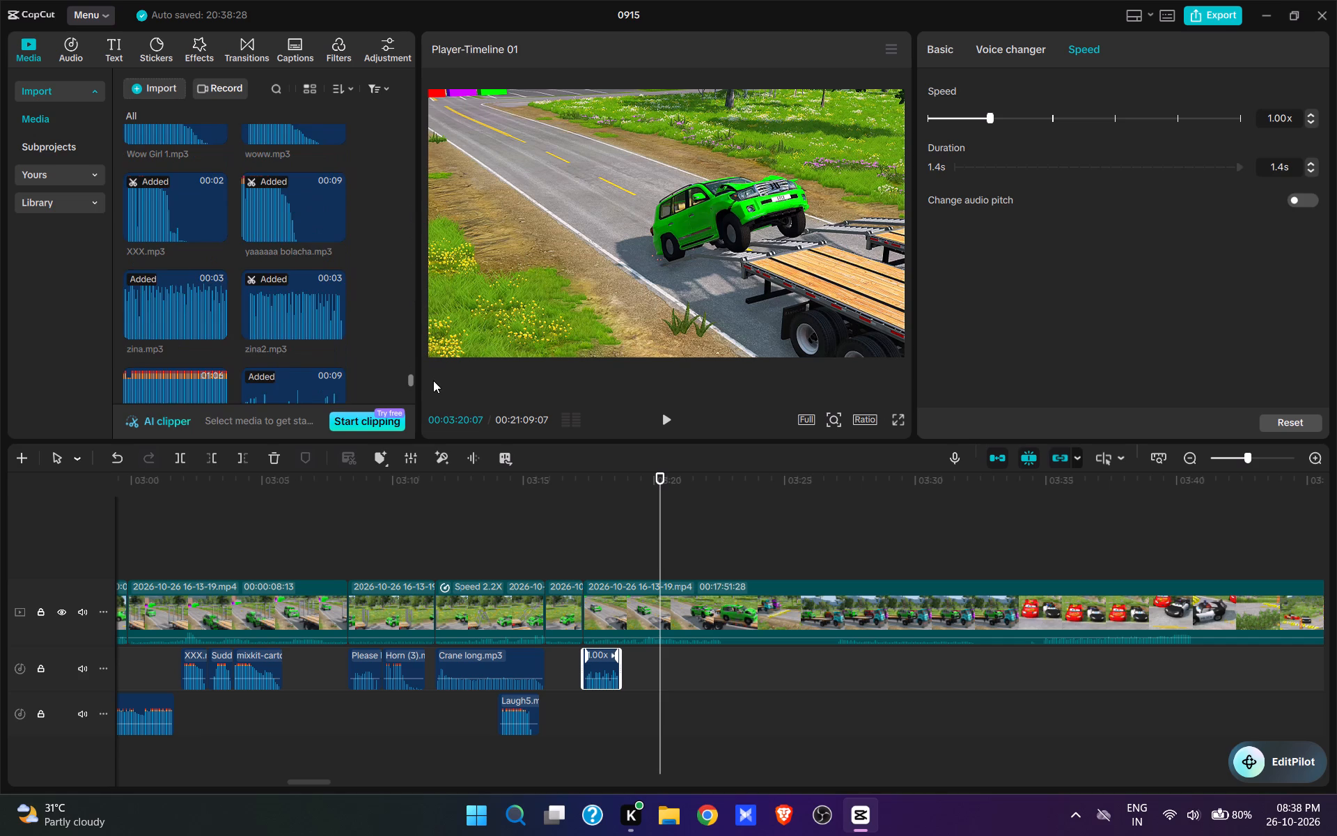
{"action": "left_click_drag", "start_coordinate": [433, 380], "coordinate": [440, 443]}
{"action": "scroll", "coordinate": [279, 298], "scroll_direction": "up", "scroll_amount": 3}
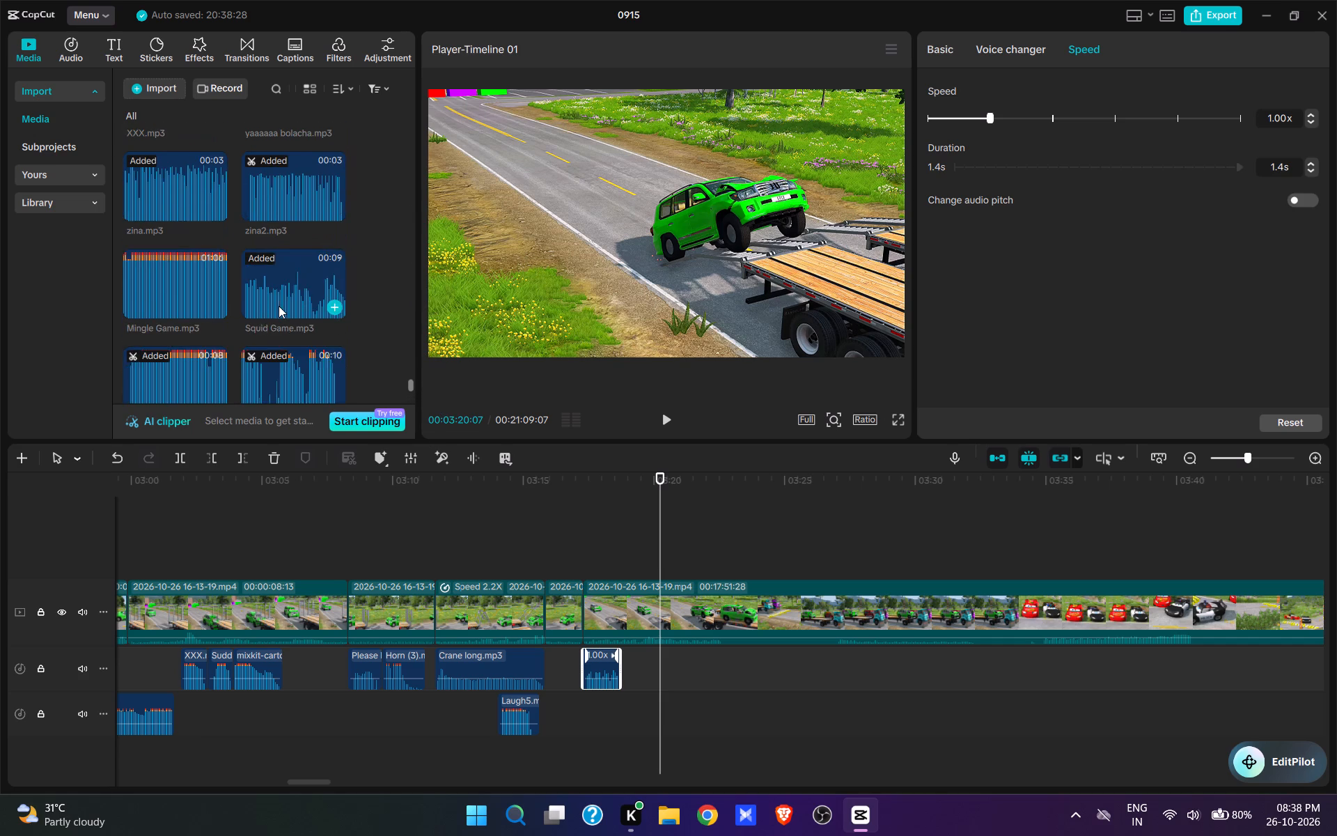
{"action": "scroll", "coordinate": [279, 306], "scroll_direction": "up", "scroll_amount": 1}
{"action": "left_click", "coordinate": [331, 191]}
Play on until the green car is on the trailer and split the video at 00:03:22:16.
{"action": "key", "text": "space"}
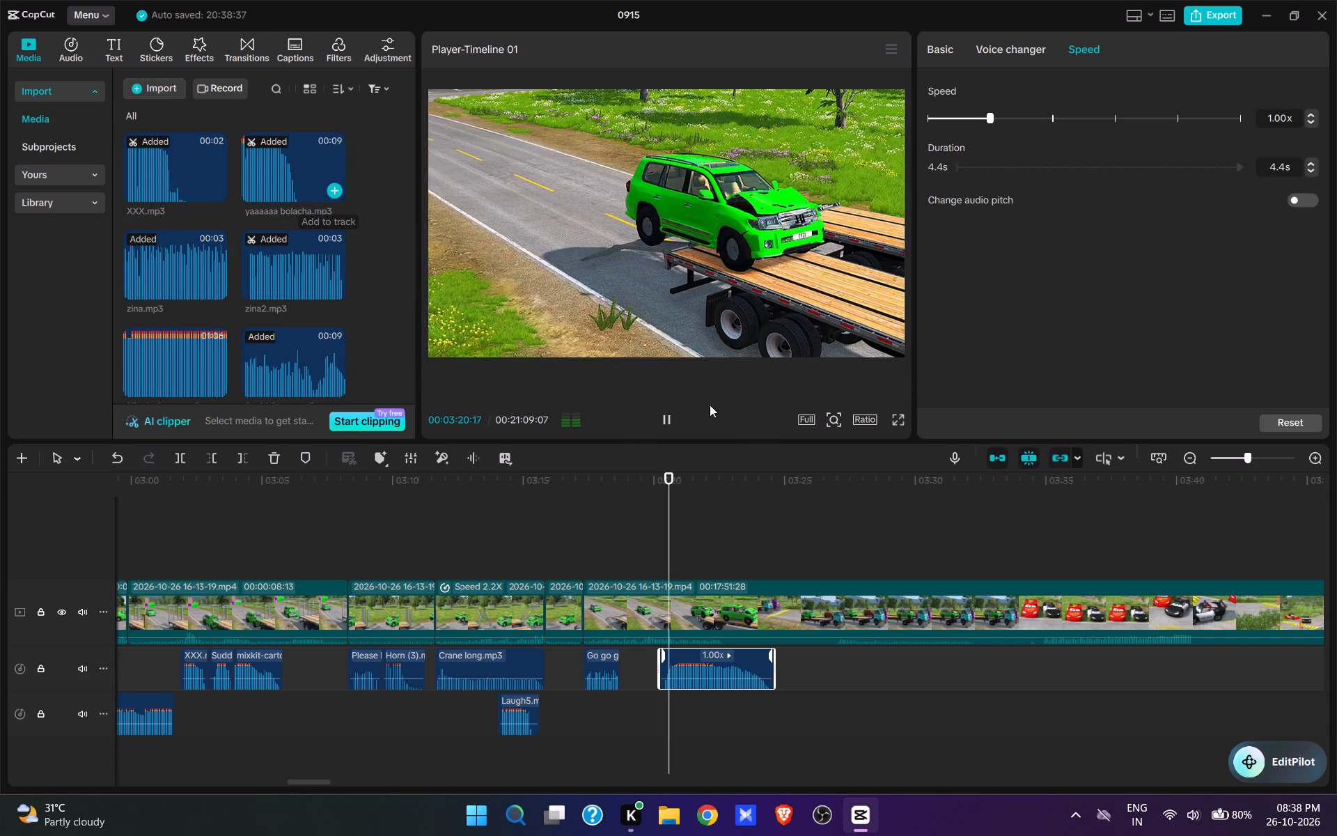
{"action": "key", "text": "space"}
{"action": "left_click", "coordinate": [749, 604]}
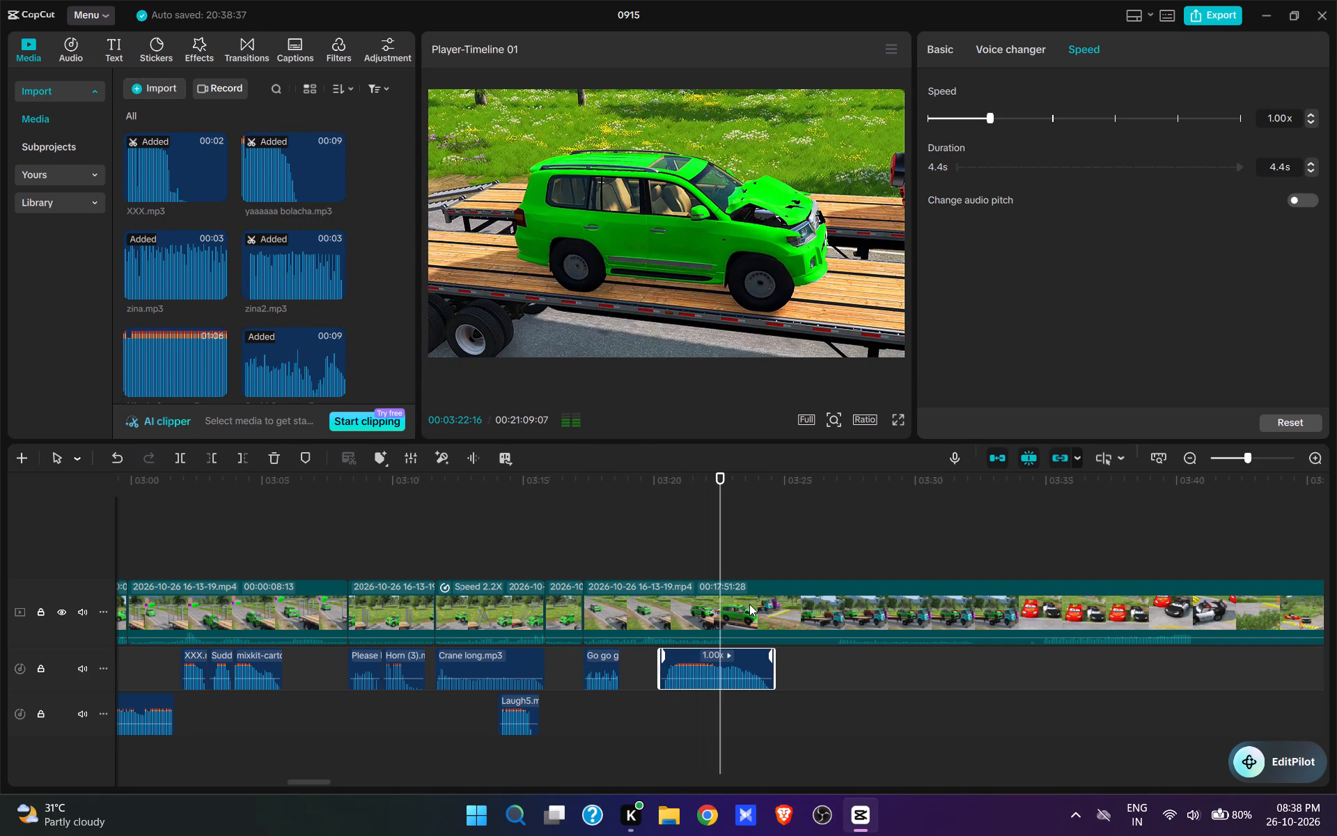
{"action": "key", "text": "w"}
Trim the start of the clip at 00:03:22:16 to the side view of the trucks, leaving it 00:17:42:04 long.
{"action": "left_click", "coordinate": [813, 555]}
{"action": "key", "text": "space"}
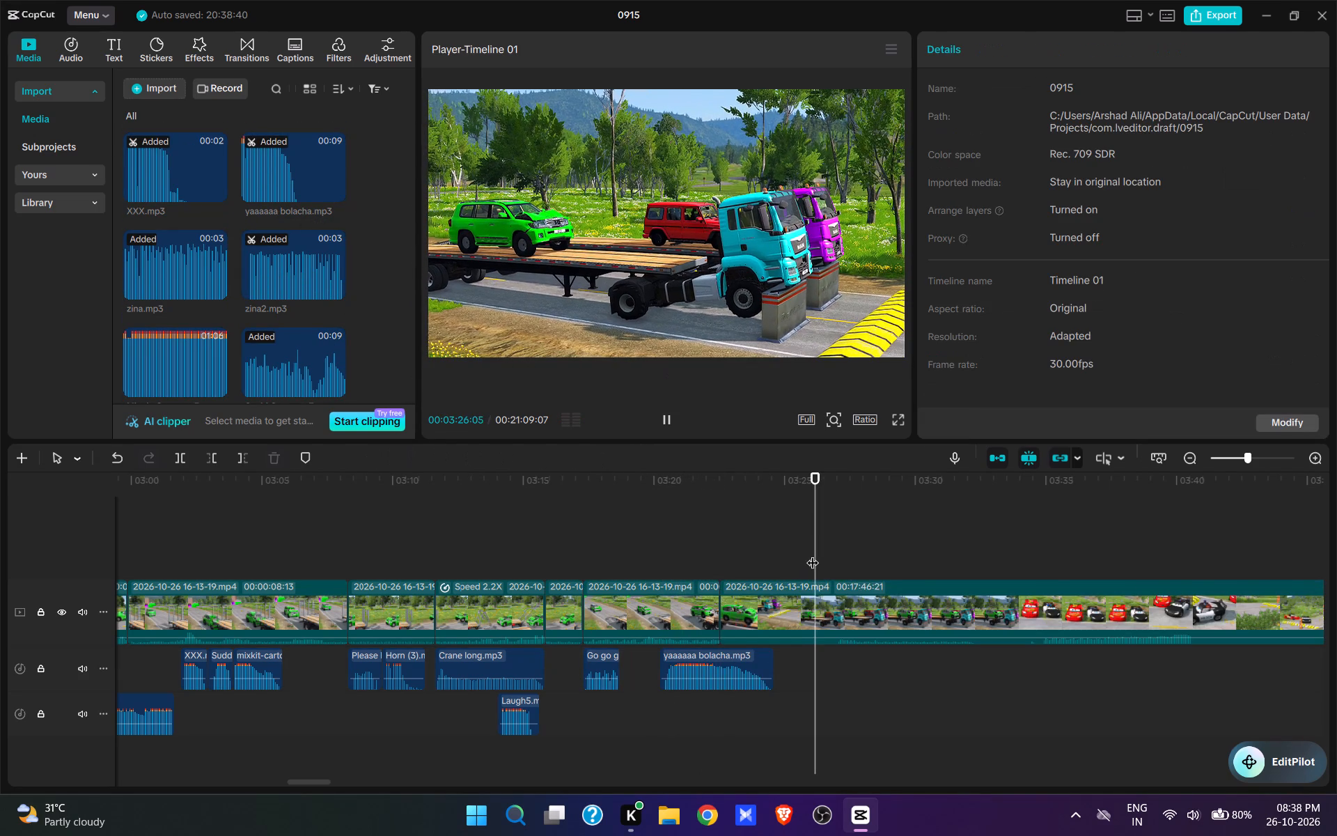
{"action": "key", "text": "space"}
{"action": "type", "text": "q"}
Play on as the green car drives along the trailer and split the video at 00:03:25:15.
{"action": "key", "text": "space"}
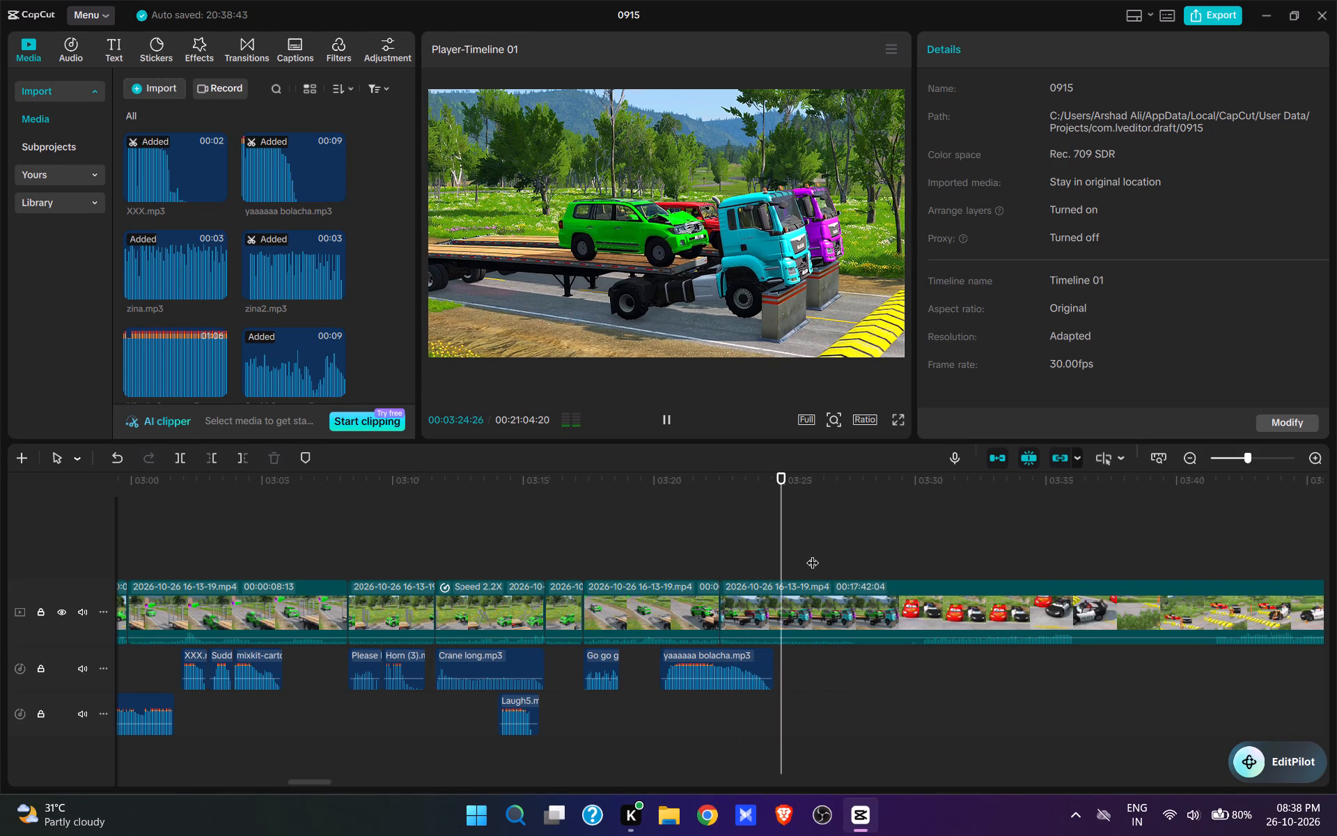
{"action": "key", "text": "space"}
{"action": "key", "text": "w"}
Trim the start of the clip at 00:03:25:15 to the red car beside the police car, leaving it 00:17:33:05 long.
{"action": "left_click", "coordinate": [925, 569]}
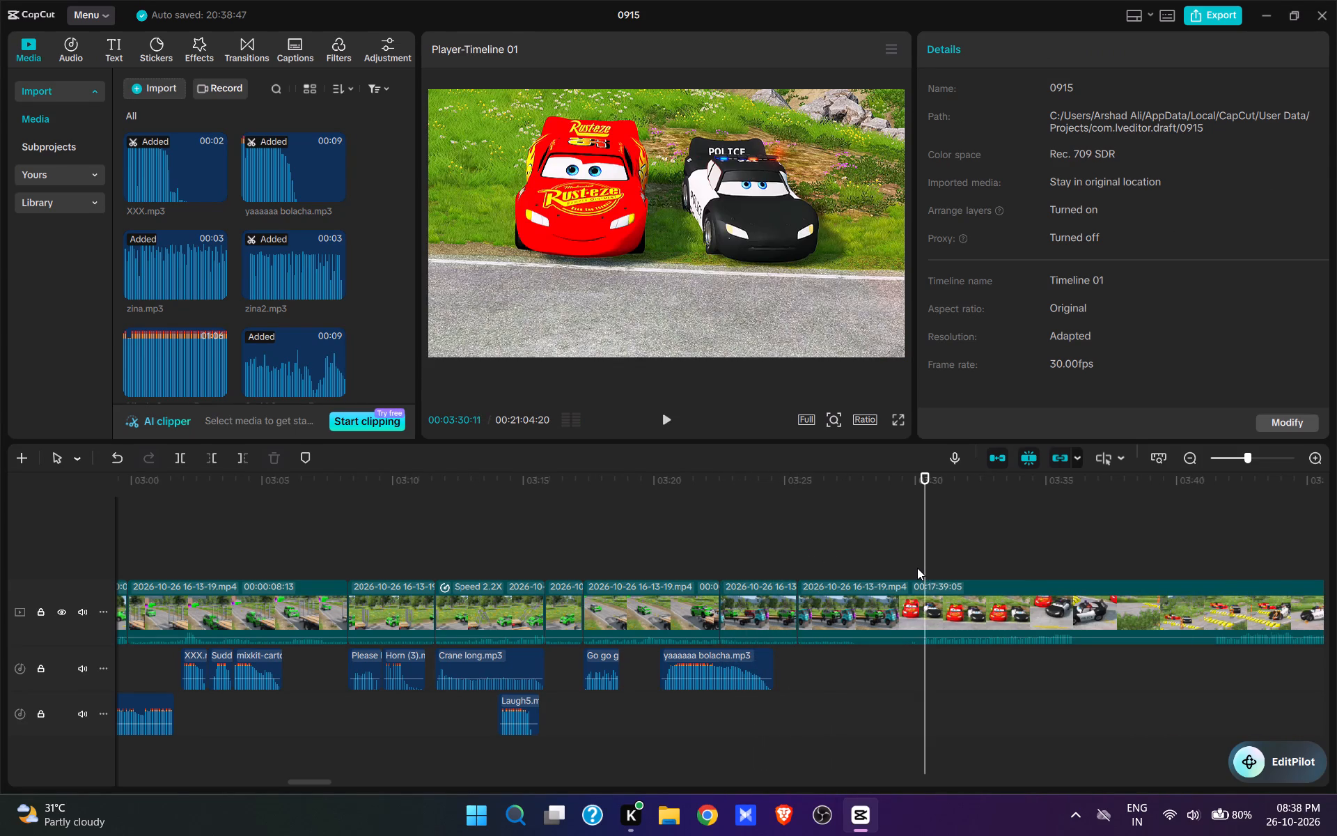
{"action": "type", "text": "q"}
{"action": "key", "text": "space"}
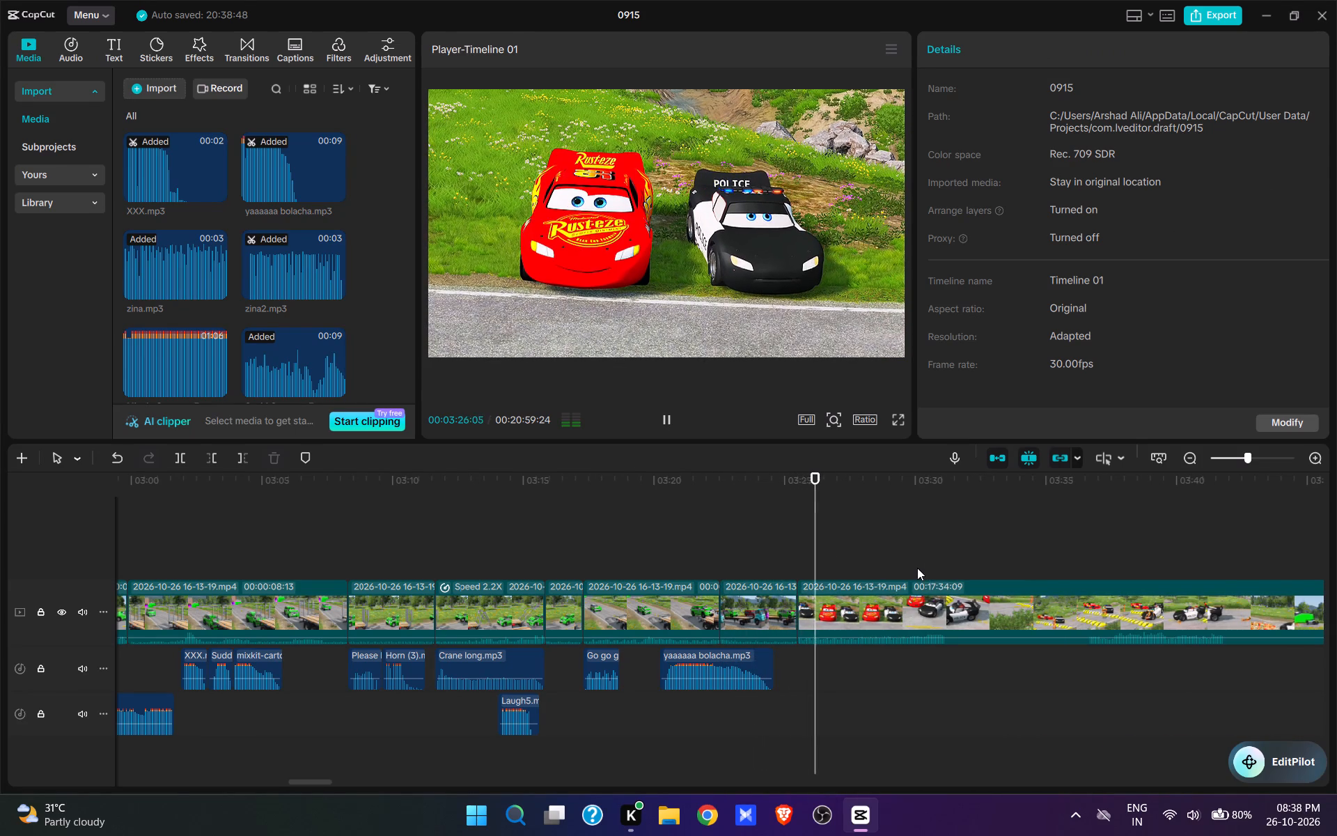
{"action": "key", "text": "space"}
{"action": "type", "text": "q"}
{"action": "key", "text": "space"}
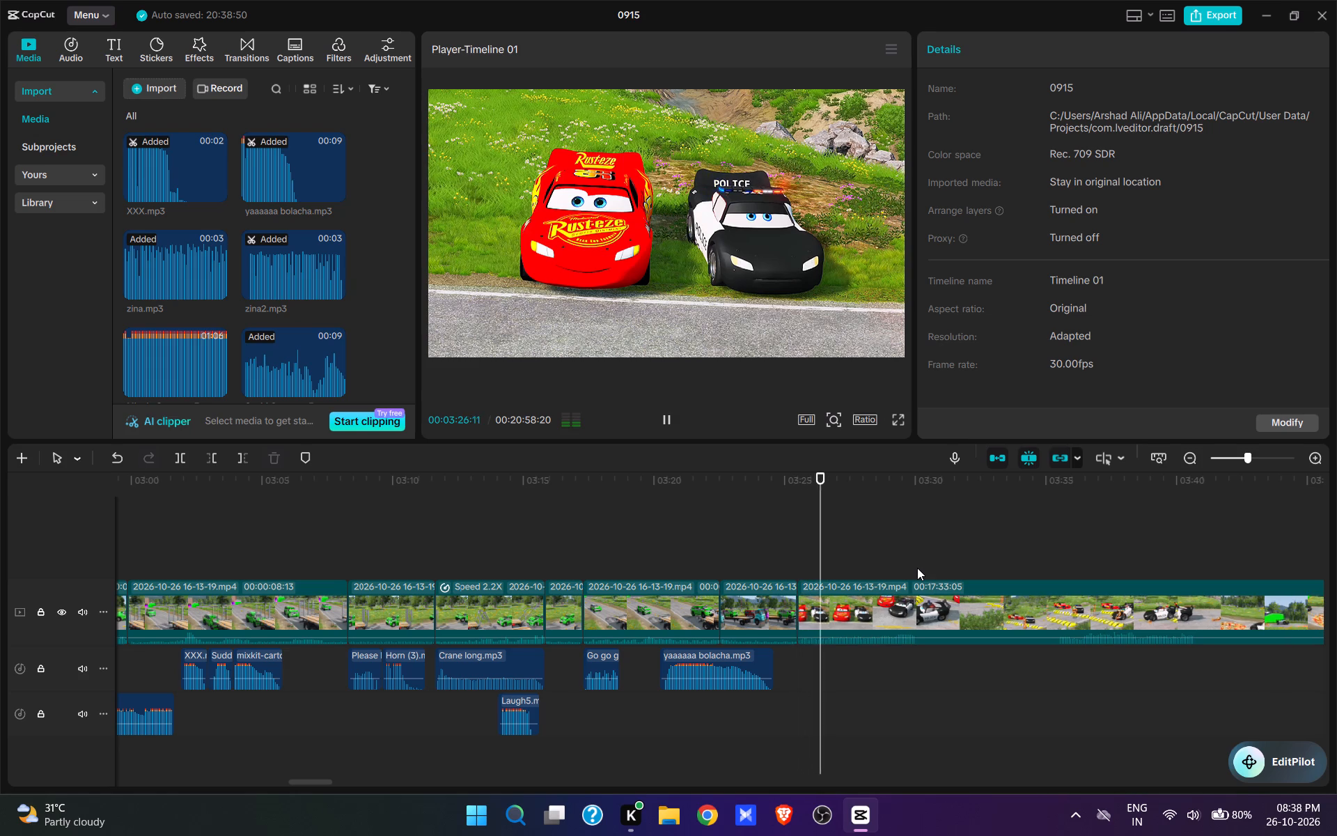
{"action": "key", "text": "space"}
Audition library sounds such as sorry.mp3, sos.mp3 and qochish.mp3 for the red car and police car shot at 00:03:25:15.
{"action": "left_click", "coordinate": [794, 544]}
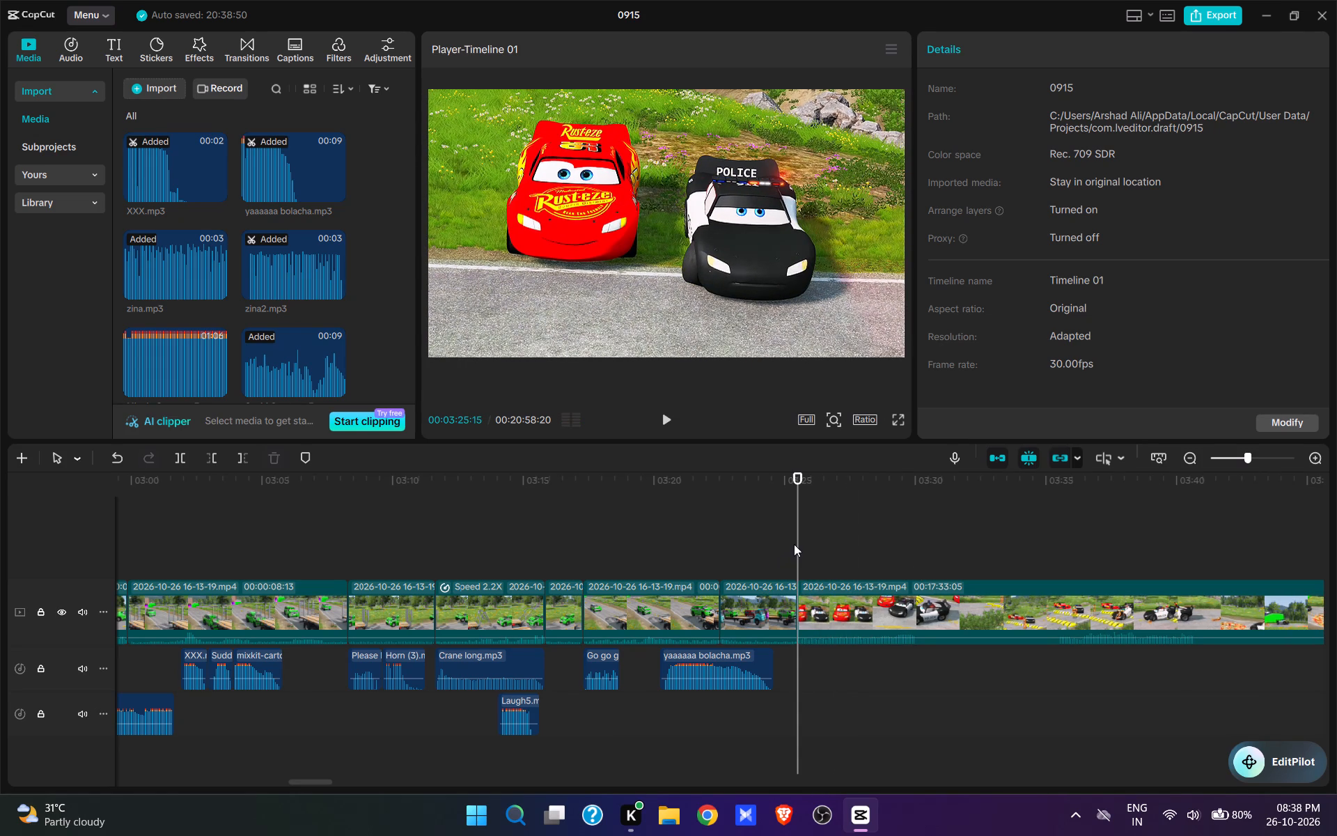
{"action": "scroll", "coordinate": [299, 276], "scroll_direction": "up", "scroll_amount": 11}
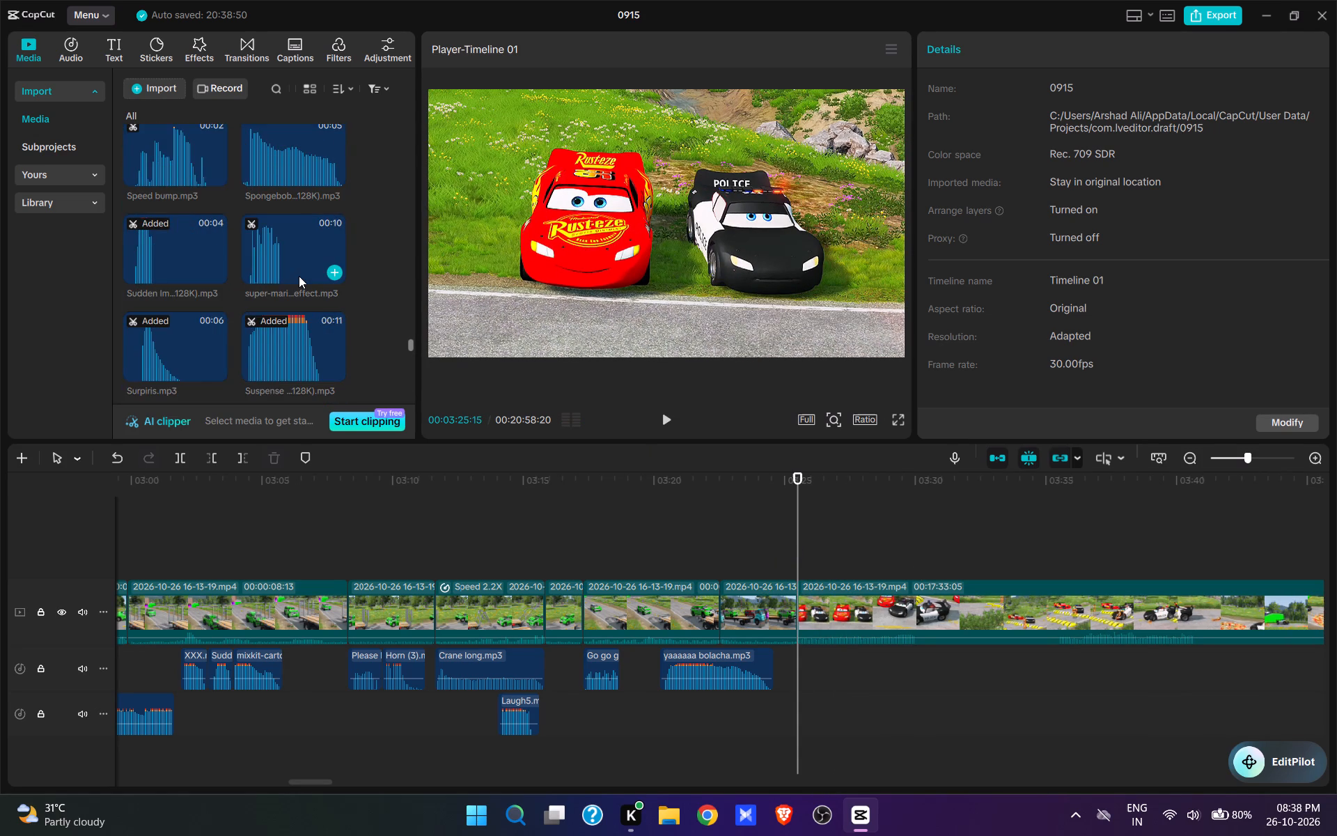
{"action": "scroll", "coordinate": [299, 276], "scroll_direction": "up", "scroll_amount": 3}
{"action": "left_click", "coordinate": [281, 199]}
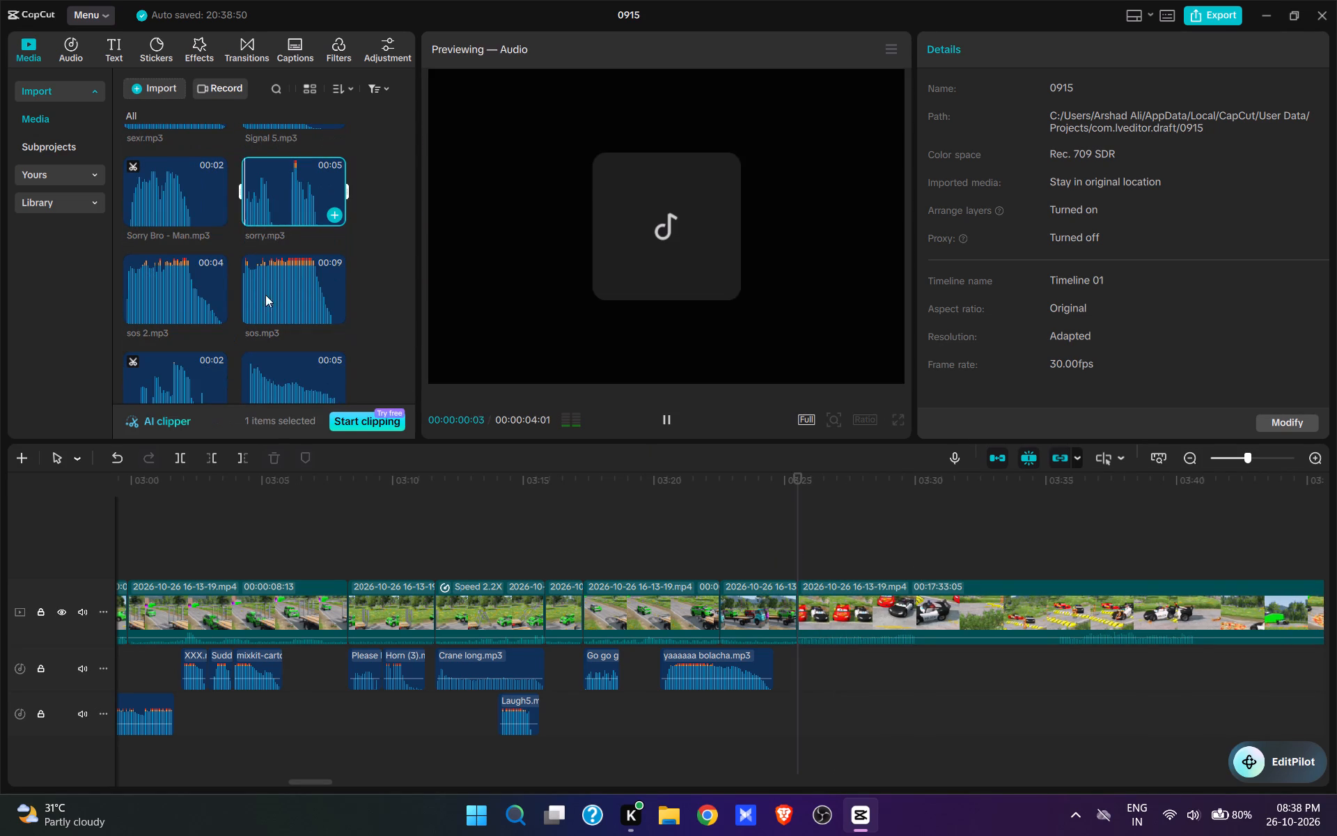
{"action": "left_click", "coordinate": [272, 306]}
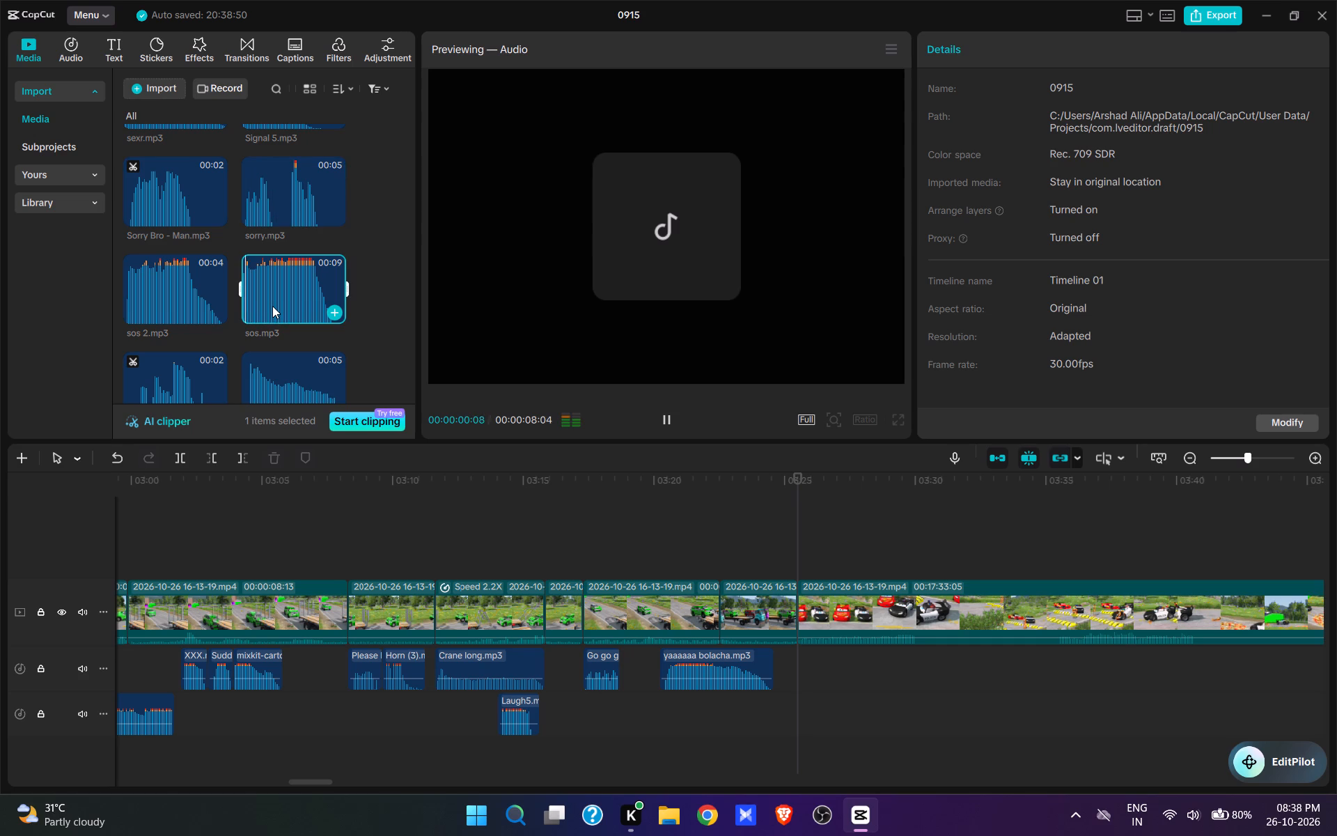
{"action": "scroll", "coordinate": [278, 298], "scroll_direction": "up", "scroll_amount": 3}
{"action": "left_click", "coordinate": [270, 258]}
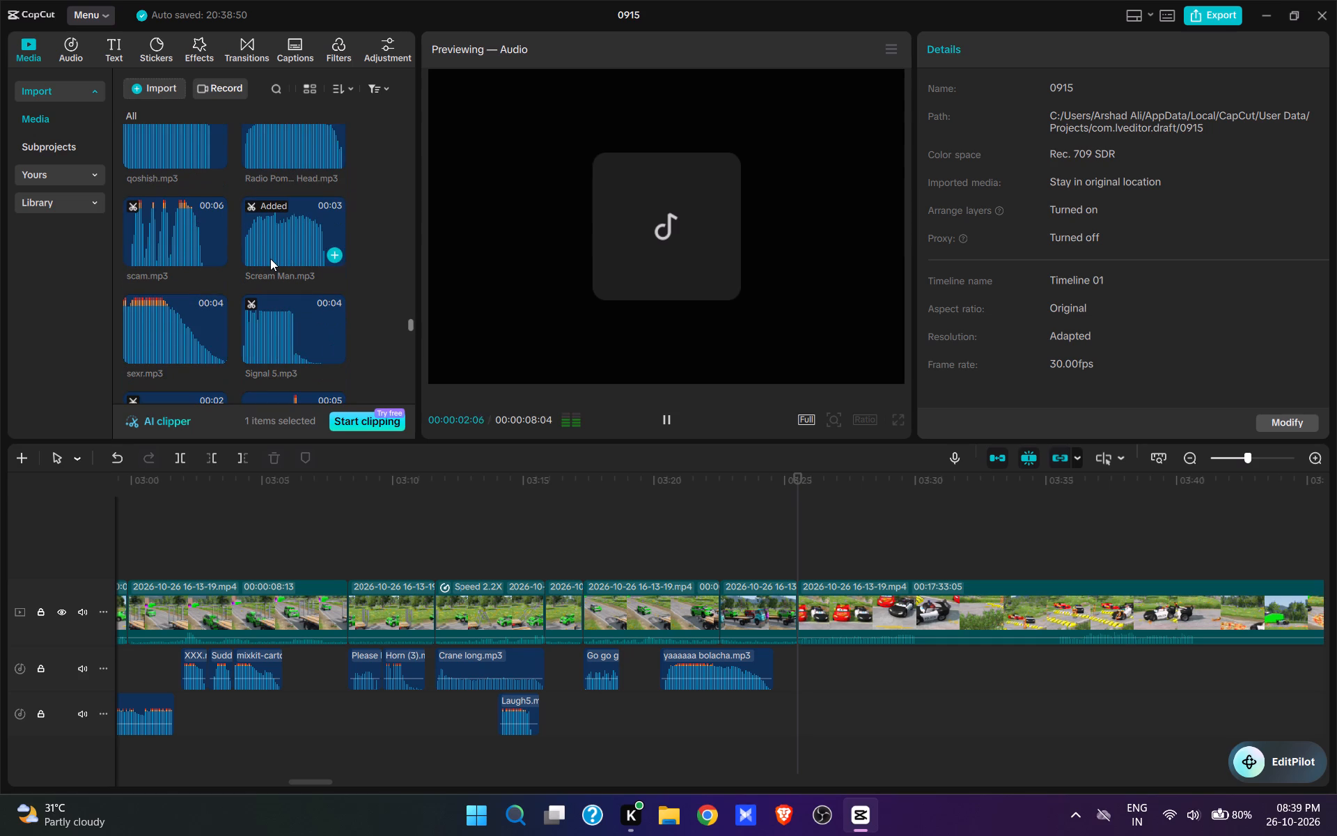
{"action": "scroll", "coordinate": [270, 258], "scroll_direction": "up", "scroll_amount": 3}
{"action": "left_click", "coordinate": [279, 267]}
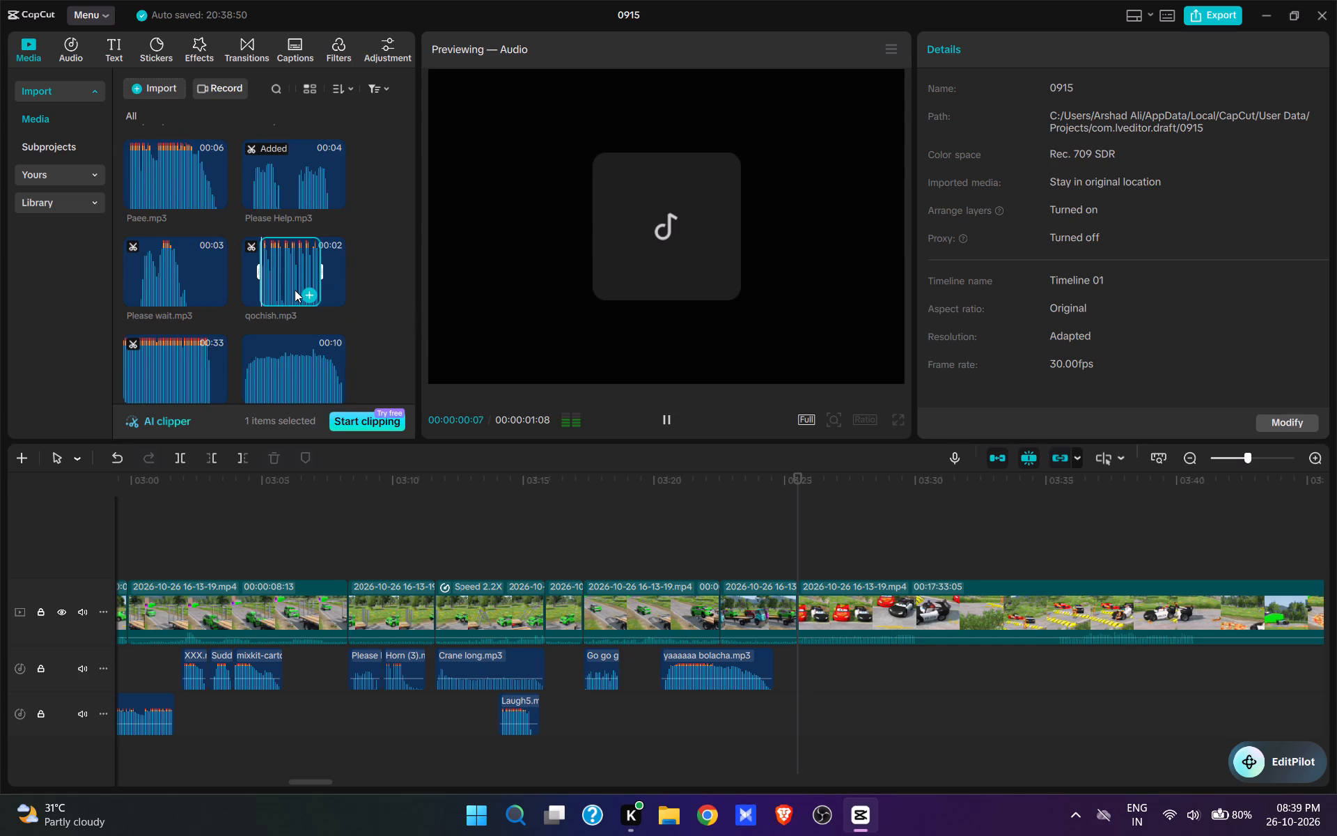
{"action": "scroll", "coordinate": [295, 290], "scroll_direction": "up", "scroll_amount": 11}
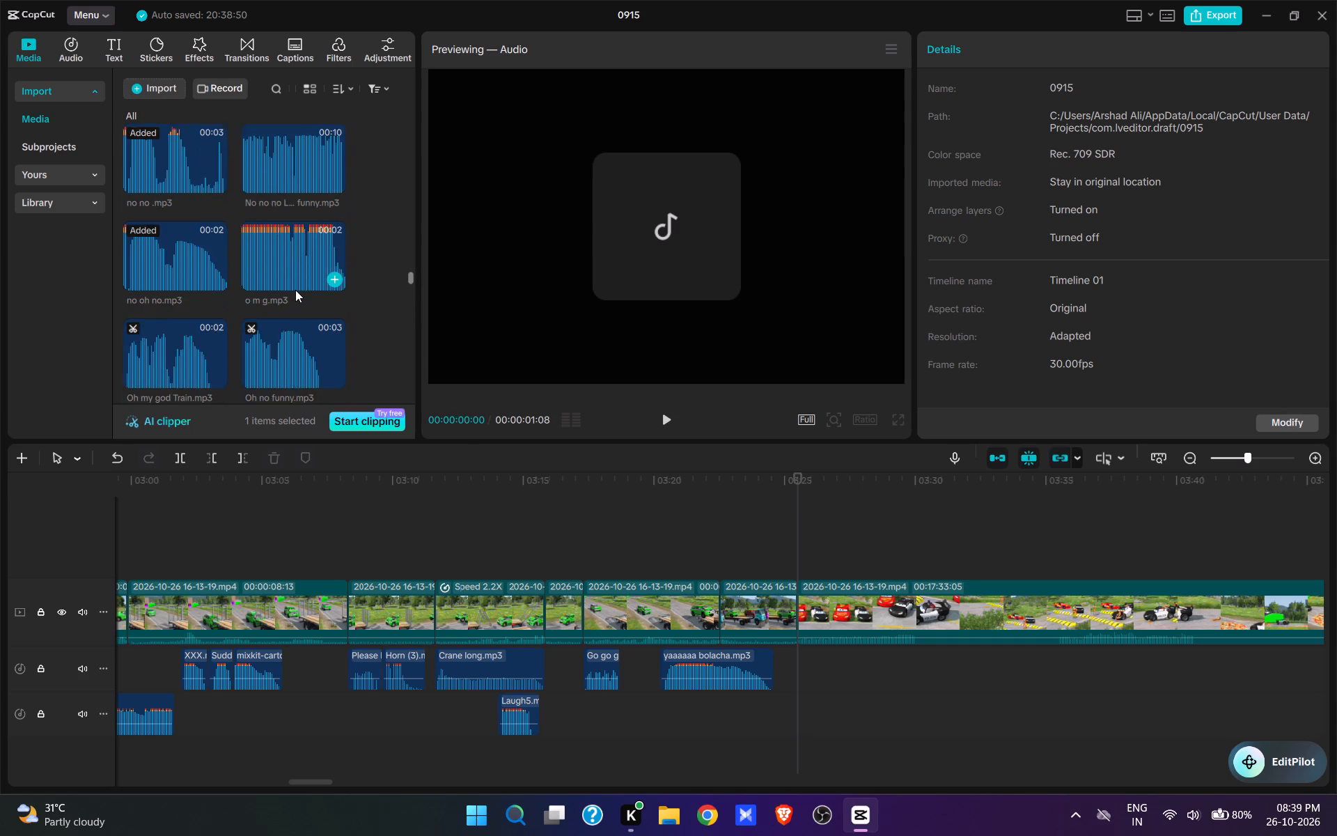
{"action": "scroll", "coordinate": [295, 290], "scroll_direction": "up", "scroll_amount": 6}
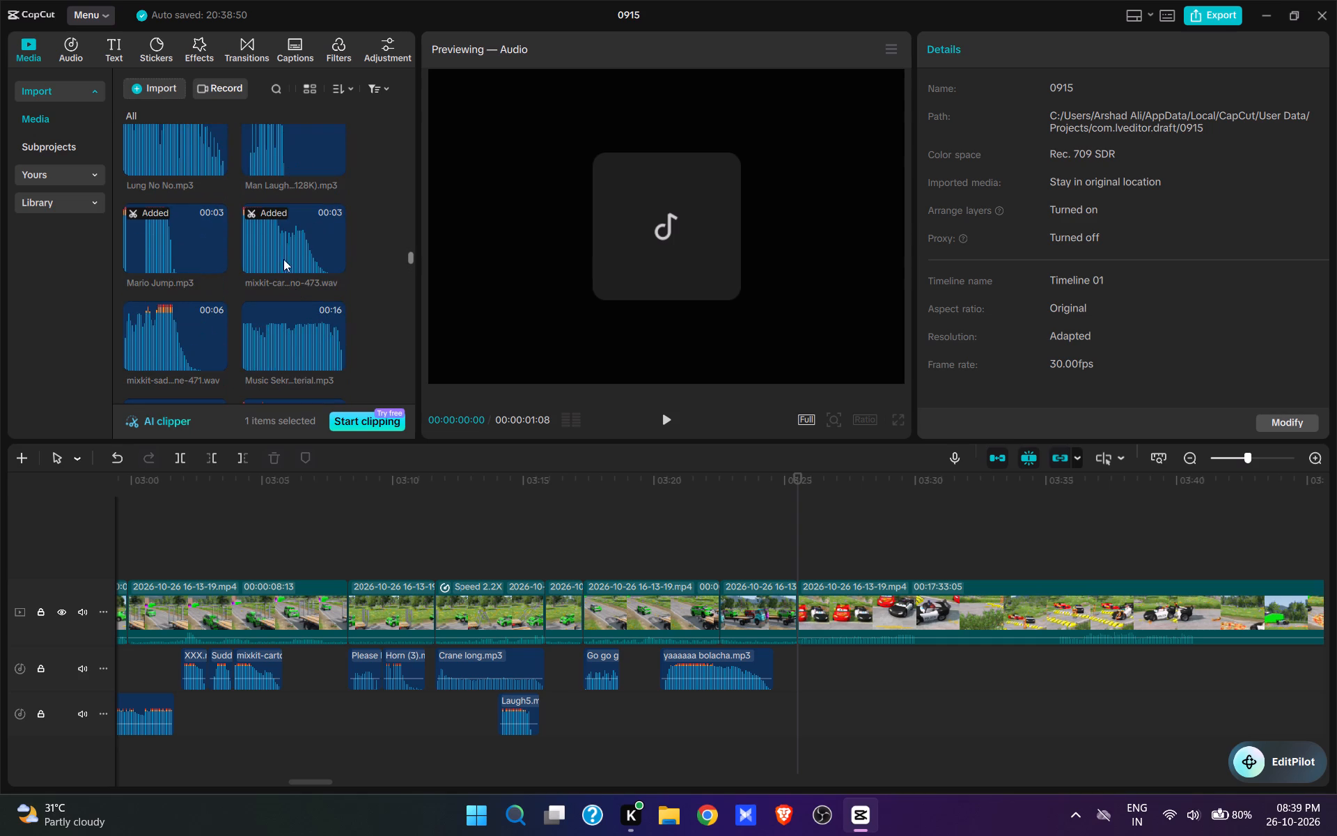
{"action": "left_click", "coordinate": [279, 250]}
{"action": "scroll", "coordinate": [304, 313], "scroll_direction": "up", "scroll_amount": 3}
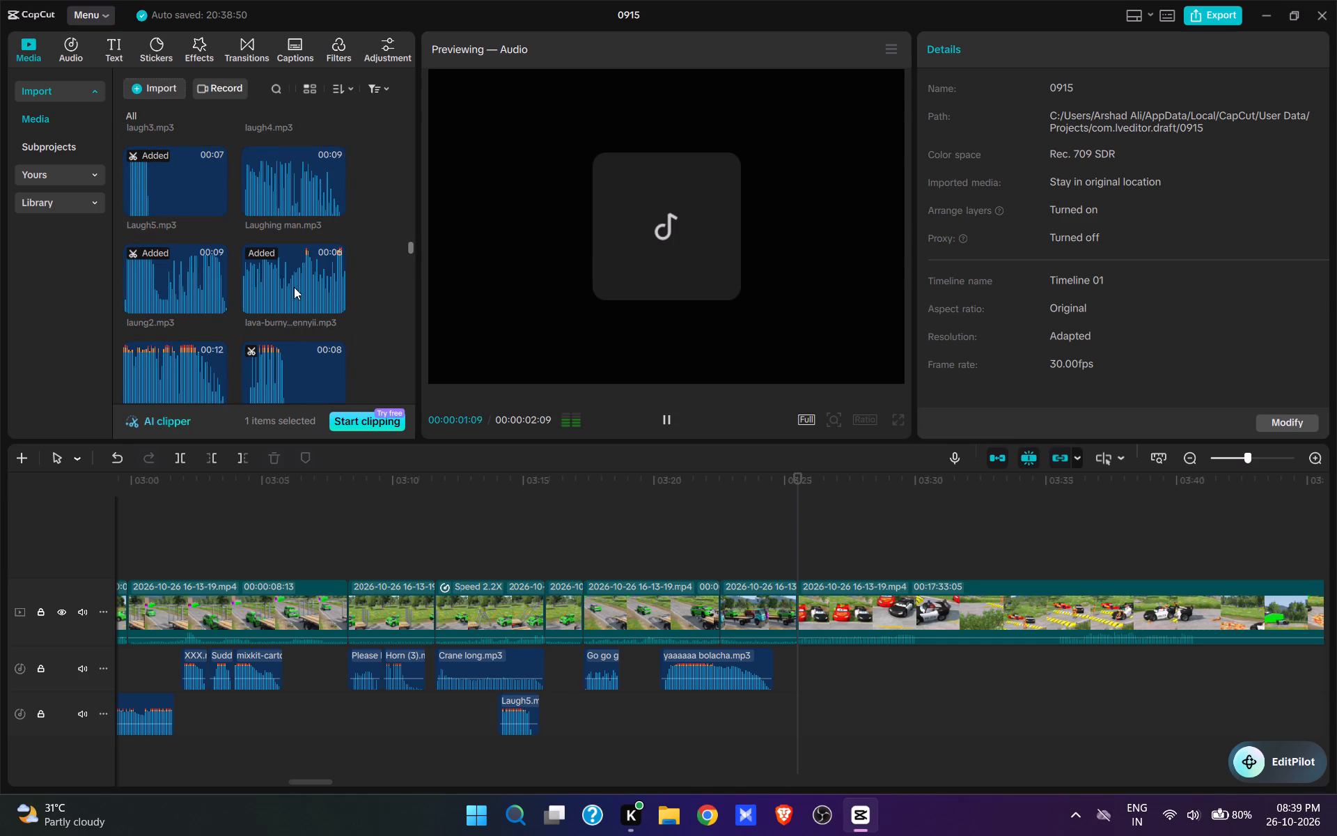
{"action": "left_click", "coordinate": [294, 287]}
Add the sound kavboy iyyhaa.mp3 to the audio track at 00:03:25:15.
{"action": "scroll", "coordinate": [294, 295], "scroll_direction": "up", "scroll_amount": 5}
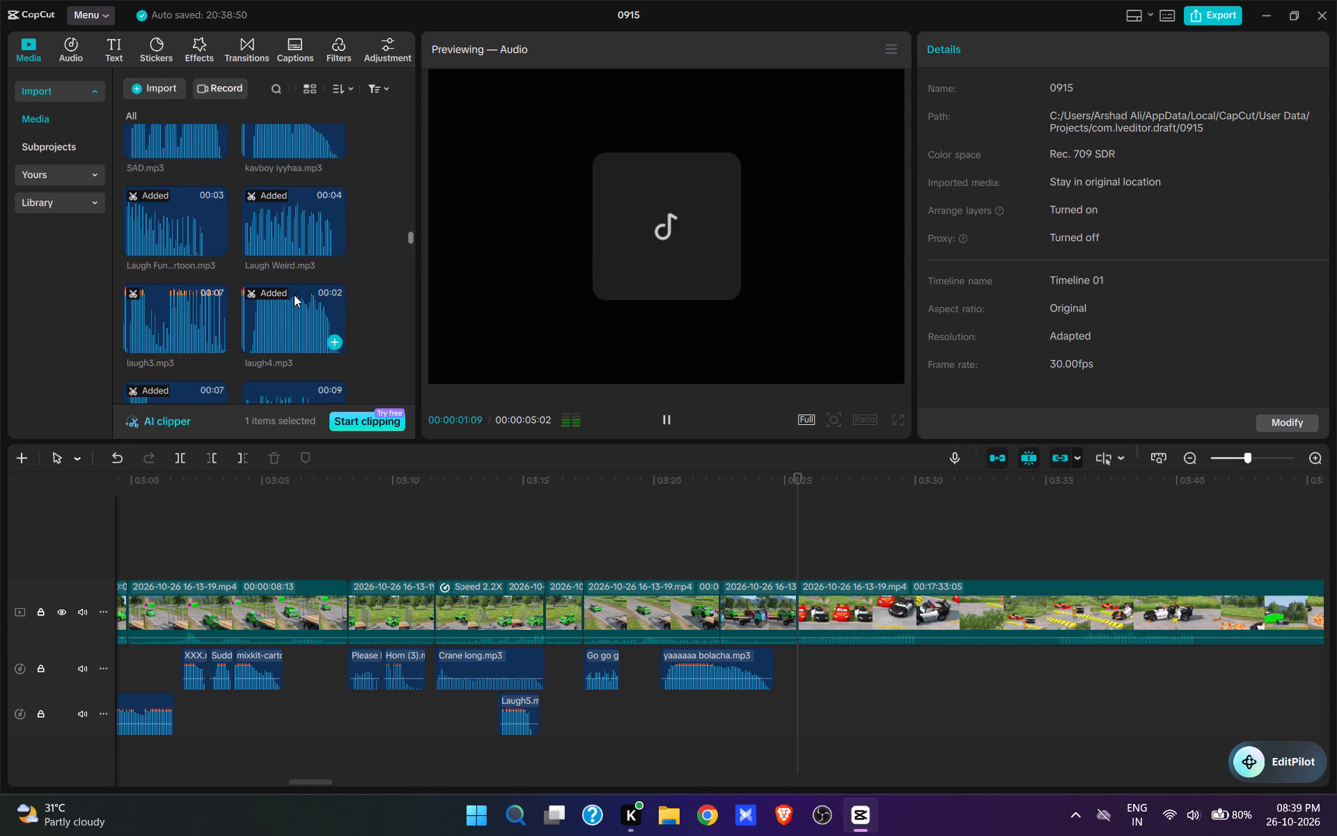
{"action": "left_click", "coordinate": [334, 302]}
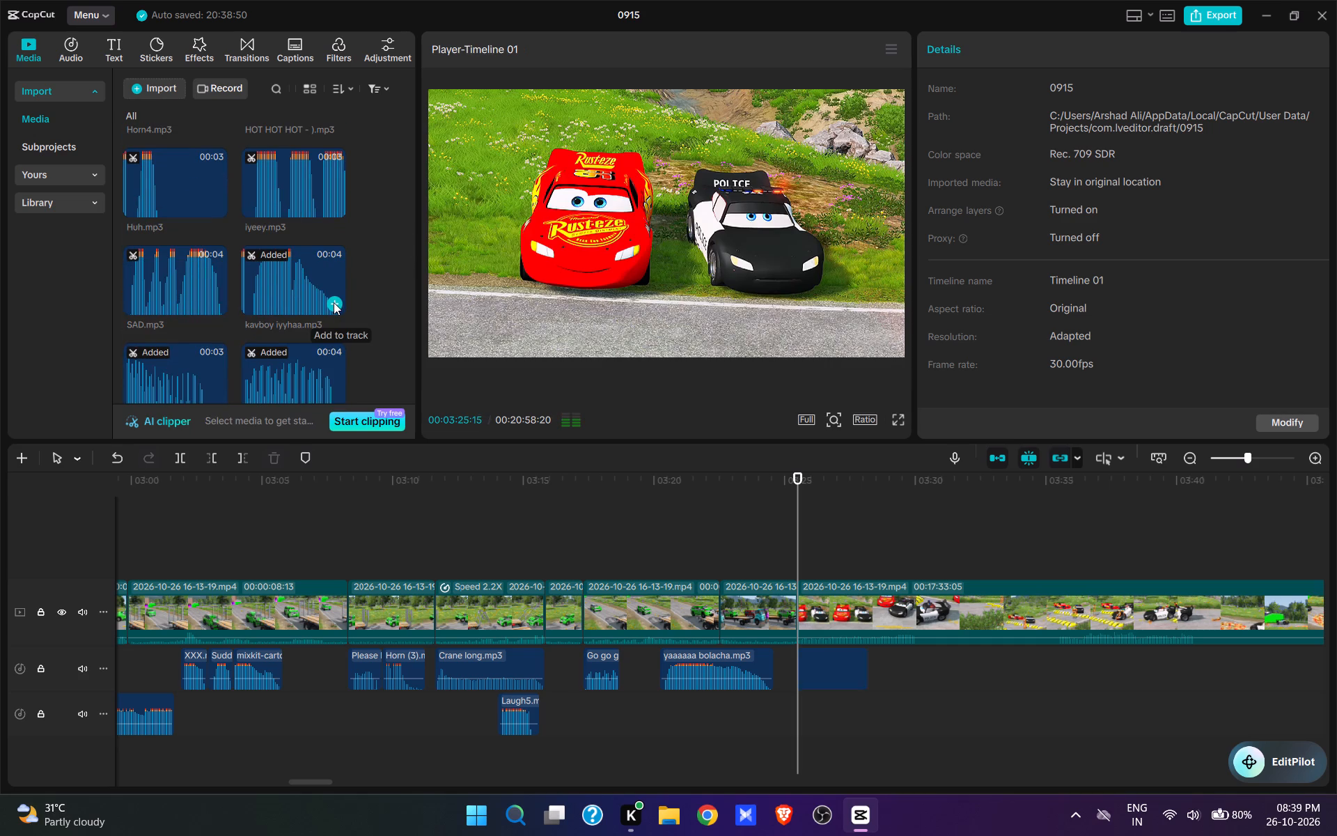
Play on until the police car turns away from the red car and split the video at 00:03:29:23.
{"action": "key", "text": "space"}
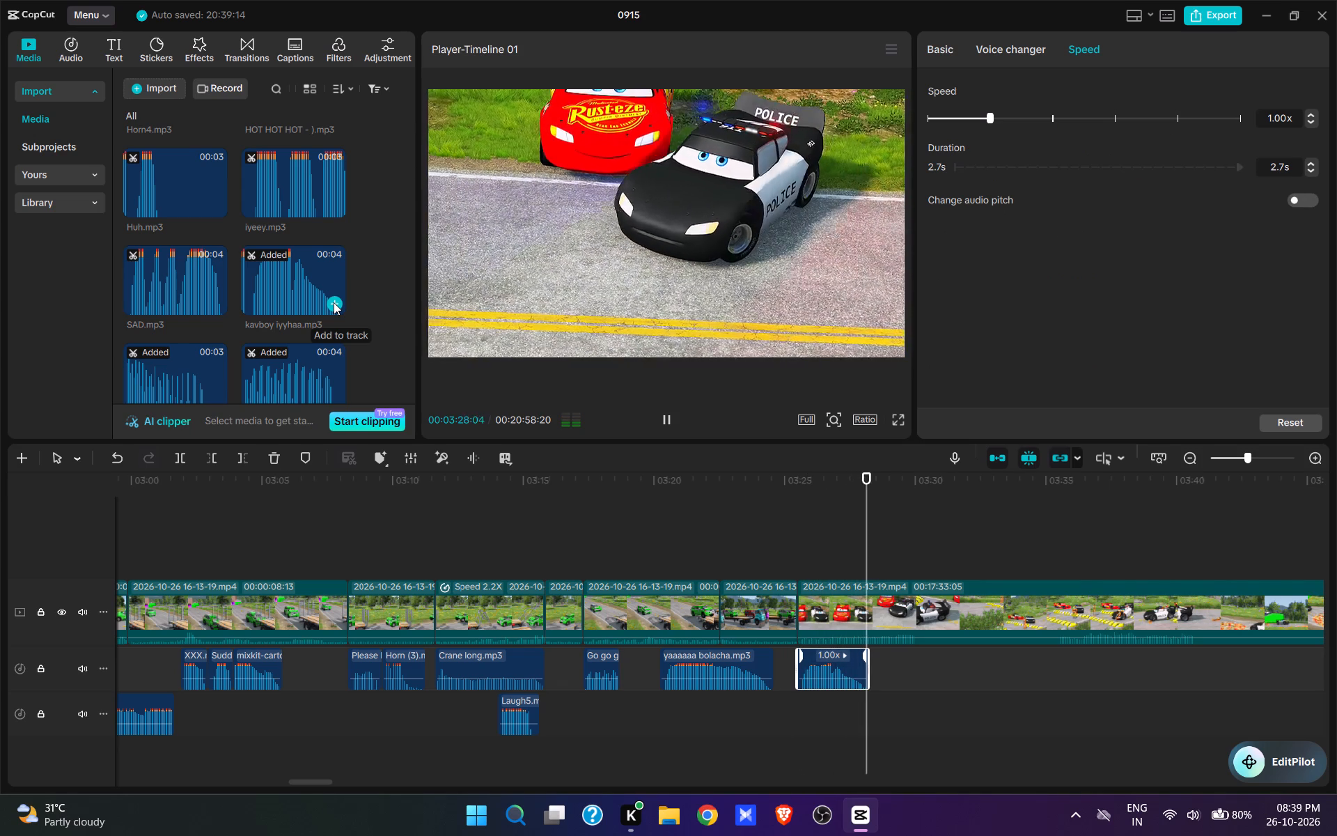
{"action": "key", "text": "space"}
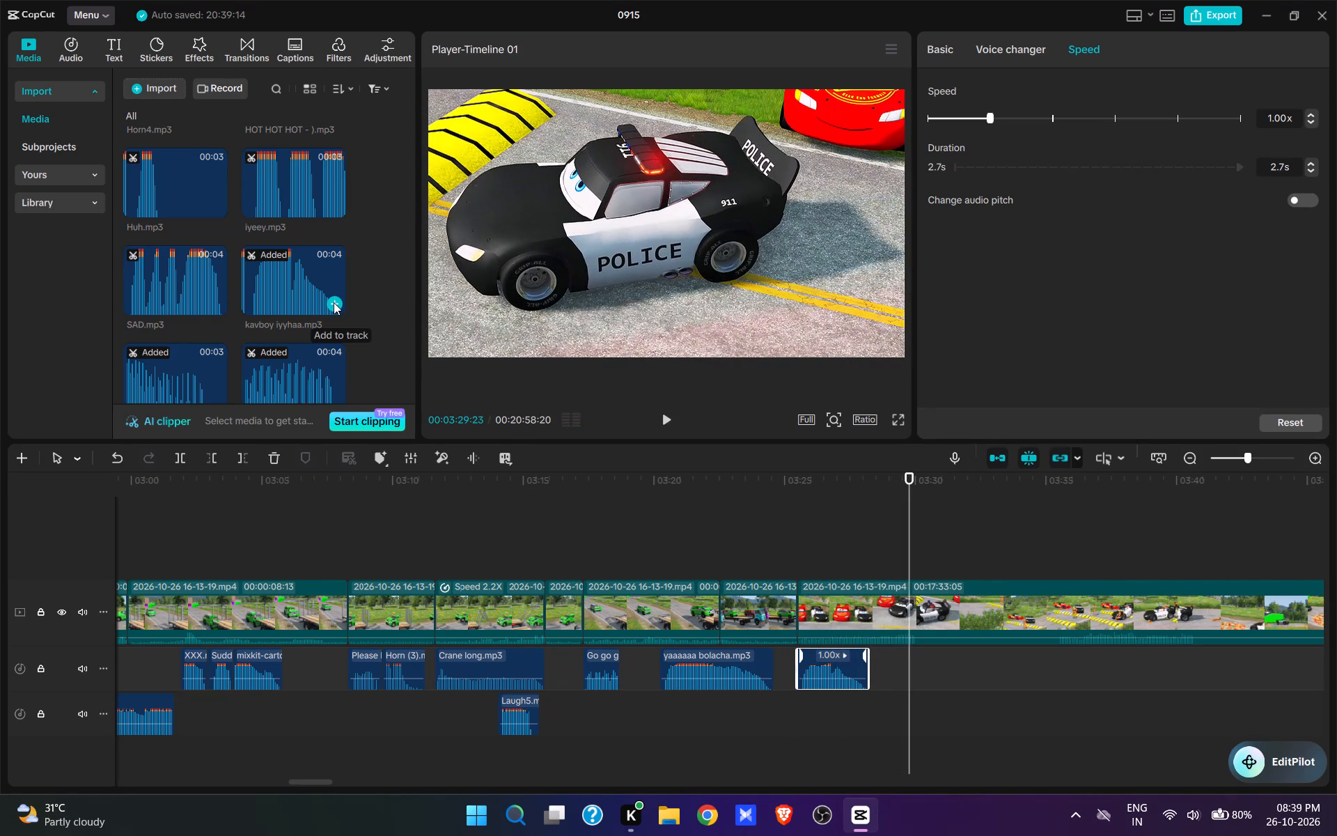
{"action": "key", "text": "w"}
Trim the start of the clip at 00:03:29:23 to the police car at the speed bumps, leaving it 00:17:23:01 long.
{"action": "left_click_drag", "start_coordinate": [696, 541], "coordinate": [674, 679]}
{"action": "left_click", "coordinate": [736, 545]}
{"action": "key", "text": "space"}
{"action": "key", "text": "space"}
{"action": "type", "text": "q"}
{"action": "key", "text": "space"}
{"action": "key", "text": "space"}
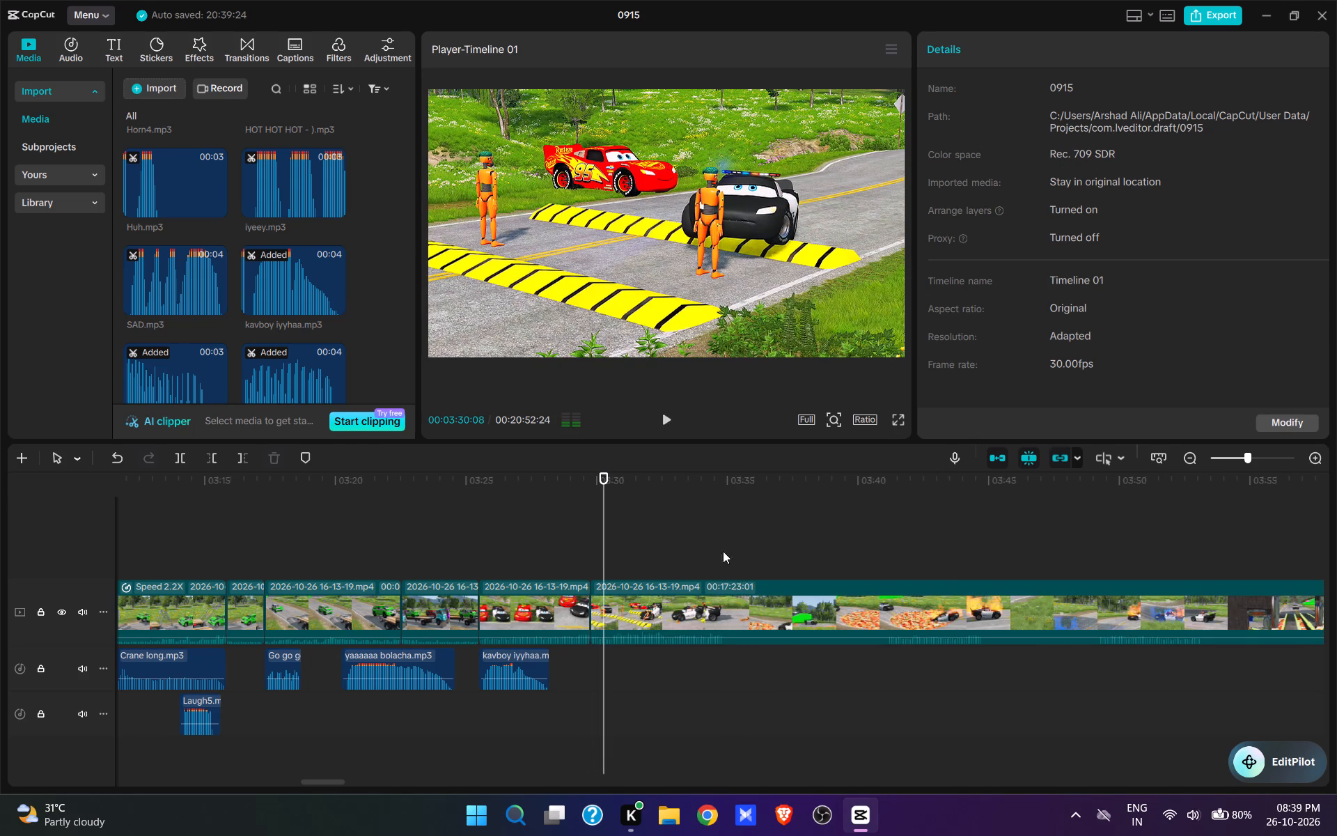
Add the sound Mario Jump.mp3 at 00:03:30:02, as the police car reaches the speed bump.
{"action": "left_click", "coordinate": [589, 555]}
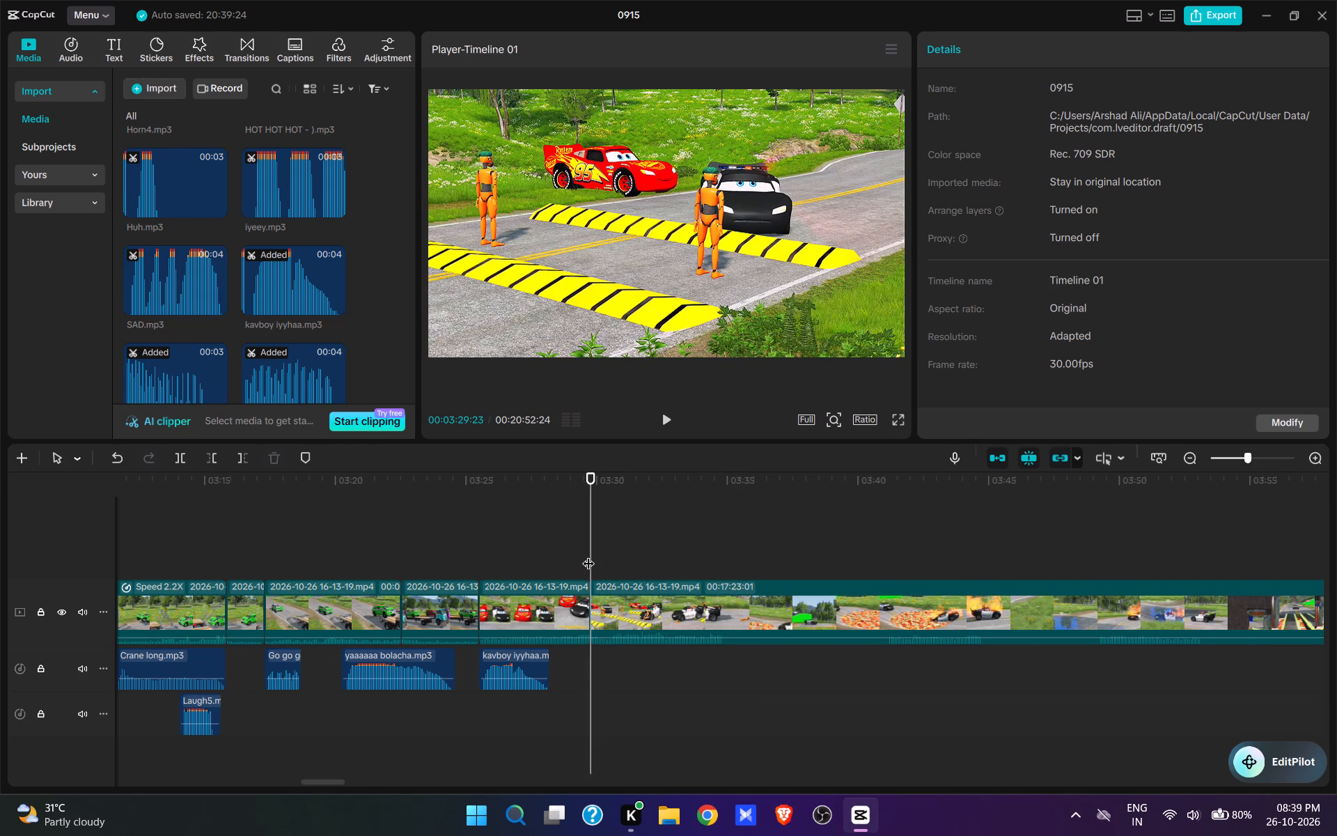
{"action": "key", "text": "space"}
{"action": "key", "text": "space"}
{"action": "scroll", "coordinate": [291, 263], "scroll_direction": "down", "scroll_amount": 4}
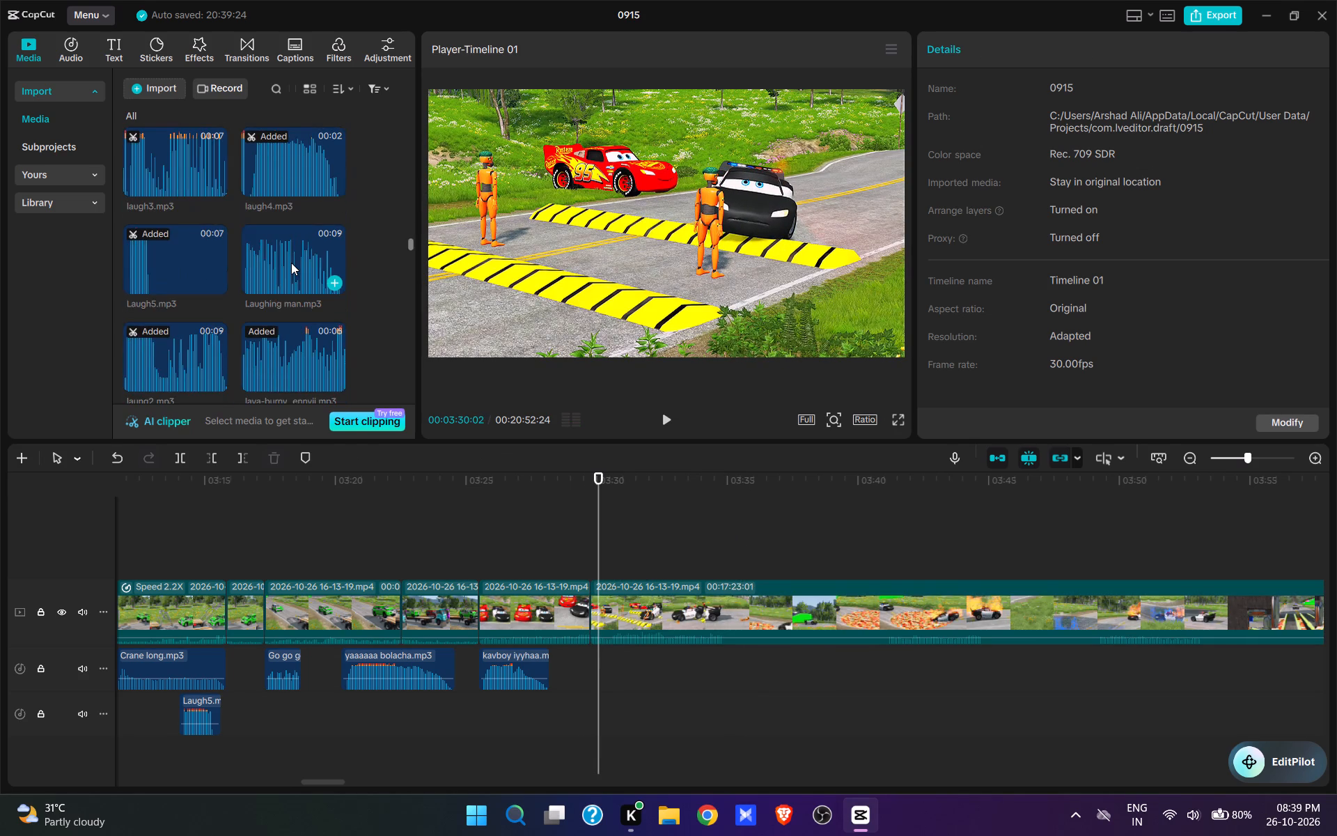
{"action": "scroll", "coordinate": [291, 263], "scroll_direction": "down", "scroll_amount": 7}
{"action": "scroll", "coordinate": [179, 307], "scroll_direction": "up", "scroll_amount": 1}
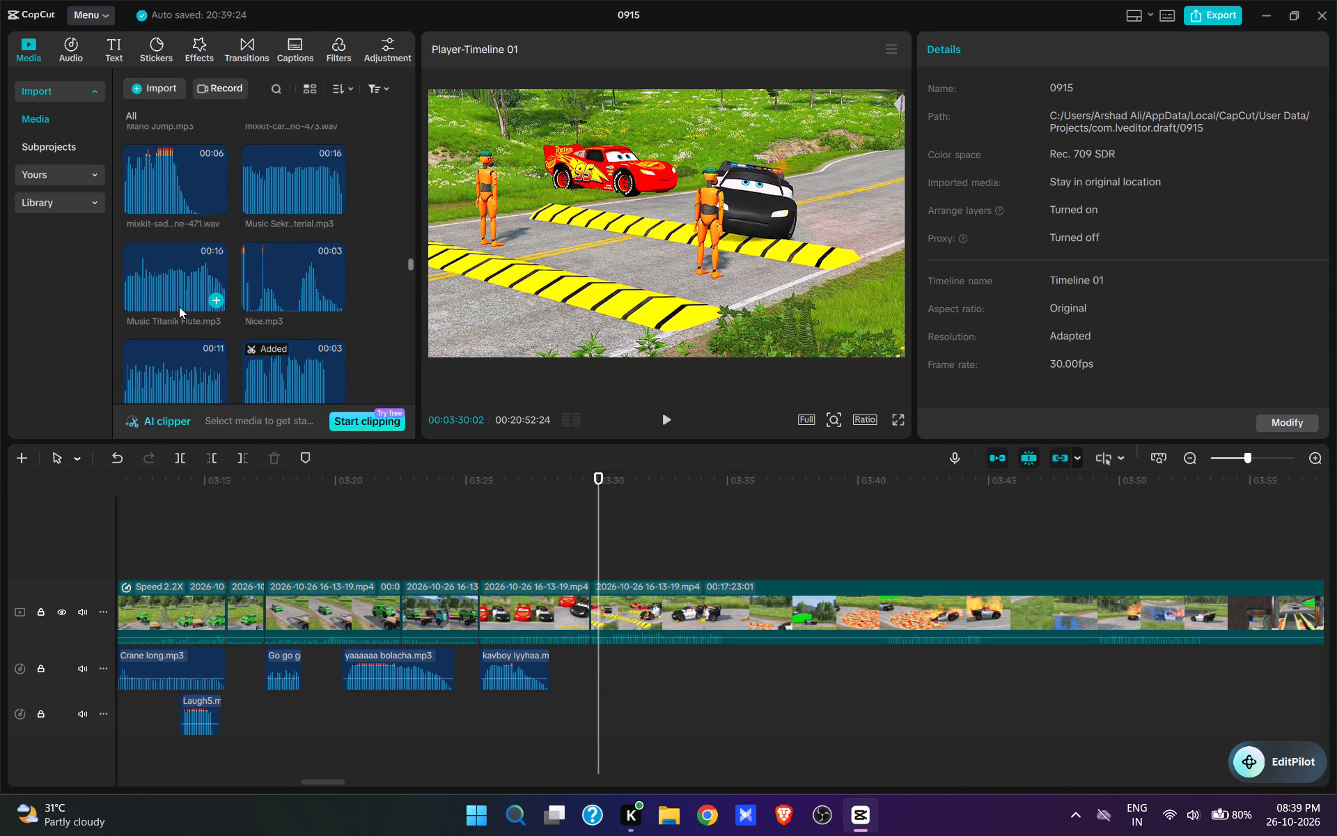
{"action": "scroll", "coordinate": [179, 307], "scroll_direction": "up", "scroll_amount": 1}
{"action": "left_click", "coordinate": [217, 186]}
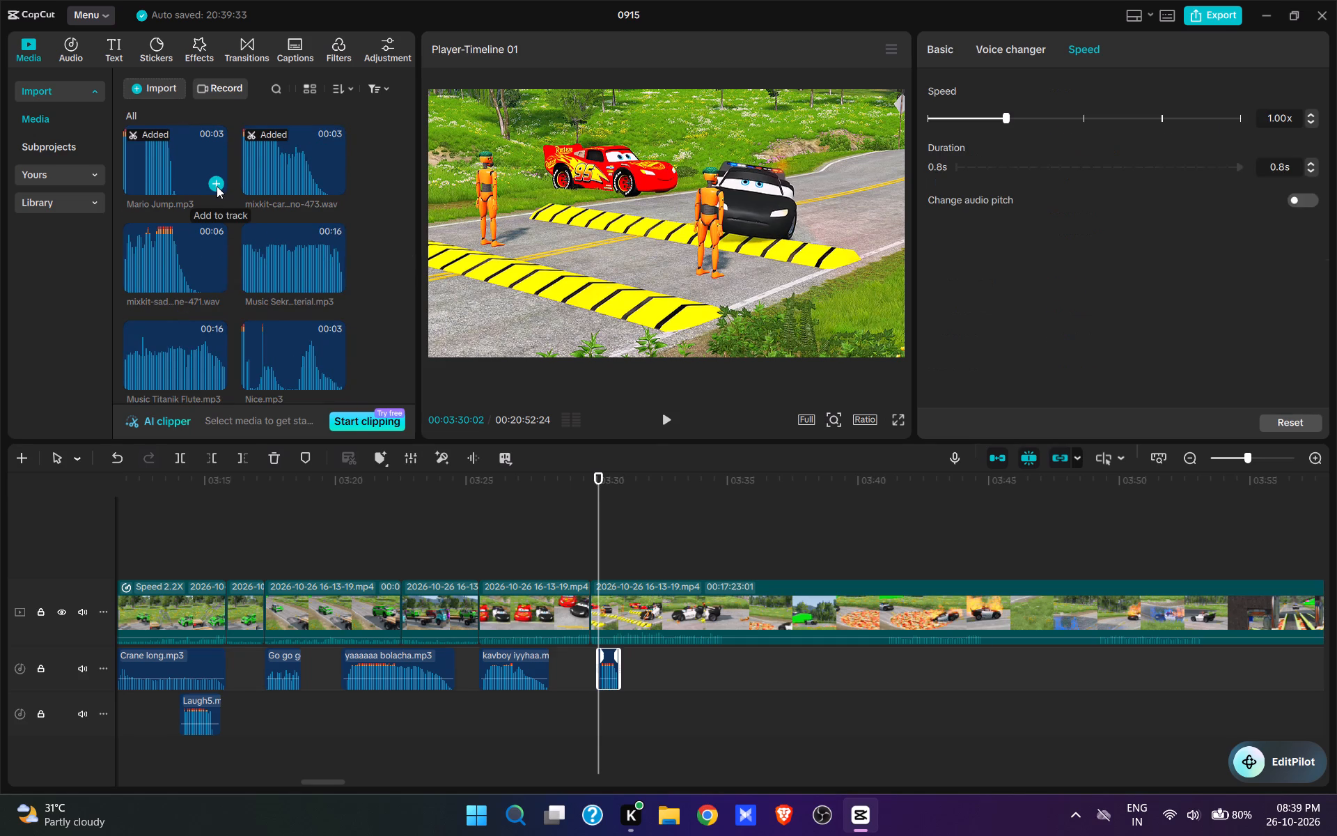
Play on past the police car knocking down the dummy, audition laugh sounds and add laugh3.mp3 there.
{"action": "key", "text": "space"}
{"action": "key", "text": "space"}
{"action": "key", "text": "space"}
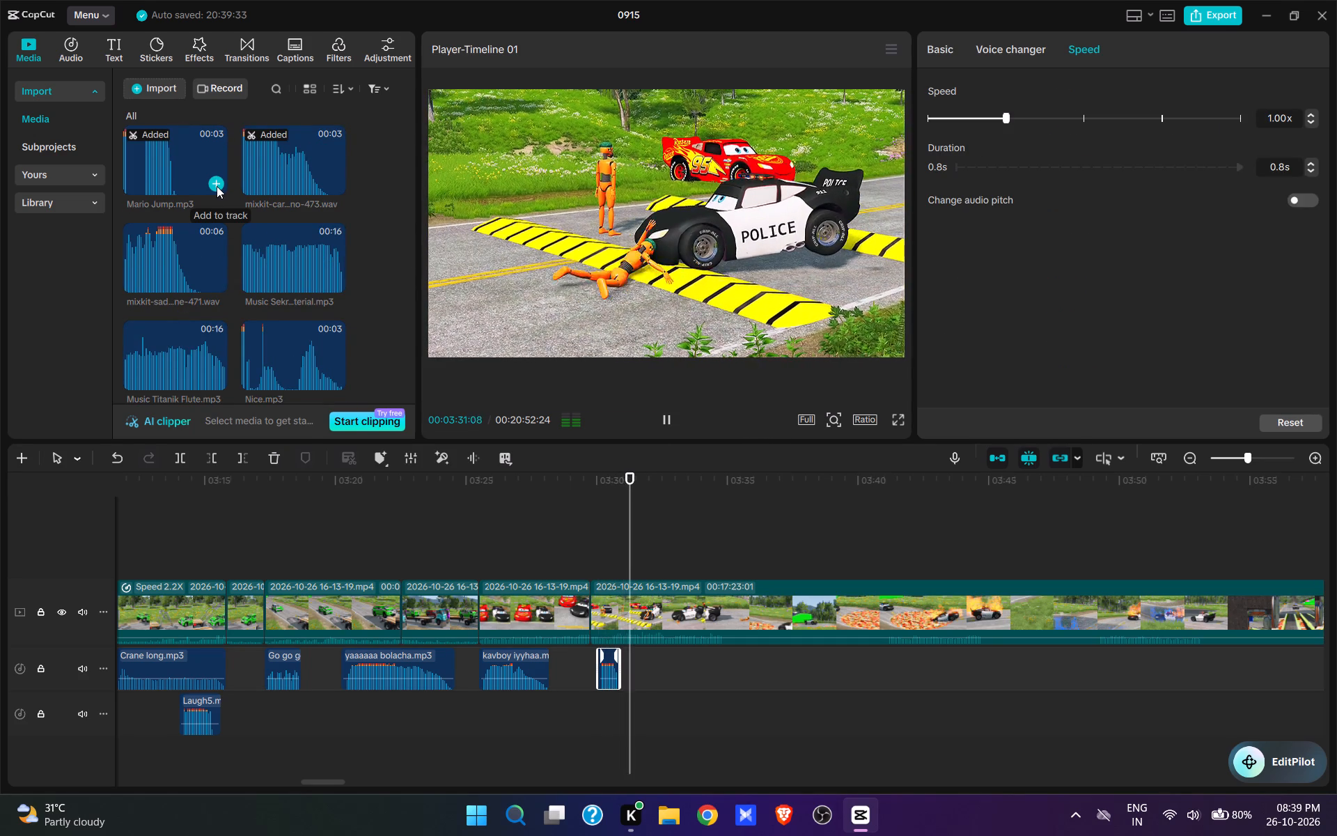
{"action": "key", "text": "space"}
{"action": "scroll", "coordinate": [228, 222], "scroll_direction": "down", "scroll_amount": 1}
{"action": "scroll", "coordinate": [228, 222], "scroll_direction": "up", "scroll_amount": 6}
{"action": "left_click", "coordinate": [175, 187]}
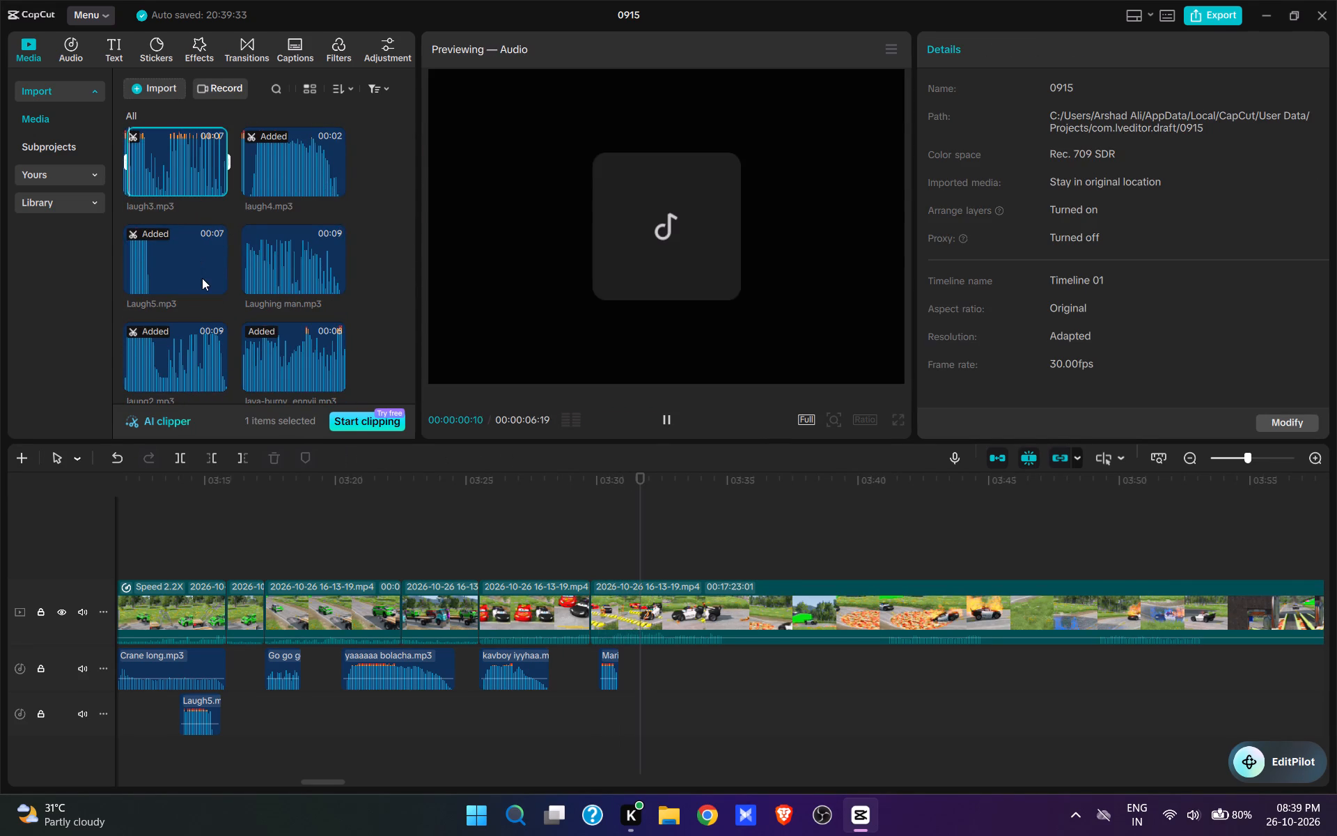
{"action": "scroll", "coordinate": [202, 278], "scroll_direction": "up", "scroll_amount": 1}
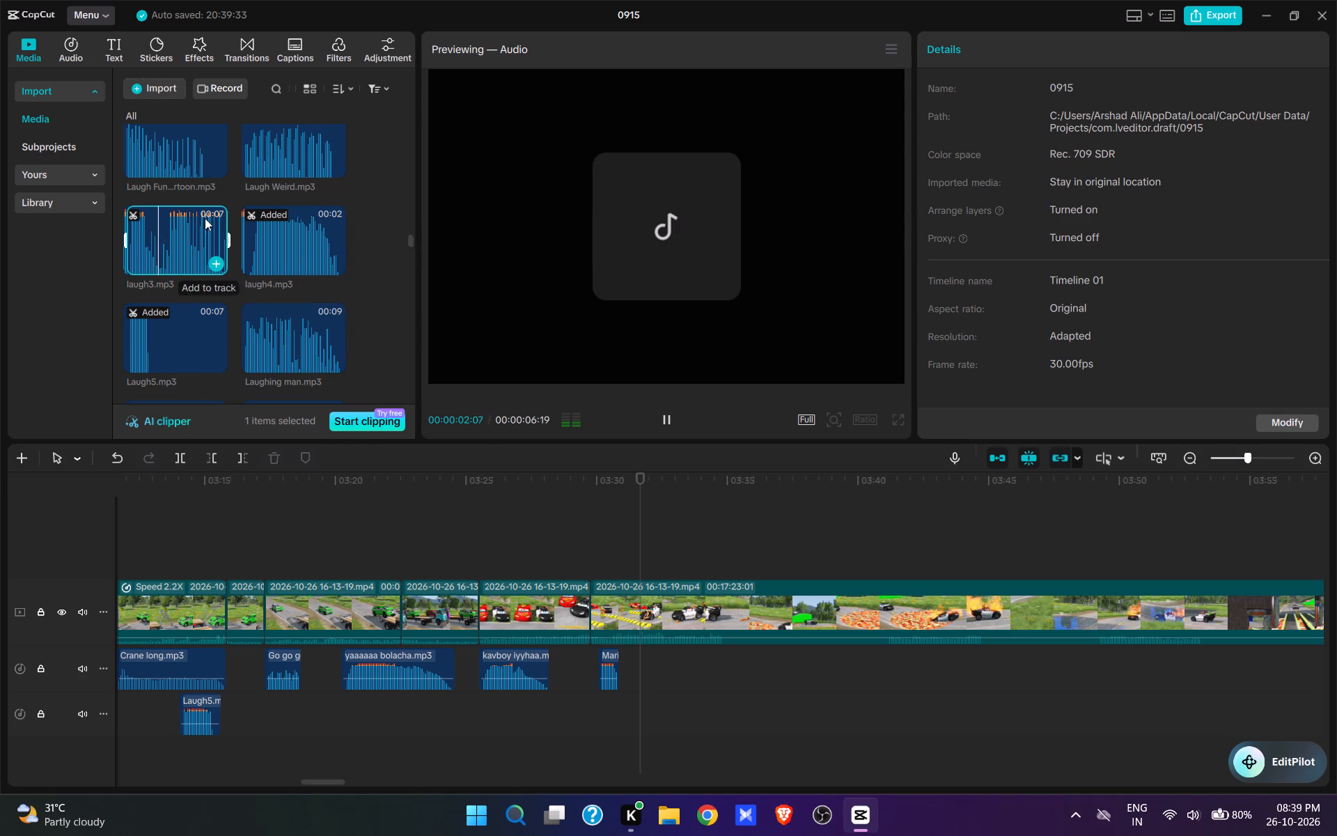
{"action": "left_click", "coordinate": [185, 167]}
{"action": "scroll", "coordinate": [236, 250], "scroll_direction": "up", "scroll_amount": 1}
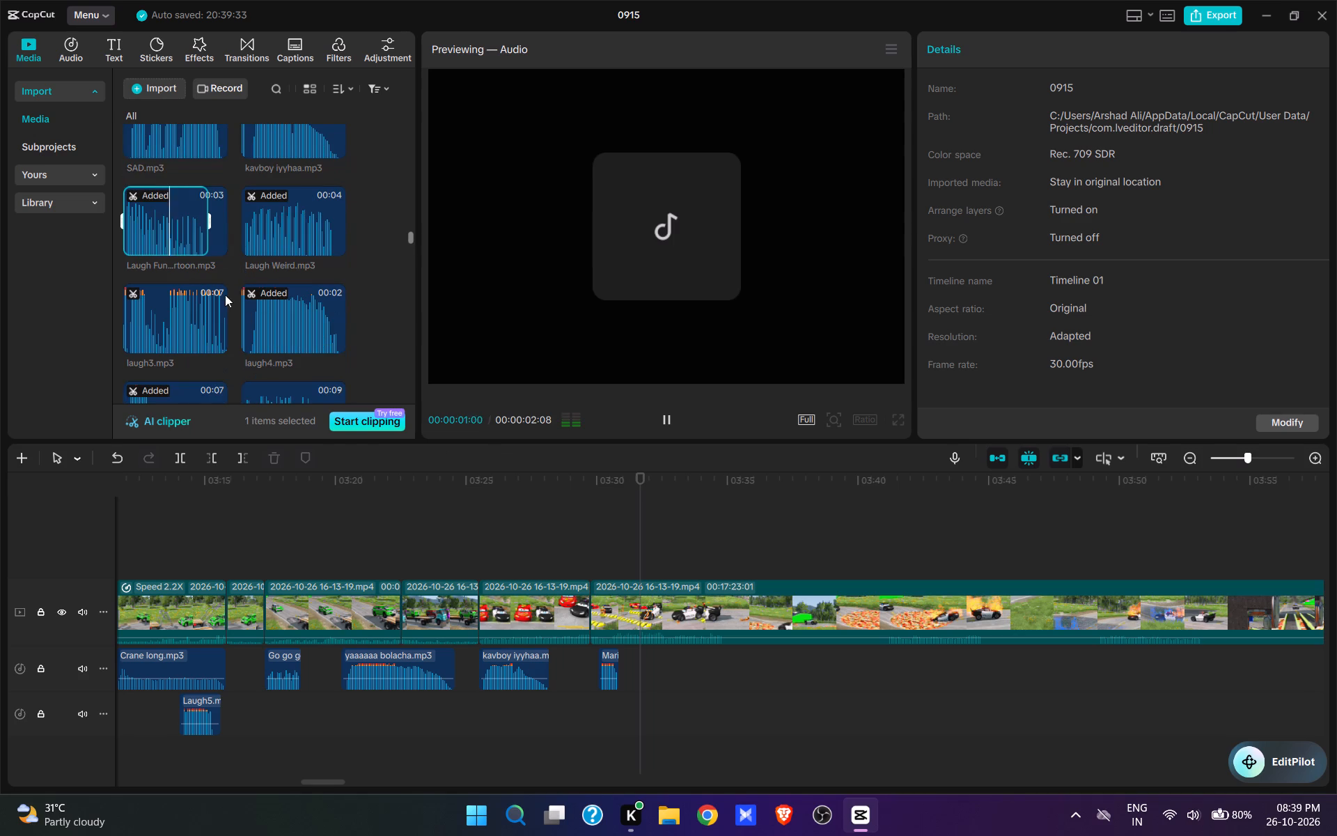
{"action": "left_click", "coordinate": [219, 337]}
Play on until the police car is leaving the frame and split the video at 00:03:34:21.
{"action": "key", "text": "space"}
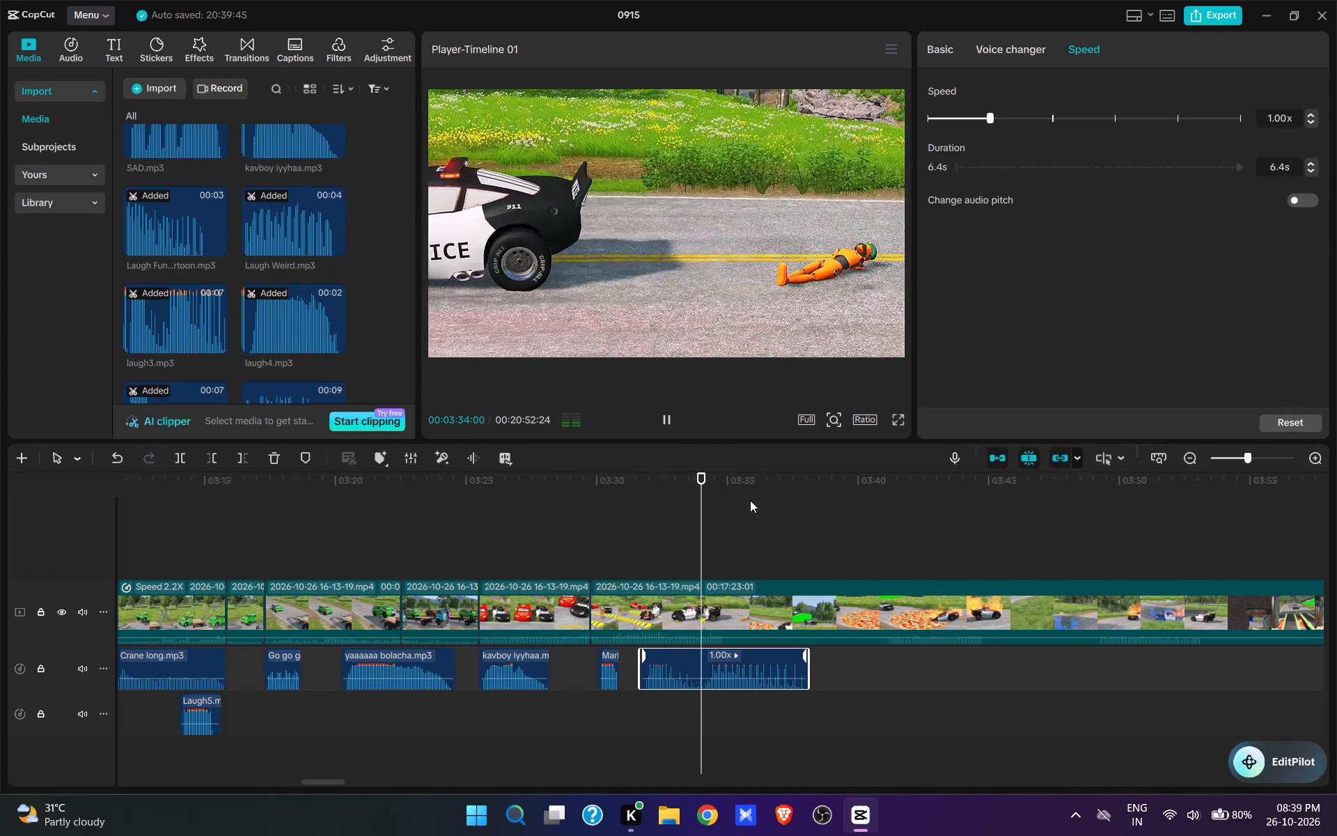
{"action": "key", "text": "space"}
{"action": "left_click", "coordinate": [700, 545]}
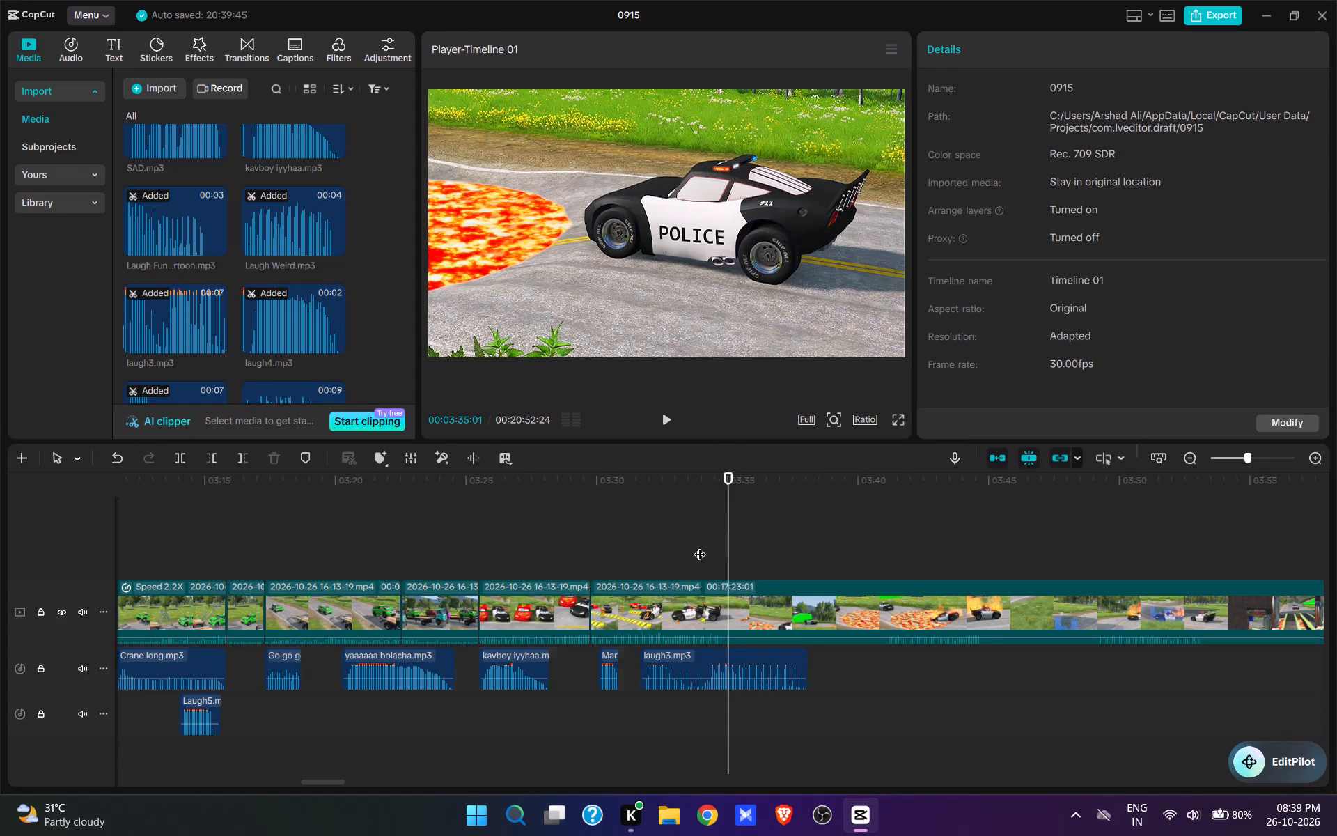
{"action": "key", "text": "space"}
{"action": "key", "text": "space"}
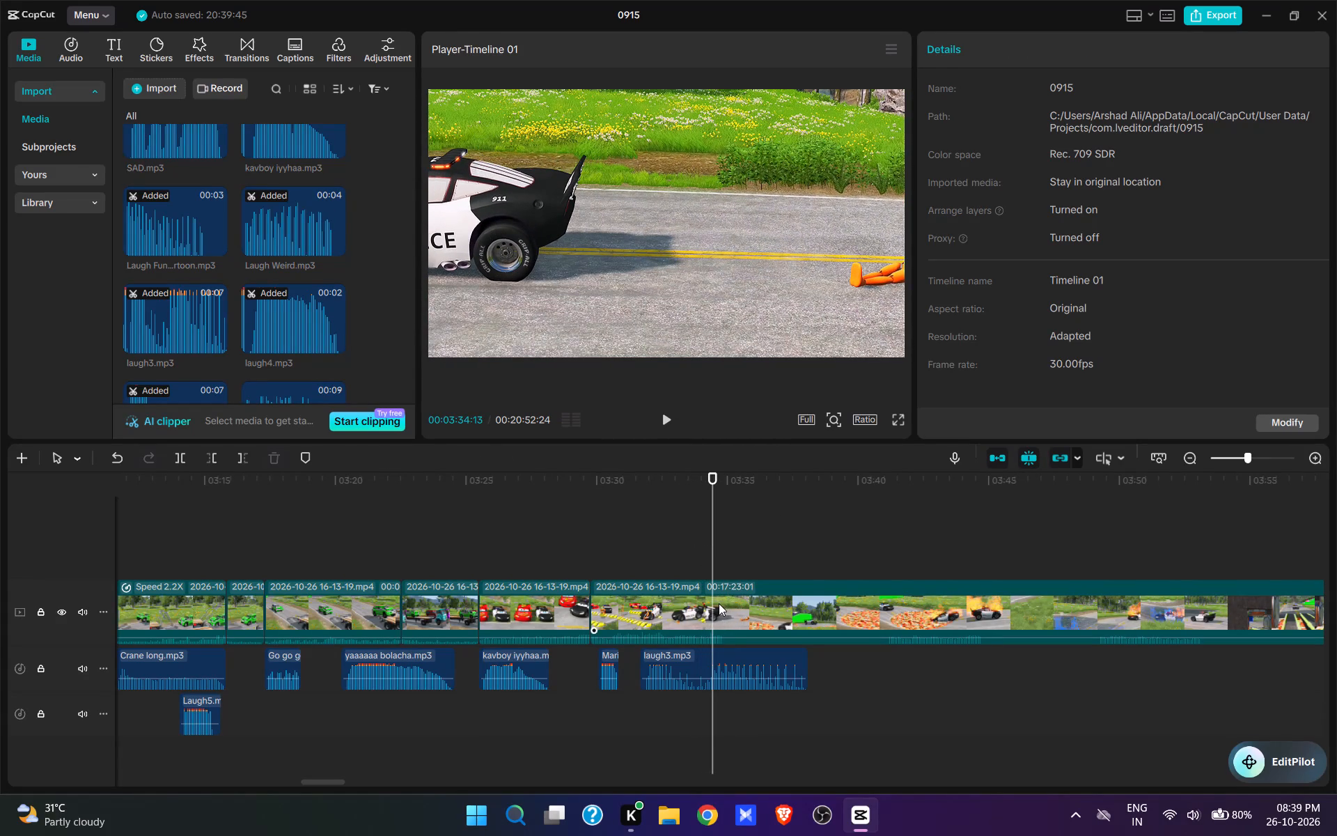
{"action": "key", "text": "space"}
{"action": "key", "text": "space"}
{"action": "left_click", "coordinate": [719, 603]}
{"action": "key", "text": "w"}
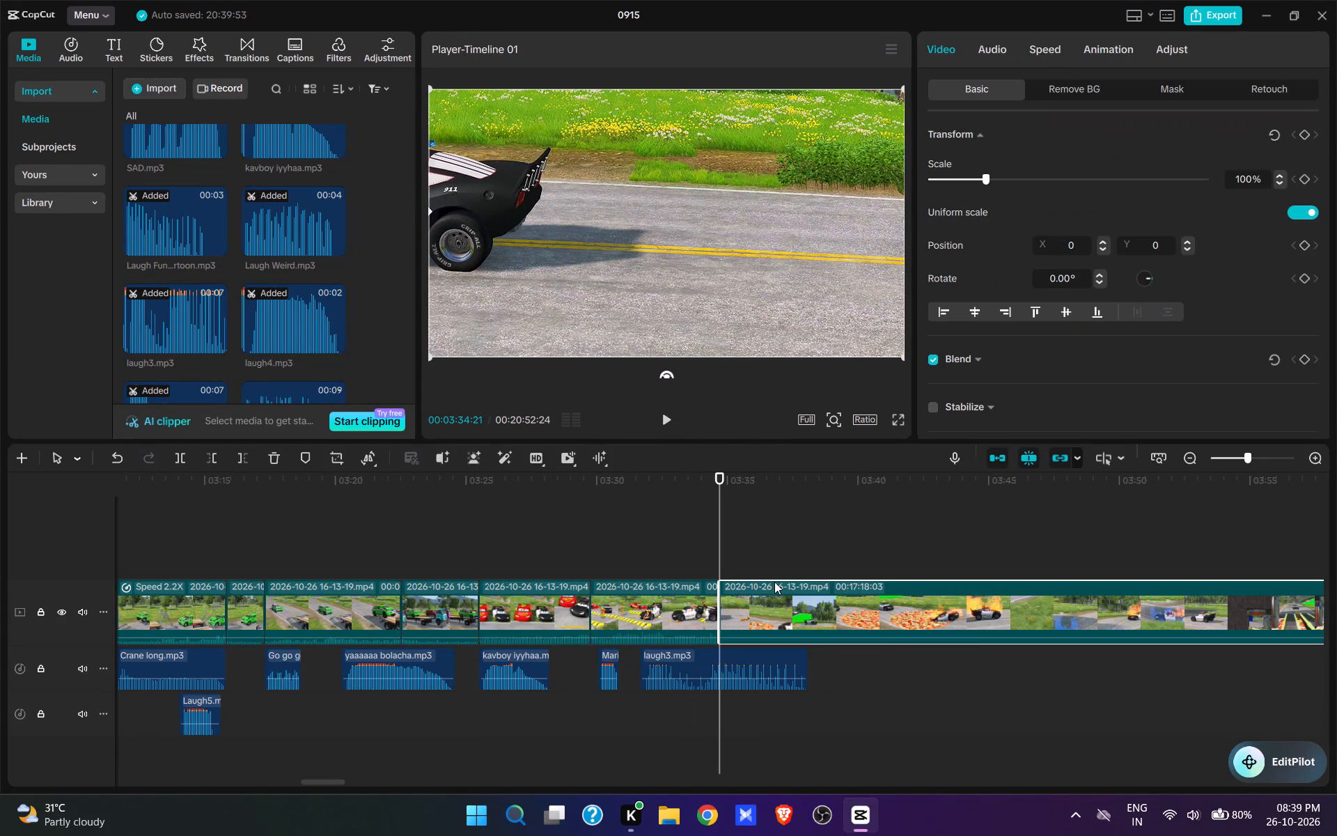
Trim the end of the laugh3.mp3 sound to the video cut at 00:03:34:21.
{"action": "left_click", "coordinate": [874, 549]}
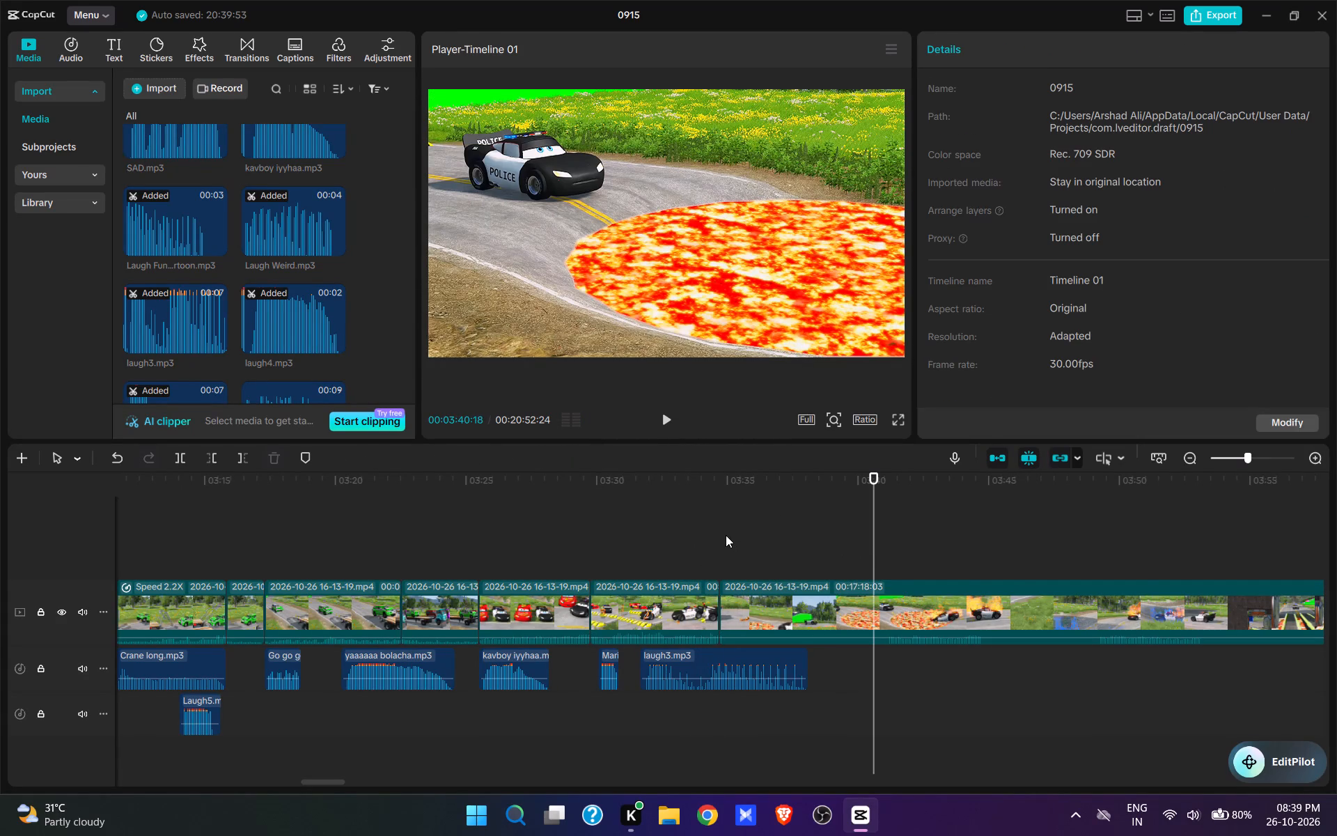
{"action": "left_click", "coordinate": [726, 535]}
{"action": "left_click_drag", "start_coordinate": [728, 532], "coordinate": [717, 528]}
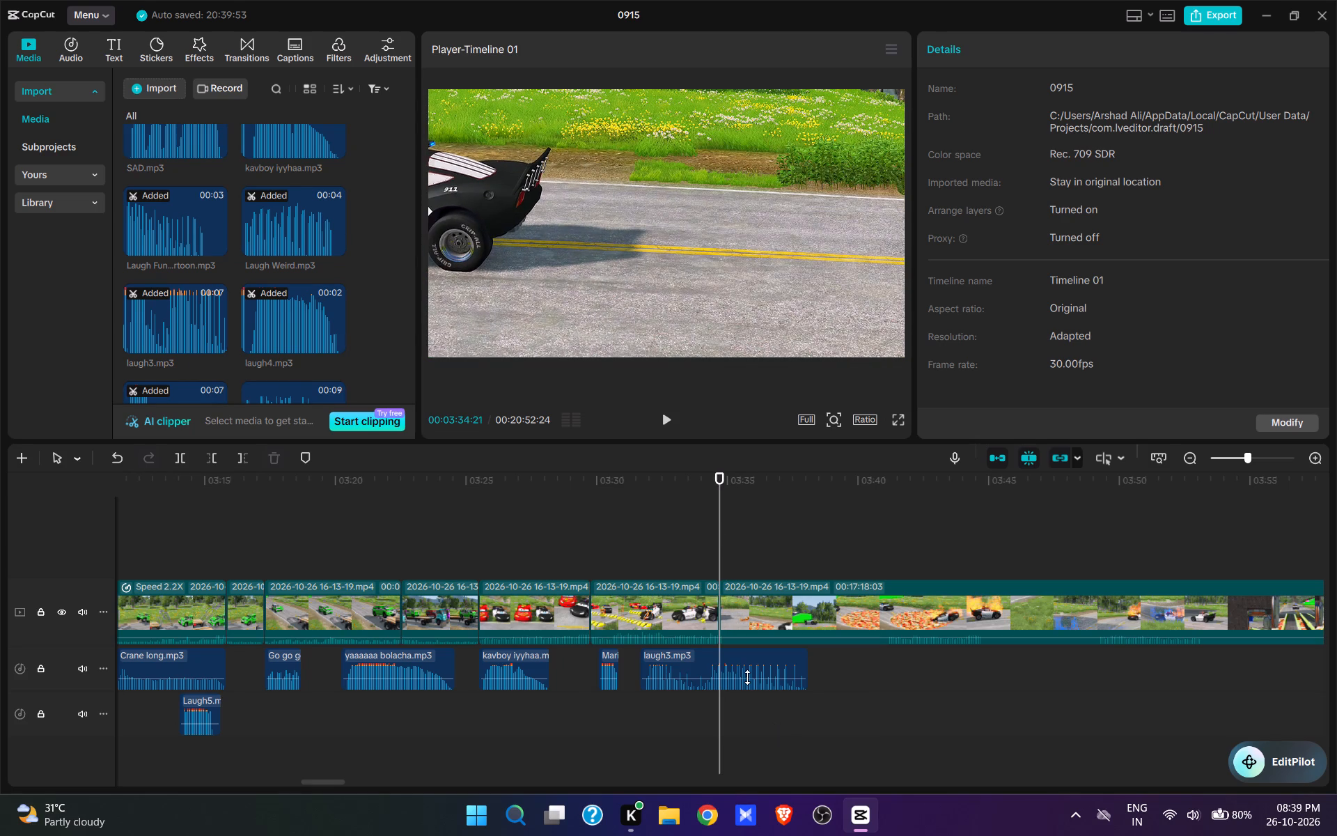
{"action": "left_click", "coordinate": [747, 677]}
{"action": "key", "text": "e"}
Trim the start of the clip at 00:03:34:21 to the police car approaching the lava, leaving it 00:17:11:21 long.
{"action": "left_click", "coordinate": [886, 524]}
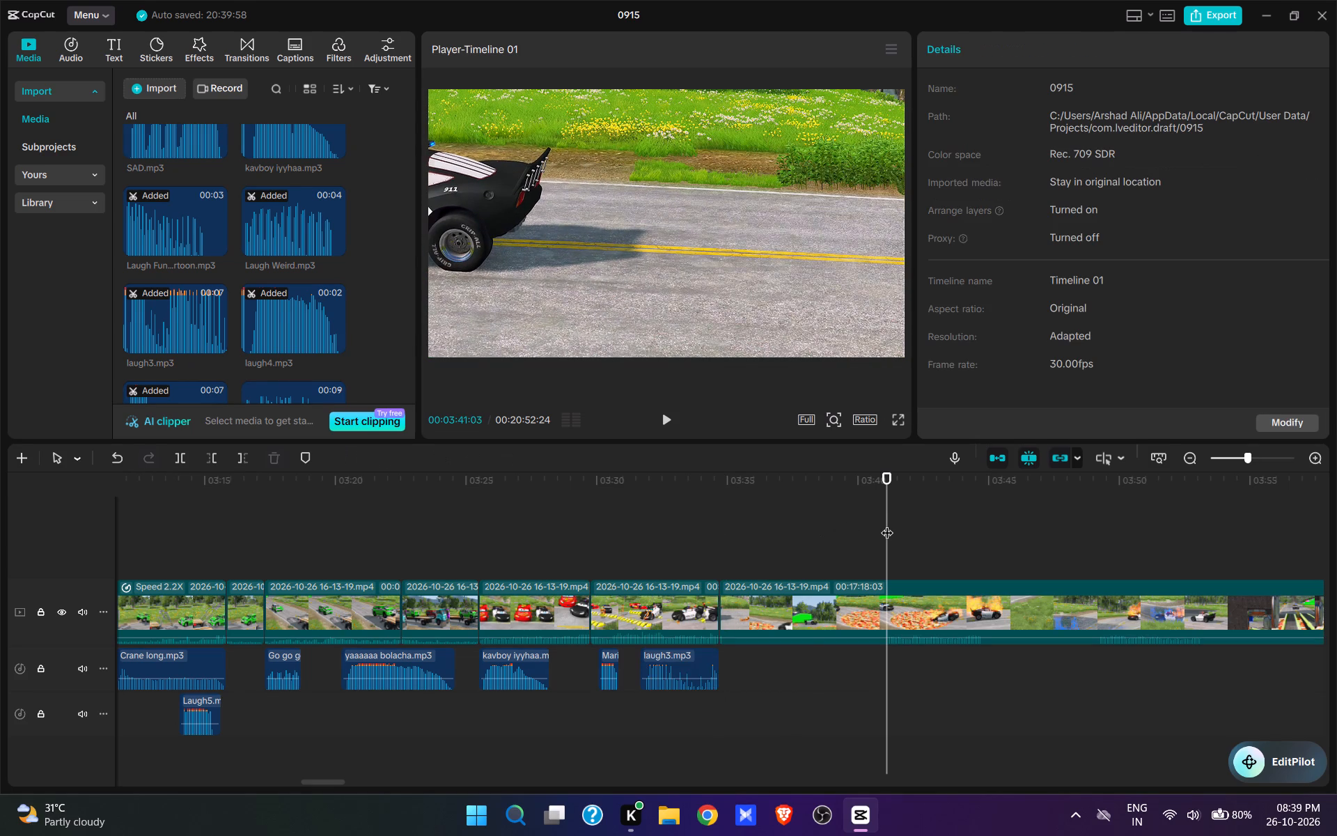
{"action": "type", "text": "q"}
{"action": "key", "text": "space"}
{"action": "key", "text": "space"}
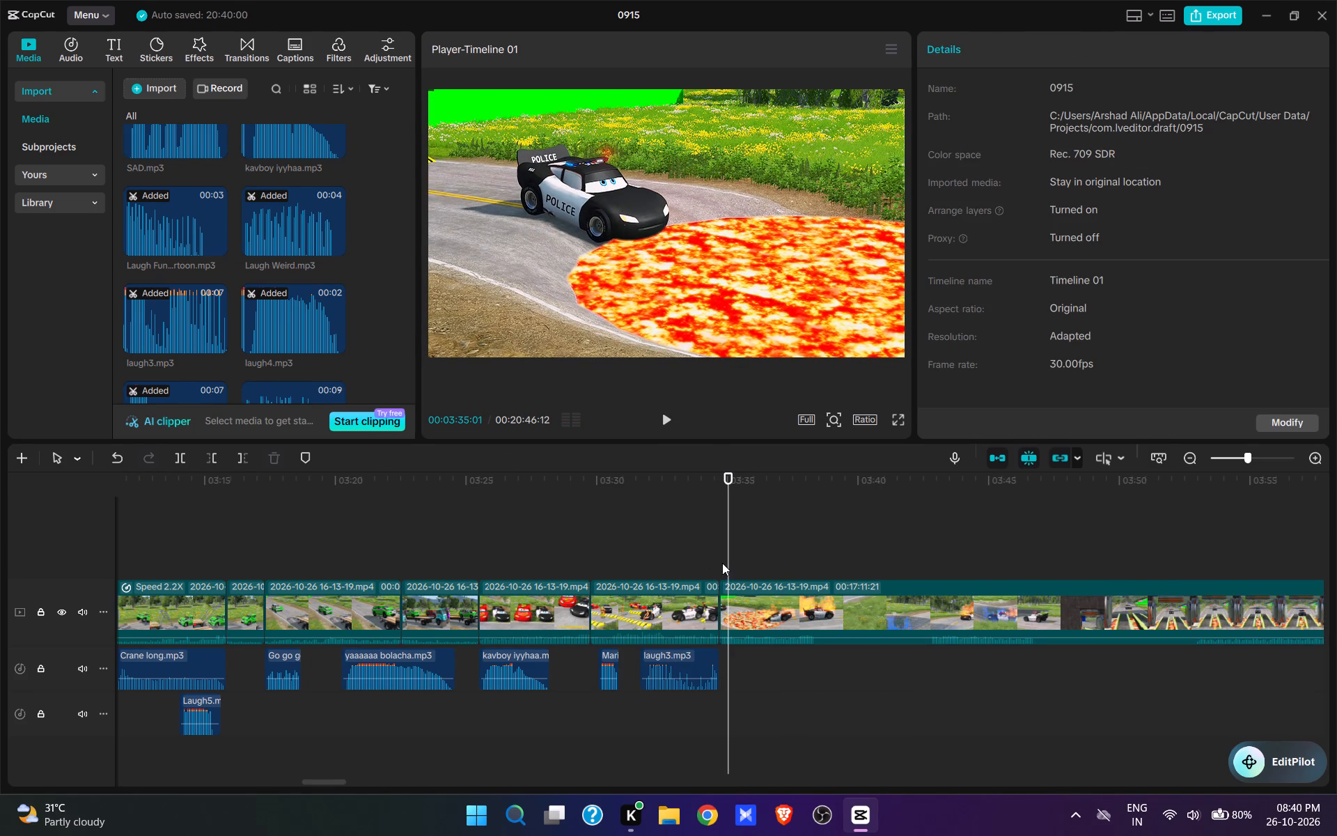
Find and preview ov noo.mp3 and add it at 00:03:34:21, where the police car drives into the lava.
{"action": "left_click", "coordinate": [721, 559]}
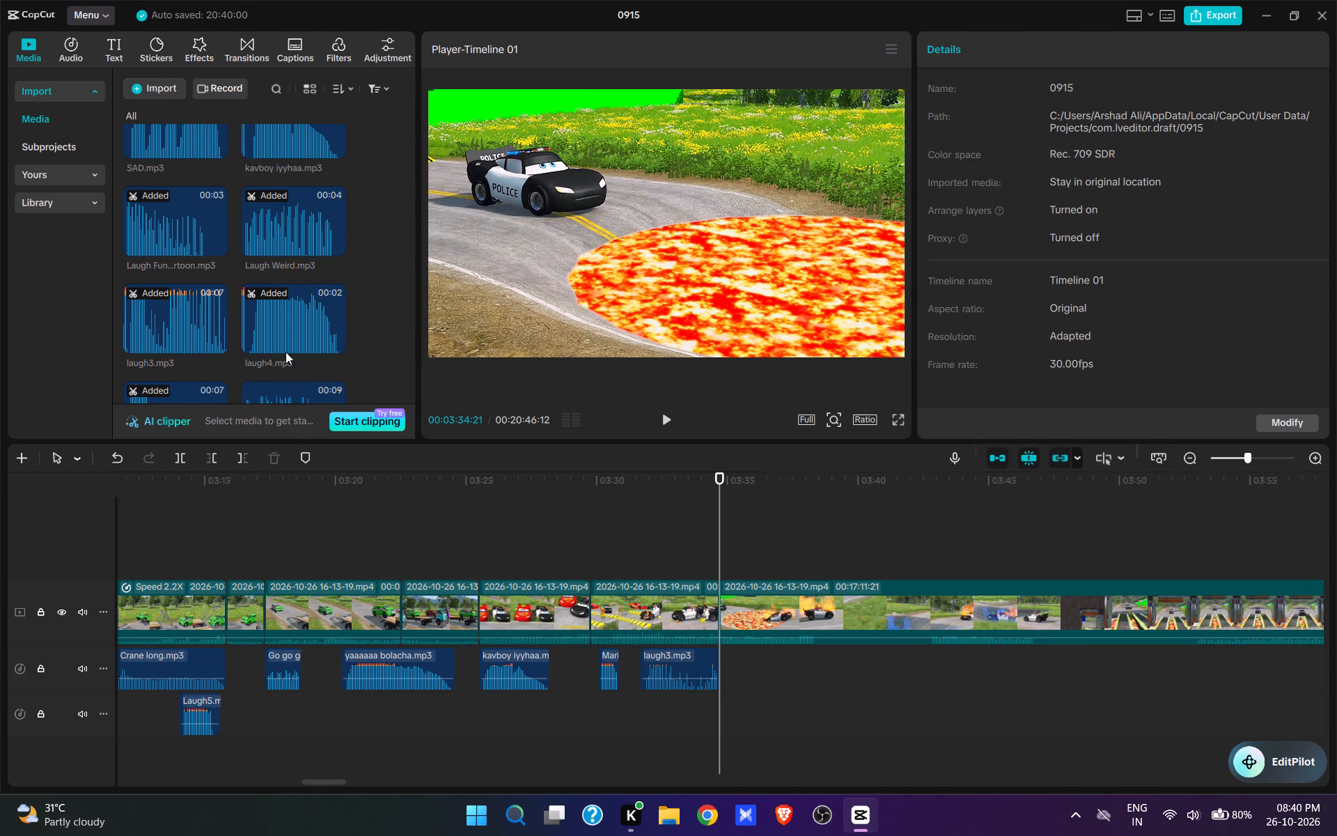
{"action": "scroll", "coordinate": [318, 251], "scroll_direction": "up", "scroll_amount": 11}
{"action": "scroll", "coordinate": [318, 251], "scroll_direction": "down", "scroll_amount": 7}
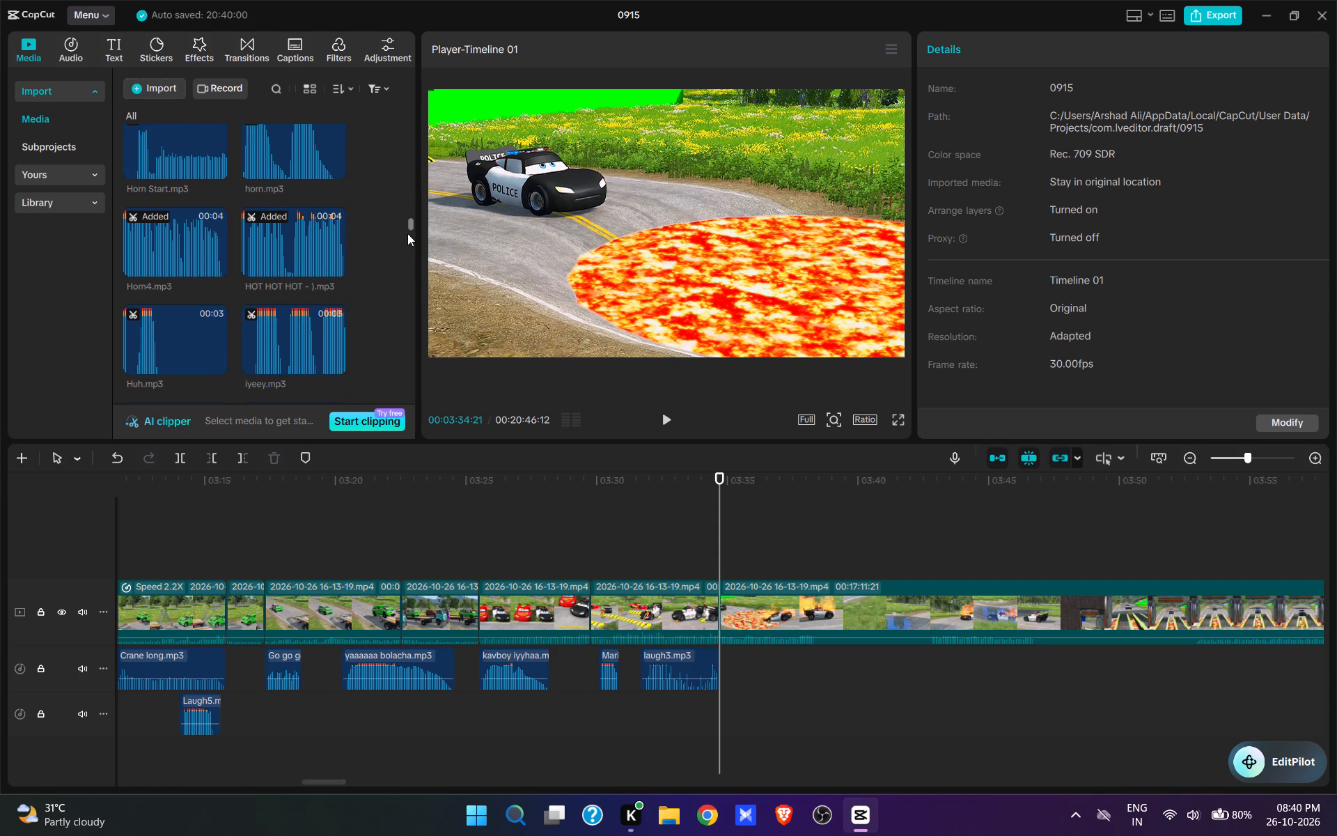
{"action": "left_click_drag", "start_coordinate": [410, 225], "coordinate": [475, 494]}
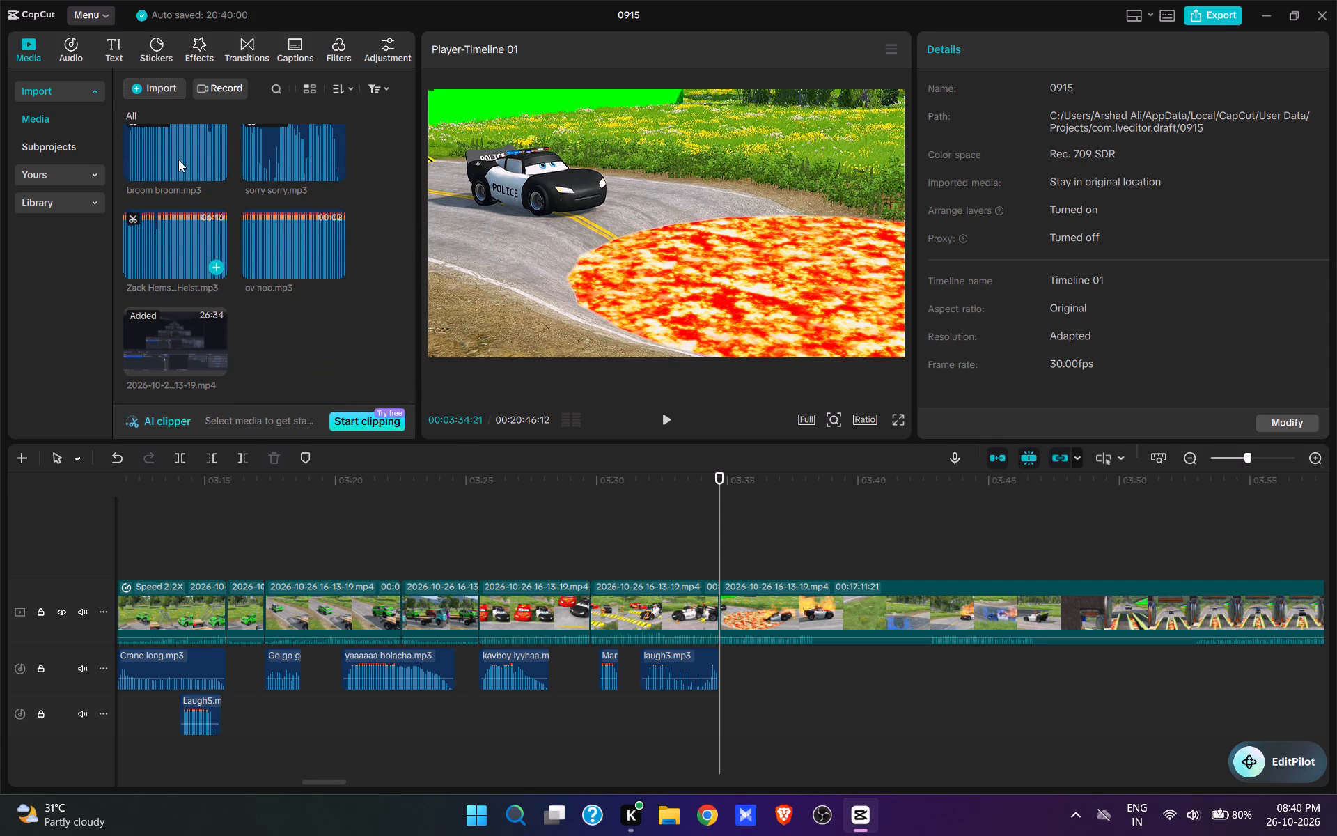
{"action": "left_click", "coordinate": [178, 160]}
{"action": "left_click", "coordinate": [279, 257]}
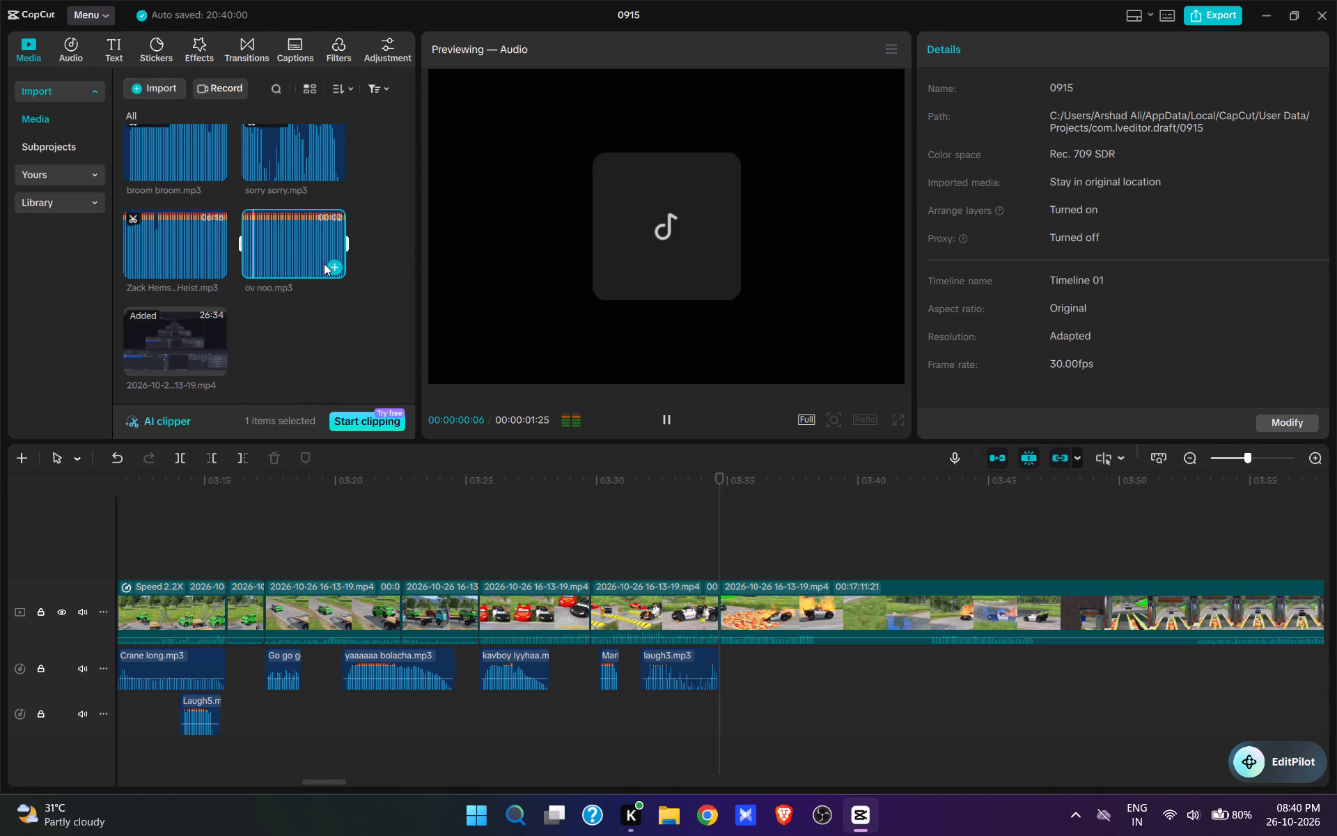
{"action": "left_click", "coordinate": [334, 269]}
{"action": "key", "text": "space"}
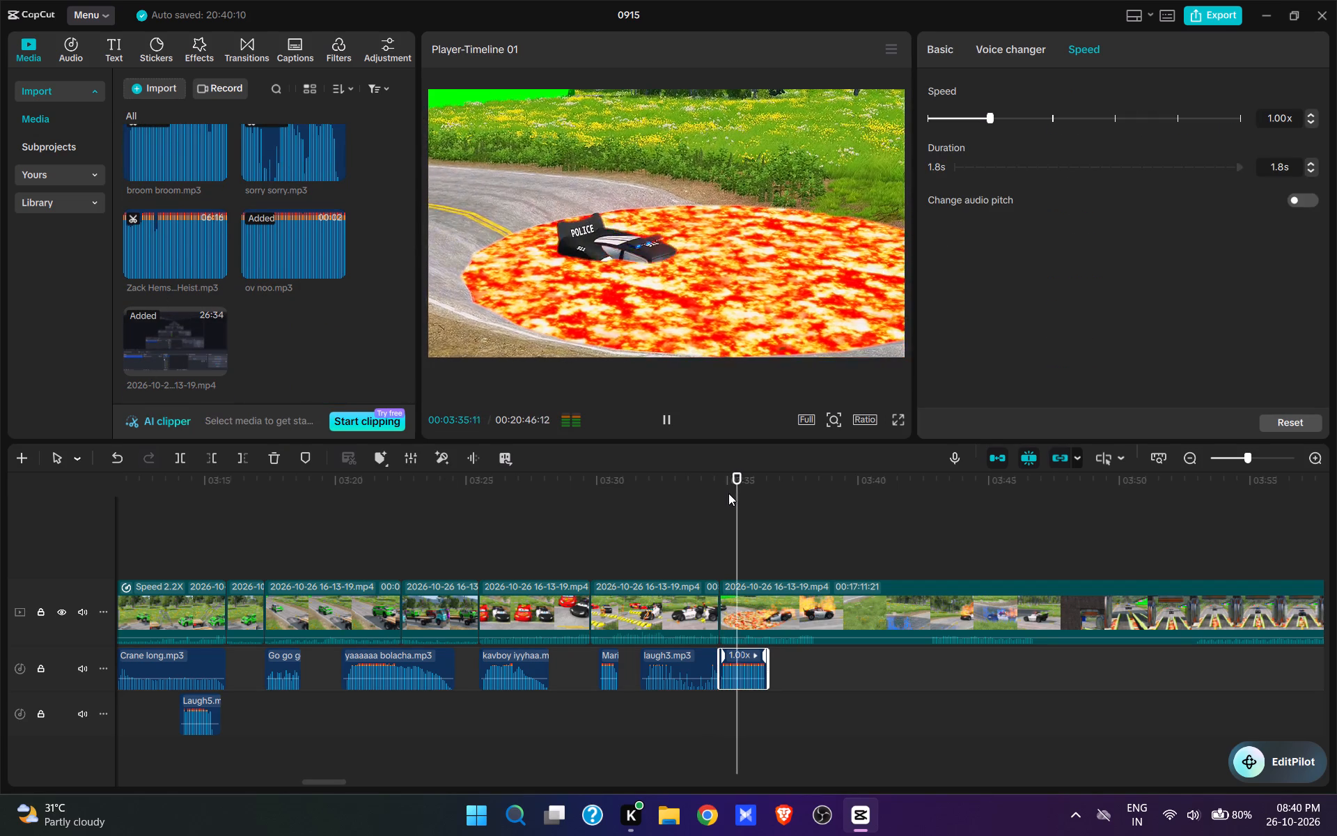
Find HOT HOT HOT - ).mp3 in the imported media and add it at 00:03:36:16, where the burning police car leaves the lava.
{"action": "key", "text": "space"}
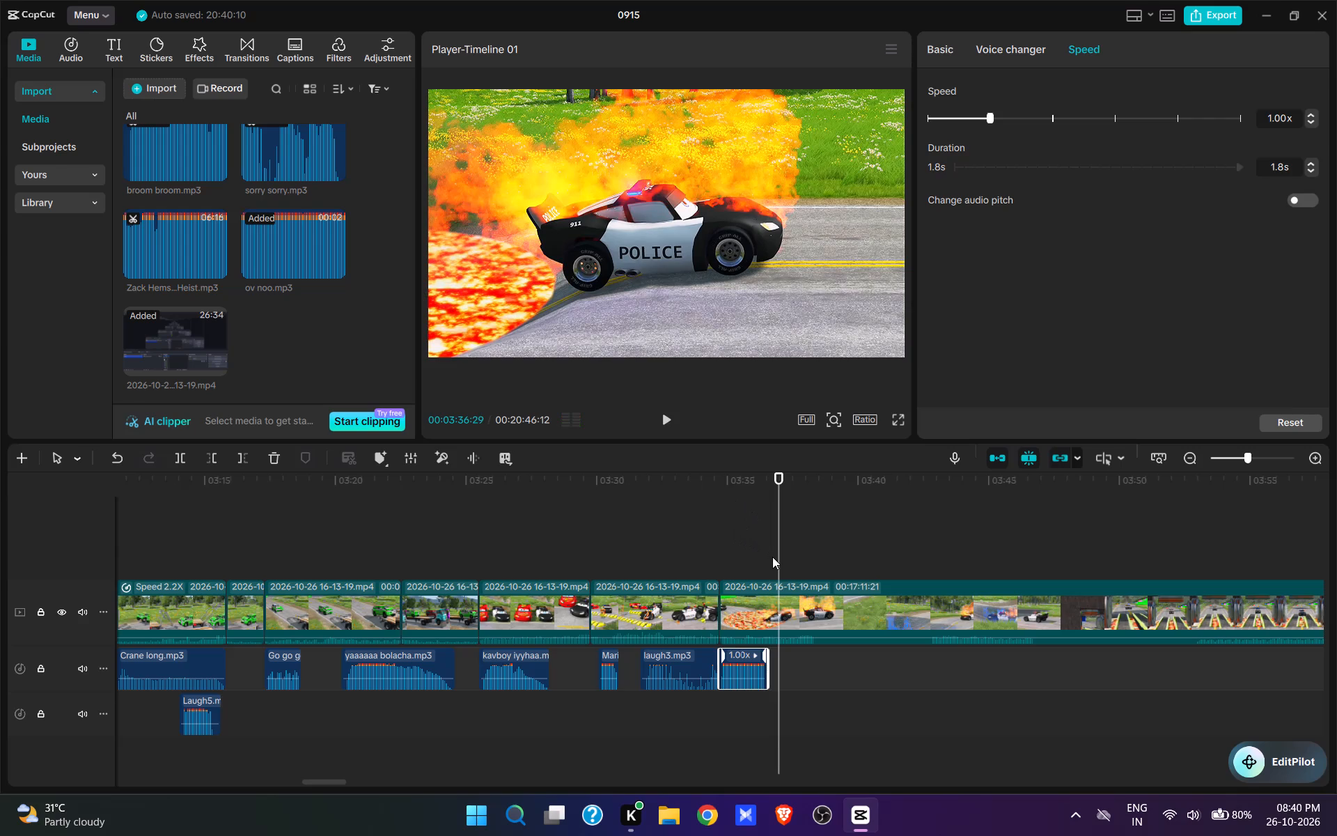
{"action": "left_click", "coordinate": [772, 559]}
{"action": "scroll", "coordinate": [348, 306], "scroll_direction": "up", "scroll_amount": 11}
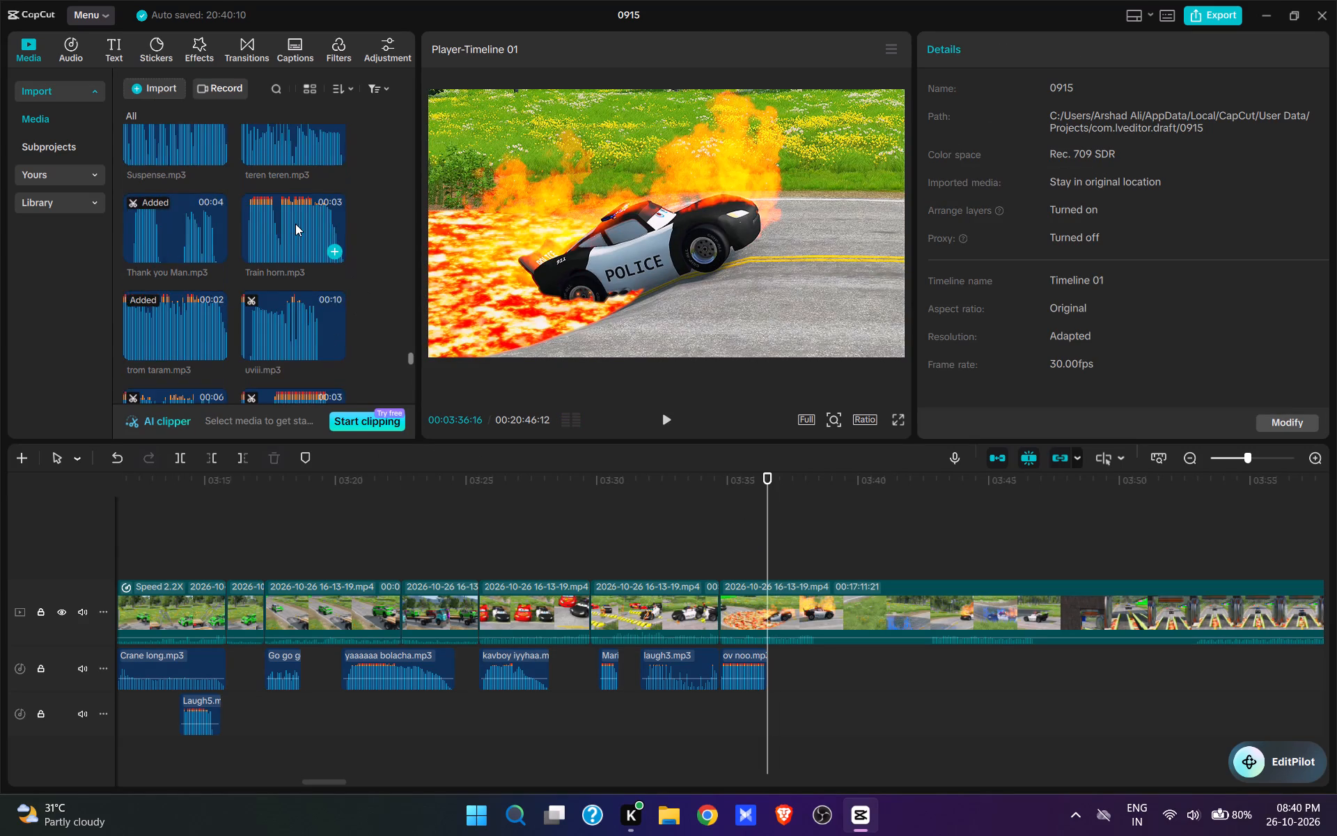
{"action": "scroll", "coordinate": [295, 224], "scroll_direction": "up", "scroll_amount": 19}
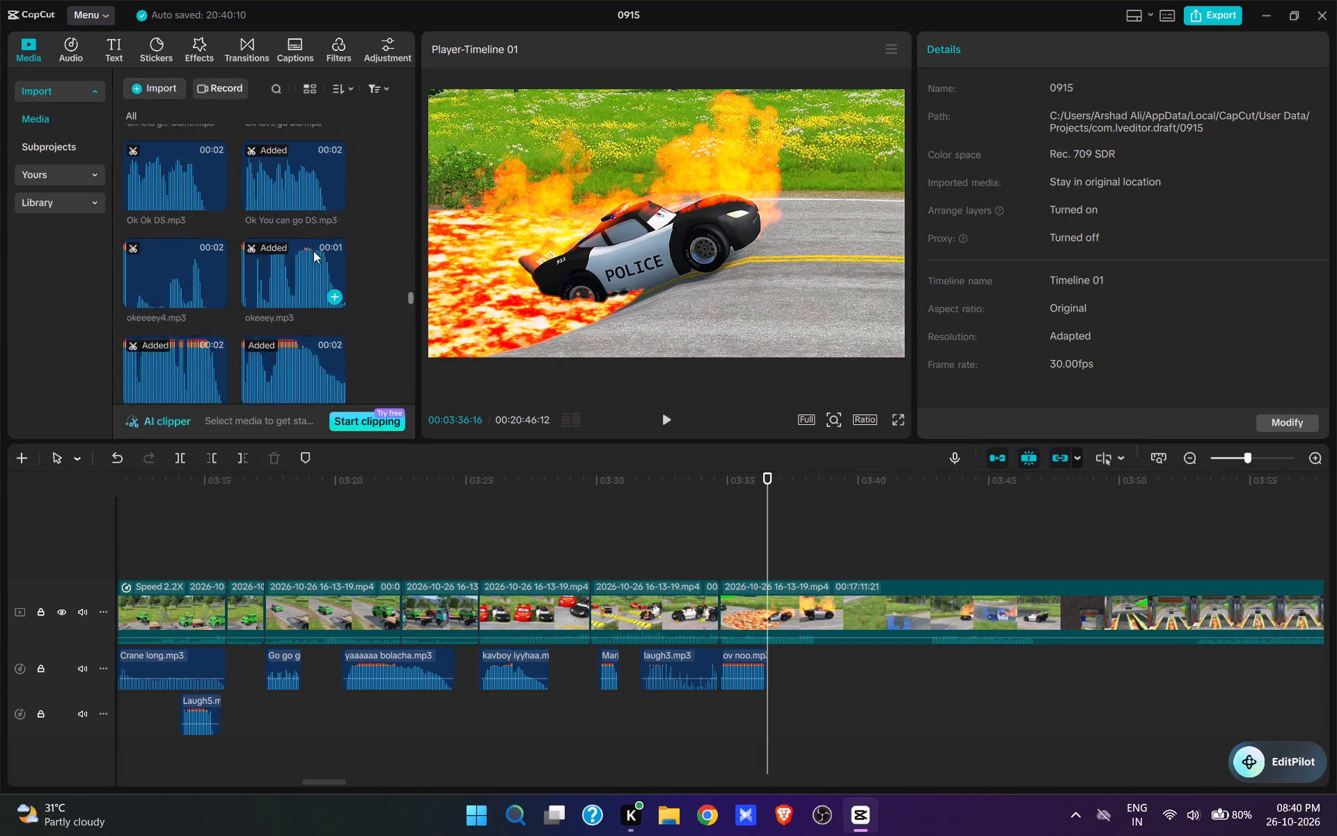
{"action": "scroll", "coordinate": [313, 265], "scroll_direction": "up", "scroll_amount": 8}
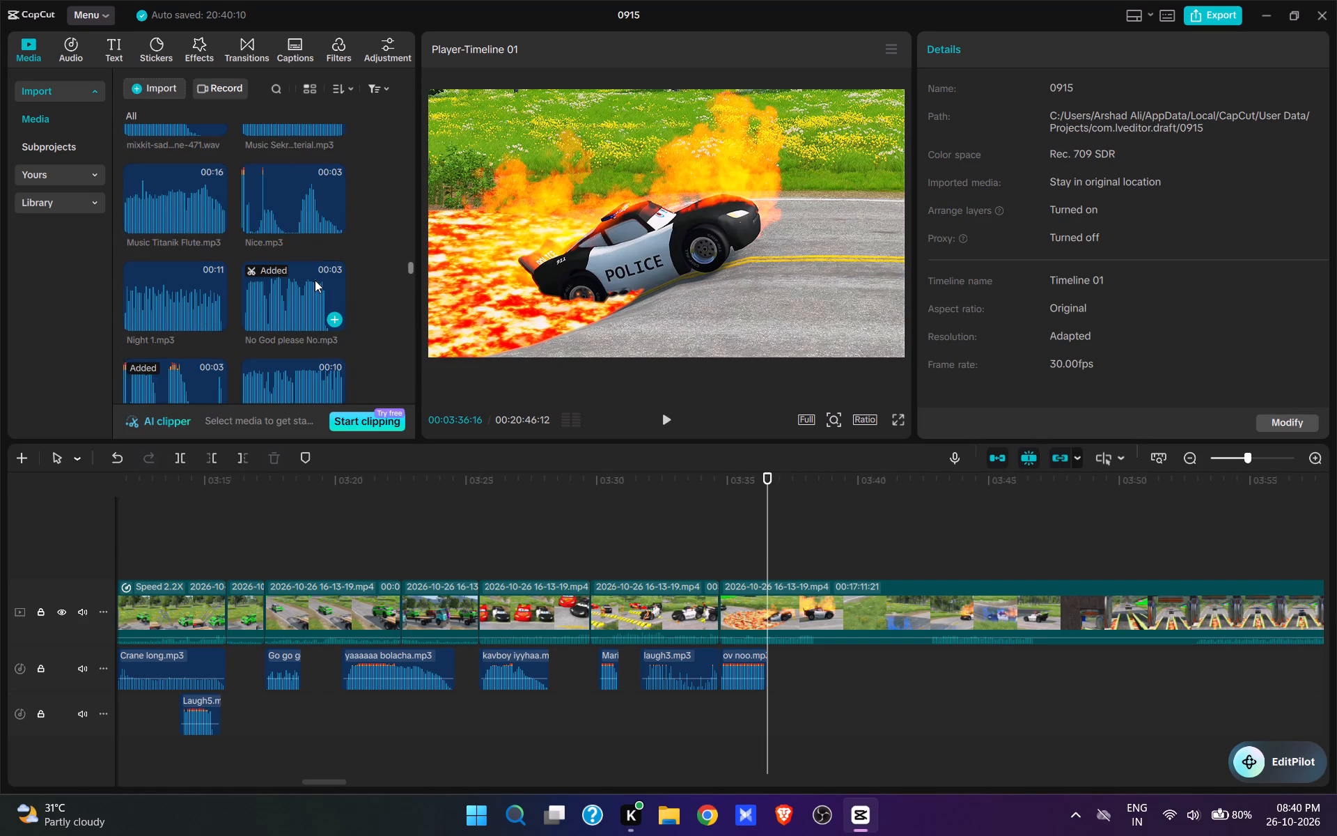
{"action": "scroll", "coordinate": [315, 280], "scroll_direction": "up", "scroll_amount": 8}
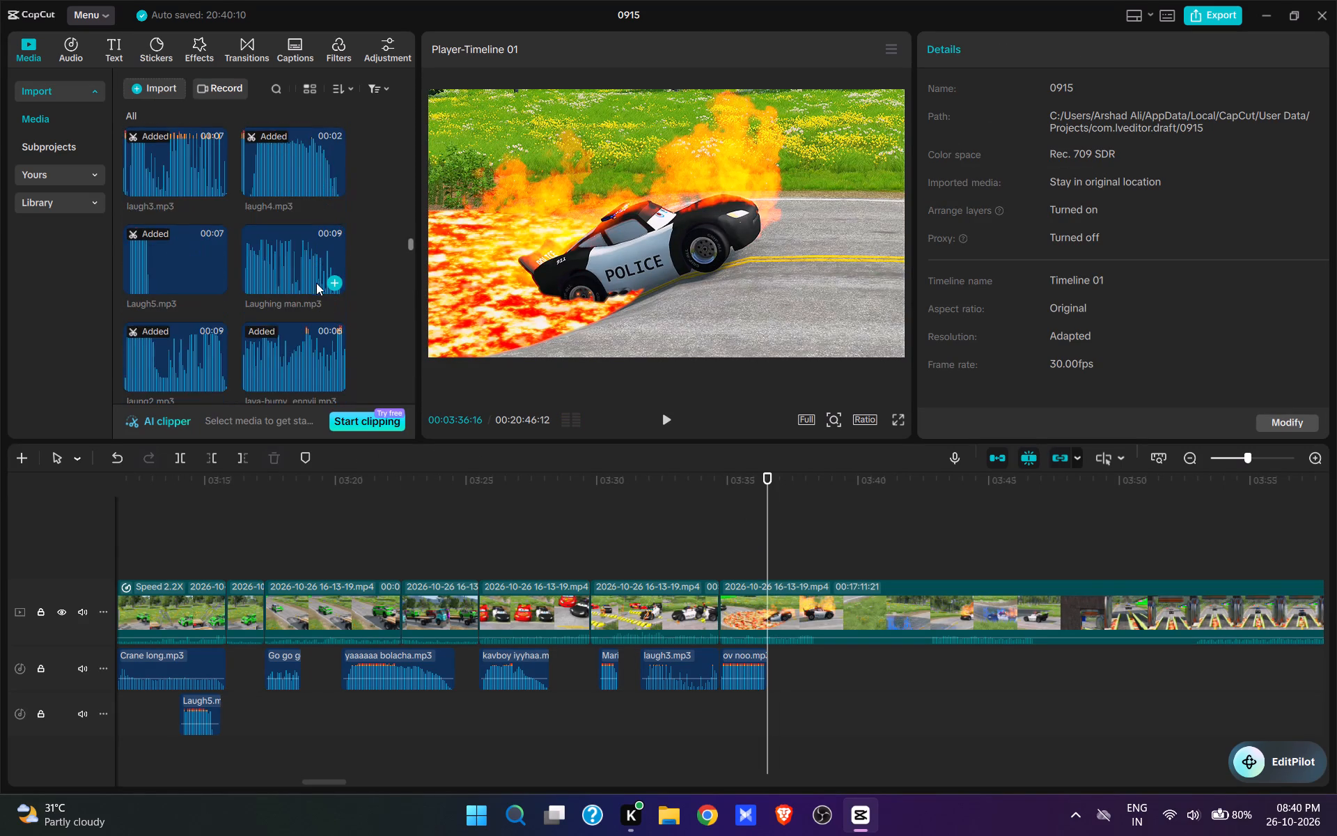
{"action": "scroll", "coordinate": [316, 283], "scroll_direction": "up", "scroll_amount": 16}
{"action": "scroll", "coordinate": [317, 304], "scroll_direction": "down", "scroll_amount": 4}
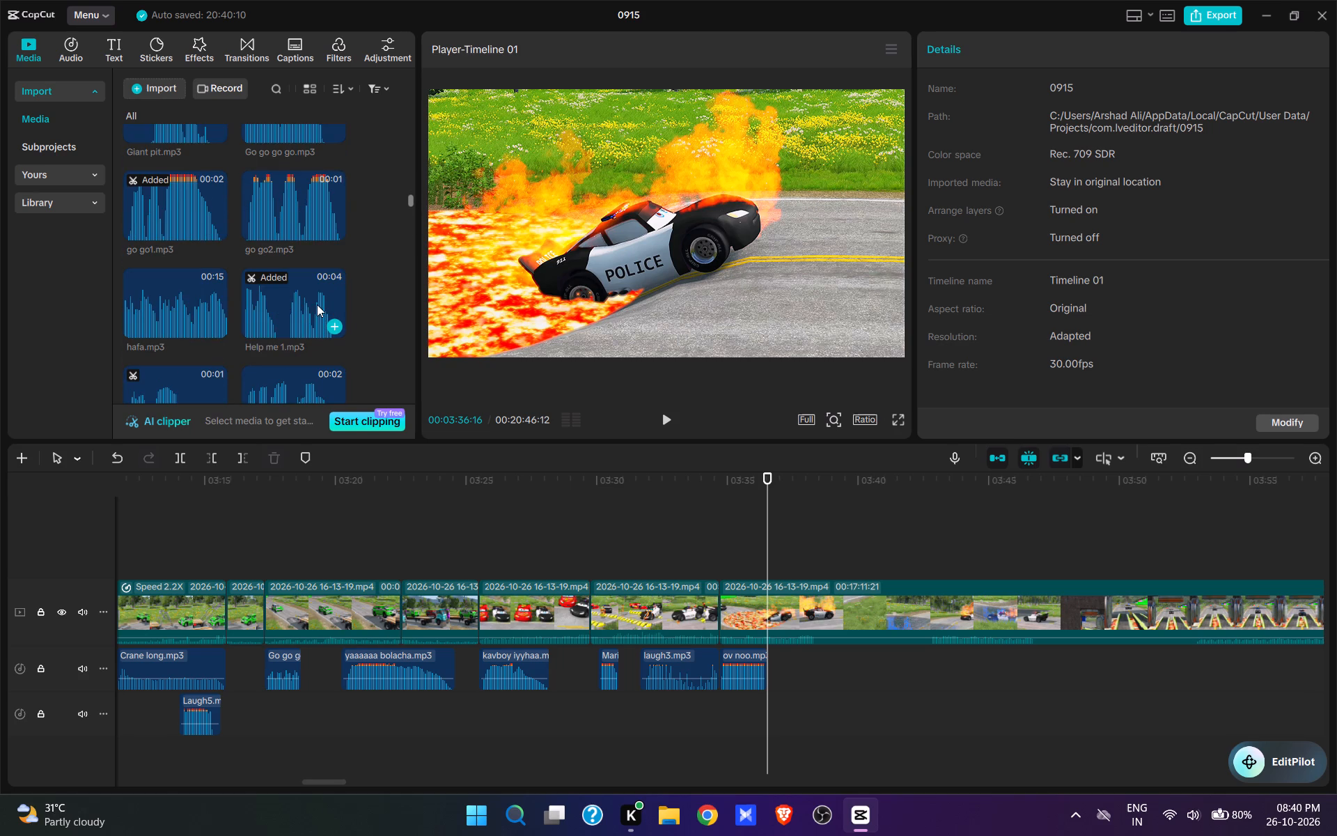
{"action": "scroll", "coordinate": [317, 304], "scroll_direction": "down", "scroll_amount": 2}
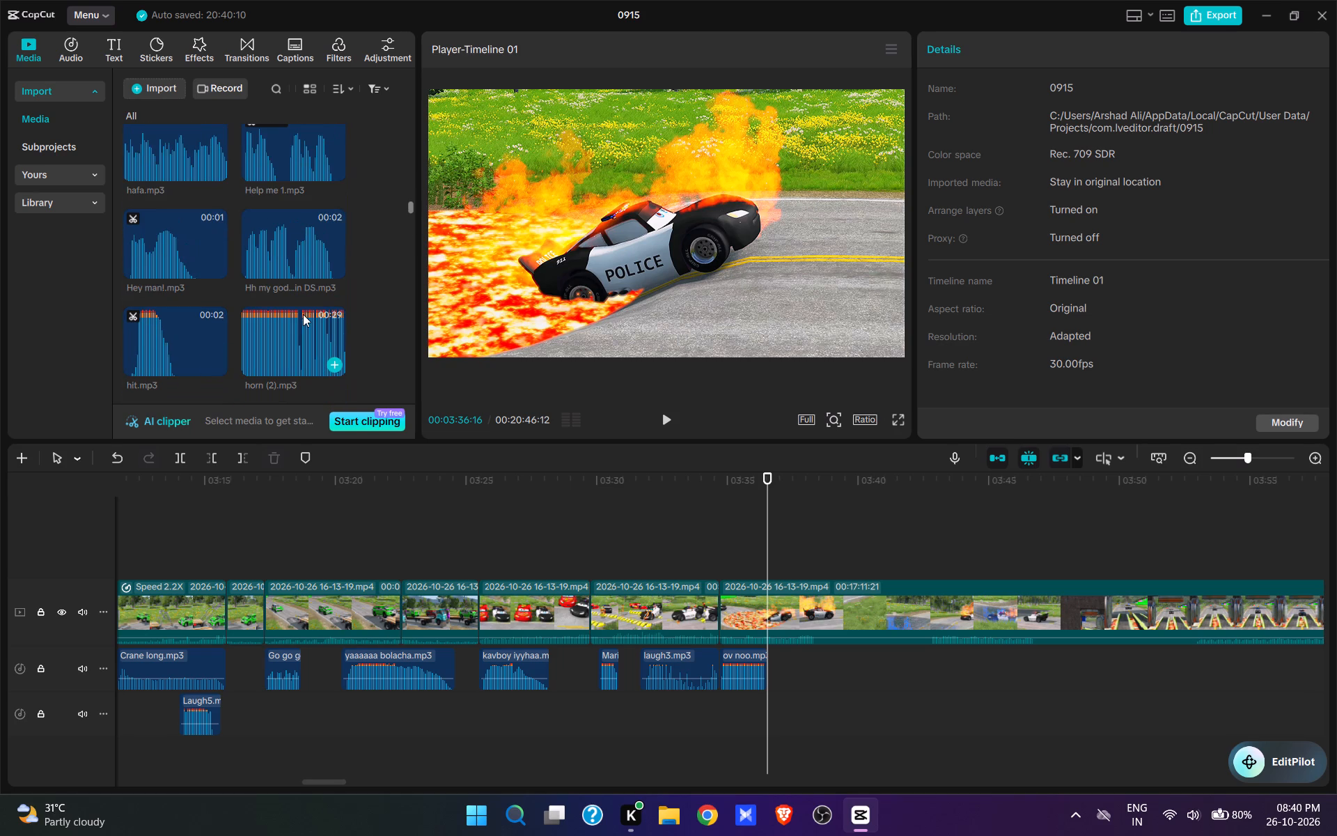
{"action": "scroll", "coordinate": [295, 307], "scroll_direction": "down", "scroll_amount": 1}
{"action": "scroll", "coordinate": [295, 307], "scroll_direction": "up", "scroll_amount": 4}
{"action": "scroll", "coordinate": [295, 307], "scroll_direction": "down", "scroll_amount": 7}
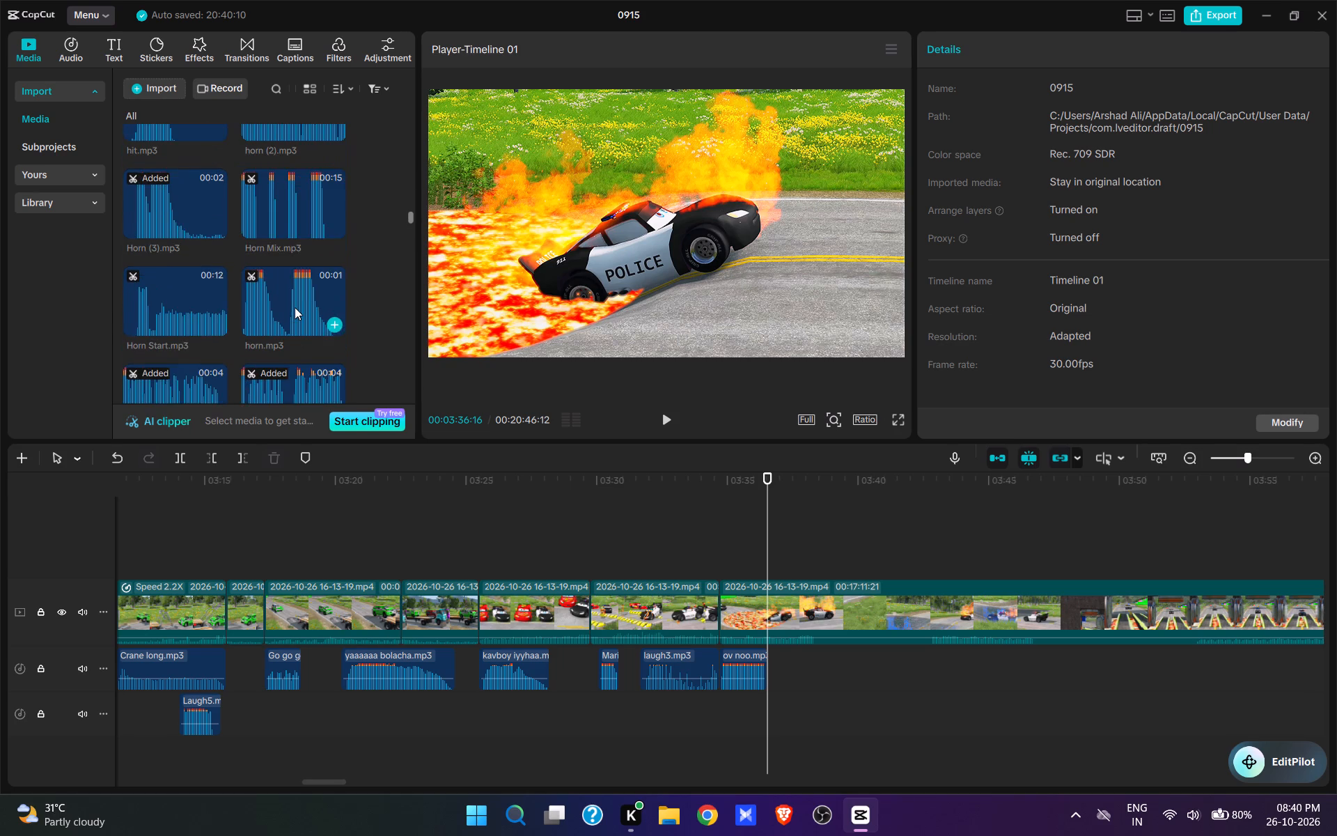
{"action": "left_click", "coordinate": [292, 316]}
{"action": "left_click", "coordinate": [331, 343]}
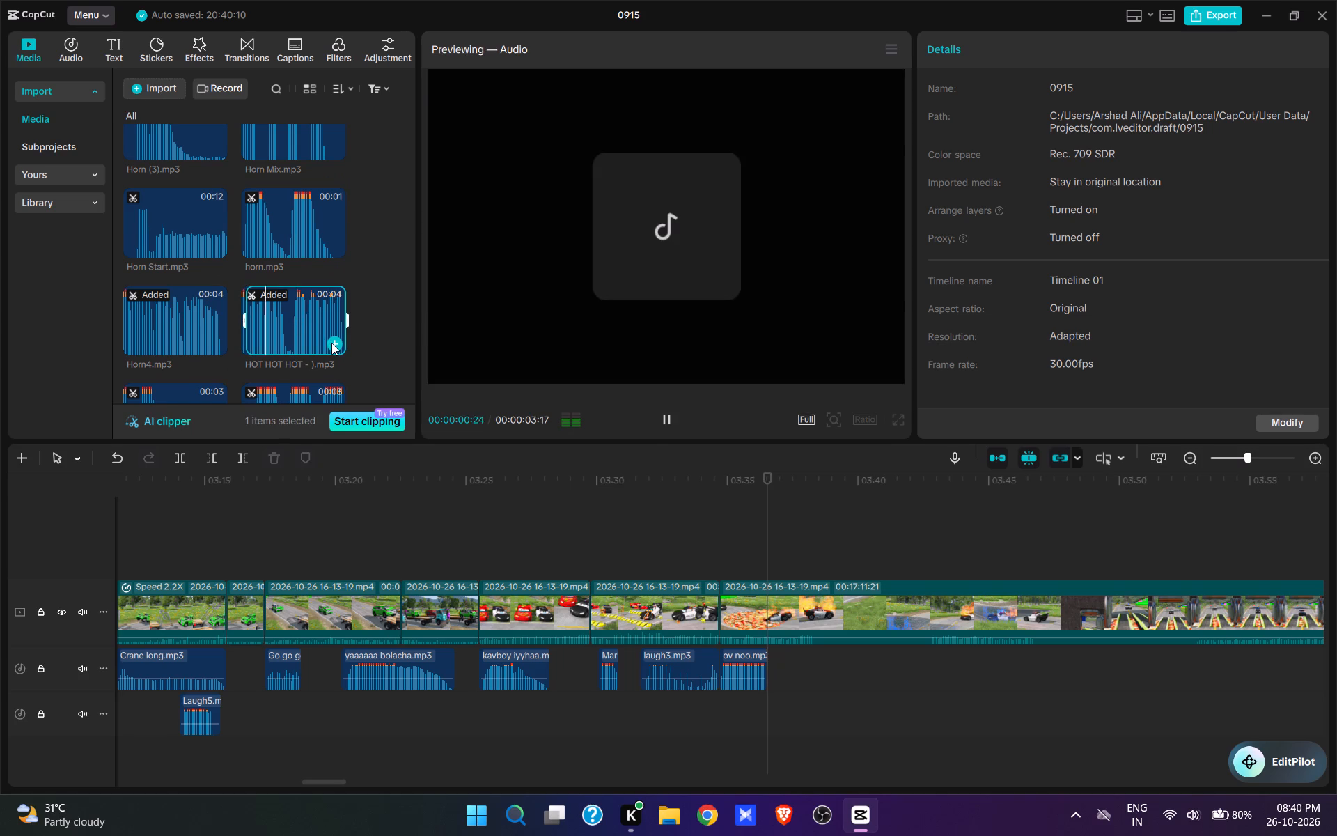
Play on with the burning police car and split the video at 00:03:38:08, before it reaches the water.
{"action": "key", "text": "space"}
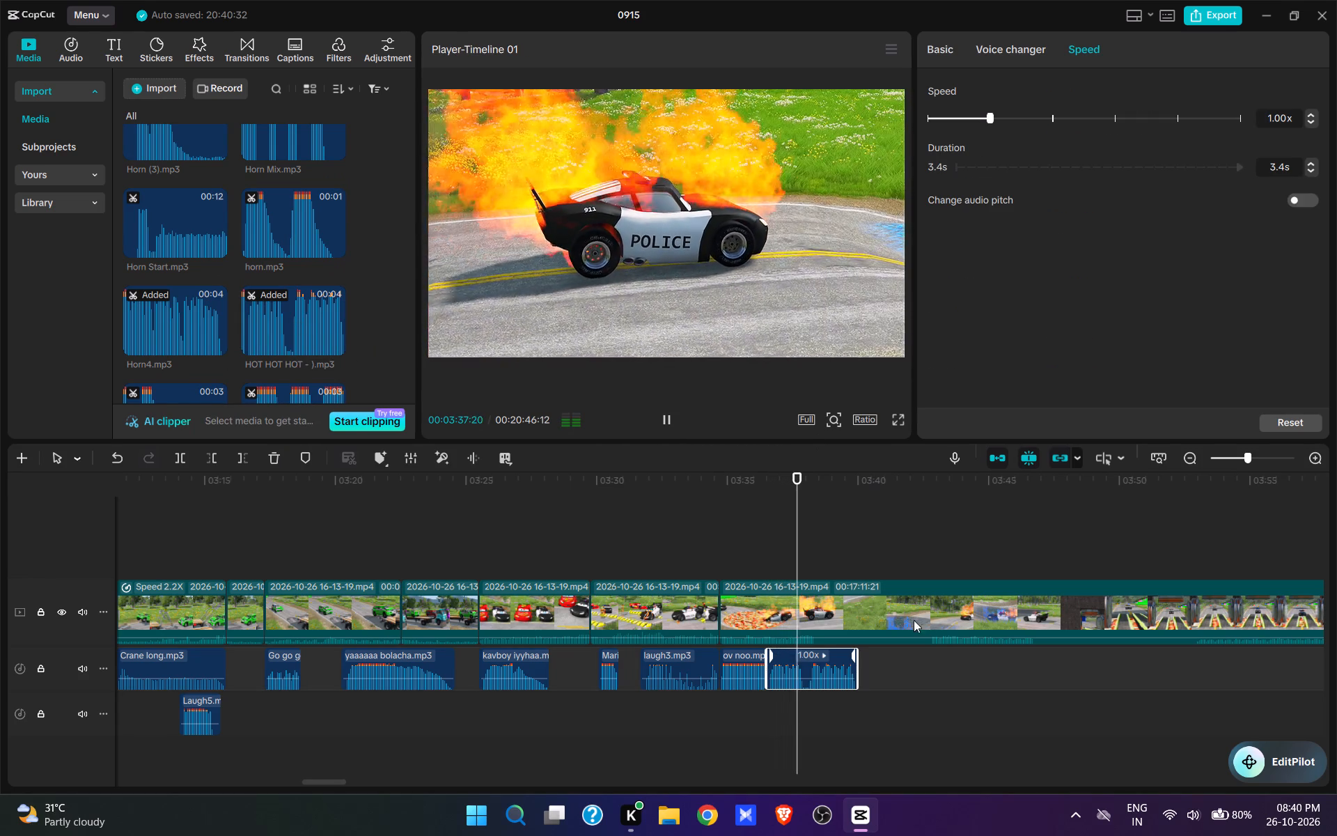
{"action": "key", "text": "space"}
{"action": "left_click", "coordinate": [840, 610]}
{"action": "key", "text": "w"}
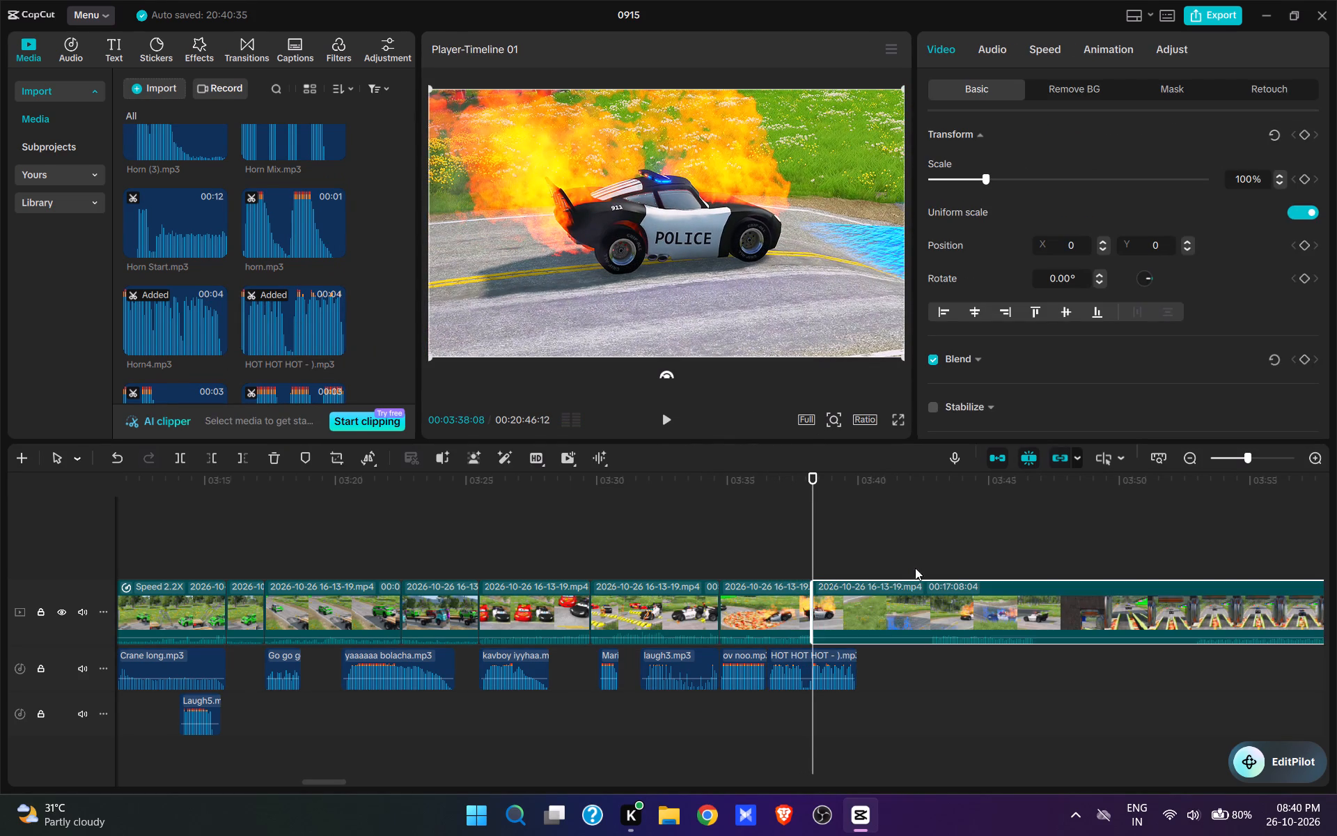
Trim the start of the clip at 00:03:38:08 to the burning car nearing the water, leaving it 00:17:03:17 long.
{"action": "left_click", "coordinate": [926, 557]}
{"action": "key", "text": "space"}
{"action": "key", "text": "space"}
{"action": "type", "text": "q"}
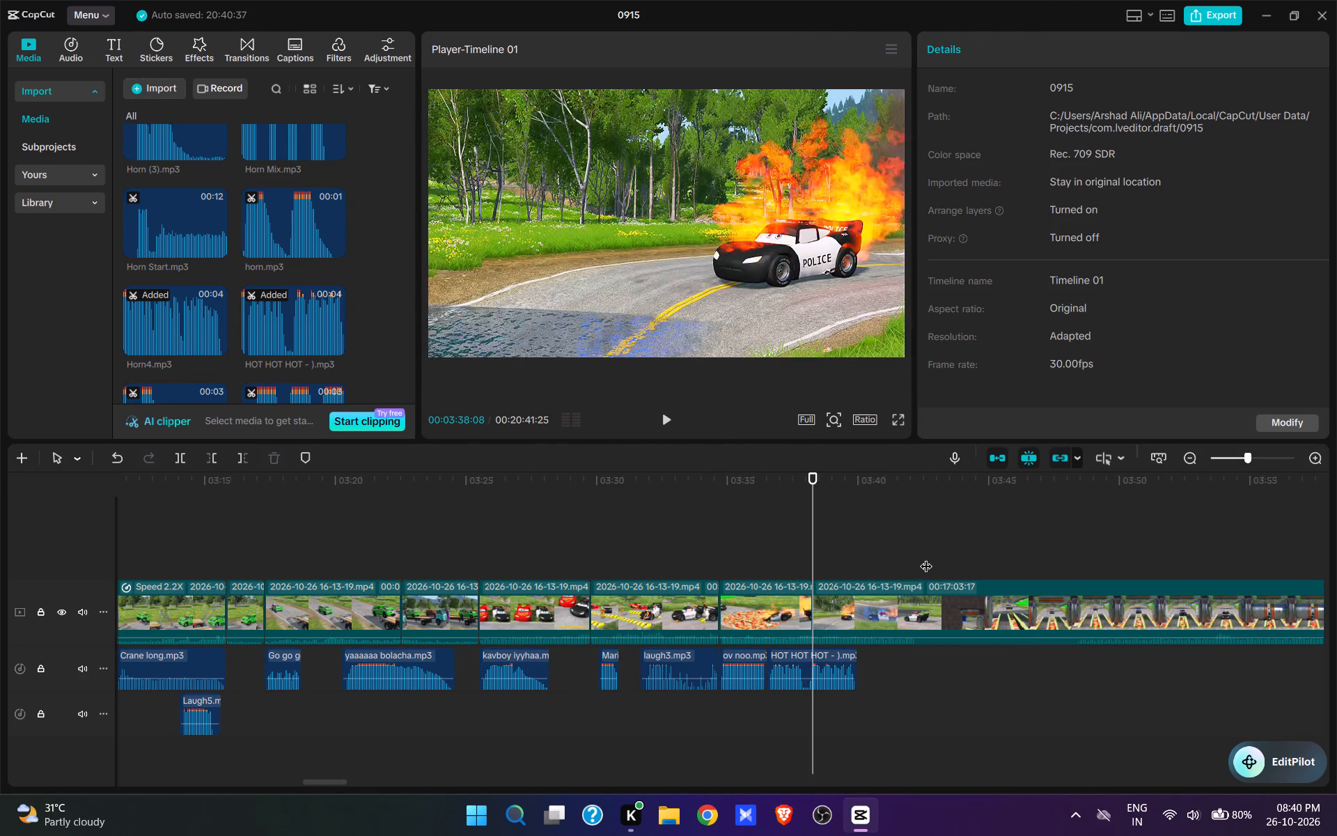
Play until the police car is in the water, preview sounds and add Huh.mp3 at 00:03:39:29.
{"action": "key", "text": "space"}
{"action": "key", "text": "space"}
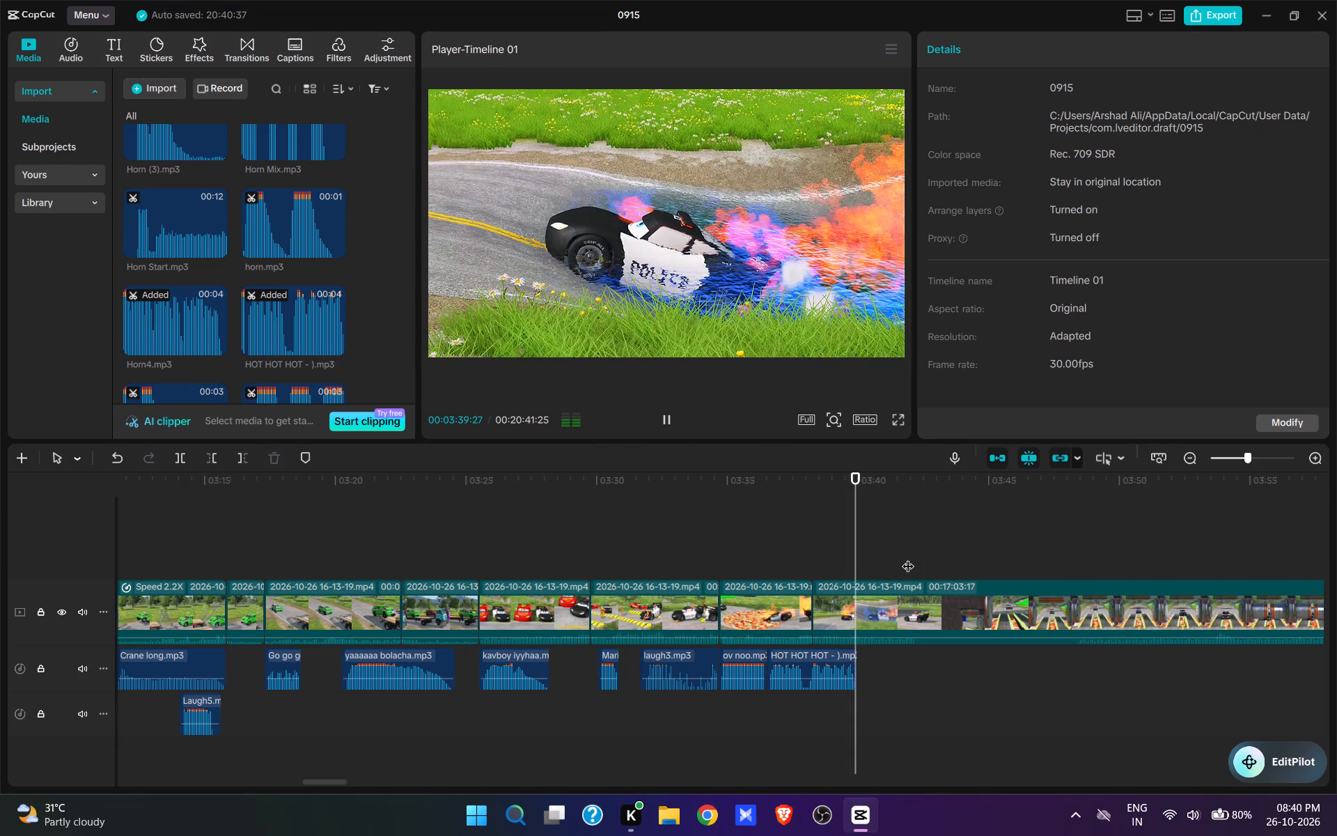
{"action": "left_click", "coordinate": [858, 566]}
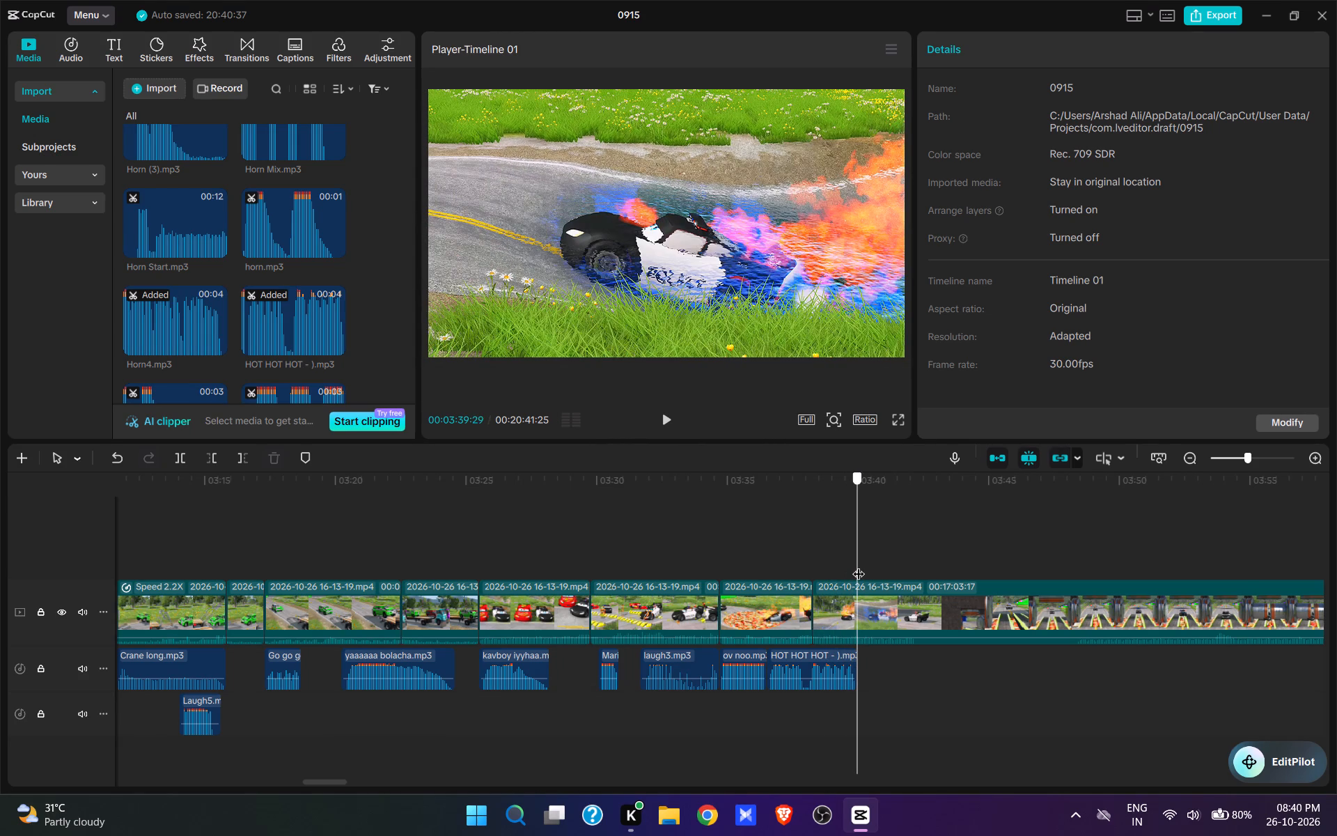
{"action": "left_click", "coordinate": [151, 215]}
{"action": "scroll", "coordinate": [161, 238], "scroll_direction": "down", "scroll_amount": 1}
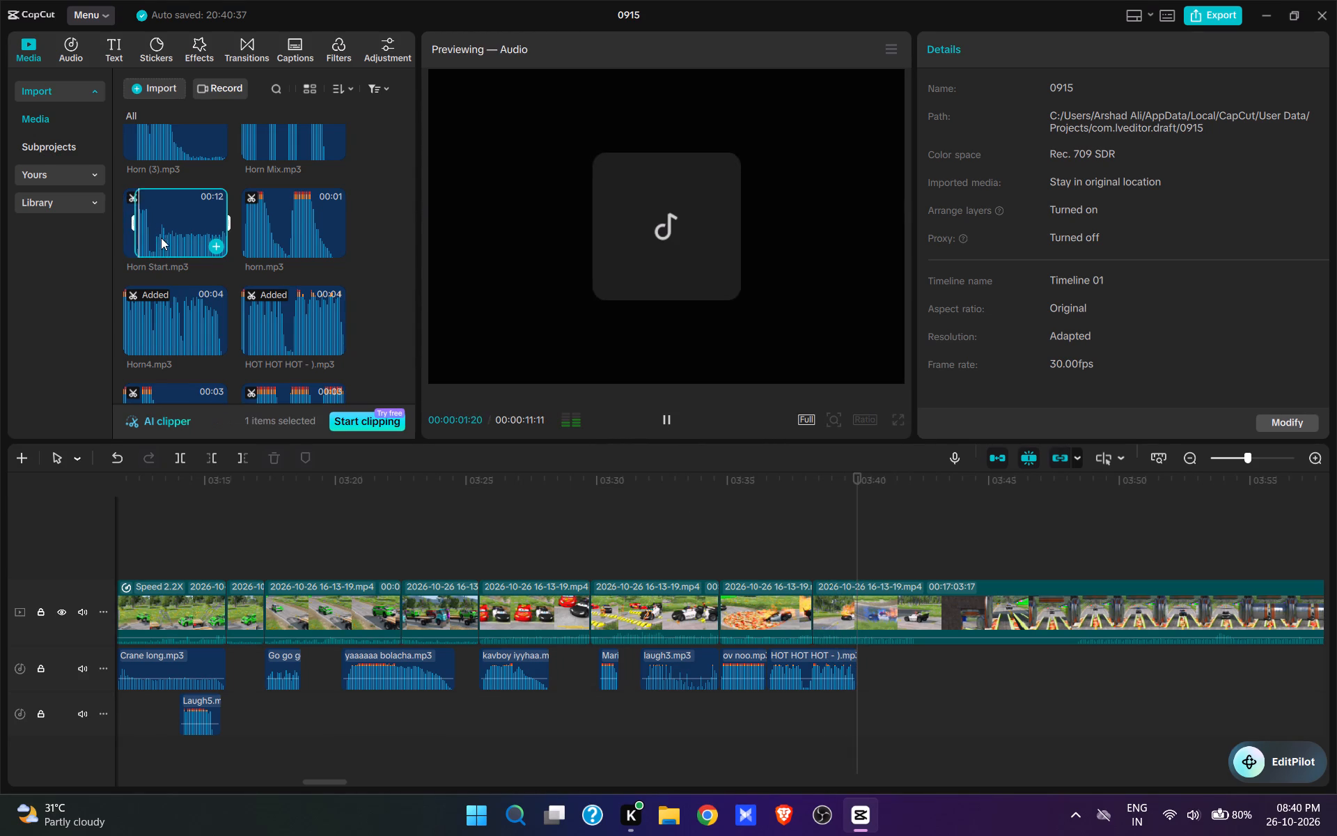
{"action": "scroll", "coordinate": [164, 248], "scroll_direction": "down", "scroll_amount": 1}
{"action": "left_click", "coordinate": [158, 261]}
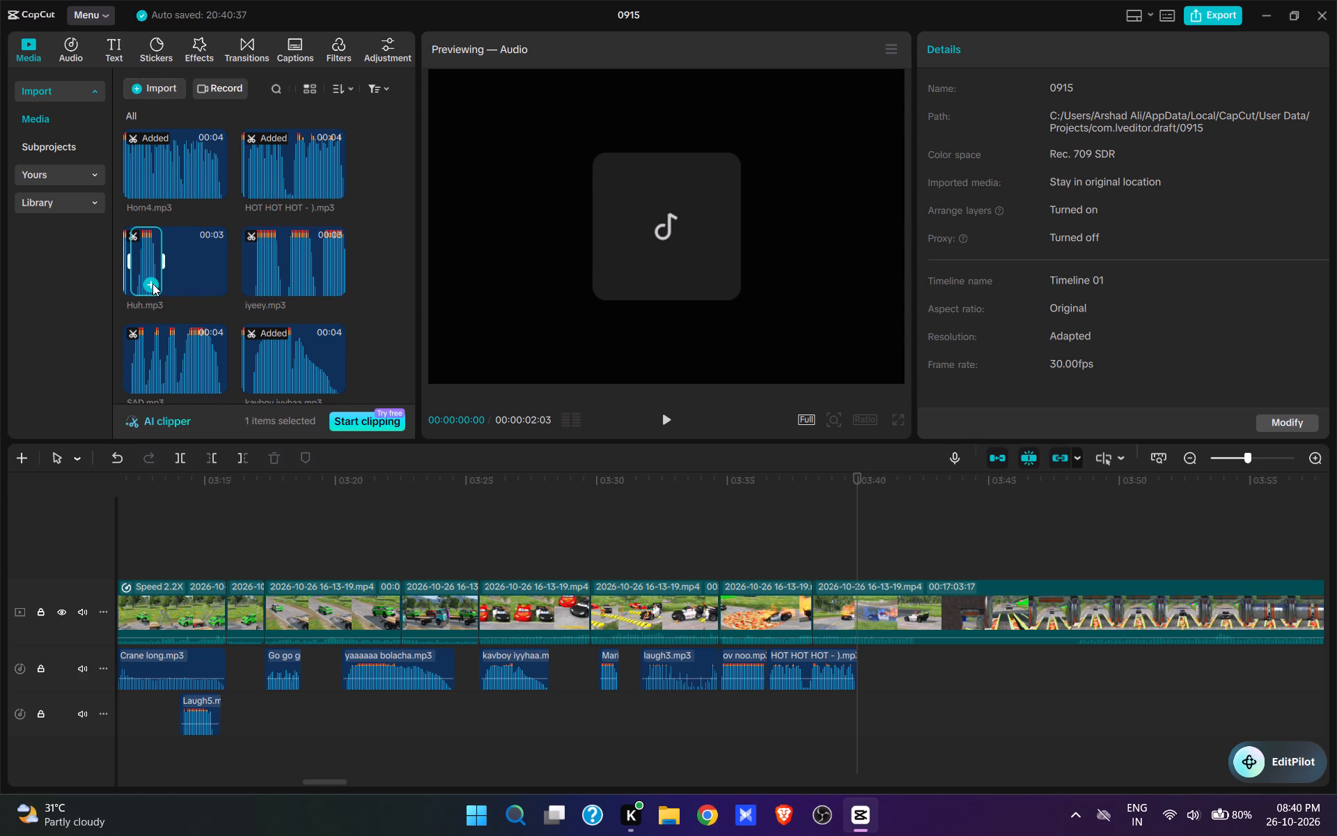
{"action": "left_click", "coordinate": [153, 284]}
Play on as the police car drives away from the water and split the video at 00:03:41:29.
{"action": "key", "text": "space"}
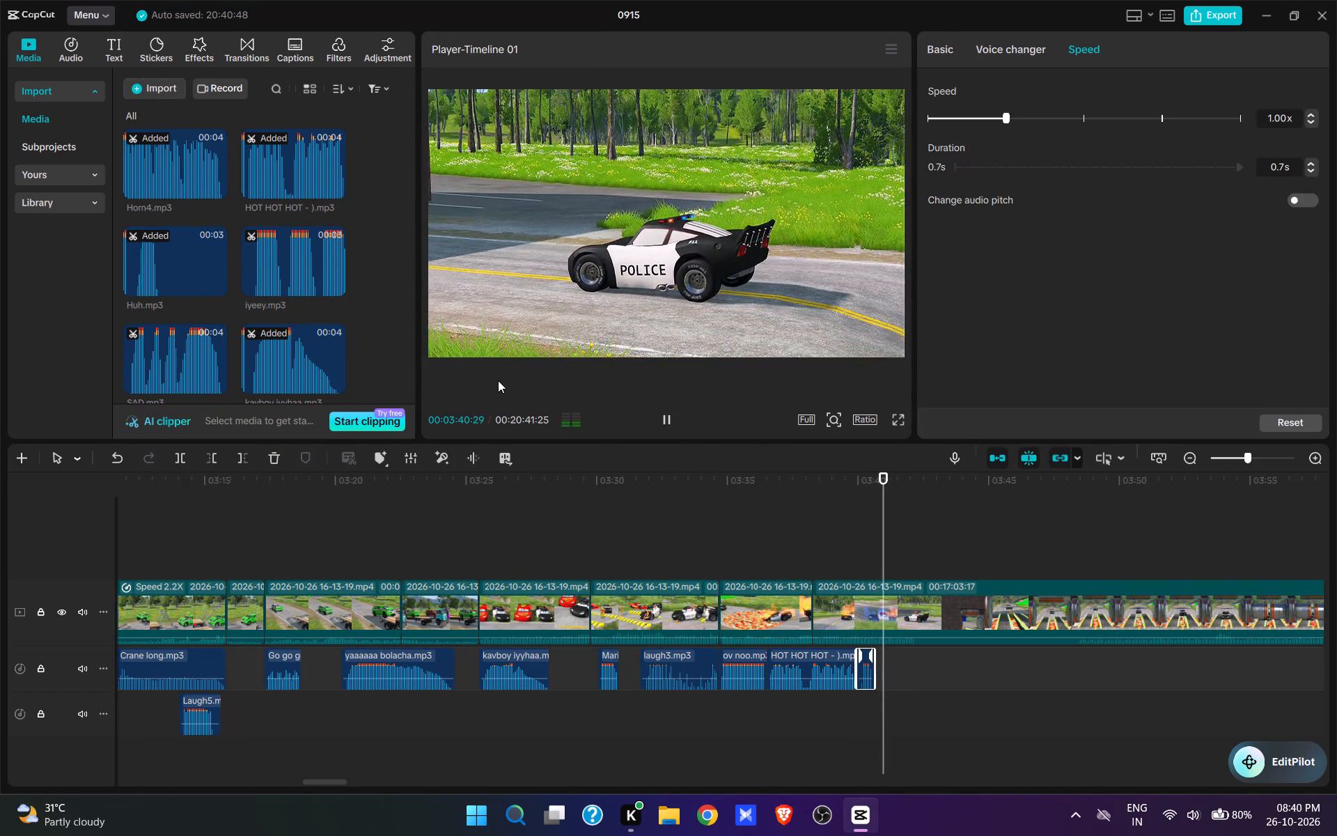
{"action": "key", "text": "space"}
{"action": "key", "text": "w"}
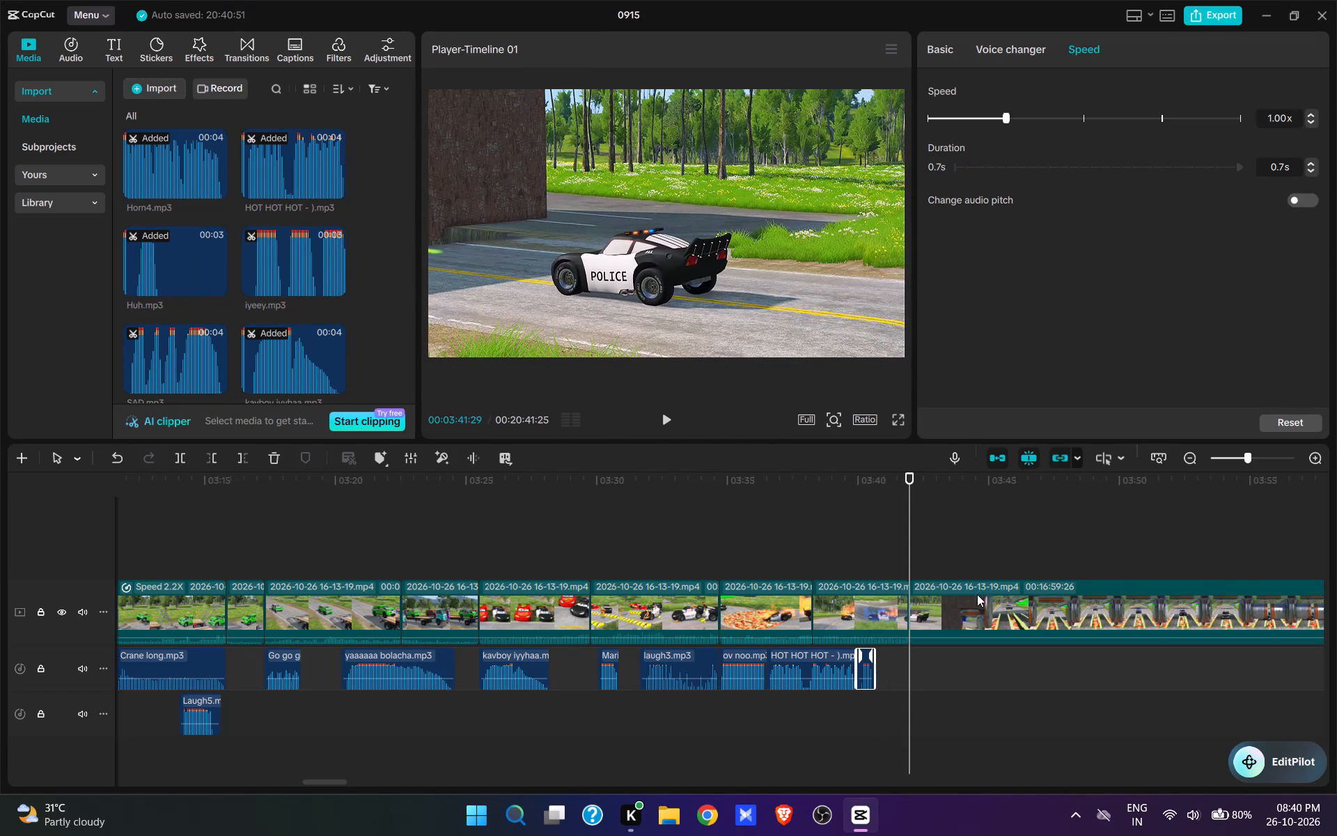
Trim the start of the clip at 00:03:41:29 to the police car approaching the crusher pistons, leaving it 00:16:53:04 long.
{"action": "left_click", "coordinate": [1068, 582]}
{"action": "key", "text": "space"}
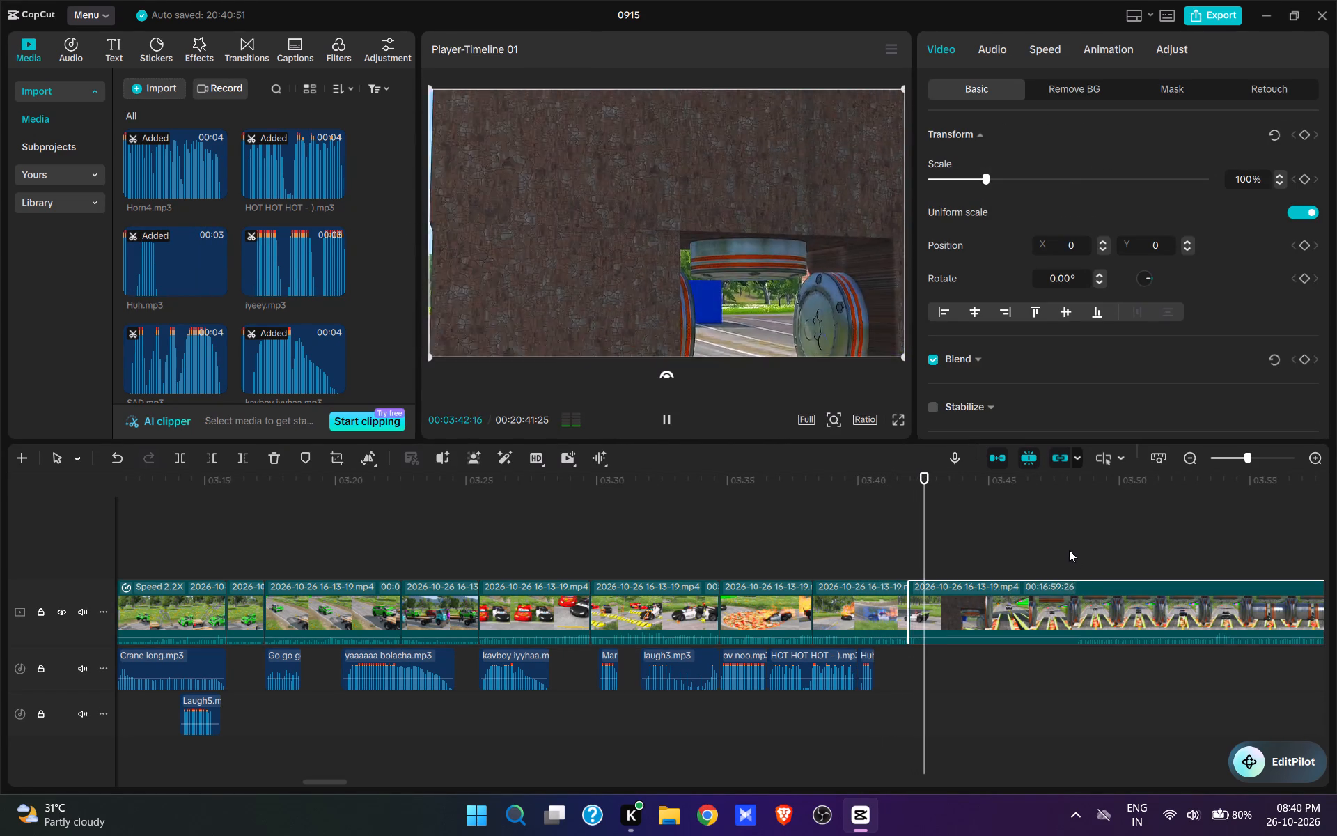
{"action": "left_click", "coordinate": [1068, 547]}
{"action": "left_click_drag", "start_coordinate": [1068, 547], "coordinate": [1001, 696]}
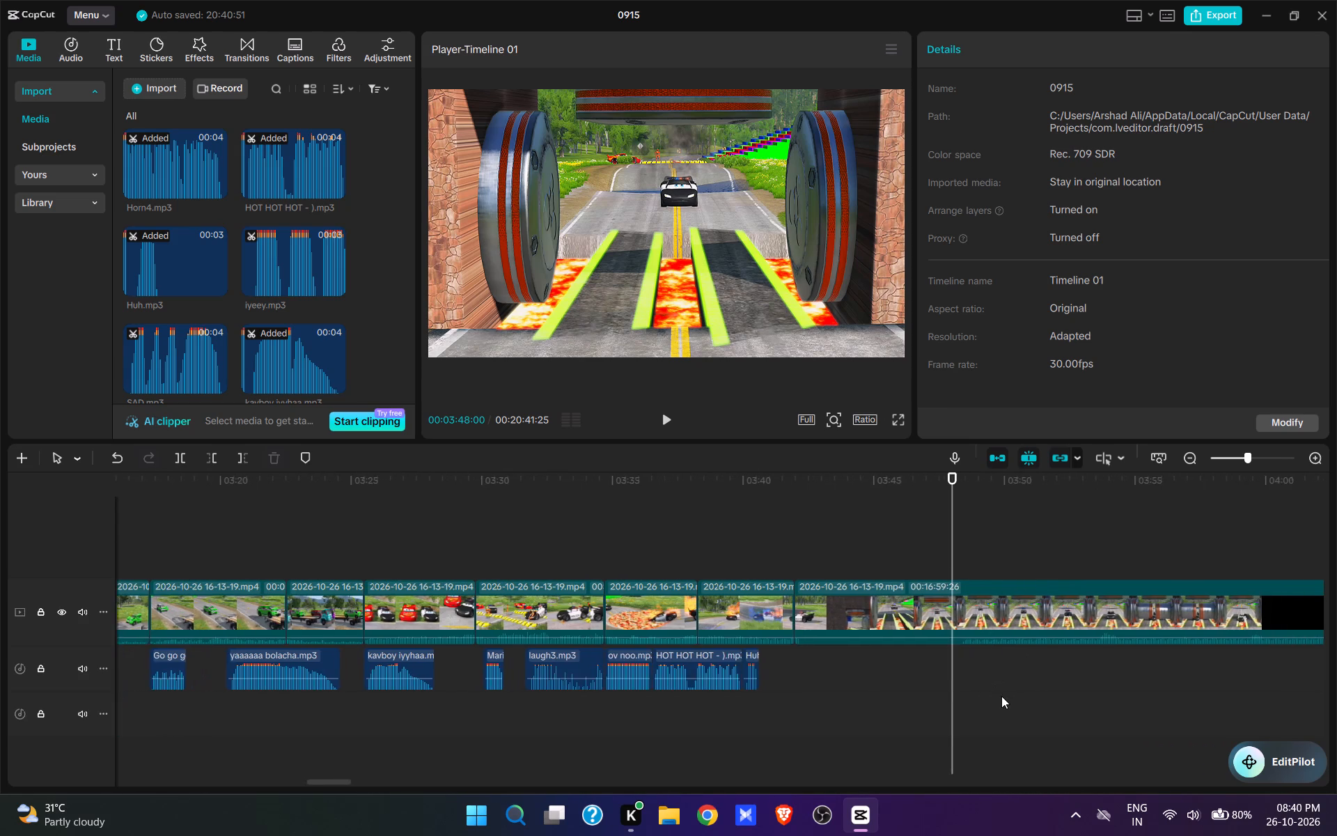
{"action": "left_click_drag", "start_coordinate": [1001, 696], "coordinate": [982, 731]}
{"action": "key", "text": "space"}
{"action": "key", "text": "space"}
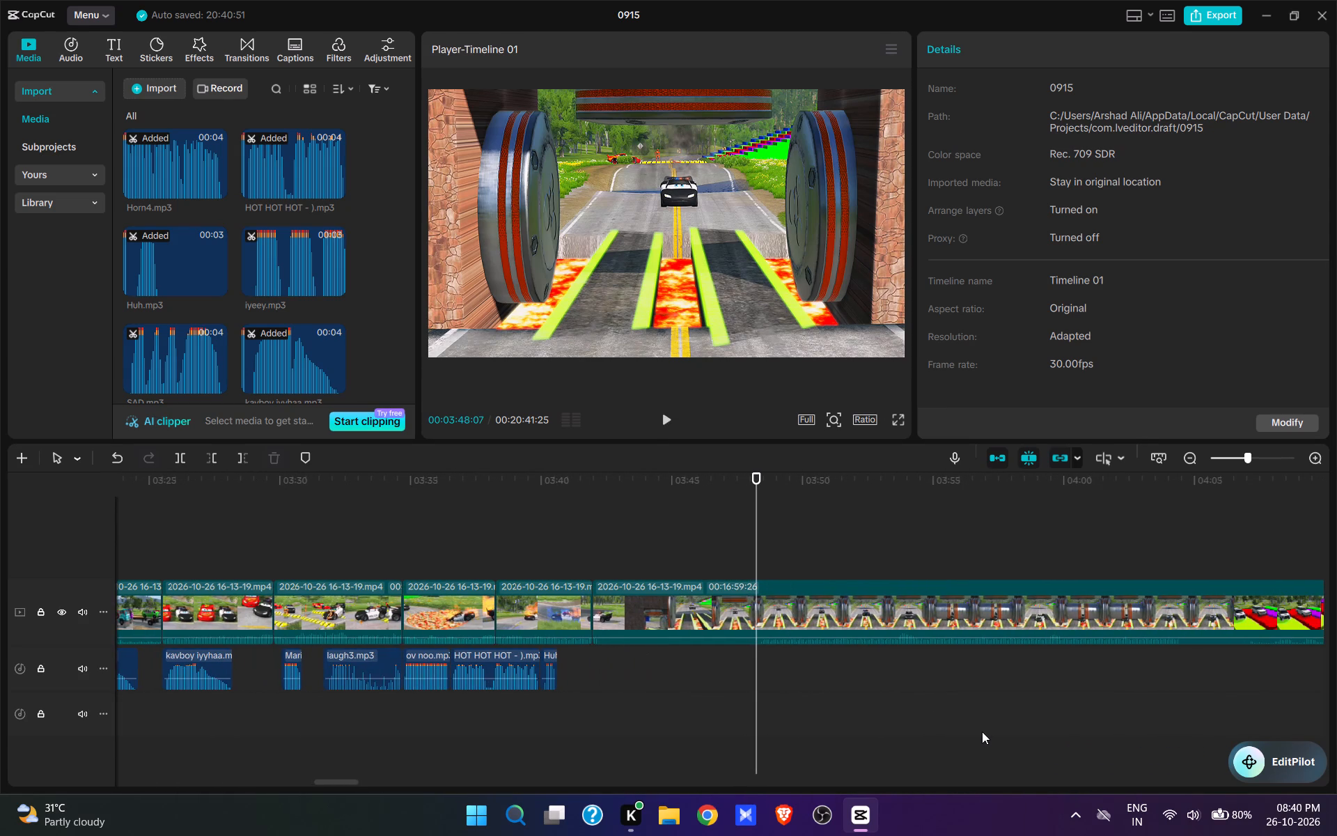
{"action": "key", "text": "space"}
{"action": "key", "text": "space"}
{"action": "type", "text": "q"}
Preview the crusher scene, then find kavboy iyyhaa.mp3 and add it at the start of the clip, 00:03:41:29.
{"action": "key", "text": "space"}
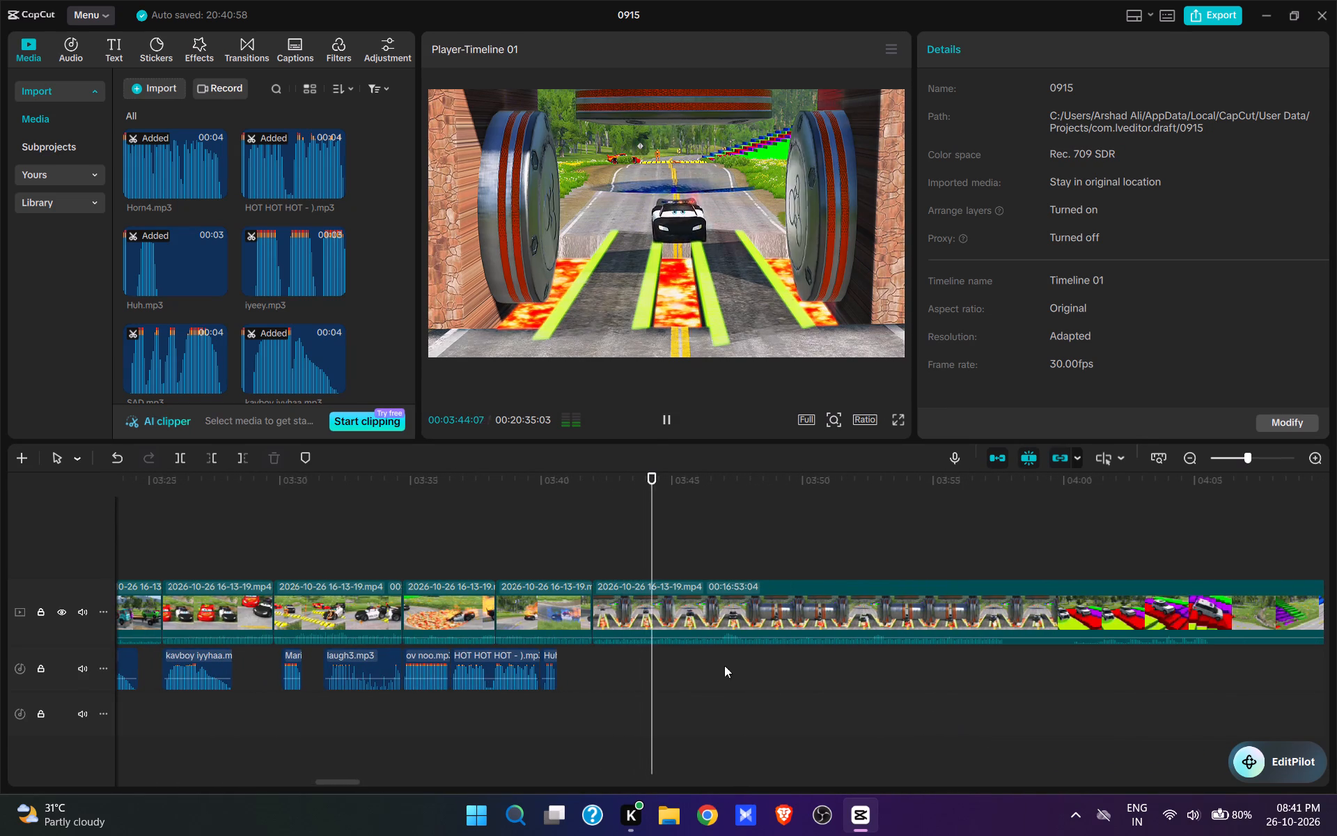
{"action": "left_click", "coordinate": [600, 547]}
{"action": "left_click_drag", "start_coordinate": [600, 547], "coordinate": [594, 546]}
{"action": "scroll", "coordinate": [292, 318], "scroll_direction": "up", "scroll_amount": 15}
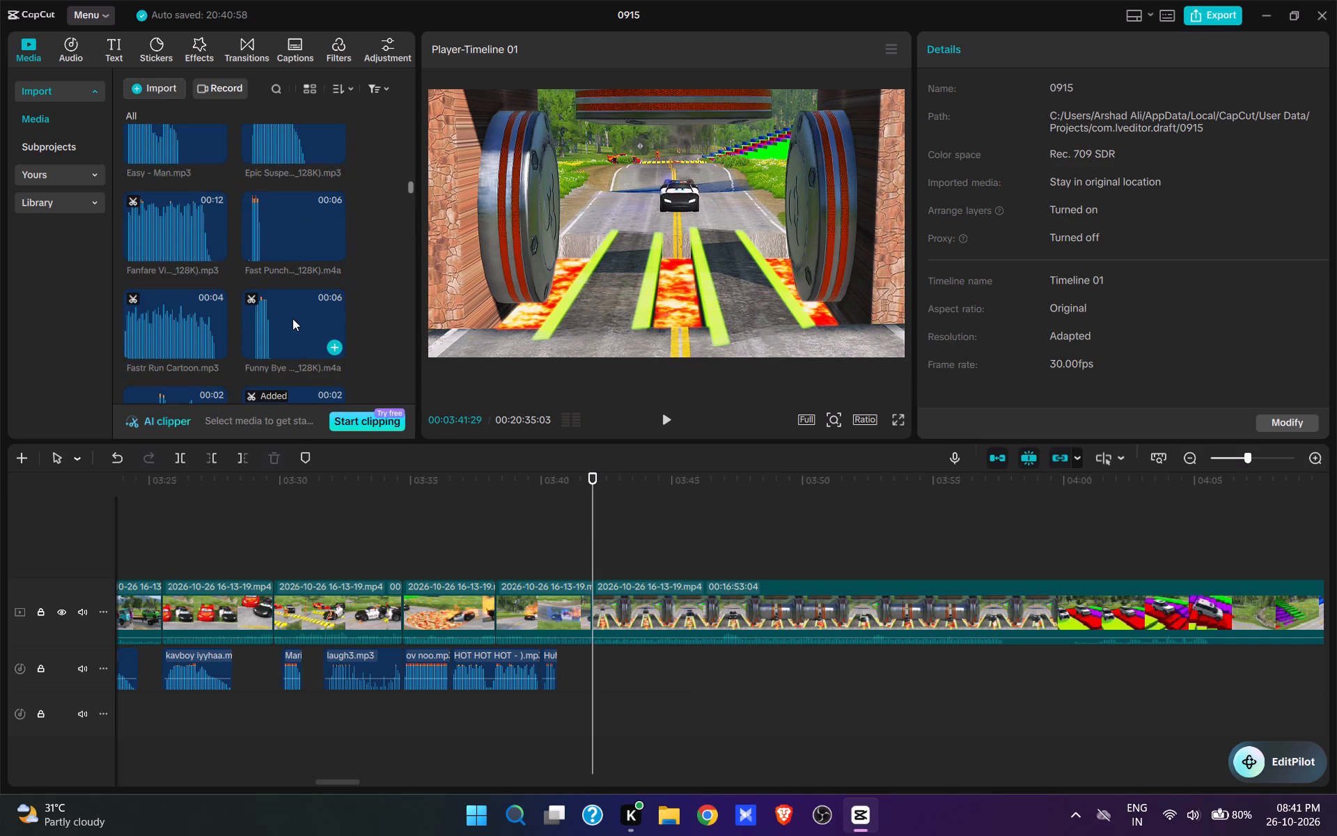
{"action": "scroll", "coordinate": [292, 318], "scroll_direction": "up", "scroll_amount": 3}
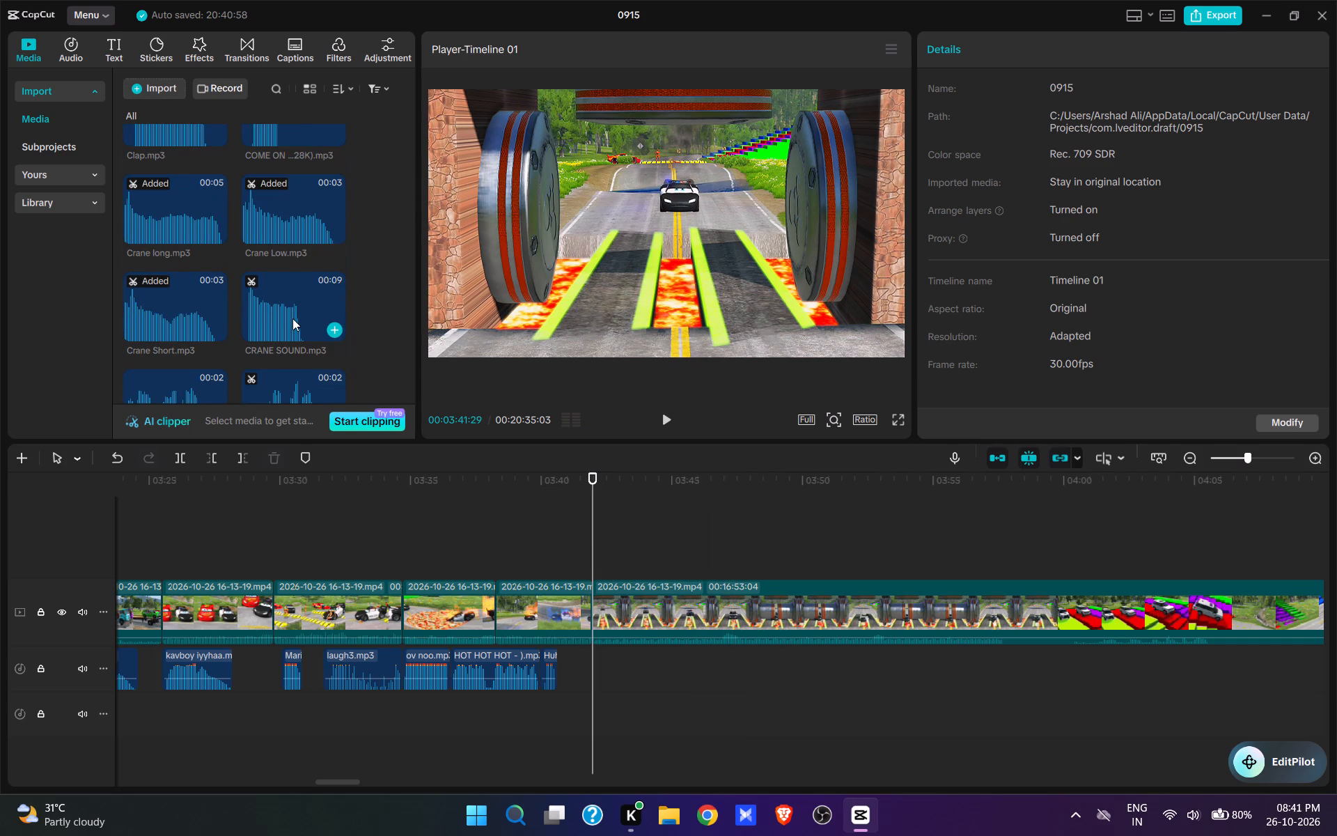
{"action": "scroll", "coordinate": [308, 295], "scroll_direction": "down", "scroll_amount": 5}
{"action": "scroll", "coordinate": [300, 238], "scroll_direction": "down", "scroll_amount": 6}
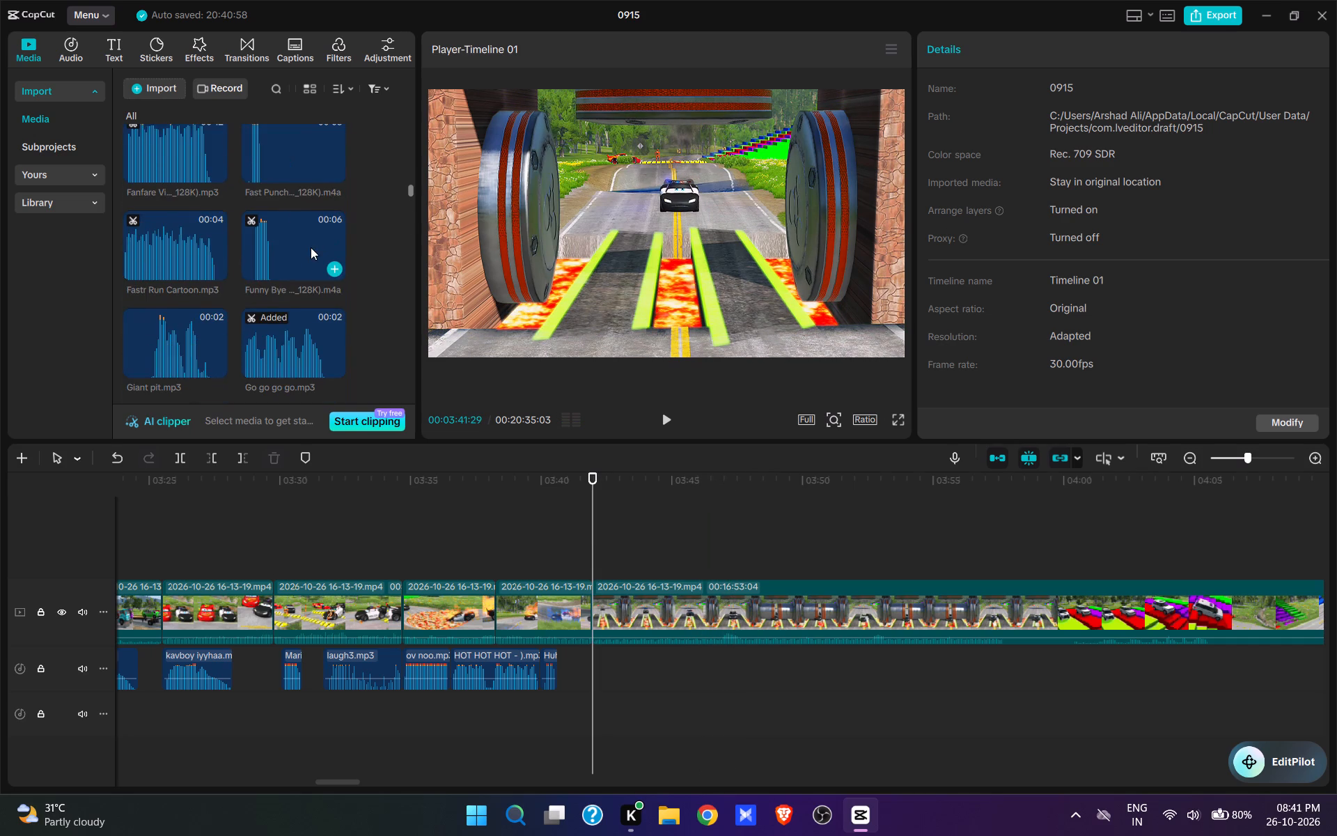
{"action": "scroll", "coordinate": [311, 247], "scroll_direction": "down", "scroll_amount": 9}
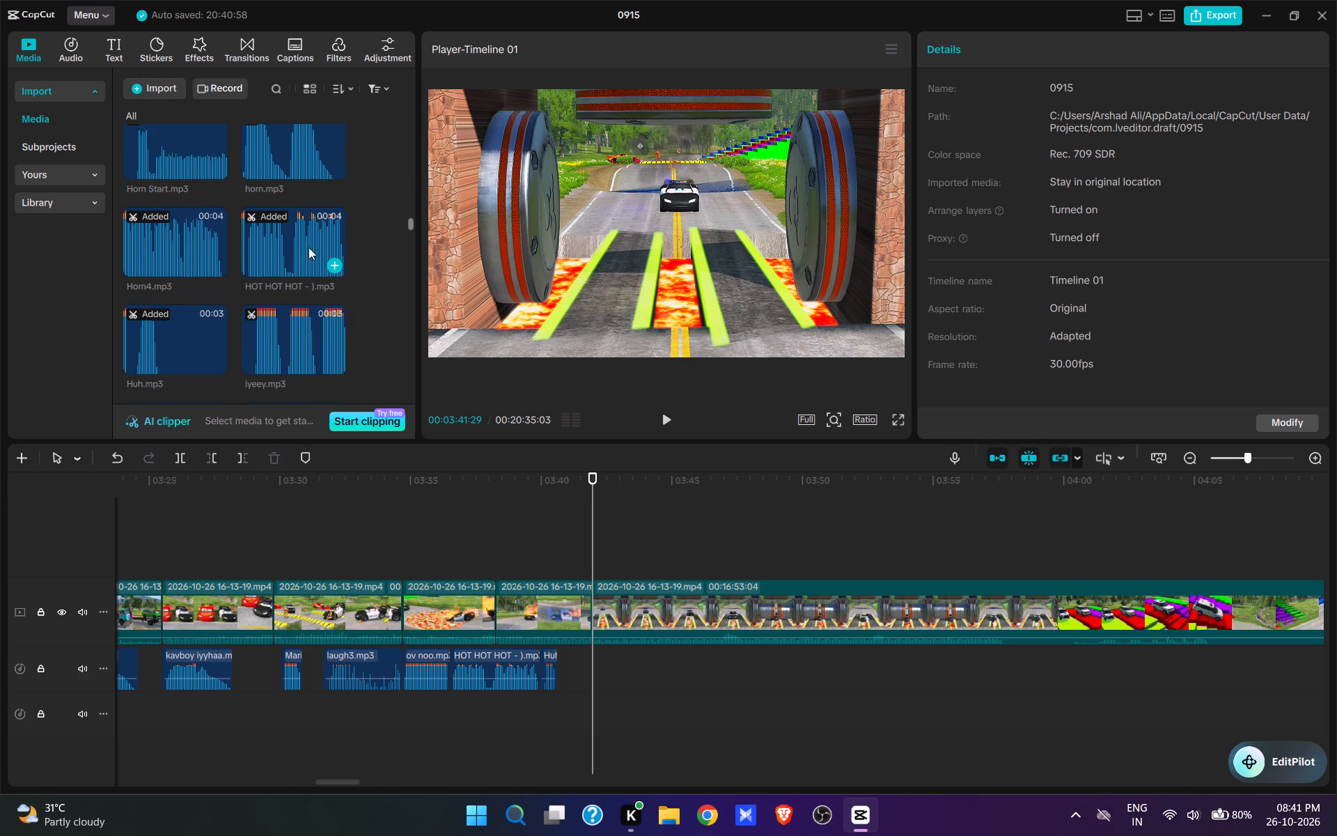
{"action": "left_click", "coordinate": [294, 206]}
{"action": "left_click", "coordinate": [330, 224]}
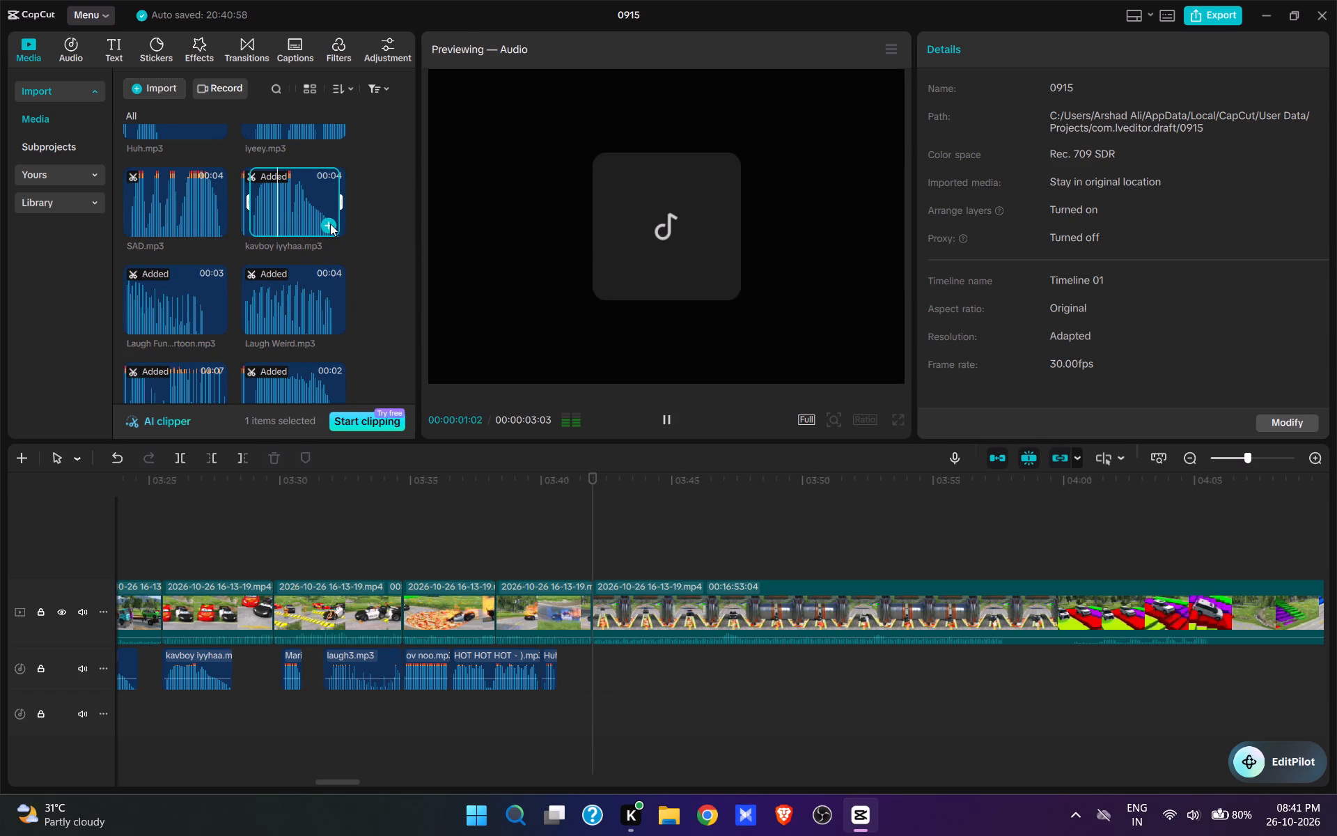
Play until the police car is crushed between the pistons and add sorry sorry.mp3 at 00:03:47:27.
{"action": "key", "text": "space"}
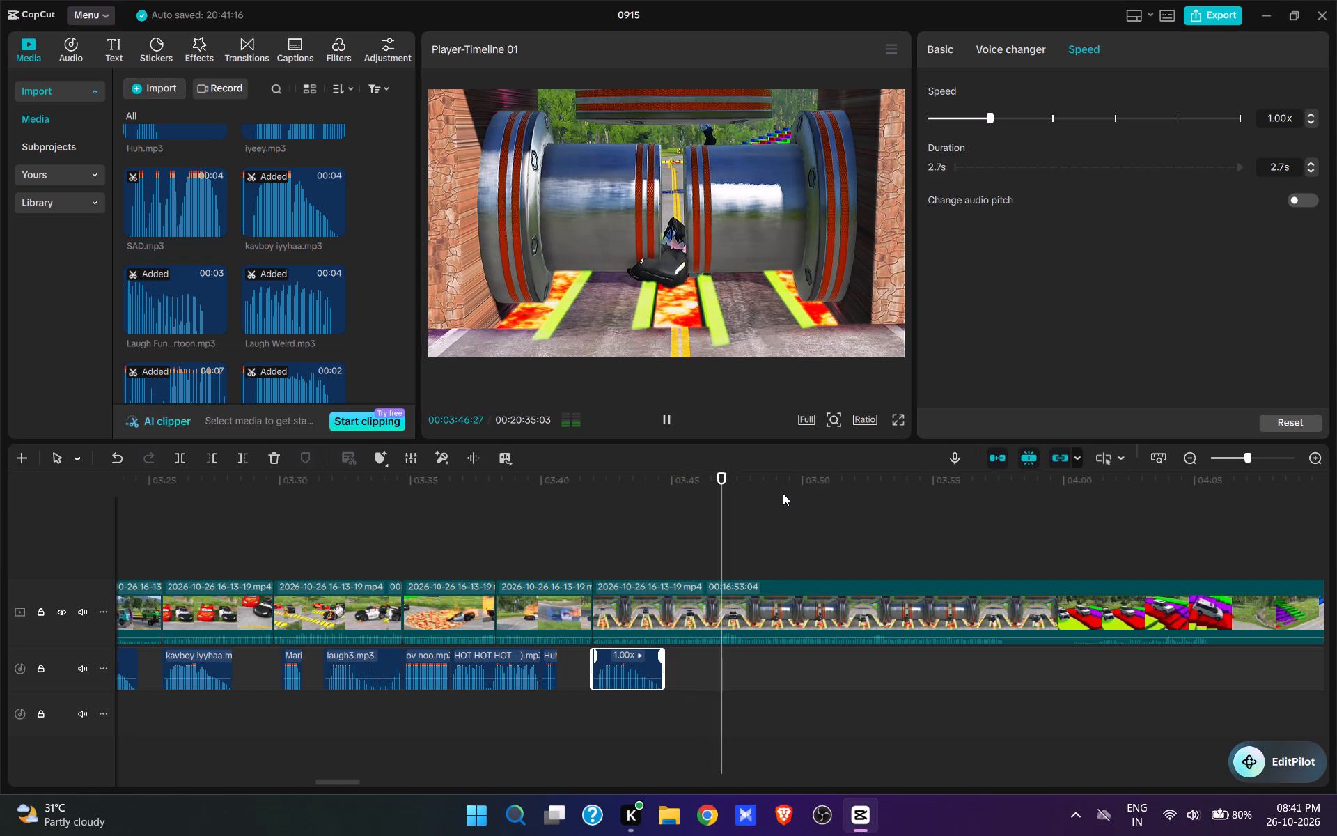
{"action": "key", "text": "space"}
{"action": "key", "text": "space"}
{"action": "key", "text": "space"}
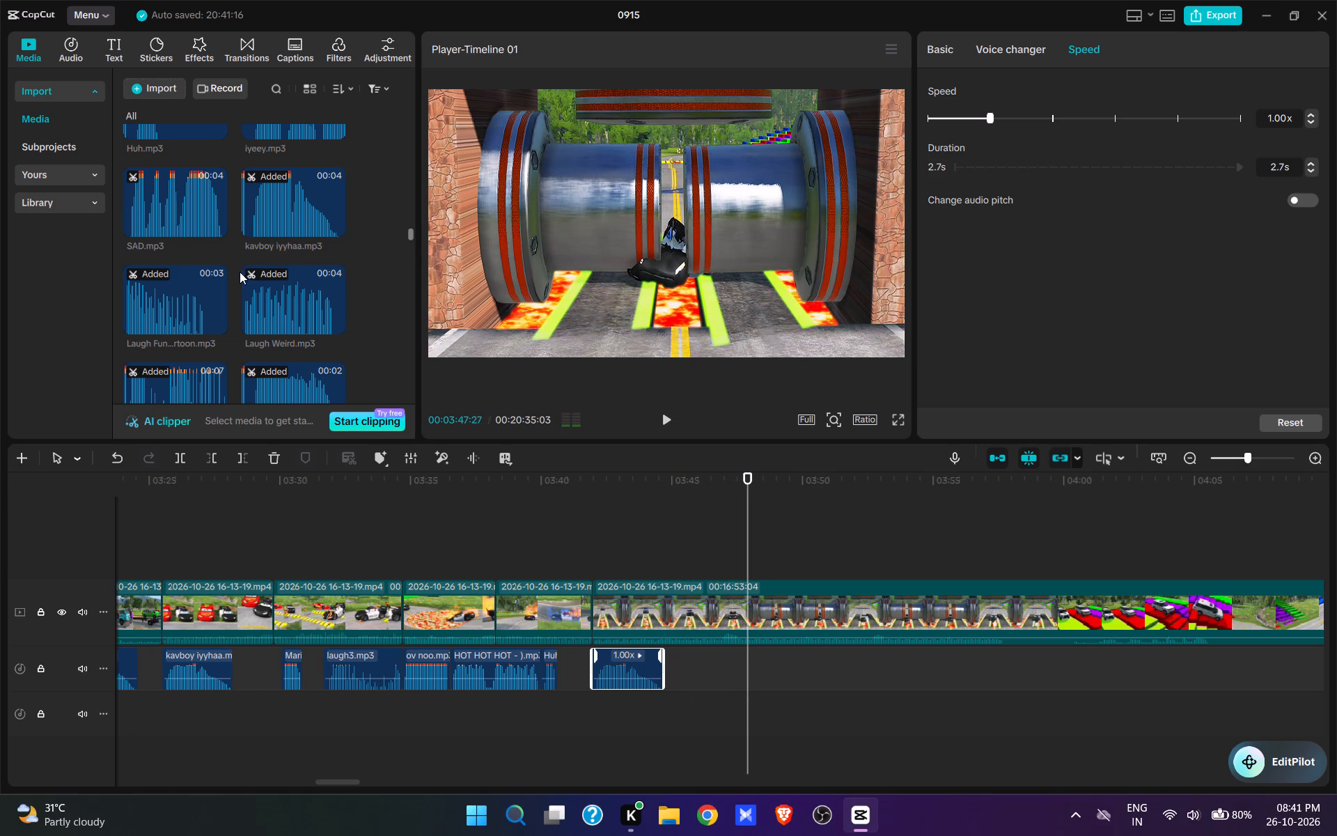
{"action": "scroll", "coordinate": [240, 270], "scroll_direction": "down", "scroll_amount": 8}
{"action": "left_click_drag", "start_coordinate": [410, 264], "coordinate": [408, 617]}
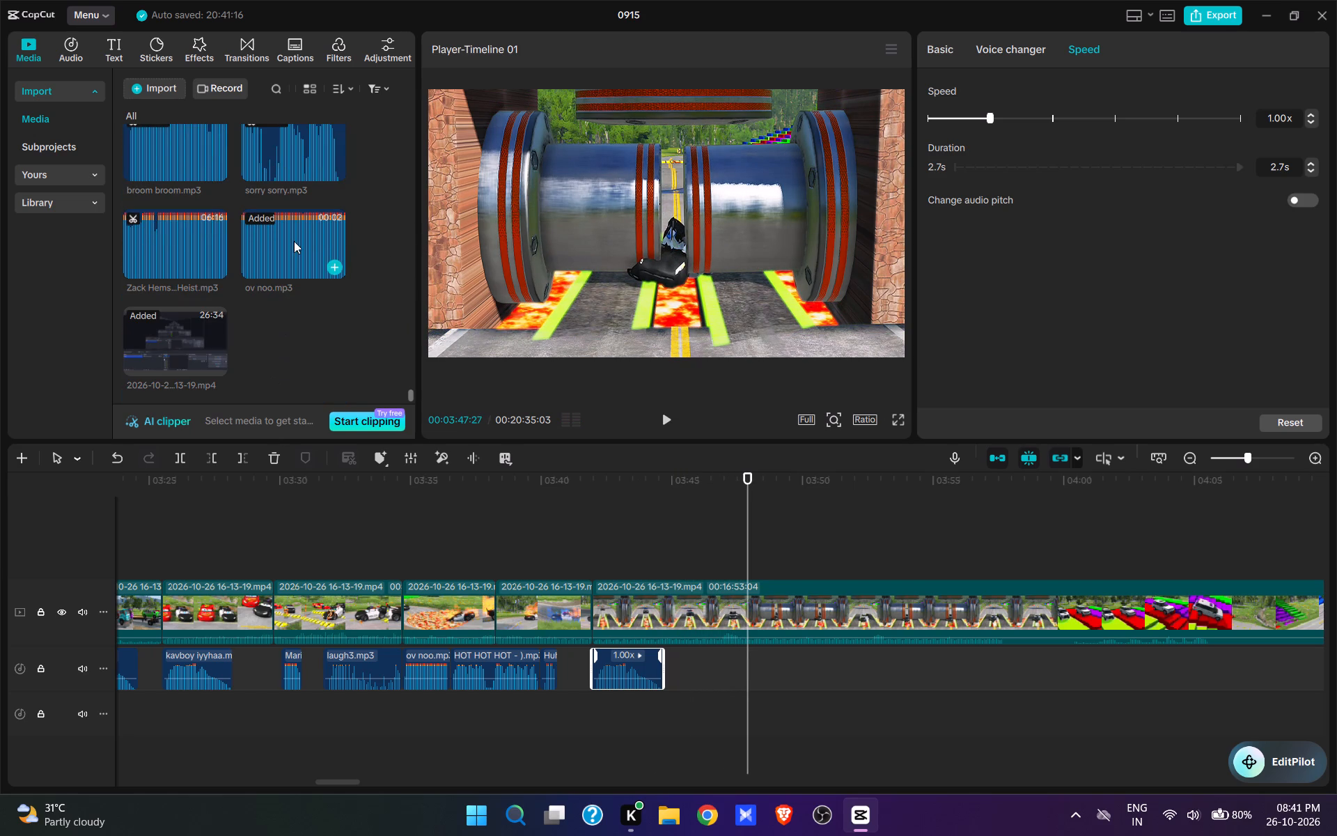
{"action": "left_click", "coordinate": [336, 171]}
Preview sorry sorry.mp3 over the crushed police car and place the playhead at its end, 00:03:51:00.
{"action": "key", "text": "space"}
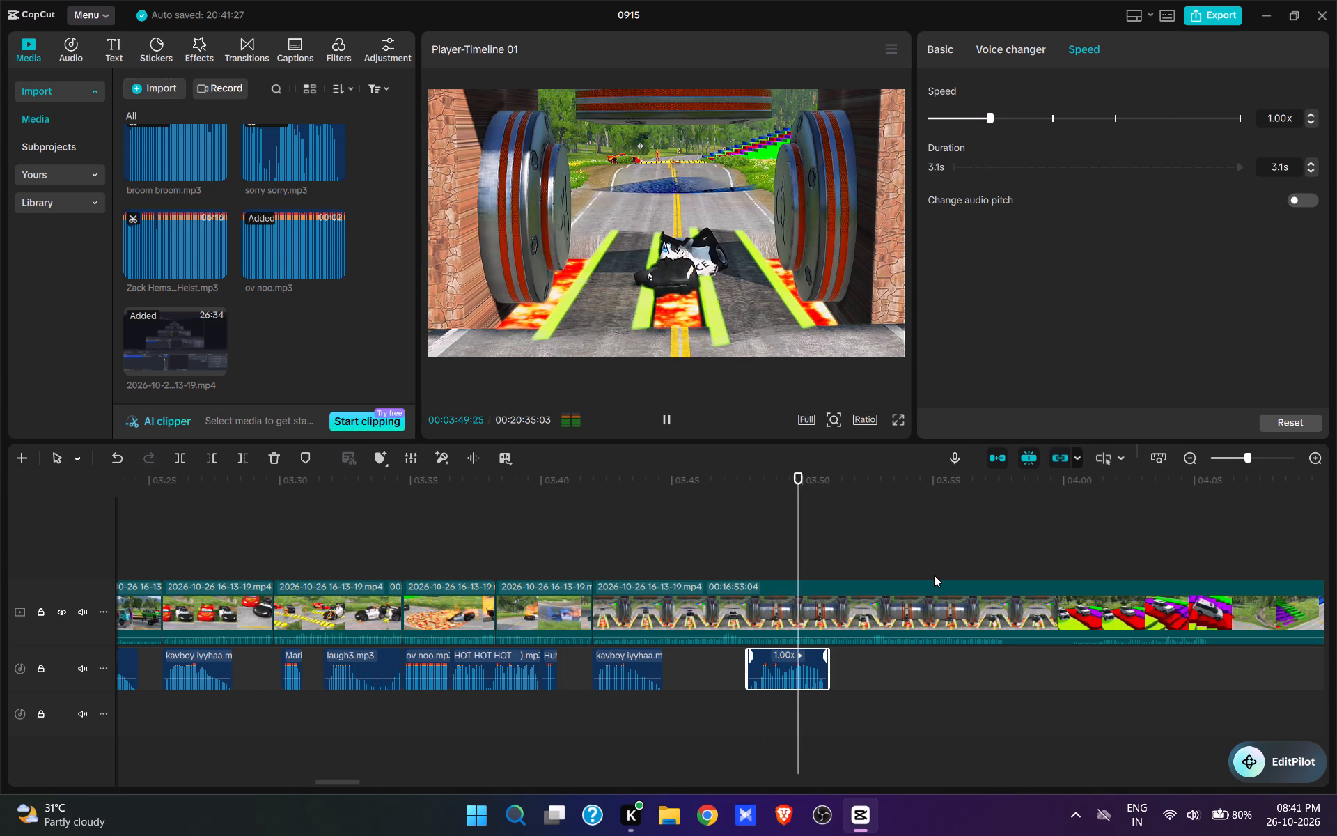
{"action": "key", "text": "space"}
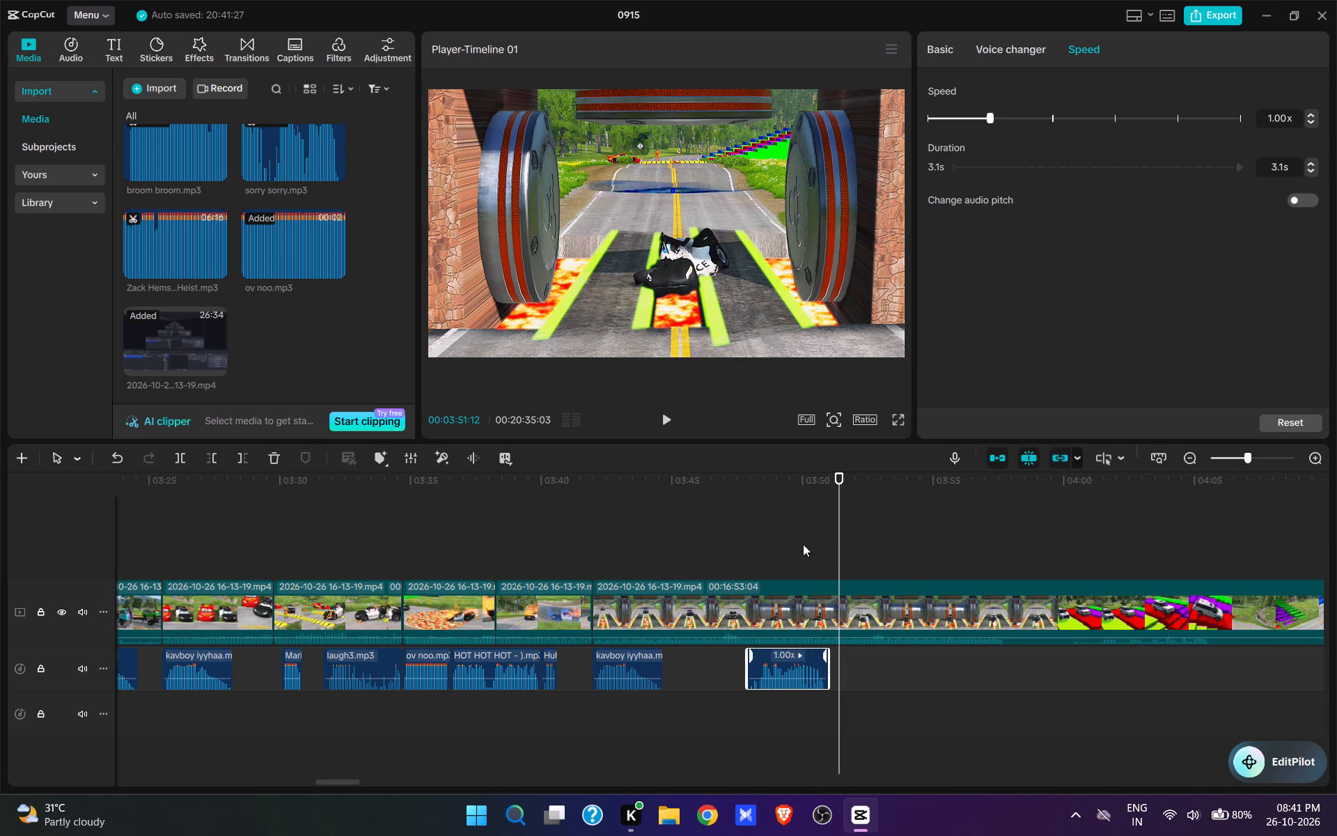
{"action": "left_click", "coordinate": [827, 556]}
Look through the imported sound effects for a sound to follow sorry sorry.mp3 in the crusher scene.
{"action": "scroll", "coordinate": [290, 310], "scroll_direction": "up", "scroll_amount": 1}
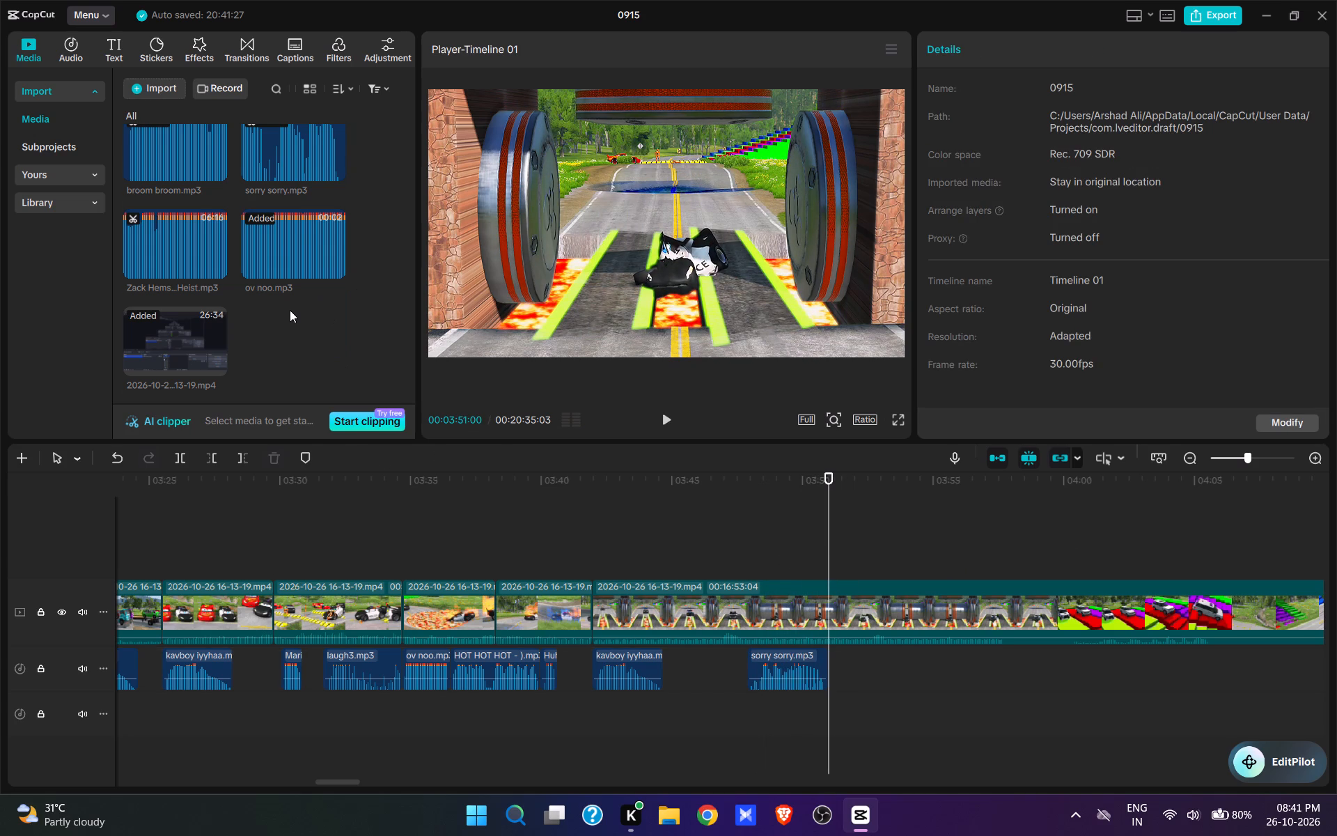
{"action": "scroll", "coordinate": [290, 310], "scroll_direction": "up", "scroll_amount": 15}
{"action": "scroll", "coordinate": [306, 252], "scroll_direction": "up", "scroll_amount": 2}
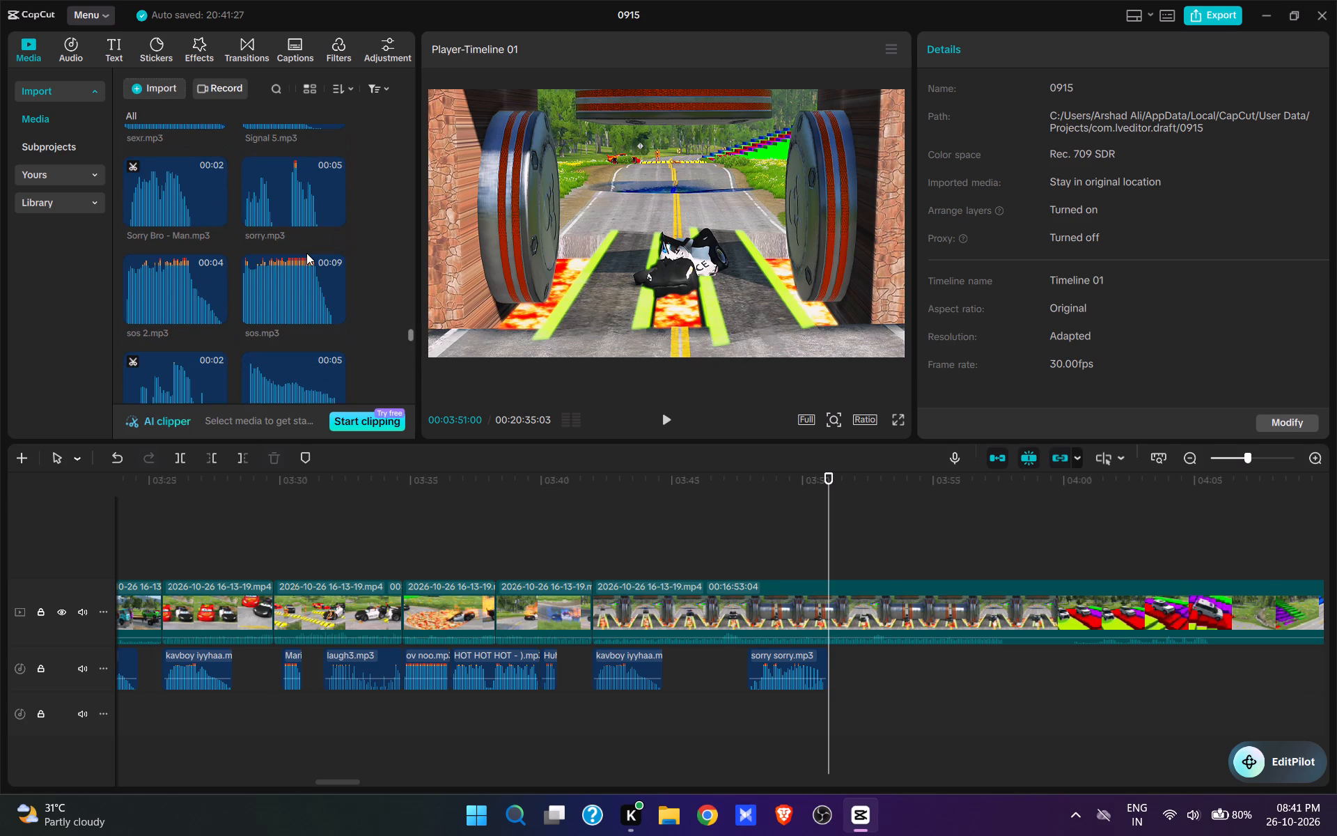
{"action": "scroll", "coordinate": [306, 253], "scroll_direction": "up", "scroll_amount": 1}
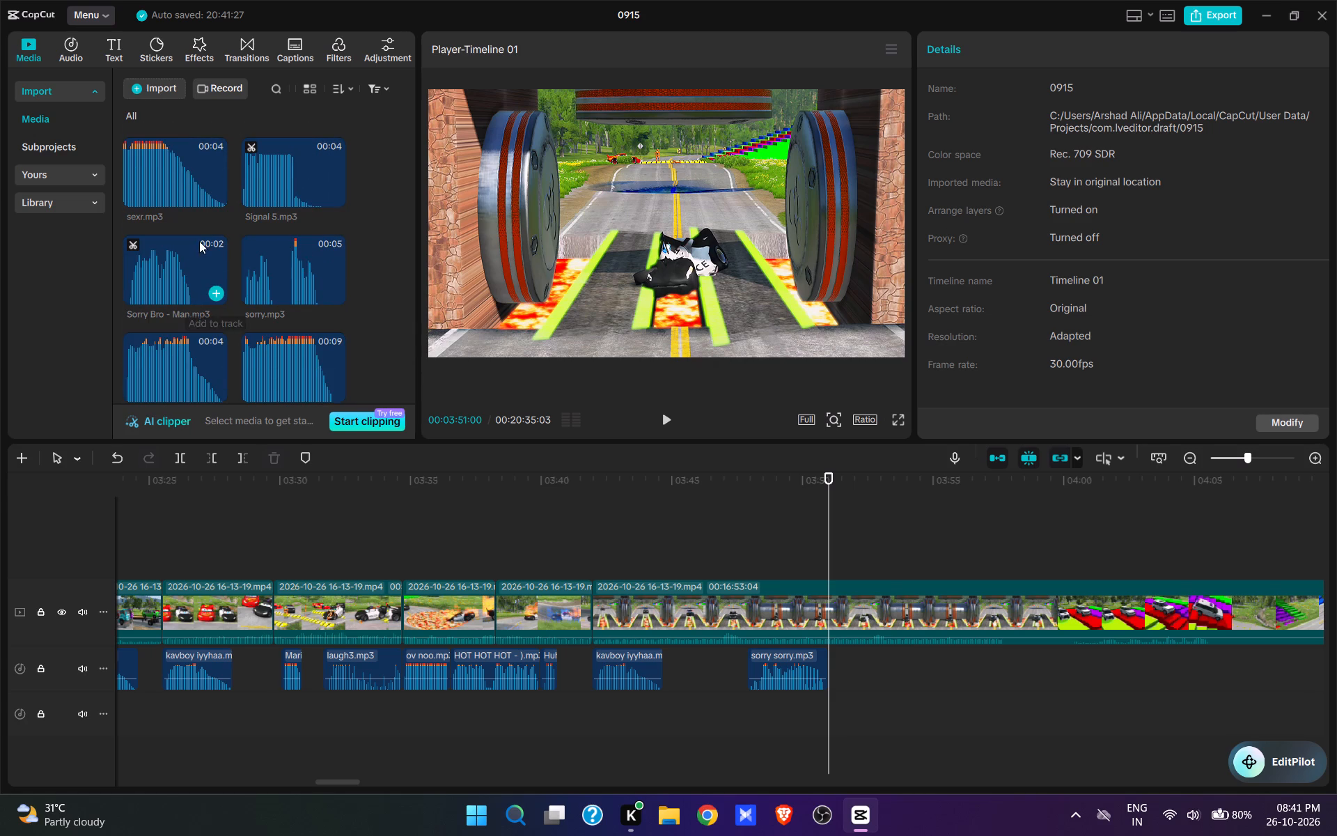
{"action": "scroll", "coordinate": [215, 278], "scroll_direction": "up", "scroll_amount": 2}
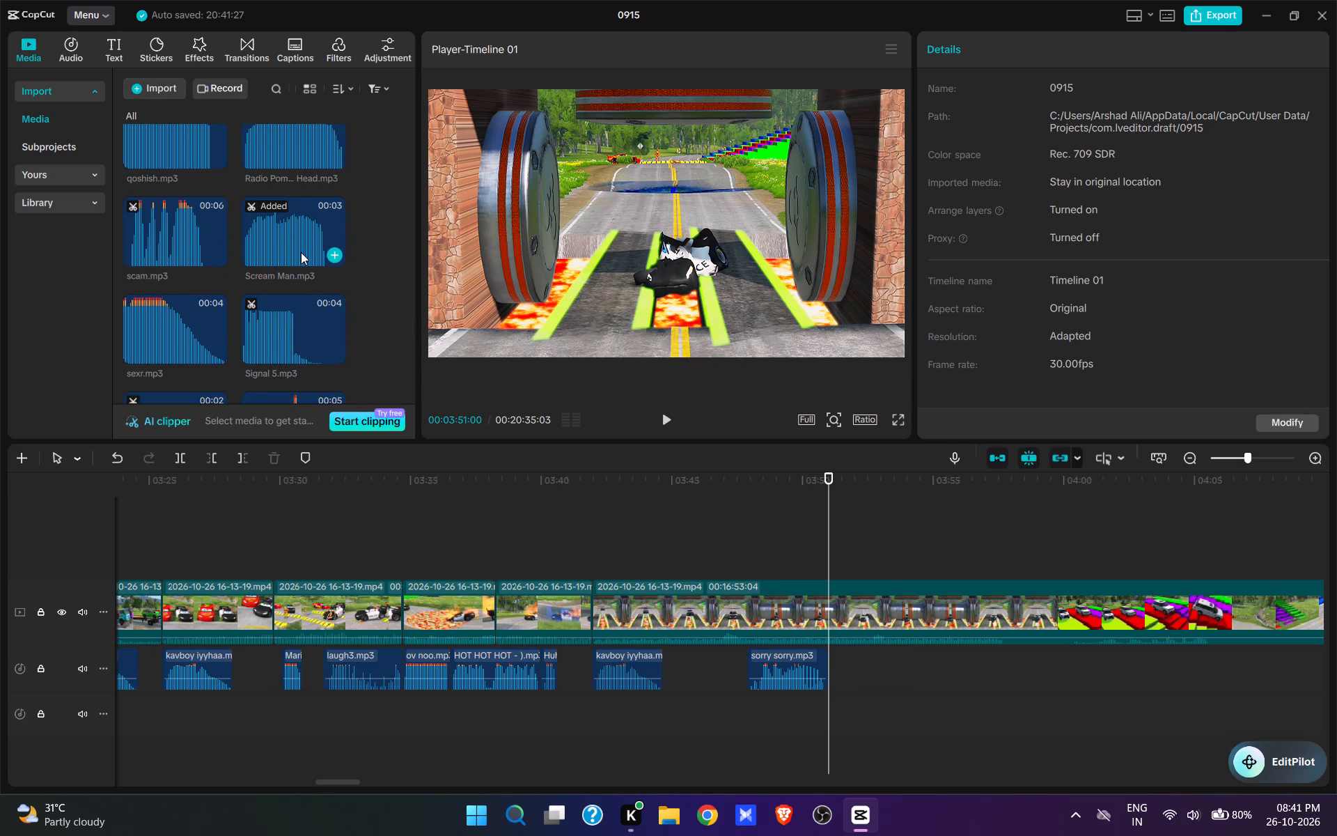
{"action": "scroll", "coordinate": [299, 259], "scroll_direction": "down", "scroll_amount": 2}
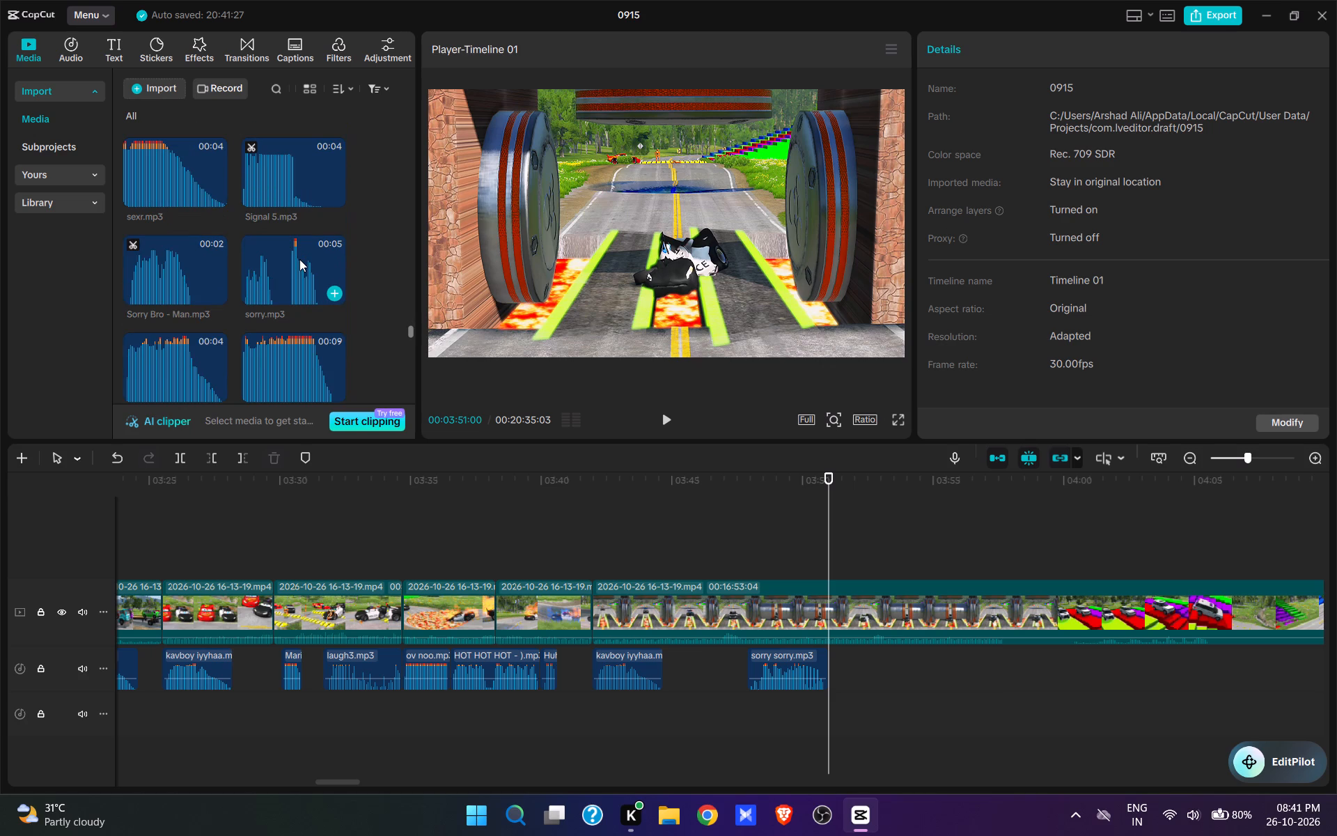
{"action": "scroll", "coordinate": [299, 259], "scroll_direction": "down", "scroll_amount": 3}
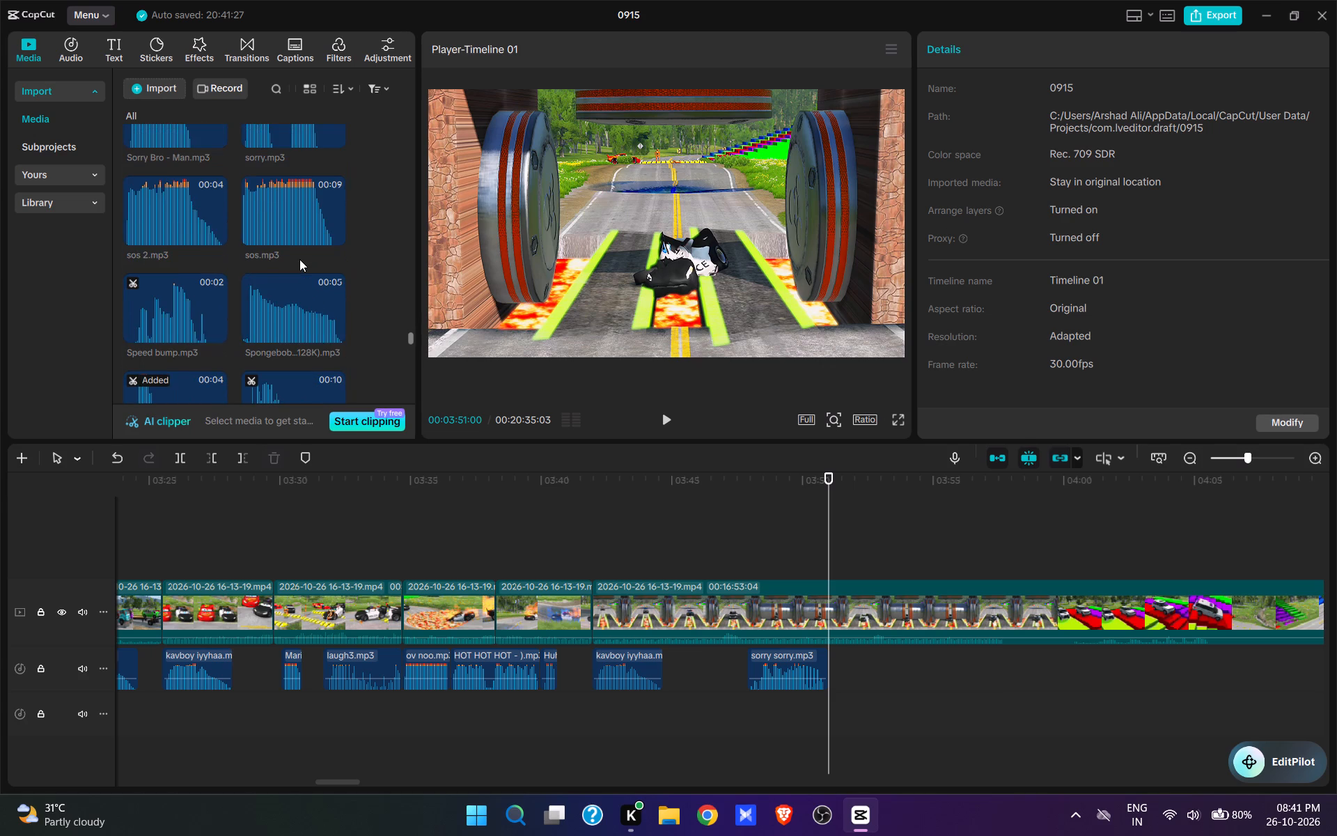
{"action": "scroll", "coordinate": [299, 259], "scroll_direction": "down", "scroll_amount": 2}
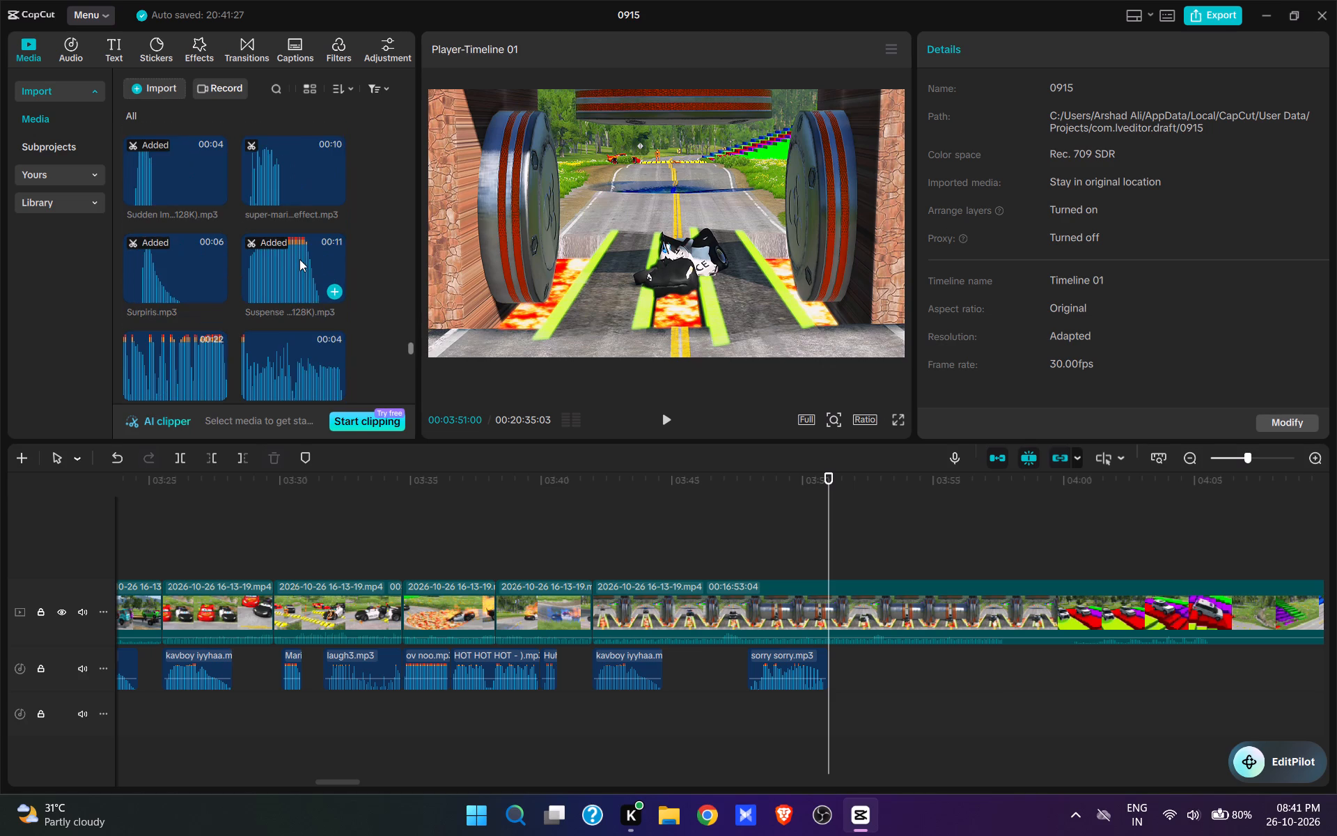
{"action": "scroll", "coordinate": [299, 259], "scroll_direction": "down", "scroll_amount": 2}
{"action": "scroll", "coordinate": [285, 274], "scroll_direction": "up", "scroll_amount": 2}
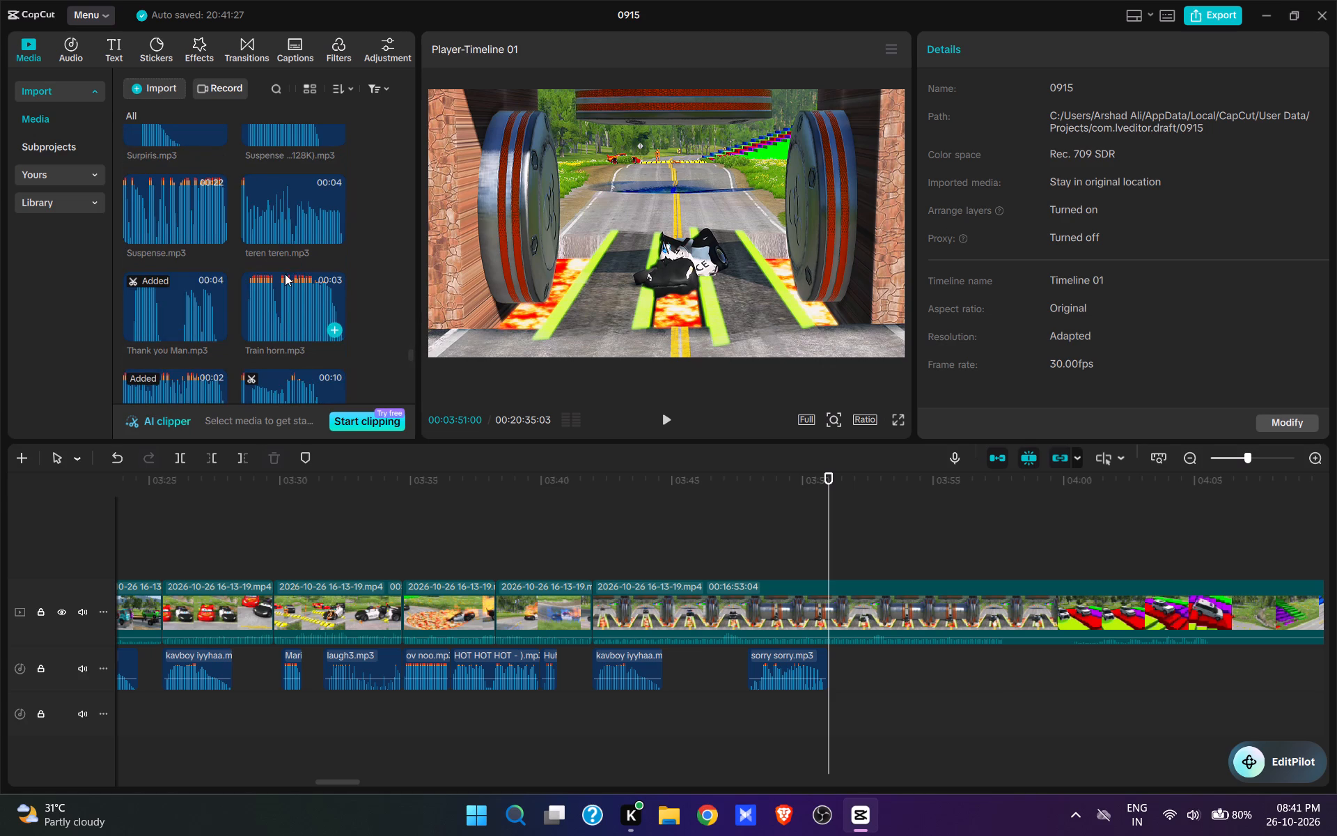
{"action": "scroll", "coordinate": [285, 274], "scroll_direction": "up", "scroll_amount": 5}
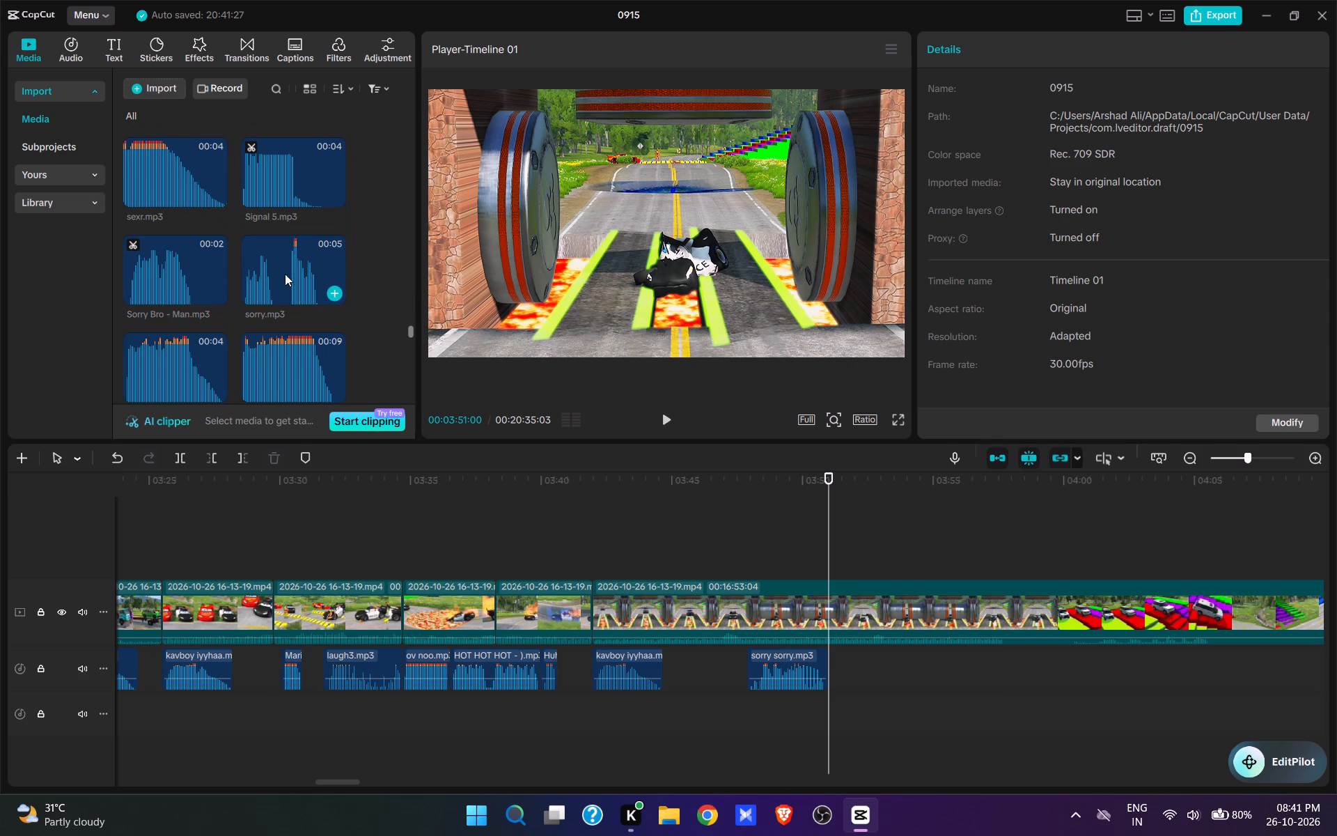
{"action": "scroll", "coordinate": [274, 284], "scroll_direction": "up", "scroll_amount": 5}
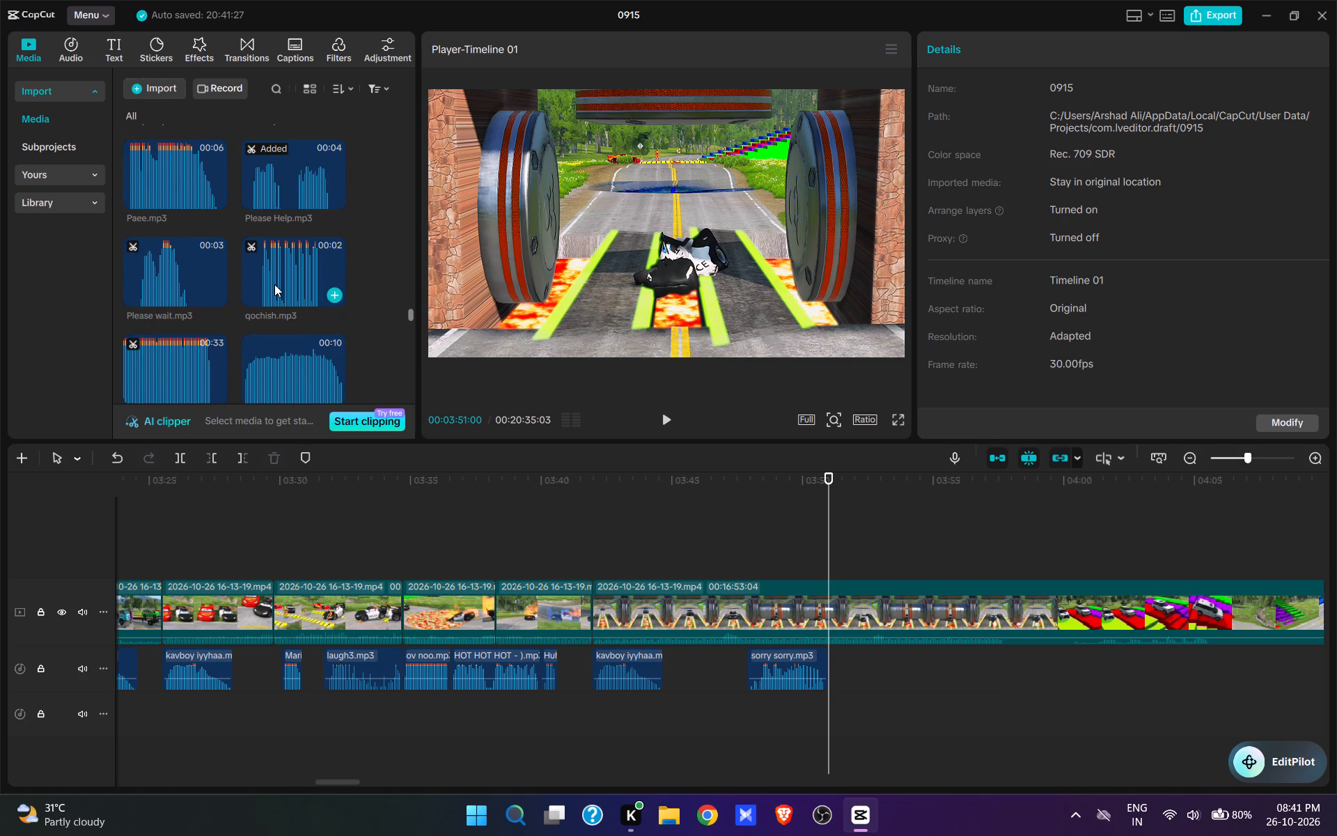
{"action": "scroll", "coordinate": [278, 288], "scroll_direction": "up", "scroll_amount": 4}
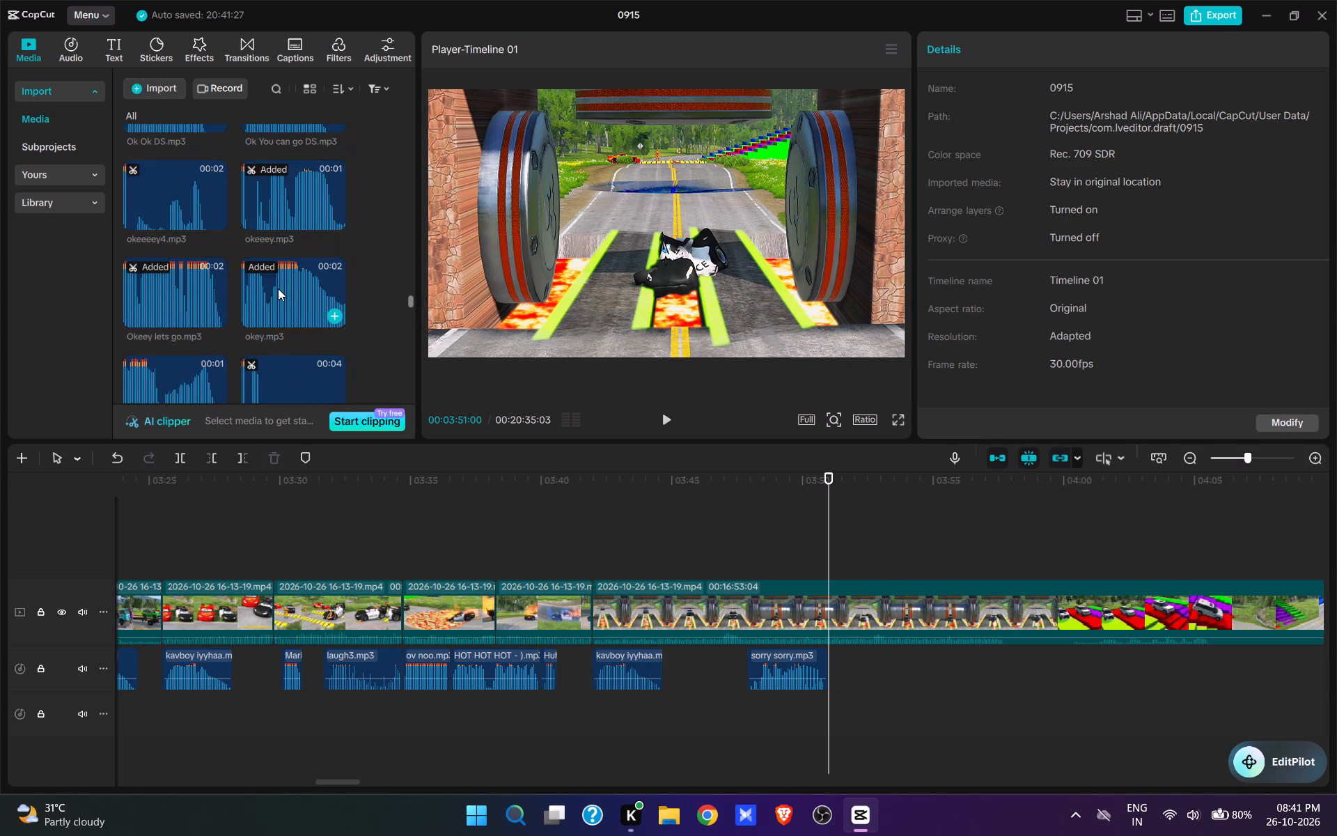
{"action": "scroll", "coordinate": [278, 288], "scroll_direction": "up", "scroll_amount": 3}
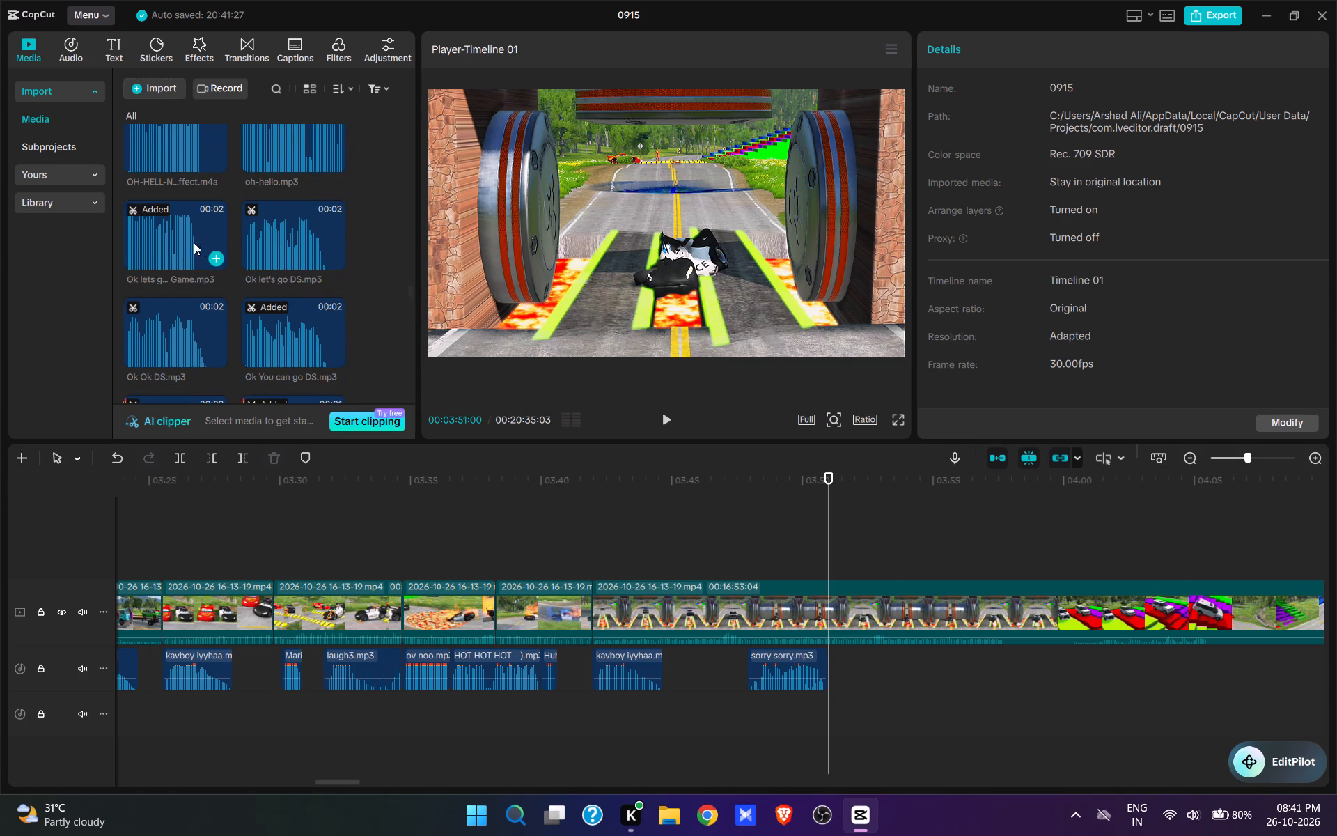
Audition candidate sounds such as the OH-HELL-N effect, Okeey lets go.mp3 and okeyw.mp3, and continue looking as far as the super-mario effect.
{"action": "left_click", "coordinate": [185, 242]}
{"action": "scroll", "coordinate": [260, 263], "scroll_direction": "up", "scroll_amount": 1}
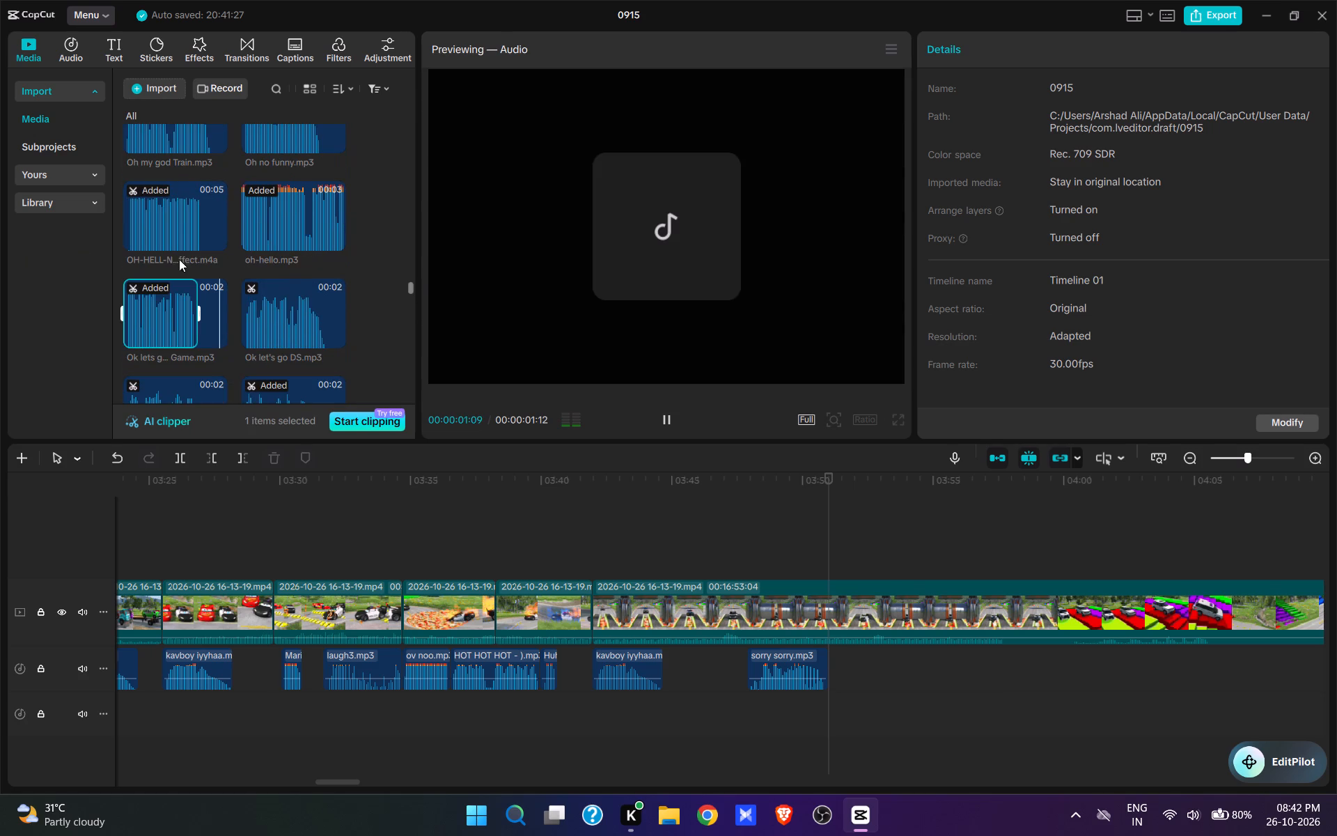
{"action": "left_click", "coordinate": [162, 233]}
{"action": "scroll", "coordinate": [171, 229], "scroll_direction": "down", "scroll_amount": 3}
{"action": "left_click", "coordinate": [156, 274]}
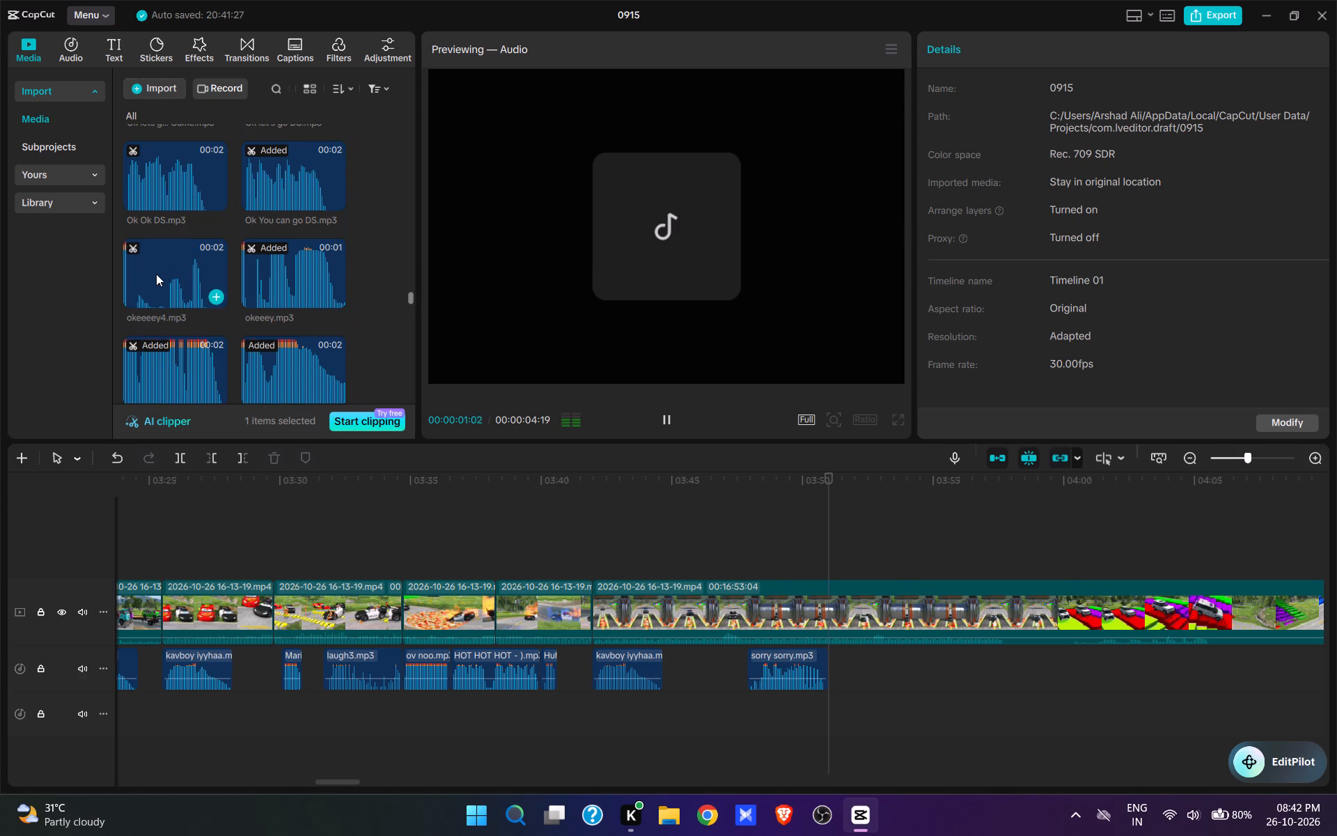
{"action": "scroll", "coordinate": [156, 274], "scroll_direction": "down", "scroll_amount": 1}
{"action": "left_click", "coordinate": [151, 298]}
{"action": "scroll", "coordinate": [157, 295], "scroll_direction": "down", "scroll_amount": 2}
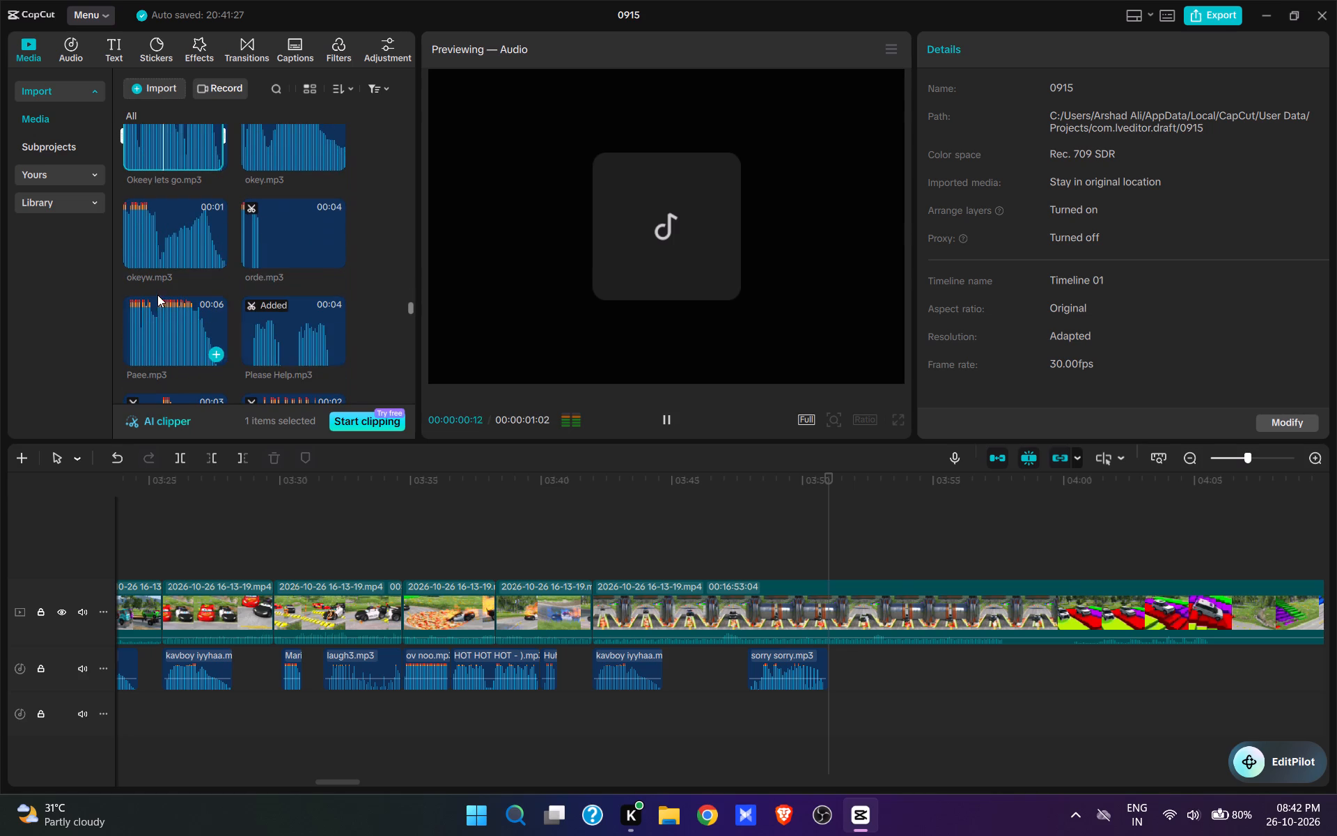
{"action": "left_click", "coordinate": [163, 238]}
{"action": "scroll", "coordinate": [163, 238], "scroll_direction": "down", "scroll_amount": 3}
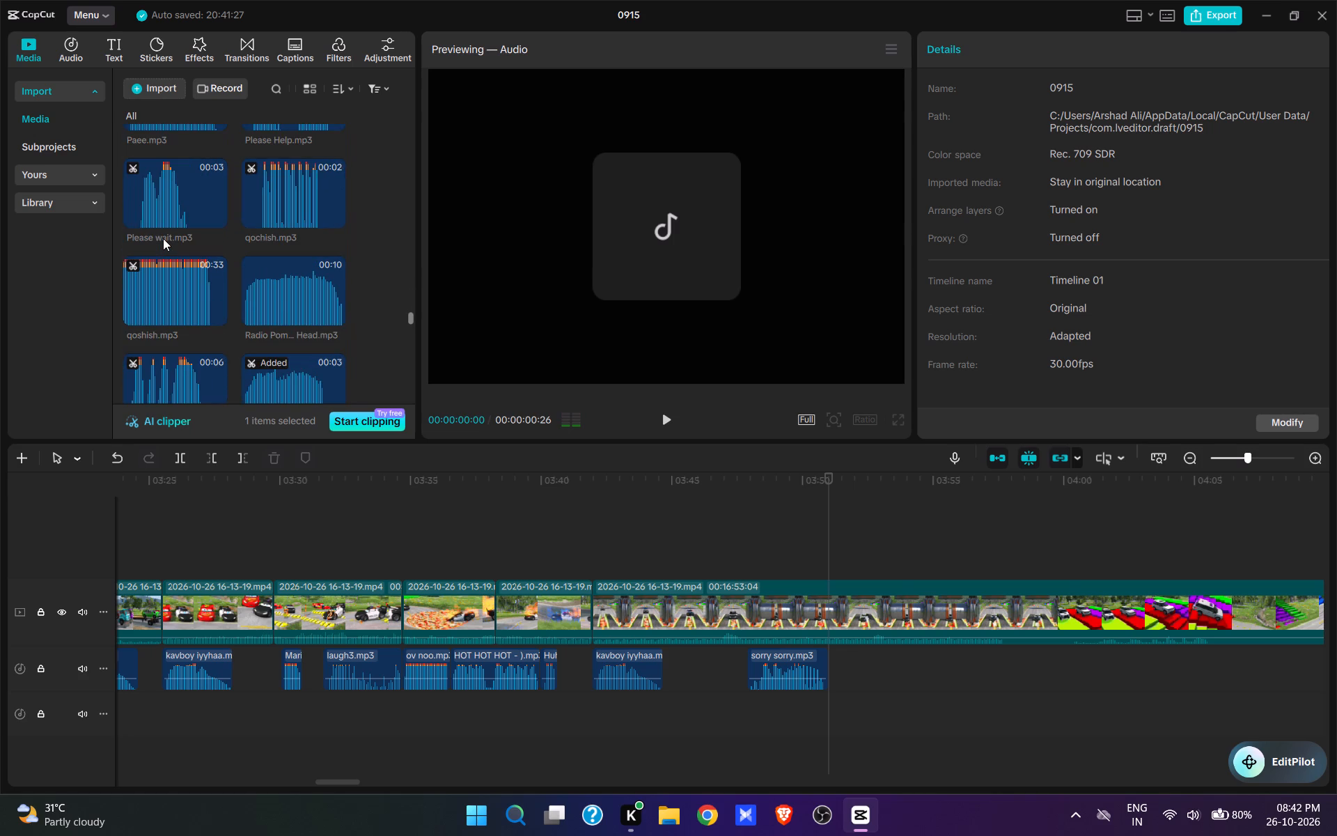
{"action": "scroll", "coordinate": [163, 238], "scroll_direction": "down", "scroll_amount": 3}
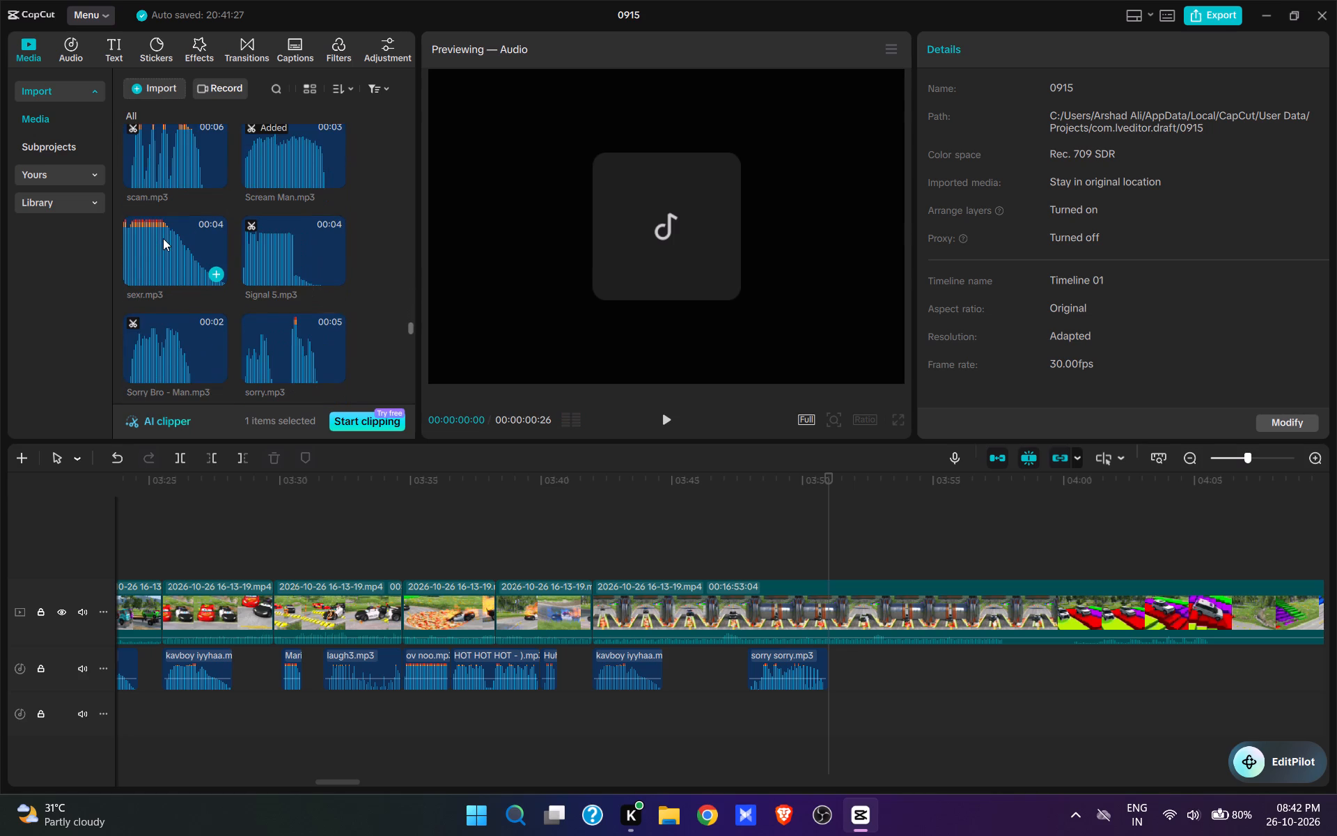
{"action": "scroll", "coordinate": [163, 238], "scroll_direction": "down", "scroll_amount": 2}
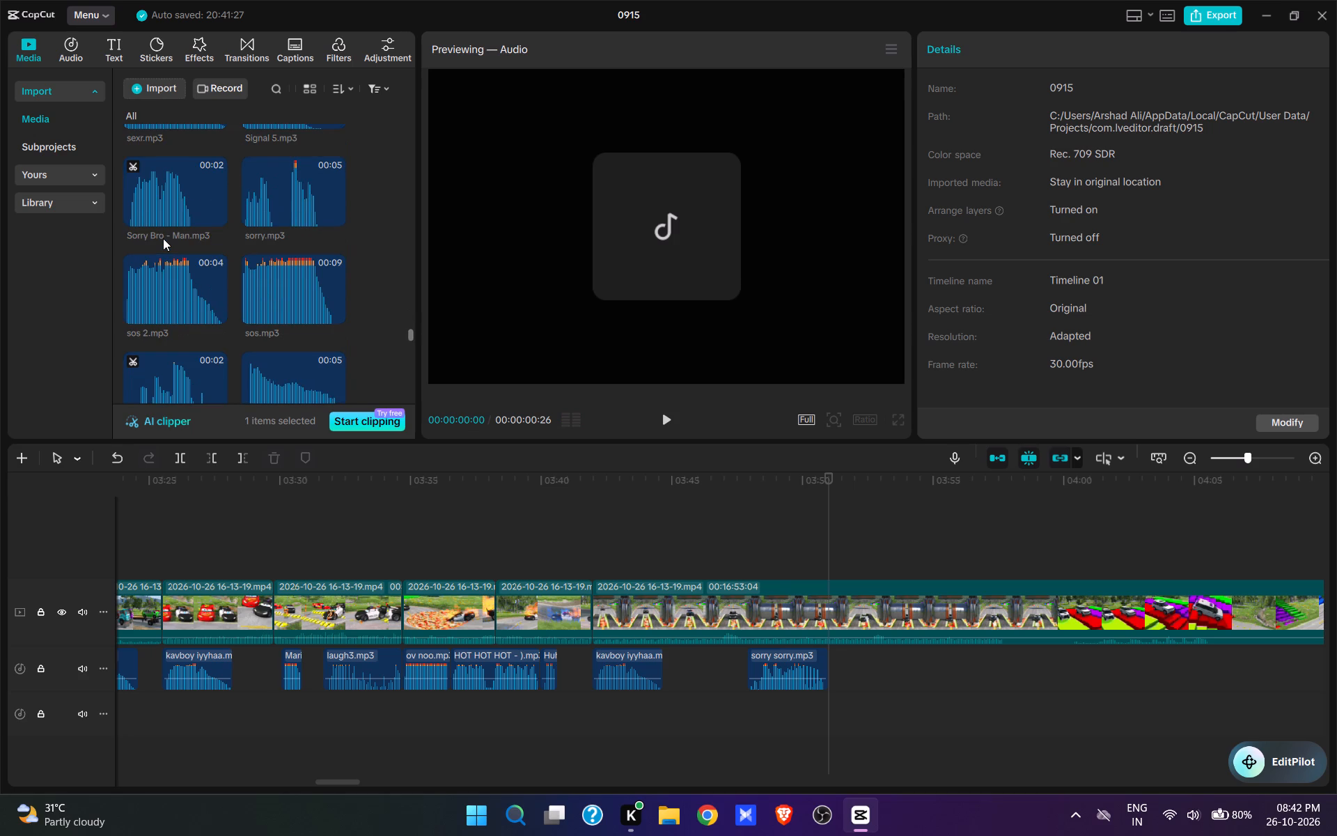
{"action": "scroll", "coordinate": [163, 238], "scroll_direction": "down", "scroll_amount": 2}
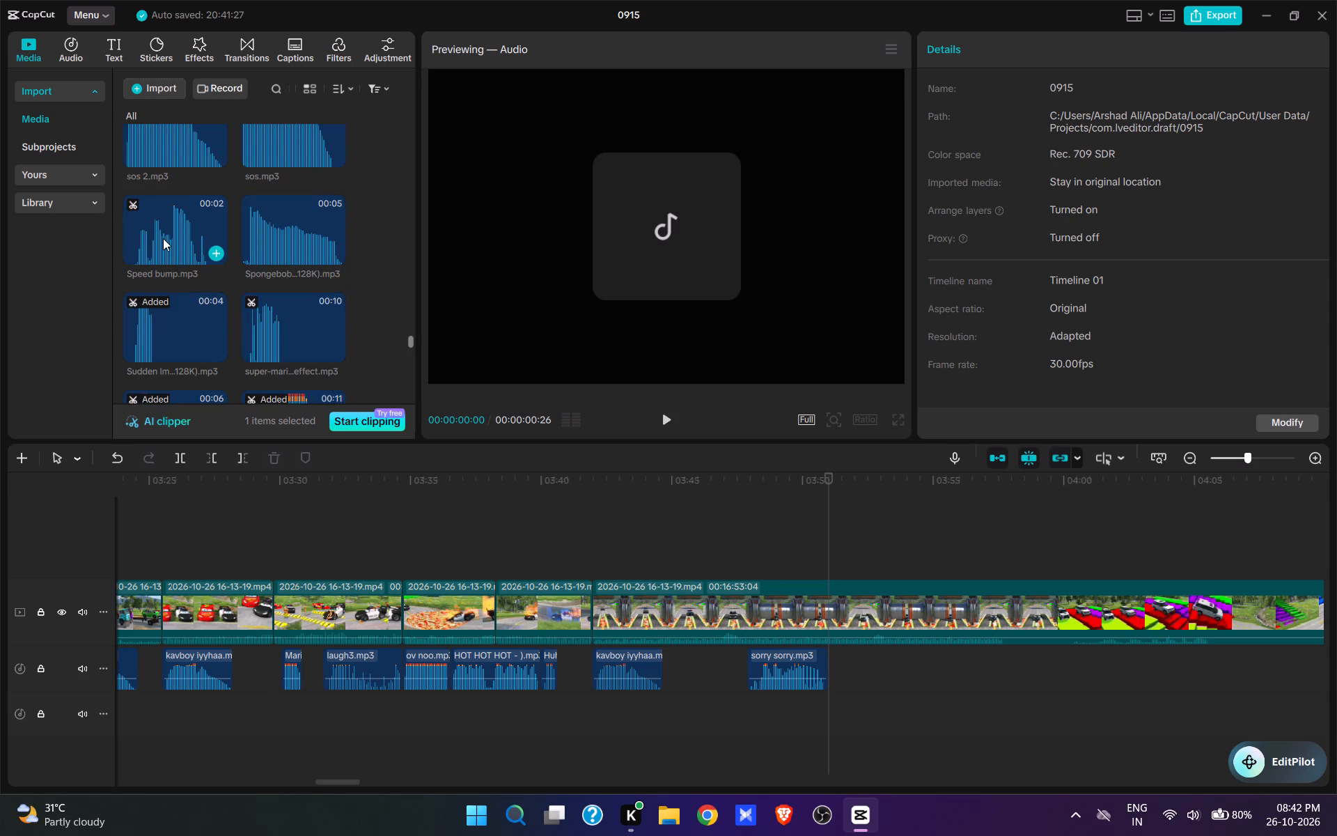
{"action": "scroll", "coordinate": [163, 238], "scroll_direction": "down", "scroll_amount": 1}
Audition the super-mario death sound effect in the media library and rename it super-mario.
{"action": "left_click", "coordinate": [286, 251]}
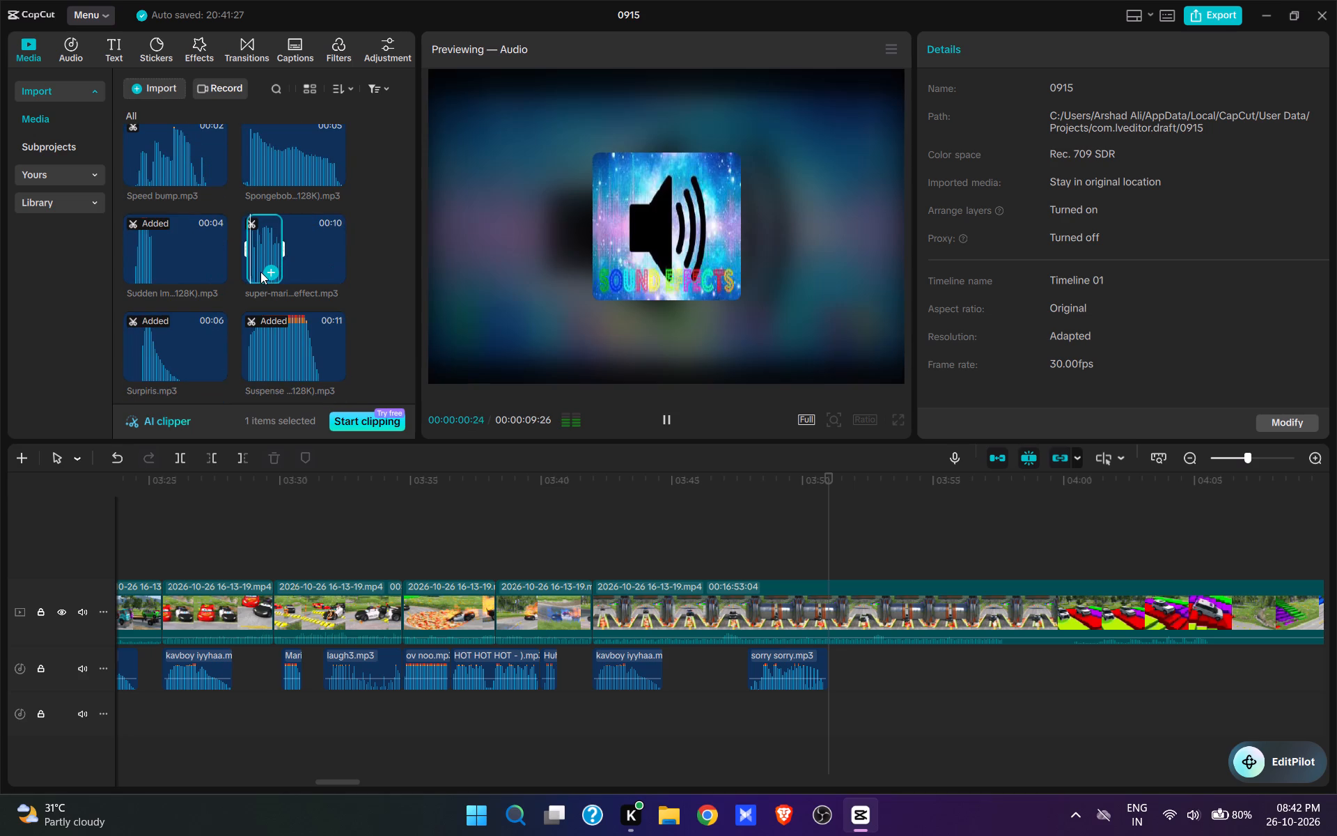
{"action": "key", "text": "space"}
{"action": "right_click", "coordinate": [313, 292]}
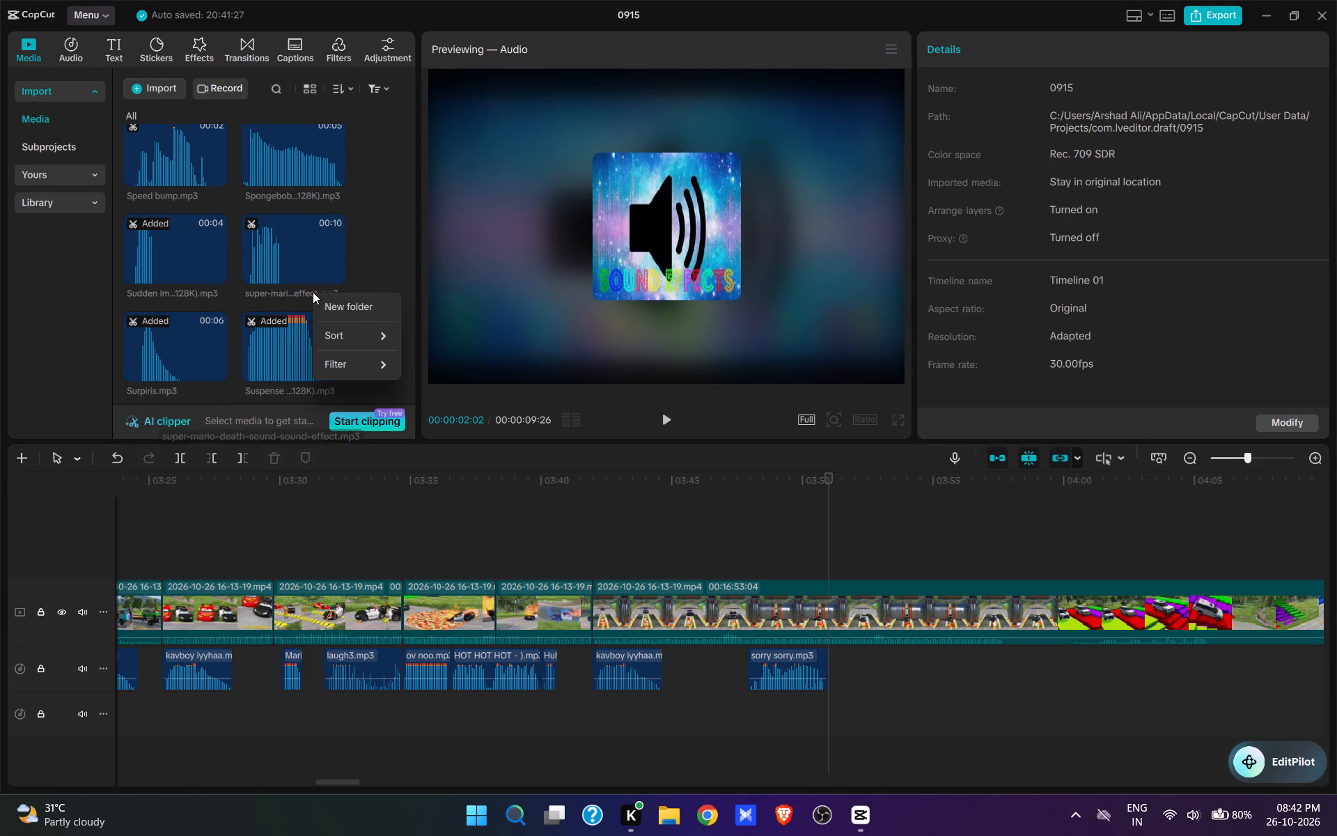
{"action": "double_click", "coordinate": [270, 296]}
{"action": "right_click", "coordinate": [279, 273]}
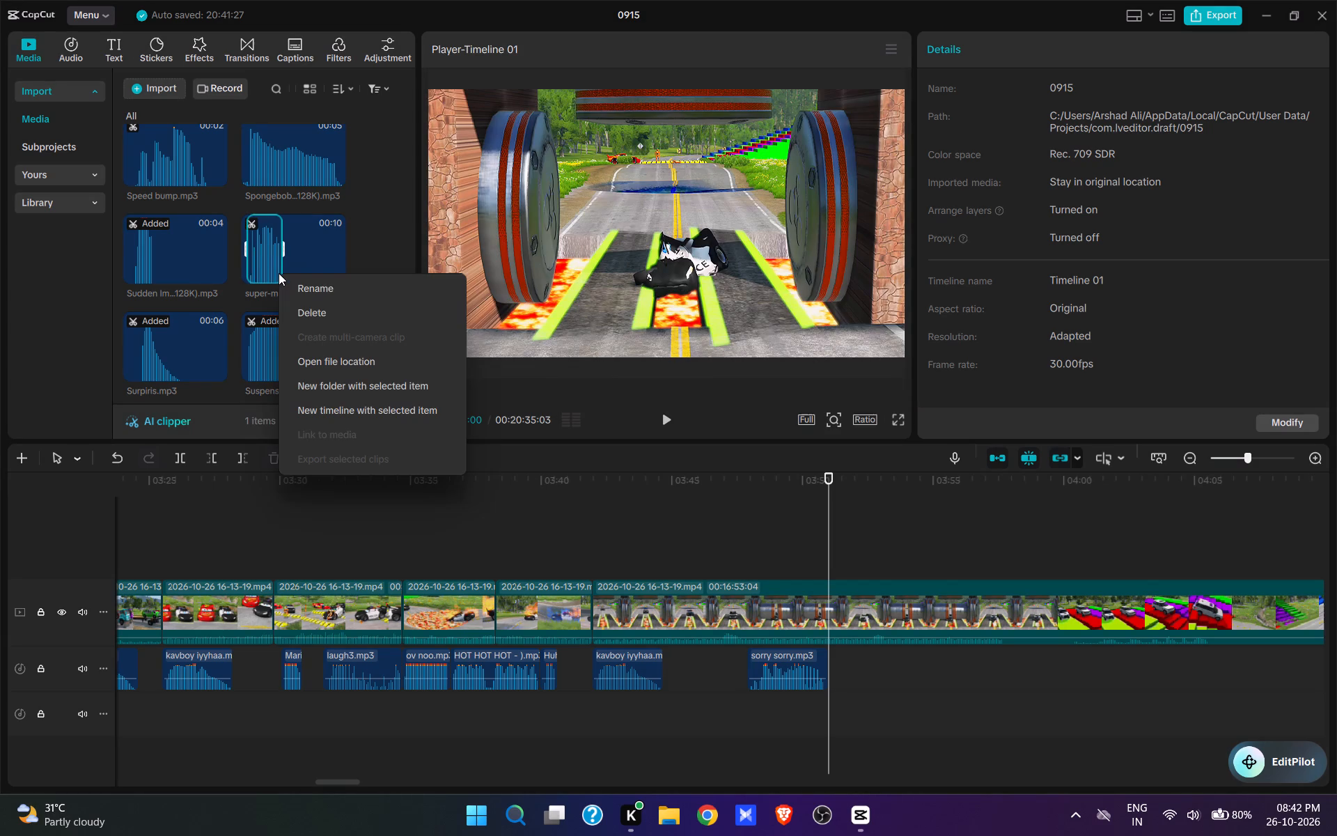
{"action": "left_click", "coordinate": [329, 287]}
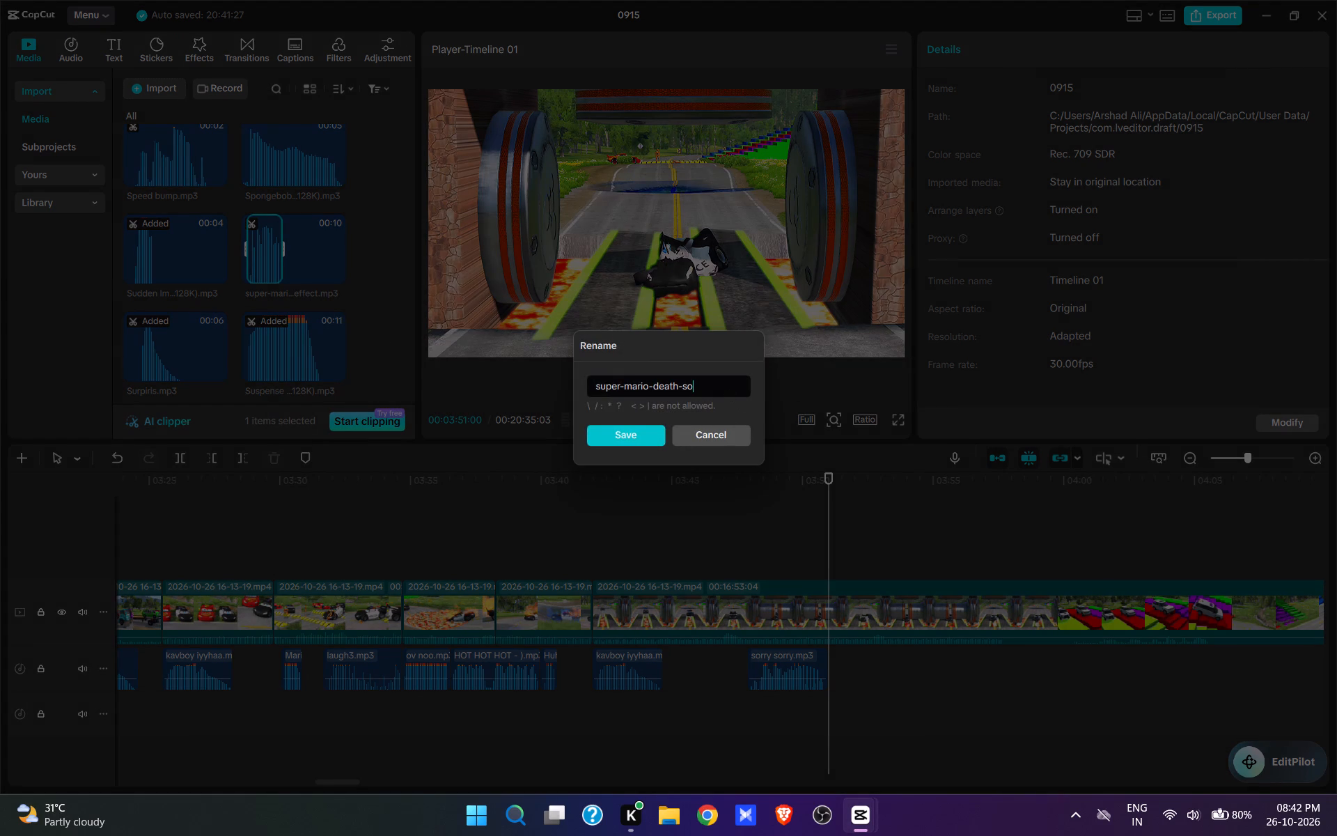
{"action": "key", "text": "BackSpace"}
{"action": "key", "text": "BackSpace"}
{"action": "key", "text": "BackSpace"}
{"action": "key", "text": "BackSpace"}
{"action": "key", "text": "BackSpace"}
{"action": "key", "text": "BackSpace"}
{"action": "key", "text": "BackSpace"}
{"action": "key", "text": "BackSpace"}
{"action": "key", "text": "BackSpace"}
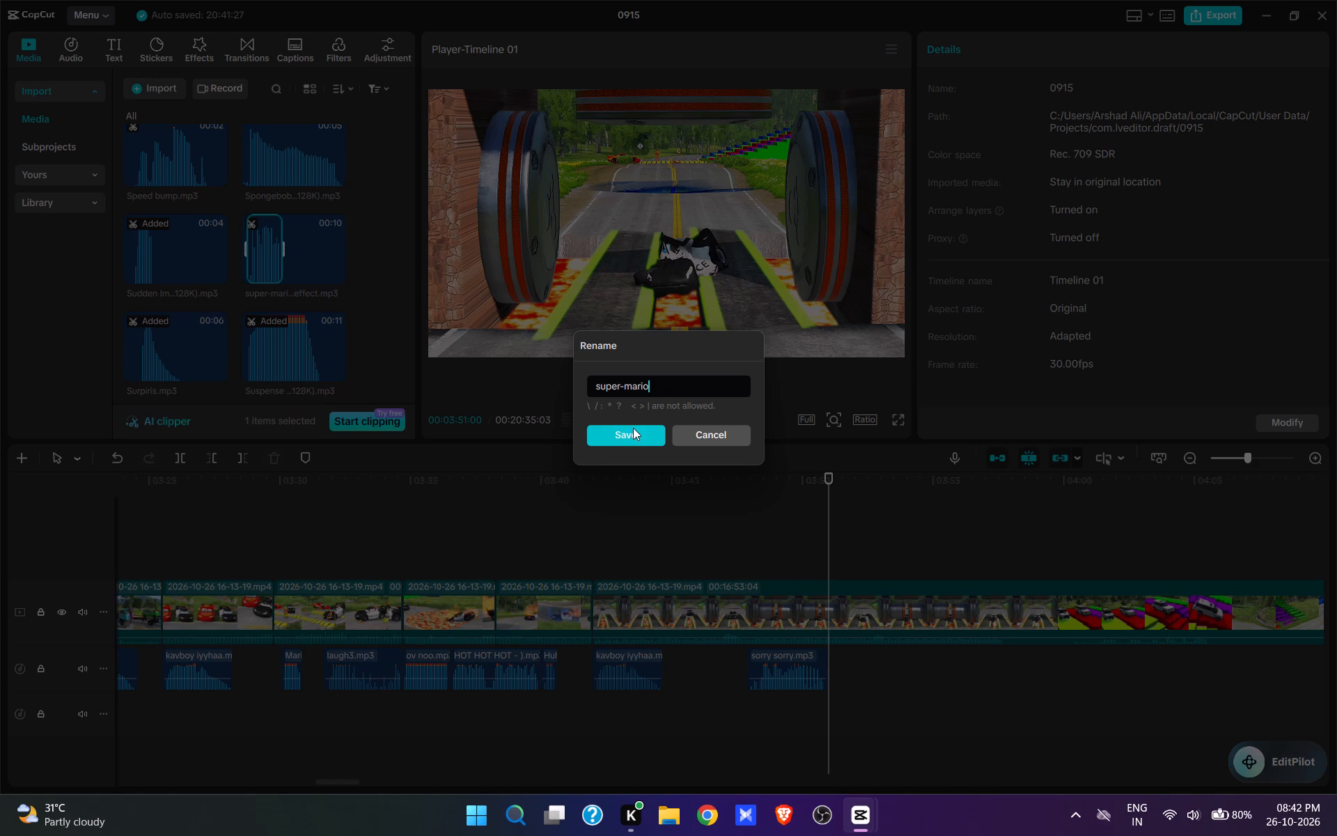
{"action": "left_click", "coordinate": [634, 436]}
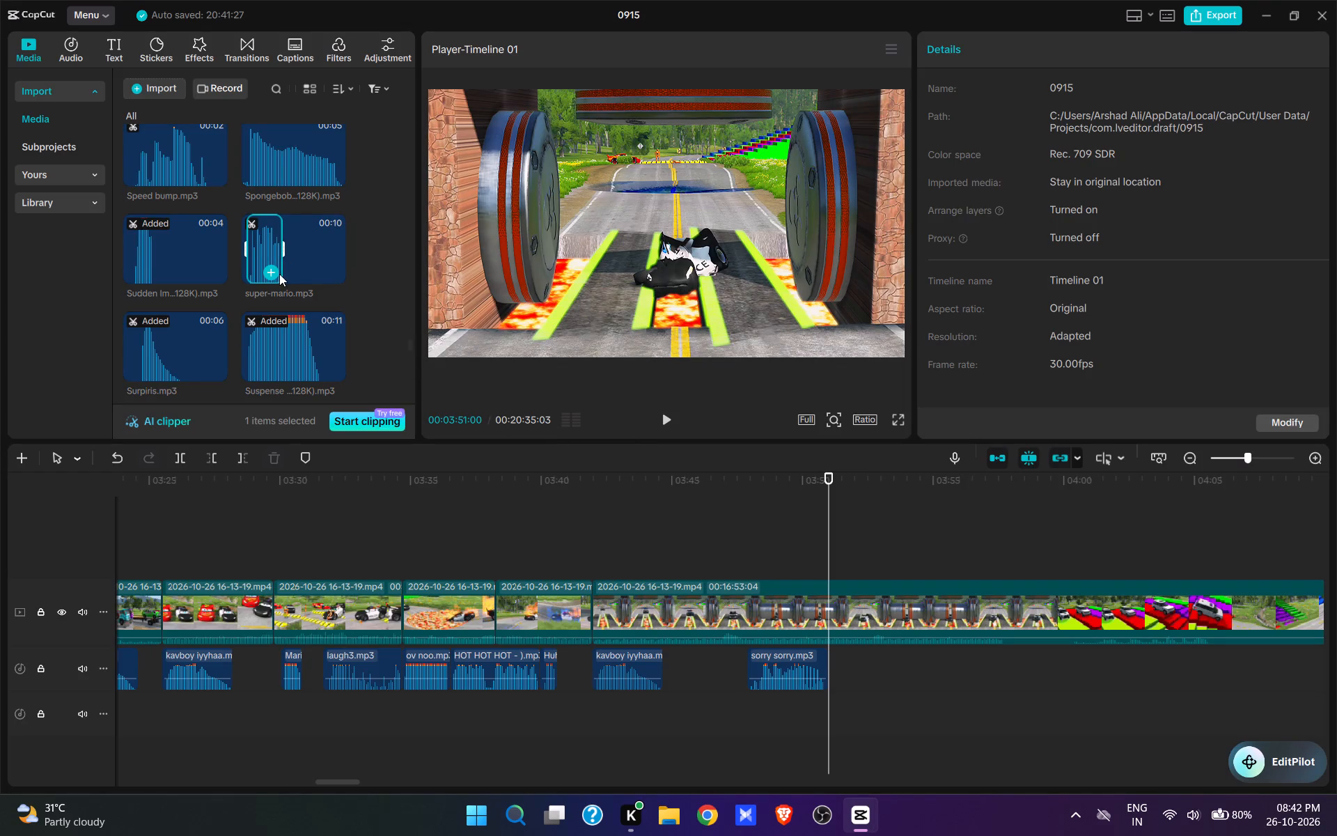
Add super-mario.mp3 to the audio track at 00:03:51:00, right after sorry sorry.mp3.
{"action": "left_click", "coordinate": [272, 274]}
Play on through the crusher scene and split the video at 00:03:56:08, when the pistons are open around the wreck.
{"action": "key", "text": "space"}
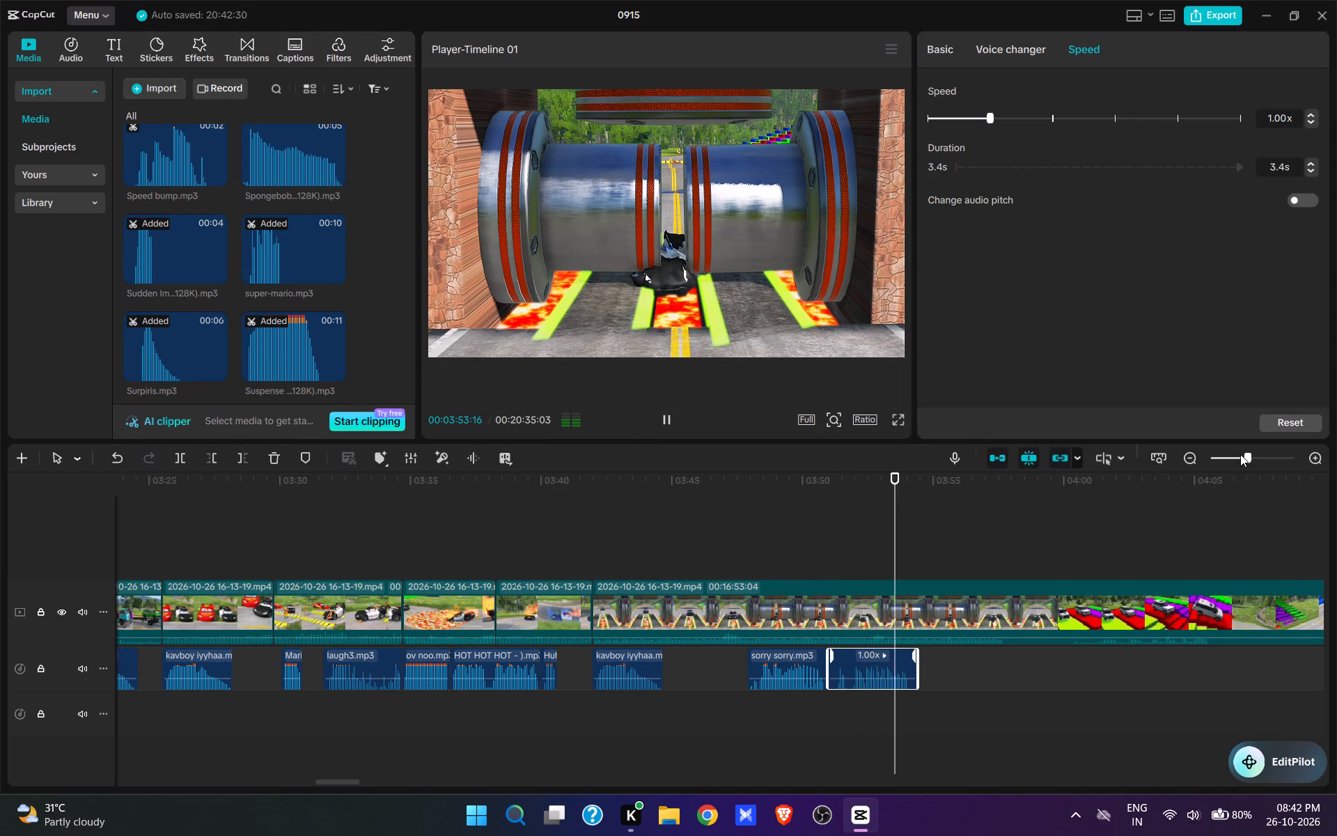
{"action": "key", "text": "space"}
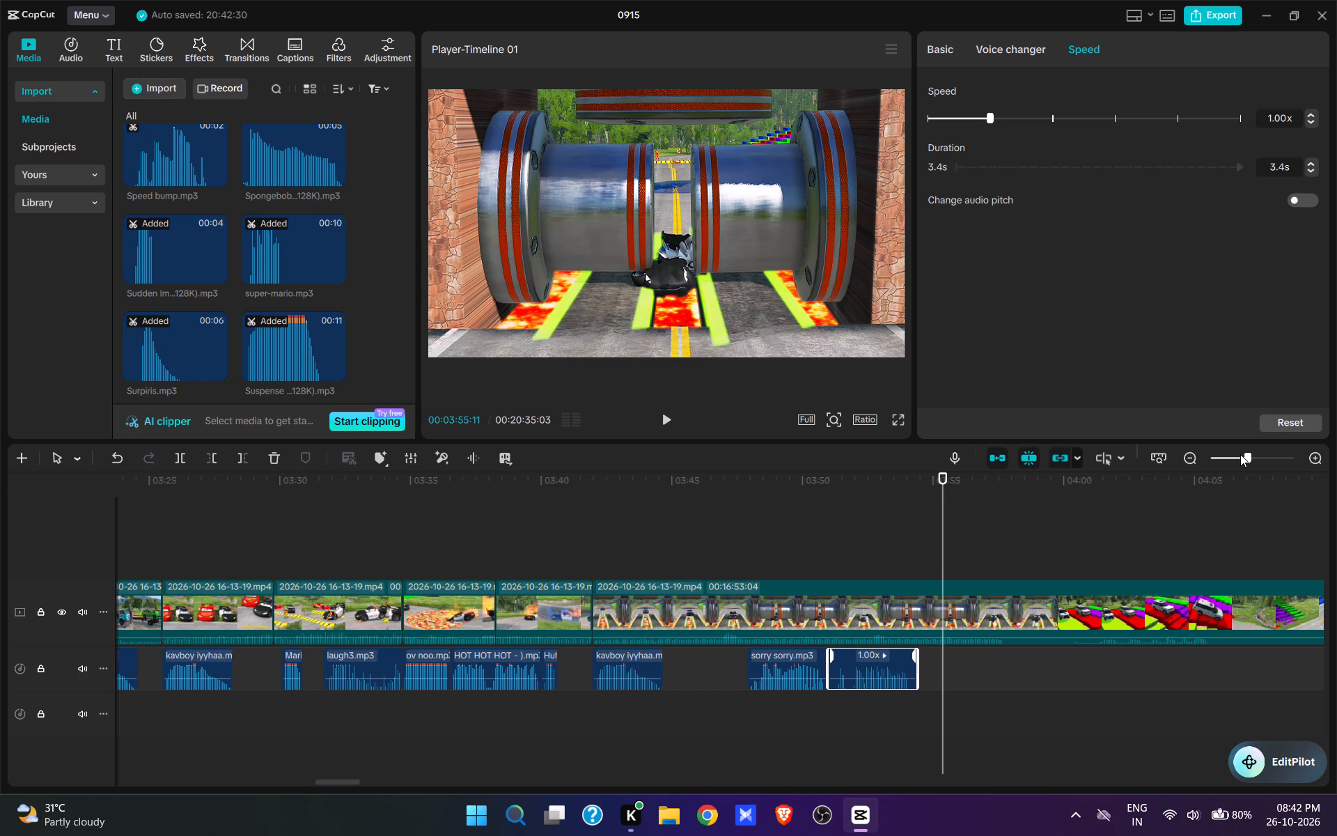
{"action": "key", "text": "space"}
{"action": "key", "text": "space"}
{"action": "type", "text": "w"}
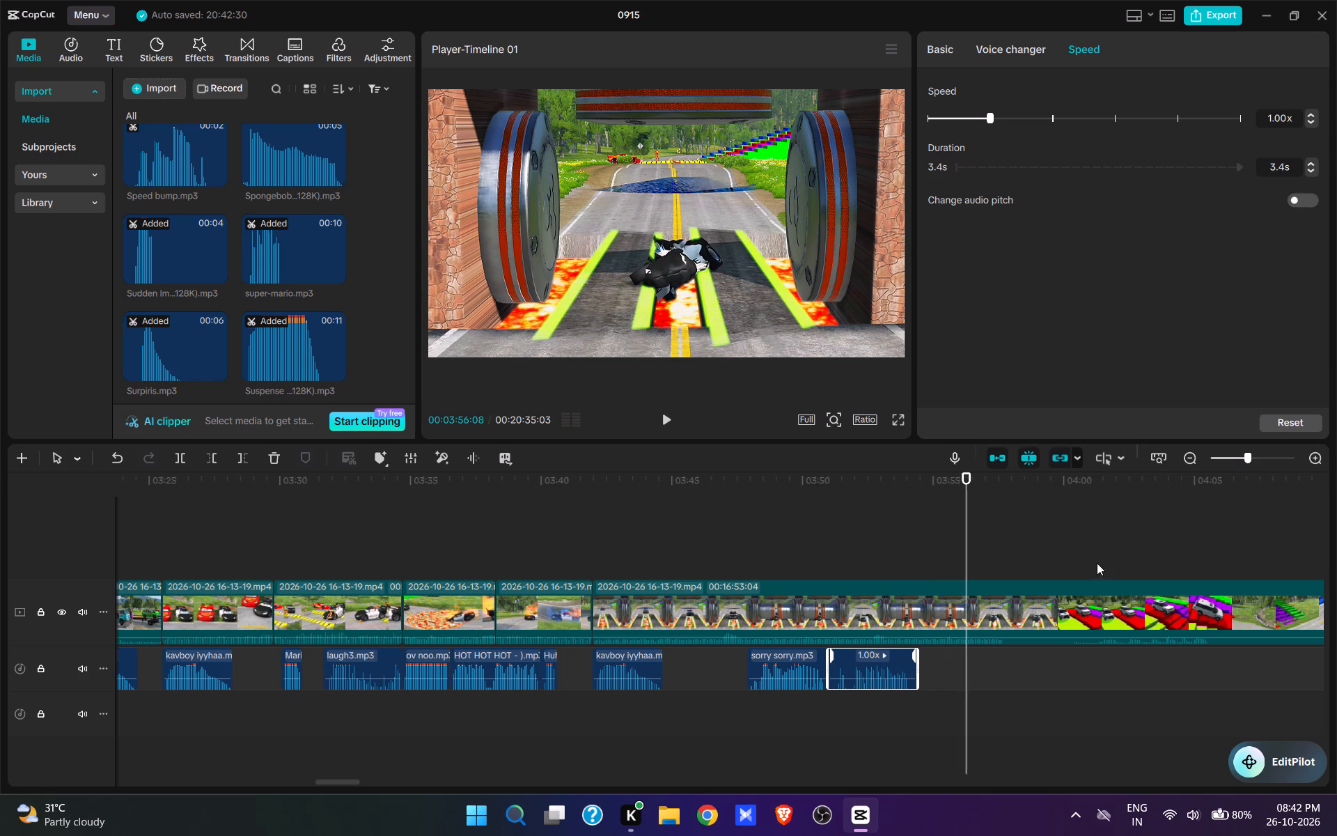
Trim the start of the clip at 00:03:56:08 to the two white SUVs on the coloured ramps, leaving it 00:16:34:14 long.
{"action": "left_click_drag", "start_coordinate": [1101, 674], "coordinate": [792, 710]}
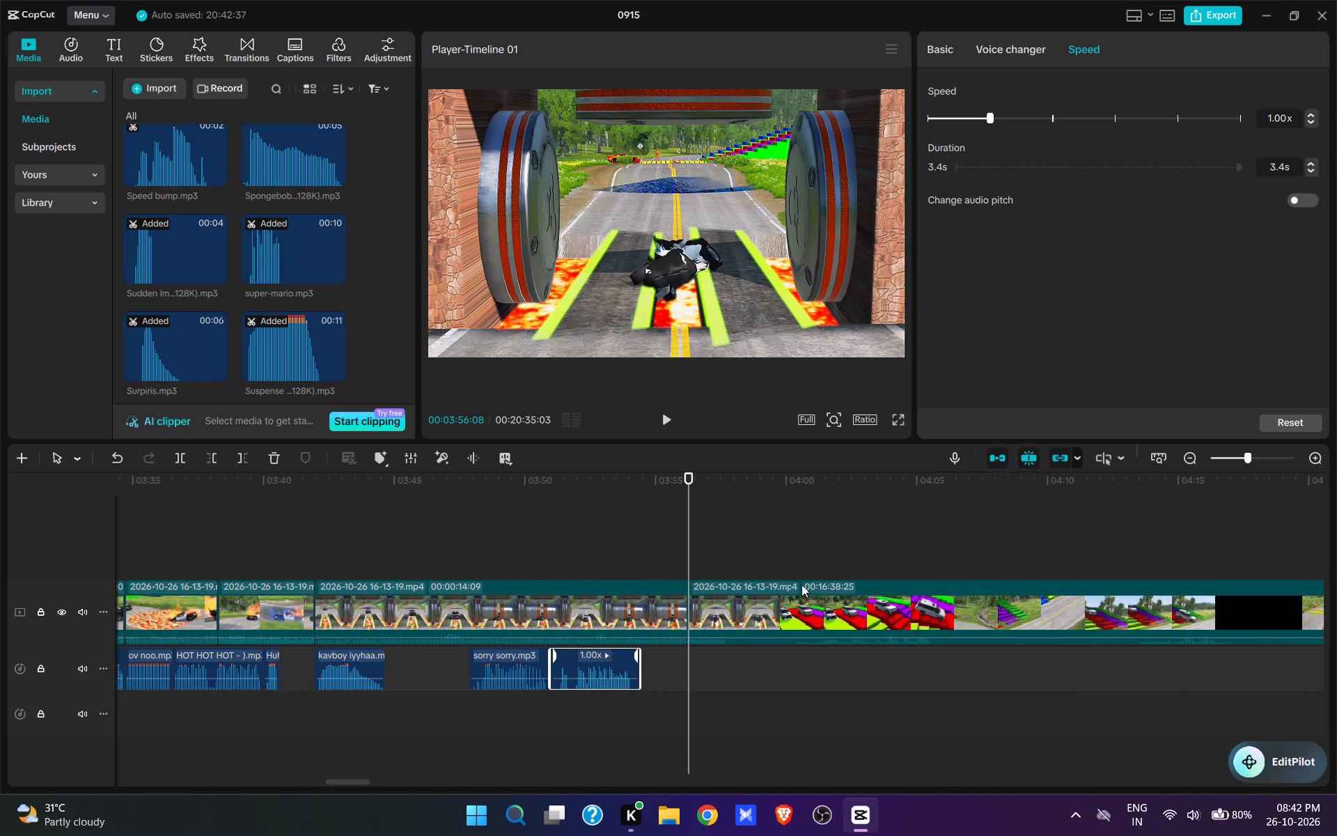
{"action": "left_click", "coordinate": [768, 539]}
{"action": "key", "text": "space"}
{"action": "key", "text": "space"}
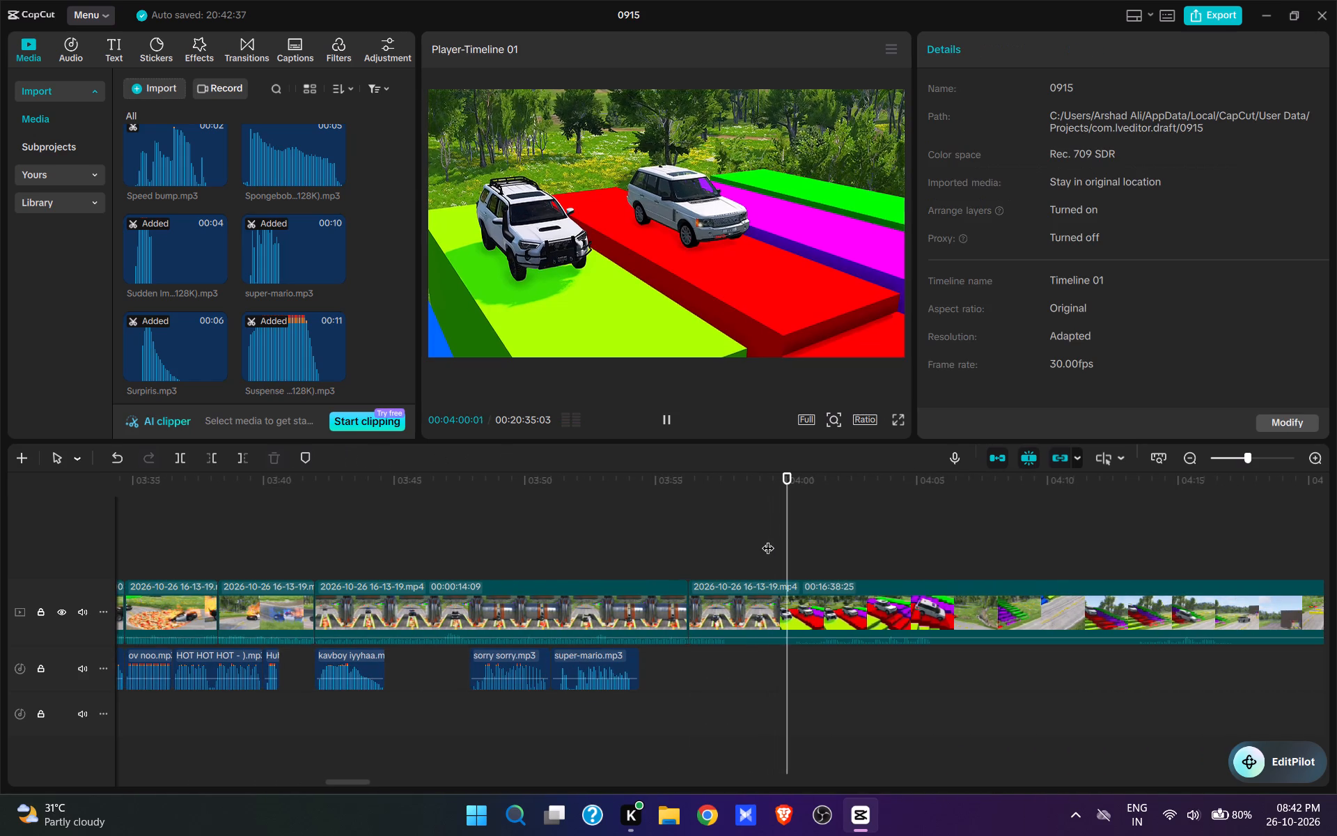
{"action": "key", "text": "space"}
{"action": "key", "text": "space"}
{"action": "type", "text": "q"}
Add the Ok lets g... Game.mp3 sound to the audio track at 00:03:56:08, where the two white SUVs appear on the coloured ramps.
{"action": "scroll", "coordinate": [282, 304], "scroll_direction": "down", "scroll_amount": 6}
{"action": "scroll", "coordinate": [283, 309], "scroll_direction": "up", "scroll_amount": 20}
{"action": "scroll", "coordinate": [283, 309], "scroll_direction": "up", "scroll_amount": 10}
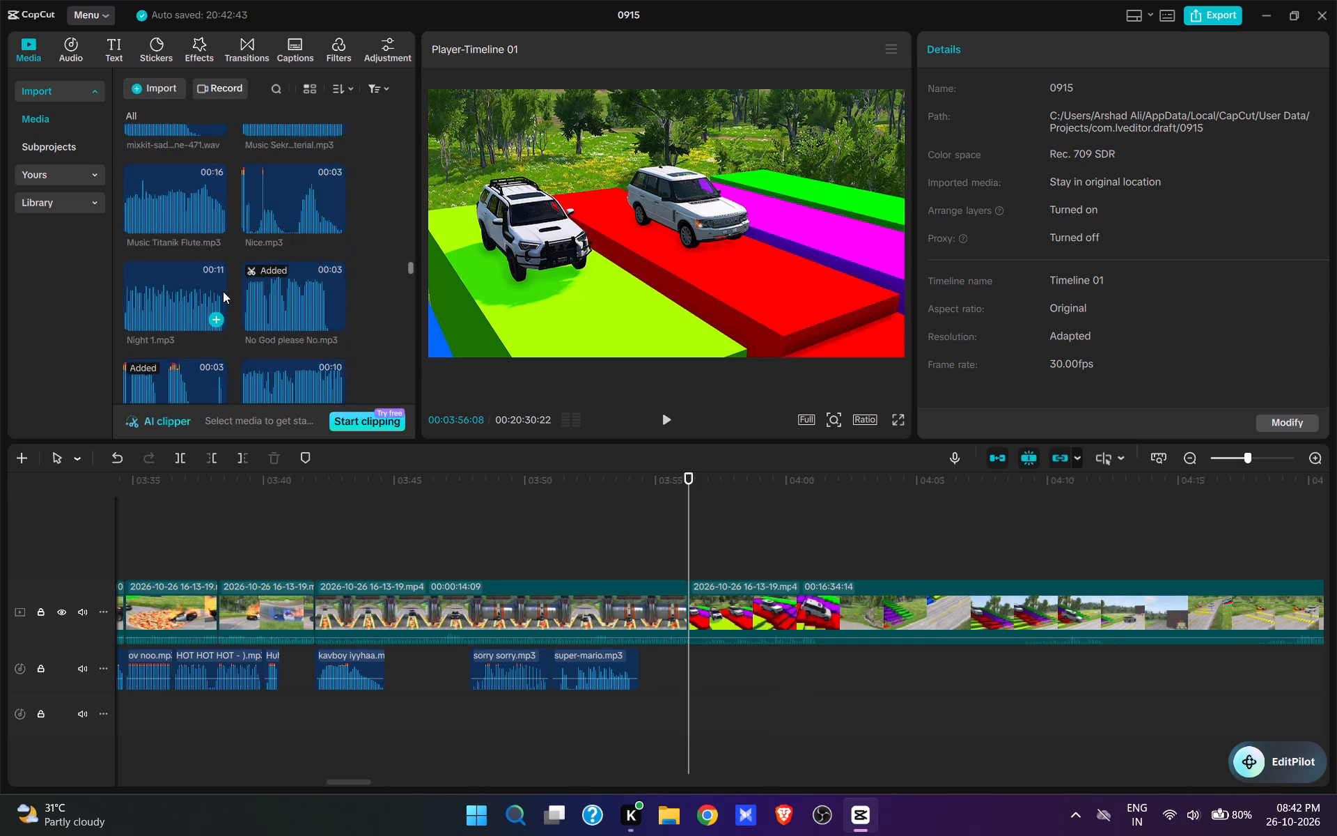
{"action": "scroll", "coordinate": [250, 254], "scroll_direction": "up", "scroll_amount": 11}
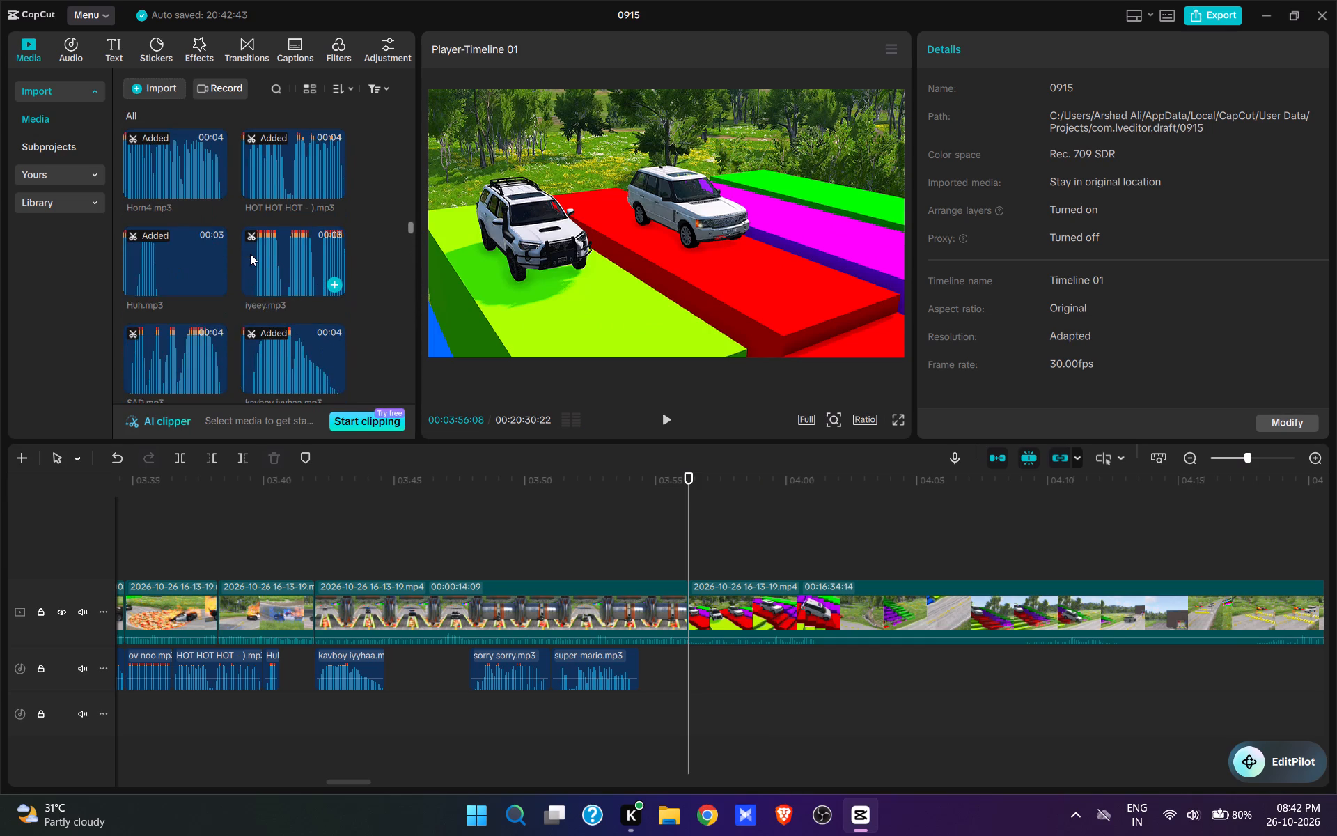
{"action": "scroll", "coordinate": [250, 254], "scroll_direction": "down", "scroll_amount": 14}
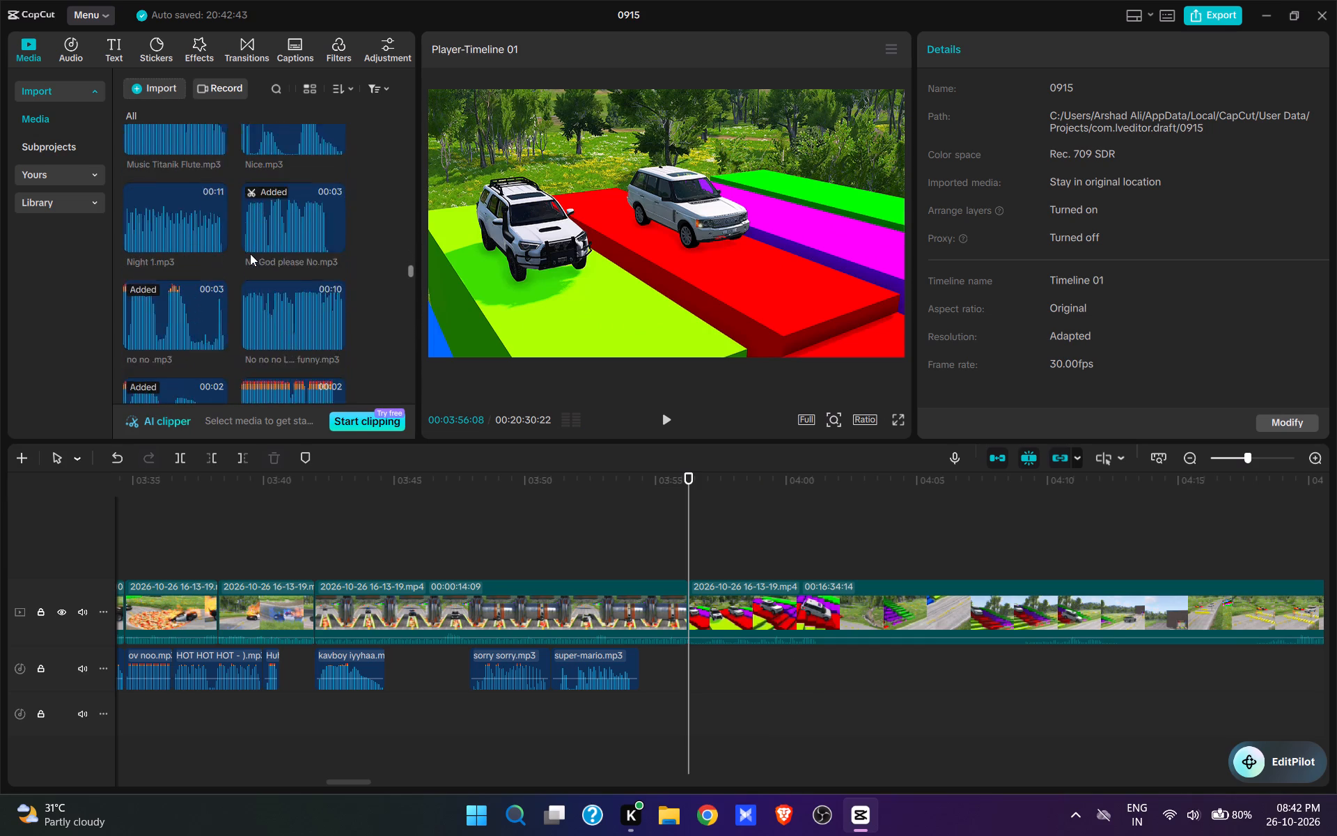
{"action": "scroll", "coordinate": [250, 254], "scroll_direction": "down", "scroll_amount": 4}
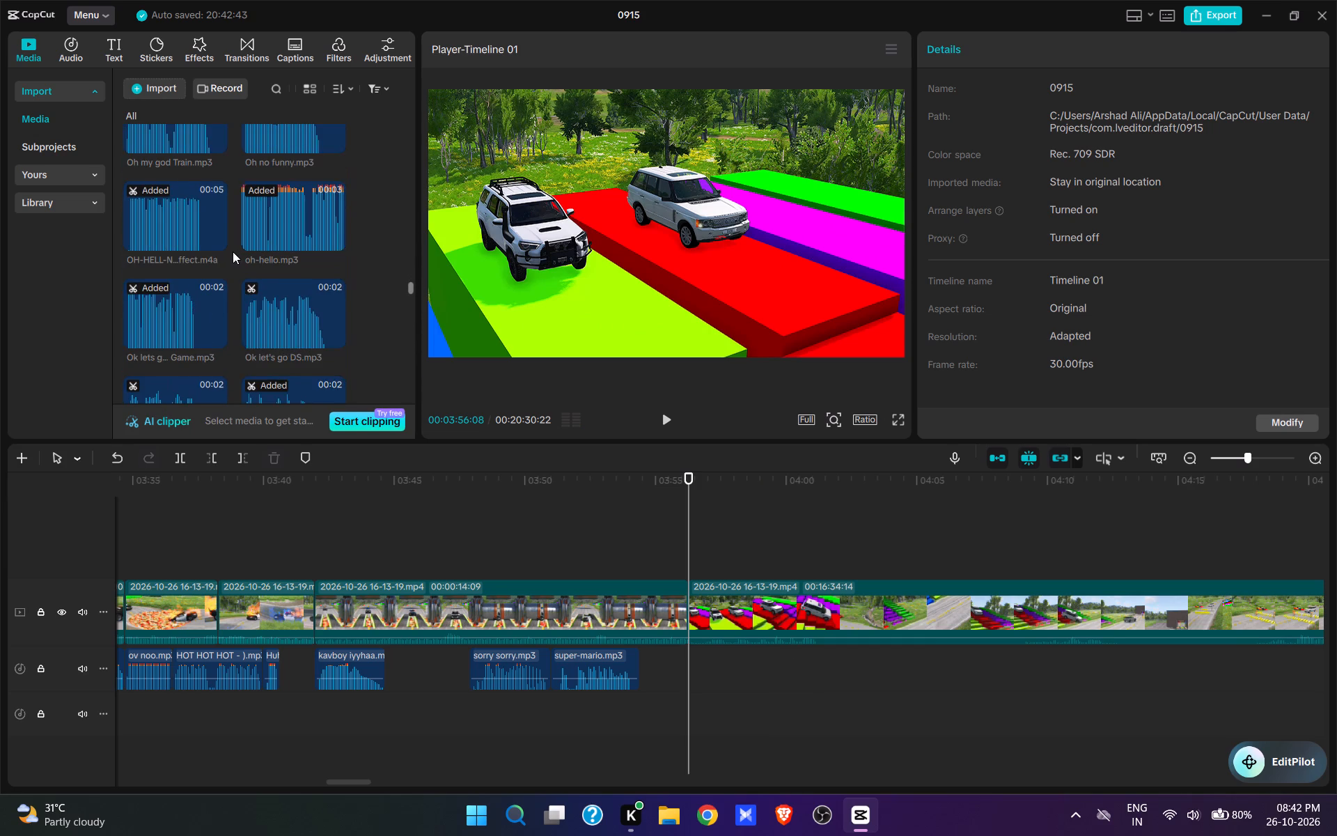
{"action": "scroll", "coordinate": [231, 251], "scroll_direction": "down", "scroll_amount": 1}
{"action": "left_click", "coordinate": [182, 252]}
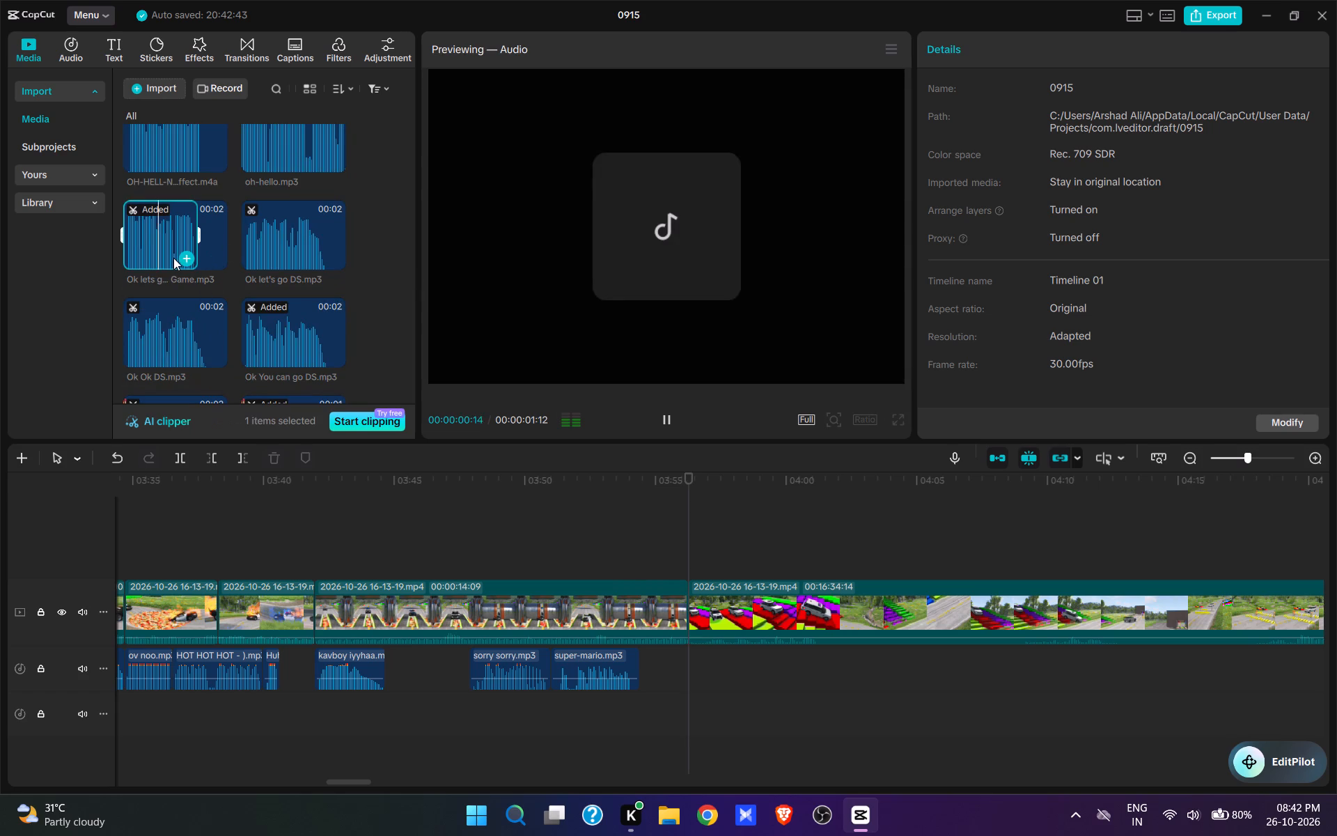
{"action": "left_click", "coordinate": [181, 259]}
Add okey.mp3 to the audio track at 00:03:57:09, right after the Ok lets go sound.
{"action": "key", "text": "space"}
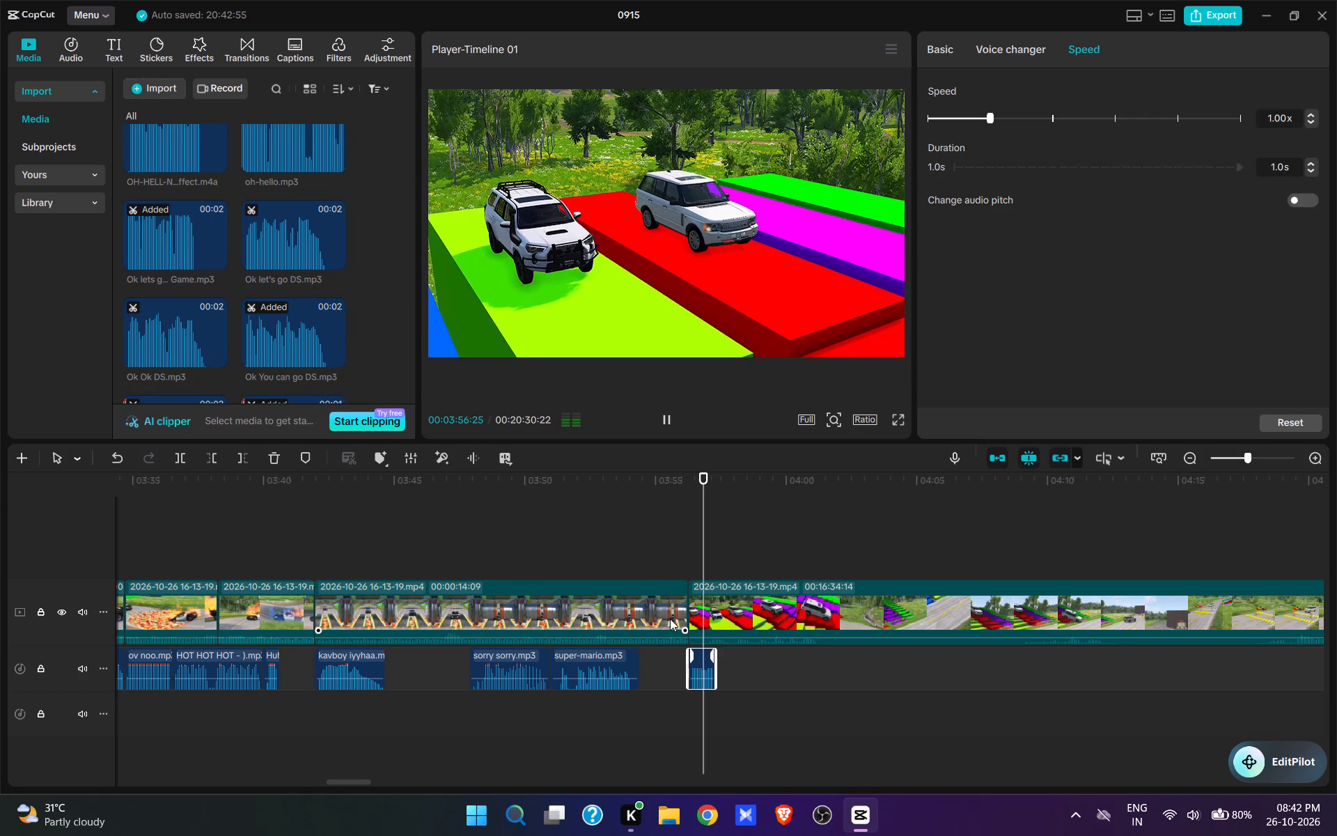
{"action": "key", "text": "space"}
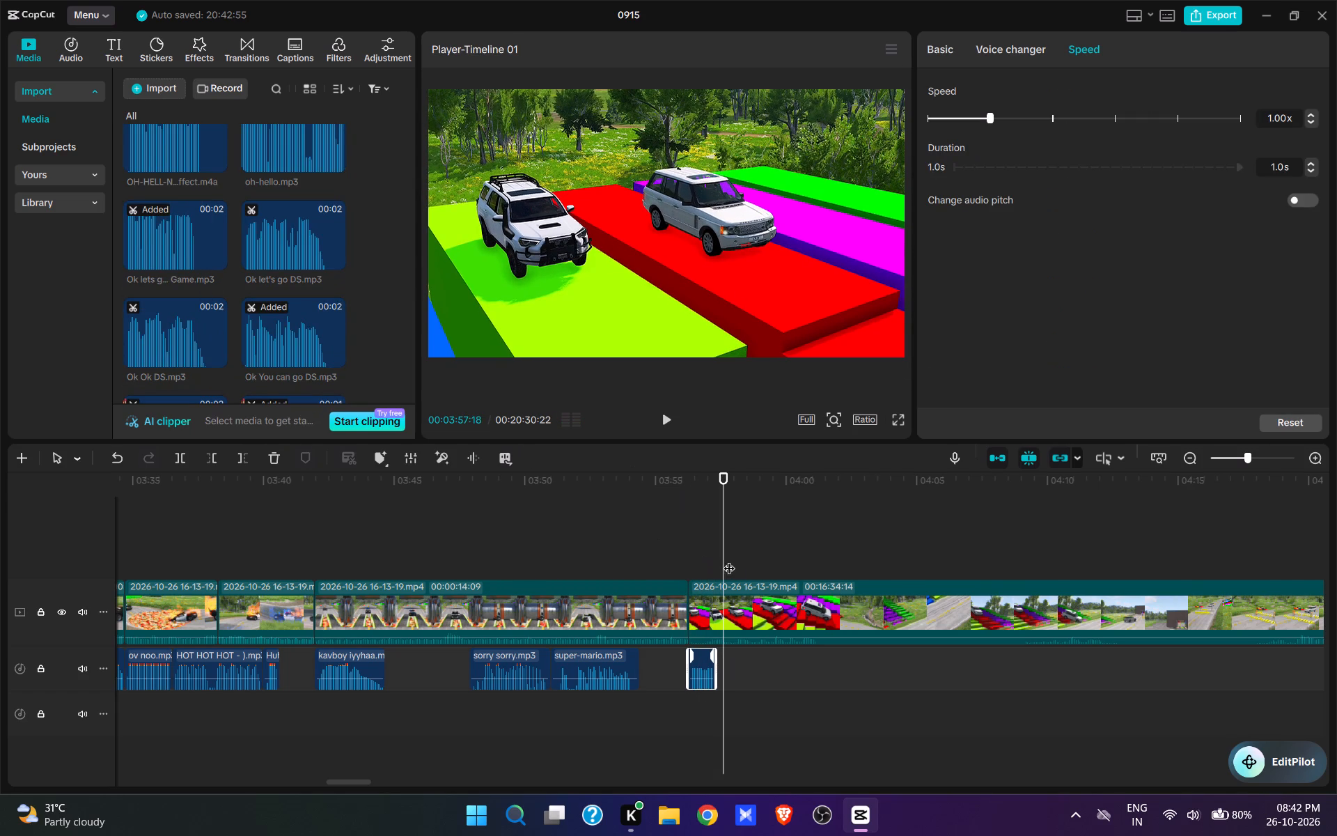
{"action": "left_click", "coordinate": [711, 573]}
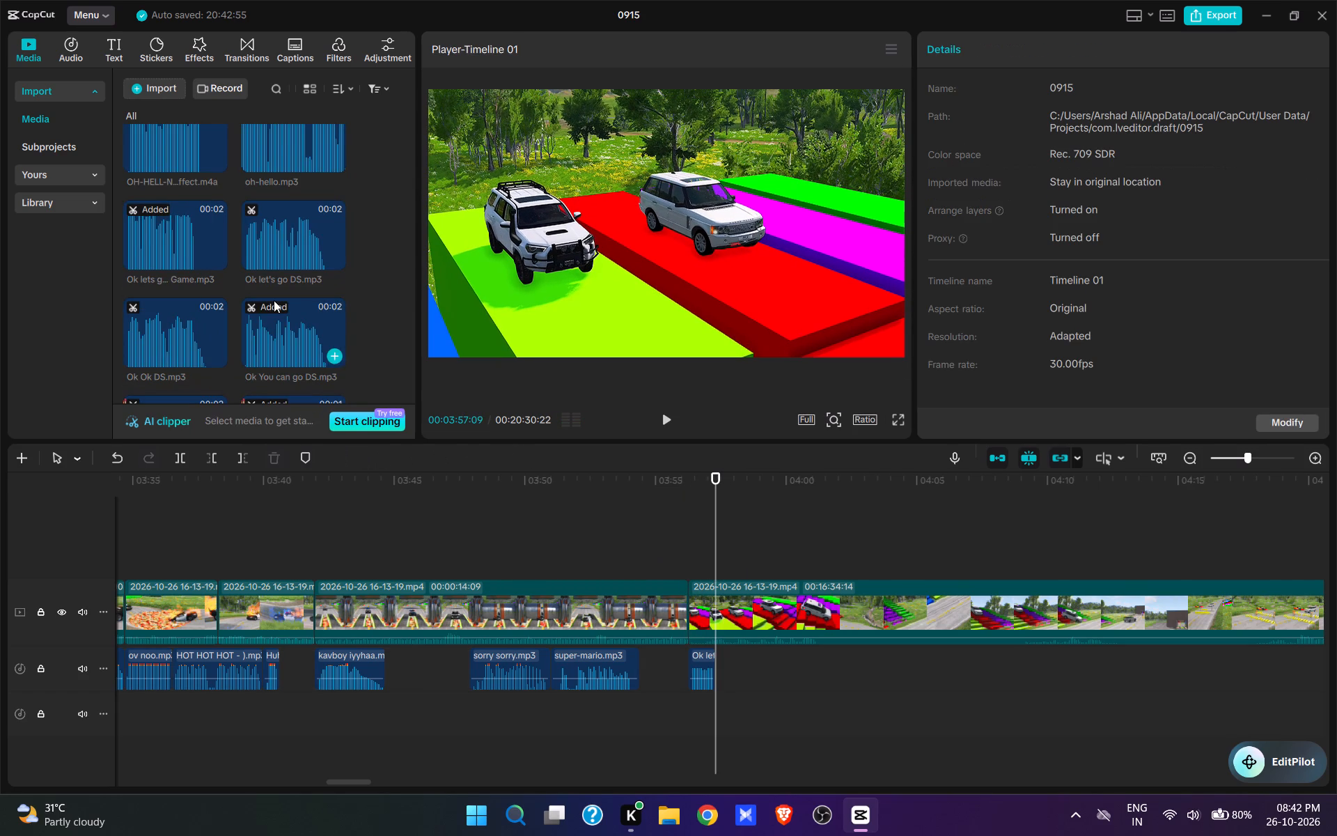
{"action": "scroll", "coordinate": [274, 300], "scroll_direction": "down", "scroll_amount": 3}
{"action": "left_click", "coordinate": [288, 302]}
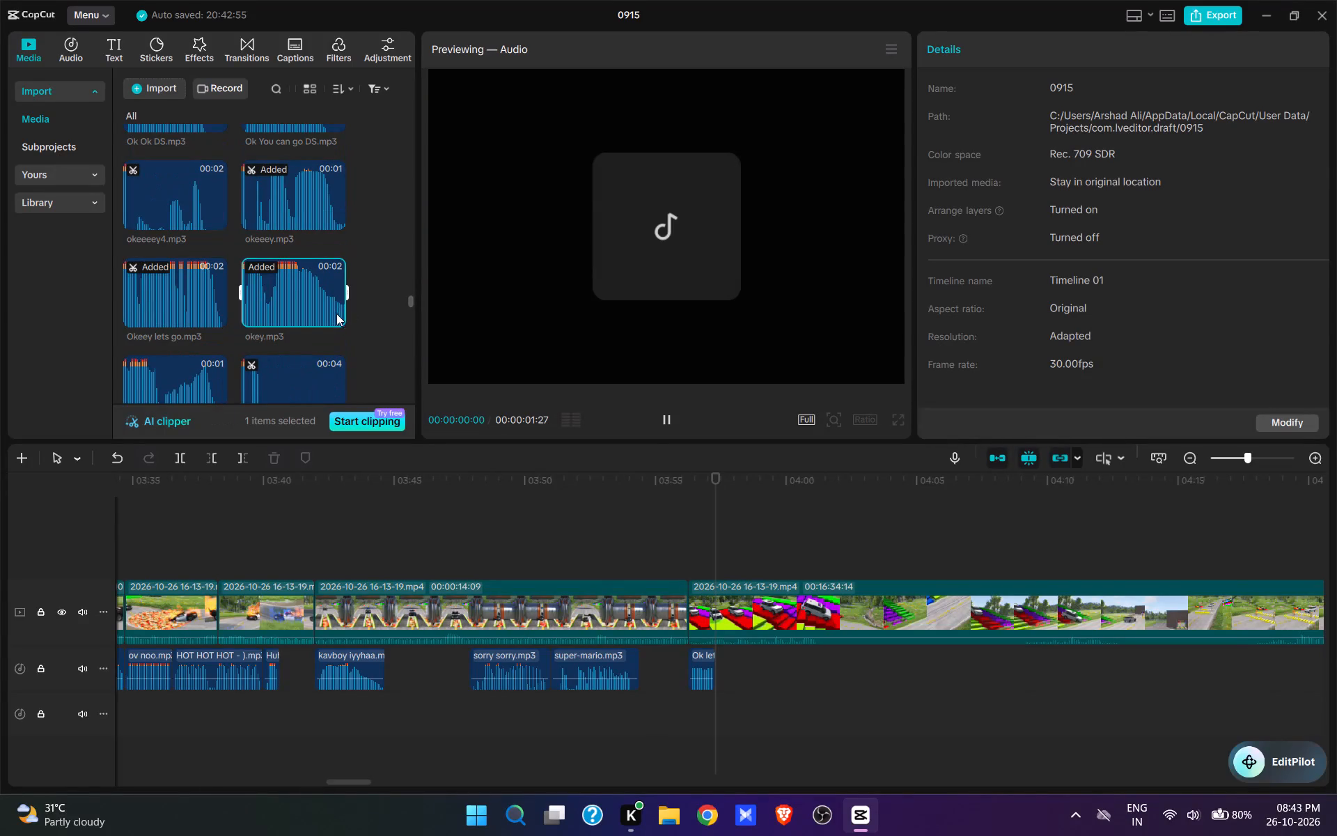
{"action": "left_click", "coordinate": [334, 313]}
Add the mixkit-car...no-473.wav effect to the audio track at 00:03:59:07, right after okey.mp3.
{"action": "key", "text": "space"}
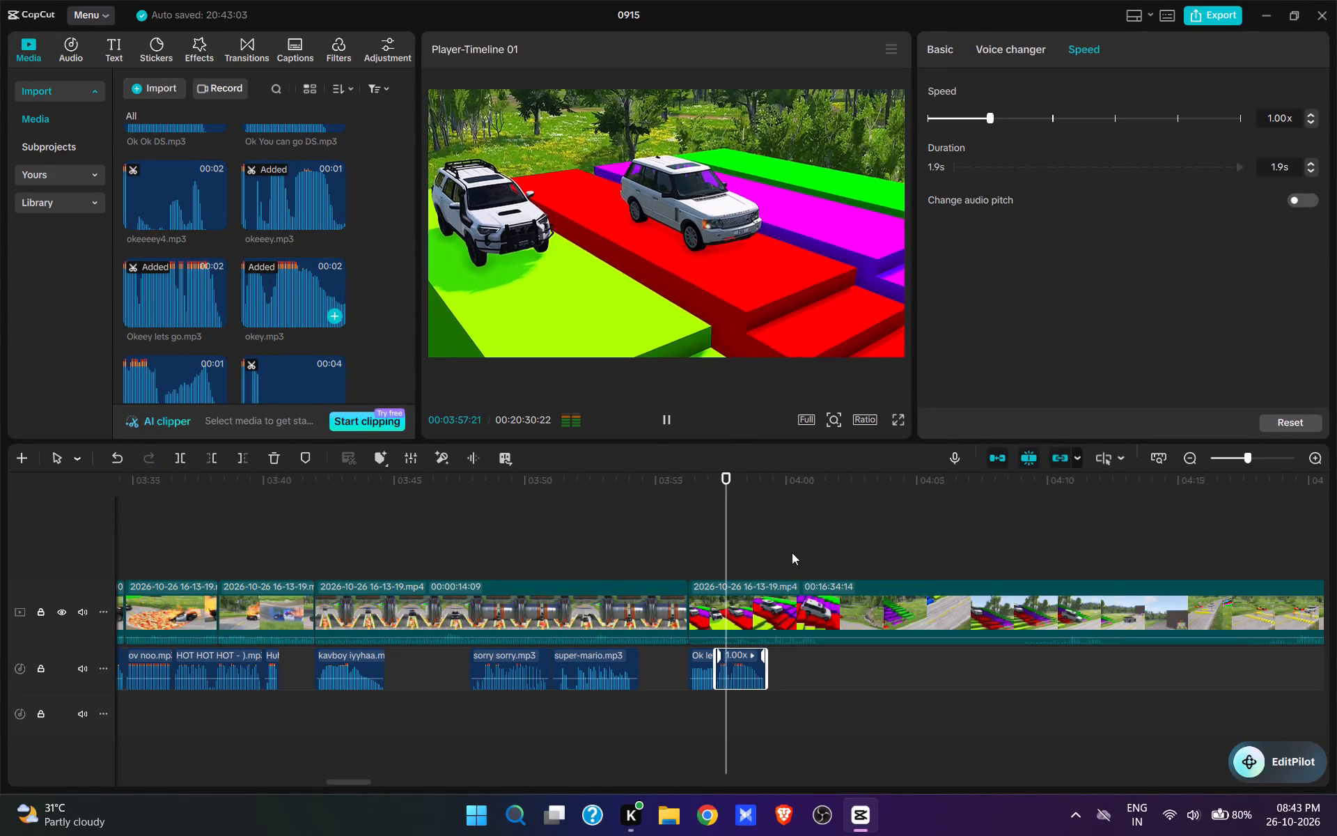
{"action": "key", "text": "space"}
{"action": "key", "text": "space"}
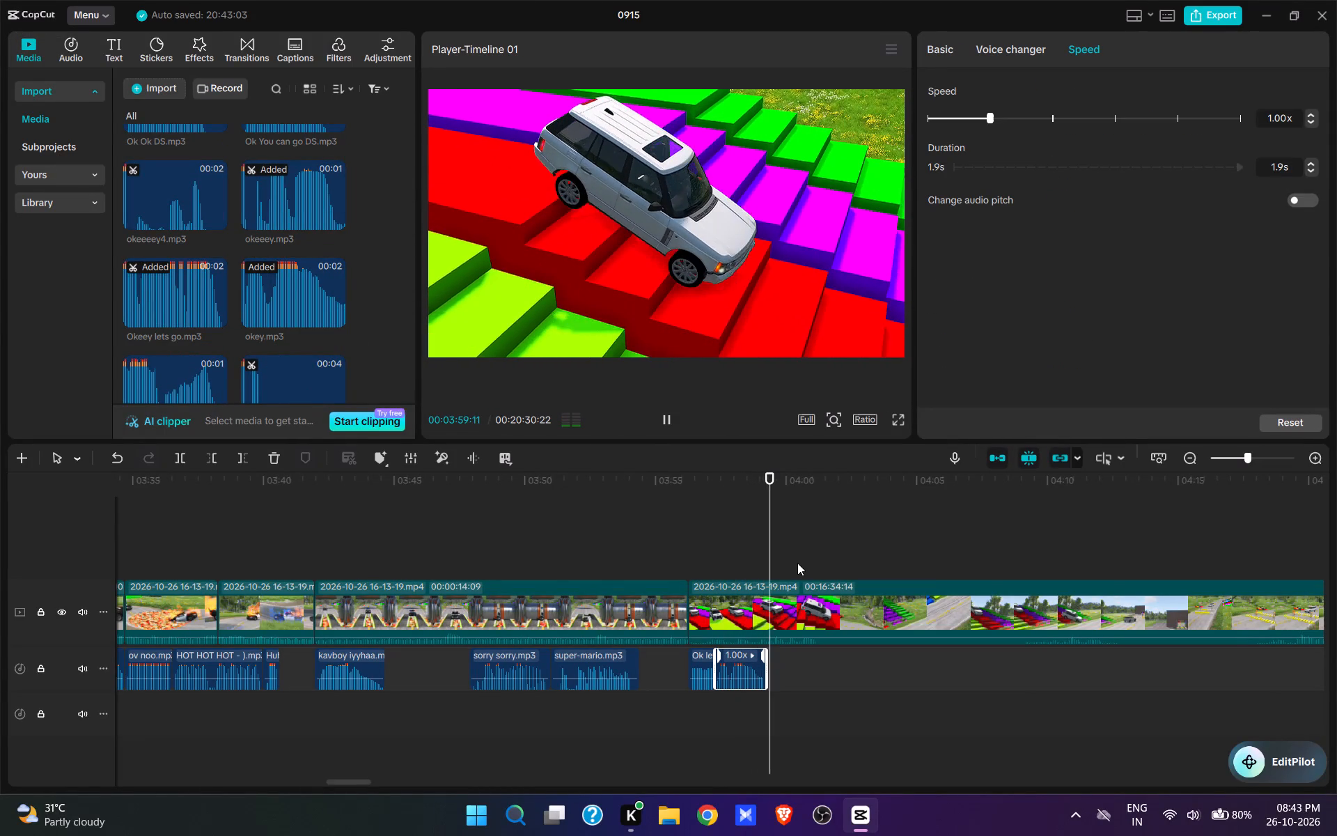
{"action": "key", "text": "space"}
{"action": "left_click", "coordinate": [764, 566]}
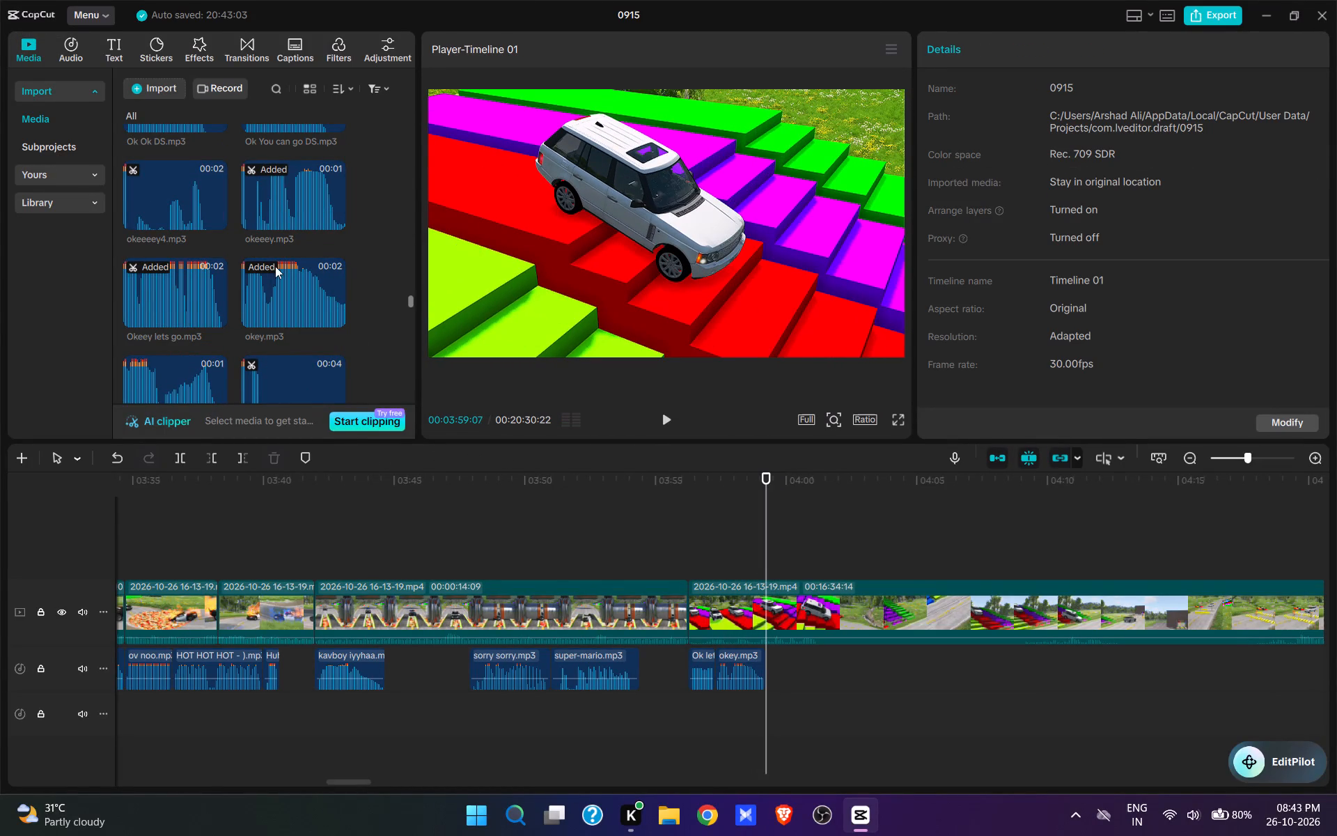
{"action": "scroll", "coordinate": [276, 265], "scroll_direction": "down", "scroll_amount": 7}
{"action": "scroll", "coordinate": [312, 280], "scroll_direction": "up", "scroll_amount": 13}
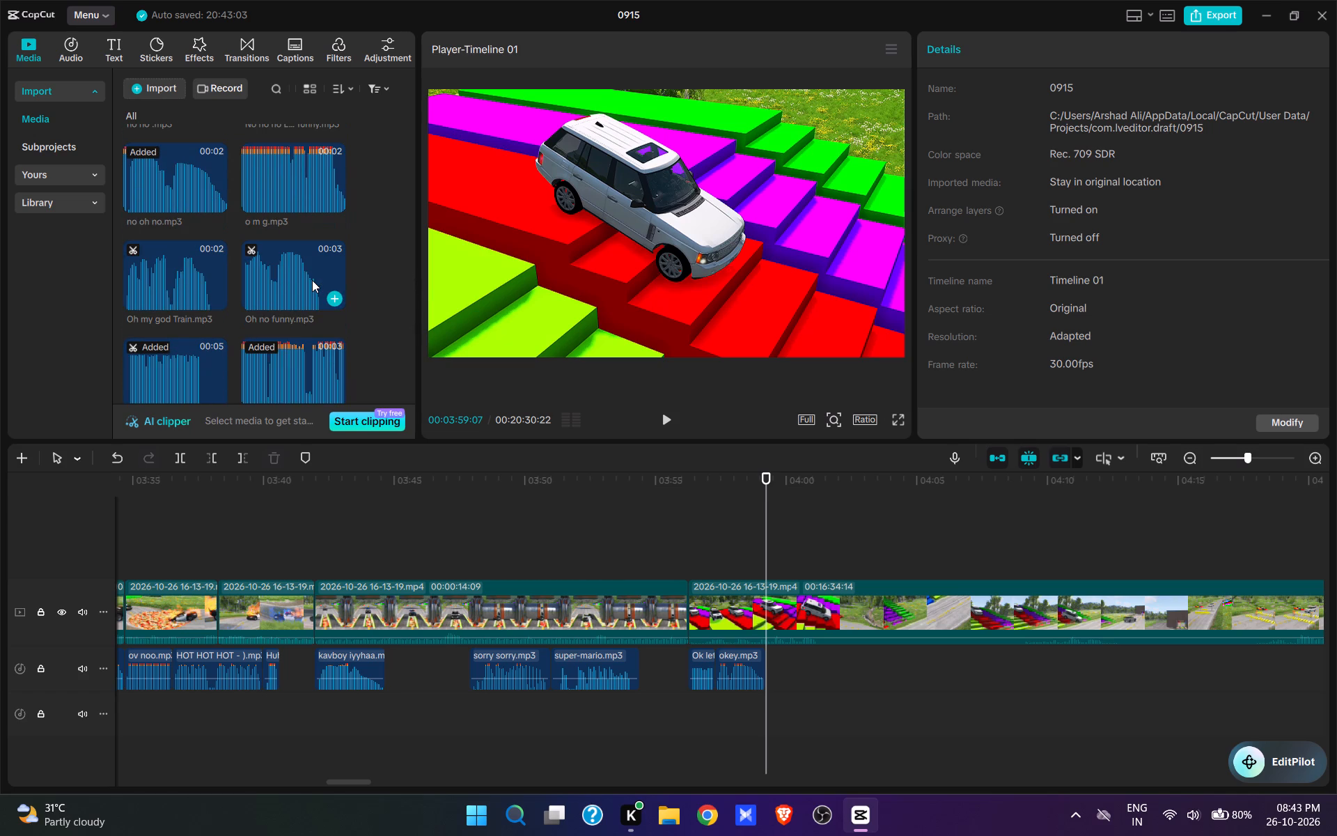
{"action": "scroll", "coordinate": [312, 280], "scroll_direction": "up", "scroll_amount": 4}
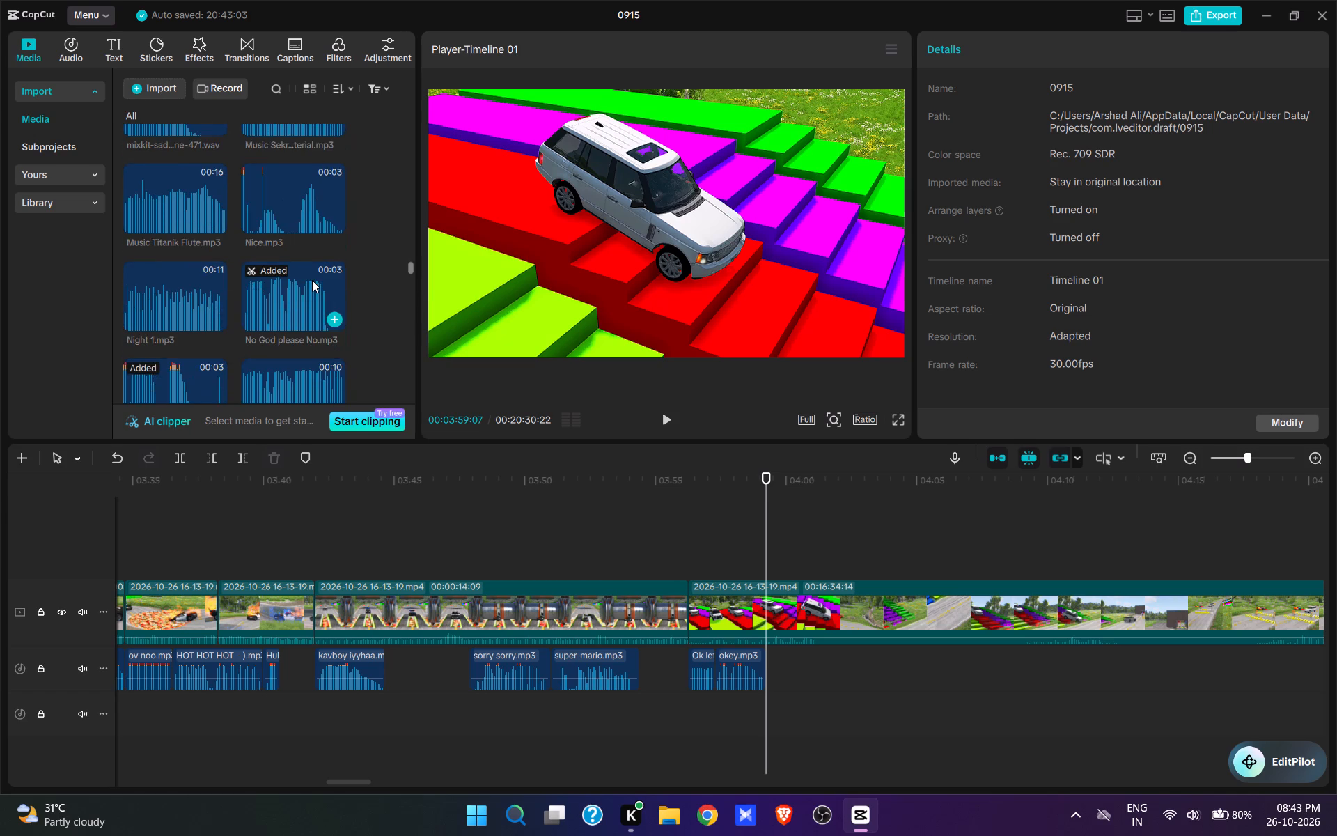
{"action": "scroll", "coordinate": [312, 280], "scroll_direction": "up", "scroll_amount": 2}
{"action": "left_click", "coordinate": [286, 169]}
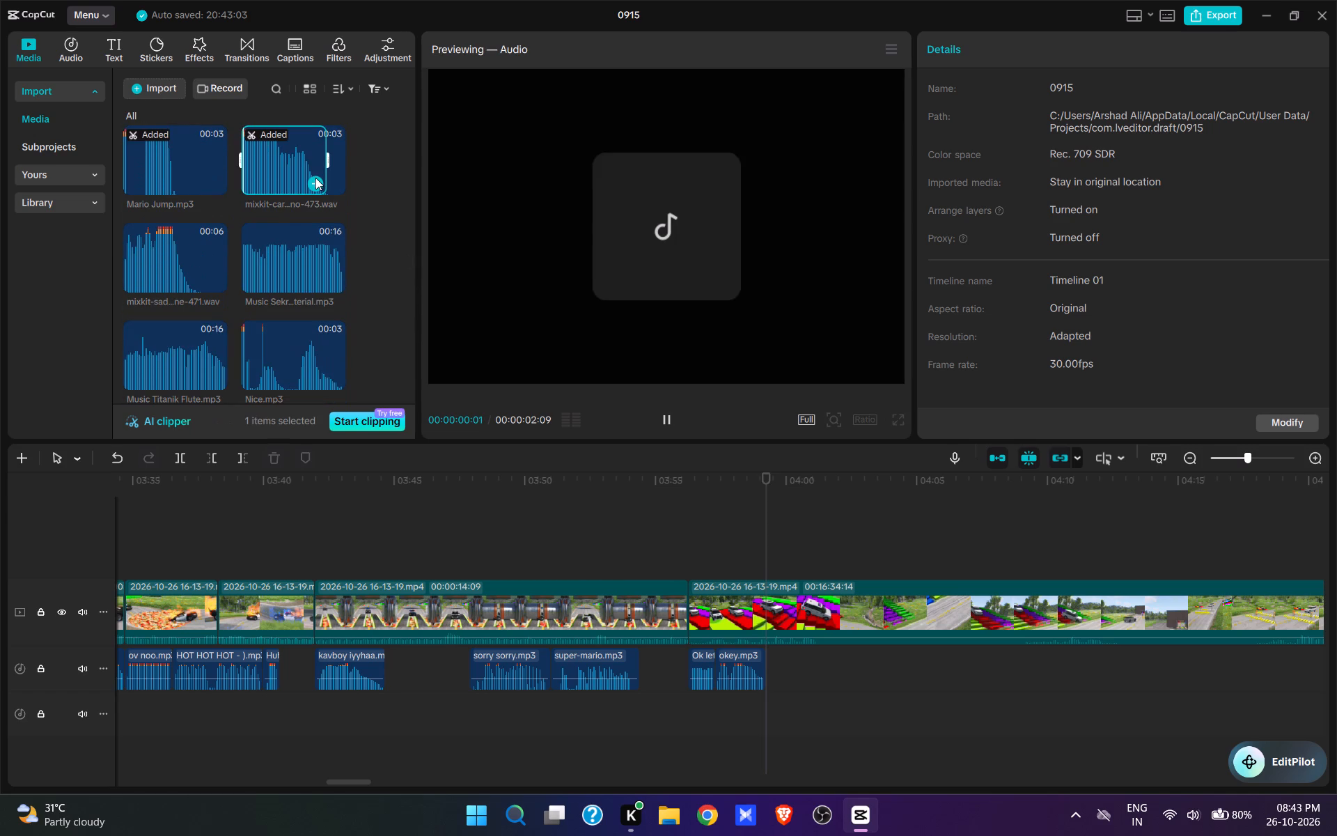
{"action": "left_click", "coordinate": [315, 182]}
Split the video at 00:04:01:04, at the end of the mixkit effect, while the white SUV rolls down the red steps.
{"action": "key", "text": "space"}
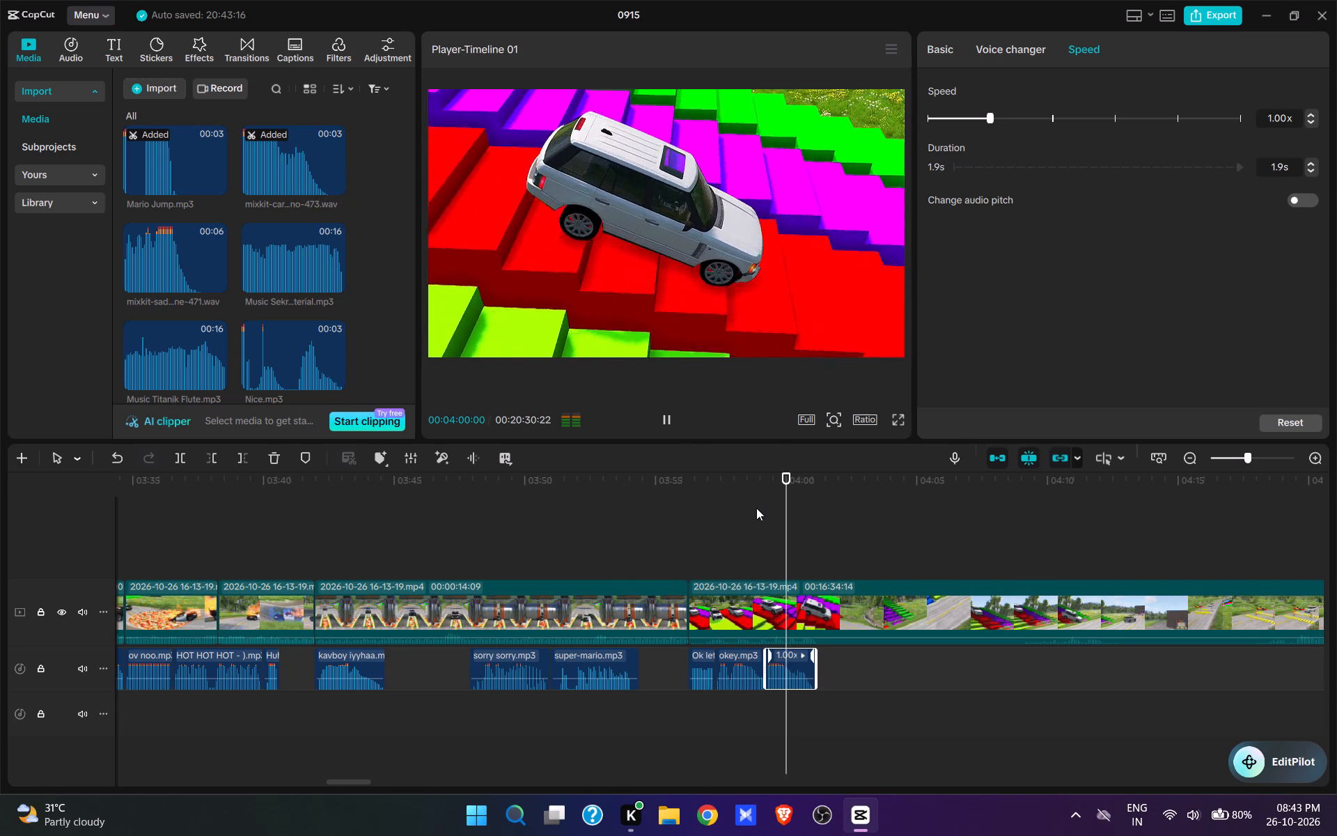
{"action": "key", "text": "space"}
{"action": "left_click", "coordinate": [828, 604]}
{"action": "key", "text": "w"}
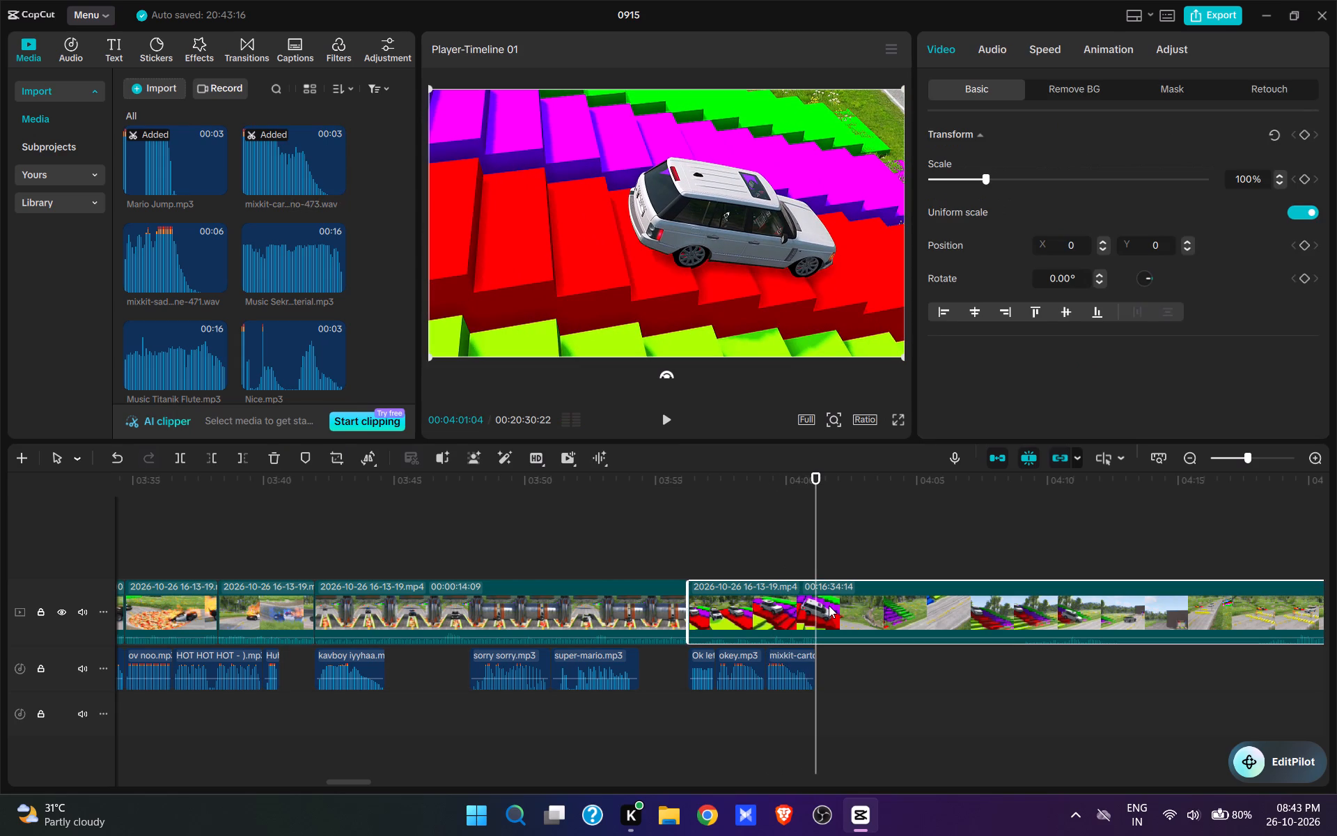
{"action": "left_click_drag", "start_coordinate": [858, 582], "coordinate": [853, 704]}
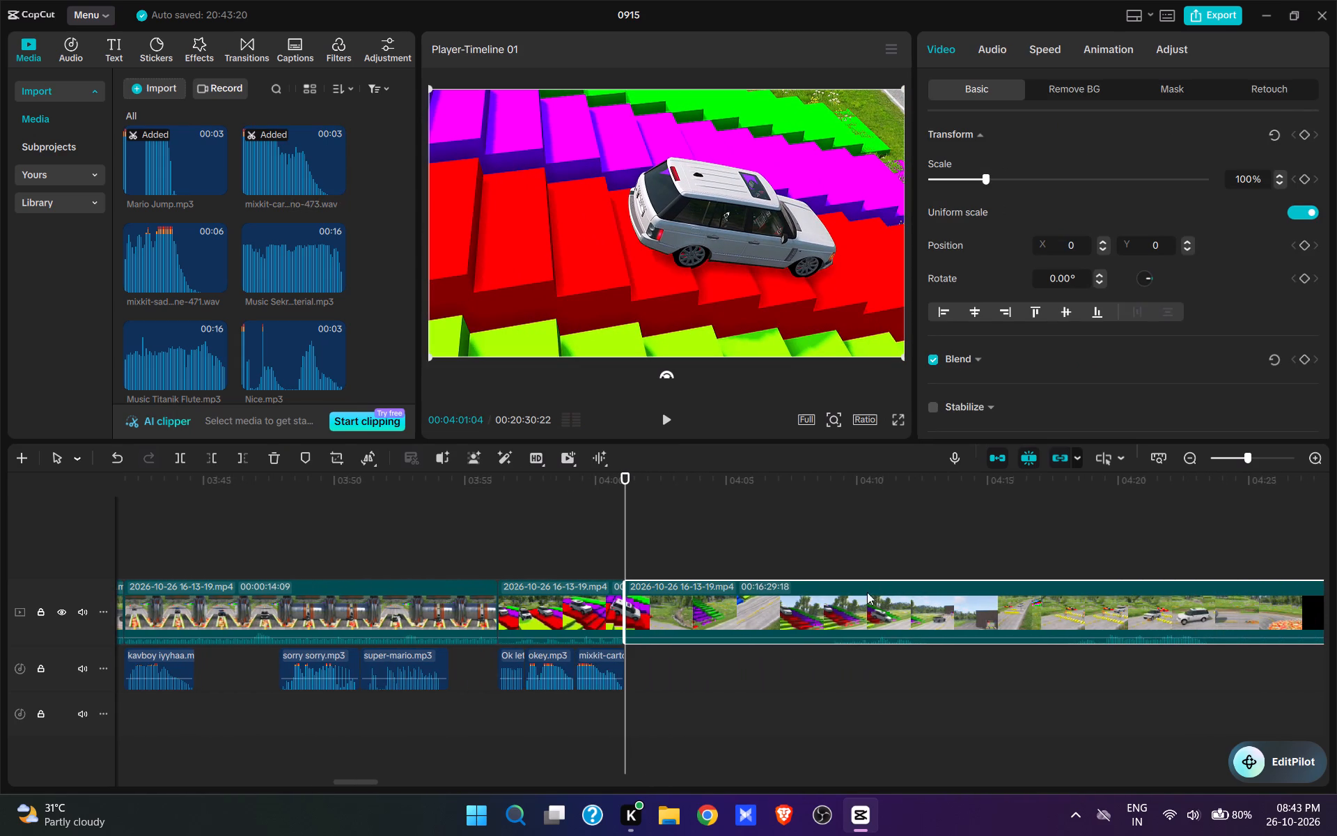
Trim the start of the clip at 00:04:01:04 to the wide view of the SUV descending the steps, leaving it 00:16:21:19 long.
{"action": "left_click", "coordinate": [844, 556]}
{"action": "left_click", "coordinate": [838, 556]}
{"action": "left_click", "coordinate": [834, 554]}
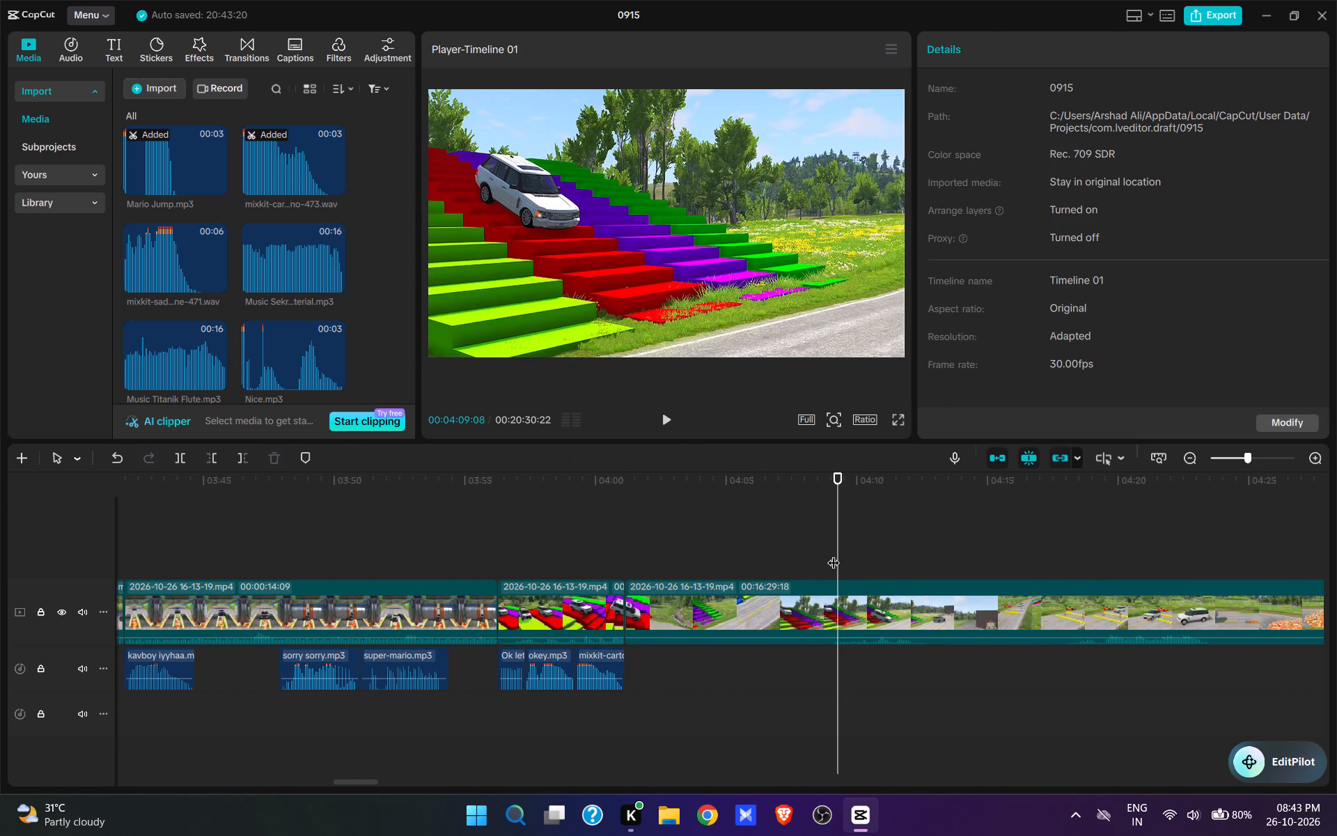
{"action": "type", "text": "q"}
{"action": "key", "text": "space"}
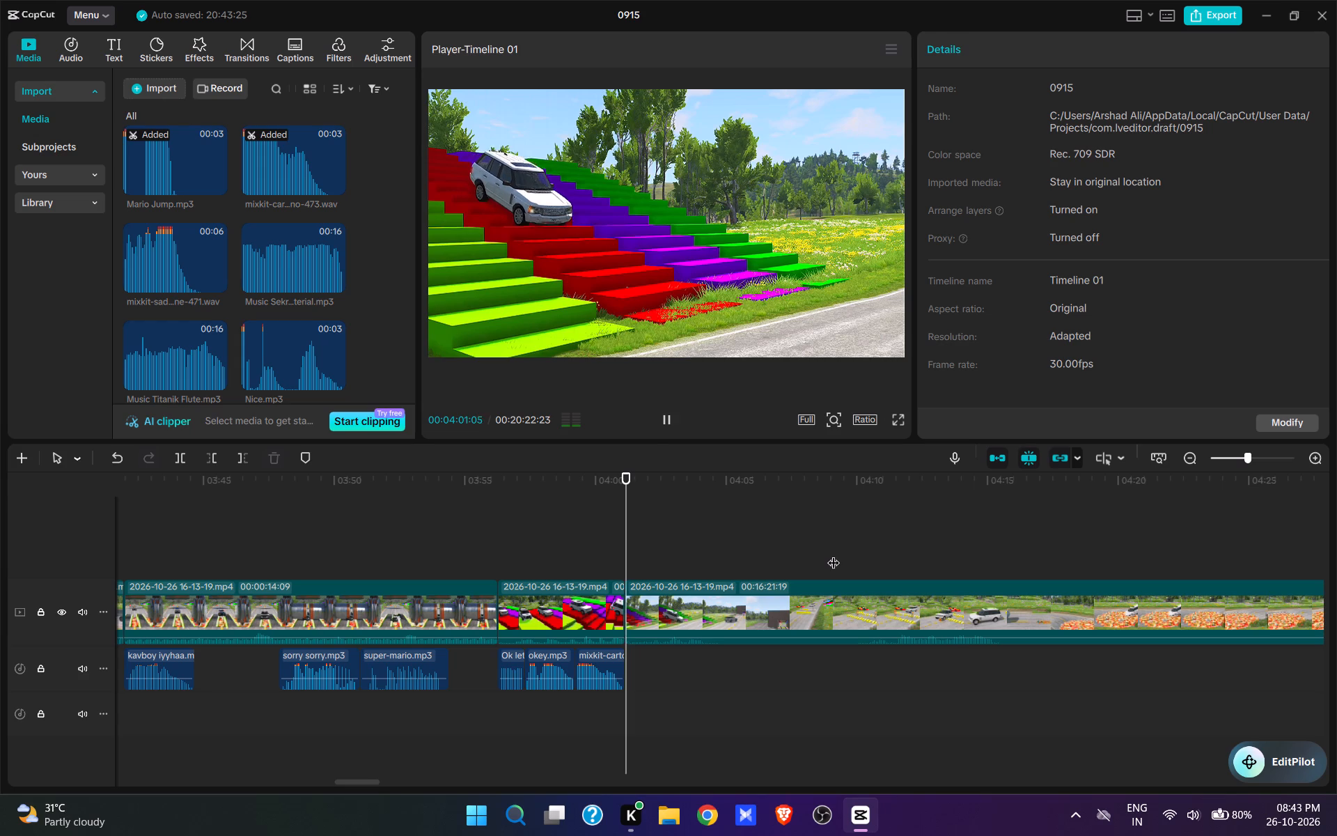
{"action": "key", "text": "space"}
{"action": "left_click", "coordinate": [625, 559]}
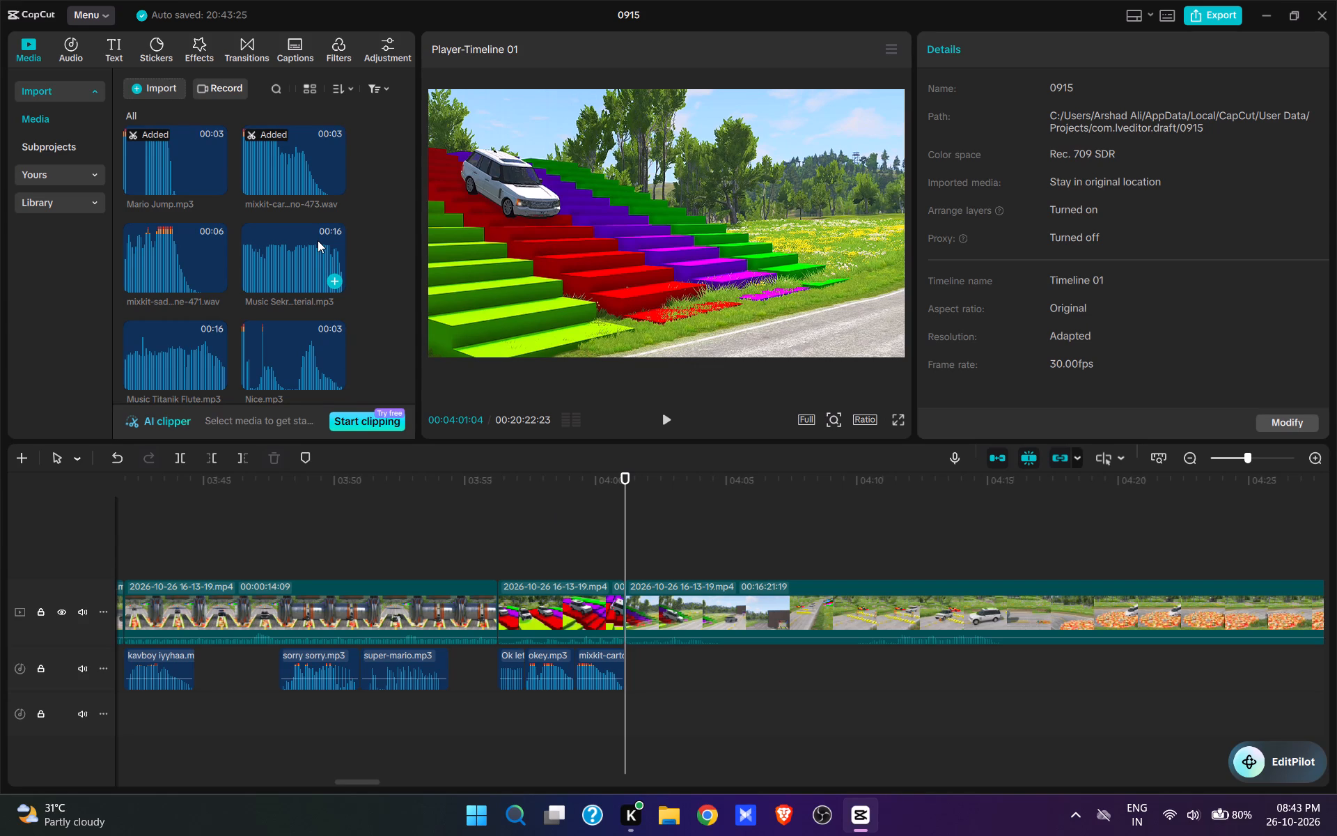
{"action": "left_click", "coordinate": [602, 542]}
{"action": "key", "text": "space"}
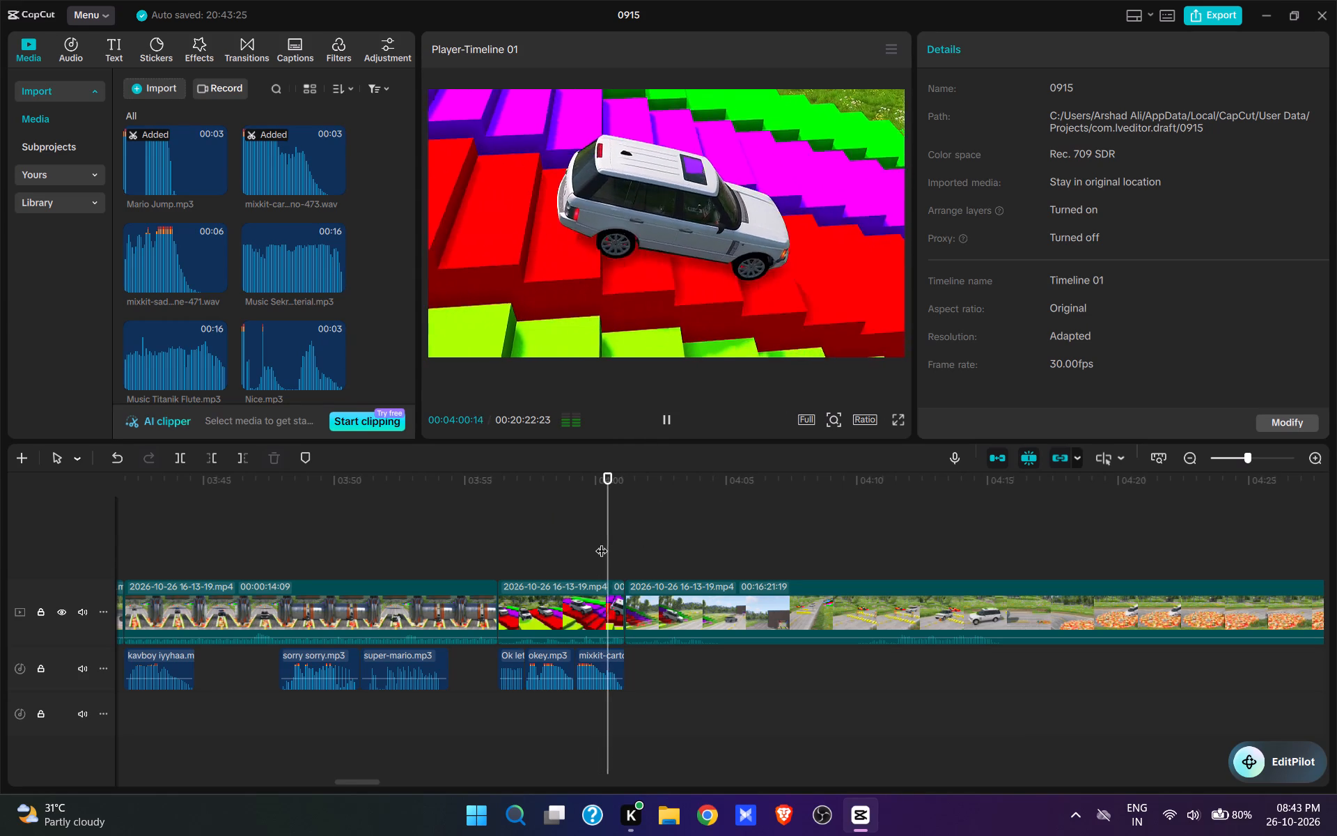
{"action": "key", "text": "space"}
Find zina2.mp3 in the media library and add it to the audio track at 00:04:01:04, right after the mixkit effect.
{"action": "left_click", "coordinate": [622, 555]}
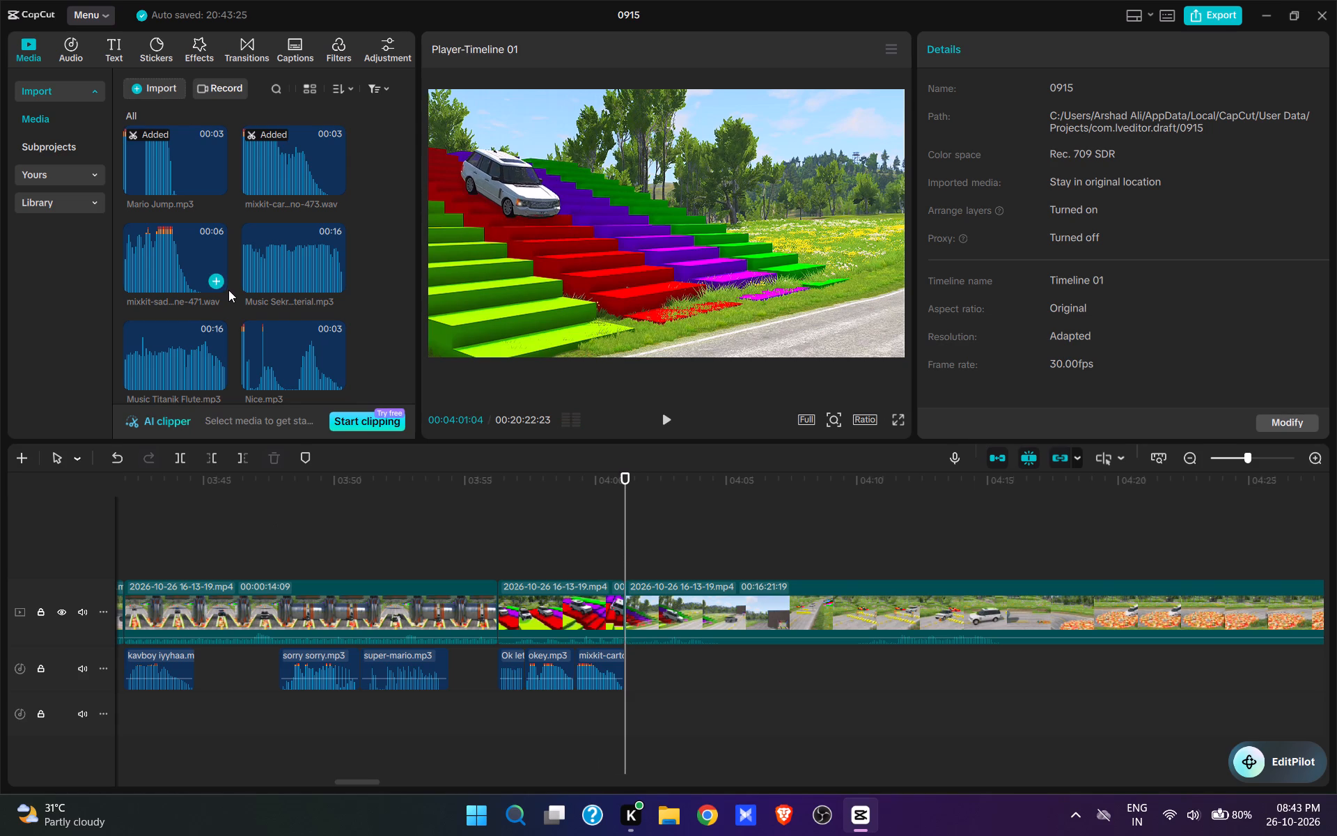
{"action": "scroll", "coordinate": [228, 290], "scroll_direction": "up", "scroll_amount": 20}
{"action": "scroll", "coordinate": [228, 290], "scroll_direction": "up", "scroll_amount": 15}
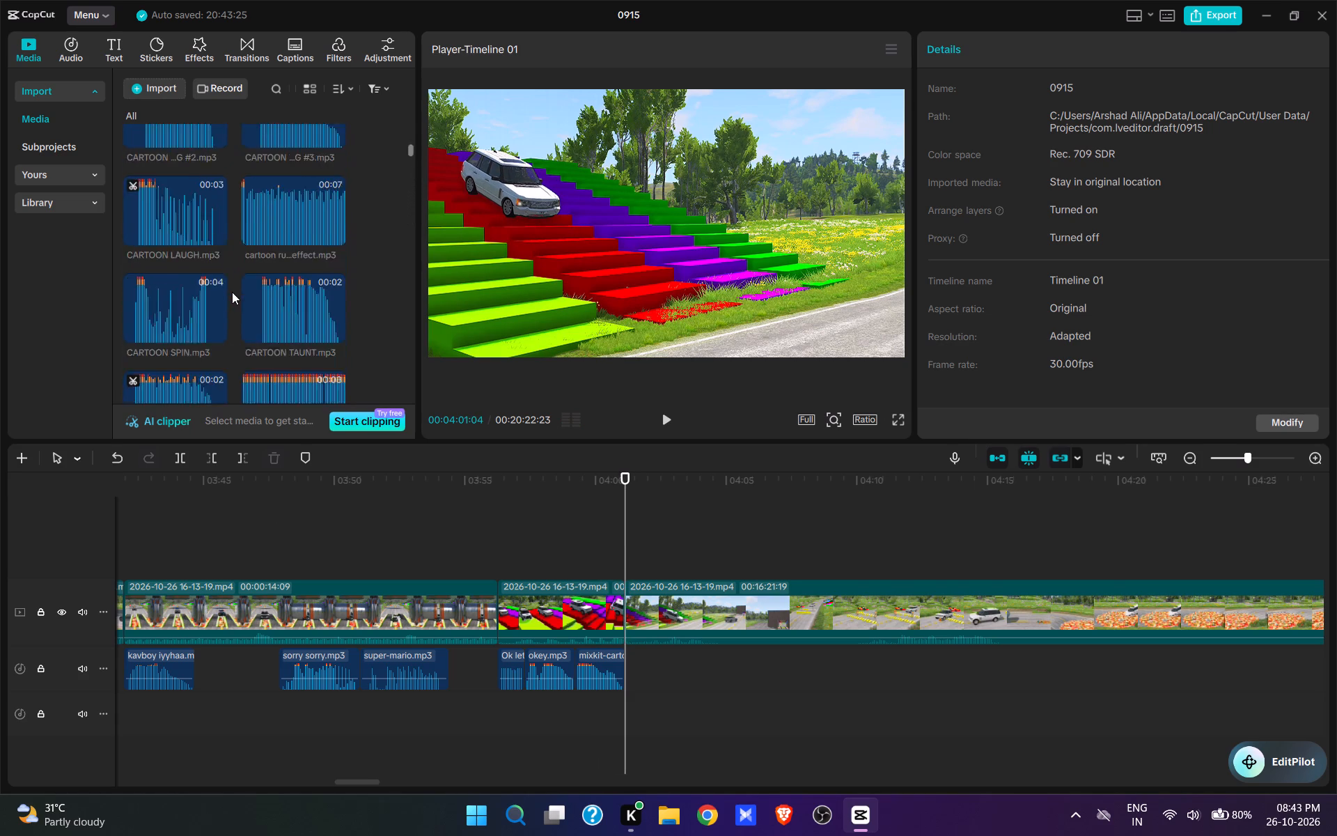
{"action": "scroll", "coordinate": [232, 292], "scroll_direction": "up", "scroll_amount": 14}
{"action": "scroll", "coordinate": [232, 292], "scroll_direction": "down", "scroll_amount": 14}
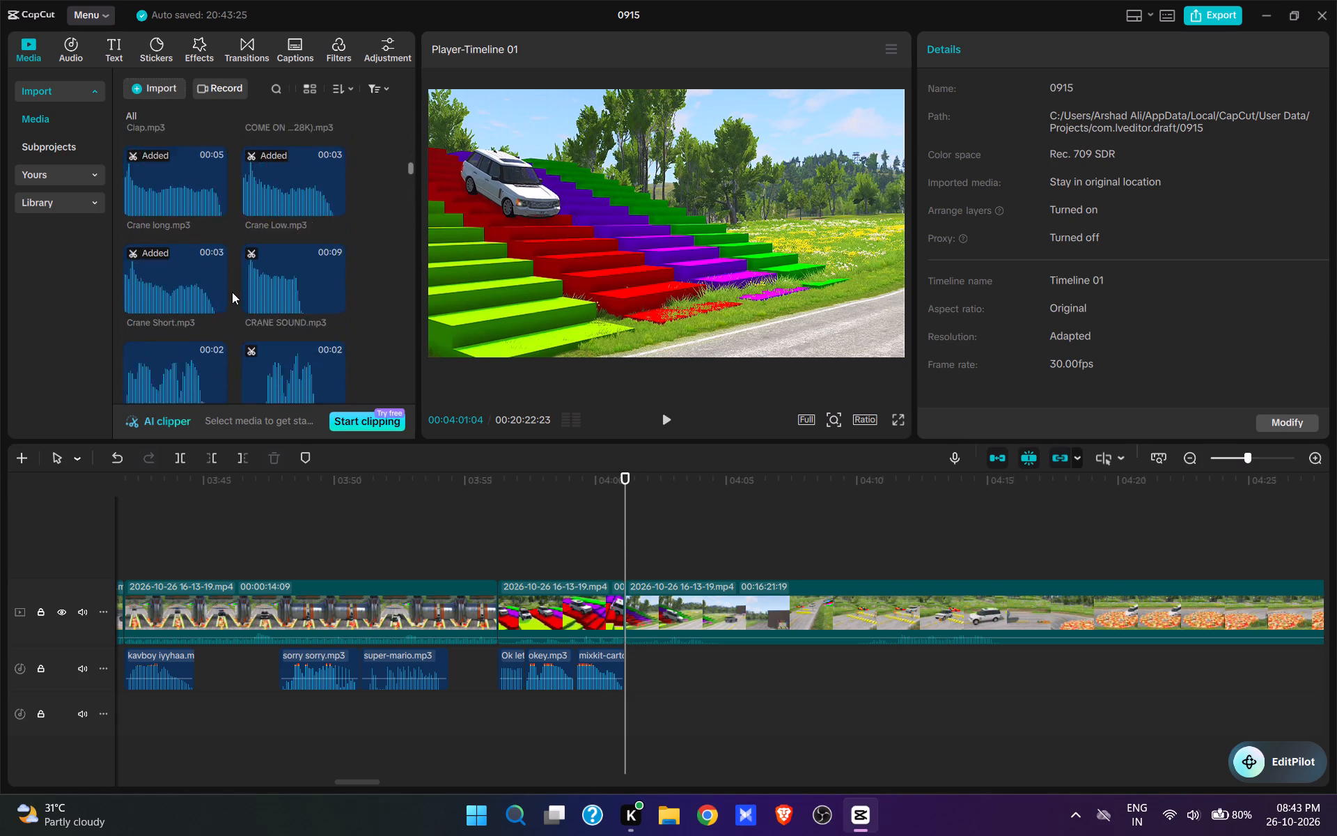
{"action": "scroll", "coordinate": [232, 292], "scroll_direction": "down", "scroll_amount": 20}
{"action": "scroll", "coordinate": [232, 292], "scroll_direction": "down", "scroll_amount": 3}
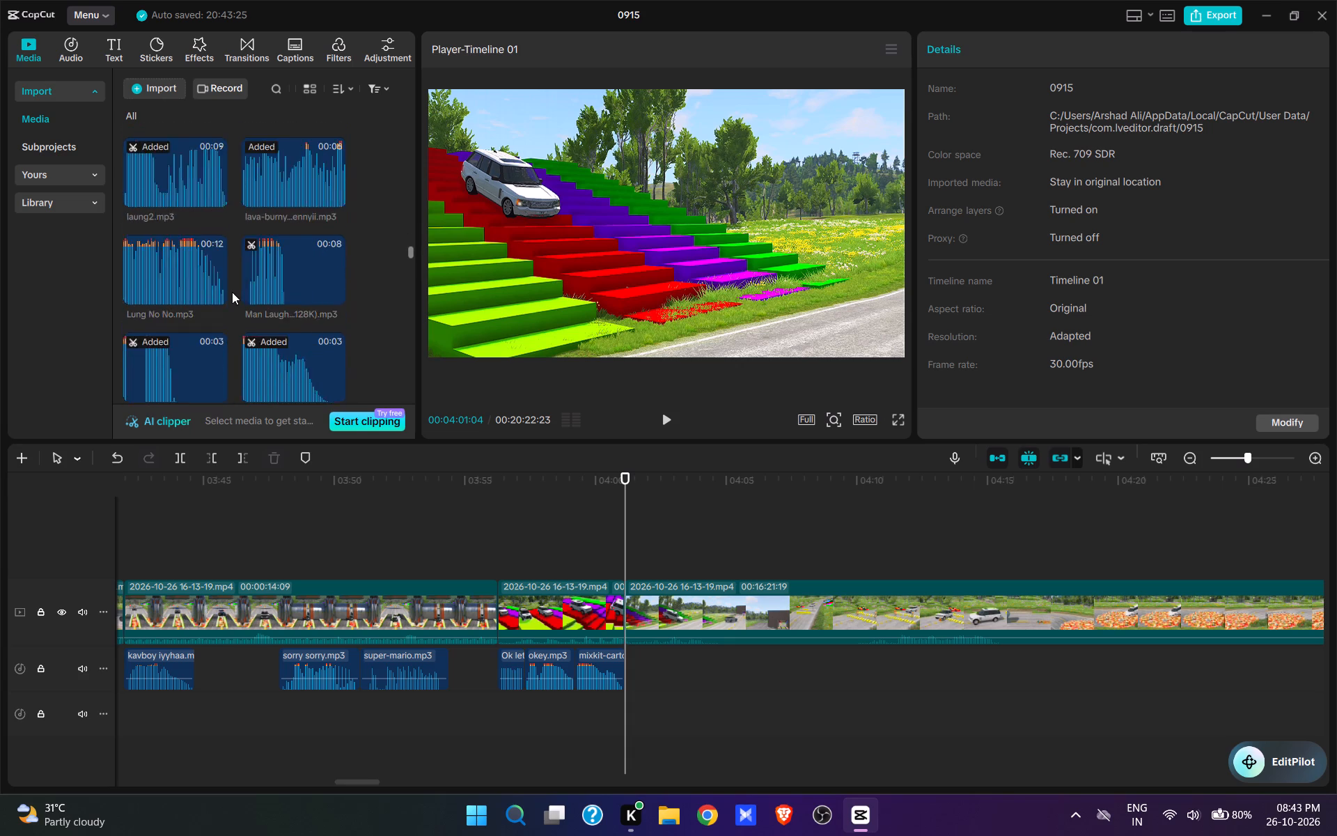
{"action": "scroll", "coordinate": [232, 292], "scroll_direction": "down", "scroll_amount": 15}
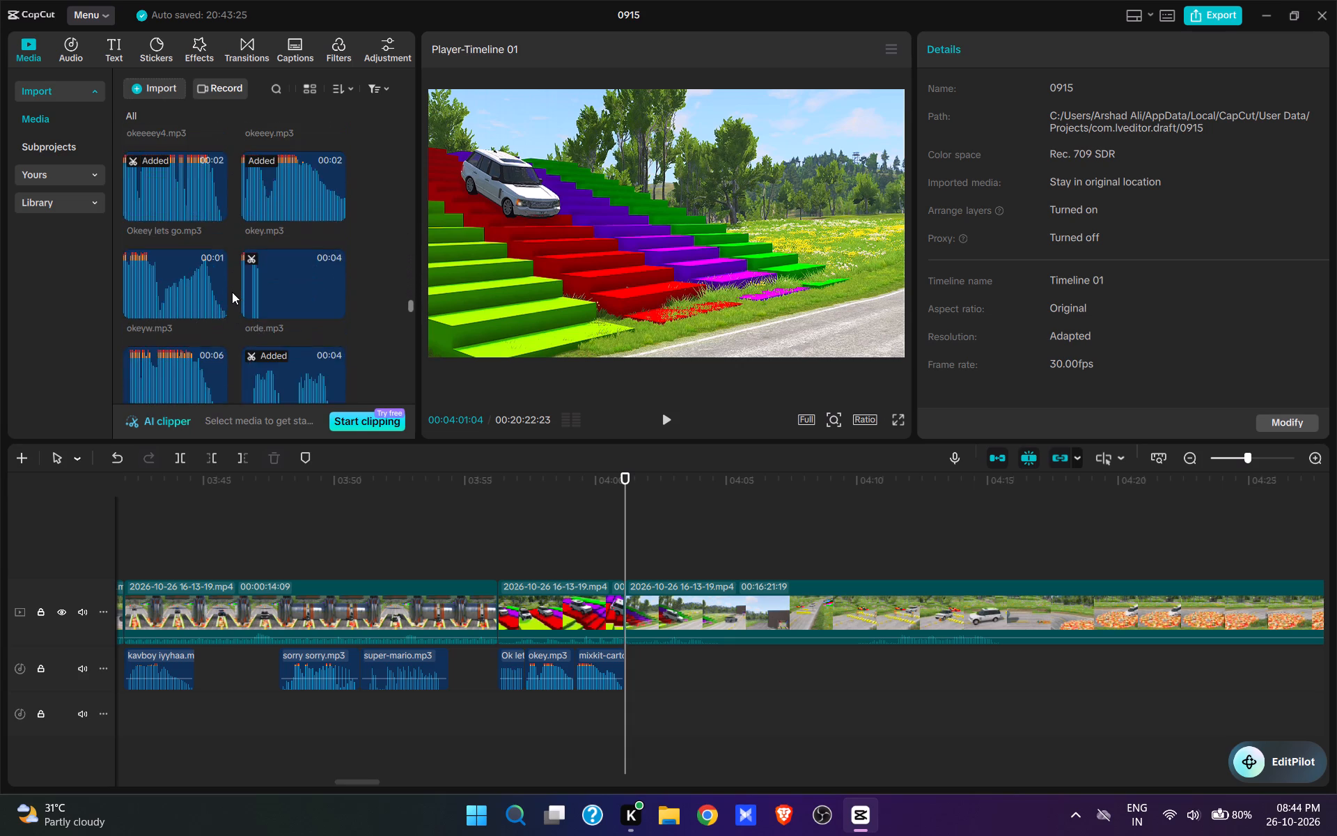
{"action": "scroll", "coordinate": [232, 292], "scroll_direction": "down", "scroll_amount": 8}
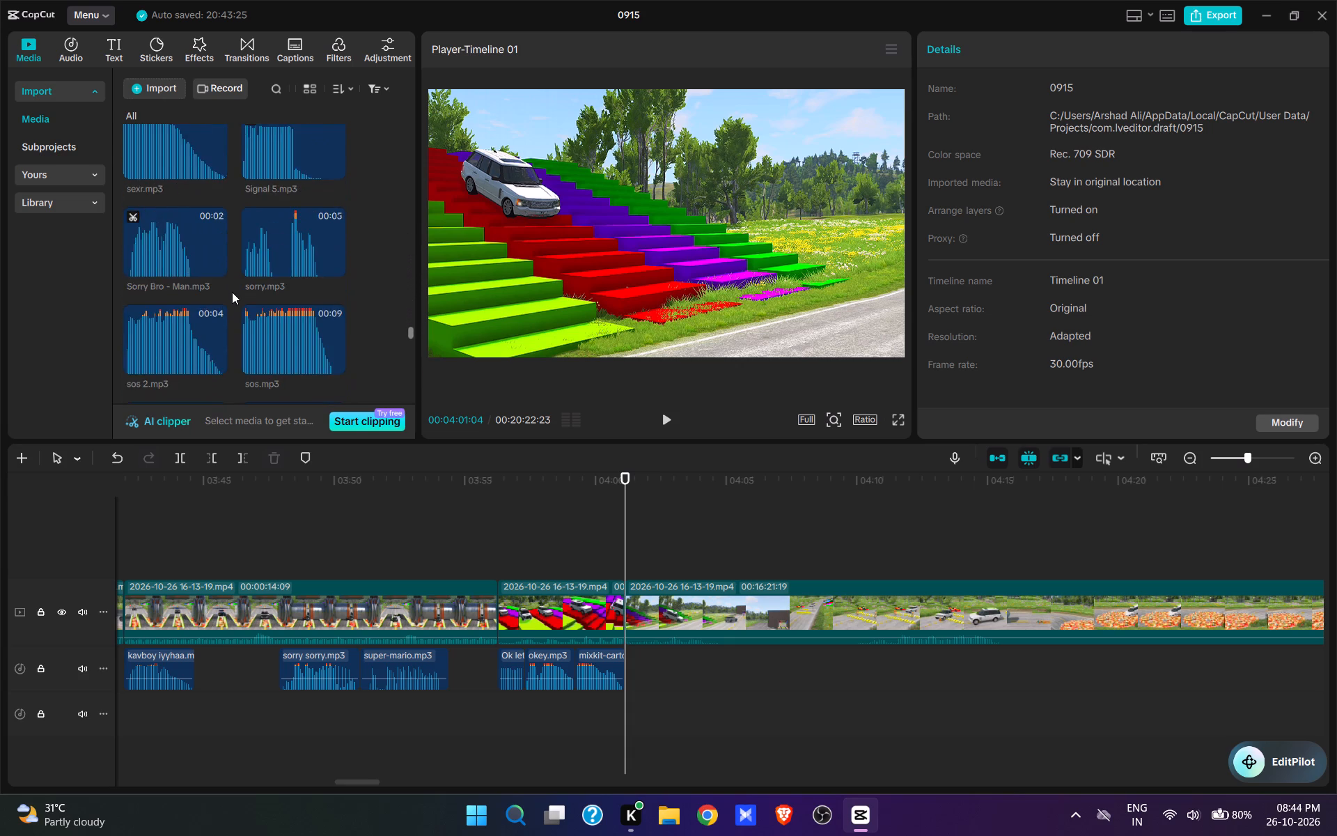
{"action": "scroll", "coordinate": [232, 292], "scroll_direction": "down", "scroll_amount": 5}
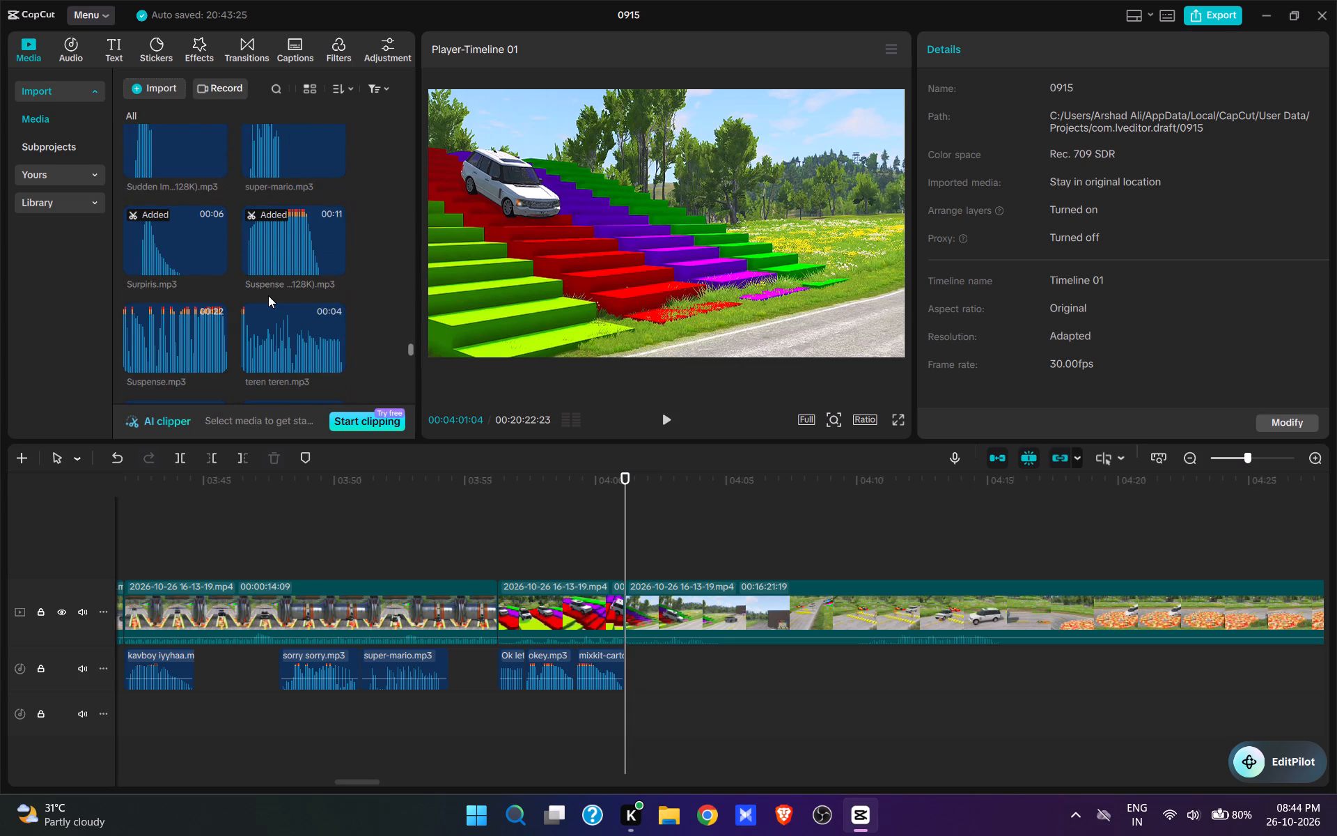
{"action": "scroll", "coordinate": [268, 295], "scroll_direction": "down", "scroll_amount": 6}
{"action": "scroll", "coordinate": [268, 295], "scroll_direction": "up", "scroll_amount": 2}
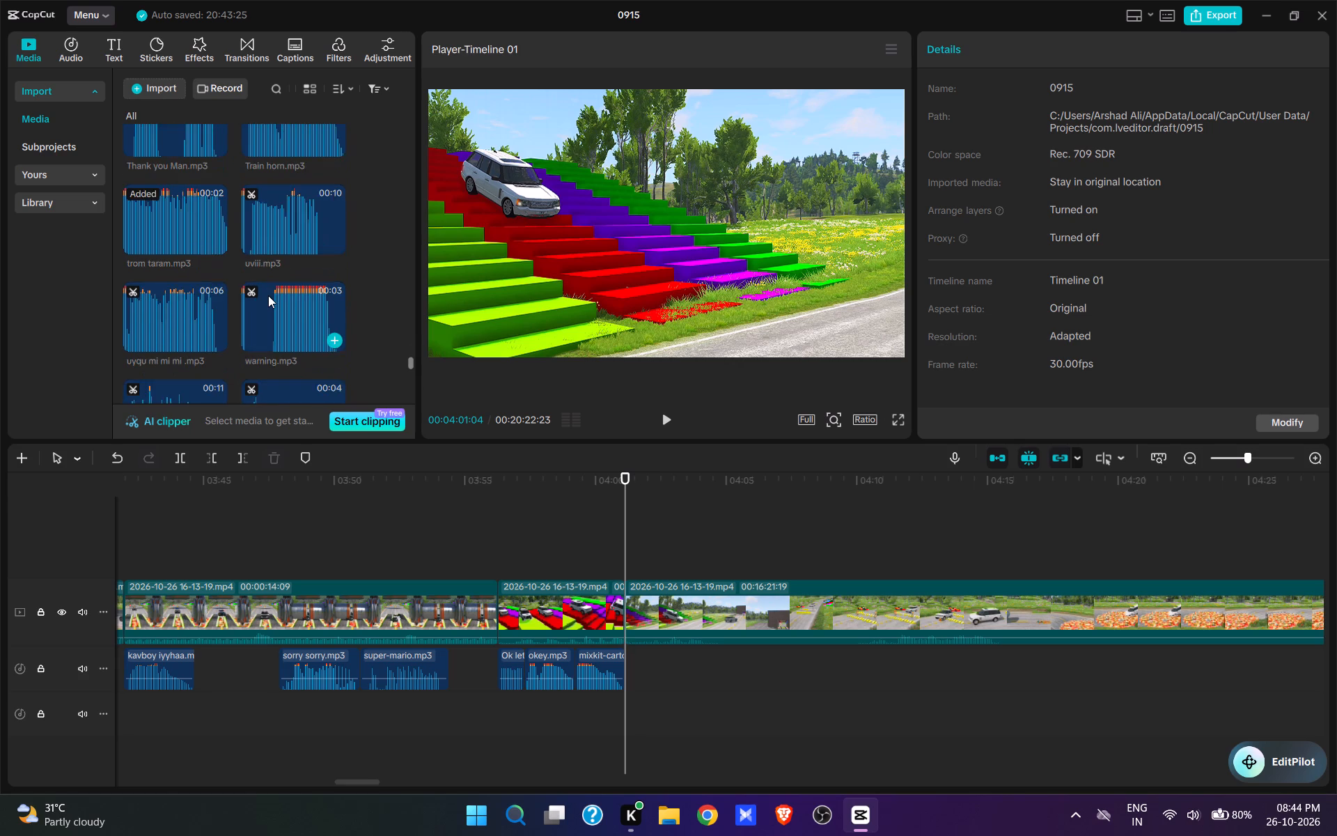
{"action": "scroll", "coordinate": [268, 295], "scroll_direction": "down", "scroll_amount": 20}
{"action": "scroll", "coordinate": [268, 295], "scroll_direction": "down", "scroll_amount": 2}
{"action": "scroll", "coordinate": [279, 307], "scroll_direction": "up", "scroll_amount": 2}
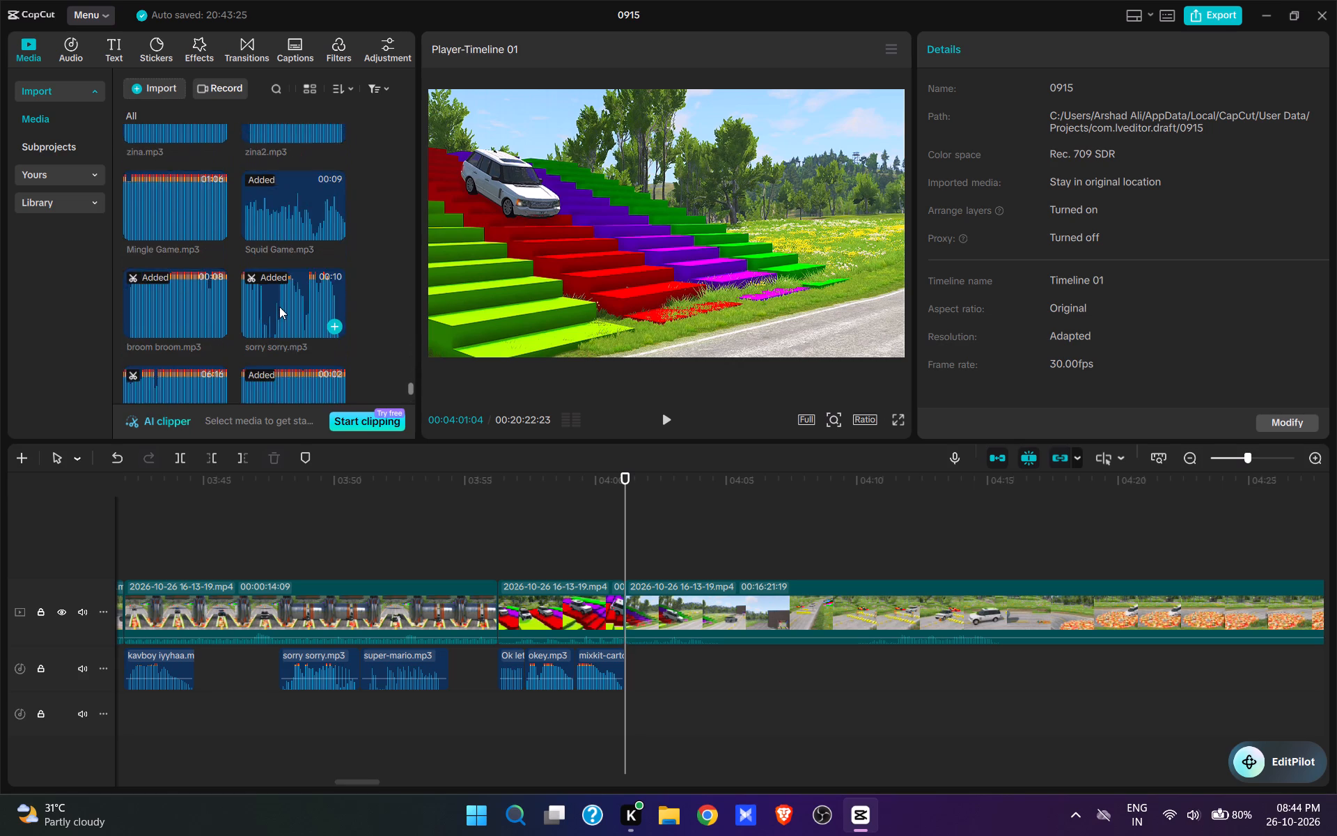
{"action": "scroll", "coordinate": [279, 307], "scroll_direction": "up", "scroll_amount": 2}
{"action": "left_click", "coordinate": [289, 281]}
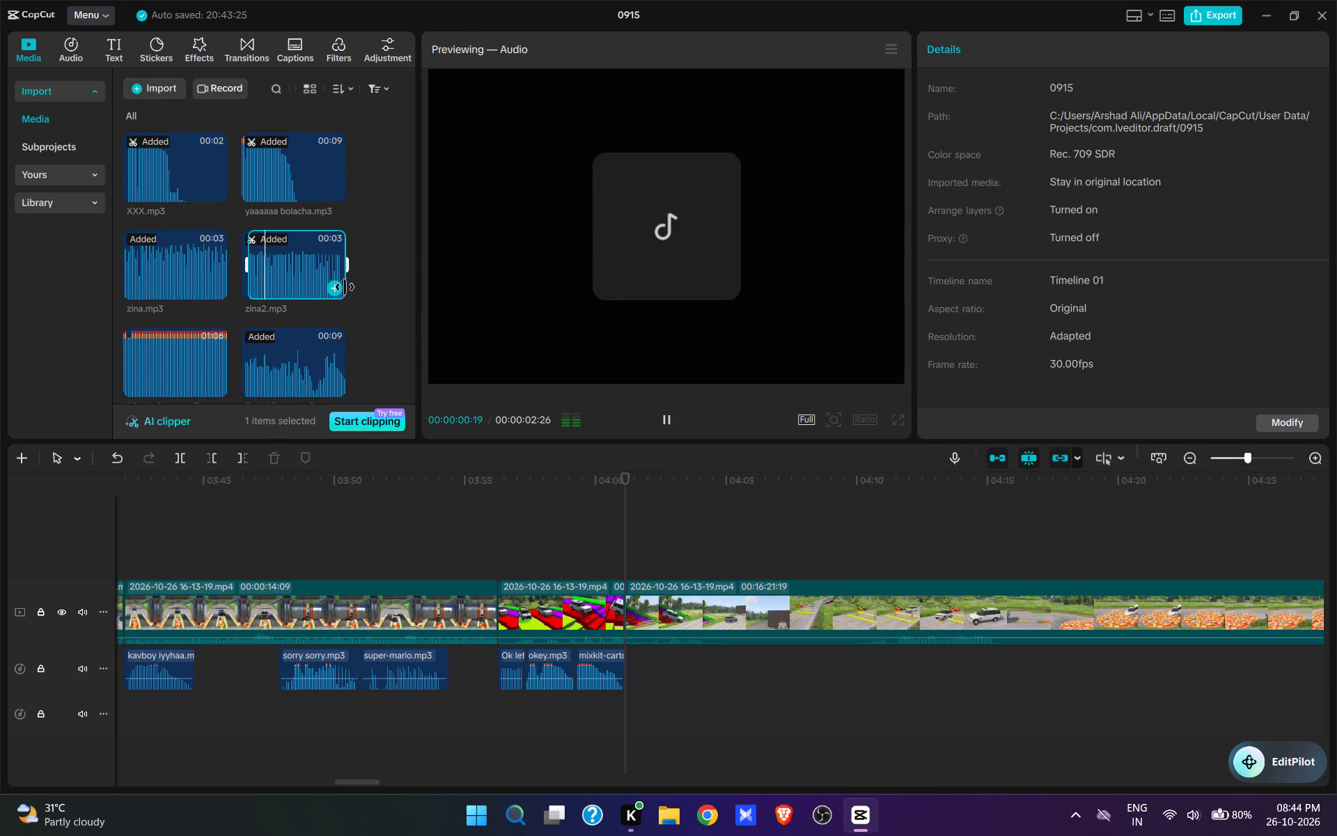
{"action": "left_click", "coordinate": [333, 286]}
Play on until the SUV drives away from the coloured steps and split the video at 00:04:04:11.
{"action": "key", "text": "space"}
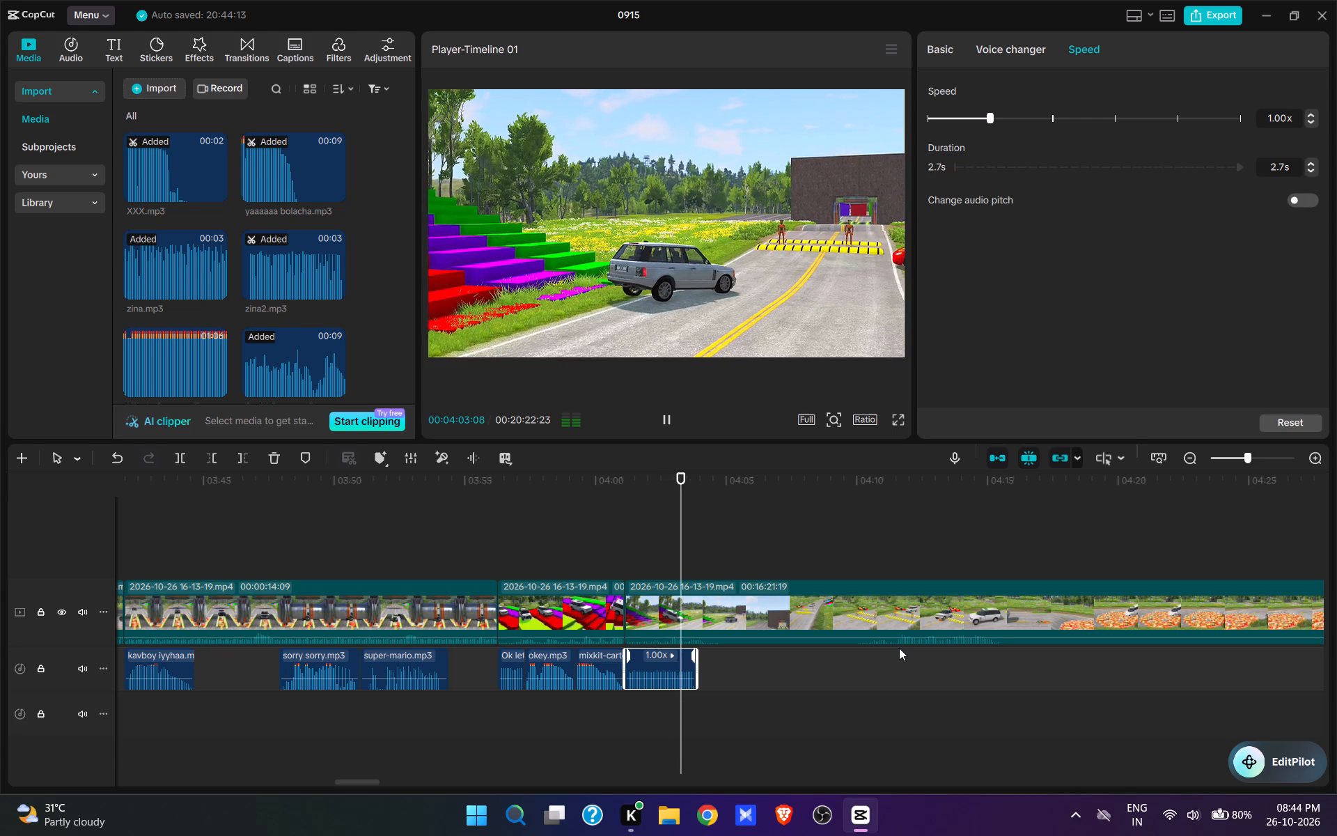
{"action": "key", "text": "space"}
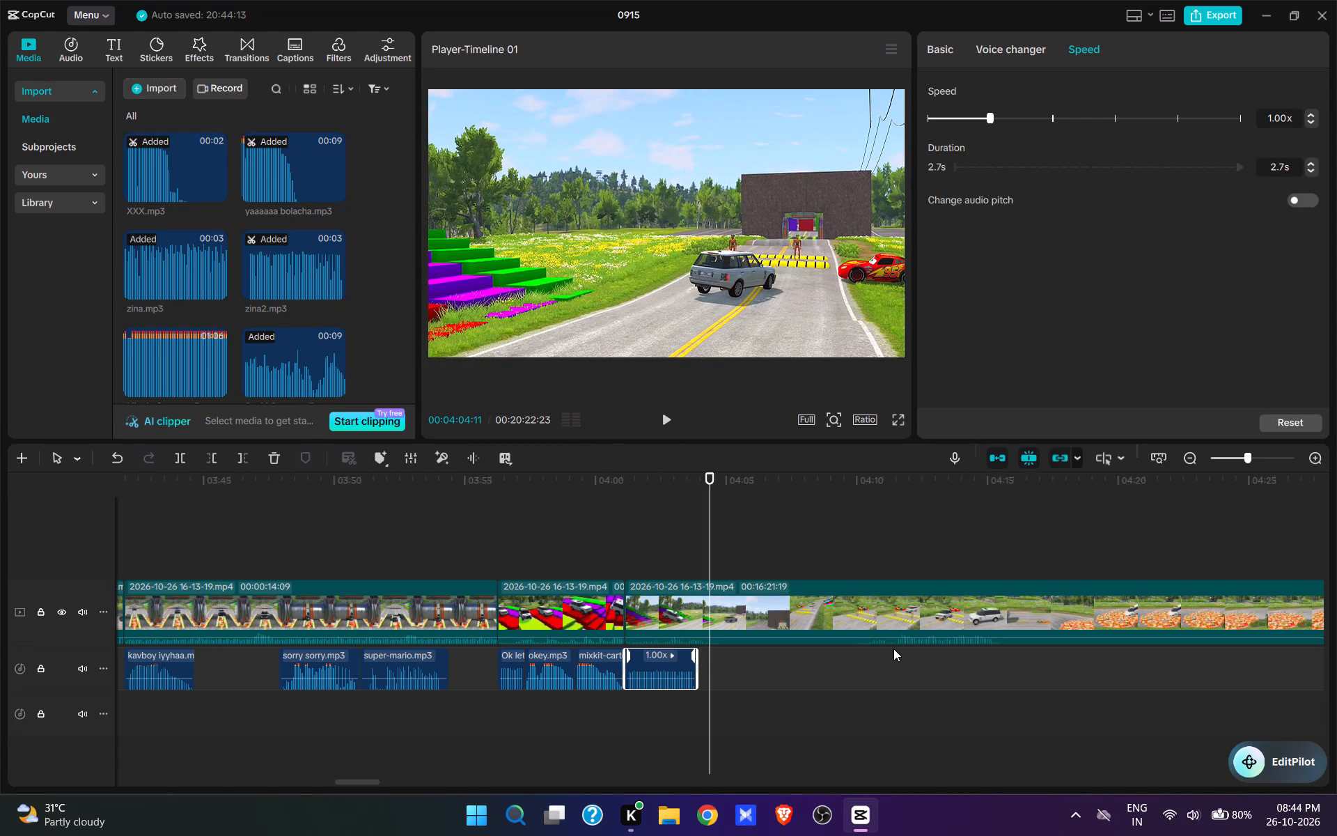
{"action": "key", "text": "w"}
Trim the start of the clip at 00:04:04:11 to the SUV approaching the yellow speed bumps, leaving it 00:16:12:19 long.
{"action": "left_click", "coordinate": [845, 548]}
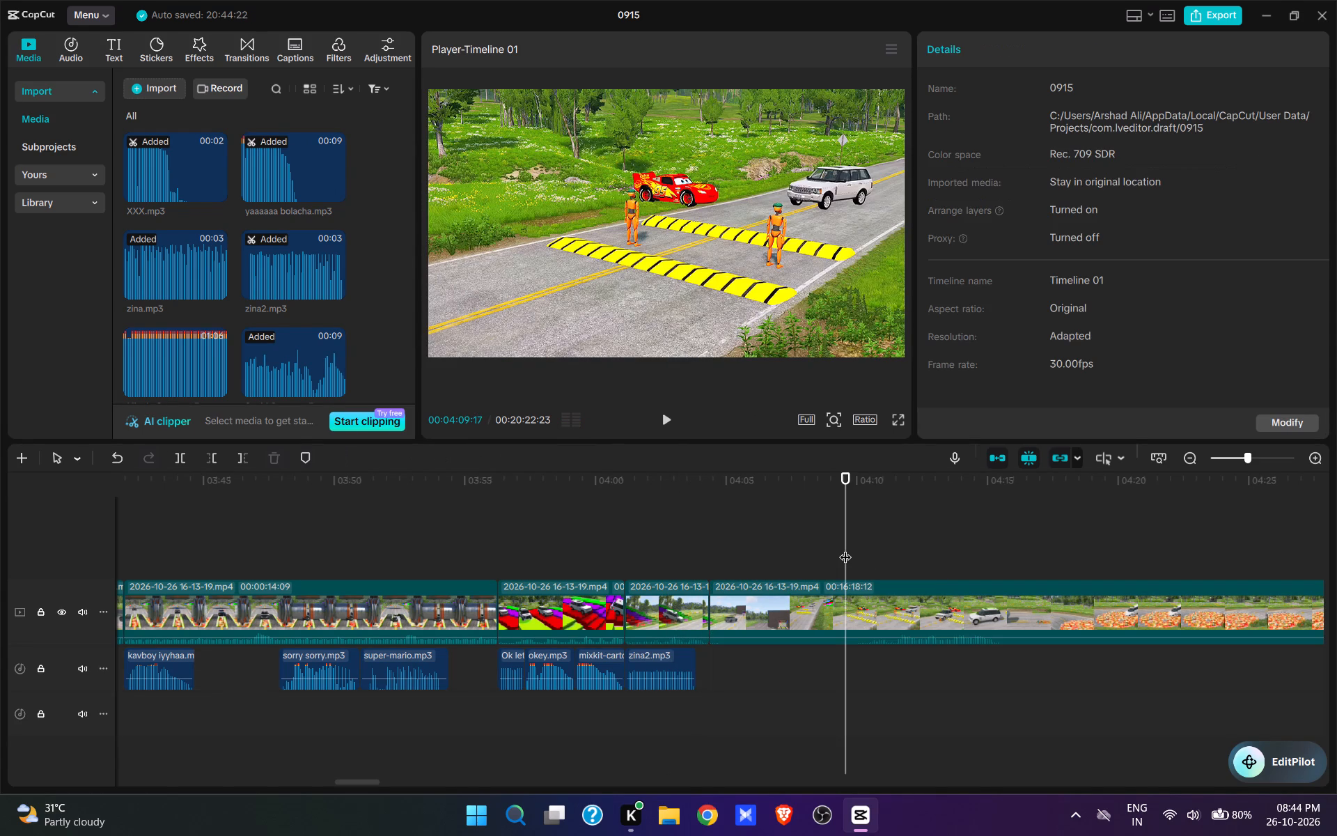
{"action": "key", "text": "space"}
{"action": "key", "text": "space"}
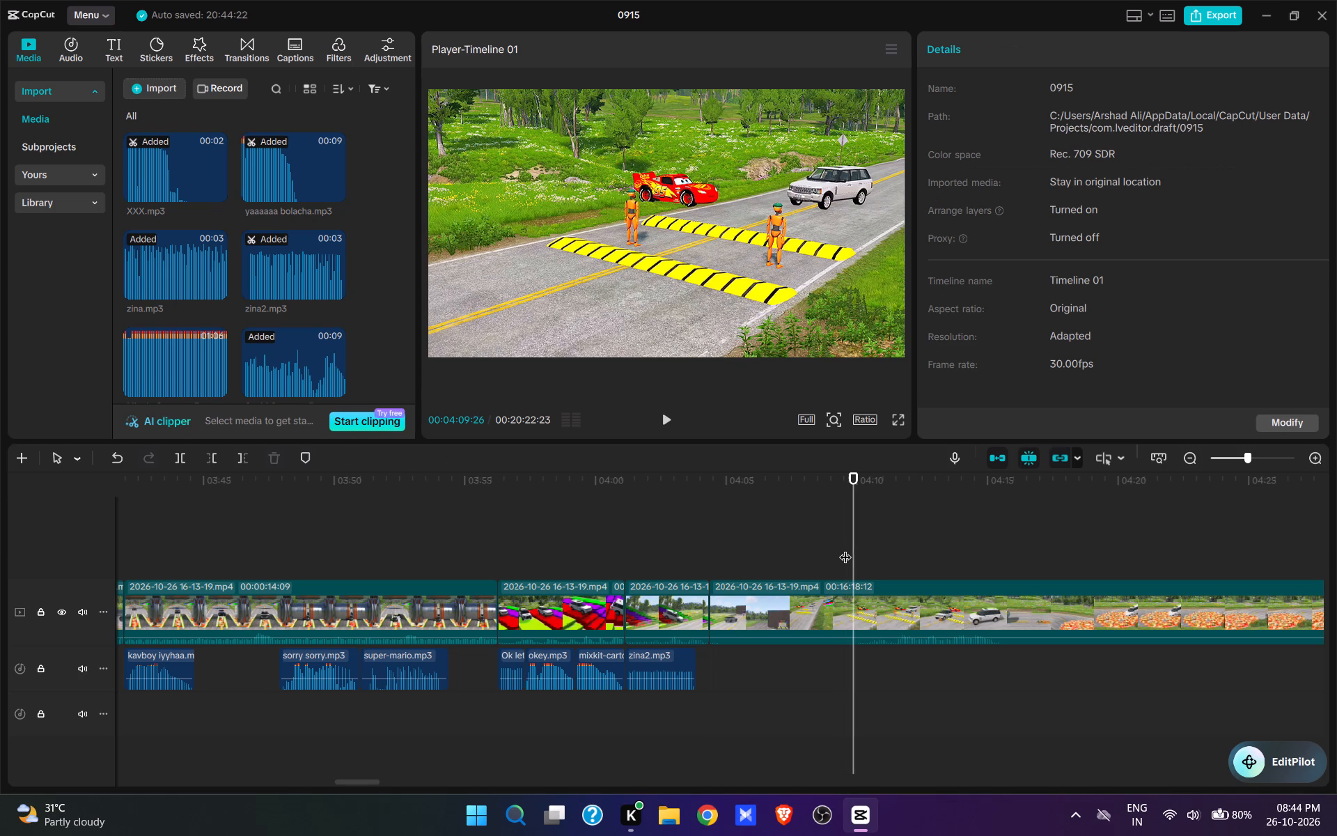
{"action": "key", "text": "space"}
{"action": "key", "text": "space"}
{"action": "left_click", "coordinate": [864, 564]}
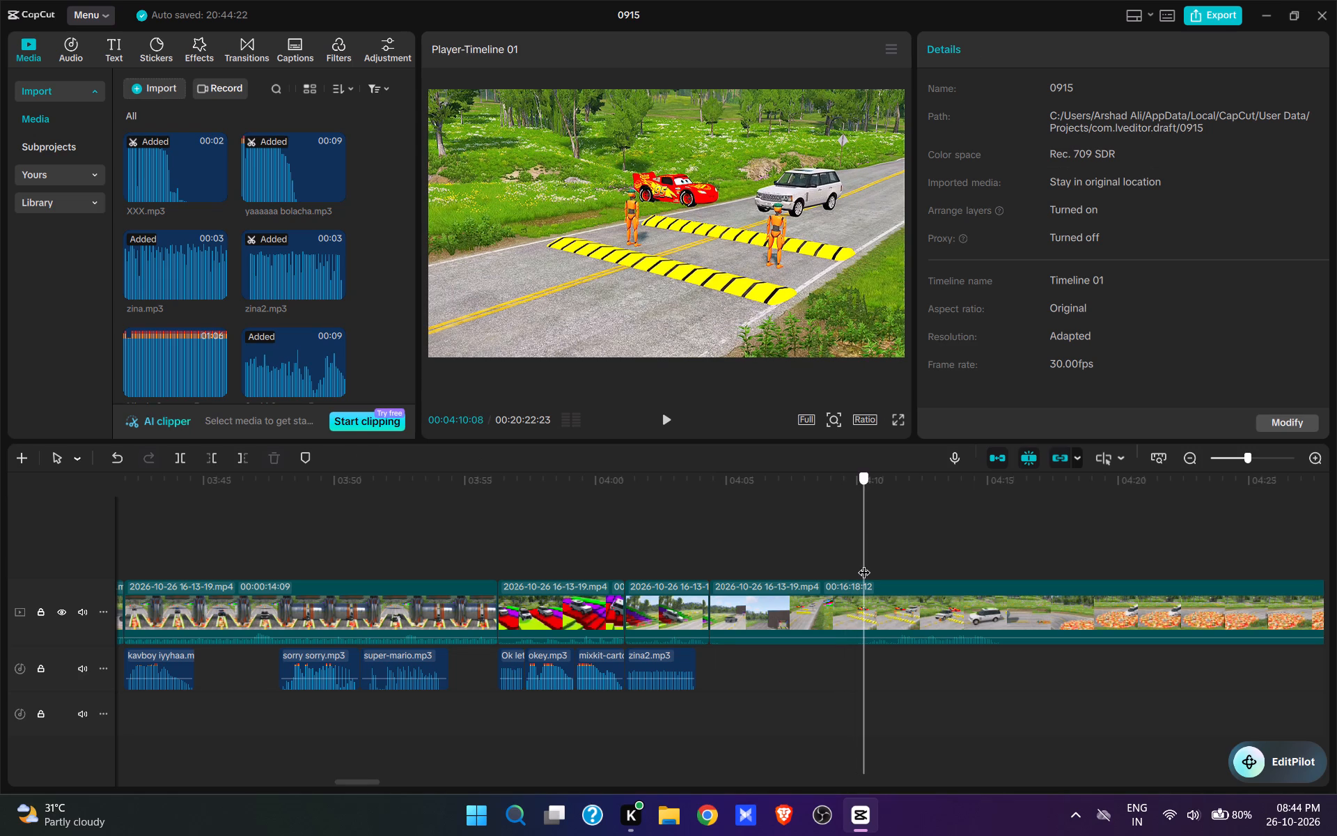
{"action": "left_click", "coordinate": [863, 563]}
{"action": "left_click", "coordinate": [861, 561]}
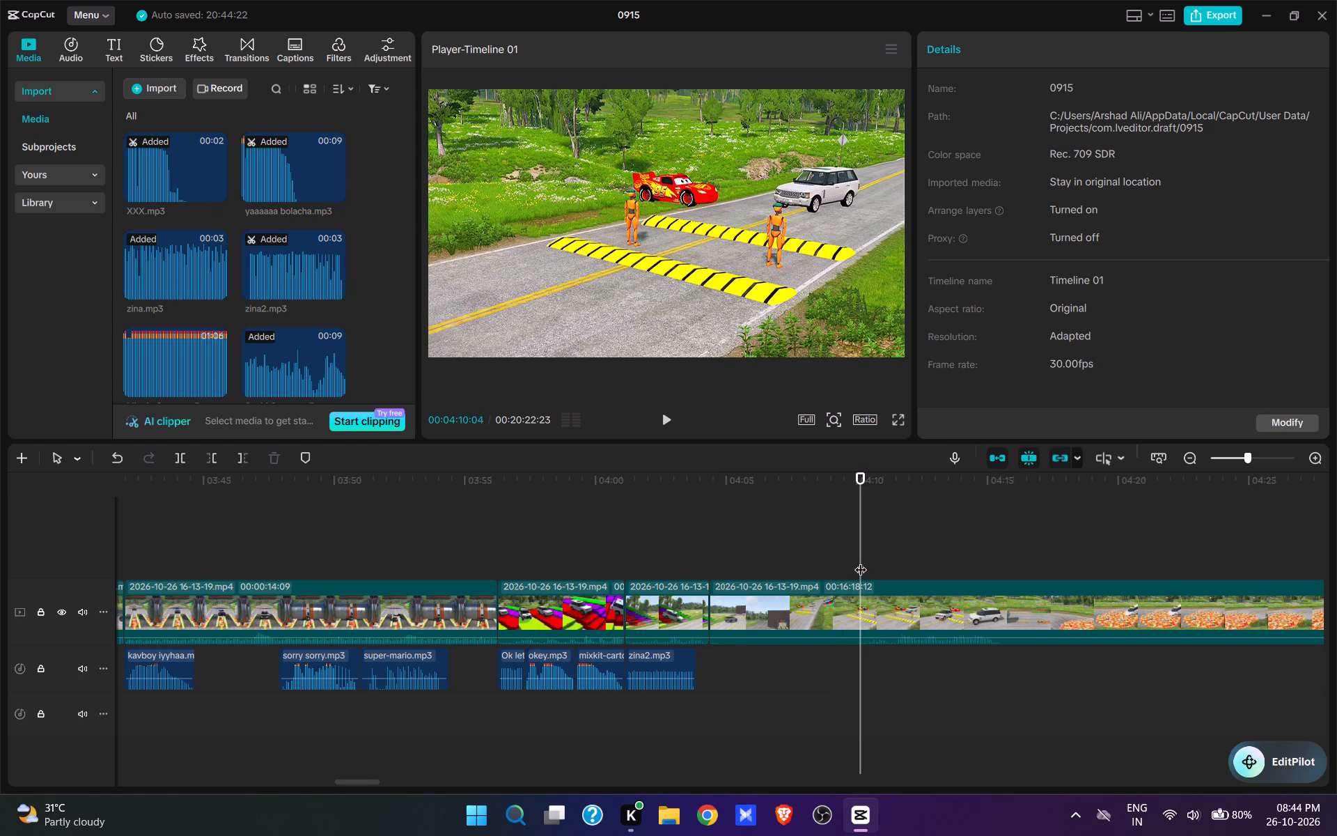
{"action": "key", "text": "q"}
Play the edit from about 00:04:00 across the new cut to the SUV reaching the speed bumps at 00:04:05:07.
{"action": "left_click", "coordinate": [604, 555]}
{"action": "key", "text": "space"}
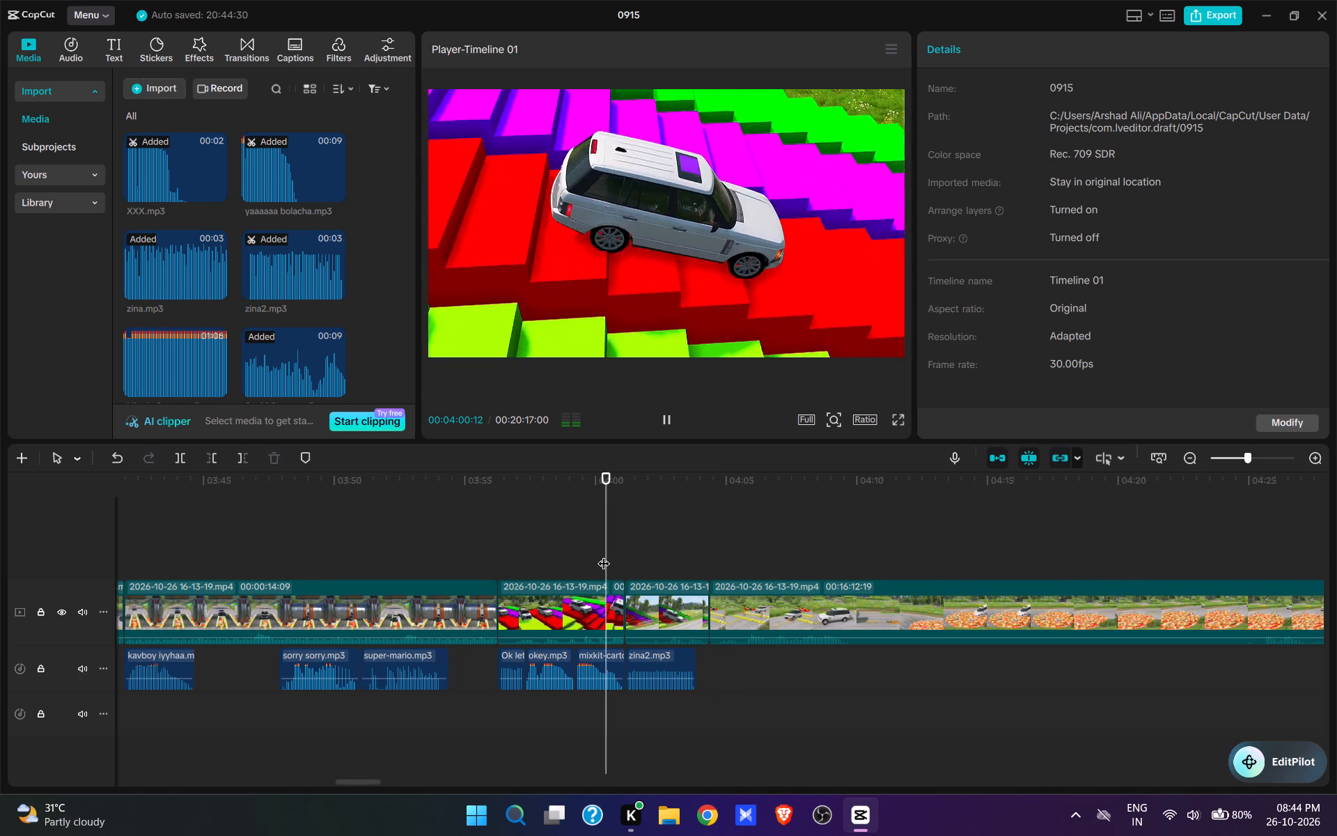
{"action": "key", "text": "space"}
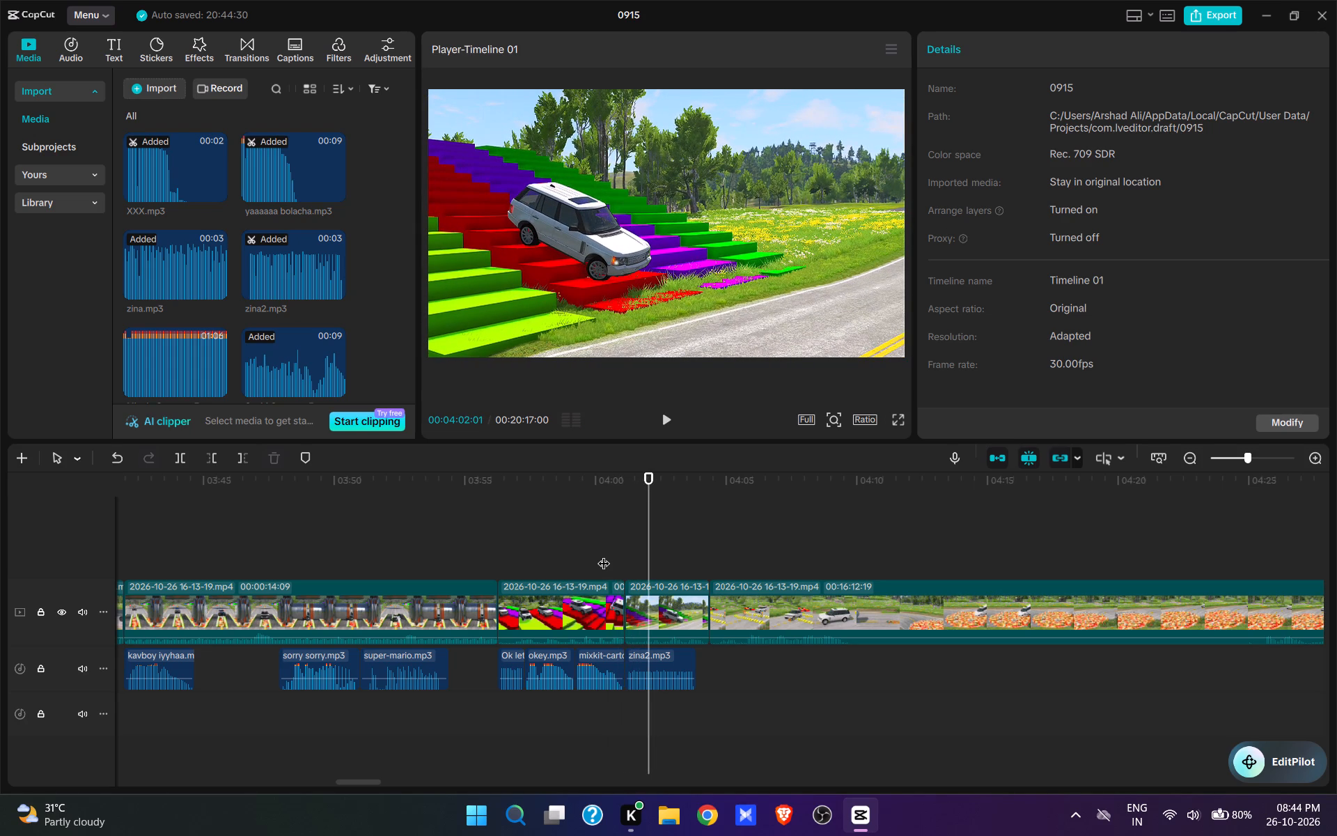
{"action": "key", "text": "space"}
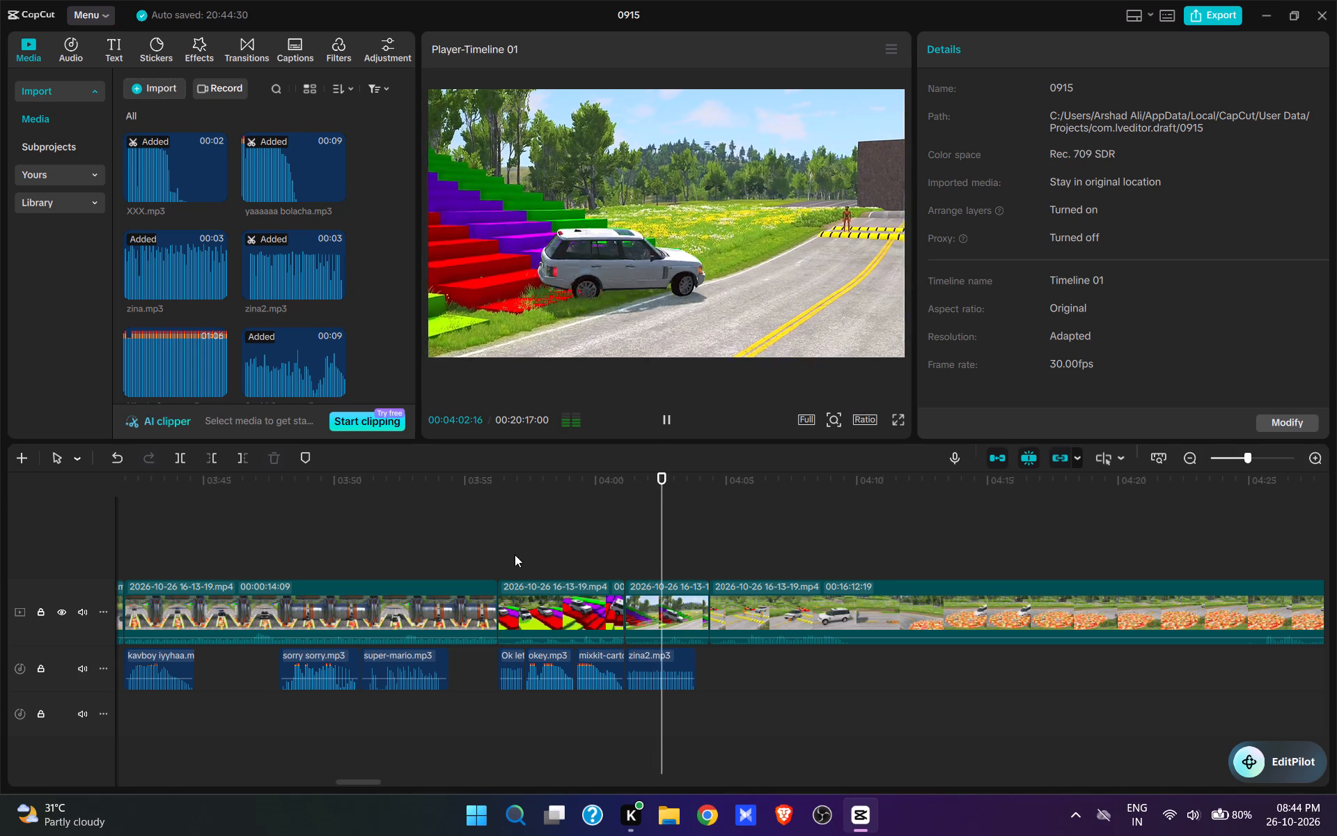
{"action": "key", "text": "space"}
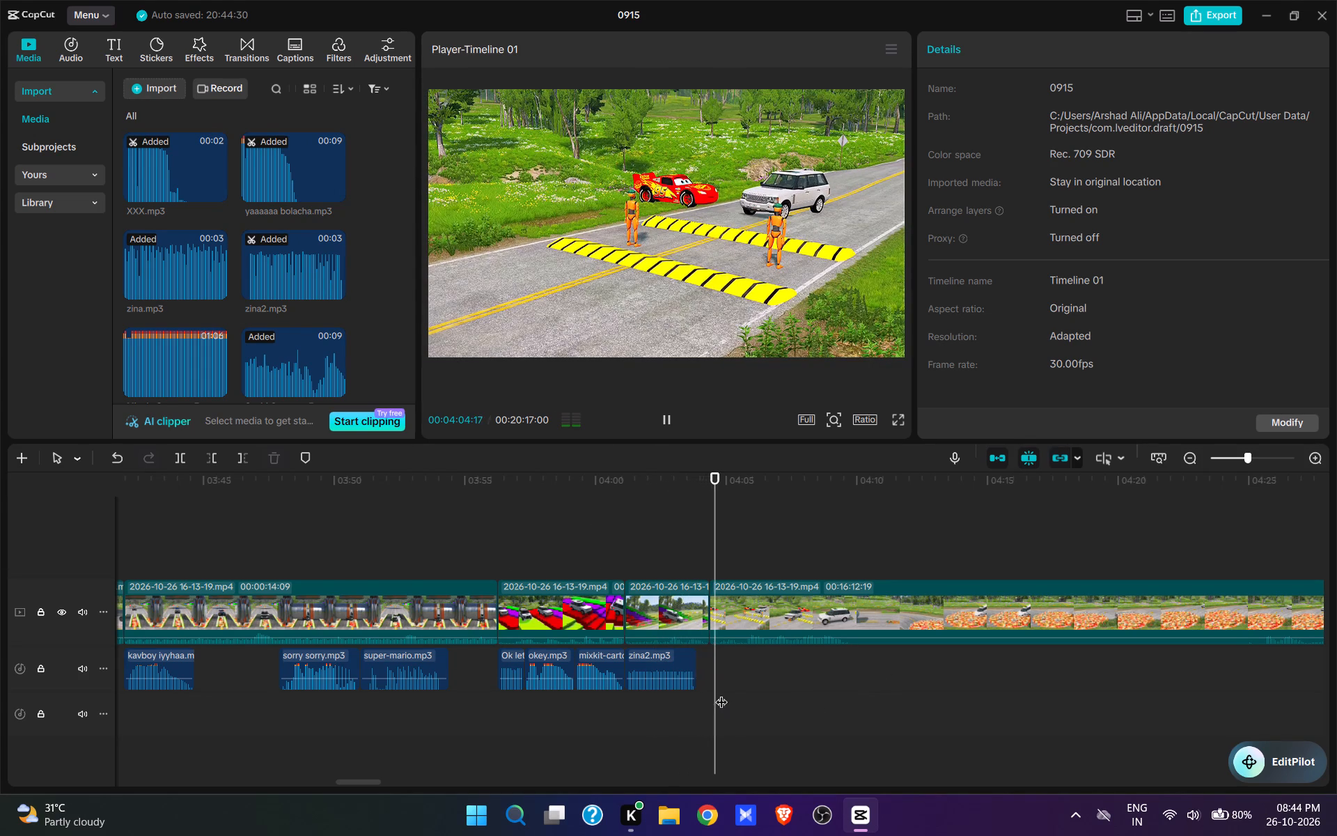
{"action": "key", "text": "space"}
{"action": "key", "text": "space"}
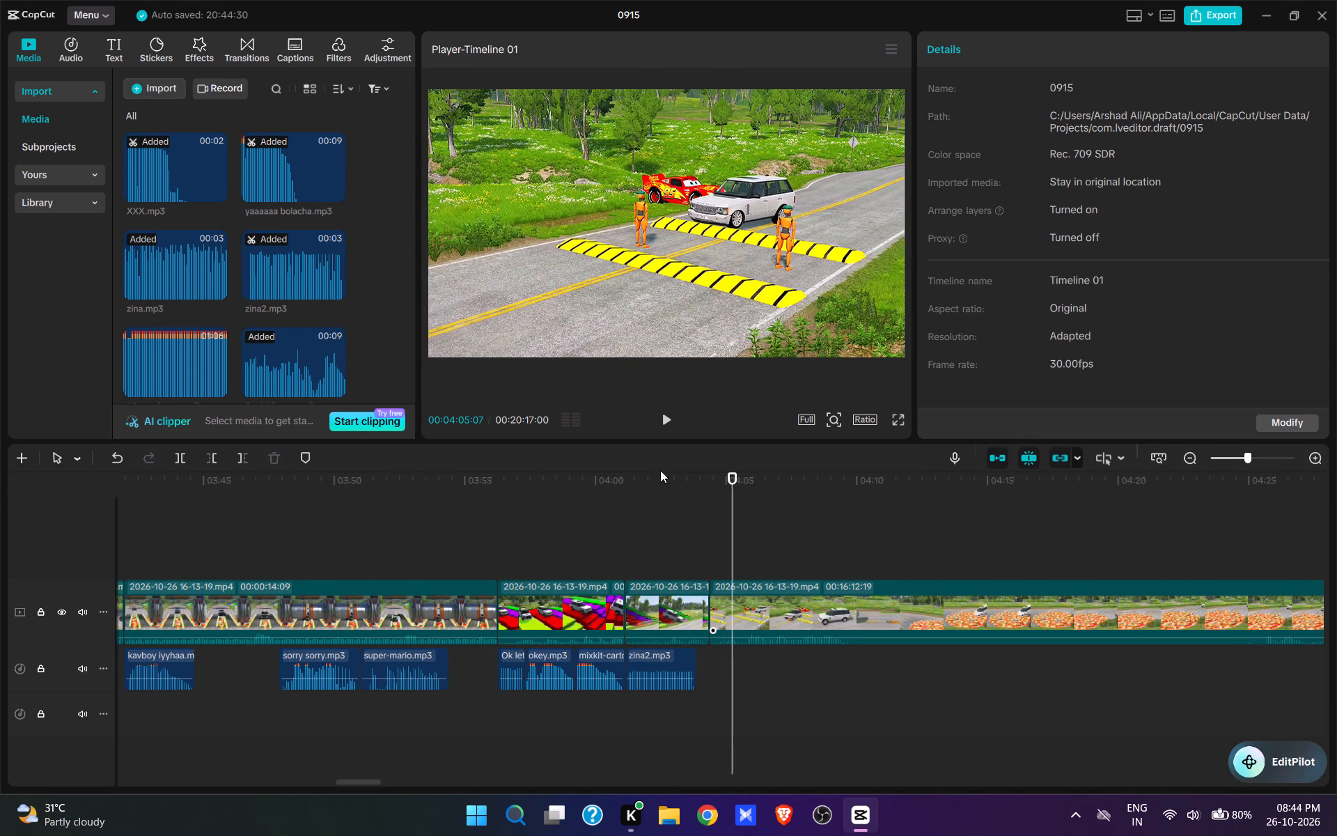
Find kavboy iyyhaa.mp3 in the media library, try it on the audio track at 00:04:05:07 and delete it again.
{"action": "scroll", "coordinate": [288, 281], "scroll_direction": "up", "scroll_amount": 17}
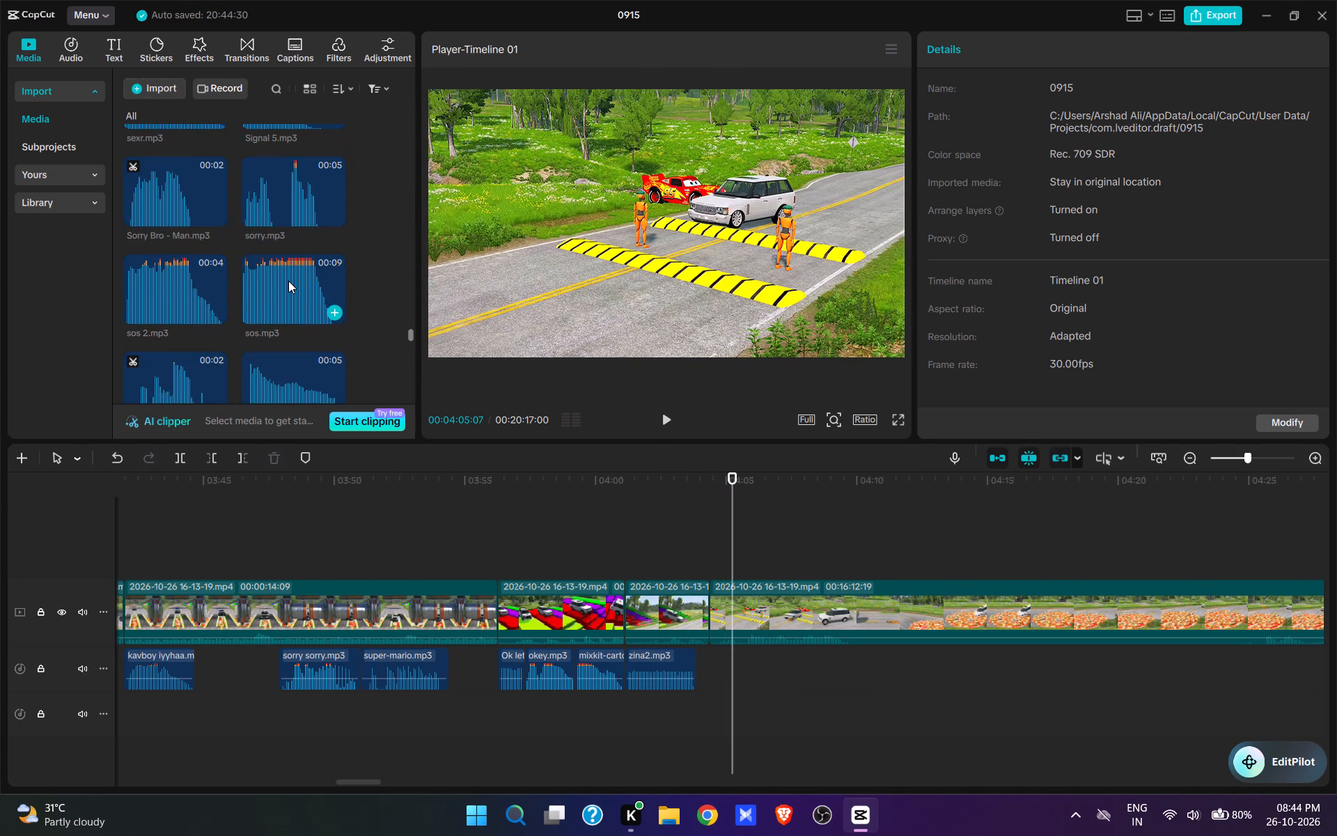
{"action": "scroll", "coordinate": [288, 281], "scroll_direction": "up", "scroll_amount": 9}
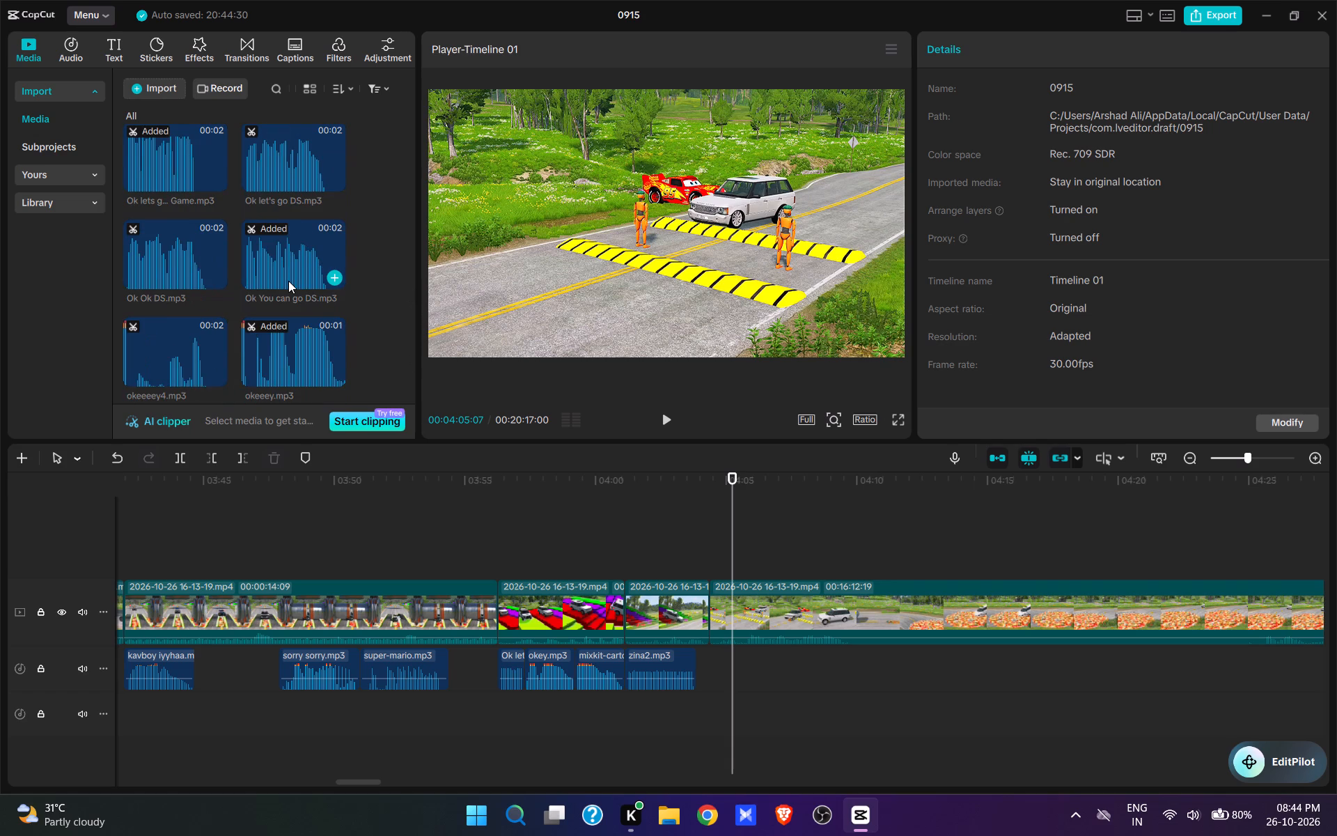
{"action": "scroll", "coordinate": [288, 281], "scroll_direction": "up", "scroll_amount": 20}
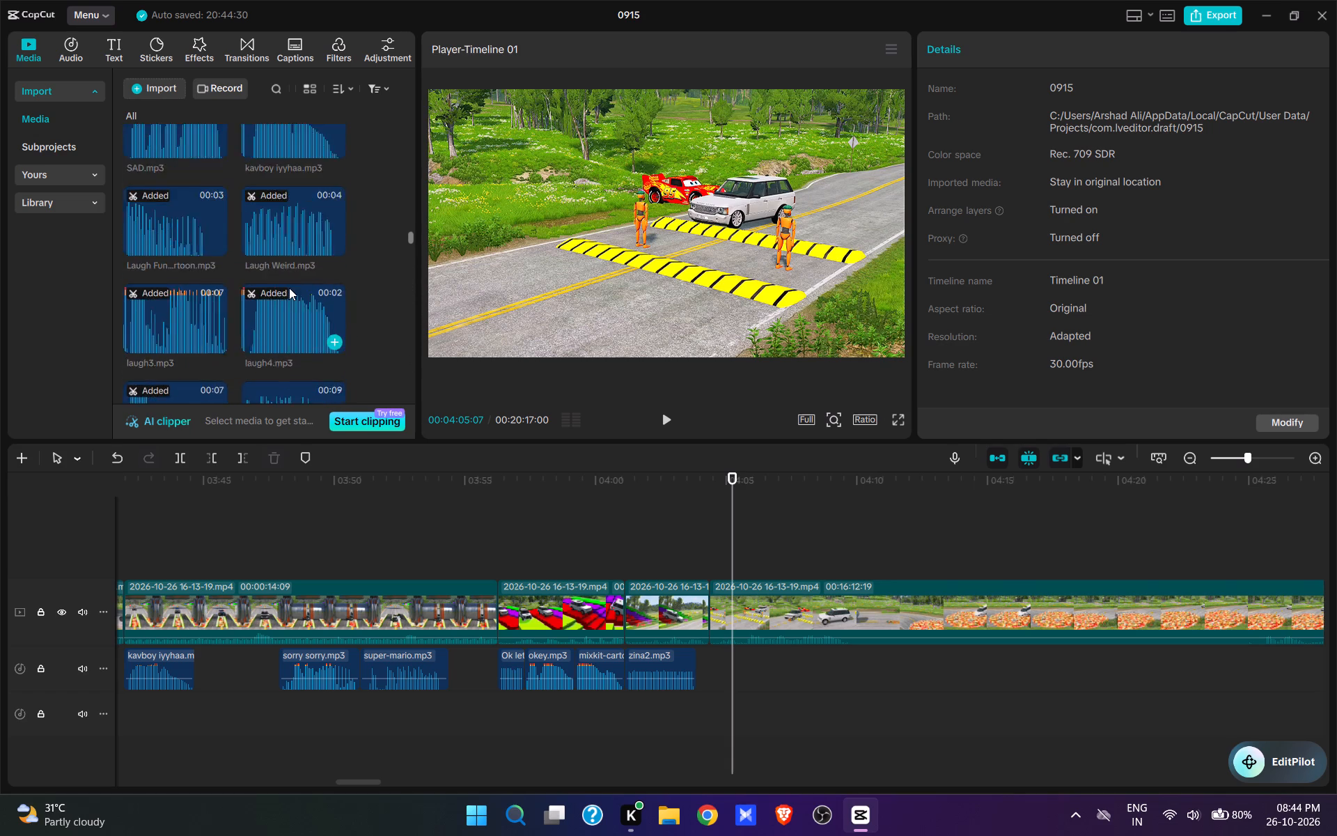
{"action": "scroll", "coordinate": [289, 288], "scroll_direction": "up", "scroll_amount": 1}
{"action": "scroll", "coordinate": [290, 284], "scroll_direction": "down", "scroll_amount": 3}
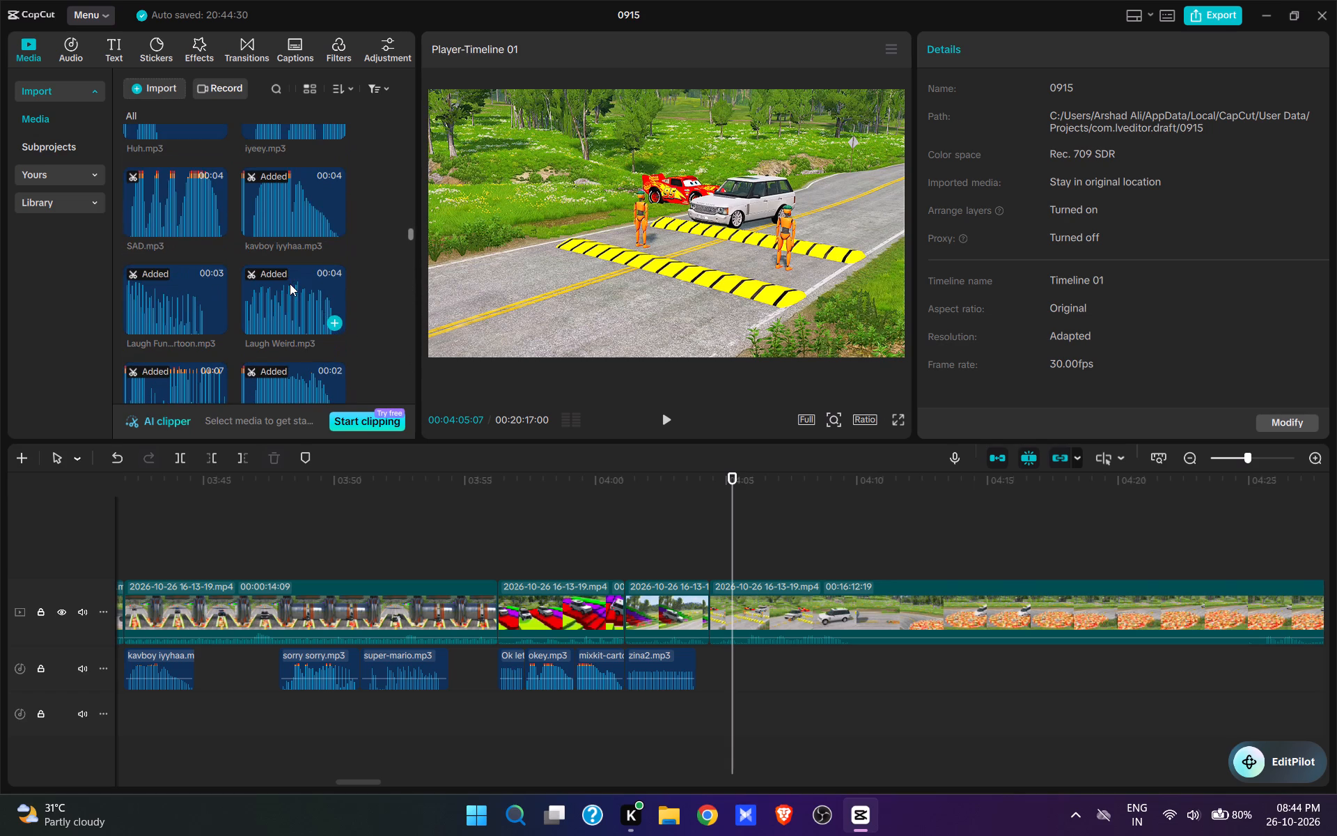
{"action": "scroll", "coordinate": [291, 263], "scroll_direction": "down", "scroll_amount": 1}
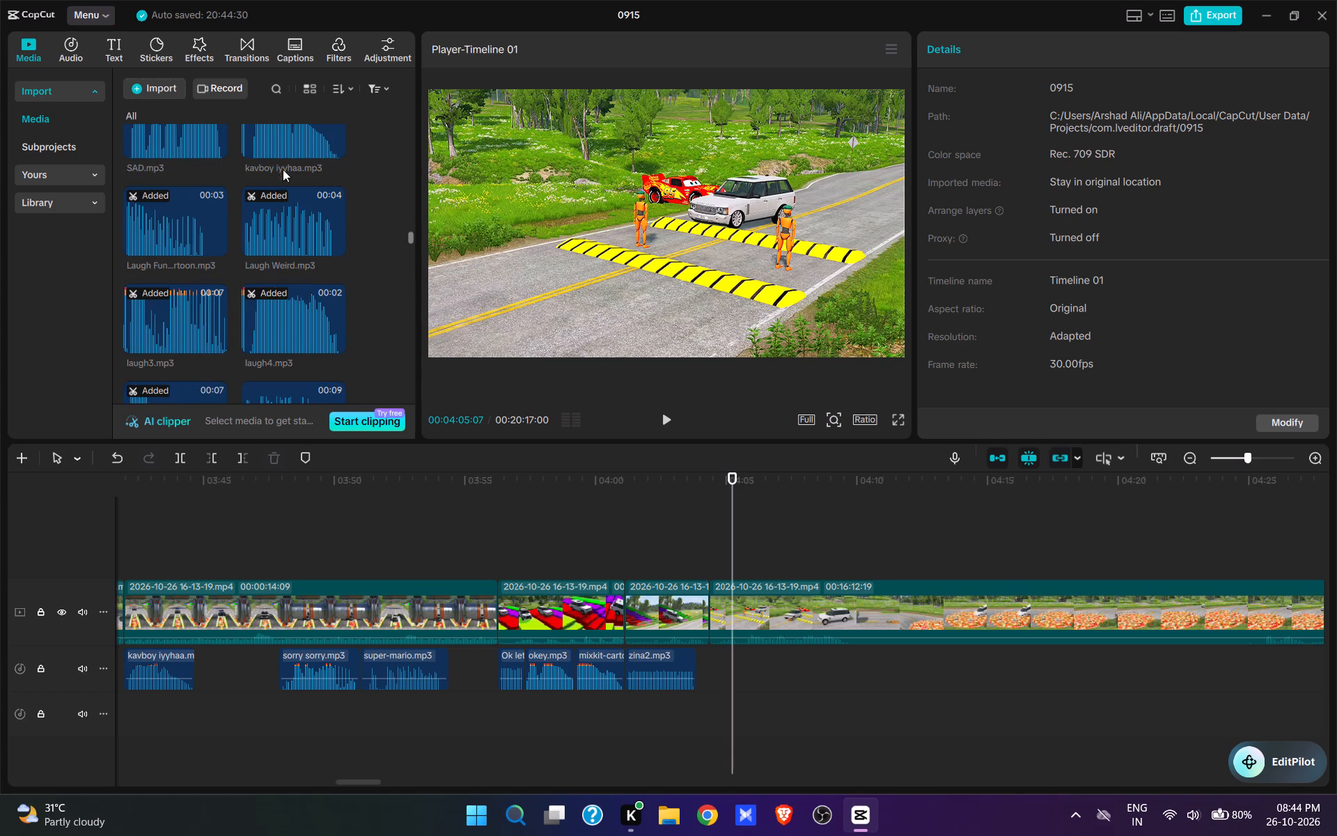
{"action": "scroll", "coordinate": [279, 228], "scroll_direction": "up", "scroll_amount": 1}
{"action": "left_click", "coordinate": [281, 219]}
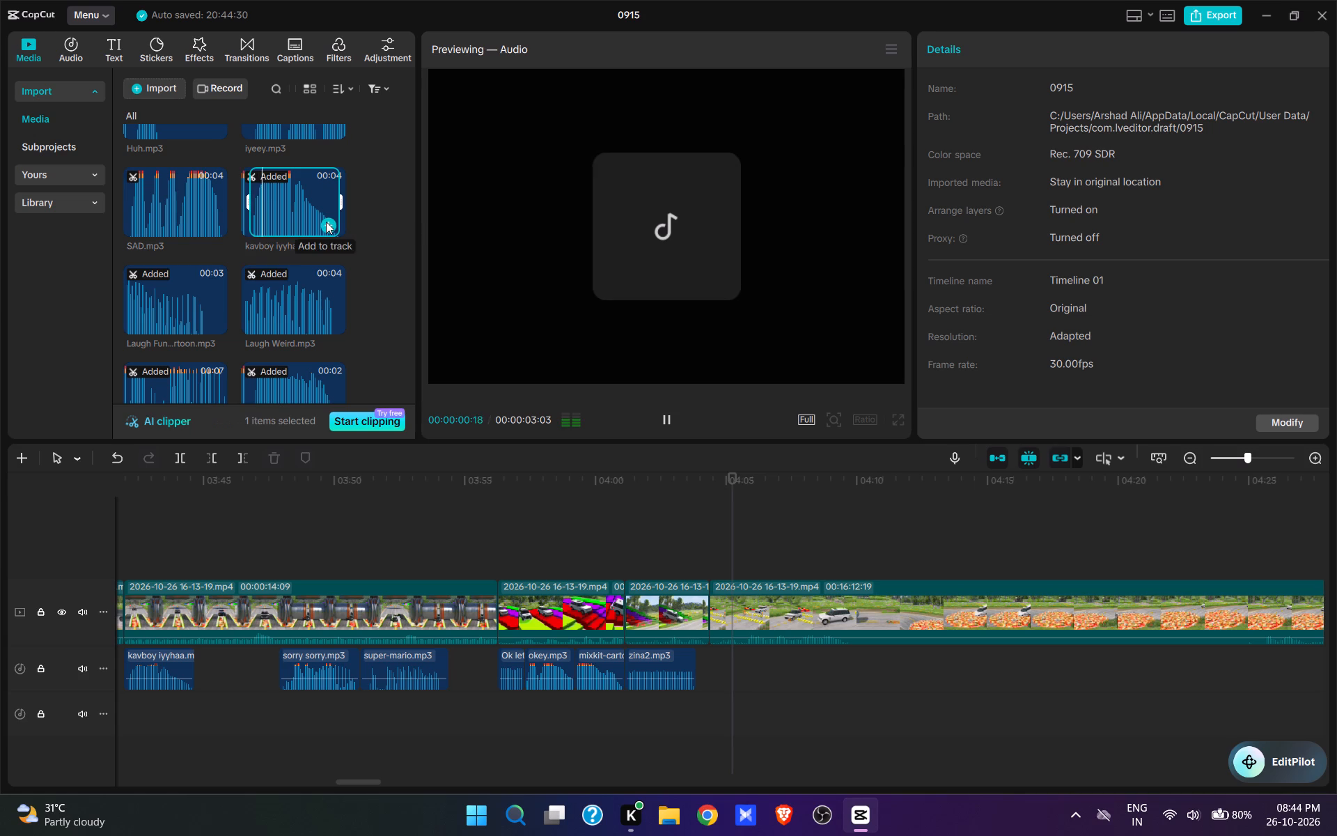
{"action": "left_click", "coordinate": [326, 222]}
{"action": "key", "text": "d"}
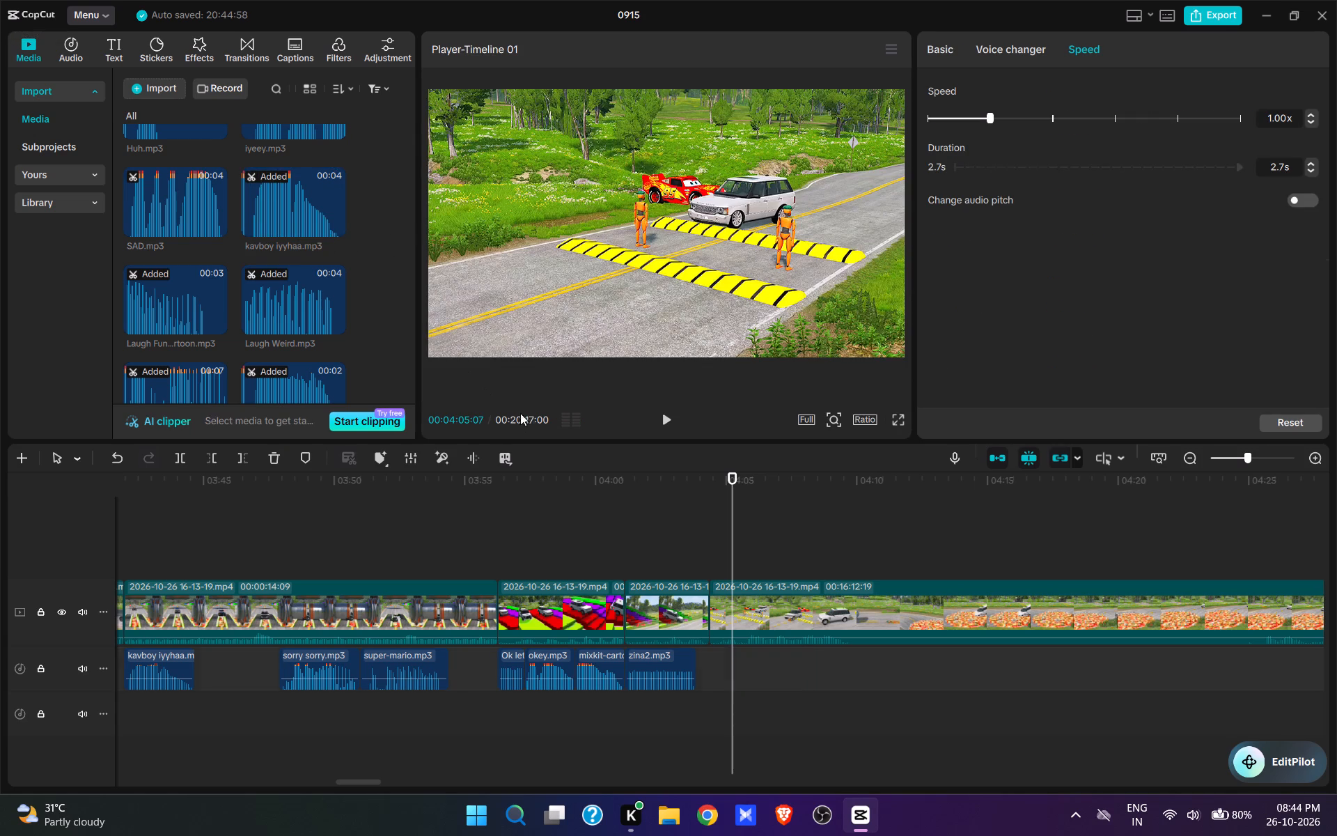
Browse the sound effects, preview iyeey.mp3, and add laugh4.mp3 to the audio track at 00:04:05:07 by the speed bumps.
{"action": "scroll", "coordinate": [268, 293], "scroll_direction": "up", "scroll_amount": 5}
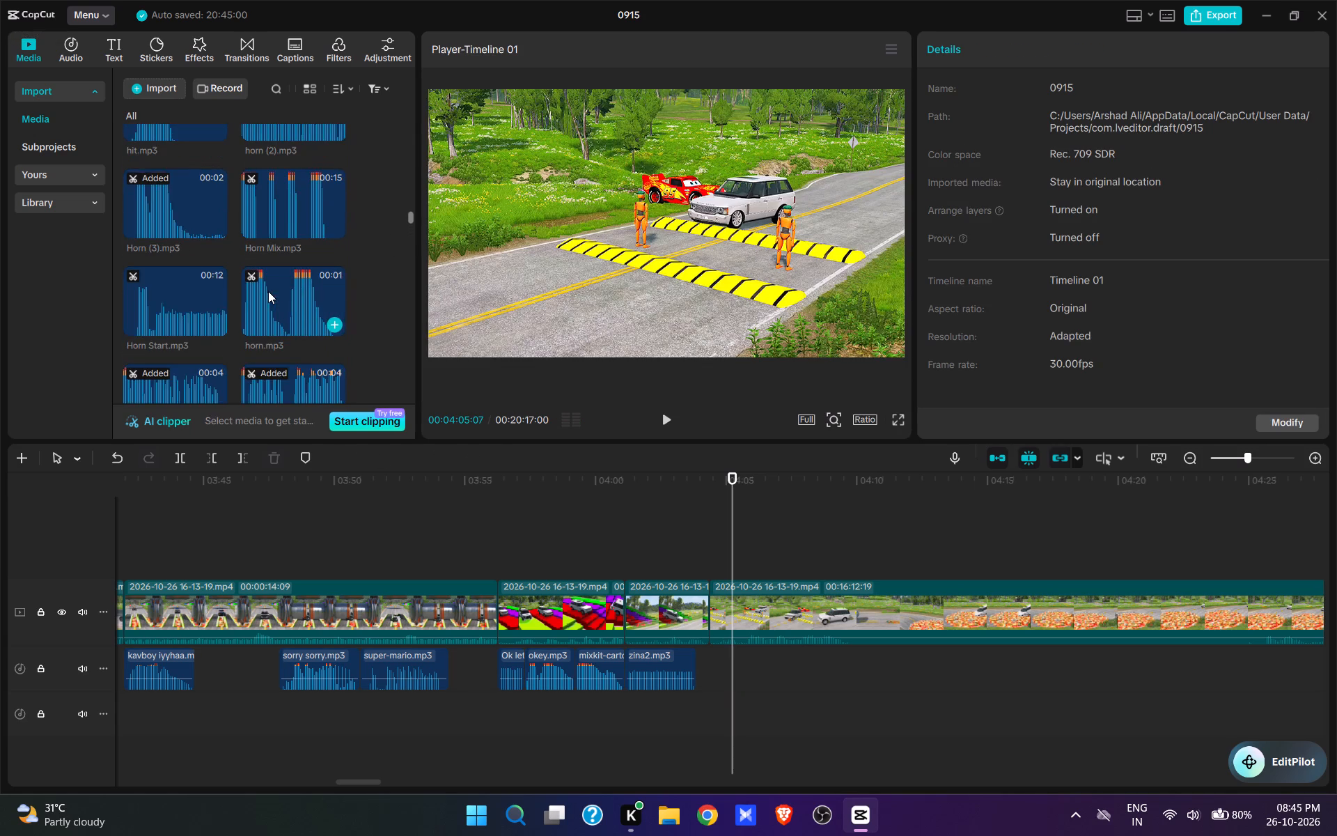
{"action": "scroll", "coordinate": [268, 291], "scroll_direction": "up", "scroll_amount": 3}
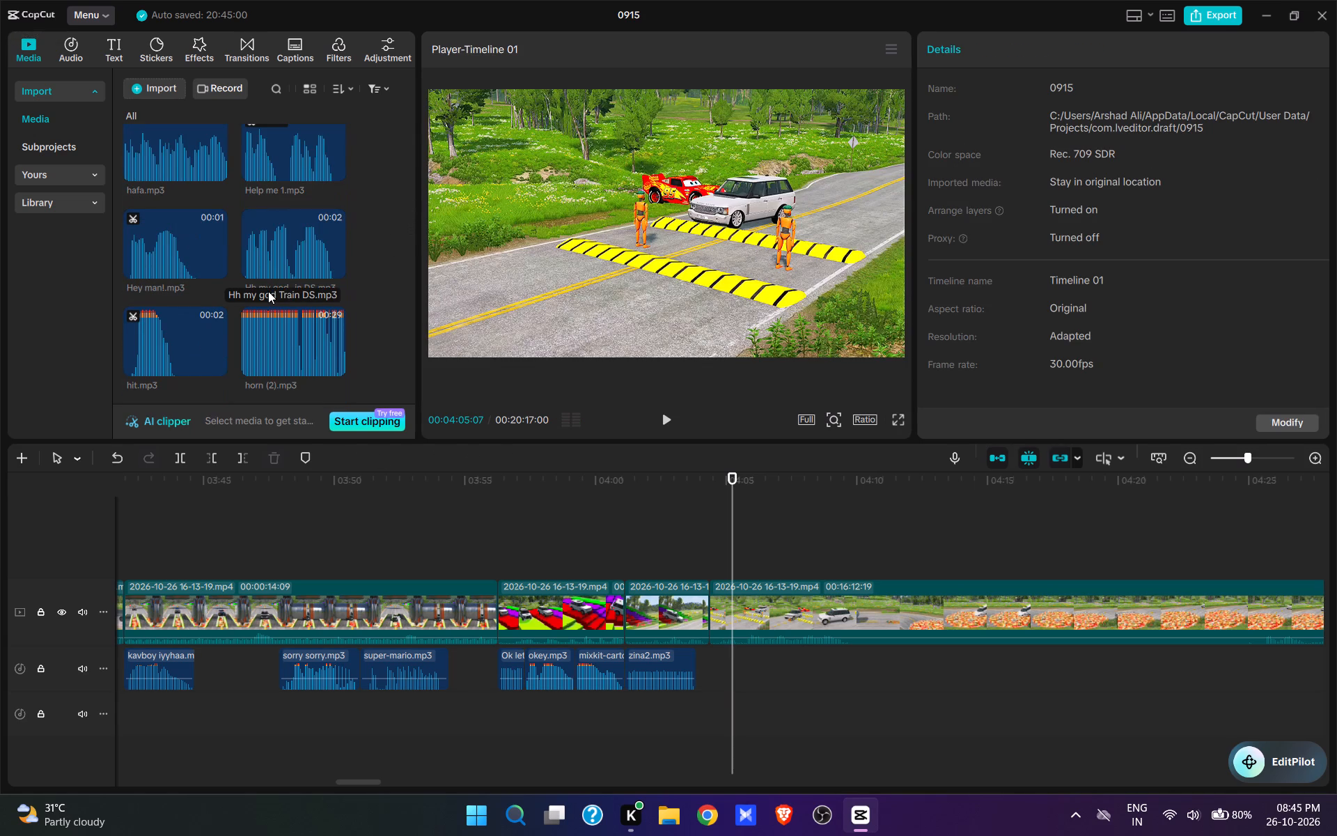
{"action": "scroll", "coordinate": [268, 291], "scroll_direction": "up", "scroll_amount": 1}
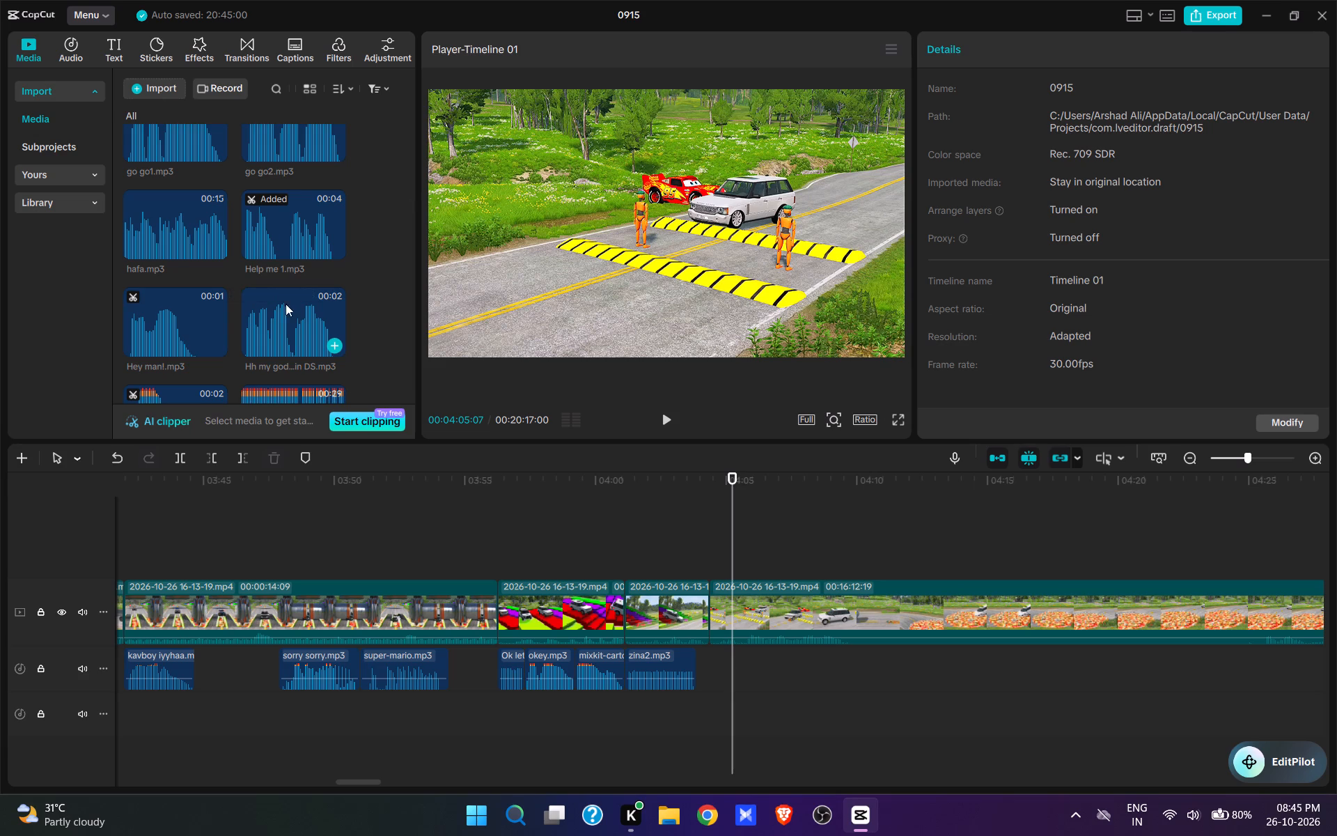
{"action": "scroll", "coordinate": [299, 324], "scroll_direction": "up", "scroll_amount": 2}
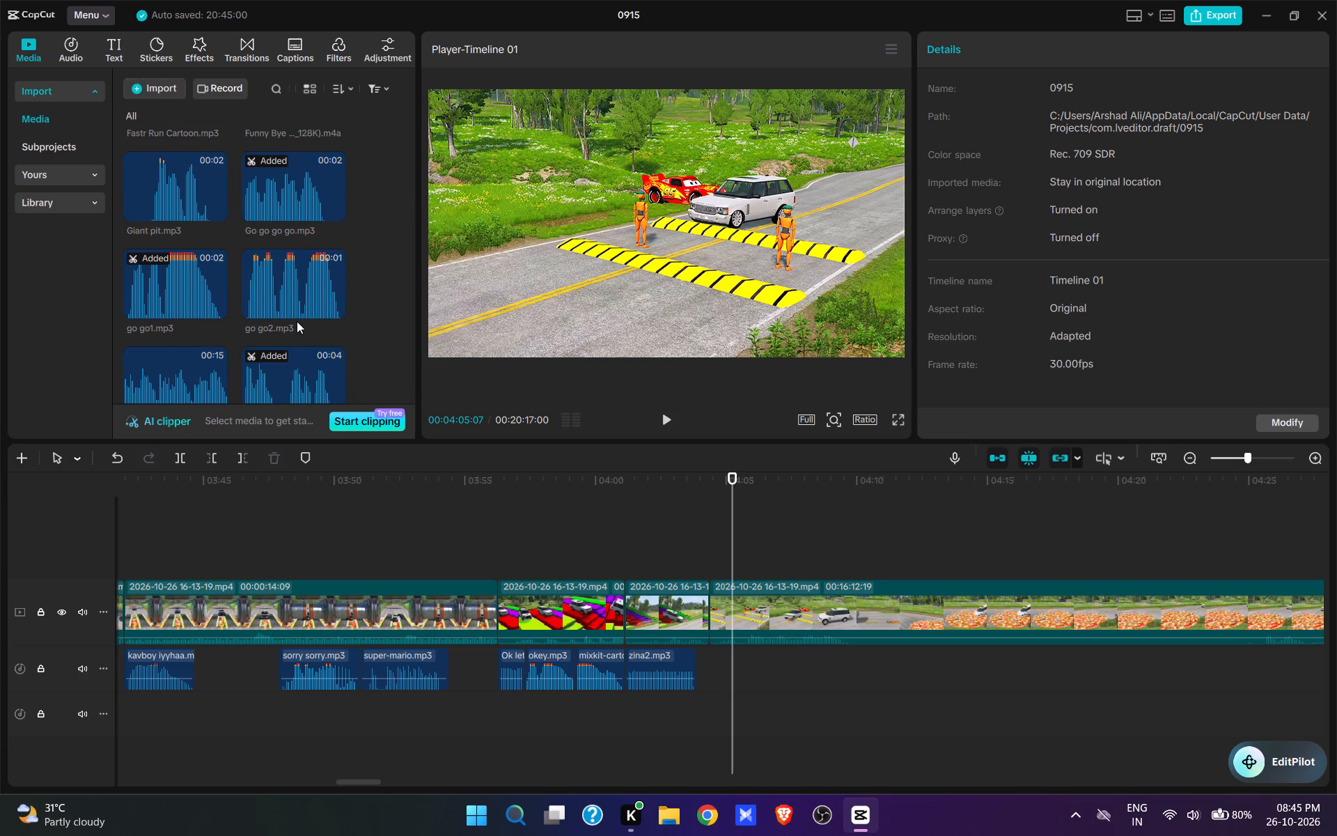
{"action": "scroll", "coordinate": [311, 320], "scroll_direction": "up", "scroll_amount": 4}
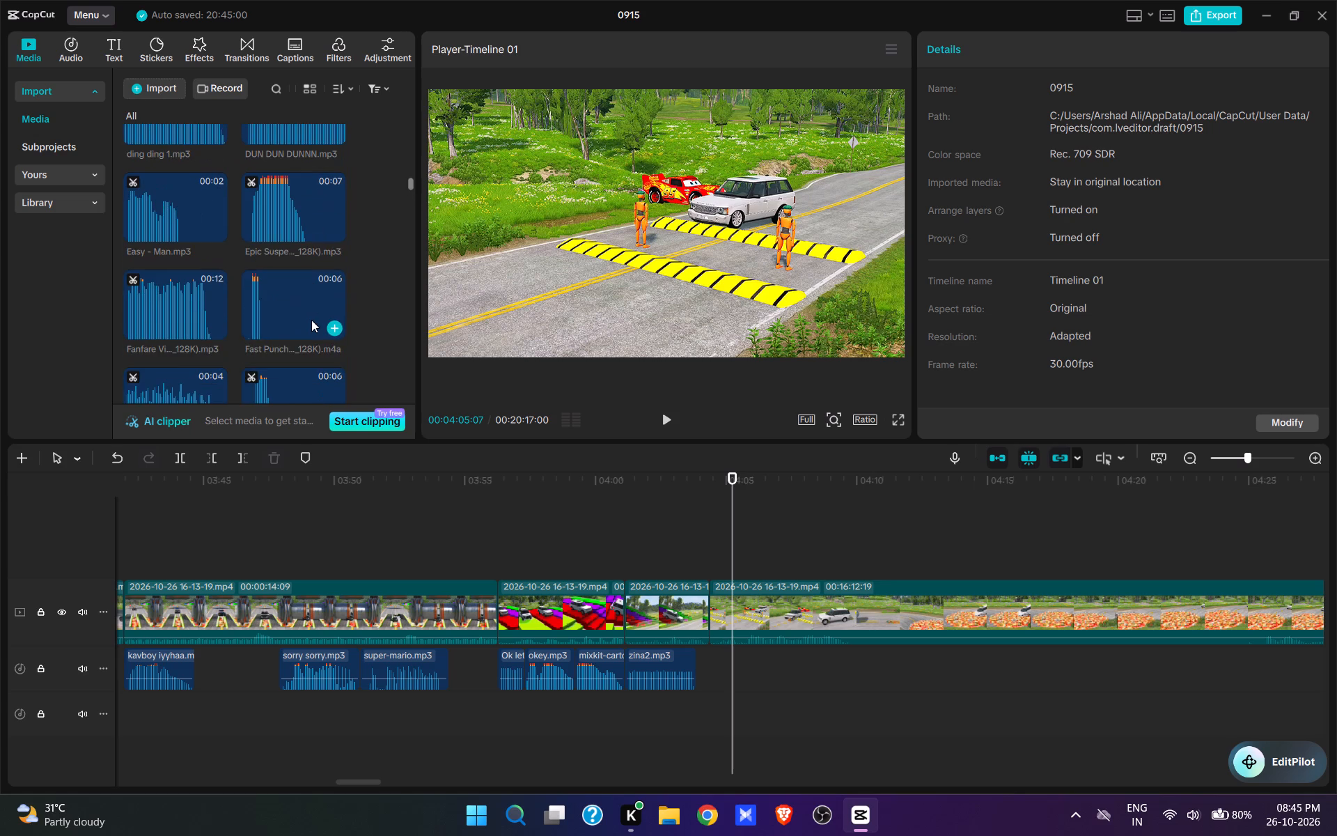
{"action": "scroll", "coordinate": [311, 320], "scroll_direction": "down", "scroll_amount": 10}
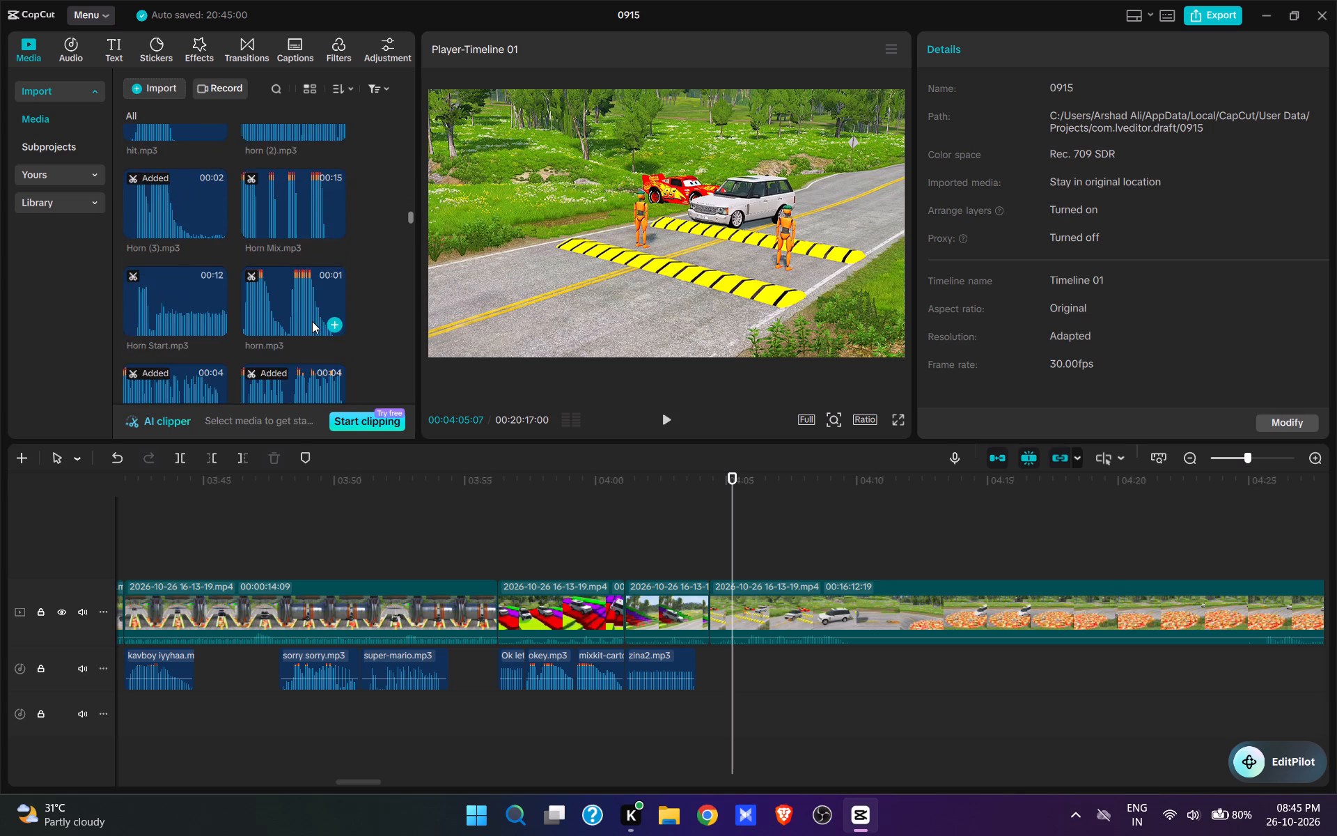
{"action": "scroll", "coordinate": [312, 321], "scroll_direction": "down", "scroll_amount": 5}
{"action": "scroll", "coordinate": [313, 318], "scroll_direction": "up", "scroll_amount": 1}
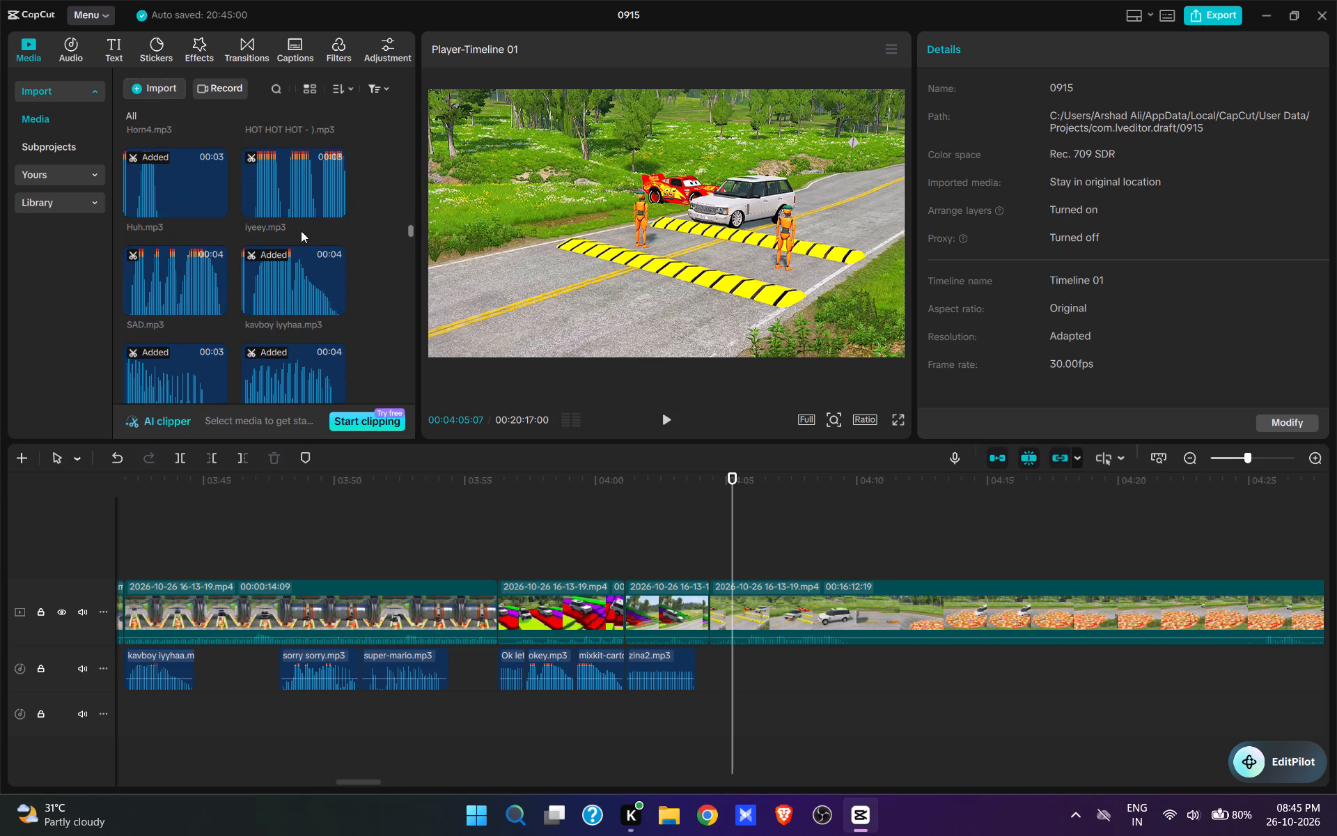
{"action": "left_click", "coordinate": [288, 200]}
{"action": "scroll", "coordinate": [283, 275], "scroll_direction": "down", "scroll_amount": 1}
{"action": "left_click", "coordinate": [288, 304]}
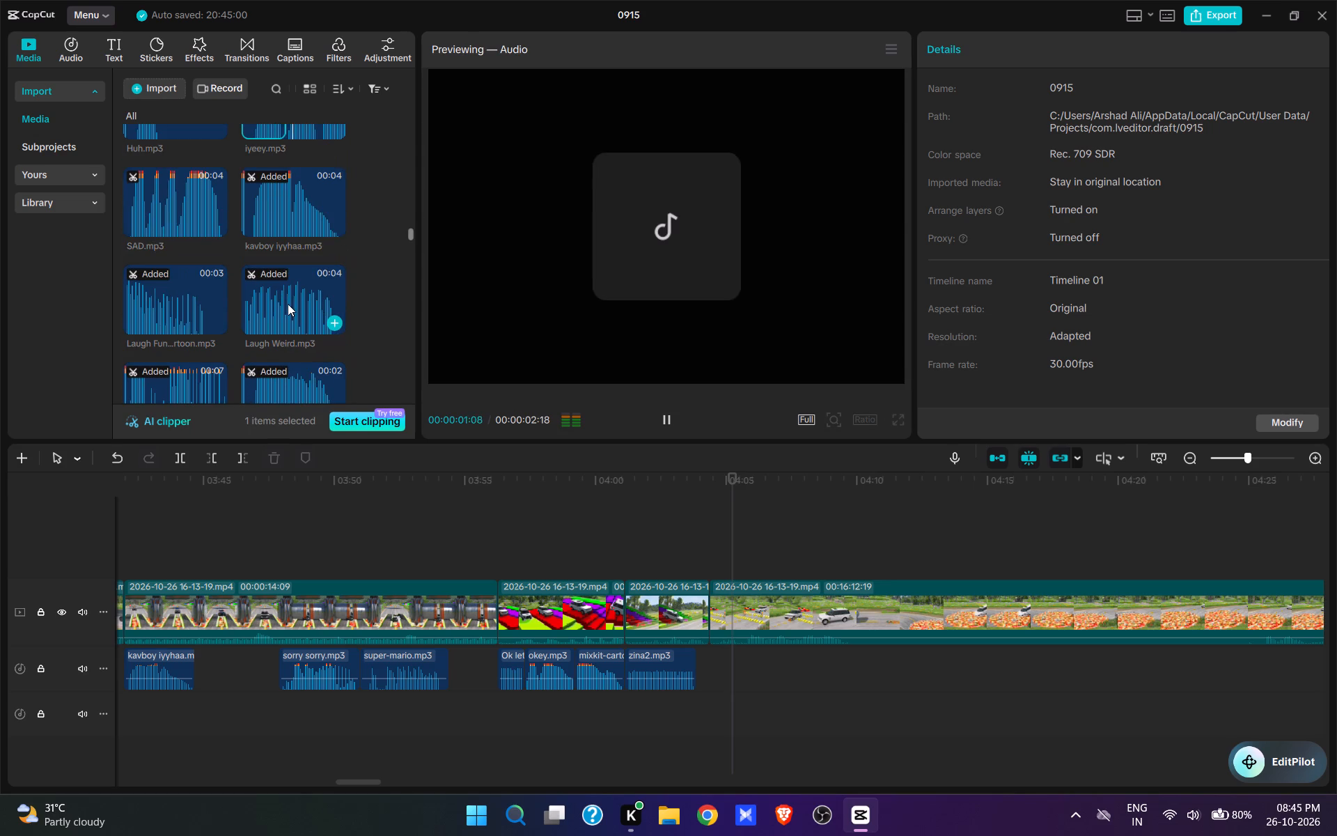
{"action": "scroll", "coordinate": [288, 304], "scroll_direction": "down", "scroll_amount": 1}
{"action": "left_click", "coordinate": [288, 304]}
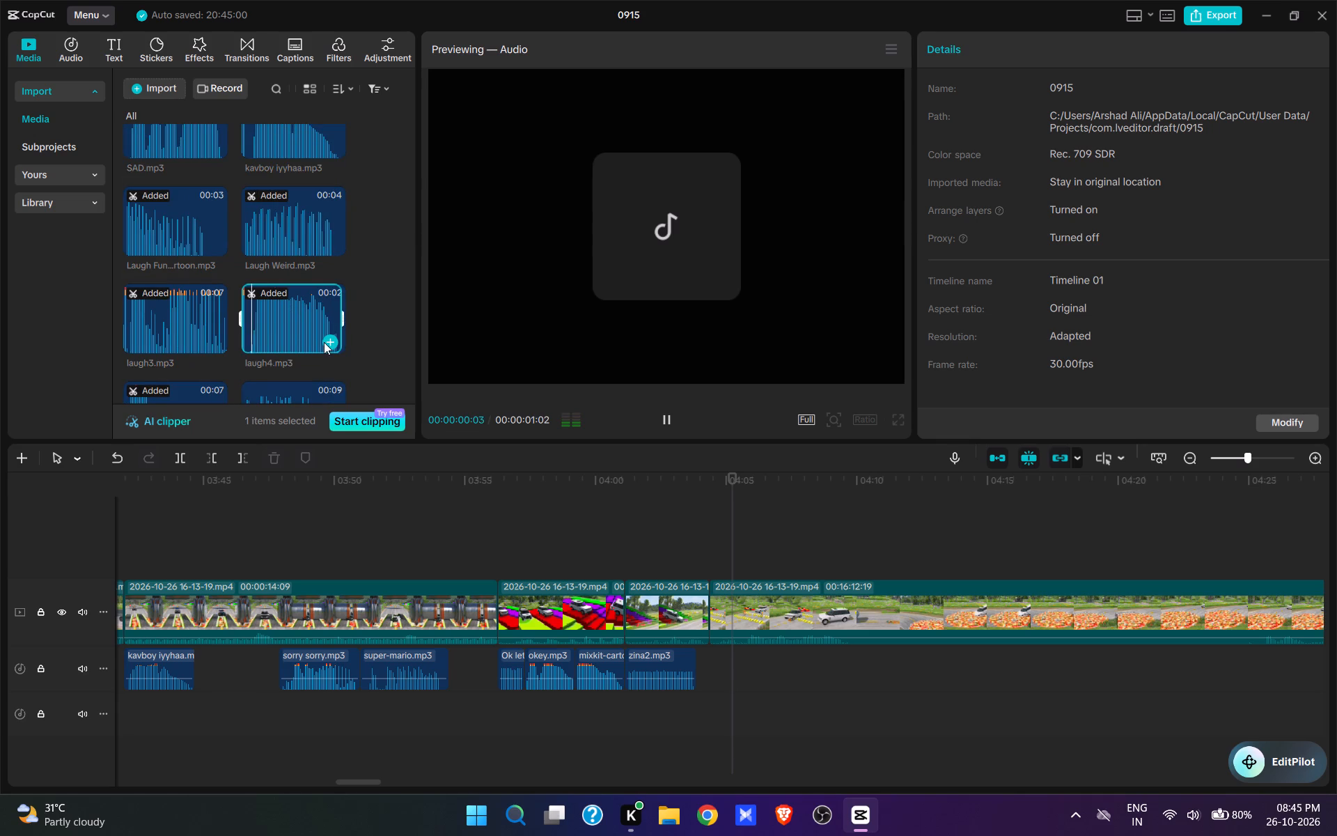
{"action": "left_click", "coordinate": [329, 342]}
Play the new effect and add laung2.mp3 to the audio track at 00:04:06:08, directly after laugh4.mp3.
{"action": "key", "text": "space"}
{"action": "key", "text": "space"}
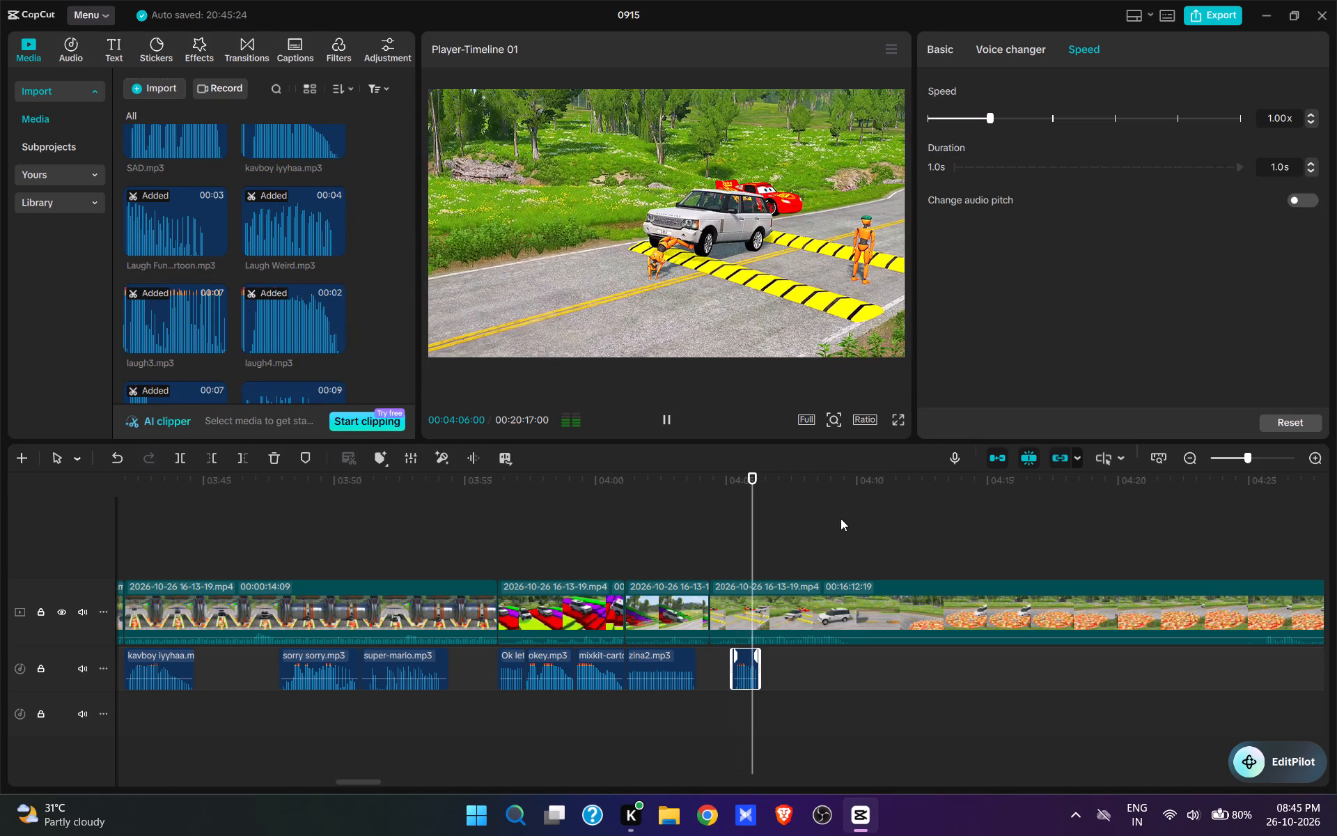
{"action": "key", "text": "space"}
{"action": "key", "text": "space"}
{"action": "left_click", "coordinate": [764, 563]}
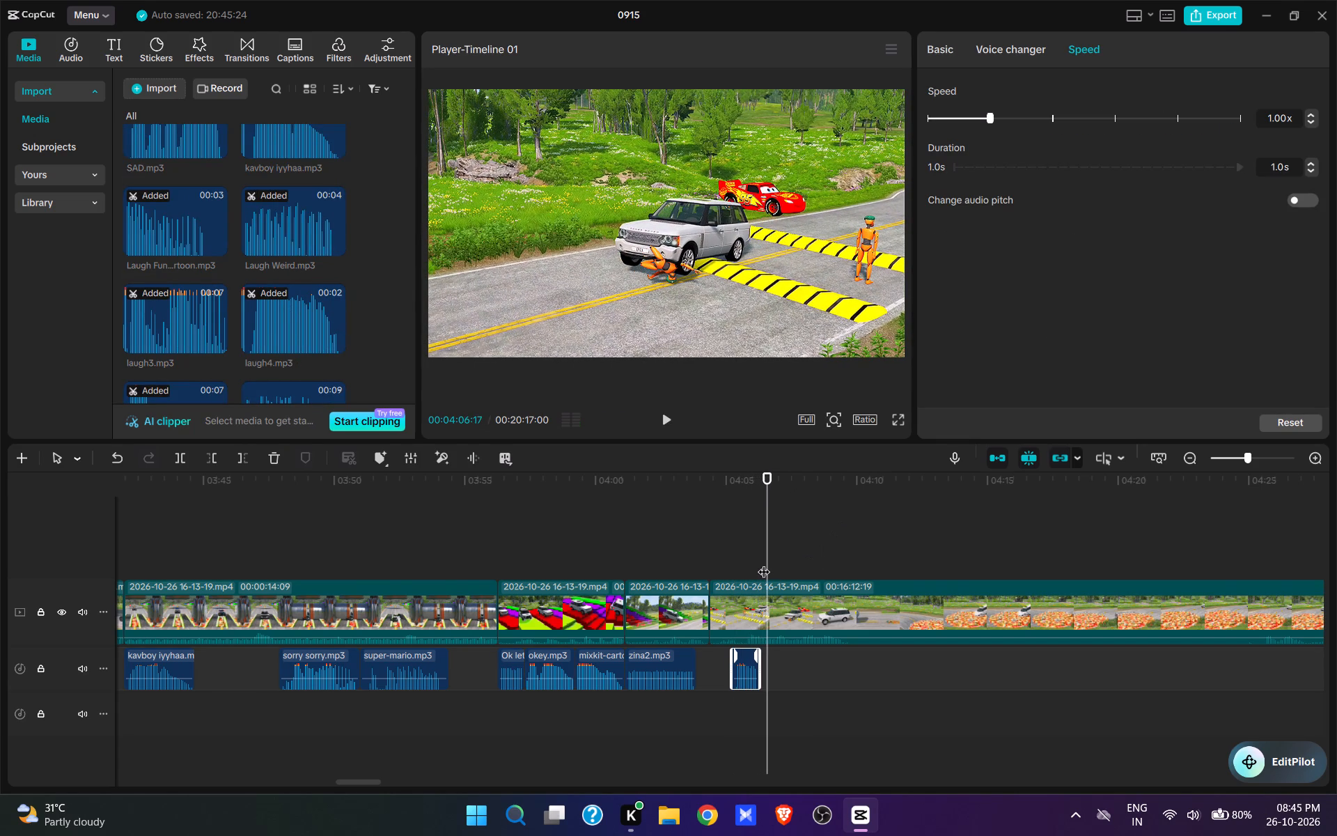
{"action": "scroll", "coordinate": [240, 296], "scroll_direction": "down", "scroll_amount": 2}
{"action": "left_click", "coordinate": [123, 266]}
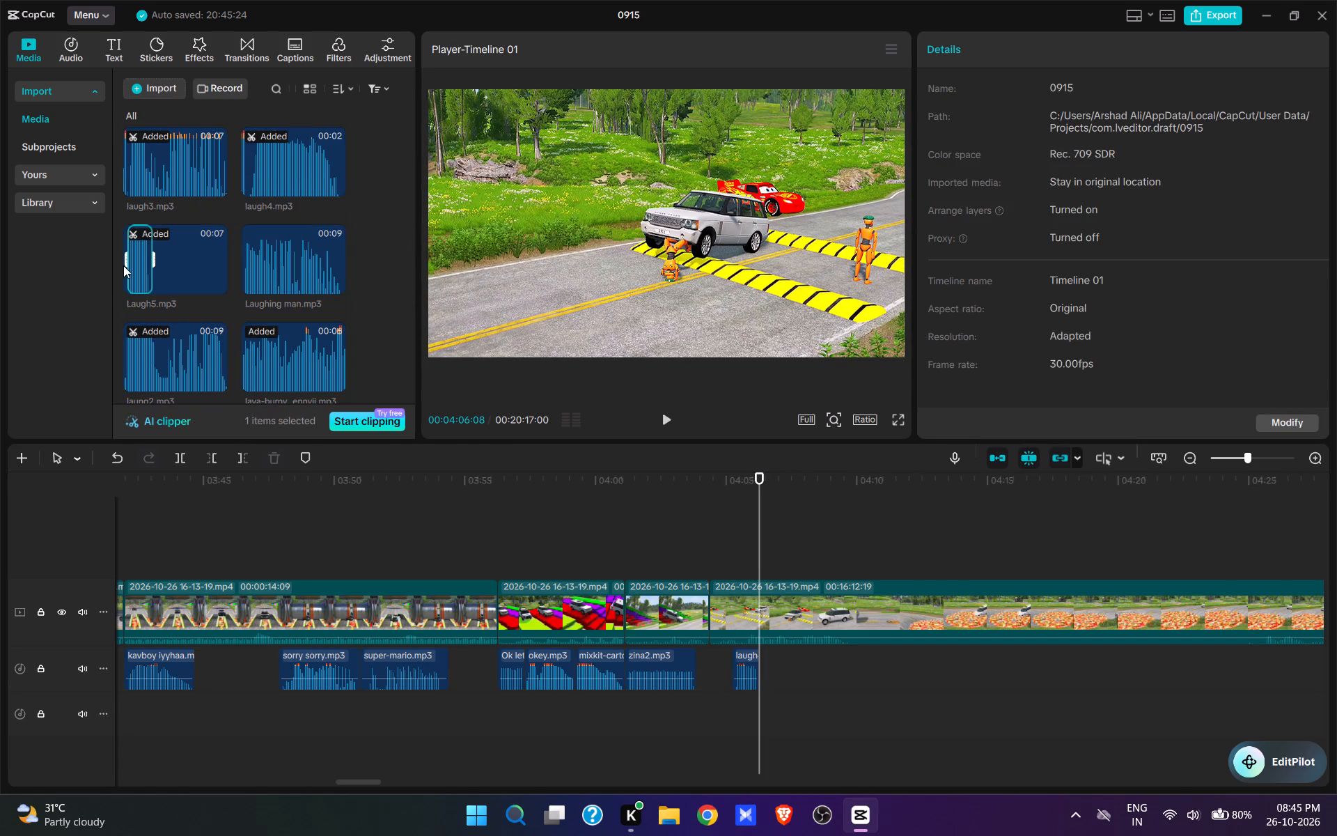
{"action": "left_click", "coordinate": [165, 365]}
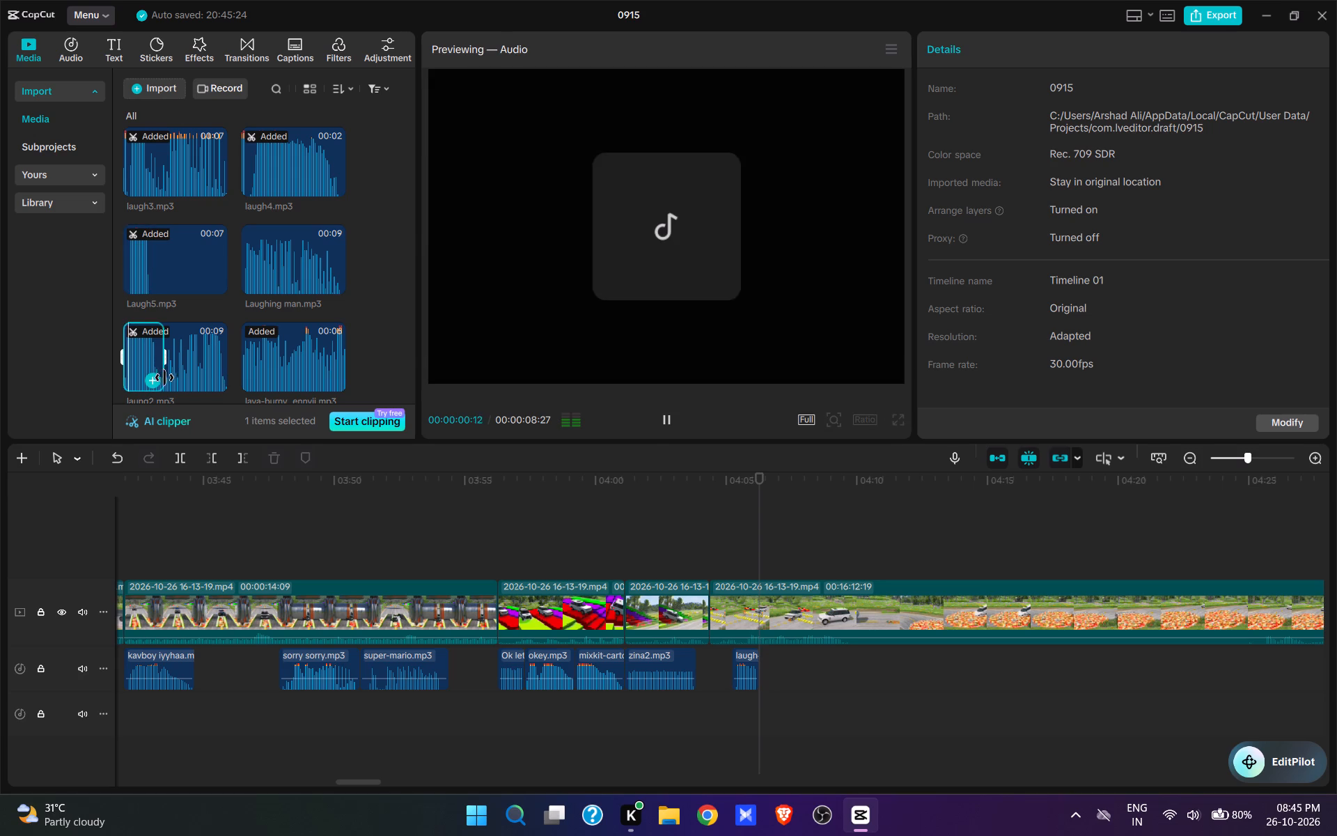
{"action": "left_click", "coordinate": [159, 381]}
Play on until the SUV drives away from the fallen dummy and split the video at 00:04:09:12.
{"action": "key", "text": "space"}
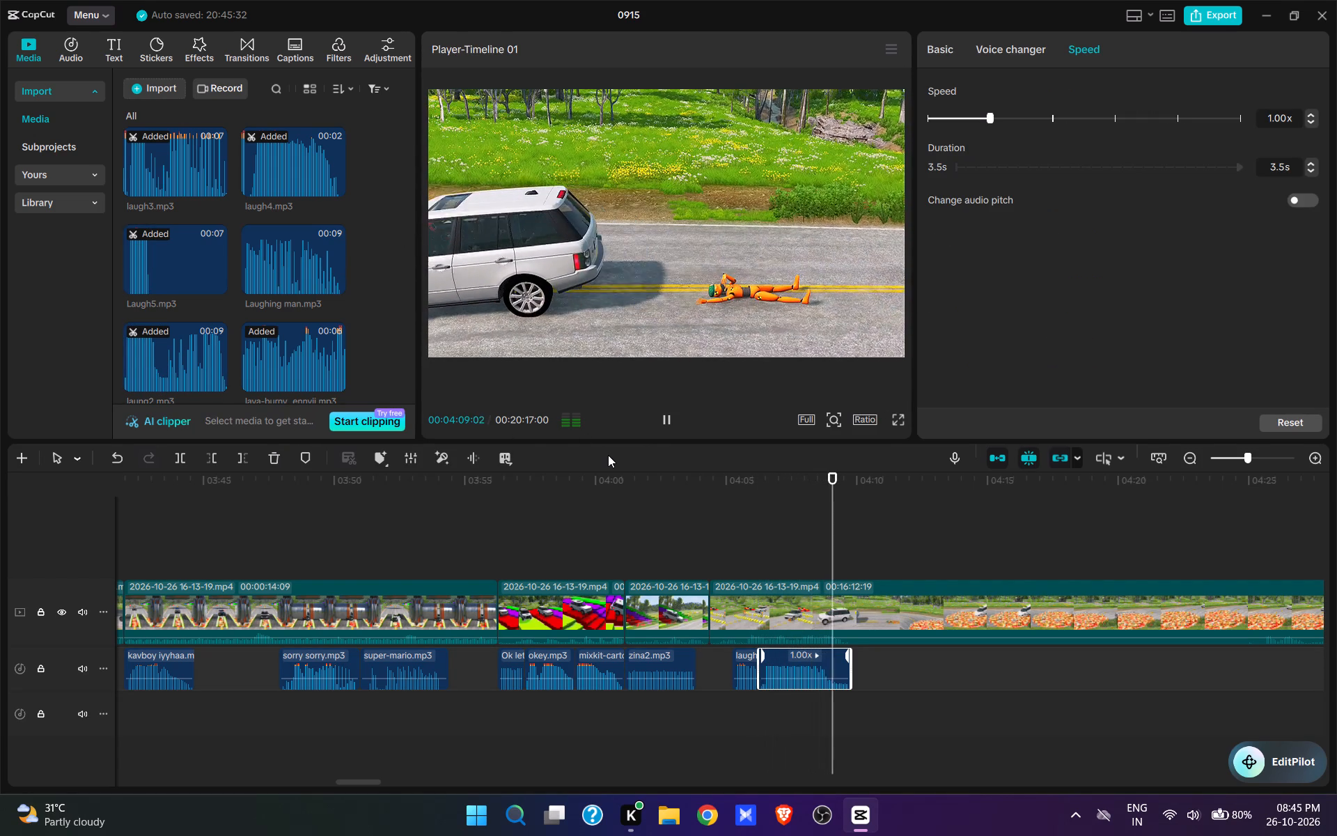
{"action": "key", "text": "space"}
{"action": "left_click", "coordinate": [843, 620]}
{"action": "key", "text": "w"}
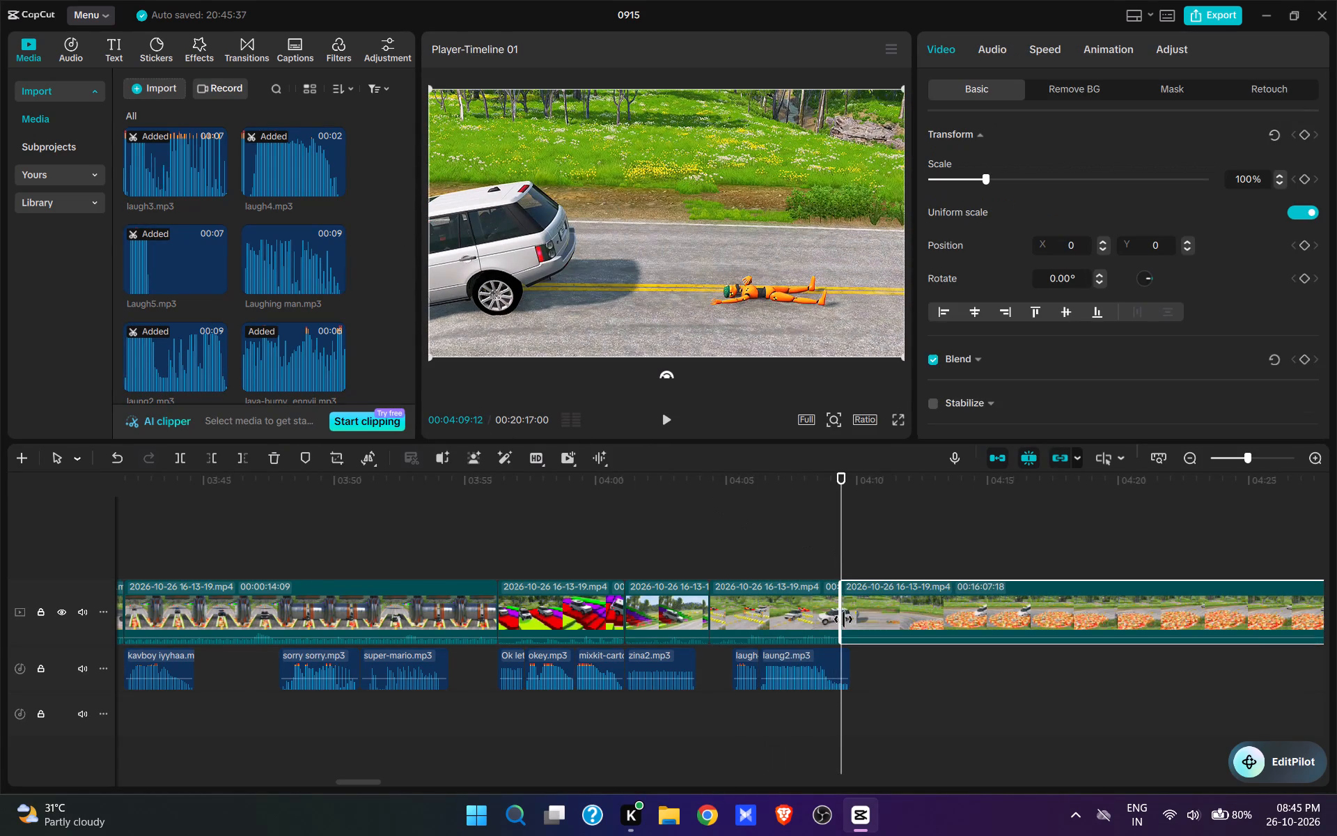
{"action": "left_click", "coordinate": [823, 673]}
{"action": "left_click", "coordinate": [1276, 575]}
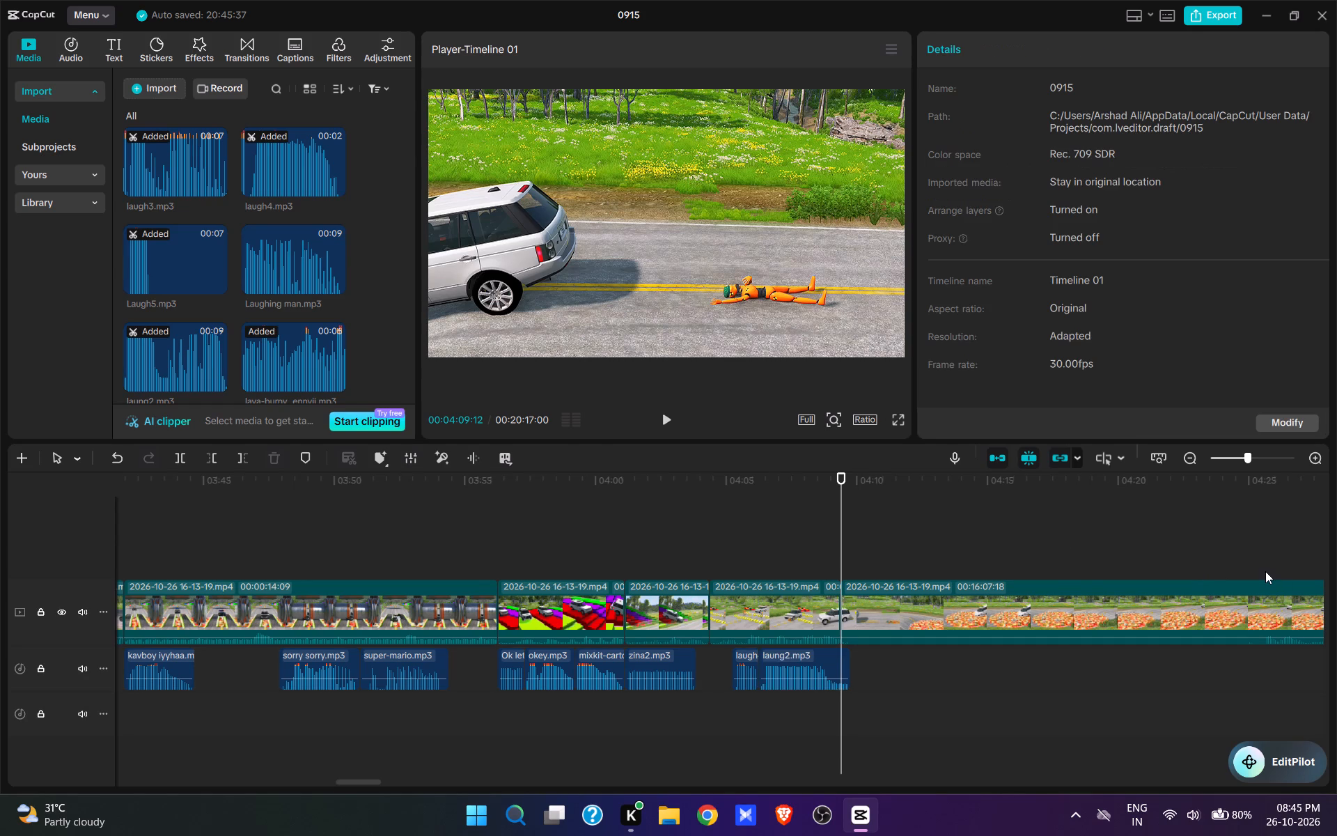
Trim the start of the clip at 00:04:09:12 to the SUV approaching the lava pool, leaving it 00:15:51:03 long, and play on.
{"action": "left_click_drag", "start_coordinate": [1265, 571], "coordinate": [920, 646]}
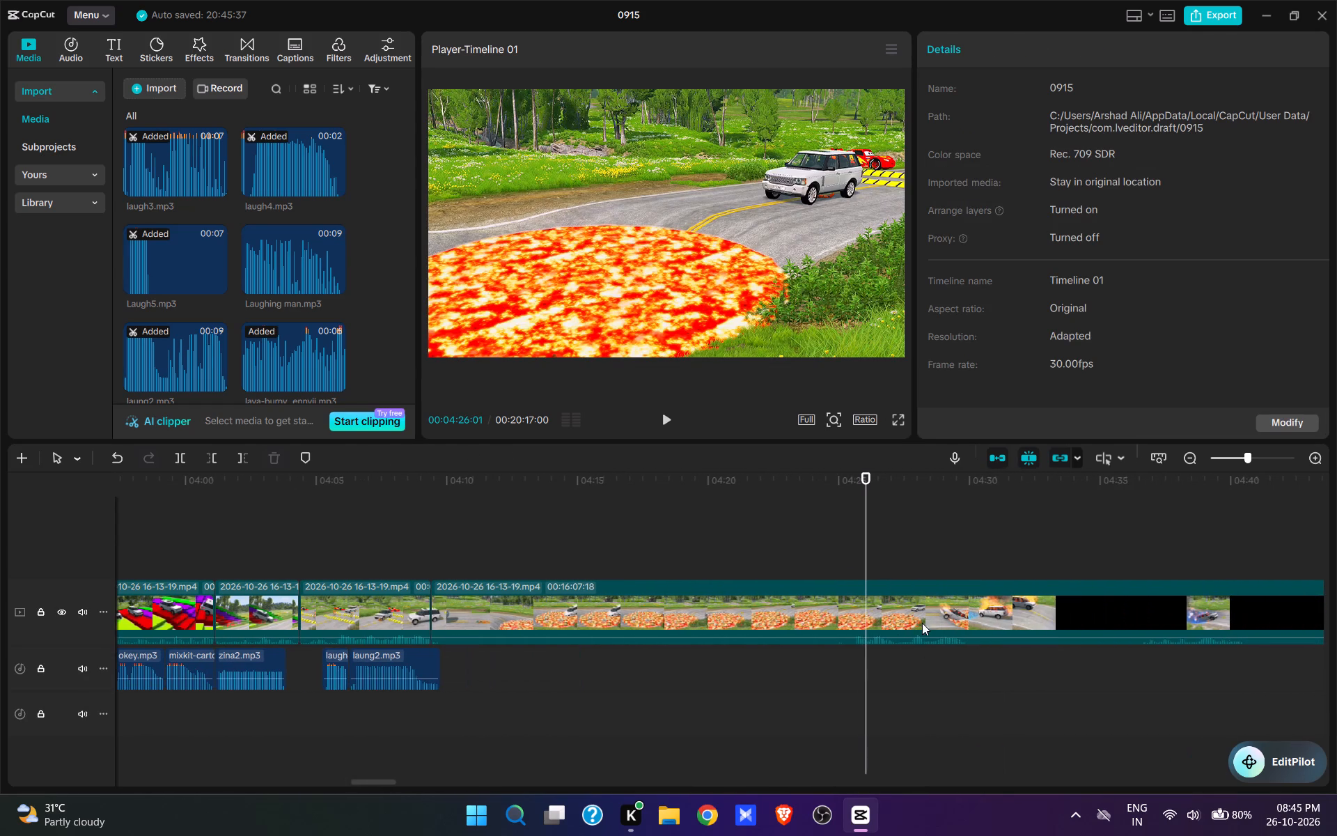
{"action": "left_click", "coordinate": [849, 549]}
{"action": "key", "text": "space"}
{"action": "key", "text": "space"}
{"action": "key", "text": "space"}
{"action": "key", "text": "space"}
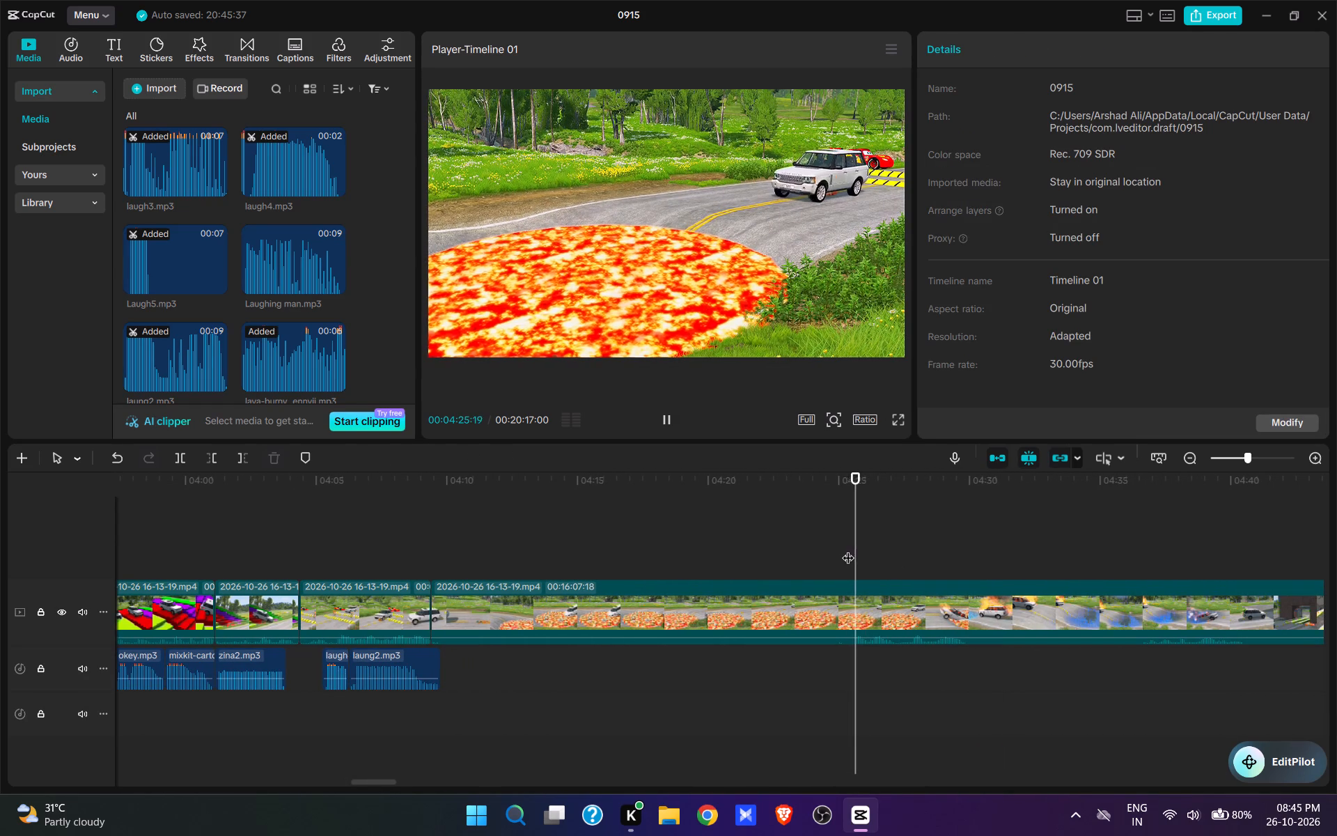
{"action": "type", "text": "q"}
{"action": "key", "text": "space"}
{"action": "key", "text": "space"}
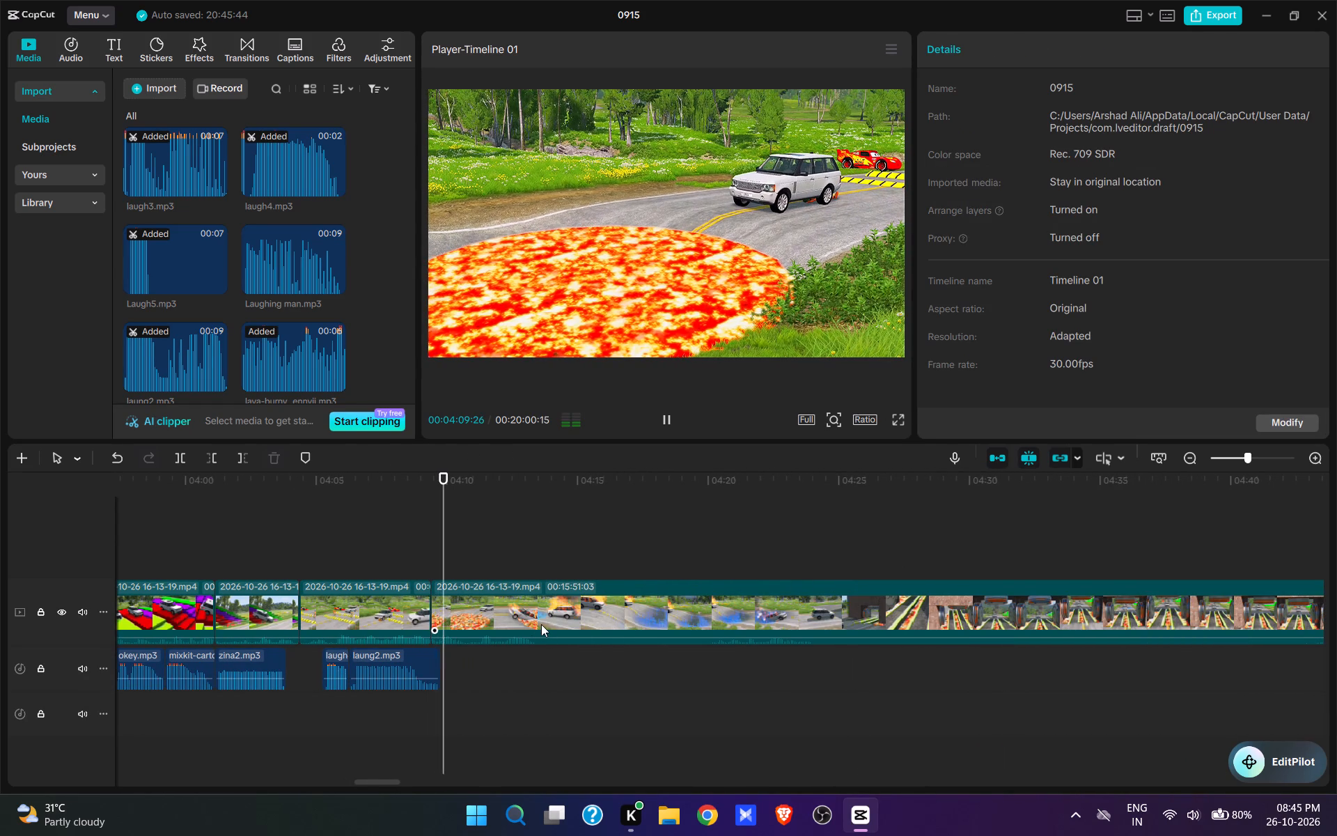
Browse the sound effects and add "no no .mp3" to the audio track at 00:04:09:23, right after laung2.mp3.
{"action": "left_click_drag", "start_coordinate": [448, 561], "coordinate": [441, 557]}
{"action": "scroll", "coordinate": [297, 293], "scroll_direction": "up", "scroll_amount": 7}
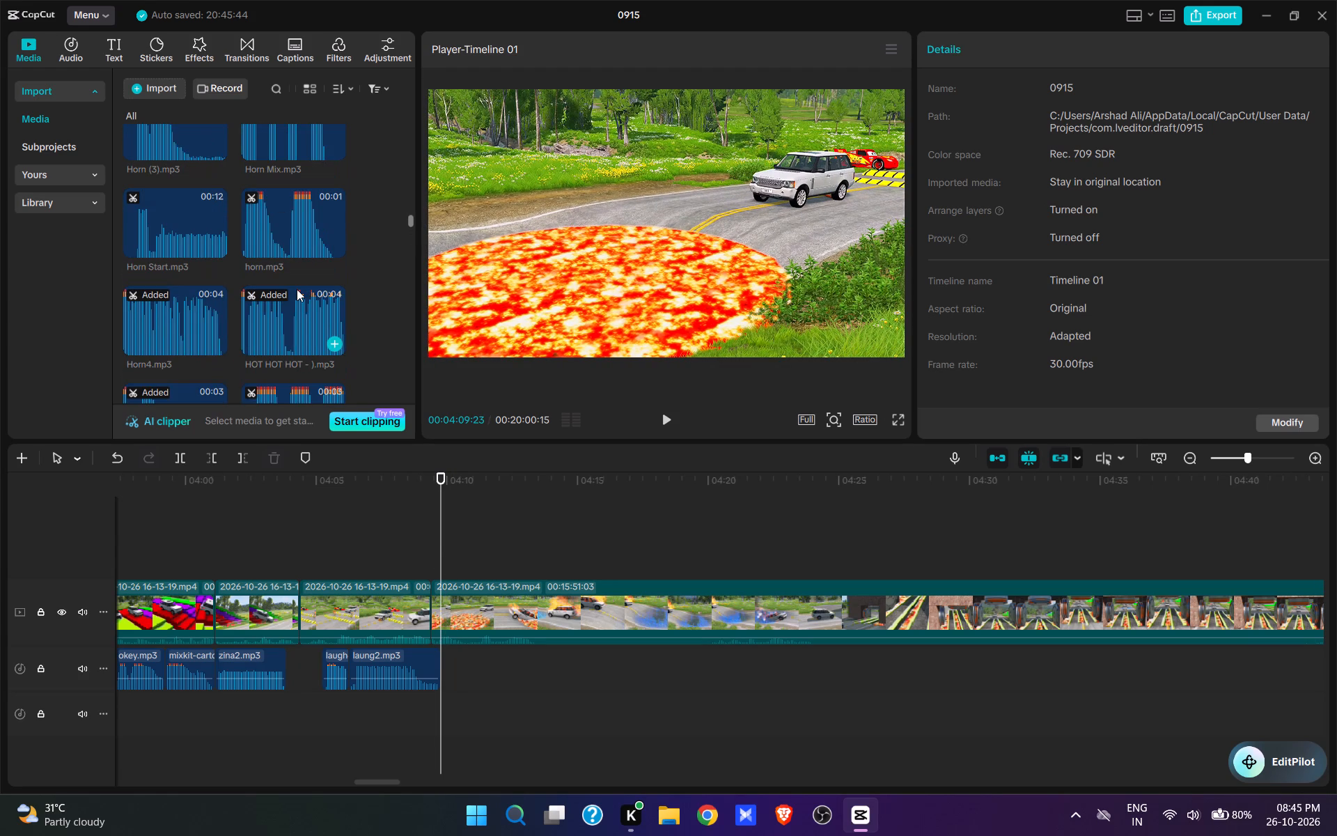
{"action": "scroll", "coordinate": [297, 289], "scroll_direction": "down", "scroll_amount": 13}
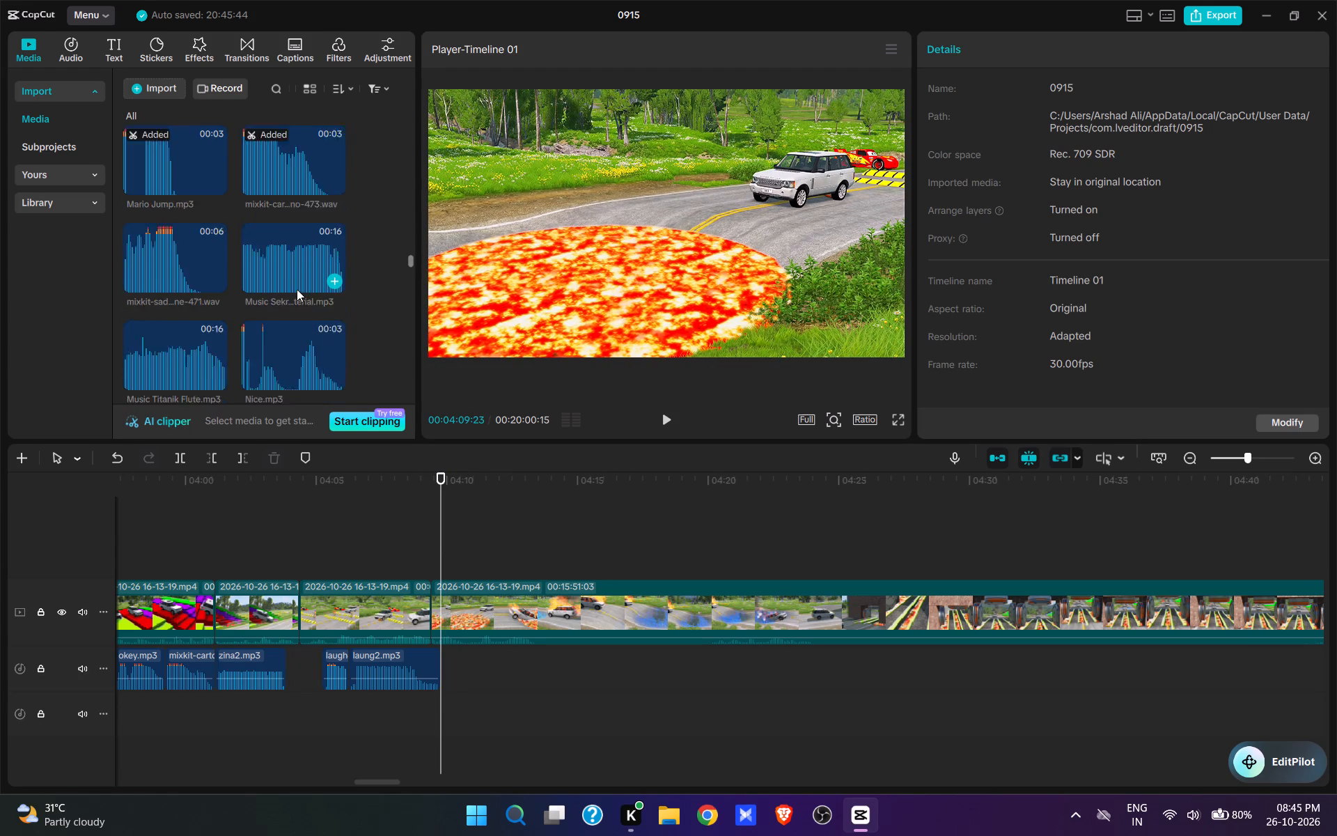
{"action": "scroll", "coordinate": [297, 289], "scroll_direction": "down", "scroll_amount": 1}
{"action": "scroll", "coordinate": [237, 320], "scroll_direction": "down", "scroll_amount": 1}
{"action": "left_click", "coordinate": [181, 327]}
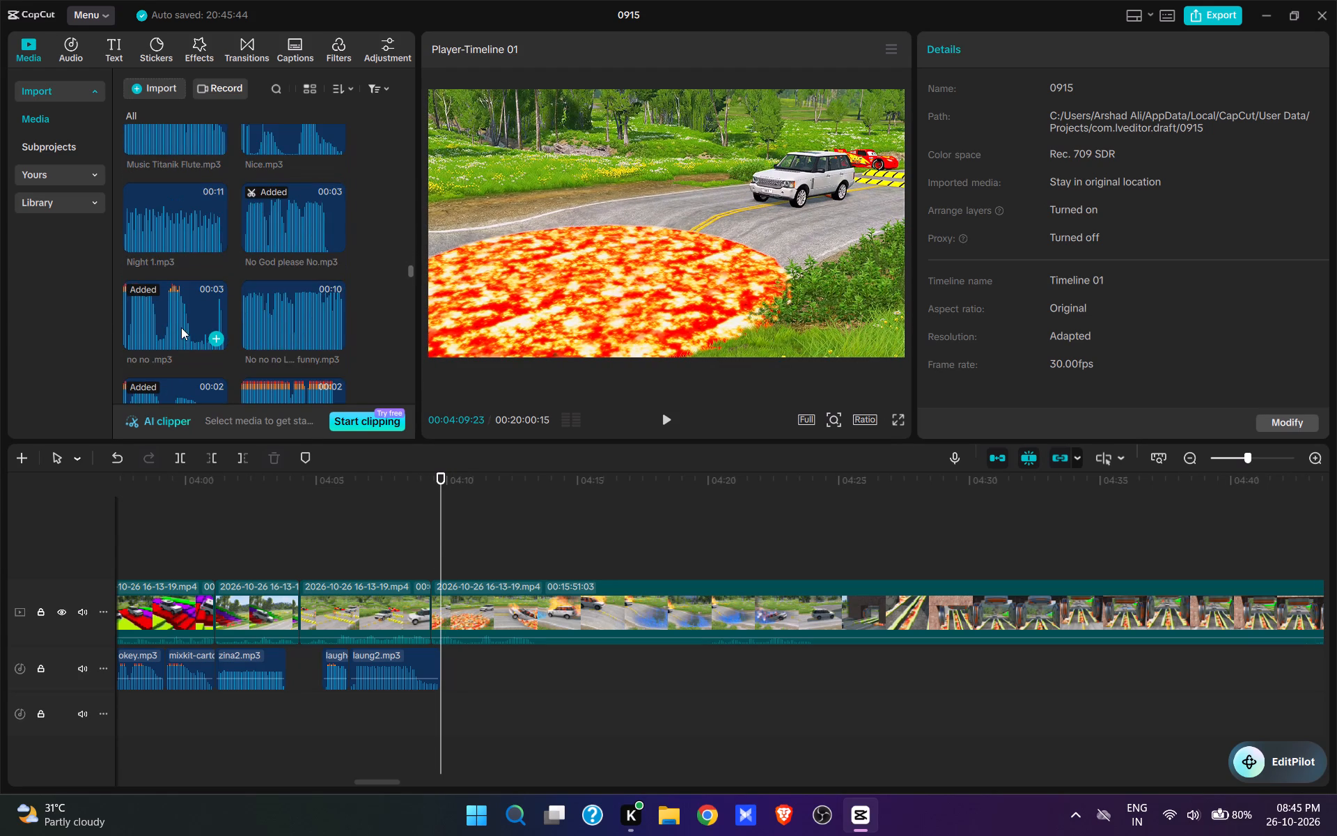
{"action": "left_click", "coordinate": [212, 337]}
Play the new effect and trim the end of "no no .mp3" at 00:04:11:09, making it 1.5 s long.
{"action": "key", "text": "space"}
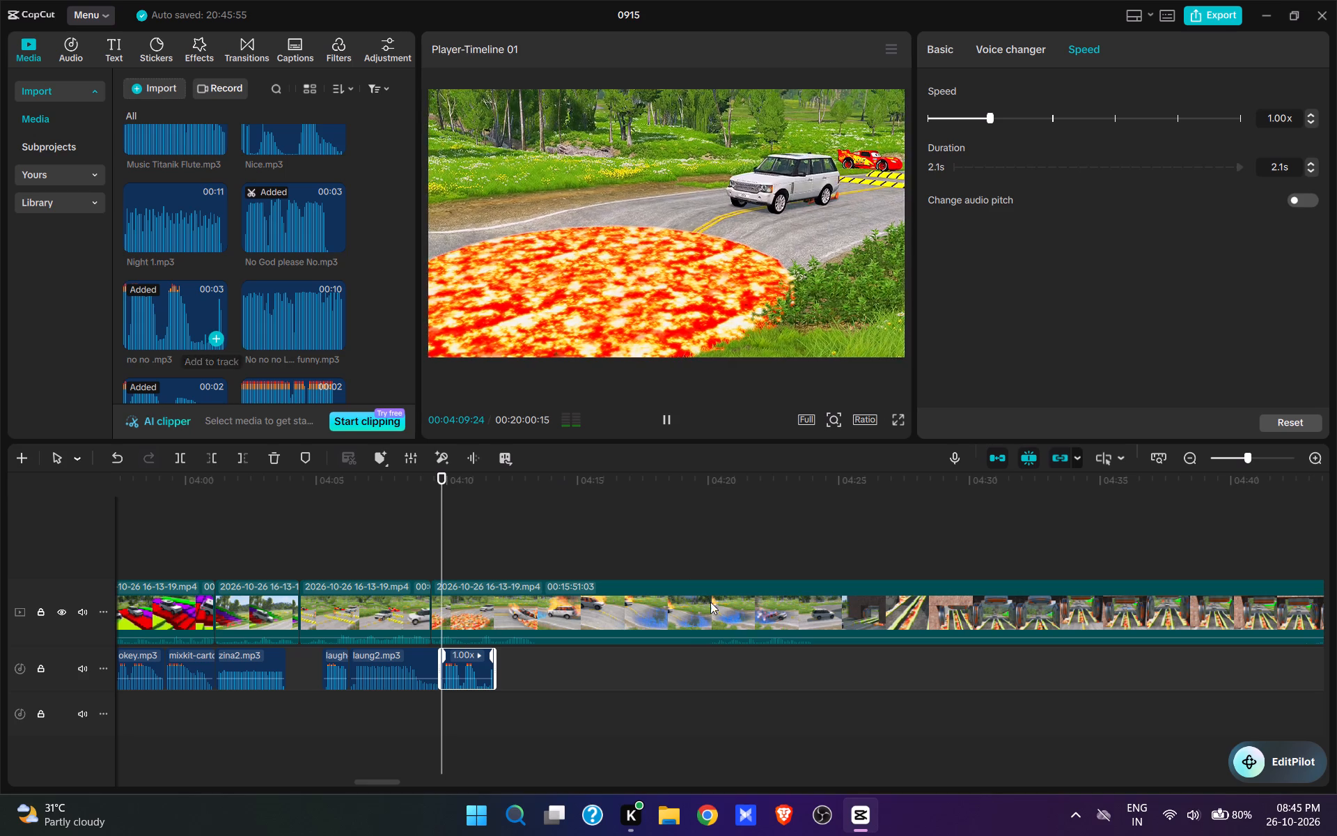
{"action": "key", "text": "space"}
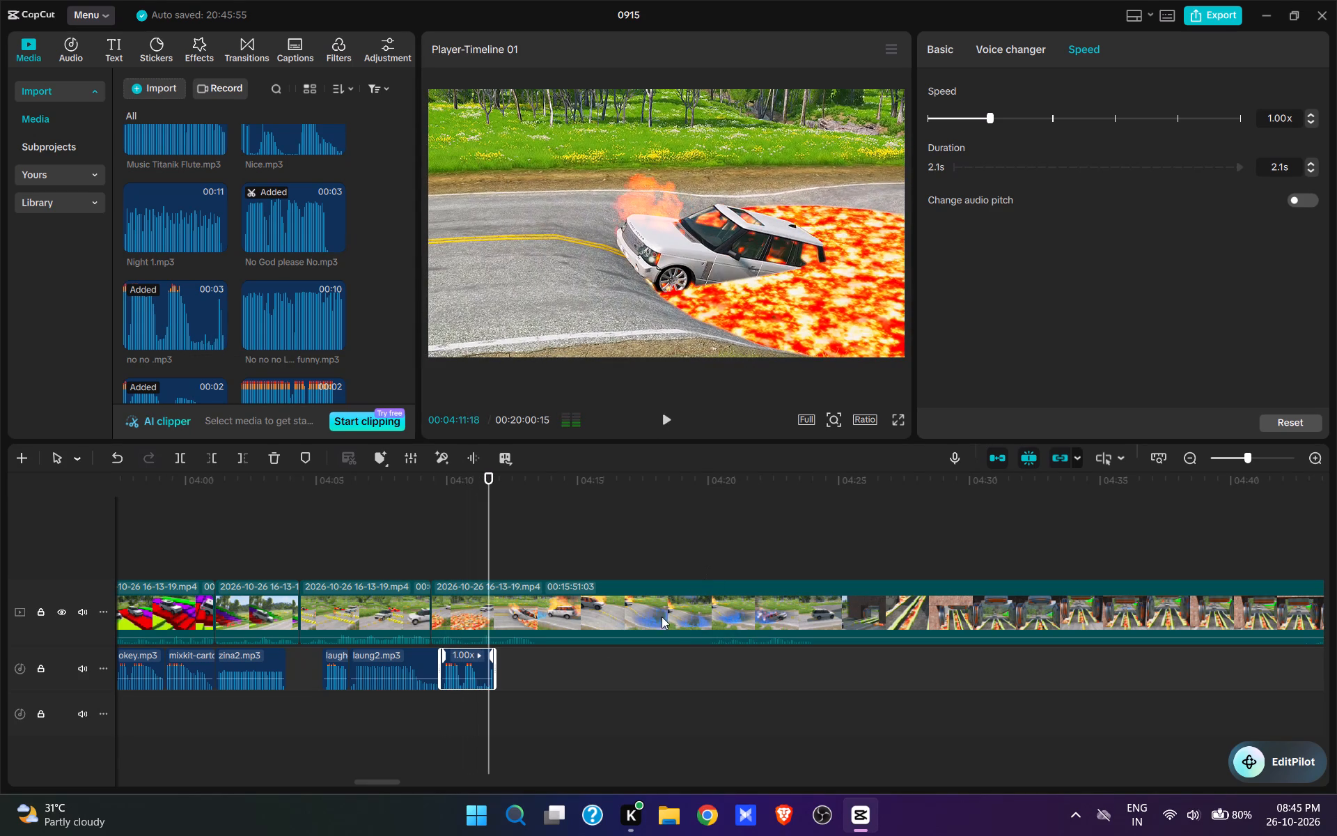
{"action": "left_click", "coordinate": [480, 568]}
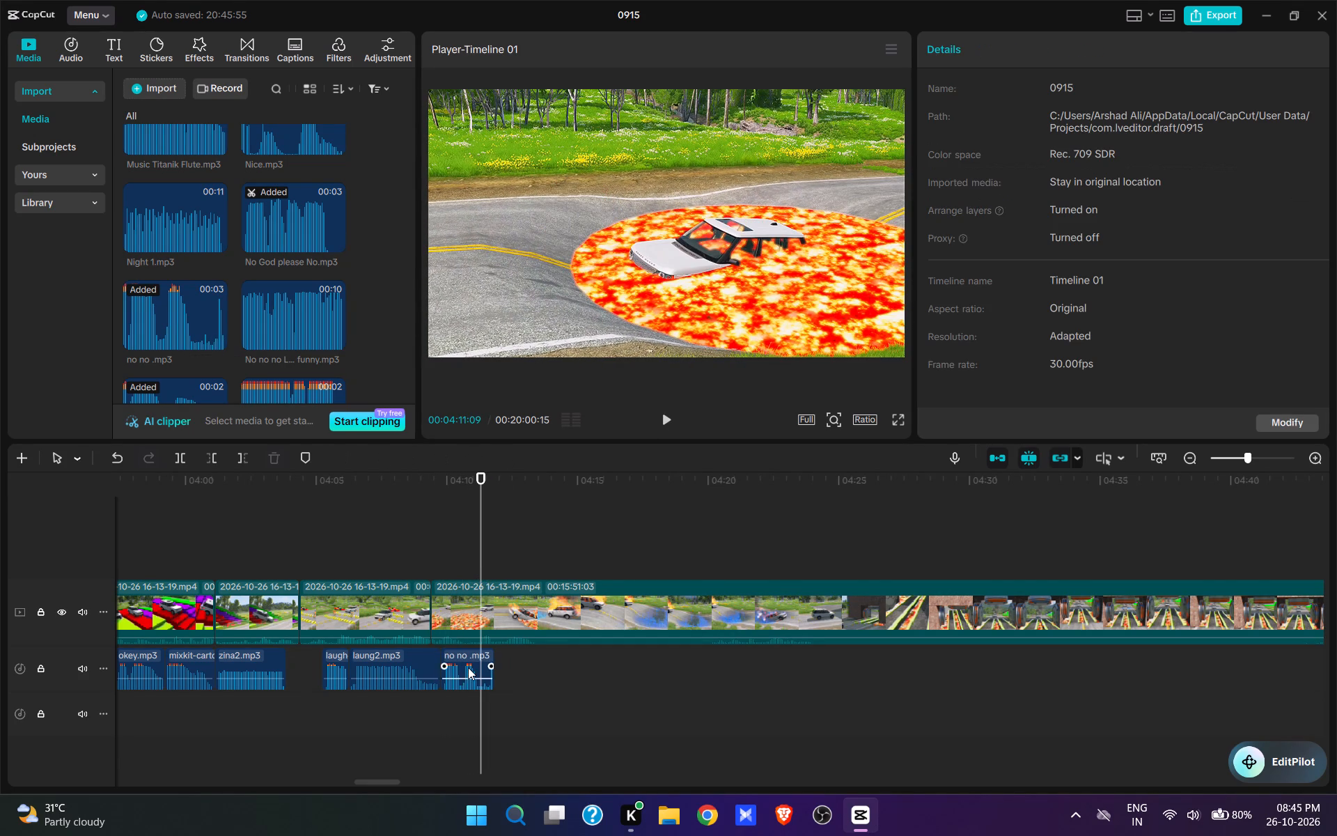
{"action": "left_click", "coordinate": [468, 667]}
{"action": "key", "text": "e"}
Add aaa.mp3 from the start of the media list to the audio track at 00:04:11:09, right after "no no .mp3".
{"action": "scroll", "coordinate": [279, 219], "scroll_direction": "up", "scroll_amount": 11}
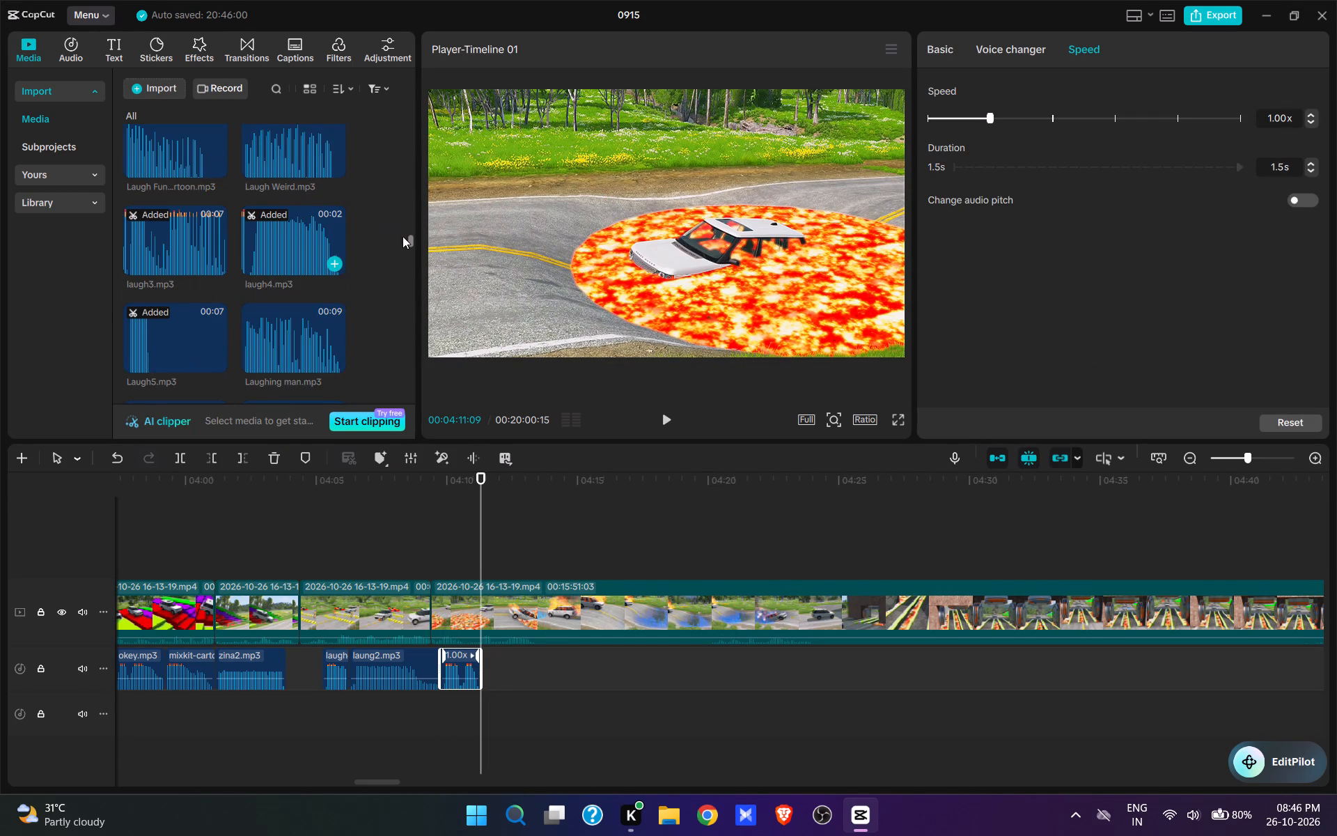
{"action": "left_click_drag", "start_coordinate": [411, 234], "coordinate": [414, 29]}
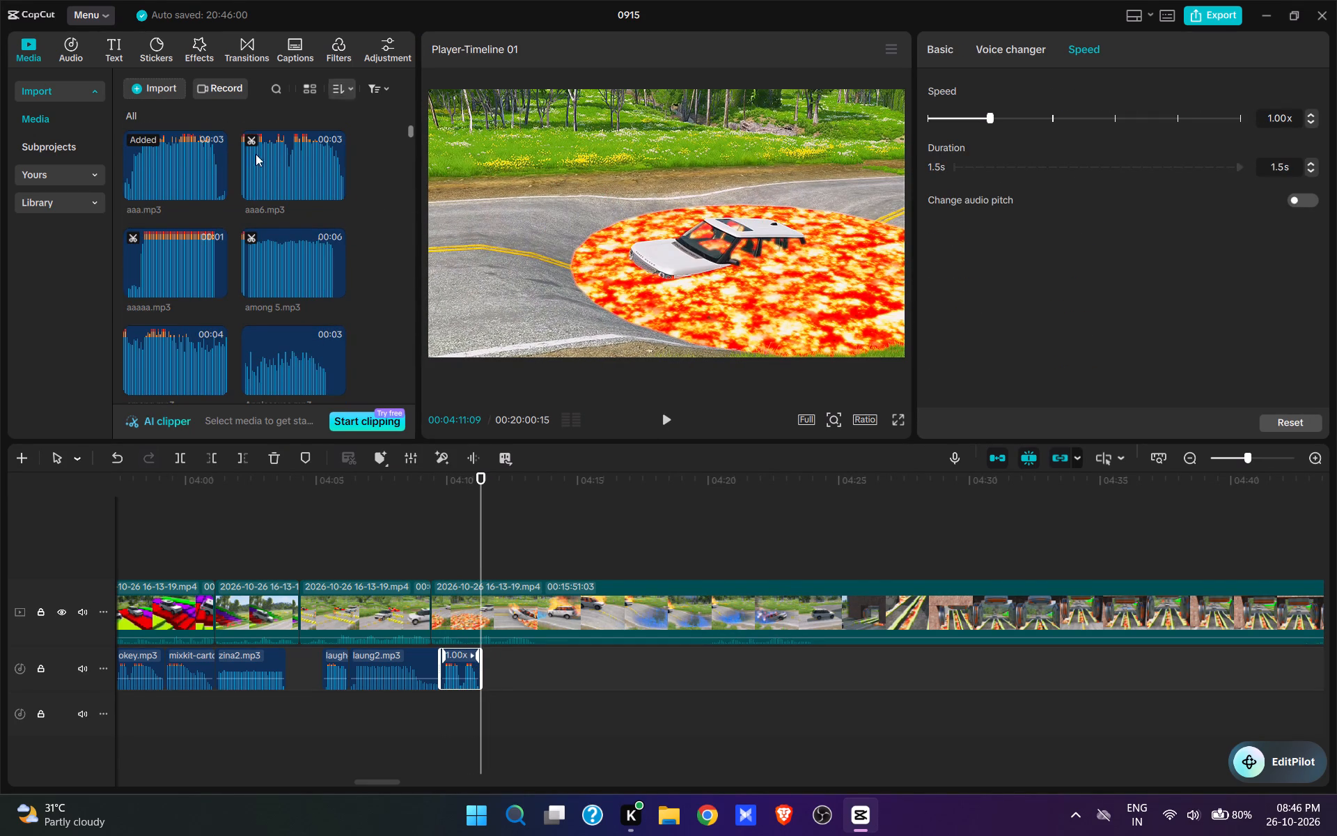
{"action": "left_click", "coordinate": [216, 187]}
Play on until the burning SUV has driven out of the lava pool and split the video at 00:04:13:06.
{"action": "key", "text": "space"}
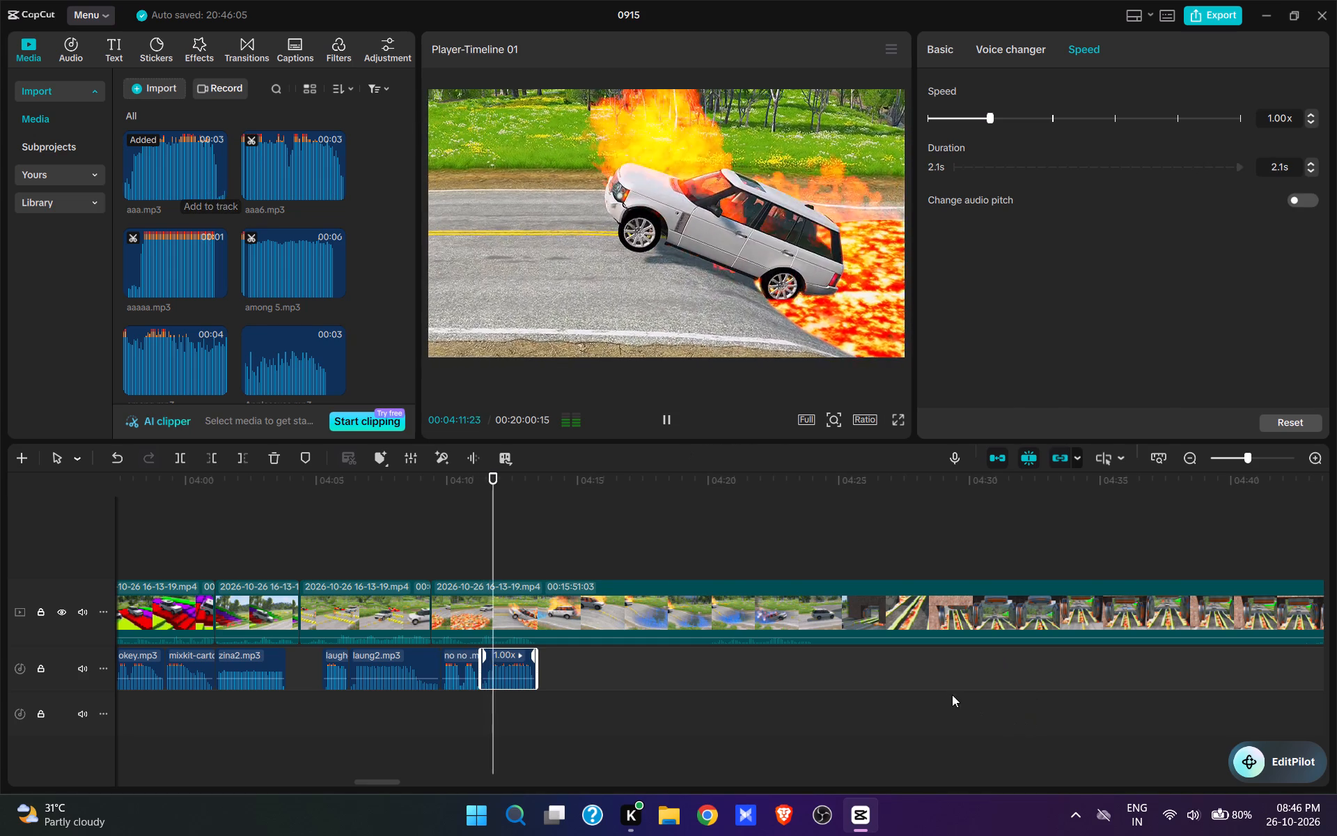
{"action": "key", "text": "space"}
{"action": "left_click", "coordinate": [631, 618]}
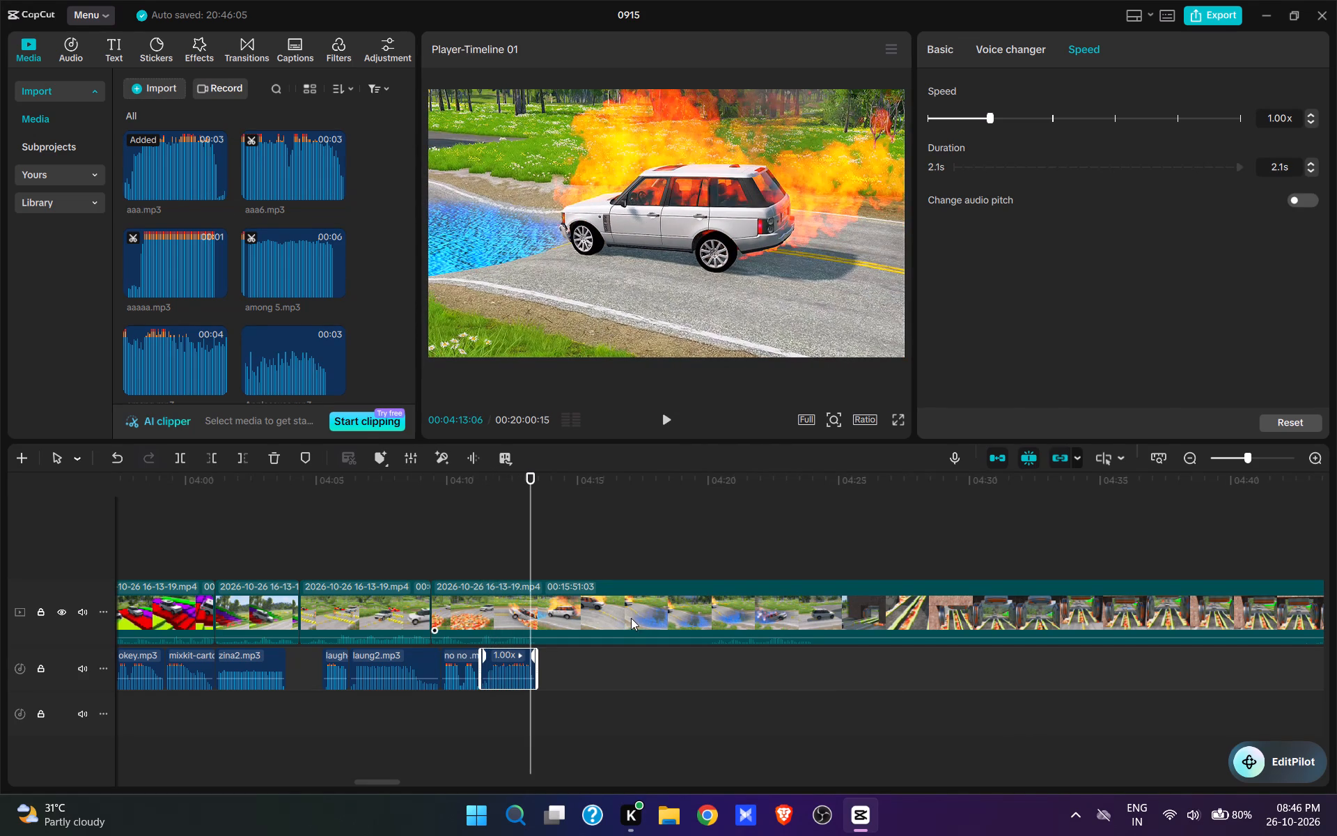
{"action": "key", "text": "w"}
Trim the start of the clip at 00:04:13:06 to the burning SUV nearing the water pool, leaving it 00:15:40:10 long, and play the cut.
{"action": "left_click", "coordinate": [734, 565]}
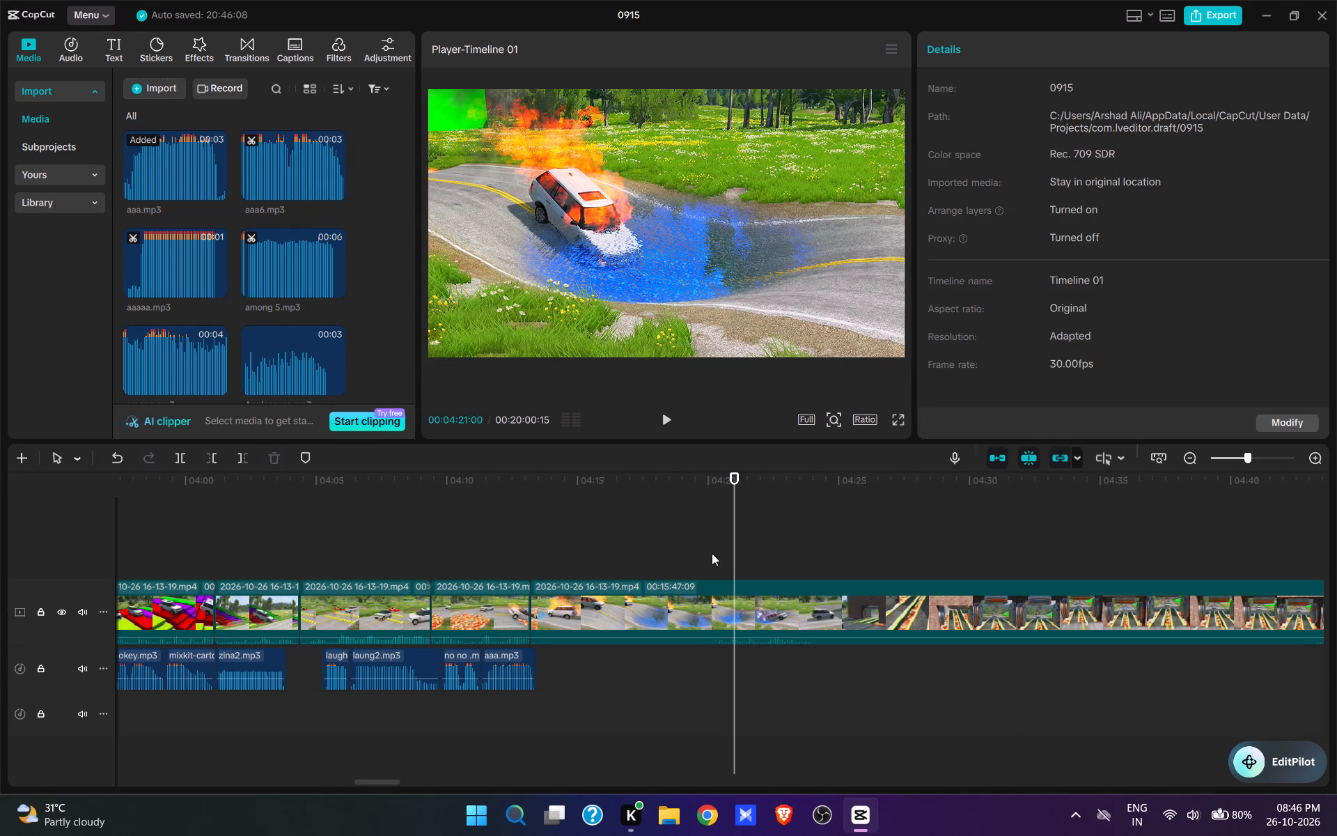
{"action": "left_click", "coordinate": [719, 553]}
{"action": "left_click", "coordinate": [719, 557]}
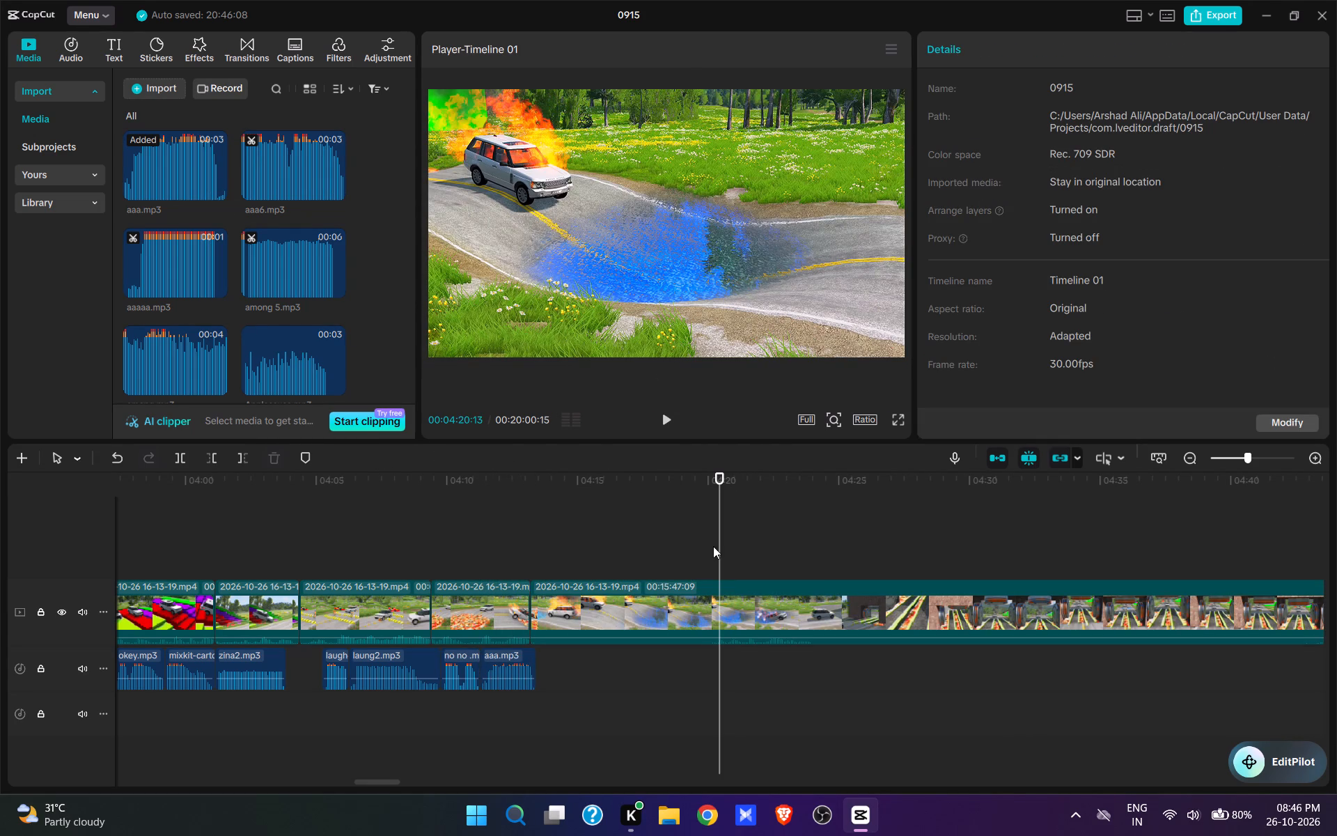
{"action": "left_click", "coordinate": [712, 546]}
{"action": "key", "text": "q"}
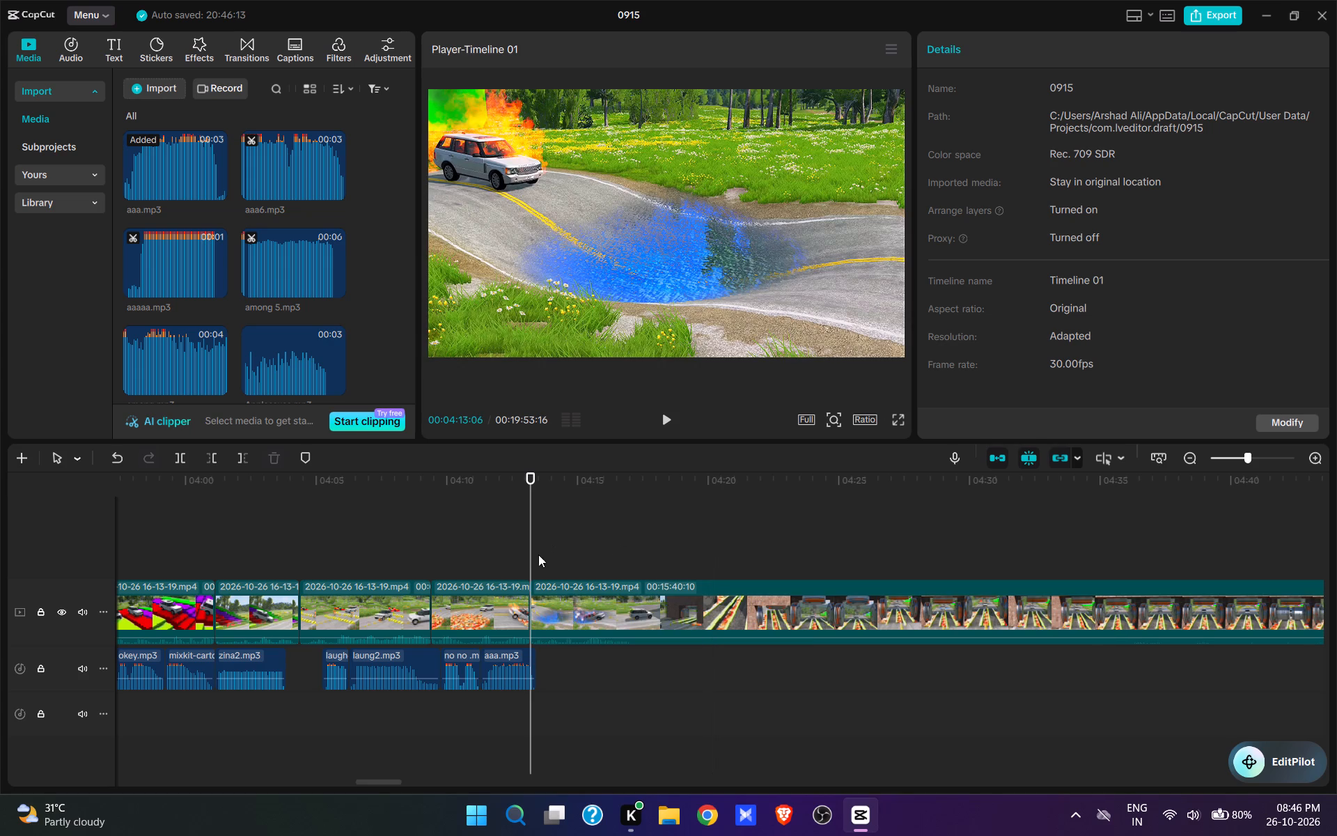
{"action": "left_click", "coordinate": [501, 548]}
{"action": "key", "text": "space"}
{"action": "key", "text": "space"}
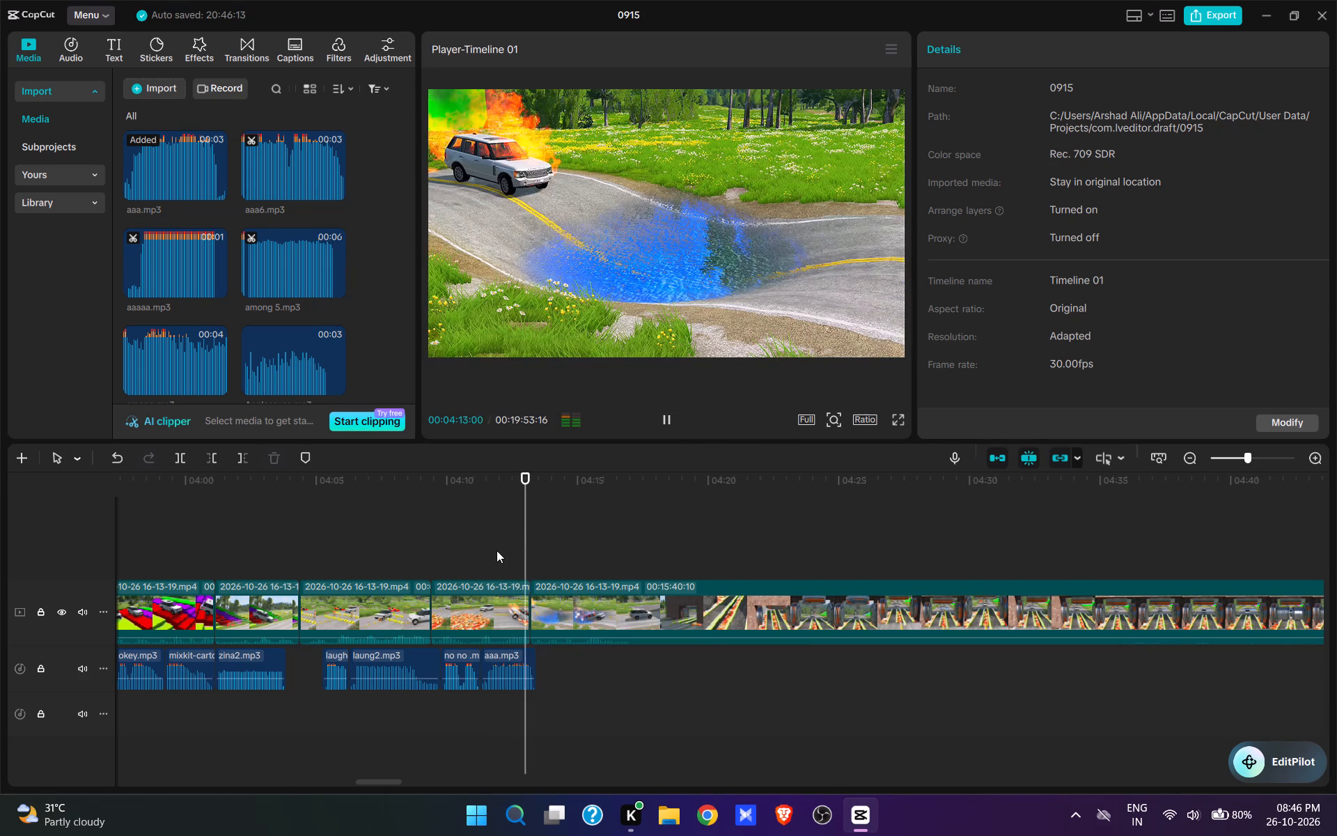
Browse the sound effects and add the HOT HOT HOT effect on the second audio track at 00:04:13:06.
{"action": "left_click", "coordinate": [531, 545]}
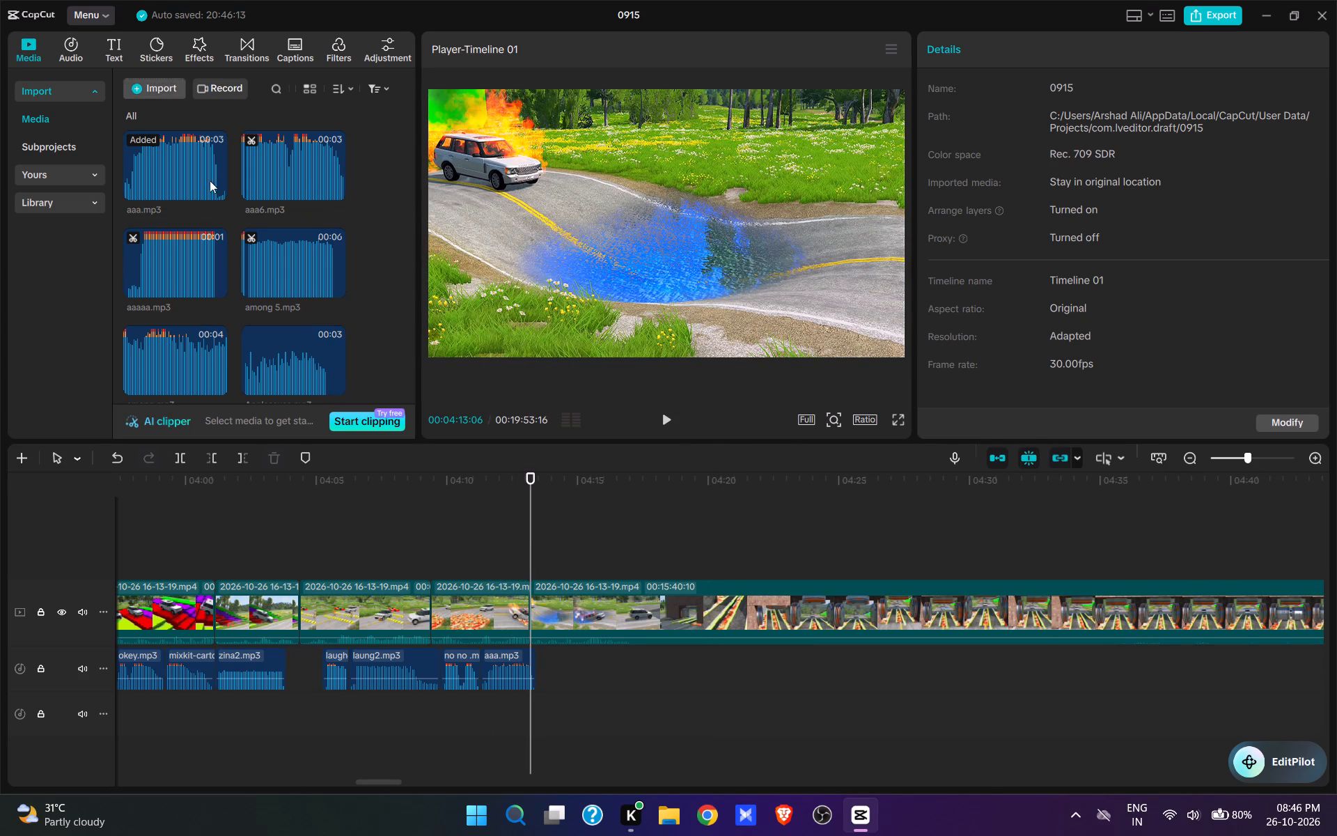
{"action": "scroll", "coordinate": [295, 316], "scroll_direction": "up", "scroll_amount": 13}
{"action": "scroll", "coordinate": [294, 306], "scroll_direction": "down", "scroll_amount": 9}
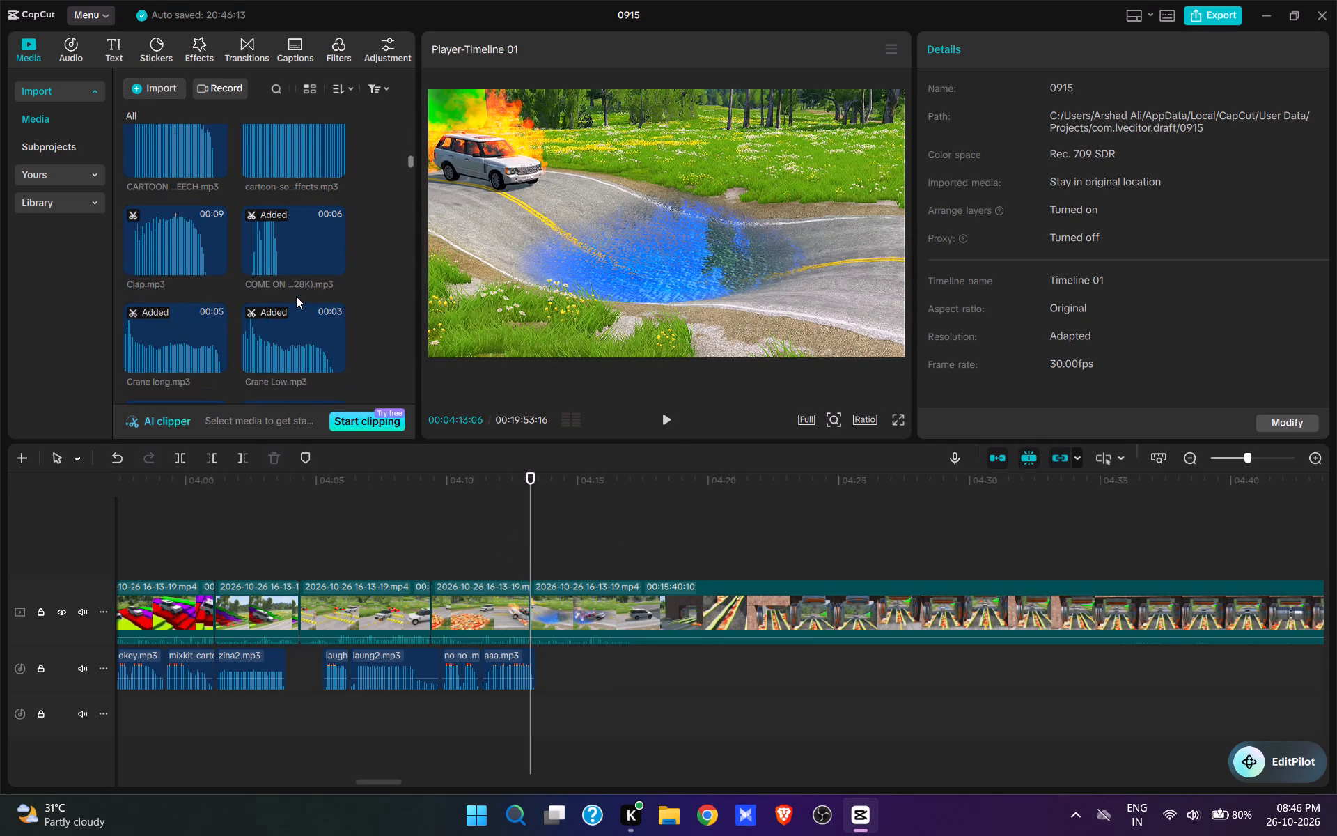
{"action": "scroll", "coordinate": [296, 296], "scroll_direction": "down", "scroll_amount": 9}
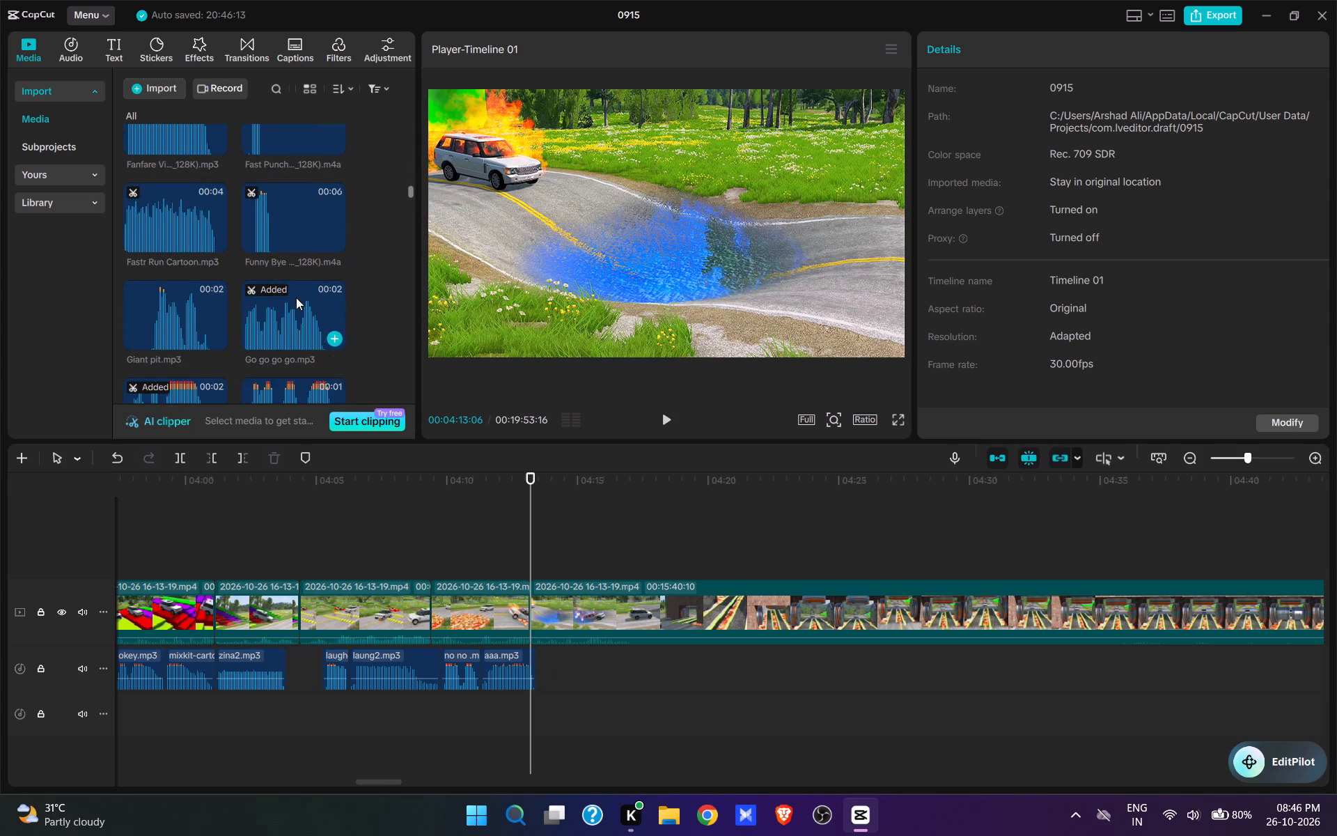
{"action": "scroll", "coordinate": [296, 297], "scroll_direction": "down", "scroll_amount": 4}
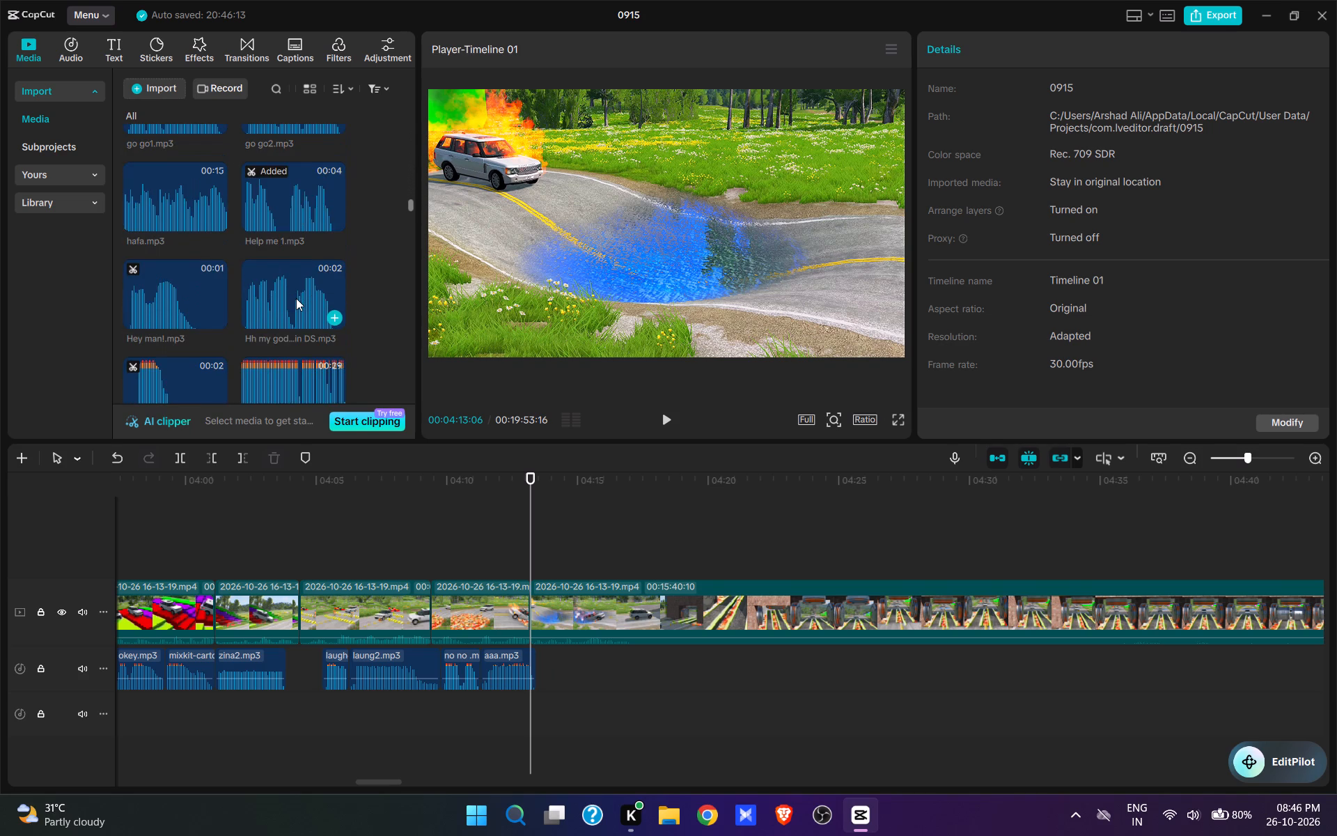
{"action": "scroll", "coordinate": [295, 298], "scroll_direction": "down", "scroll_amount": 3}
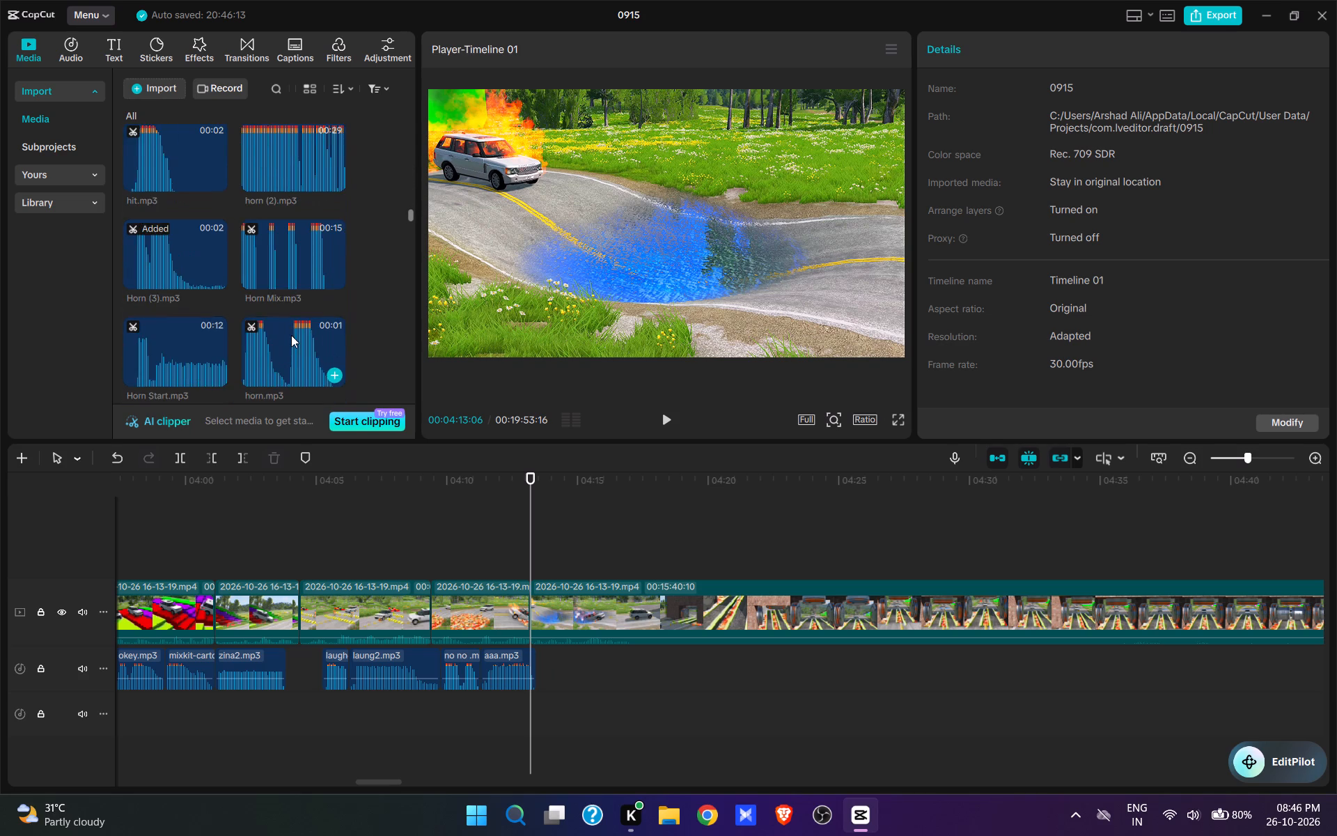
{"action": "scroll", "coordinate": [291, 335], "scroll_direction": "down", "scroll_amount": 2}
{"action": "left_click", "coordinate": [299, 298]}
{"action": "left_click", "coordinate": [336, 315]}
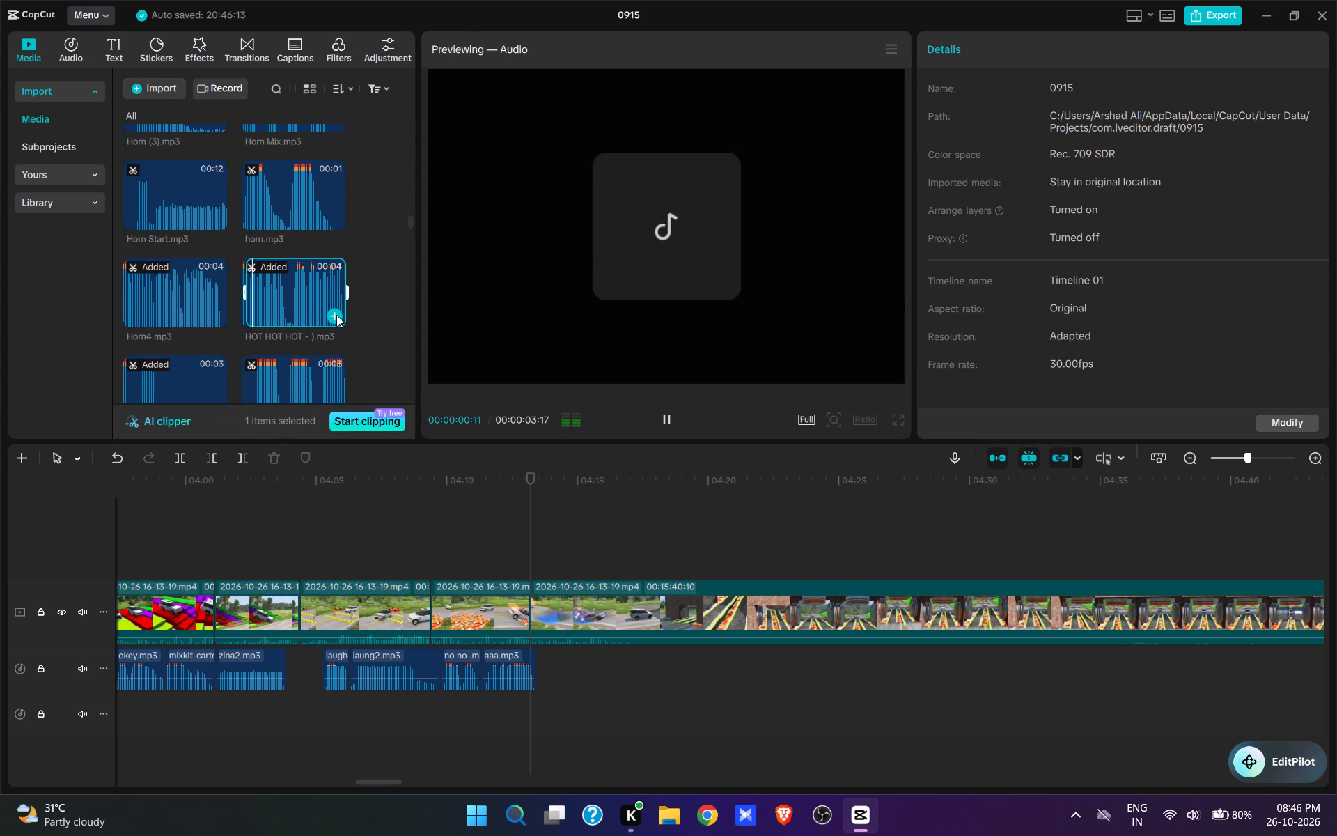
Play on until the SUV passes the water pool and nears the brick tunnel, and split the video at 00:04:16:23.
{"action": "key", "text": "space"}
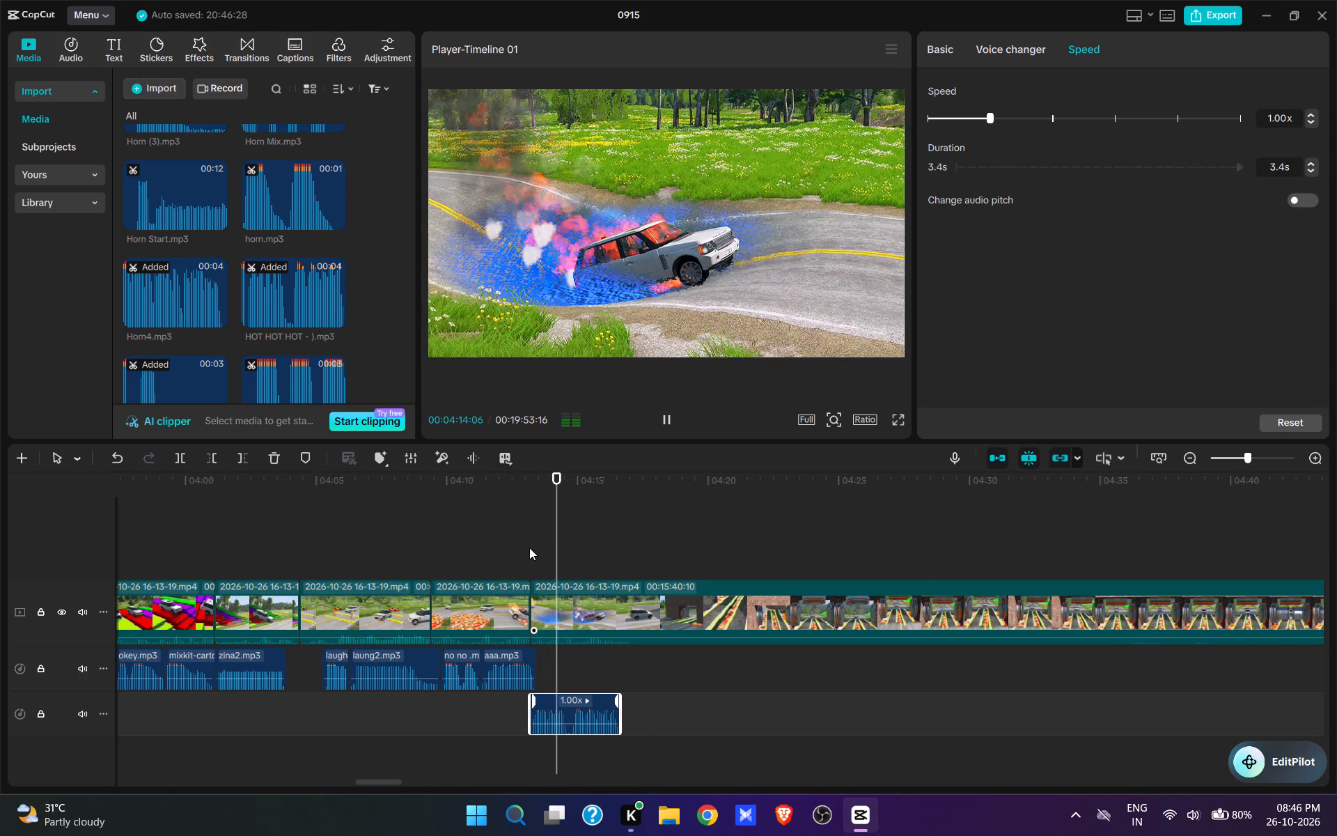
{"action": "key", "text": "space"}
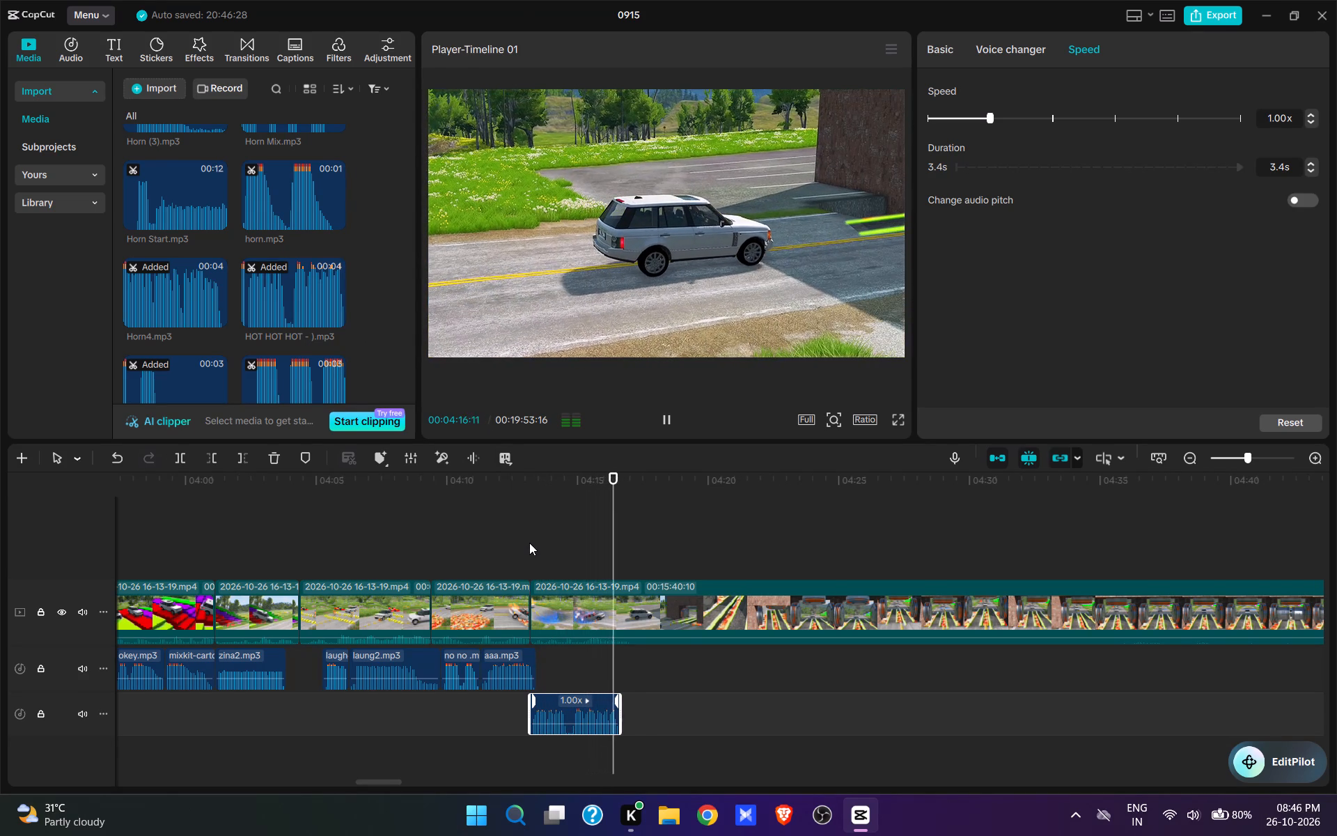
{"action": "left_click", "coordinate": [640, 605]}
{"action": "key", "text": "w"}
Trim the start of the clip at 00:04:16:23 to the SUV facing the roller tunnel, leaving it 00:15:17:09 long.
{"action": "left_click", "coordinate": [939, 549]}
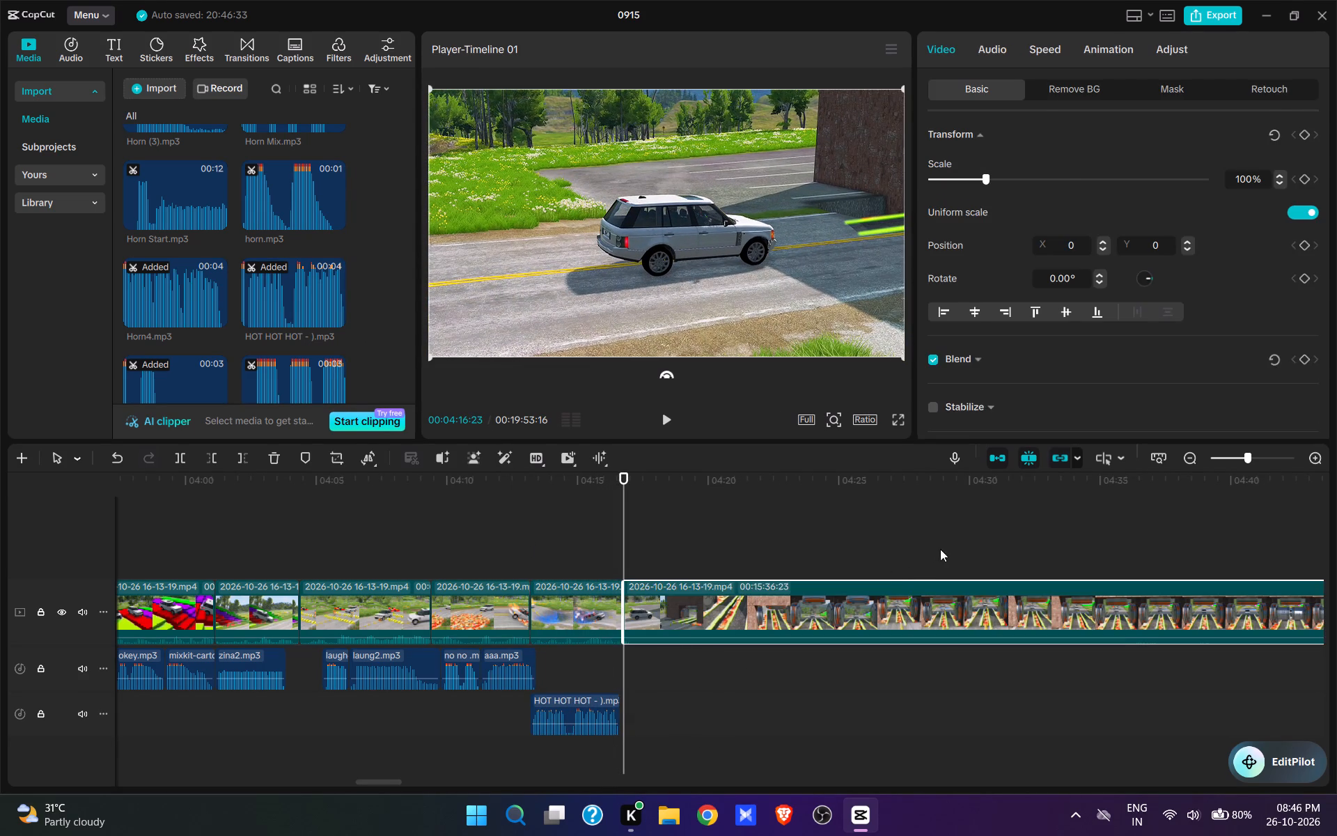
{"action": "left_click", "coordinate": [1145, 545]}
{"action": "left_click_drag", "start_coordinate": [1127, 576], "coordinate": [925, 718]}
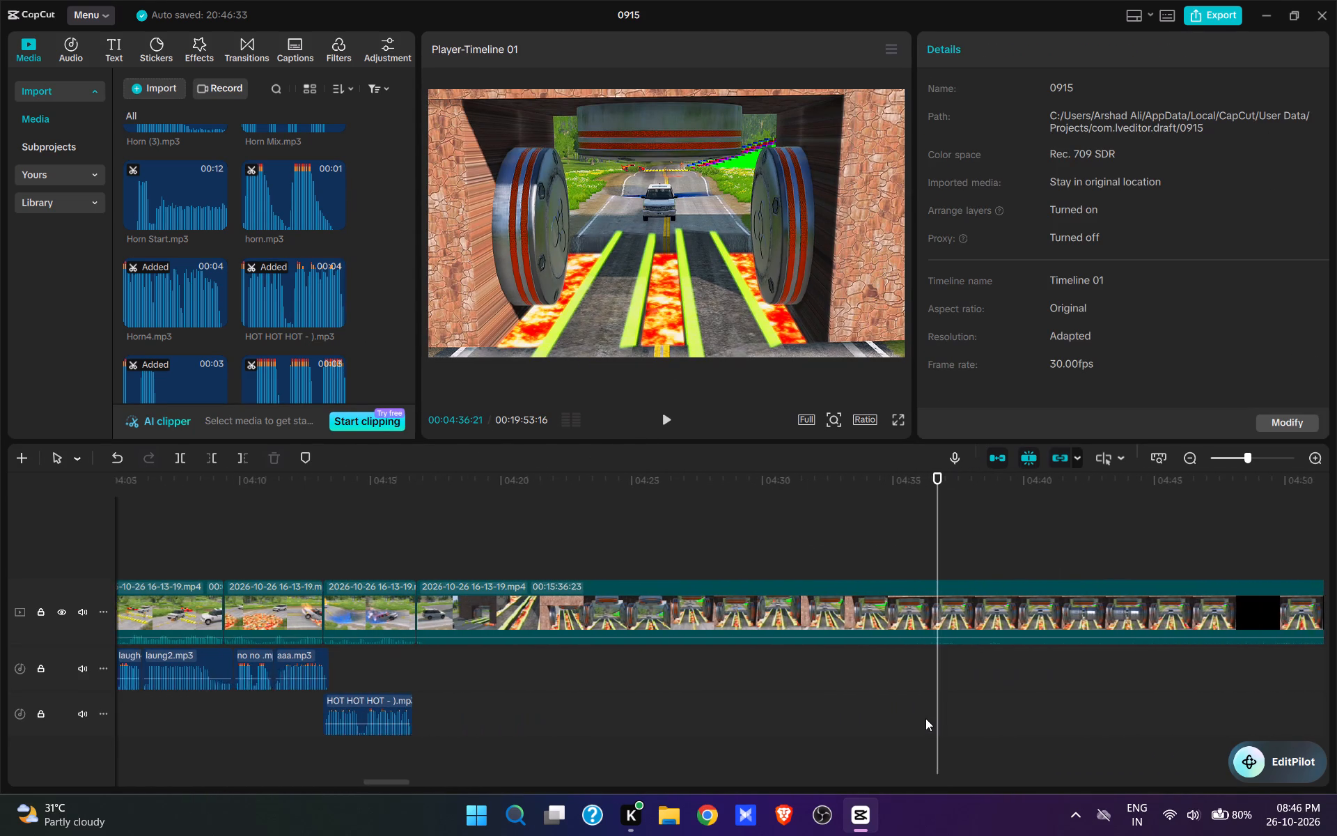
{"action": "key", "text": "space"}
{"action": "left_click", "coordinate": [839, 550]}
{"action": "key", "text": "space"}
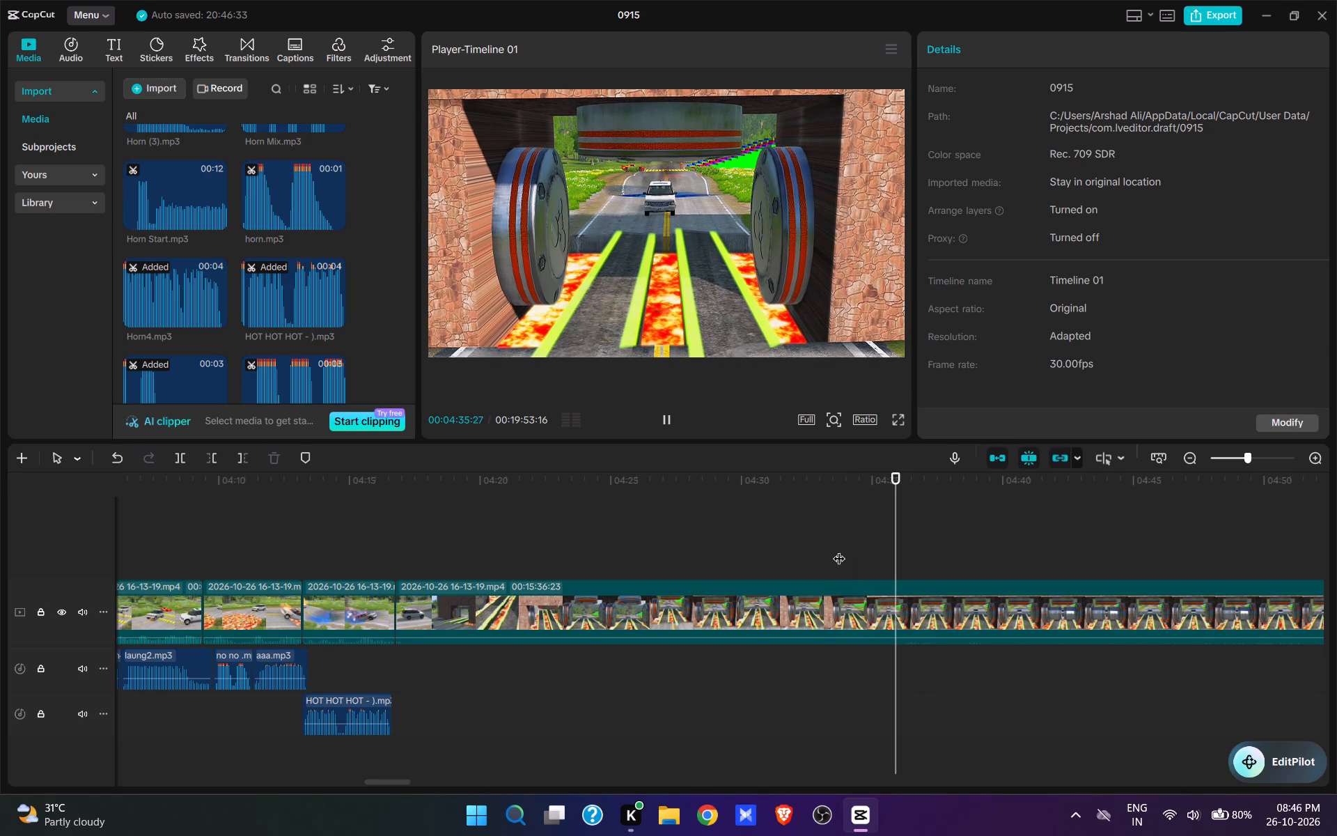
{"action": "key", "text": "space"}
{"action": "type", "text": "q"}
Preview the Suspense effect and add the 22-second effect listed below Surpiris.mp3 to the audio track at 00:04:16:23.
{"action": "scroll", "coordinate": [280, 239], "scroll_direction": "down", "scroll_amount": 8}
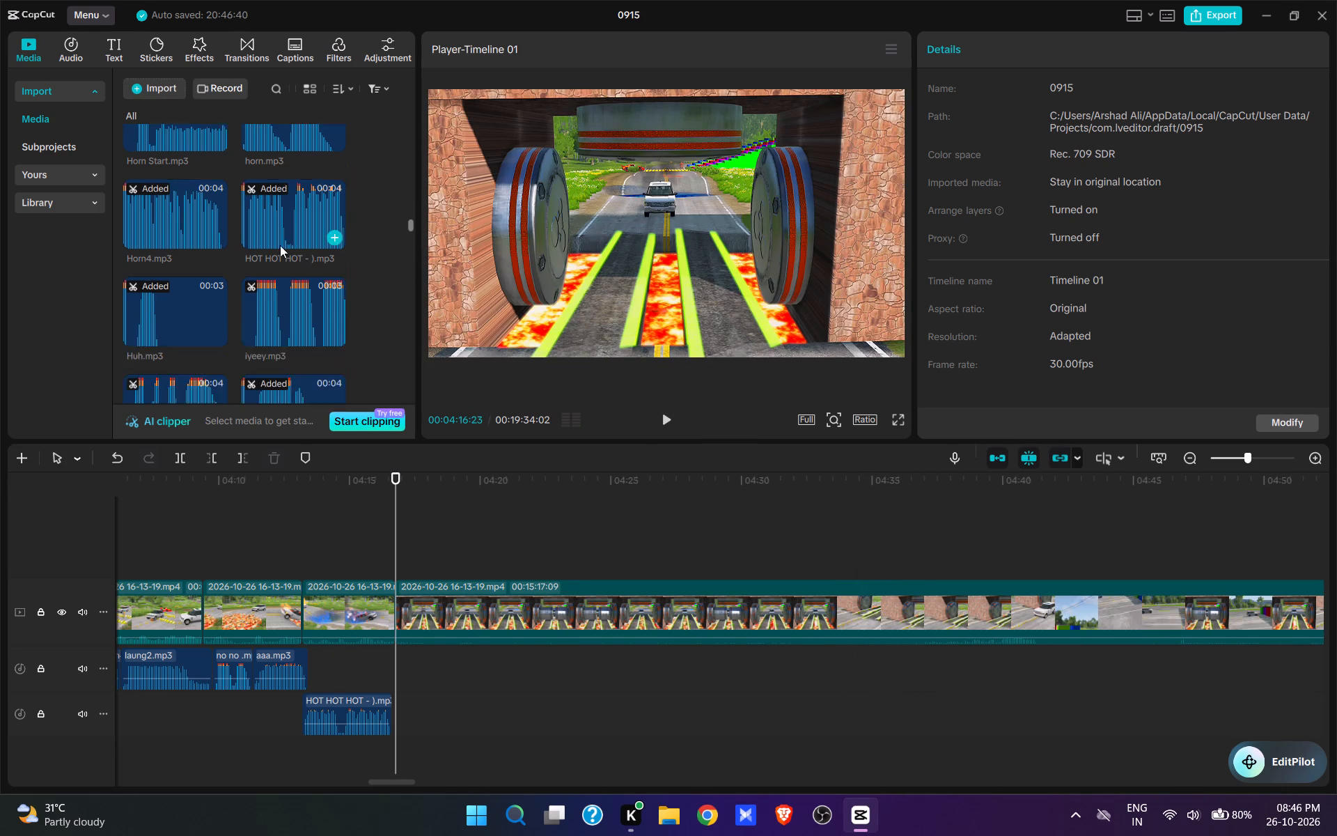
{"action": "left_click_drag", "start_coordinate": [409, 248], "coordinate": [408, 334]}
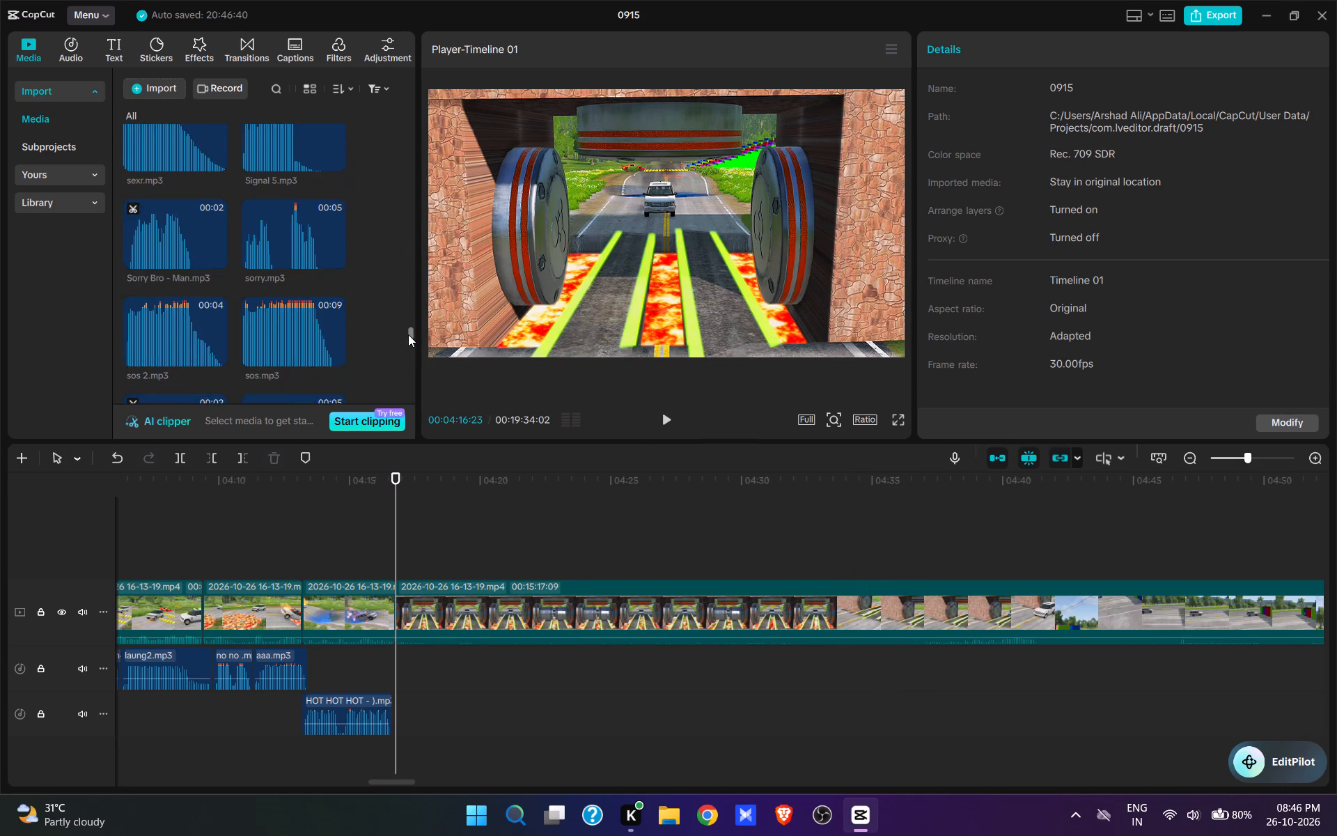
{"action": "left_click_drag", "start_coordinate": [408, 334], "coordinate": [405, 348]}
{"action": "left_click", "coordinate": [312, 261]}
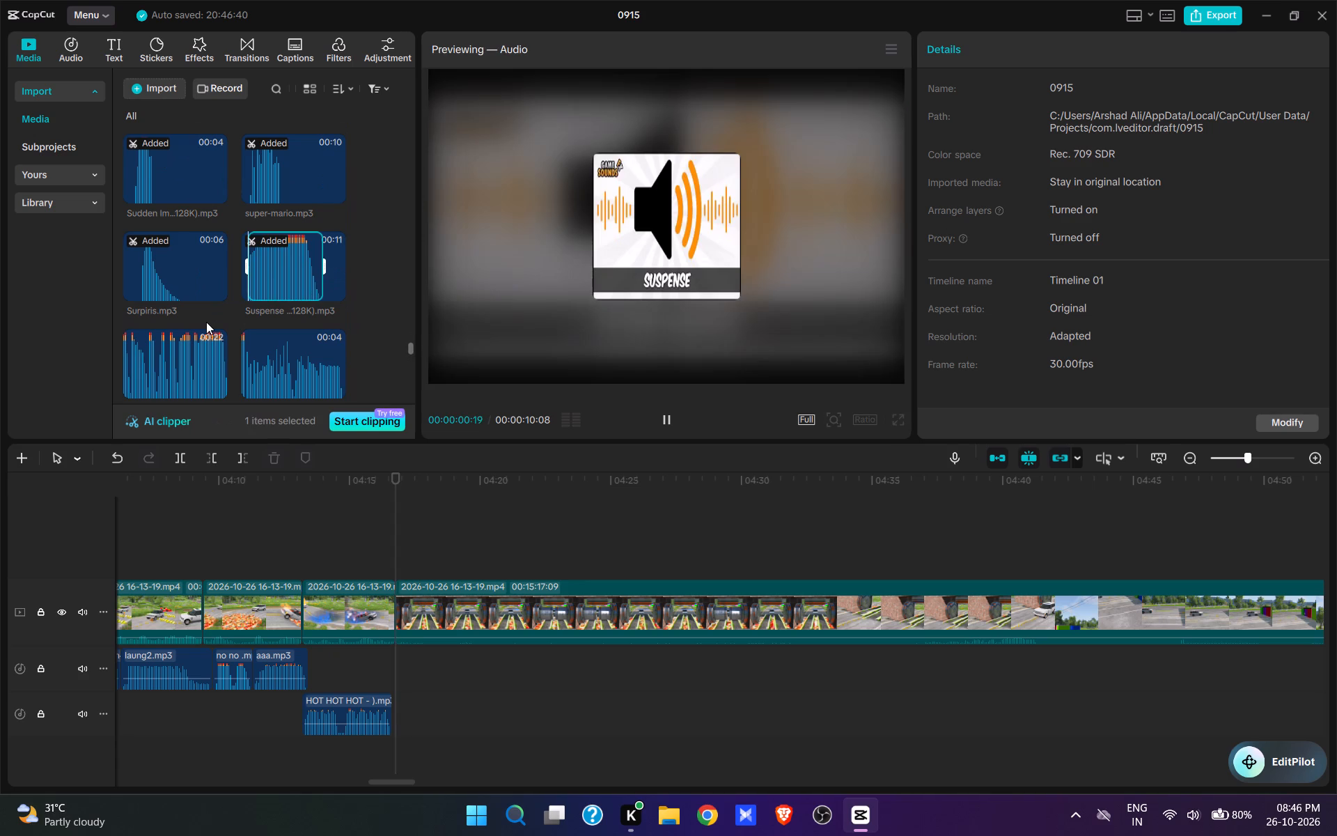
{"action": "left_click", "coordinate": [180, 393]}
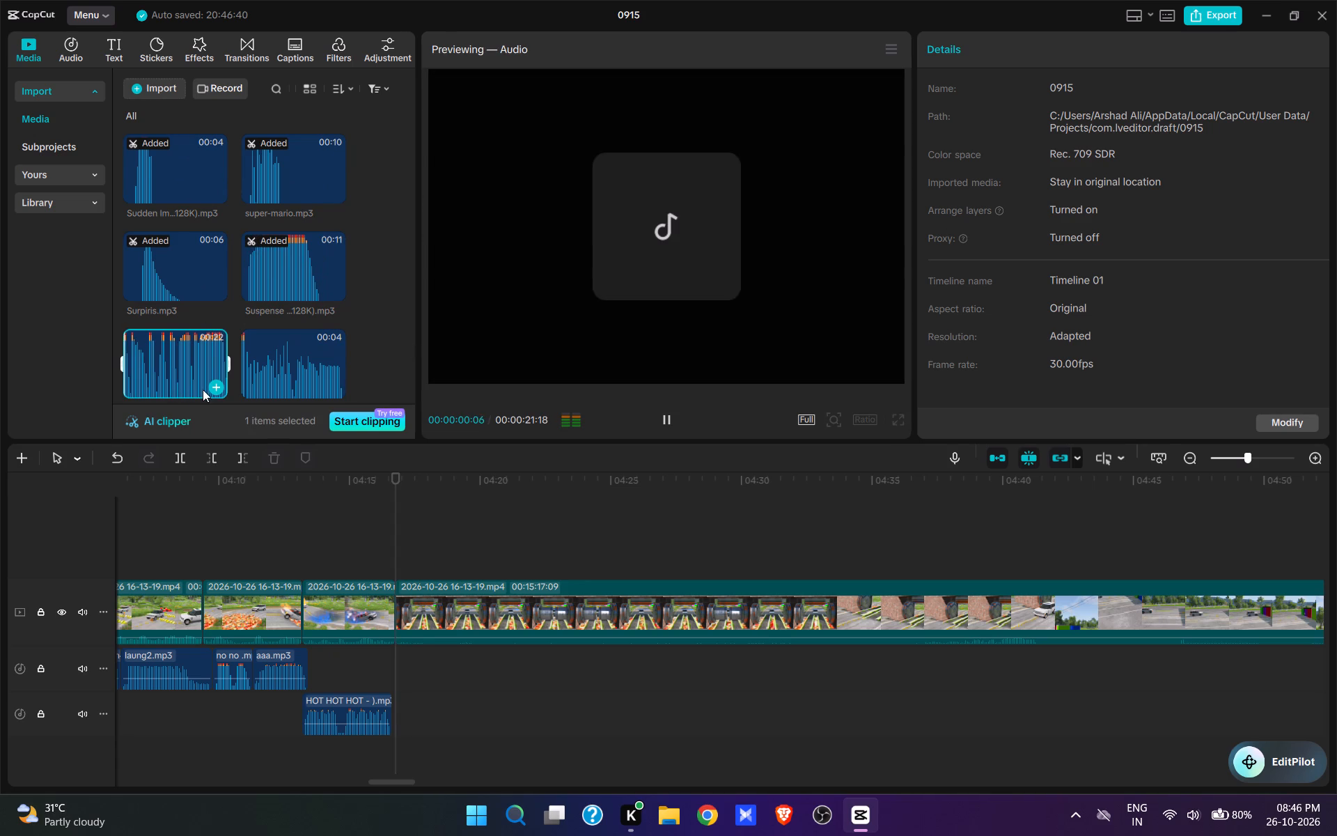
{"action": "left_click", "coordinate": [217, 384]}
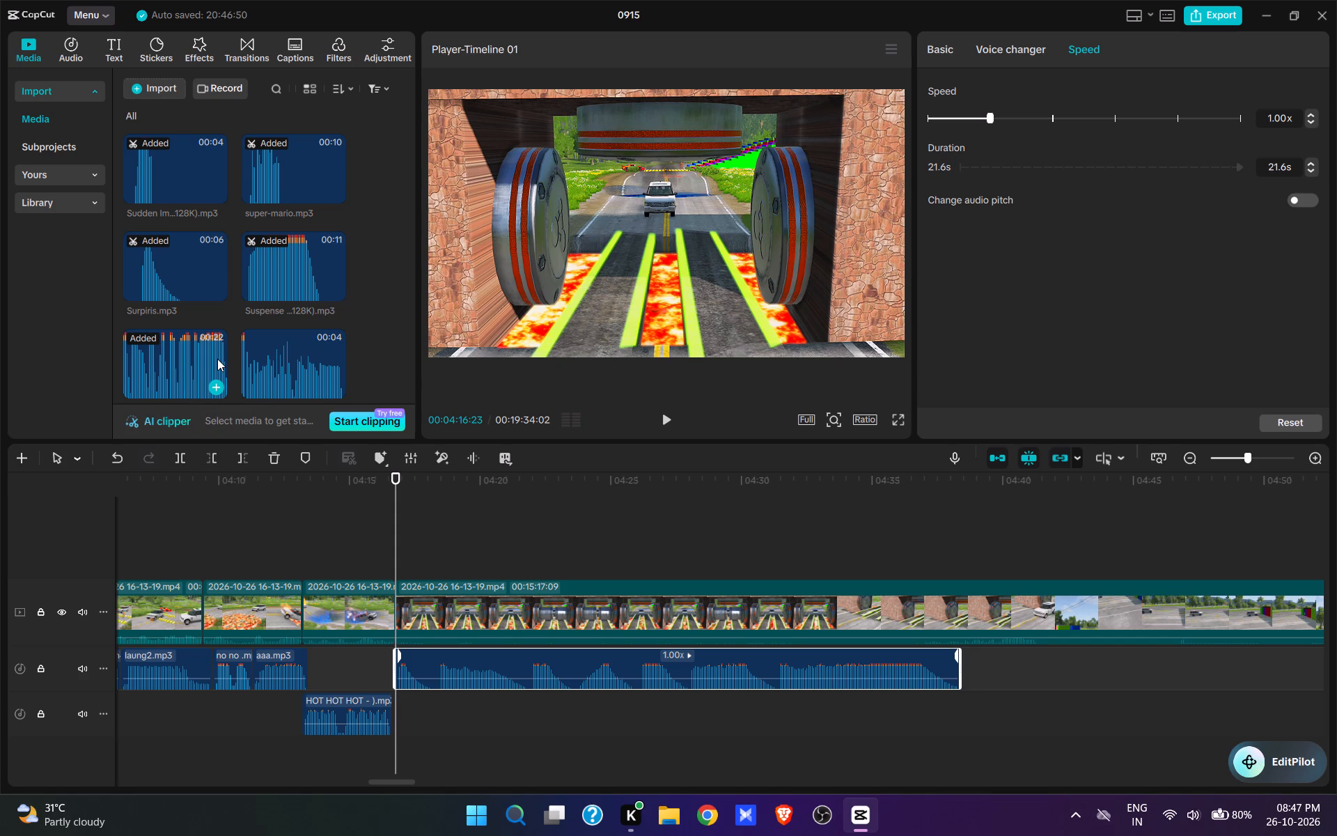
Play the new effect and trim its end at 00:04:21:02, making it 4.3 s long.
{"action": "key", "text": "space"}
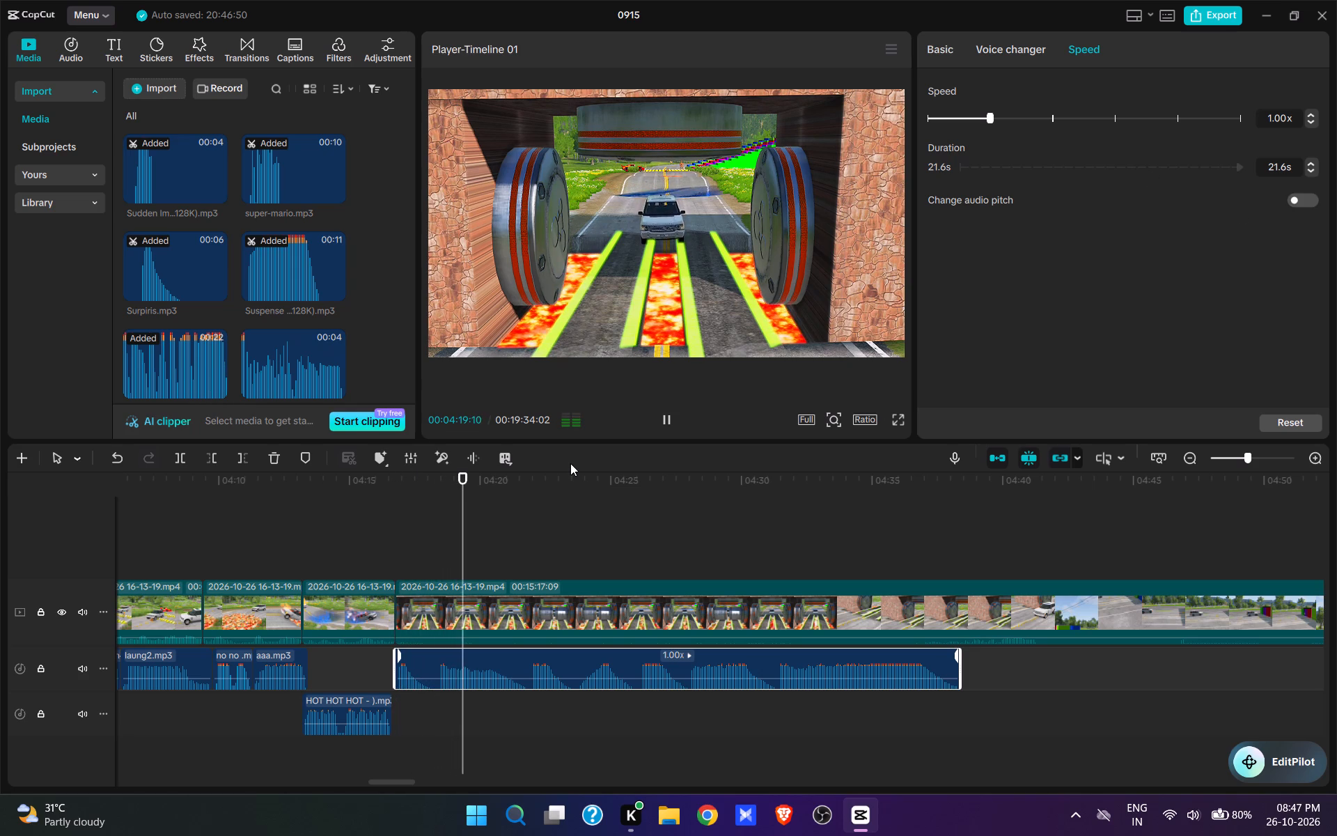
{"action": "key", "text": "space"}
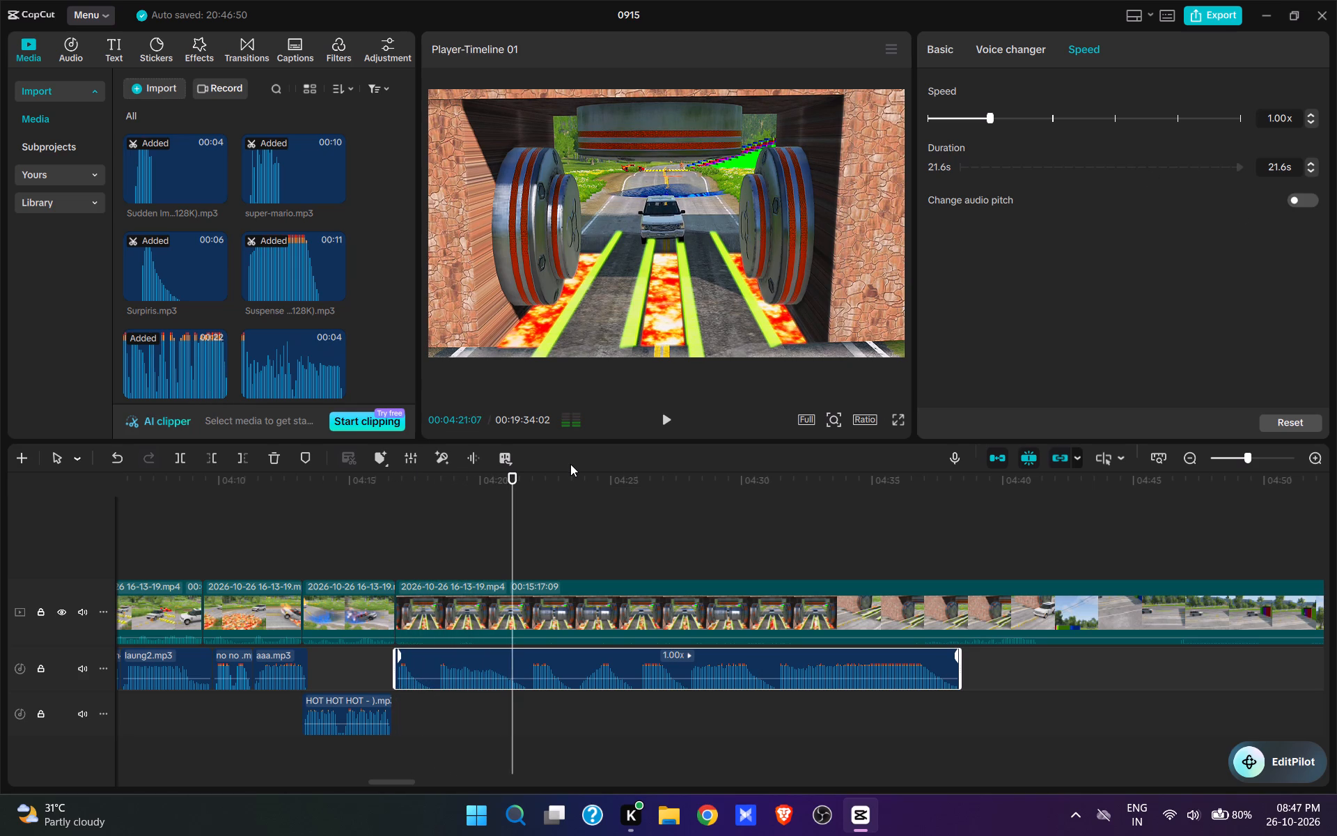
{"action": "left_click", "coordinate": [508, 564]}
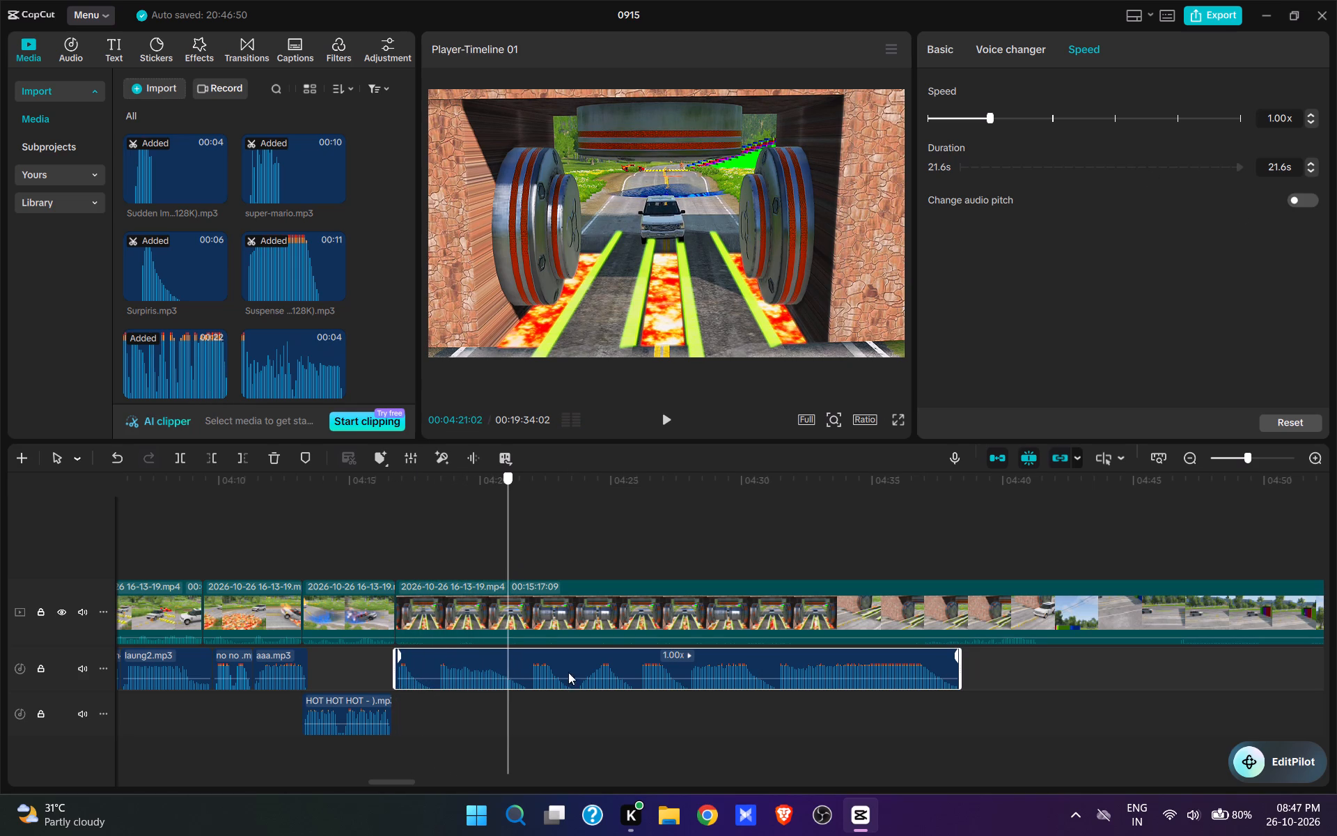
{"action": "left_click", "coordinate": [556, 665]}
{"action": "key", "text": "e"}
Find Crane Low.mp3 among the imported sound effects and add it to the audio track at 00:04:21:02.
{"action": "scroll", "coordinate": [279, 286], "scroll_direction": "up", "scroll_amount": 8}
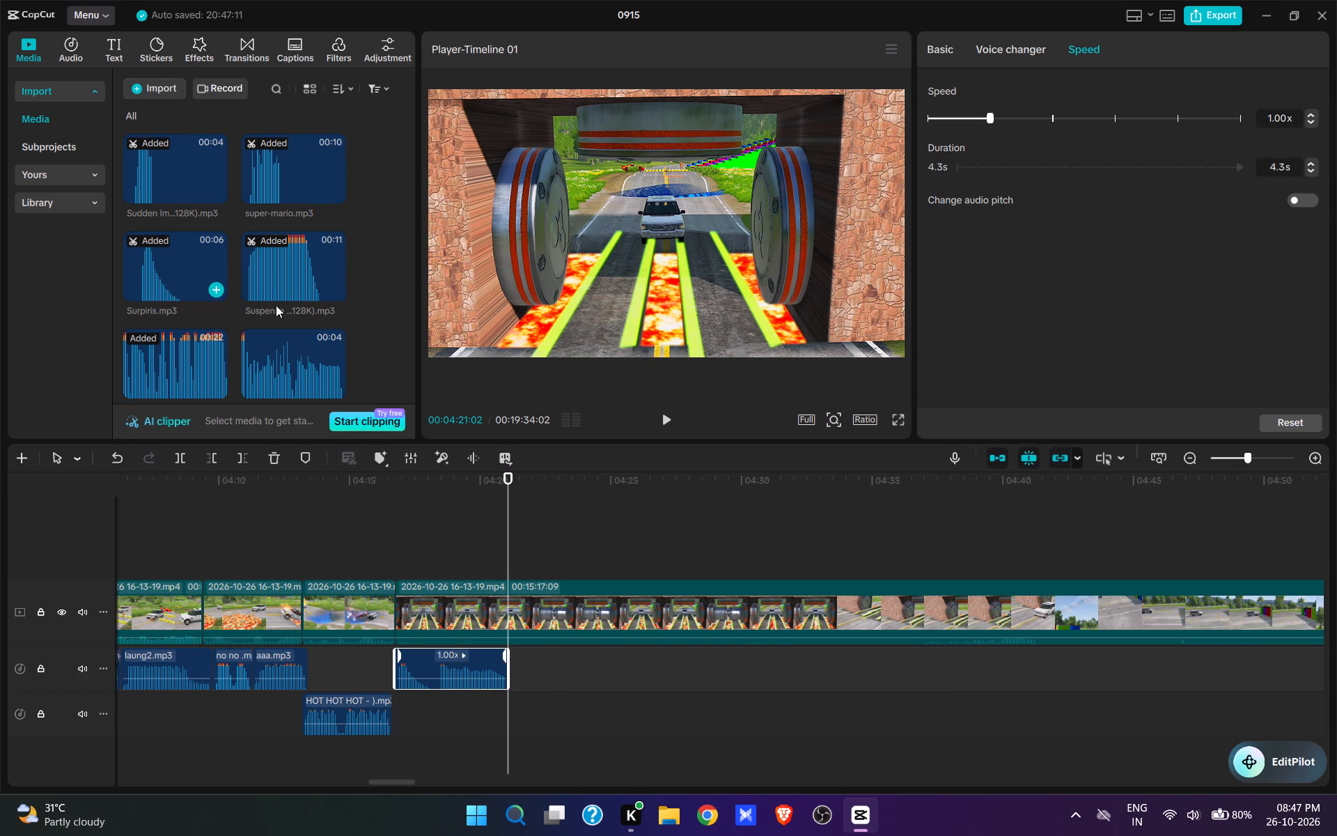
{"action": "scroll", "coordinate": [276, 305], "scroll_direction": "up", "scroll_amount": 12}
{"action": "left_click_drag", "start_coordinate": [407, 280], "coordinate": [388, 77]}
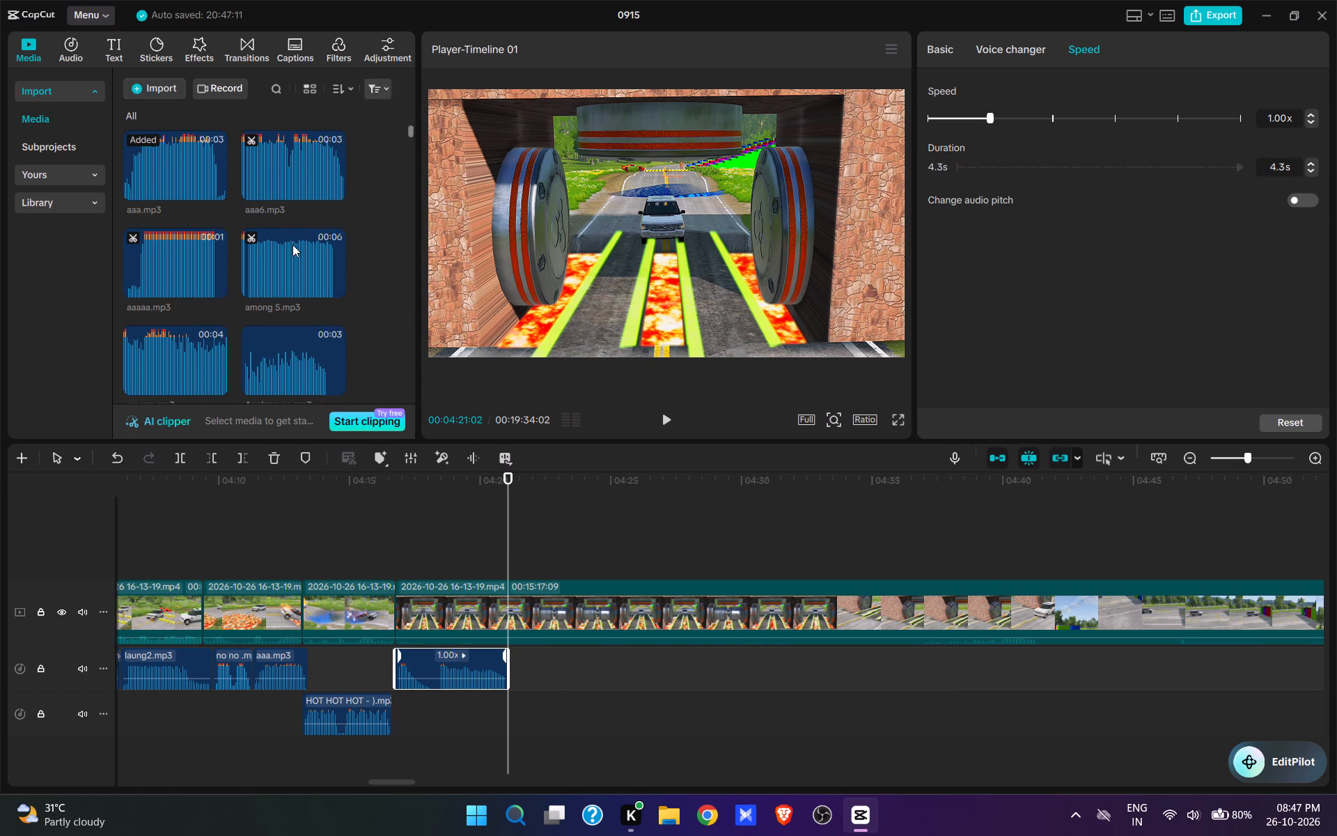
{"action": "scroll", "coordinate": [290, 272], "scroll_direction": "up", "scroll_amount": 4}
{"action": "scroll", "coordinate": [290, 273], "scroll_direction": "down", "scroll_amount": 8}
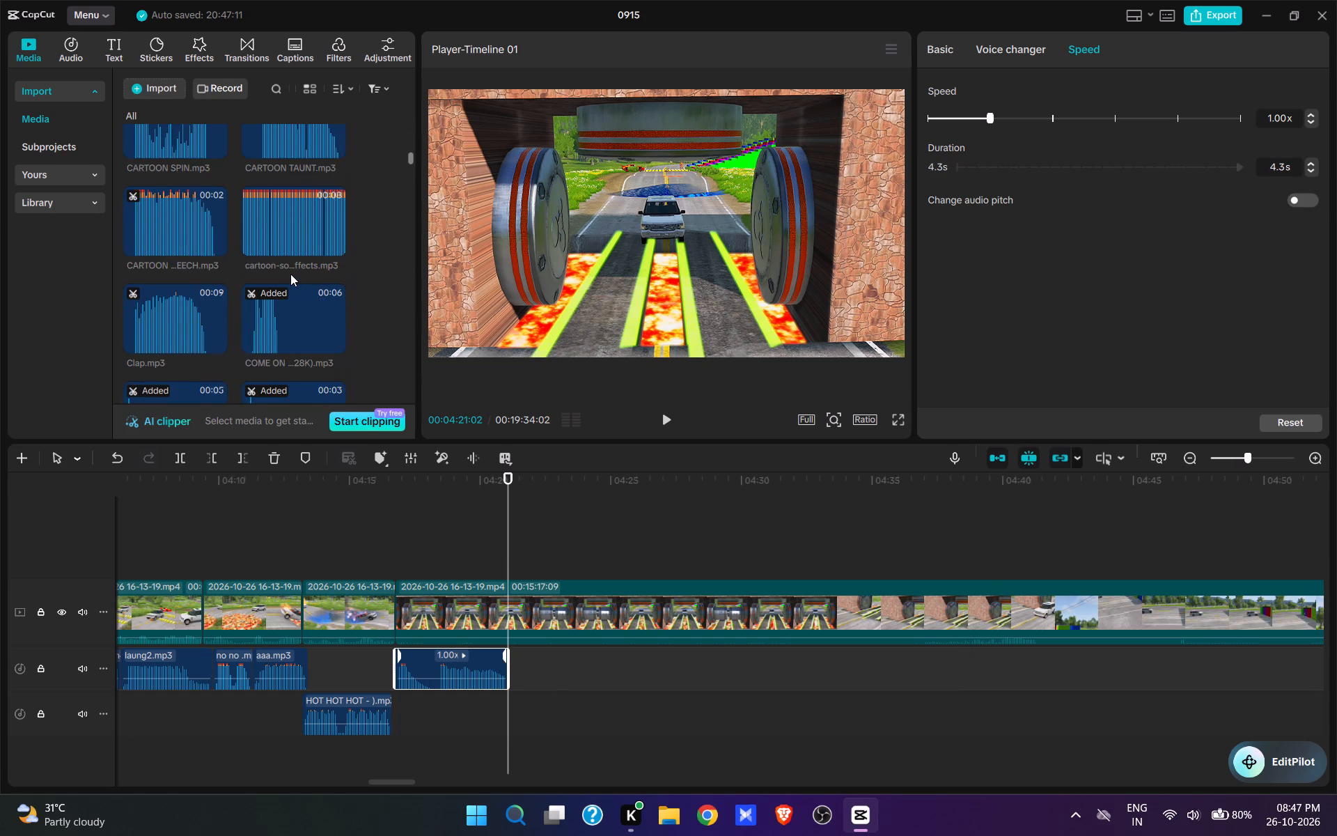
{"action": "scroll", "coordinate": [290, 274], "scroll_direction": "down", "scroll_amount": 2}
{"action": "left_click", "coordinate": [263, 291]}
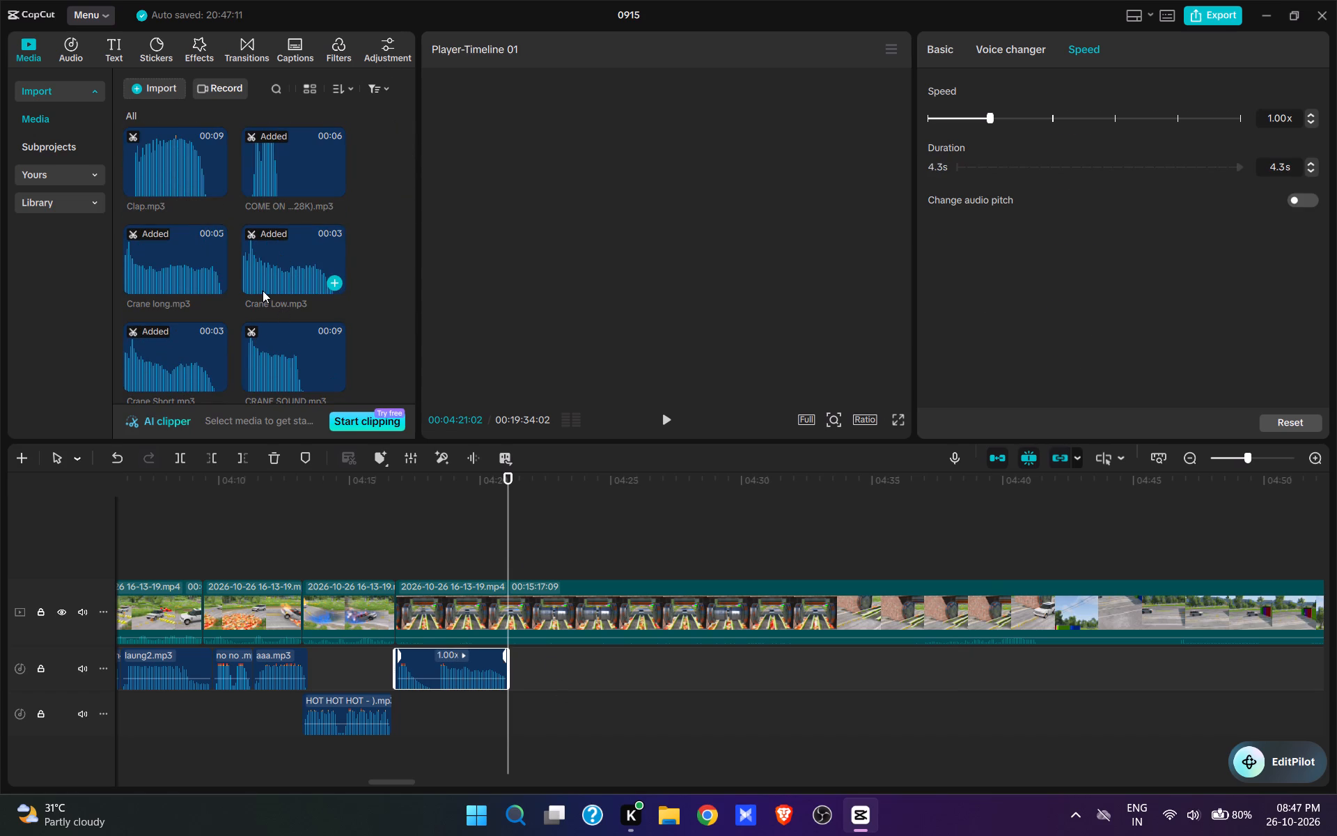
{"action": "left_click", "coordinate": [319, 285]}
Split the roller tunnel video clip at 00:04:21:02 and, once the rollers have closed, again at 00:04:22:02.
{"action": "left_click", "coordinate": [534, 608]}
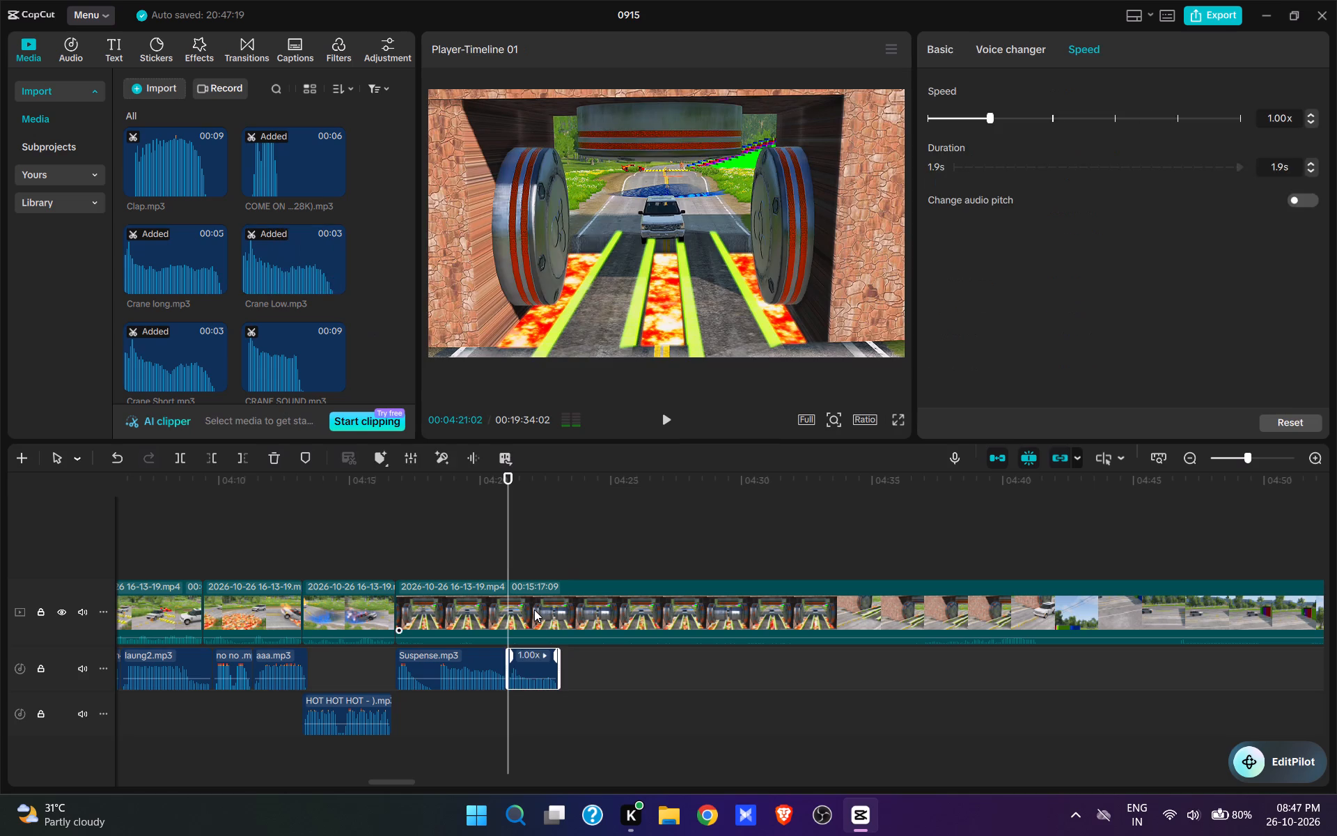
{"action": "key", "text": "w"}
{"action": "key", "text": "space"}
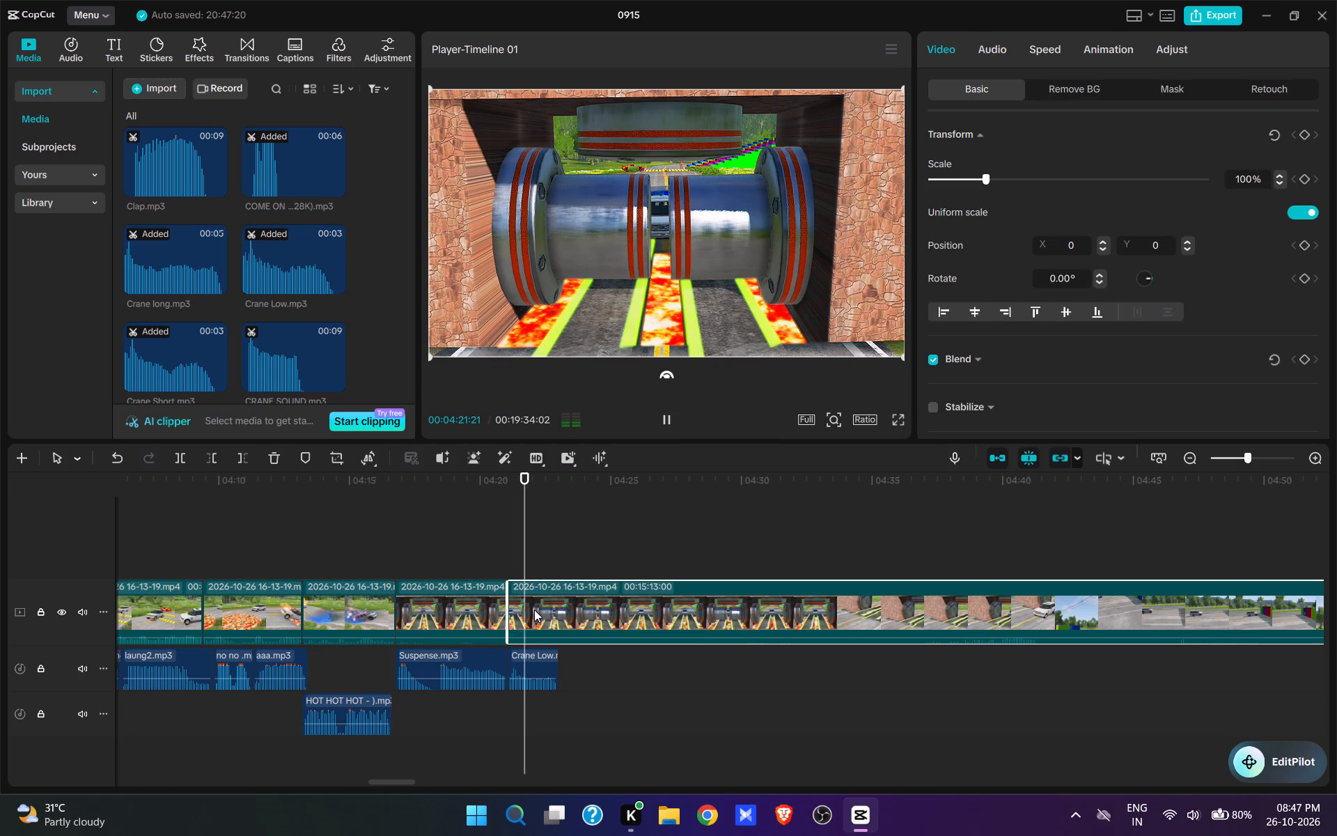
{"action": "key", "text": "space"}
{"action": "left_click", "coordinate": [517, 539]}
{"action": "key", "text": "space"}
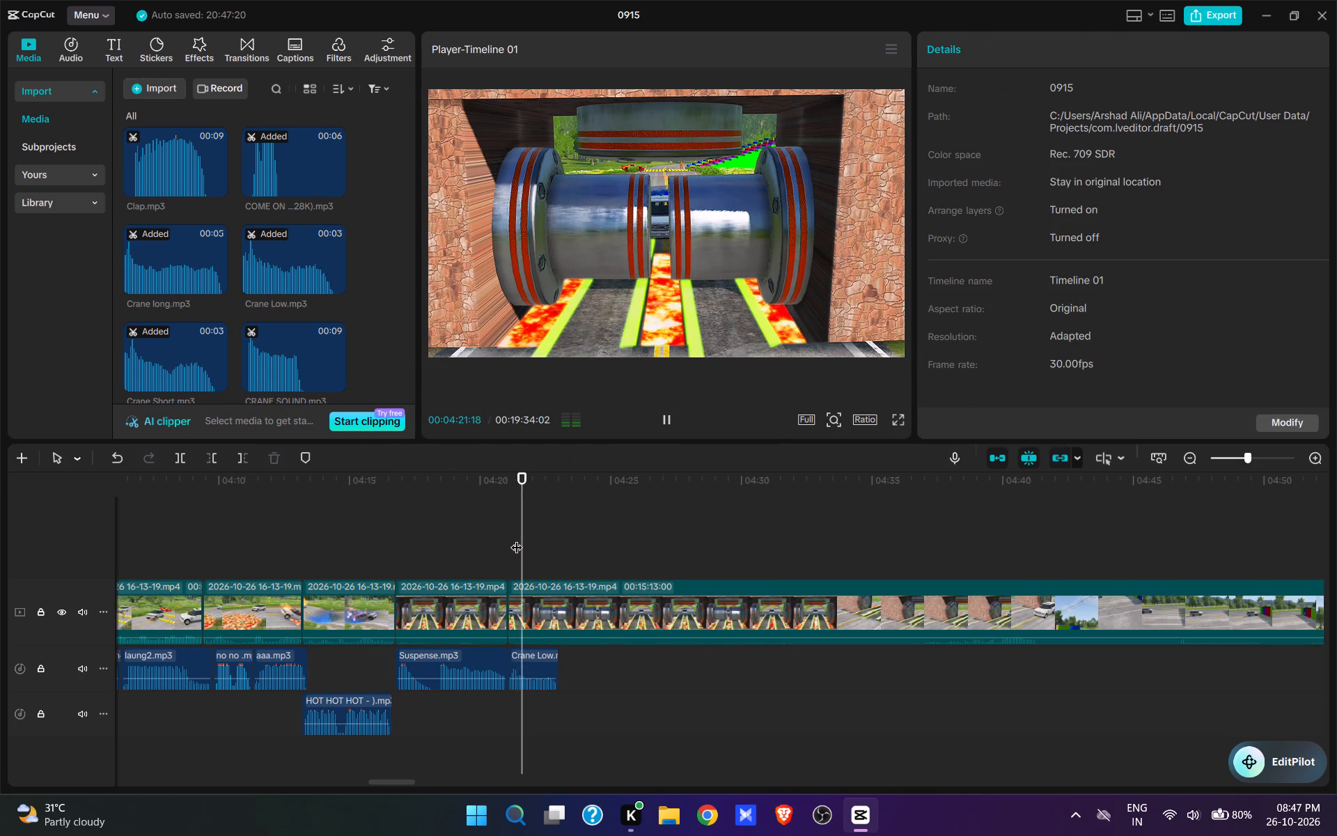
{"action": "key", "text": "space"}
{"action": "key", "text": "w"}
Check the short split clip's duration and set the Crane Low.mp3 duration to 1.0 s to match it.
{"action": "left_click", "coordinate": [522, 630]}
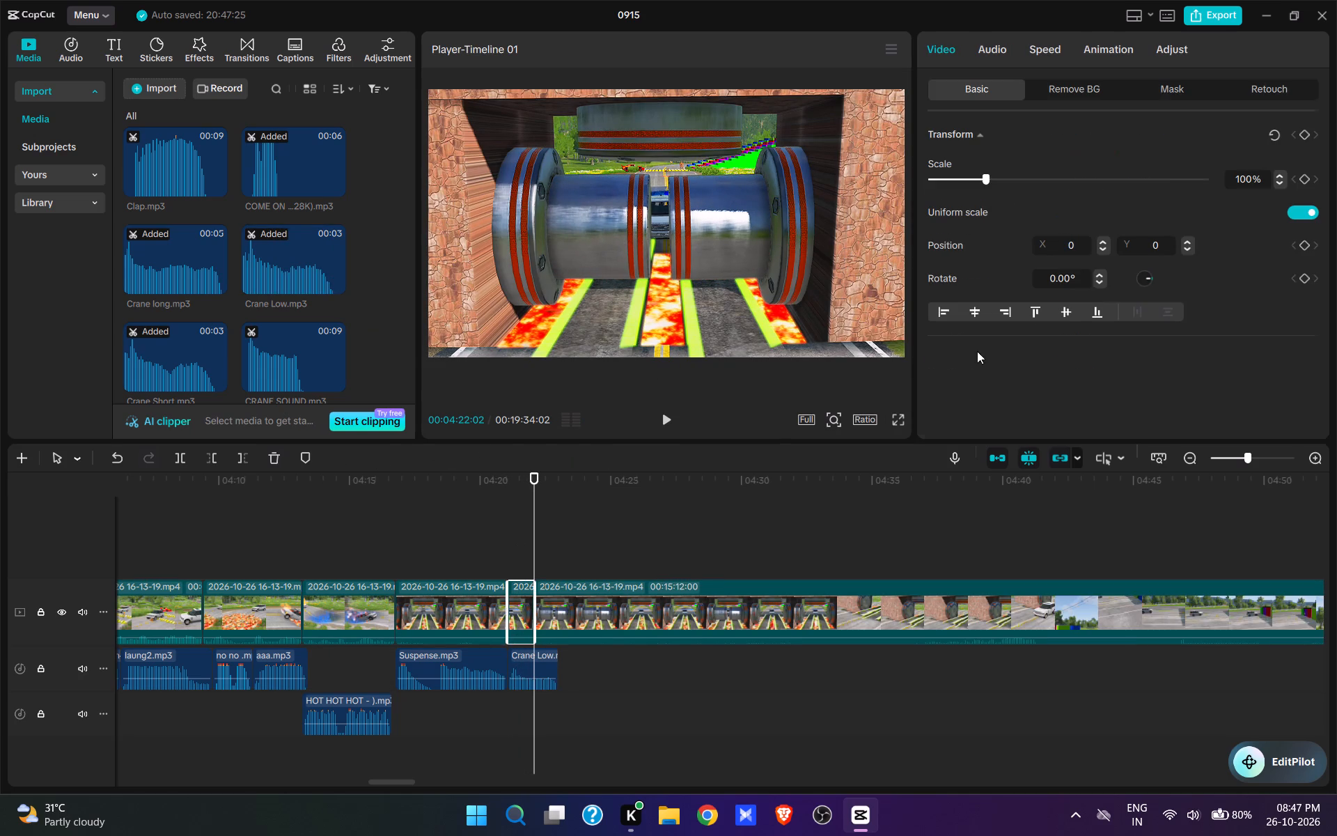
{"action": "left_click", "coordinate": [1035, 43]}
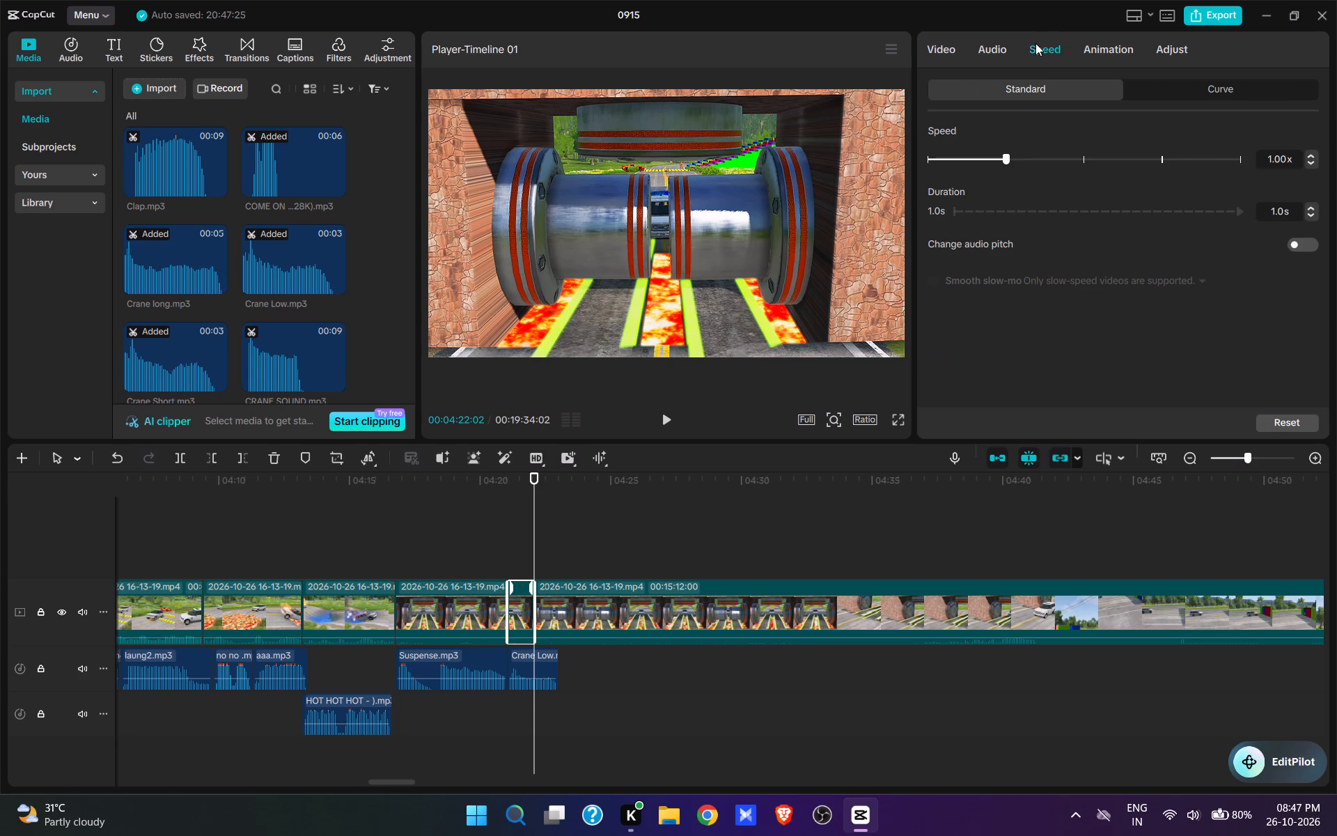
{"action": "left_click", "coordinate": [531, 674]}
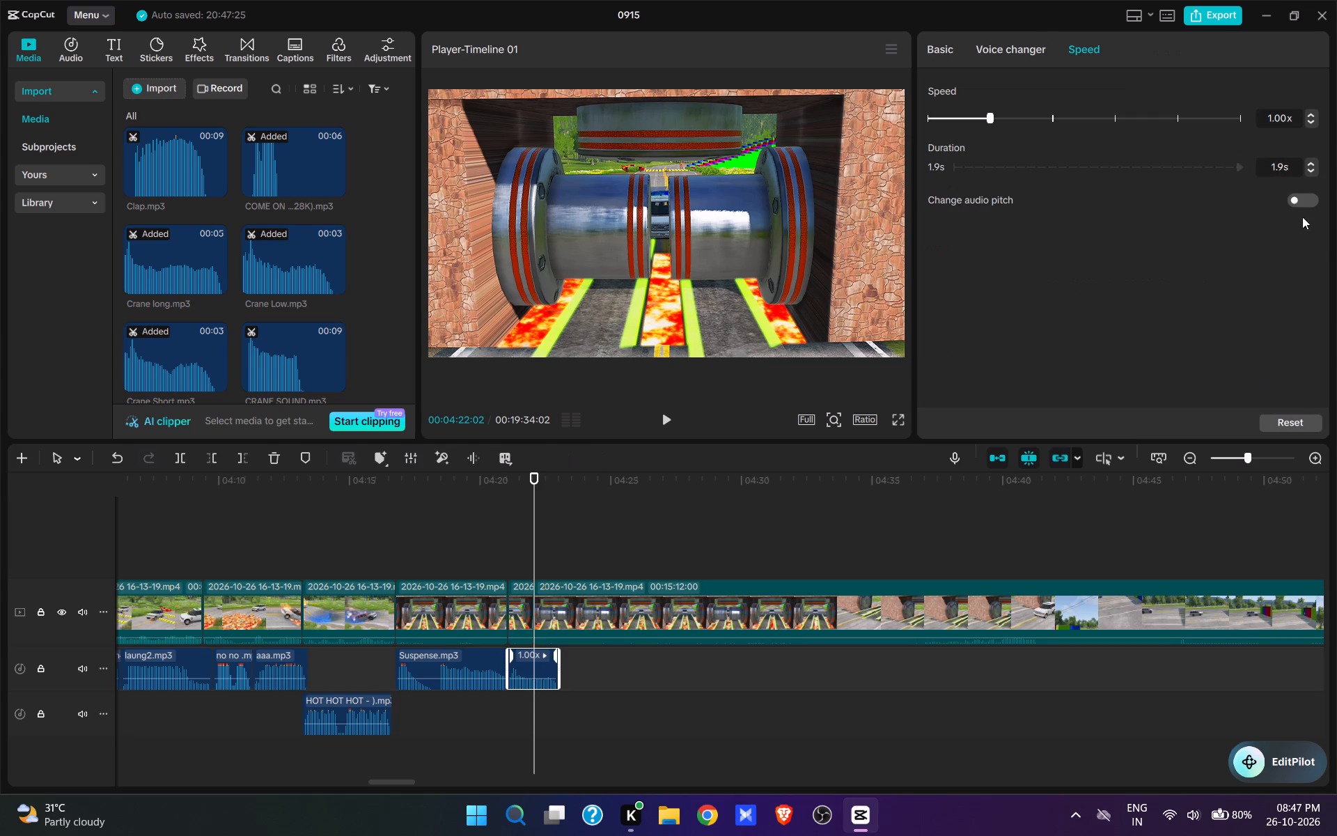
{"action": "left_click_drag", "start_coordinate": [1291, 169], "coordinate": [983, 168]}
{"action": "key", "text": "1"}
{"action": "key", "text": "Return"}
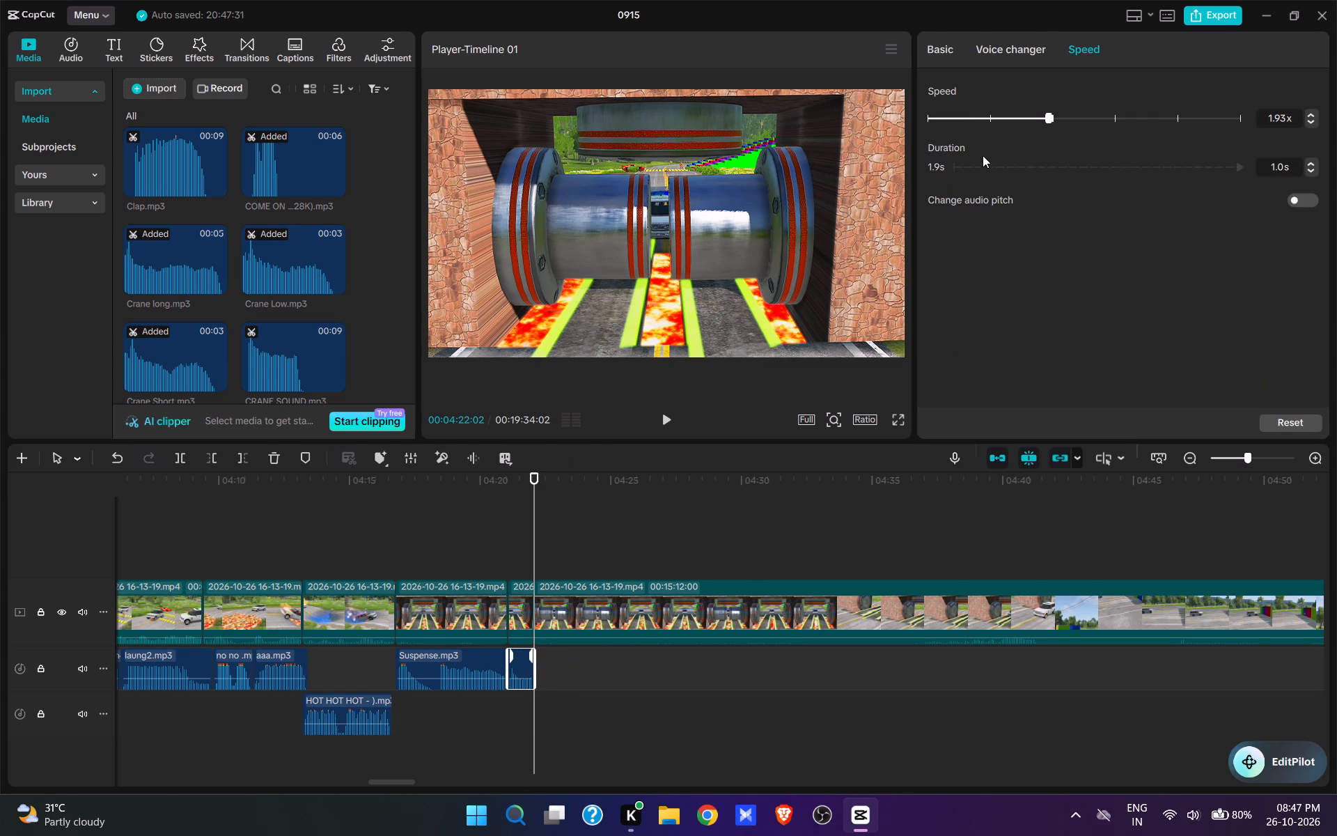
Play through to where the rollers start to reopen and paste a copy of the shortened Crane Low effect at 00:04:24:01.
{"action": "left_click", "coordinate": [496, 539]}
{"action": "key", "text": "space"}
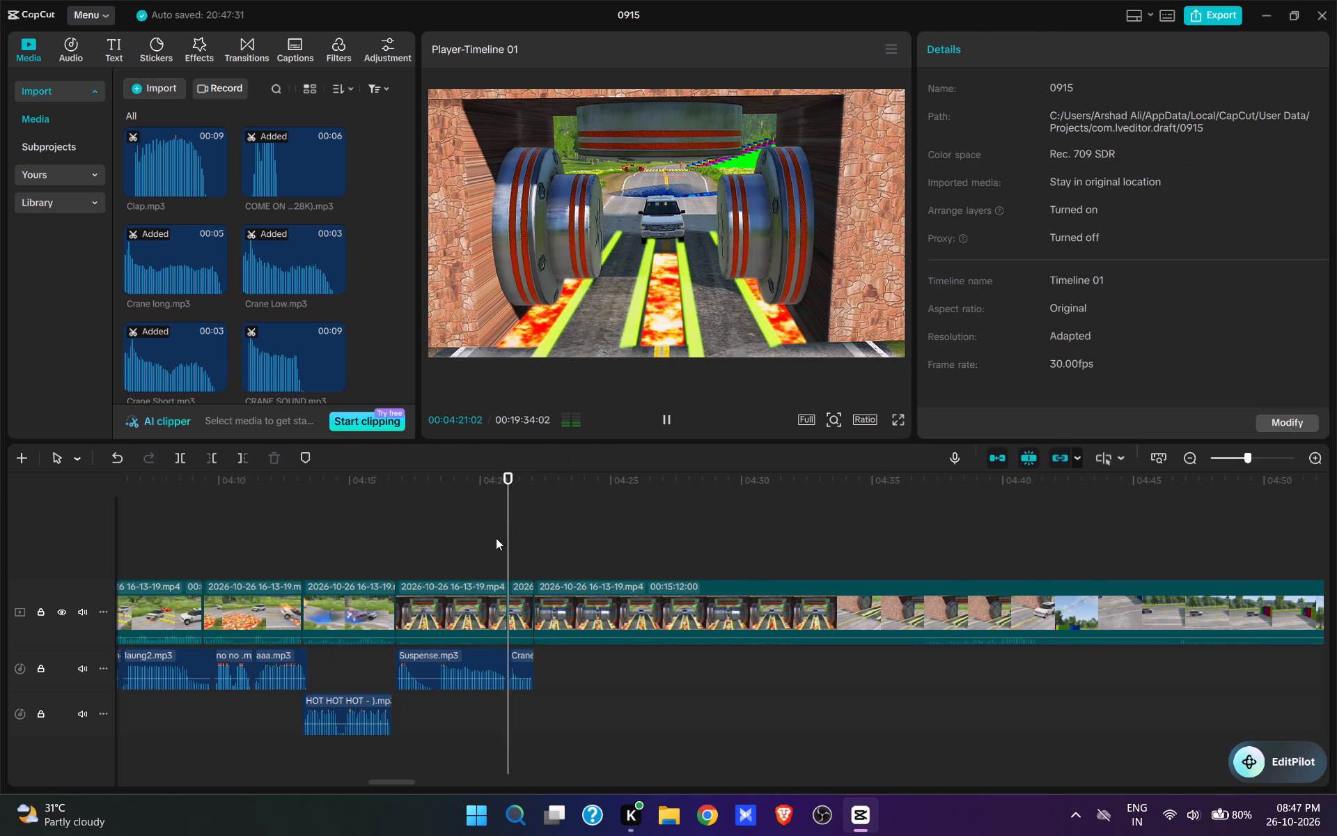
{"action": "key", "text": "space"}
{"action": "key", "text": "space"}
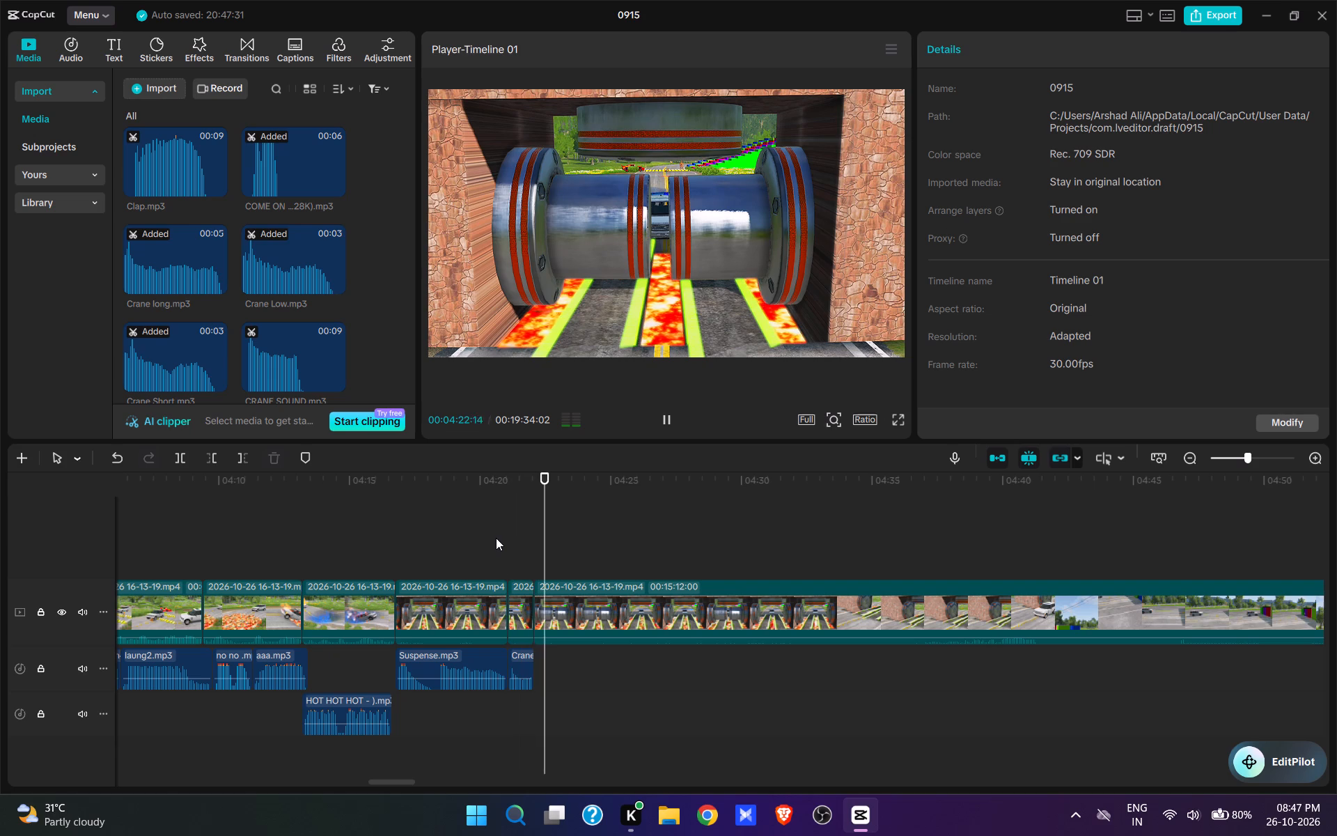
{"action": "key", "text": "space"}
{"action": "key", "text": "space"}
{"action": "key", "text": "space"}
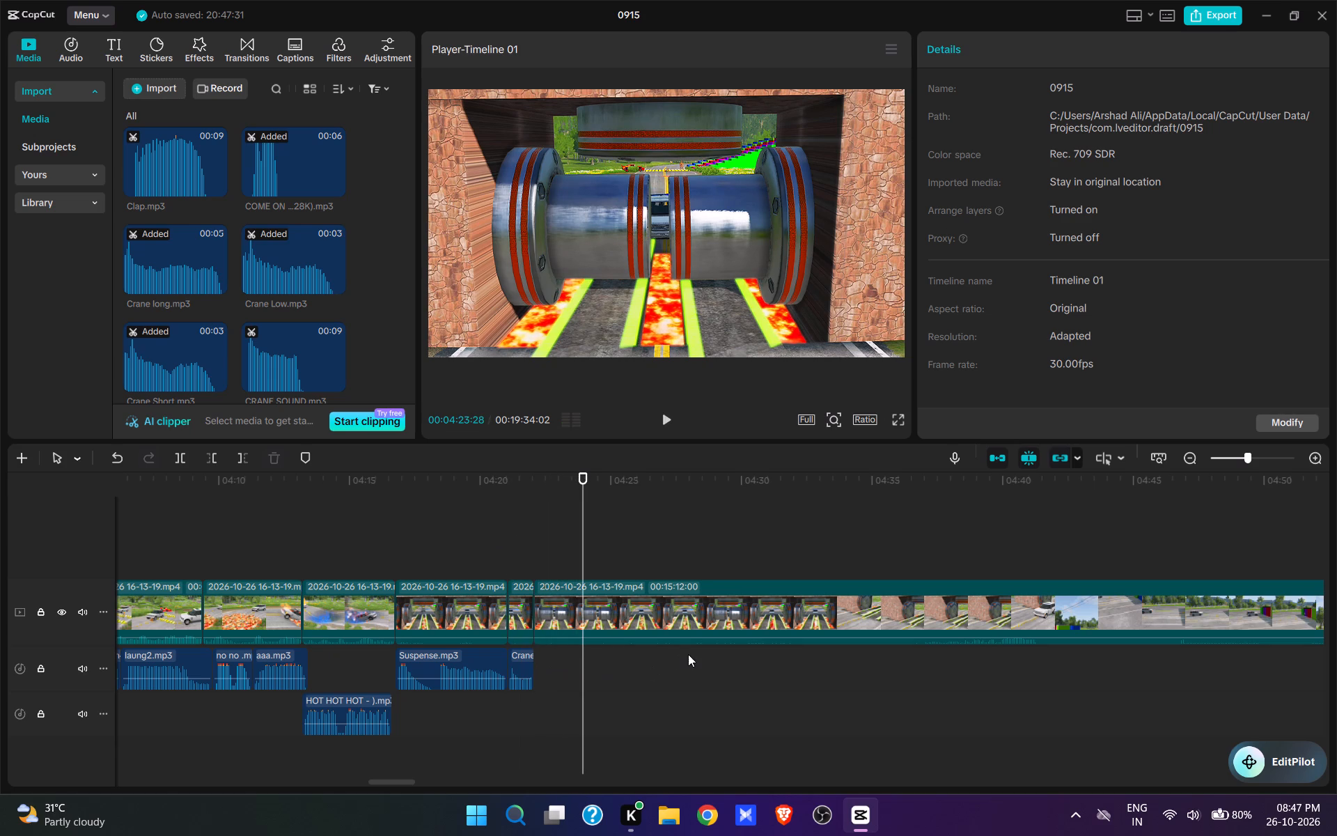
{"action": "key", "text": "space"}
{"action": "key", "text": "space"}
{"action": "left_click", "coordinate": [590, 561]}
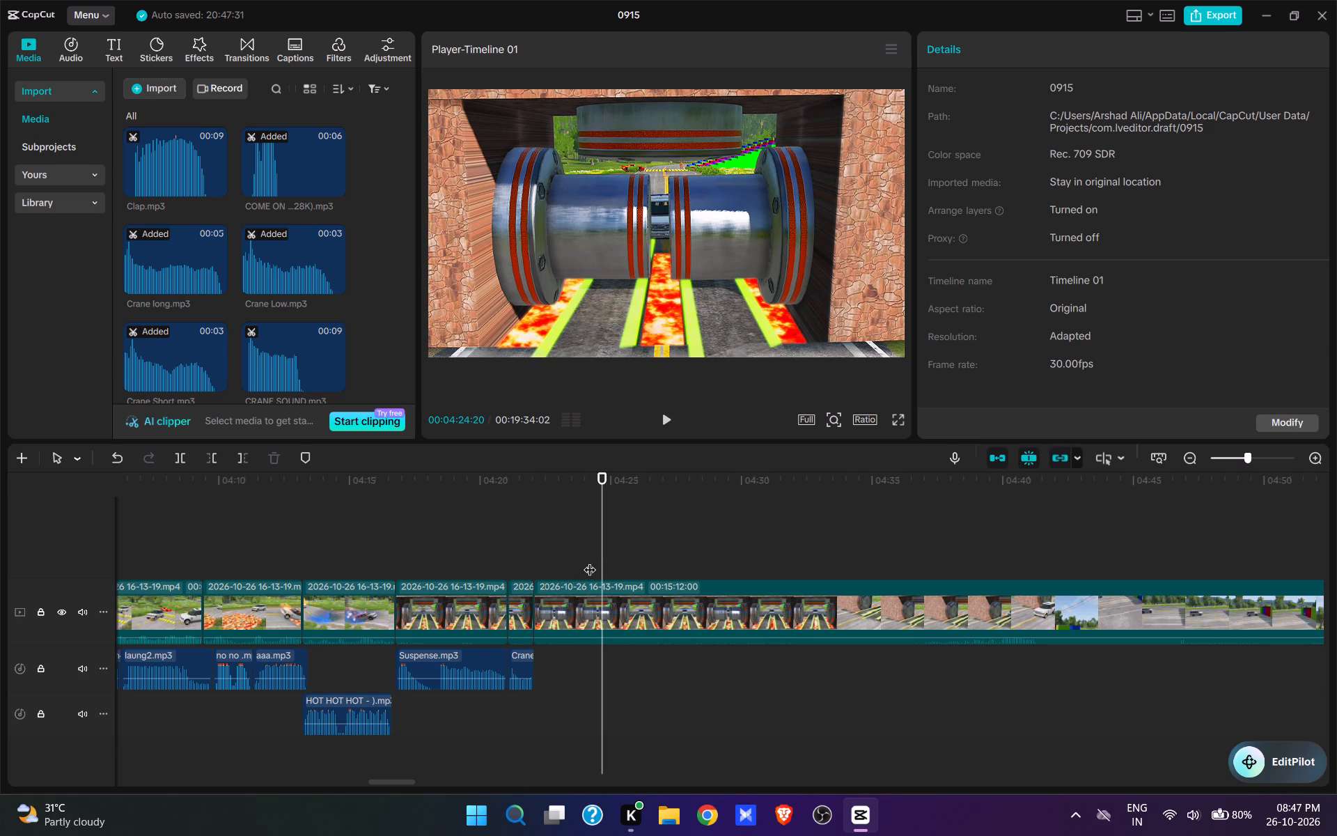
{"action": "left_click", "coordinate": [586, 562]}
{"action": "left_click", "coordinate": [518, 674]}
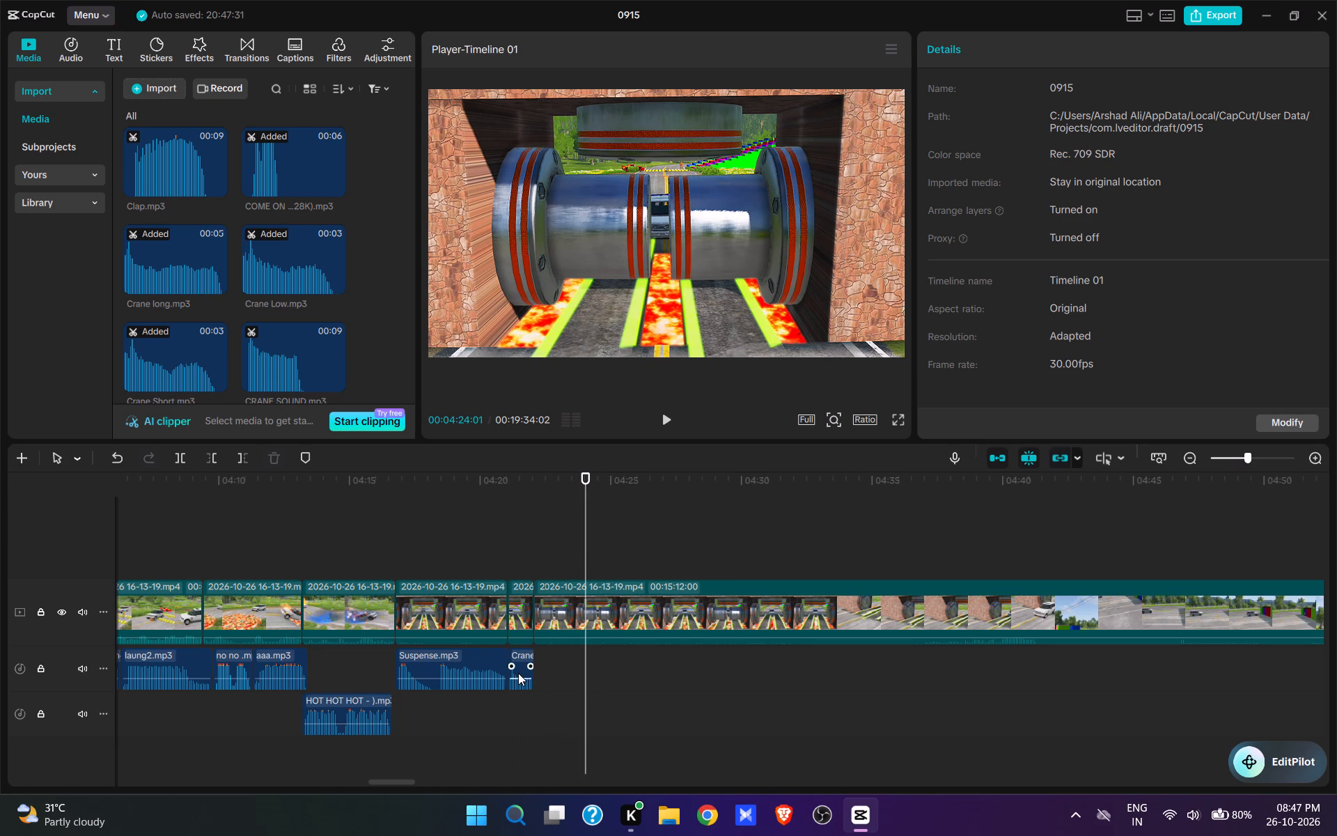
{"action": "left_click", "coordinate": [517, 673], "text": "ctrl"}
{"action": "key", "text": "ctrl+c"}
{"action": "key", "text": "ctrl+v"}
{"action": "key", "text": "space"}
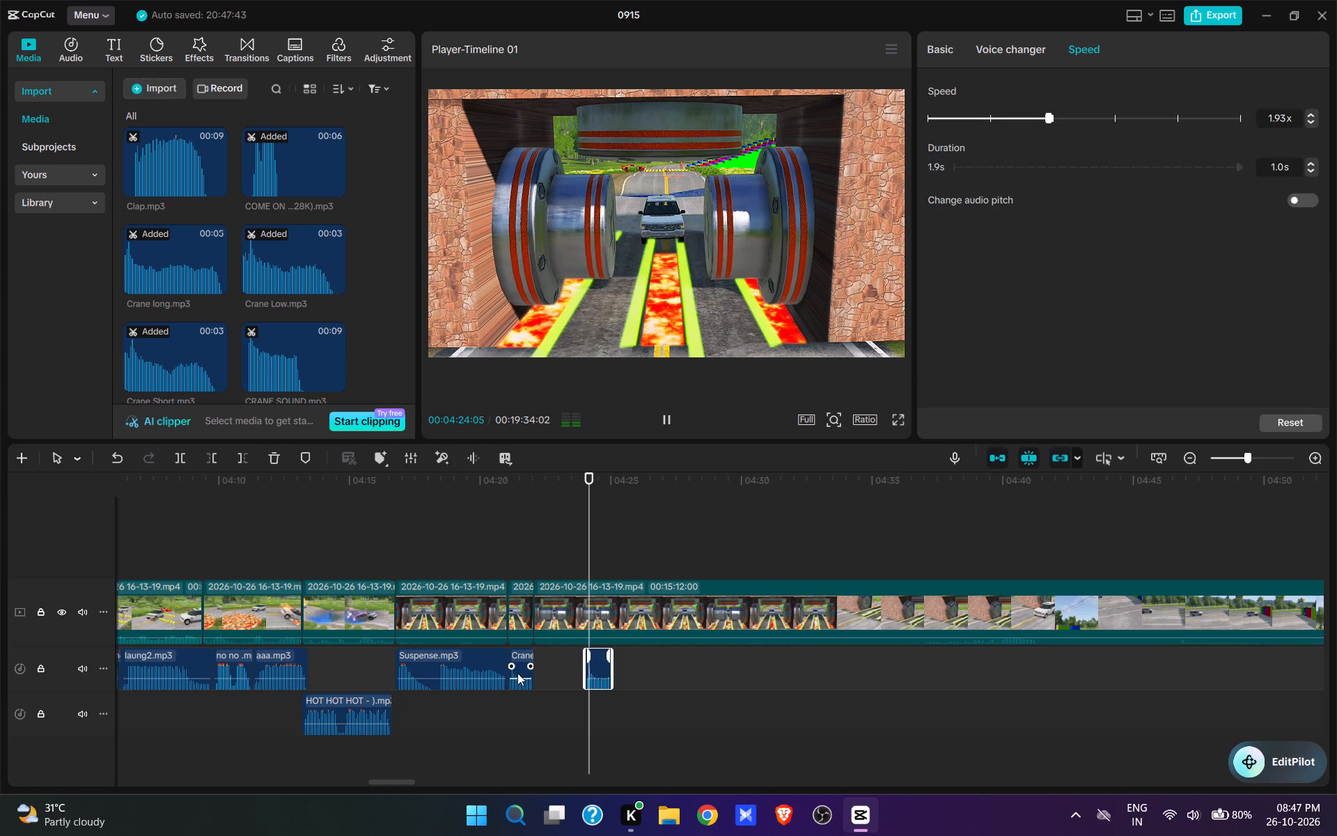
{"action": "key", "text": "space"}
Add aughhhh.mp3 at 00:04:22:02, between the two Crane Low effects, and play the result.
{"action": "left_click", "coordinate": [532, 551]}
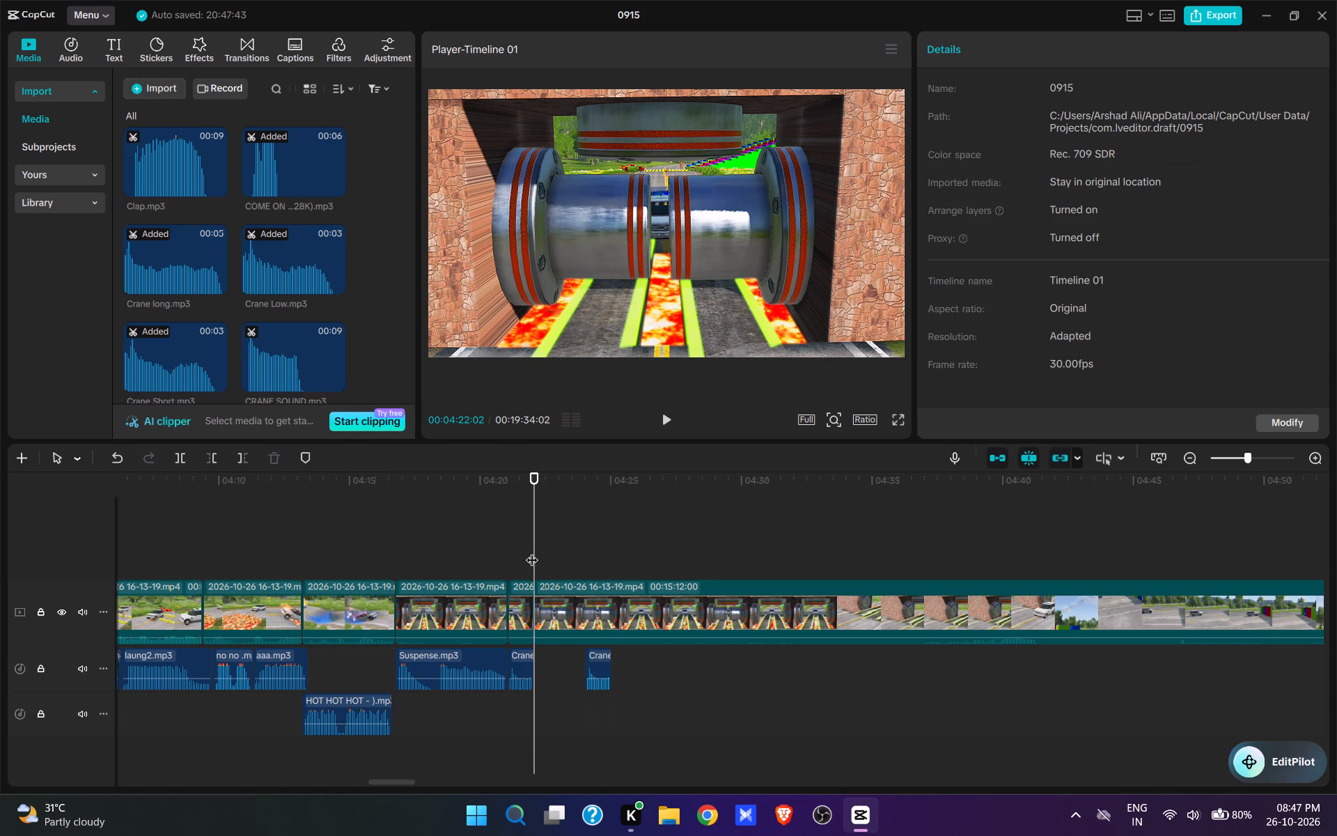
{"action": "scroll", "coordinate": [241, 292], "scroll_direction": "up", "scroll_amount": 13}
{"action": "scroll", "coordinate": [269, 331], "scroll_direction": "down", "scroll_amount": 1}
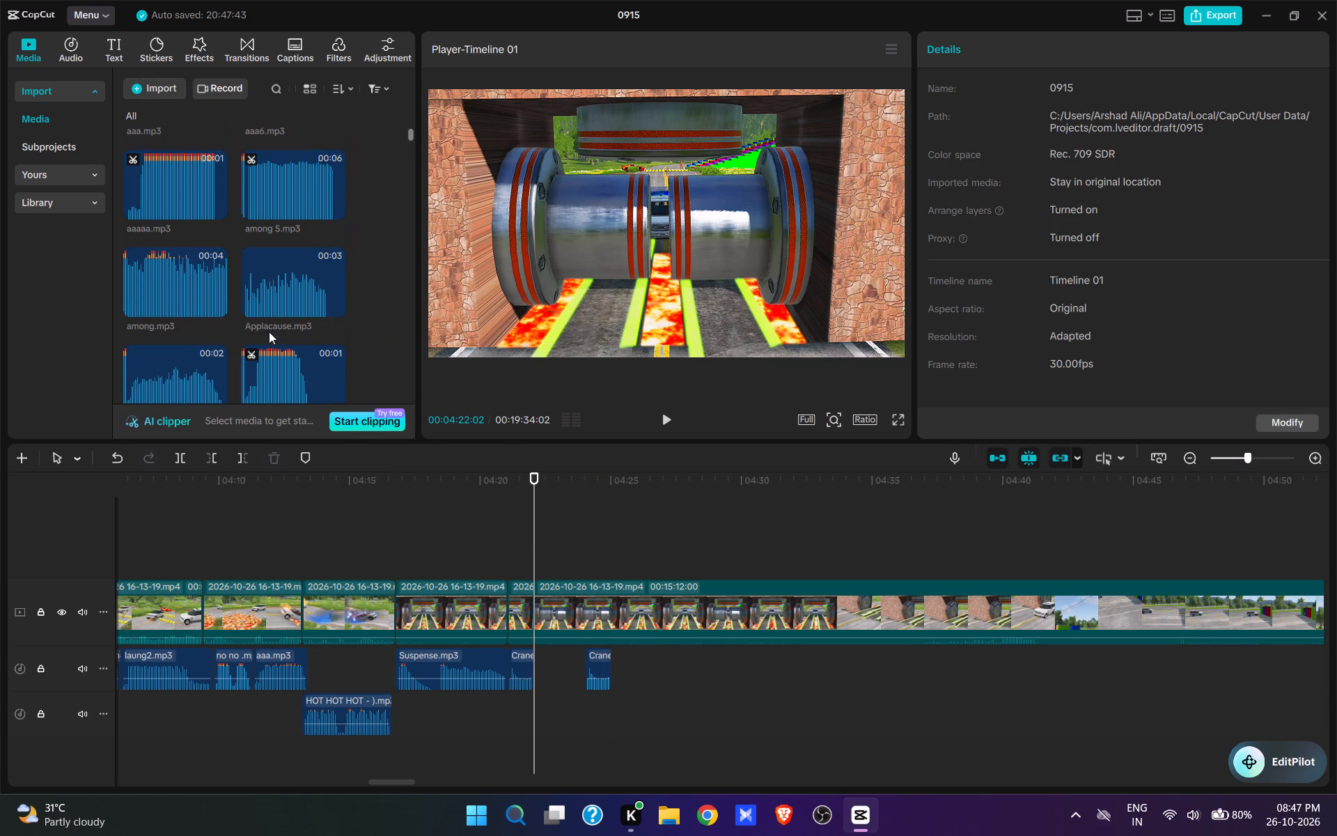
{"action": "scroll", "coordinate": [177, 329], "scroll_direction": "down", "scroll_amount": 1}
{"action": "left_click", "coordinate": [178, 312]}
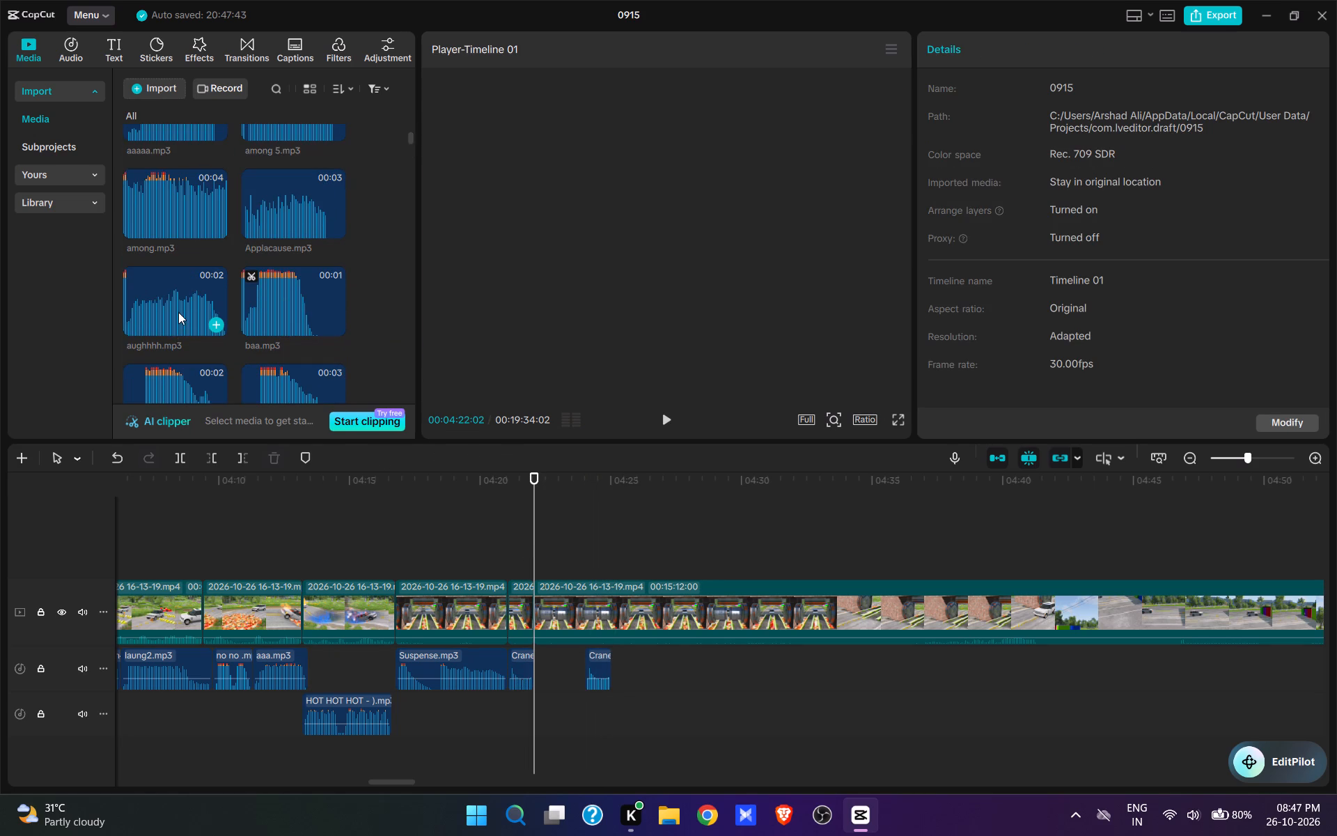
{"action": "left_click", "coordinate": [216, 324]}
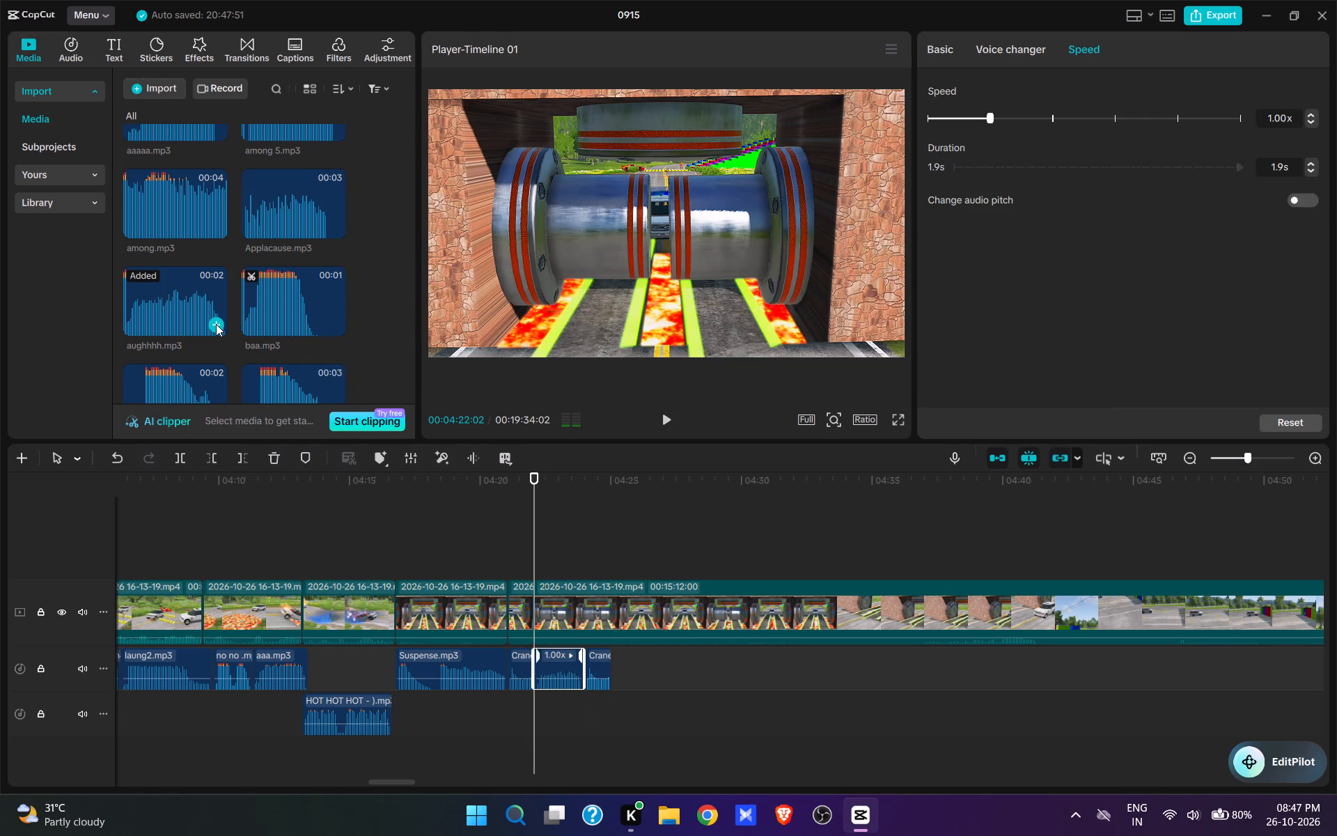
{"action": "key", "text": "space"}
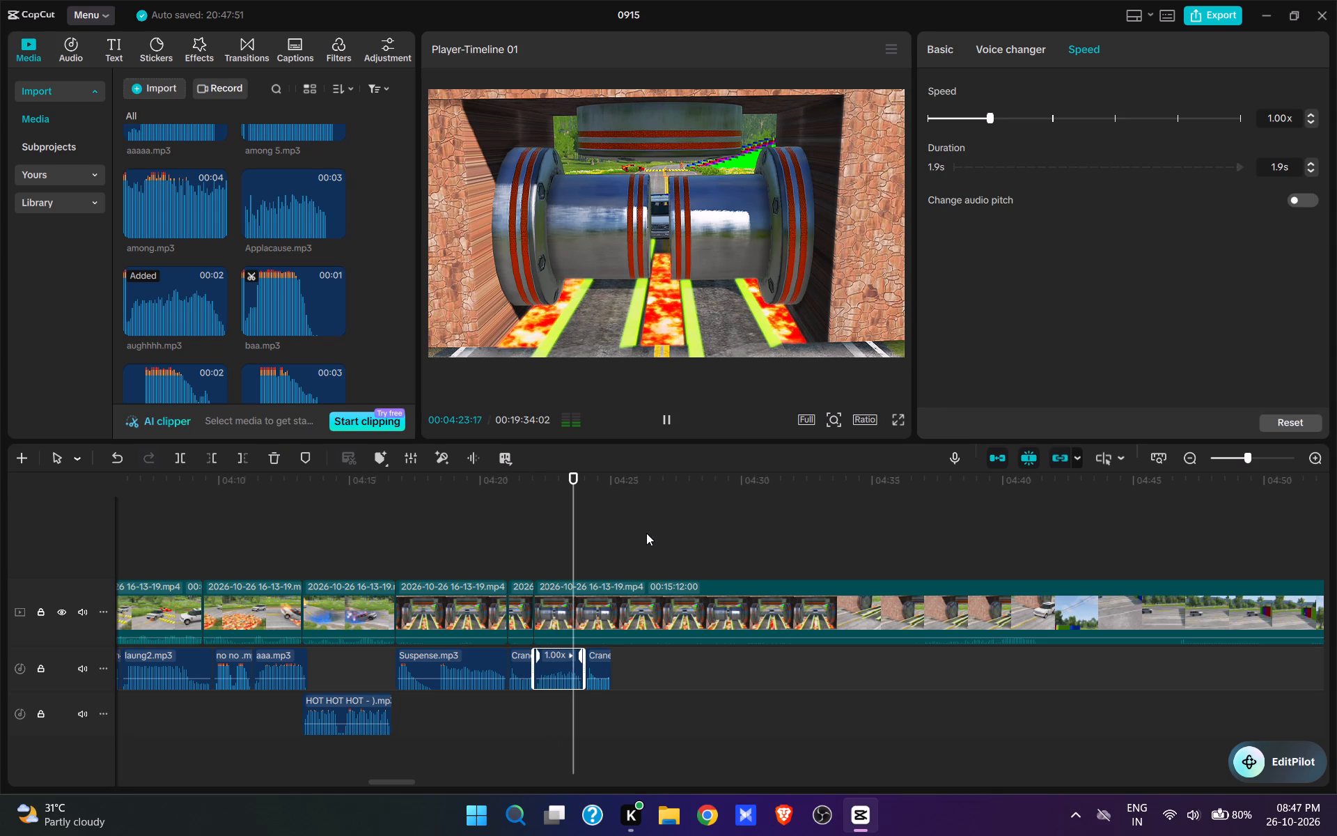
Browse the imported audio, add Help me 1.mp3 at 00:04:25:01 after the second Crane Low effect, and play it back.
{"action": "left_click", "coordinate": [613, 561]}
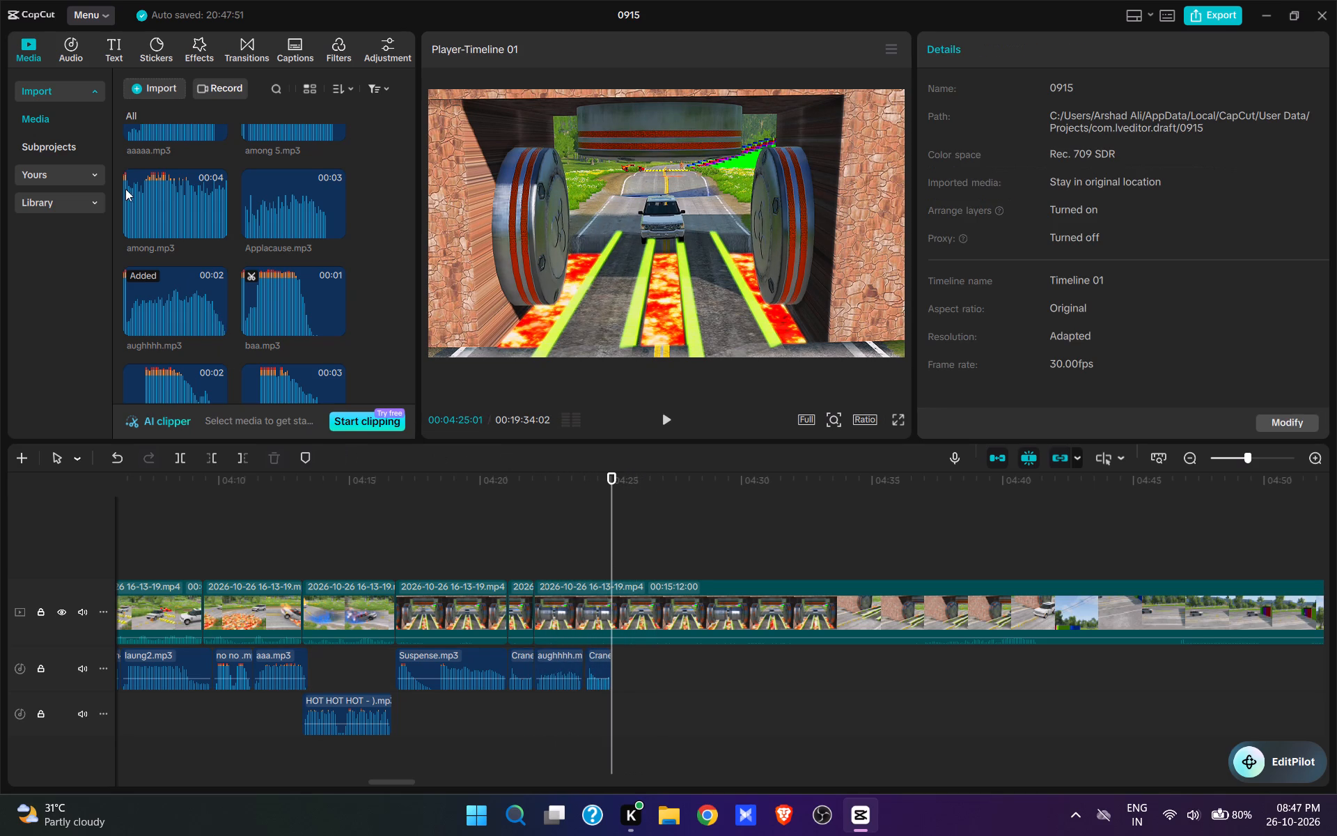
{"action": "scroll", "coordinate": [270, 278], "scroll_direction": "up", "scroll_amount": 8}
{"action": "scroll", "coordinate": [271, 274], "scroll_direction": "down", "scroll_amount": 15}
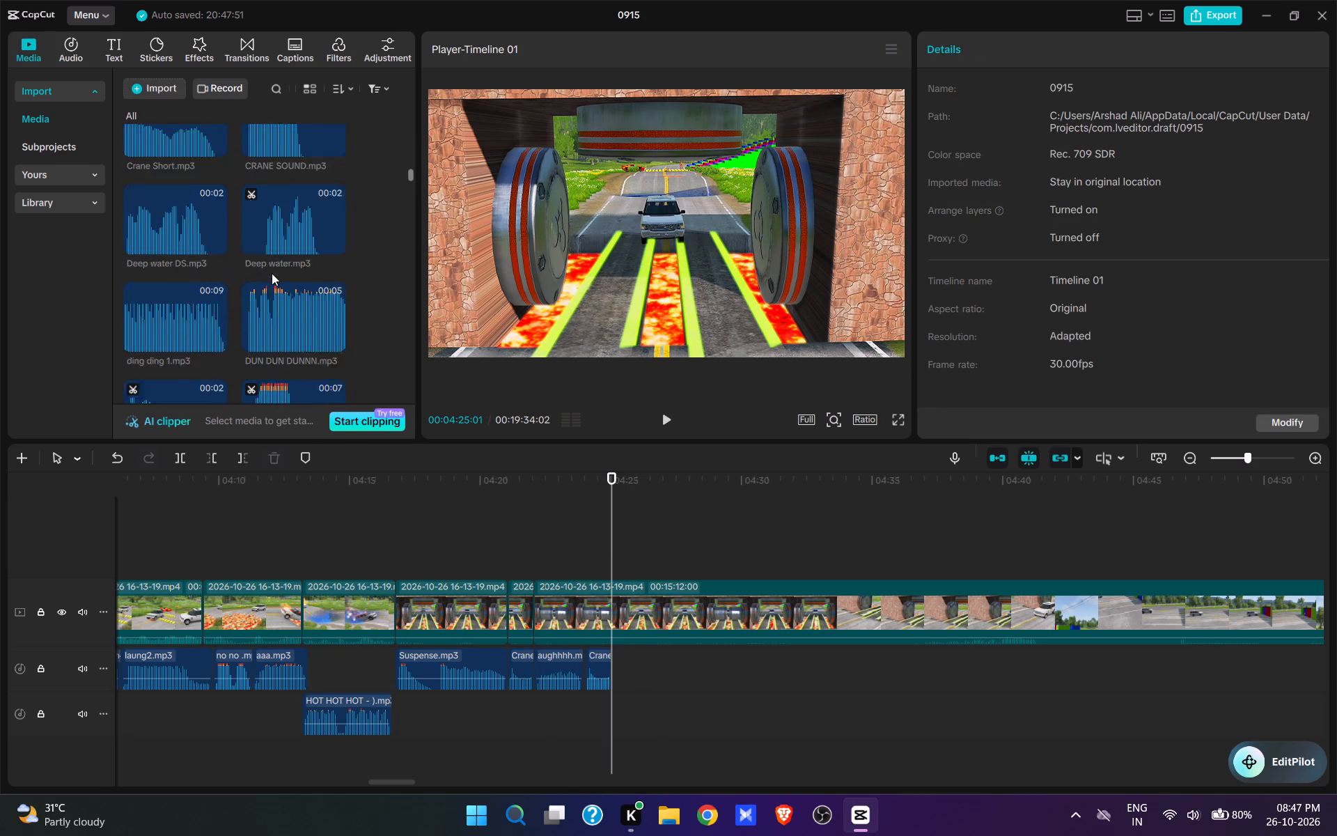
{"action": "scroll", "coordinate": [272, 273], "scroll_direction": "down", "scroll_amount": 9}
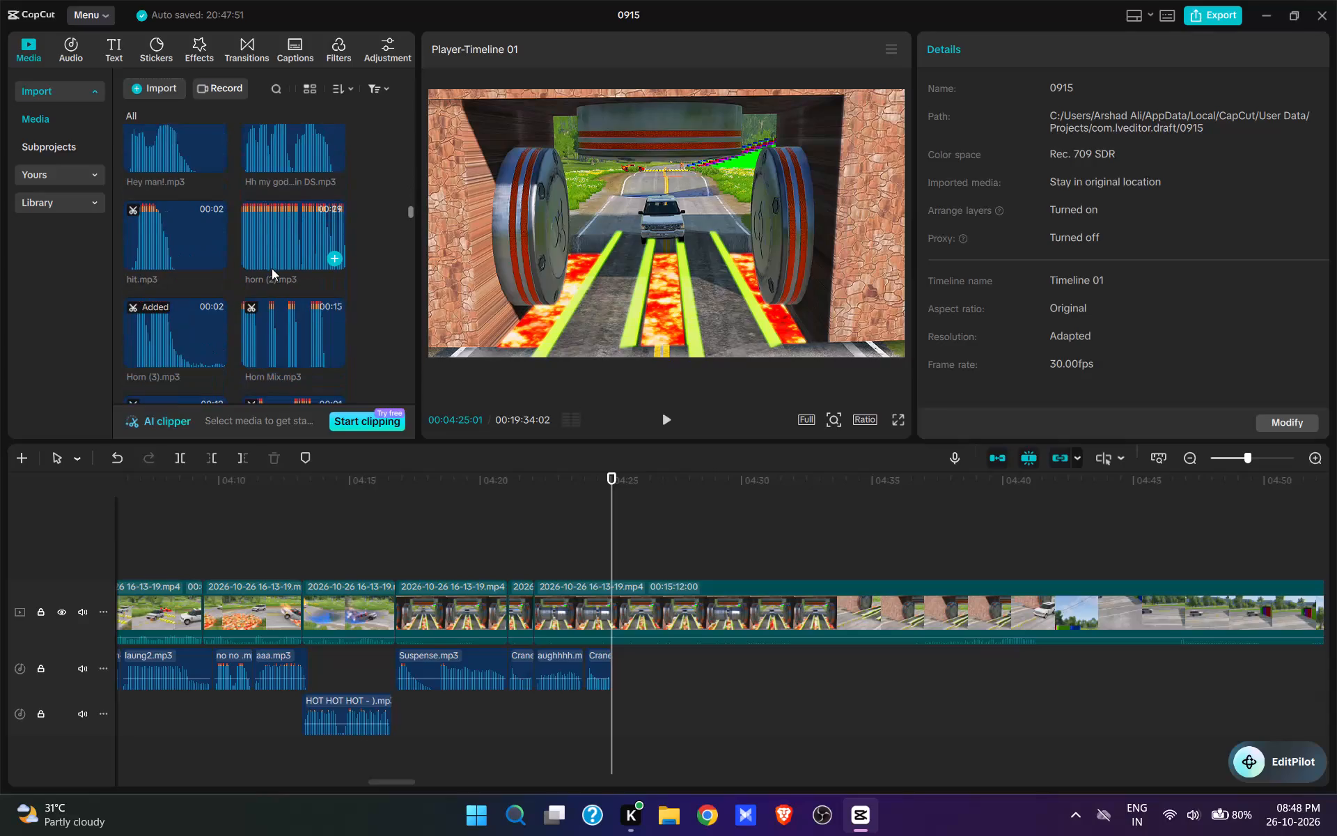
{"action": "scroll", "coordinate": [272, 268], "scroll_direction": "down", "scroll_amount": 5}
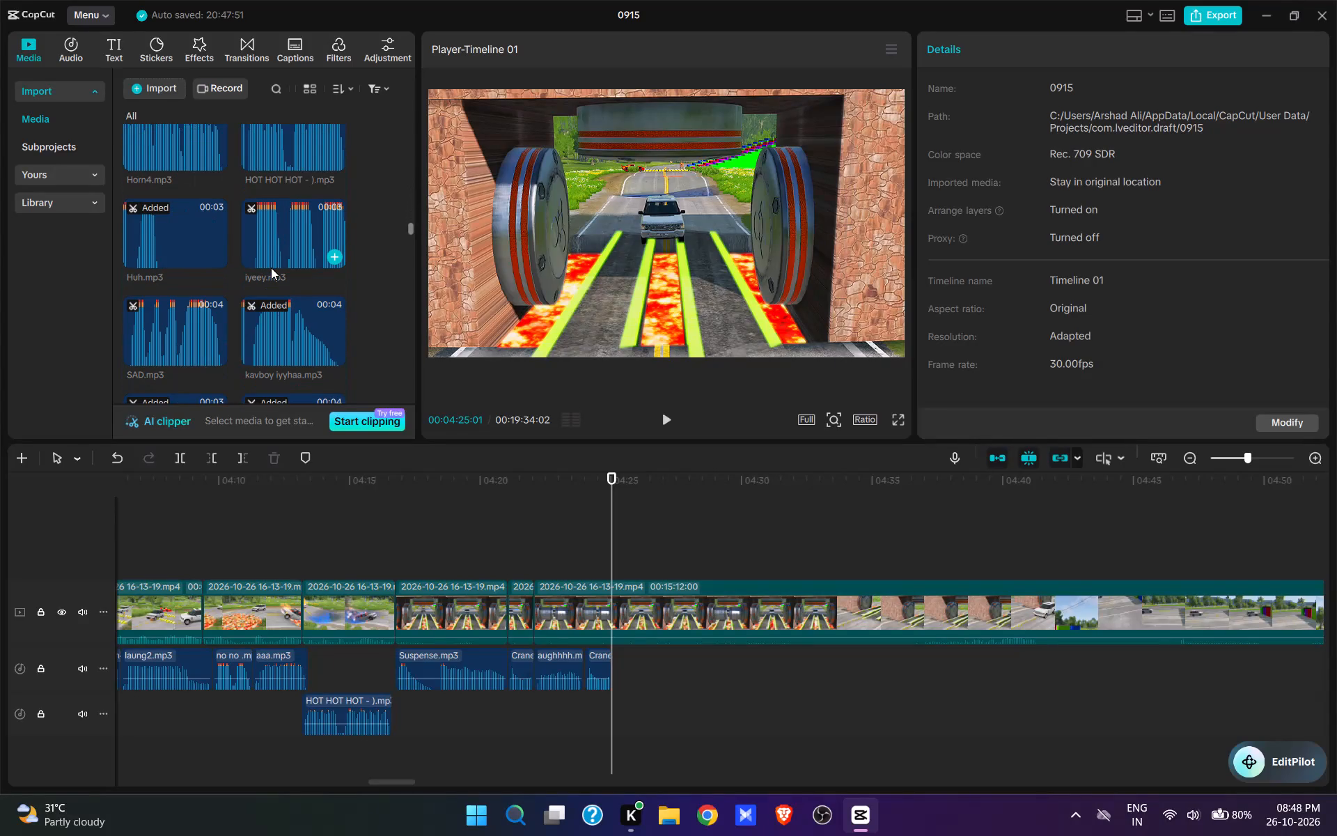
{"action": "scroll", "coordinate": [271, 266], "scroll_direction": "up", "scroll_amount": 4}
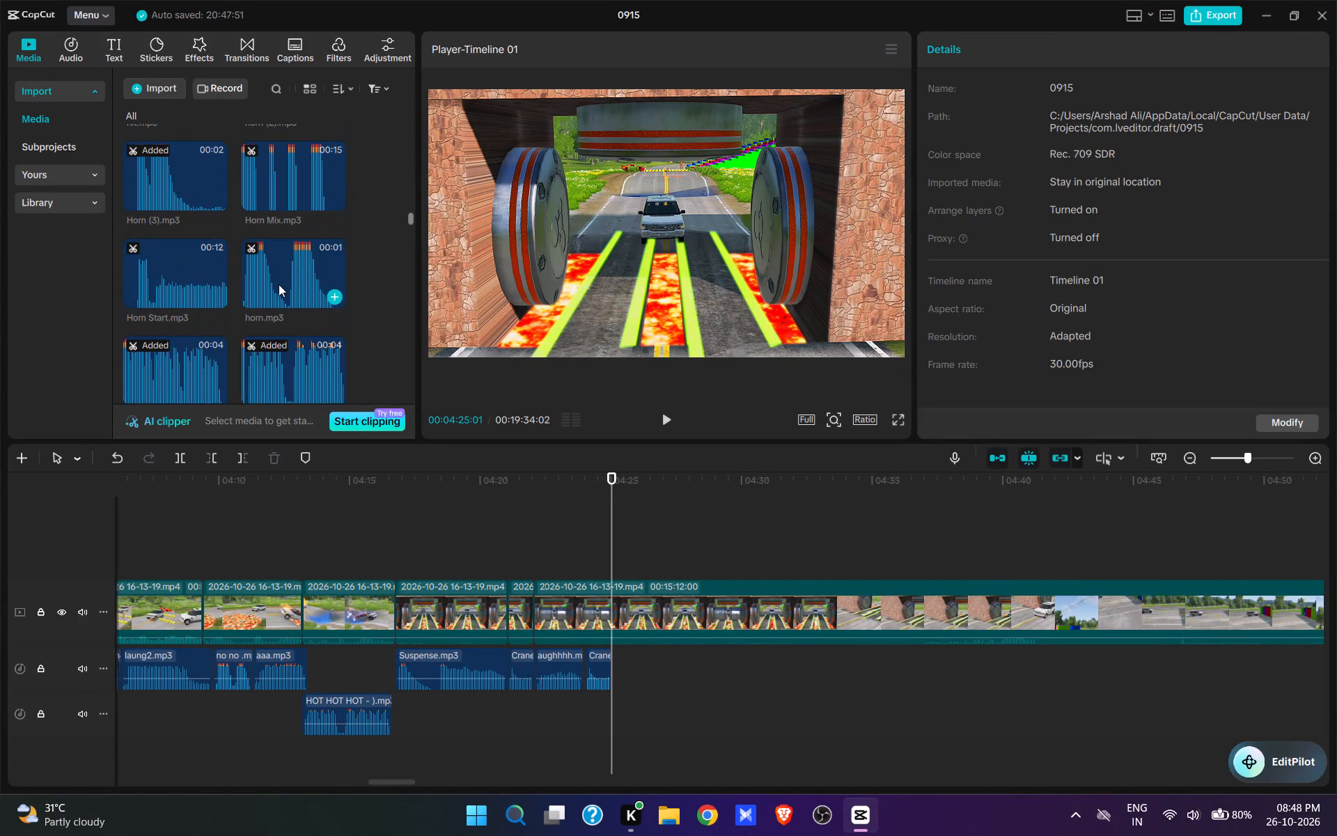
{"action": "scroll", "coordinate": [279, 283], "scroll_direction": "up", "scroll_amount": 2}
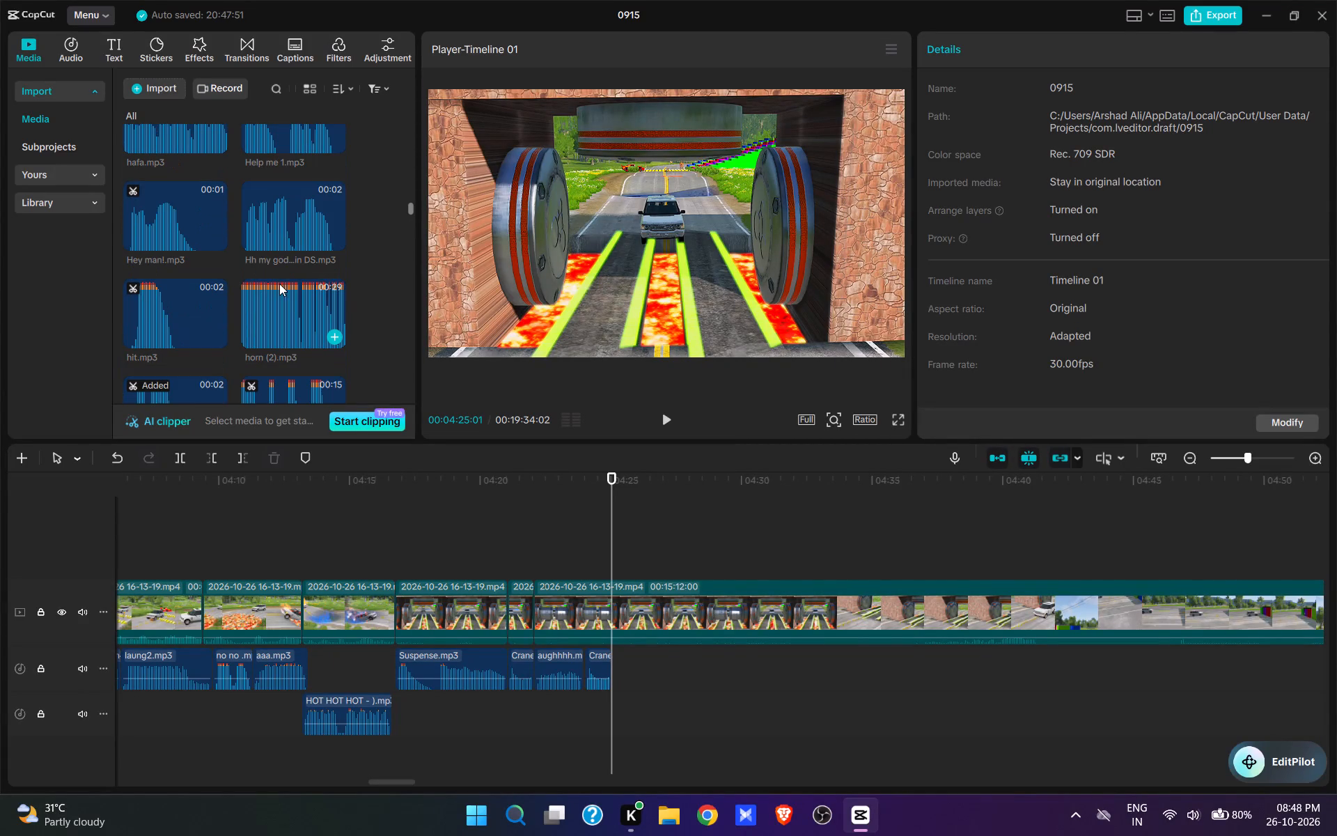
{"action": "scroll", "coordinate": [279, 284], "scroll_direction": "up", "scroll_amount": 1}
{"action": "left_click", "coordinate": [289, 184]}
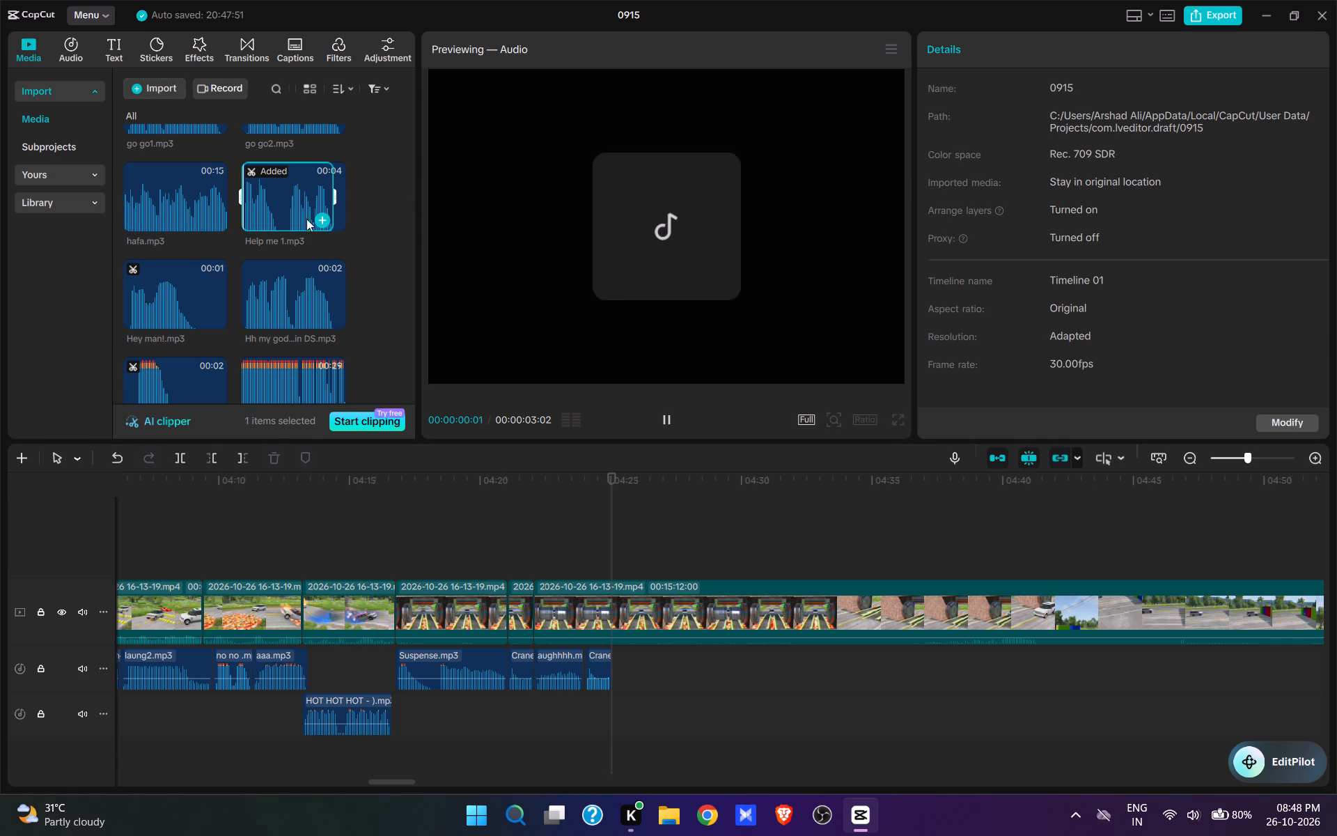
{"action": "left_click", "coordinate": [322, 224]}
{"action": "key", "text": "space"}
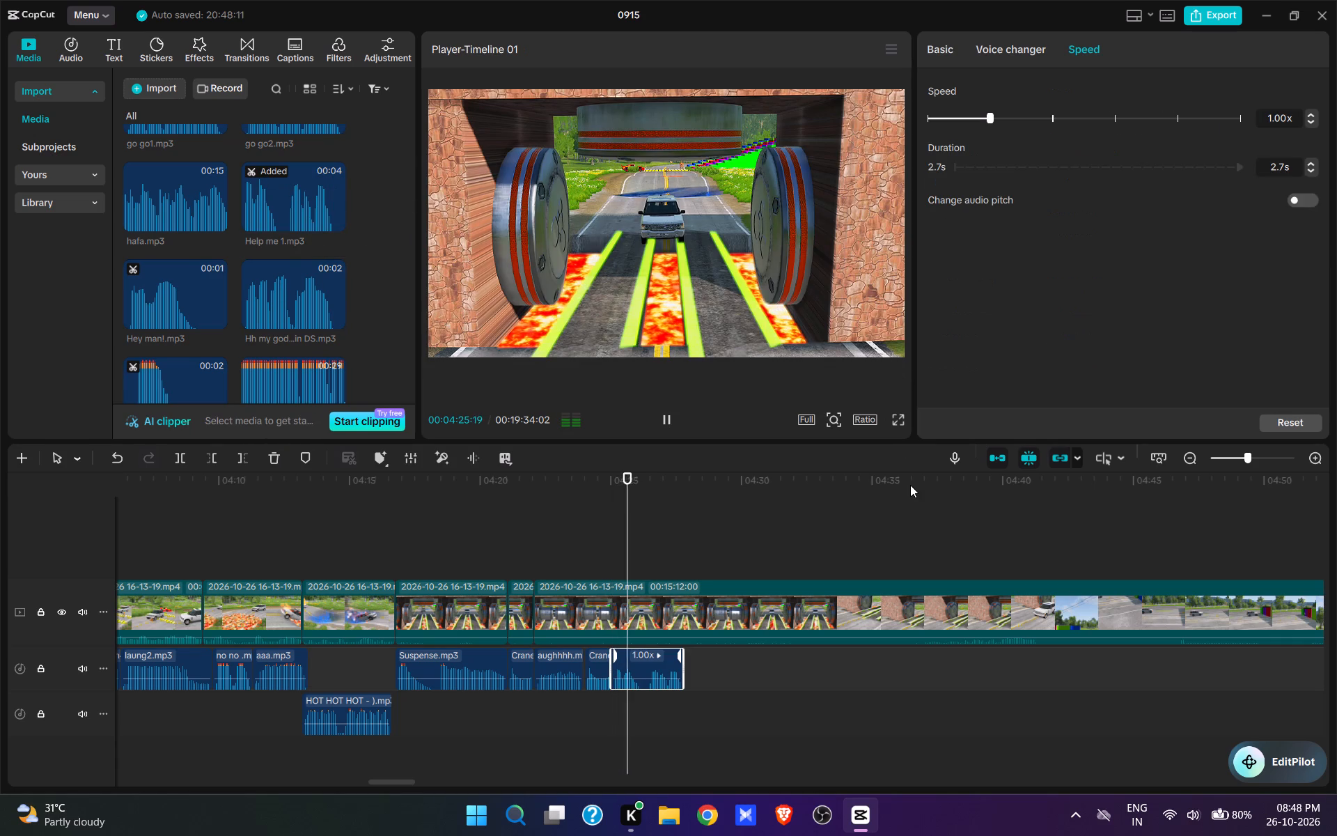
{"action": "key", "text": "space"}
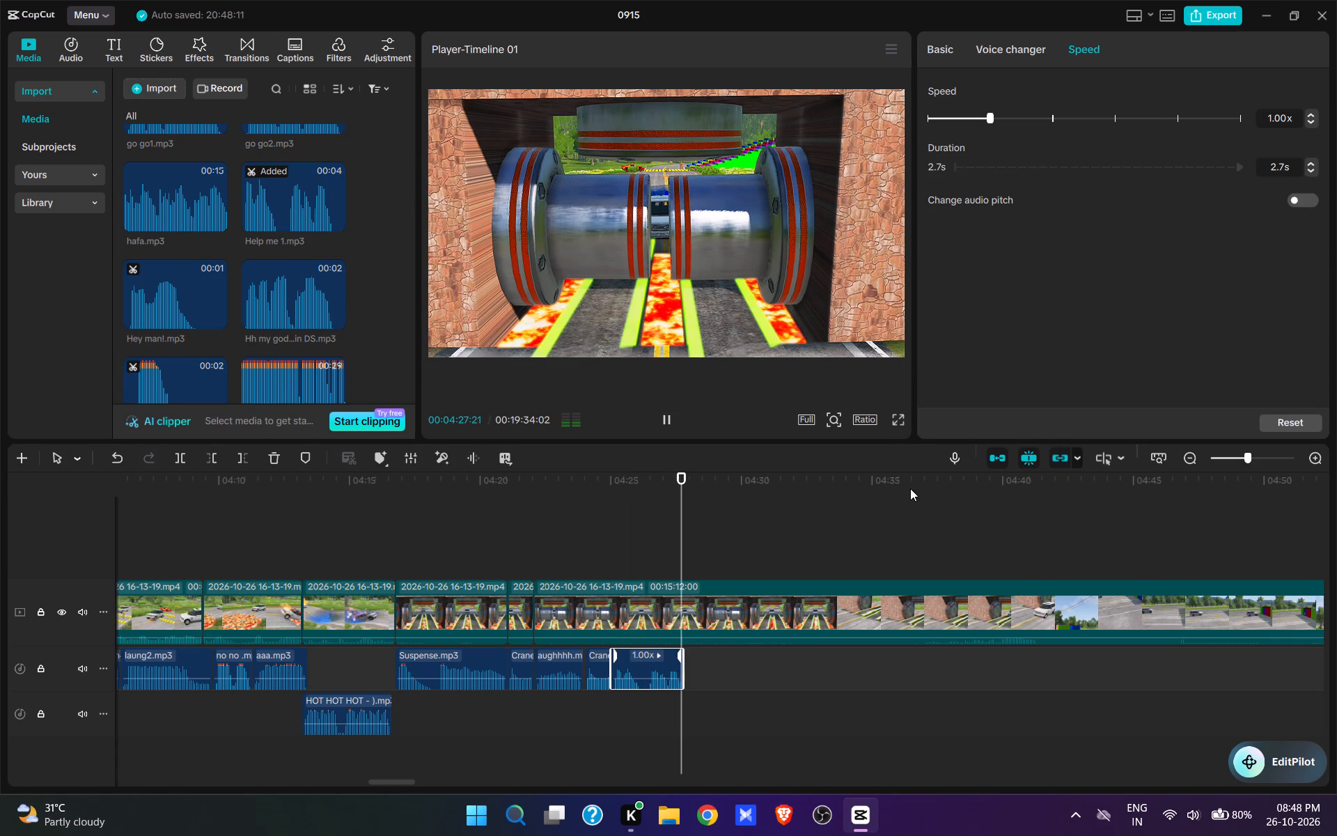
{"action": "key", "text": "space"}
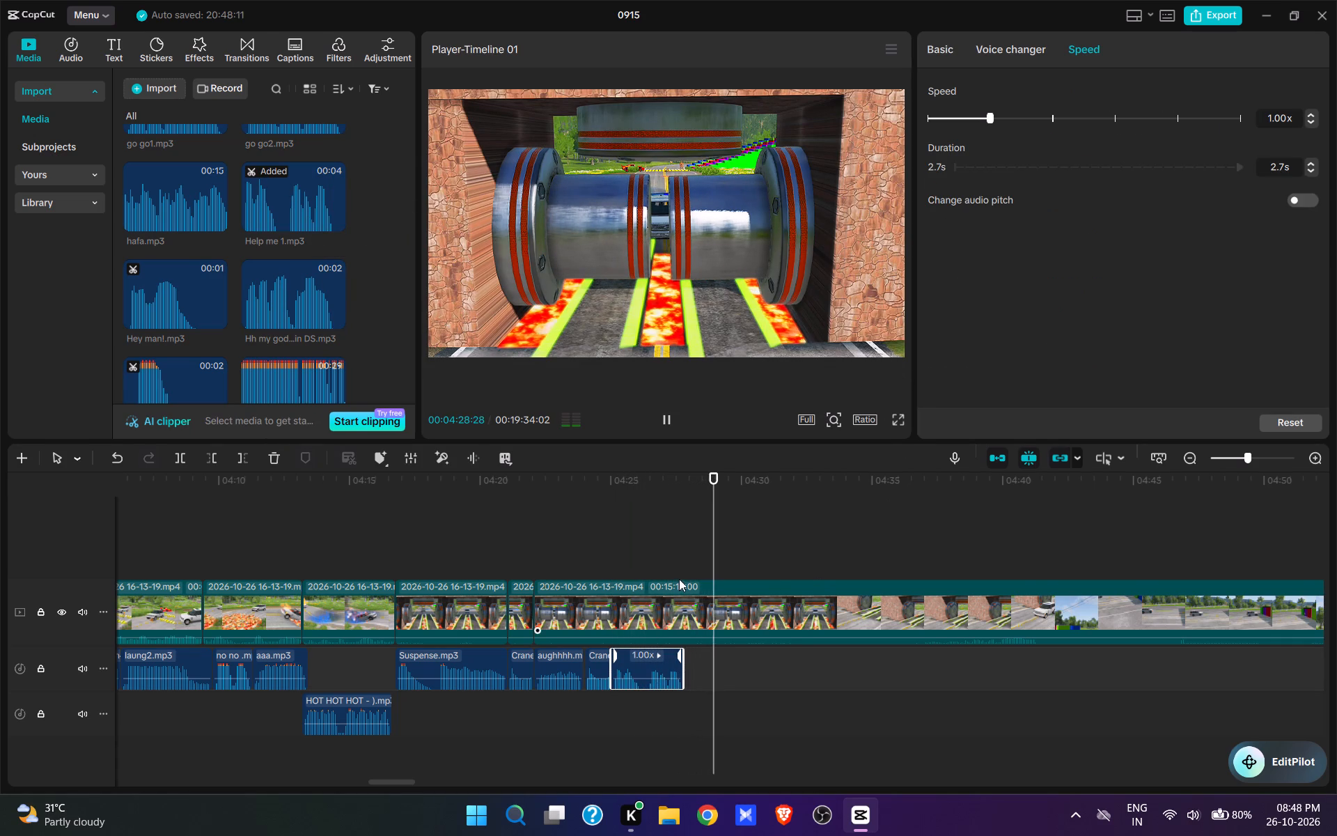
Browse the imported audio, add Please wait.mp3 at 00:04:27:23, directly after Help me 1.mp3, and play the result.
{"action": "left_click", "coordinate": [679, 567]}
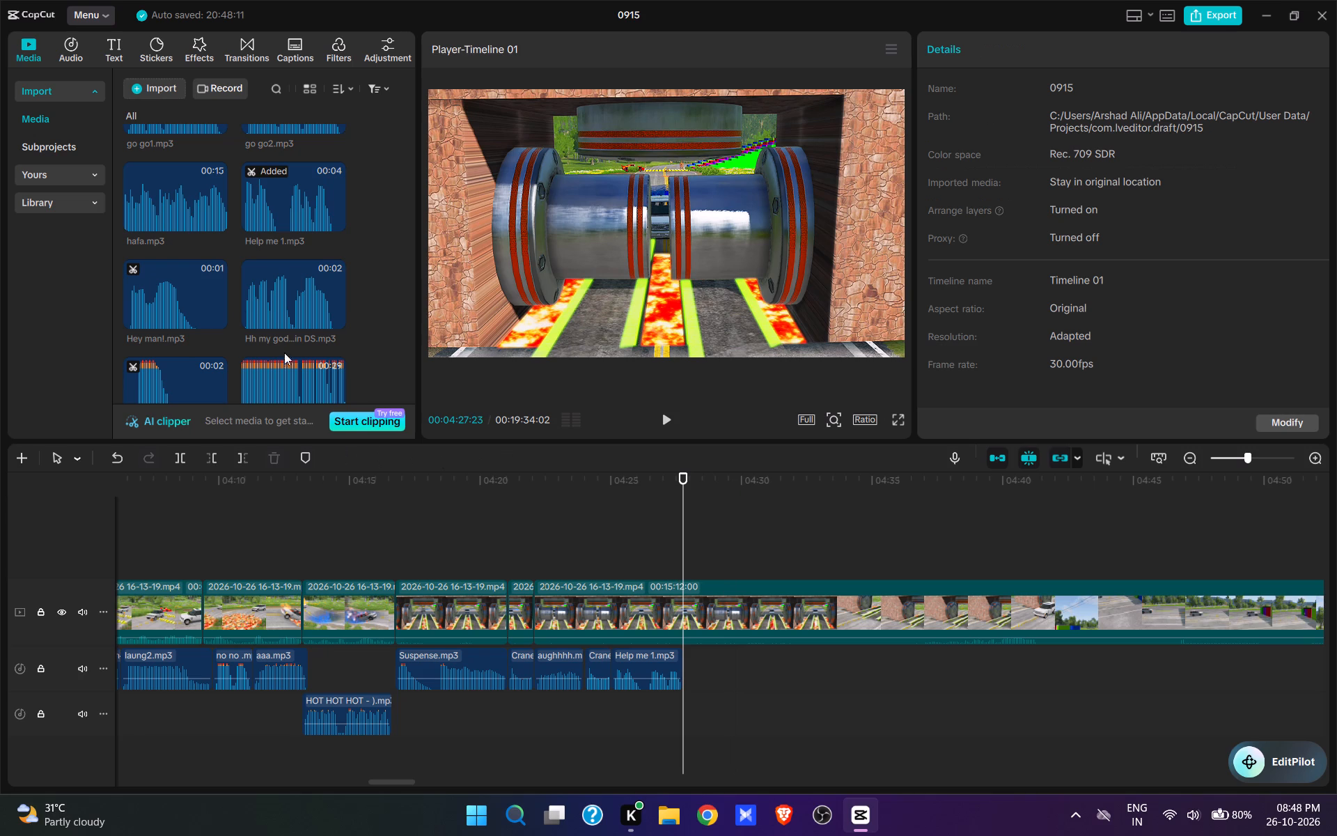
{"action": "scroll", "coordinate": [227, 276], "scroll_direction": "down", "scroll_amount": 15}
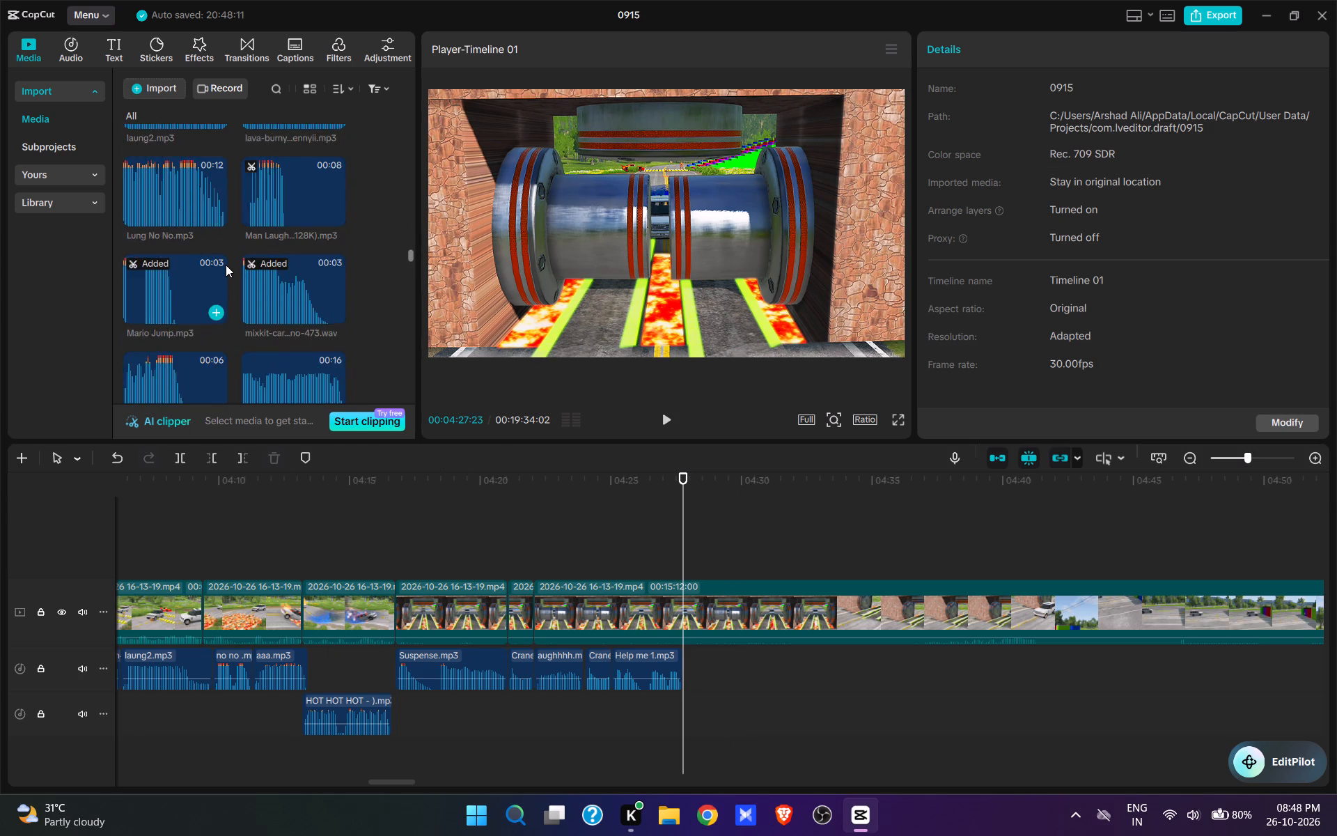
{"action": "scroll", "coordinate": [226, 265], "scroll_direction": "down", "scroll_amount": 8}
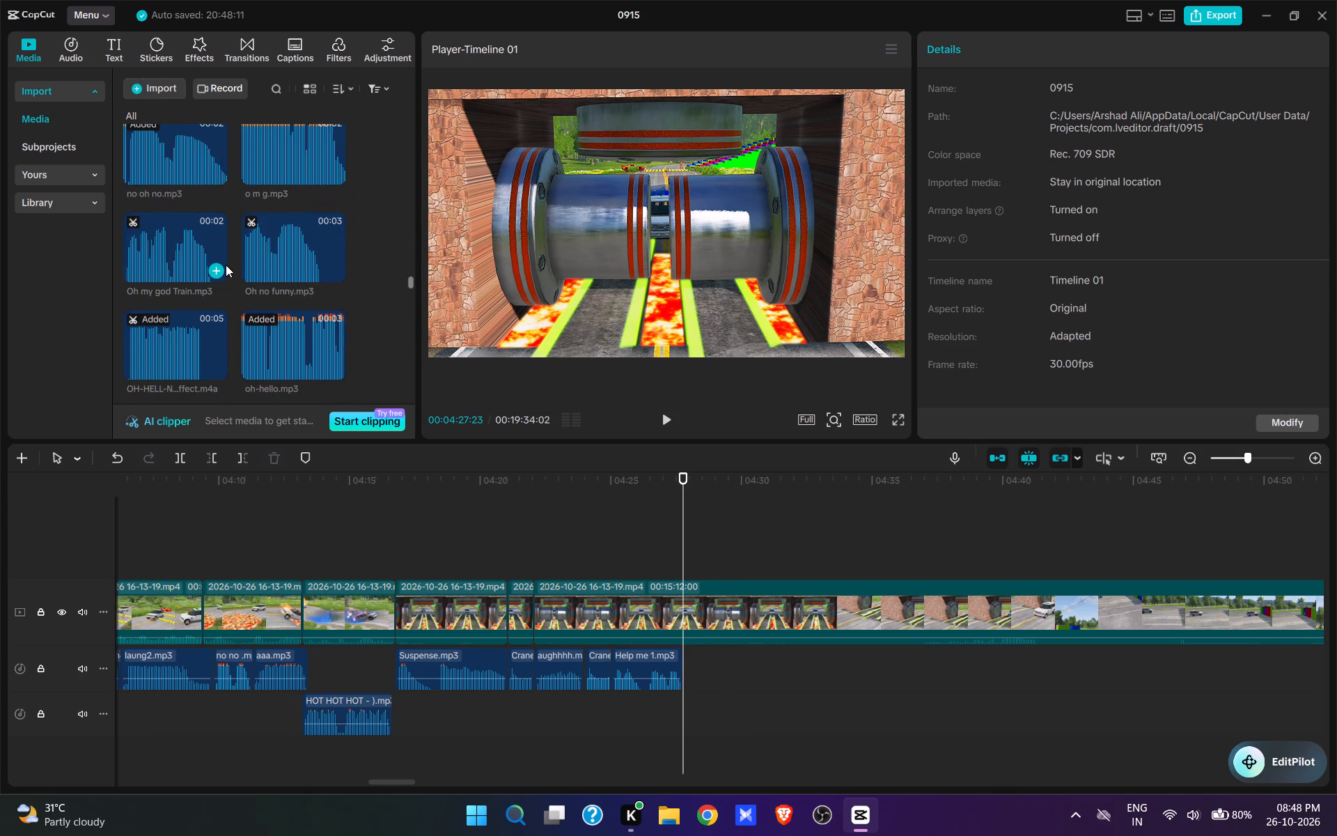
{"action": "scroll", "coordinate": [226, 265], "scroll_direction": "down", "scroll_amount": 7}
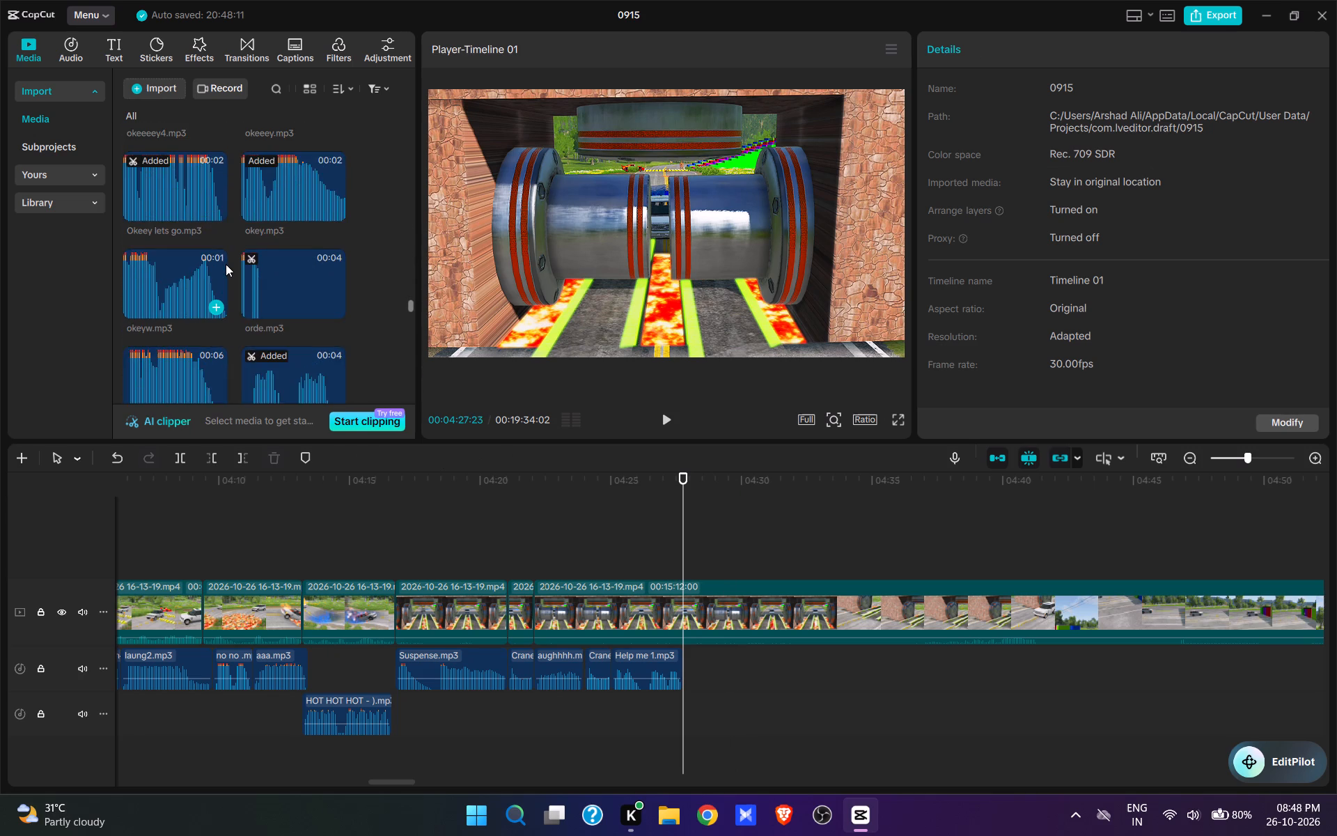
{"action": "scroll", "coordinate": [226, 264], "scroll_direction": "down", "scroll_amount": 3}
{"action": "left_click", "coordinate": [164, 234]}
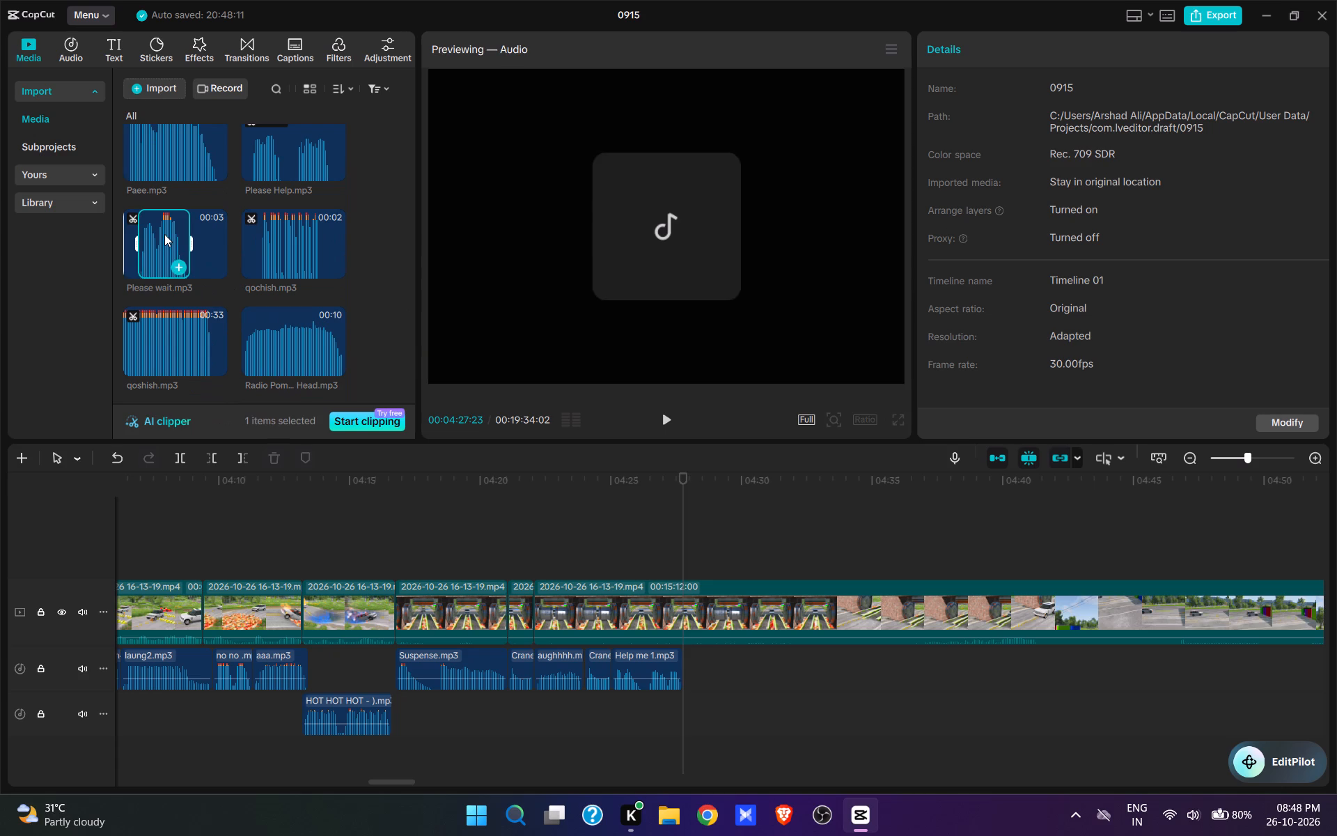
{"action": "left_click", "coordinate": [178, 265]}
{"action": "key", "text": "space"}
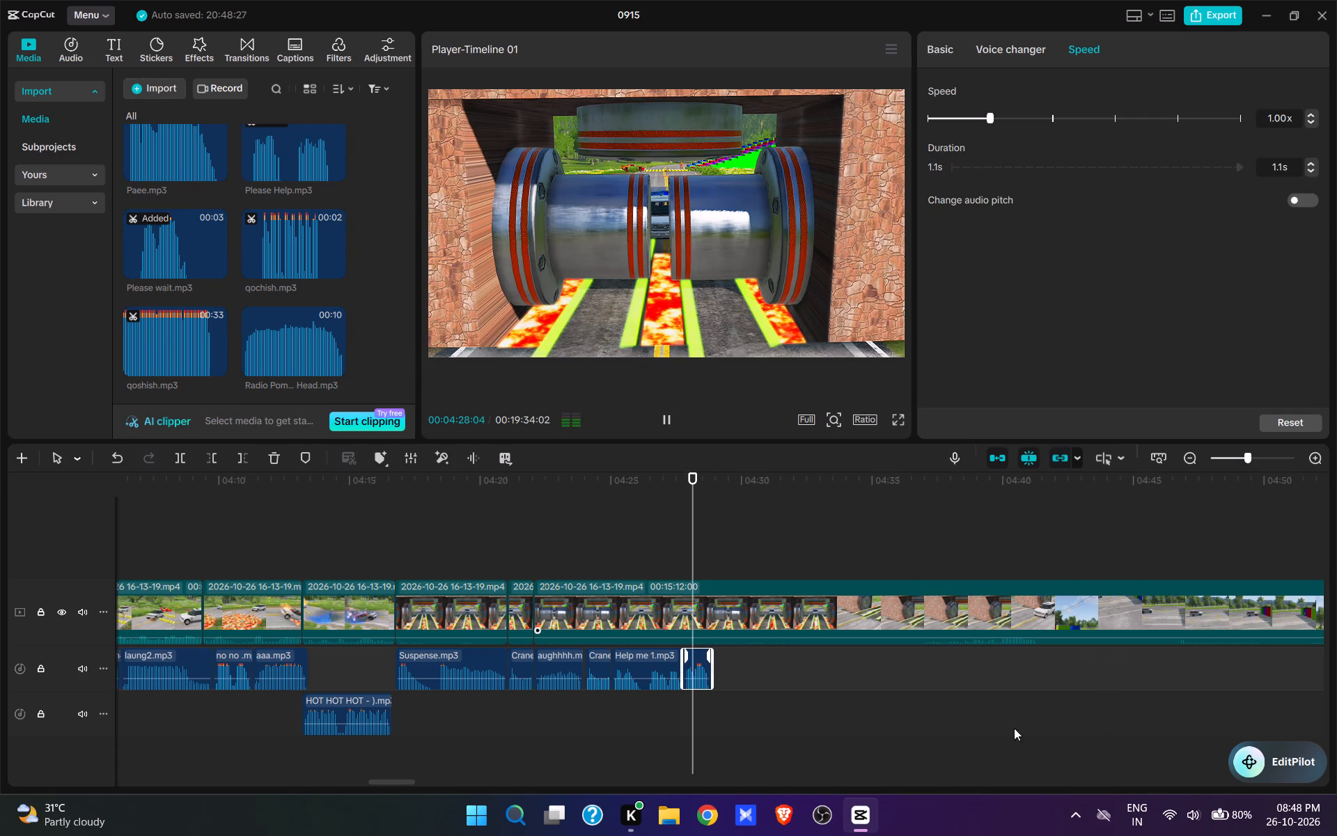
{"action": "key", "text": "space"}
{"action": "key", "text": "space"}
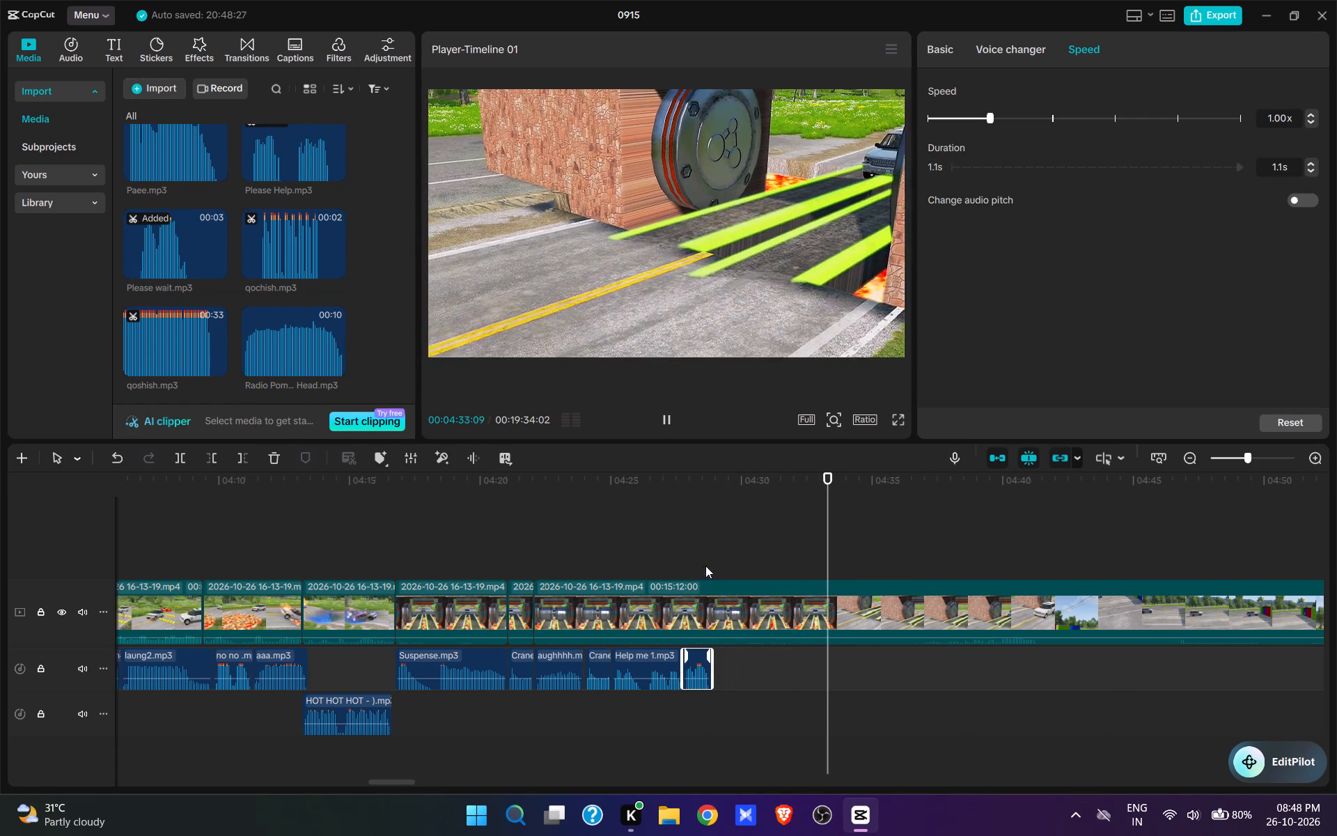
Add go go2.mp3 at 00:04:28:26, right after the Please wait effect, and play it with the reopening rollers.
{"action": "left_click", "coordinate": [705, 556]}
{"action": "key", "text": "space"}
{"action": "key", "text": "space"}
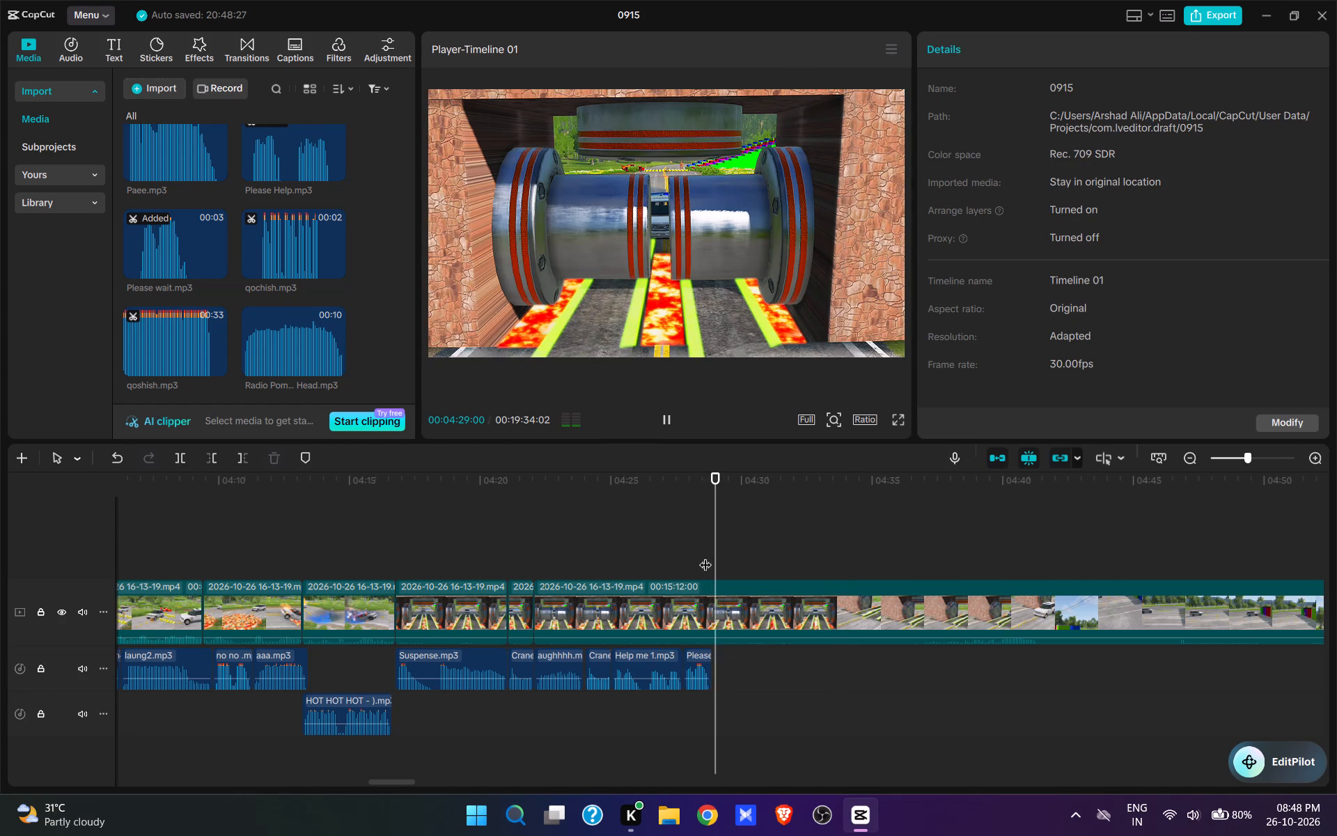
{"action": "left_click", "coordinate": [706, 555]}
{"action": "left_click_drag", "start_coordinate": [707, 555], "coordinate": [714, 558]}
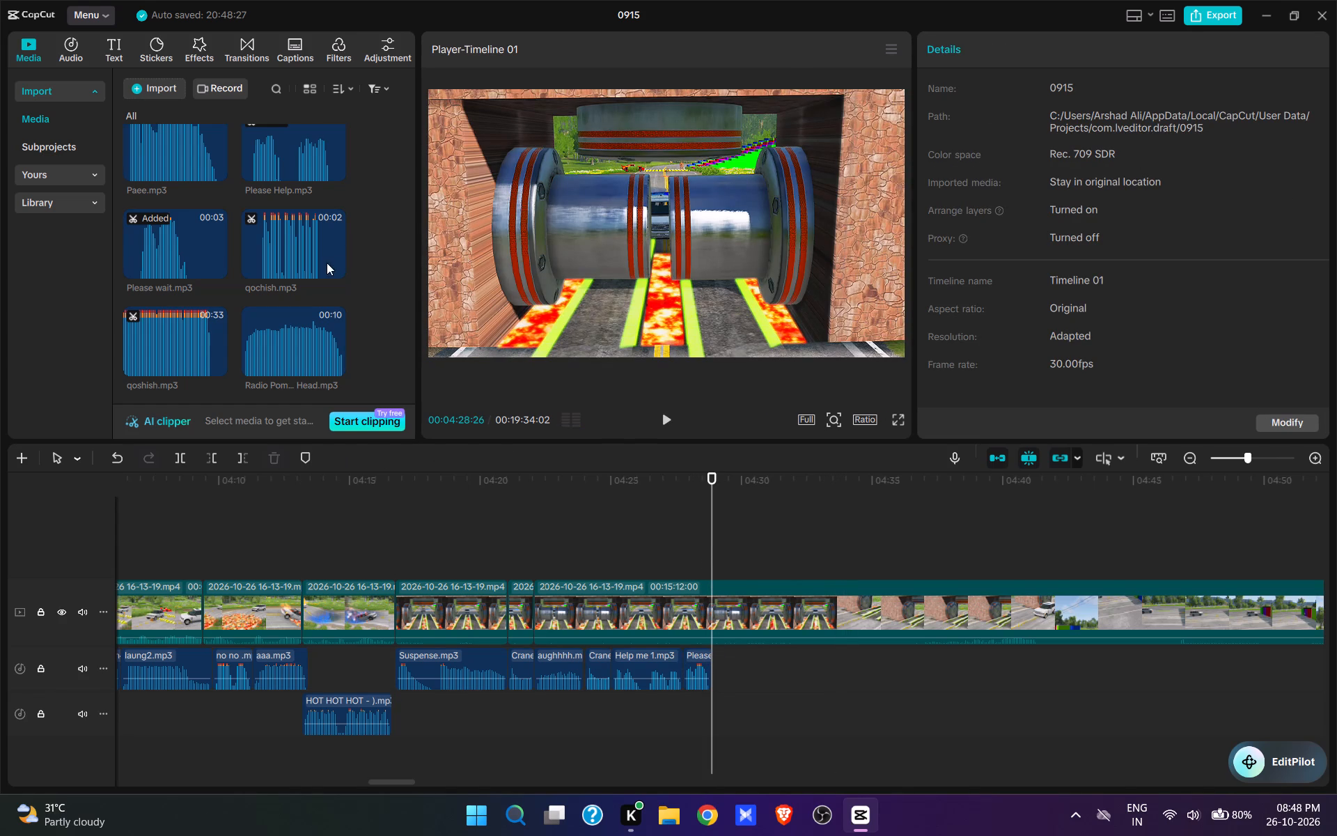
{"action": "scroll", "coordinate": [254, 341], "scroll_direction": "up", "scroll_amount": 20}
{"action": "scroll", "coordinate": [254, 341], "scroll_direction": "up", "scroll_amount": 1}
{"action": "scroll", "coordinate": [275, 242], "scroll_direction": "up", "scroll_amount": 8}
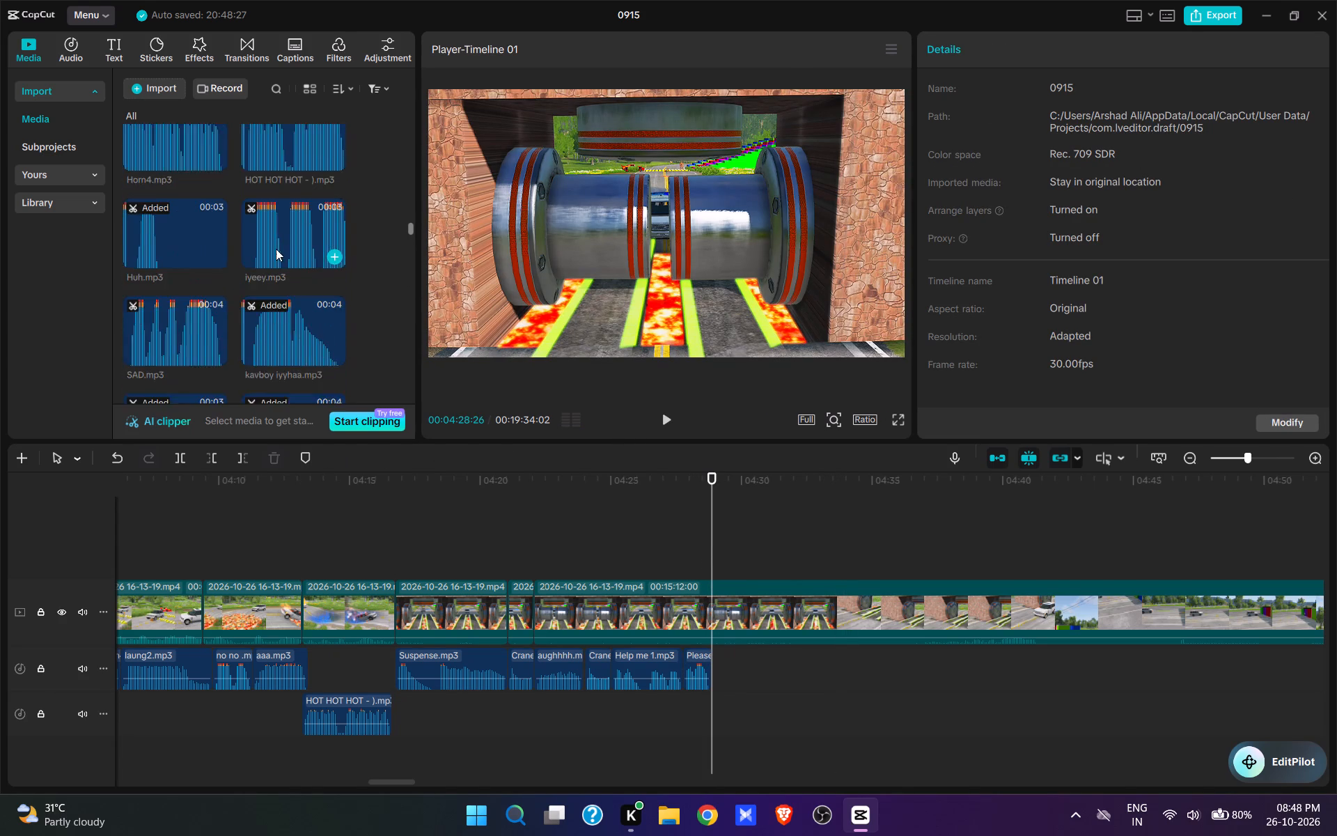
{"action": "scroll", "coordinate": [276, 249], "scroll_direction": "up", "scroll_amount": 6}
{"action": "left_click", "coordinate": [276, 251]}
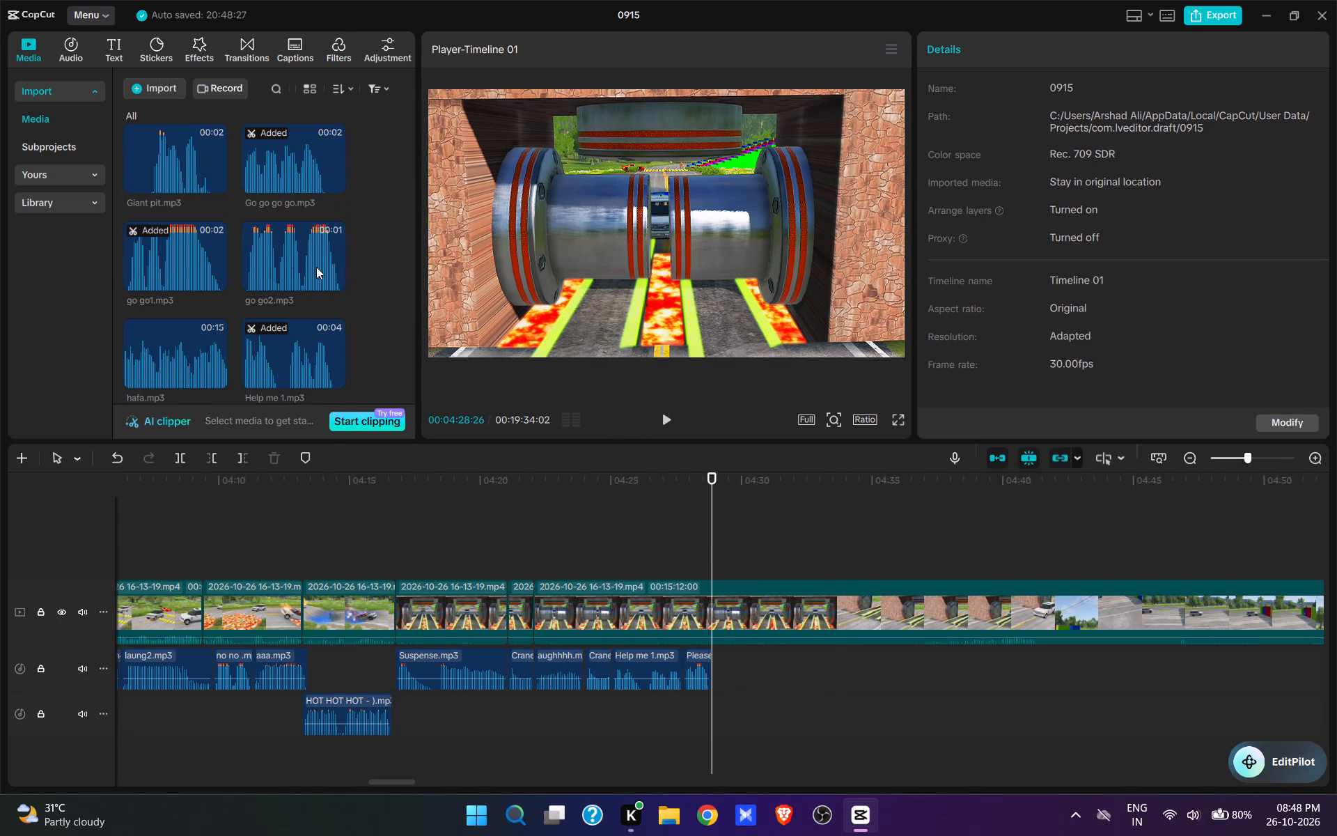
{"action": "left_click", "coordinate": [318, 279]}
{"action": "left_click", "coordinate": [336, 277]}
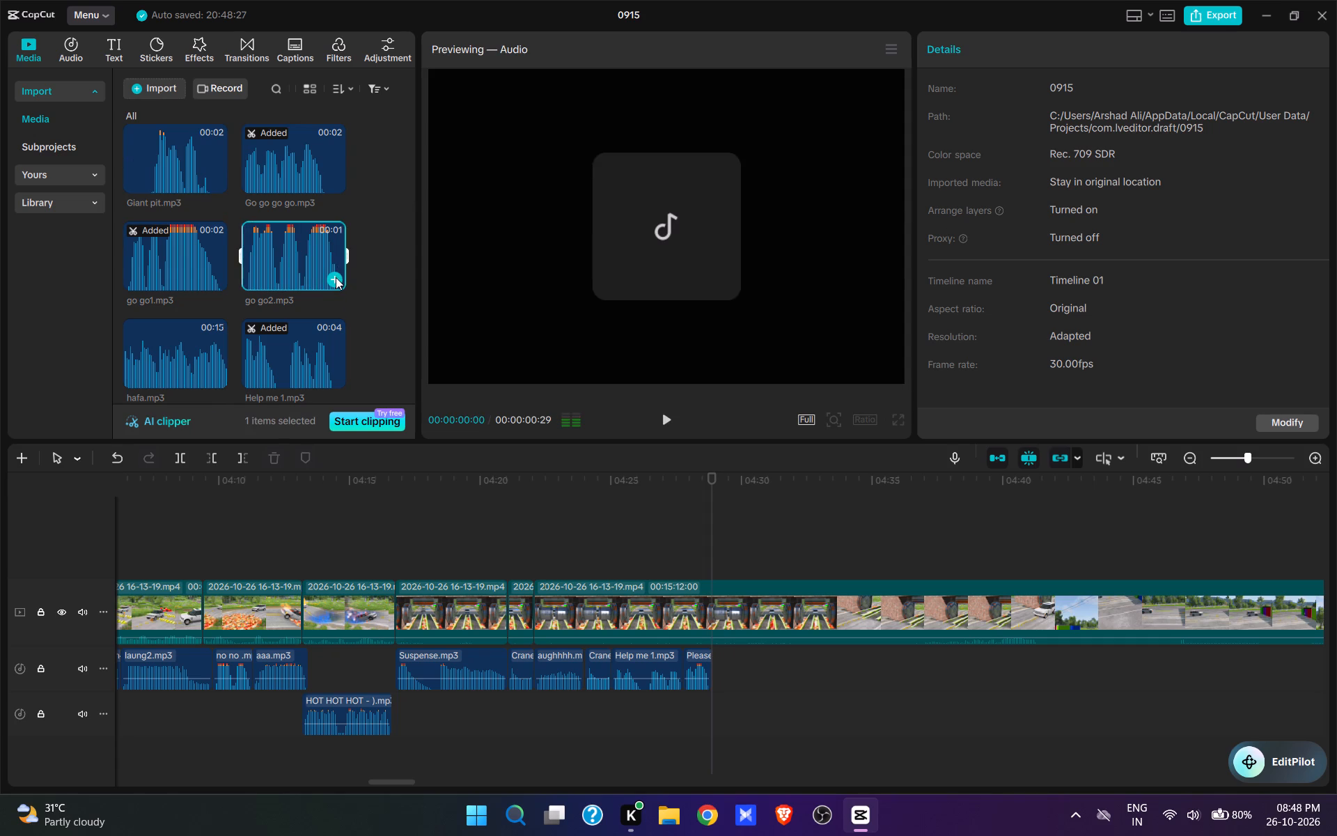
{"action": "key", "text": "space"}
{"action": "key", "text": "space"}
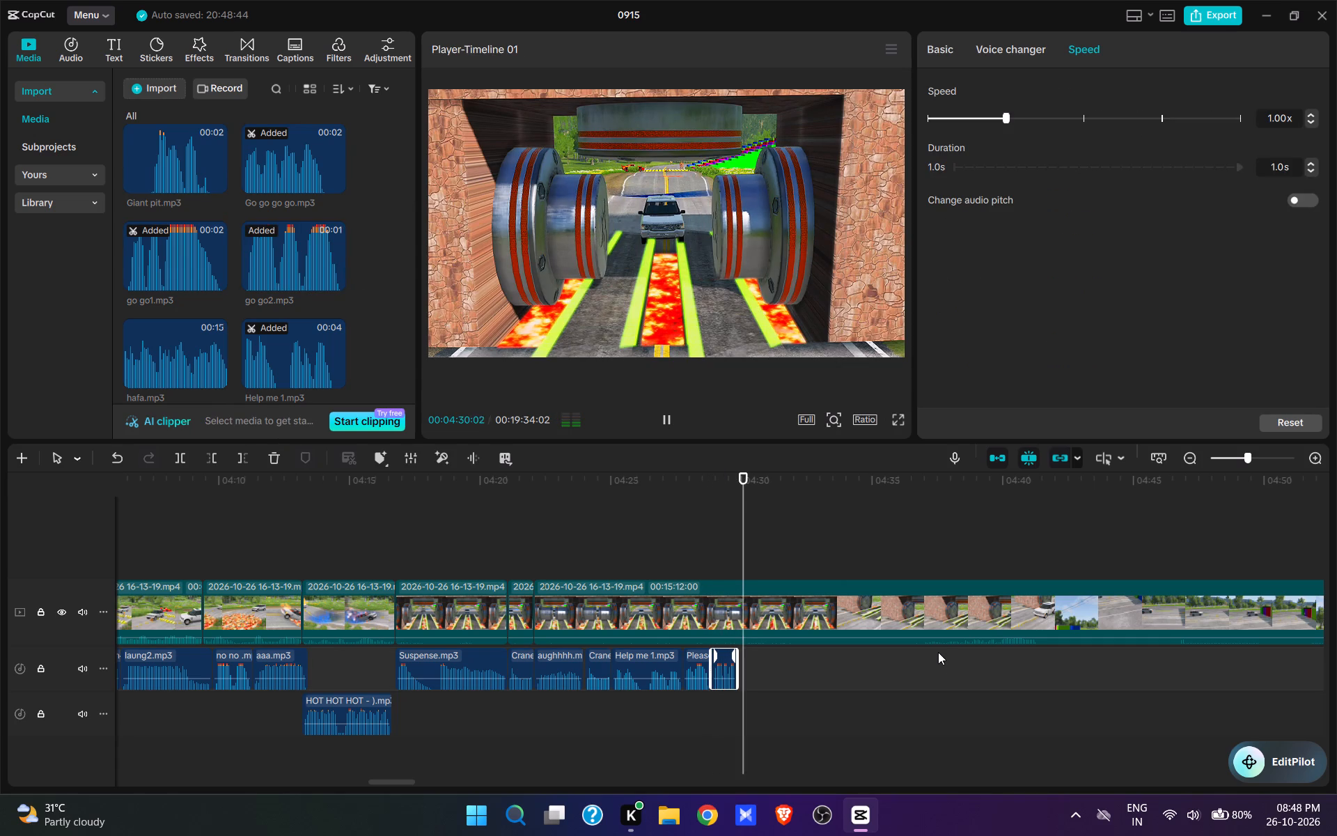
Cut the recording between 00:04:30:27 and 00:04:36:27, where the rollers have opened, and play the join.
{"action": "key", "text": "space"}
{"action": "key", "text": "space"}
{"action": "key", "text": "w"}
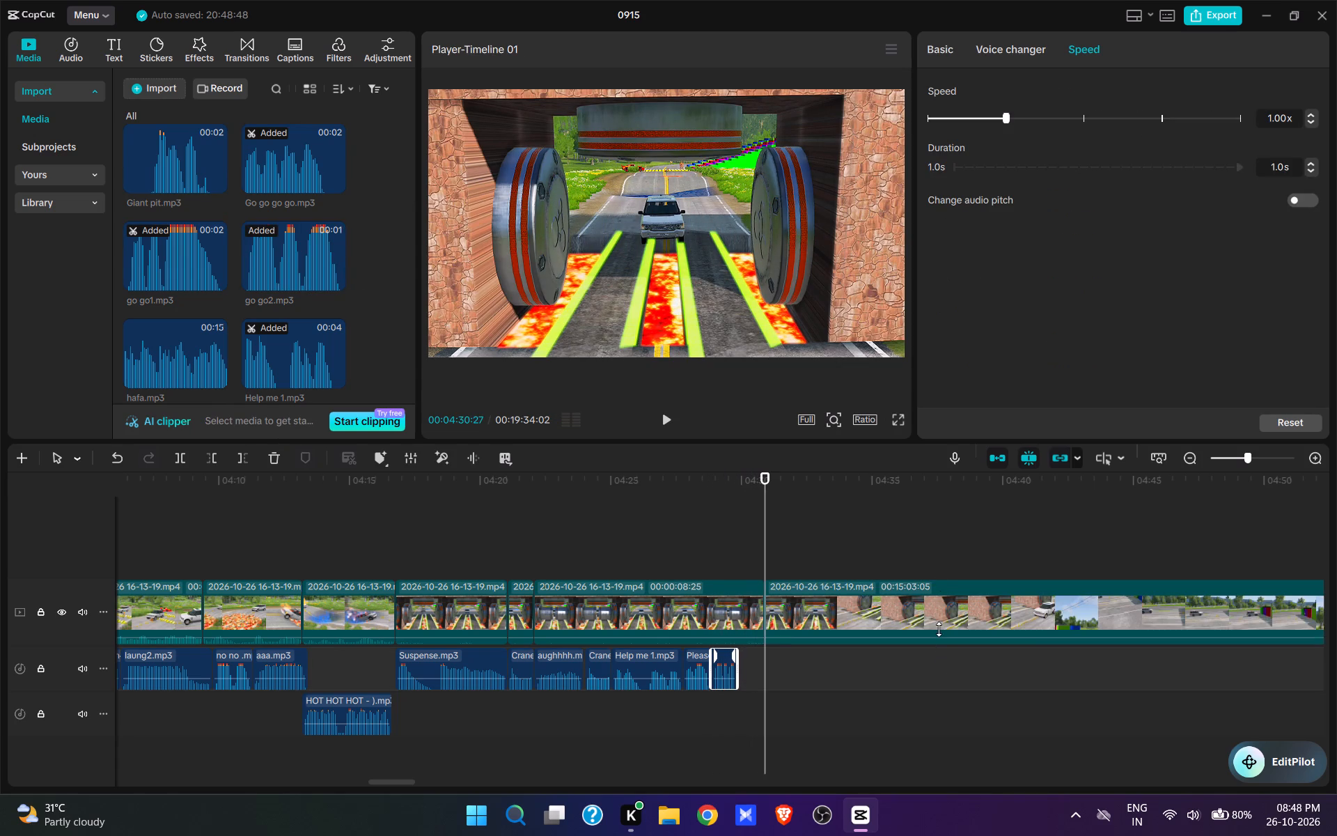
{"action": "left_click", "coordinate": [923, 535]}
{"action": "key", "text": "space"}
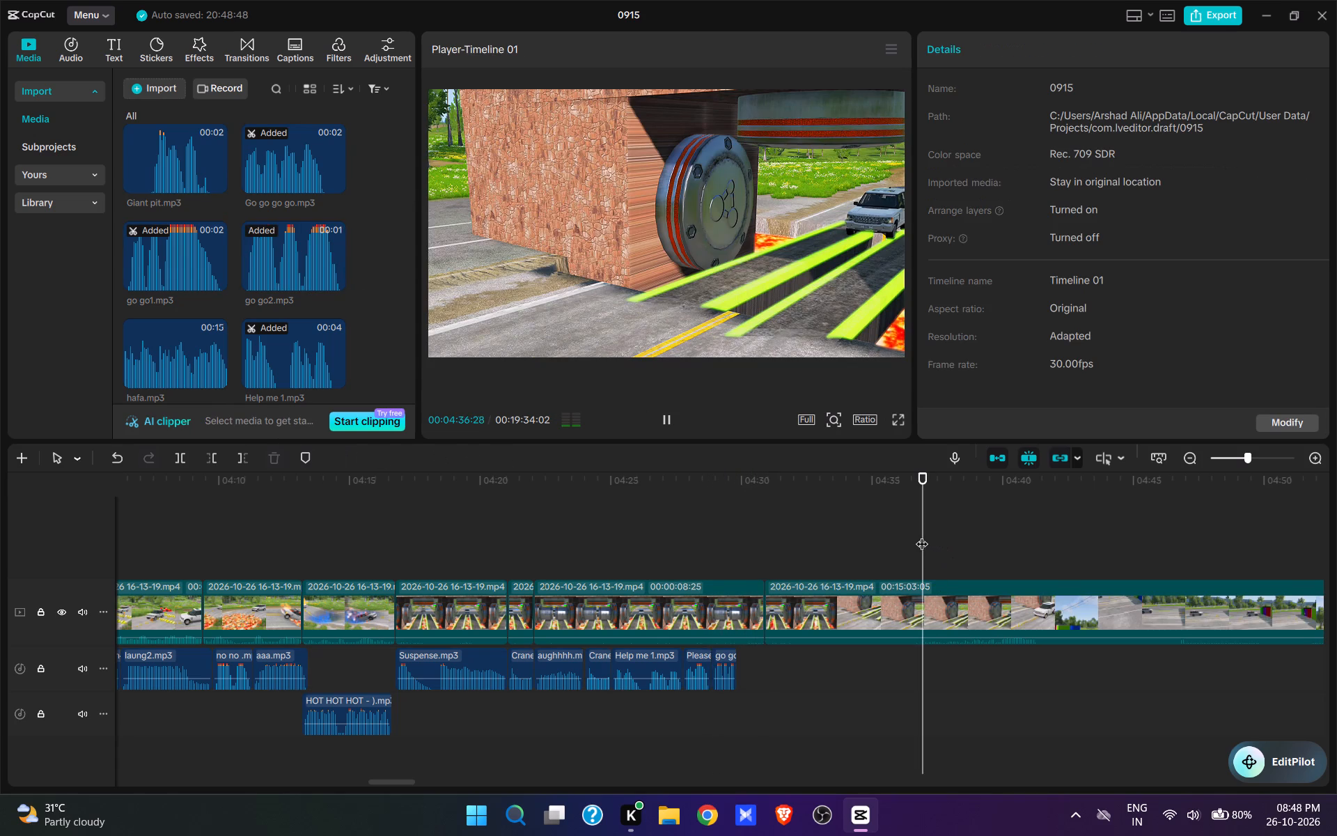
{"action": "key", "text": "space"}
{"action": "left_click", "coordinate": [922, 535]}
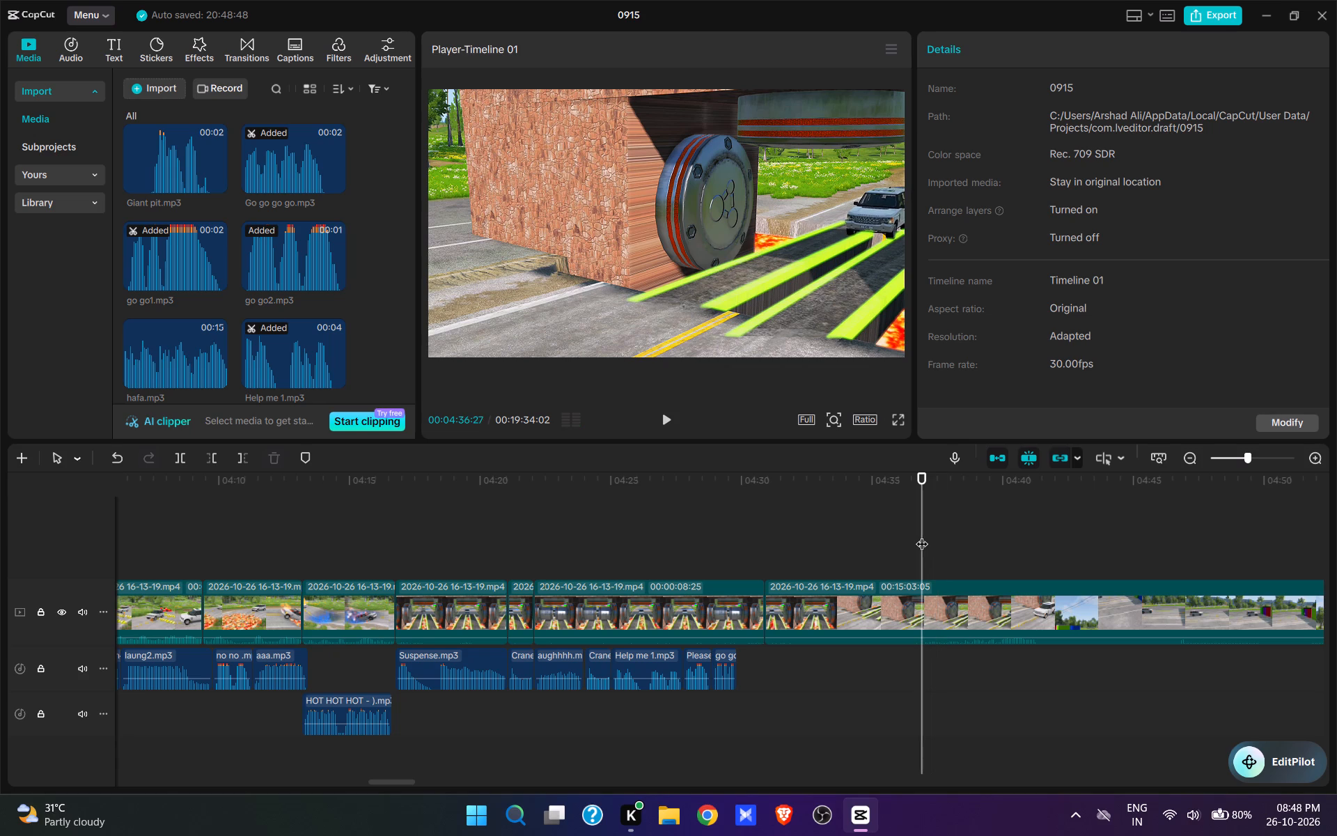
{"action": "key", "text": "q"}
{"action": "key", "text": "space"}
{"action": "key", "text": "space"}
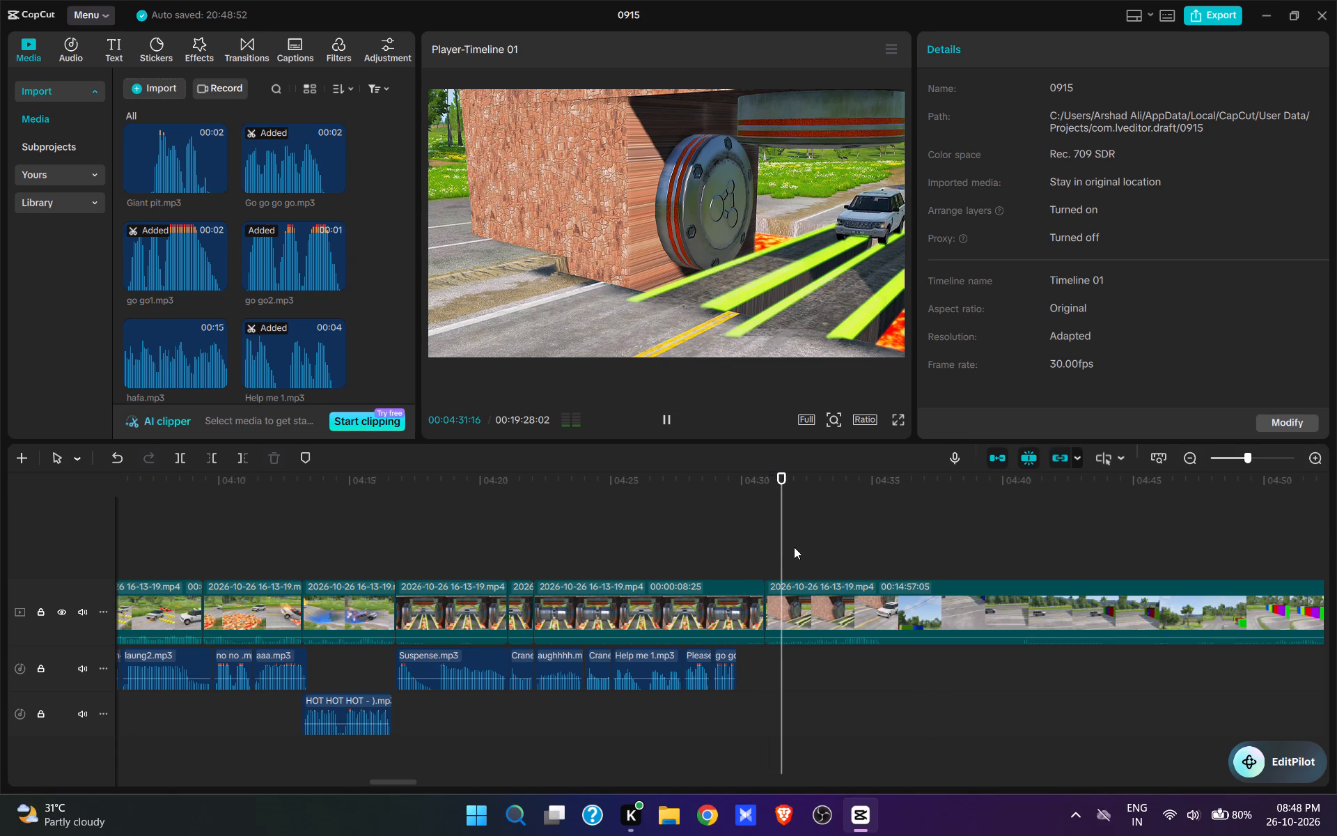
Audition some imported sounds, add the trimmed Funny Bye effect at the new cut at 00:04:30:27, and play it.
{"action": "left_click", "coordinate": [765, 548]}
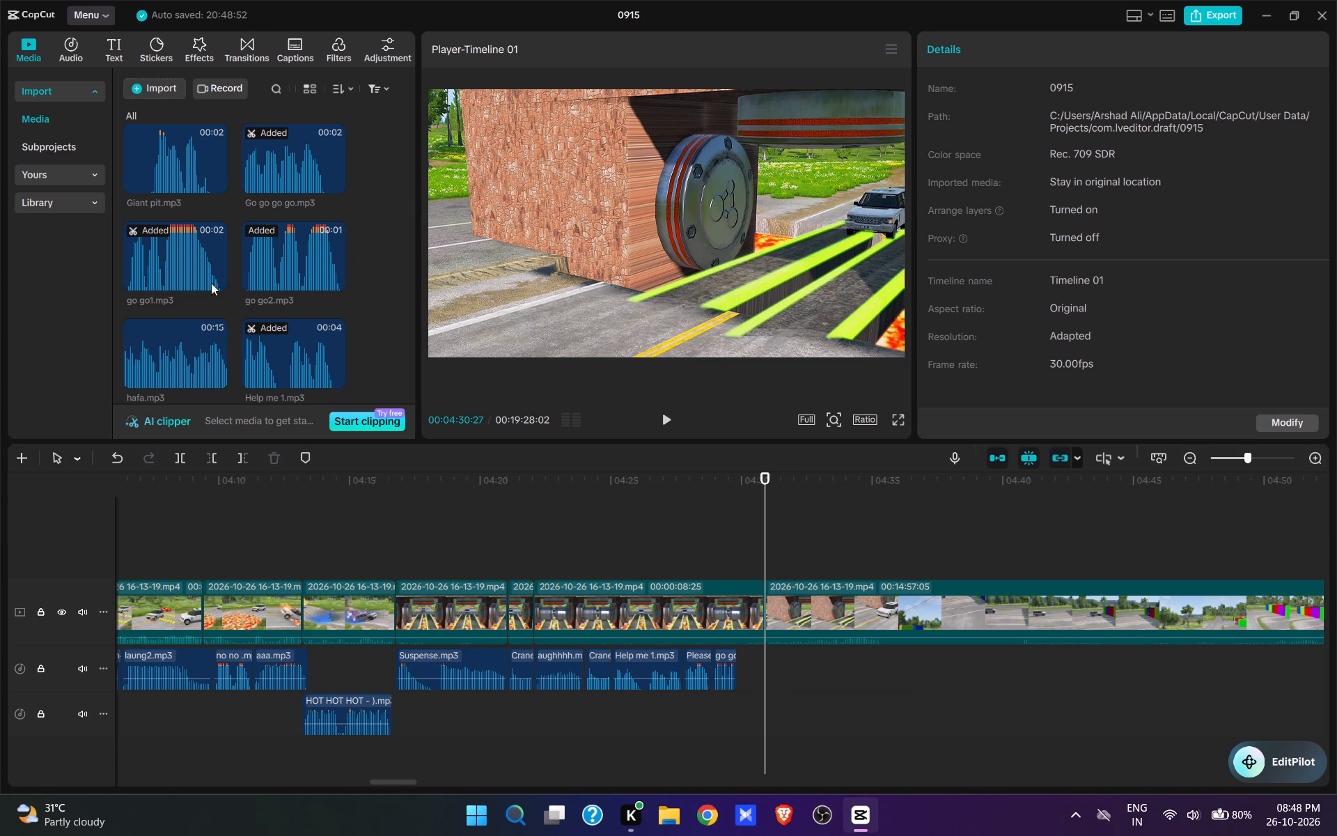
{"action": "scroll", "coordinate": [295, 290], "scroll_direction": "up", "scroll_amount": 6}
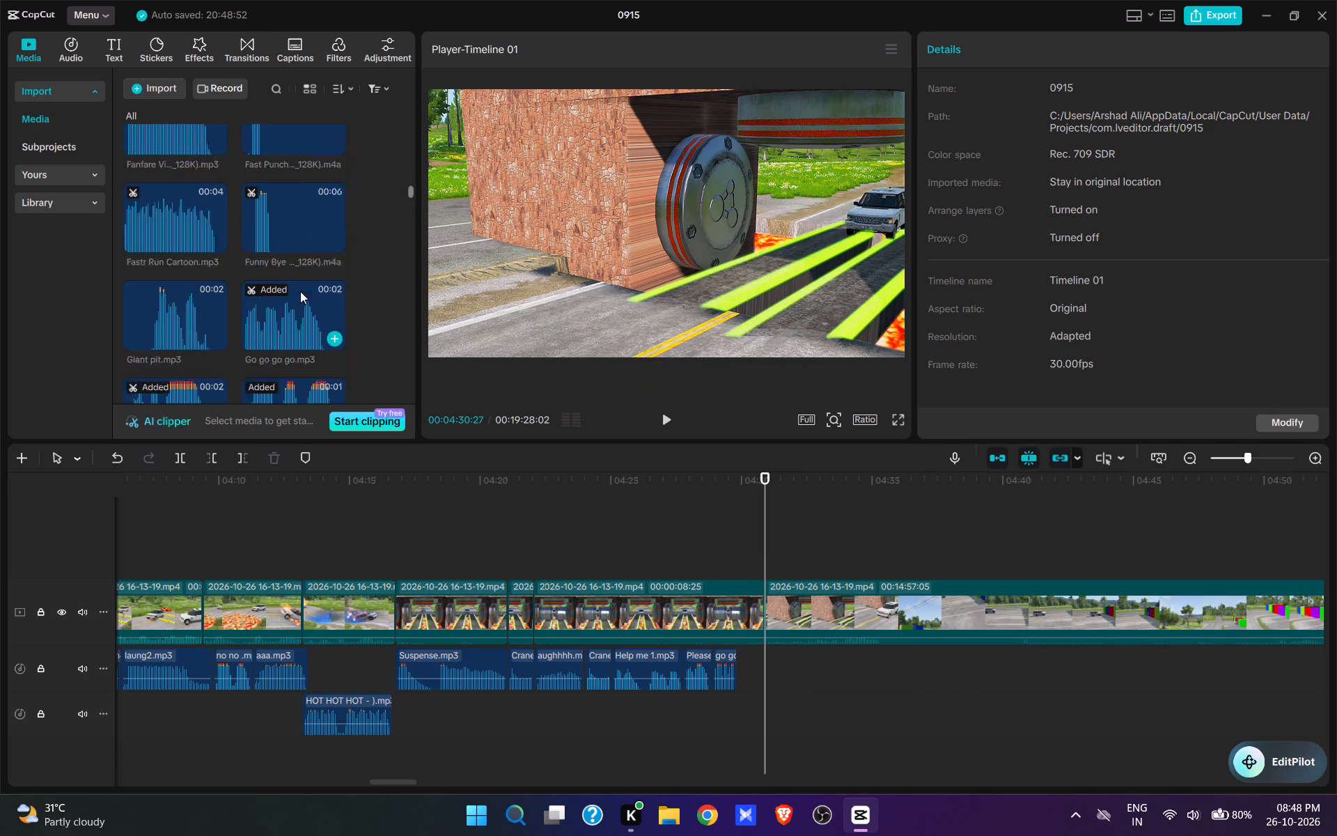
{"action": "scroll", "coordinate": [300, 291], "scroll_direction": "up", "scroll_amount": 15}
{"action": "scroll", "coordinate": [314, 321], "scroll_direction": "up", "scroll_amount": 7}
{"action": "scroll", "coordinate": [315, 318], "scroll_direction": "down", "scroll_amount": 4}
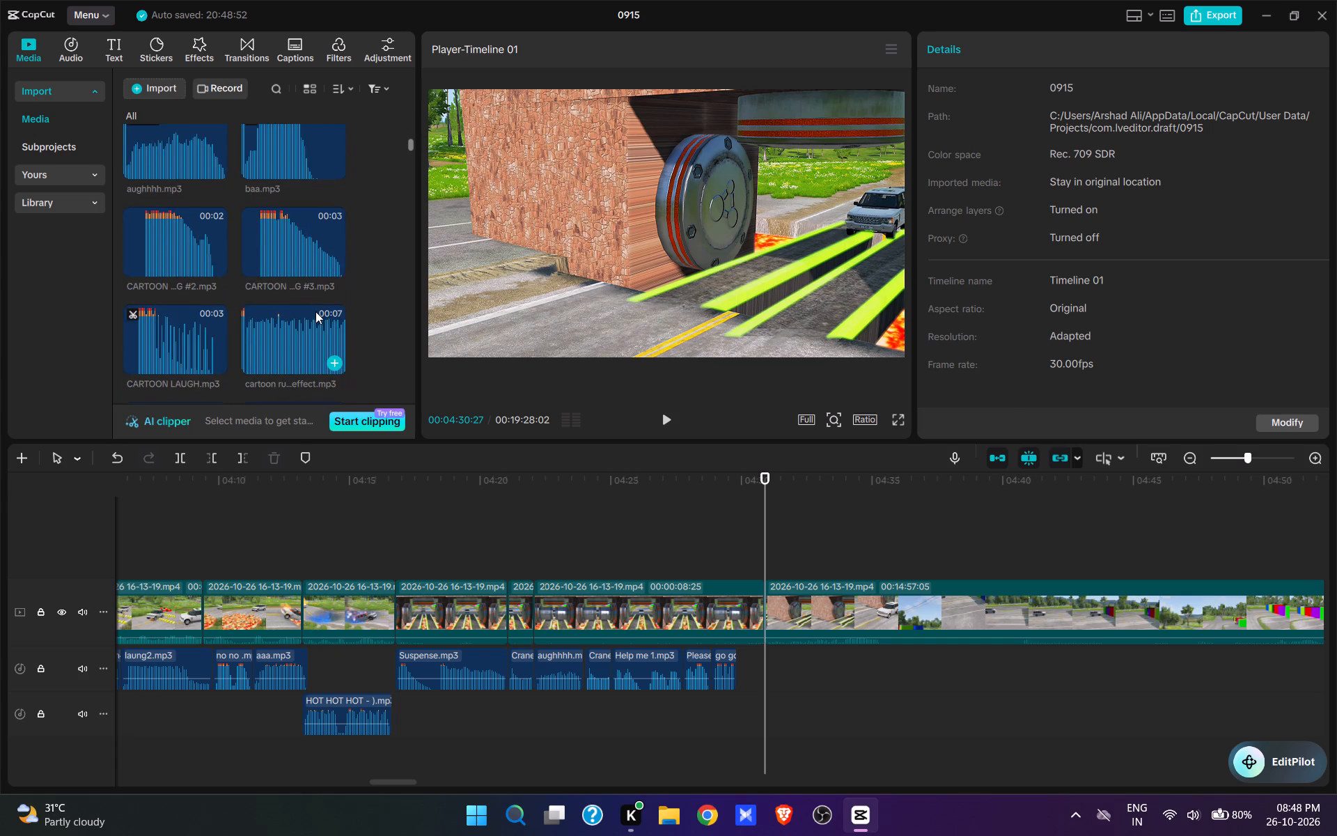
{"action": "scroll", "coordinate": [308, 302], "scroll_direction": "down", "scroll_amount": 5}
{"action": "left_click", "coordinate": [294, 229]}
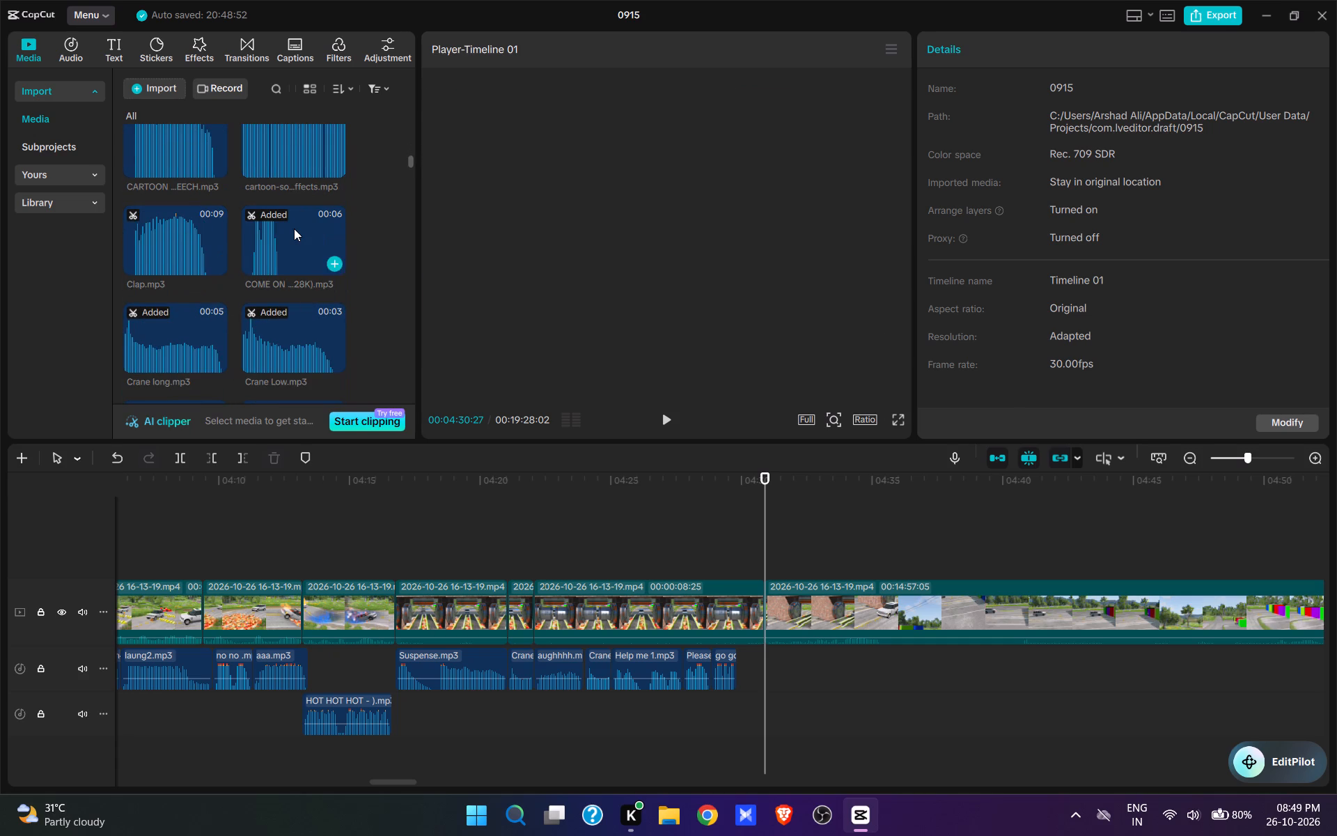
{"action": "scroll", "coordinate": [294, 229], "scroll_direction": "down", "scroll_amount": 5}
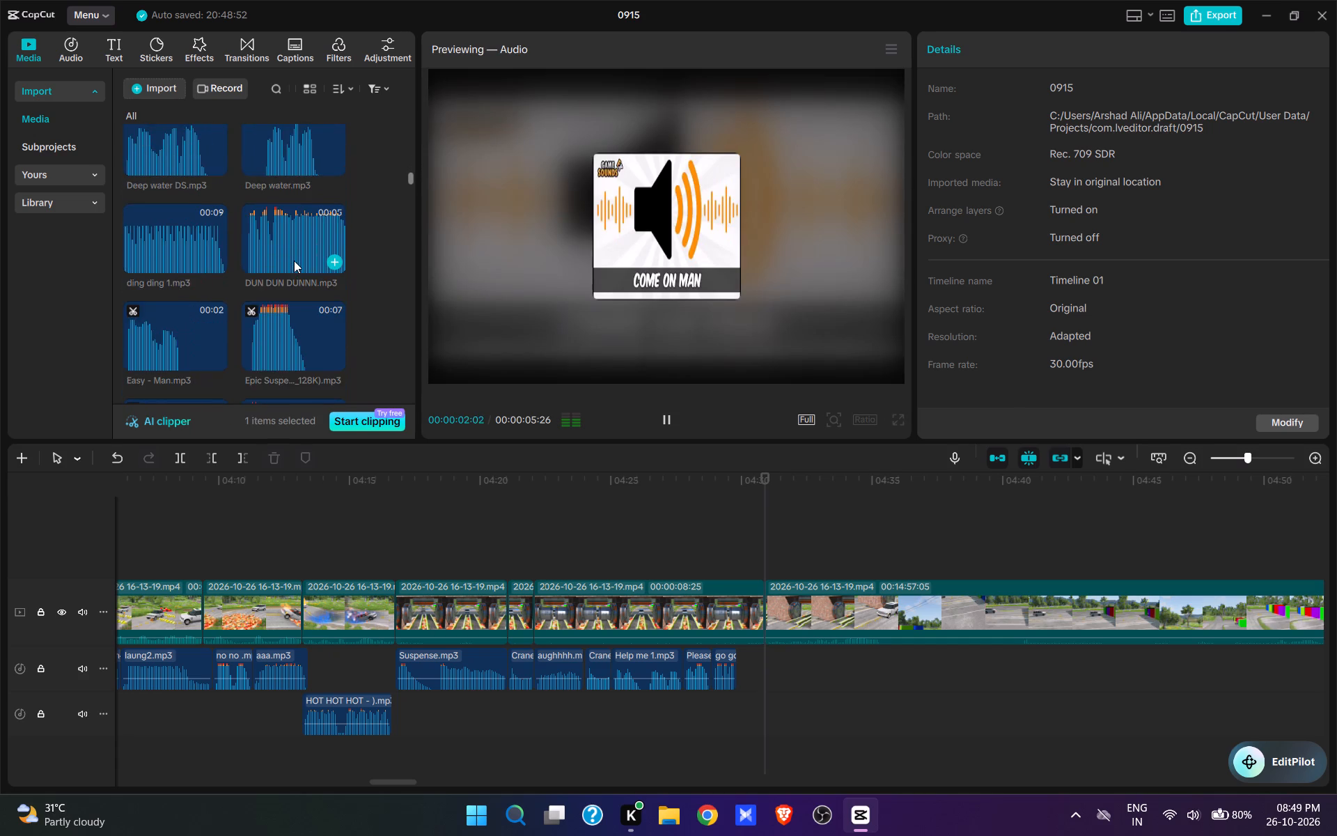
{"action": "scroll", "coordinate": [294, 261], "scroll_direction": "down", "scroll_amount": 1}
{"action": "left_click", "coordinate": [258, 345]}
{"action": "scroll", "coordinate": [327, 328], "scroll_direction": "down", "scroll_amount": 2}
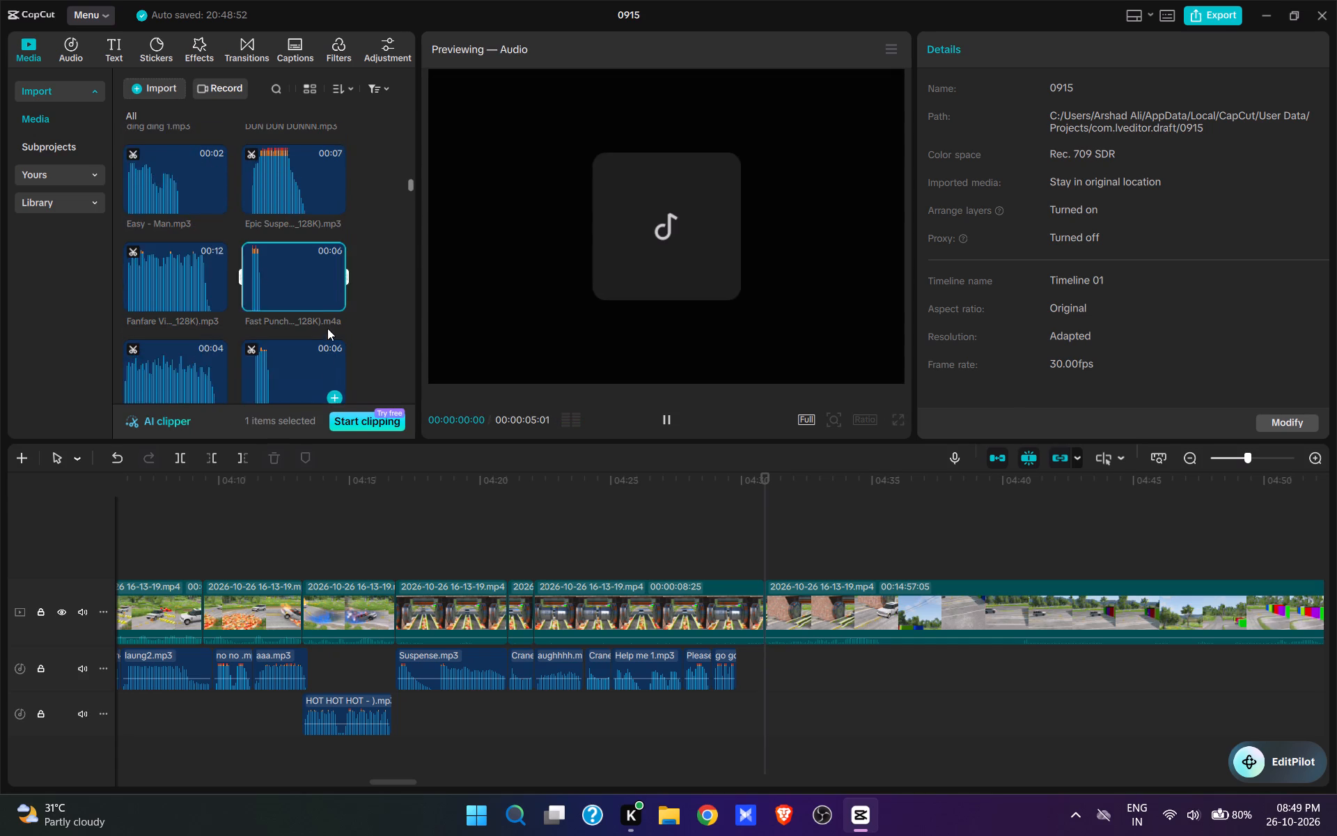
{"action": "left_click", "coordinate": [274, 300]}
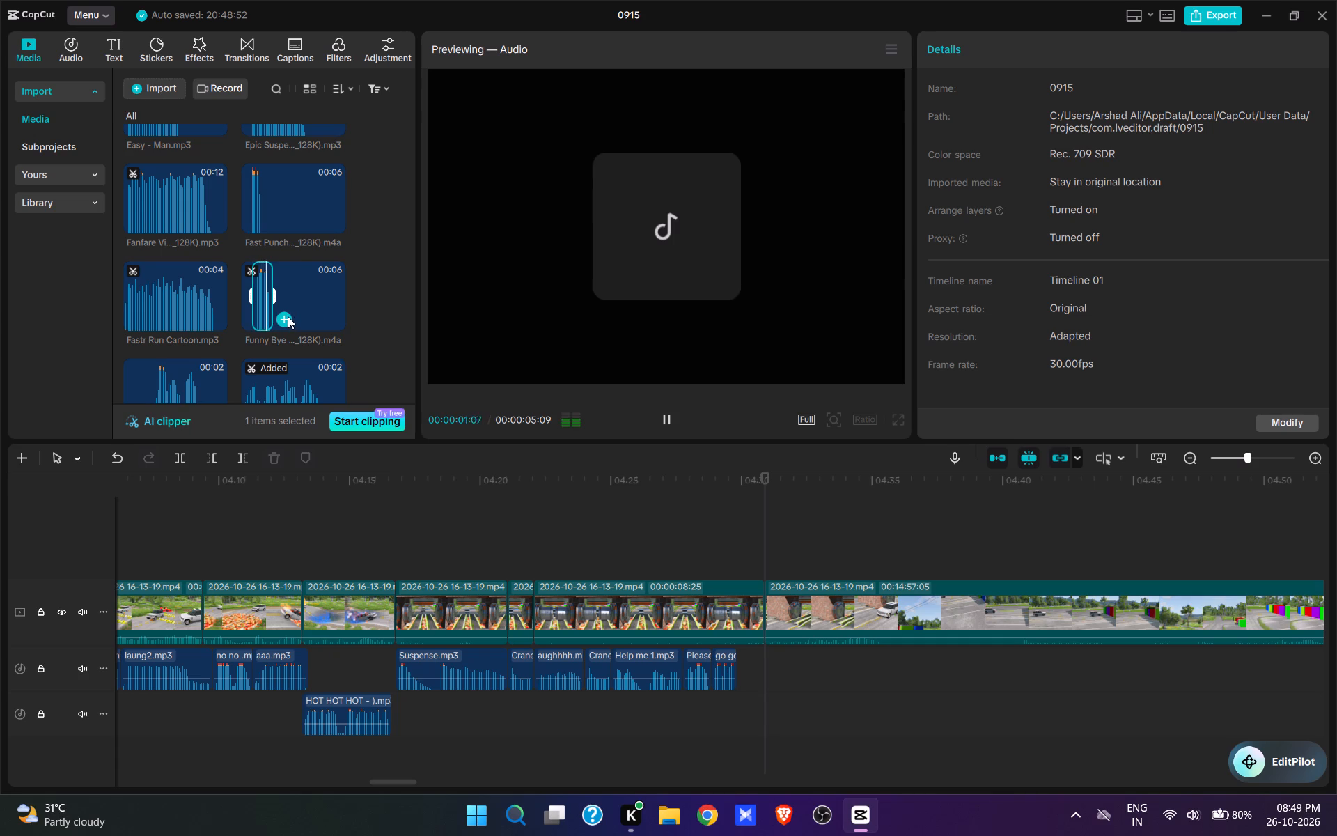
{"action": "left_click", "coordinate": [288, 316]}
{"action": "key", "text": "space"}
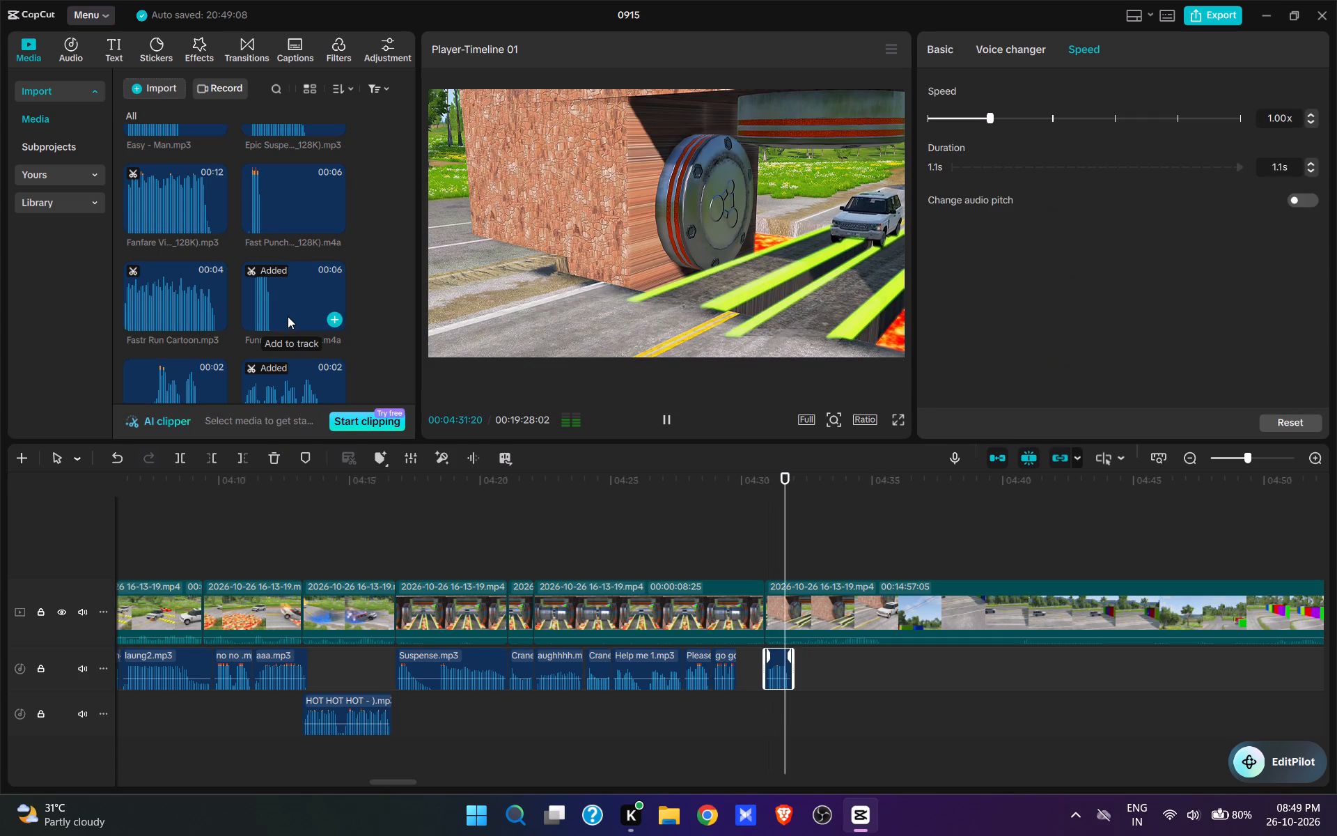
{"action": "key", "text": "space"}
Add the mixkit-car...no-473.wav effect at 00:04:31:29, directly after Funny Bye, and play on until the car passes close by.
{"action": "left_click", "coordinate": [793, 555]}
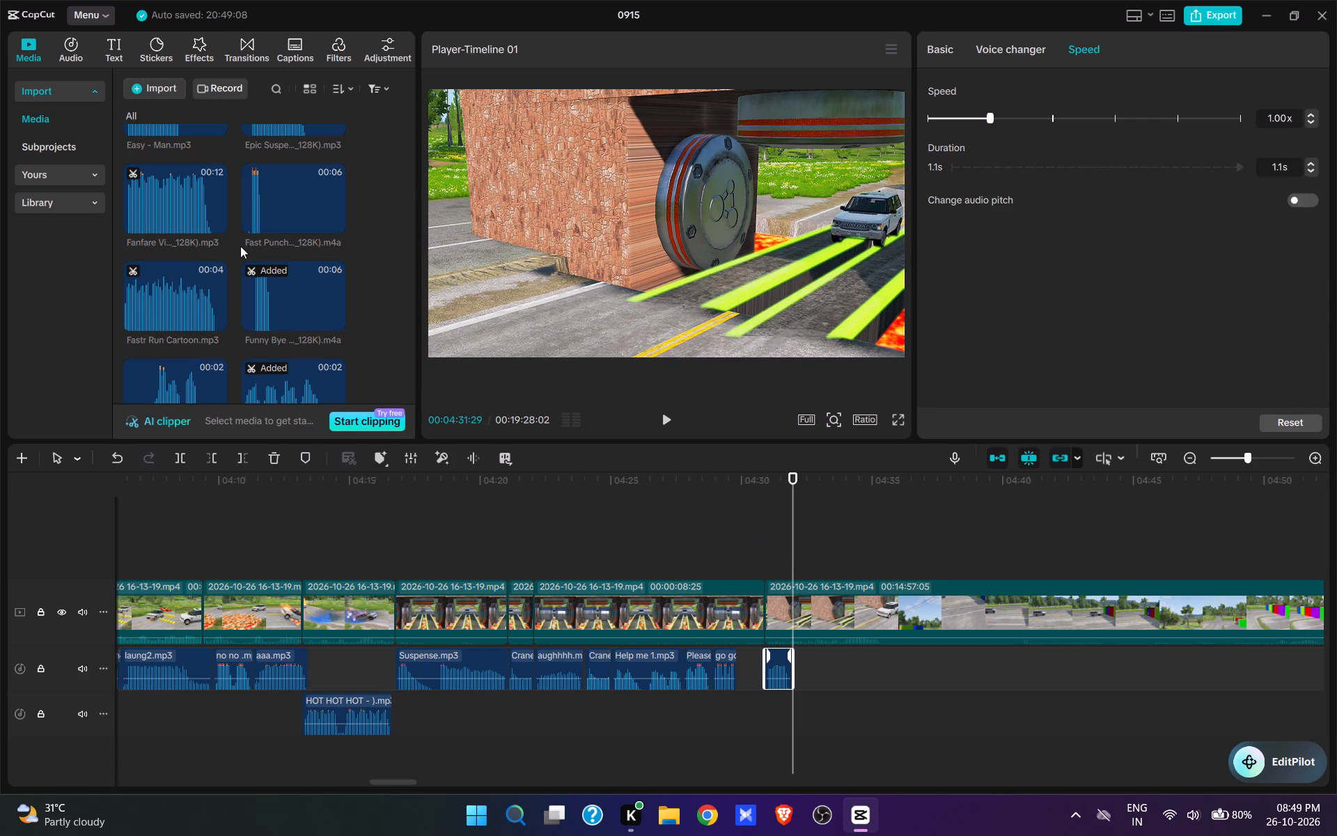
{"action": "scroll", "coordinate": [274, 267], "scroll_direction": "up", "scroll_amount": 4}
{"action": "scroll", "coordinate": [274, 267], "scroll_direction": "down", "scroll_amount": 5}
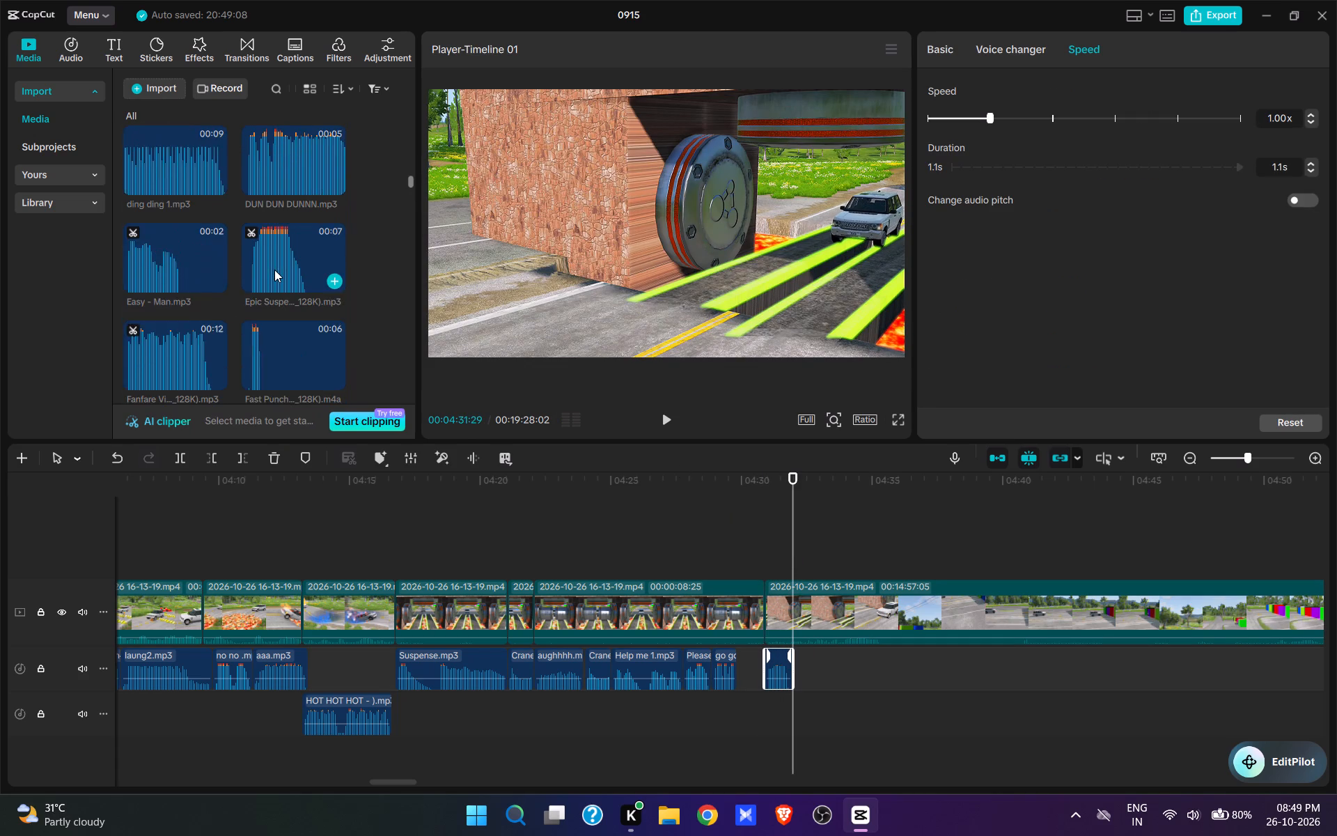
{"action": "scroll", "coordinate": [274, 268], "scroll_direction": "down", "scroll_amount": 11}
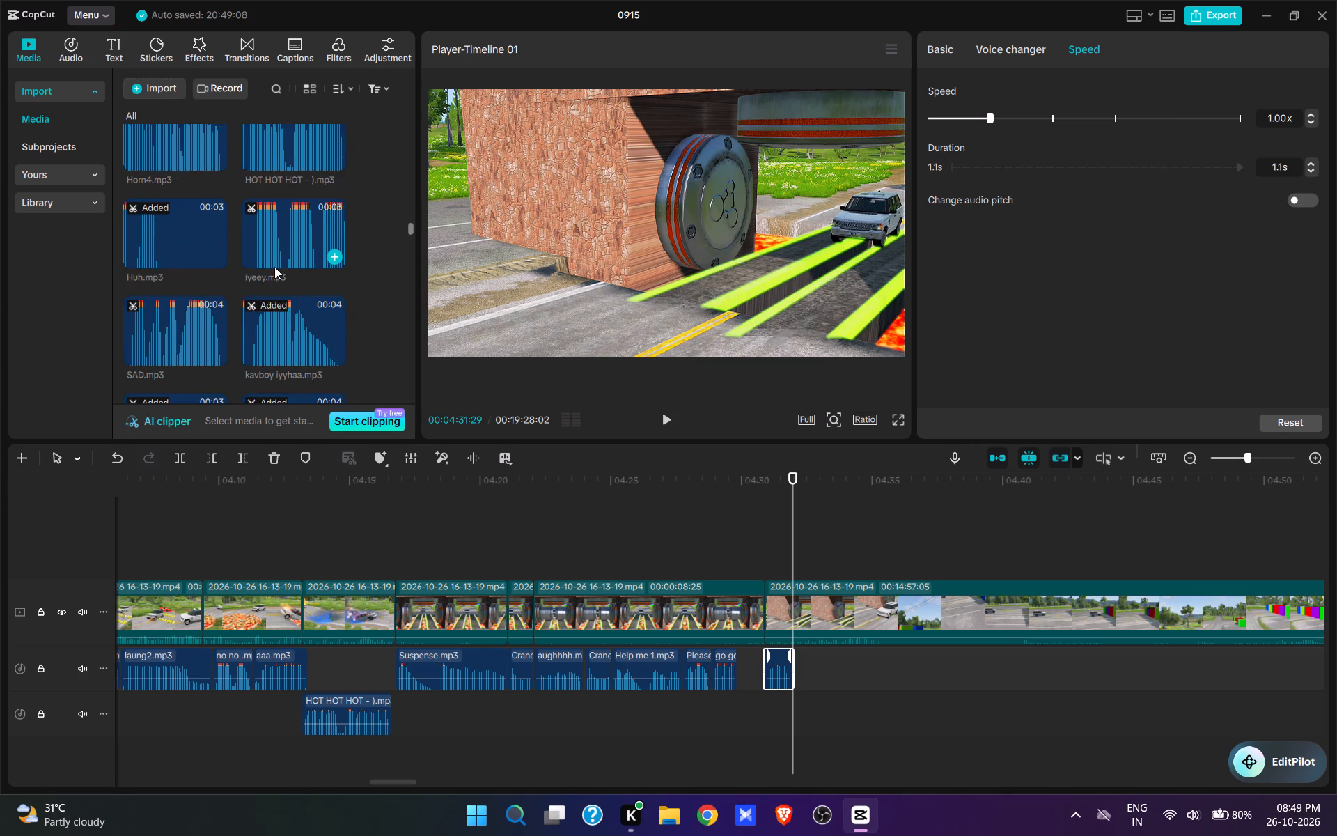
{"action": "scroll", "coordinate": [274, 267], "scroll_direction": "down", "scroll_amount": 7}
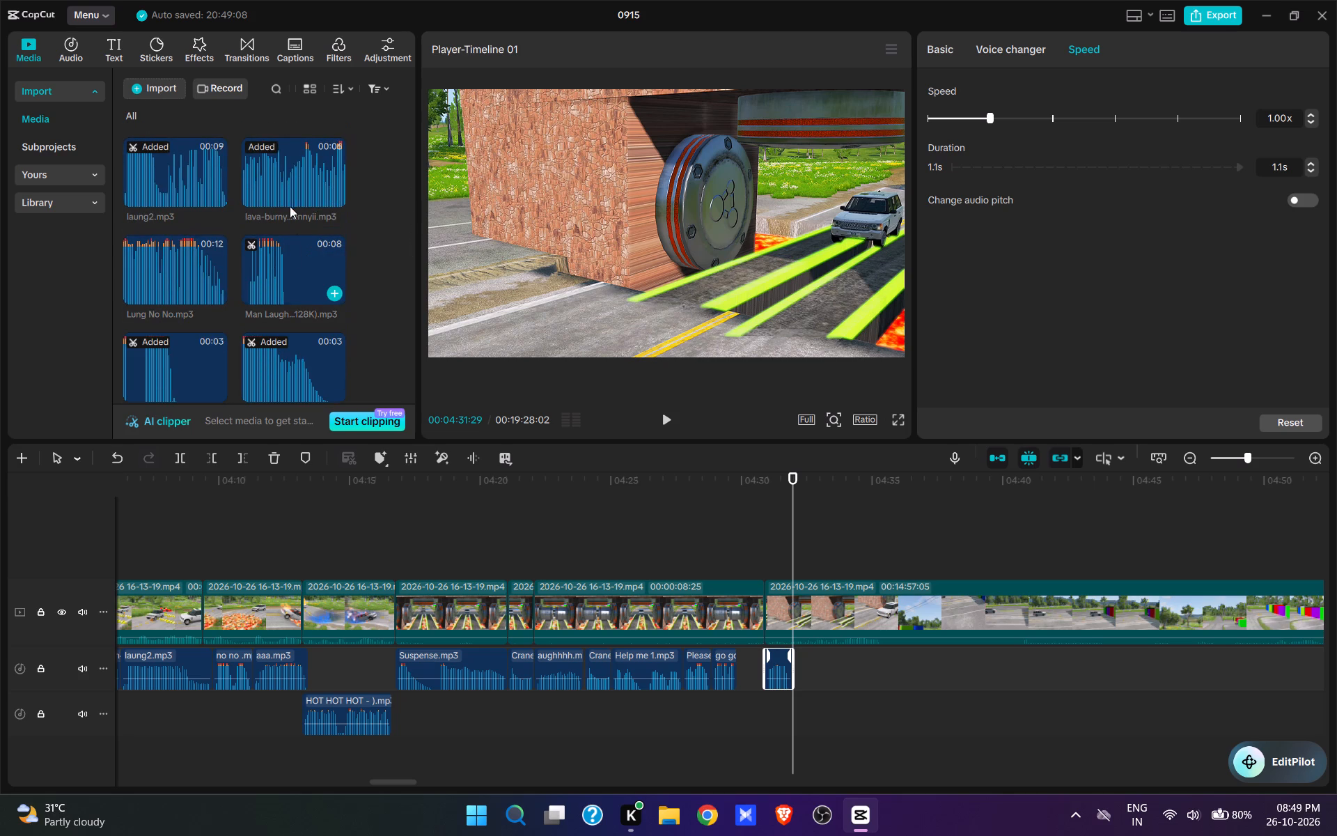
{"action": "scroll", "coordinate": [286, 248], "scroll_direction": "down", "scroll_amount": 1}
{"action": "left_click", "coordinate": [276, 310]}
{"action": "left_click", "coordinate": [314, 314]}
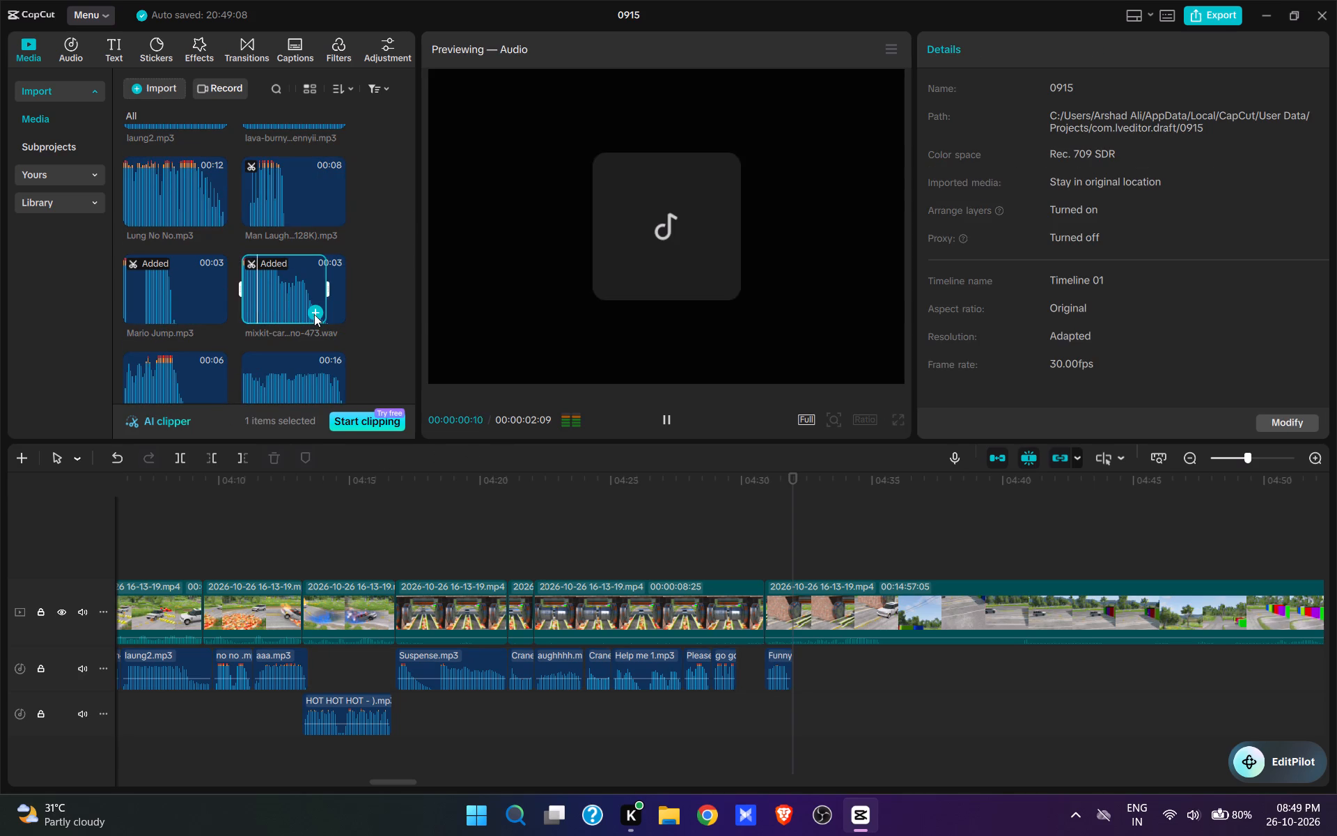
{"action": "key", "text": "space"}
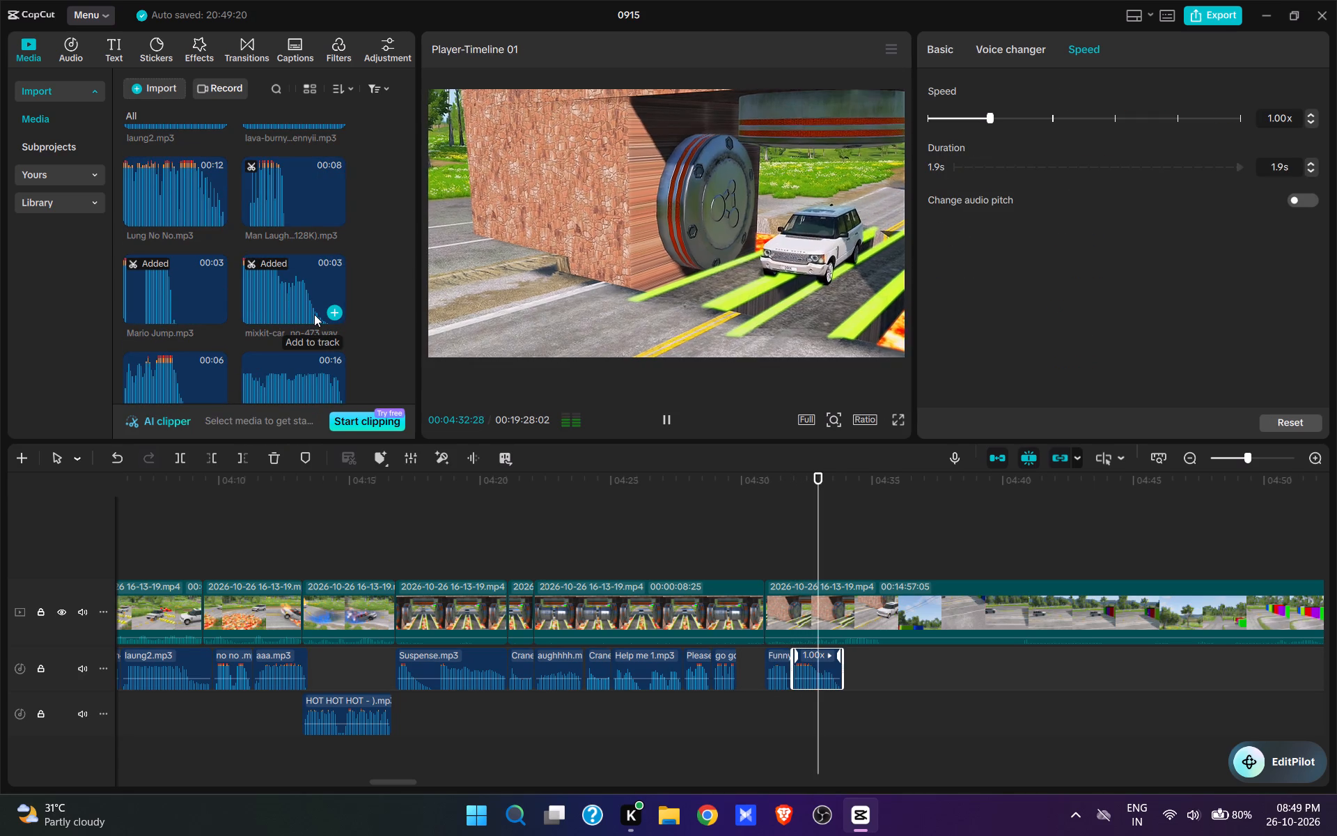
{"action": "key", "text": "space"}
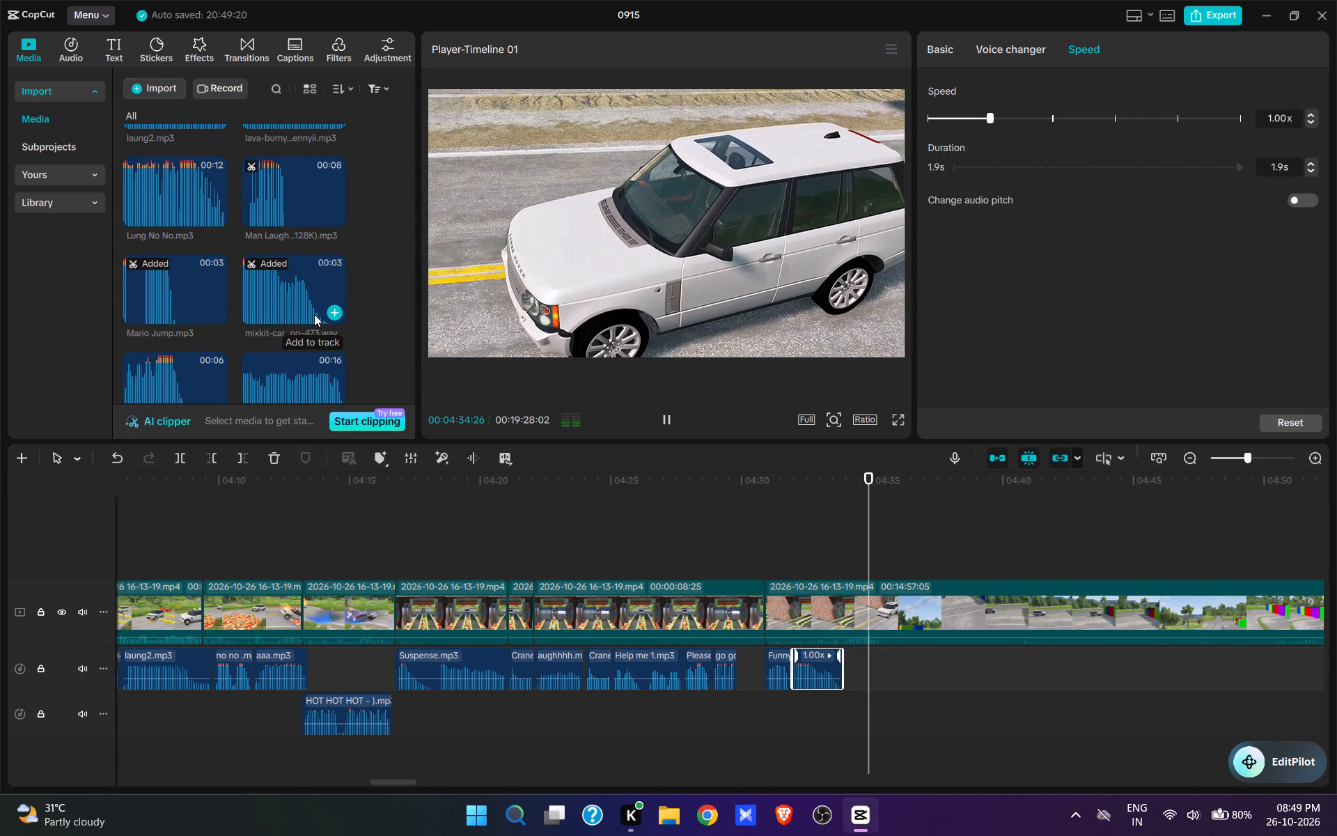
Cut the recording between 00:04:35:02 and about 00:04:40, after the close pass, and play the join.
{"action": "left_click", "coordinate": [878, 566]}
{"action": "left_click", "coordinate": [874, 562]}
{"action": "key", "text": "w"}
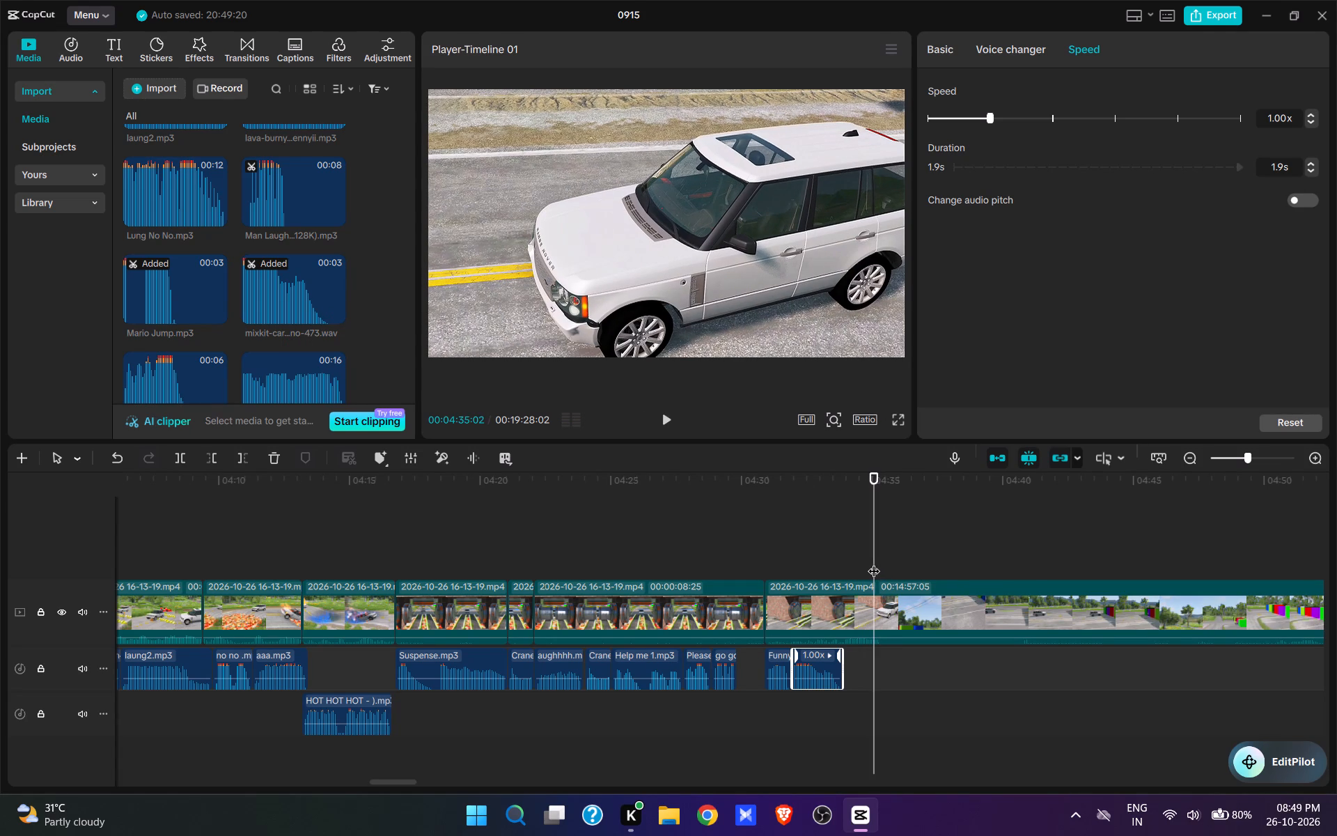
{"action": "left_click_drag", "start_coordinate": [1019, 588], "coordinate": [866, 672]}
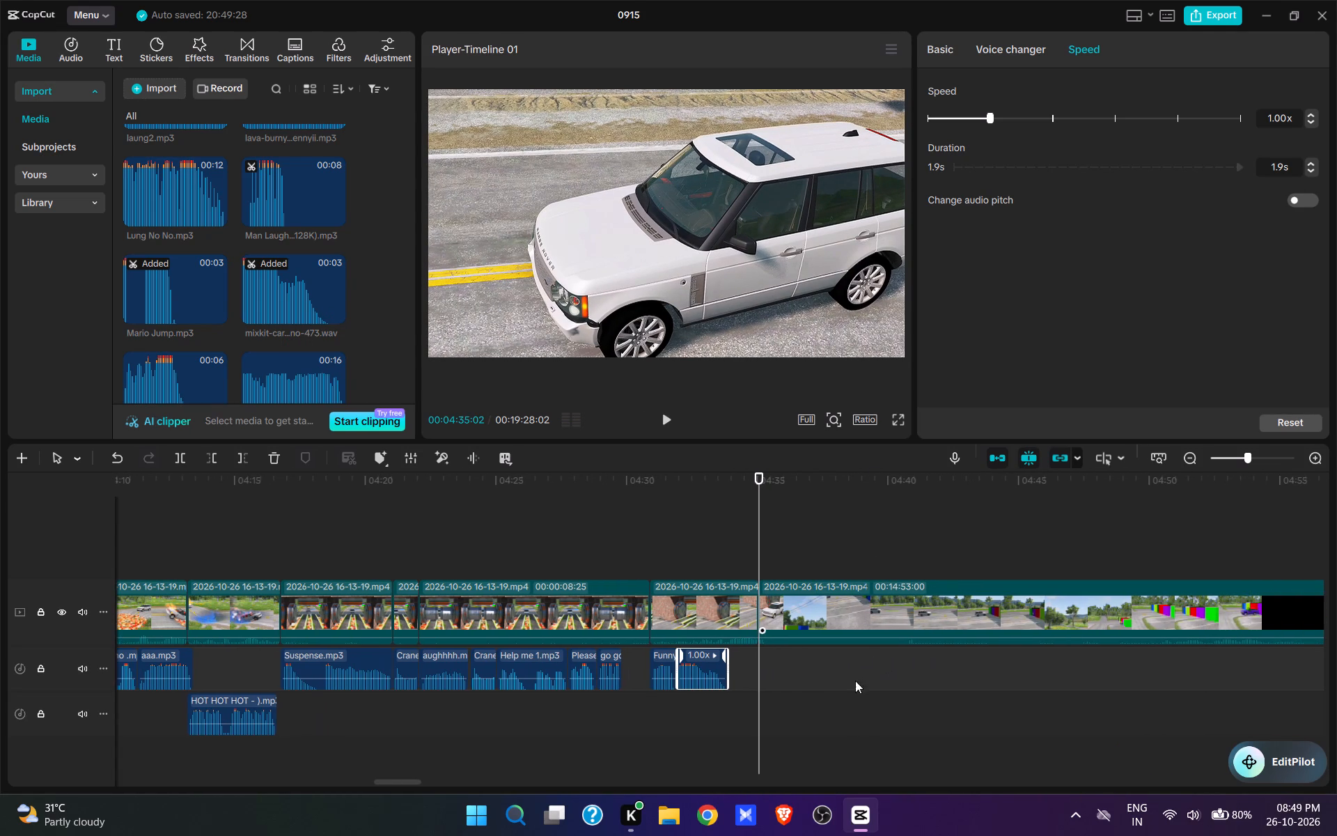
{"action": "left_click", "coordinate": [902, 518]}
{"action": "key", "text": "space"}
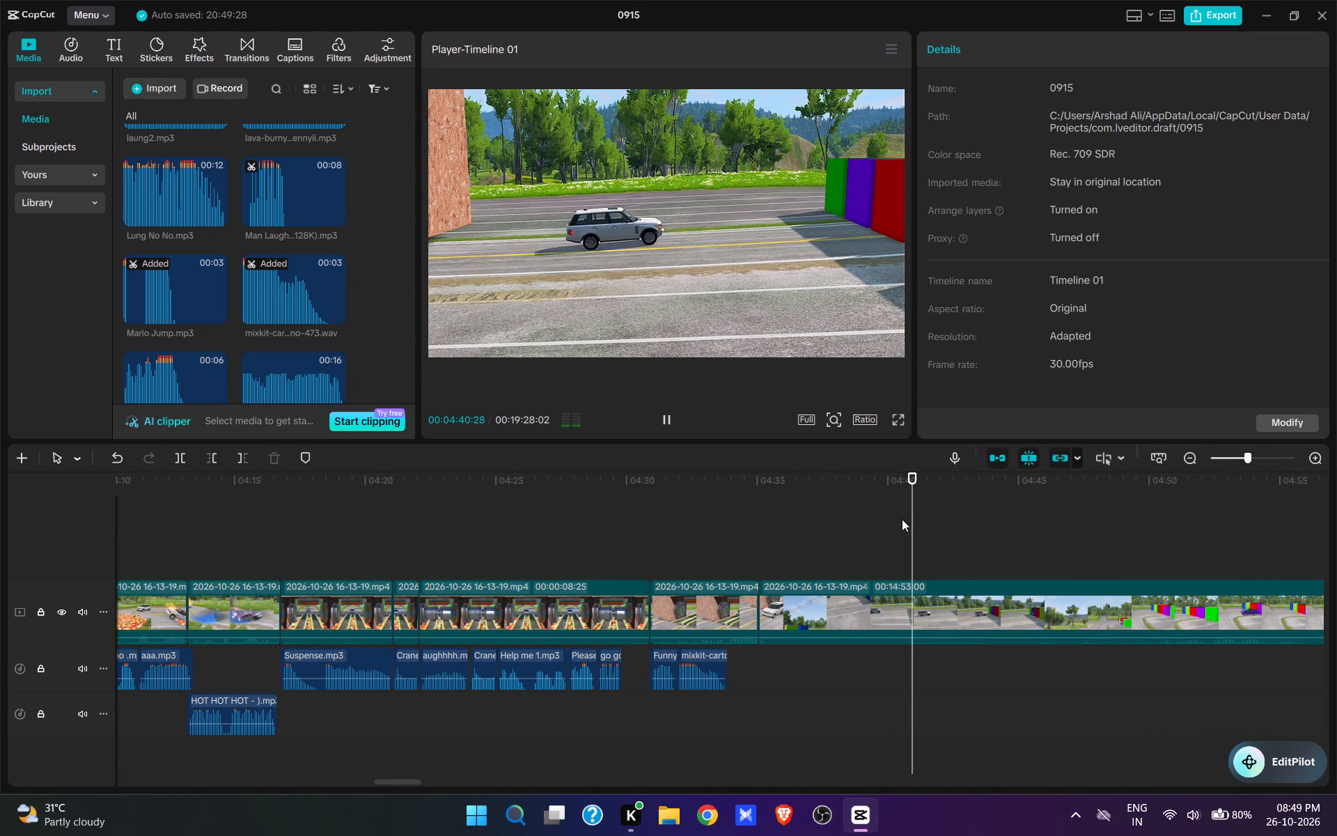
{"action": "left_click", "coordinate": [900, 555]}
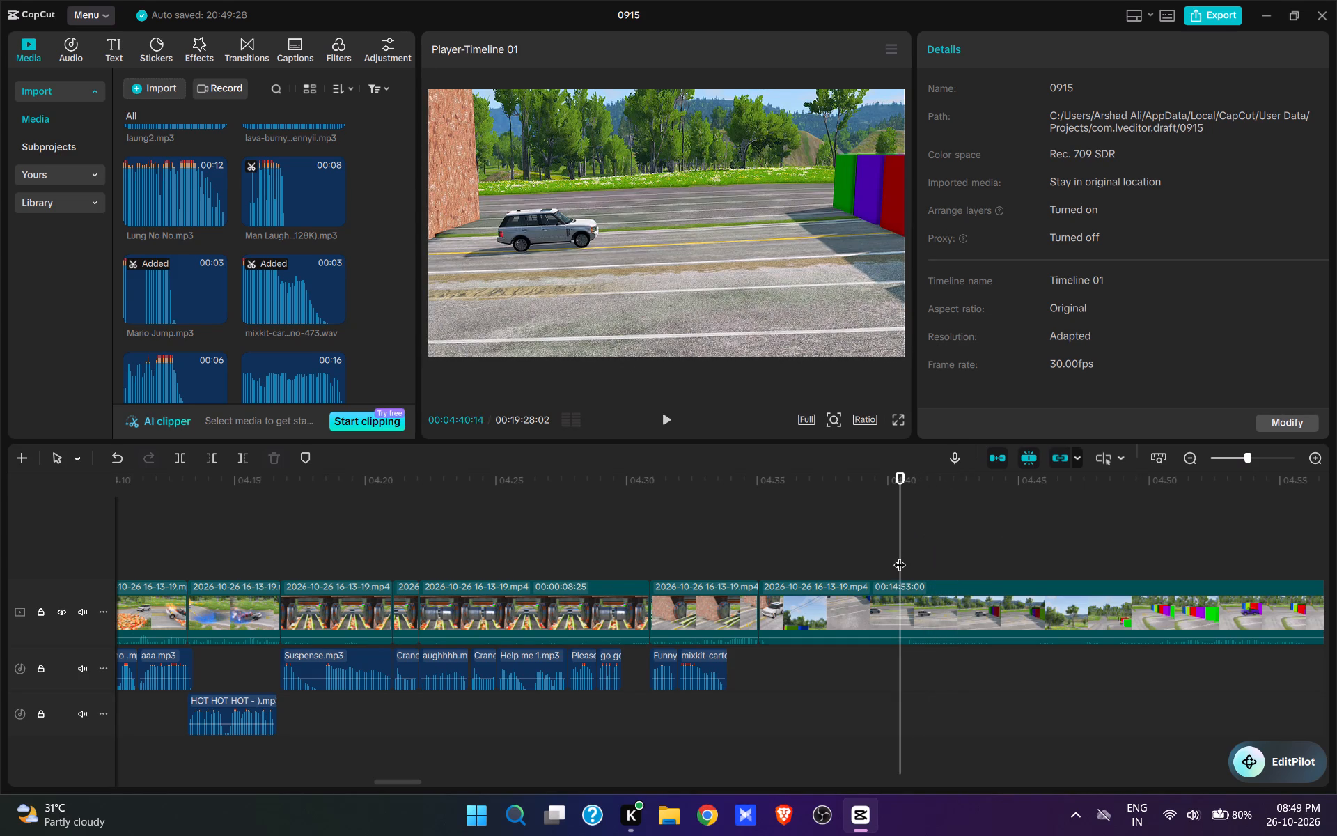
{"action": "key", "text": "space"}
{"action": "key", "text": "space"}
{"action": "type", "text": "q"}
{"action": "key", "text": "space"}
{"action": "key", "text": "space"}
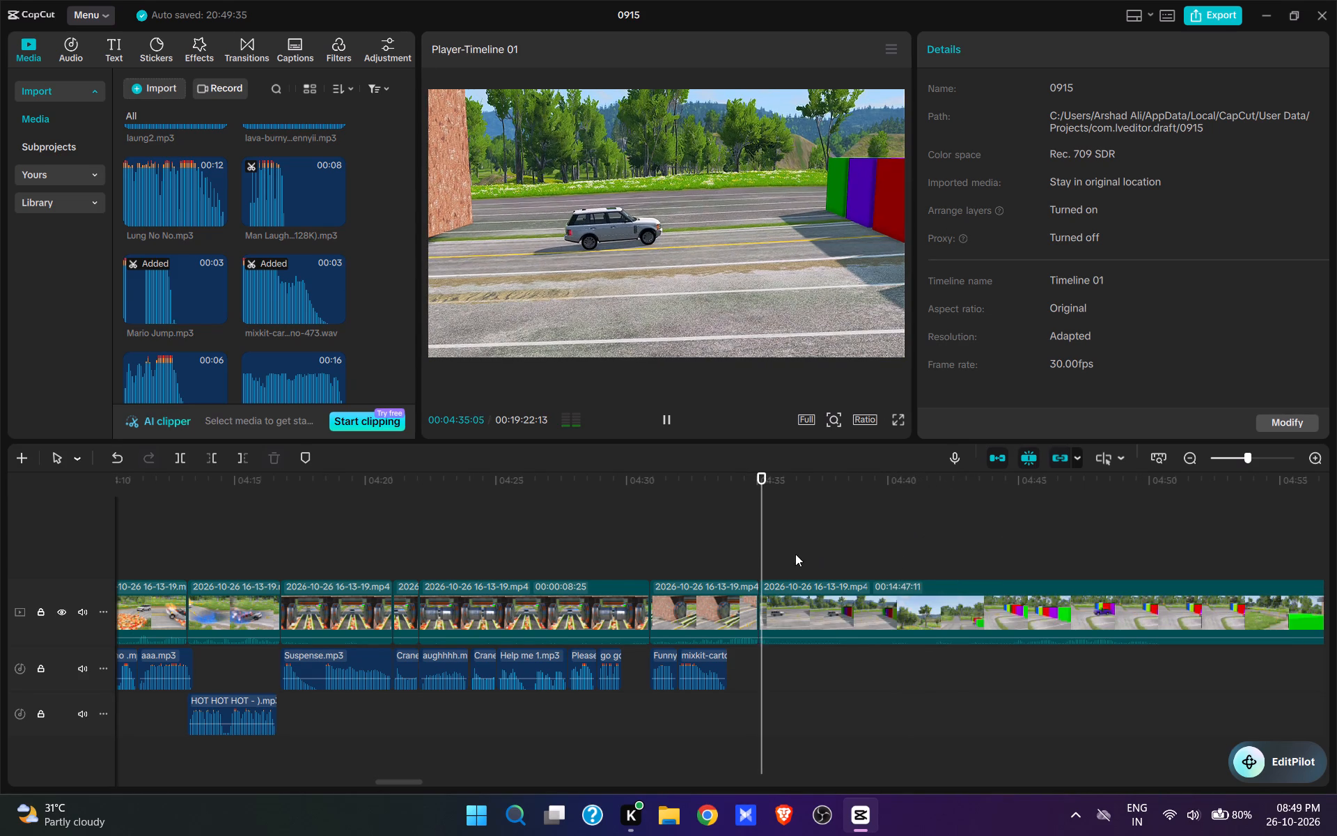
Add zina2.mp3 at the new cut at 00:04:35:02 and play it as the white car drives into the coloured blocks.
{"action": "left_click", "coordinate": [749, 557]}
{"action": "left_click", "coordinate": [753, 551]}
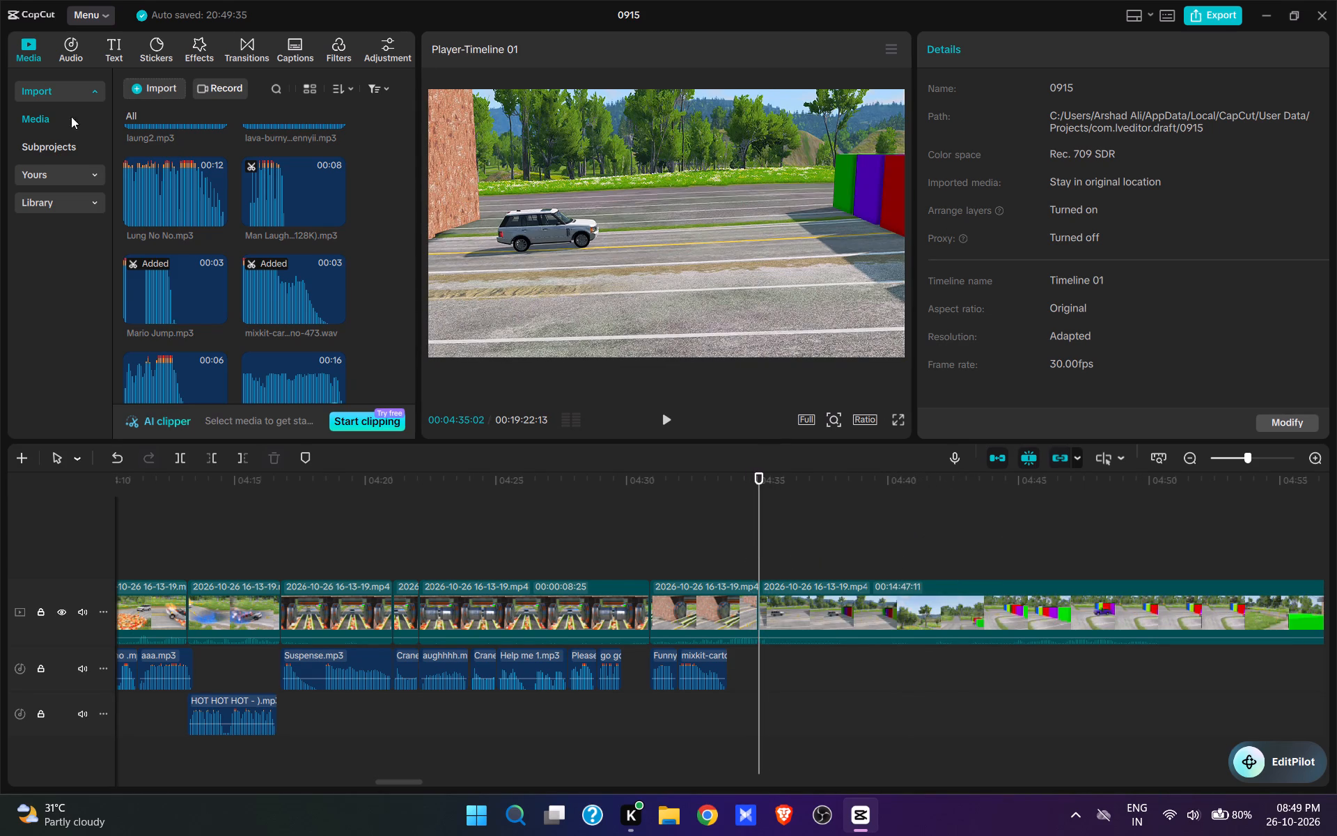
{"action": "scroll", "coordinate": [297, 215], "scroll_direction": "down", "scroll_amount": 9}
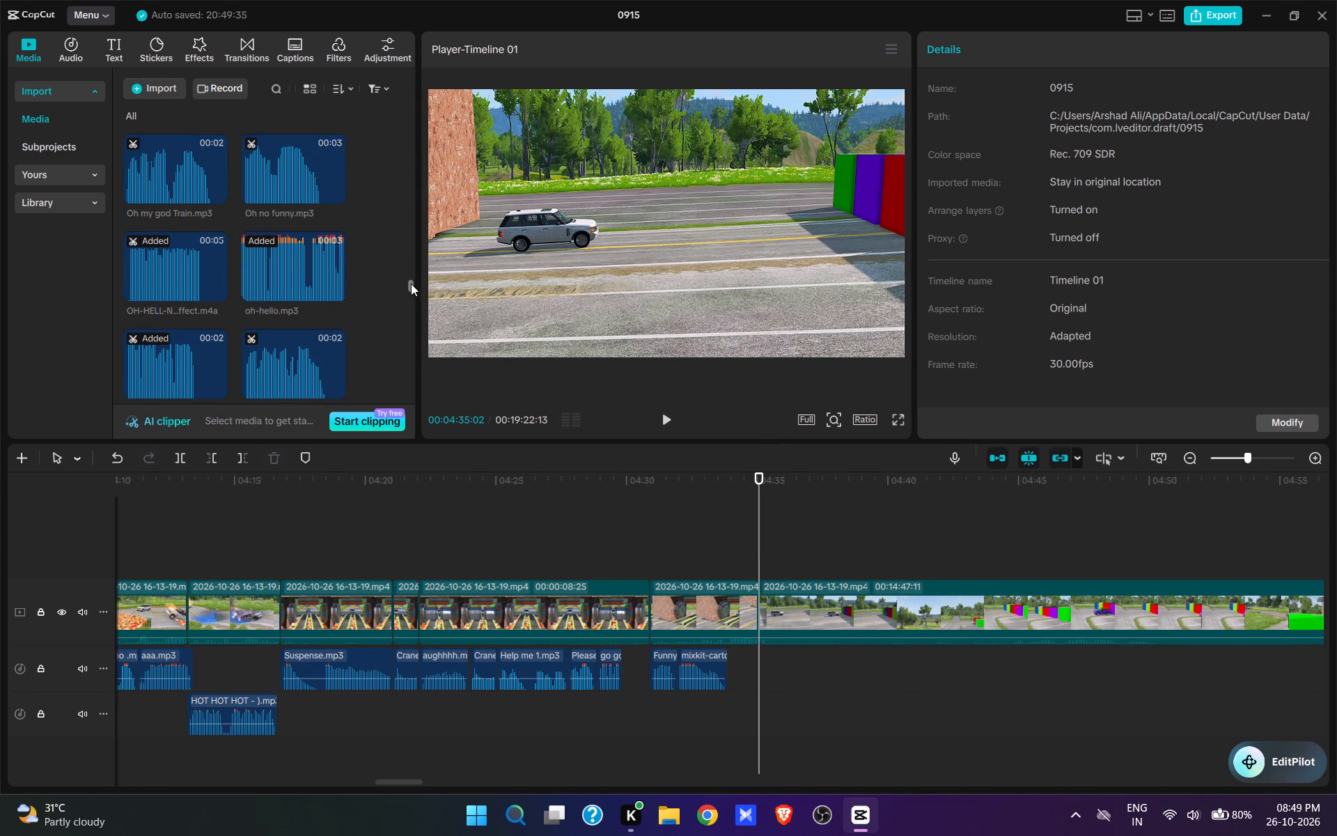
{"action": "left_click_drag", "start_coordinate": [410, 282], "coordinate": [436, 543]}
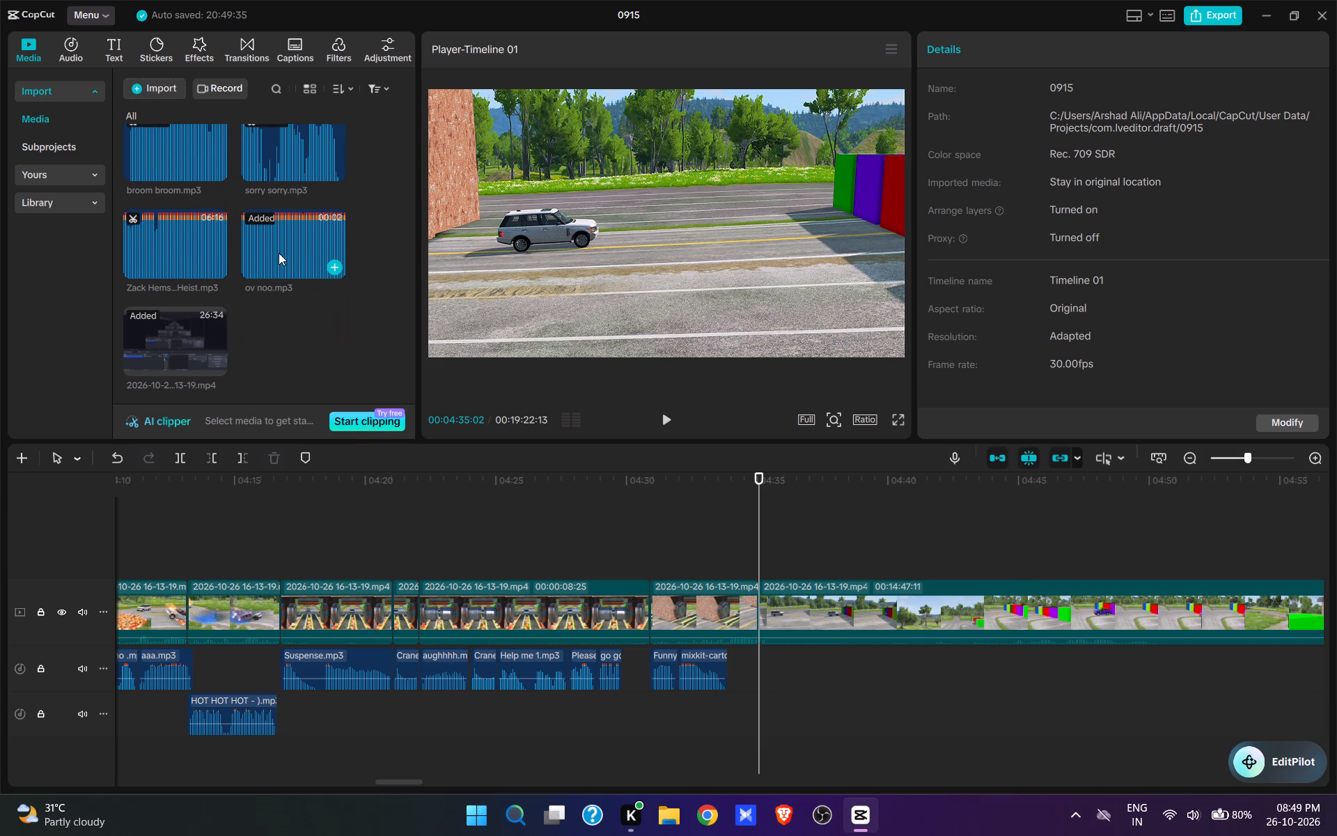
{"action": "scroll", "coordinate": [251, 253], "scroll_direction": "up", "scroll_amount": 2}
{"action": "scroll", "coordinate": [274, 304], "scroll_direction": "up", "scroll_amount": 1}
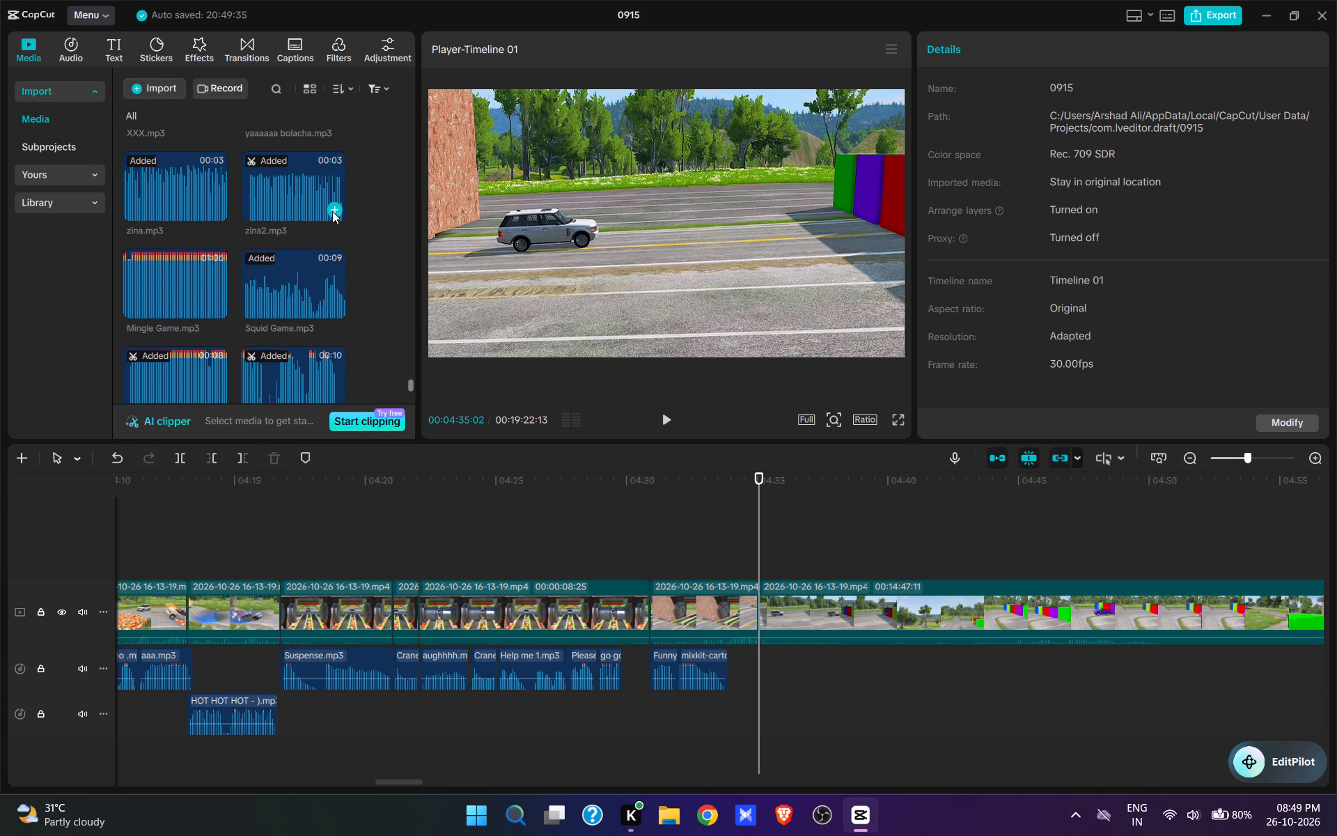
{"action": "left_click", "coordinate": [338, 215]}
{"action": "key", "text": "space"}
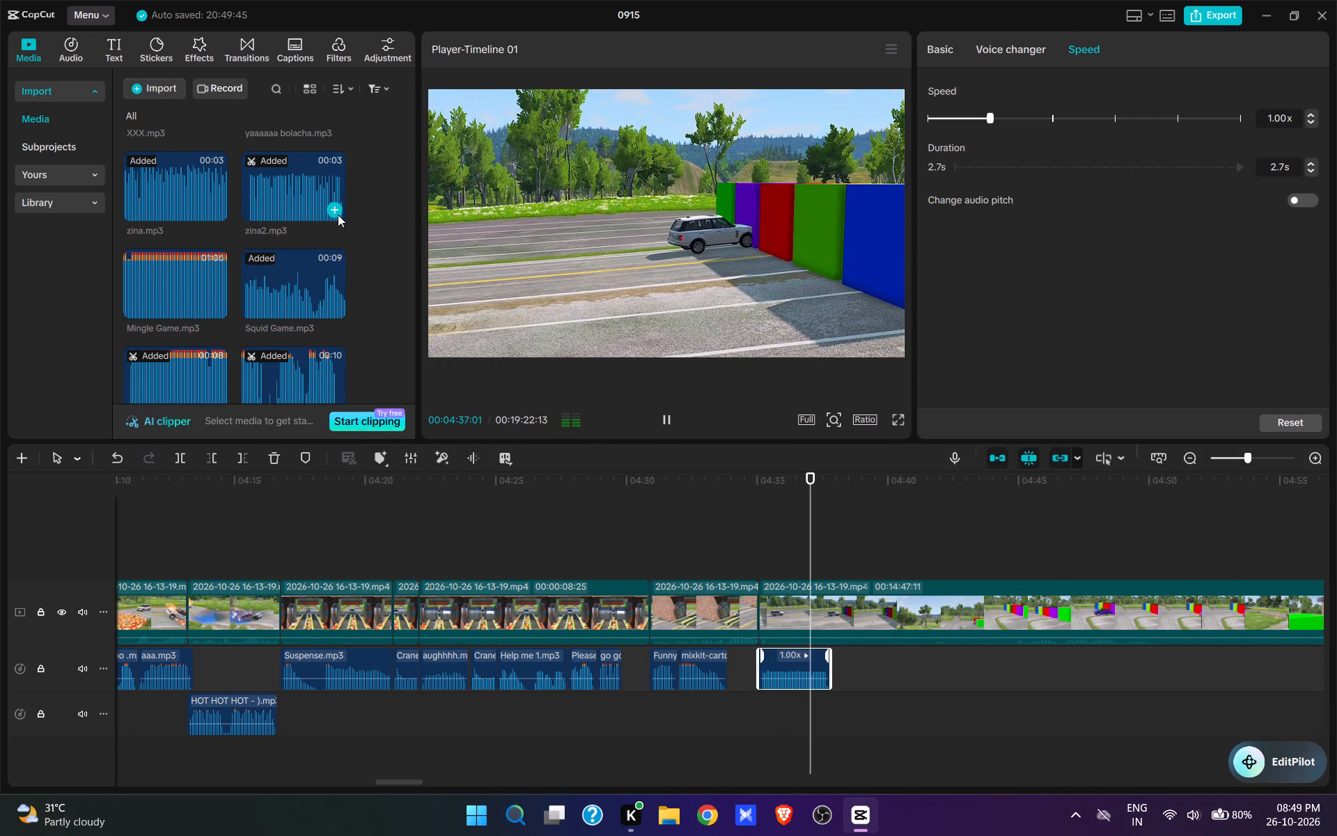
{"action": "key", "text": "space"}
{"action": "key", "text": "space"}
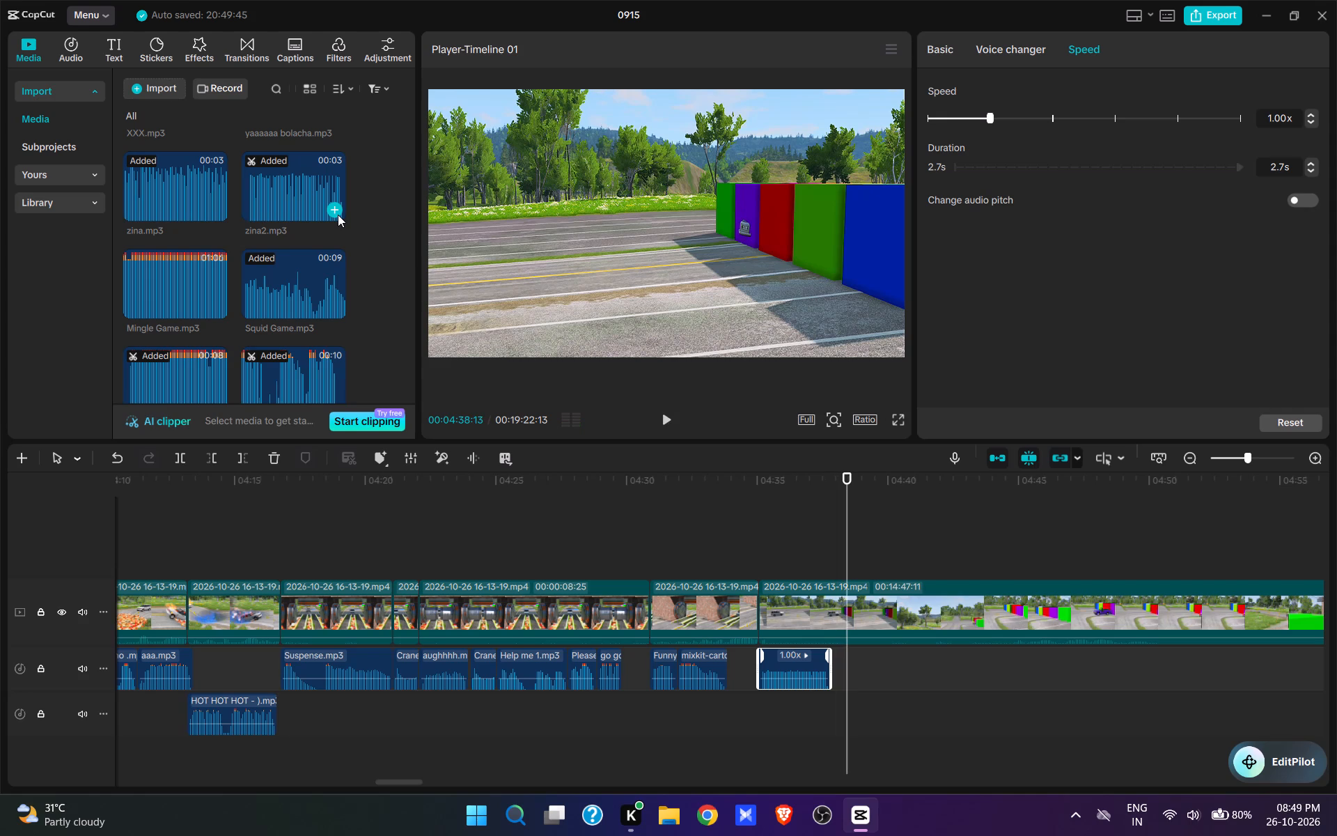
Cut the recording from 00:04:38:18 to about 00:04:45, just before the purple car comes out of the block.
{"action": "key", "text": "space"}
{"action": "left_click", "coordinate": [835, 555]}
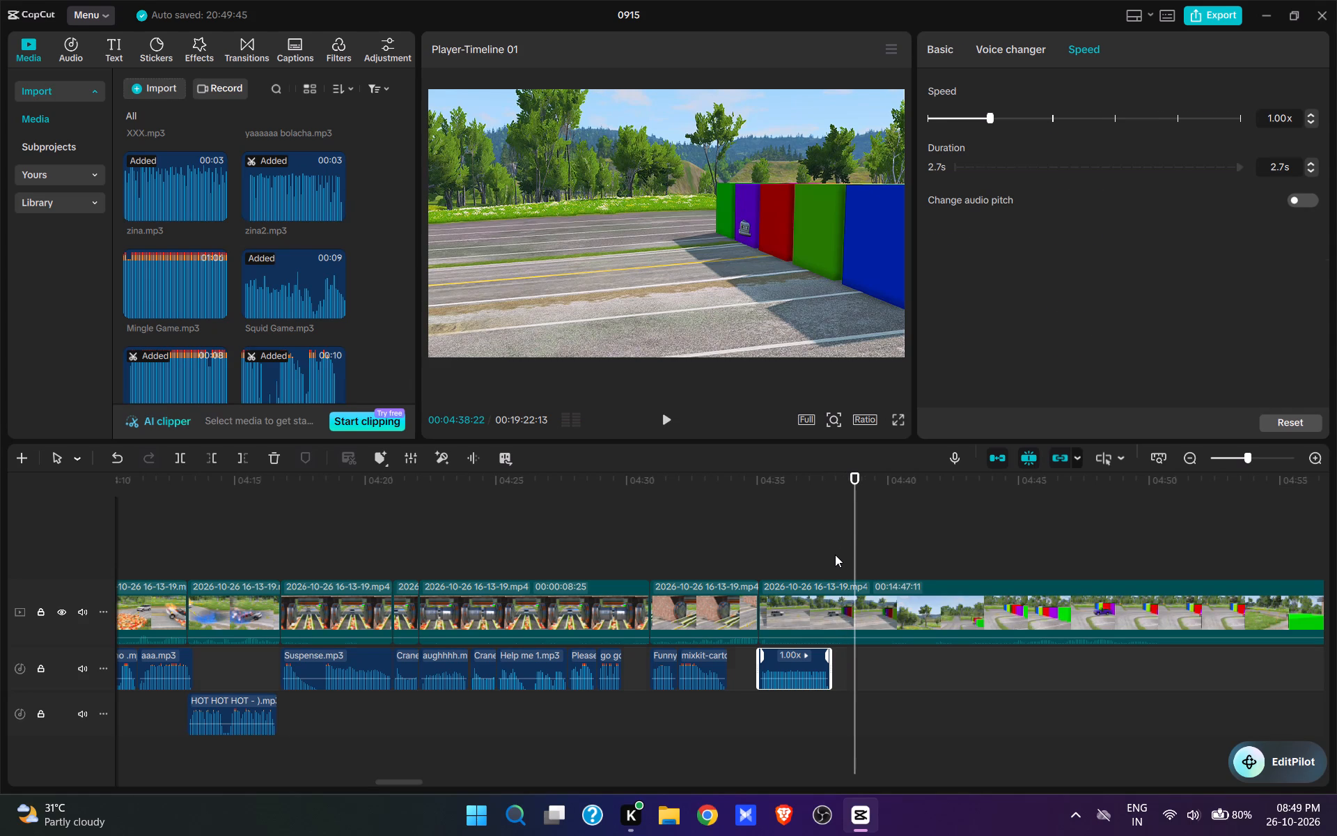
{"action": "left_click", "coordinate": [835, 555]}
{"action": "key", "text": "space"}
{"action": "key", "text": "space"}
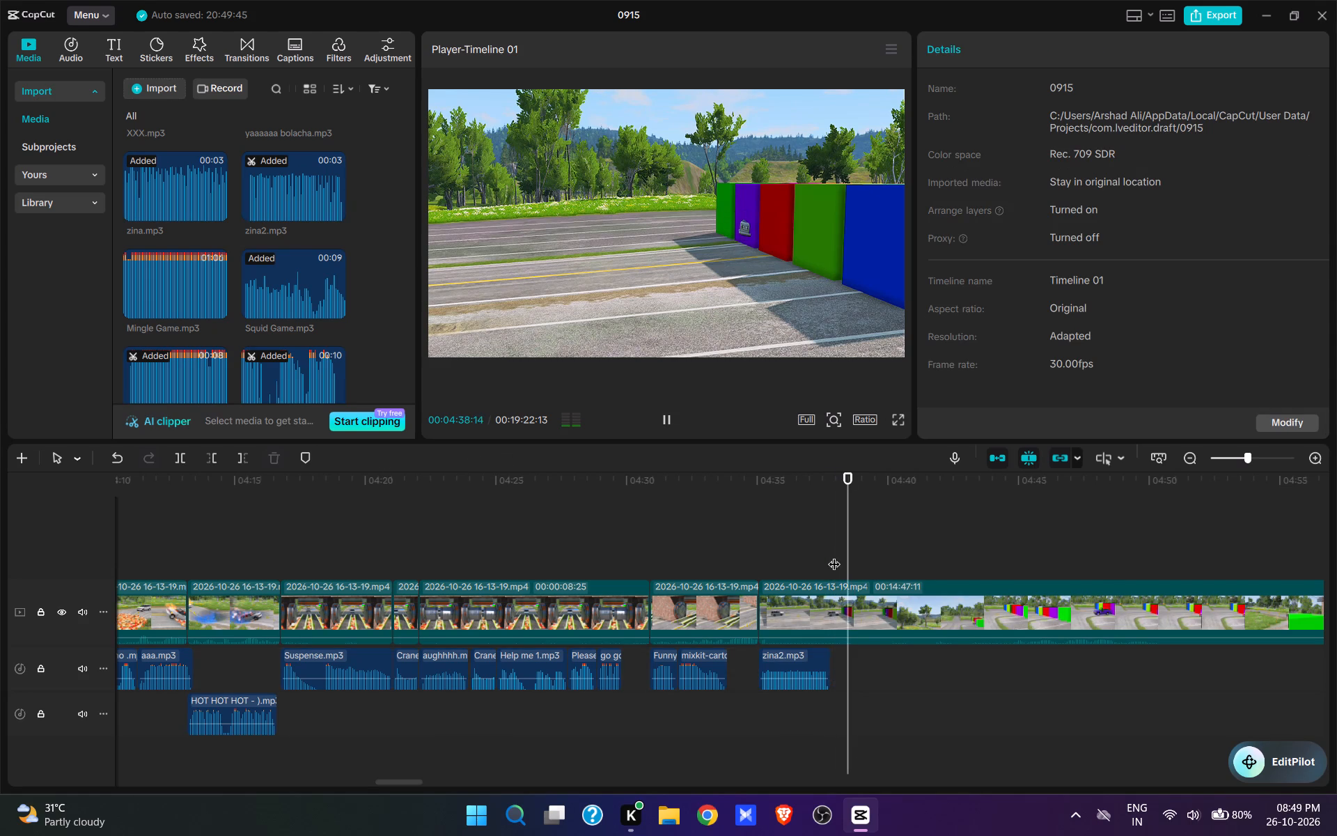
{"action": "type", "text": "w"}
{"action": "left_click", "coordinate": [1012, 554]}
{"action": "key", "text": "space"}
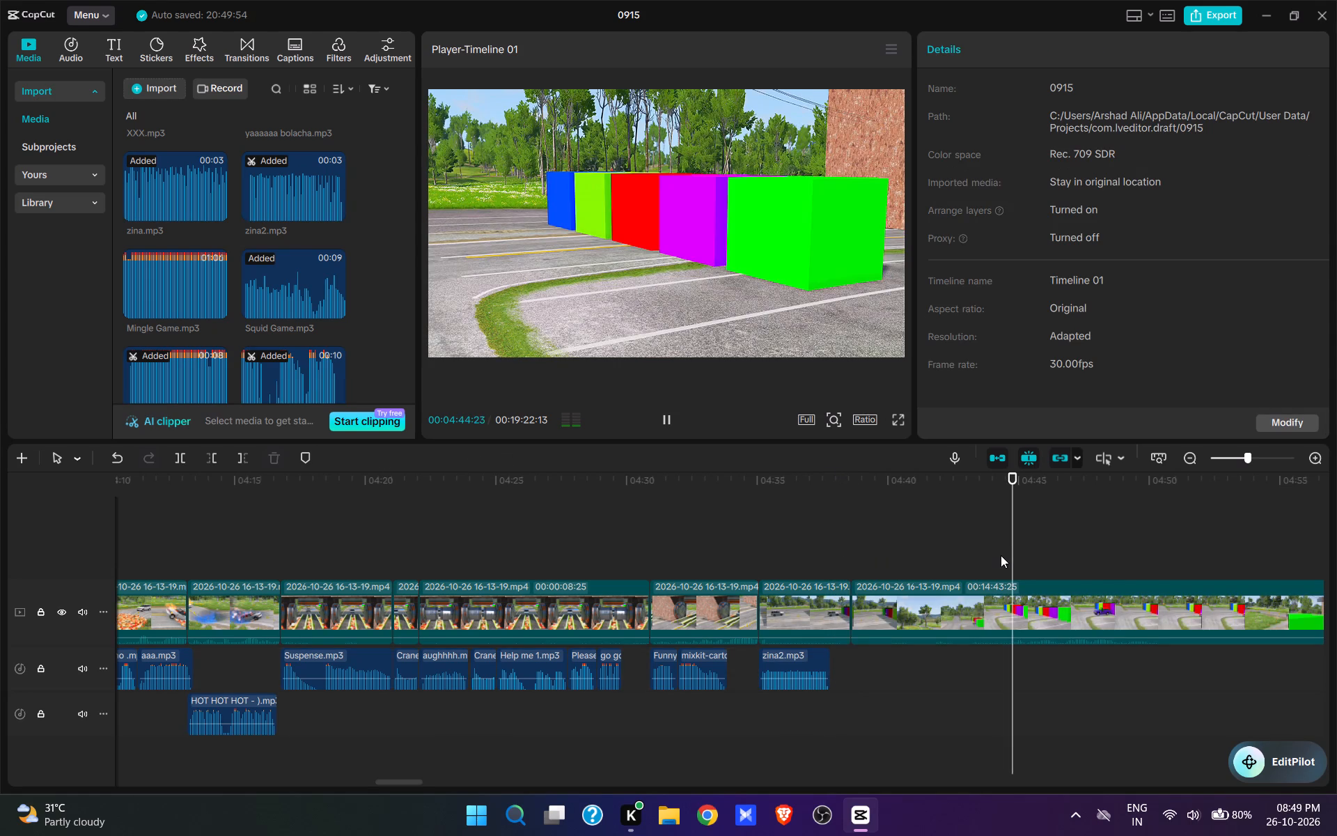
{"action": "key", "text": "space"}
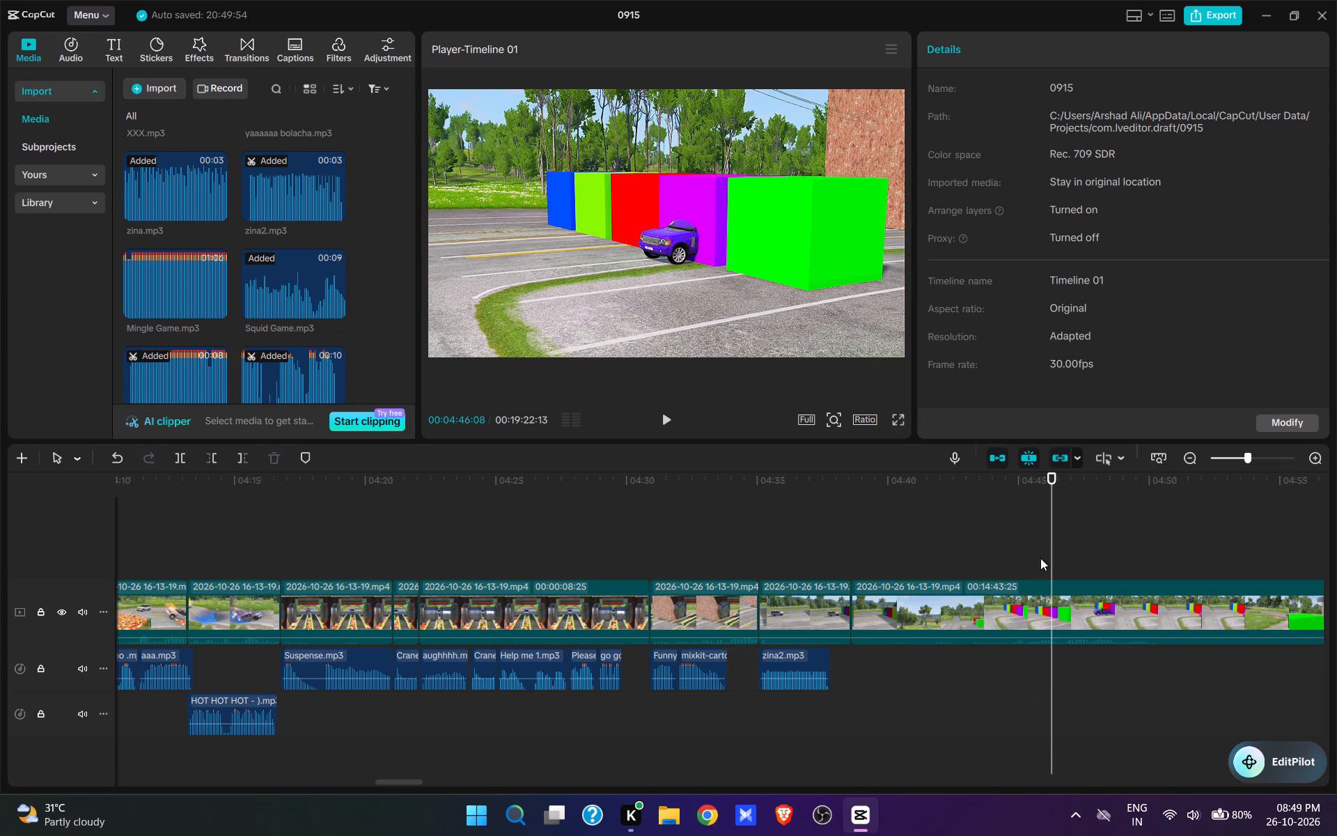
{"action": "left_click", "coordinate": [1043, 568]}
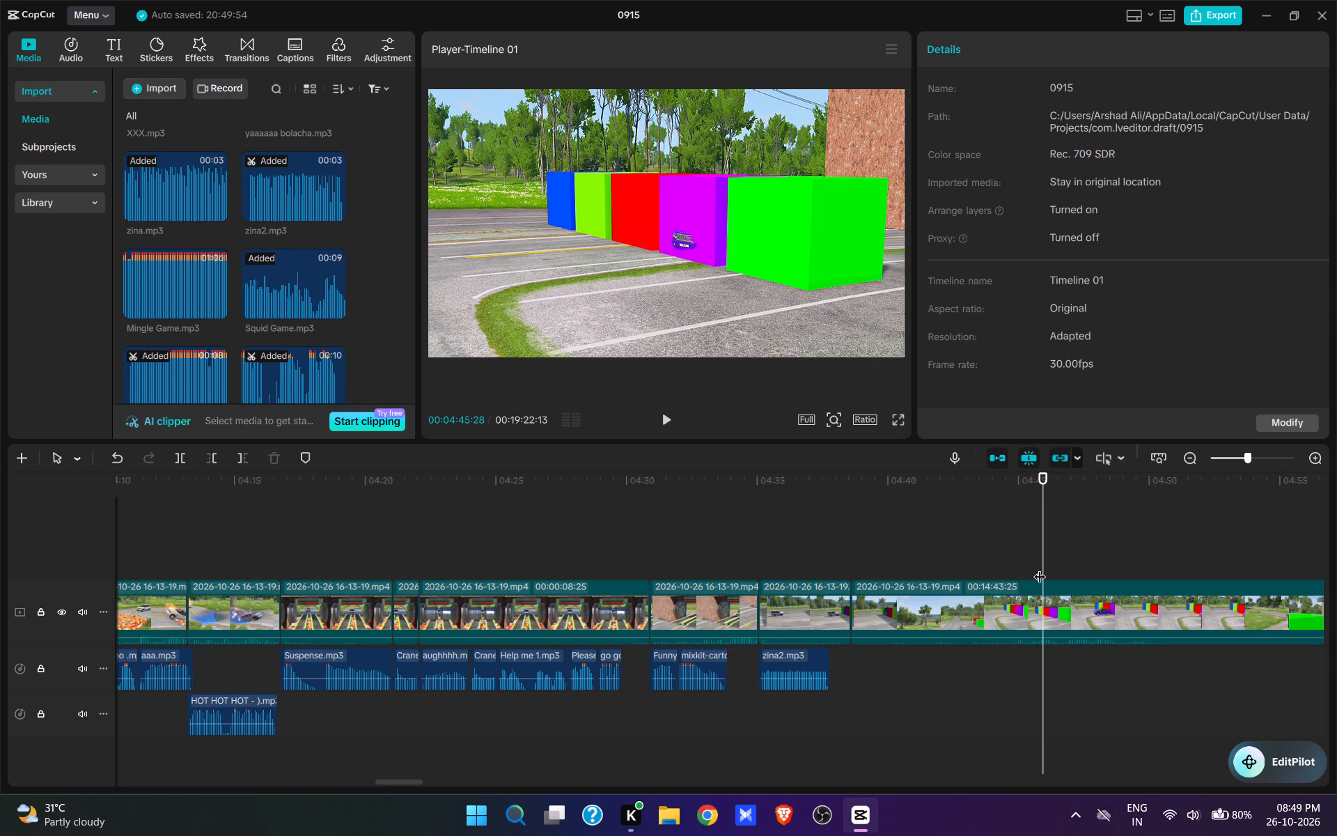
{"action": "left_click", "coordinate": [1028, 565]}
{"action": "key", "text": "q"}
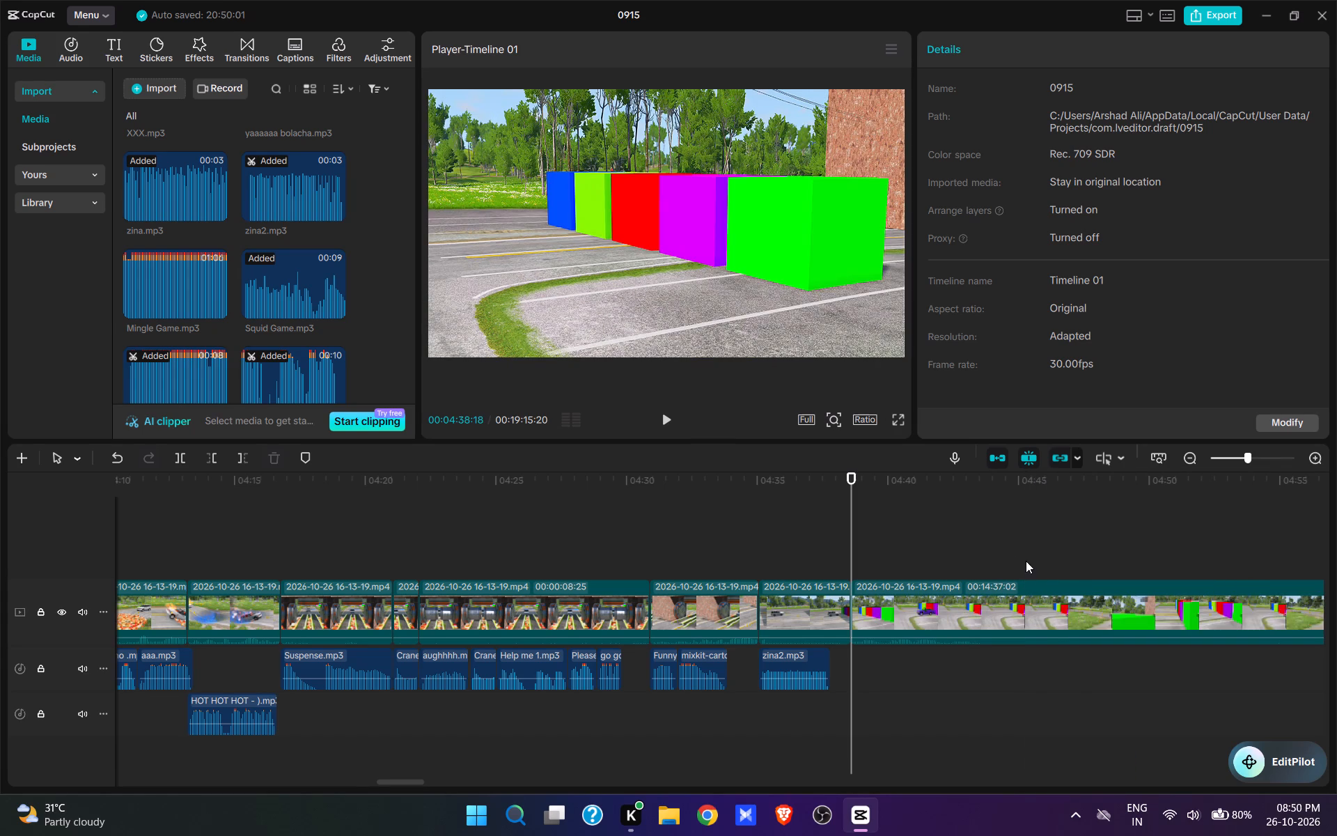
Audition Surpiris.mp3, add its trimmed section at 00:04:38:18, and play it as the purple car emerges.
{"action": "scroll", "coordinate": [162, 268], "scroll_direction": "down", "scroll_amount": 5}
{"action": "scroll", "coordinate": [168, 294], "scroll_direction": "up", "scroll_amount": 1}
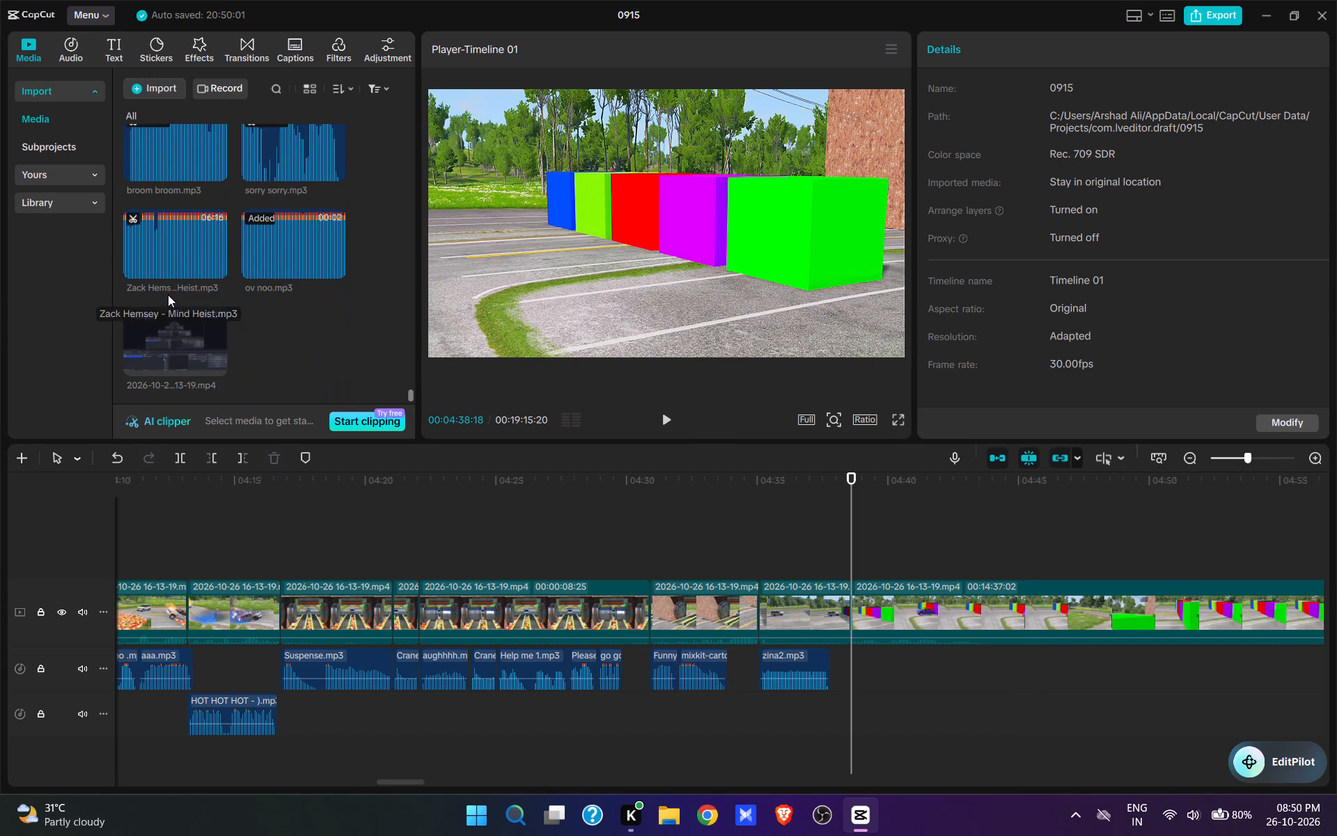
{"action": "scroll", "coordinate": [168, 295], "scroll_direction": "up", "scroll_amount": 6}
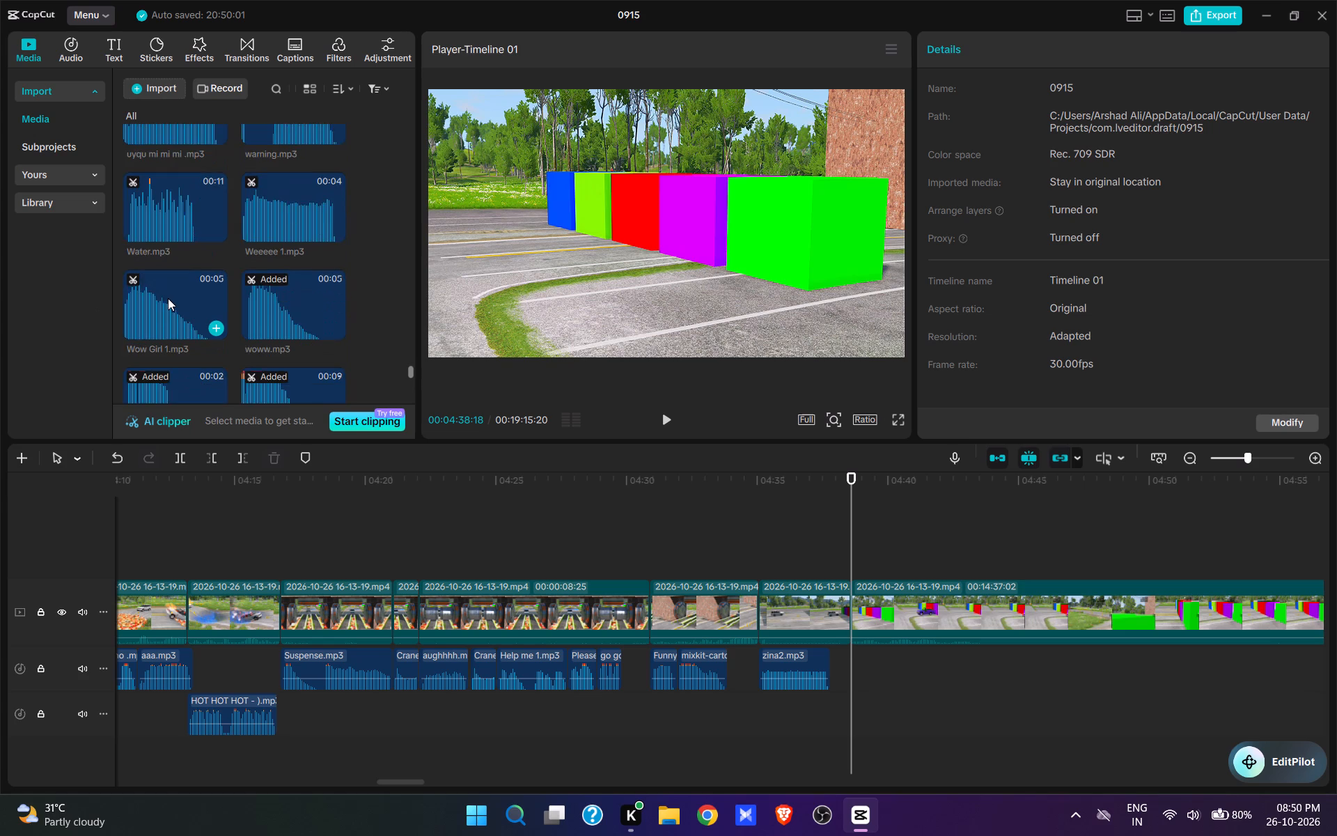
{"action": "scroll", "coordinate": [168, 298], "scroll_direction": "up", "scroll_amount": 5}
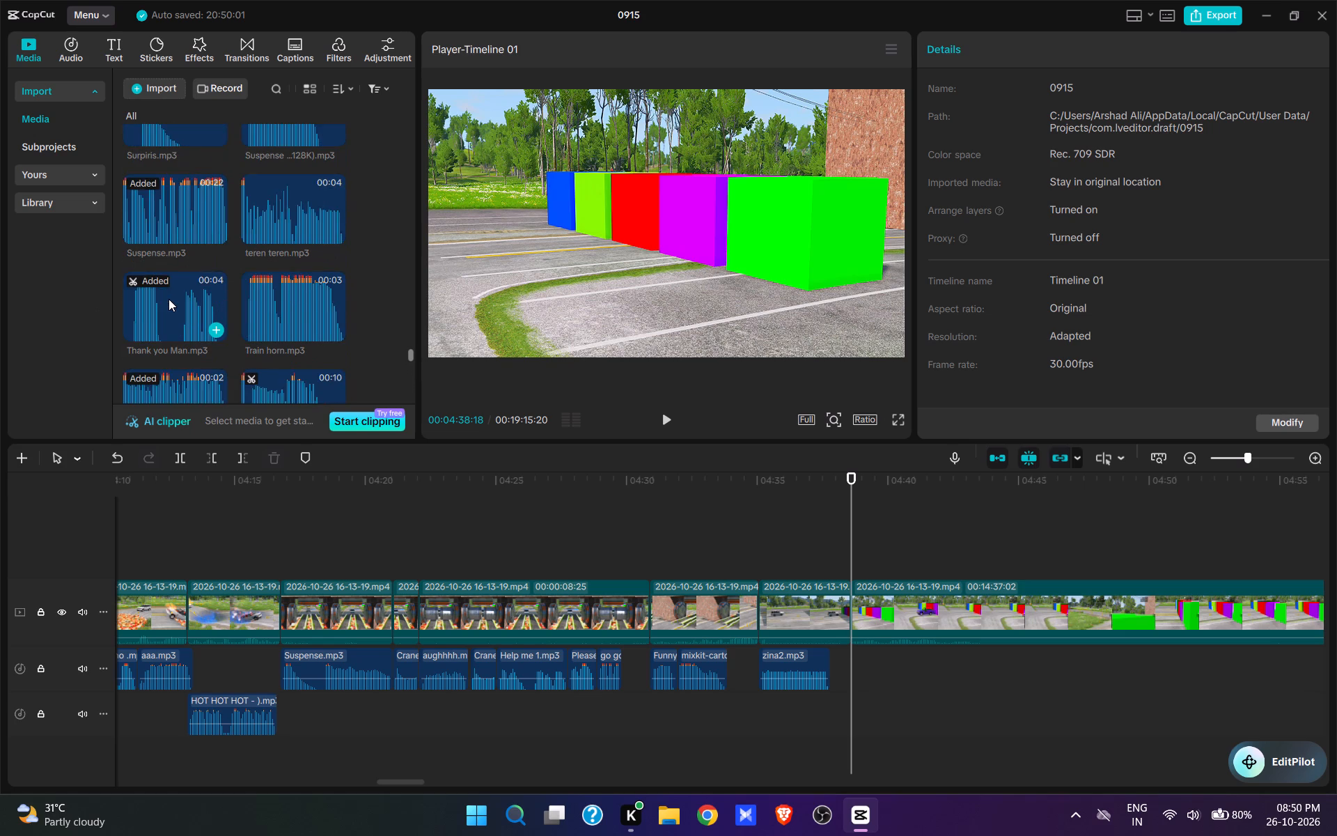
{"action": "scroll", "coordinate": [169, 299], "scroll_direction": "up", "scroll_amount": 1}
{"action": "left_click", "coordinate": [143, 218]}
{"action": "left_click", "coordinate": [164, 215]}
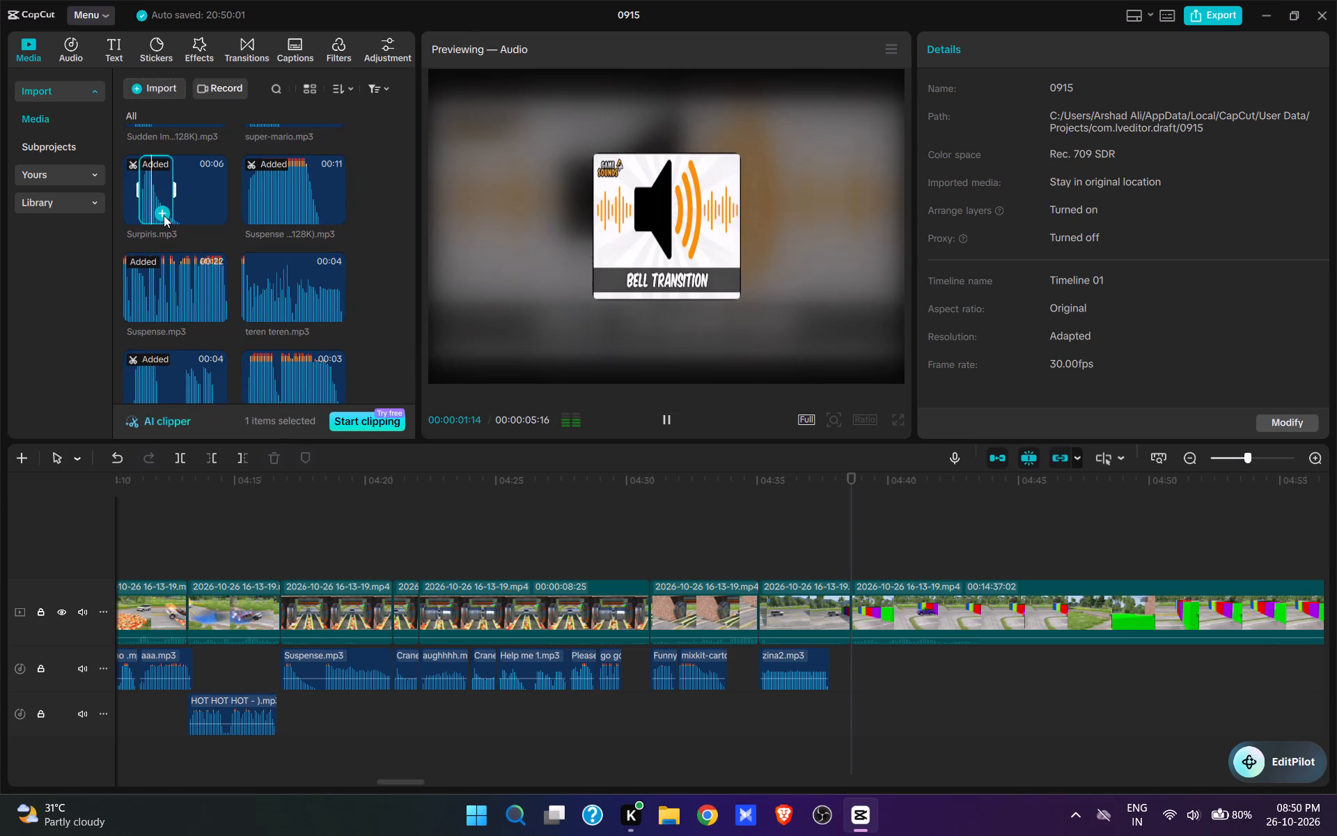
{"action": "key", "text": "space"}
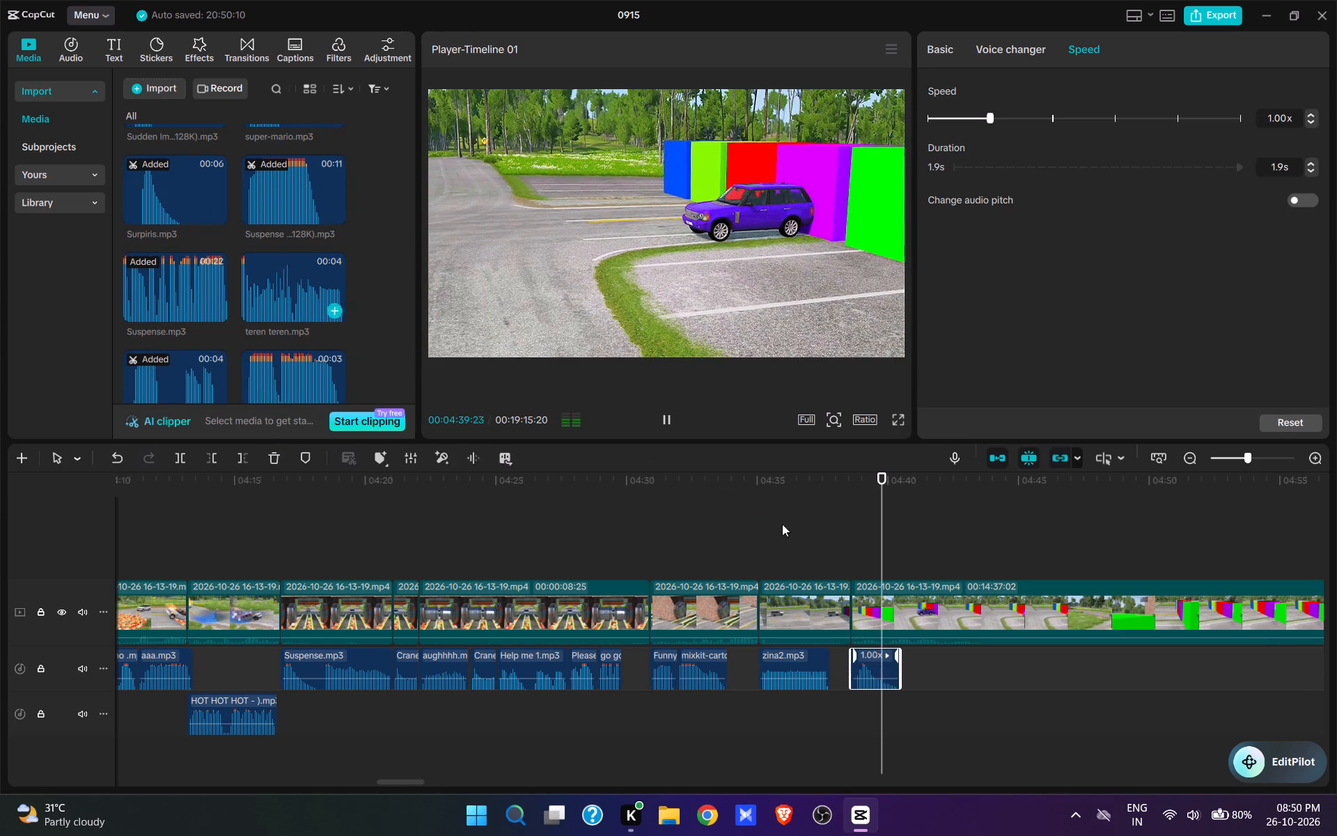
{"action": "key", "text": "space"}
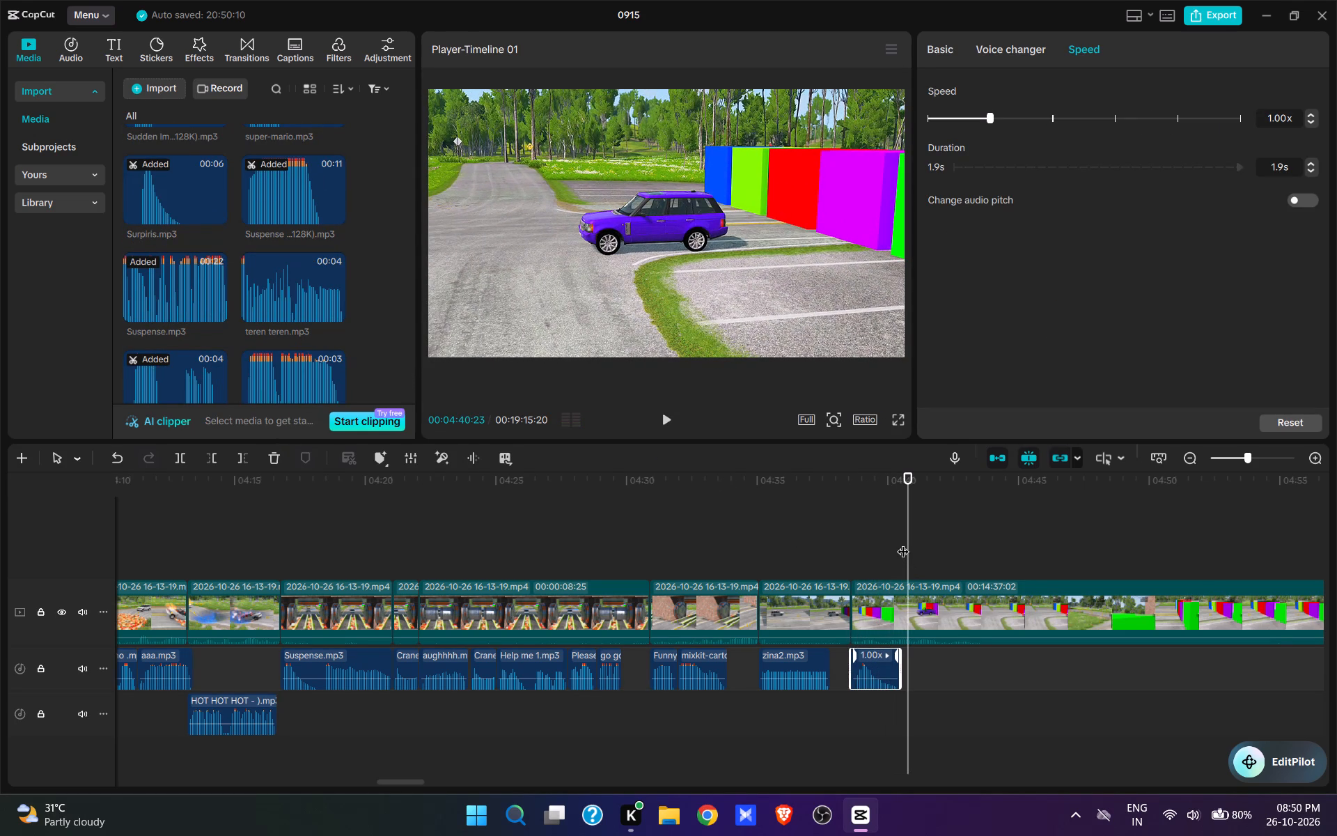
Audition Wow Girl 1 and woww, add woww.mp3 at 00:04:40:14 directly after Surpiris, and play it.
{"action": "left_click", "coordinate": [899, 552]}
{"action": "left_click", "coordinate": [898, 559]}
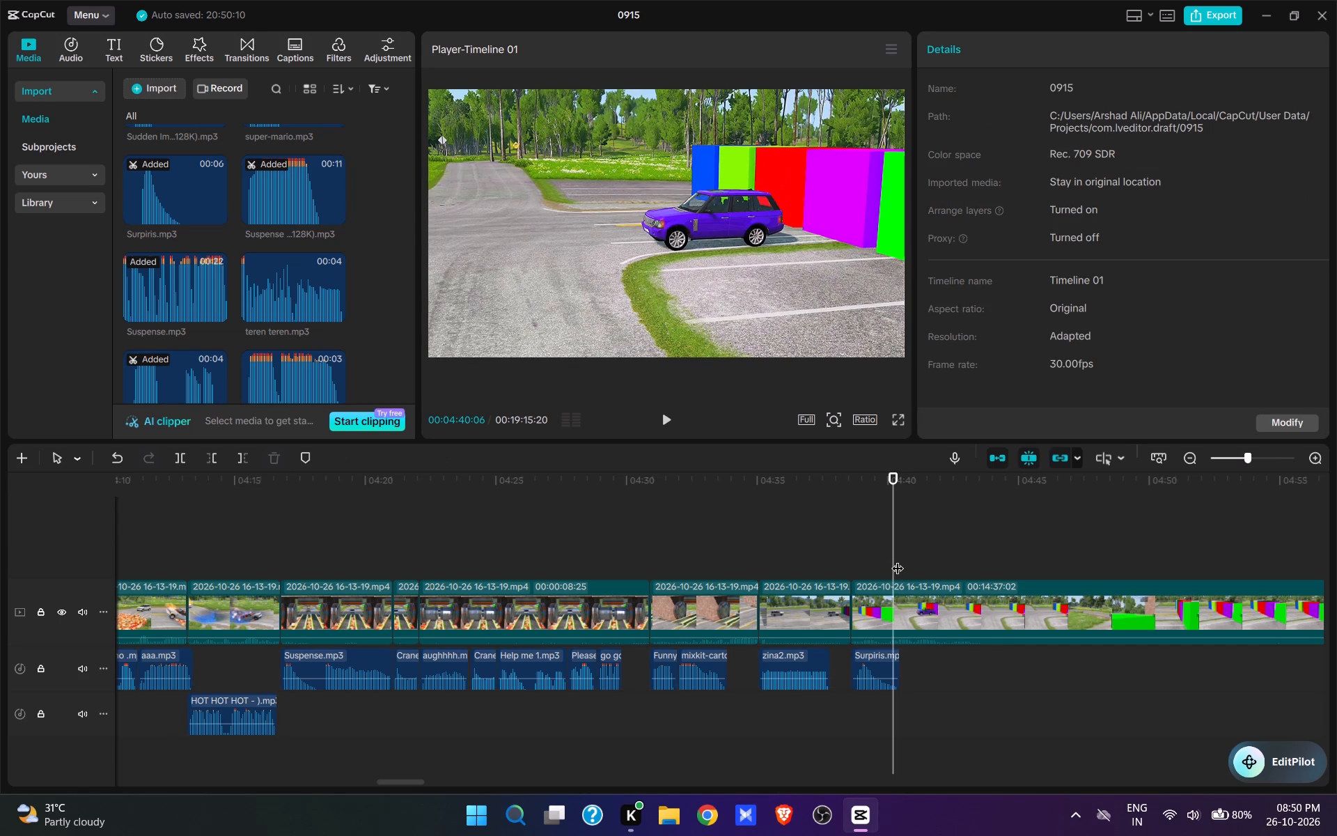
{"action": "scroll", "coordinate": [261, 287], "scroll_direction": "down", "scroll_amount": 7}
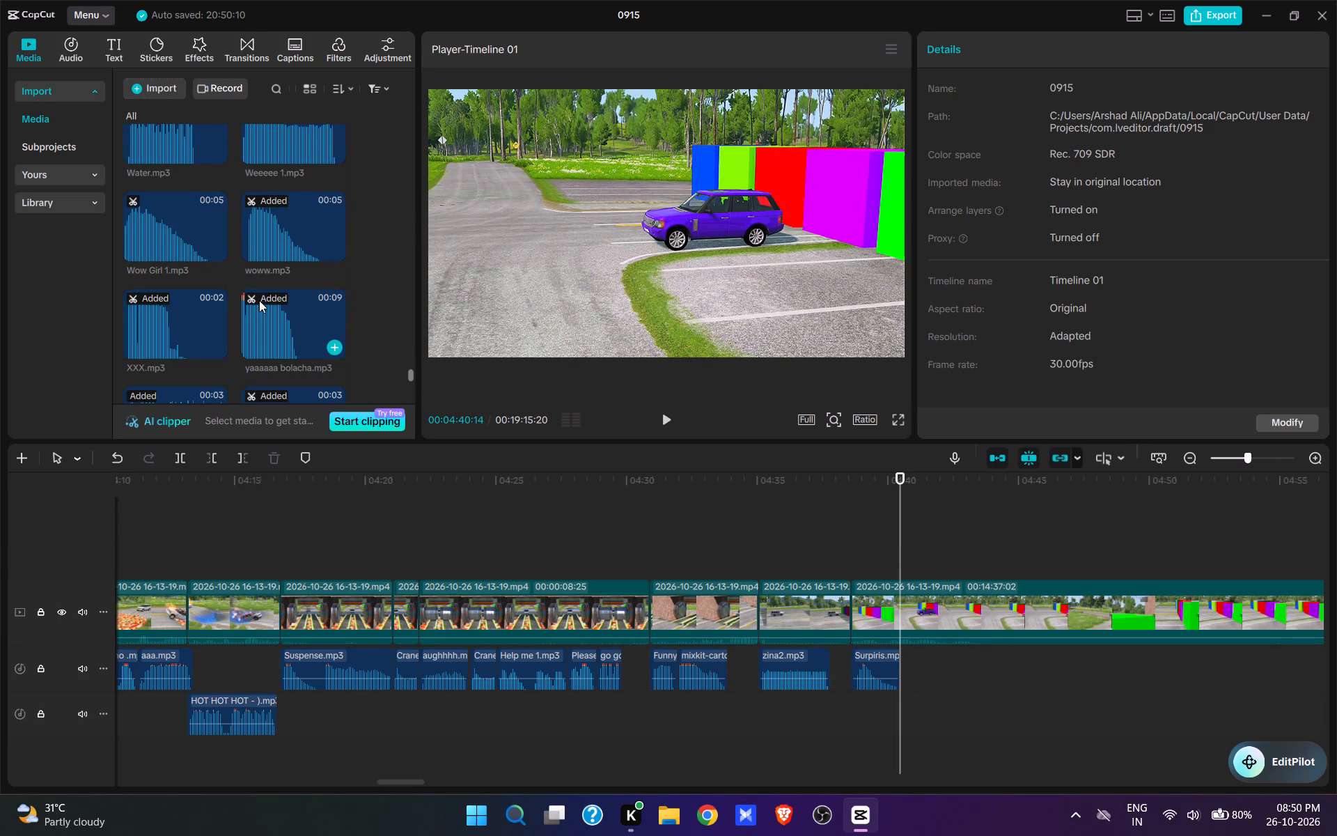
{"action": "scroll", "coordinate": [259, 300], "scroll_direction": "down", "scroll_amount": 7}
{"action": "scroll", "coordinate": [258, 308], "scroll_direction": "up", "scroll_amount": 4}
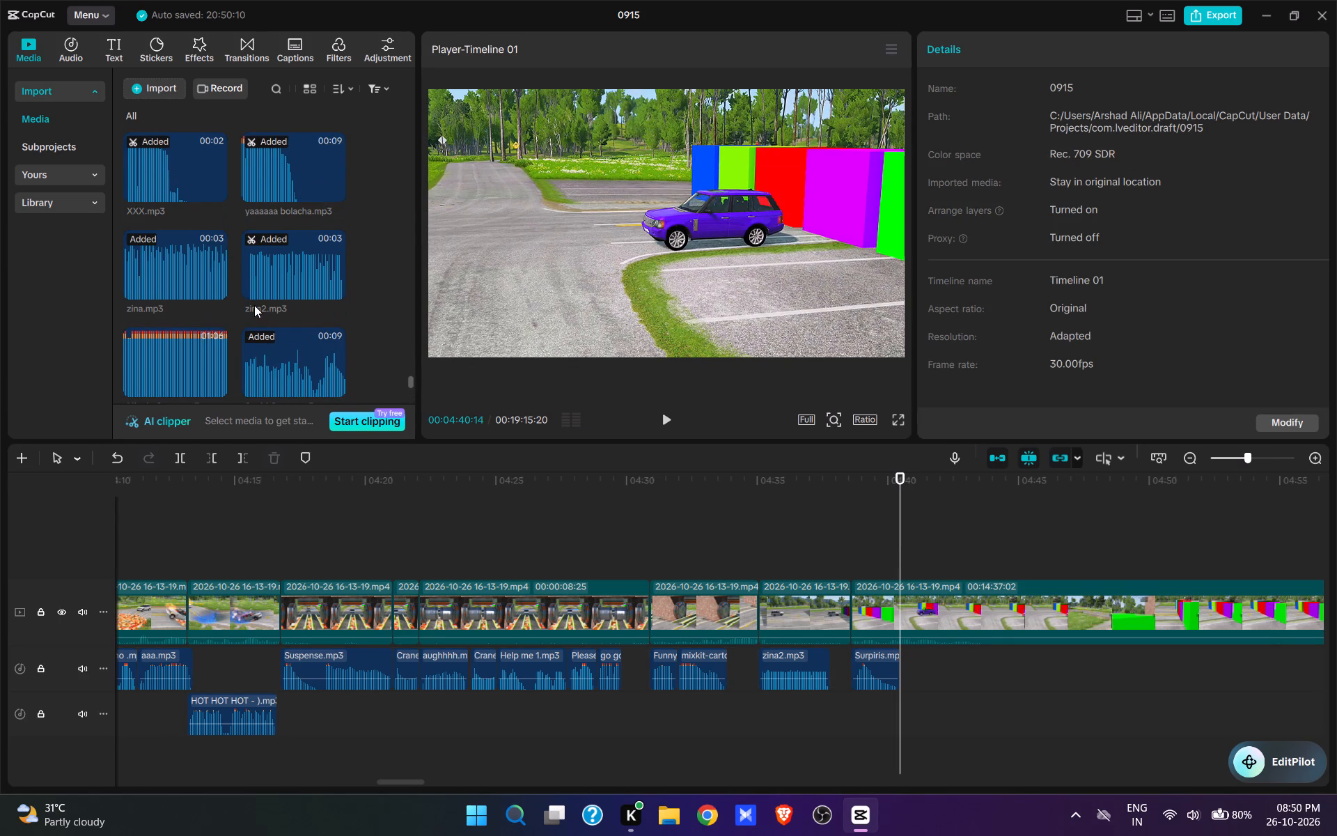
{"action": "scroll", "coordinate": [254, 305], "scroll_direction": "up", "scroll_amount": 1}
{"action": "left_click", "coordinate": [162, 166]}
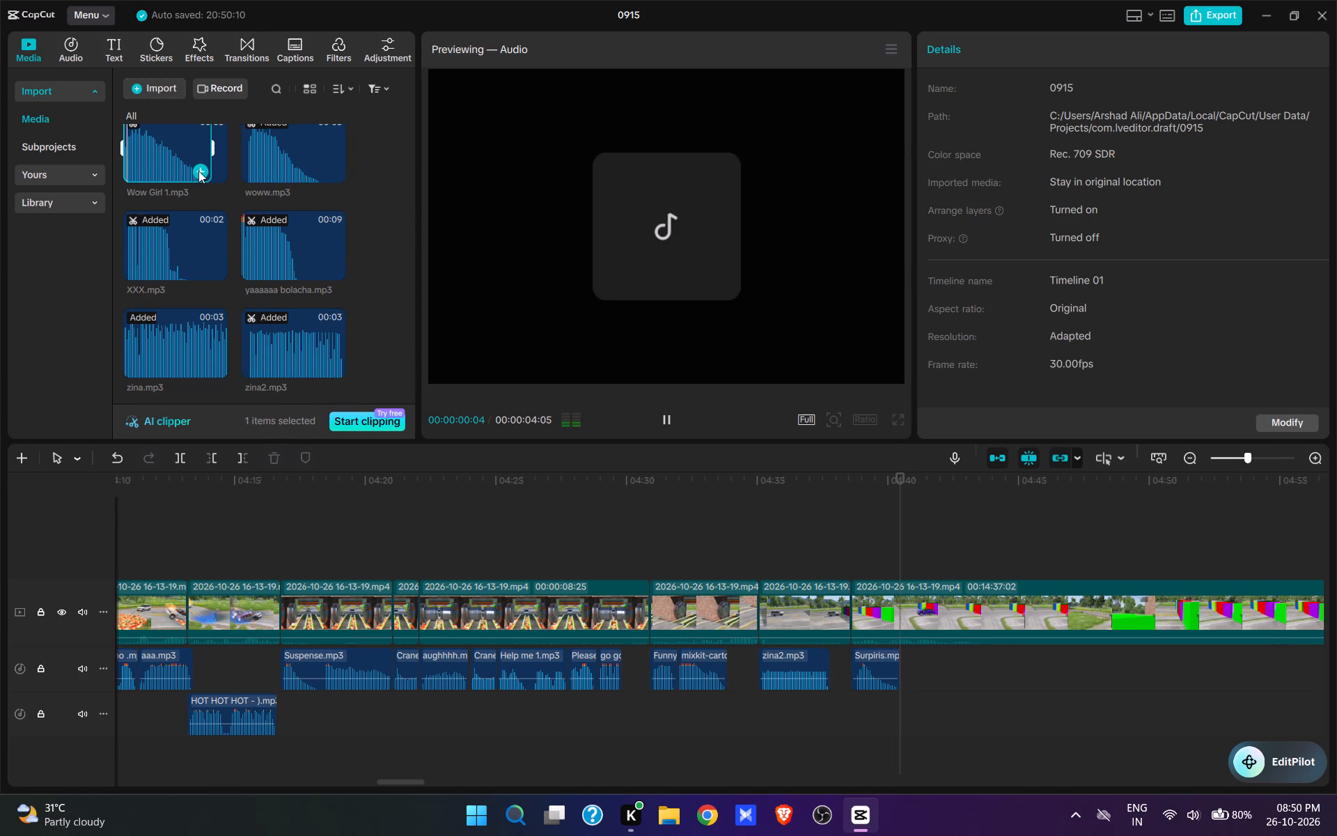
{"action": "left_click", "coordinate": [258, 171]}
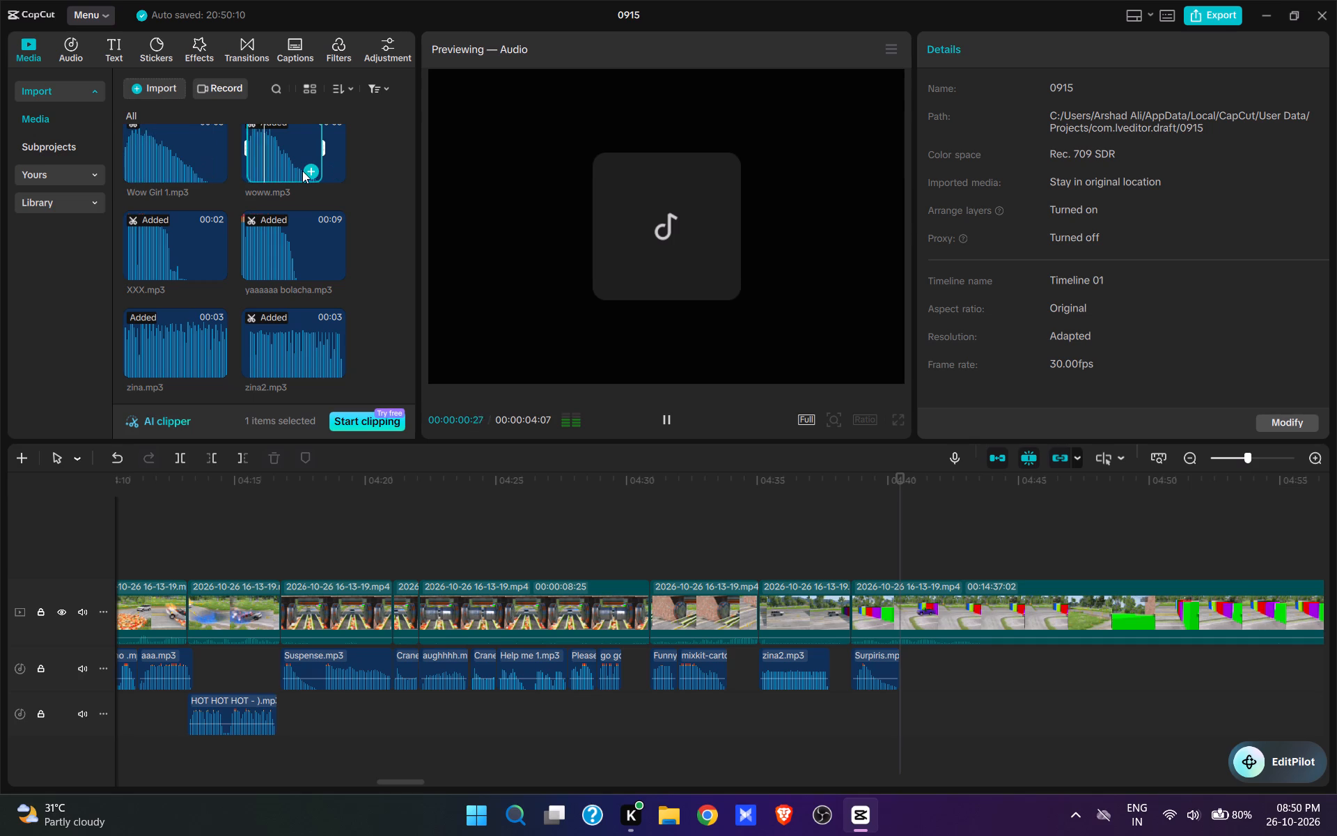
{"action": "left_click", "coordinate": [307, 171]}
{"action": "key", "text": "space"}
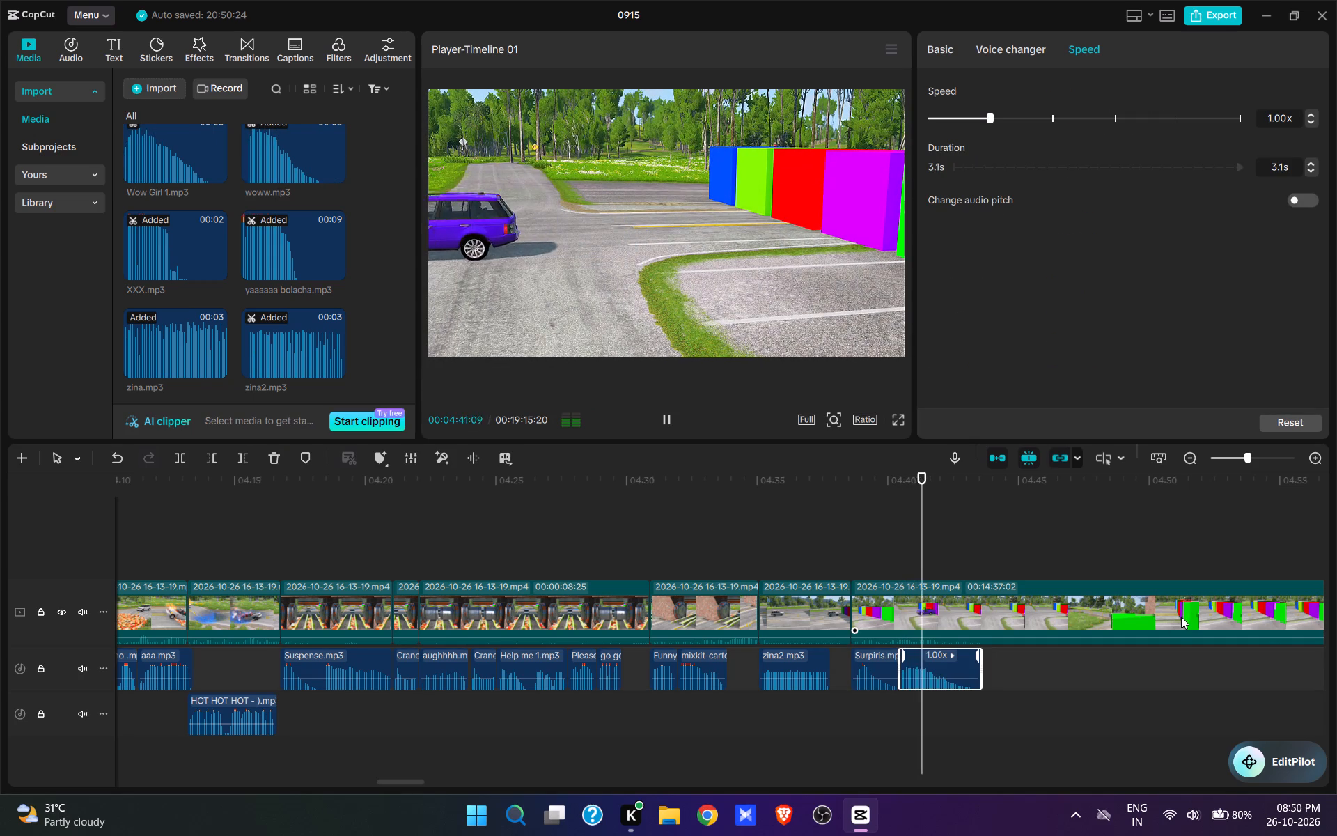
{"action": "key", "text": "space"}
Split the recording at 00:04:41:25, once the purple car has left, and play the car's next emergence from around 00:04:56:25.
{"action": "left_click", "coordinate": [925, 617]}
{"action": "key", "text": "w"}
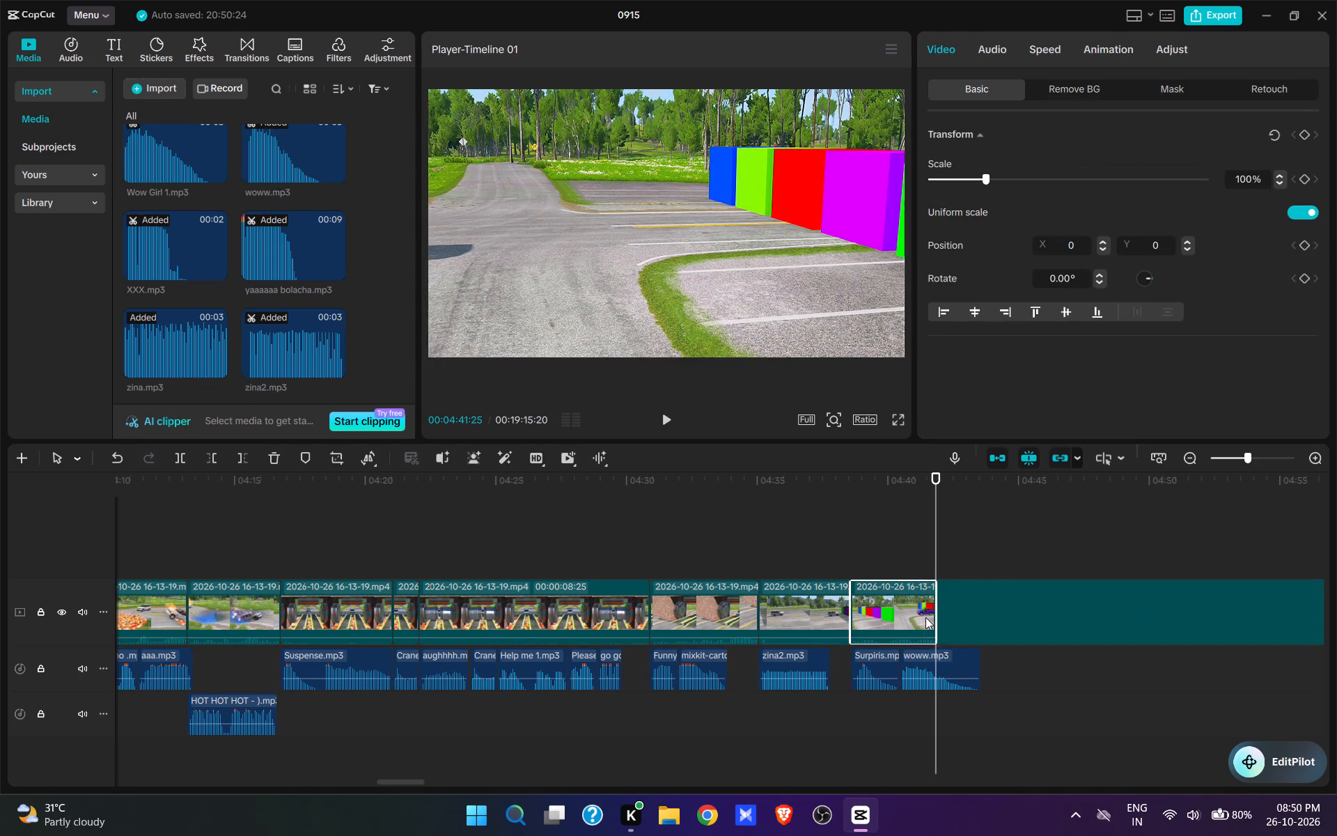
{"action": "left_click_drag", "start_coordinate": [939, 619], "coordinate": [986, 678]}
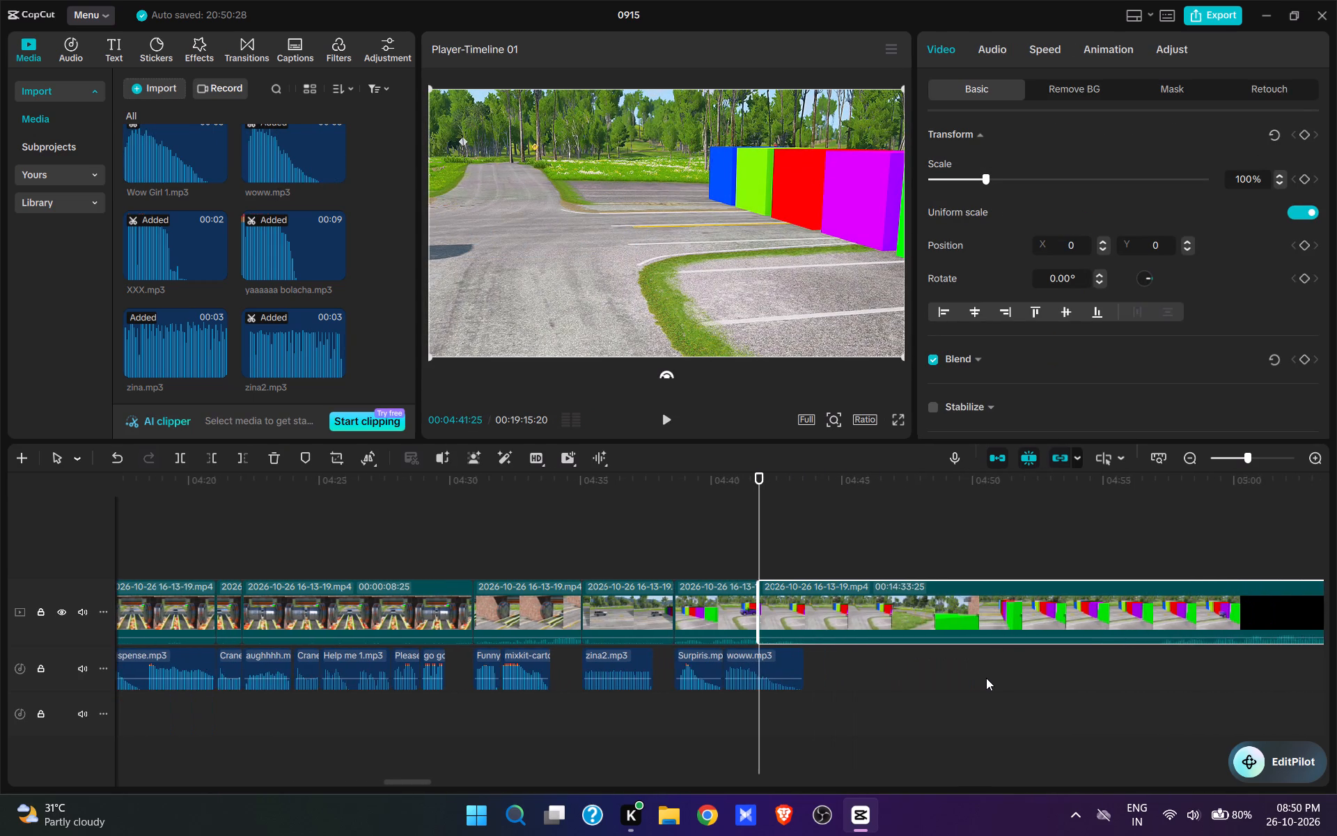
{"action": "left_click_drag", "start_coordinate": [986, 678], "coordinate": [986, 681]}
{"action": "left_click", "coordinate": [978, 575]}
{"action": "key", "text": "space"}
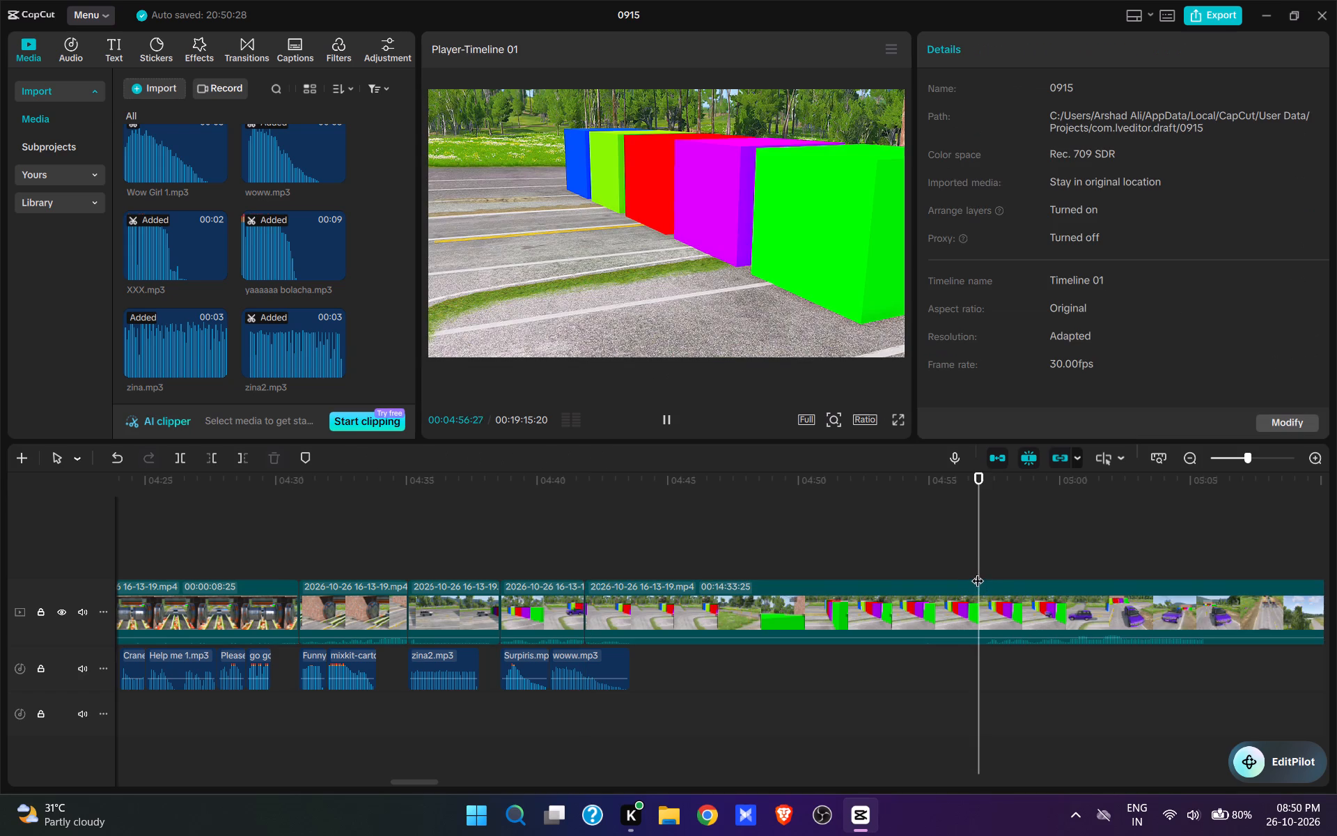
{"action": "key", "text": "space"}
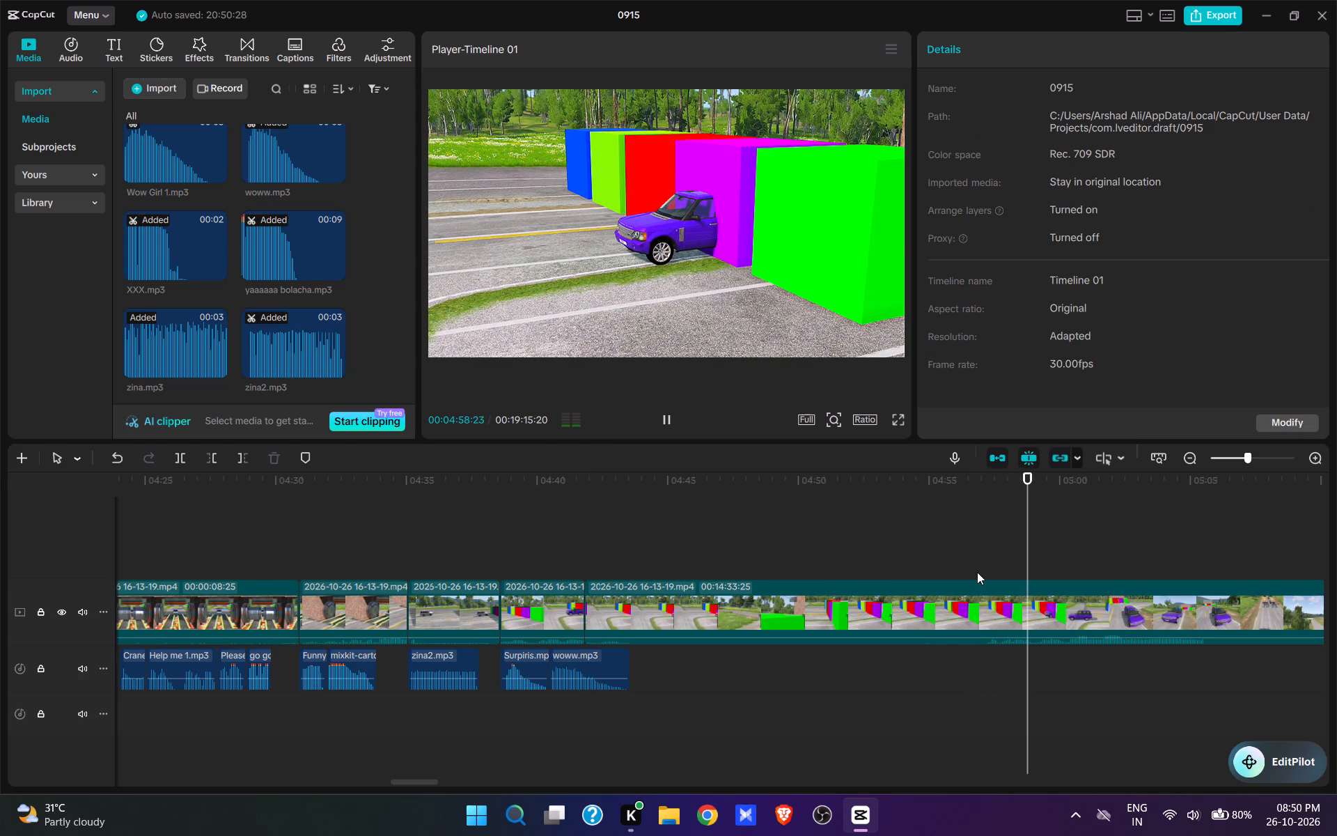
{"action": "left_click", "coordinate": [977, 561]}
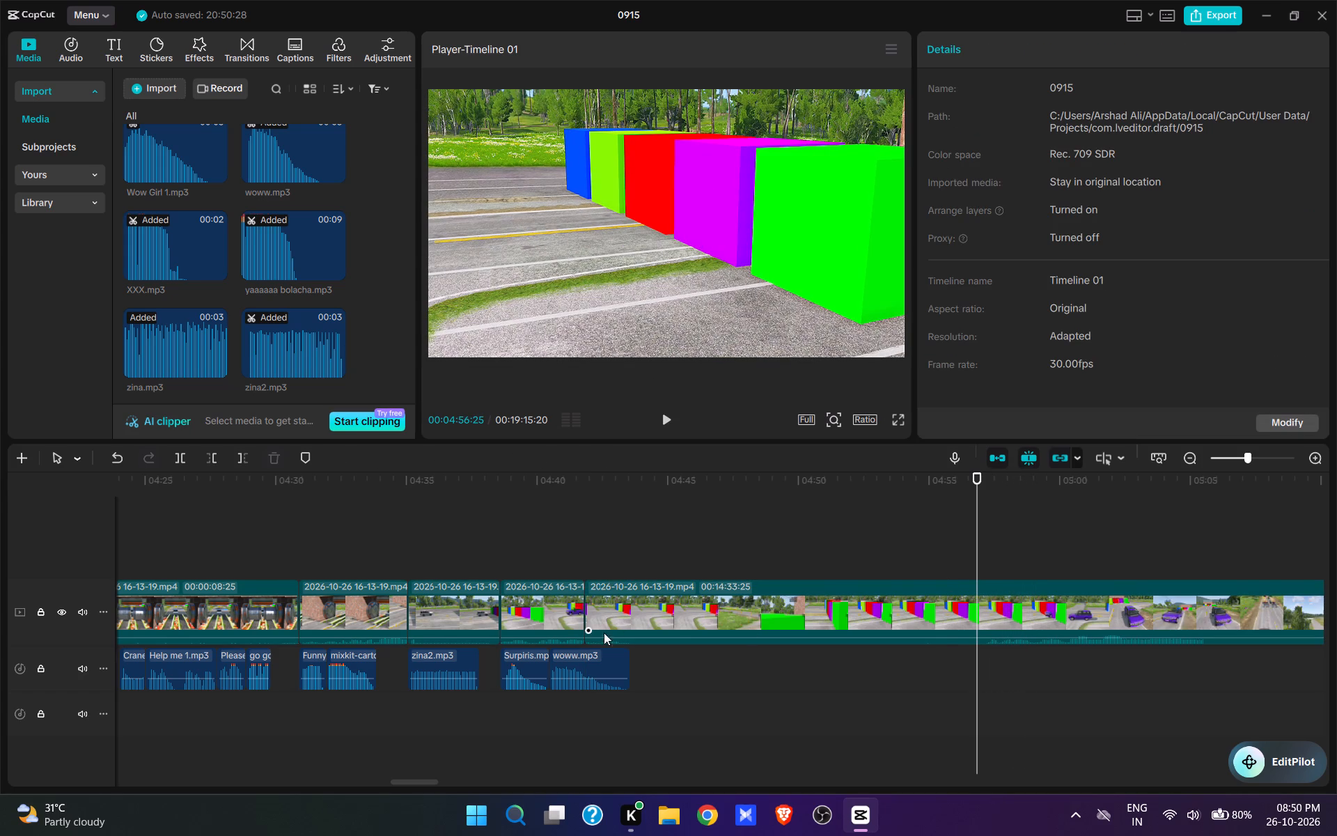
Move the Surpiris and woww sounds together to about 00:04:57, where the purple car next comes out of the block.
{"action": "left_click_drag", "start_coordinate": [688, 681], "coordinate": [531, 675]}
{"action": "left_click_drag", "start_coordinate": [524, 659], "coordinate": [524, 660]}
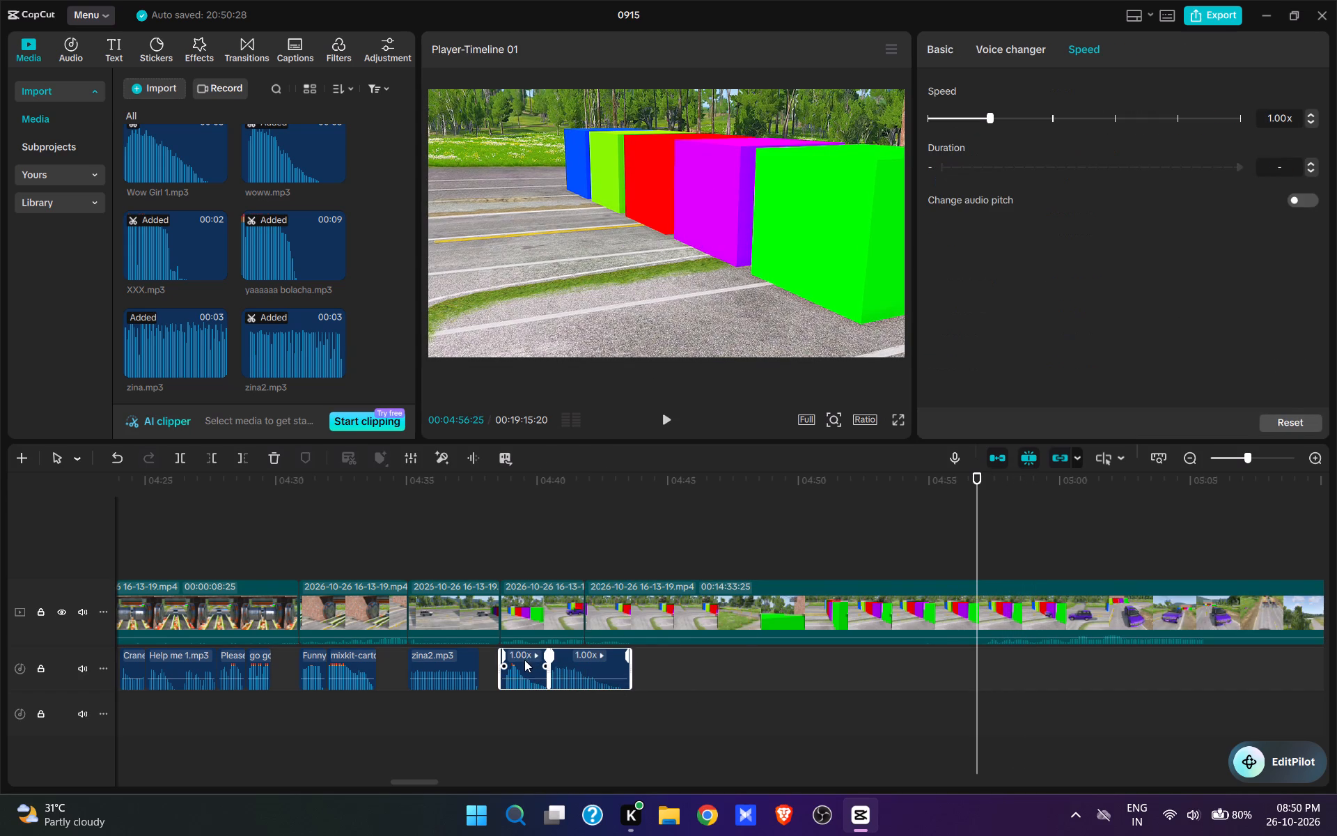
{"action": "left_click_drag", "start_coordinate": [524, 660], "coordinate": [728, 667]}
{"action": "left_click_drag", "start_coordinate": [597, 663], "coordinate": [724, 676]}
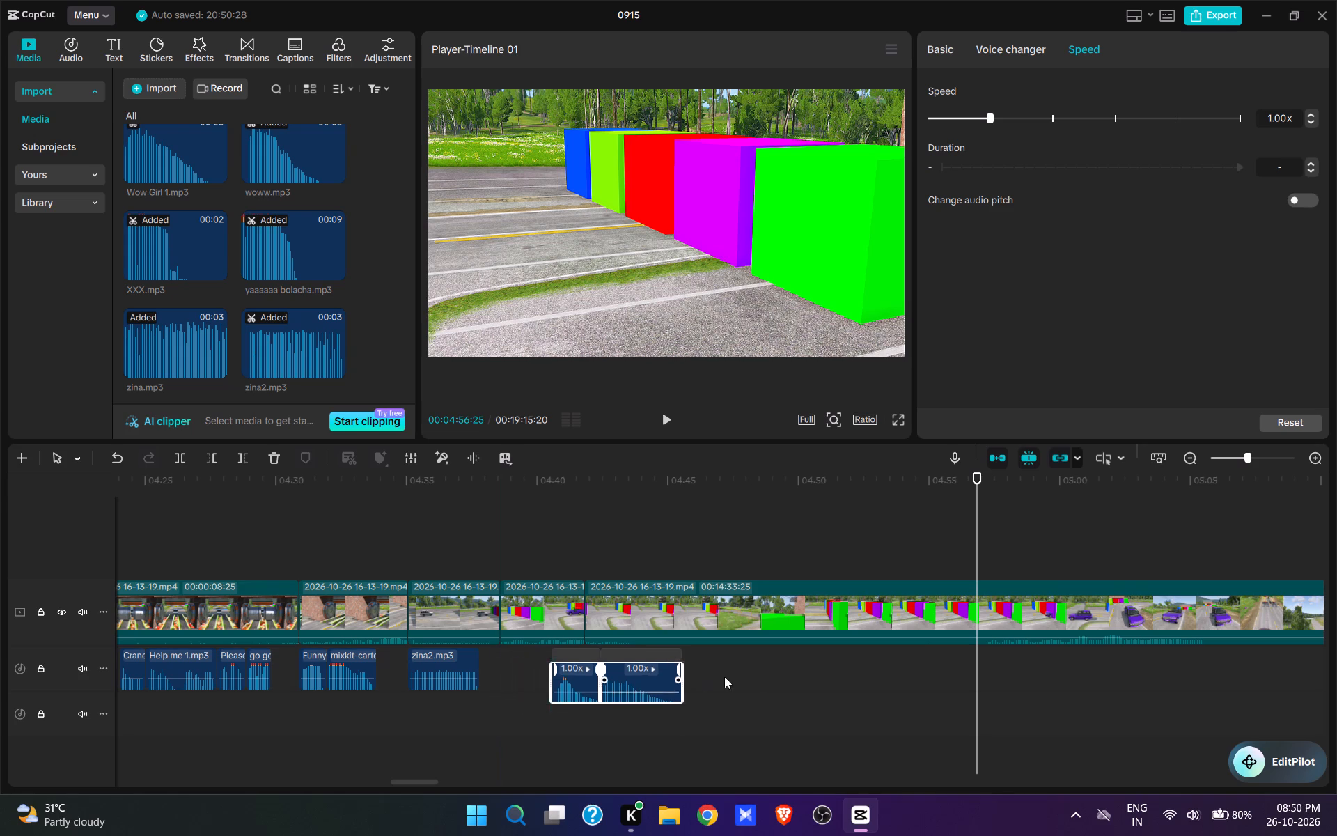
{"action": "left_click_drag", "start_coordinate": [724, 676], "coordinate": [1074, 653]}
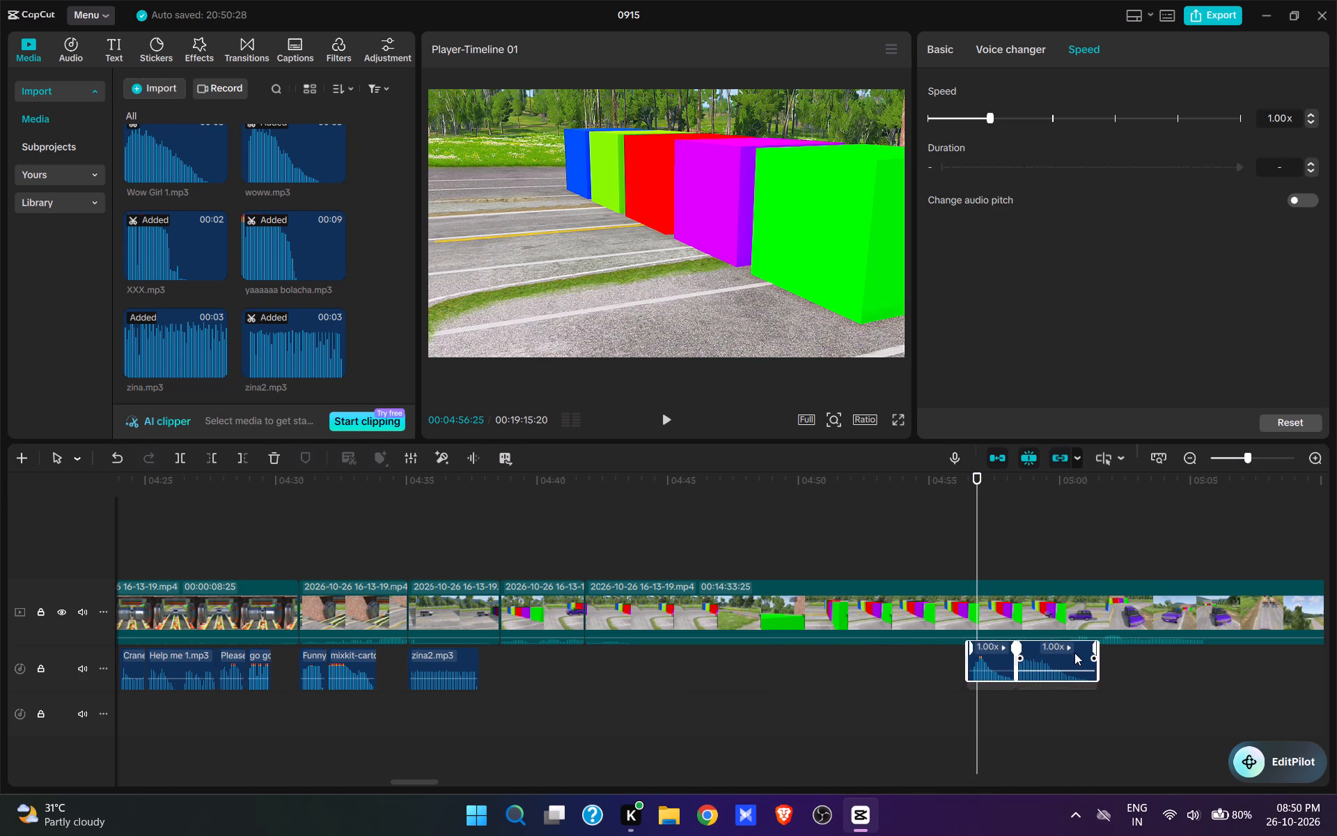
{"action": "left_click_drag", "start_coordinate": [1074, 653], "coordinate": [1086, 660]}
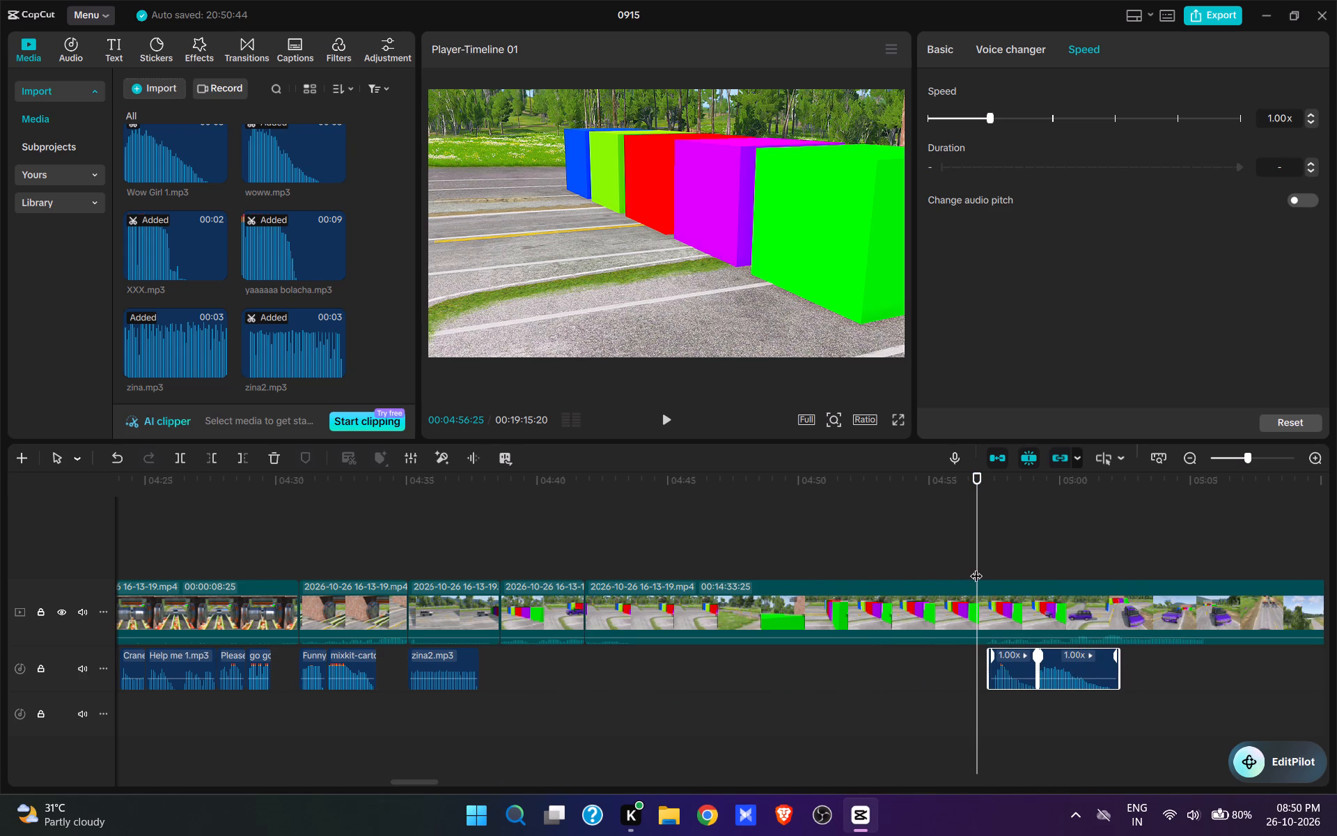
Cut the recording from 00:04:41:25 to about 00:04:57, just before the purple car's next emergence.
{"action": "left_click", "coordinate": [983, 566]}
{"action": "left_click_drag", "start_coordinate": [983, 566], "coordinate": [990, 566]}
{"action": "left_click", "coordinate": [989, 602]}
{"action": "key", "text": "q"}
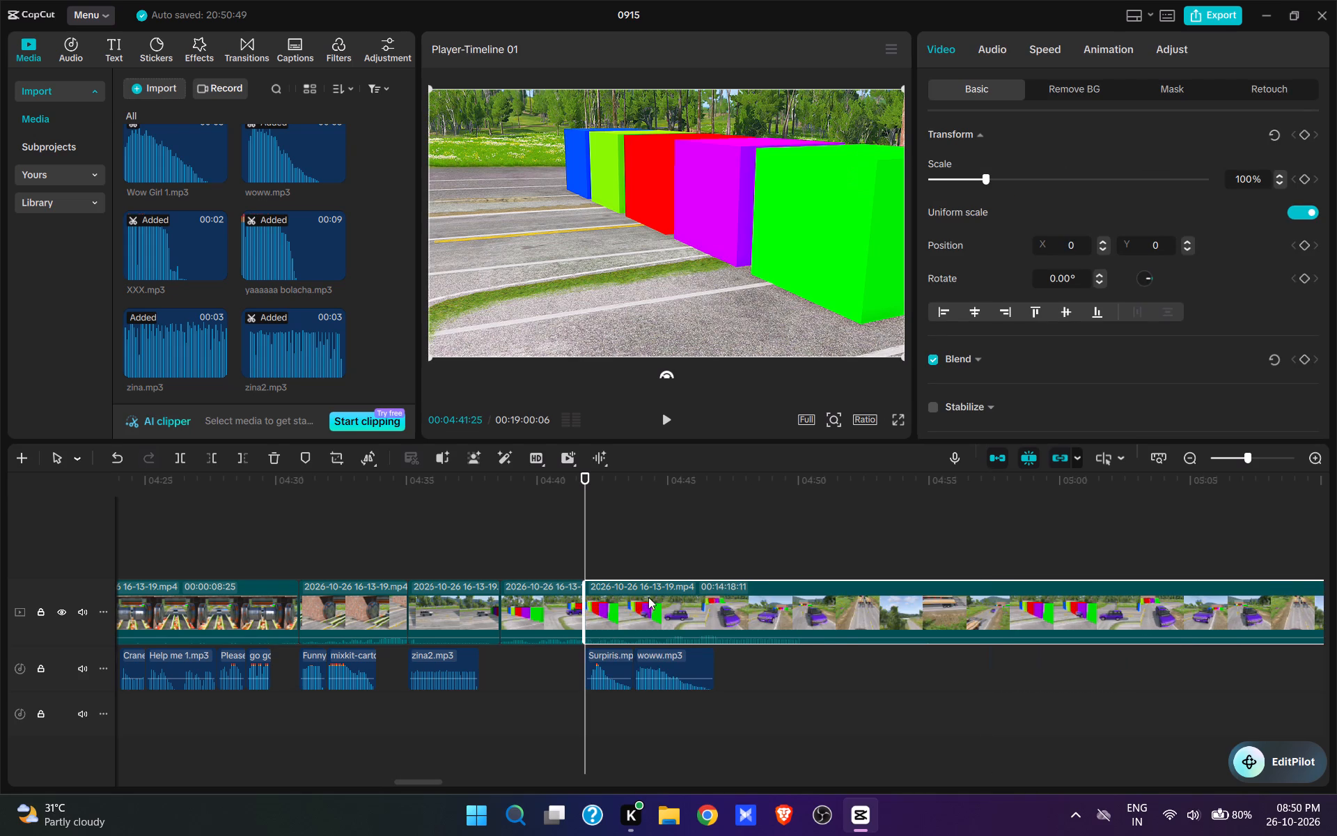
Play the first emergence of the purple car and delete its short recording clip between 00:04:38:18 and 00:04:41:25.
{"action": "left_click", "coordinate": [553, 552]}
{"action": "key", "text": "space"}
{"action": "key", "text": "space"}
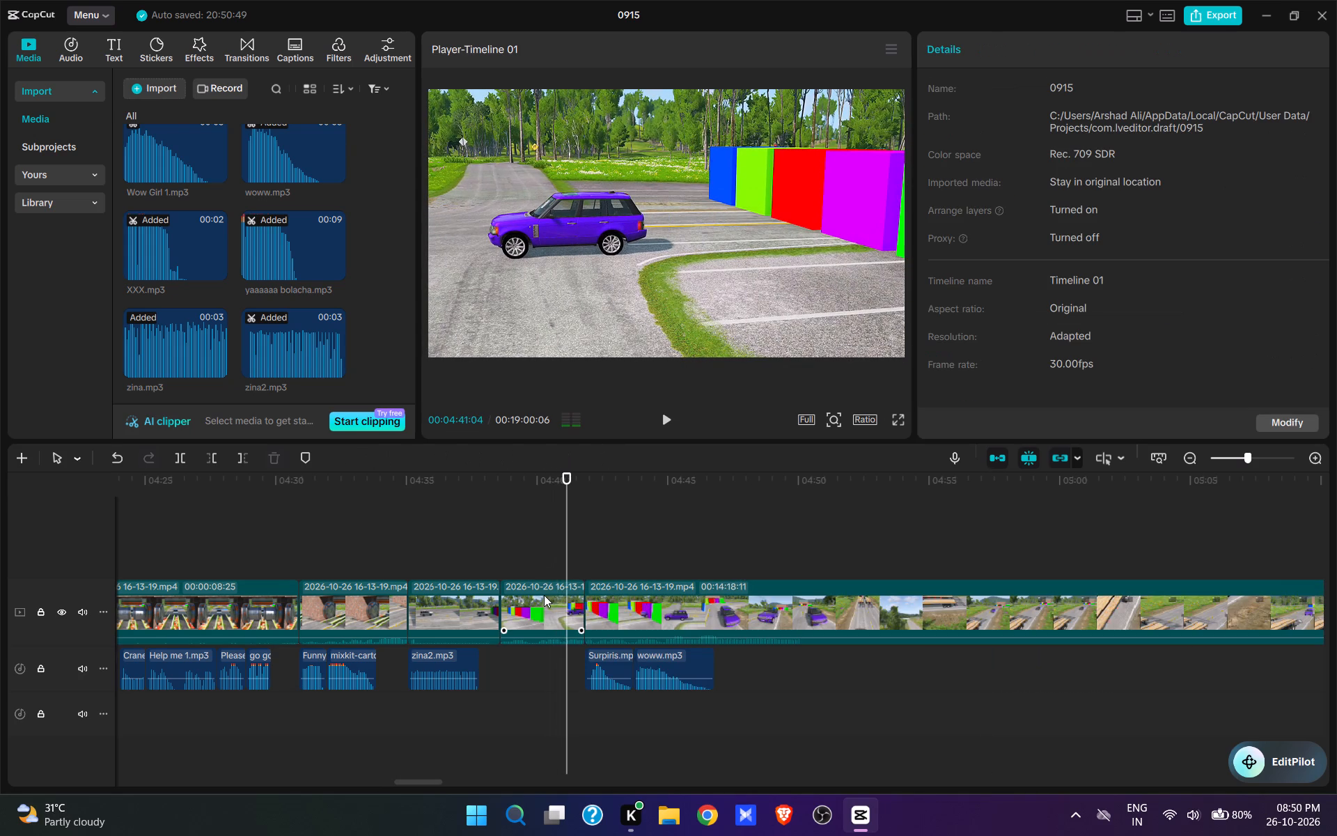
{"action": "left_click", "coordinate": [544, 595]}
{"action": "key", "text": "d"}
{"action": "left_click", "coordinate": [502, 563]}
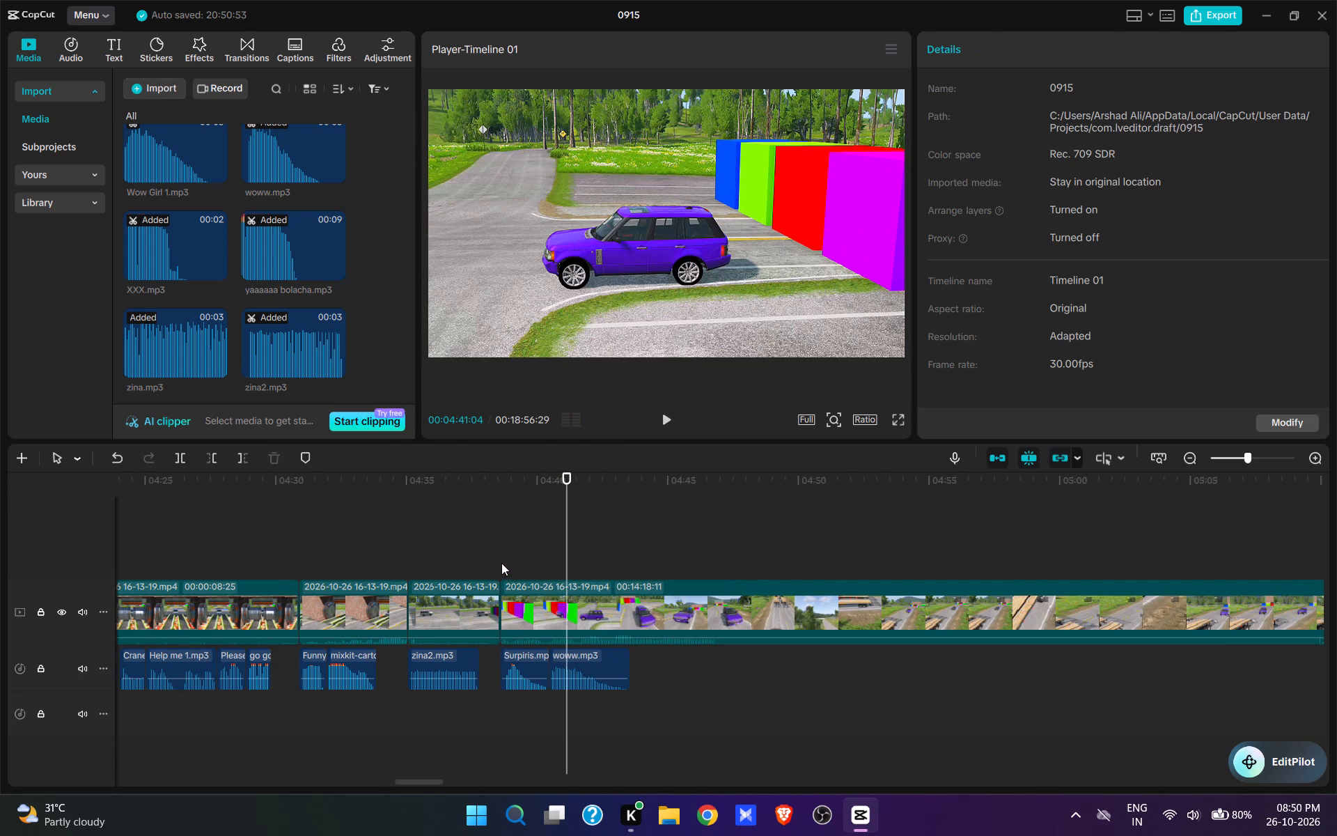
Play the remaining emergence and trim the start of its recording clip up to 00:04:39:15.
{"action": "key", "text": "space"}
{"action": "key", "text": "space"}
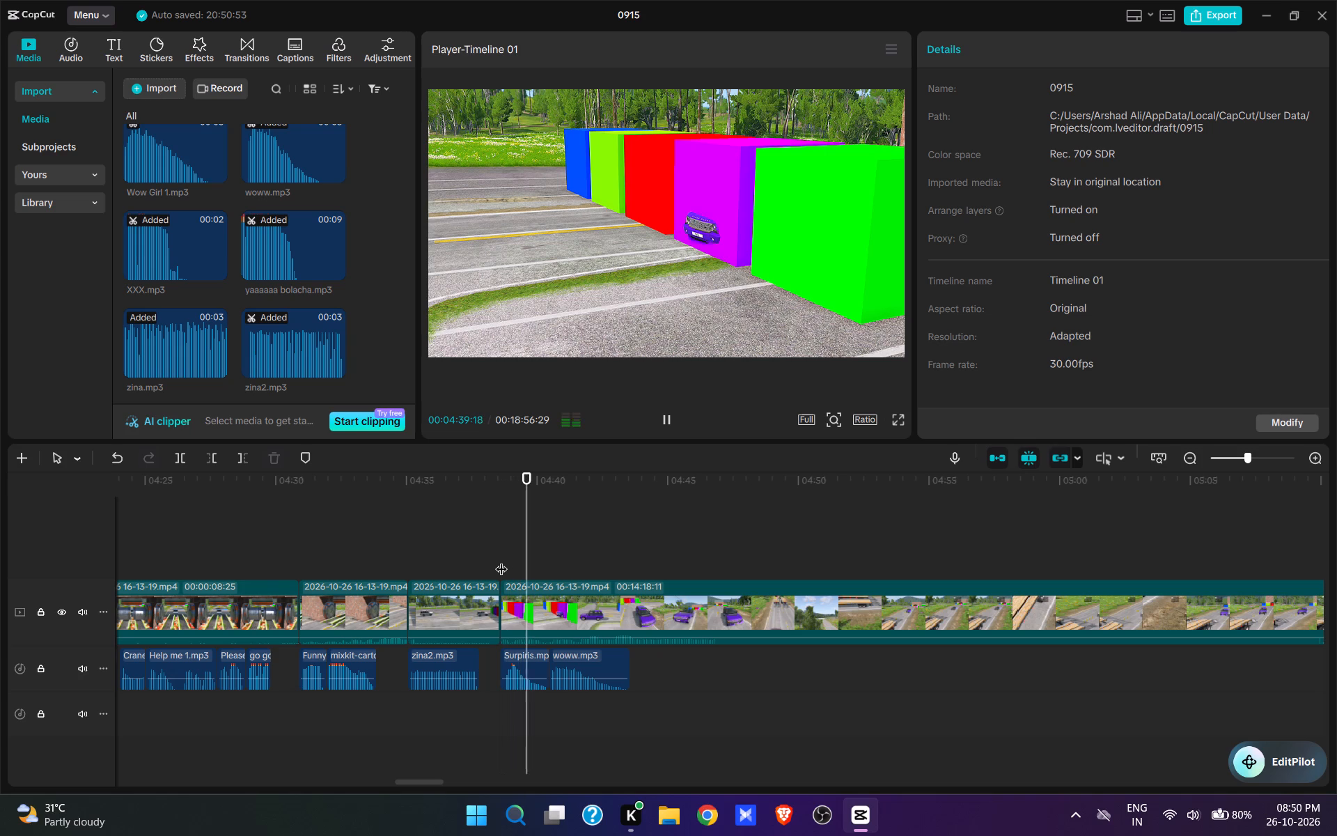
{"action": "left_click", "coordinate": [524, 569]}
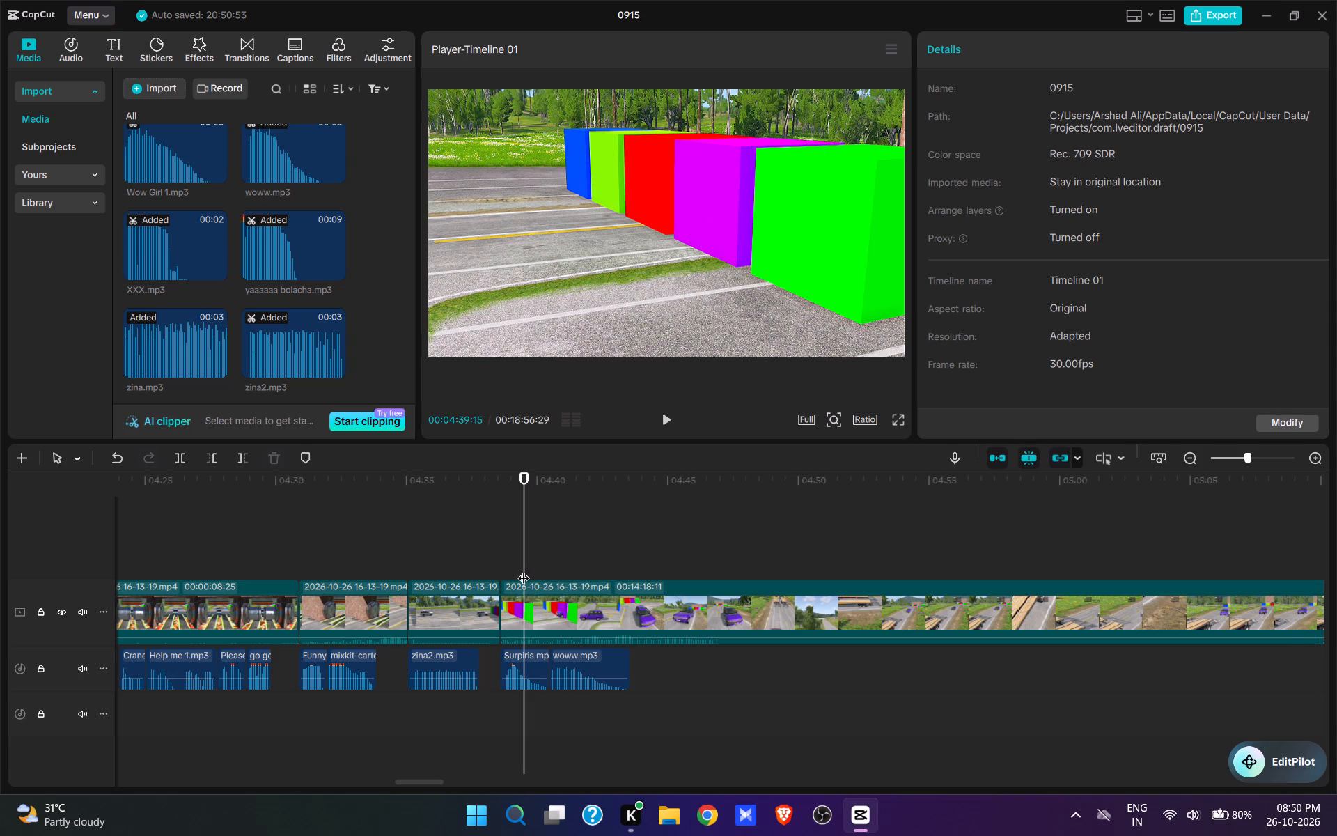
{"action": "key", "text": "q"}
Place woww.mp3 back directly after Surpiris on the first audio track and play the car driving off.
{"action": "left_click_drag", "start_coordinate": [582, 699], "coordinate": [627, 672]}
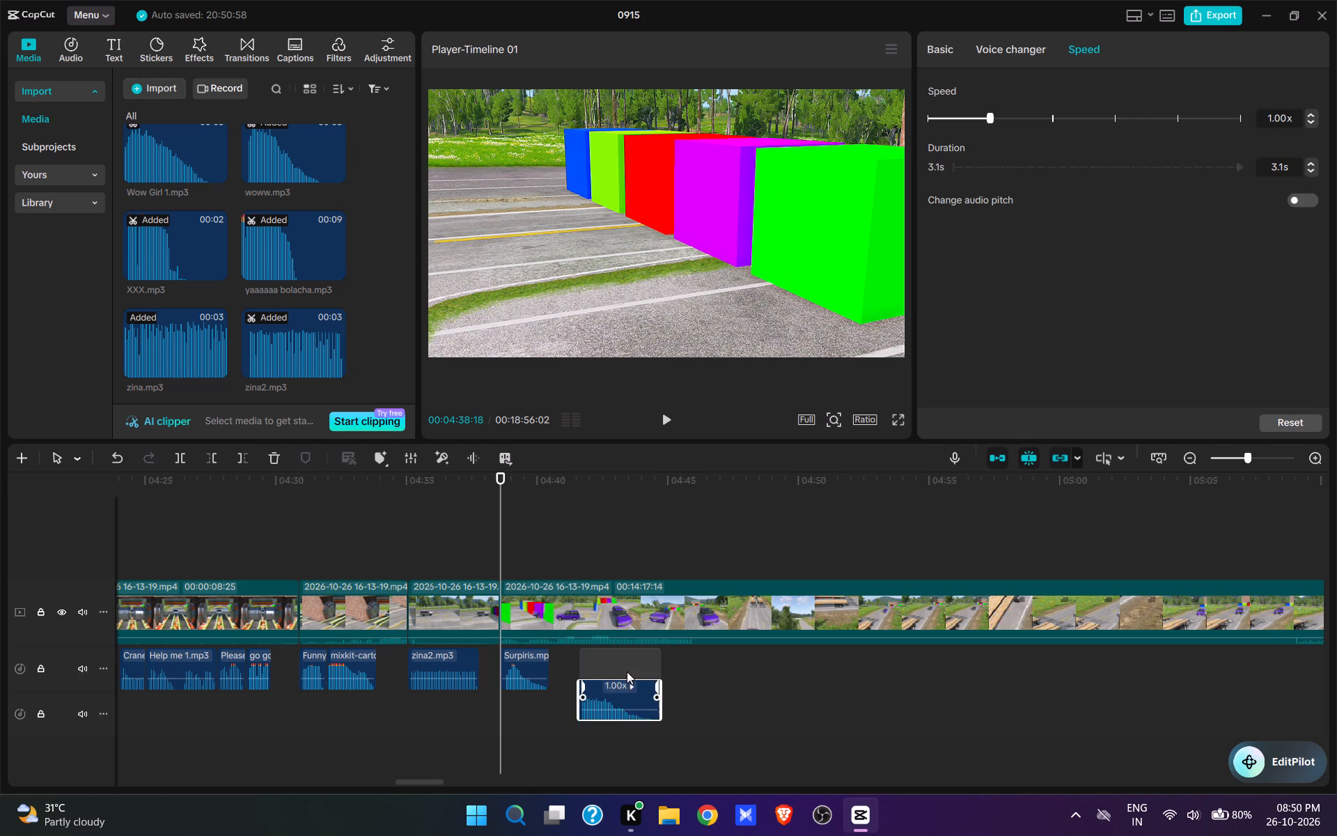
{"action": "left_click_drag", "start_coordinate": [627, 672], "coordinate": [610, 667]}
{"action": "key", "text": "space"}
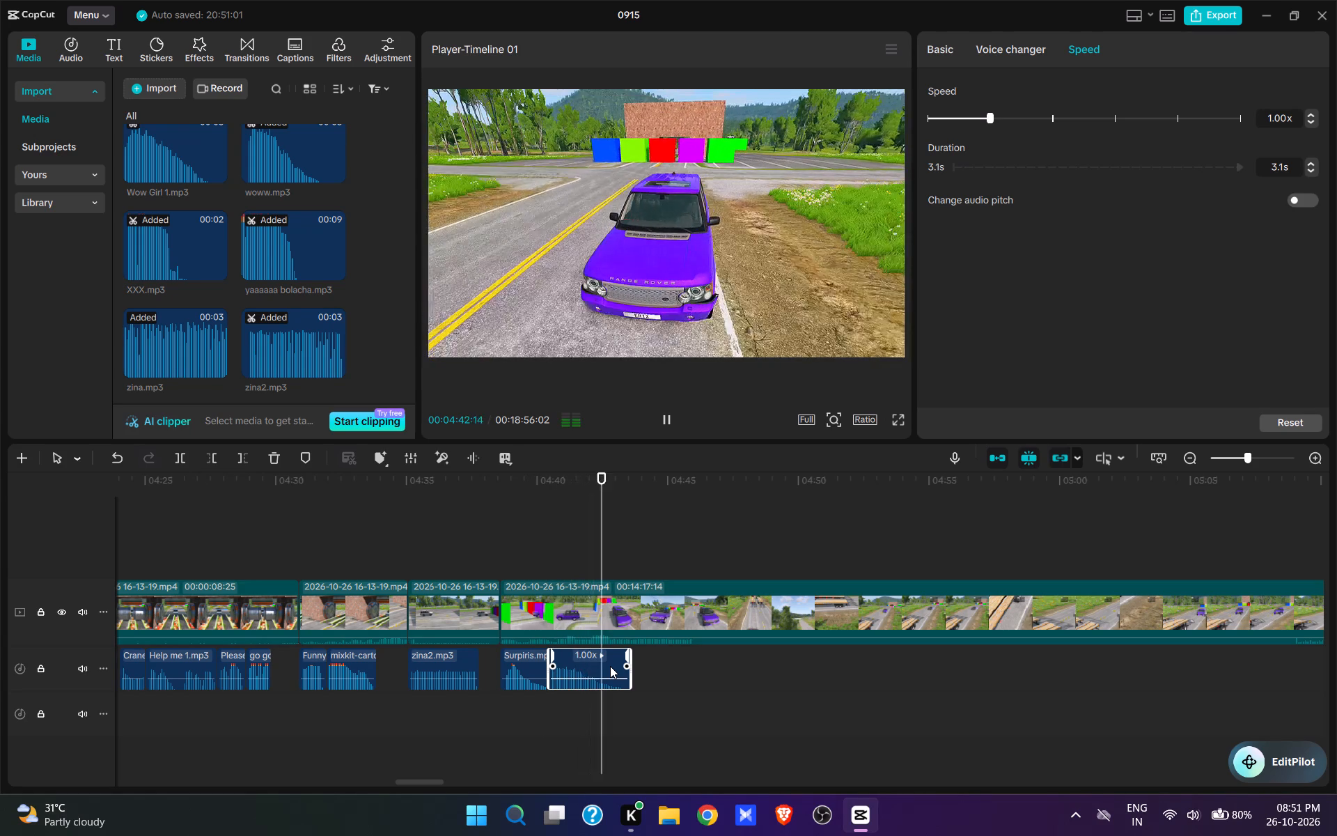
{"action": "key", "text": "space"}
{"action": "key", "text": "space"}
{"action": "key", "text": "space"}
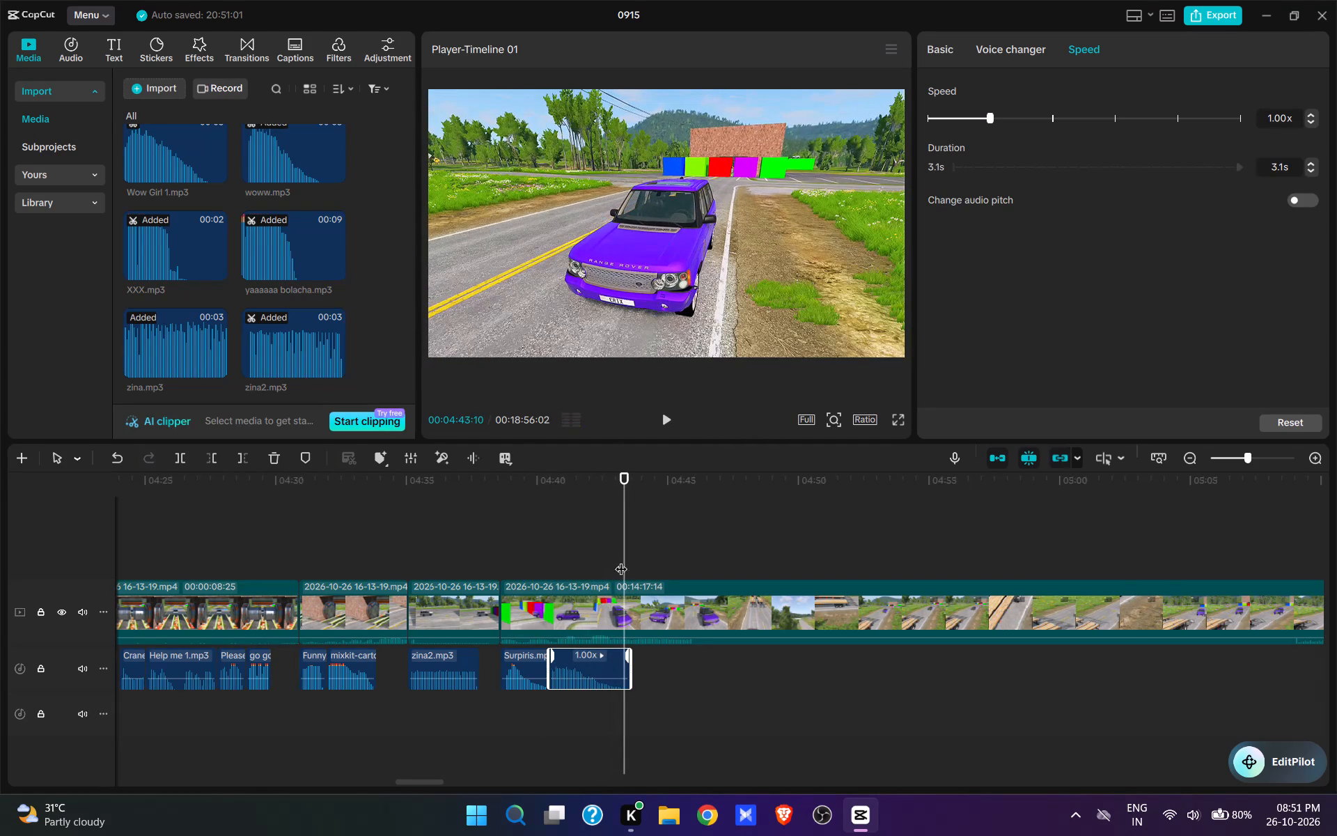
Replay the end of the woww sound and trim its end to 00:04:42:26.
{"action": "left_click", "coordinate": [610, 548]}
{"action": "key", "text": "space"}
{"action": "key", "text": "space"}
{"action": "left_click", "coordinate": [607, 667]}
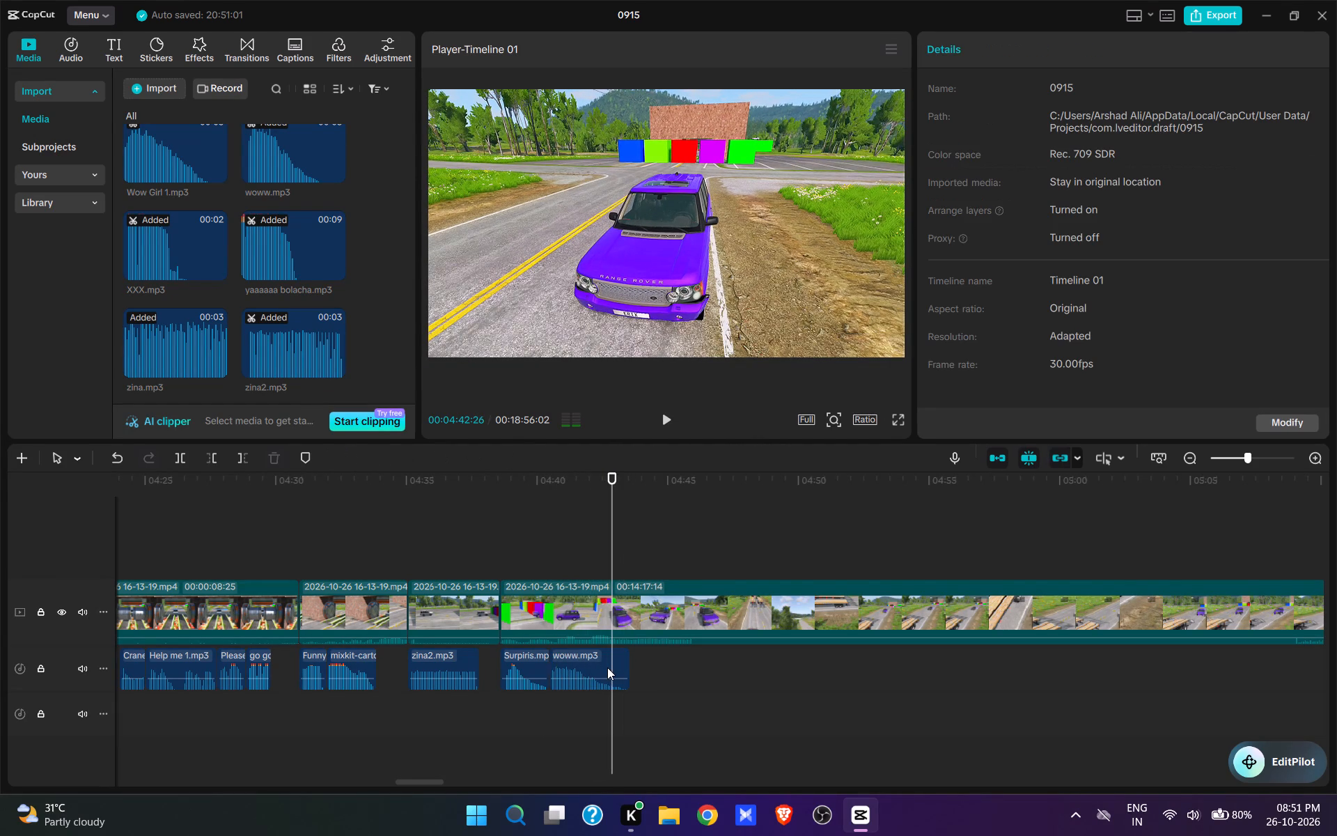
{"action": "key", "text": "e"}
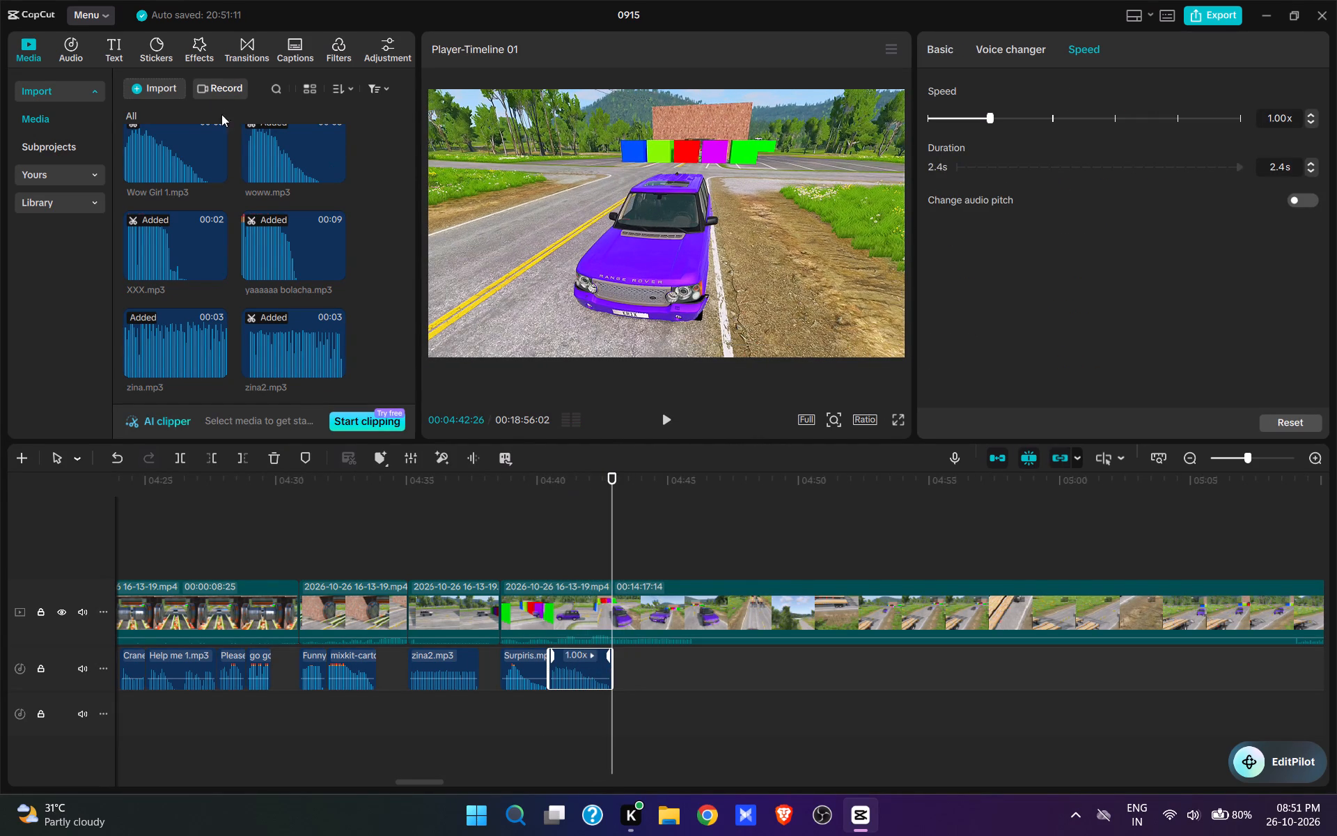
Add broom broom.mp3 at 00:04:42:26 directly after woww and play it over the purple car driving on the road.
{"action": "scroll", "coordinate": [254, 254], "scroll_direction": "down", "scroll_amount": 6}
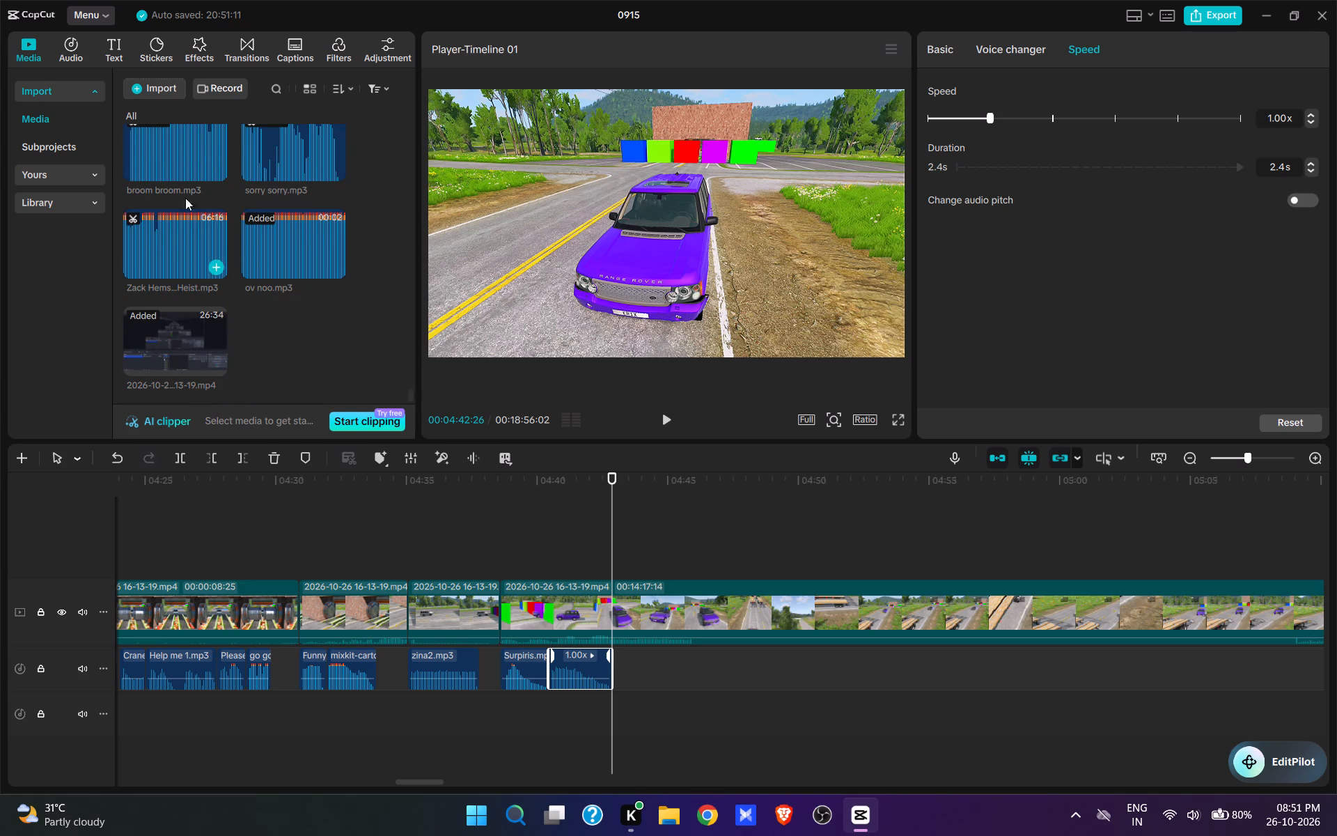
{"action": "left_click", "coordinate": [217, 172]}
{"action": "key", "text": "space"}
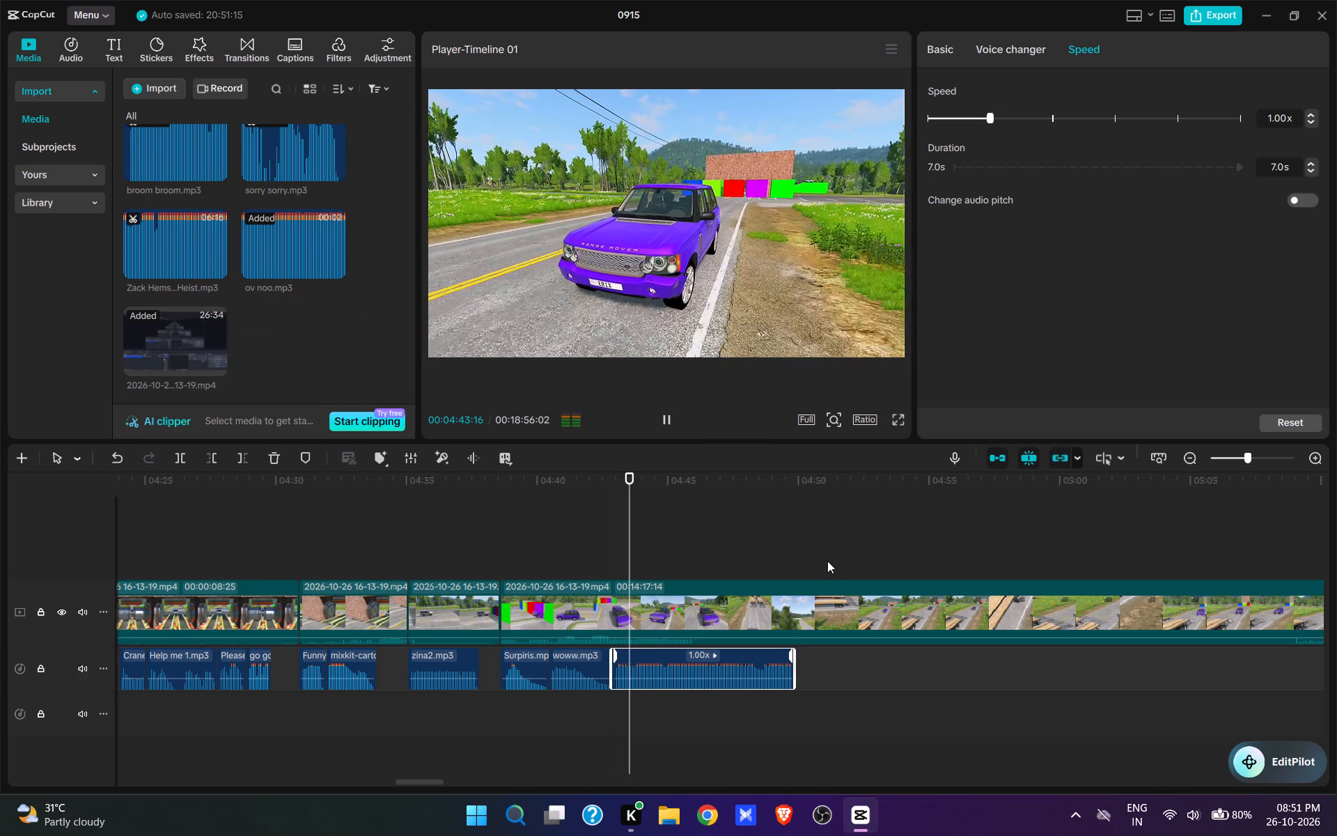
{"action": "key", "text": "space"}
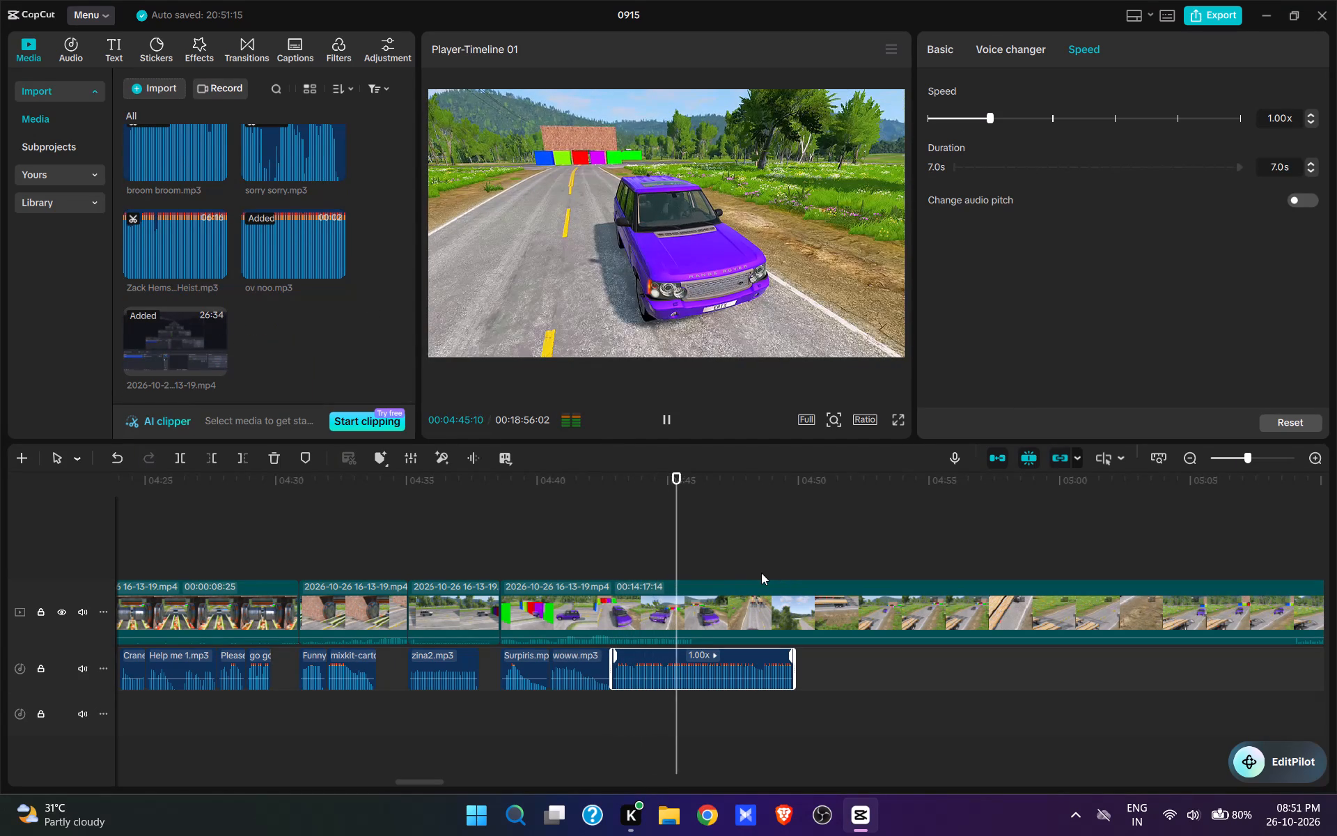
Split the recording at 00:04:45:22 and cut it to about 00:05:09, just before the purple car reaches the trailer ramp.
{"action": "left_click", "coordinate": [714, 610]}
{"action": "key", "text": "w"}
{"action": "left_click", "coordinate": [924, 562]}
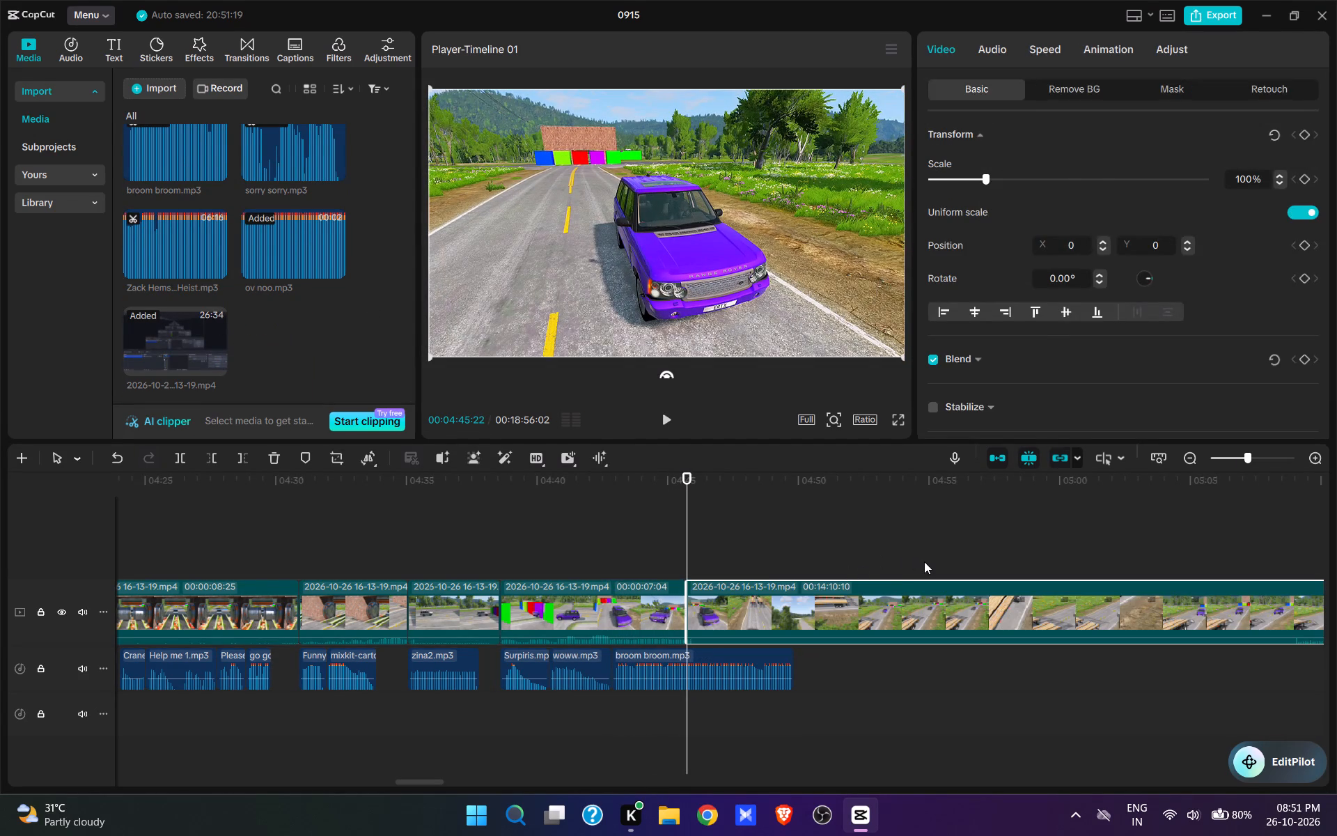
{"action": "left_click_drag", "start_coordinate": [925, 526], "coordinate": [891, 686]}
{"action": "left_click", "coordinate": [897, 542]}
{"action": "key", "text": "space"}
{"action": "key", "text": "space"}
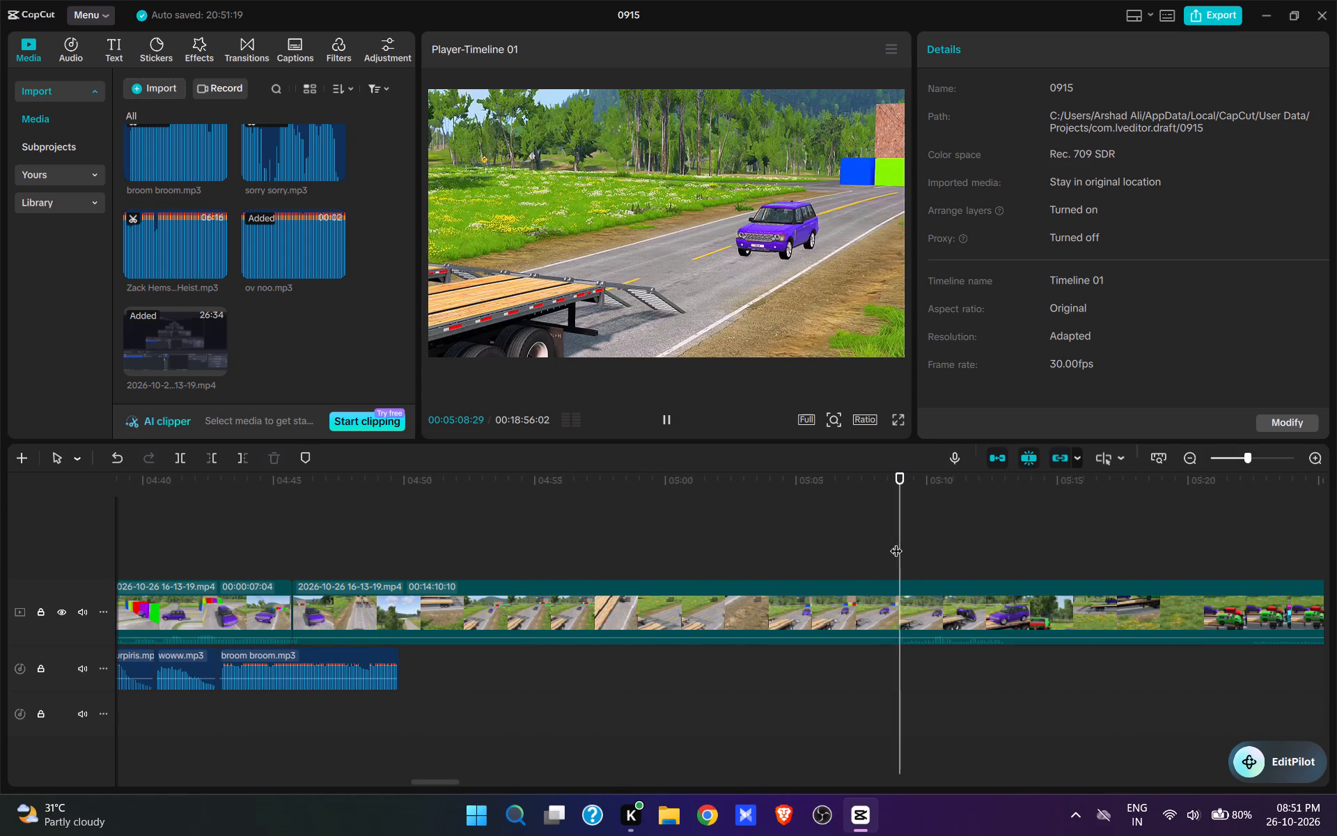
{"action": "type", "text": "q"}
Play the purple car driving up the ramp and trim the end of broom broom.mp3 to 00:04:47:06.
{"action": "key", "text": "space"}
{"action": "key", "text": "space"}
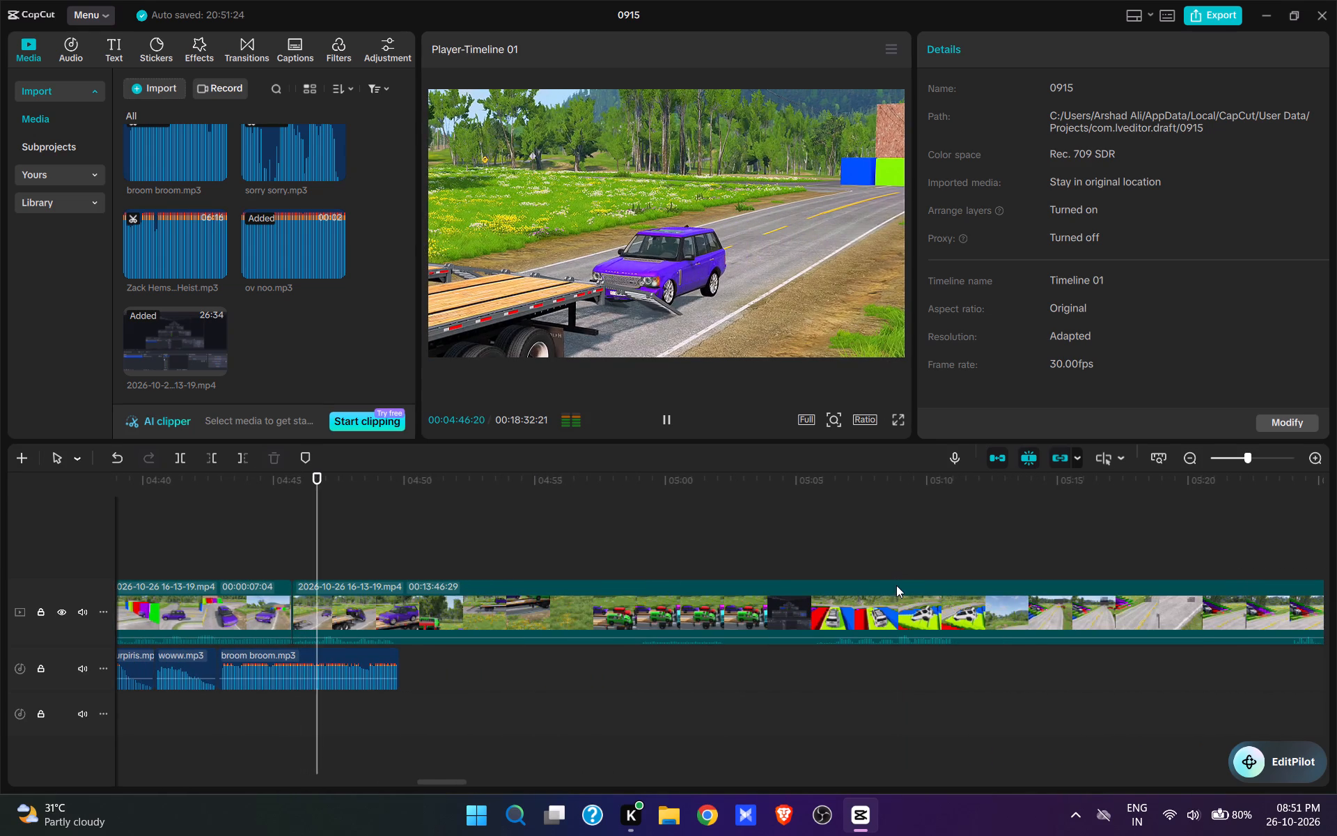
{"action": "key", "text": "space"}
{"action": "key", "text": "space"}
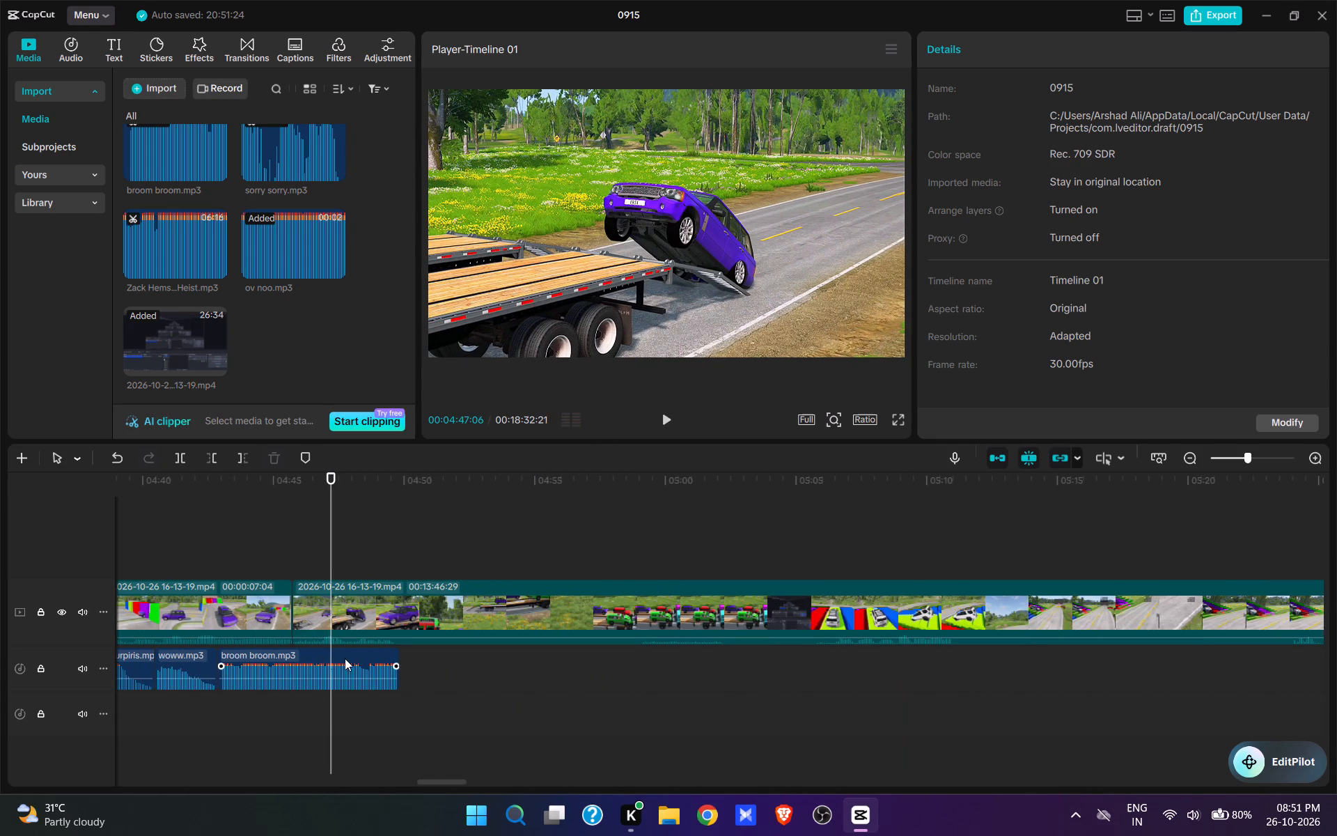
{"action": "left_click", "coordinate": [347, 659]}
{"action": "key", "text": "e"}
Find the Fanfare Victory sound in the media library, add it at 00:04:47:06, and play it.
{"action": "scroll", "coordinate": [278, 303], "scroll_direction": "up", "scroll_amount": 13}
{"action": "left_click_drag", "start_coordinate": [409, 350], "coordinate": [394, 216]}
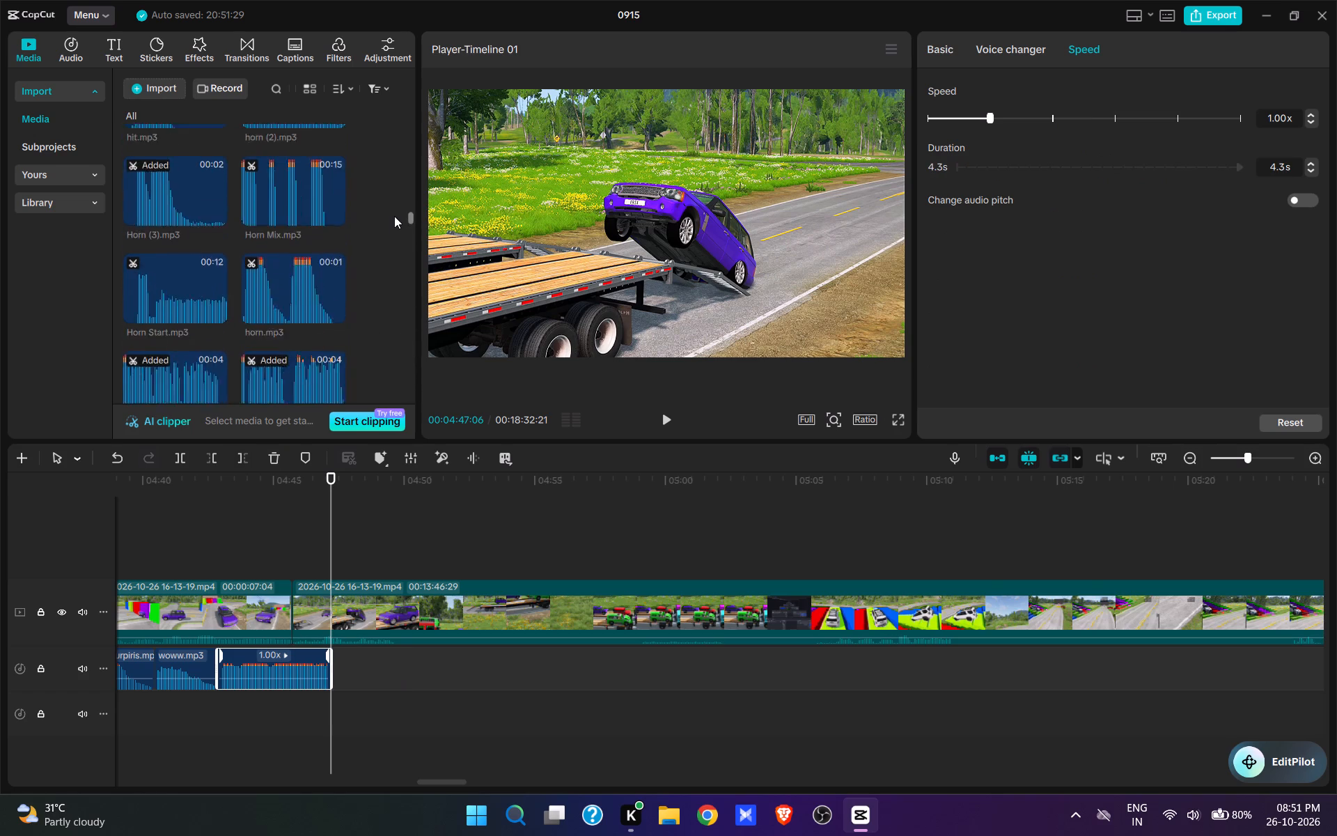
{"action": "left_click_drag", "start_coordinate": [394, 216], "coordinate": [390, 180]}
{"action": "scroll", "coordinate": [233, 288], "scroll_direction": "down", "scroll_amount": 1}
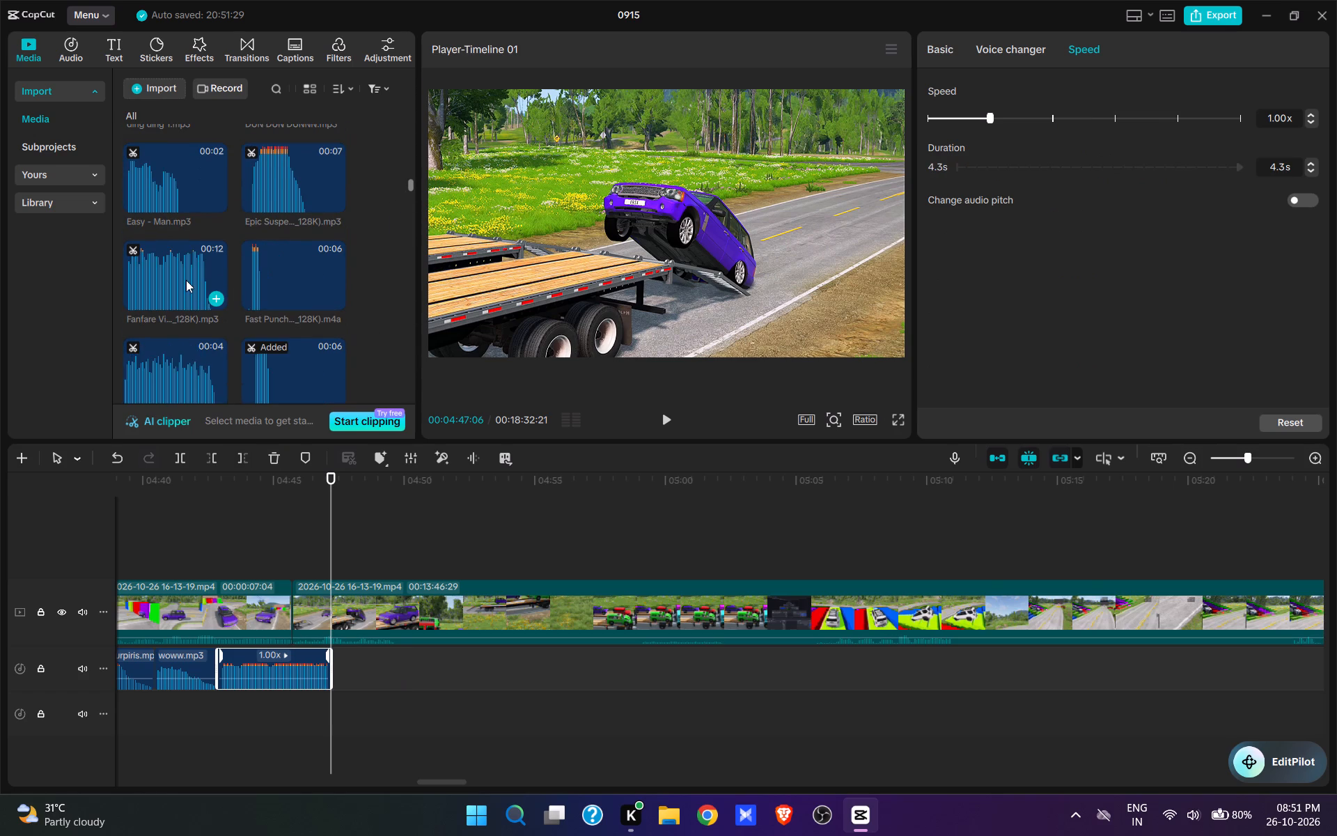
{"action": "left_click", "coordinate": [186, 280]}
{"action": "left_click", "coordinate": [172, 303]}
{"action": "key", "text": "space"}
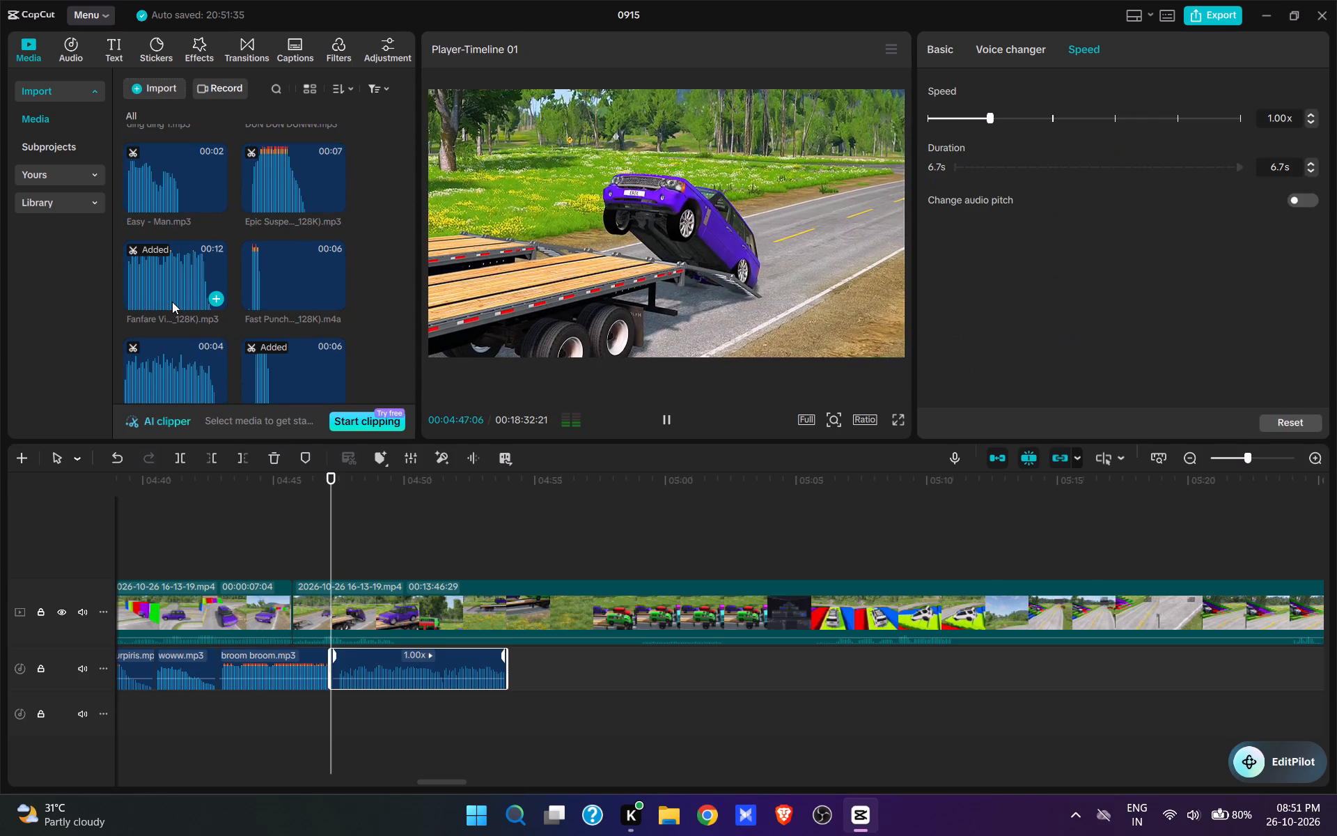
{"action": "key", "text": "space"}
Trim the start of Fanfare Victory to 00:04:47:14 and move the sound back against broom broom.mp3.
{"action": "left_click_drag", "start_coordinate": [361, 726], "coordinate": [347, 715]}
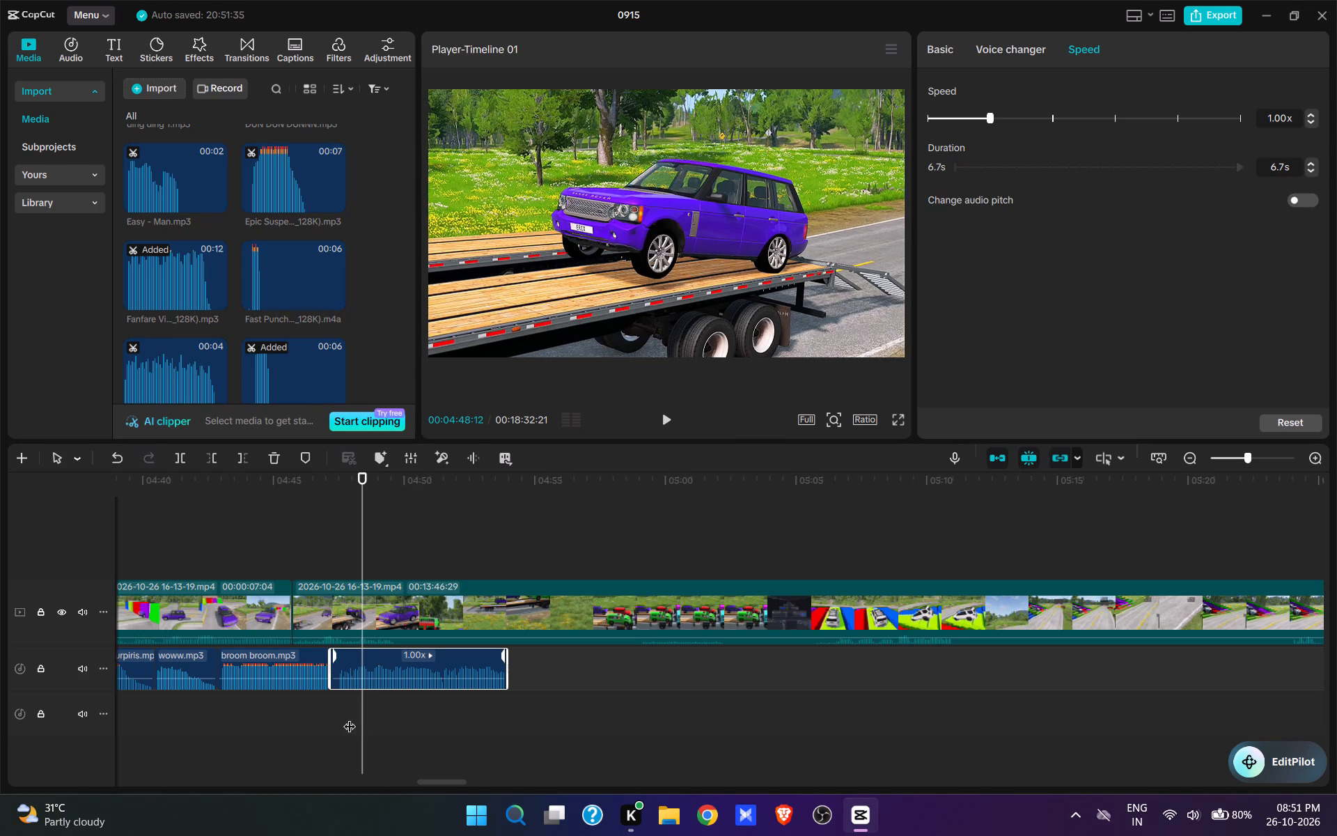
{"action": "left_click_drag", "start_coordinate": [347, 715], "coordinate": [336, 704]}
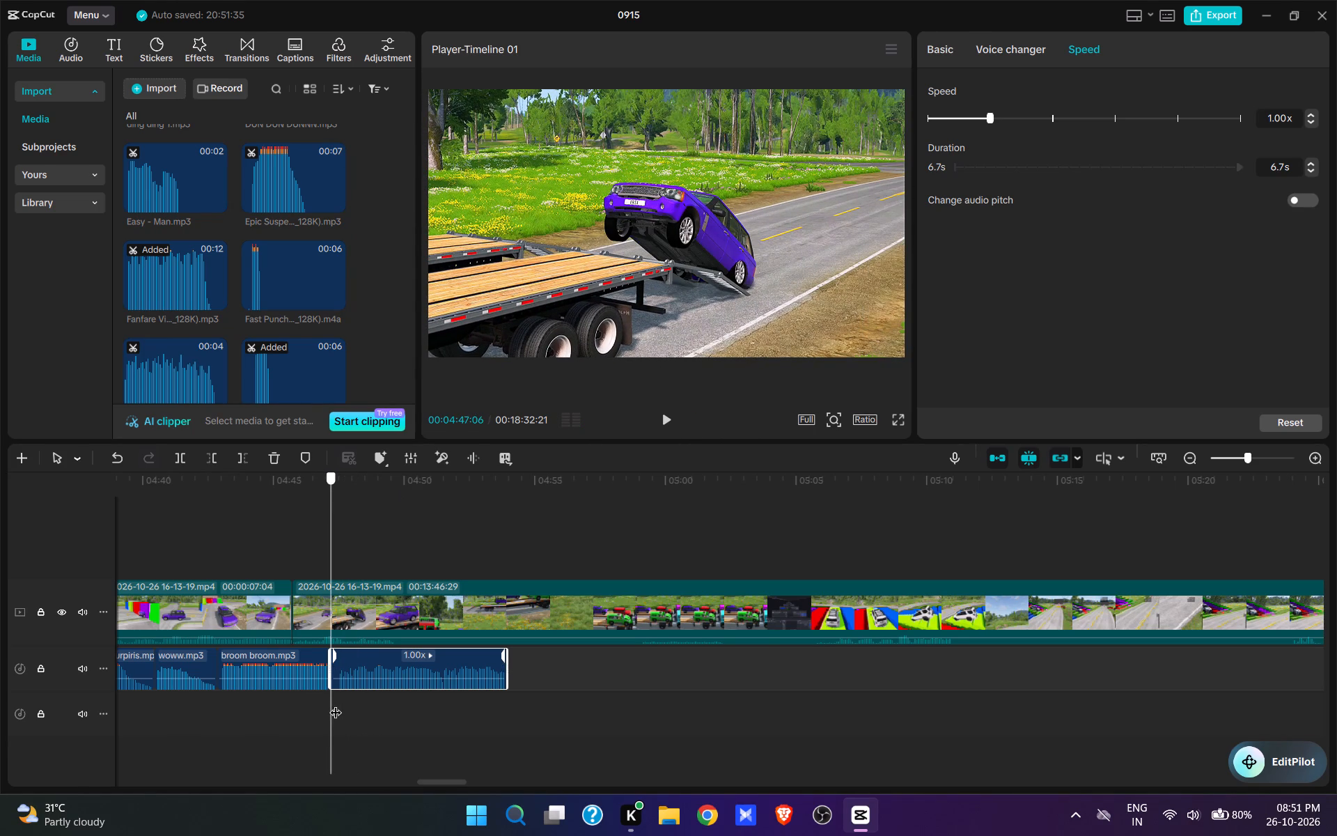
{"action": "left_click_drag", "start_coordinate": [336, 704], "coordinate": [338, 705]}
{"action": "key", "text": "q"}
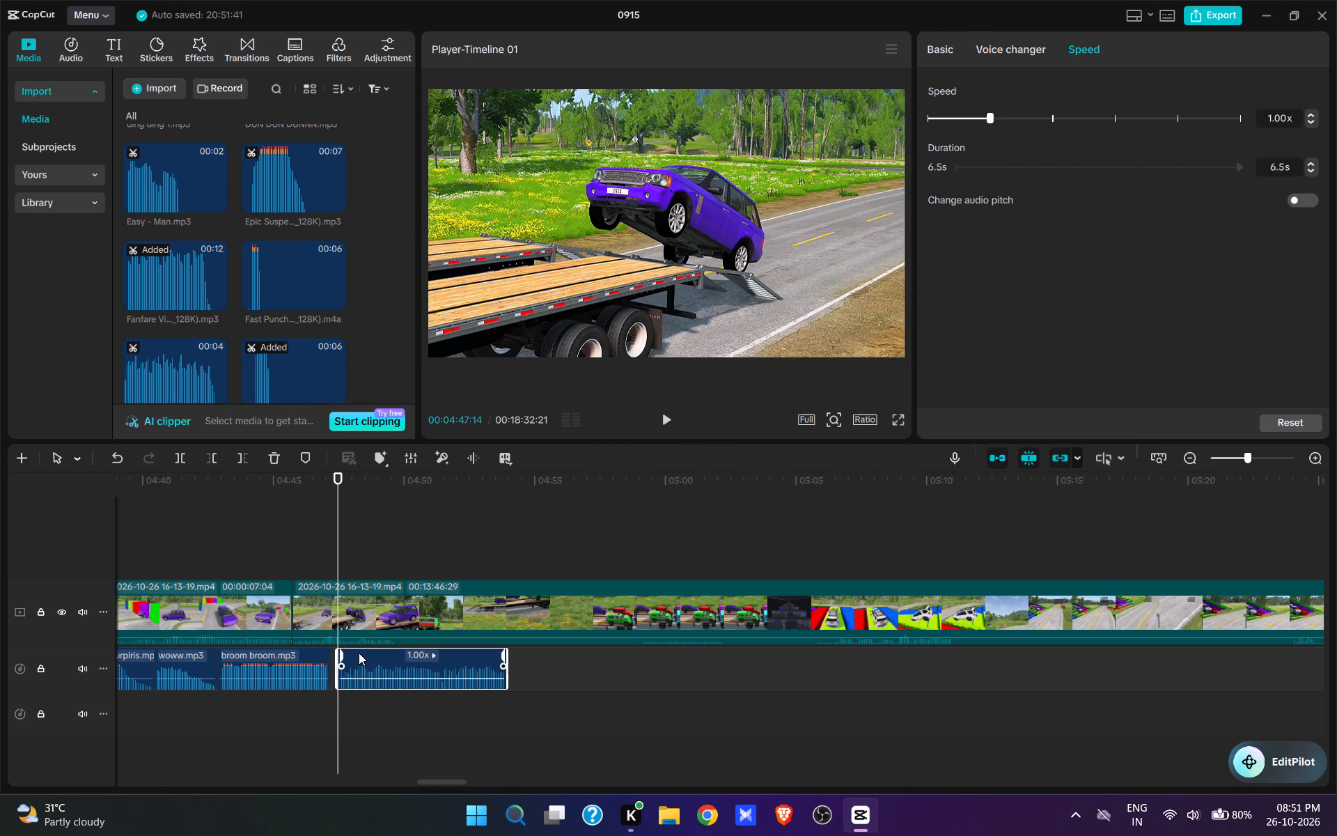
{"action": "left_click_drag", "start_coordinate": [359, 661], "coordinate": [352, 661]}
Play the fanfare, split the recording at 00:04:49:14, and cut it to about 00:04:59, as the purple car nears its parking spot.
{"action": "left_click", "coordinate": [317, 562]}
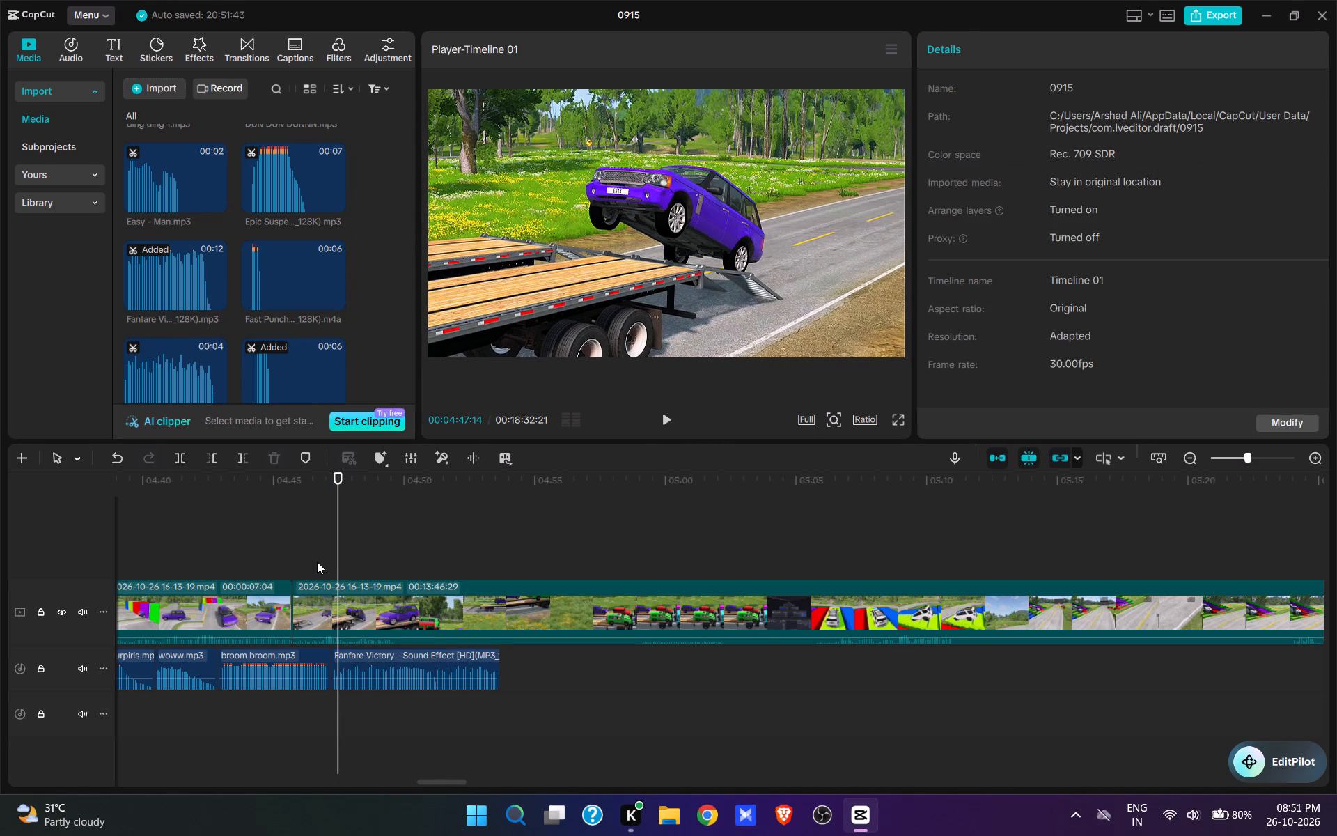
{"action": "key", "text": "space"}
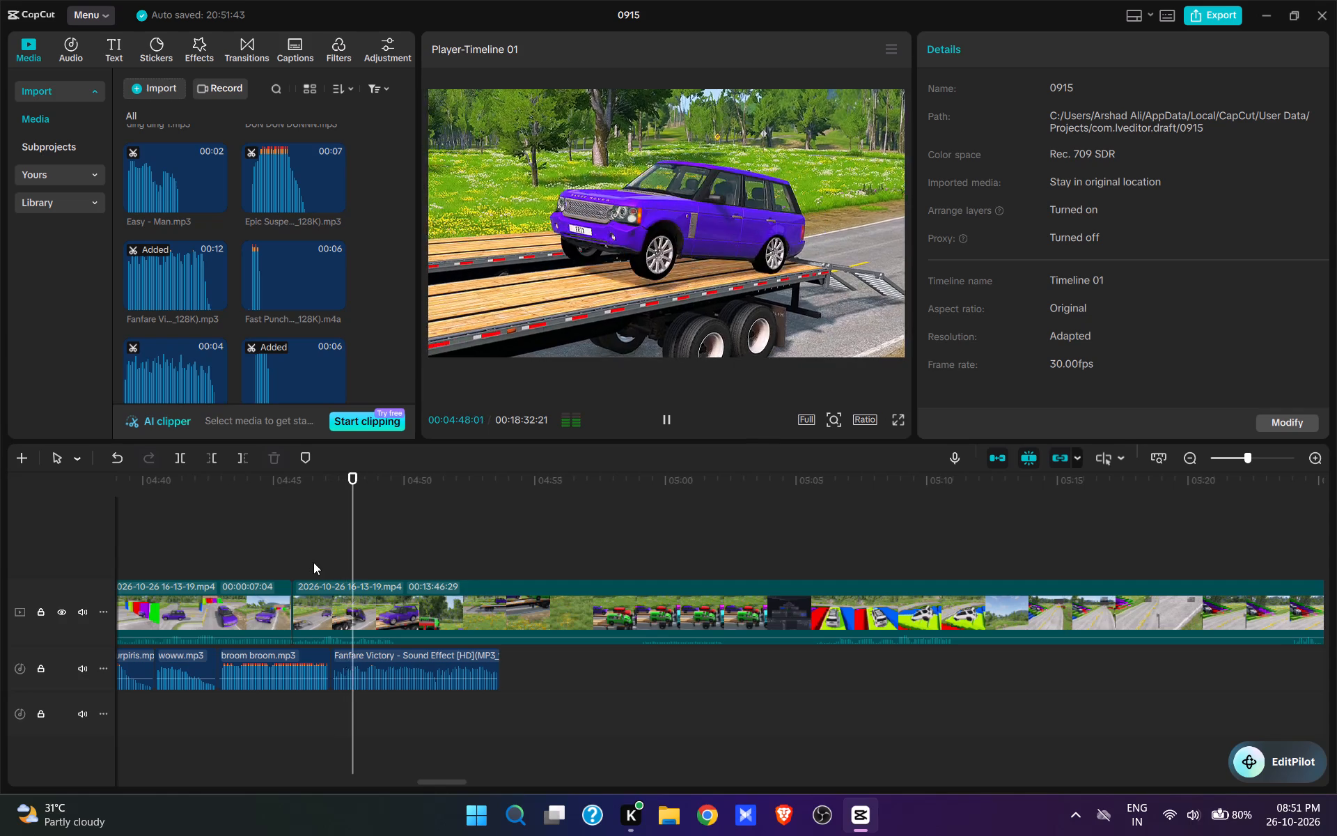
{"action": "key", "text": "space"}
{"action": "left_click", "coordinate": [402, 614]}
{"action": "key", "text": "w"}
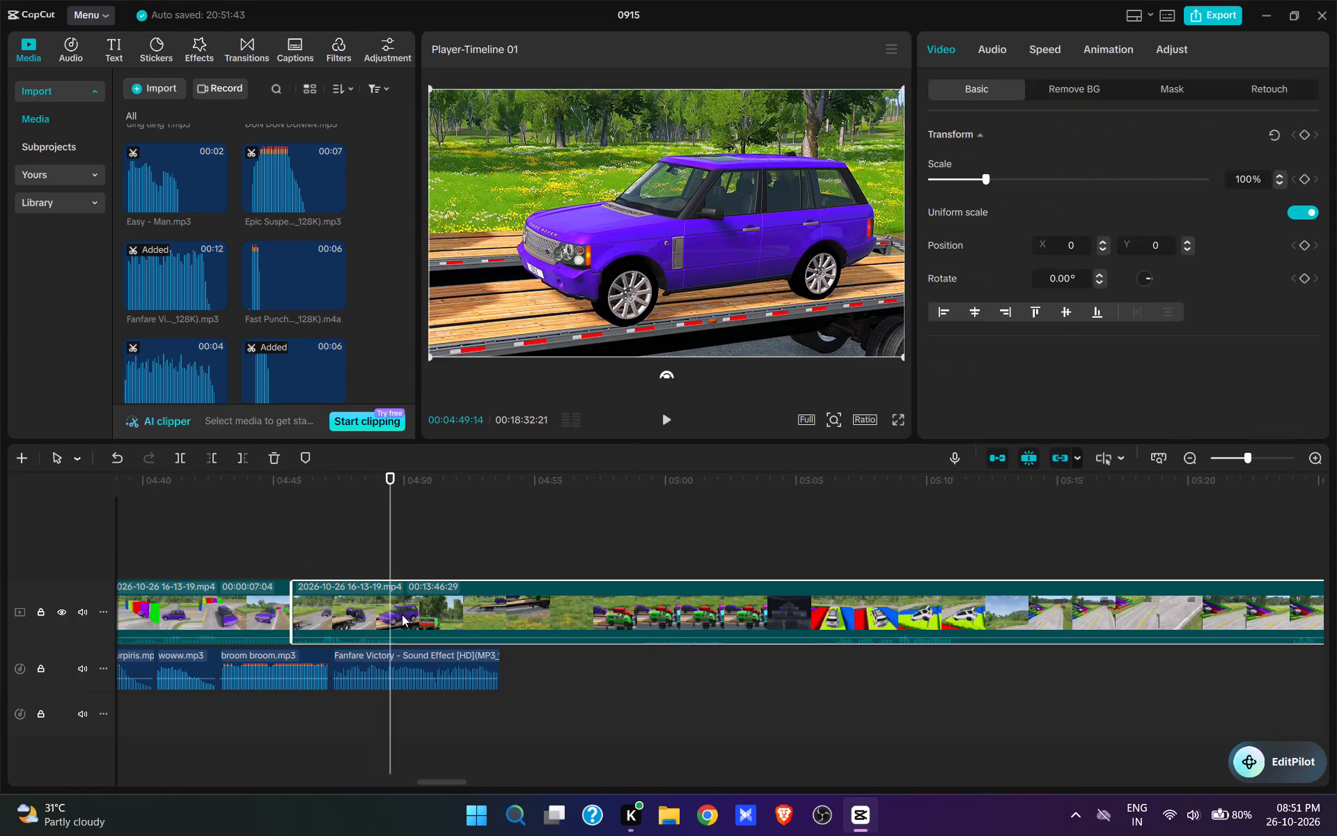
{"action": "left_click", "coordinate": [631, 550]}
{"action": "key", "text": "space"}
{"action": "key", "text": "space"}
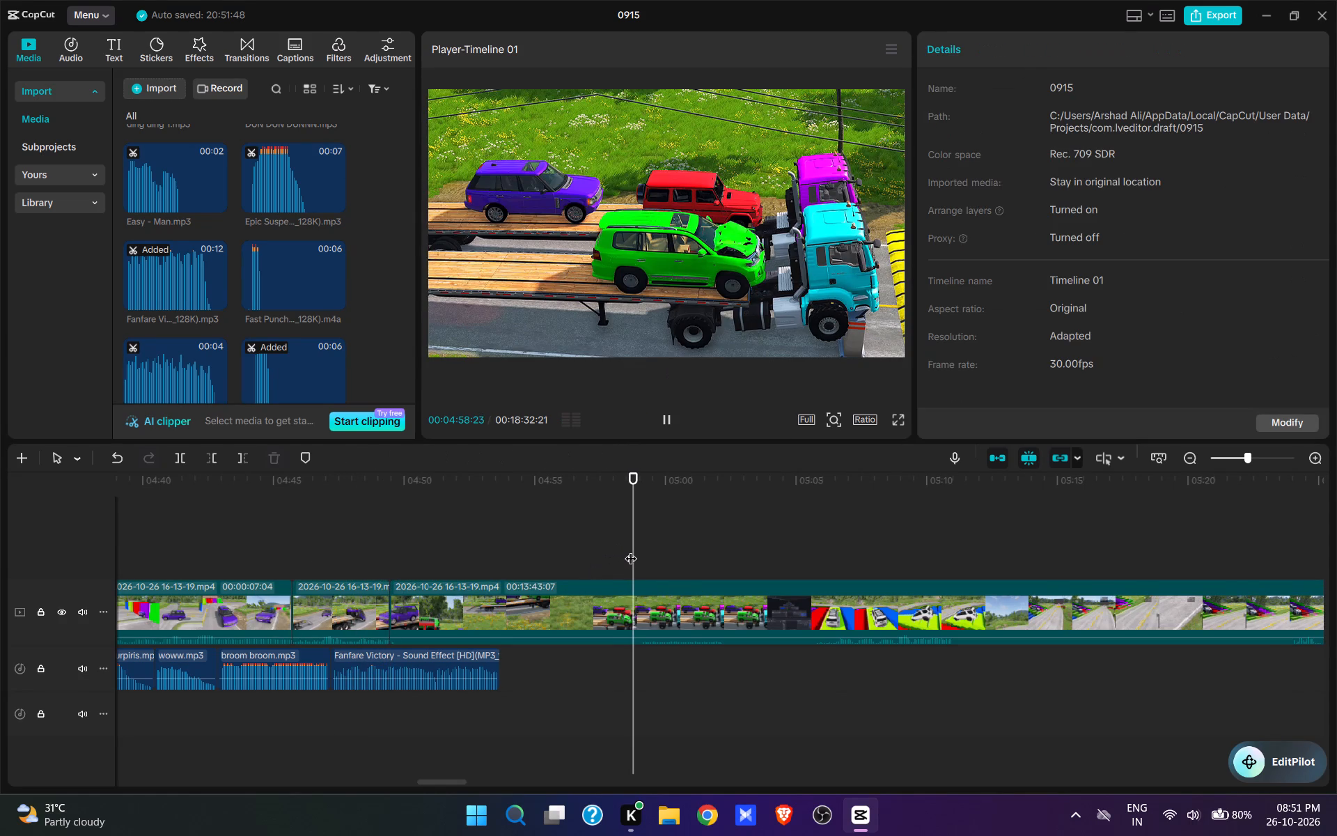
{"action": "key", "text": "space"}
{"action": "key", "text": "space"}
{"action": "type", "text": "q"}
Play the purple car parking behind the red car and split the recording at 00:04:52:00.
{"action": "key", "text": "space"}
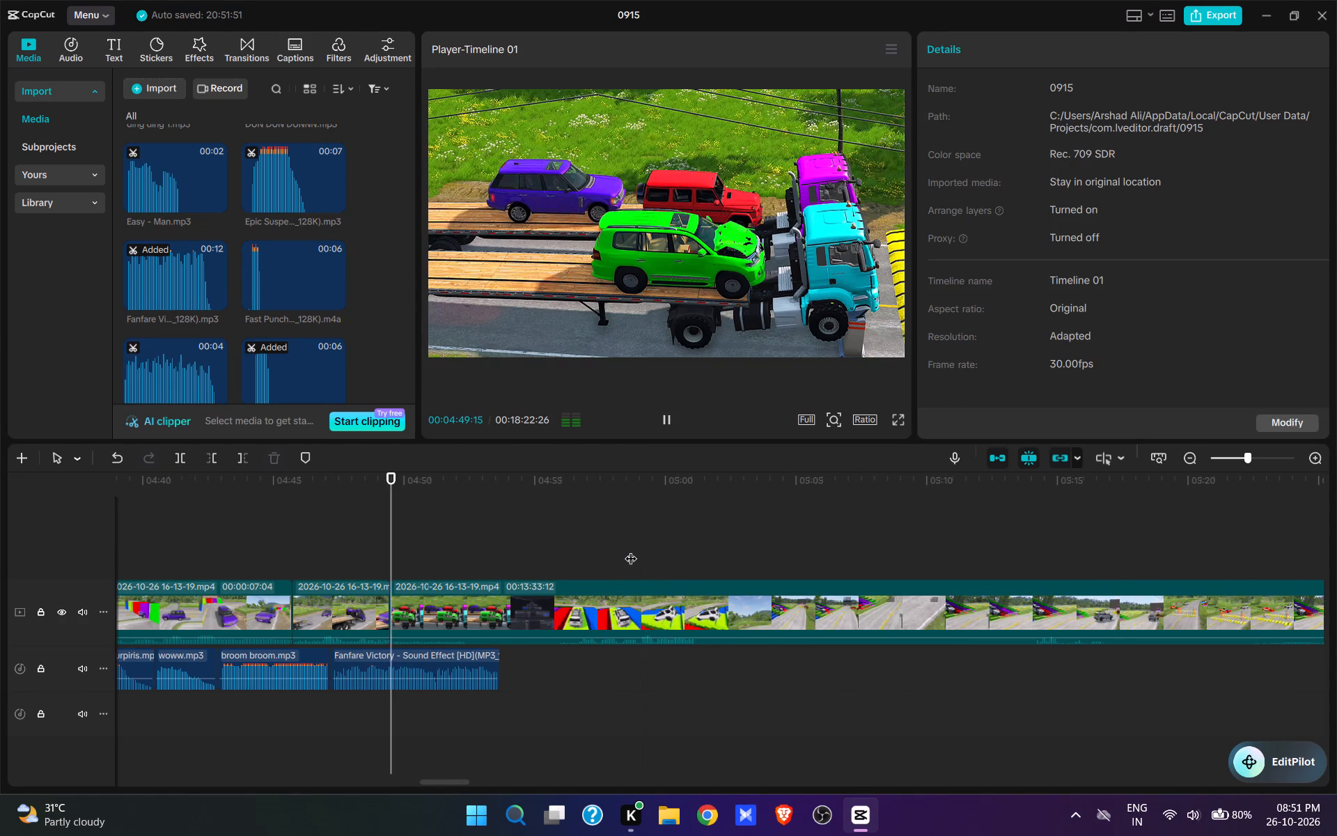
{"action": "key", "text": "space"}
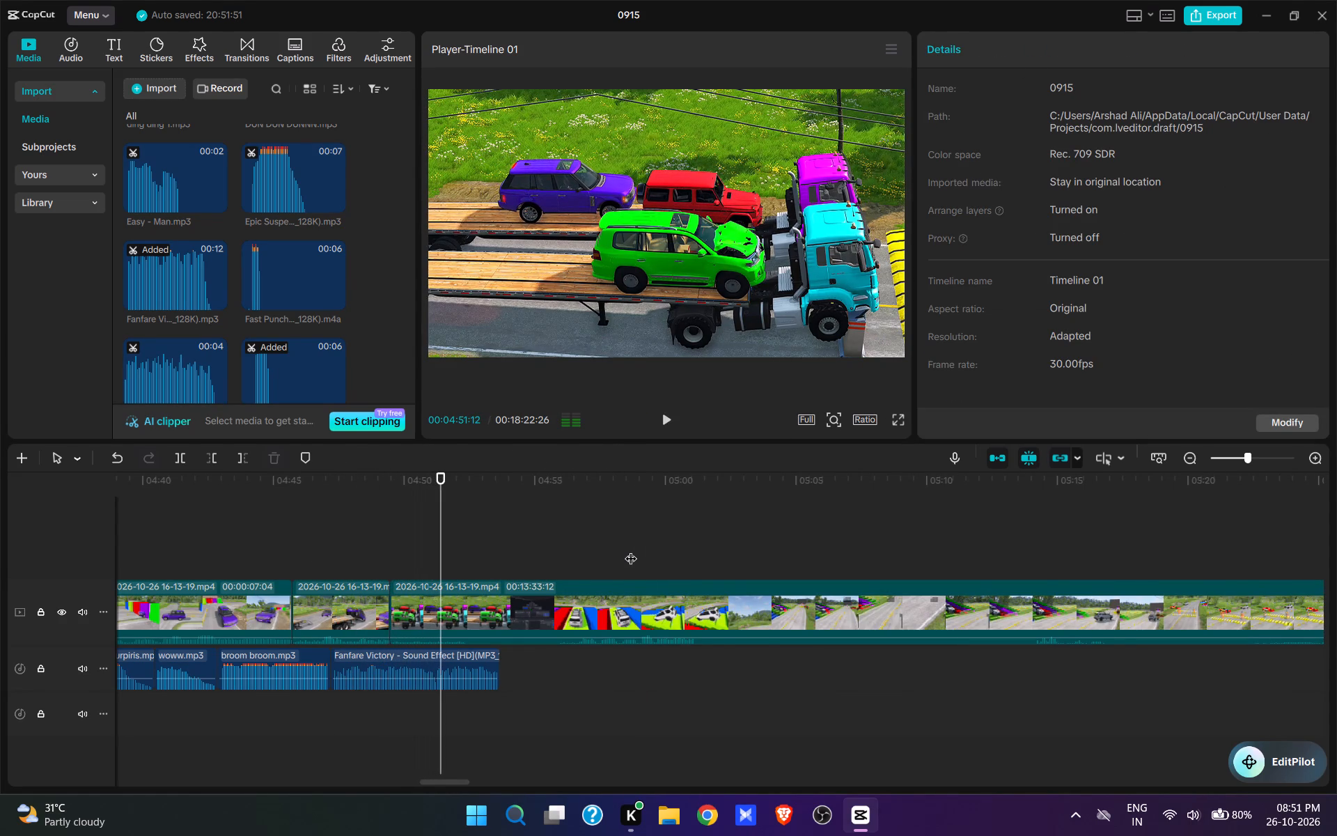
{"action": "key", "text": "space"}
{"action": "key", "text": "space"}
{"action": "left_click", "coordinate": [499, 610]}
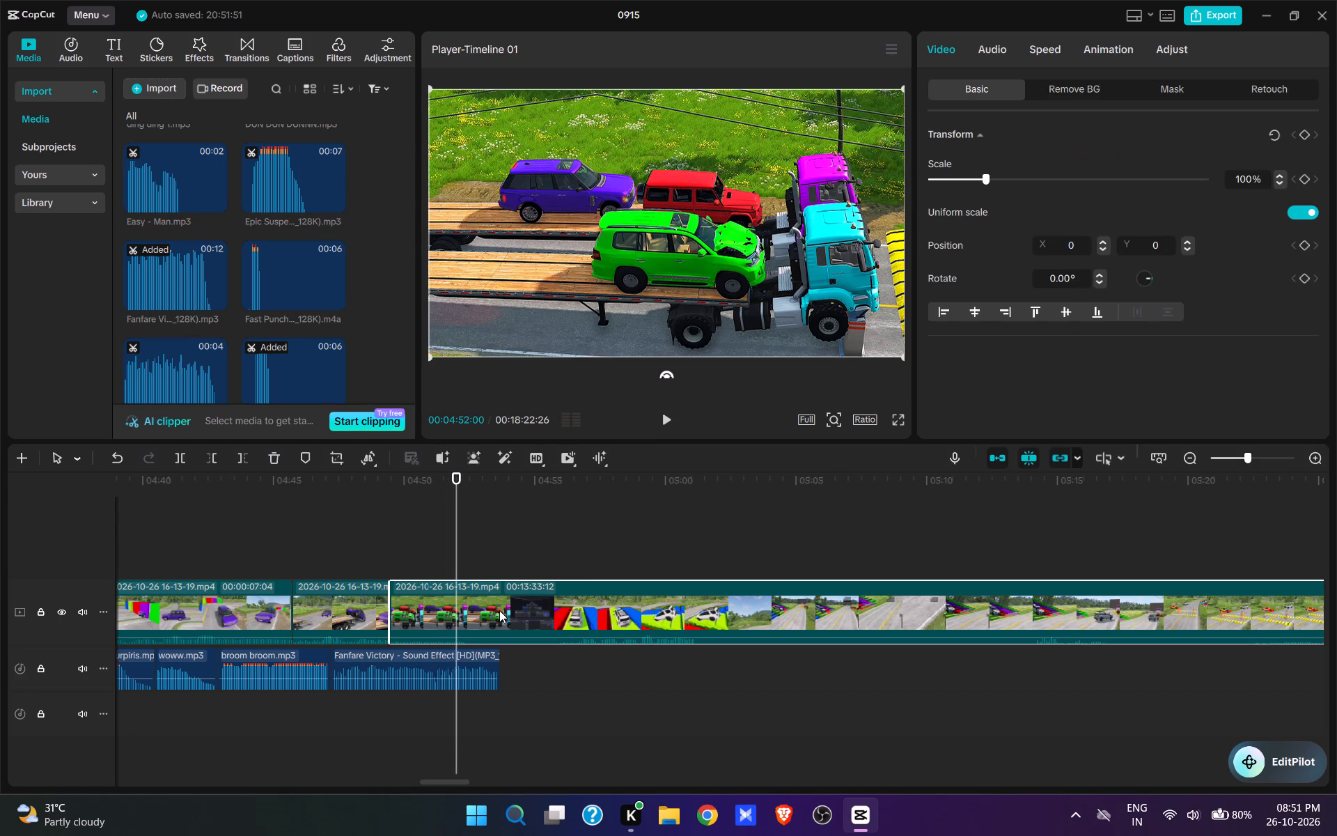
{"action": "key", "text": "w"}
Trim the end of the Fanfare Victory sound to 00:04:52:00.
{"action": "left_click", "coordinate": [437, 680]}
{"action": "key", "text": "e"}
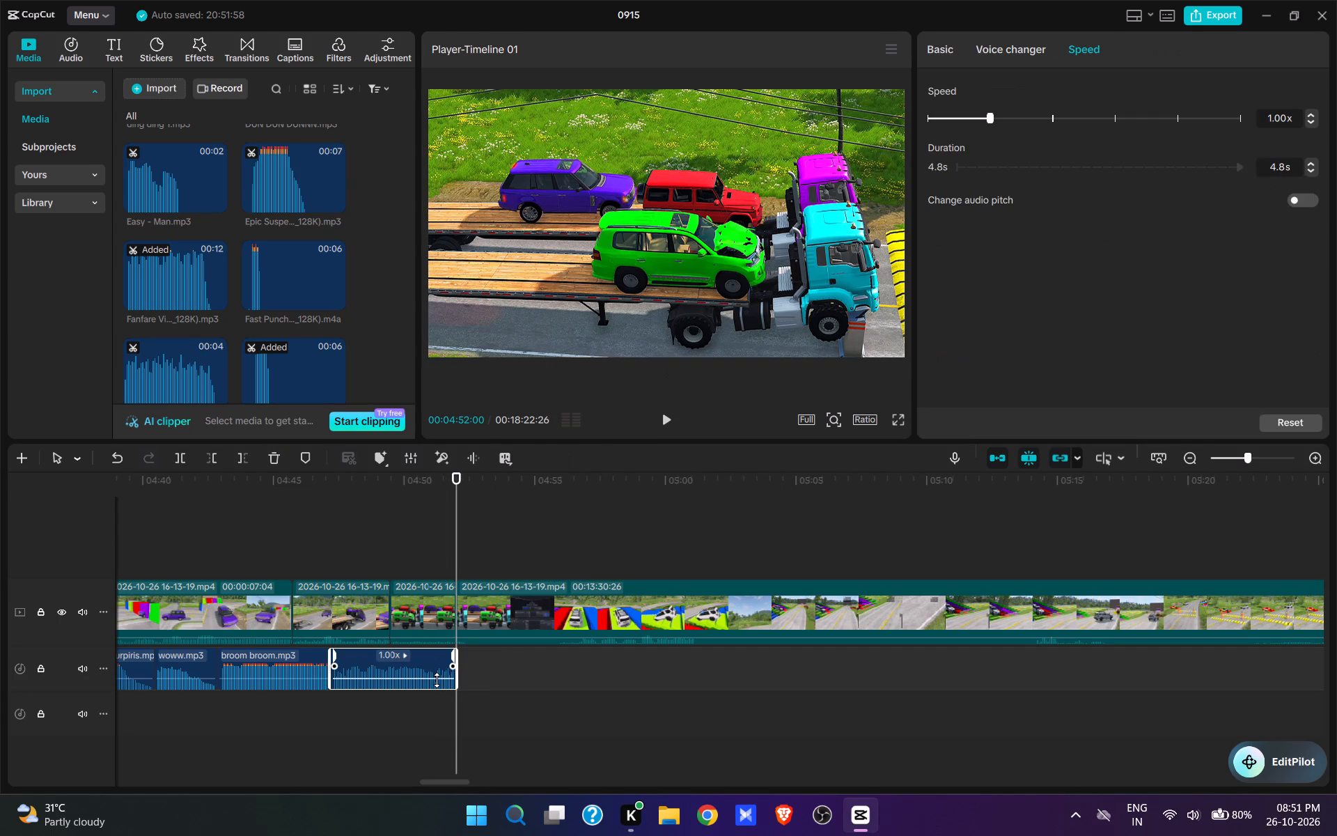
Cut the recording between 00:04:52:00 and about 00:04:55:28, so the next clip starts with the white car on the green ramp.
{"action": "left_click", "coordinate": [295, 550]}
{"action": "key", "text": "space"}
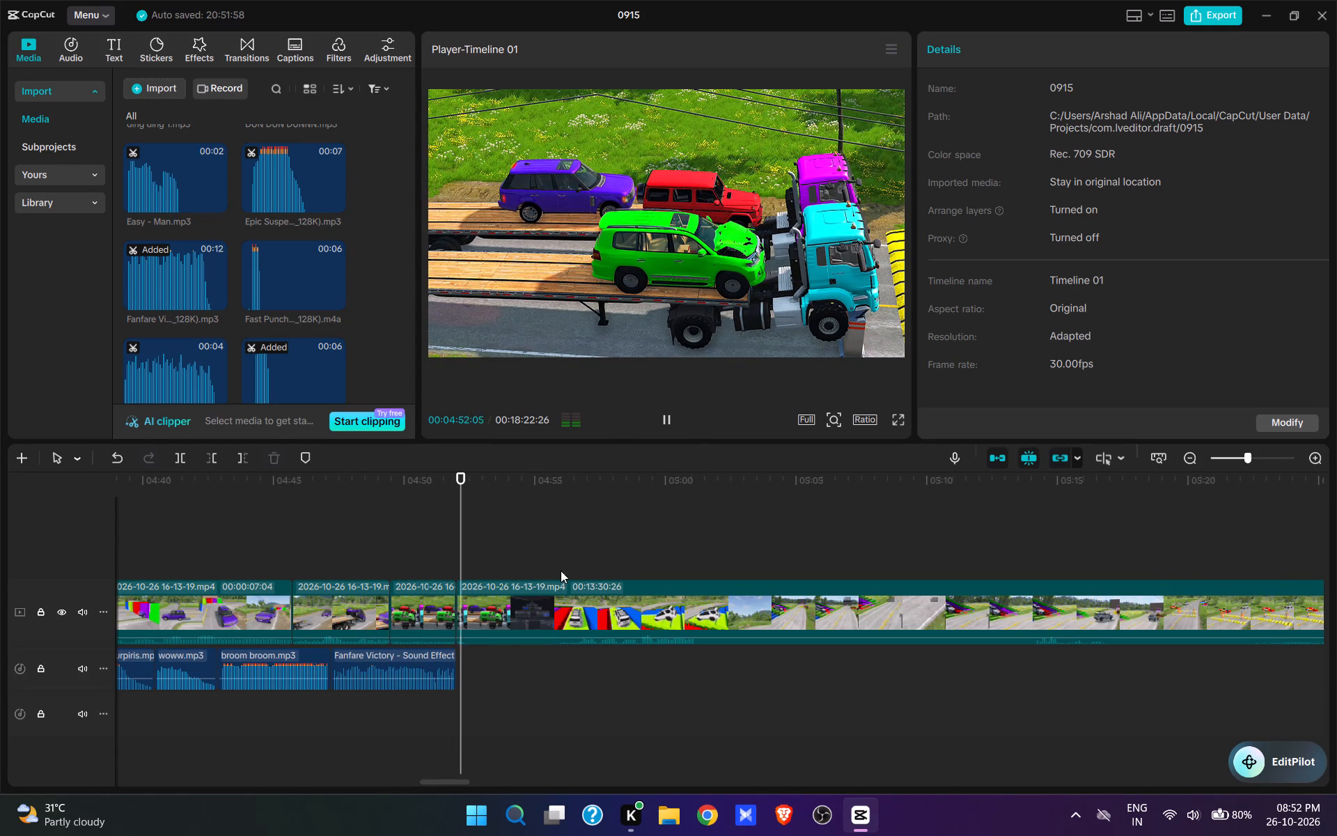
{"action": "left_click", "coordinate": [568, 550]}
{"action": "key", "text": "space"}
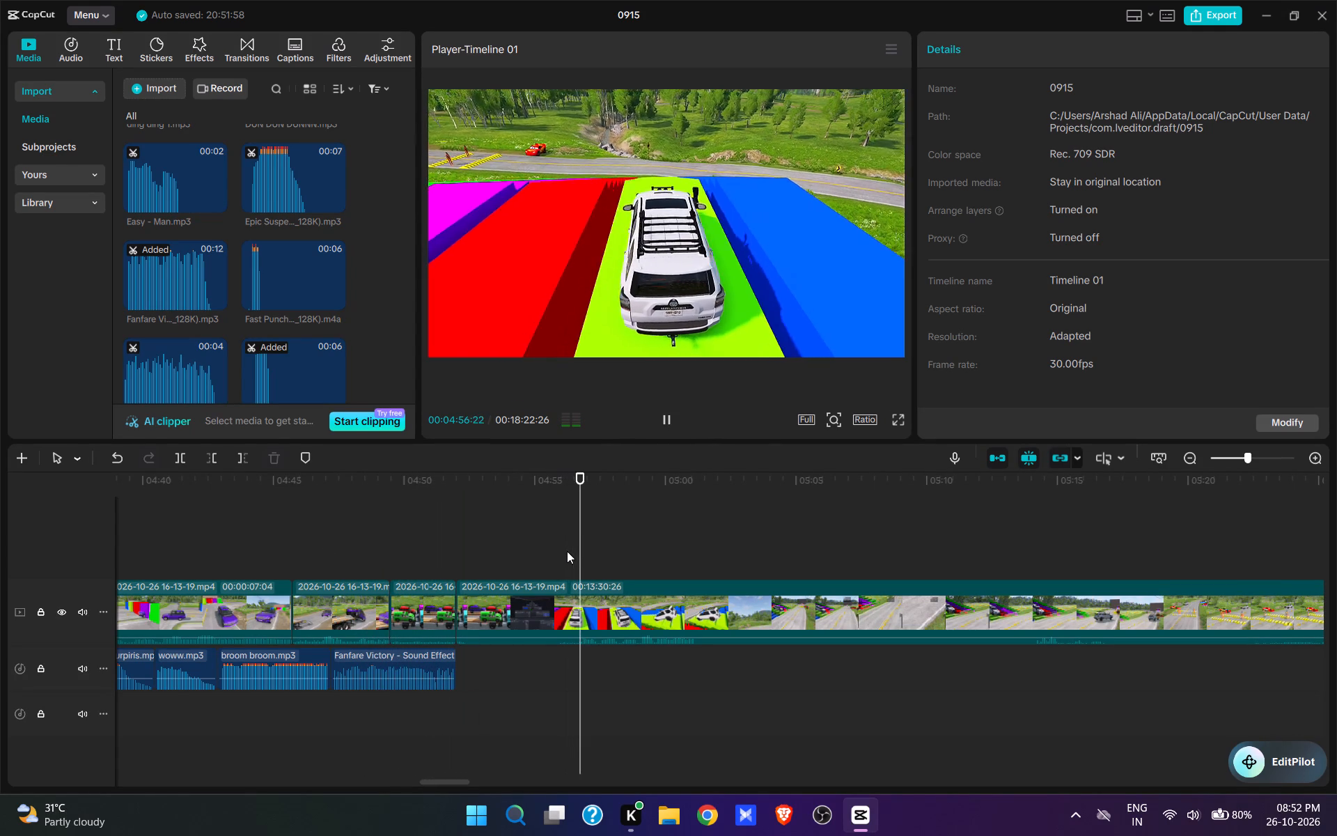
{"action": "left_click", "coordinate": [567, 551]}
{"action": "left_click", "coordinate": [559, 550]}
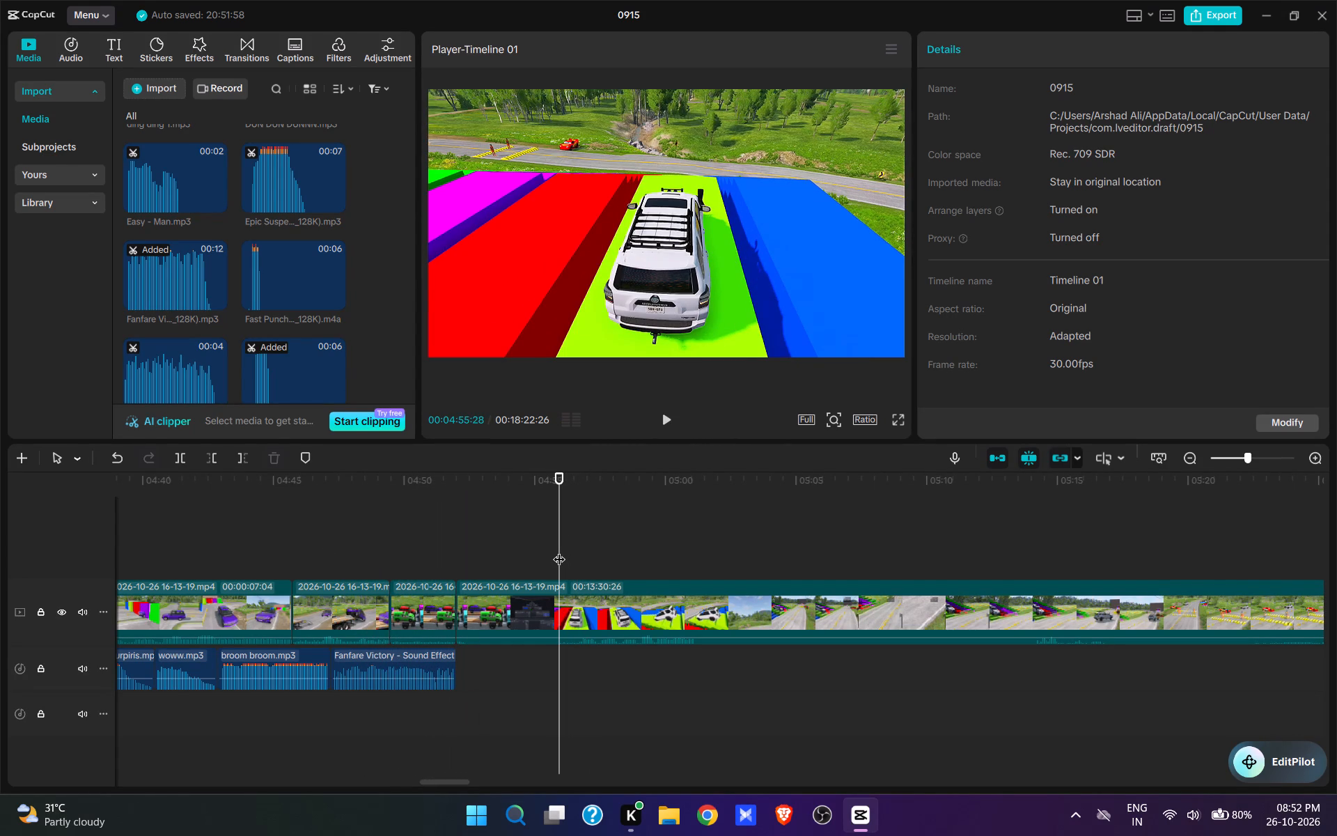
{"action": "type", "text": "q q"}
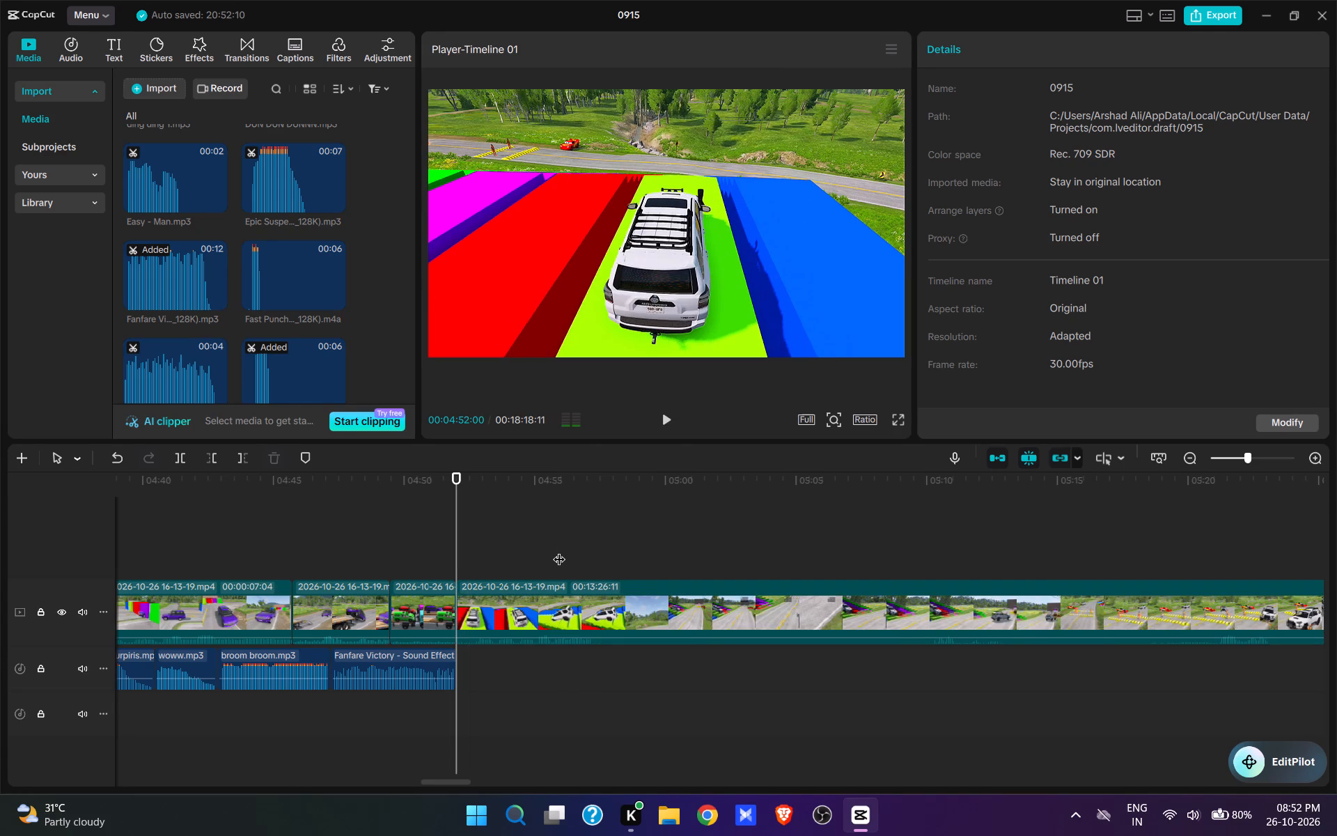
{"action": "key", "text": "space"}
{"action": "key", "text": "space"}
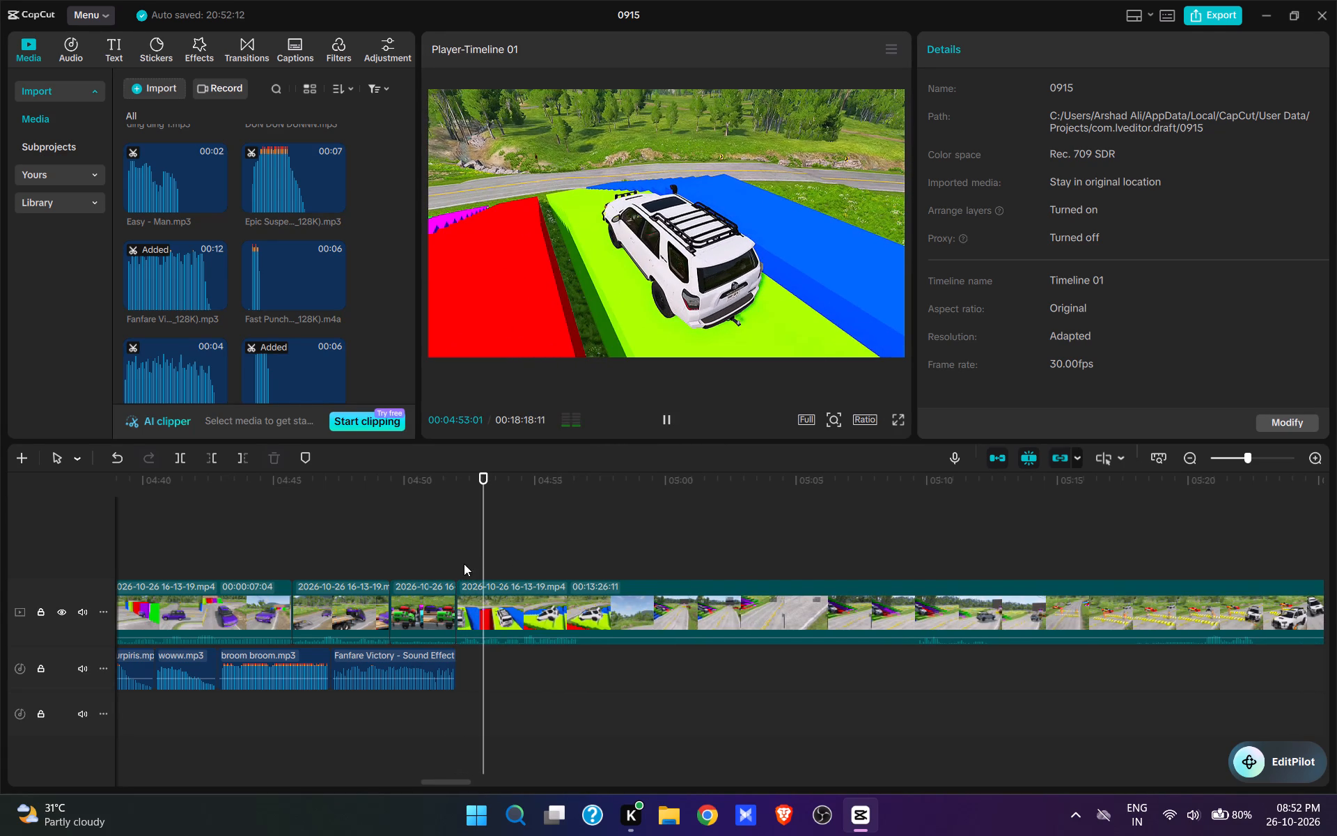
{"action": "left_click", "coordinate": [458, 562]}
Audition aaaaa.mp3, CARTOON LAUGH, the cartoon run effect, CARTOON SPIN, Crane long and aaa.mp3 as sounds for the white car.
{"action": "scroll", "coordinate": [201, 267], "scroll_direction": "up", "scroll_amount": 5}
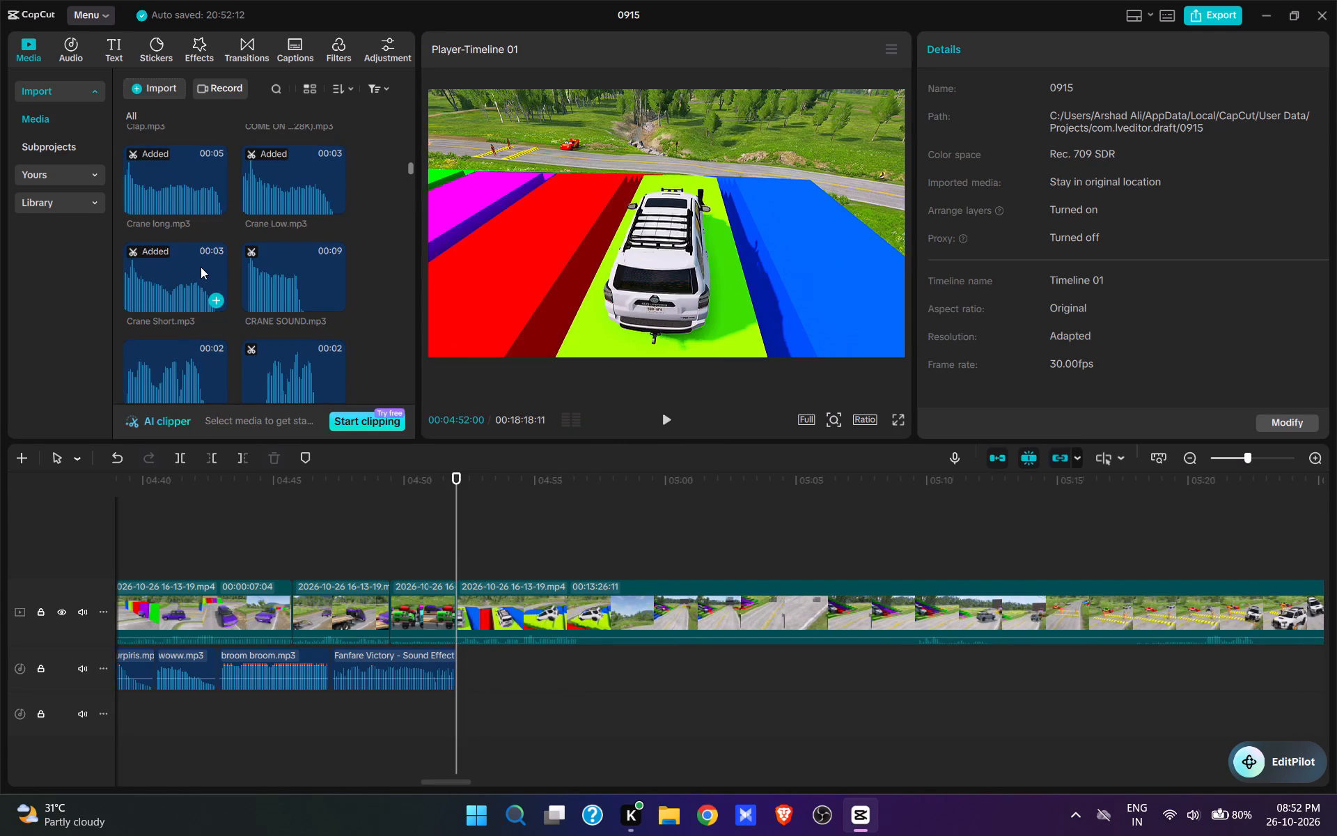
{"action": "scroll", "coordinate": [201, 267], "scroll_direction": "up", "scroll_amount": 16}
{"action": "scroll", "coordinate": [205, 270], "scroll_direction": "up", "scroll_amount": 5}
{"action": "left_click", "coordinate": [190, 265]}
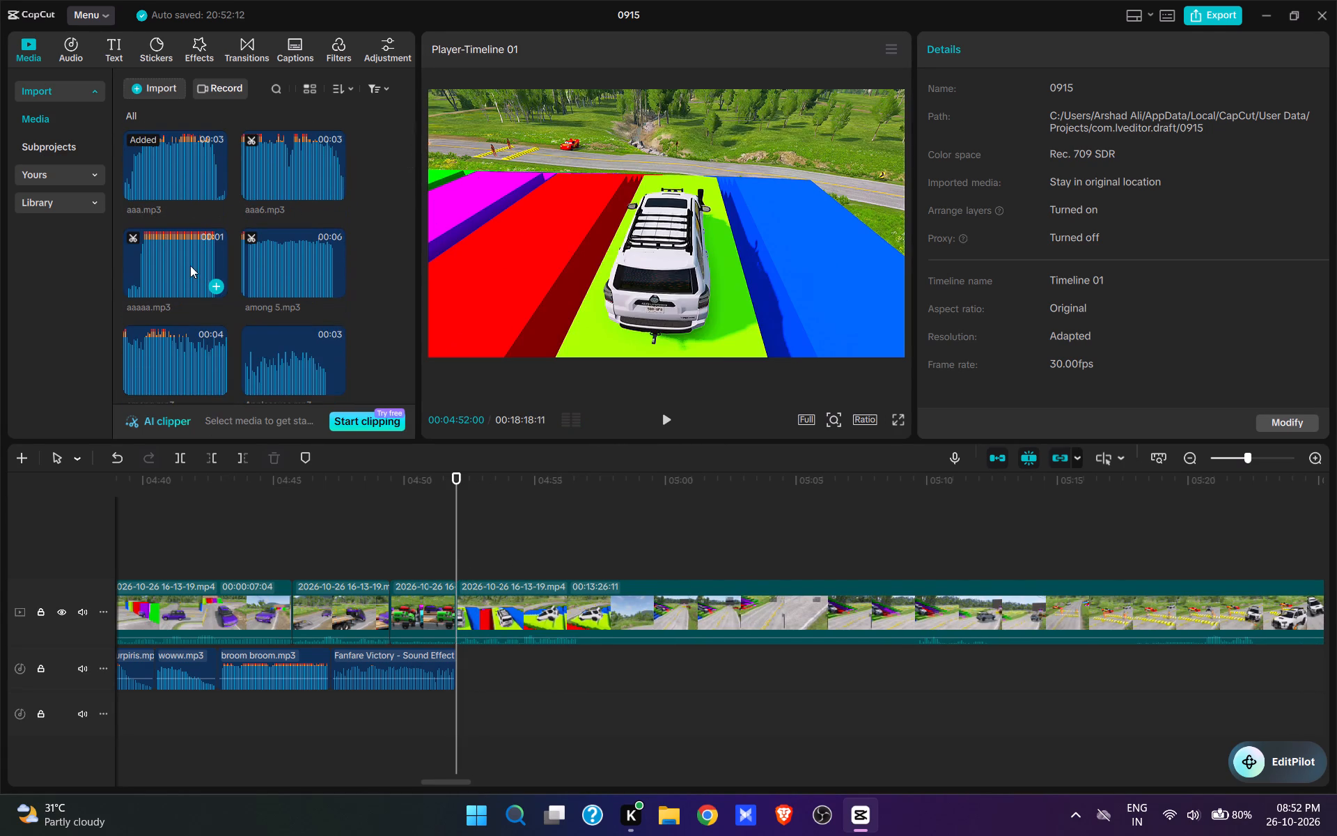
{"action": "scroll", "coordinate": [193, 266], "scroll_direction": "down", "scroll_amount": 5}
{"action": "left_click", "coordinate": [164, 282]}
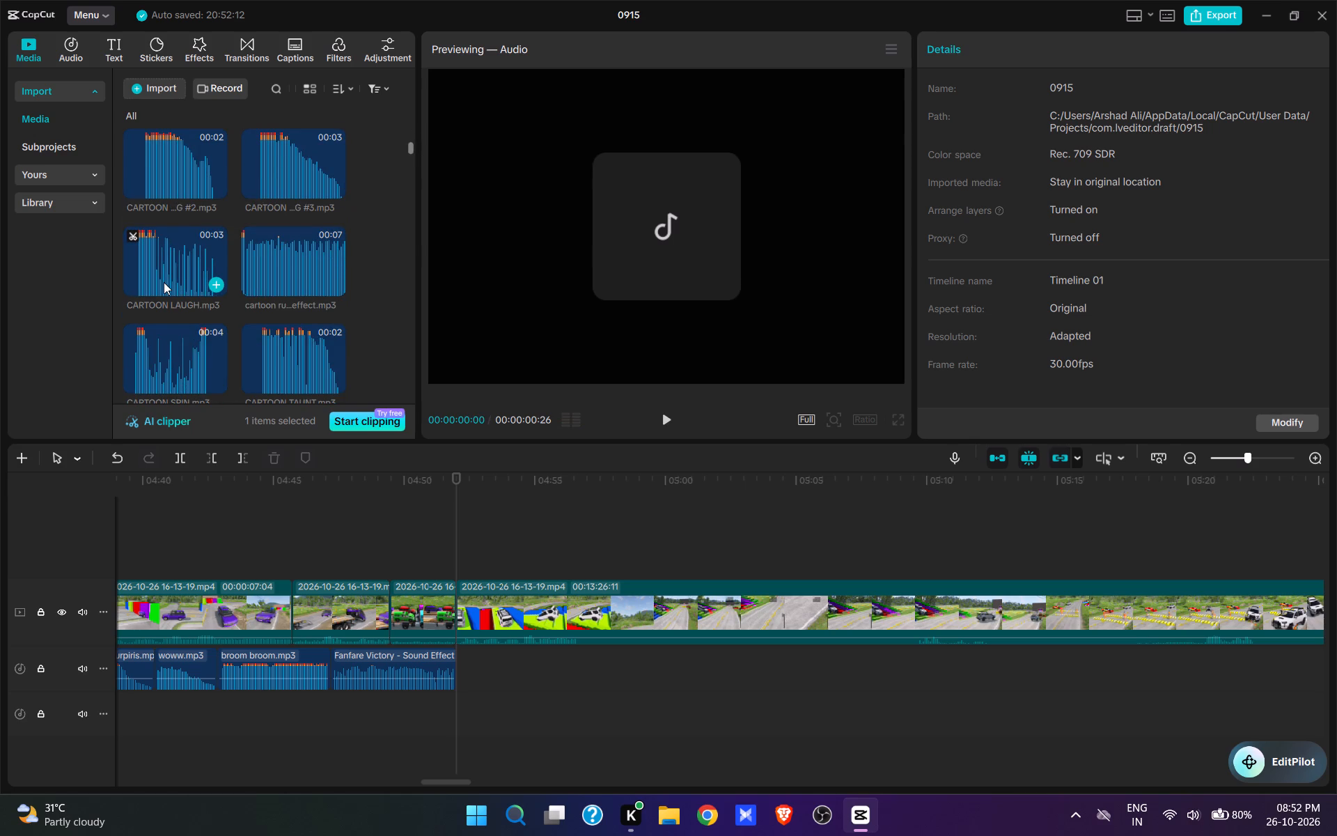
{"action": "scroll", "coordinate": [164, 282], "scroll_direction": "down", "scroll_amount": 2}
{"action": "scroll", "coordinate": [165, 279], "scroll_direction": "up", "scroll_amount": 1}
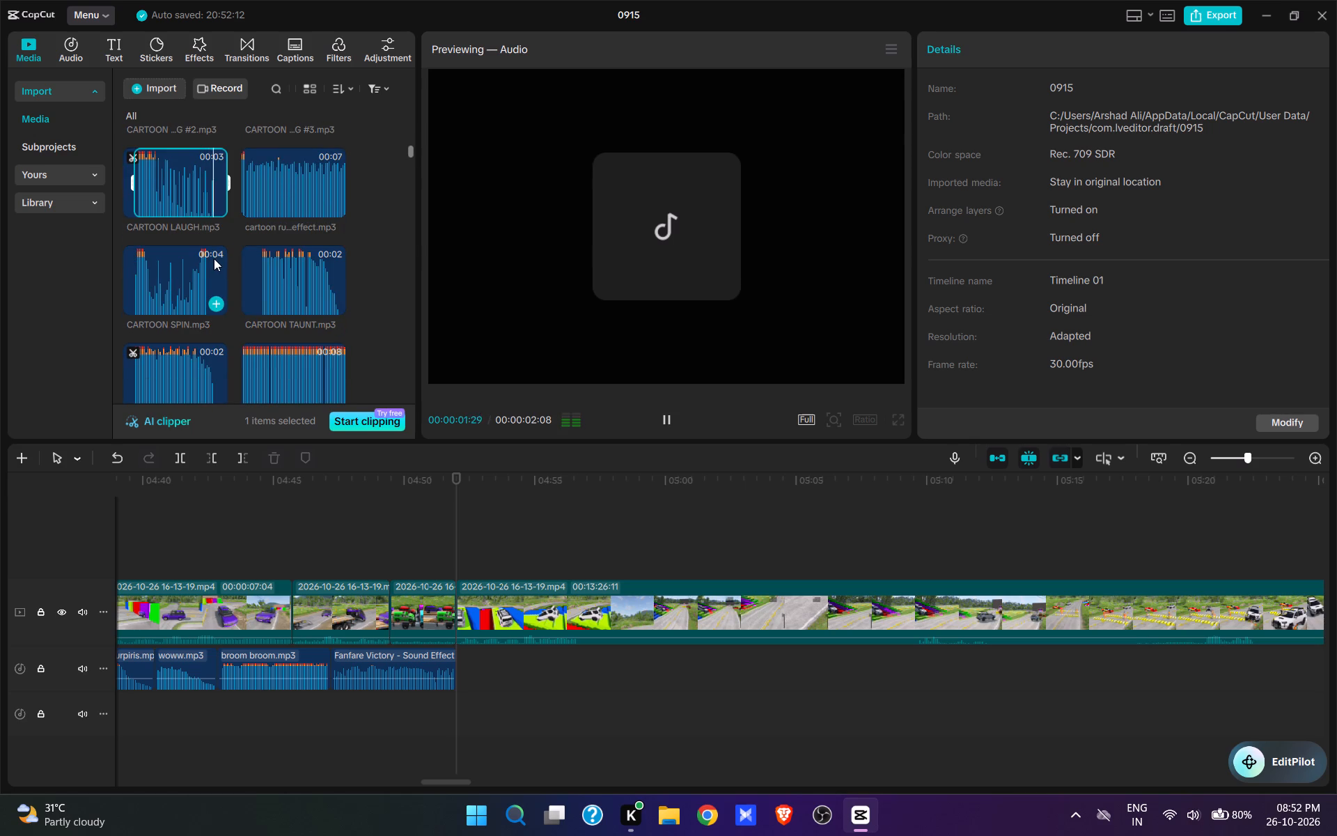
{"action": "left_click", "coordinate": [288, 182]}
{"action": "left_click", "coordinate": [148, 189]}
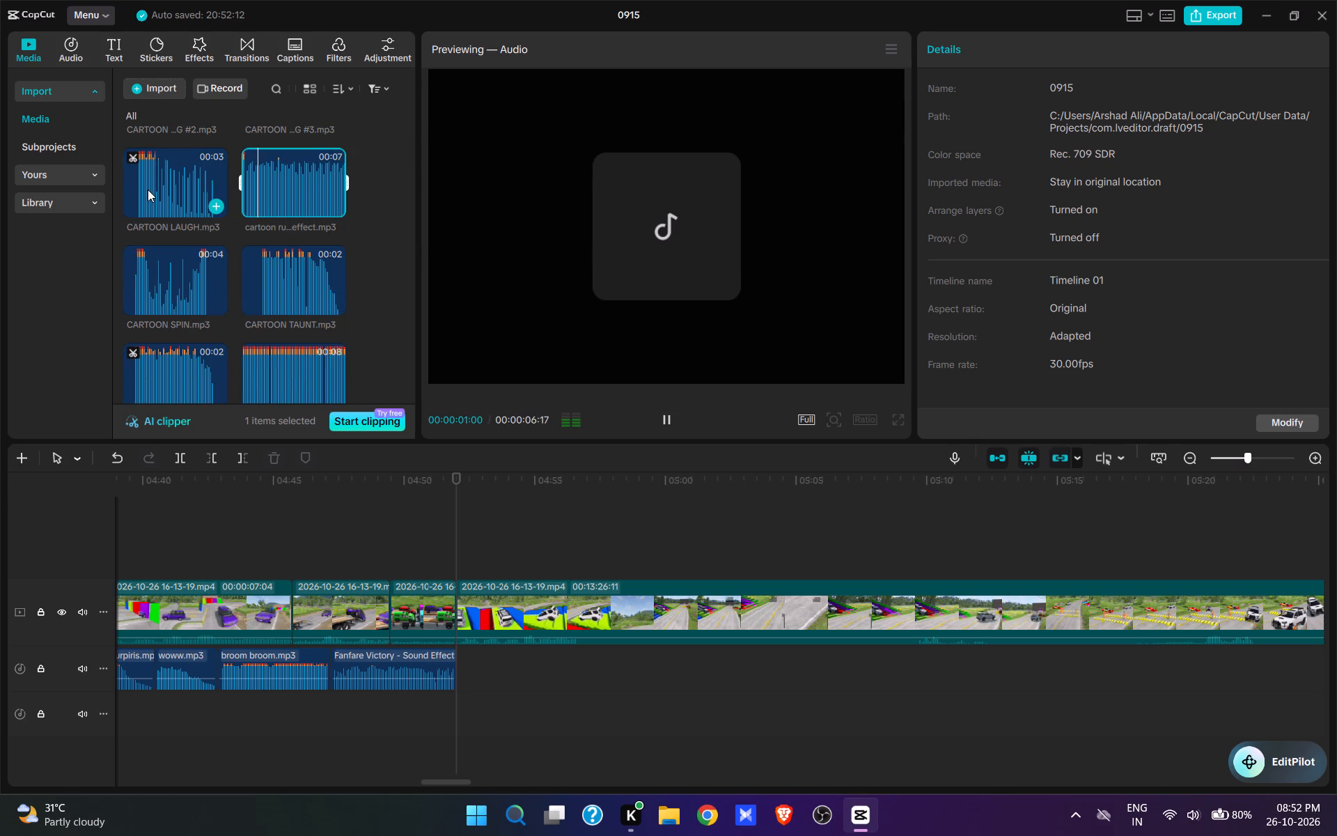
{"action": "left_click", "coordinate": [172, 277]}
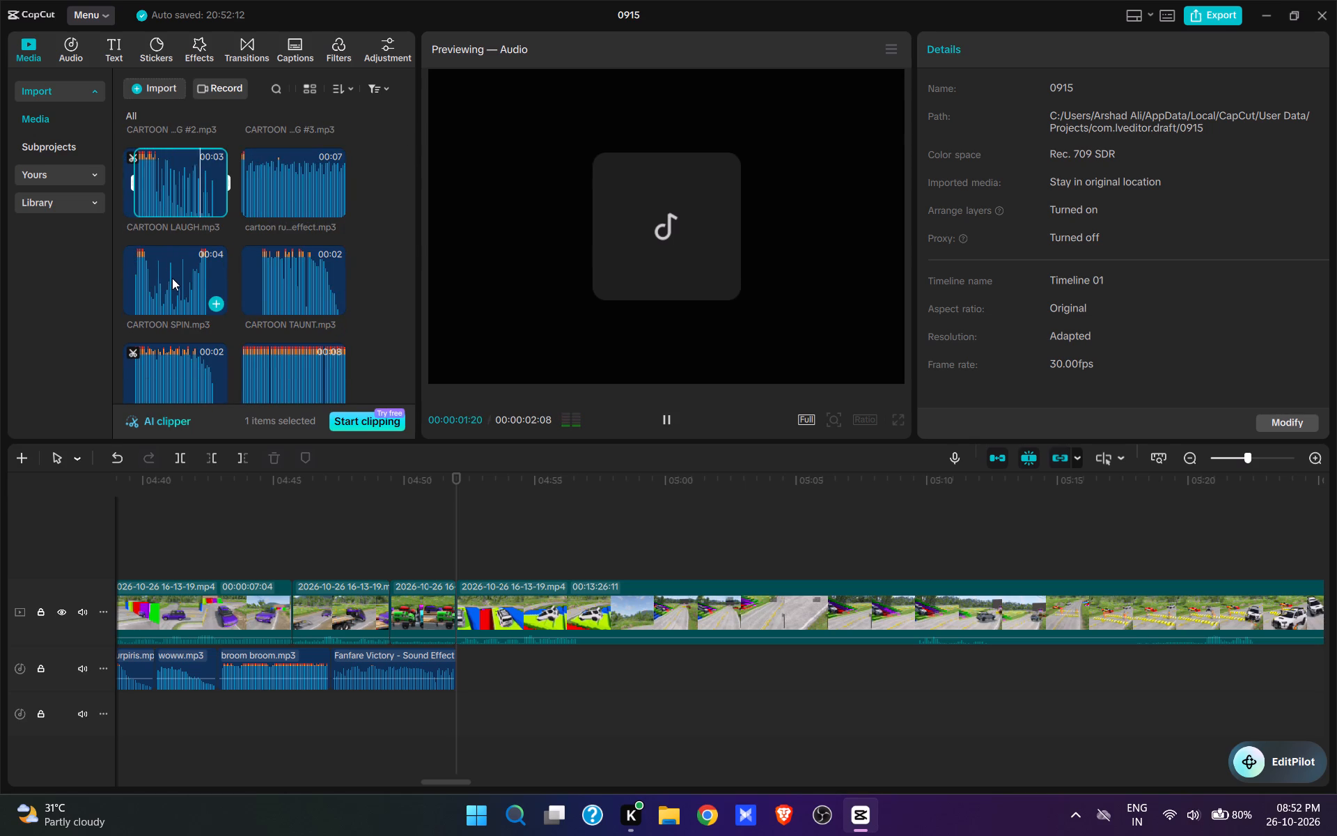
{"action": "scroll", "coordinate": [172, 278], "scroll_direction": "down", "scroll_amount": 3}
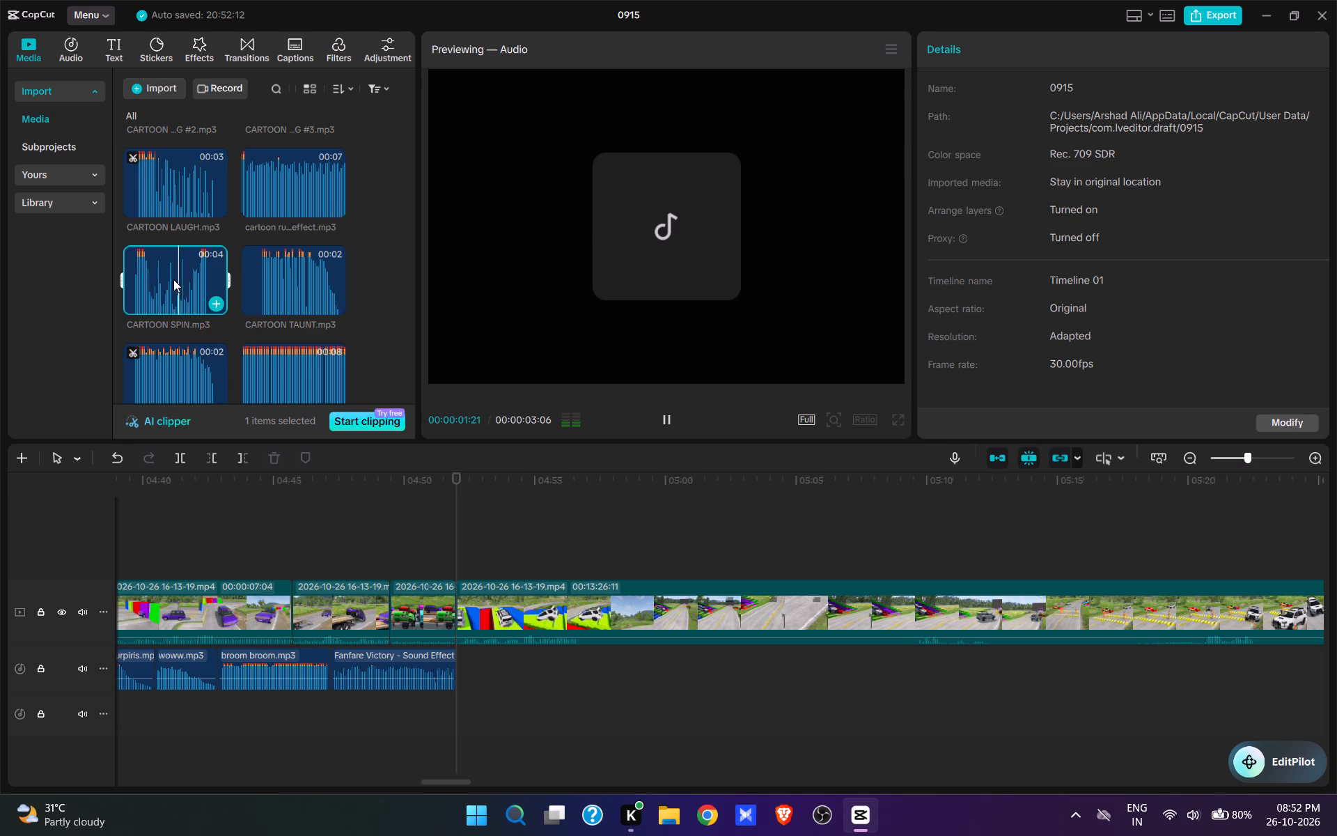
{"action": "left_click", "coordinate": [158, 351]}
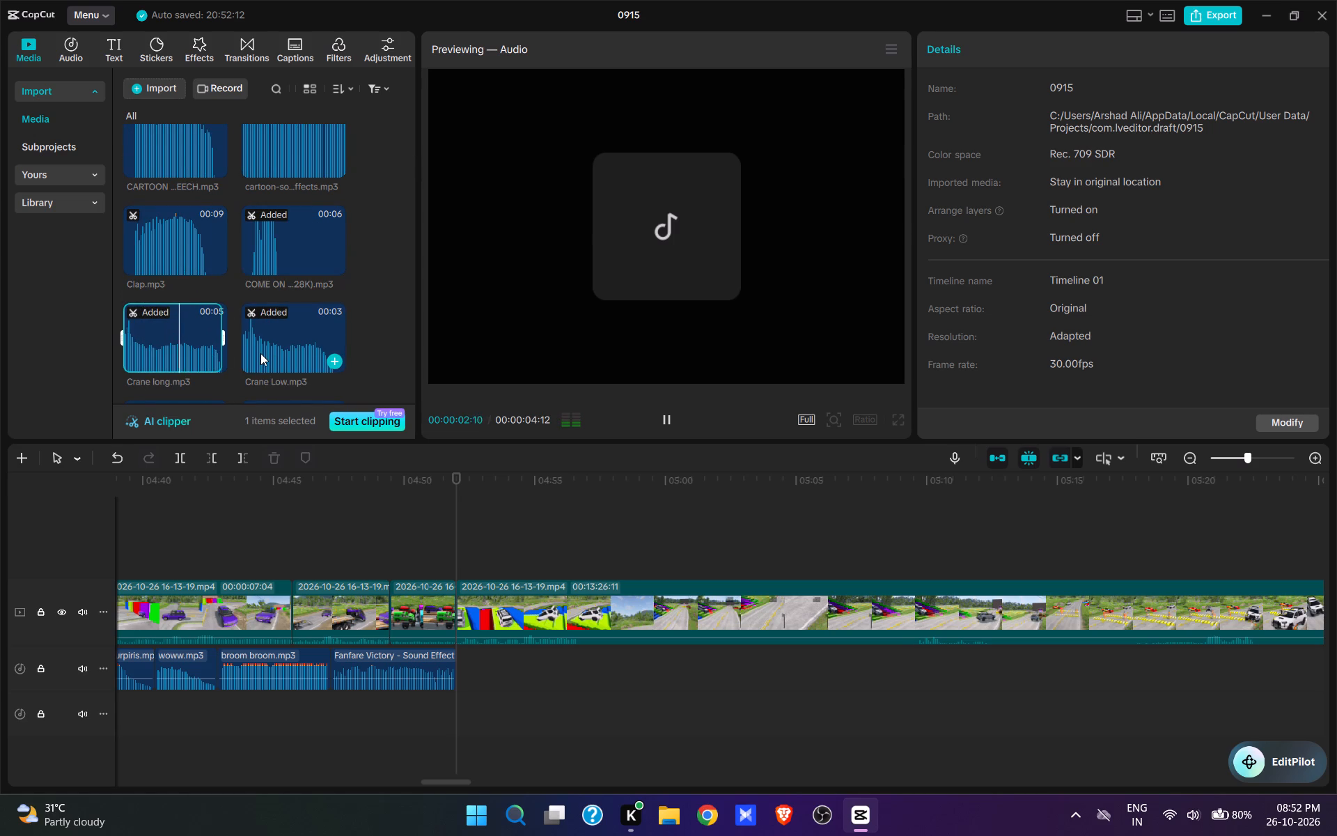
{"action": "scroll", "coordinate": [260, 353], "scroll_direction": "up", "scroll_amount": 20}
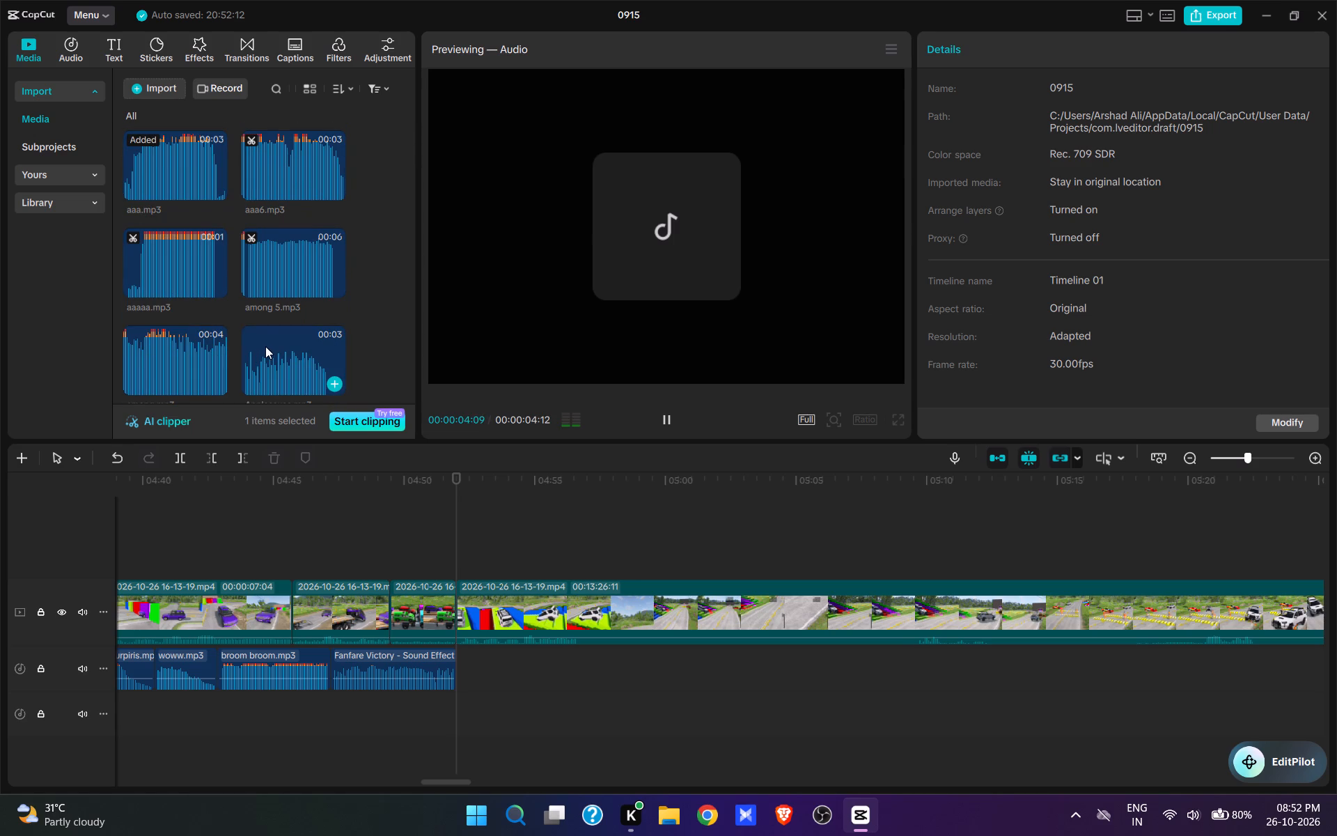
{"action": "scroll", "coordinate": [265, 346], "scroll_direction": "up", "scroll_amount": 4}
{"action": "left_click", "coordinate": [172, 187]}
{"action": "scroll", "coordinate": [298, 335], "scroll_direction": "up", "scroll_amount": 5}
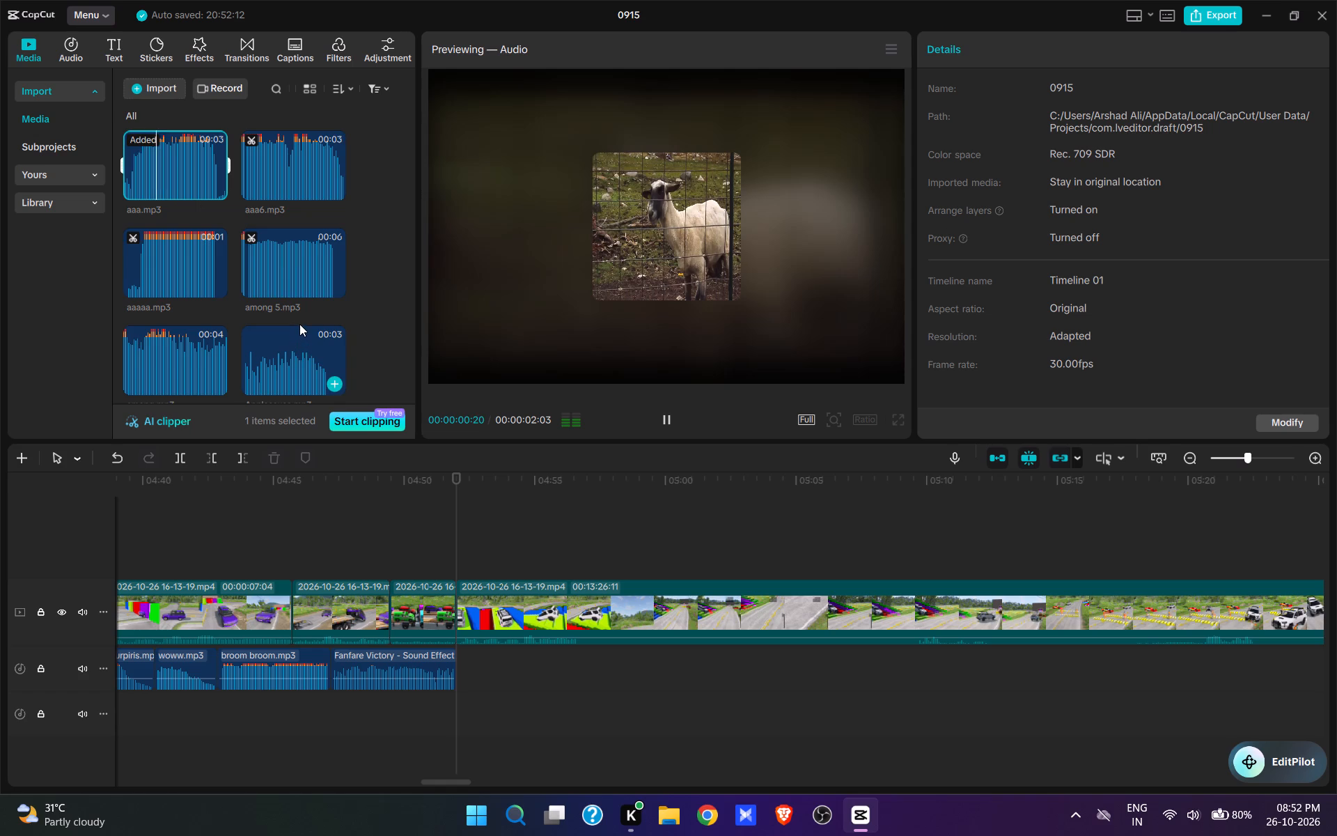
Audition further sounds, including iyeey.mp3, kavboy iyyhaa.mp3, Laugh Weird.mp3 and the funny cartoon laugh.
{"action": "scroll", "coordinate": [299, 323], "scroll_direction": "down", "scroll_amount": 17}
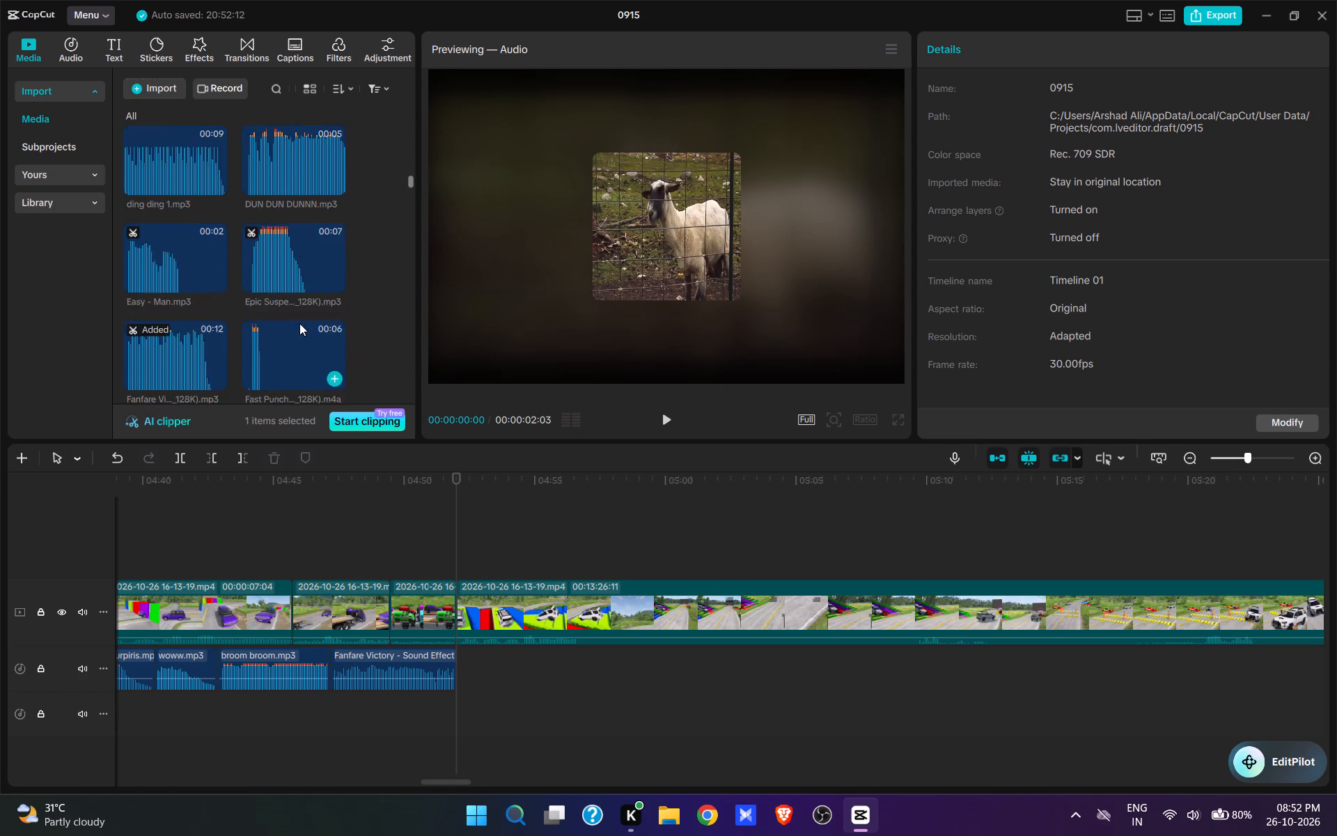
{"action": "scroll", "coordinate": [299, 323], "scroll_direction": "down", "scroll_amount": 5}
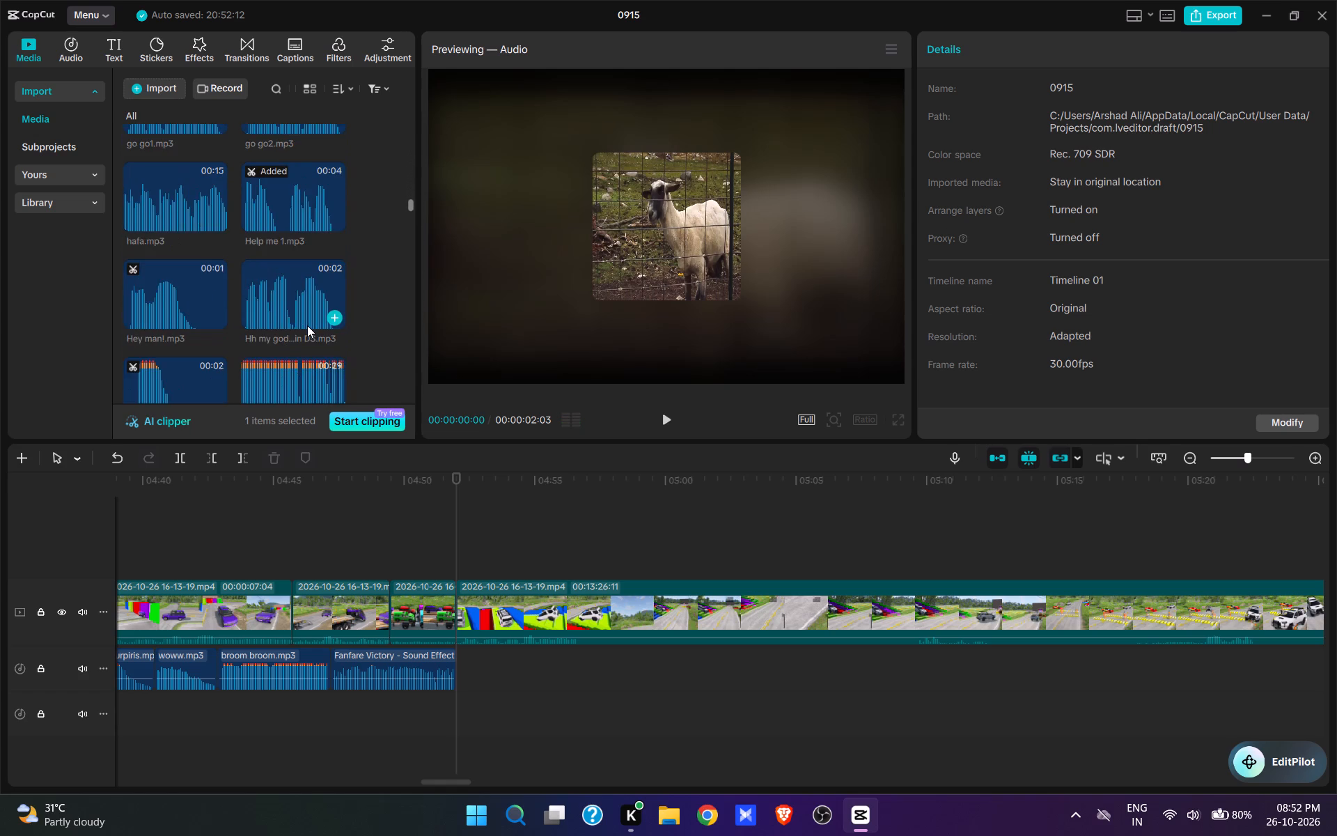
{"action": "scroll", "coordinate": [307, 325], "scroll_direction": "down", "scroll_amount": 2}
{"action": "left_click", "coordinate": [295, 323]}
{"action": "scroll", "coordinate": [295, 323], "scroll_direction": "down", "scroll_amount": 5}
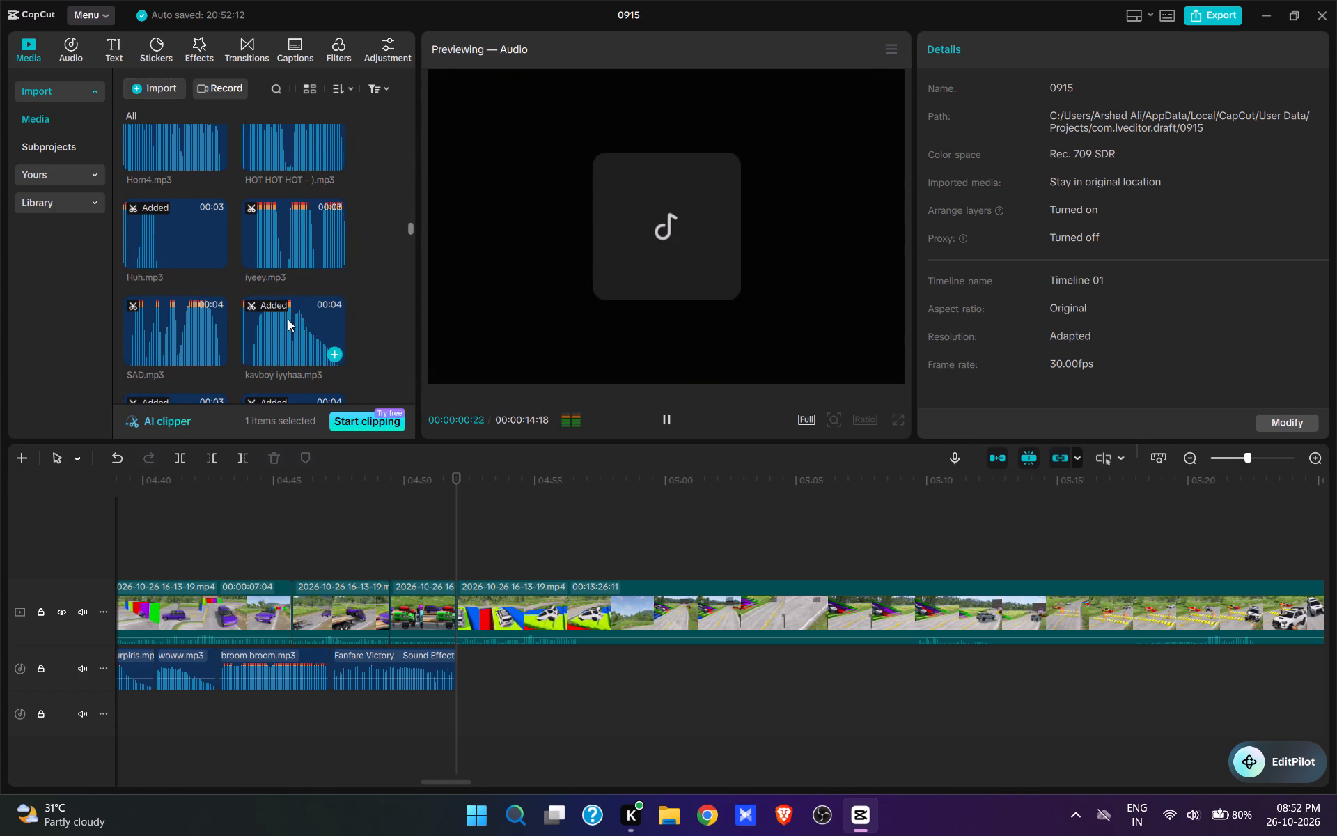
{"action": "left_click", "coordinate": [302, 256]}
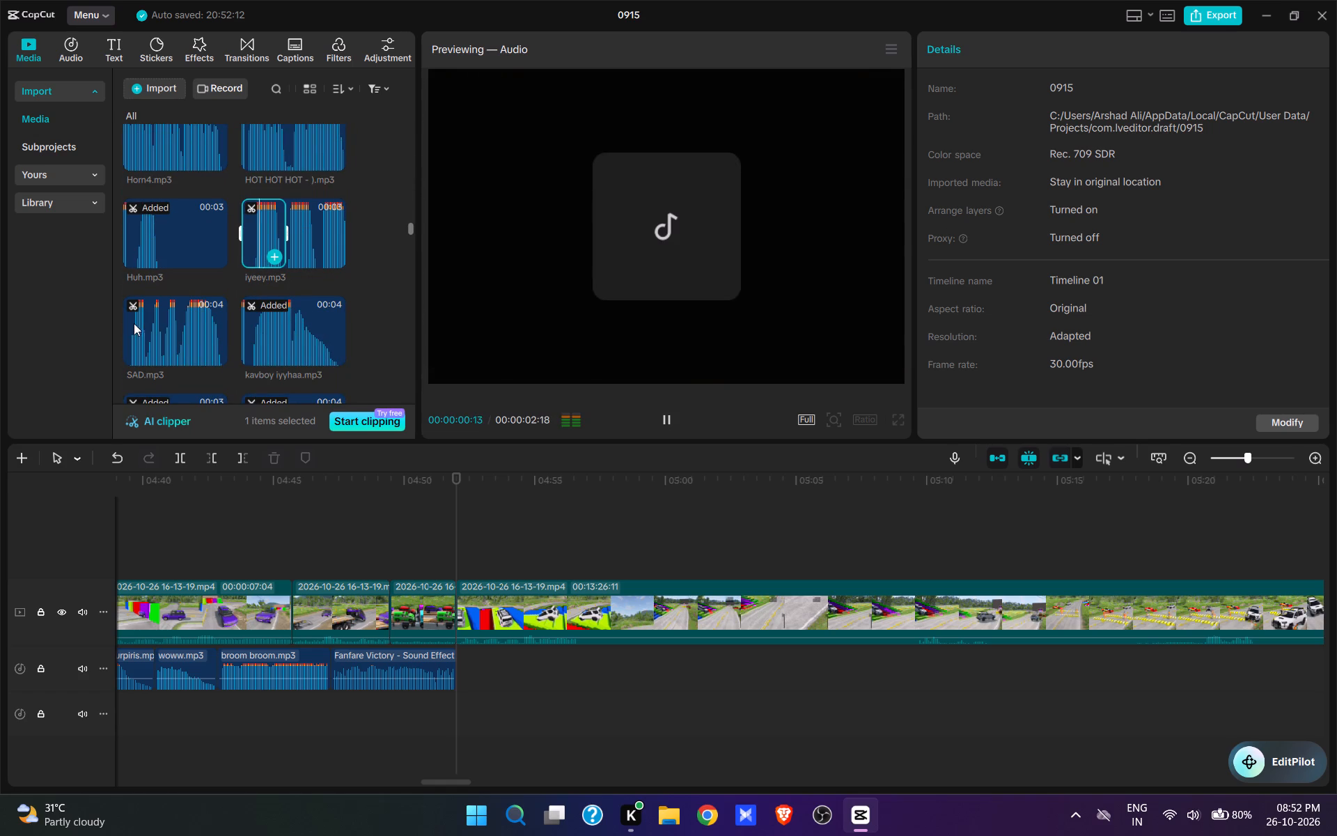
{"action": "left_click", "coordinate": [269, 336]}
{"action": "scroll", "coordinate": [279, 332], "scroll_direction": "down", "scroll_amount": 2}
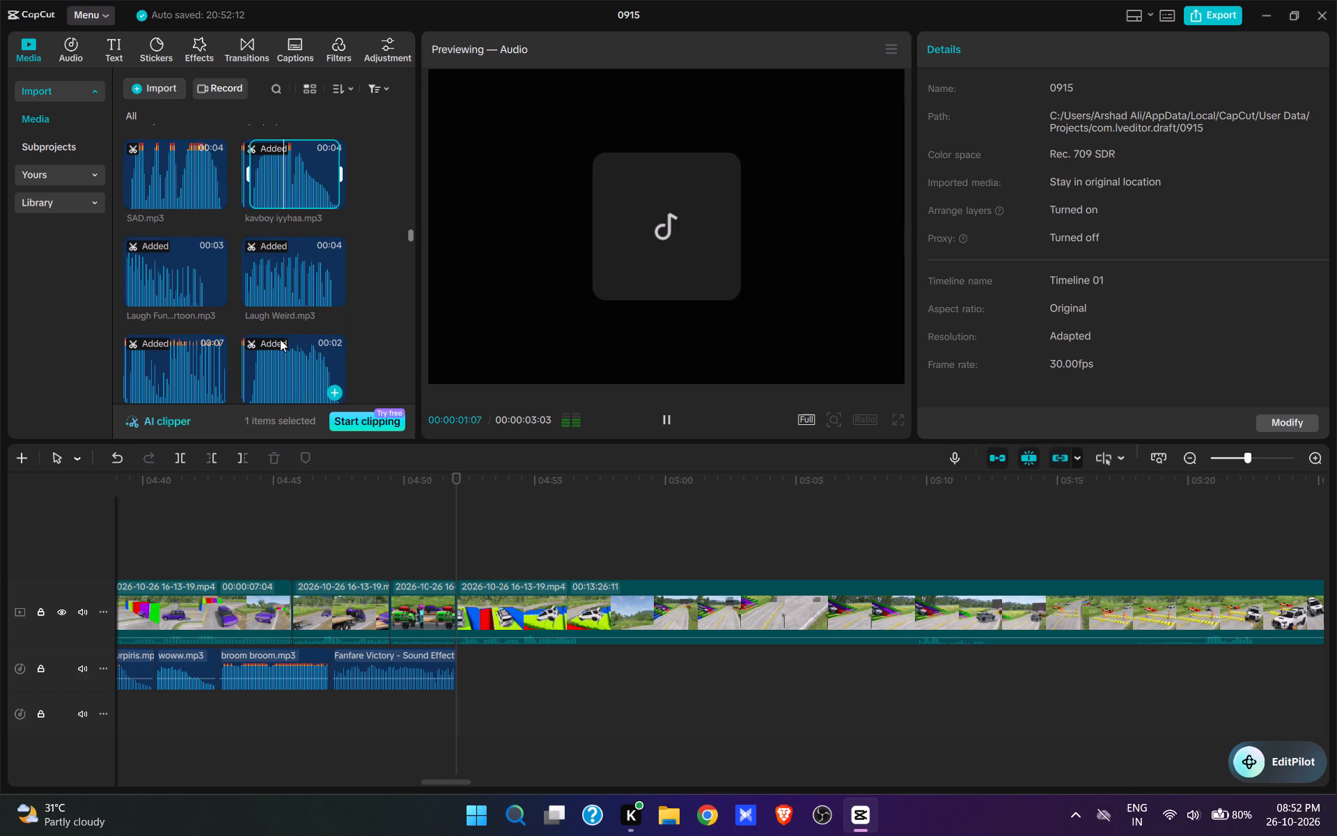
{"action": "left_click", "coordinate": [288, 284]}
{"action": "left_click", "coordinate": [163, 284]}
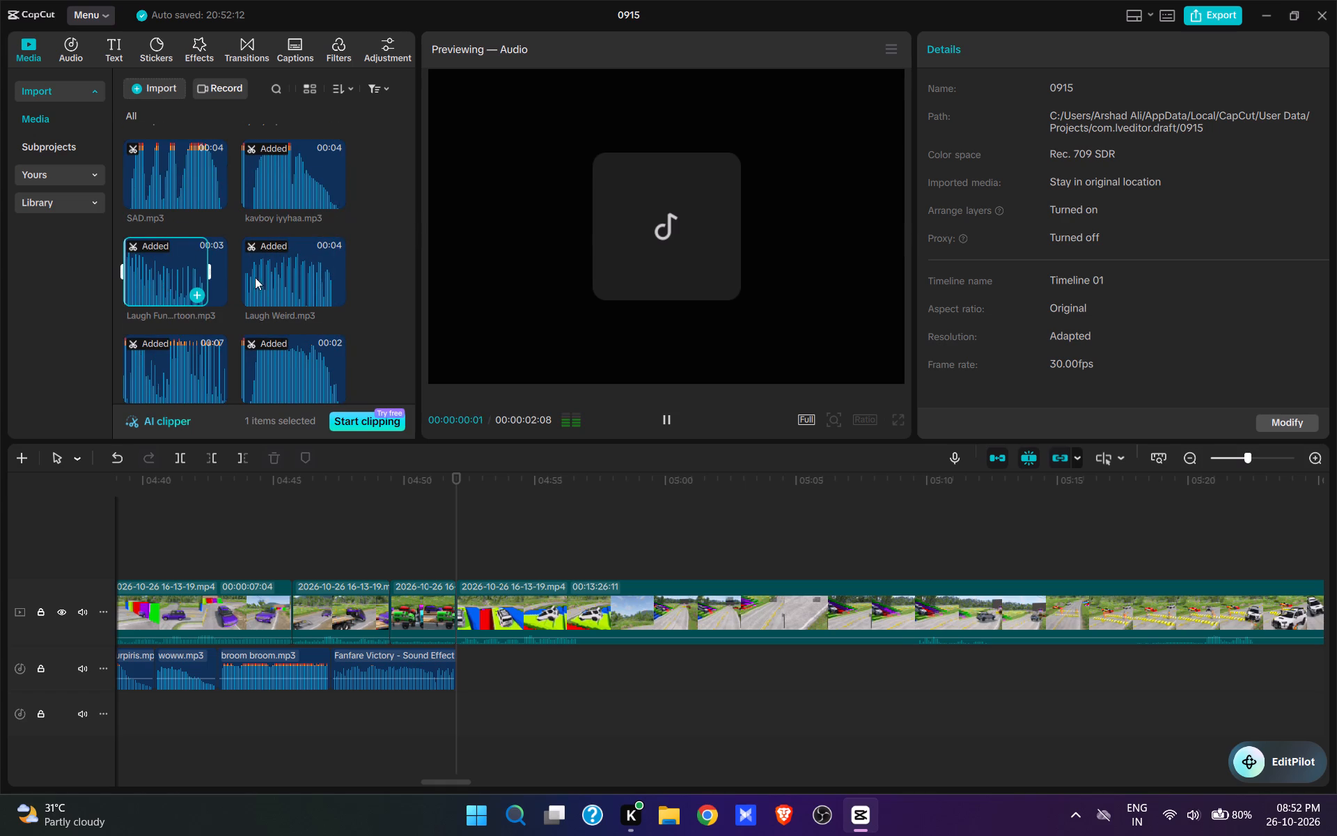
Compare the Ok lets go Game and OH-HELL-N sounds, add Ok lets go Game at 00:04:52:00, and play it with the video.
{"action": "scroll", "coordinate": [316, 343], "scroll_direction": "down", "scroll_amount": 5}
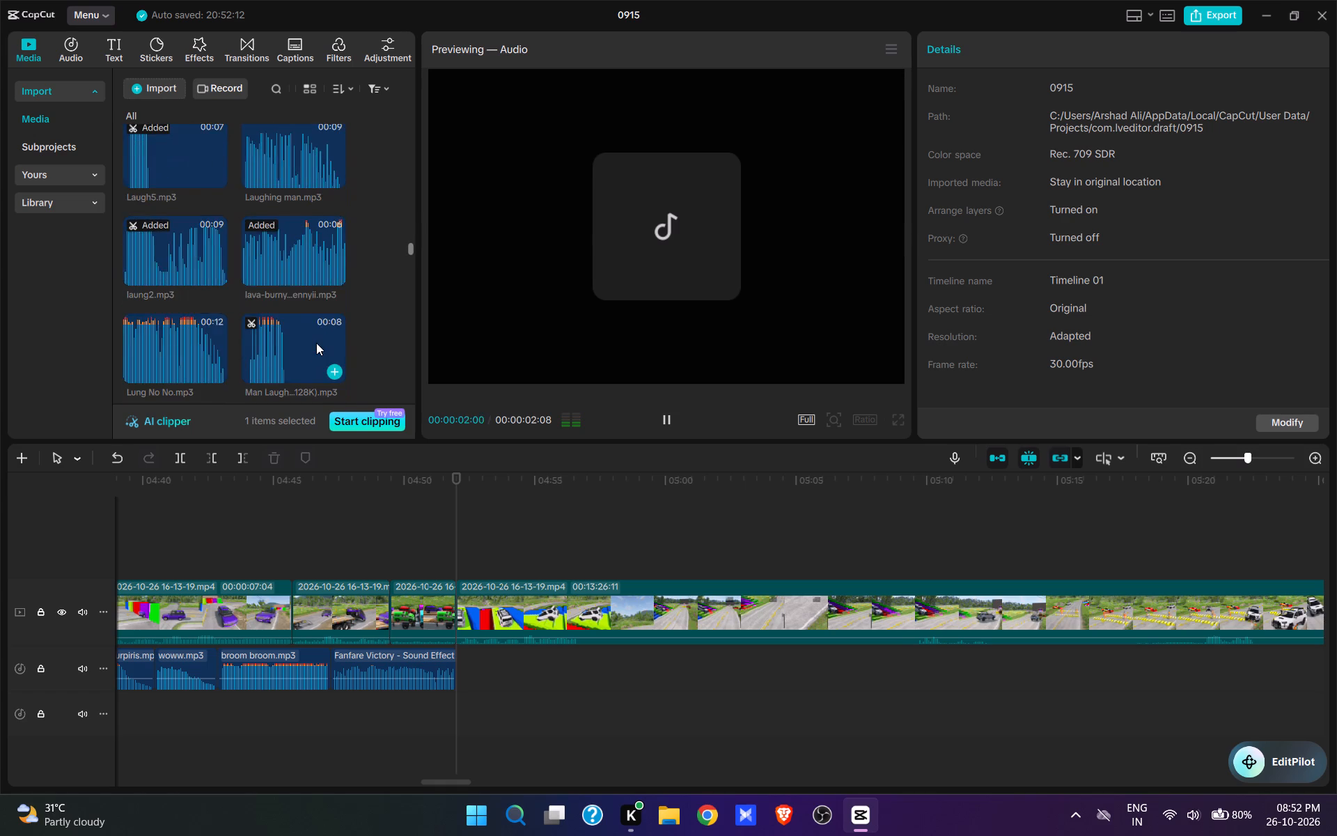
{"action": "scroll", "coordinate": [316, 343], "scroll_direction": "down", "scroll_amount": 7}
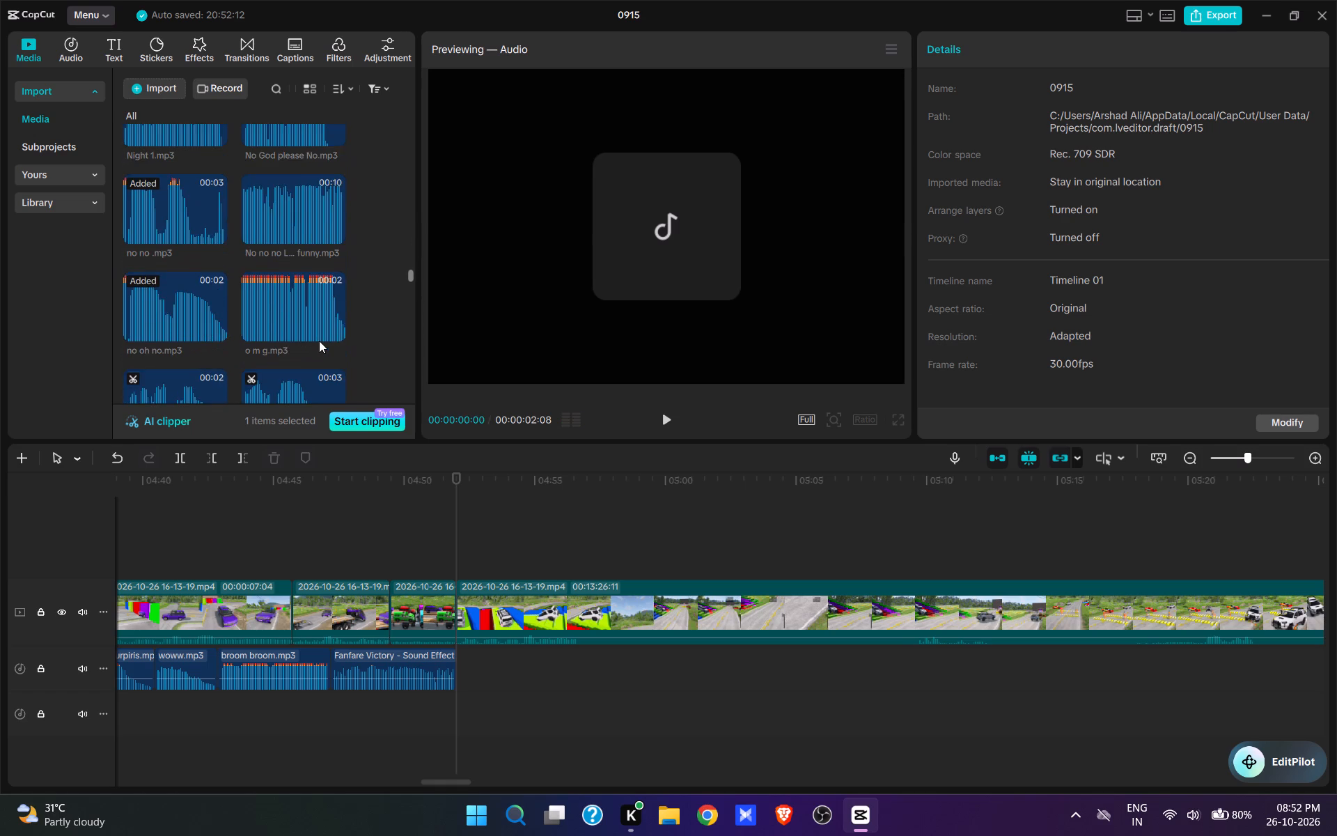
{"action": "scroll", "coordinate": [319, 340], "scroll_direction": "down", "scroll_amount": 4}
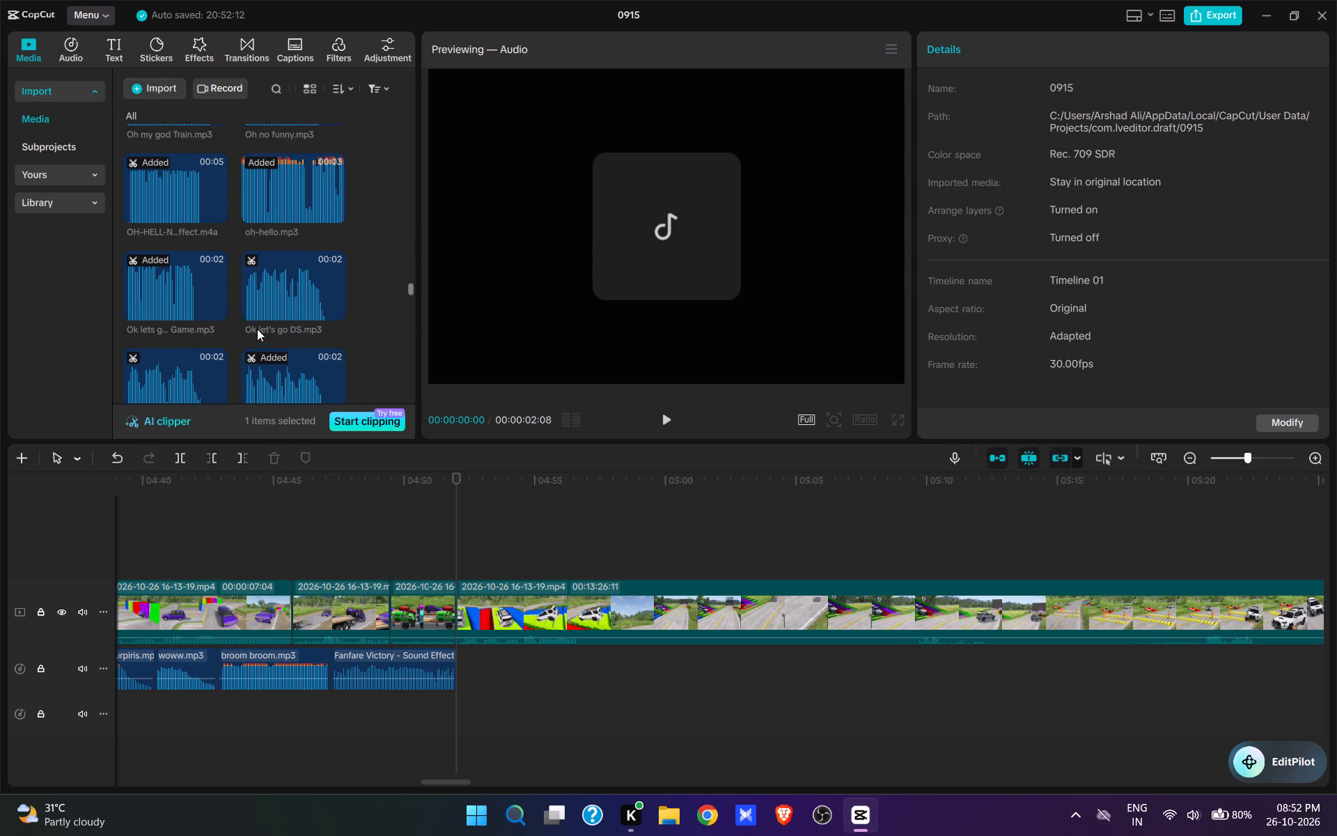
{"action": "left_click", "coordinate": [184, 283]}
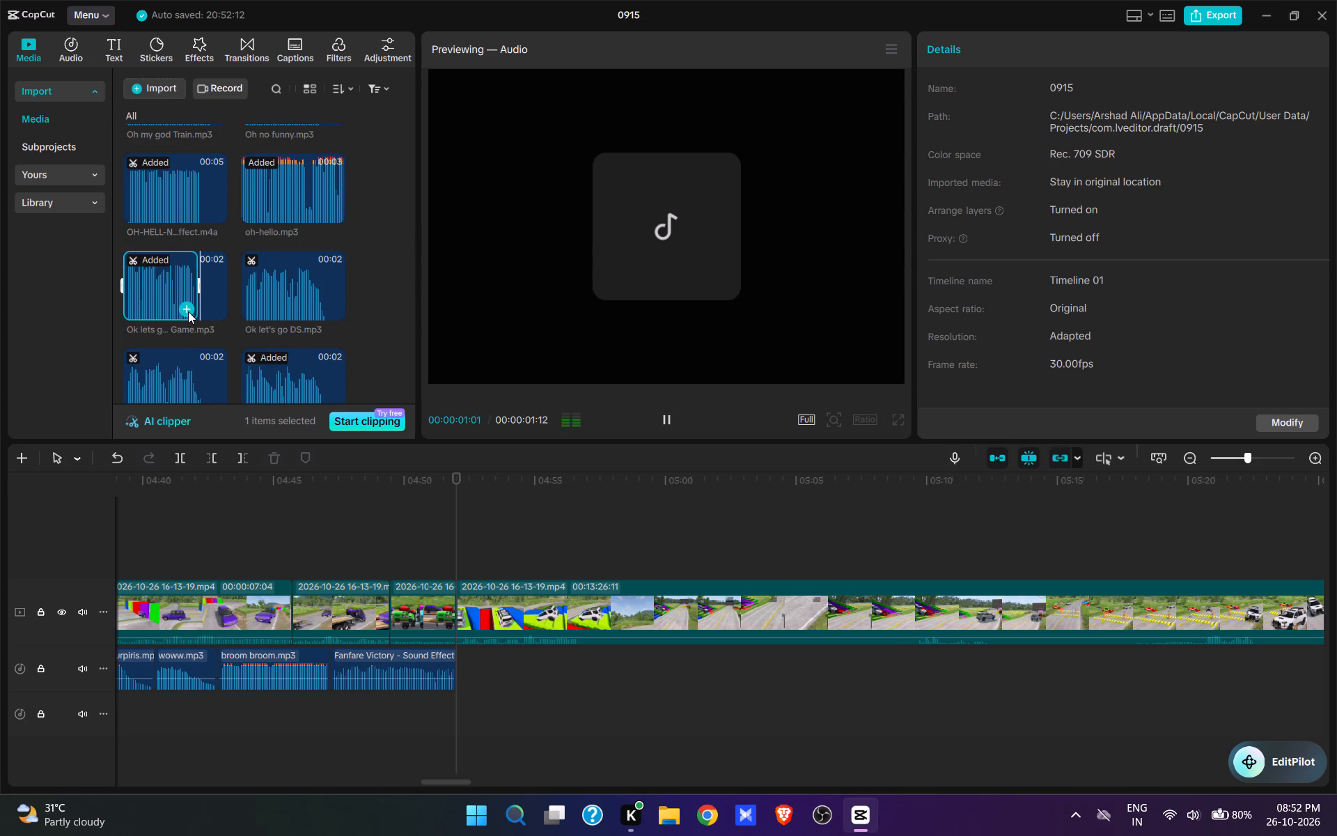
{"action": "left_click", "coordinate": [194, 203]}
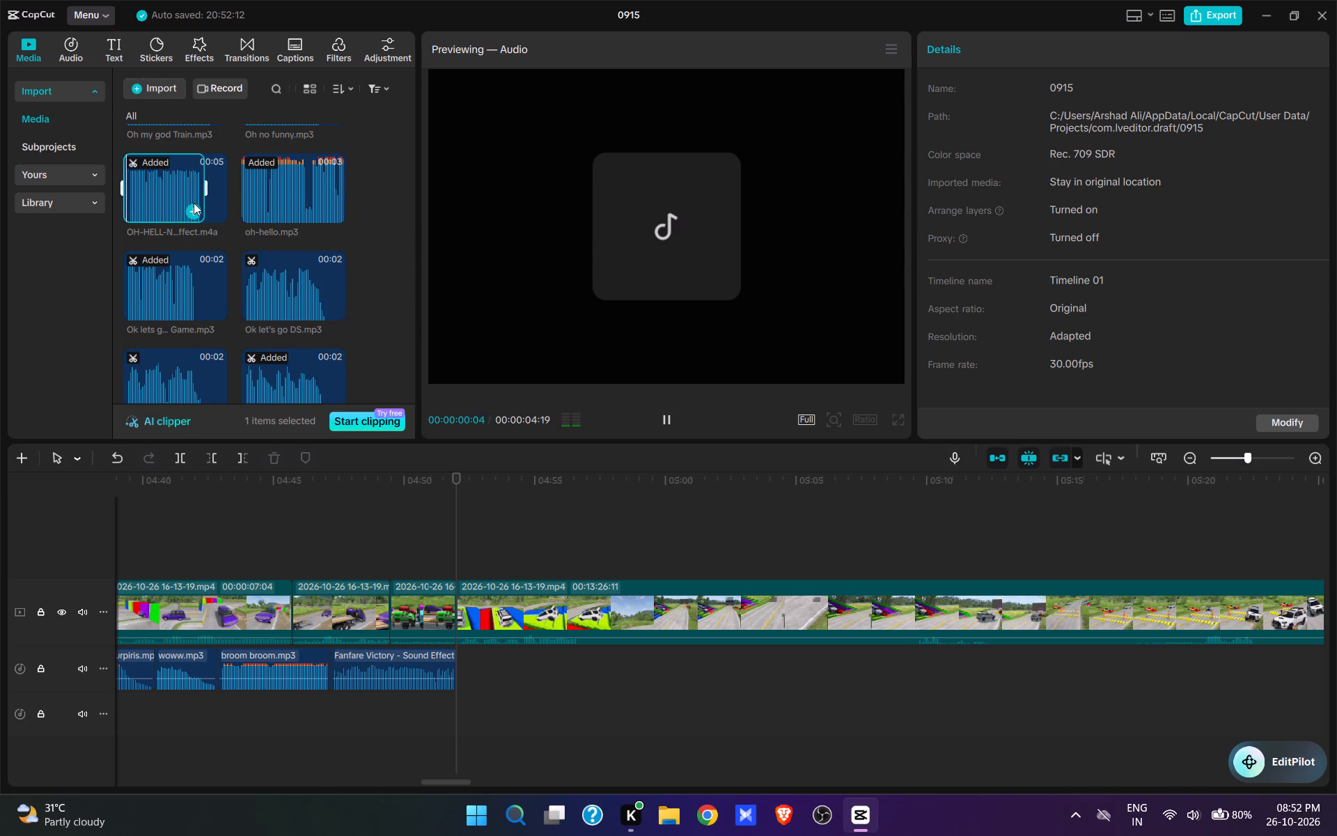
{"action": "left_click", "coordinate": [153, 299]}
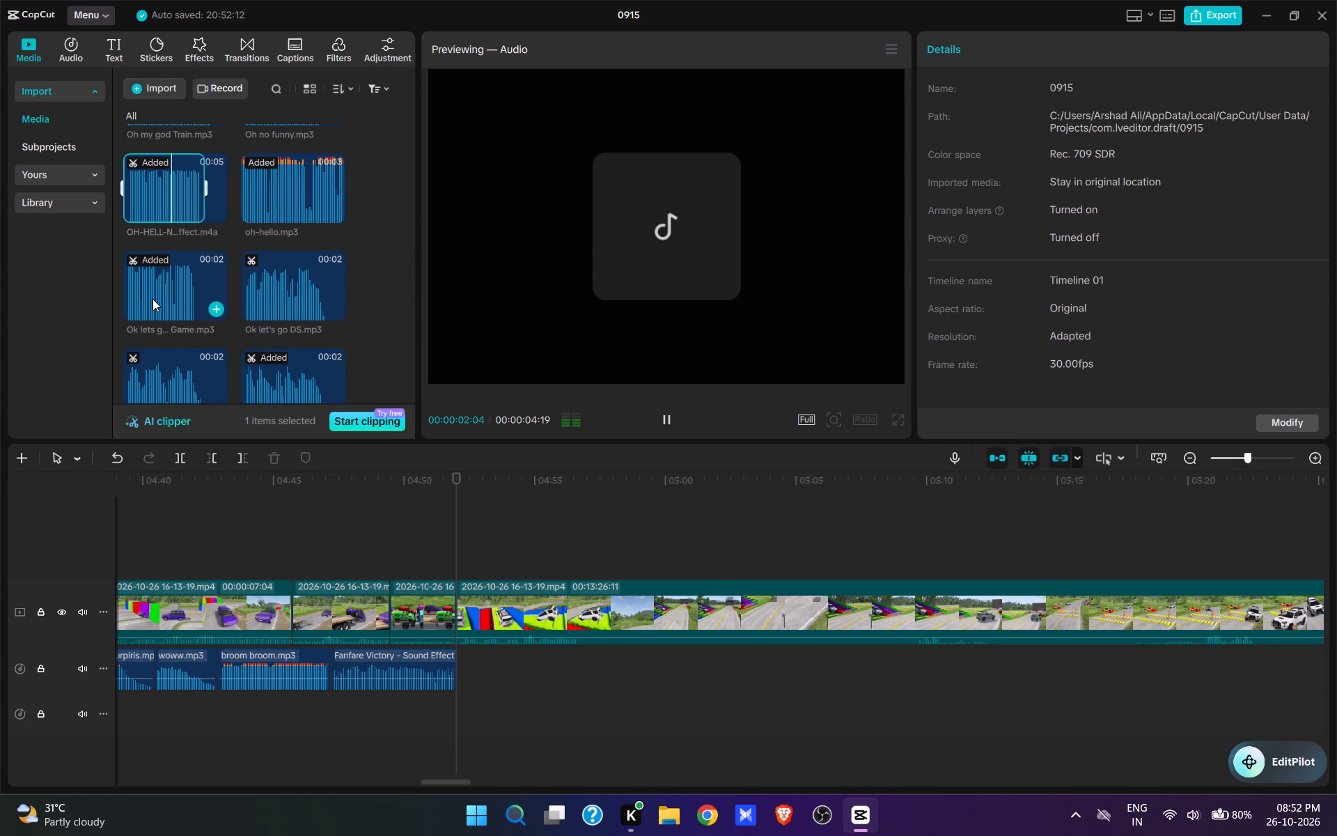
{"action": "left_click", "coordinate": [174, 215]}
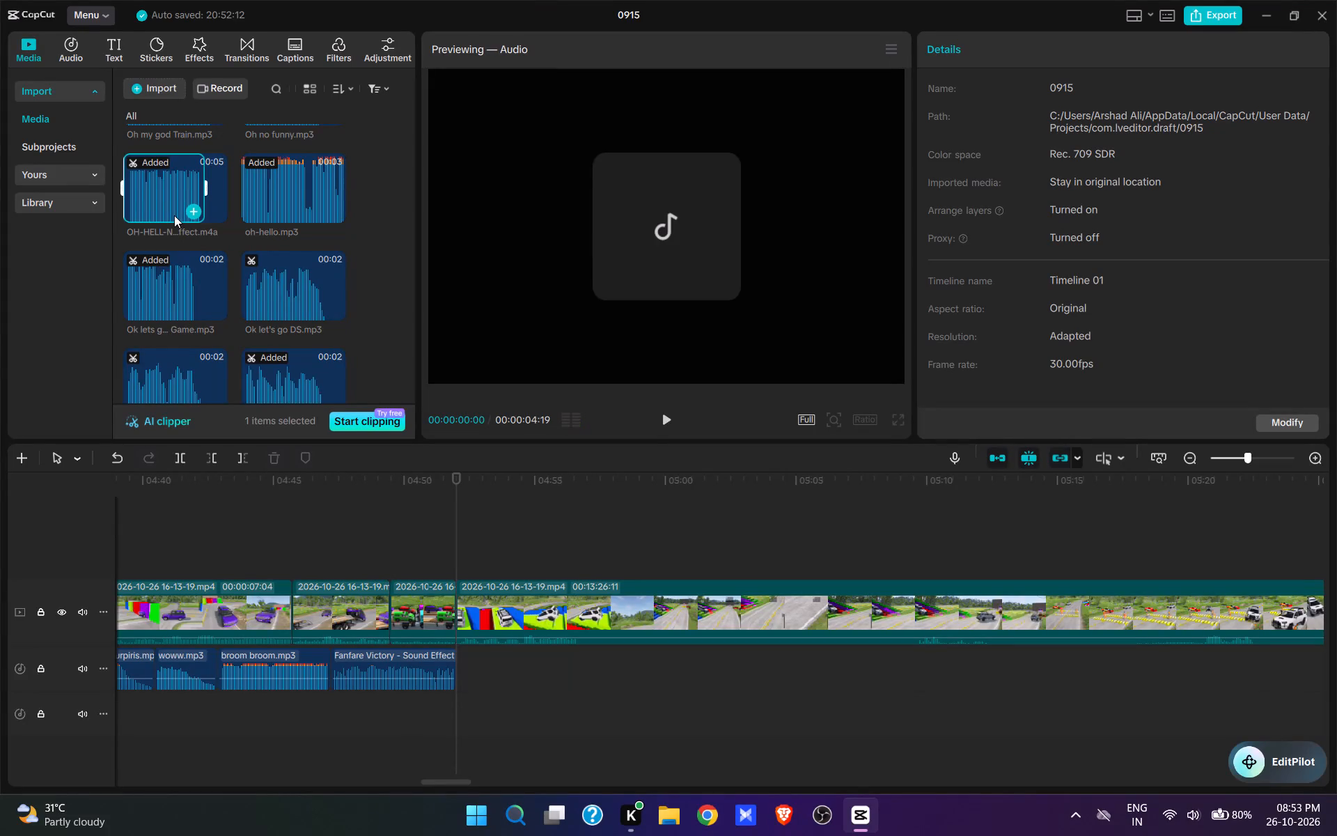
{"action": "left_click", "coordinate": [168, 295]}
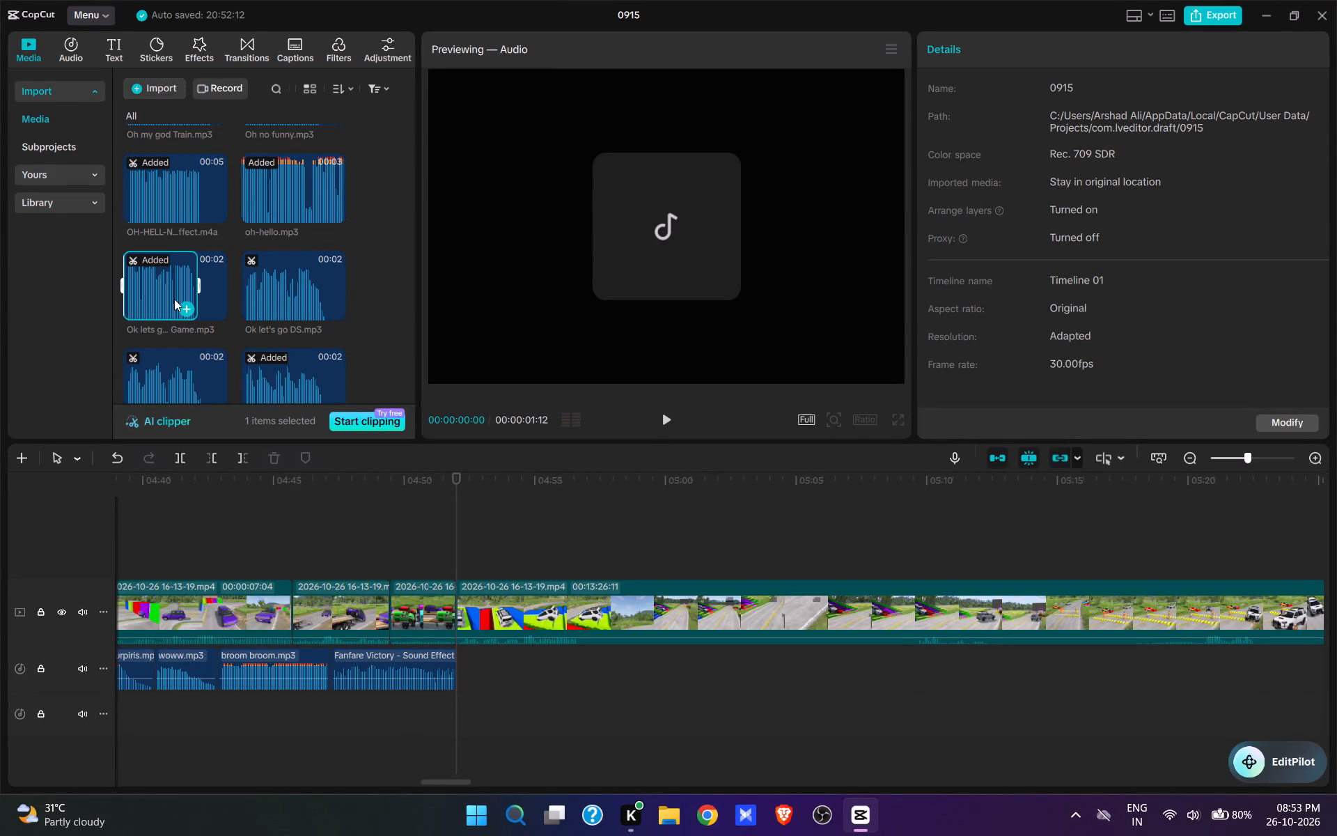
{"action": "left_click", "coordinate": [184, 310]}
{"action": "key", "text": "space"}
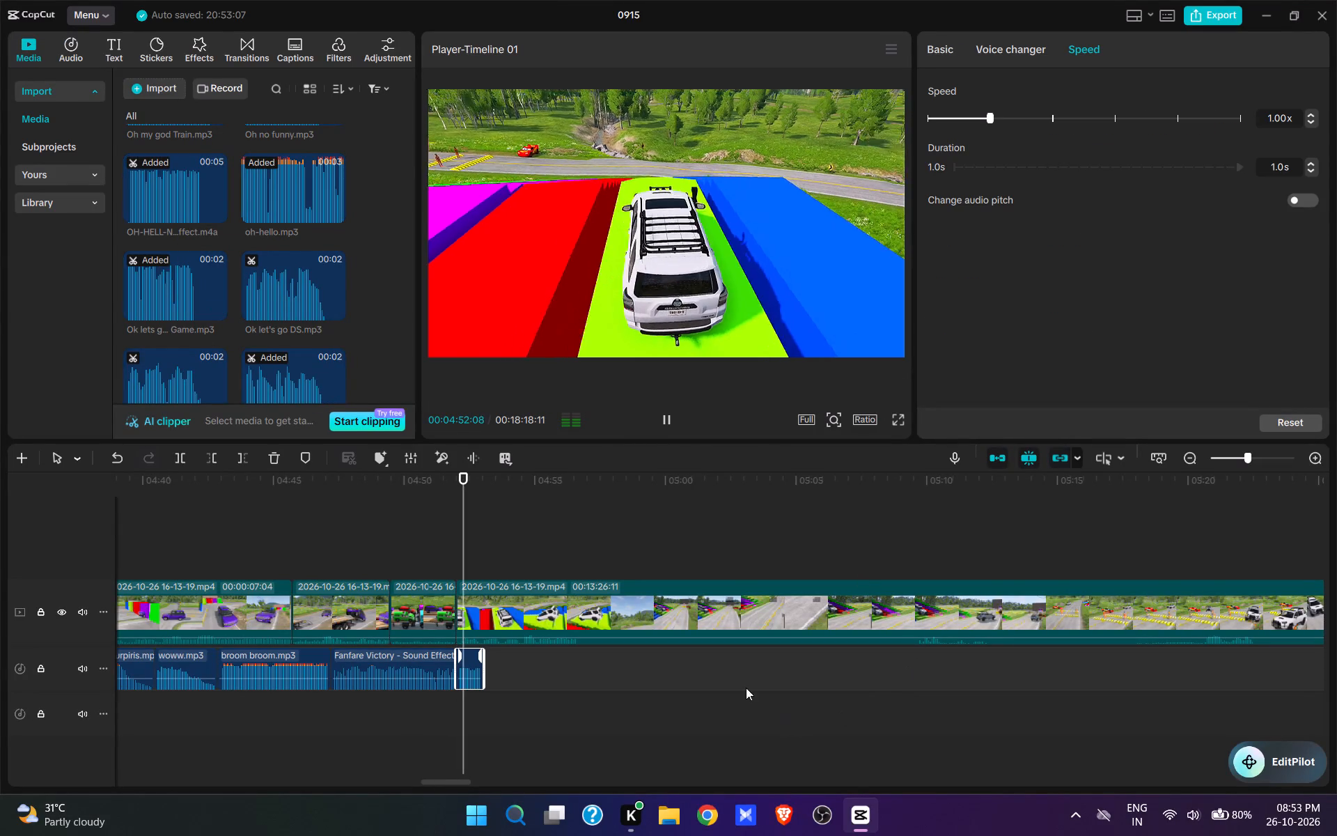
{"action": "key", "text": "space"}
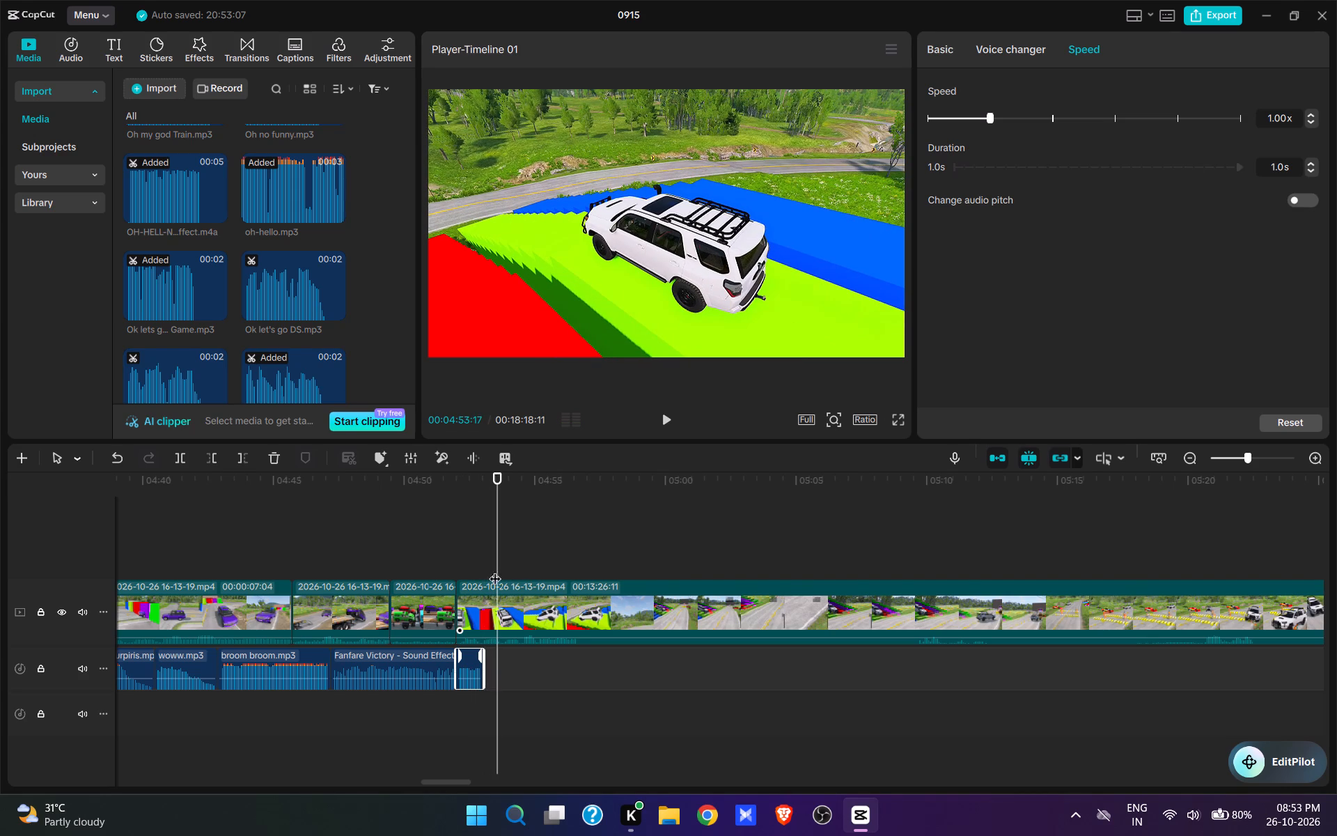
Add okey.mp3 at 00:04:53:01, directly after the Ok lets go sound, and play the white car descending the ramp.
{"action": "left_click", "coordinate": [483, 565]}
{"action": "scroll", "coordinate": [251, 303], "scroll_direction": "down", "scroll_amount": 2}
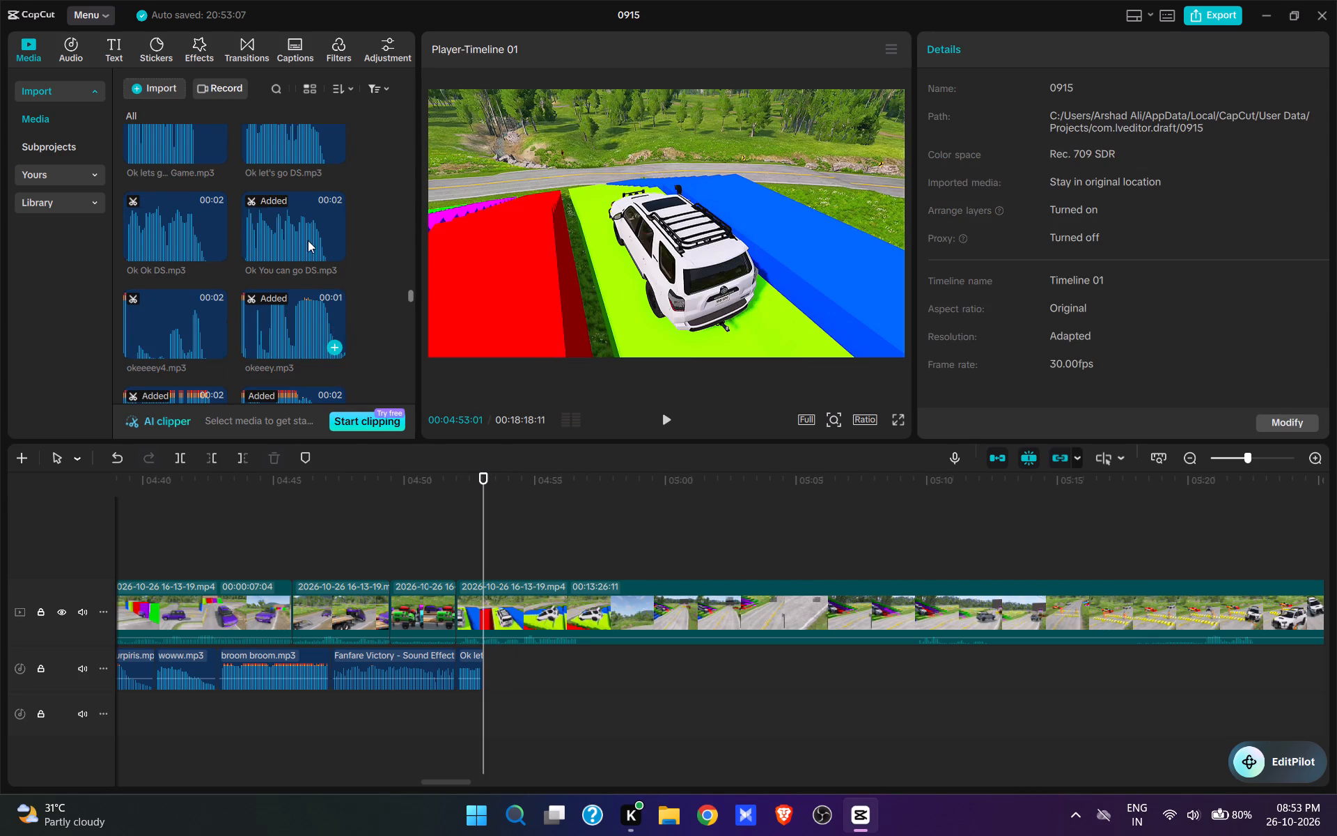
{"action": "scroll", "coordinate": [305, 270], "scroll_direction": "down", "scroll_amount": 1}
{"action": "left_click", "coordinate": [336, 369]}
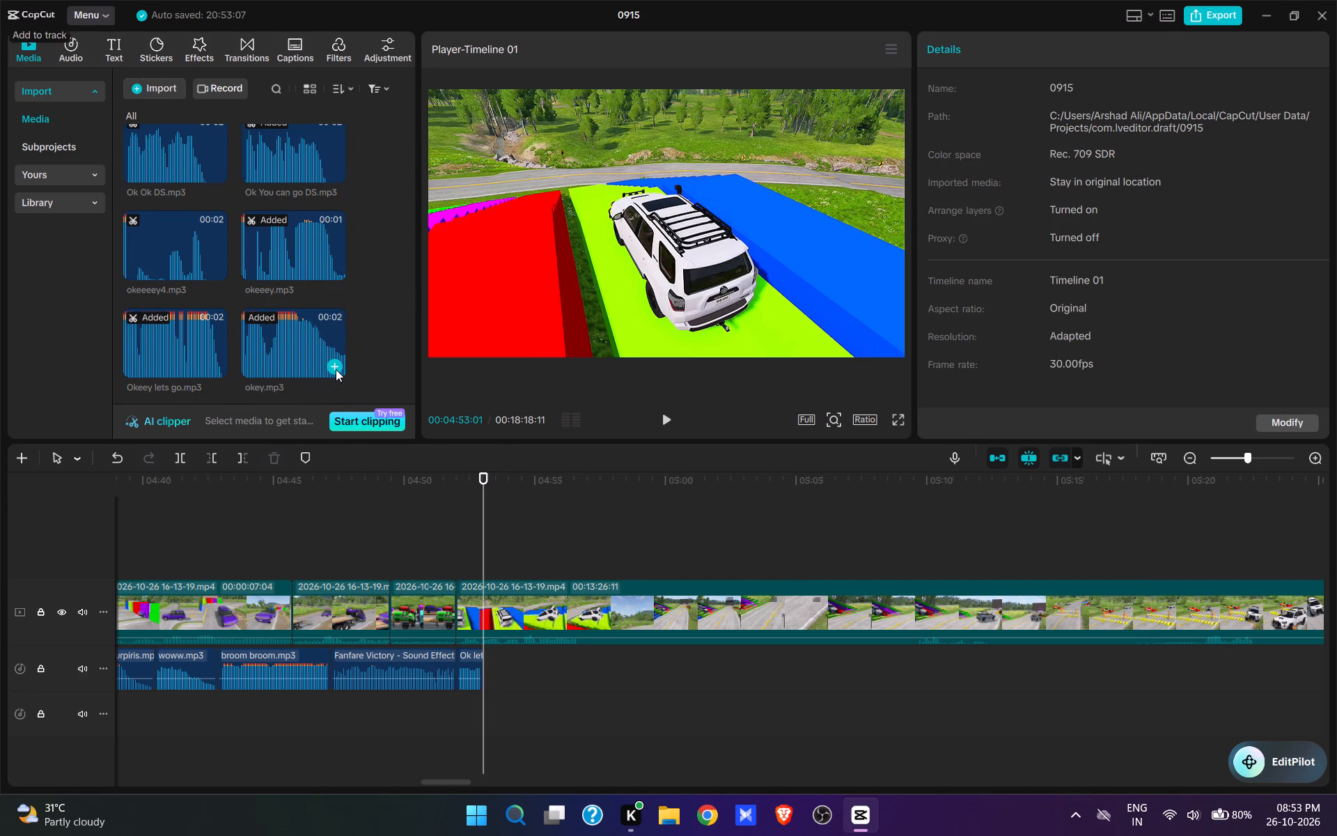
{"action": "key", "text": "space"}
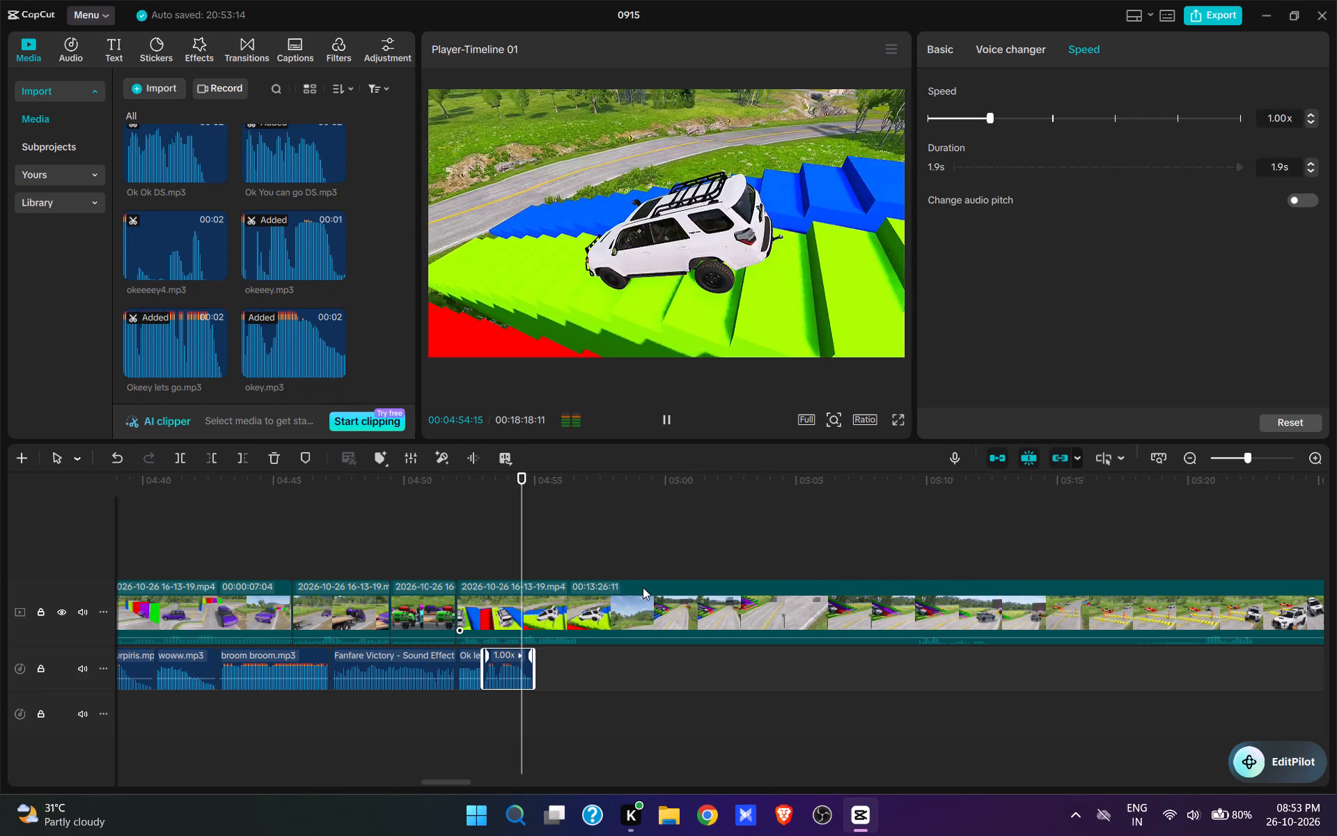
{"action": "key", "text": "space"}
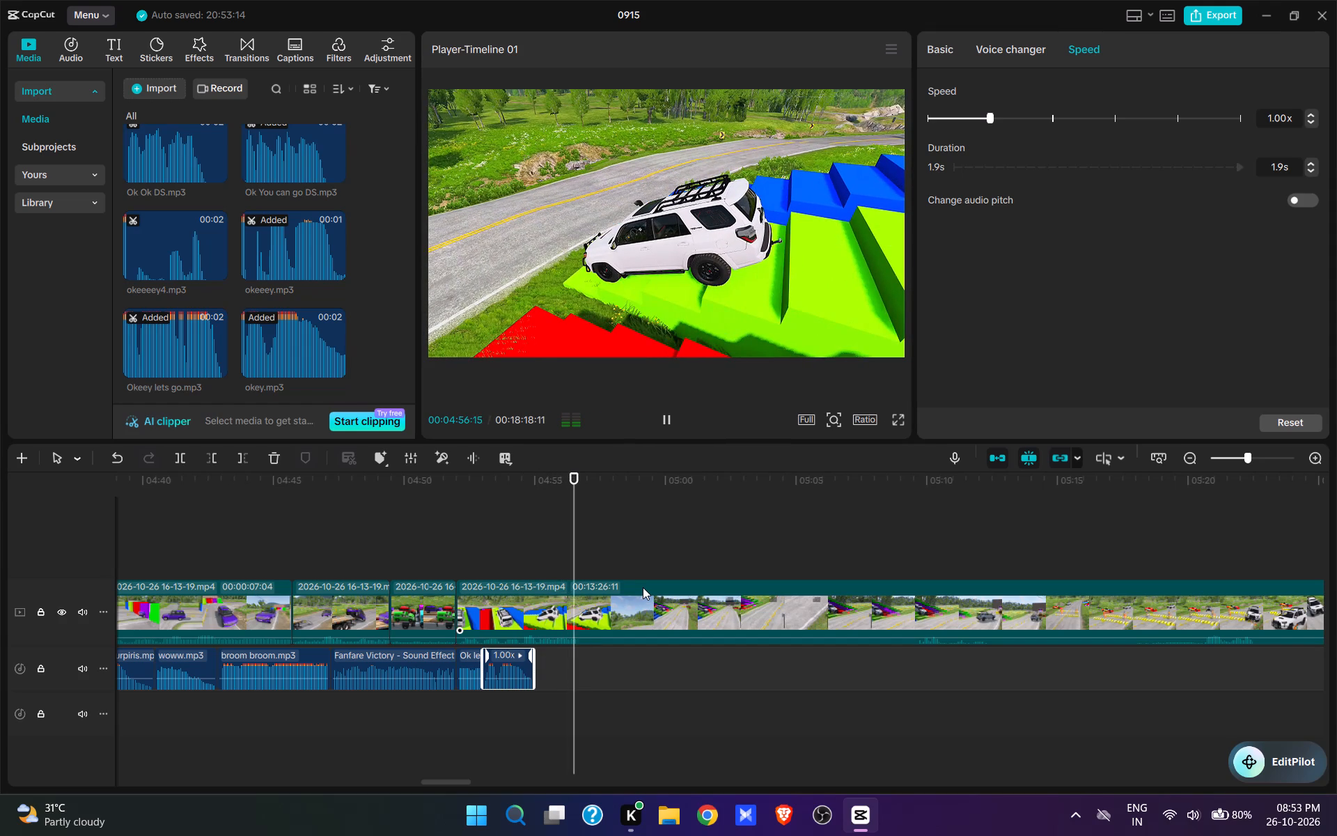
Split the video at 00:04:56:12 and cut the footage up to about 00:05:09, where the white car descends the coloured stairs.
{"action": "left_click", "coordinate": [571, 561]}
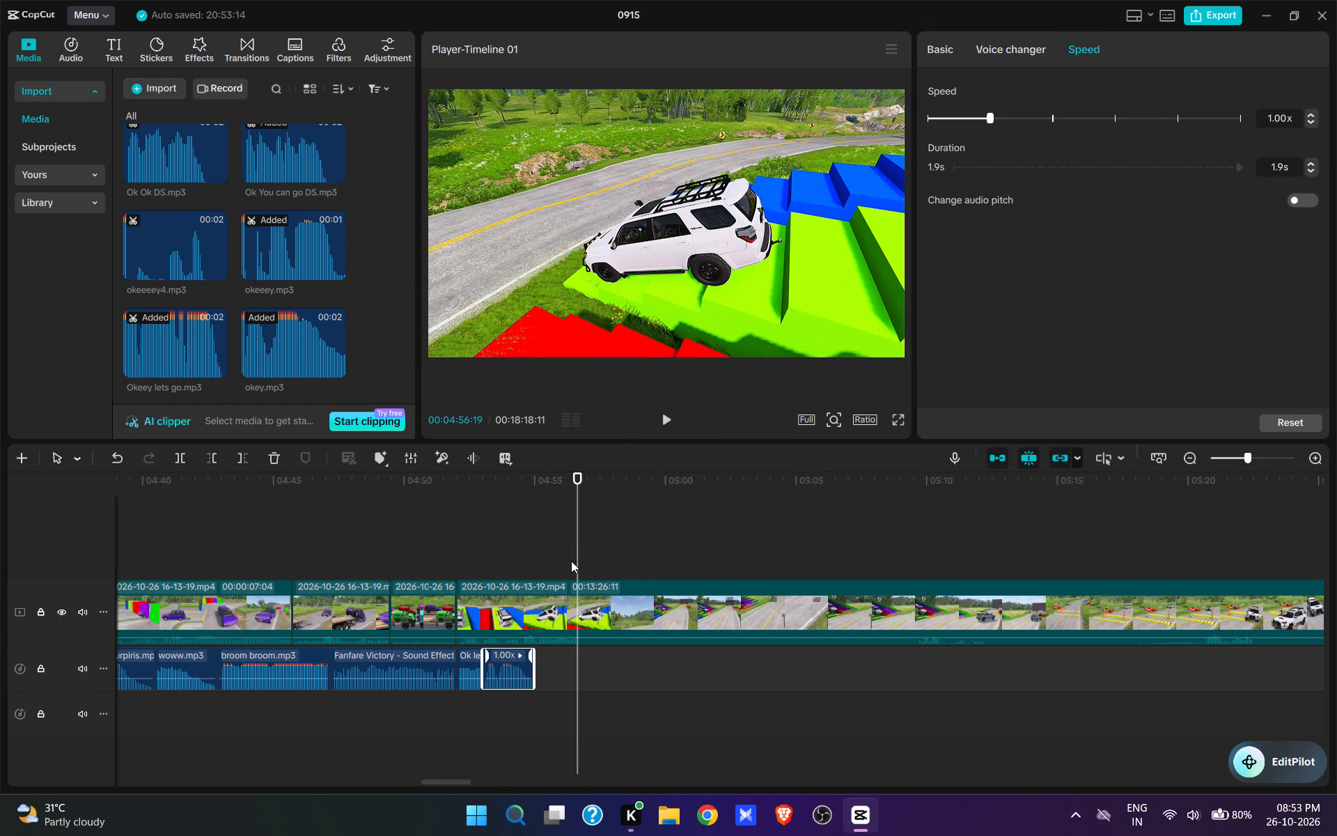
{"action": "key", "text": "w"}
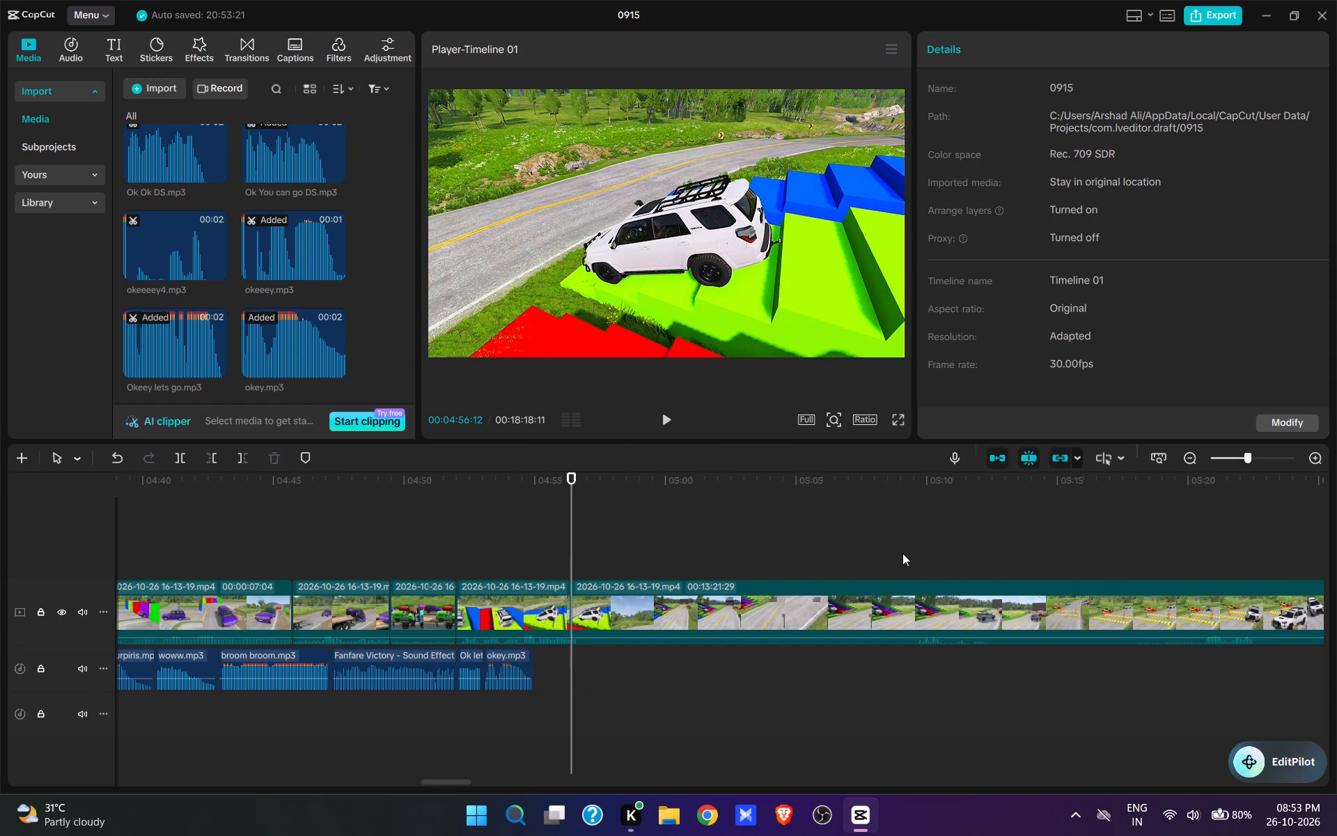
{"action": "left_click", "coordinate": [903, 553]}
{"action": "key", "text": "space"}
{"action": "key", "text": "space"}
{"action": "key", "text": "space"}
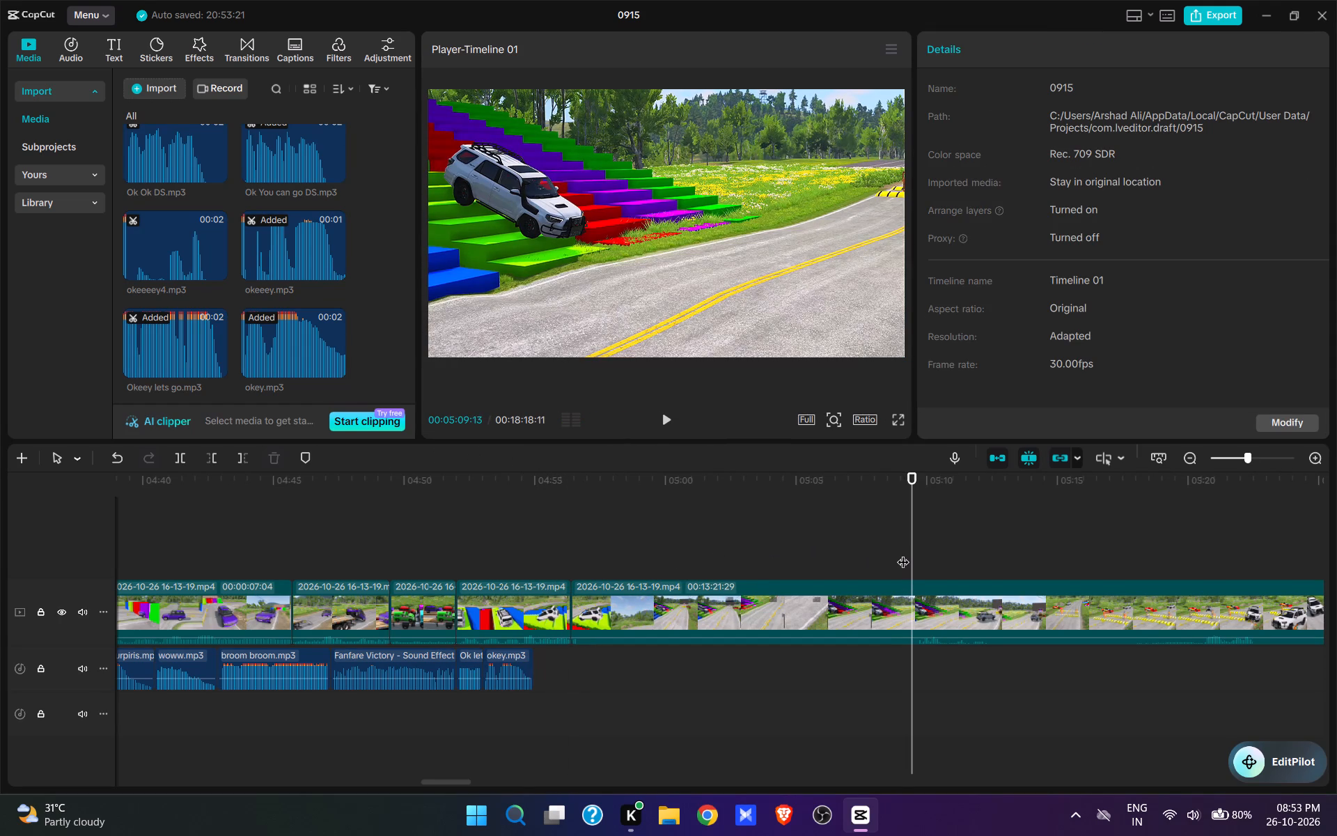
{"action": "key", "text": "space"}
{"action": "type", "text": "q"}
Add zina2.mp3 at 00:04:56:12 and play it with the white car driving off the stairs.
{"action": "scroll", "coordinate": [312, 274], "scroll_direction": "up", "scroll_amount": 6}
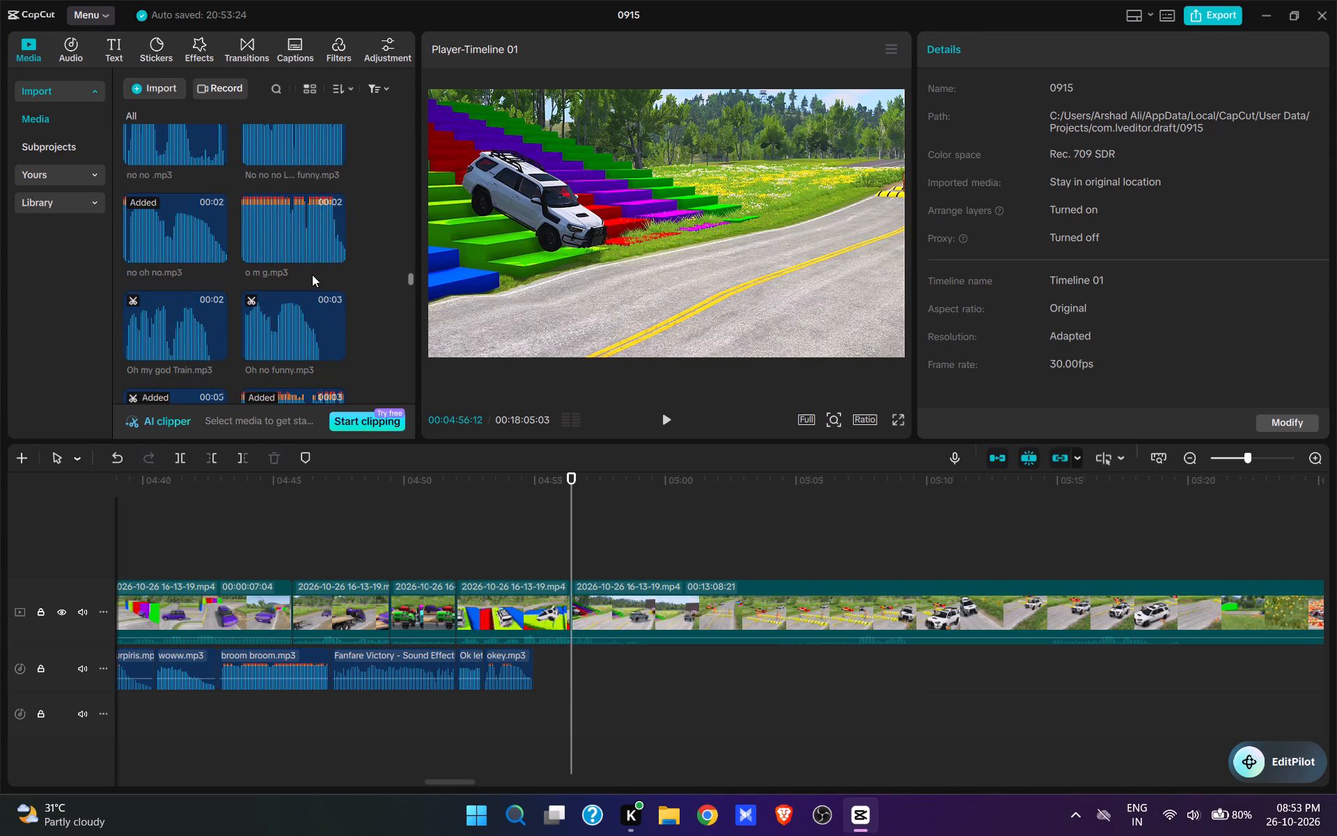
{"action": "scroll", "coordinate": [312, 274], "scroll_direction": "up", "scroll_amount": 4}
{"action": "scroll", "coordinate": [312, 274], "scroll_direction": "down", "scroll_amount": 14}
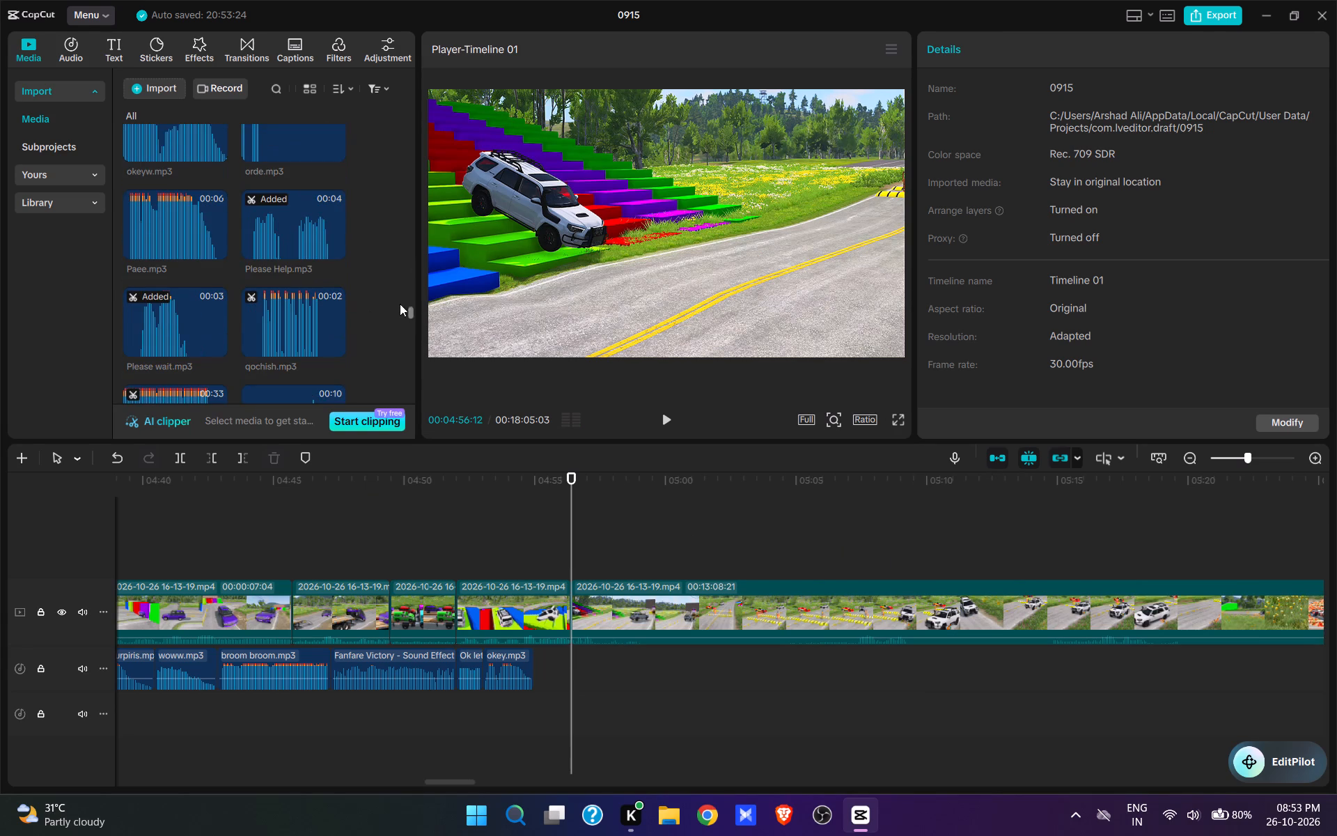
{"action": "left_click_drag", "start_coordinate": [412, 312], "coordinate": [442, 437]}
{"action": "scroll", "coordinate": [345, 308], "scroll_direction": "up", "scroll_amount": 2}
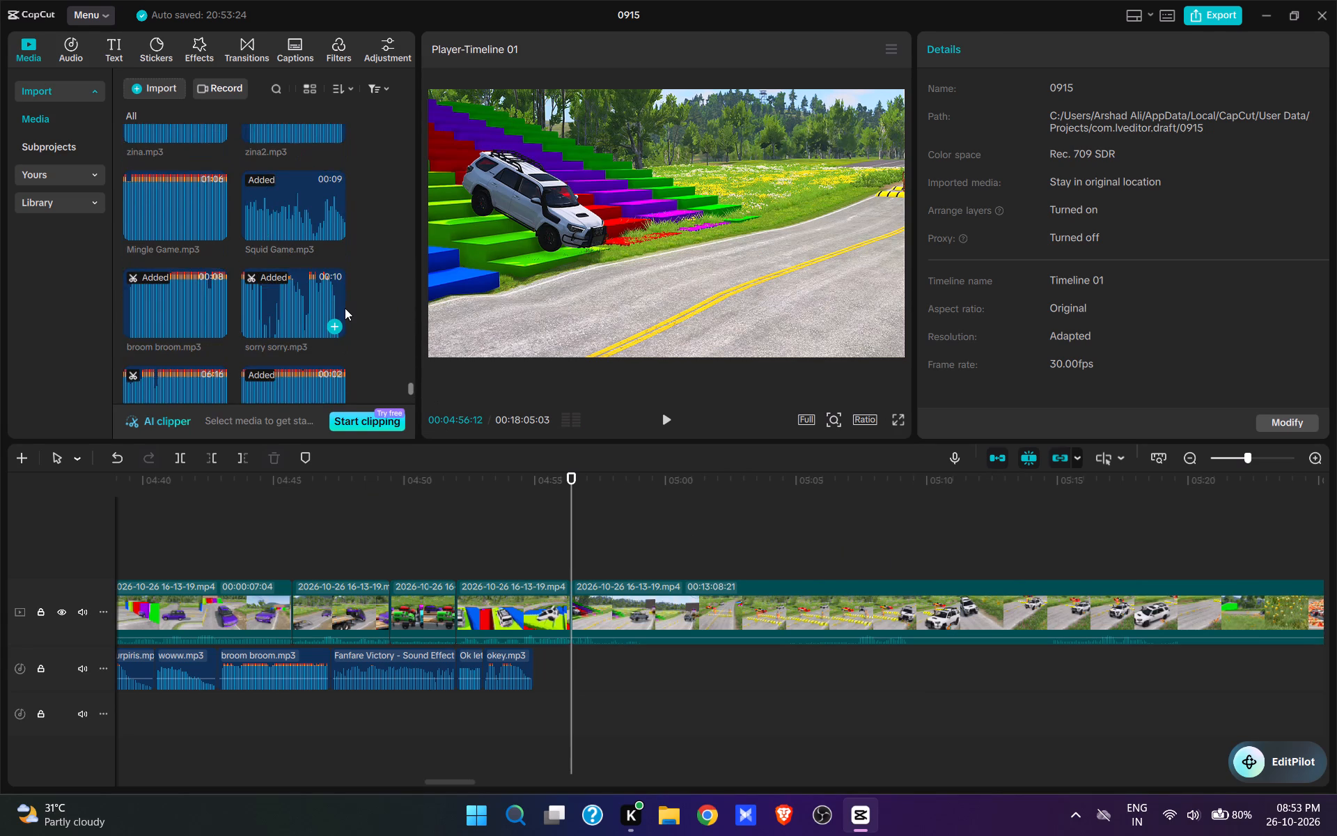
{"action": "scroll", "coordinate": [345, 308], "scroll_direction": "up", "scroll_amount": 1}
{"action": "left_click", "coordinate": [336, 207]}
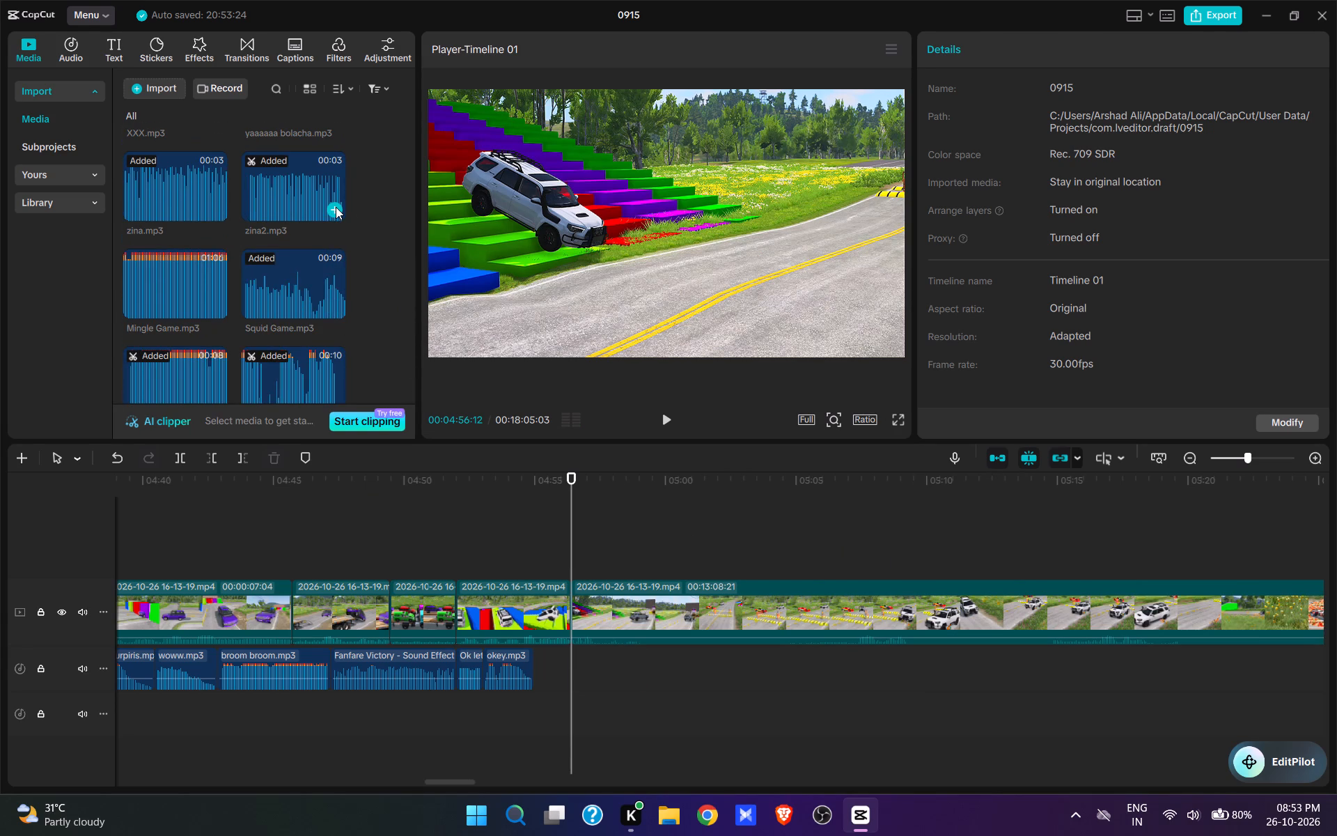
{"action": "key", "text": "space"}
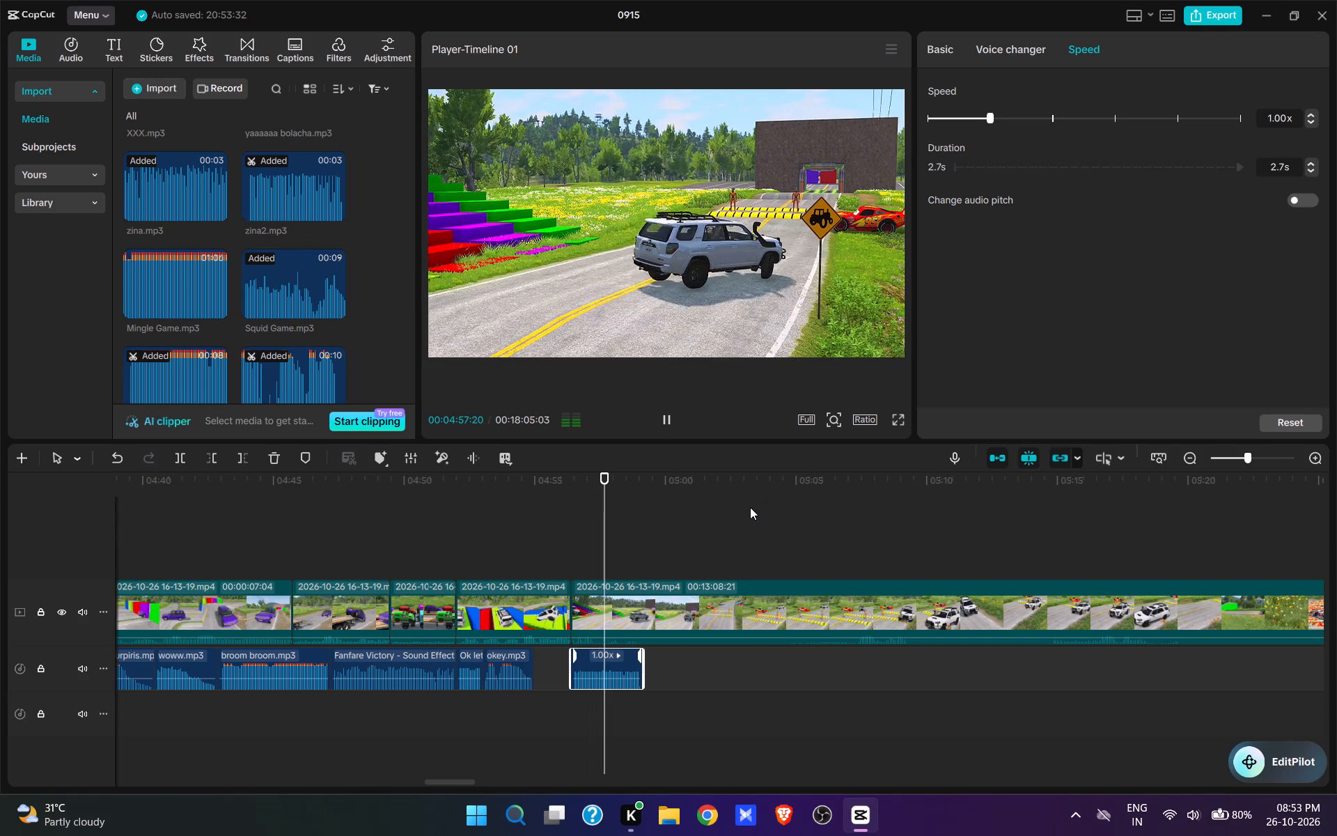
{"action": "key", "text": "space"}
{"action": "key", "text": "space"}
{"action": "key", "text": "space"}
{"action": "key", "text": "space"}
{"action": "key", "text": "space"}
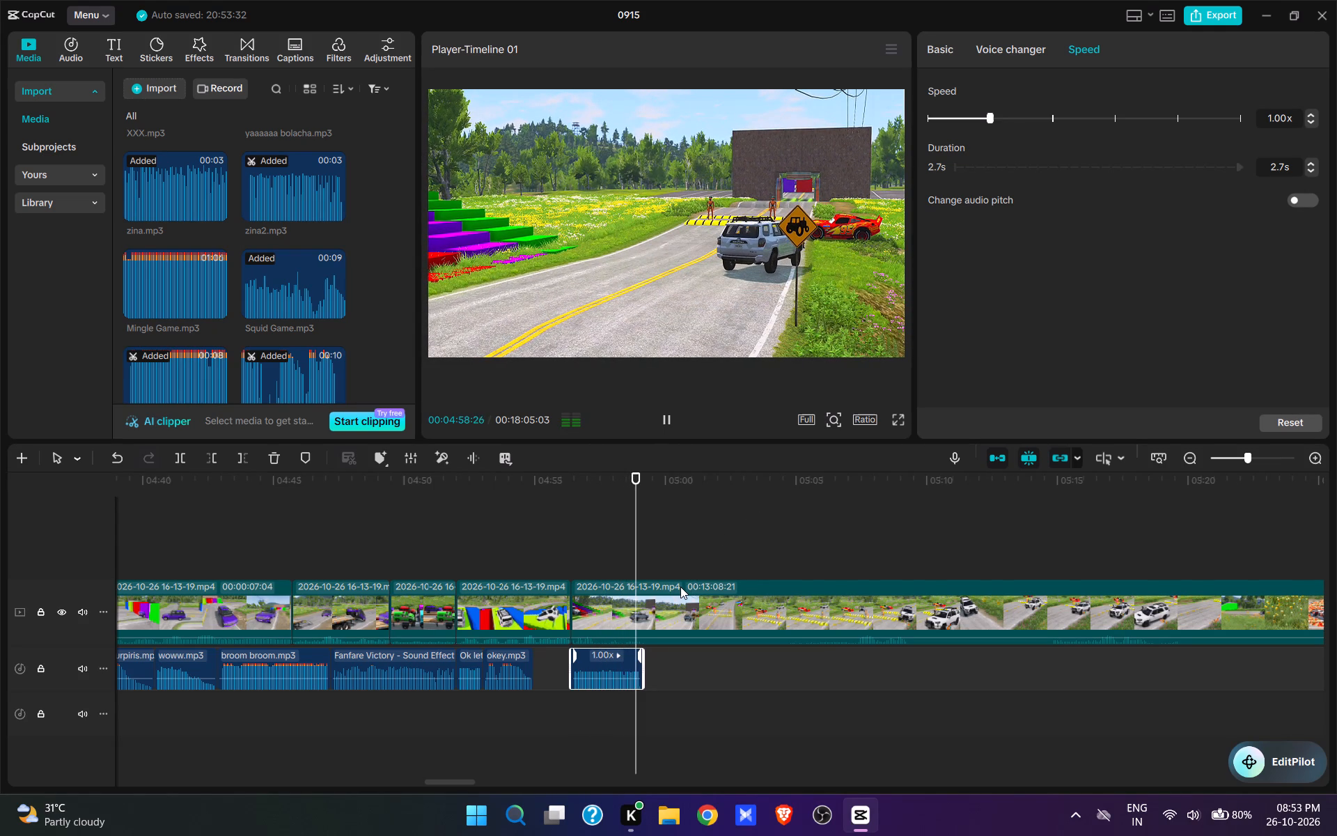
Split the video at 00:04:59:00 and cut the footage up to 00:05:05:09, where the white car approaches the speed bumps.
{"action": "left_click", "coordinate": [680, 587]}
{"action": "key", "text": "w"}
{"action": "left_click", "coordinate": [861, 560]}
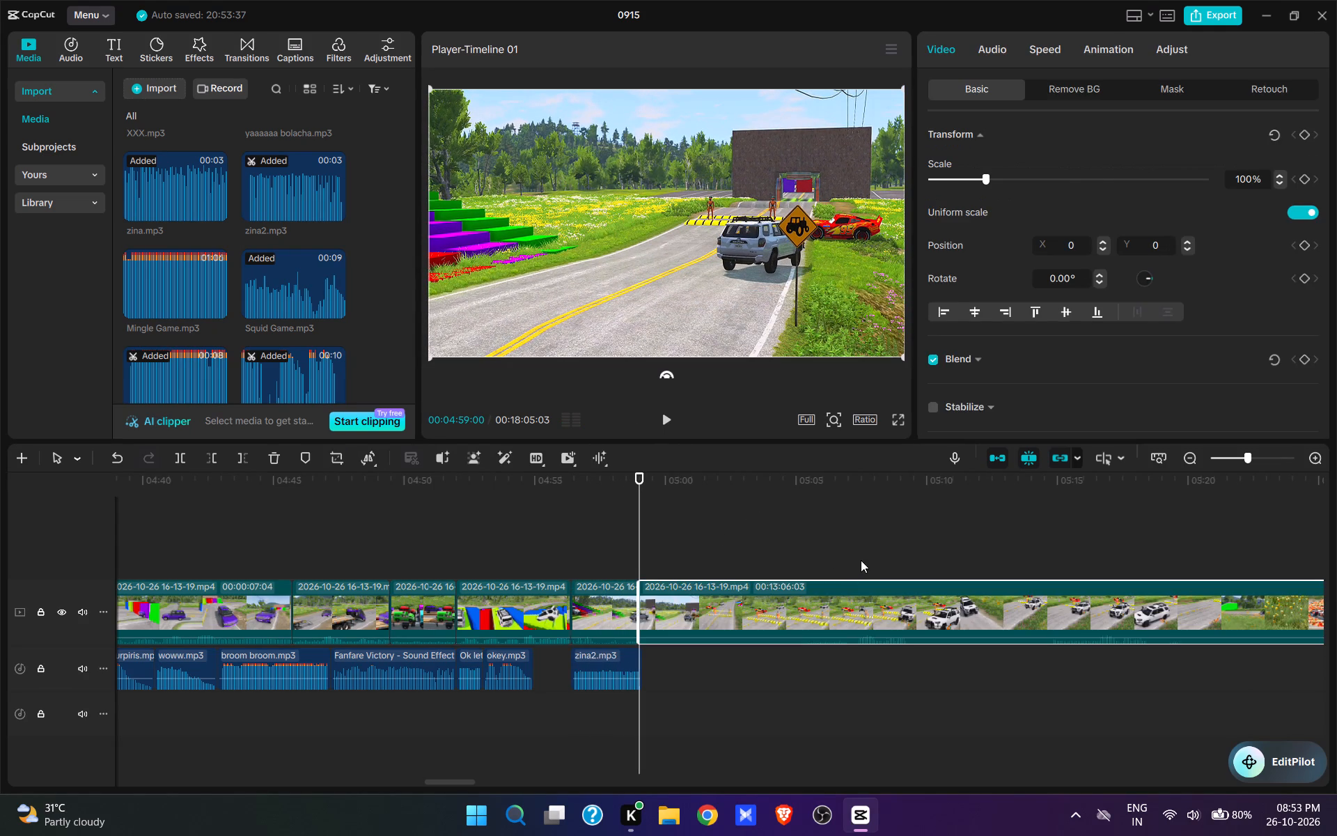
{"action": "left_click", "coordinate": [837, 555]}
{"action": "left_click", "coordinate": [804, 558]}
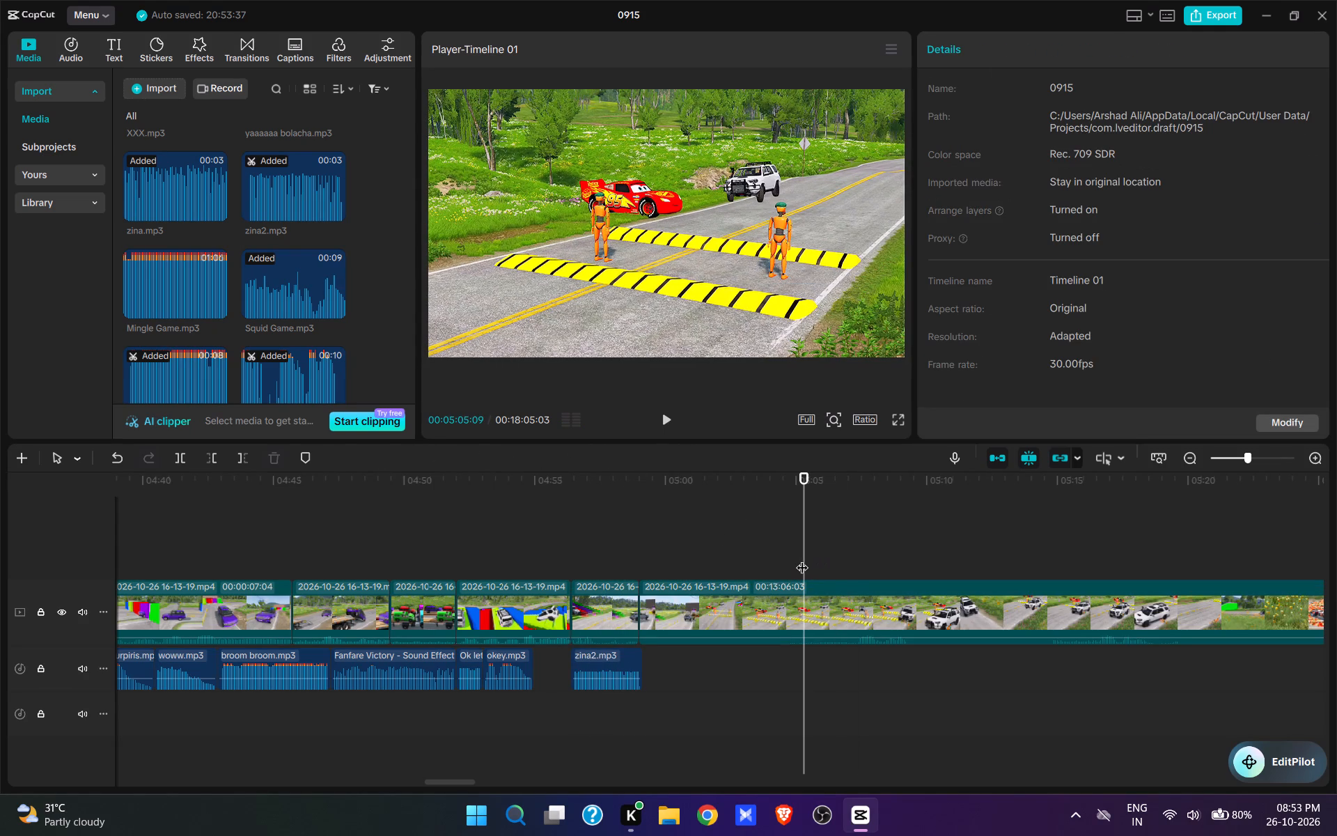
{"action": "key", "text": "q"}
{"action": "key", "text": "space"}
{"action": "key", "text": "space"}
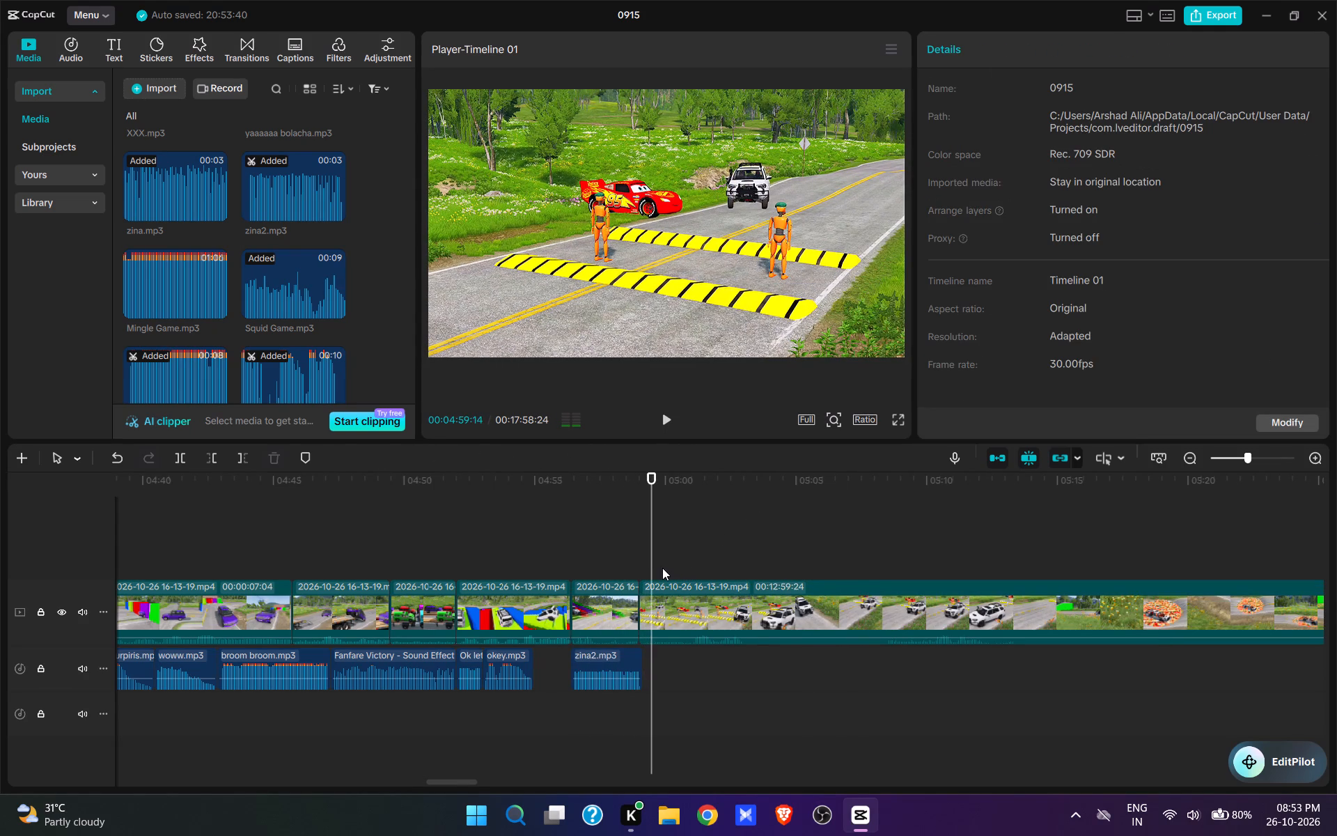
Add zina.mp3 at 00:04:59:00, play it with the speed bump clip, and trim its end at 00:05:00:29.
{"action": "left_click", "coordinate": [641, 559]}
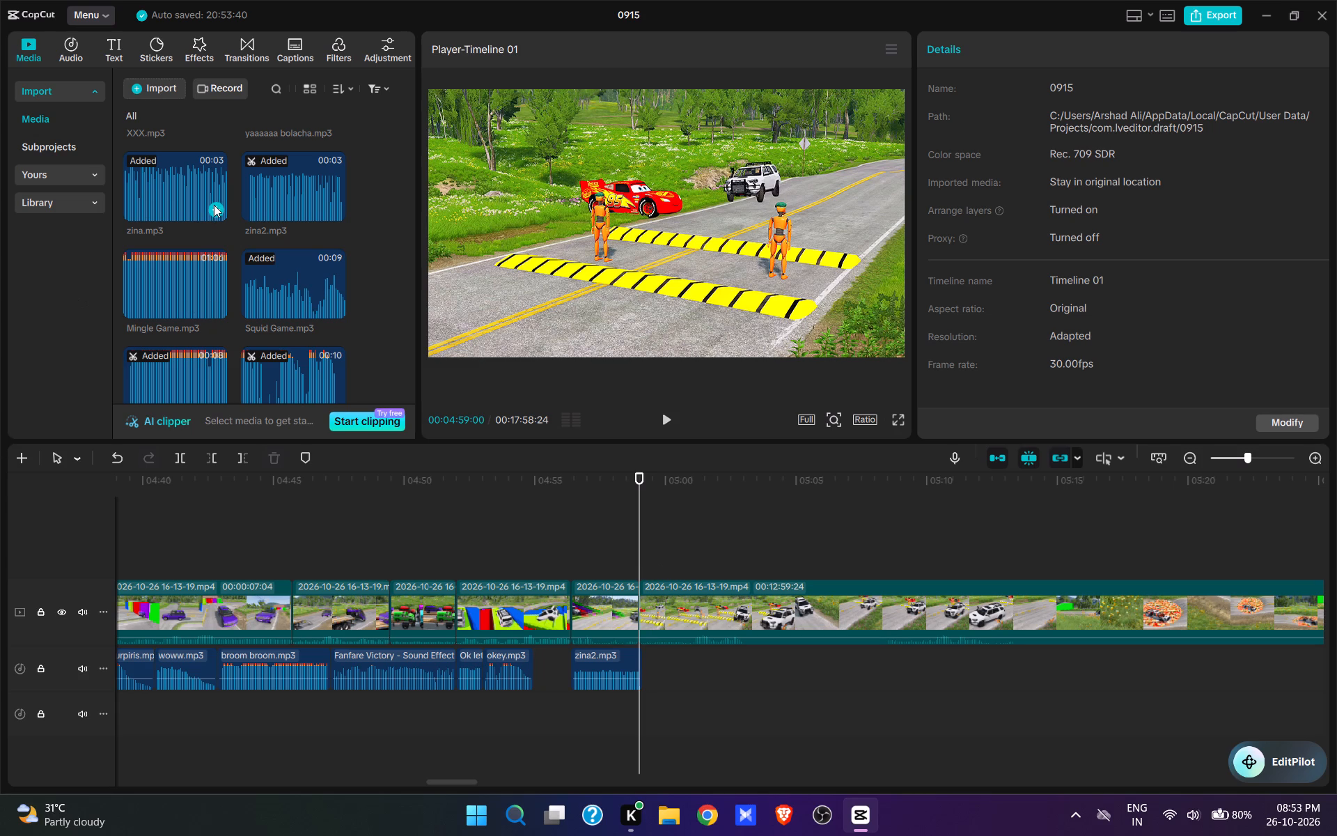
{"action": "left_click", "coordinate": [214, 205]}
{"action": "key", "text": "space"}
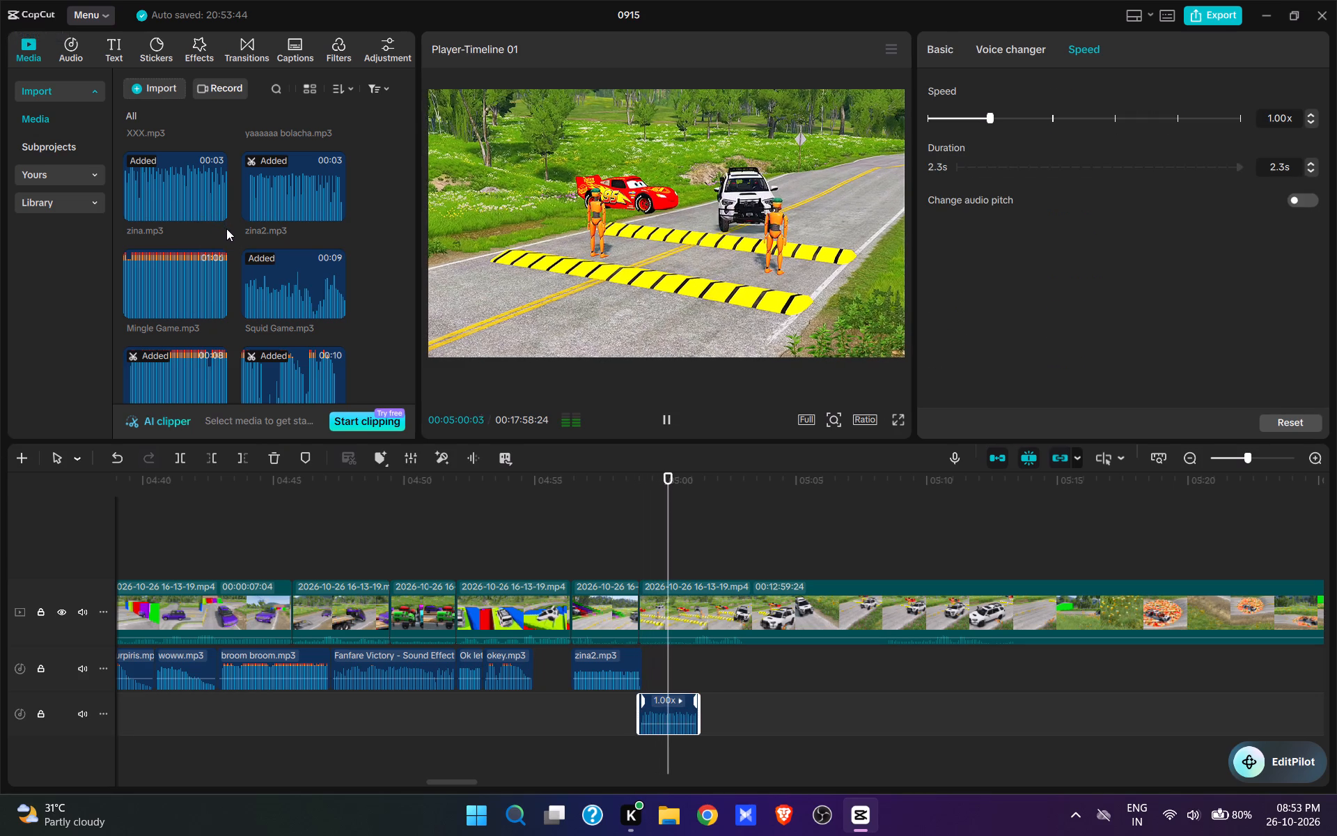
{"action": "key", "text": "space"}
{"action": "key", "text": "space"}
{"action": "key", "text": "space"}
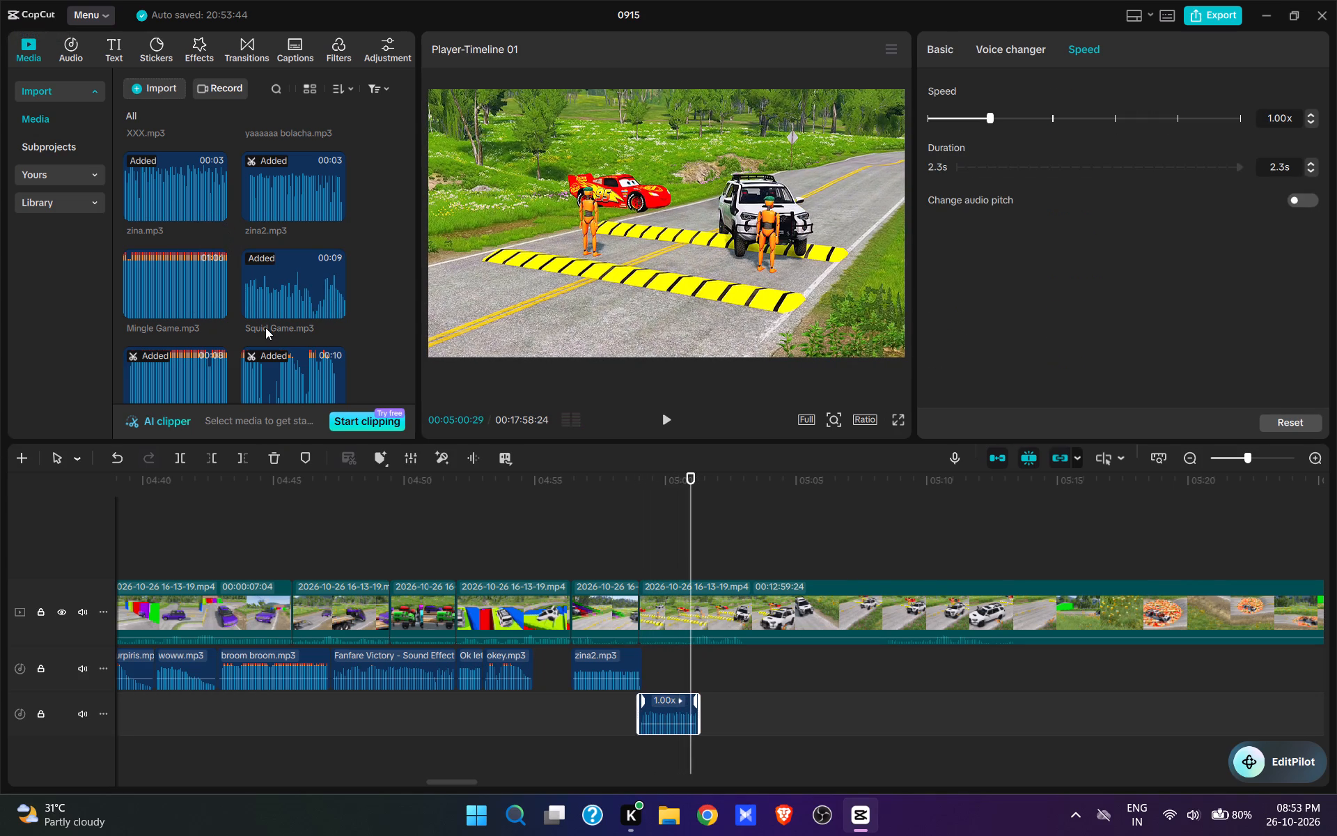
{"action": "key", "text": "e"}
Add Mario Jump.mp3 at 00:05:00:29 and play it as the white car hits the orange dummy.
{"action": "scroll", "coordinate": [212, 264], "scroll_direction": "up", "scroll_amount": 8}
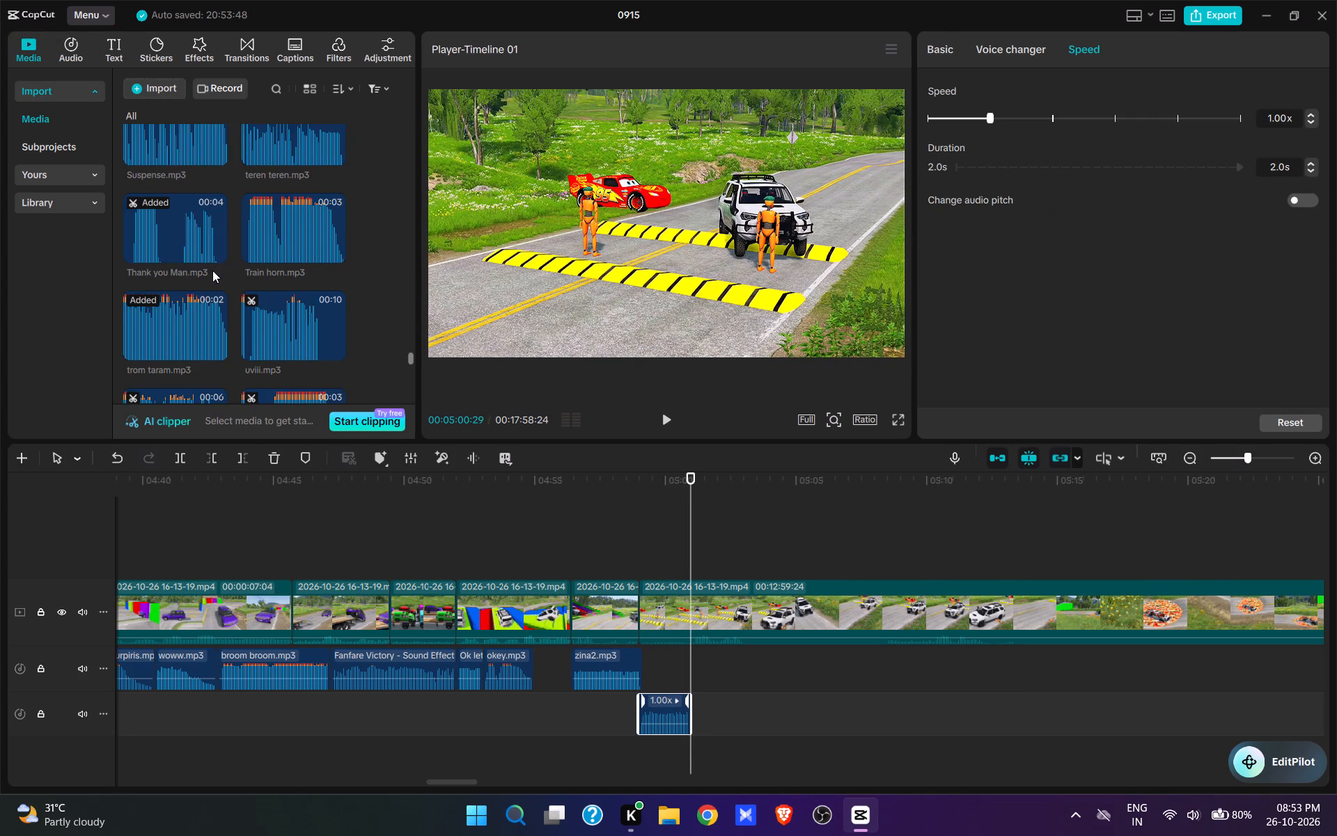
{"action": "scroll", "coordinate": [212, 270], "scroll_direction": "up", "scroll_amount": 18}
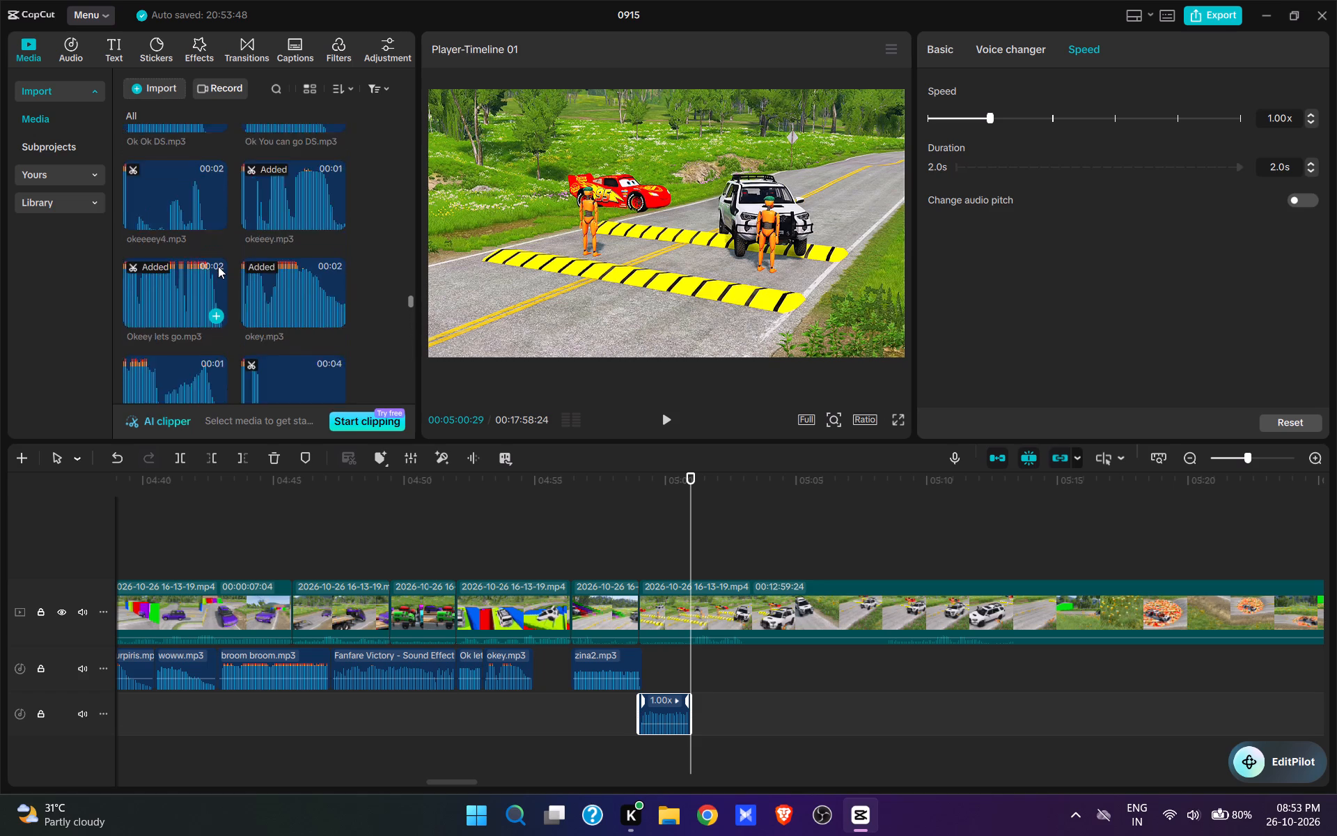
{"action": "scroll", "coordinate": [218, 266], "scroll_direction": "up", "scroll_amount": 9}
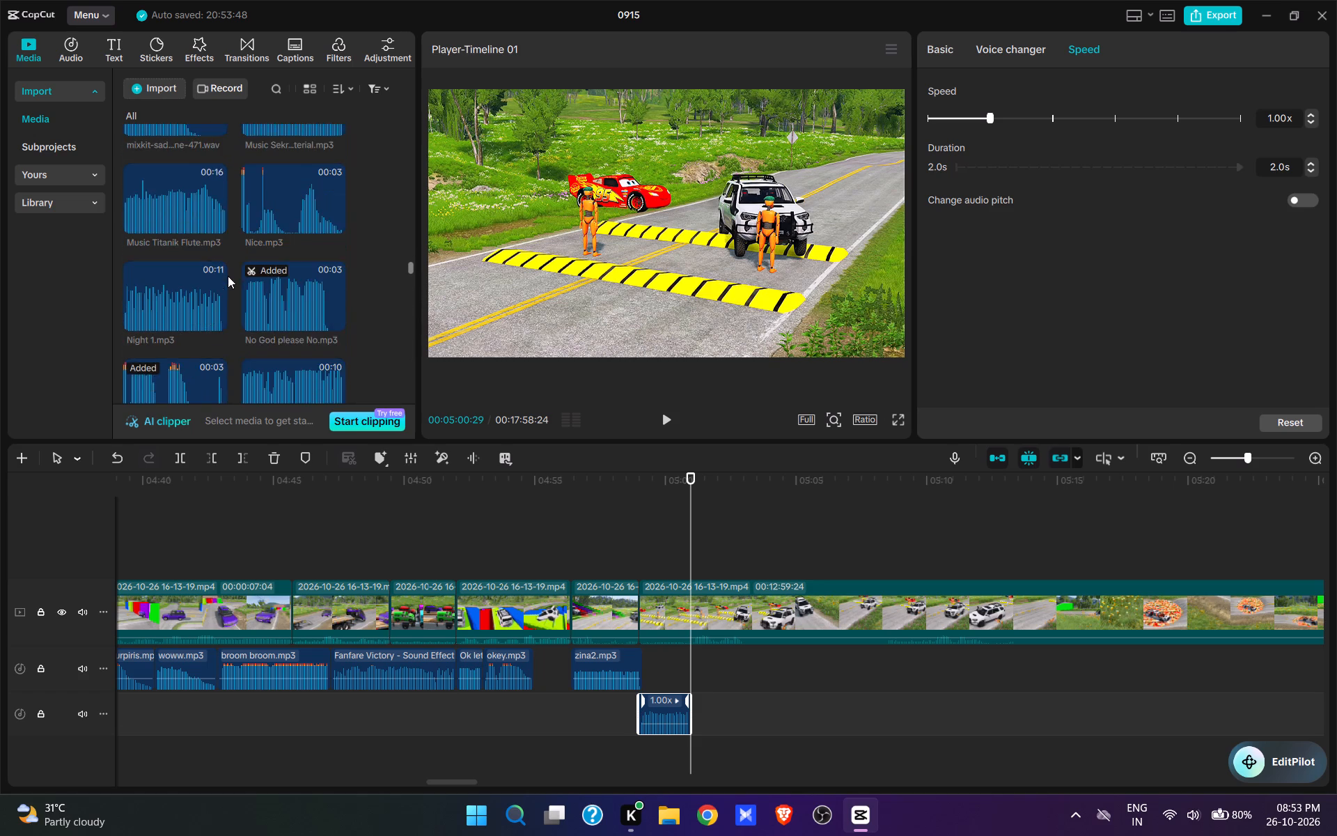
{"action": "scroll", "coordinate": [228, 271], "scroll_direction": "up", "scroll_amount": 2}
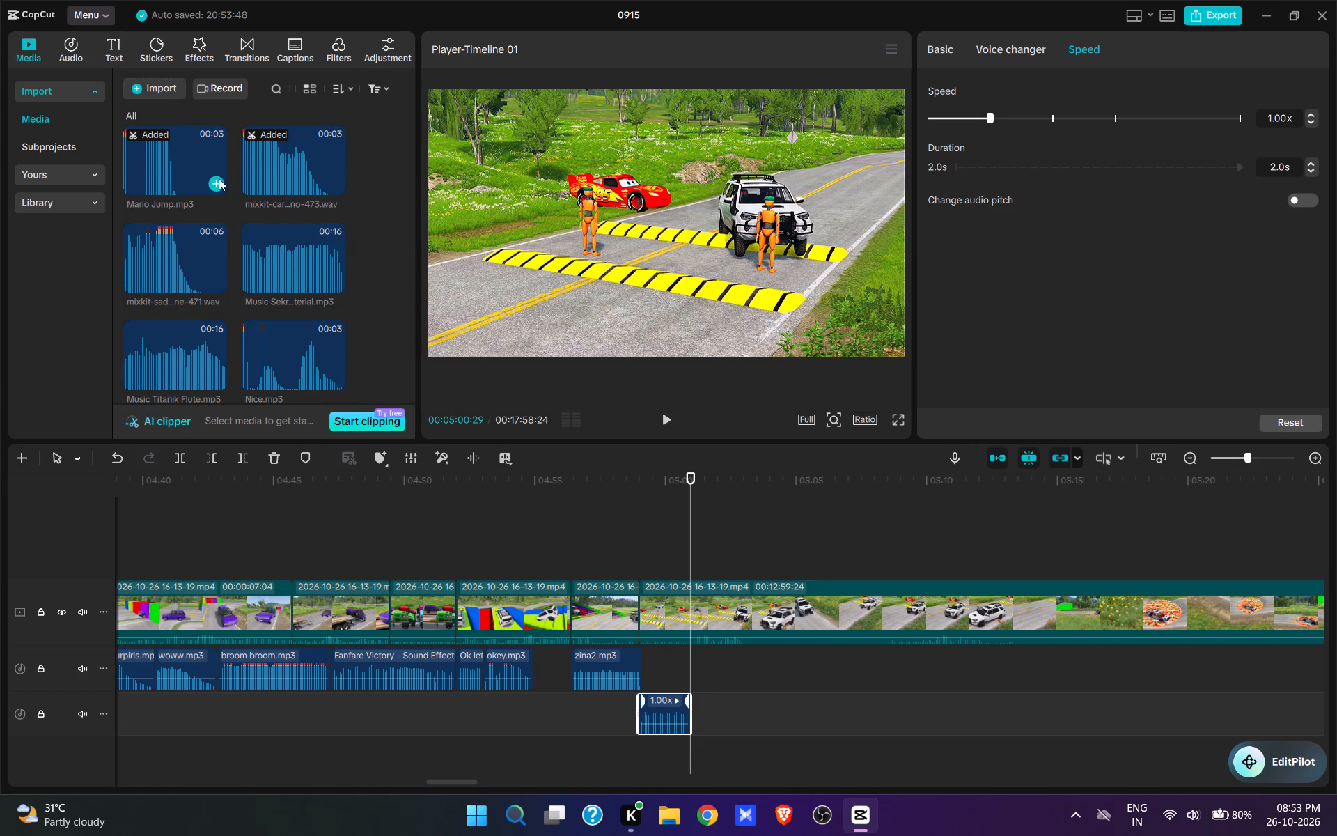
{"action": "left_click", "coordinate": [218, 178]}
{"action": "key", "text": "space"}
{"action": "key", "text": "space"}
{"action": "key", "text": "space"}
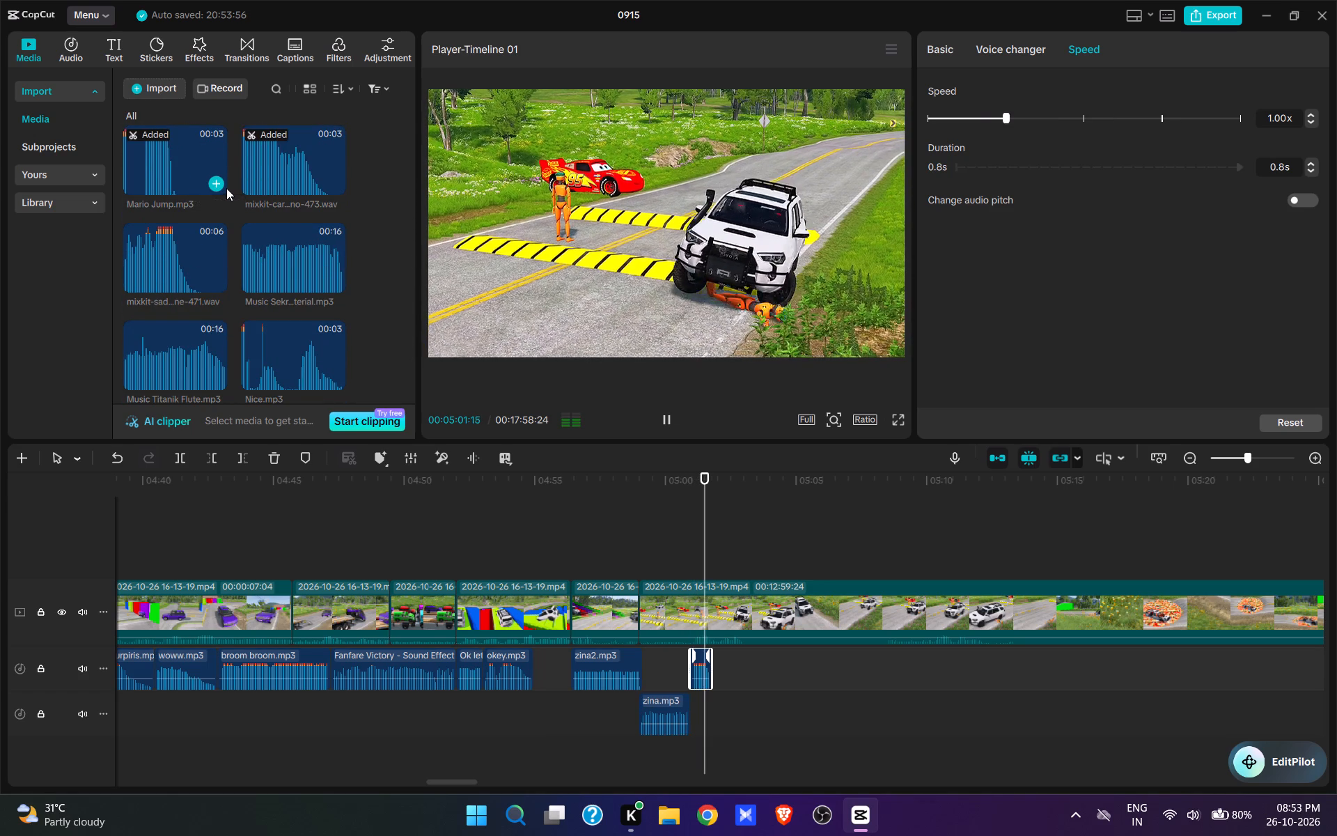
{"action": "key", "text": "space"}
Add Laugh5.mp3 at 00:05:01:23, directly after the Mario Jump sound, and play it with the video.
{"action": "left_click", "coordinate": [716, 564]}
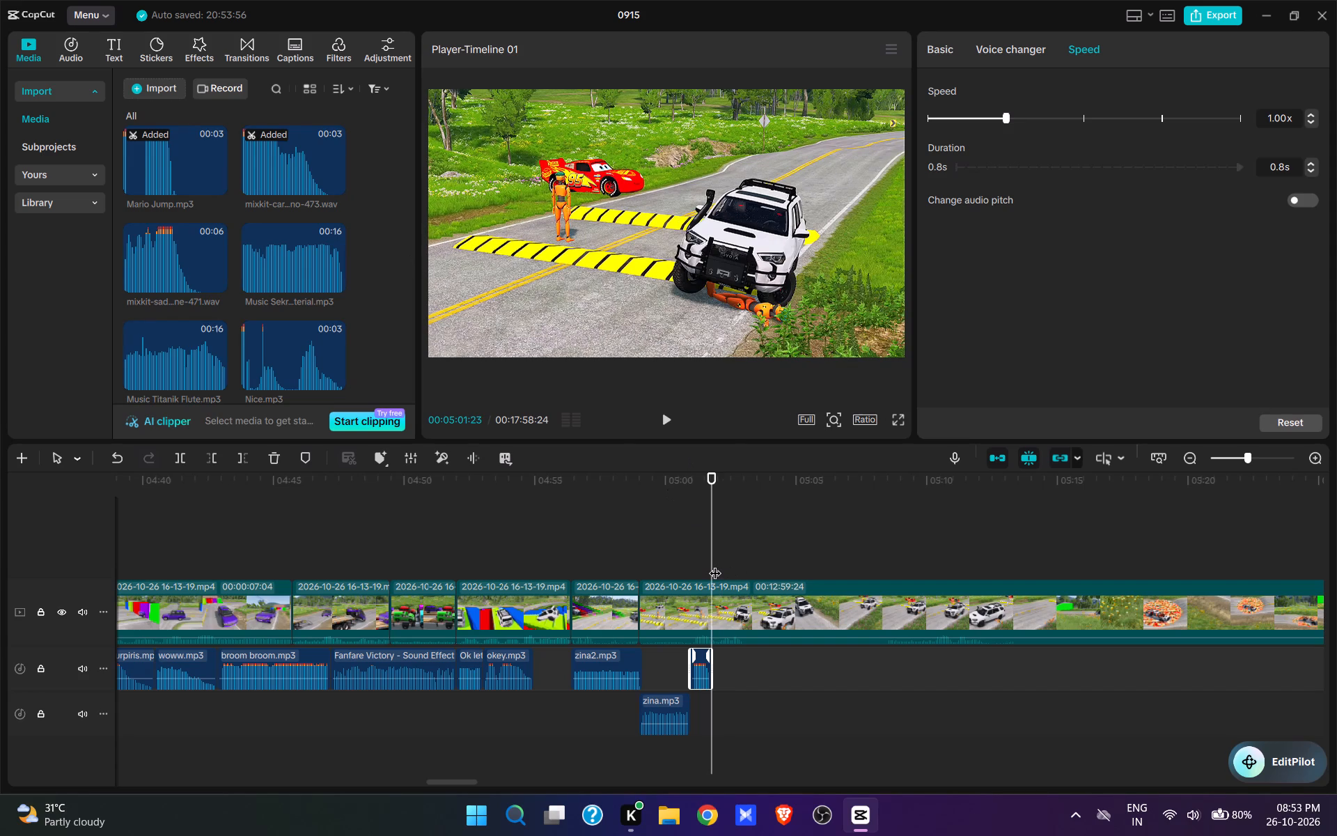
{"action": "scroll", "coordinate": [205, 290], "scroll_direction": "up", "scroll_amount": 4}
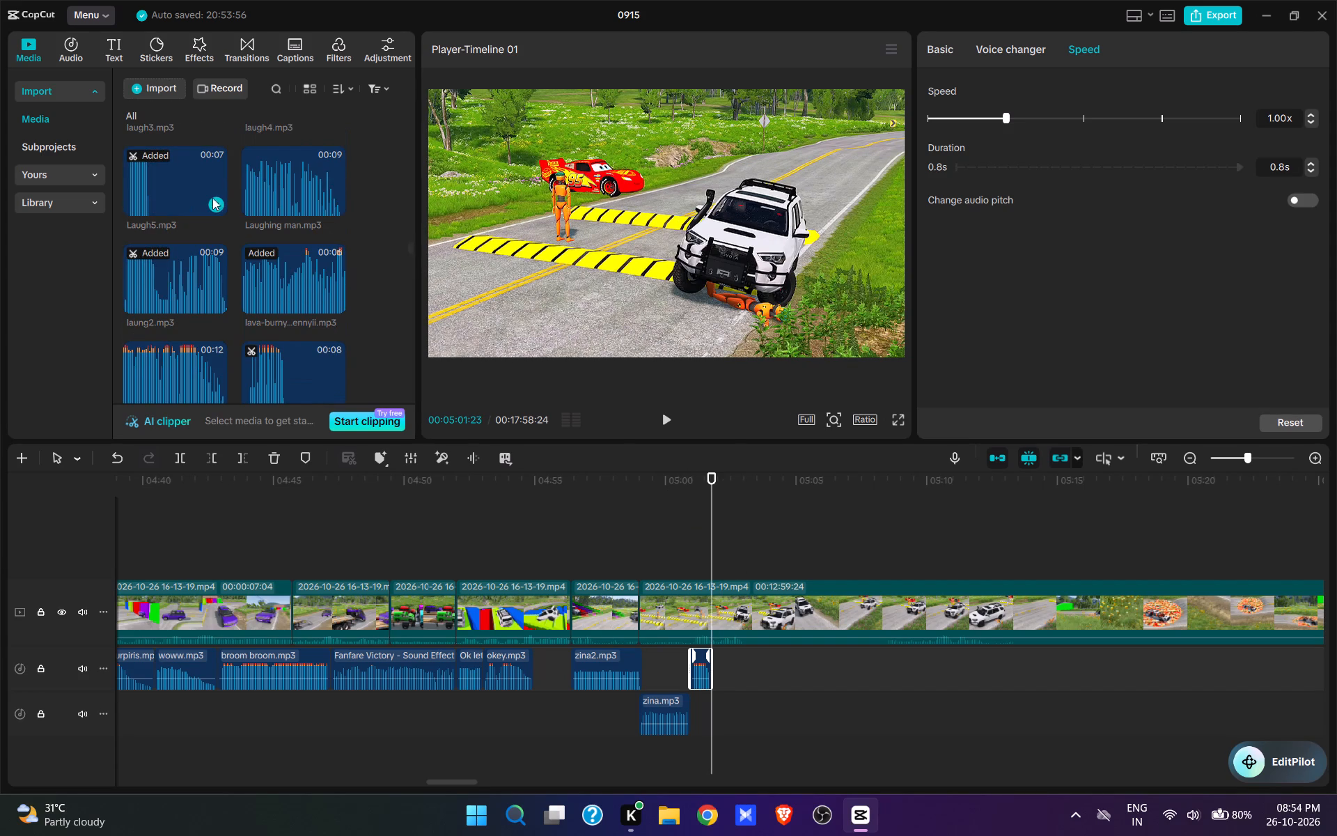
{"action": "left_click", "coordinate": [217, 203]}
{"action": "key", "text": "space"}
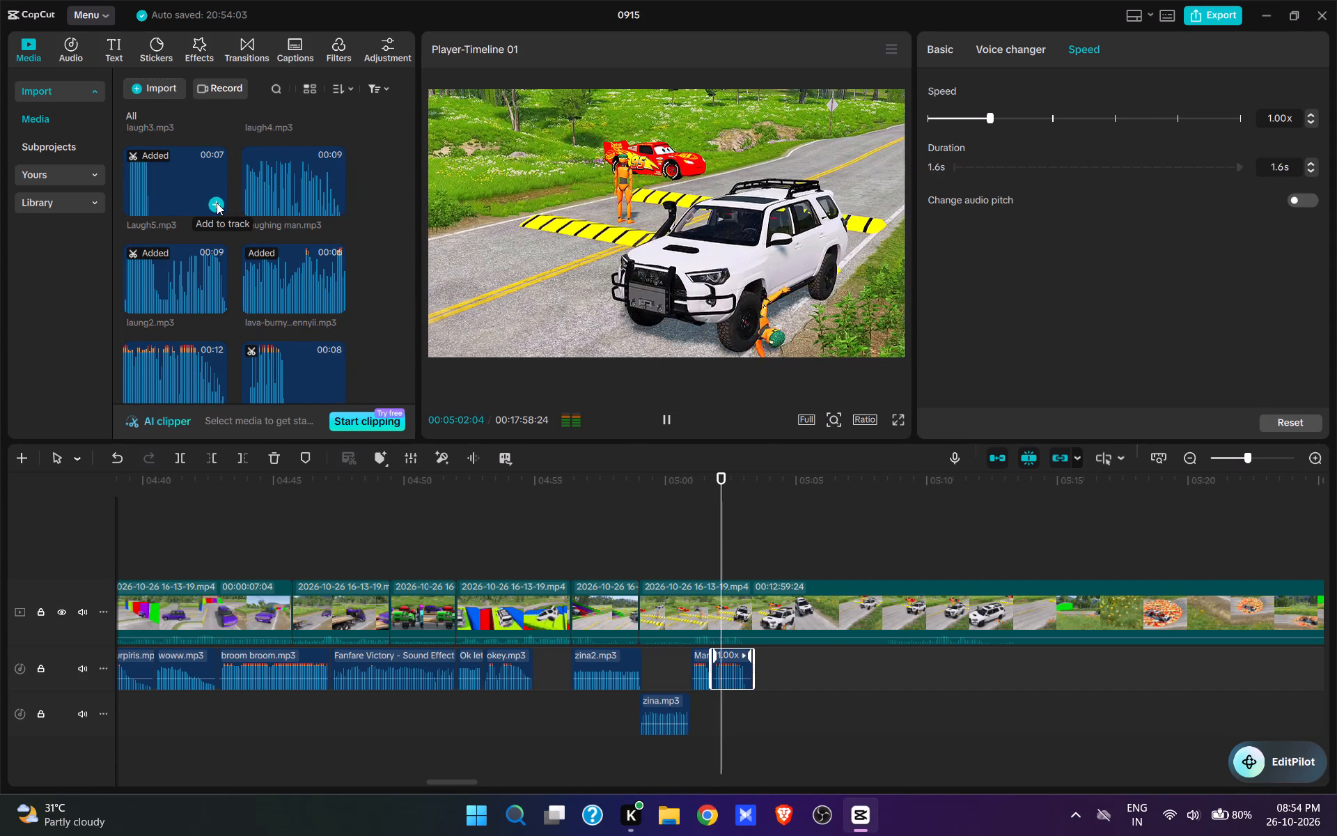
{"action": "key", "text": "space"}
Split the video at 00:05:02:25 and cut the following footage up to about 00:05:08.
{"action": "left_click", "coordinate": [747, 610]}
{"action": "key", "text": "w"}
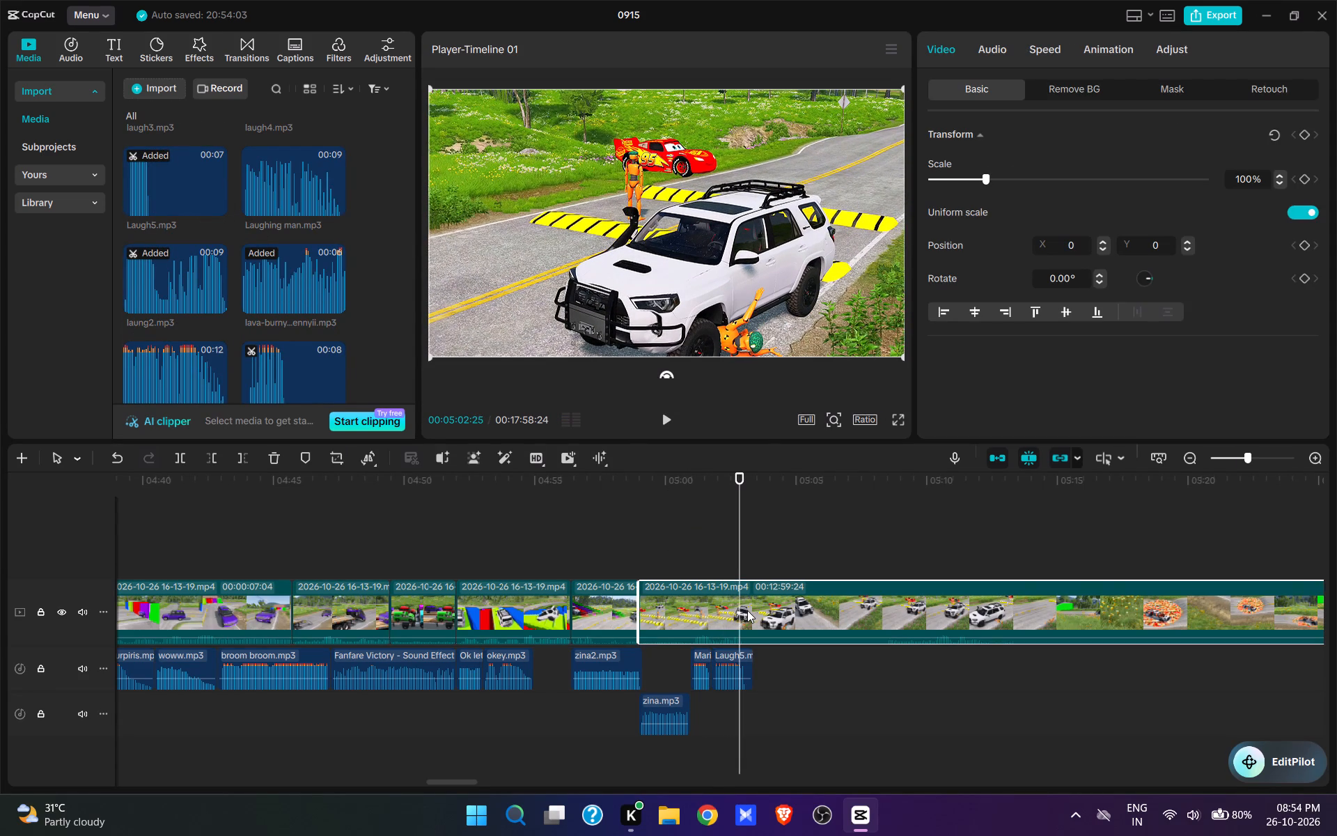
{"action": "left_click", "coordinate": [883, 552]}
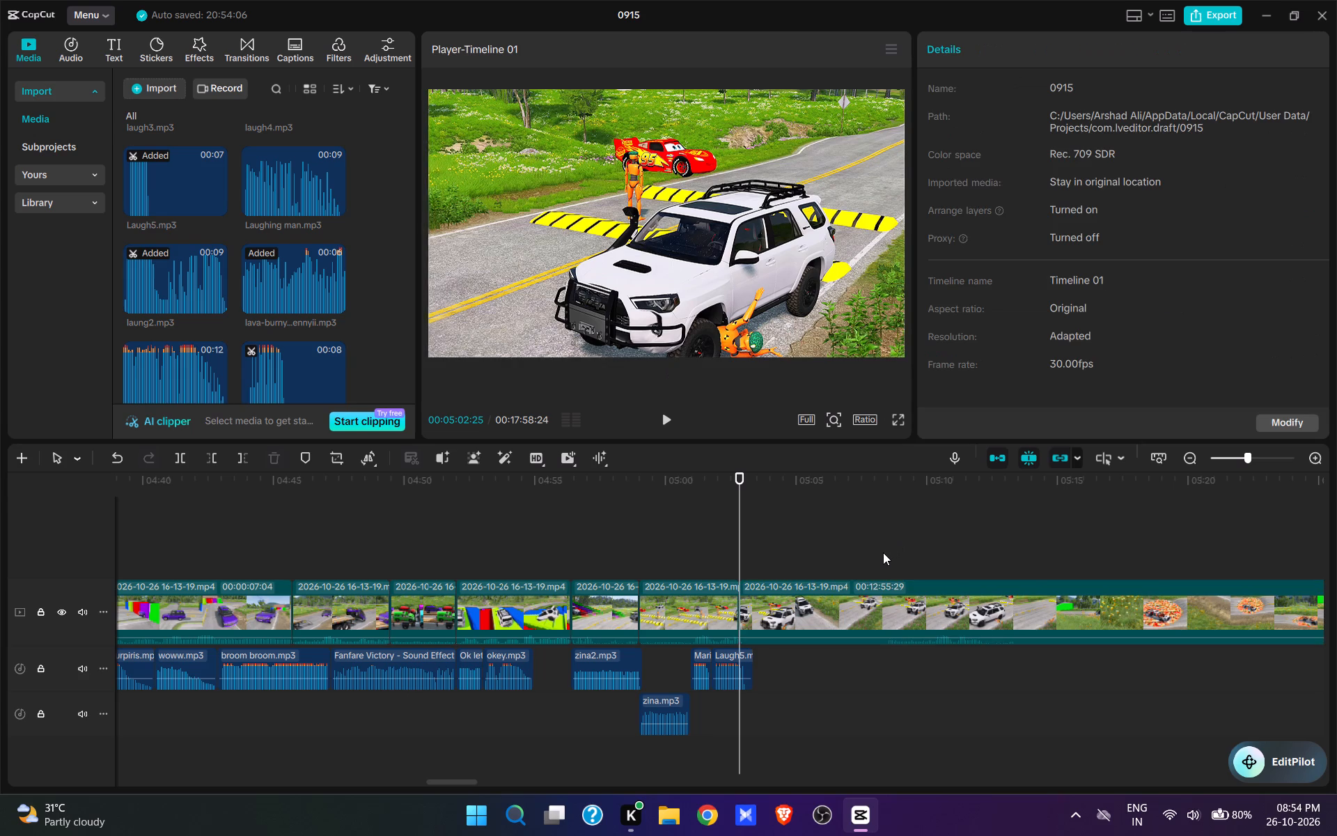
{"action": "key", "text": "space"}
{"action": "key", "text": "space"}
{"action": "type", "text": "q"}
Play the white car passing the fallen dummy, add Laugh Weird.mp3 at 00:05:03:11, and play it through to the end.
{"action": "key", "text": "space"}
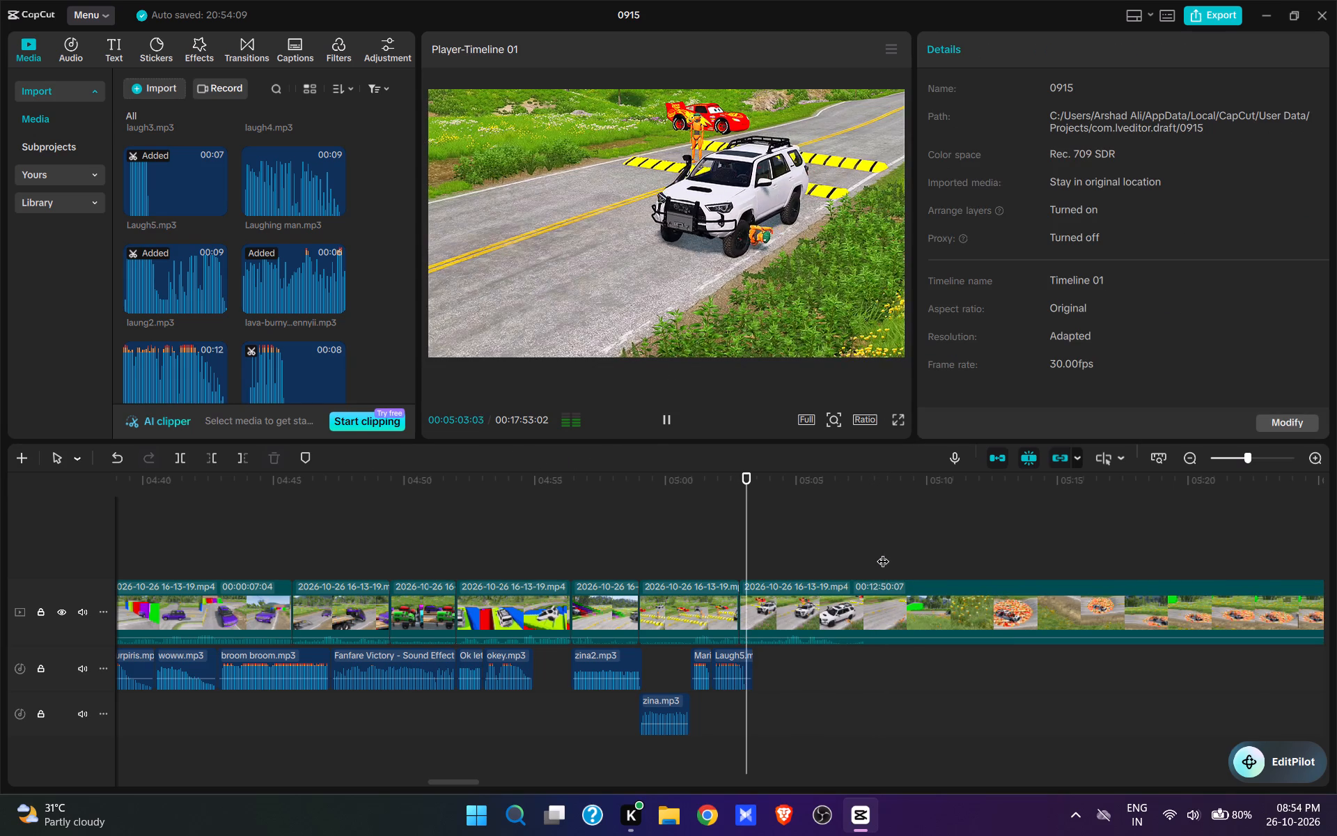
{"action": "key", "text": "space"}
{"action": "key", "text": "space"}
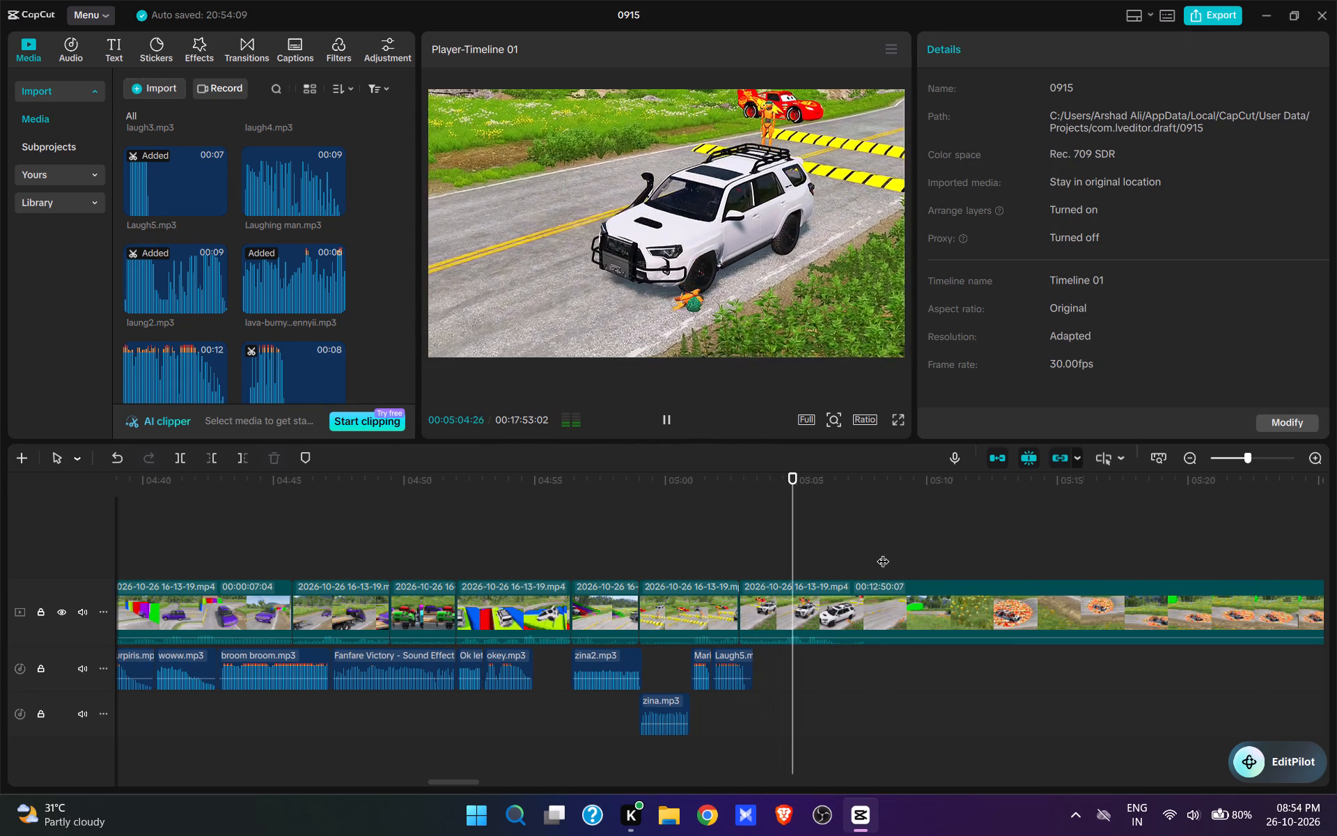
{"action": "key", "text": "space"}
{"action": "left_click", "coordinate": [756, 562]}
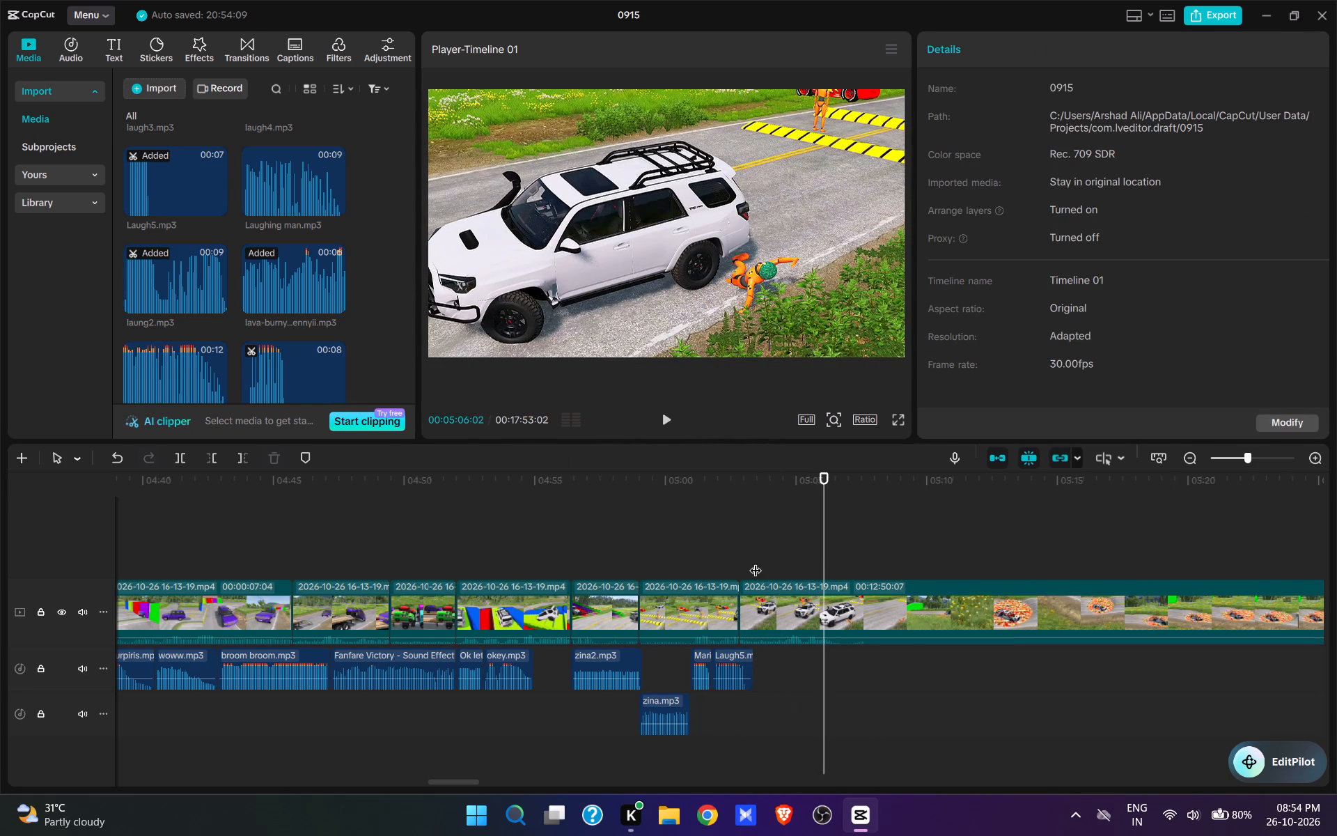
{"action": "scroll", "coordinate": [263, 265], "scroll_direction": "up", "scroll_amount": 2}
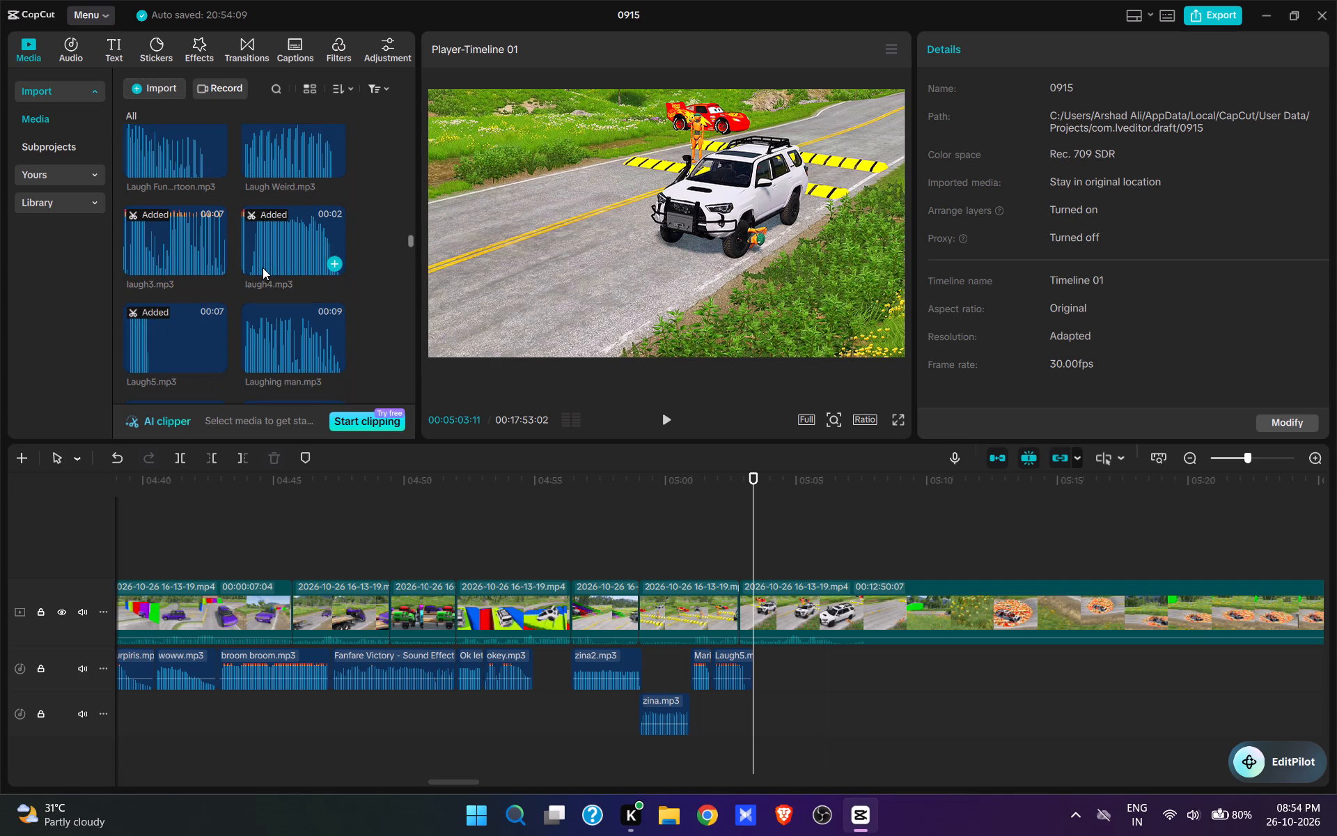
{"action": "left_click", "coordinate": [333, 166]}
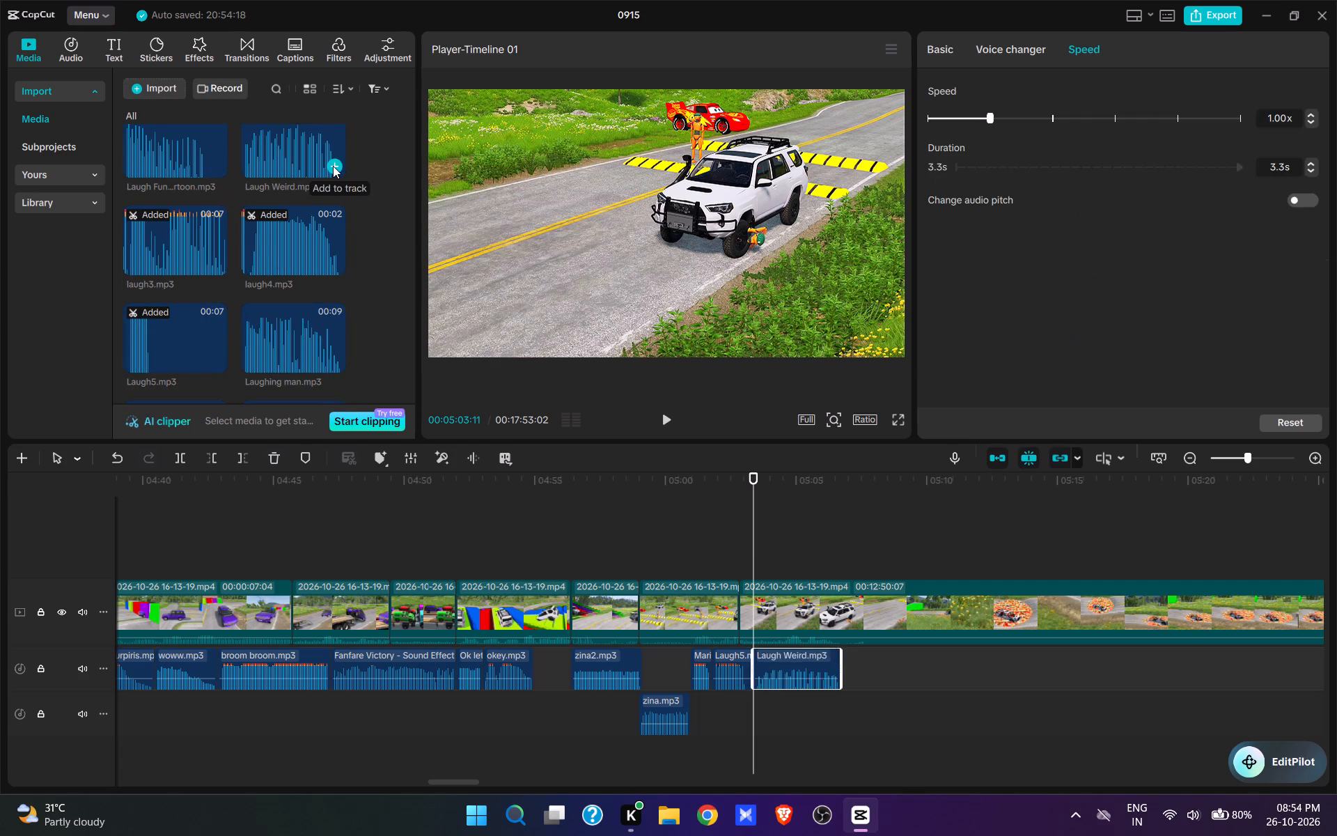
{"action": "key", "text": "space"}
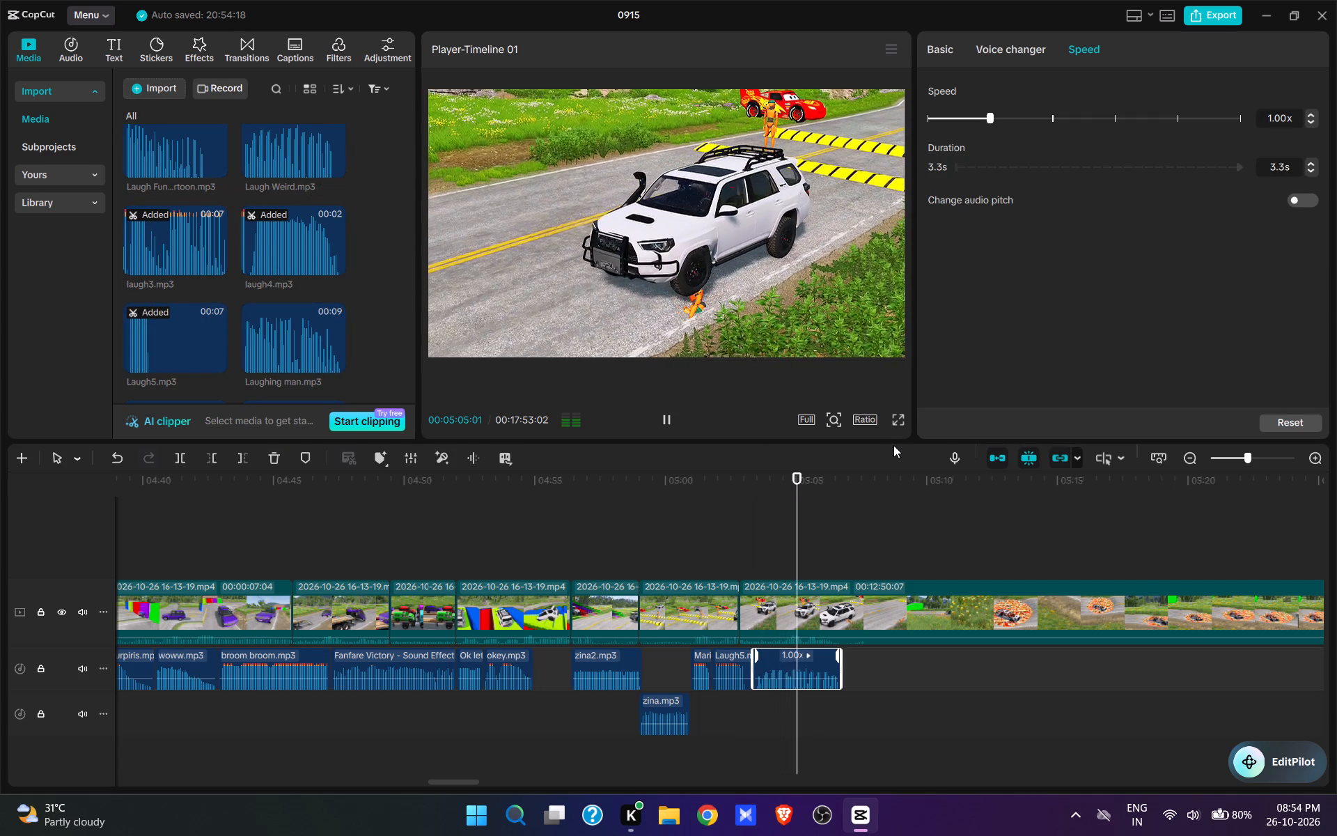
{"action": "key", "text": "space"}
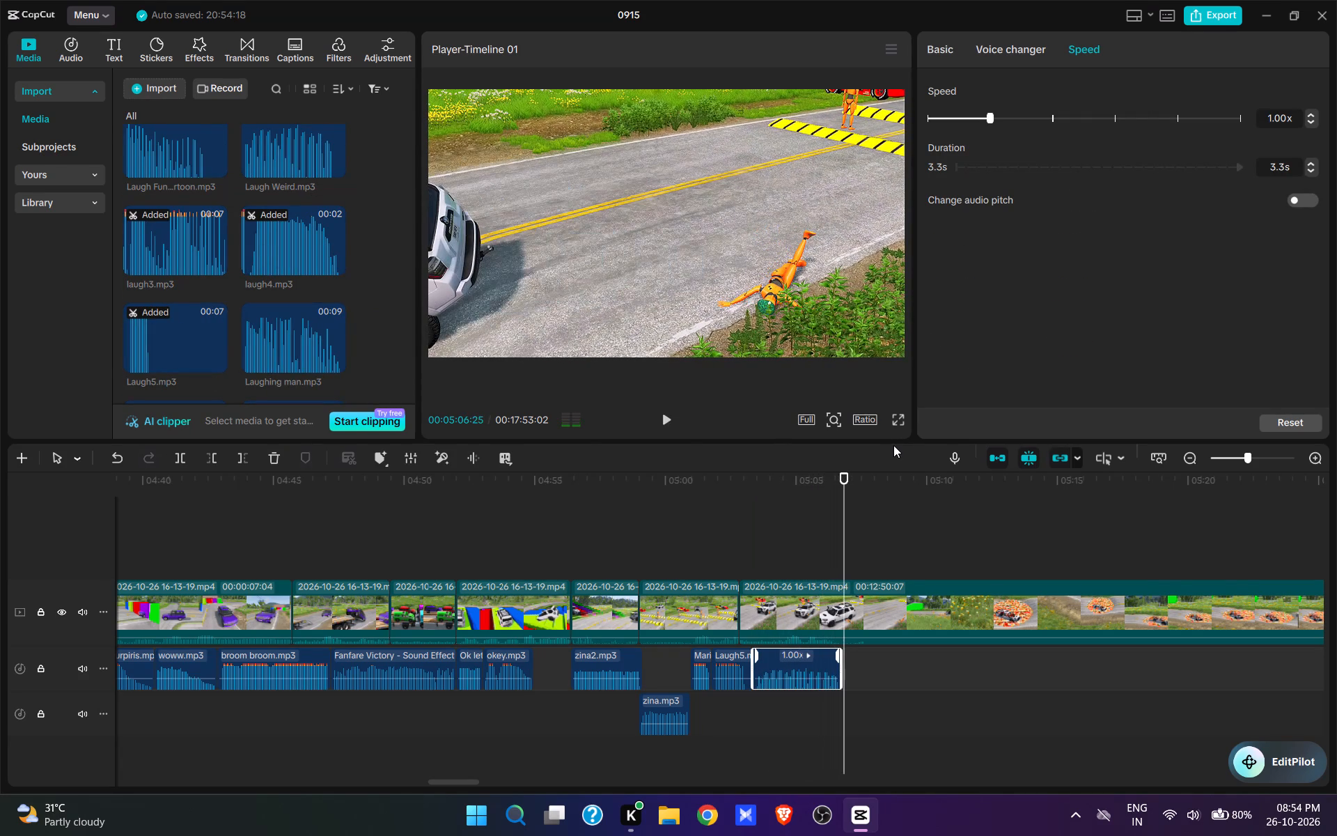
Split the video at 00:05:06:25 and cut the following footage up to about 00:05:29, where the white car approaches the lava pit.
{"action": "key", "text": "w"}
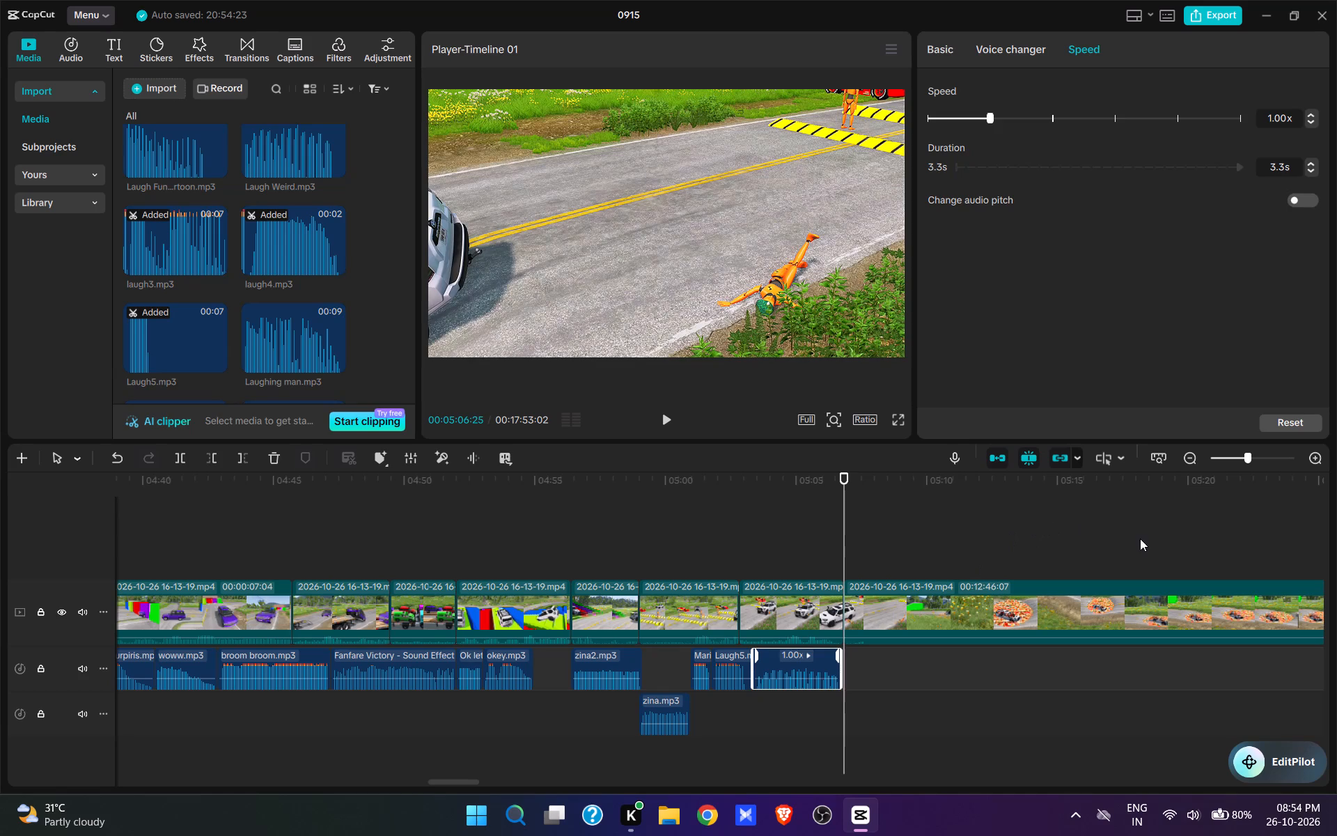
{"action": "left_click", "coordinate": [1140, 539]}
{"action": "left_click_drag", "start_coordinate": [1119, 636], "coordinate": [1050, 648]}
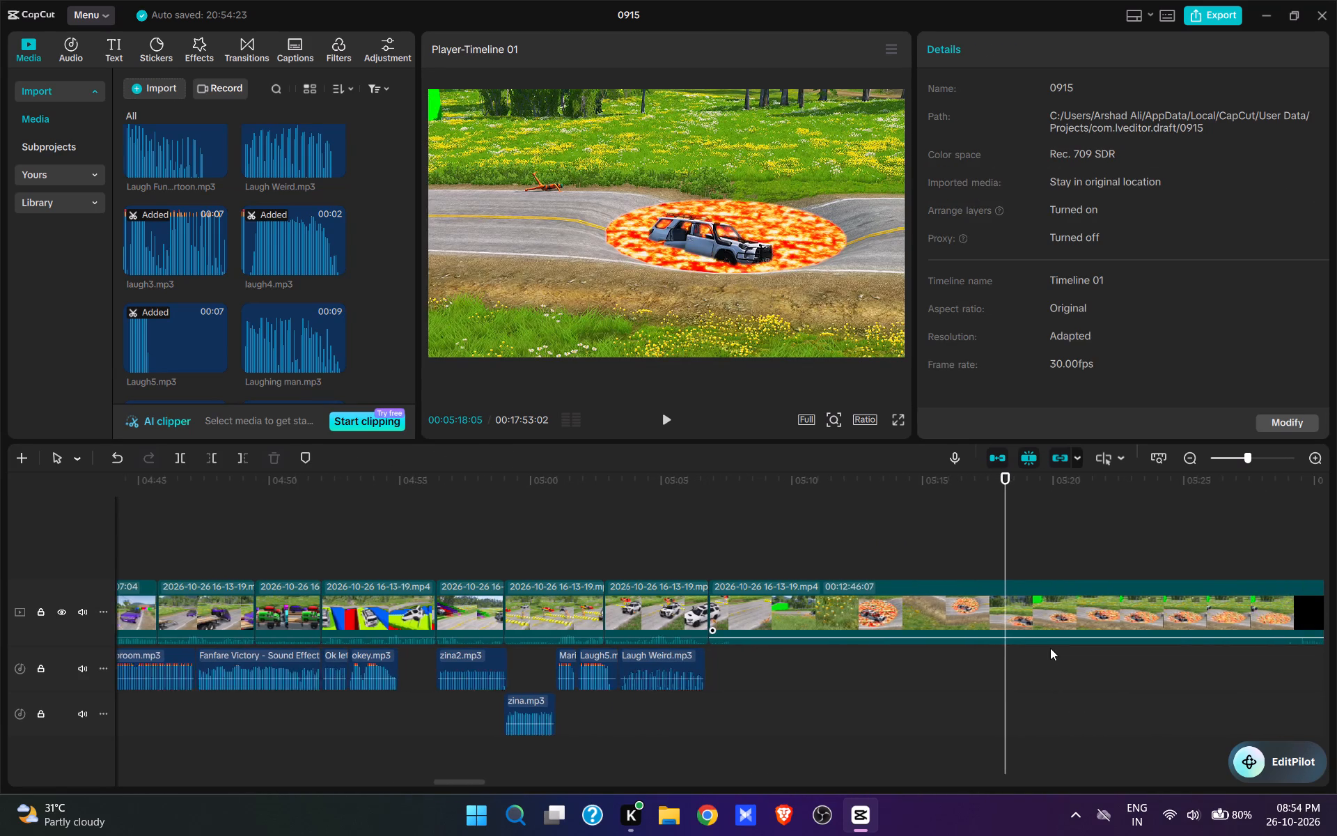
{"action": "left_click_drag", "start_coordinate": [1050, 648], "coordinate": [1043, 628]}
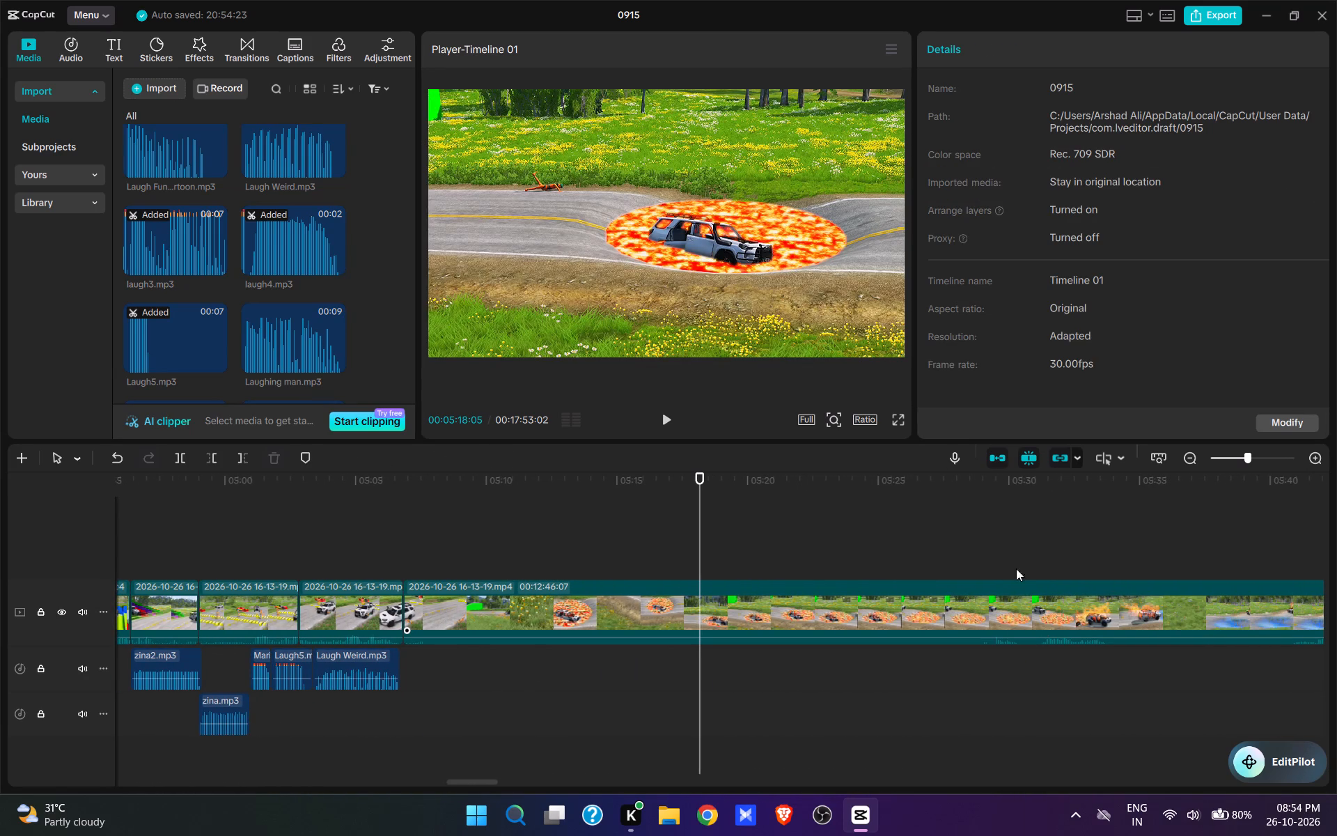
{"action": "left_click", "coordinate": [984, 545]}
{"action": "key", "text": "space"}
{"action": "key", "text": "space"}
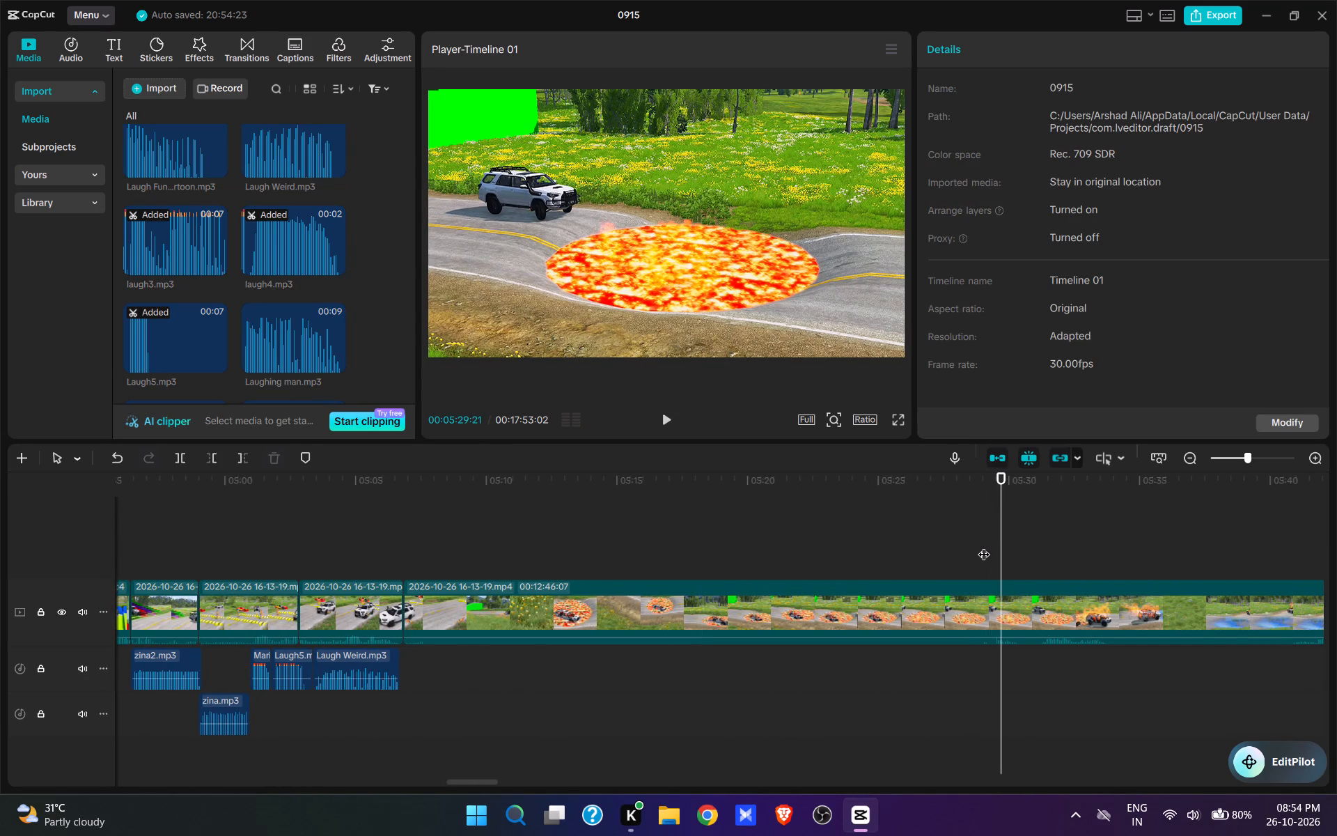
{"action": "left_click", "coordinate": [984, 545]}
{"action": "key", "text": "q"}
{"action": "key", "text": "space"}
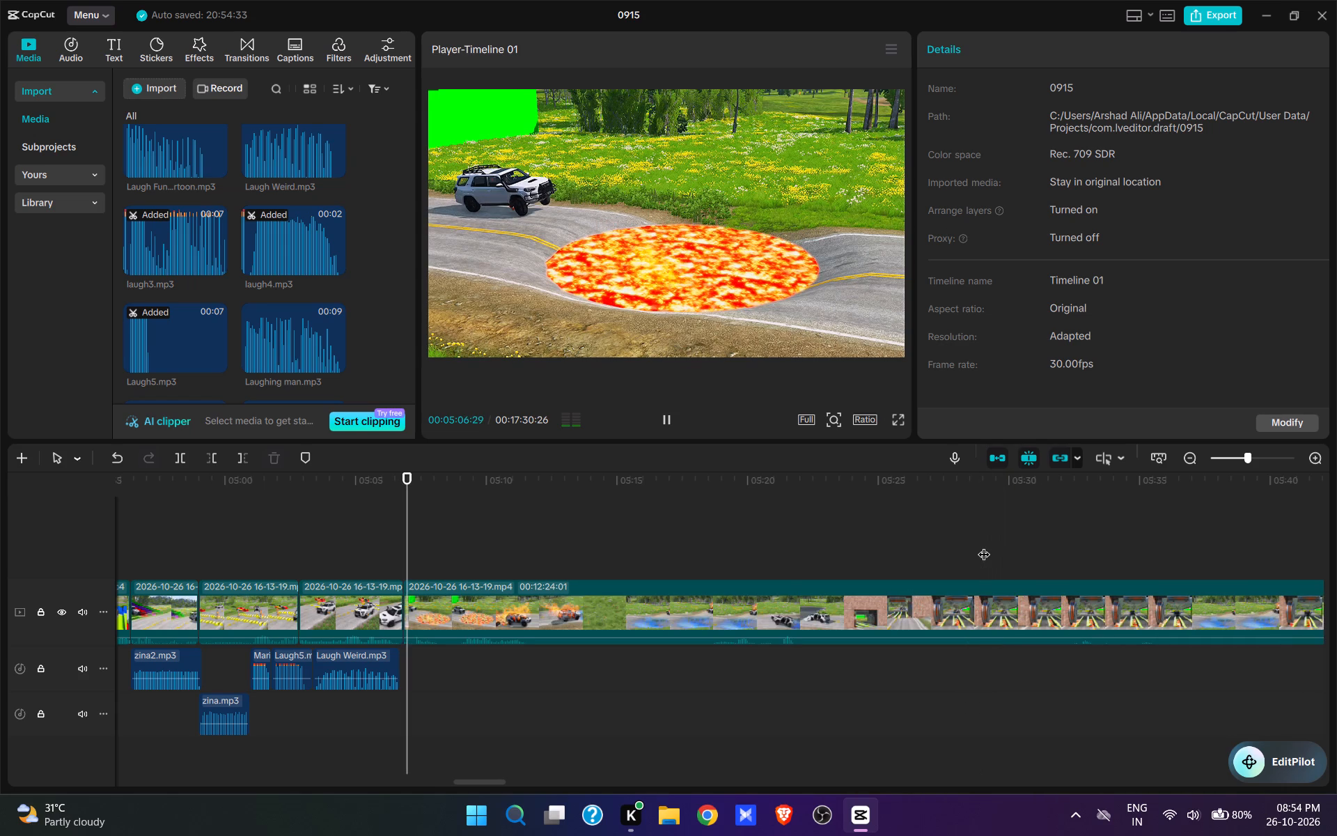
{"action": "key", "text": "space"}
Return to the cut at 00:05:06:25 and preview Oh no funny.mp3 and oh-hello.mp3 from the imported sounds.
{"action": "left_click", "coordinate": [399, 546]}
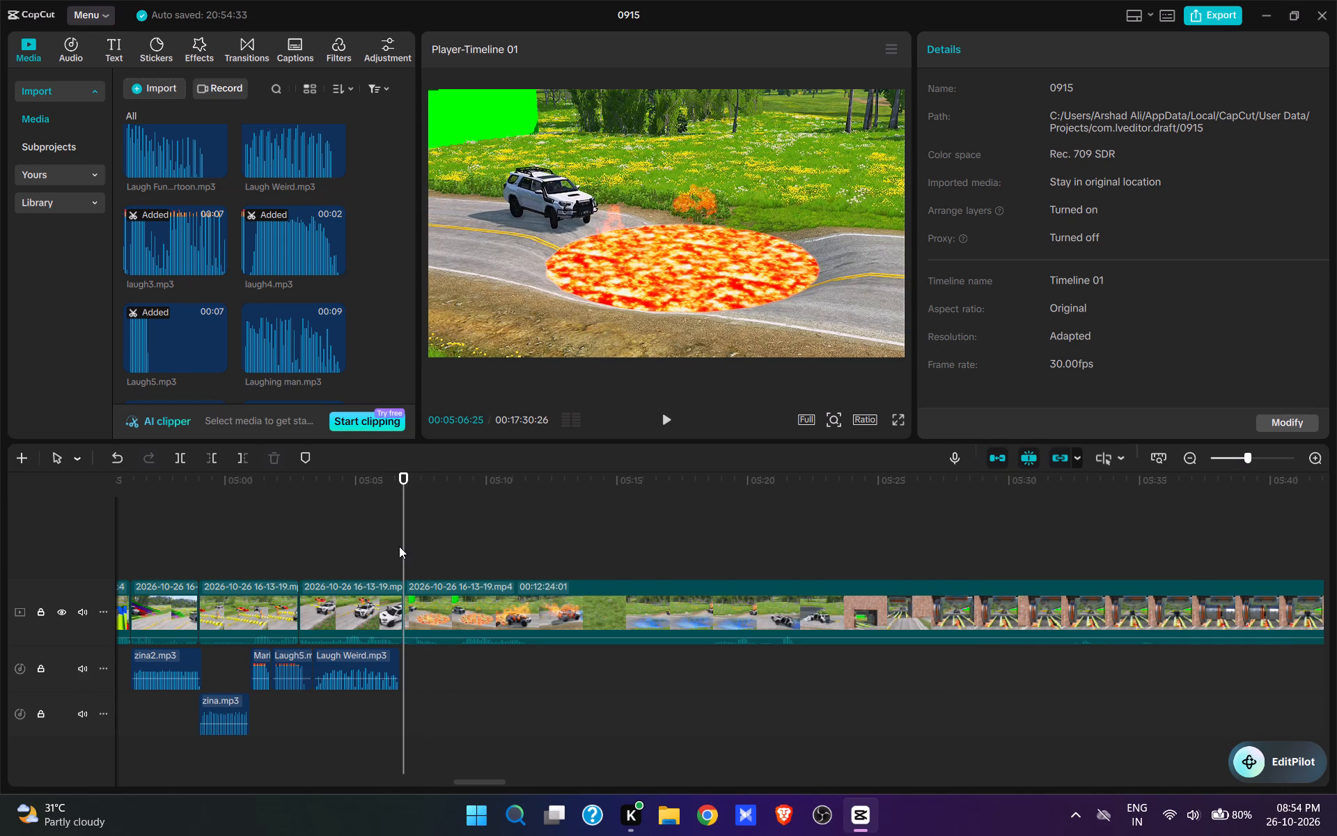
{"action": "scroll", "coordinate": [238, 312], "scroll_direction": "up", "scroll_amount": 4}
{"action": "scroll", "coordinate": [238, 272], "scroll_direction": "down", "scroll_amount": 4}
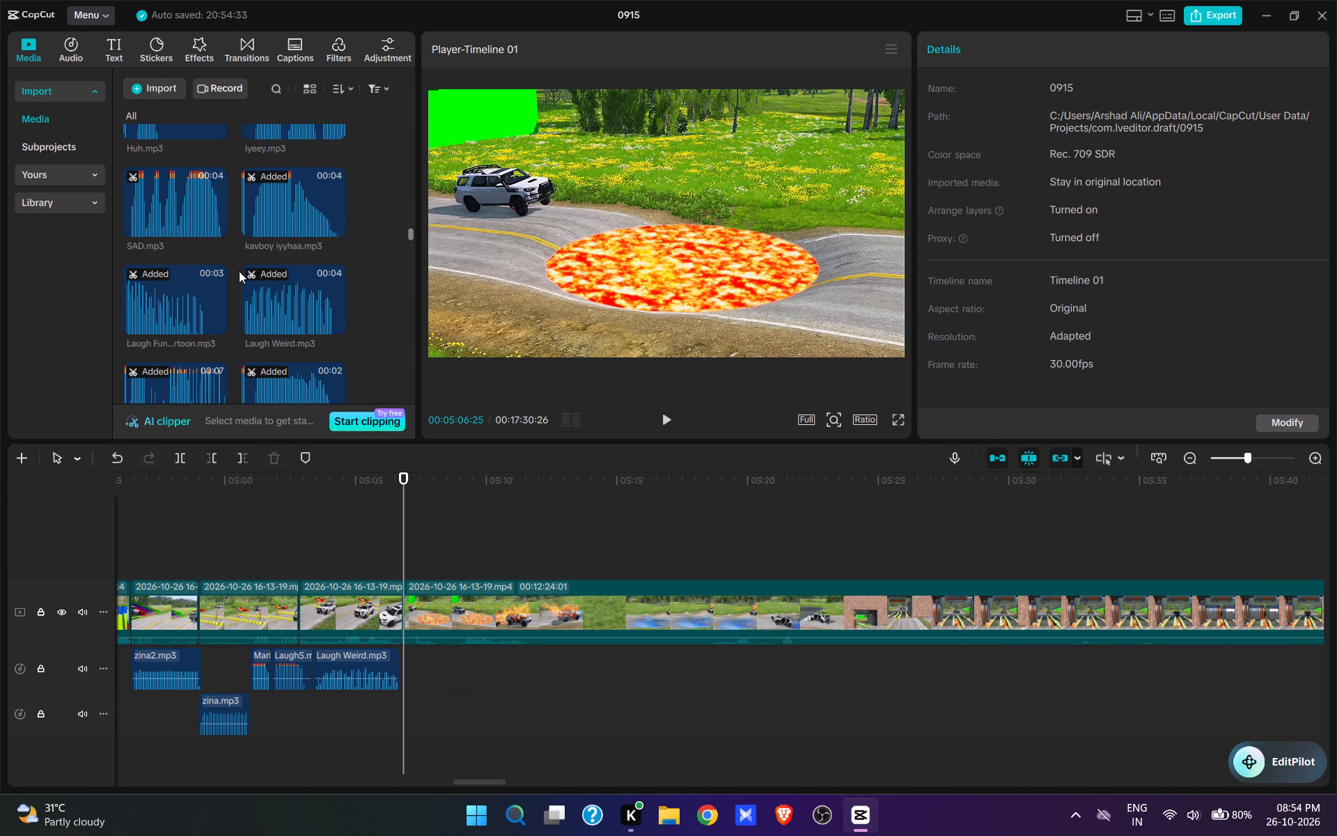
{"action": "scroll", "coordinate": [239, 269], "scroll_direction": "down", "scroll_amount": 9}
{"action": "scroll", "coordinate": [286, 314], "scroll_direction": "down", "scroll_amount": 1}
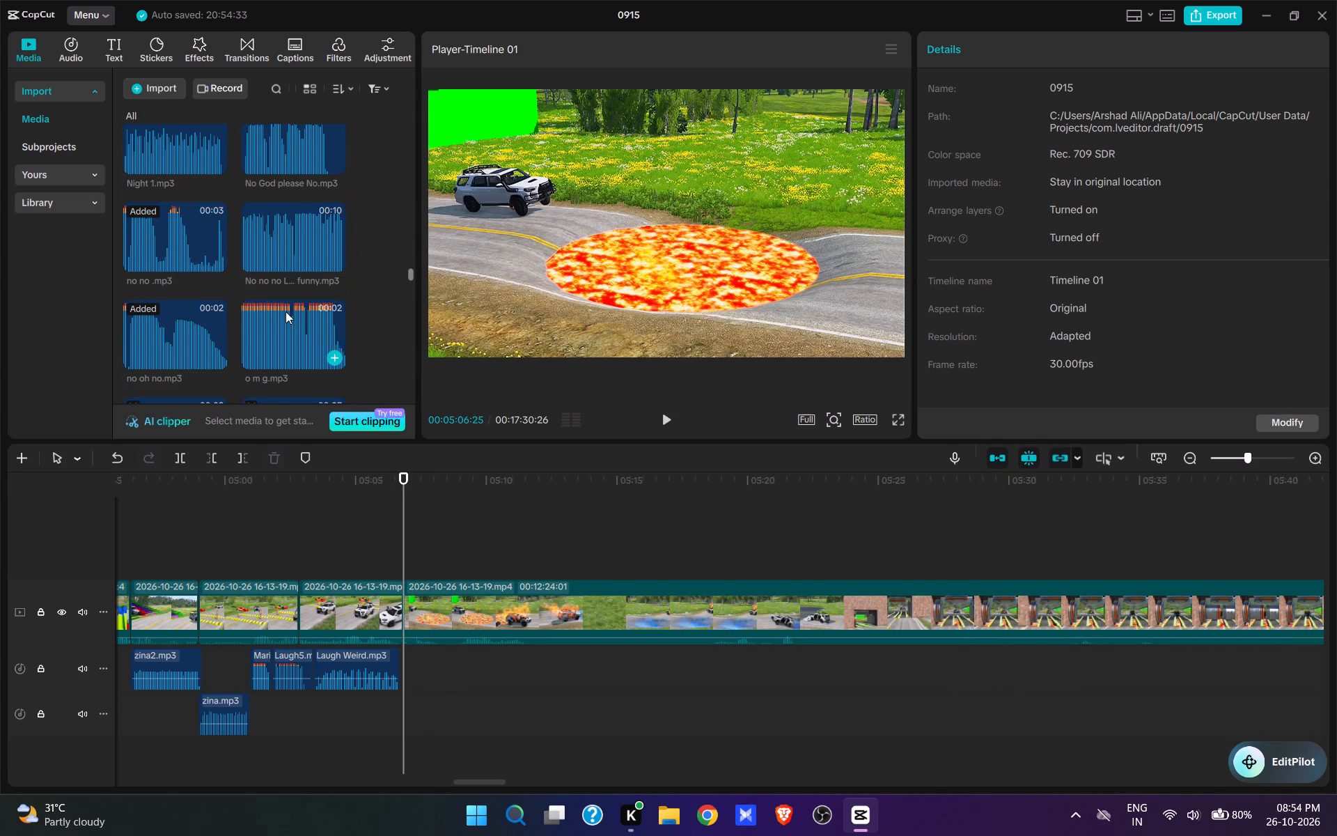
{"action": "scroll", "coordinate": [286, 311], "scroll_direction": "down", "scroll_amount": 2}
{"action": "left_click", "coordinate": [287, 284]}
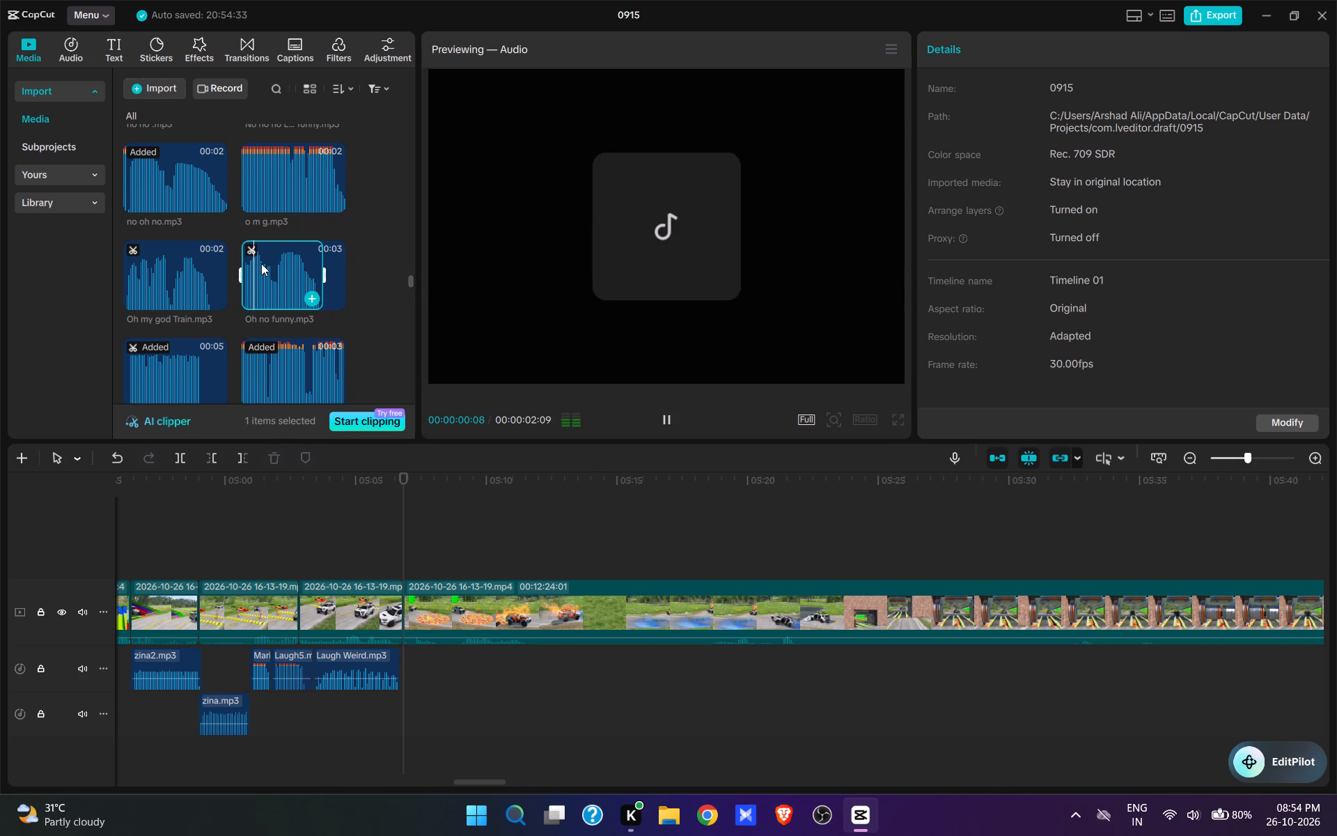
{"action": "scroll", "coordinate": [263, 259], "scroll_direction": "down", "scroll_amount": 1}
{"action": "left_click", "coordinate": [291, 305]}
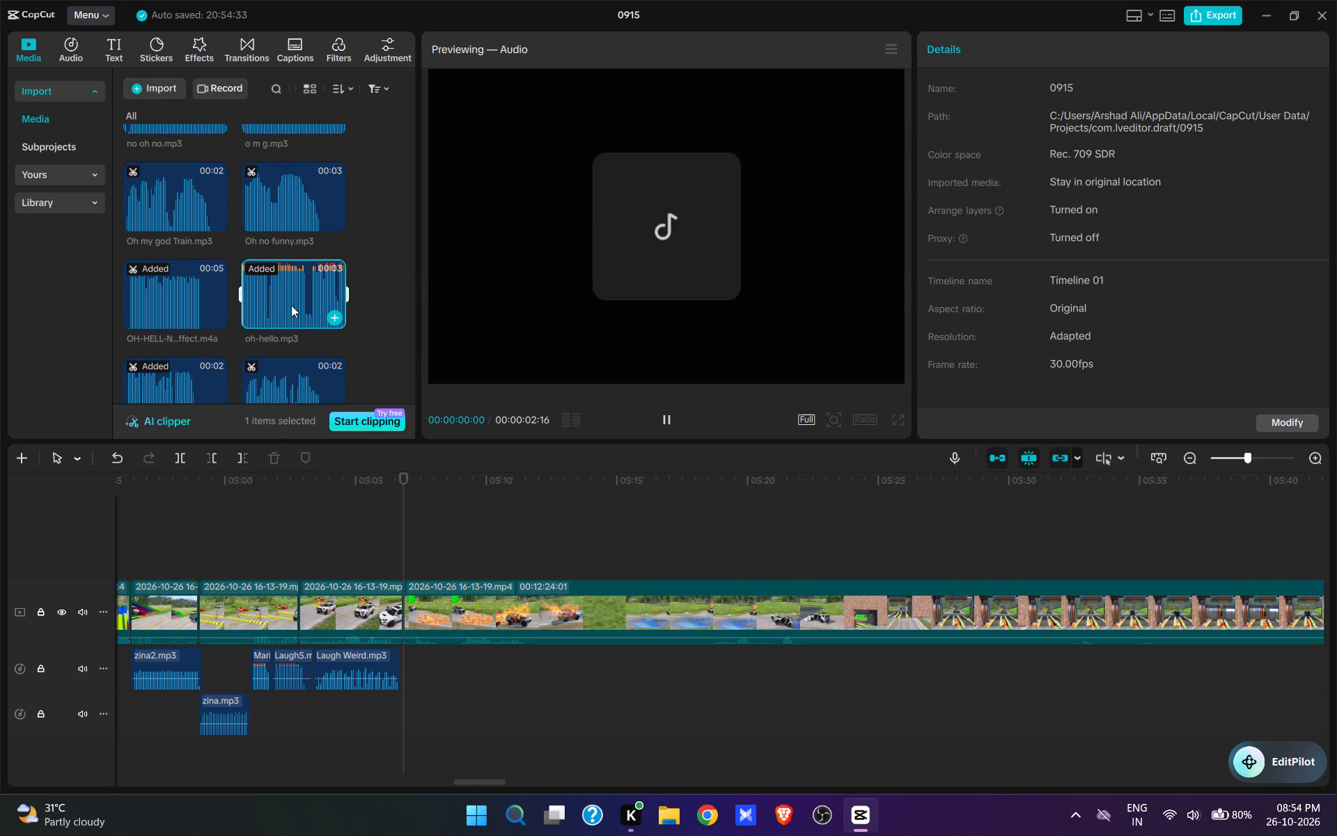
Look through the imported sound effects for one that suits the white car driving into the lava pit.
{"action": "scroll", "coordinate": [254, 298], "scroll_direction": "up", "scroll_amount": 4}
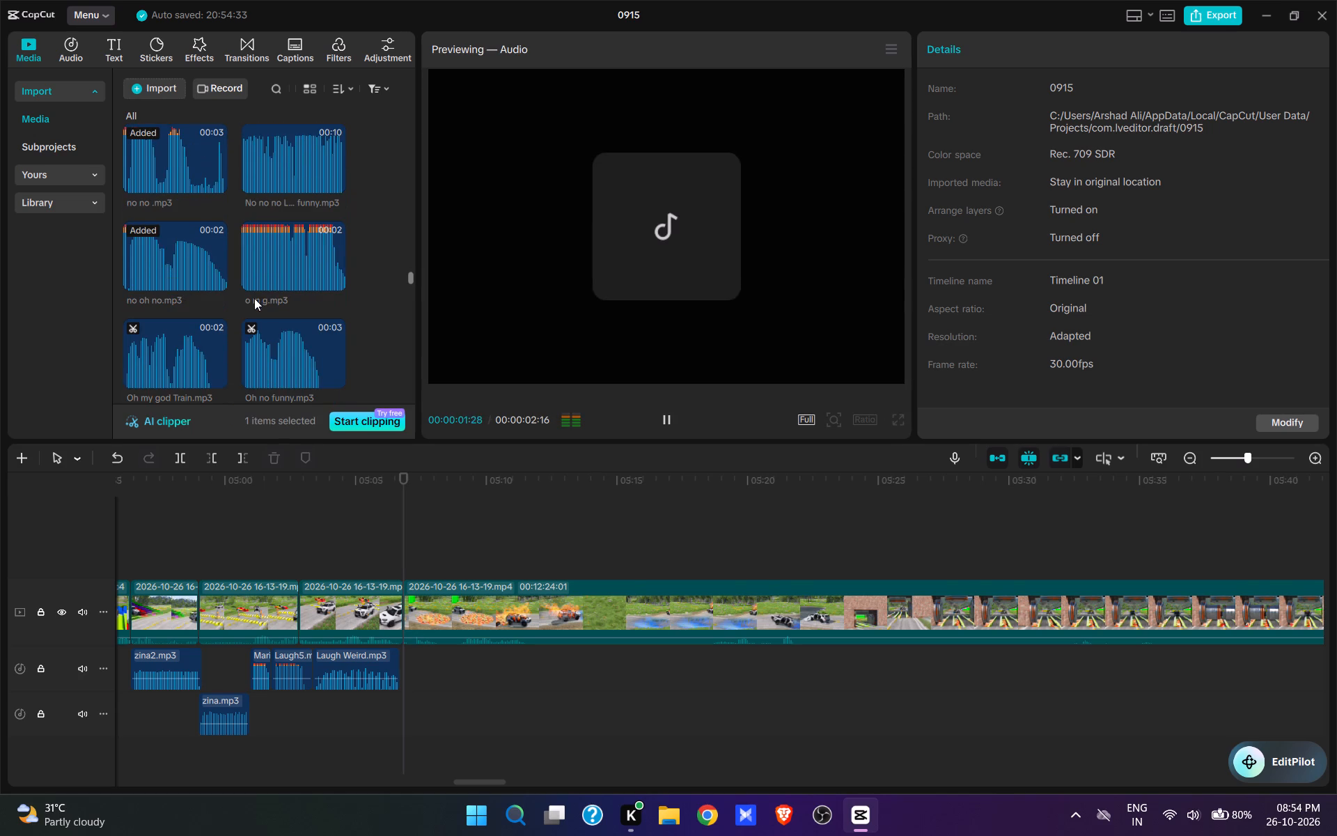
{"action": "scroll", "coordinate": [254, 298], "scroll_direction": "down", "scroll_amount": 4}
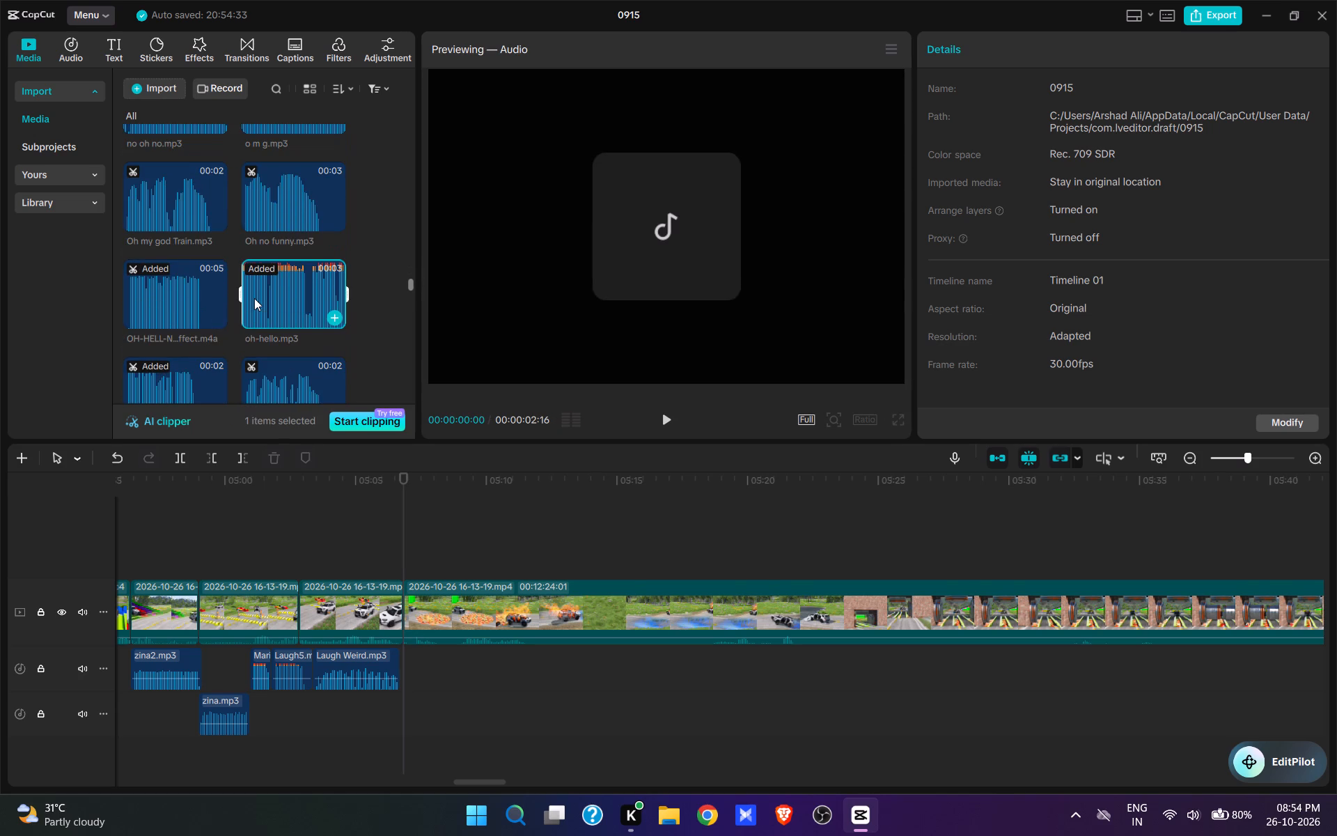
{"action": "scroll", "coordinate": [254, 298], "scroll_direction": "down", "scroll_amount": 2}
{"action": "scroll", "coordinate": [256, 298], "scroll_direction": "up", "scroll_amount": 6}
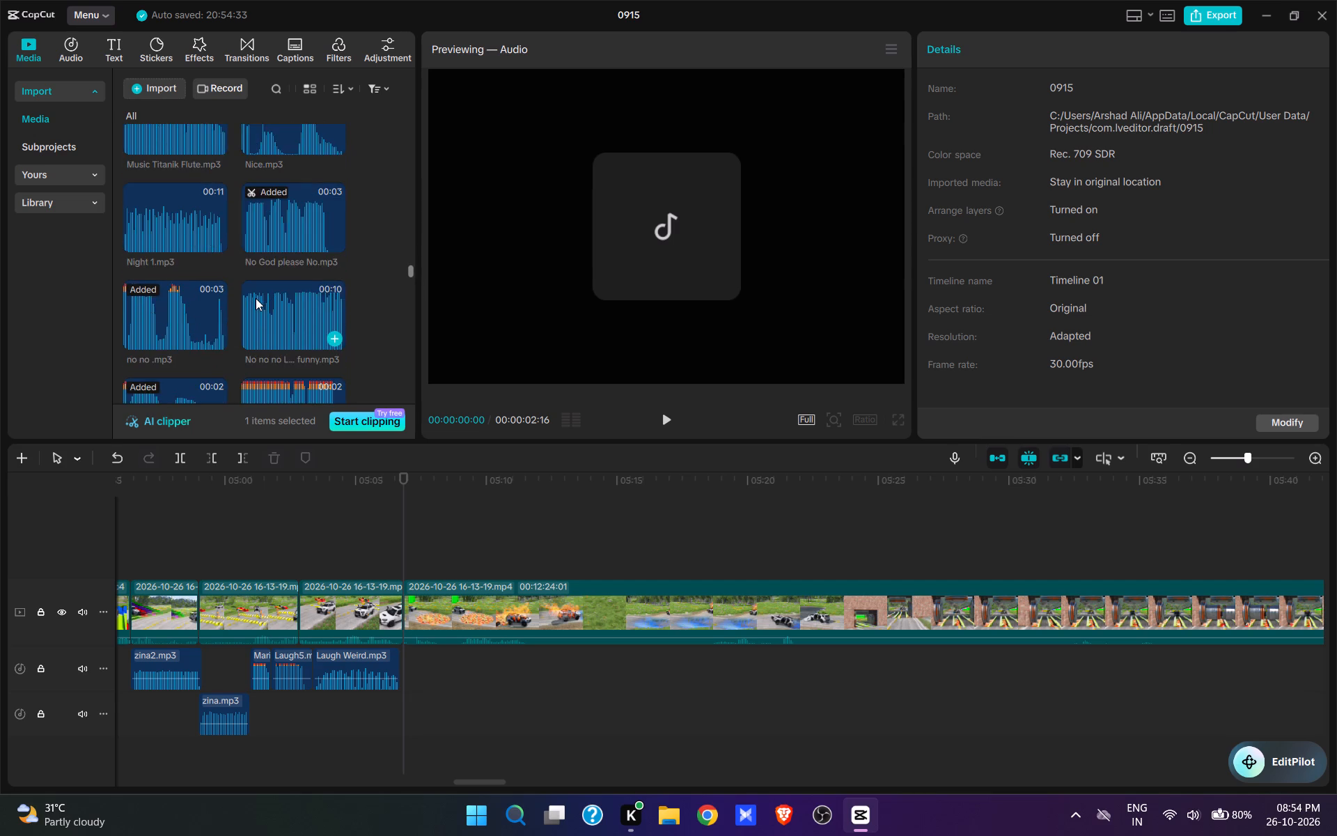
{"action": "scroll", "coordinate": [256, 298], "scroll_direction": "up", "scroll_amount": 4}
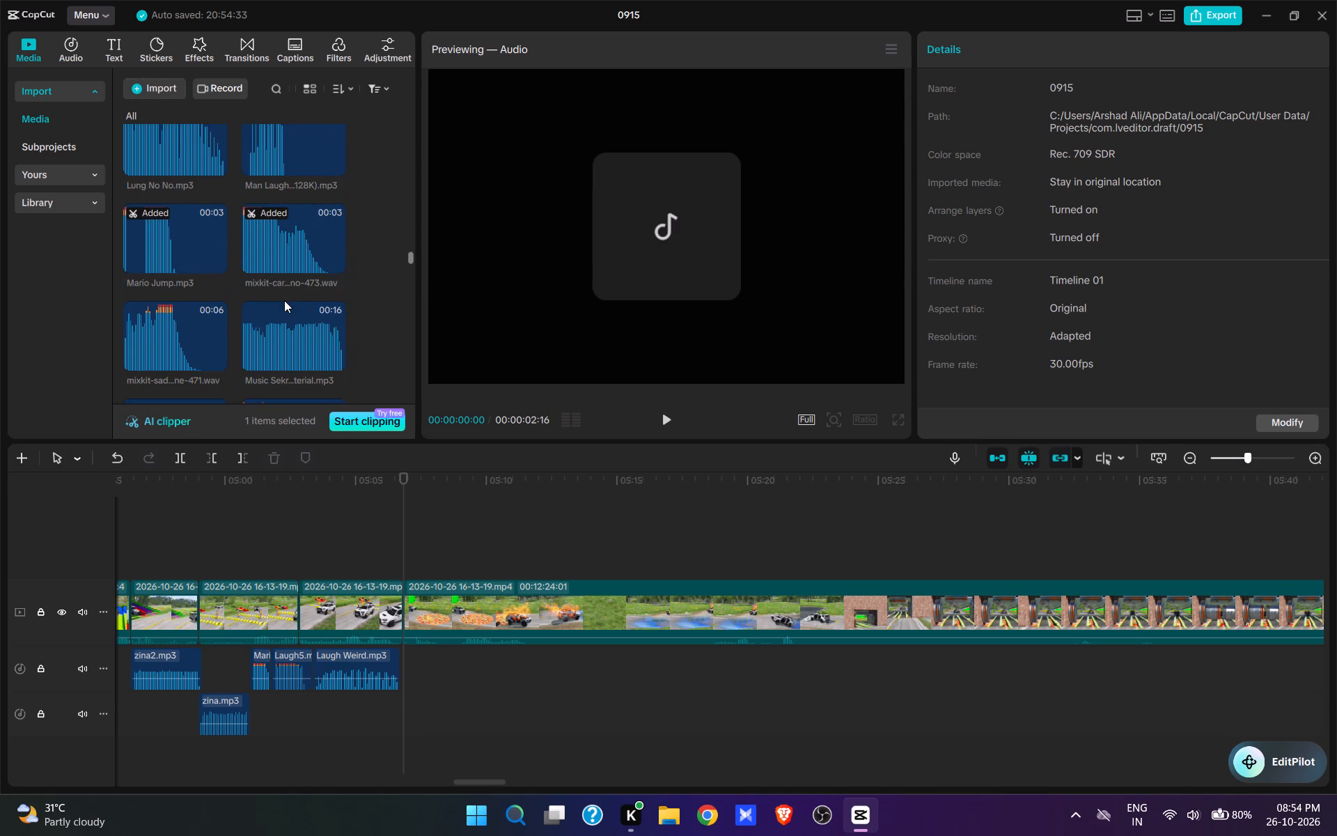
{"action": "scroll", "coordinate": [284, 300], "scroll_direction": "up", "scroll_amount": 5}
{"action": "scroll", "coordinate": [285, 301], "scroll_direction": "down", "scroll_amount": 11}
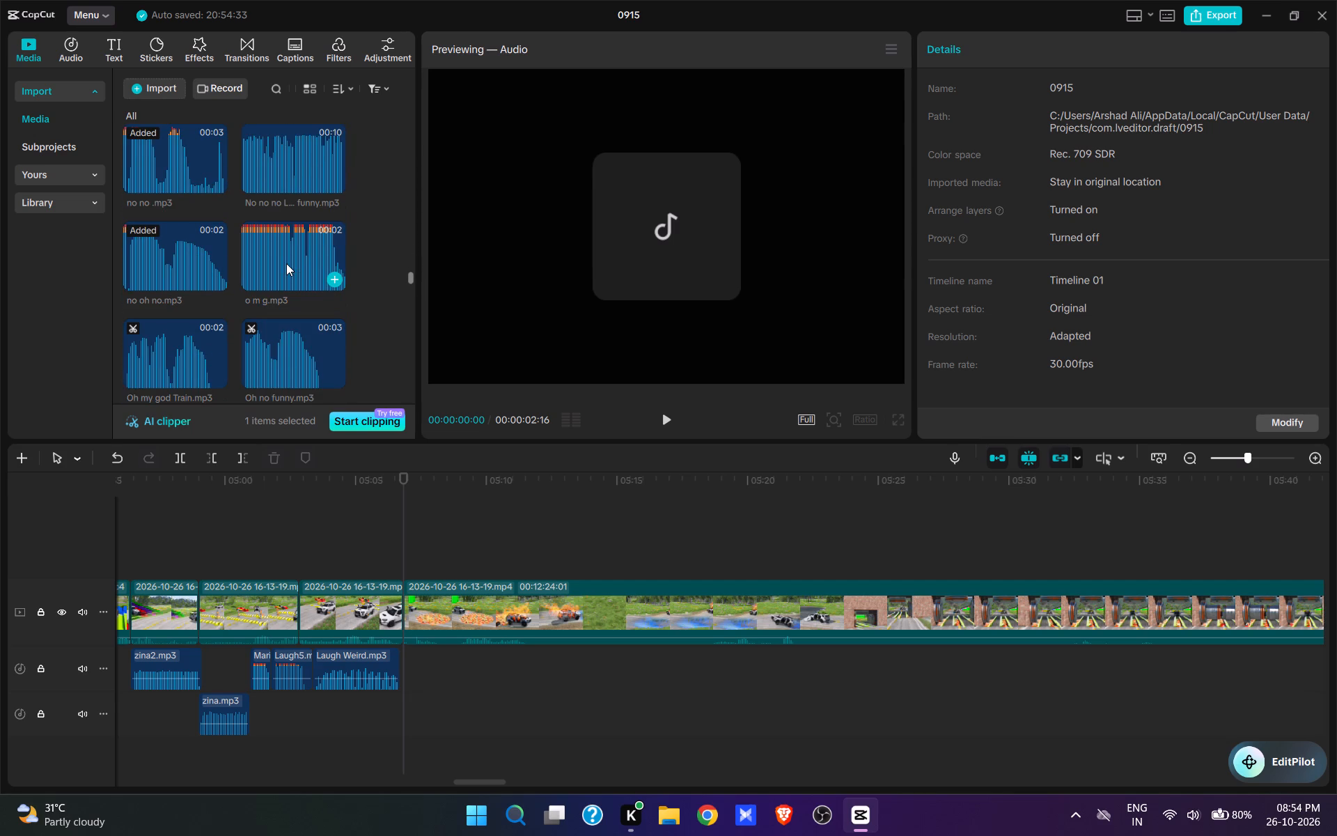
{"action": "scroll", "coordinate": [286, 277], "scroll_direction": "up", "scroll_amount": 2}
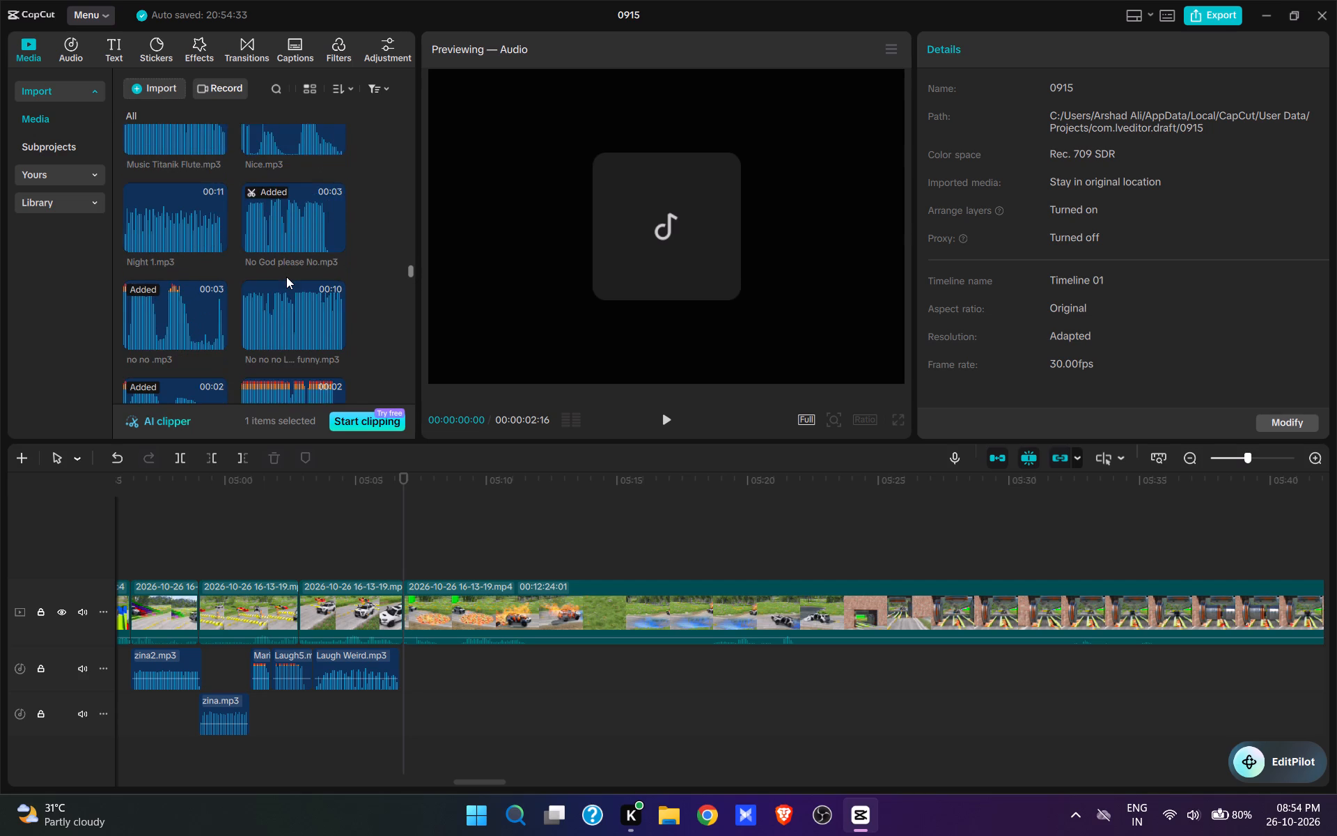
{"action": "scroll", "coordinate": [286, 277], "scroll_direction": "up", "scroll_amount": 1}
{"action": "scroll", "coordinate": [286, 277], "scroll_direction": "down", "scroll_amount": 3}
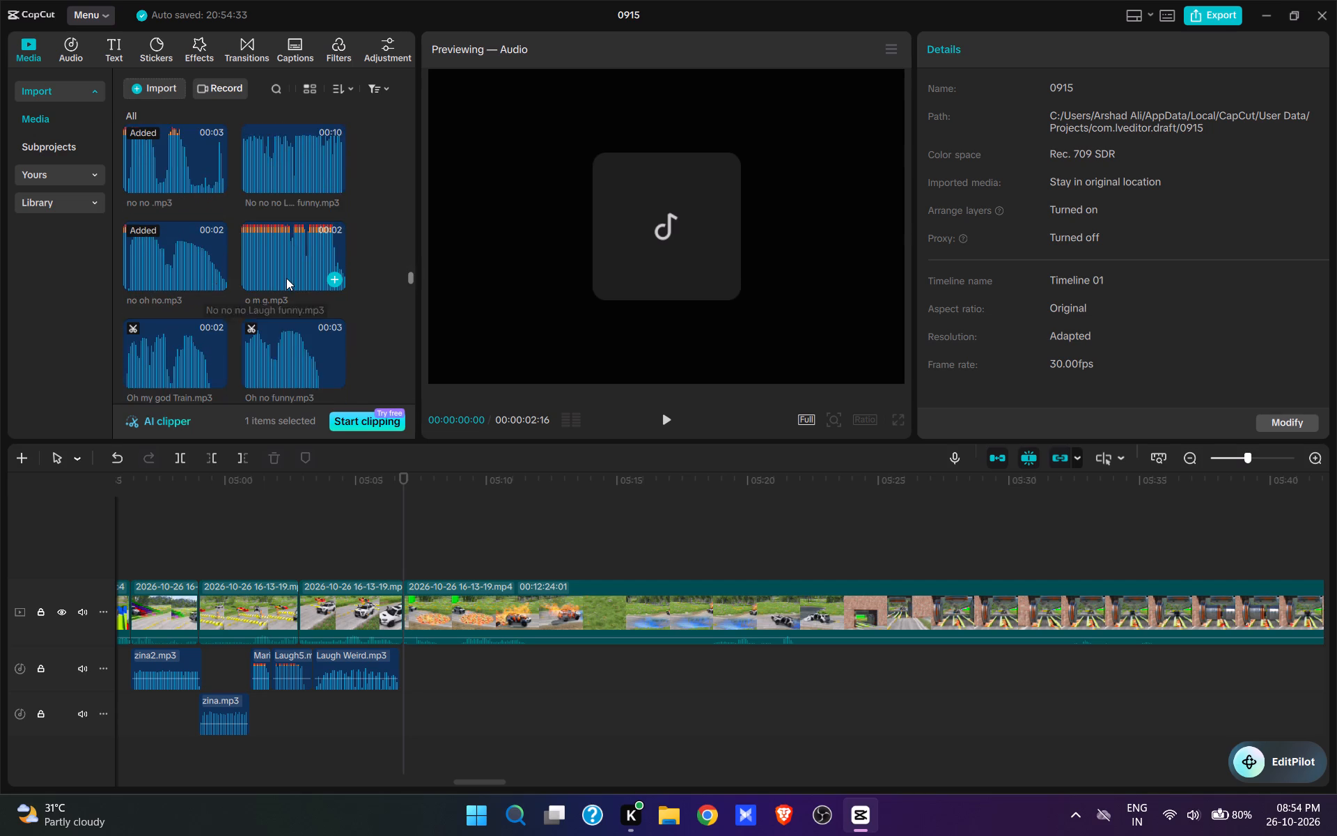
{"action": "scroll", "coordinate": [286, 278], "scroll_direction": "down", "scroll_amount": 4}
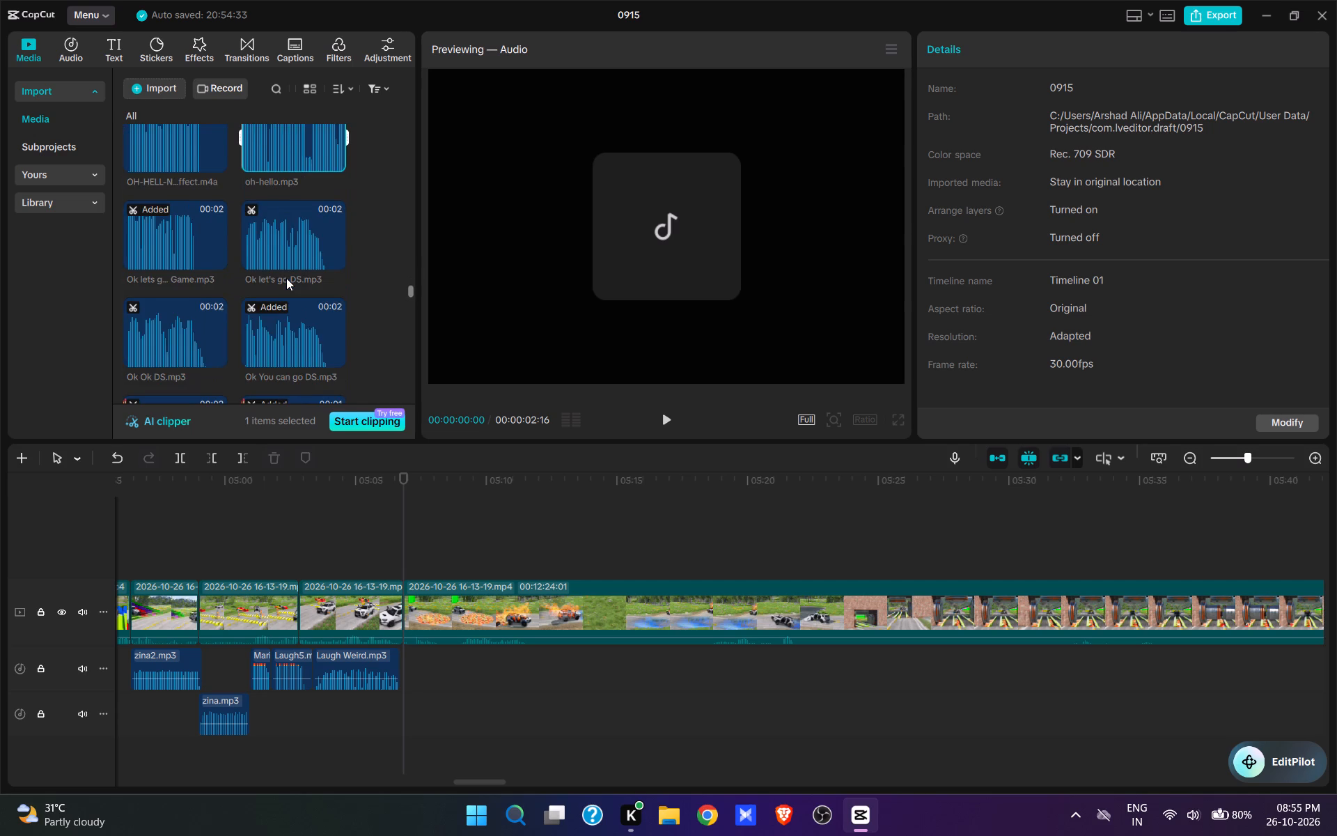
{"action": "scroll", "coordinate": [286, 278], "scroll_direction": "down", "scroll_amount": 4}
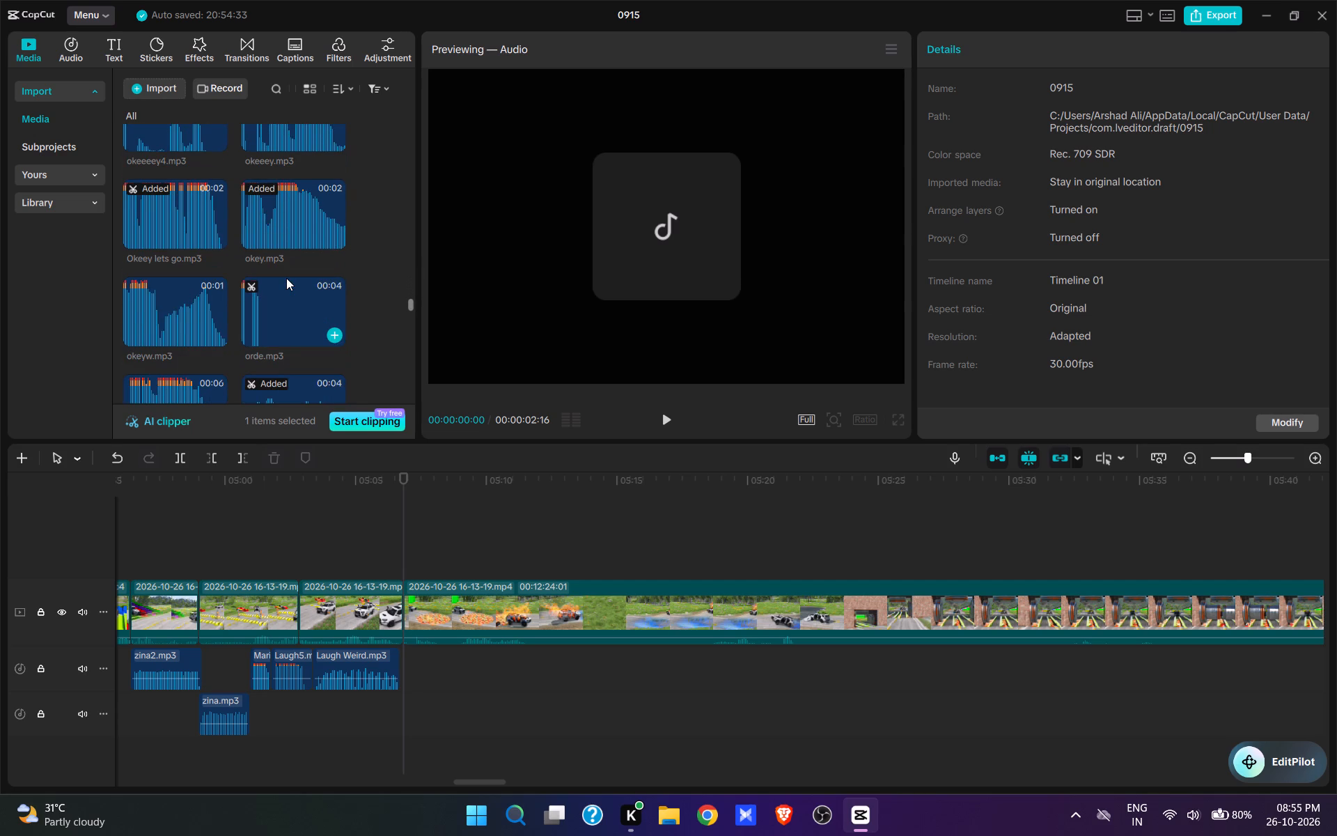
{"action": "scroll", "coordinate": [286, 279], "scroll_direction": "down", "scroll_amount": 2}
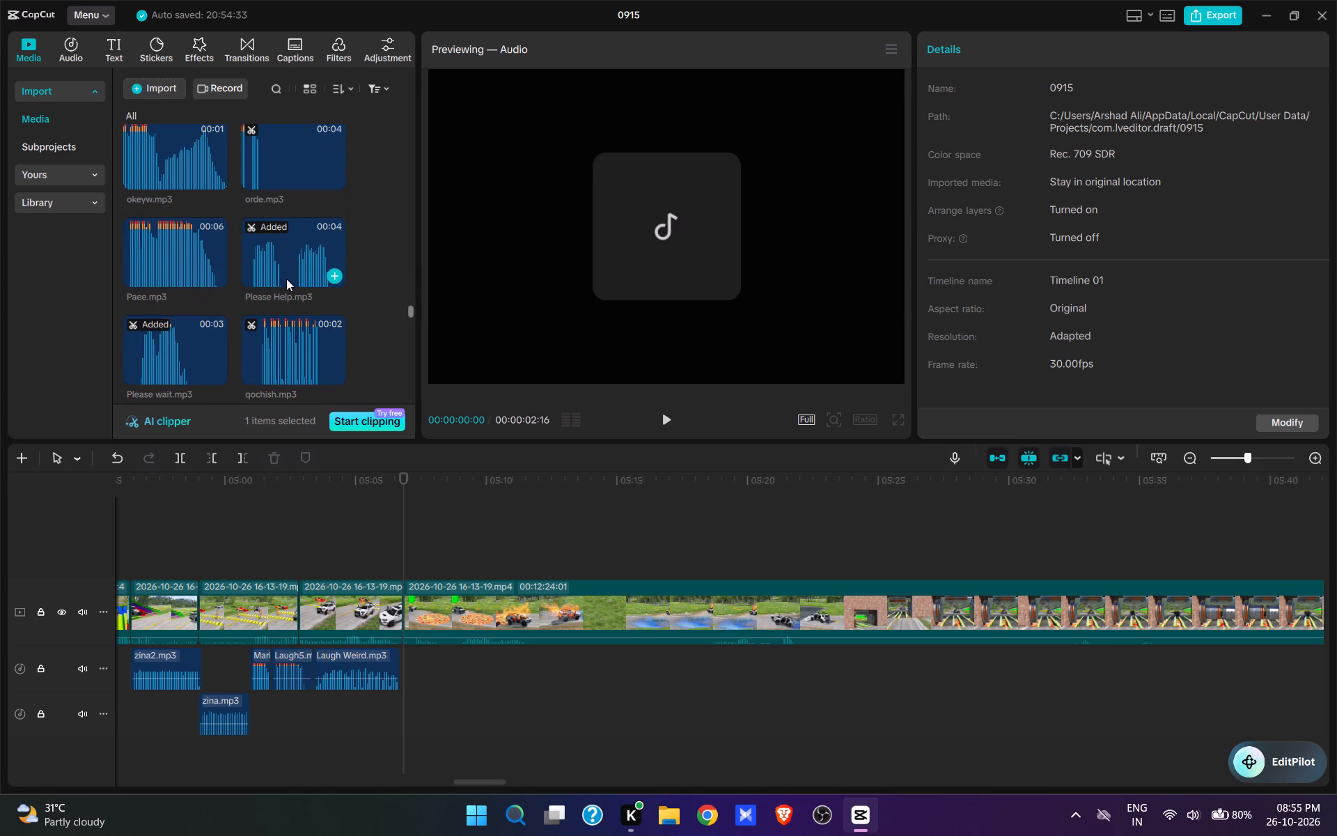
{"action": "scroll", "coordinate": [286, 279], "scroll_direction": "down", "scroll_amount": 8}
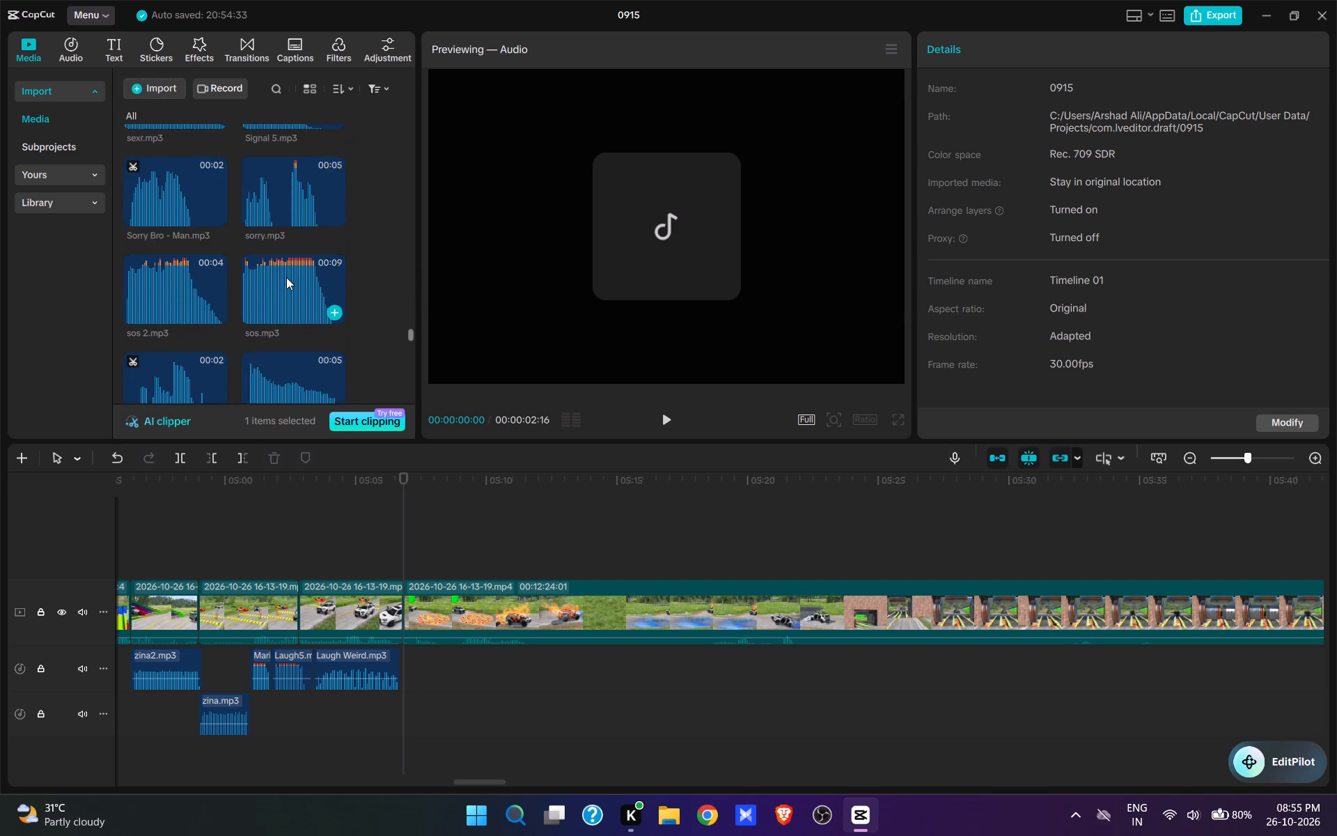
{"action": "scroll", "coordinate": [286, 277], "scroll_direction": "down", "scroll_amount": 5}
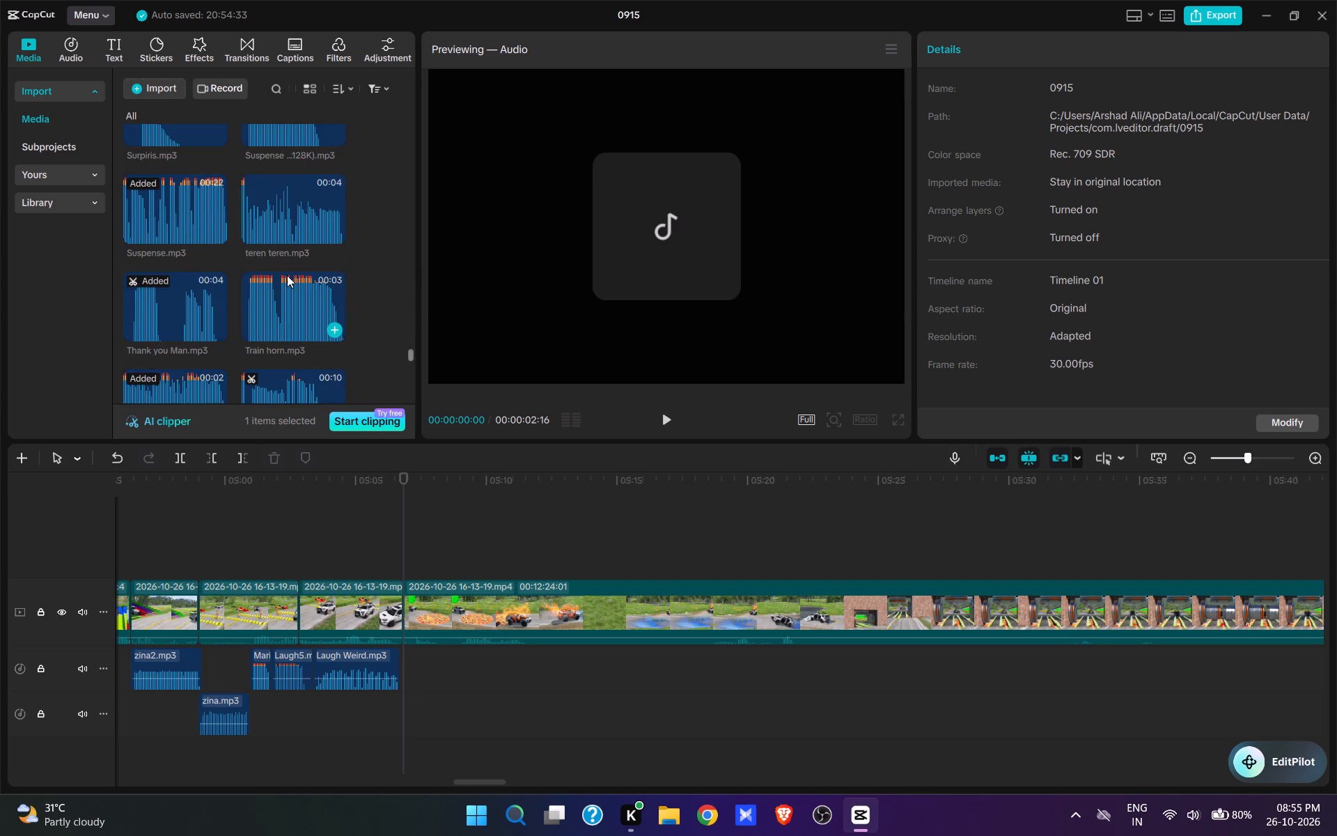
{"action": "scroll", "coordinate": [287, 275], "scroll_direction": "down", "scroll_amount": 3}
{"action": "scroll", "coordinate": [287, 293], "scroll_direction": "up", "scroll_amount": 8}
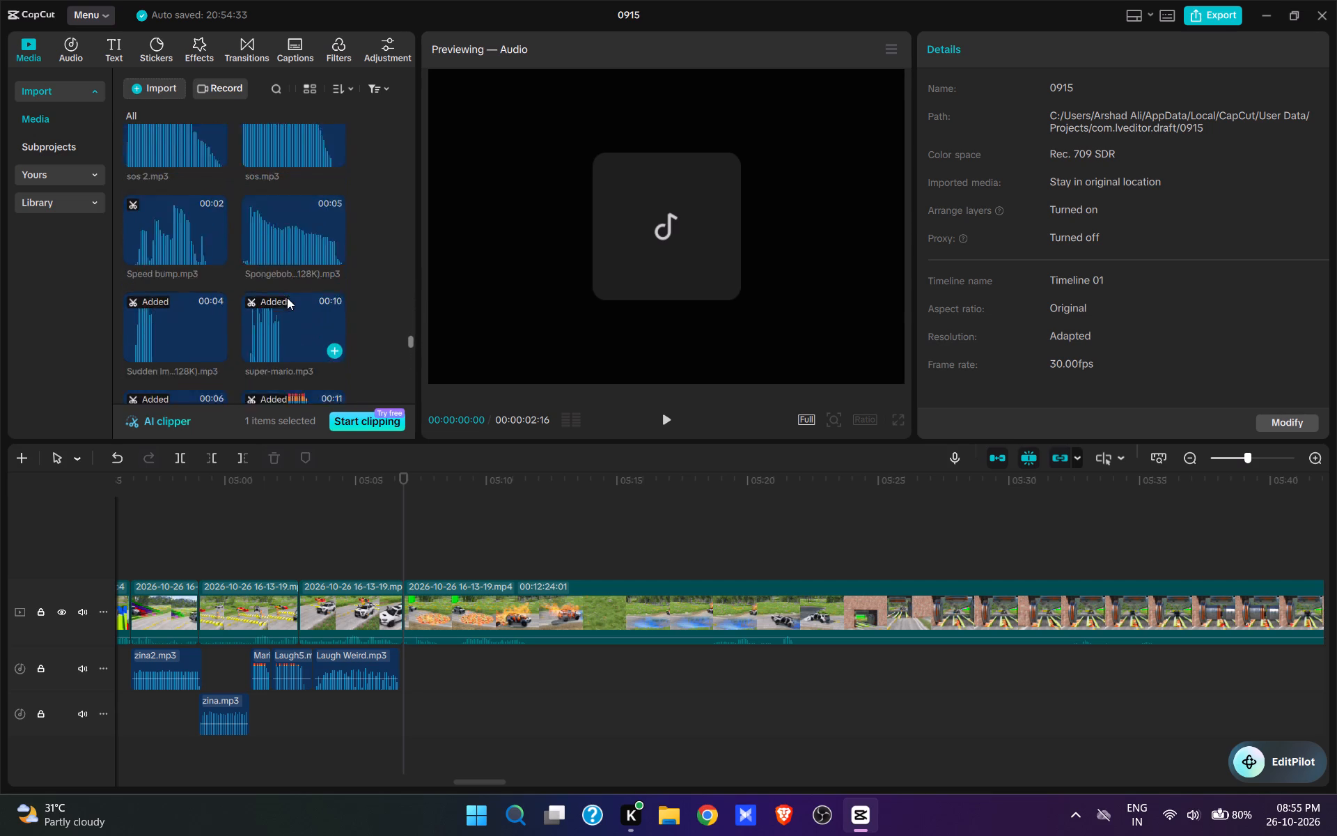
{"action": "scroll", "coordinate": [288, 295], "scroll_direction": "up", "scroll_amount": 6}
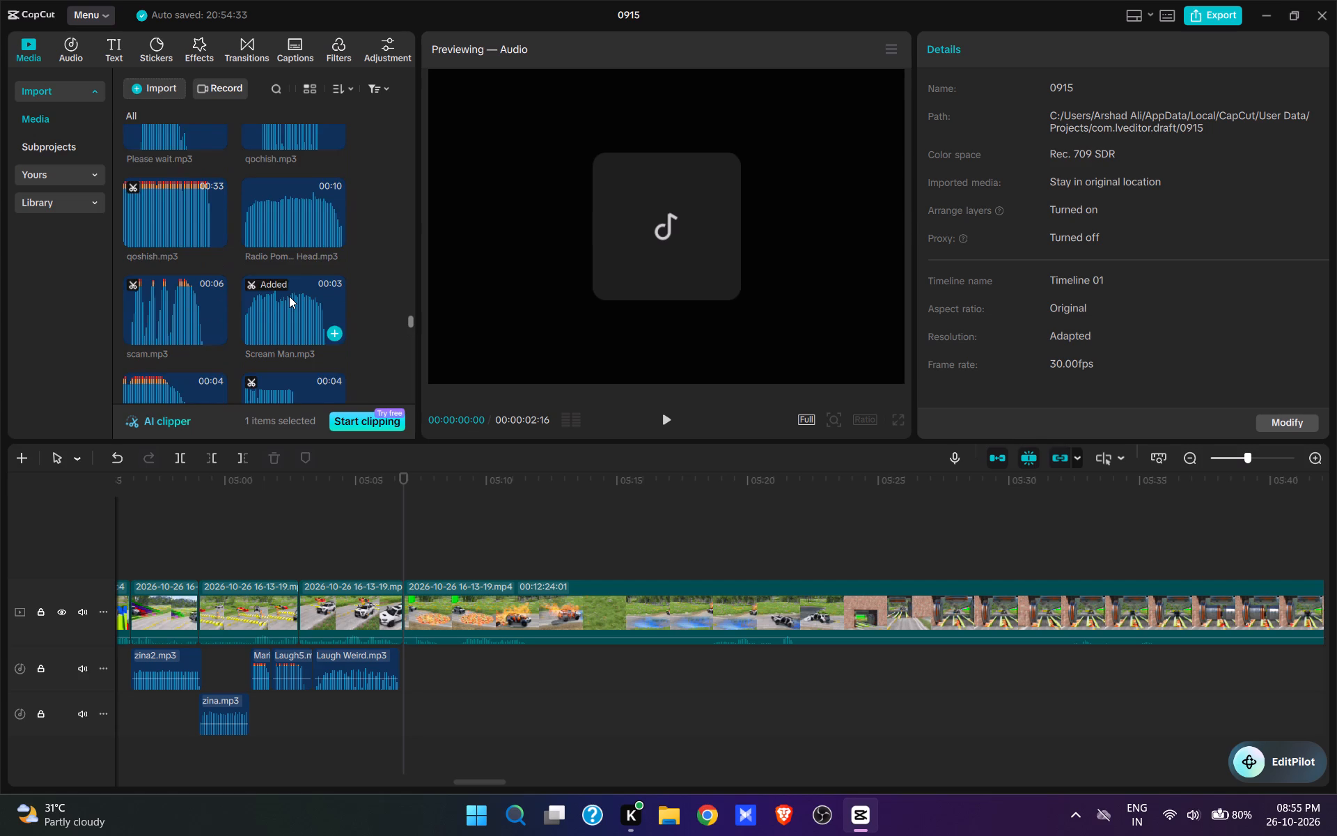
{"action": "scroll", "coordinate": [289, 297], "scroll_direction": "up", "scroll_amount": 5}
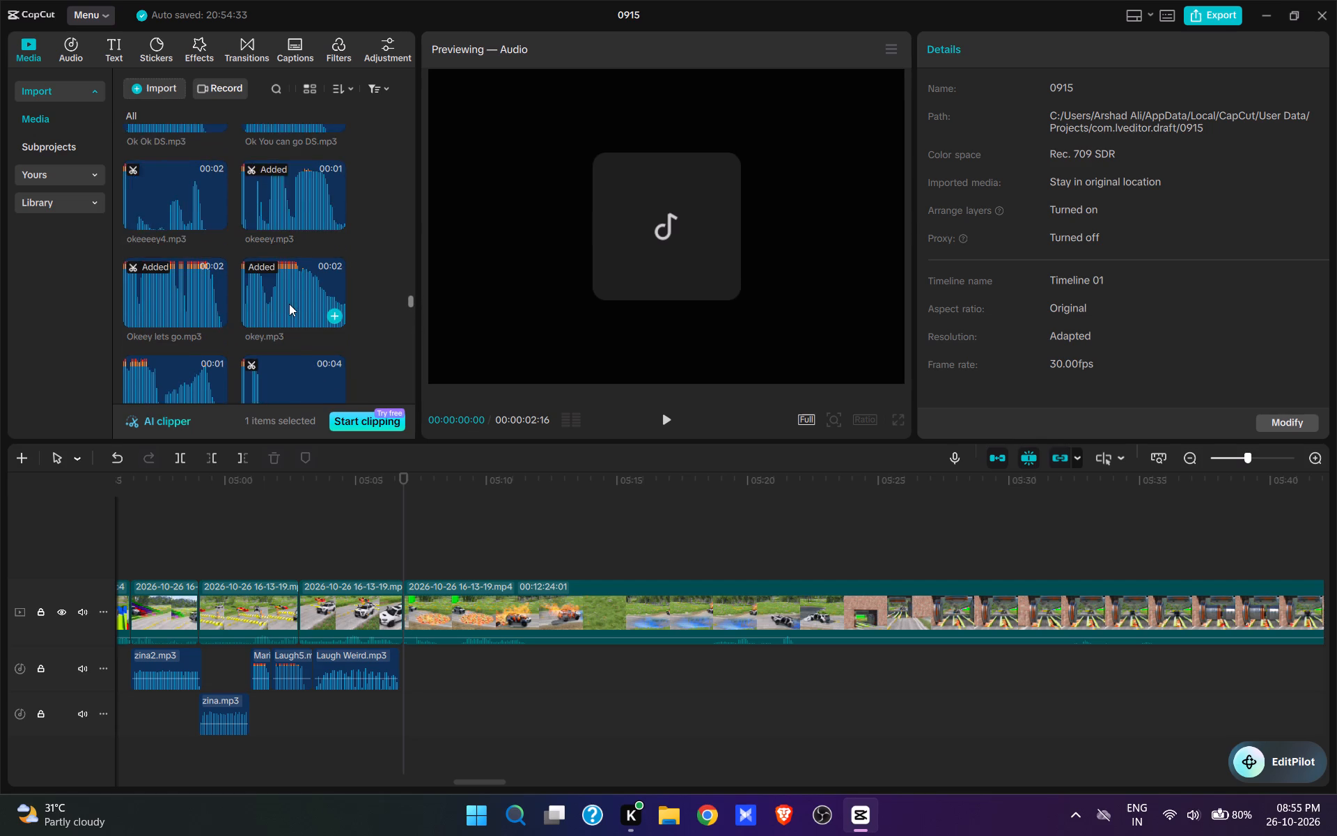
{"action": "scroll", "coordinate": [289, 304], "scroll_direction": "up", "scroll_amount": 6}
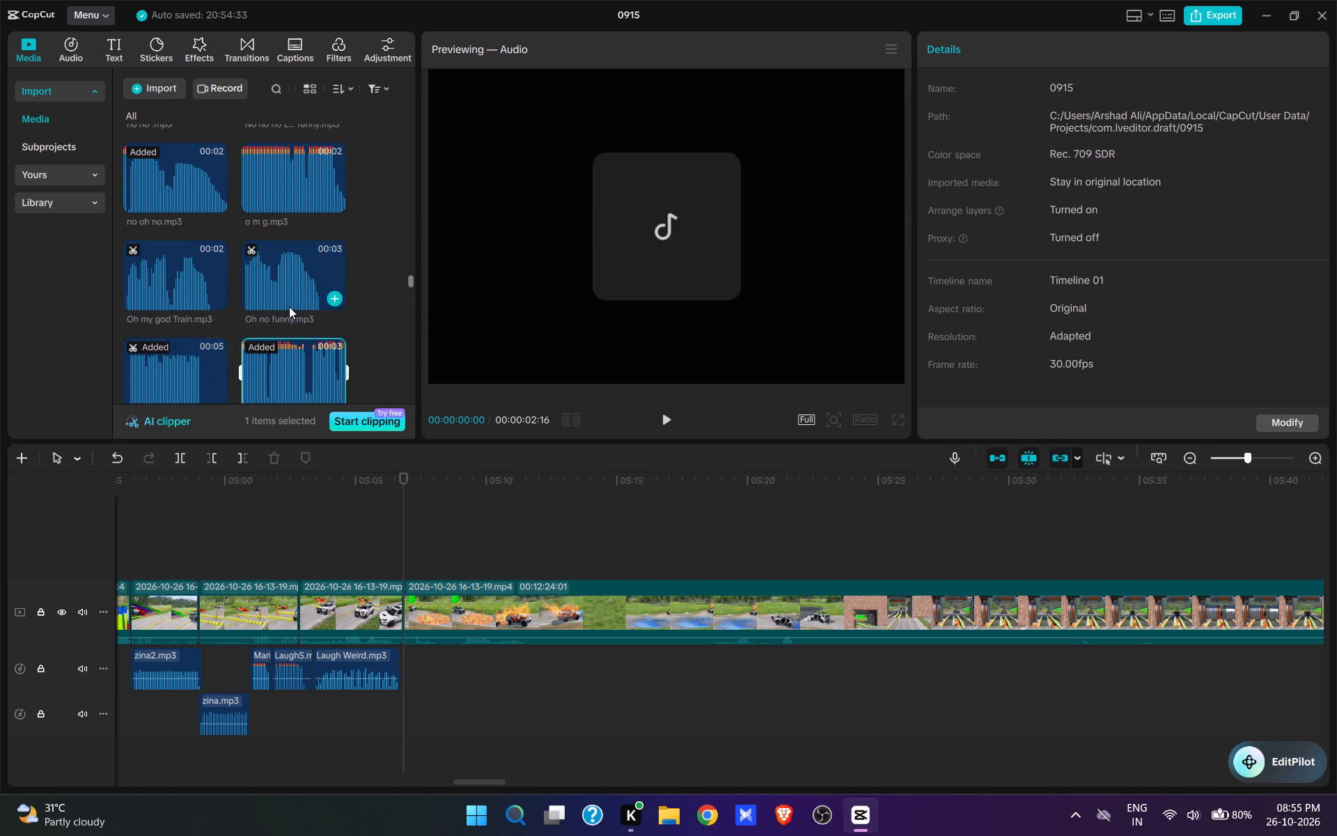
Add No God please No.mp3 at 00:05:06:25 and play it as the white car drives into the lava.
{"action": "scroll", "coordinate": [289, 307], "scroll_direction": "up", "scroll_amount": 3}
{"action": "left_click", "coordinate": [285, 235]}
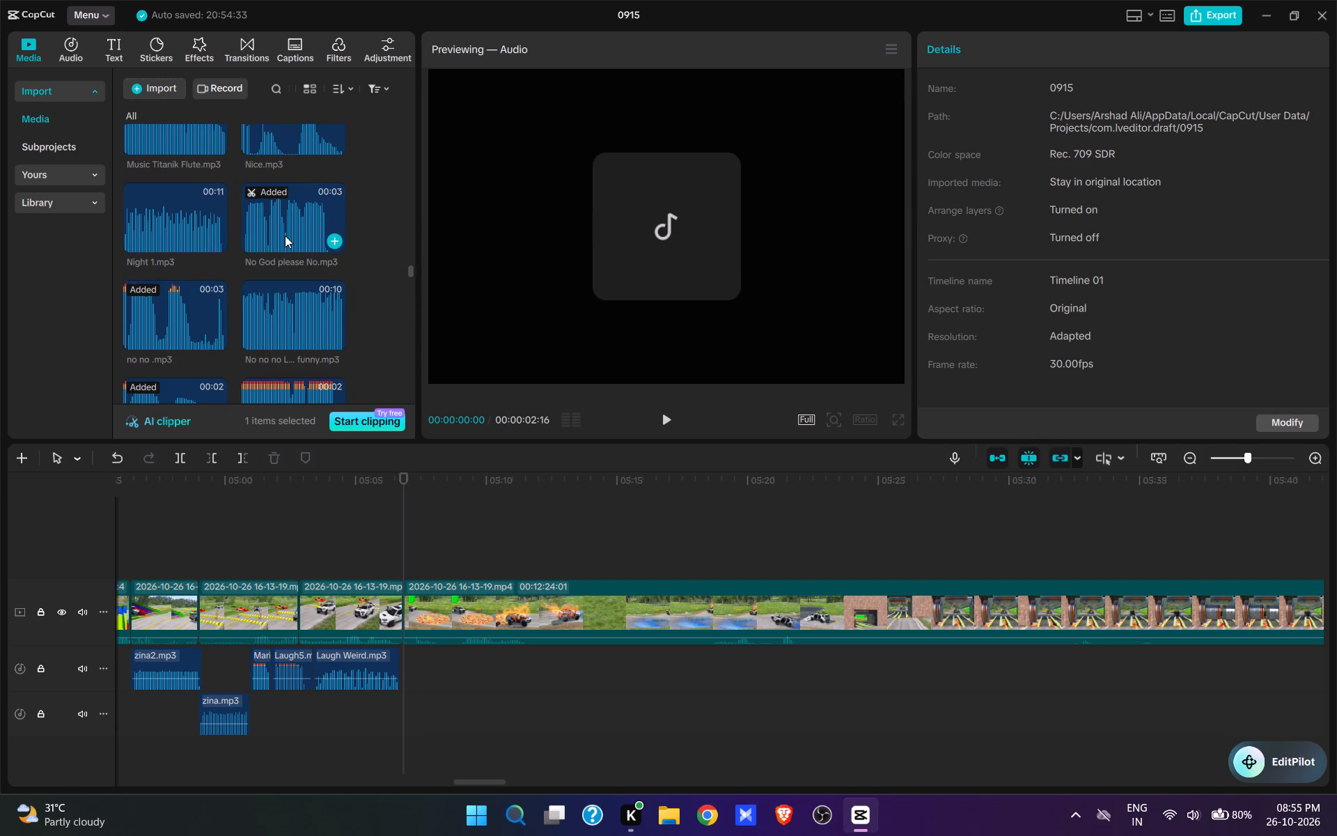
{"action": "left_click", "coordinate": [320, 240]}
{"action": "key", "text": "space"}
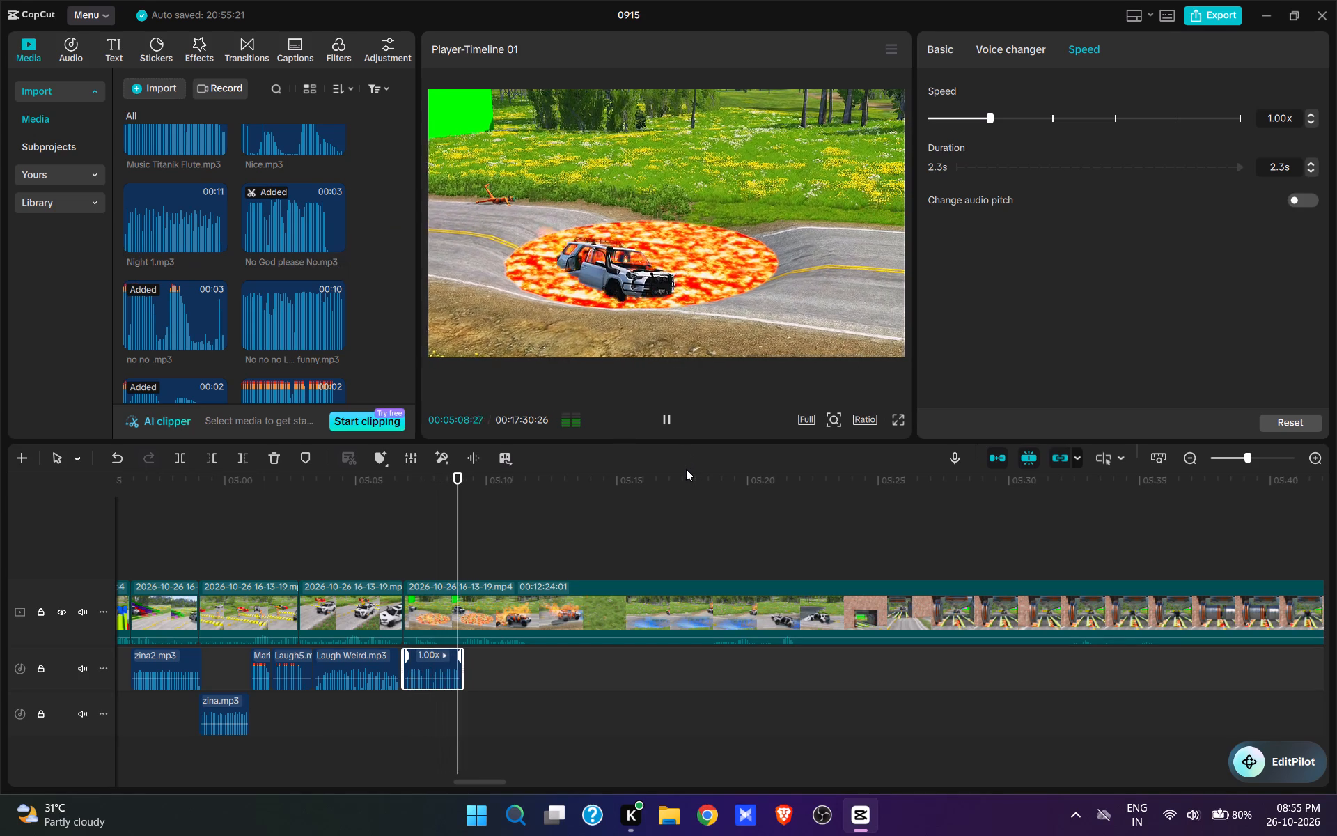
{"action": "key", "text": "space"}
Add aaa.mp3 at 00:05:09:03, directly after the No God please No sound, and play it as the car burns.
{"action": "left_click", "coordinate": [469, 566]}
{"action": "scroll", "coordinate": [261, 291], "scroll_direction": "up", "scroll_amount": 4}
{"action": "left_click_drag", "start_coordinate": [412, 253], "coordinate": [391, 0]}
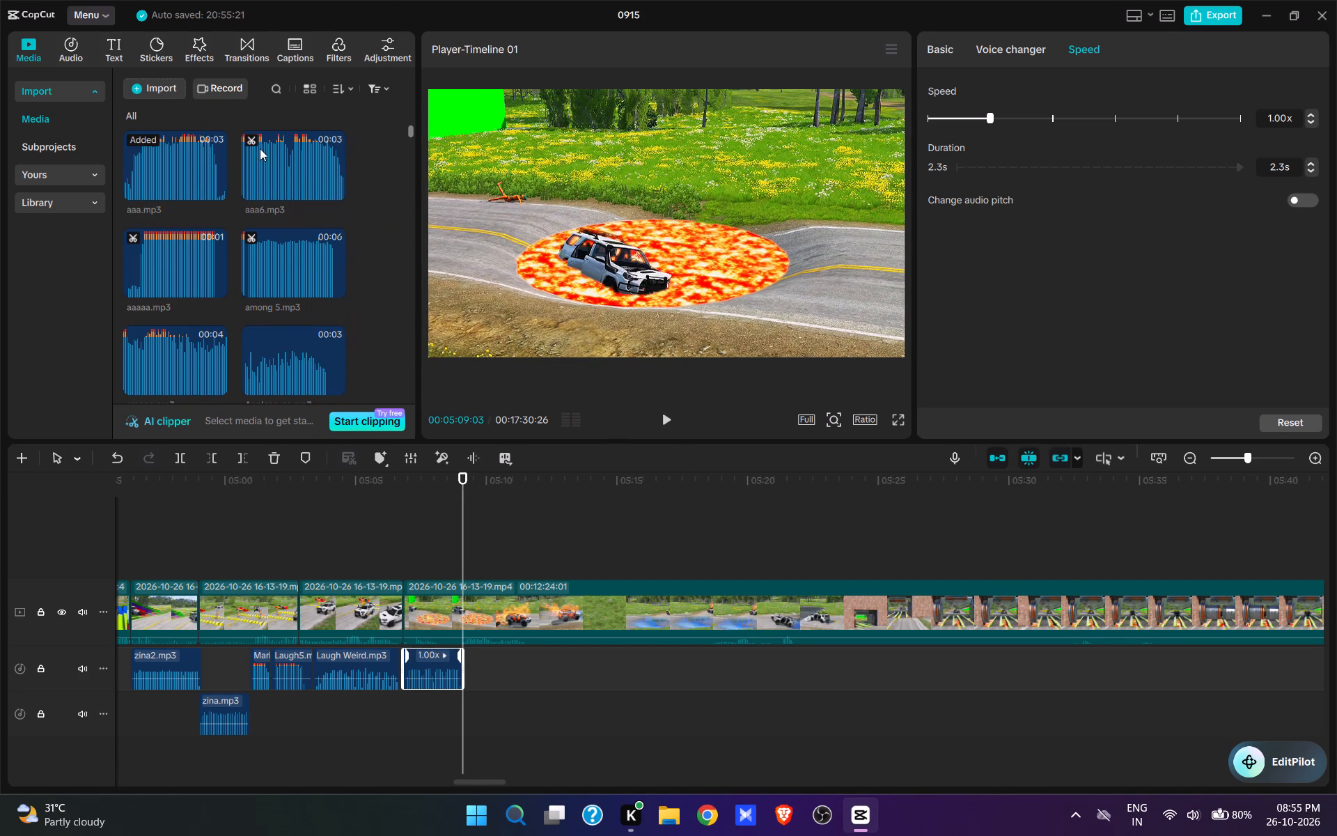
{"action": "left_click", "coordinate": [194, 187]}
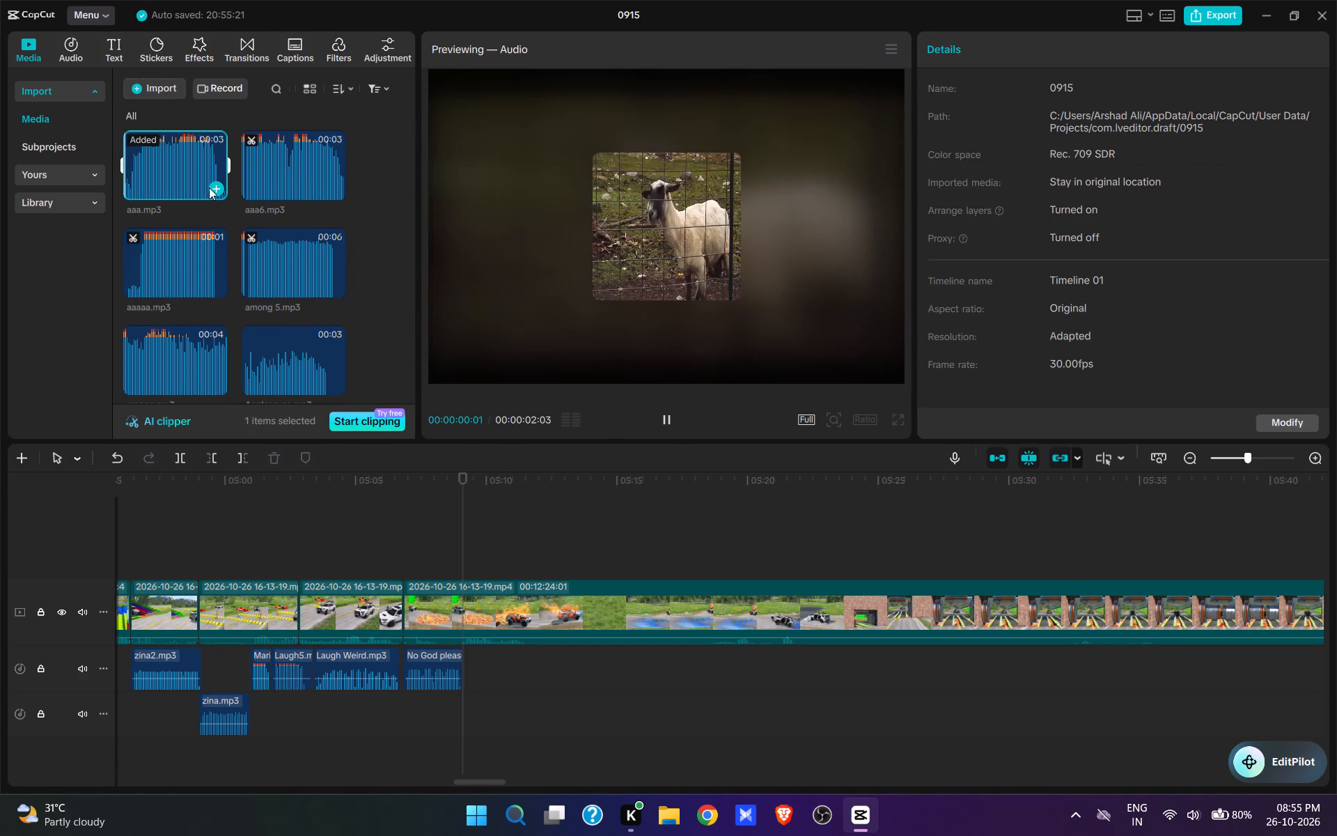
{"action": "left_click", "coordinate": [219, 187]}
{"action": "key", "text": "space"}
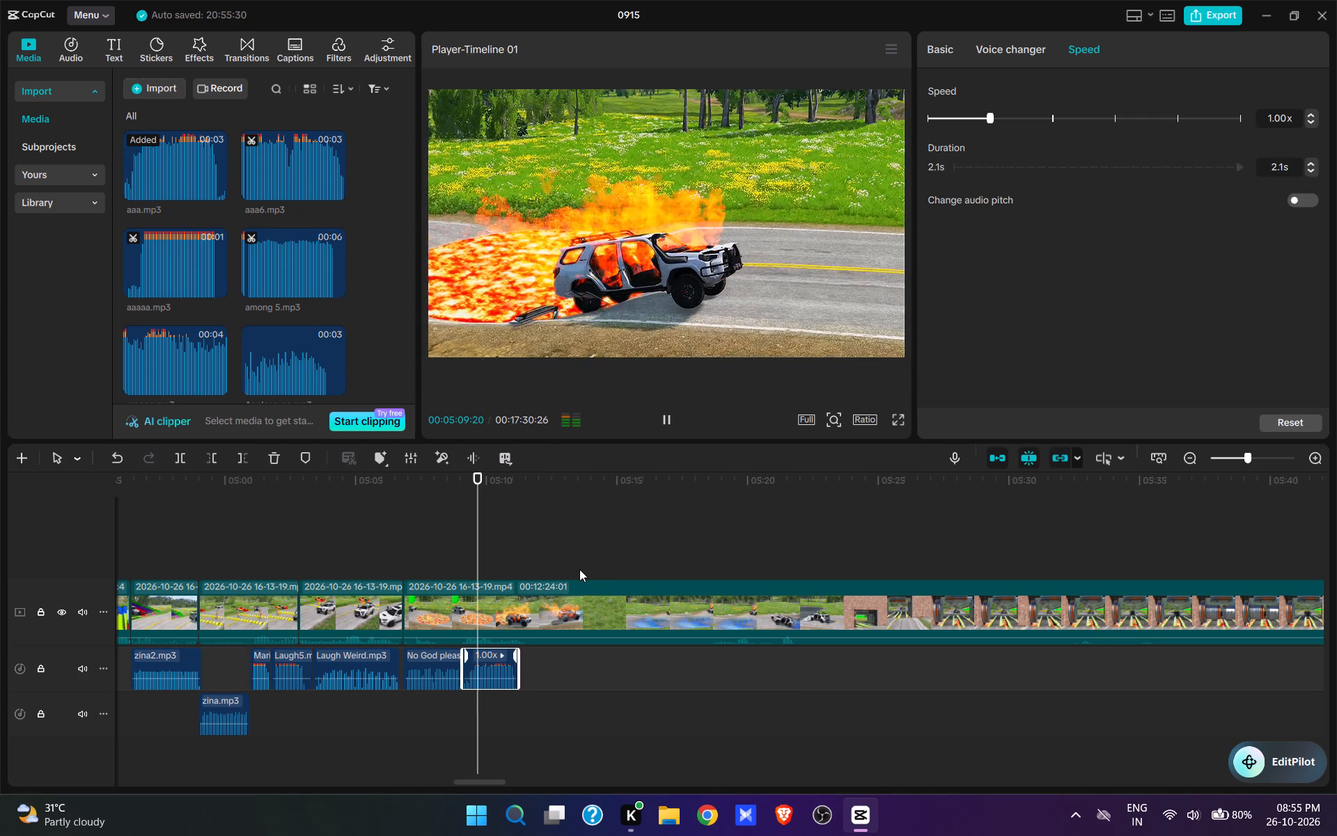
{"action": "key", "text": "space"}
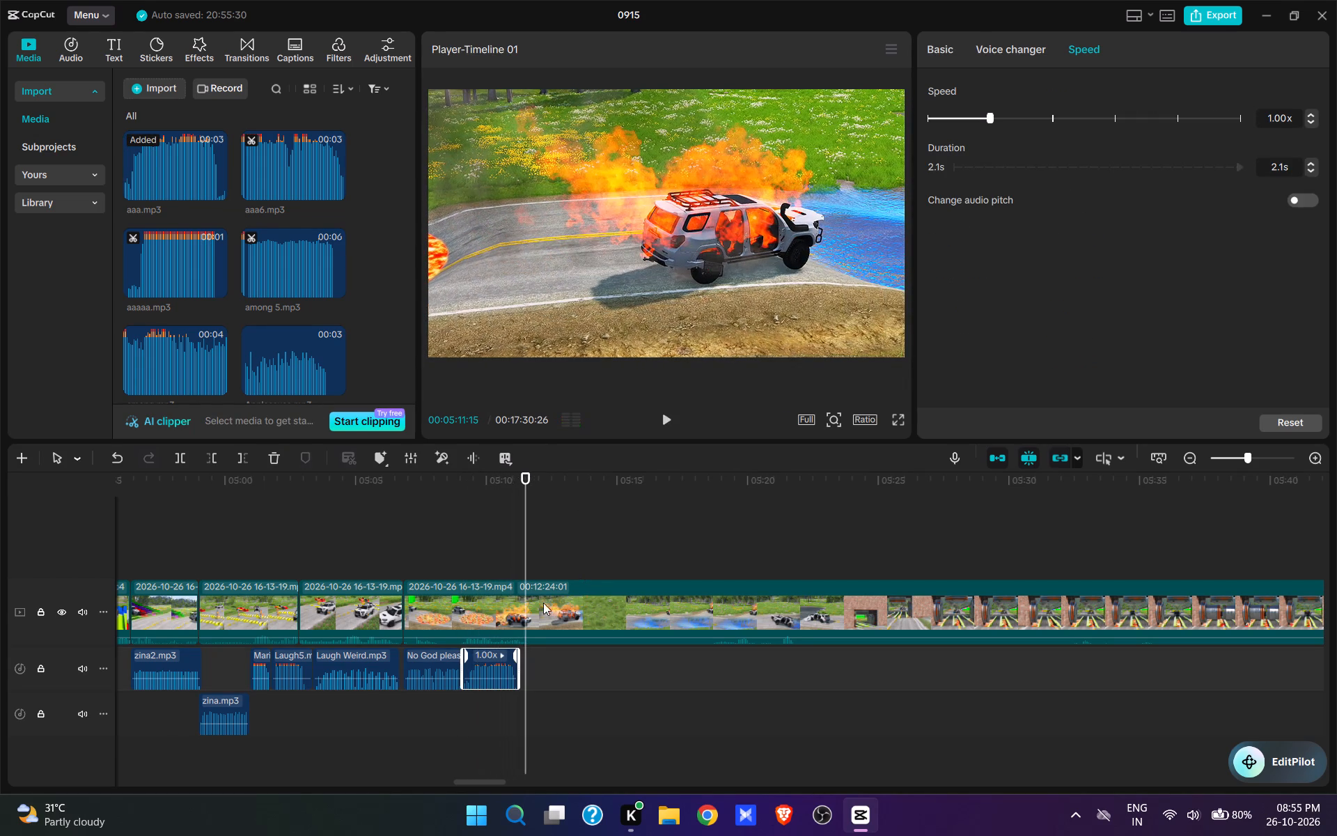
Split the video clip at 00:05:11:07, where aaa.mp3 ends, and cut the footage up to the burning car nearing the water pool.
{"action": "left_click", "coordinate": [517, 562]}
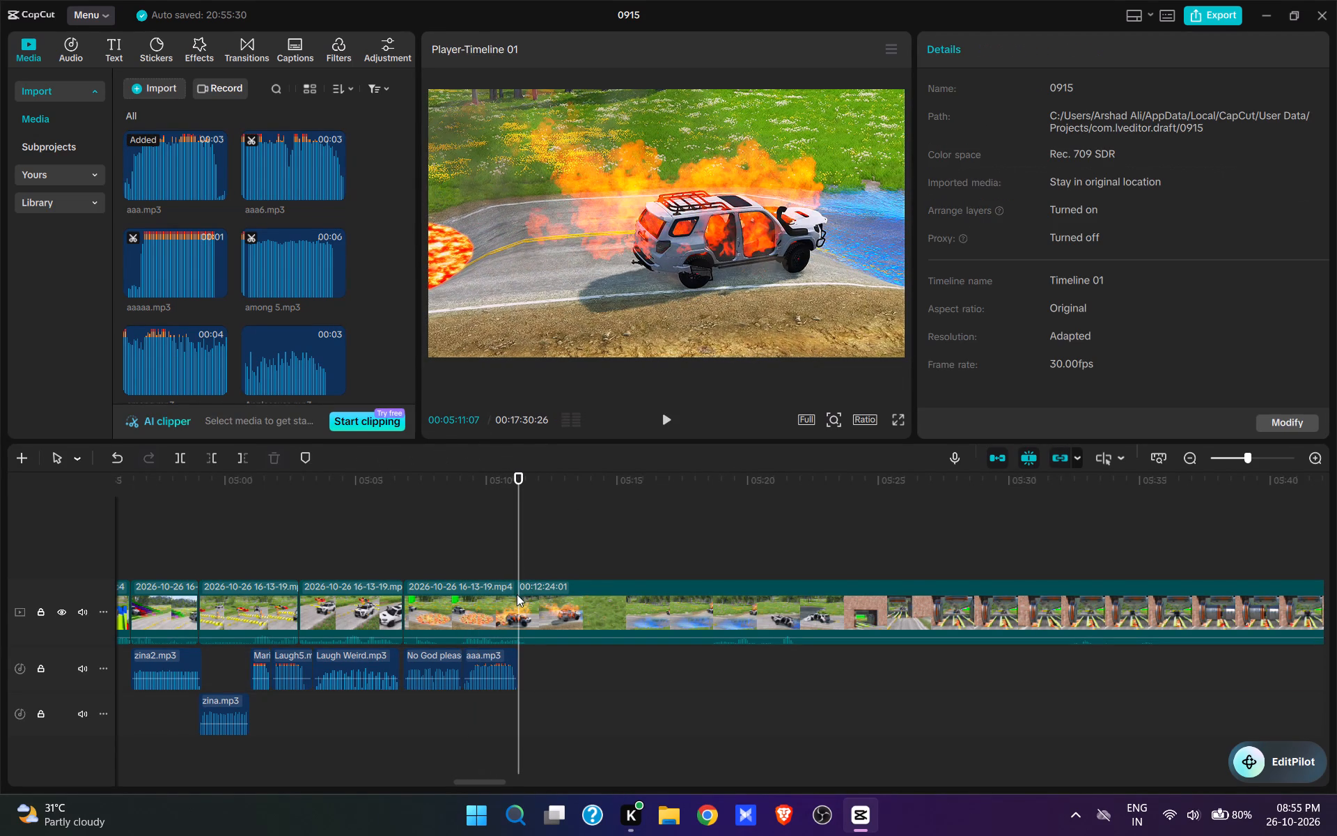
{"action": "left_click", "coordinate": [517, 600]}
{"action": "key", "text": "w"}
{"action": "left_click", "coordinate": [632, 545]}
{"action": "left_click", "coordinate": [687, 548]}
{"action": "key", "text": "space"}
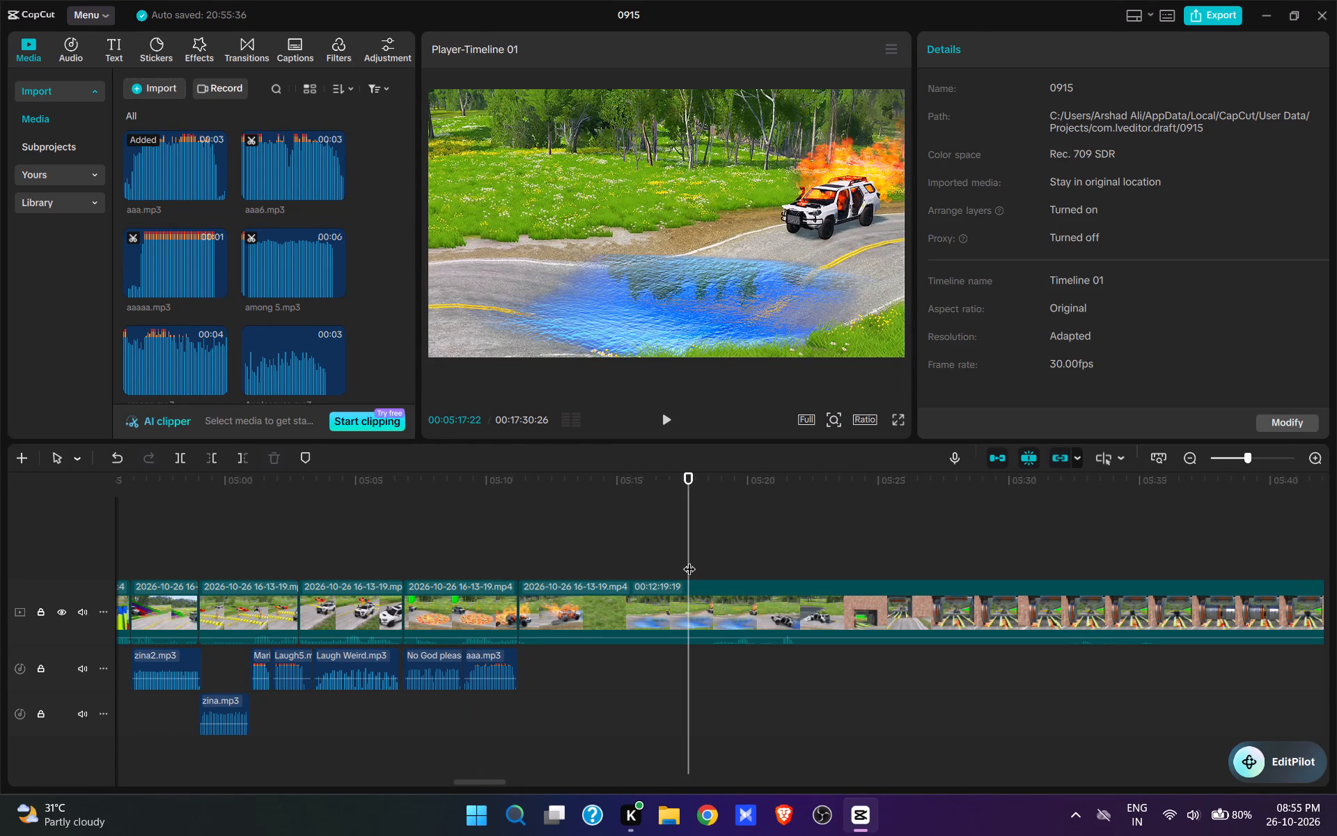
{"action": "key", "text": "space"}
{"action": "type", "text": "q"}
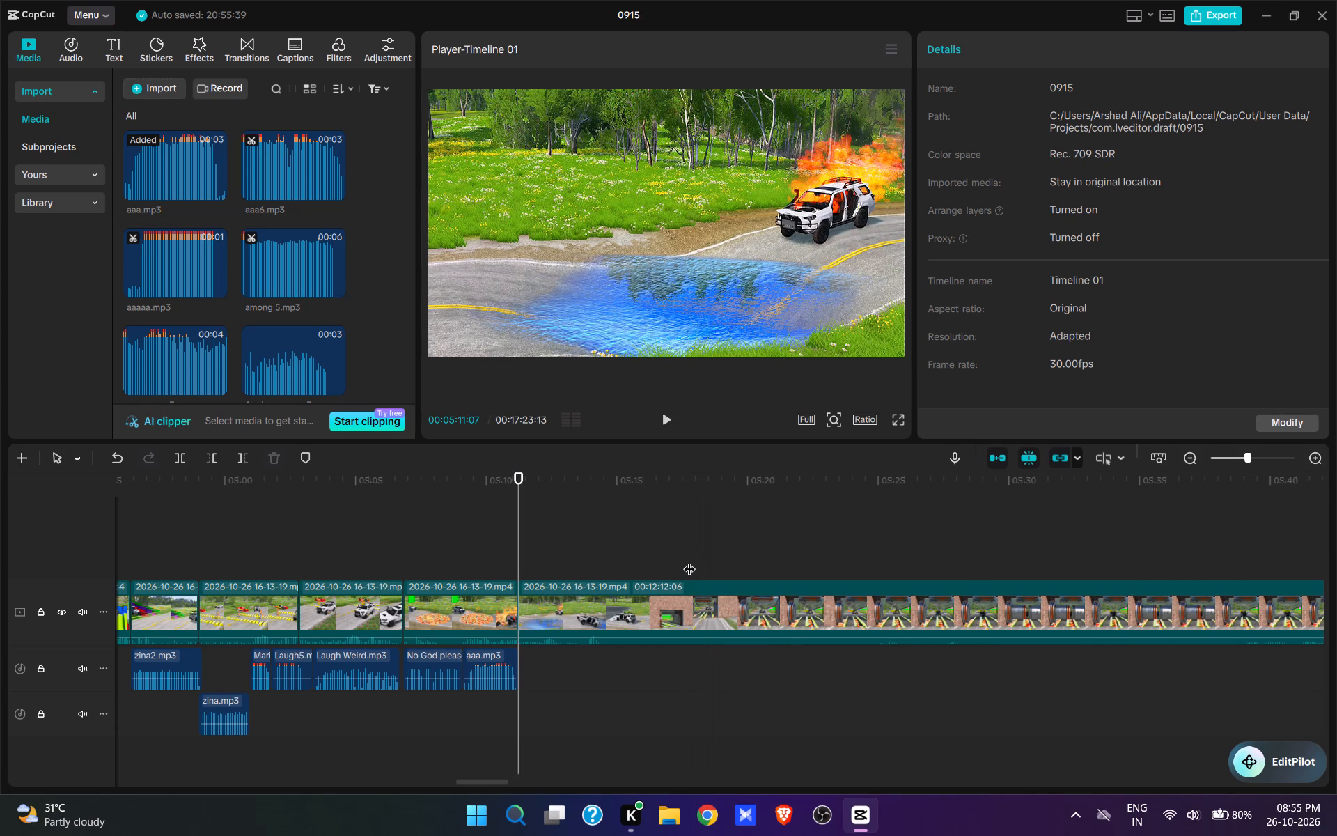
Add the HOT HOT HOT sound at 00:05:11:07, directly after aaa.mp3, and play it as the burning car drives through the water.
{"action": "scroll", "coordinate": [251, 269], "scroll_direction": "up", "scroll_amount": 7}
{"action": "scroll", "coordinate": [261, 252], "scroll_direction": "down", "scroll_amount": 6}
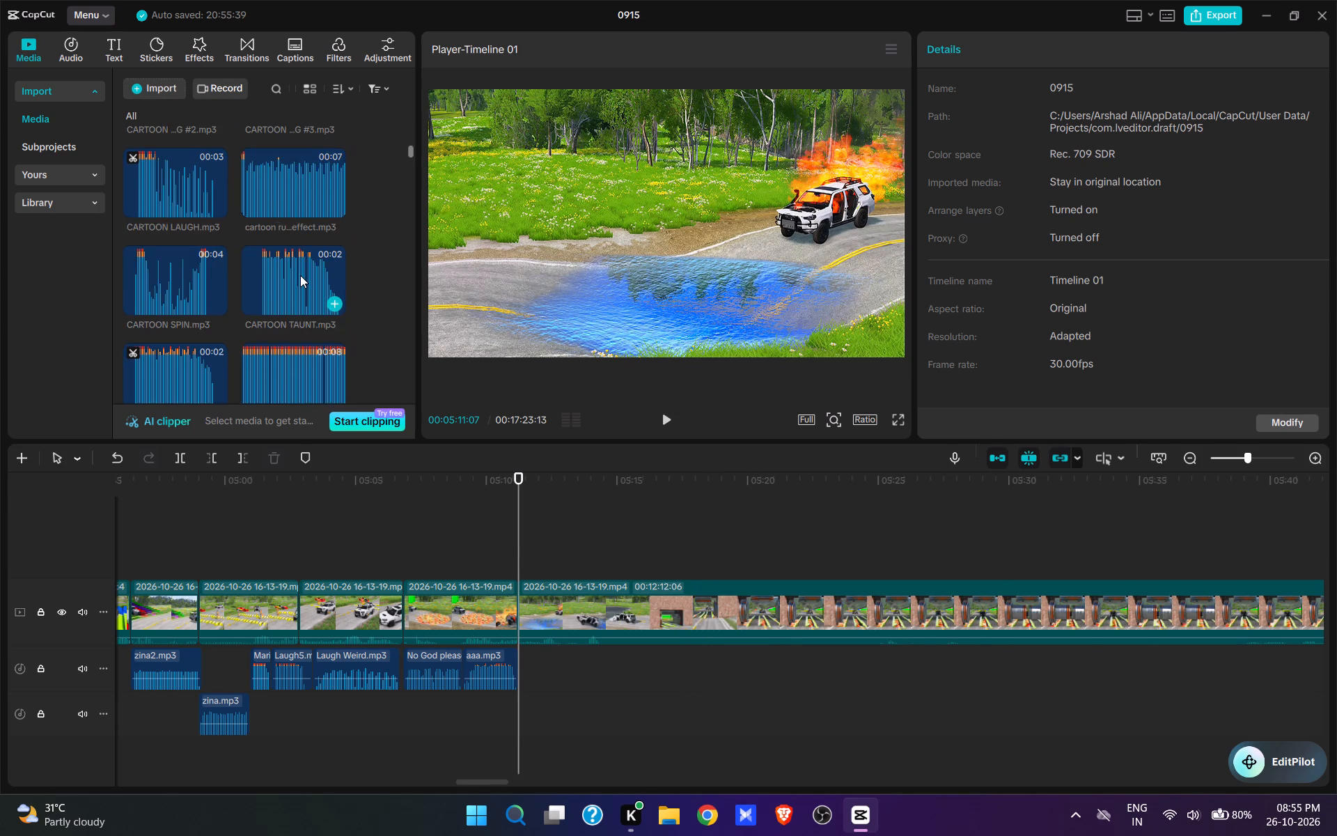
{"action": "scroll", "coordinate": [300, 275], "scroll_direction": "down", "scroll_amount": 16}
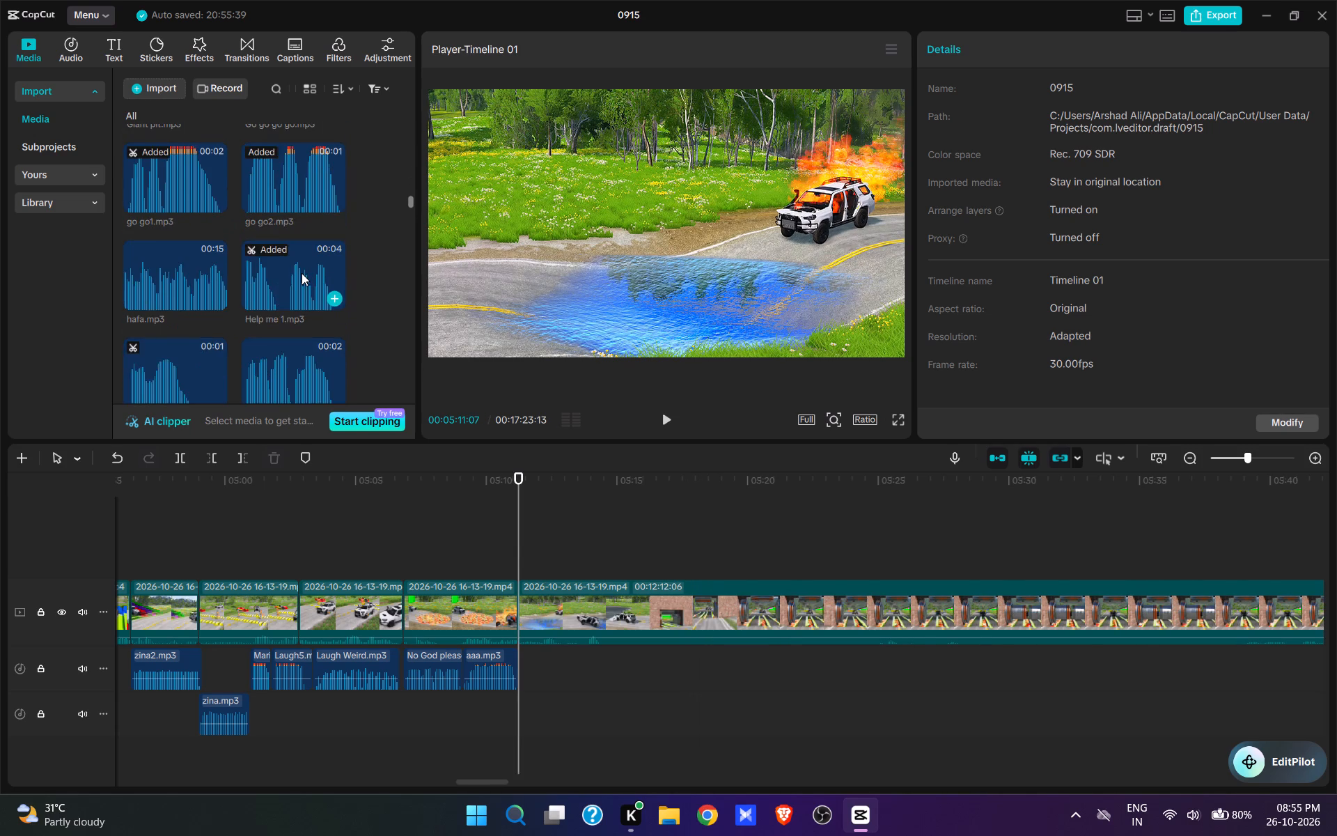
{"action": "scroll", "coordinate": [302, 273], "scroll_direction": "down", "scroll_amount": 5}
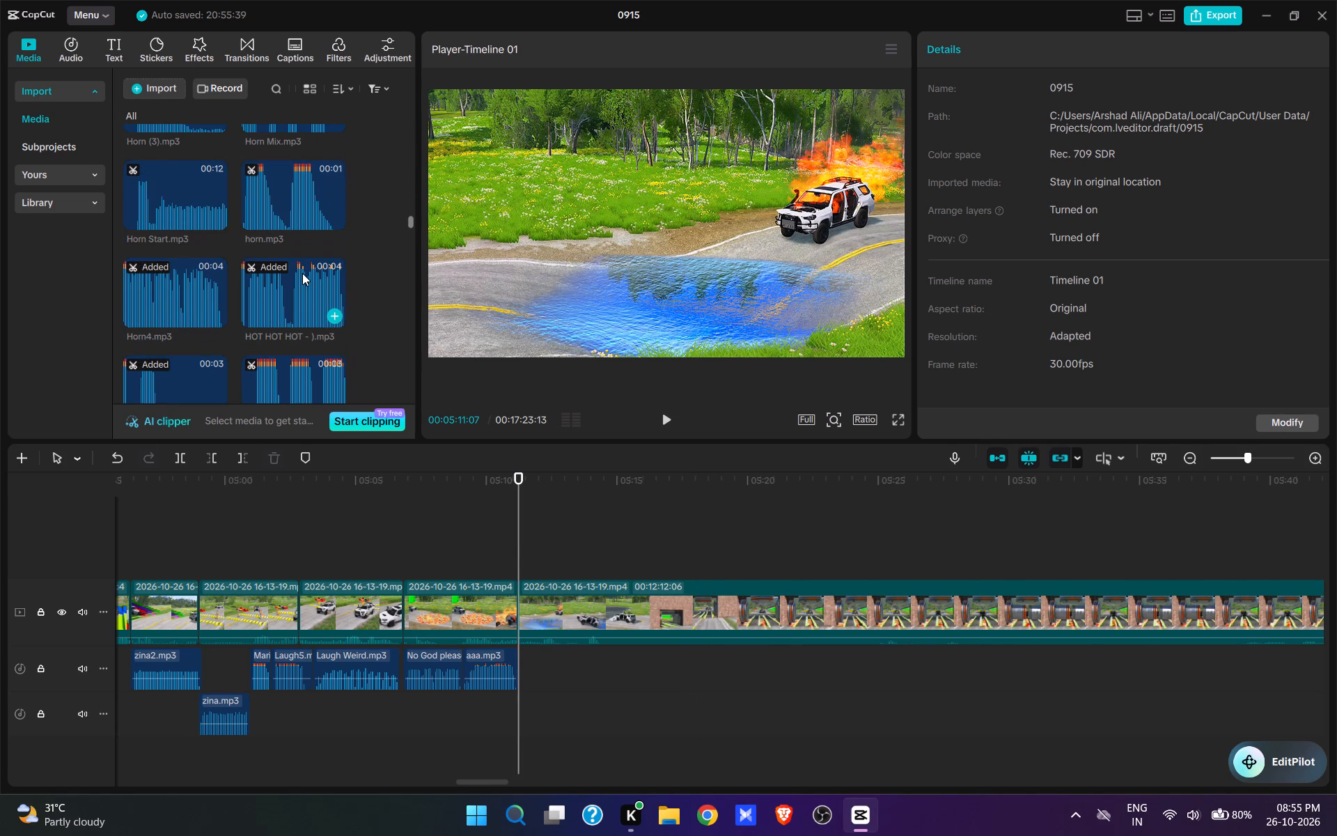
{"action": "left_click", "coordinate": [335, 316]}
{"action": "key", "text": "space"}
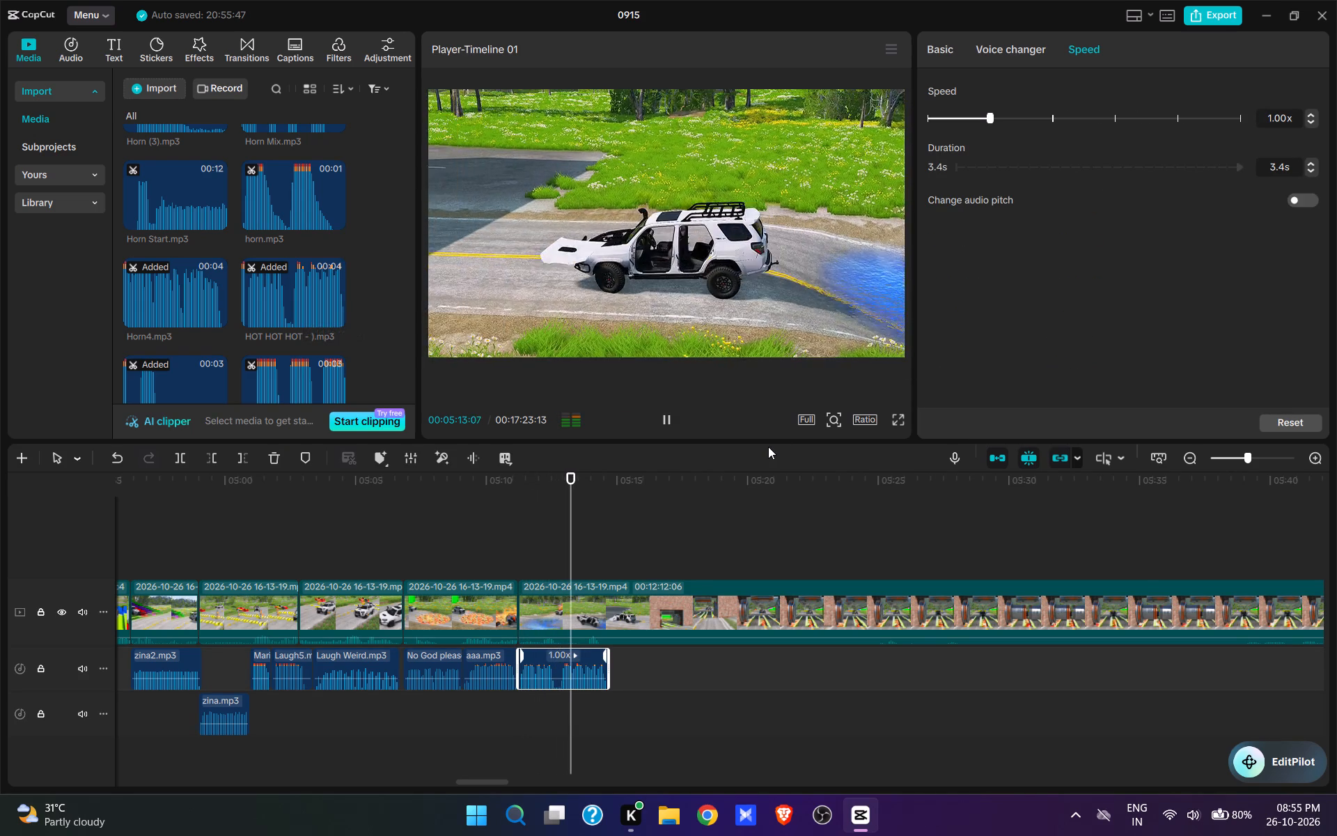
{"action": "key", "text": "space"}
{"action": "key", "text": "space"}
{"action": "key", "text": "space"}
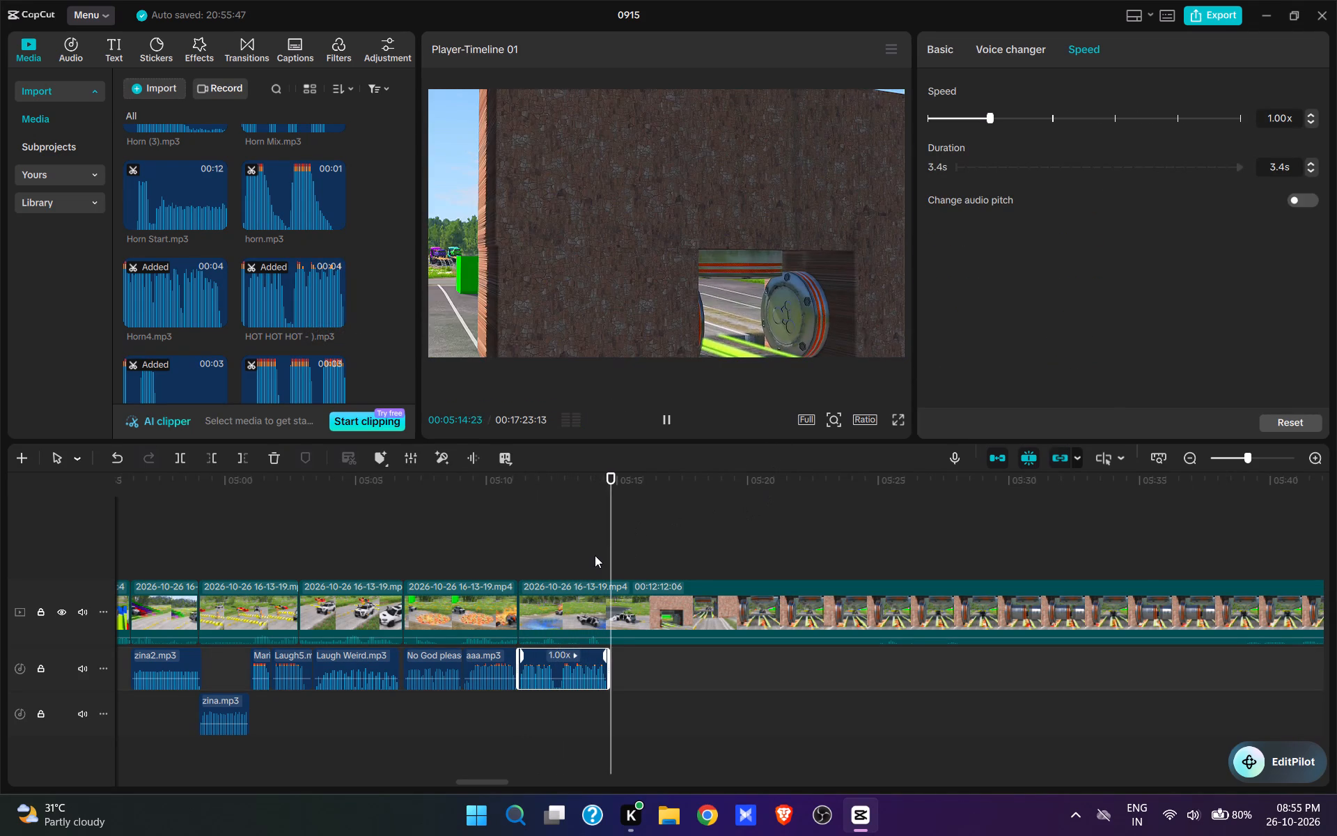
Split the video clip at 00:05:14:06, where the white car is past the water with its hood hanging off.
{"action": "left_click", "coordinate": [595, 555]}
{"action": "key", "text": "space"}
{"action": "key", "text": "space"}
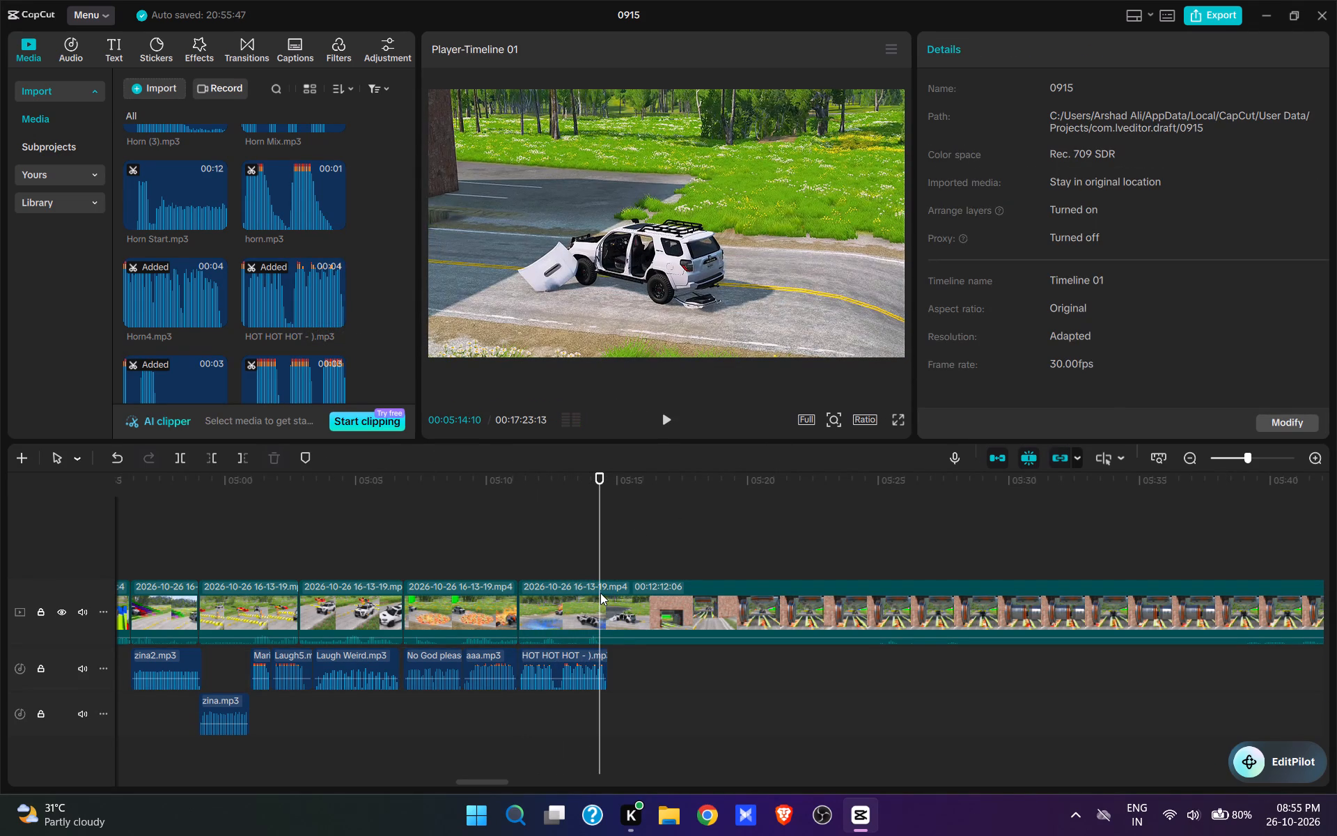
{"action": "left_click", "coordinate": [597, 568]}
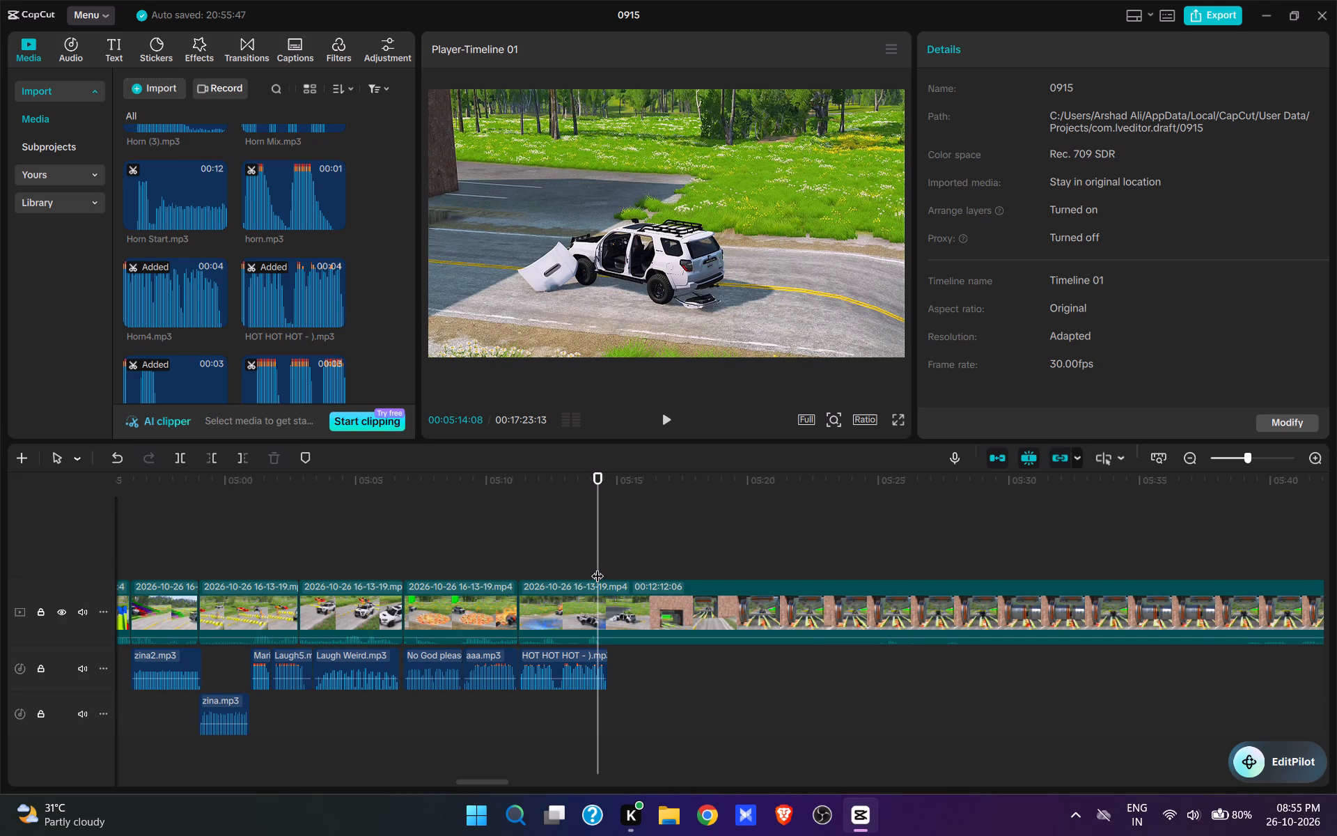
{"action": "left_click", "coordinate": [596, 565]}
{"action": "left_click", "coordinate": [591, 606]}
{"action": "key", "text": "w"}
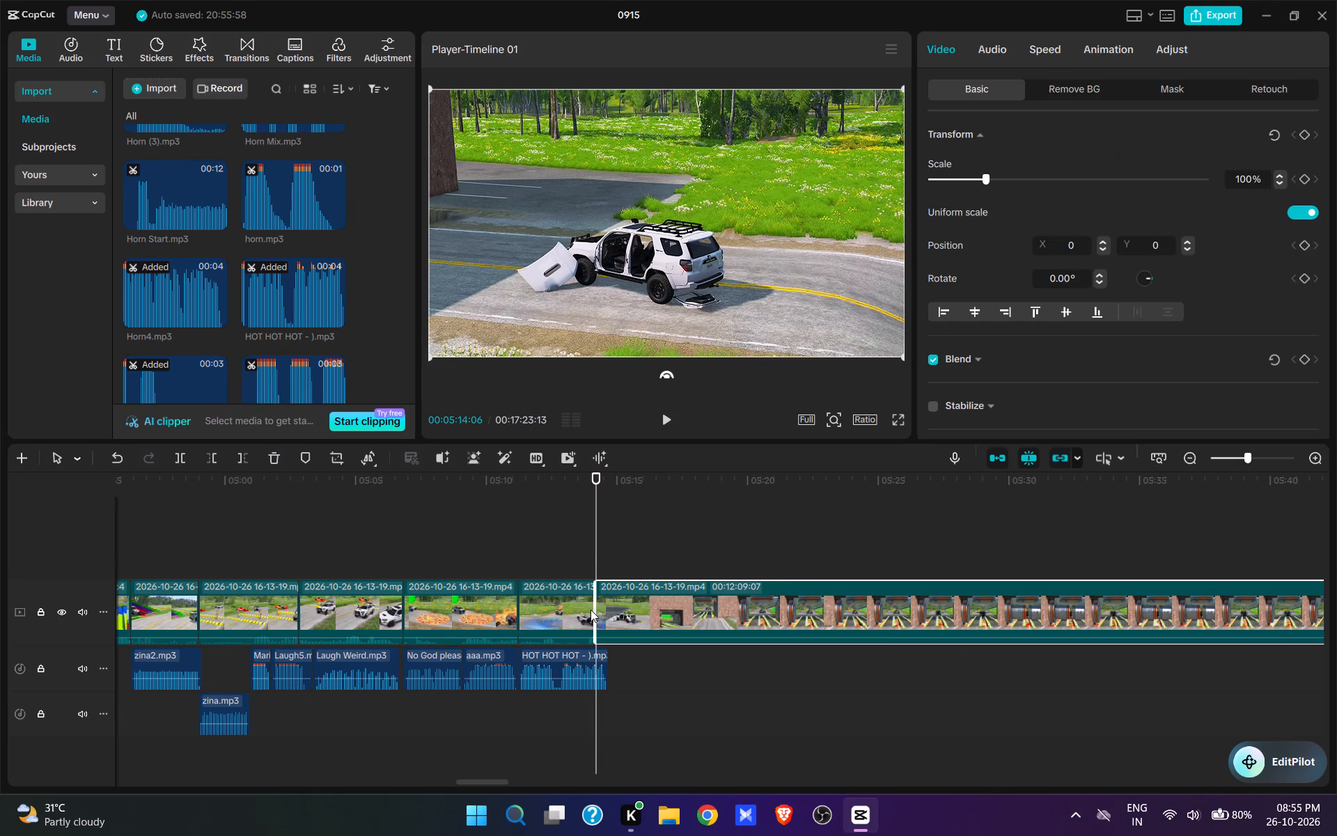
Cut the footage from the split at 00:05:14:06 up to 00:05:24:29, as the white car heads for the giant rollers.
{"action": "left_click", "coordinate": [914, 557]}
{"action": "key", "text": "space"}
{"action": "left_click", "coordinate": [834, 575]}
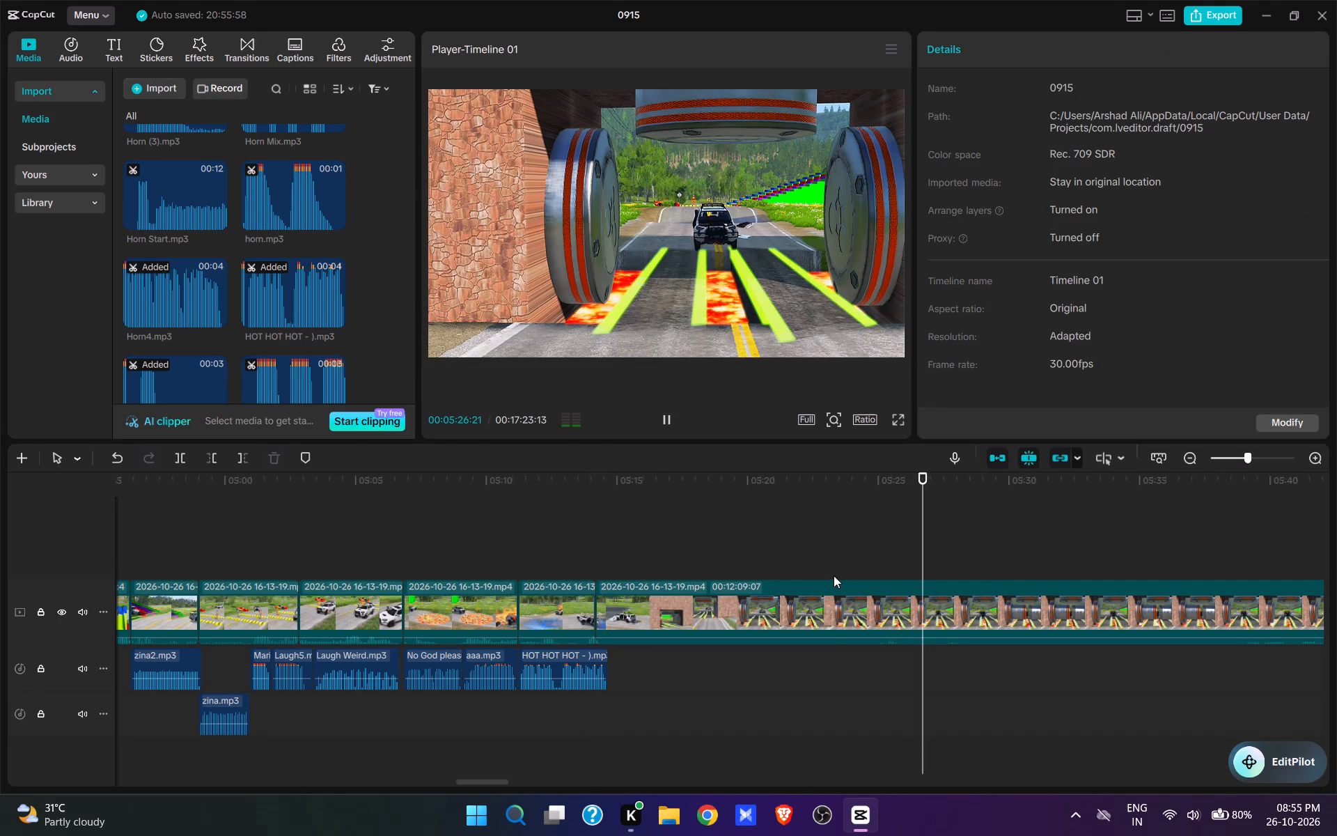
{"action": "key", "text": "space"}
{"action": "key", "text": "space"}
{"action": "key", "text": "space"}
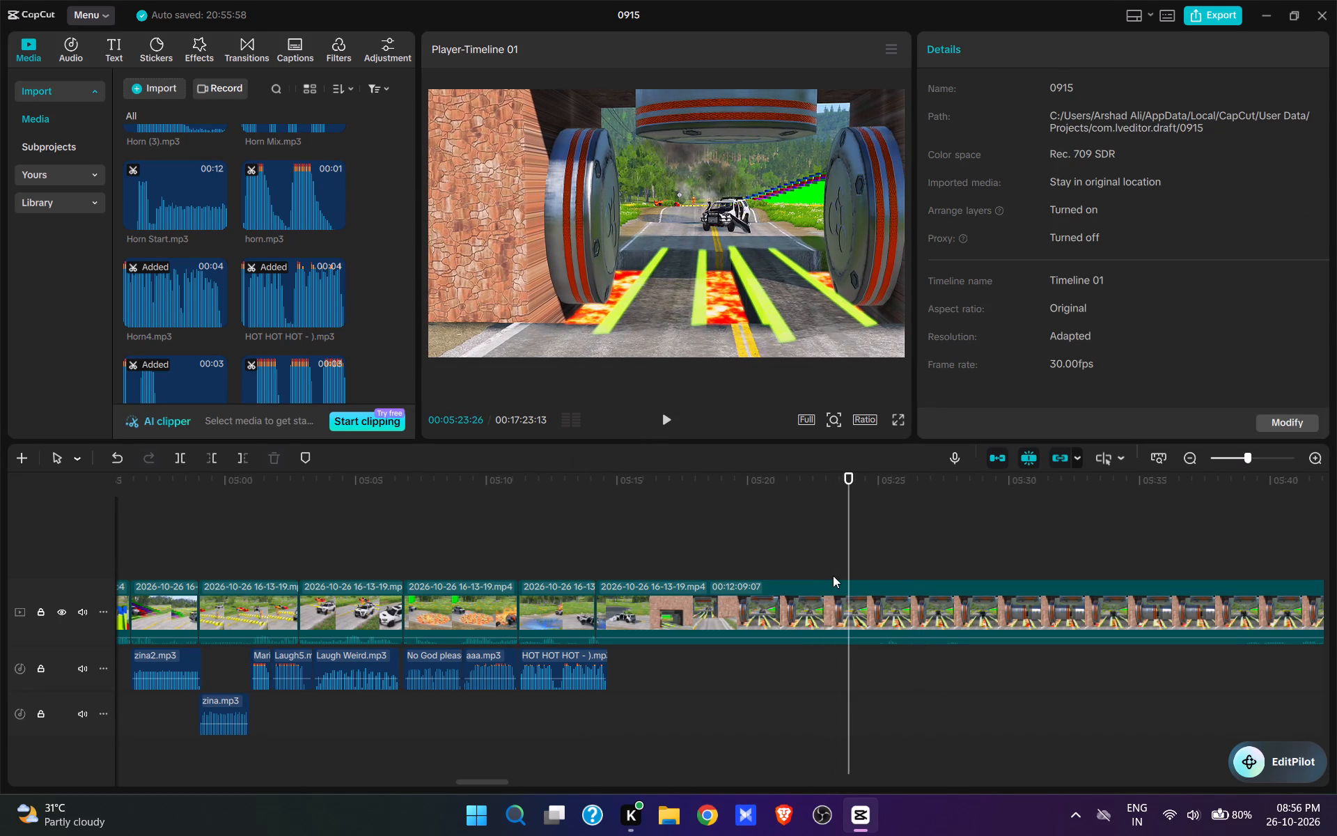
{"action": "key", "text": "space"}
{"action": "key", "text": "space"}
{"action": "key", "text": "space"}
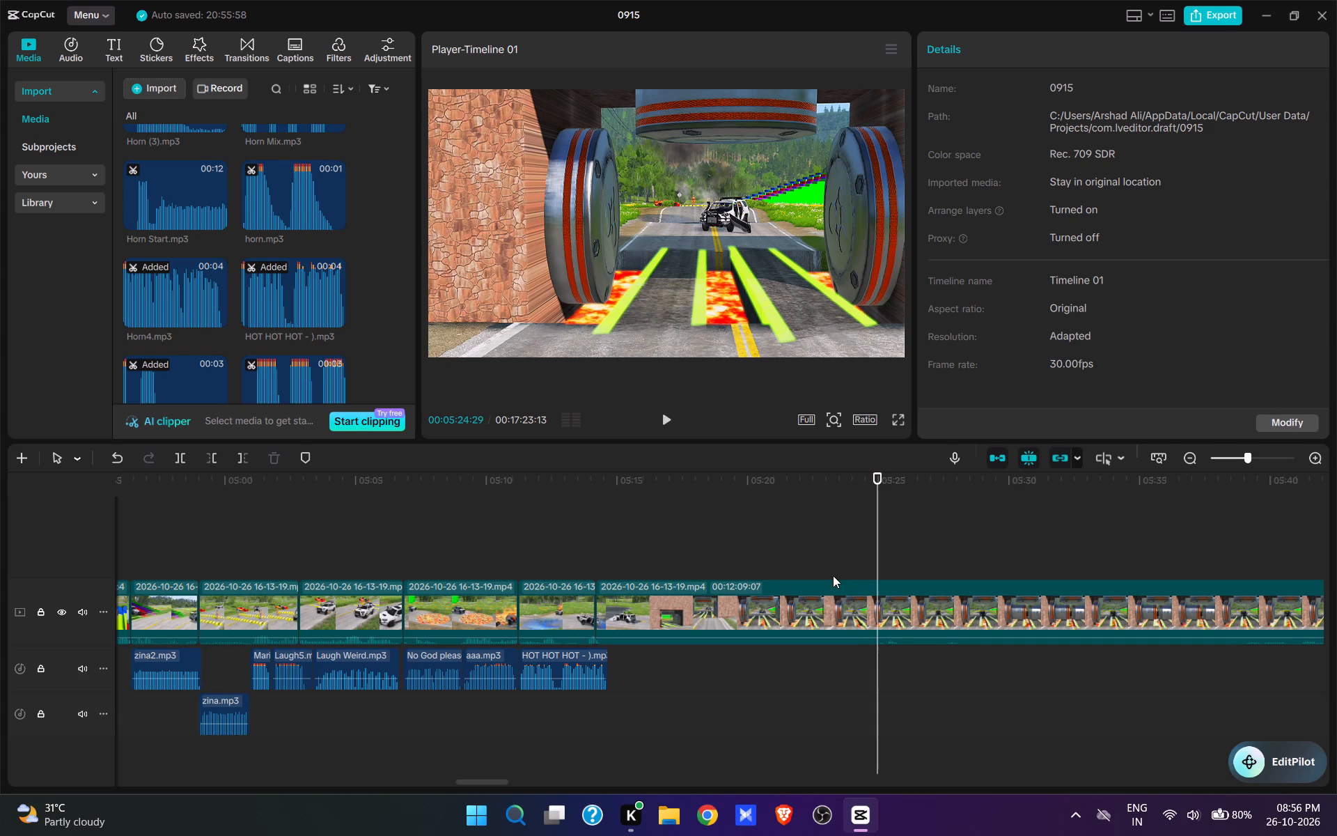
{"action": "key", "text": "q"}
Play the new cut, go to 00:05:14:20 where the HOT HOT HOT sound ends, and preview the Sudden Impact sound from the imported sounds.
{"action": "key", "text": "space"}
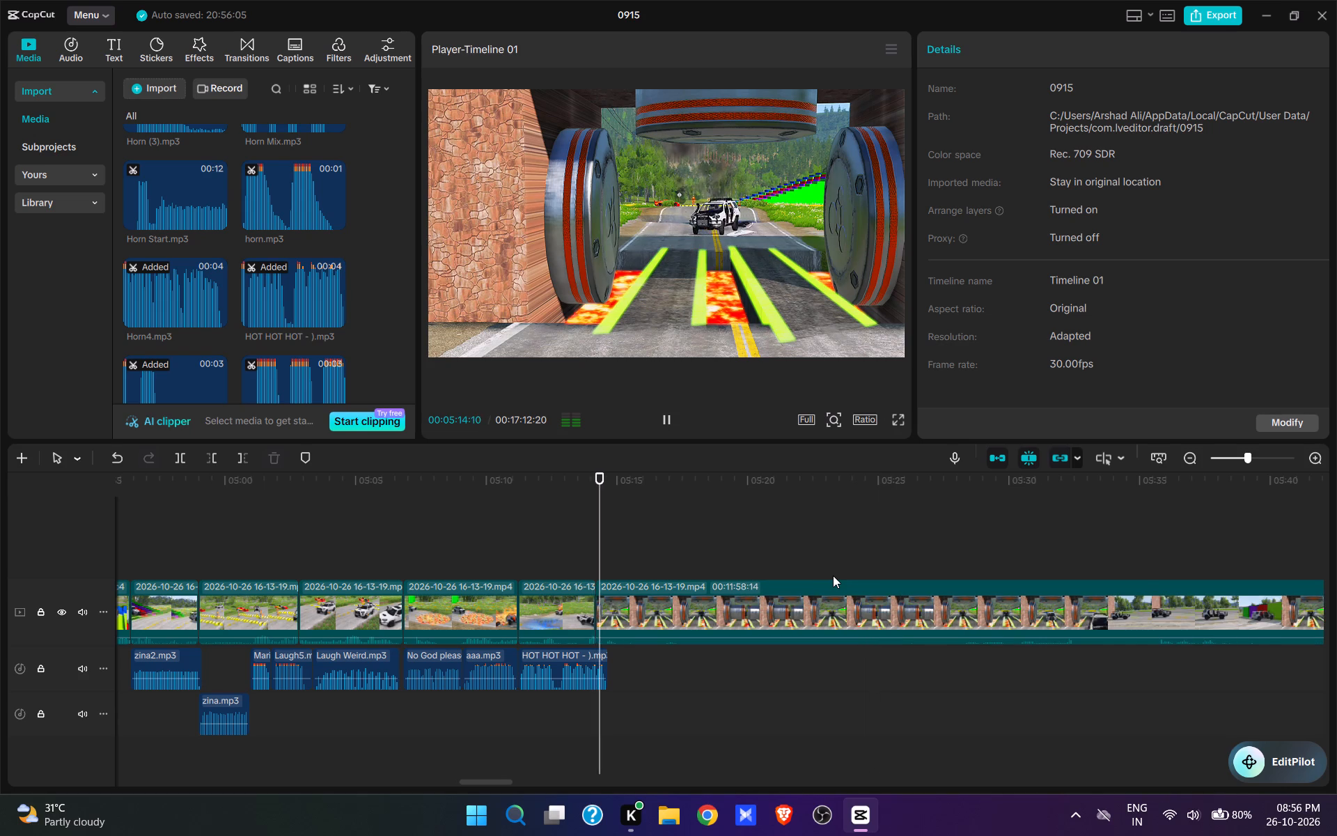
{"action": "key", "text": "space"}
{"action": "left_click", "coordinate": [611, 572]}
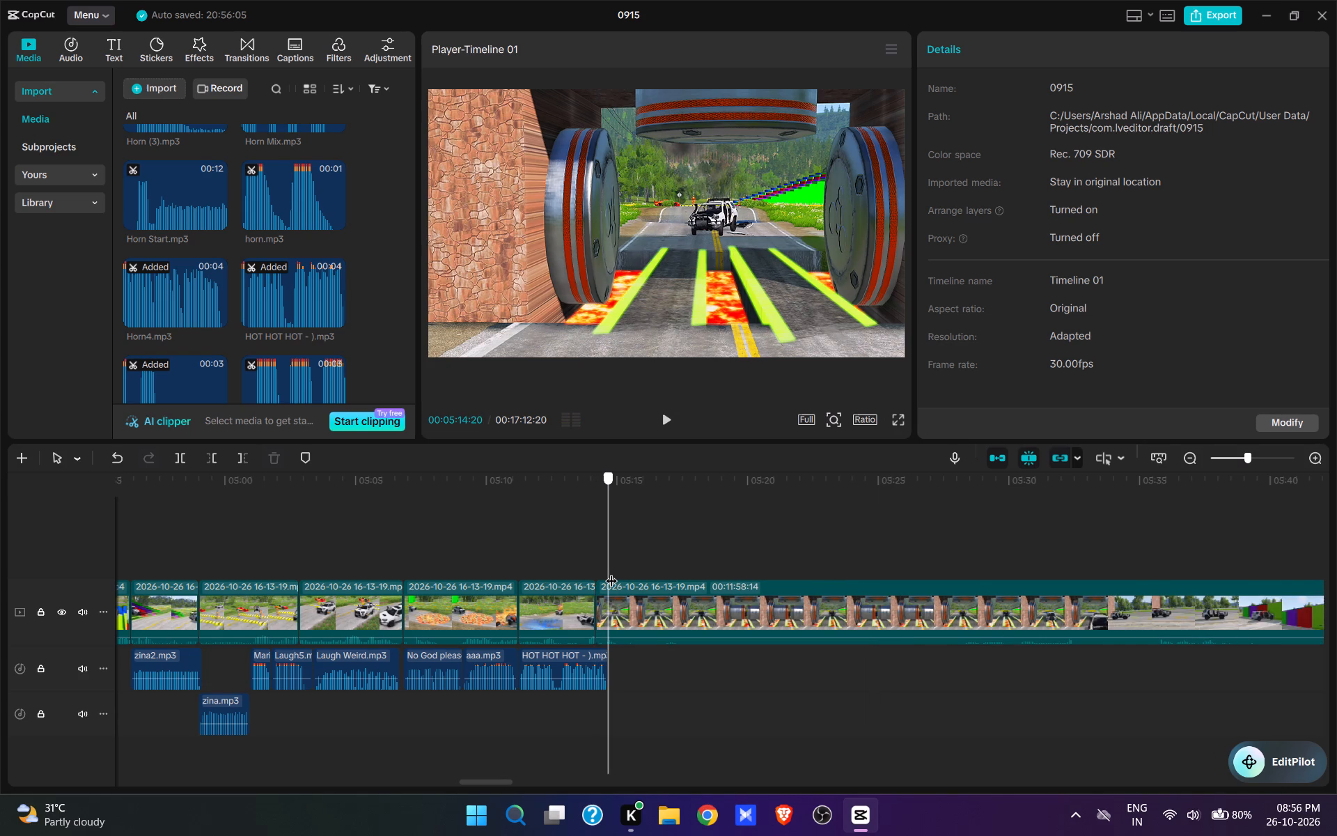
{"action": "scroll", "coordinate": [301, 314], "scroll_direction": "down", "scroll_amount": 9}
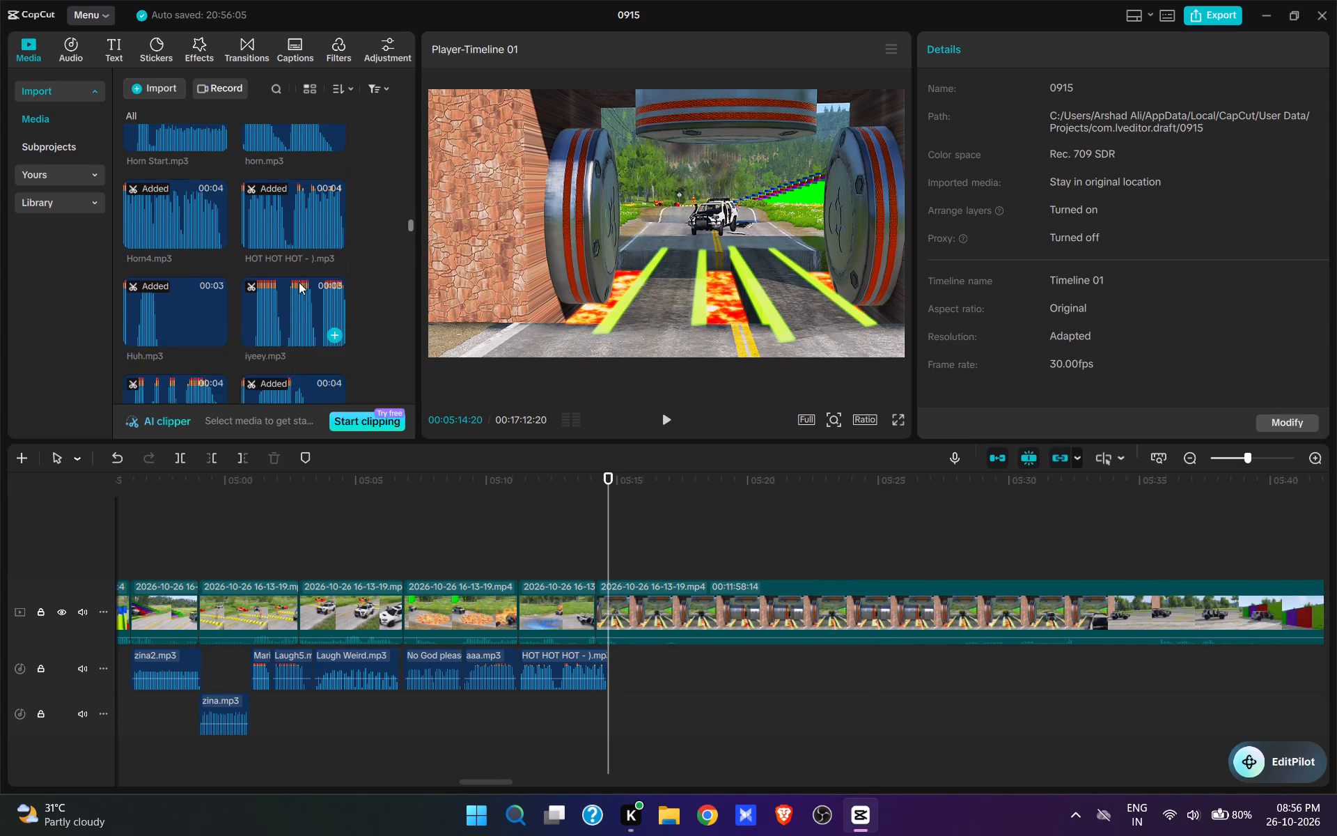
{"action": "scroll", "coordinate": [295, 282], "scroll_direction": "down", "scroll_amount": 18}
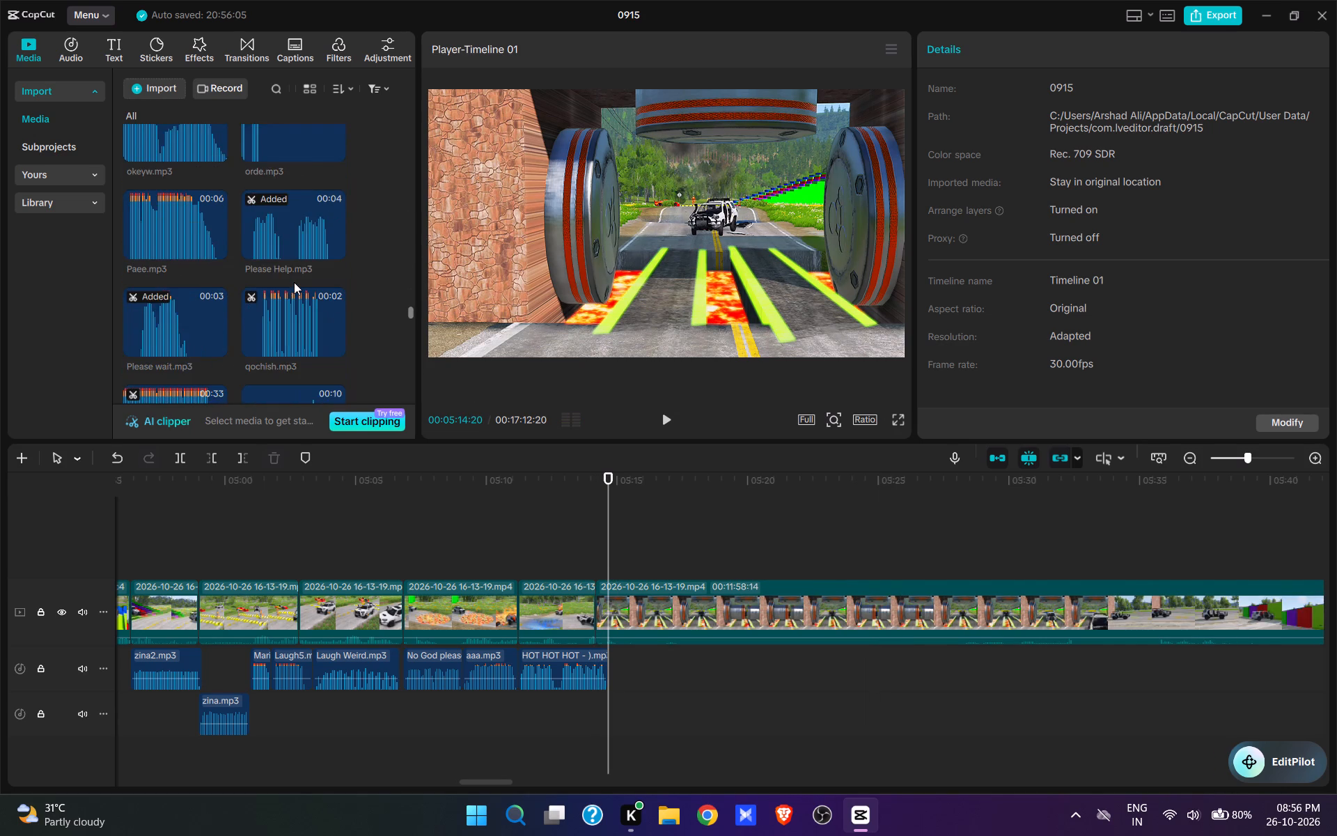
{"action": "scroll", "coordinate": [294, 282], "scroll_direction": "down", "scroll_amount": 8}
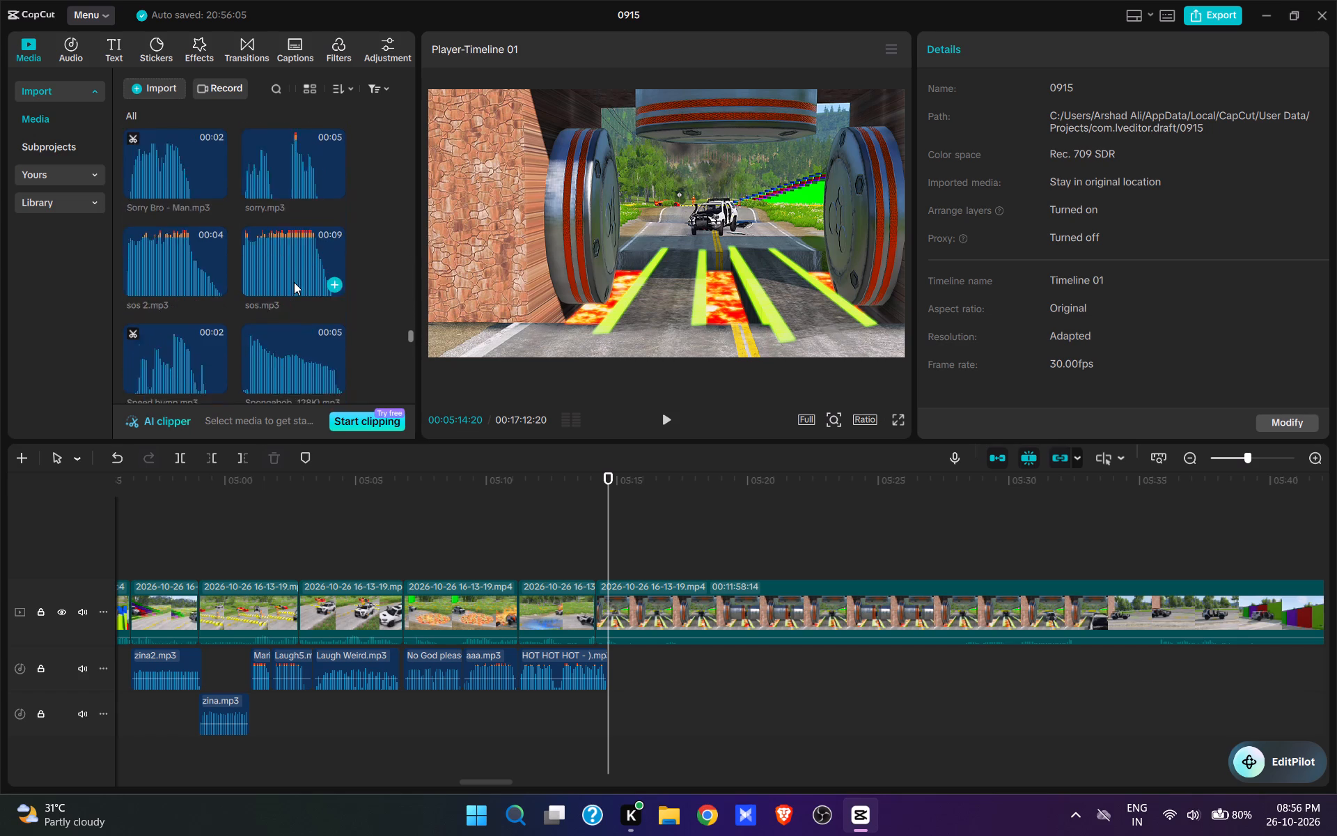
{"action": "scroll", "coordinate": [294, 282], "scroll_direction": "down", "scroll_amount": 2}
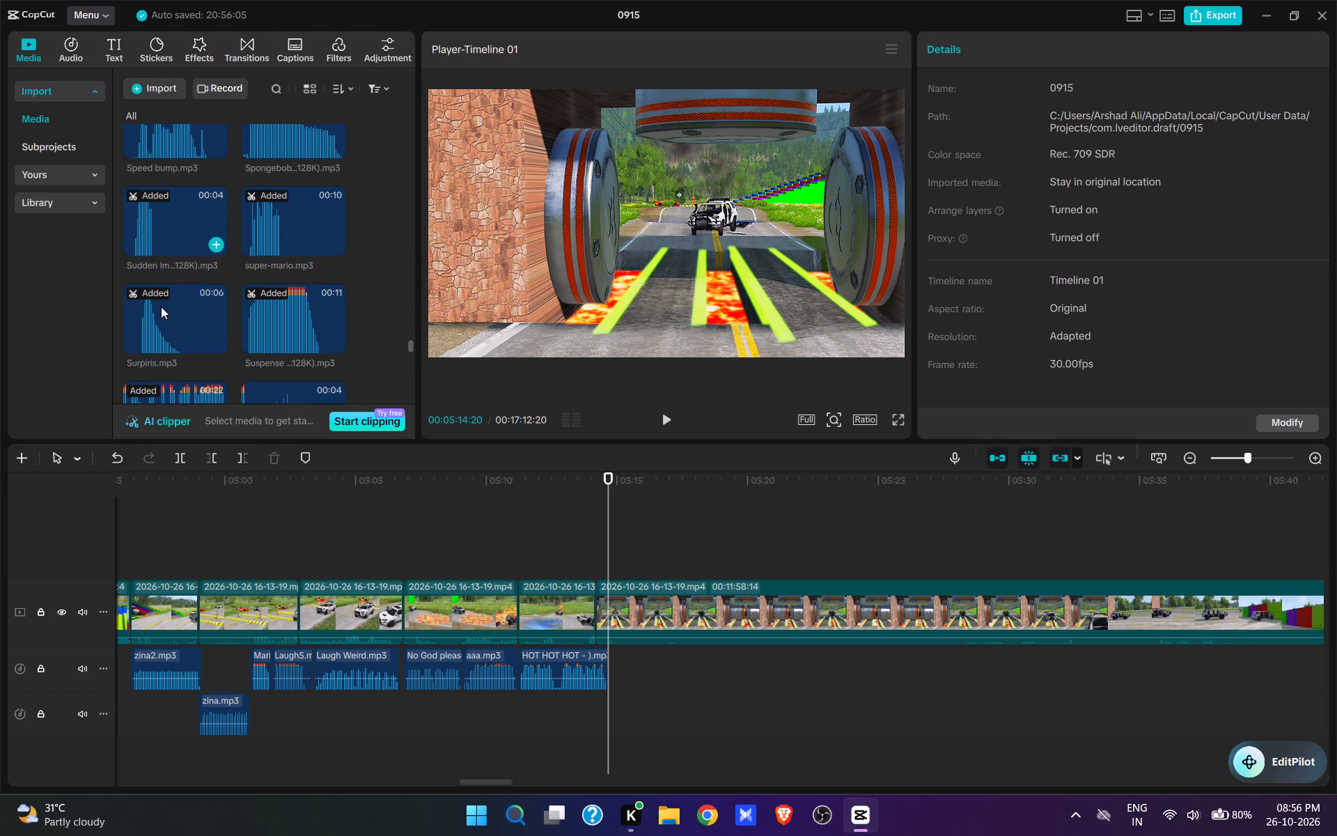
{"action": "left_click", "coordinate": [161, 222]}
{"action": "scroll", "coordinate": [164, 226], "scroll_direction": "down", "scroll_amount": 2}
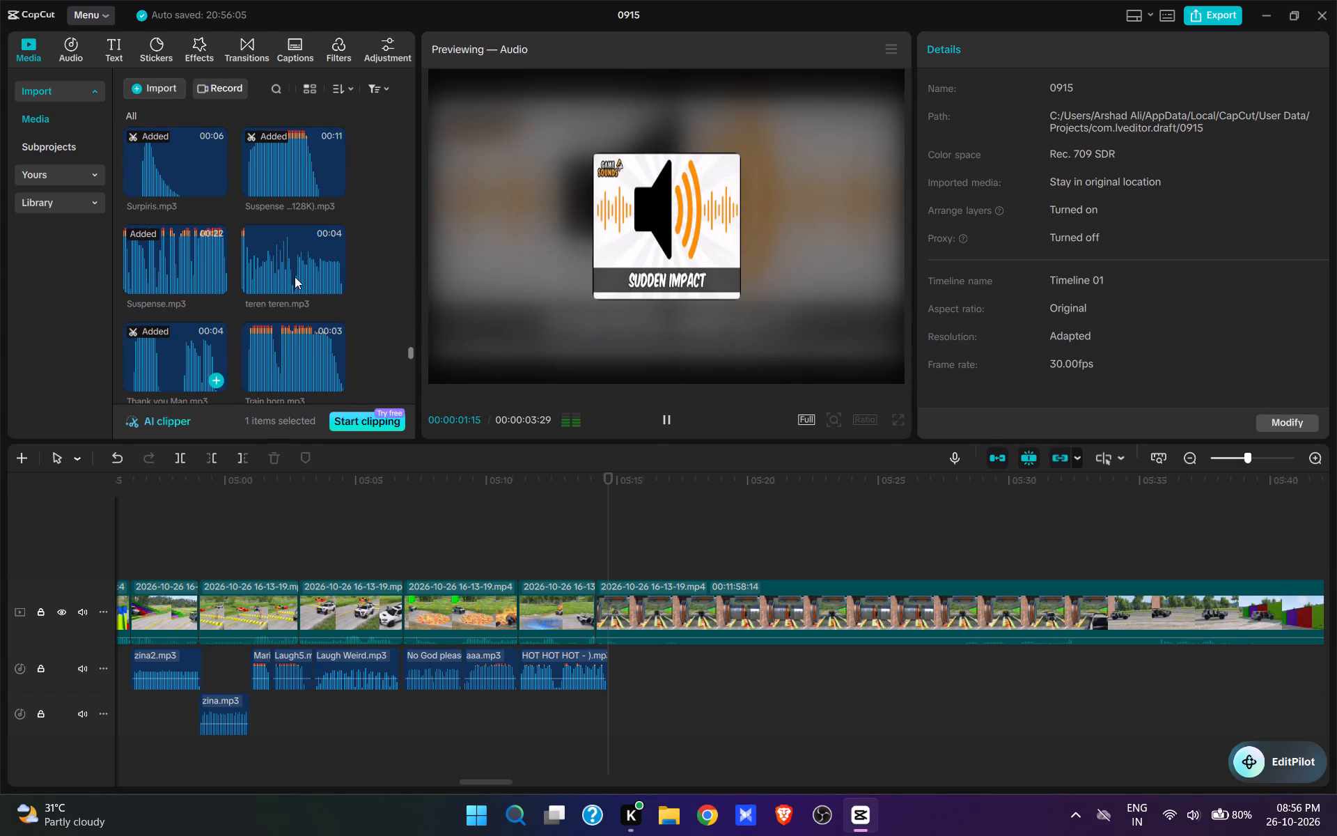
Preview the 11-second Suspense (128K) sound, add it at 00:05:14:20 and play it as the car approaches the rollers.
{"action": "left_click", "coordinate": [292, 189]}
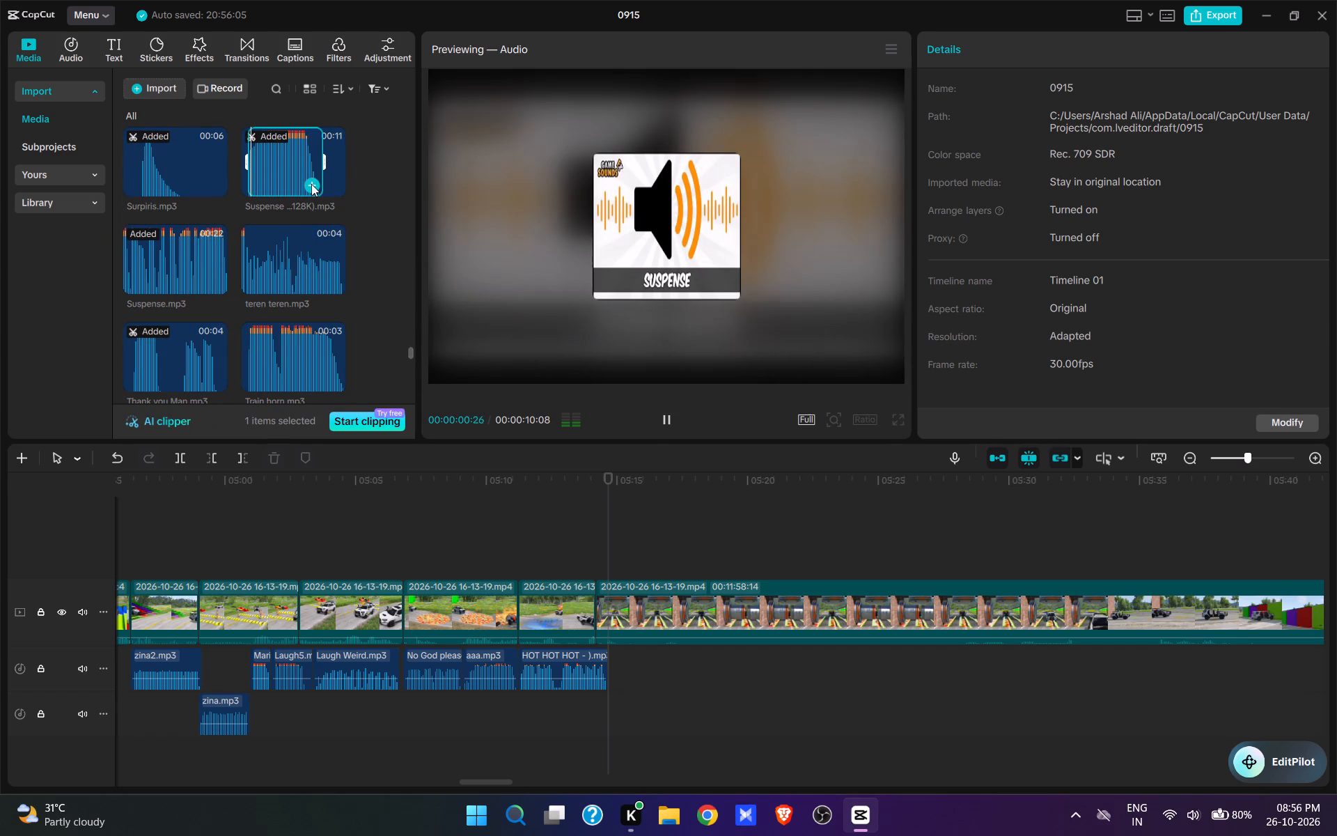
{"action": "left_click", "coordinate": [311, 185]}
{"action": "key", "text": "space"}
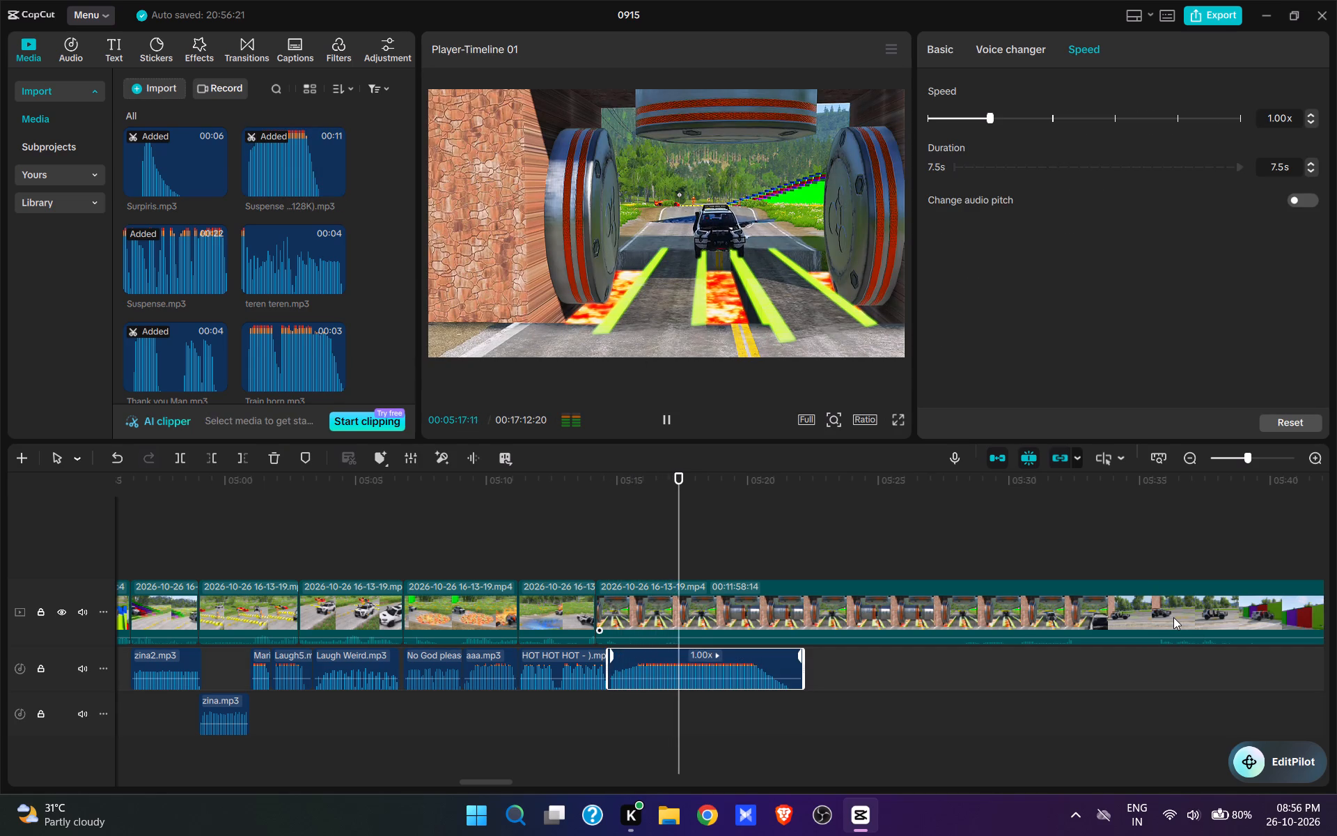
{"action": "key", "text": "space"}
Trim the end of the Suspense sound to 00:05:18:00, just before the rollers close in on the white car.
{"action": "left_click", "coordinate": [698, 563]}
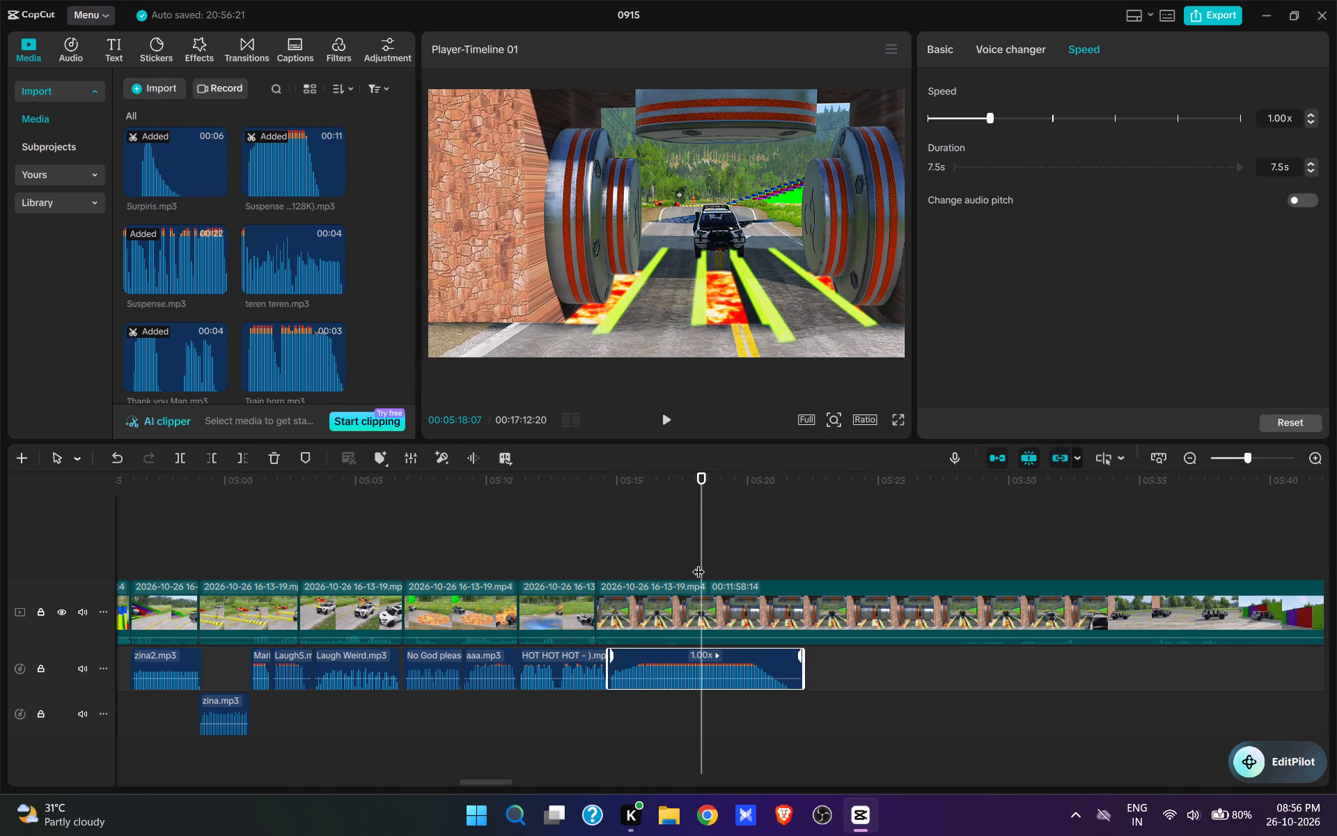
{"action": "left_click", "coordinate": [695, 562]}
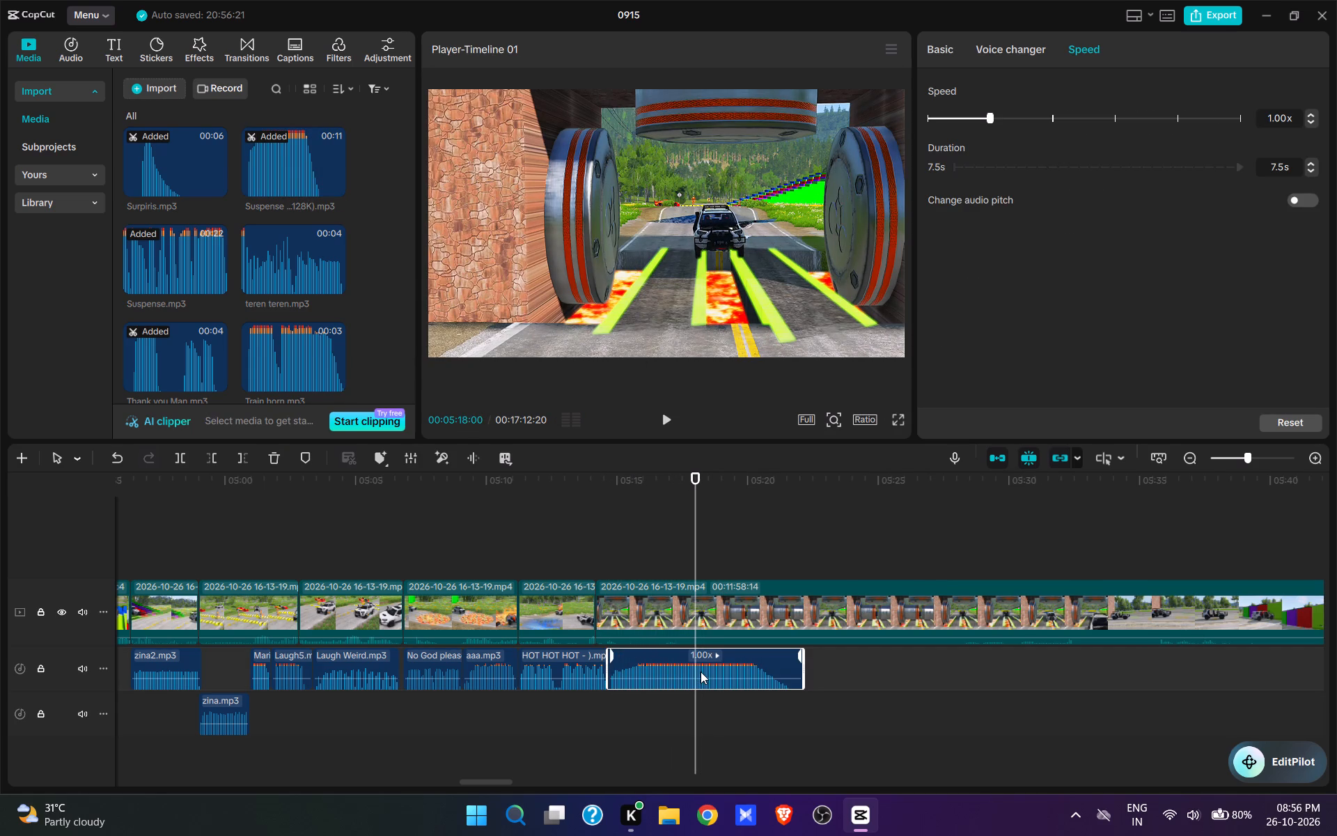
{"action": "left_click", "coordinate": [701, 672]}
{"action": "key", "text": "e"}
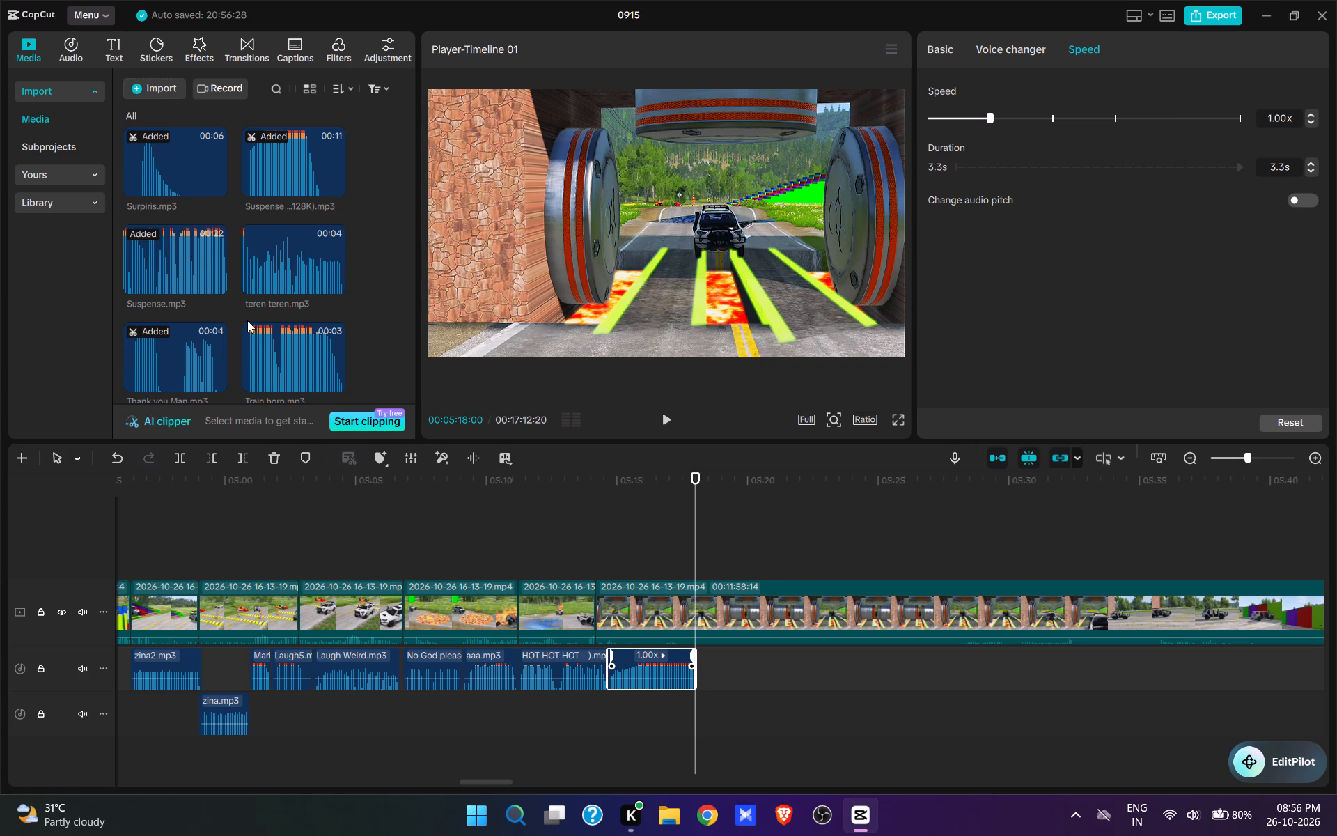
Paste the copied crane sound at 00:05:18:00, right after the Suspense sound clip, and play the video to check it.
{"action": "scroll", "coordinate": [248, 321], "scroll_direction": "up", "scroll_amount": 6}
{"action": "scroll", "coordinate": [248, 320], "scroll_direction": "up", "scroll_amount": 20}
{"action": "scroll", "coordinate": [248, 320], "scroll_direction": "up", "scroll_amount": 11}
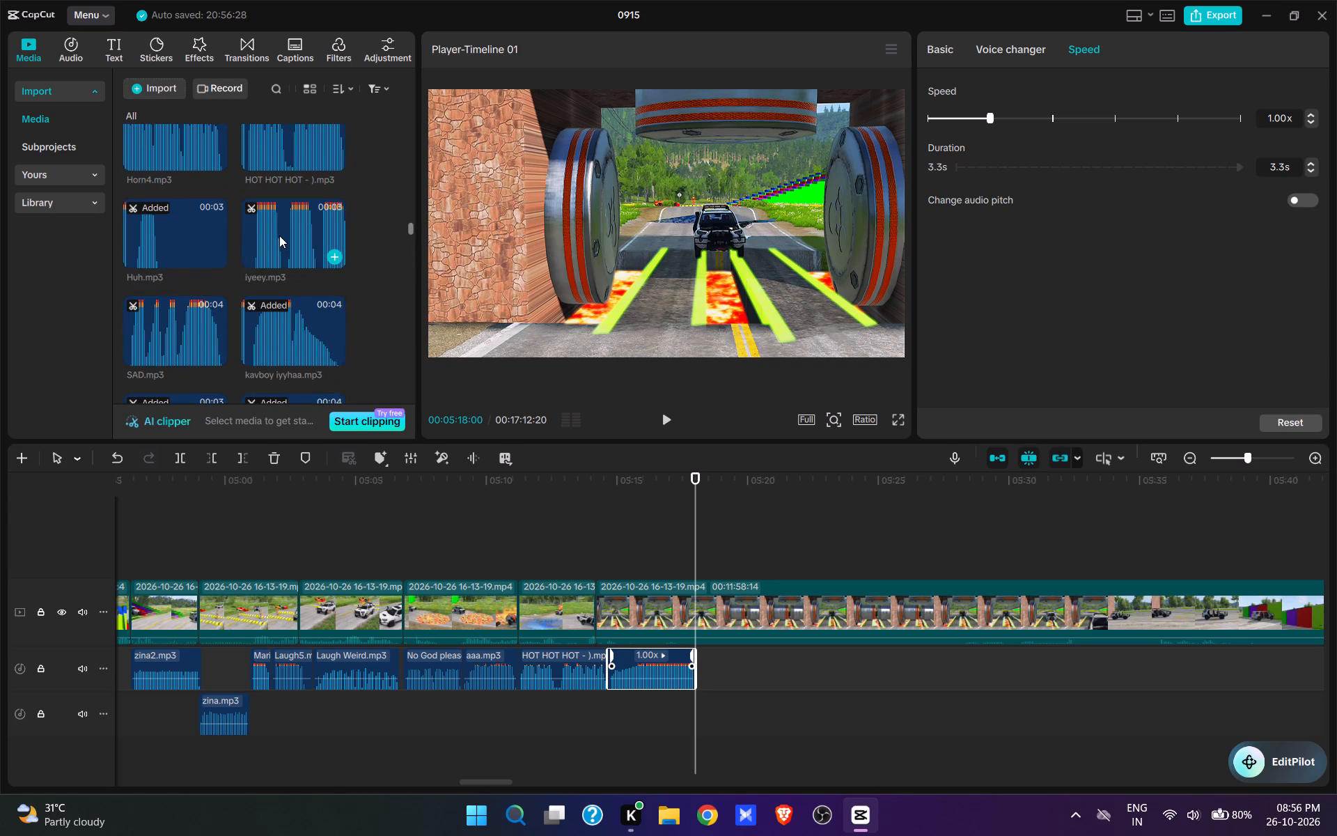
{"action": "key", "text": "ctrl+v"}
{"action": "key", "text": "space"}
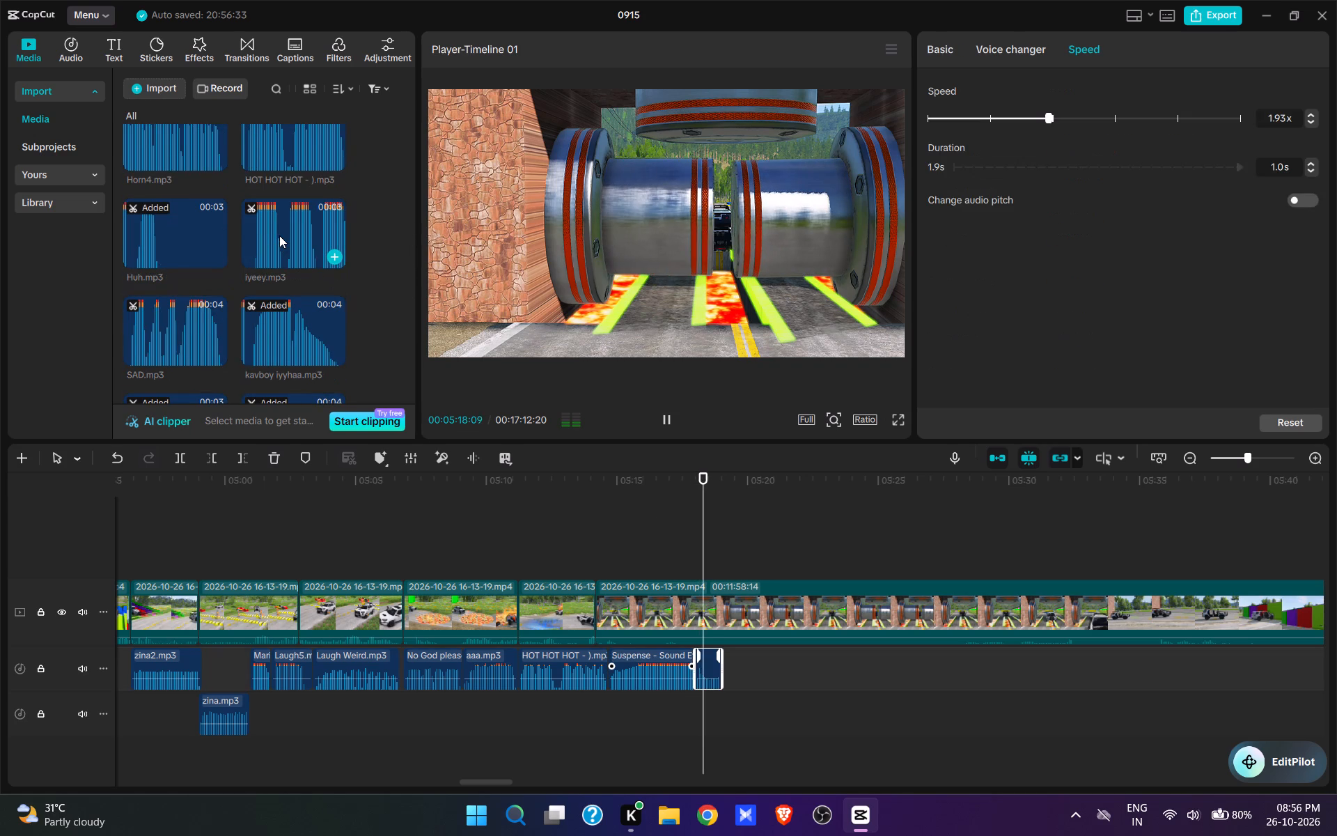
{"action": "key", "text": "space"}
{"action": "key", "text": "space"}
{"action": "key", "text": "space"}
{"action": "key", "text": "space"}
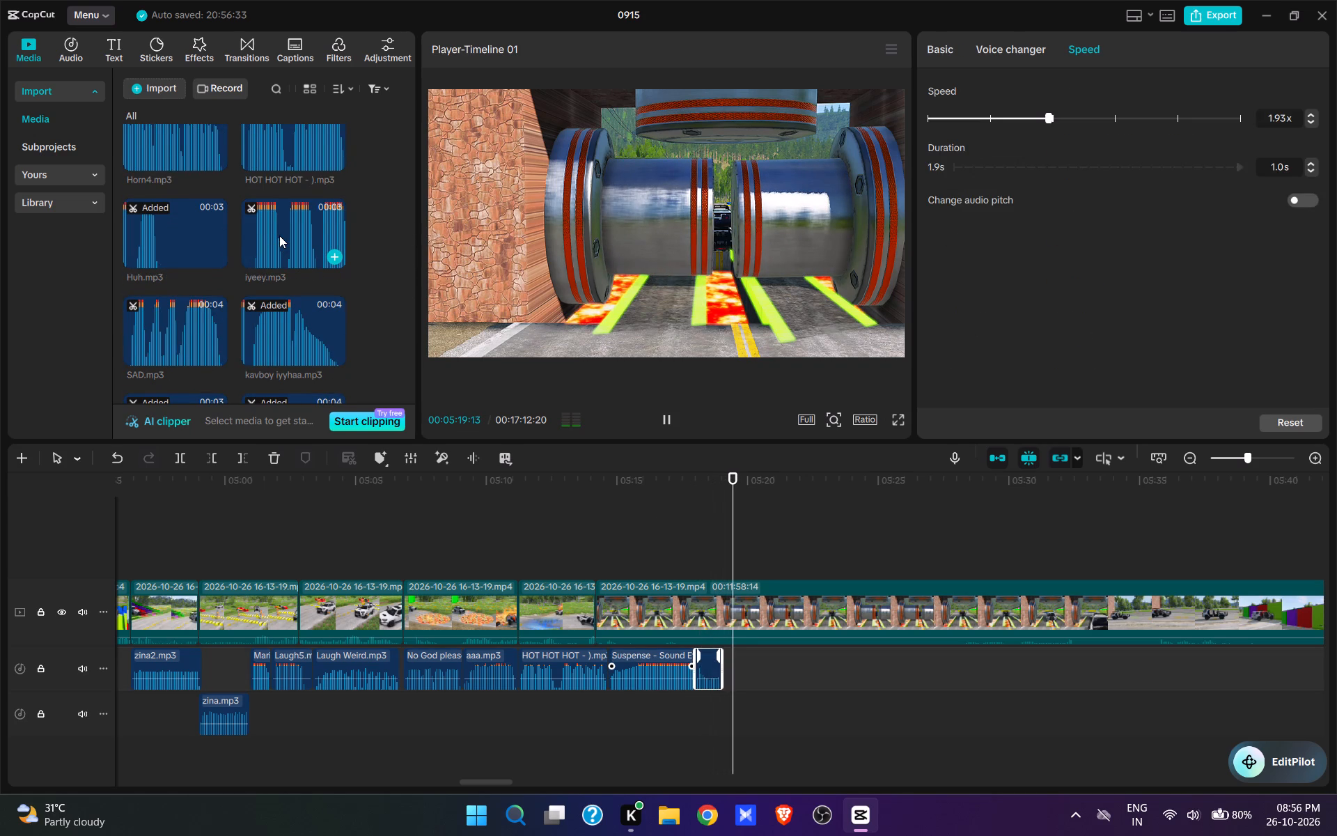
{"action": "key", "text": "space"}
{"action": "key", "text": "space"}
{"action": "key", "text": "space"}
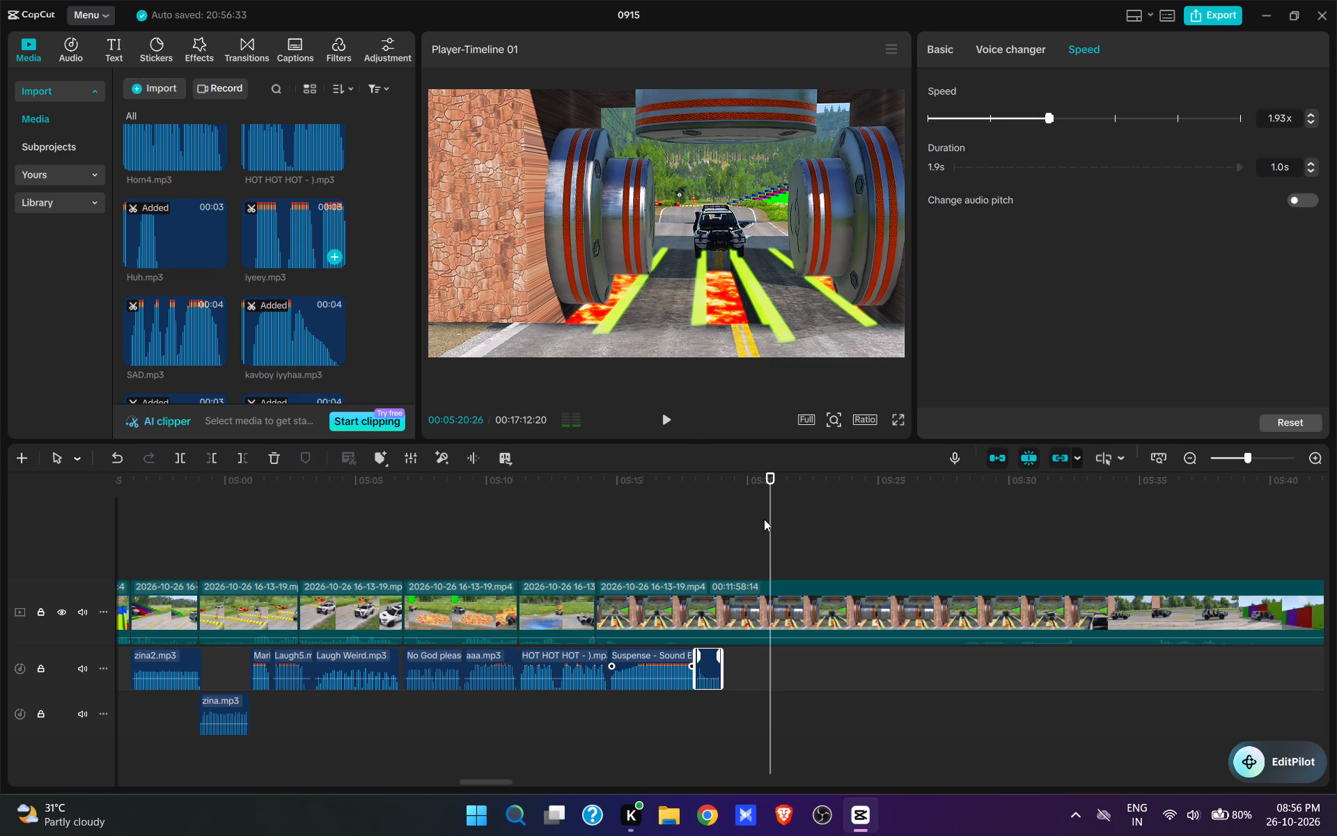
Paste another copy of the crane sound at 00:05:20:12, where the rollers close again, and play it back.
{"action": "left_click", "coordinate": [761, 568]}
{"action": "left_click", "coordinate": [758, 566]}
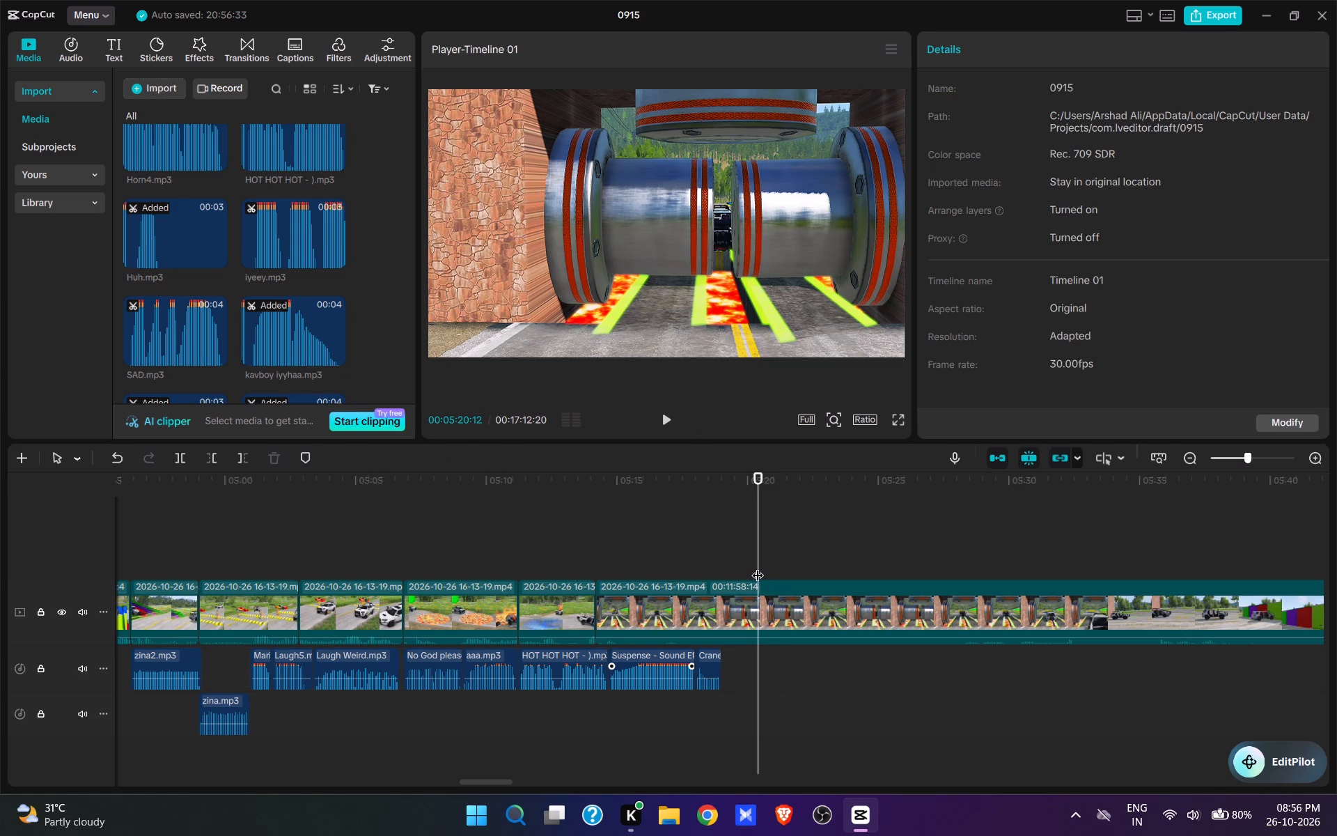
{"action": "key", "text": "ctrl+v"}
{"action": "key", "text": "space"}
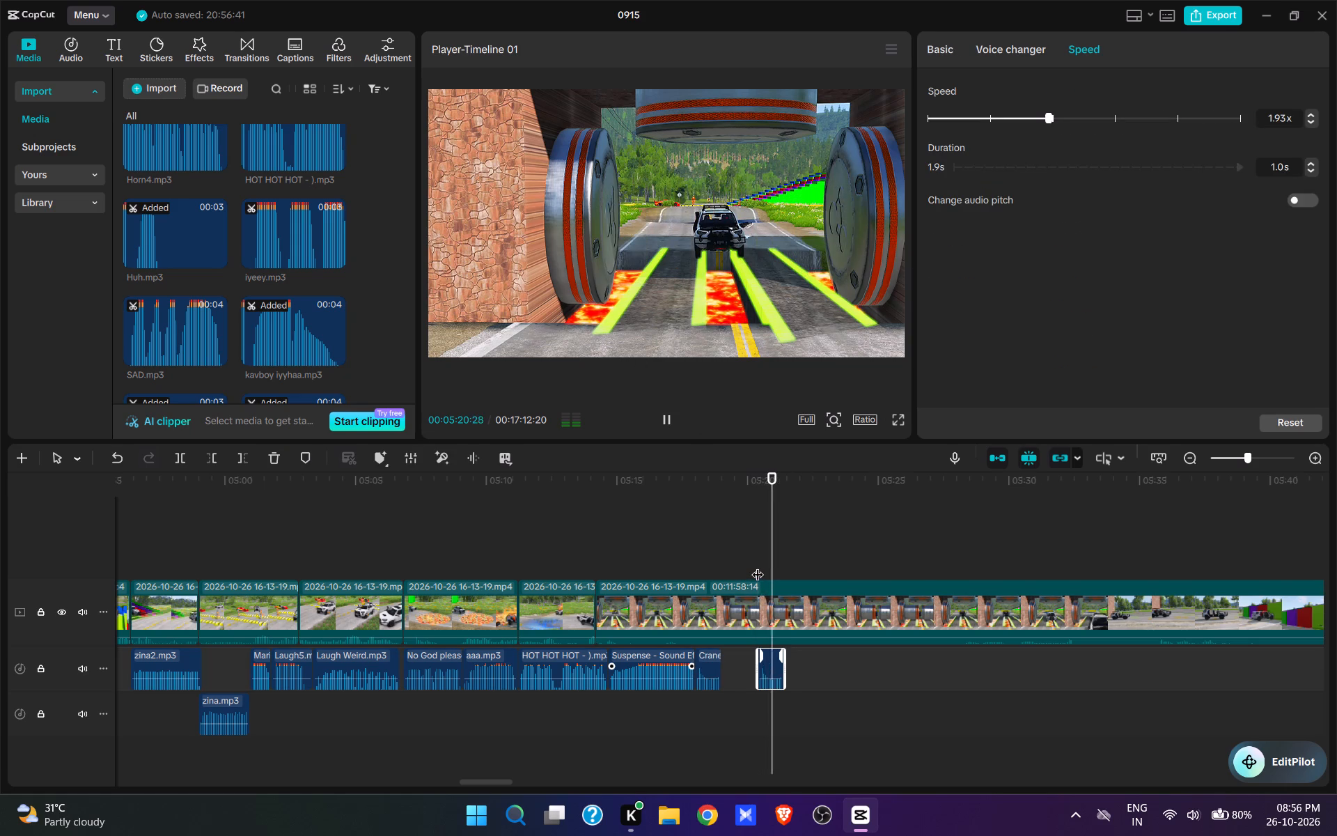
{"action": "key", "text": "space"}
{"action": "key", "text": "space"}
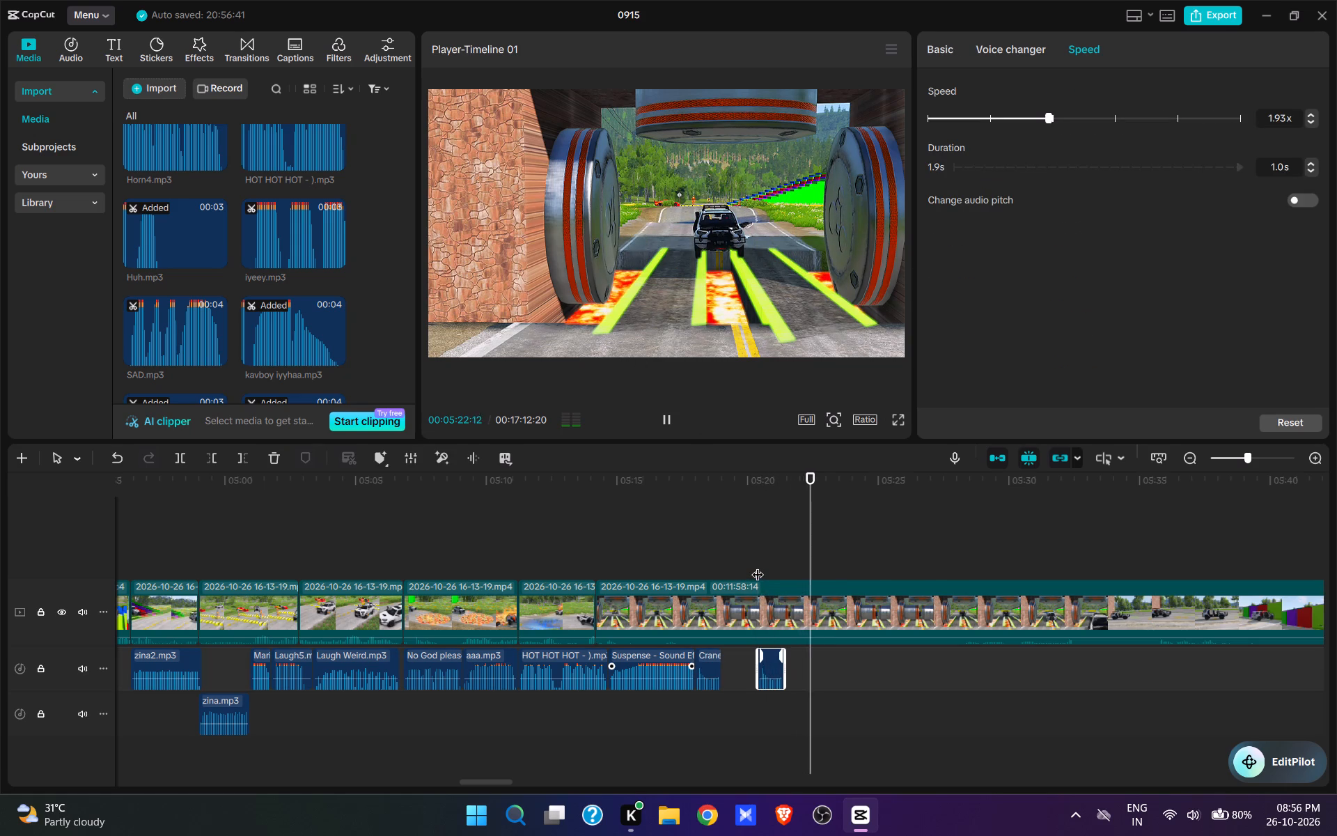
{"action": "key", "text": "space"}
Paste a third copy of the crane sound at 00:05:22:29 and play the section to check its timing.
{"action": "left_click", "coordinate": [825, 562]}
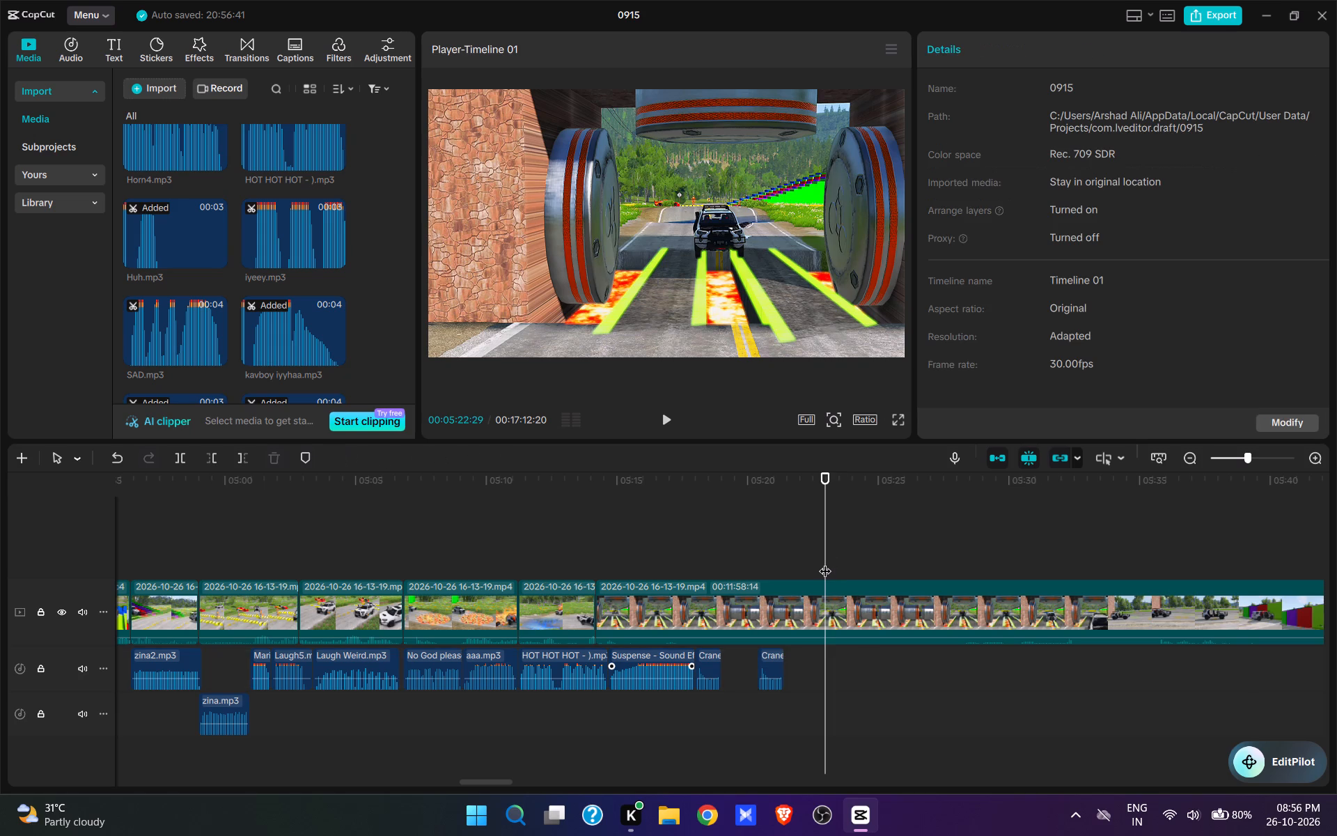
{"action": "key", "text": "ctrl+v"}
{"action": "key", "text": "space"}
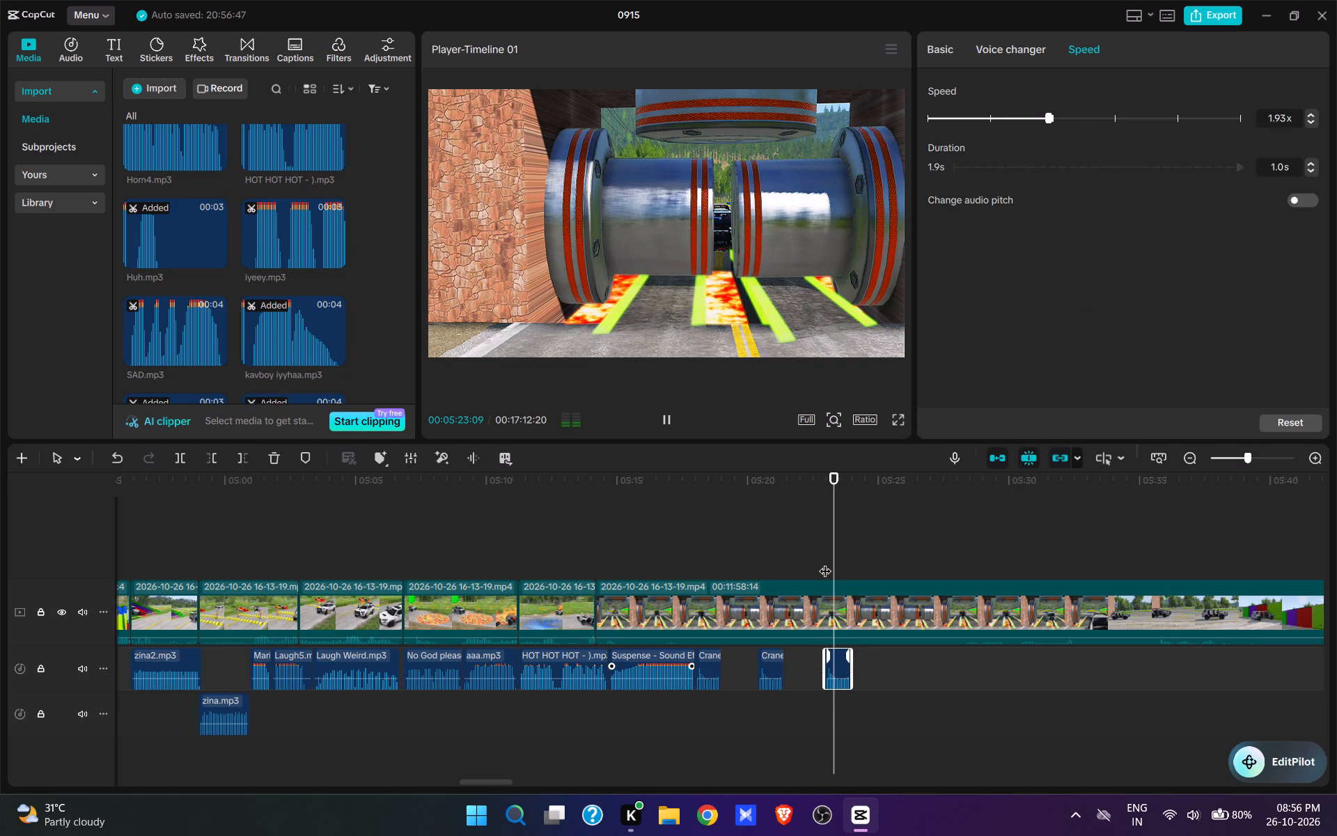
{"action": "key", "text": "space"}
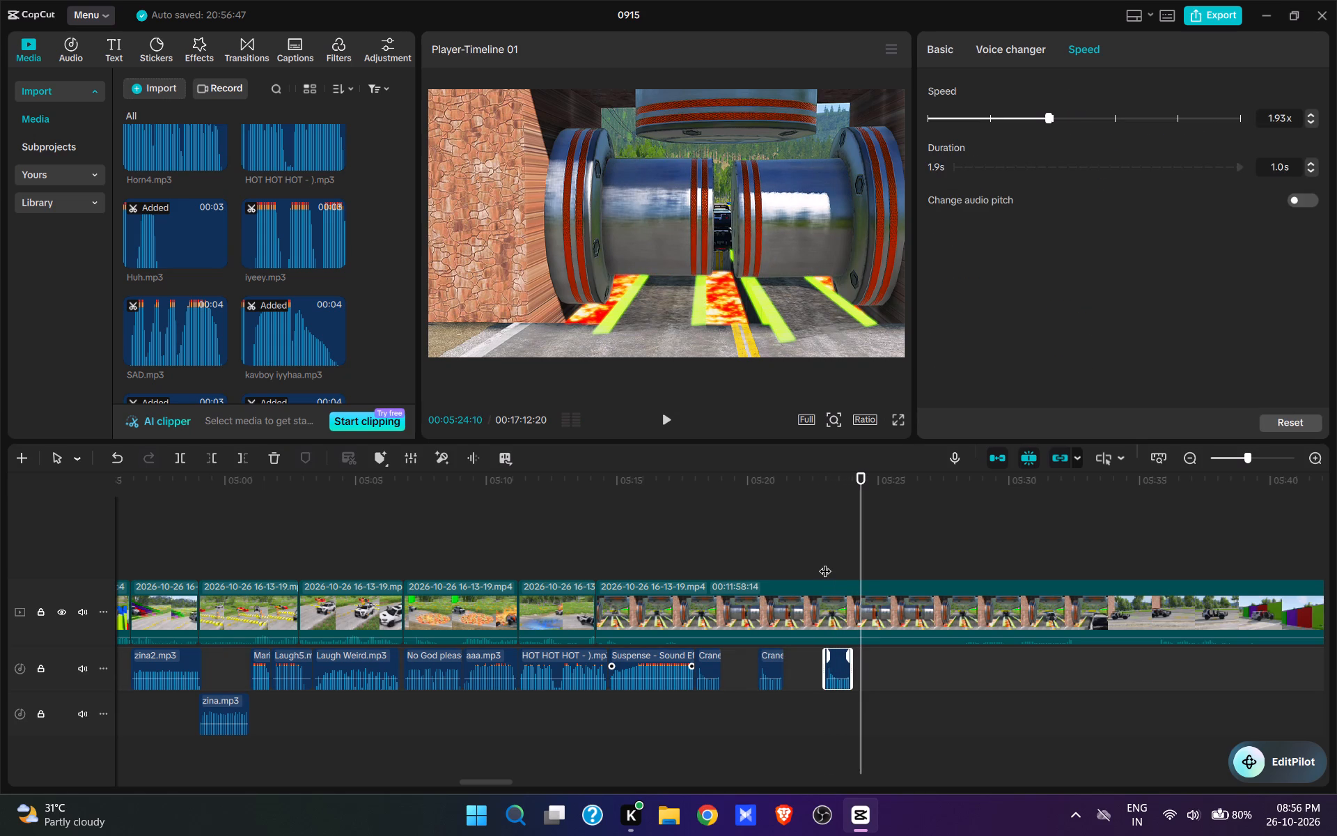
{"action": "key", "text": "space"}
{"action": "key", "text": "space"}
Add Help me 1.mp3 from the imported media at 00:05:23:29, after the third crane sound, and play it back.
{"action": "left_click", "coordinate": [852, 563]}
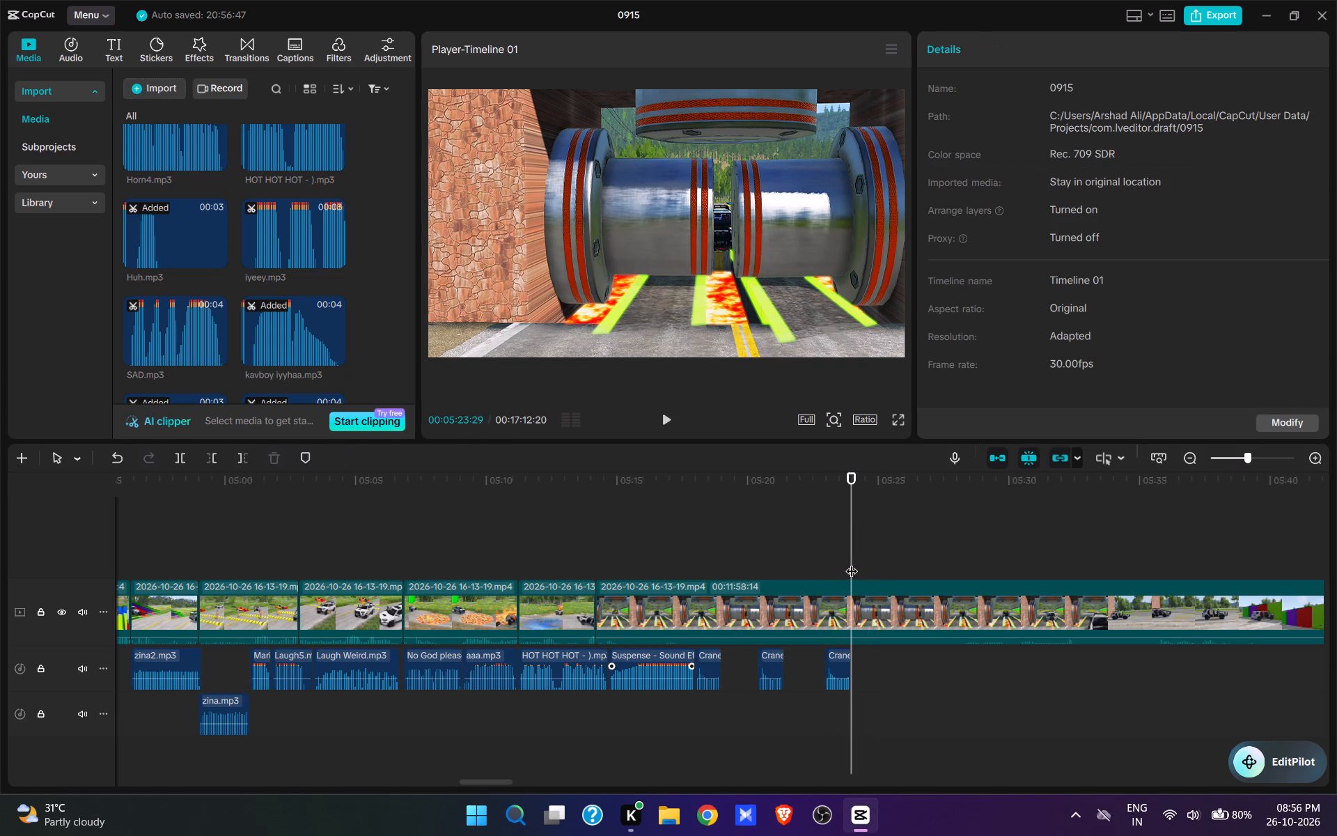
{"action": "scroll", "coordinate": [295, 289], "scroll_direction": "up", "scroll_amount": 10}
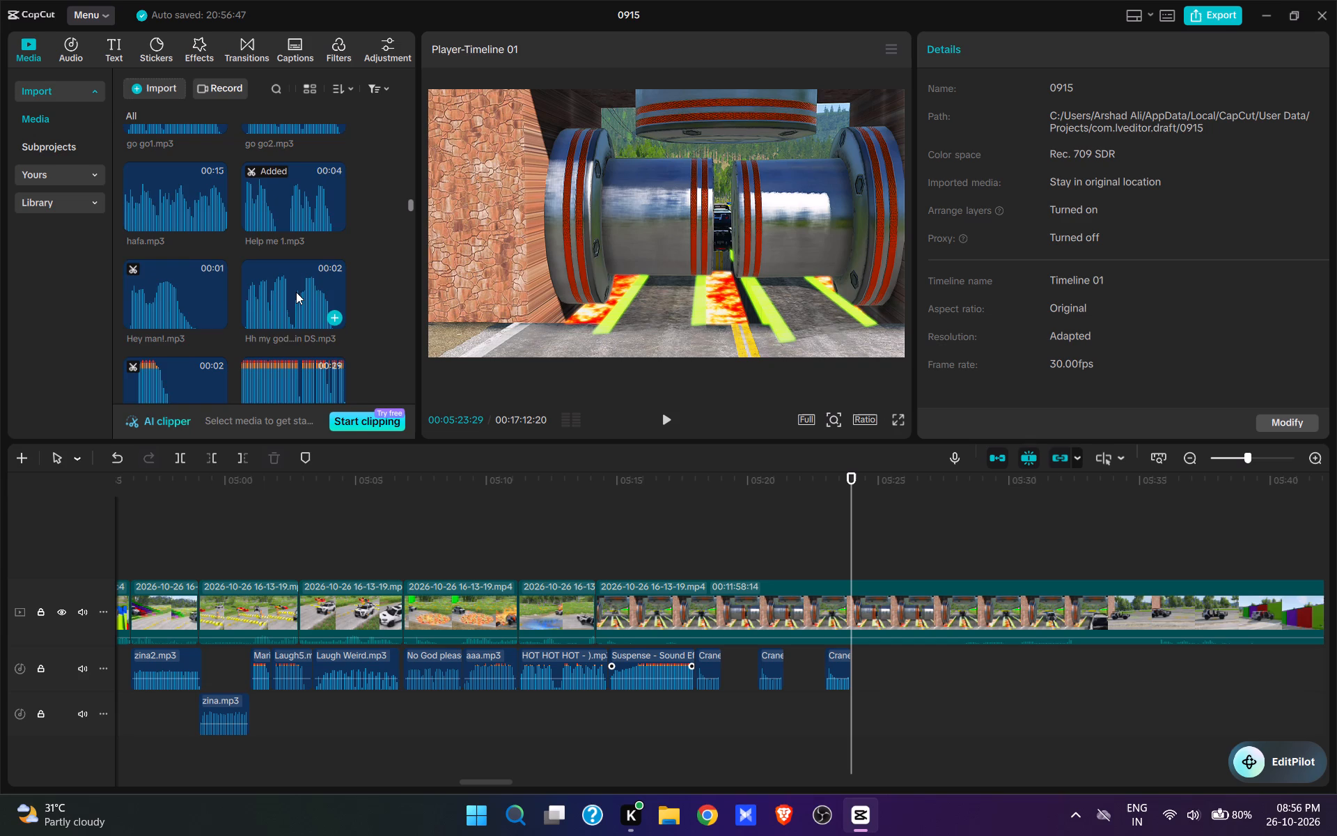
{"action": "scroll", "coordinate": [296, 292], "scroll_direction": "up", "scroll_amount": 1}
{"action": "scroll", "coordinate": [297, 292], "scroll_direction": "down", "scroll_amount": 8}
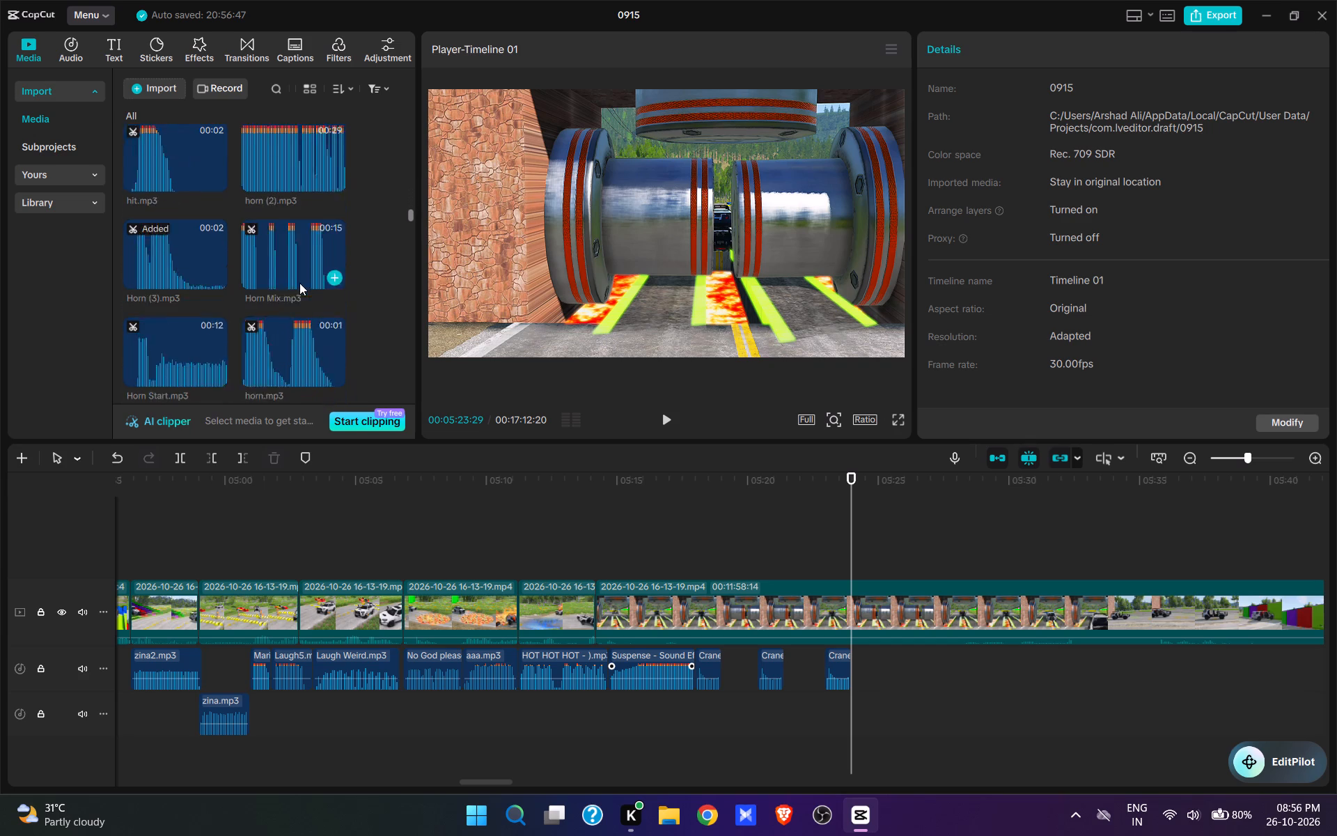
{"action": "scroll", "coordinate": [299, 279], "scroll_direction": "down", "scroll_amount": 4}
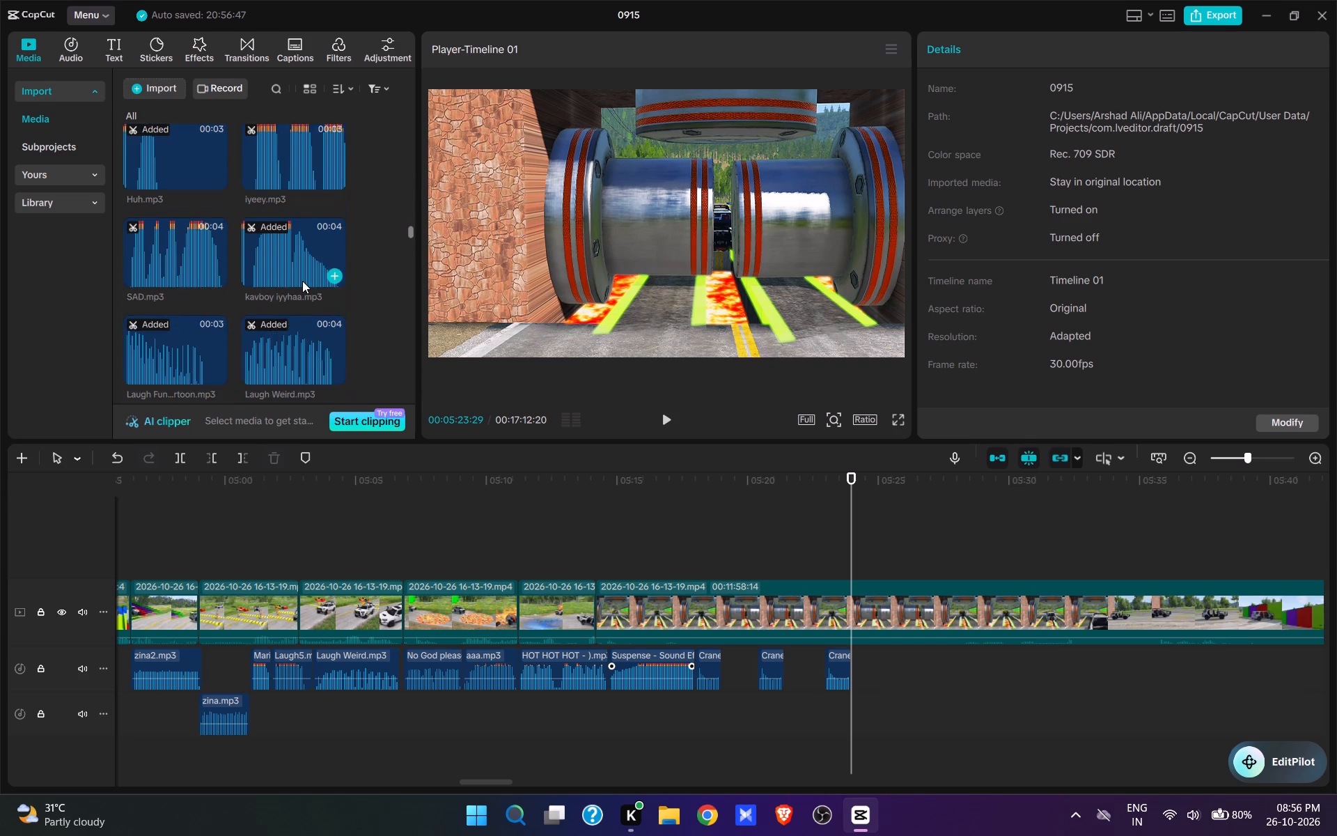
{"action": "scroll", "coordinate": [302, 281], "scroll_direction": "down", "scroll_amount": 2}
{"action": "scroll", "coordinate": [302, 286], "scroll_direction": "up", "scroll_amount": 7}
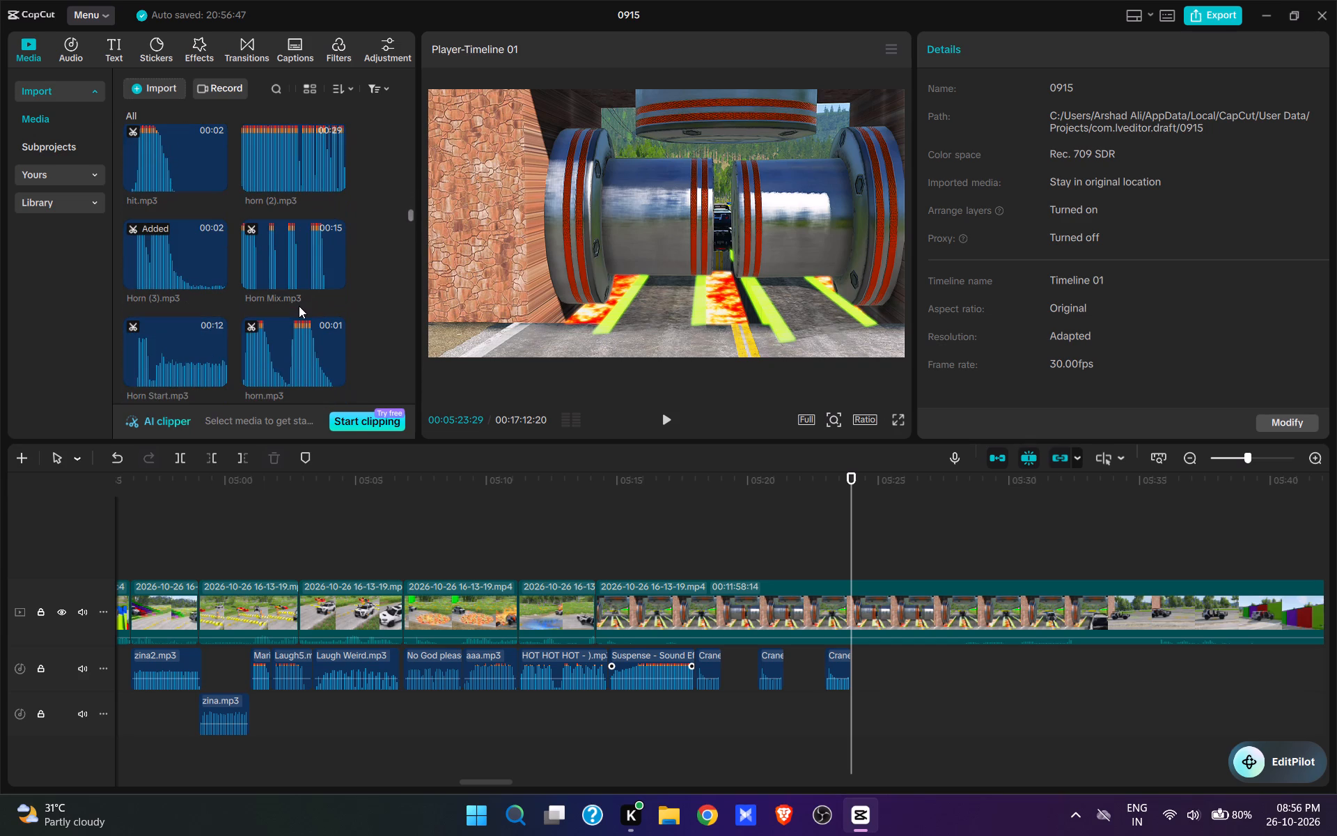
{"action": "scroll", "coordinate": [298, 306], "scroll_direction": "up", "scroll_amount": 3}
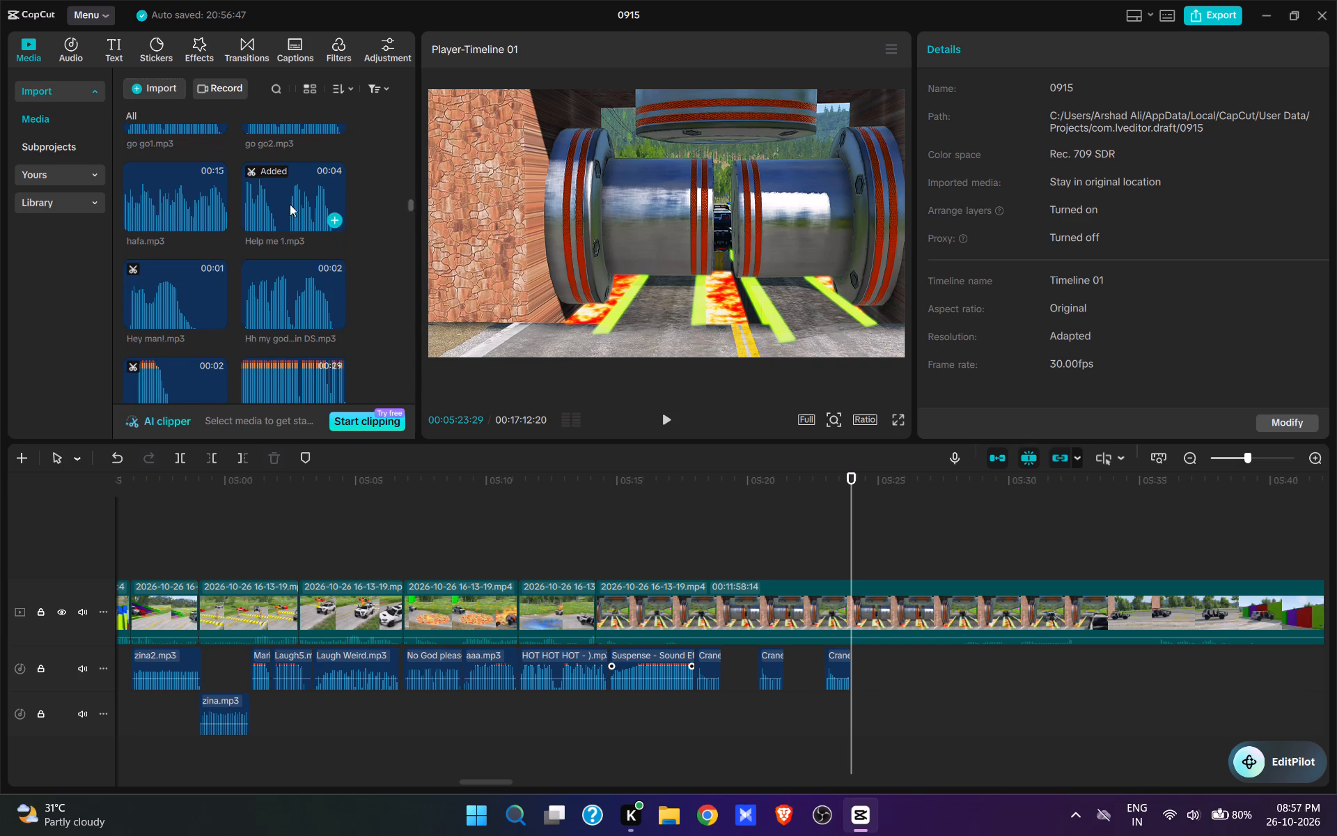
{"action": "left_click", "coordinate": [289, 206]}
{"action": "left_click", "coordinate": [327, 219]}
{"action": "key", "text": "space"}
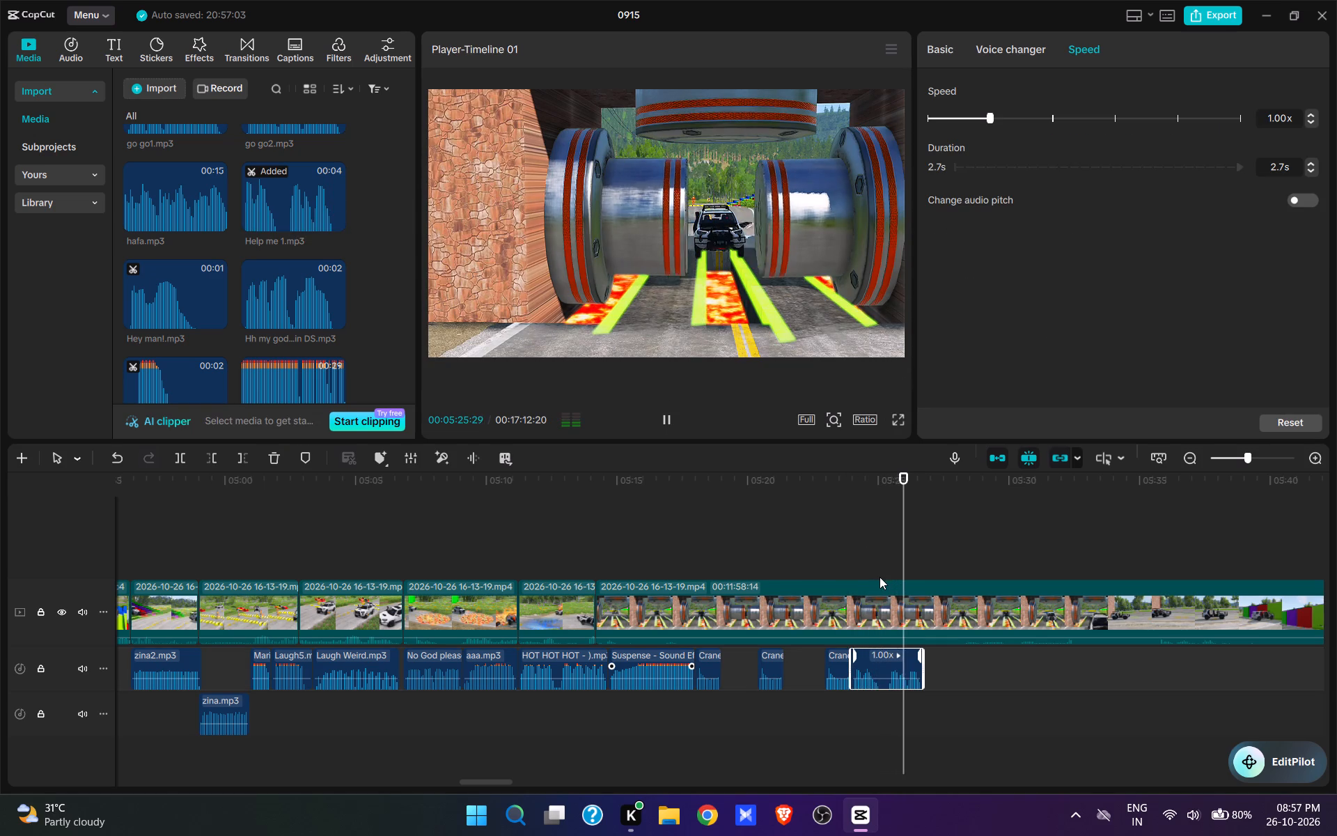
{"action": "key", "text": "space"}
{"action": "key", "text": "space"}
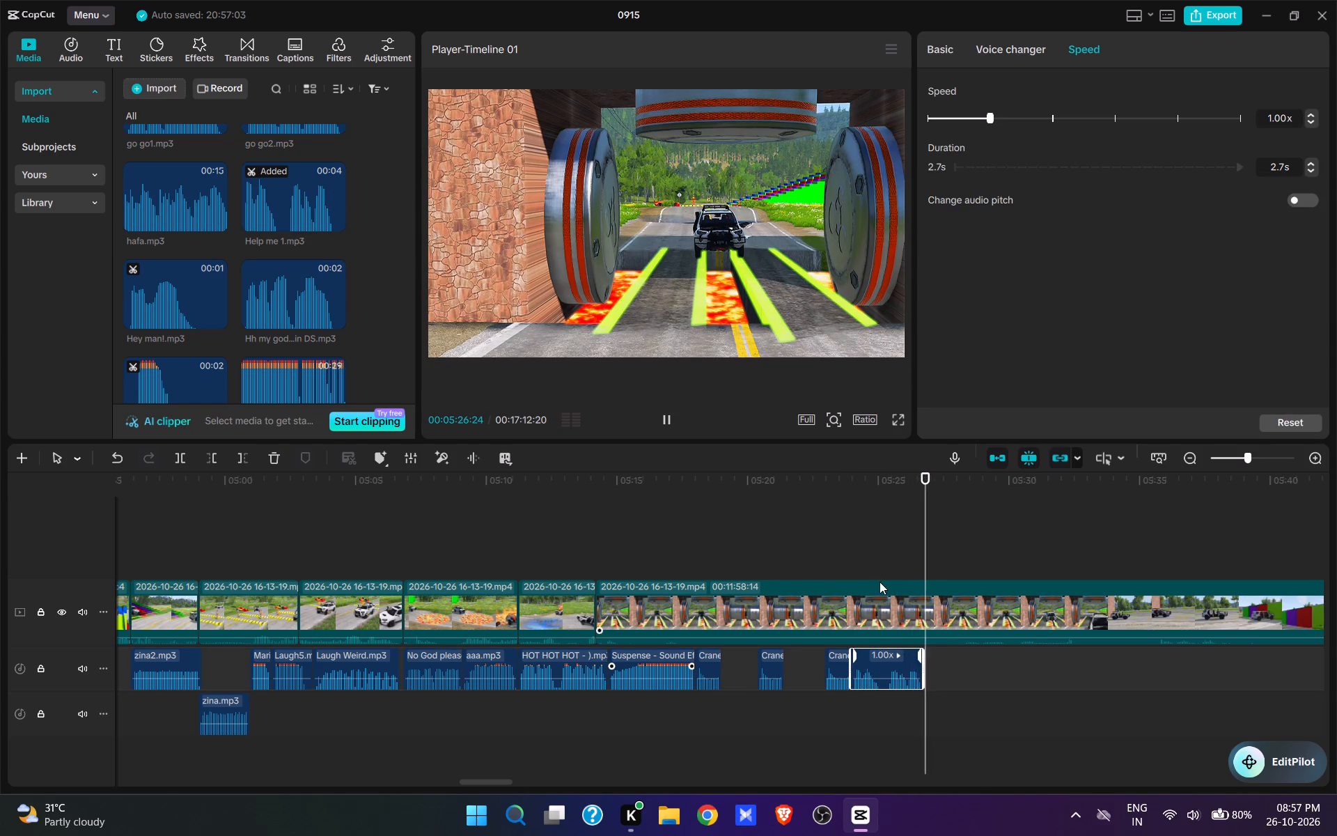
Add go go2.mp3 to the audio track at 00:05:26:21, at the end of the Help me 1.mp3 clip, and play it back.
{"action": "left_click", "coordinate": [916, 557]}
{"action": "left_click_drag", "start_coordinate": [915, 564], "coordinate": [923, 564]}
{"action": "scroll", "coordinate": [279, 303], "scroll_direction": "up", "scroll_amount": 9}
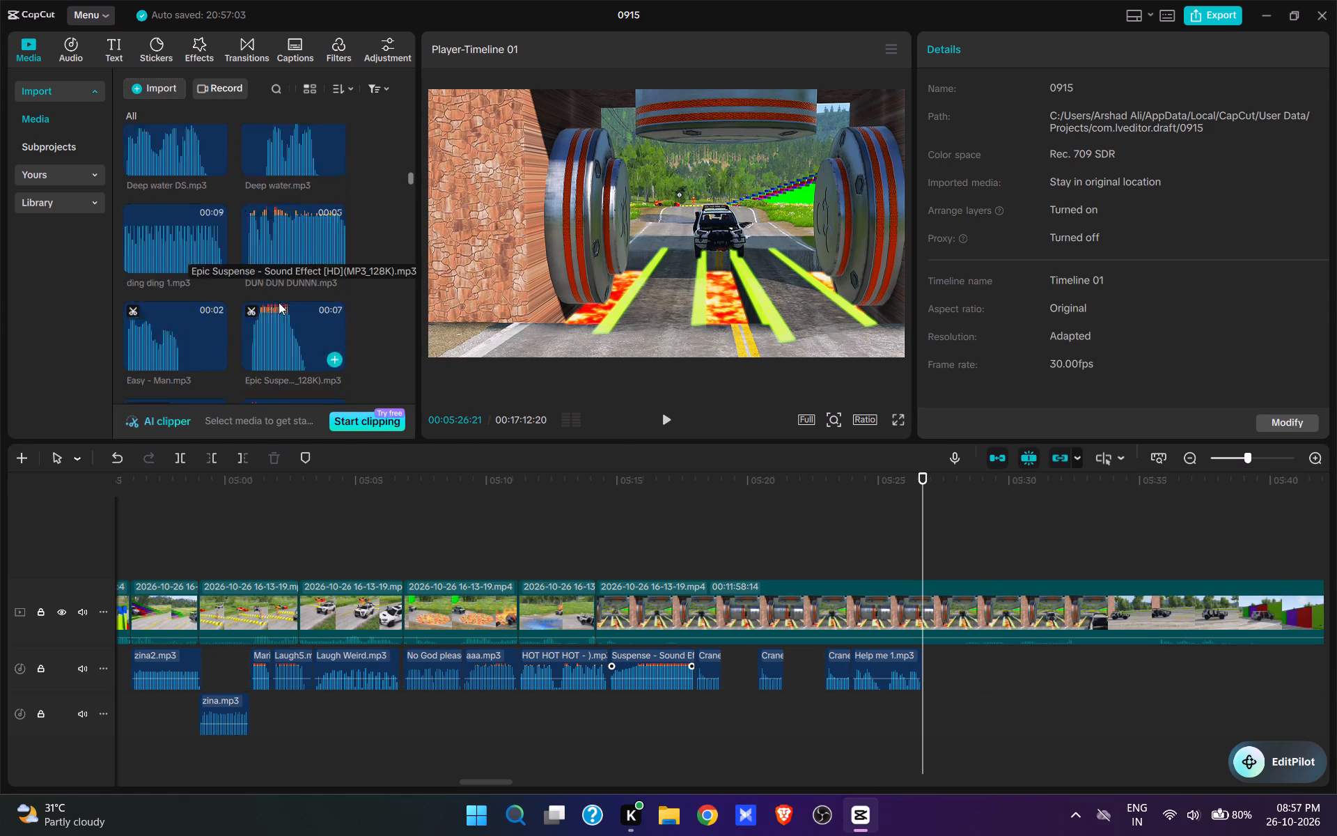
{"action": "scroll", "coordinate": [267, 207], "scroll_direction": "down", "scroll_amount": 10}
{"action": "scroll", "coordinate": [281, 261], "scroll_direction": "up", "scroll_amount": 1}
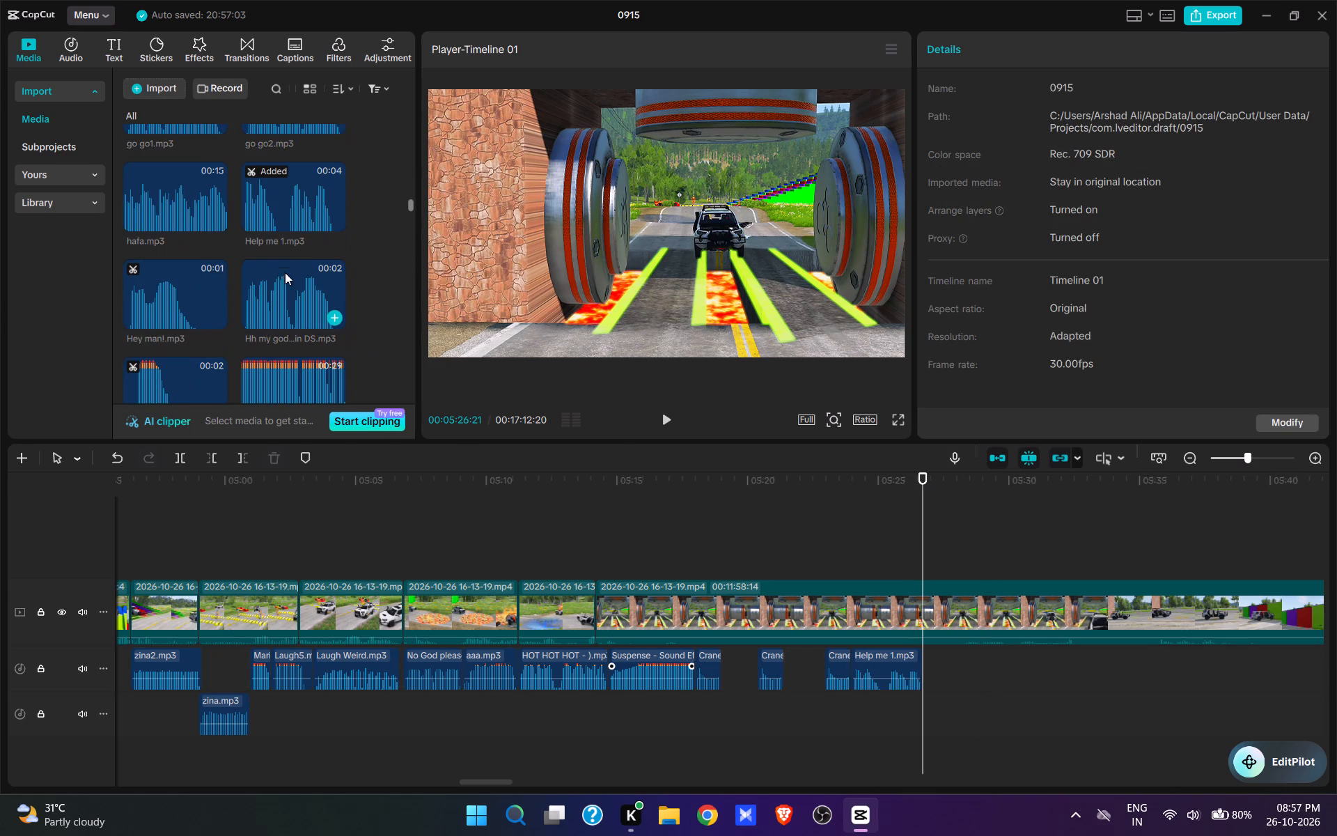
{"action": "left_click", "coordinate": [279, 189]}
{"action": "scroll", "coordinate": [207, 275], "scroll_direction": "up", "scroll_amount": 2}
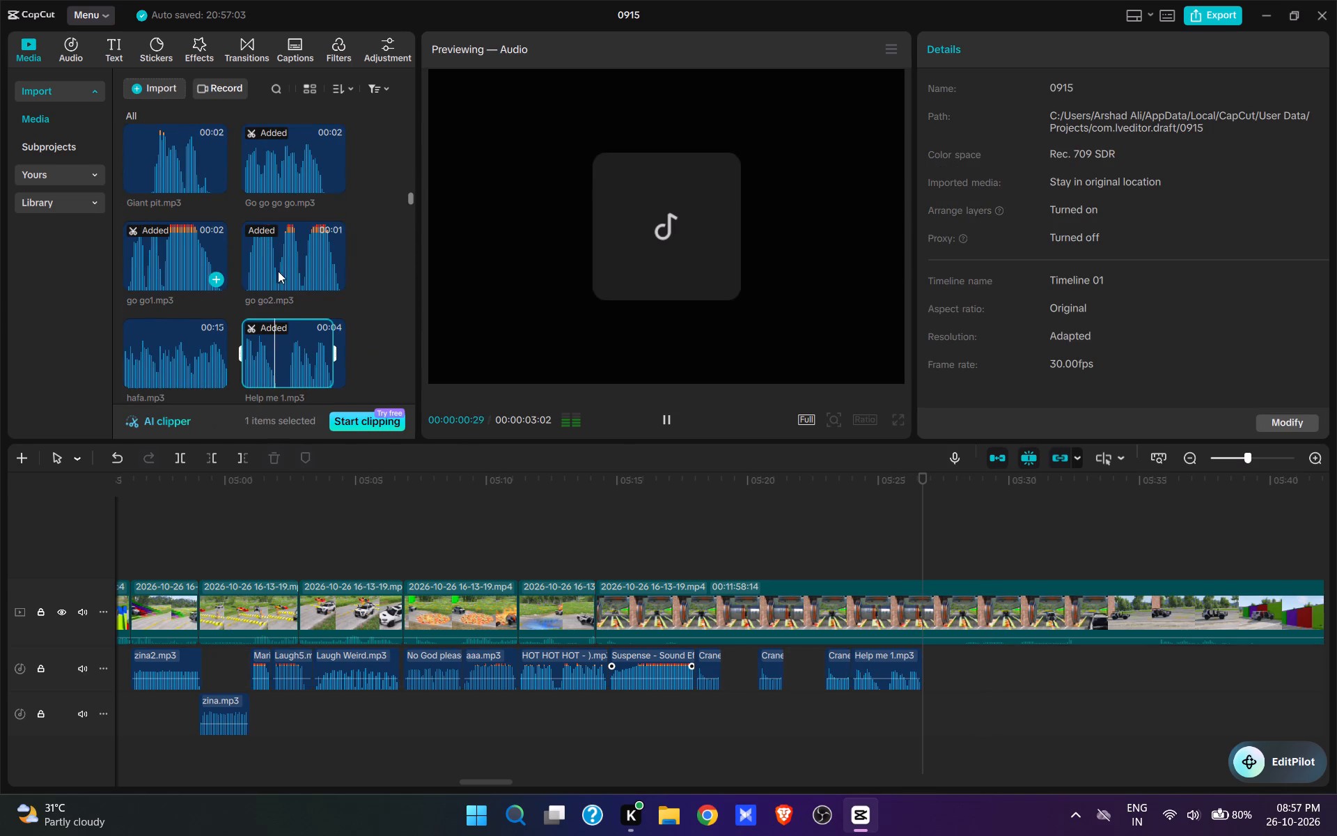
{"action": "left_click", "coordinate": [280, 270]}
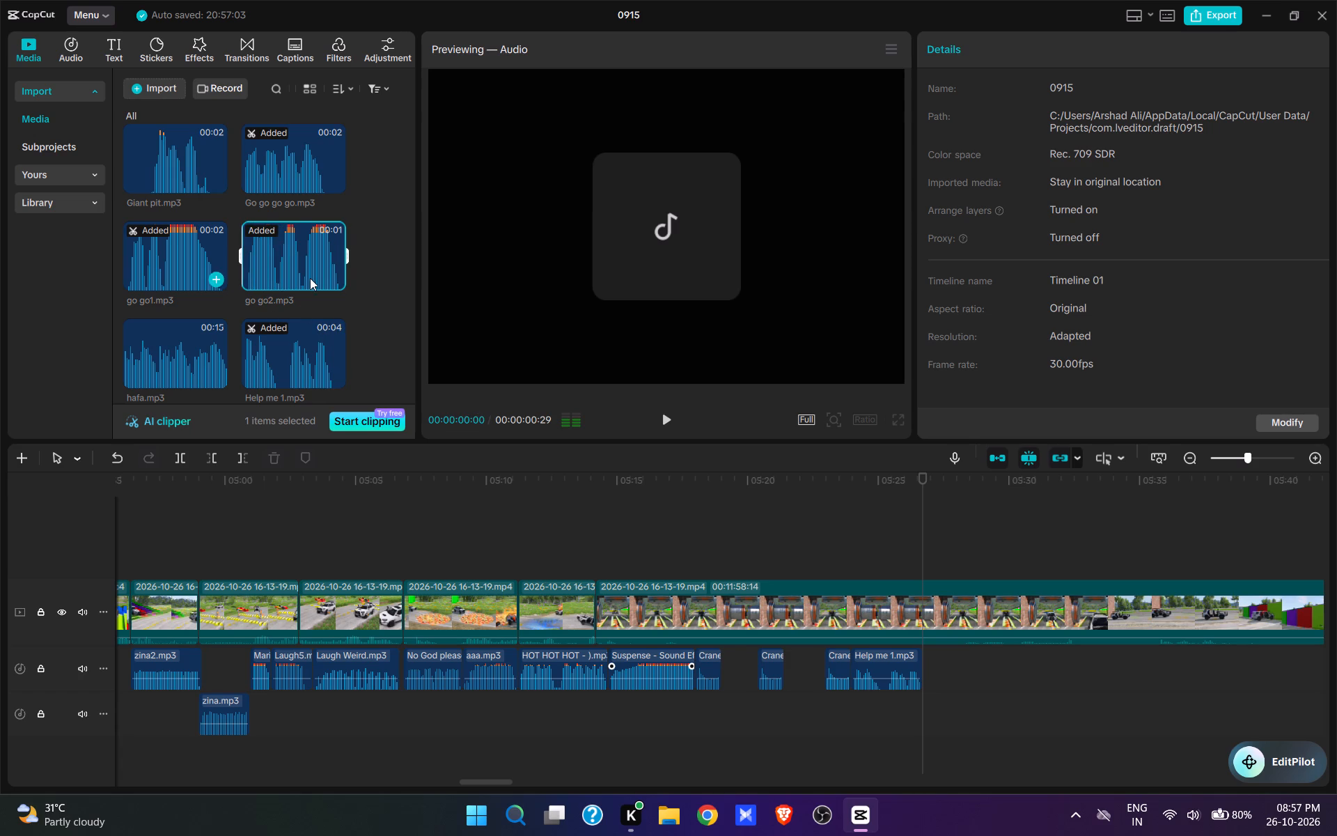
{"action": "left_click", "coordinate": [335, 281]}
{"action": "key", "text": "space"}
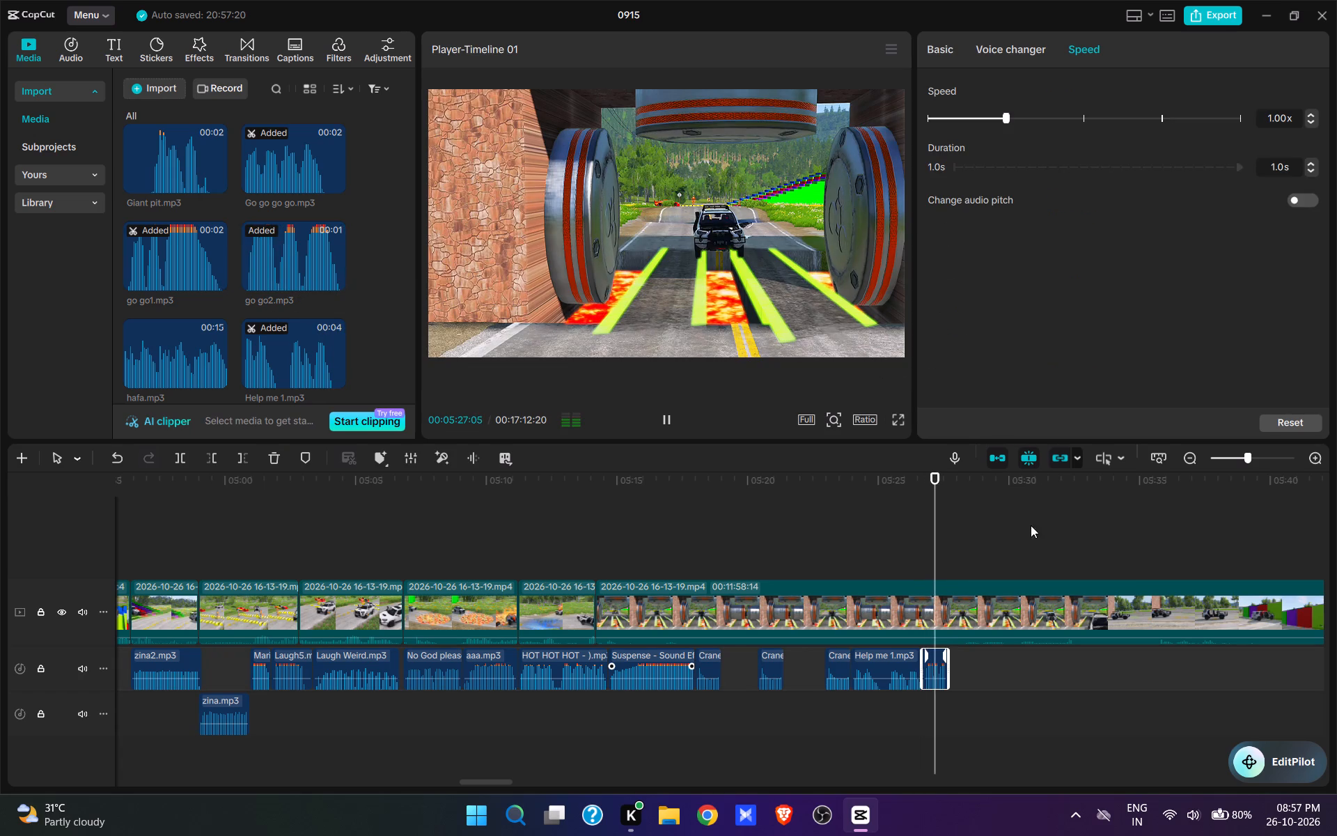
{"action": "key", "text": "space"}
Add the Funny Bye sound effect at 00:05:27:20, right after the go go2.mp3 clip, and play it back.
{"action": "left_click", "coordinate": [950, 559]}
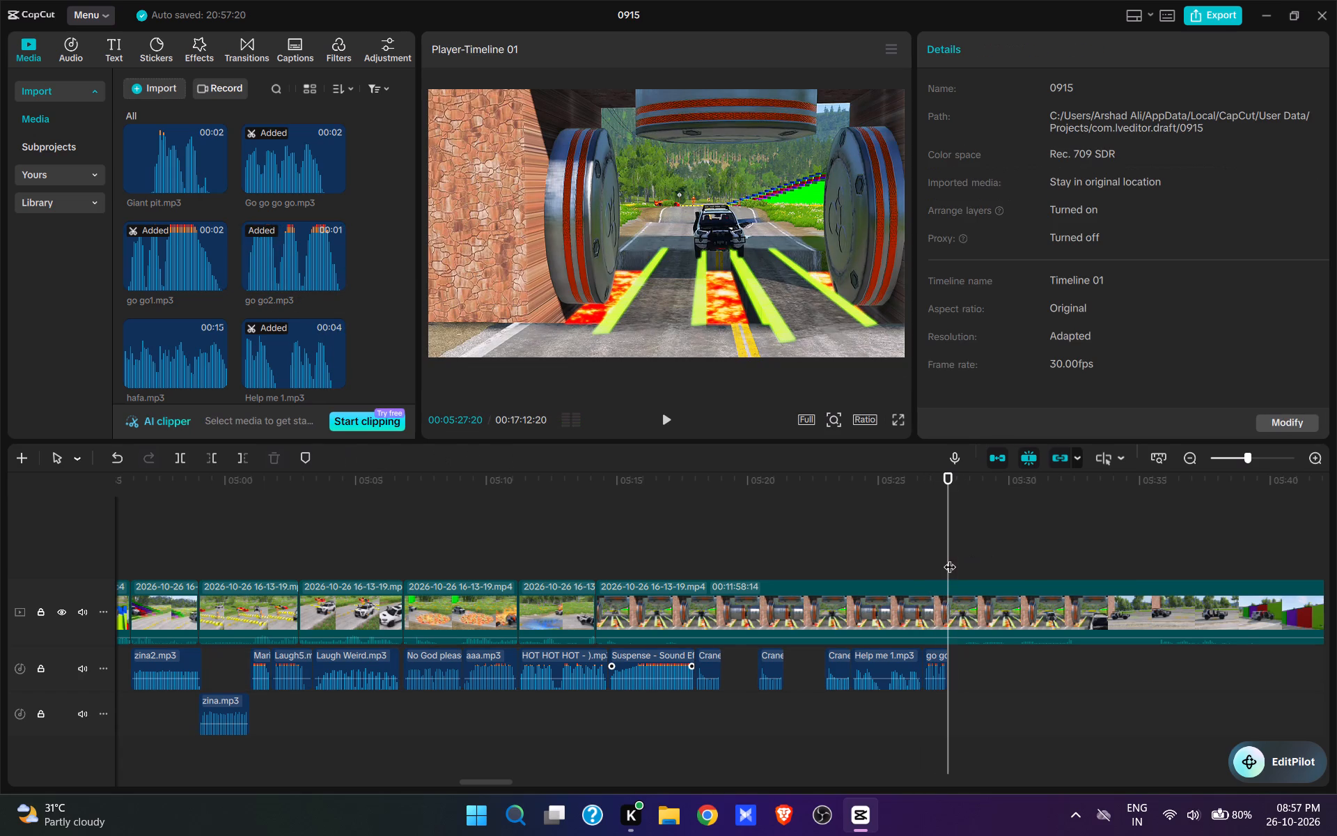
{"action": "scroll", "coordinate": [280, 268], "scroll_direction": "up", "scroll_amount": 16}
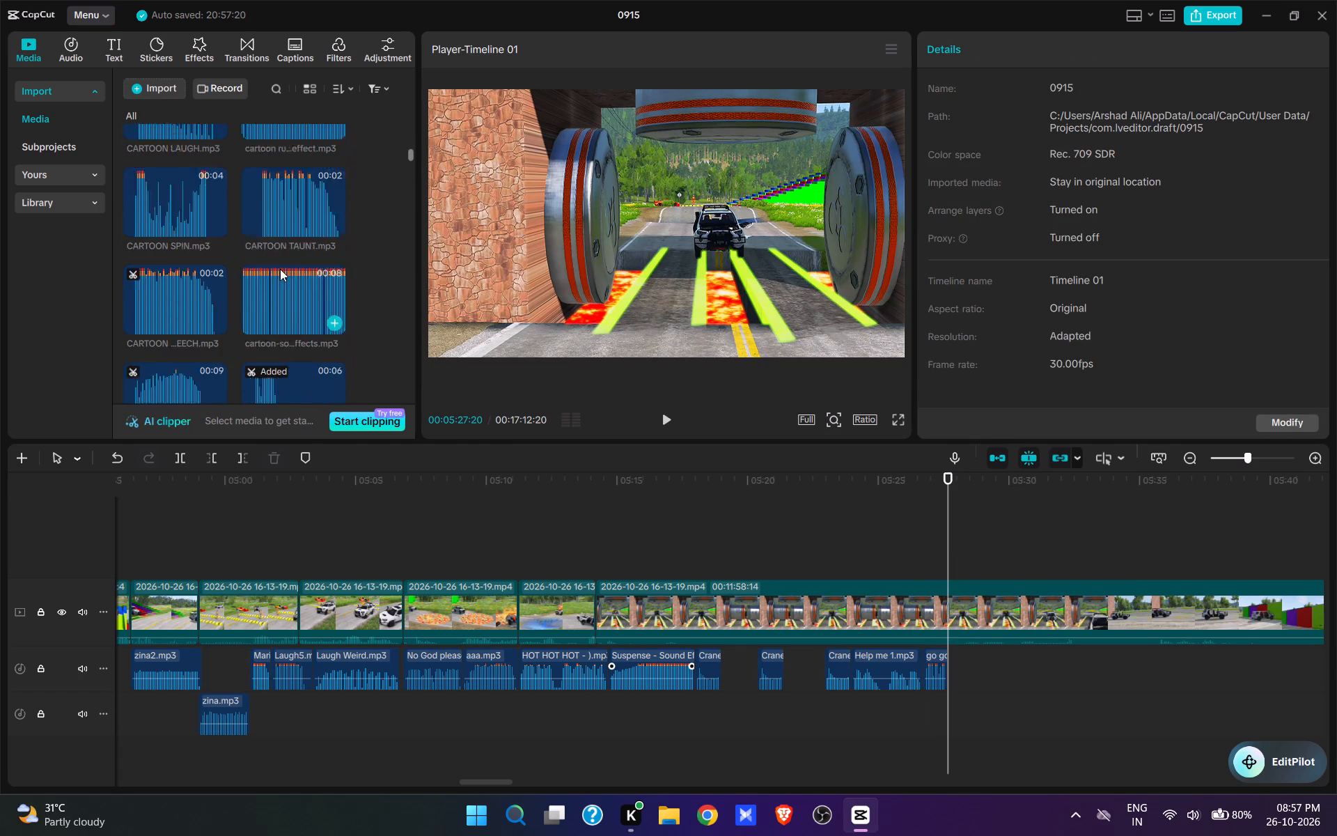
{"action": "scroll", "coordinate": [280, 269], "scroll_direction": "up", "scroll_amount": 5}
{"action": "scroll", "coordinate": [280, 269], "scroll_direction": "down", "scroll_amount": 9}
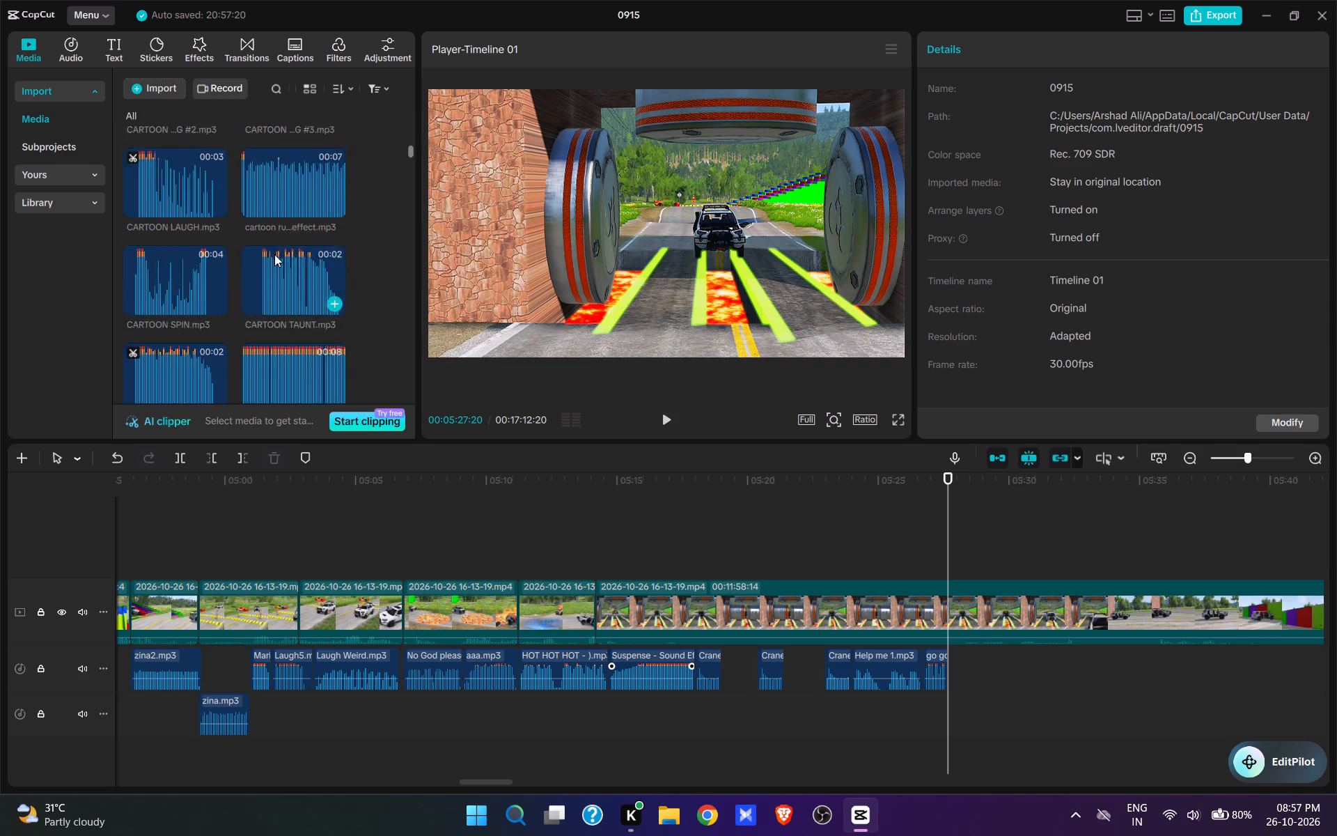
{"action": "scroll", "coordinate": [269, 254], "scroll_direction": "down", "scroll_amount": 4}
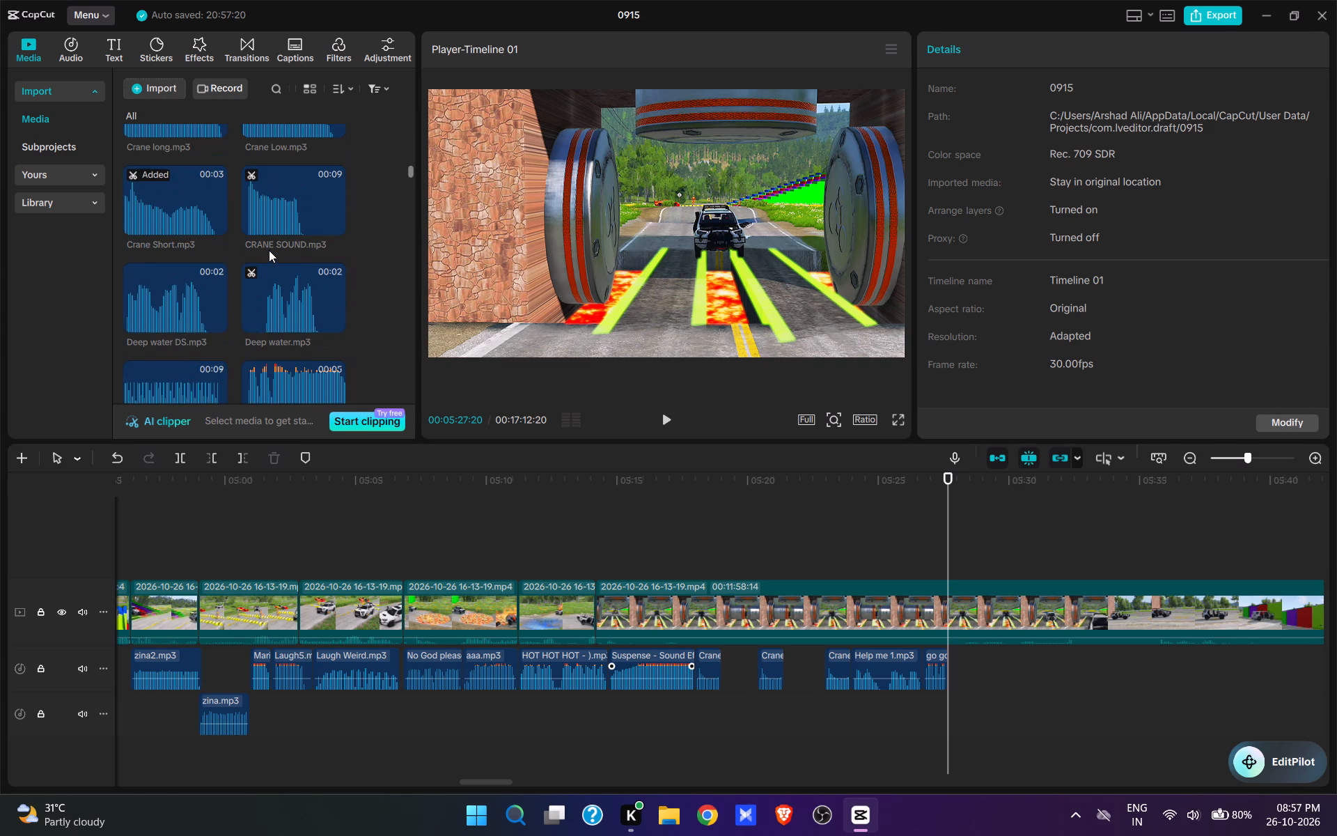
{"action": "scroll", "coordinate": [269, 250], "scroll_direction": "down", "scroll_amount": 4}
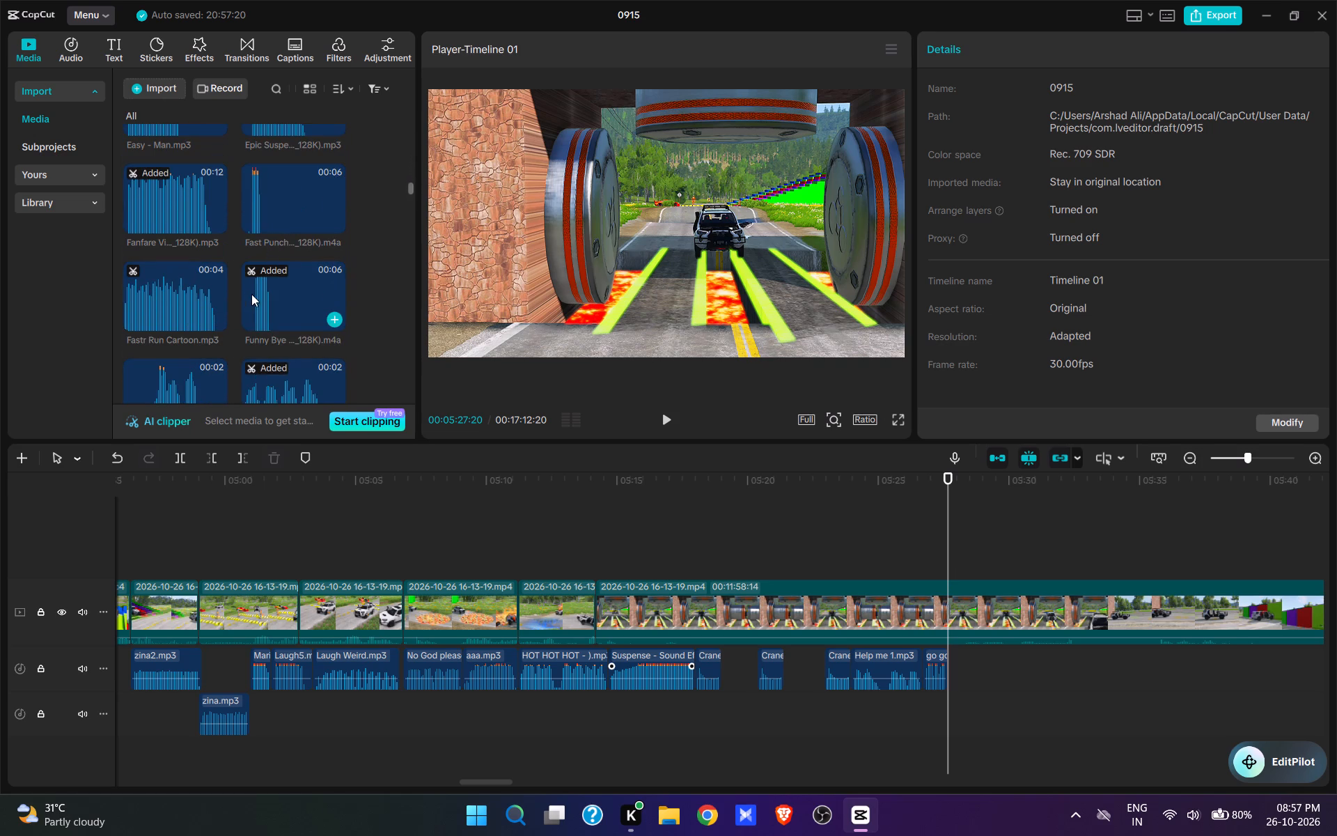
{"action": "left_click", "coordinate": [253, 294]}
{"action": "left_click", "coordinate": [283, 323]}
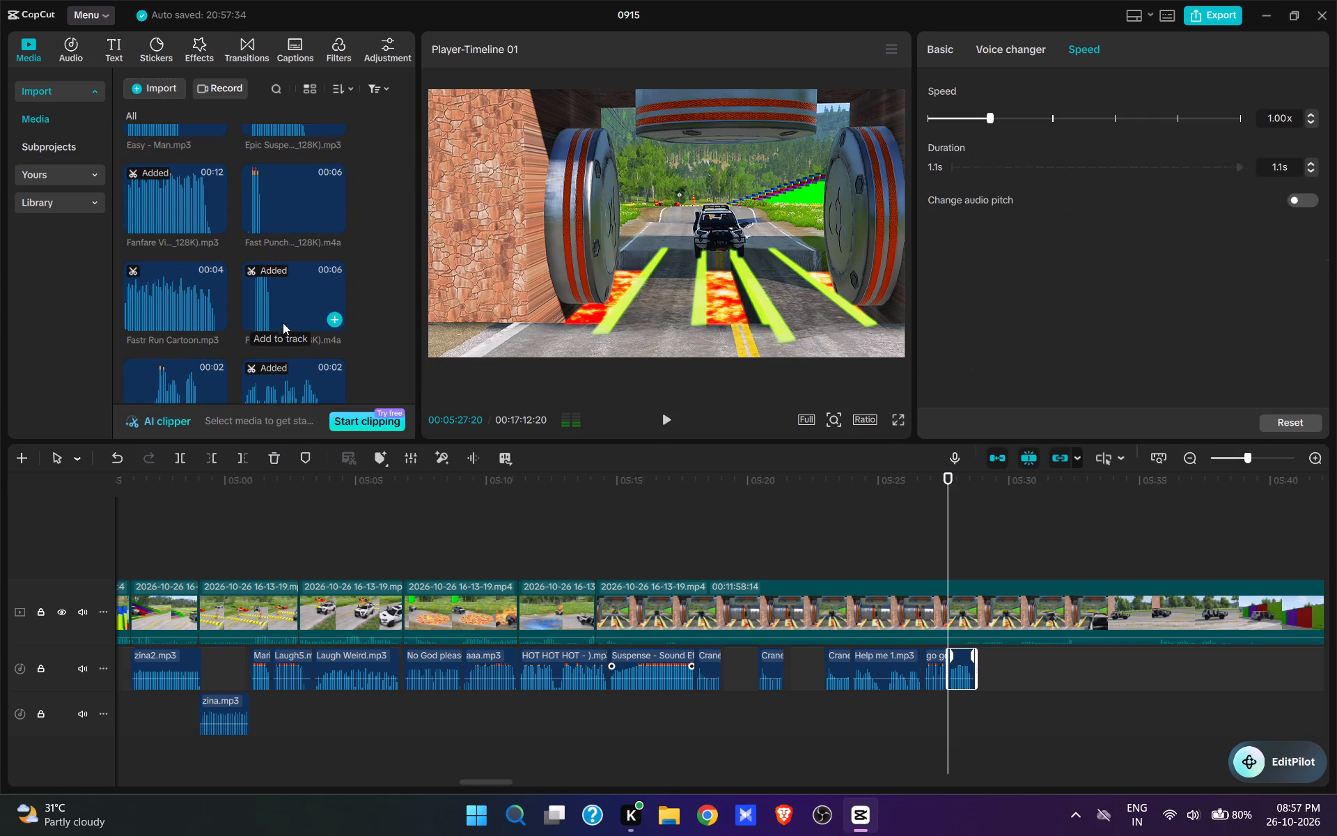
{"action": "key", "text": "space"}
{"action": "key", "text": "space"}
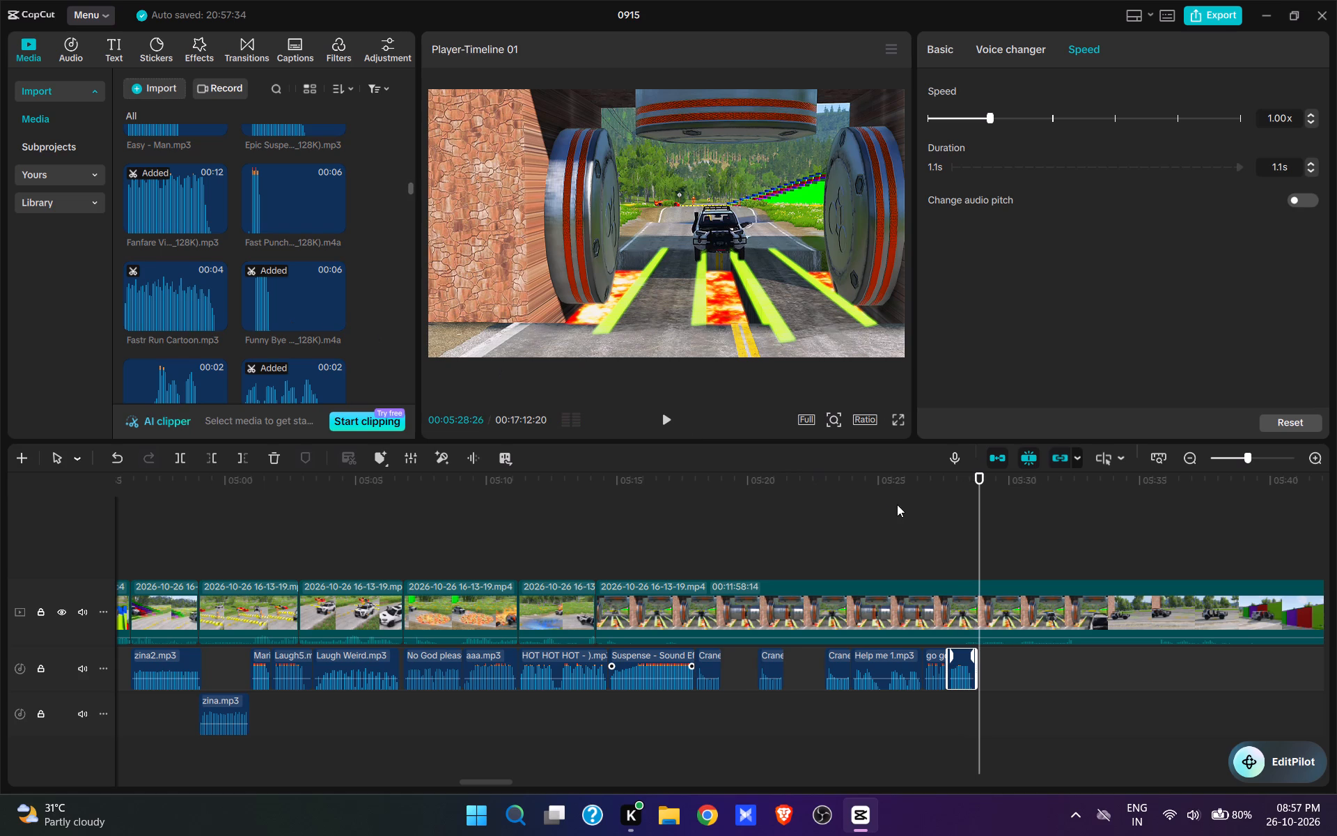
Add broom broom.mp3 at 00:05:28:26, after the Funny Bye clip, and play it against the car driving through the rollers.
{"action": "scroll", "coordinate": [243, 254], "scroll_direction": "down", "scroll_amount": 6}
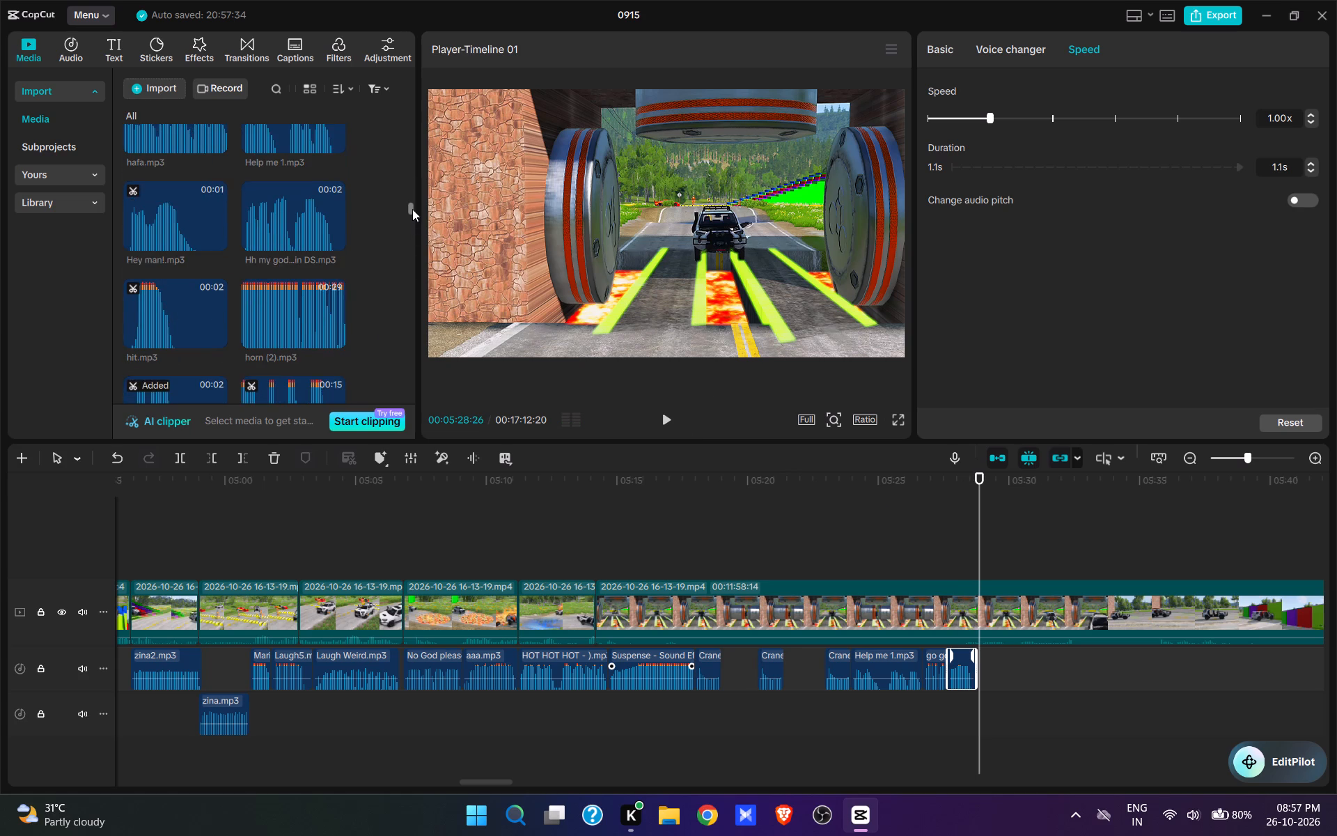
{"action": "left_click_drag", "start_coordinate": [412, 209], "coordinate": [426, 479]}
{"action": "scroll", "coordinate": [314, 337], "scroll_direction": "up", "scroll_amount": 1}
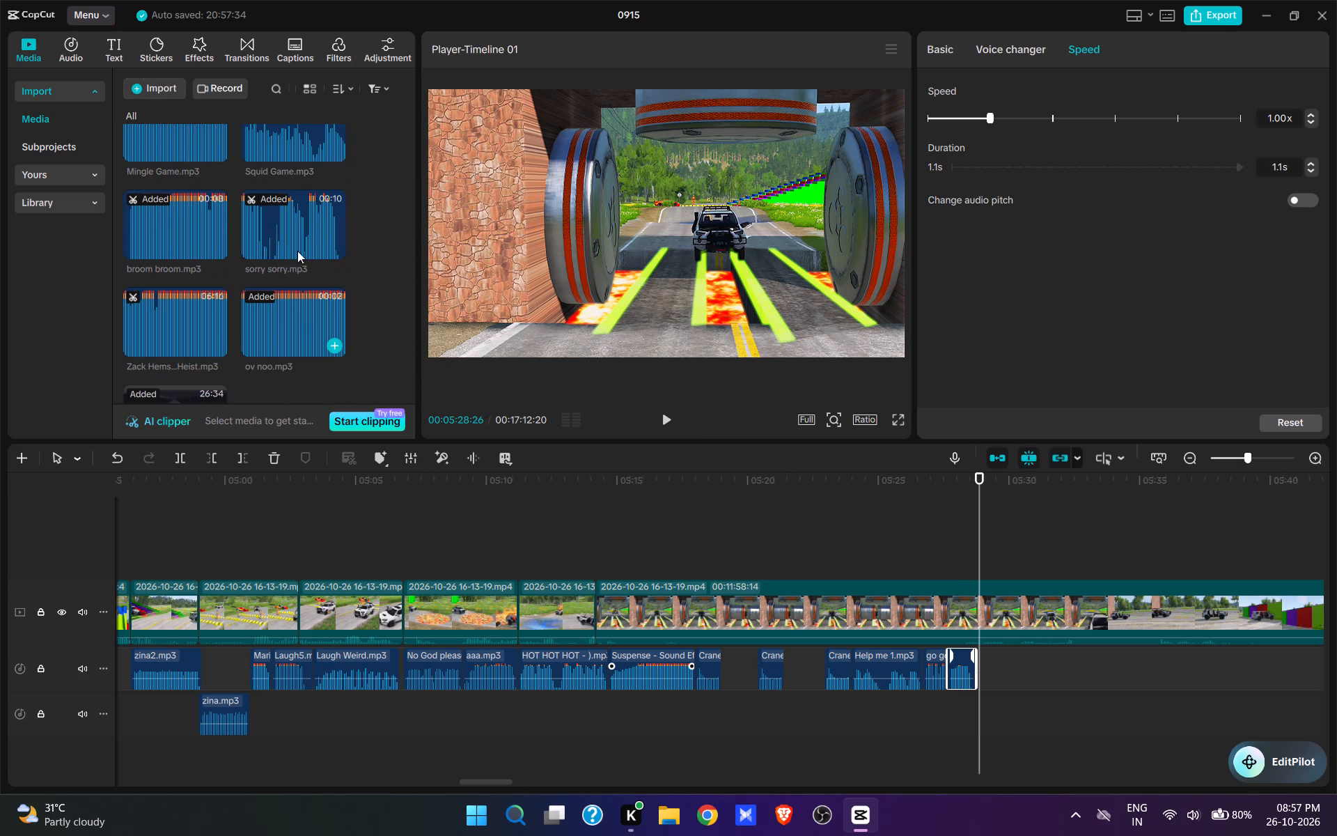
{"action": "left_click", "coordinate": [215, 251]}
{"action": "key", "text": "space"}
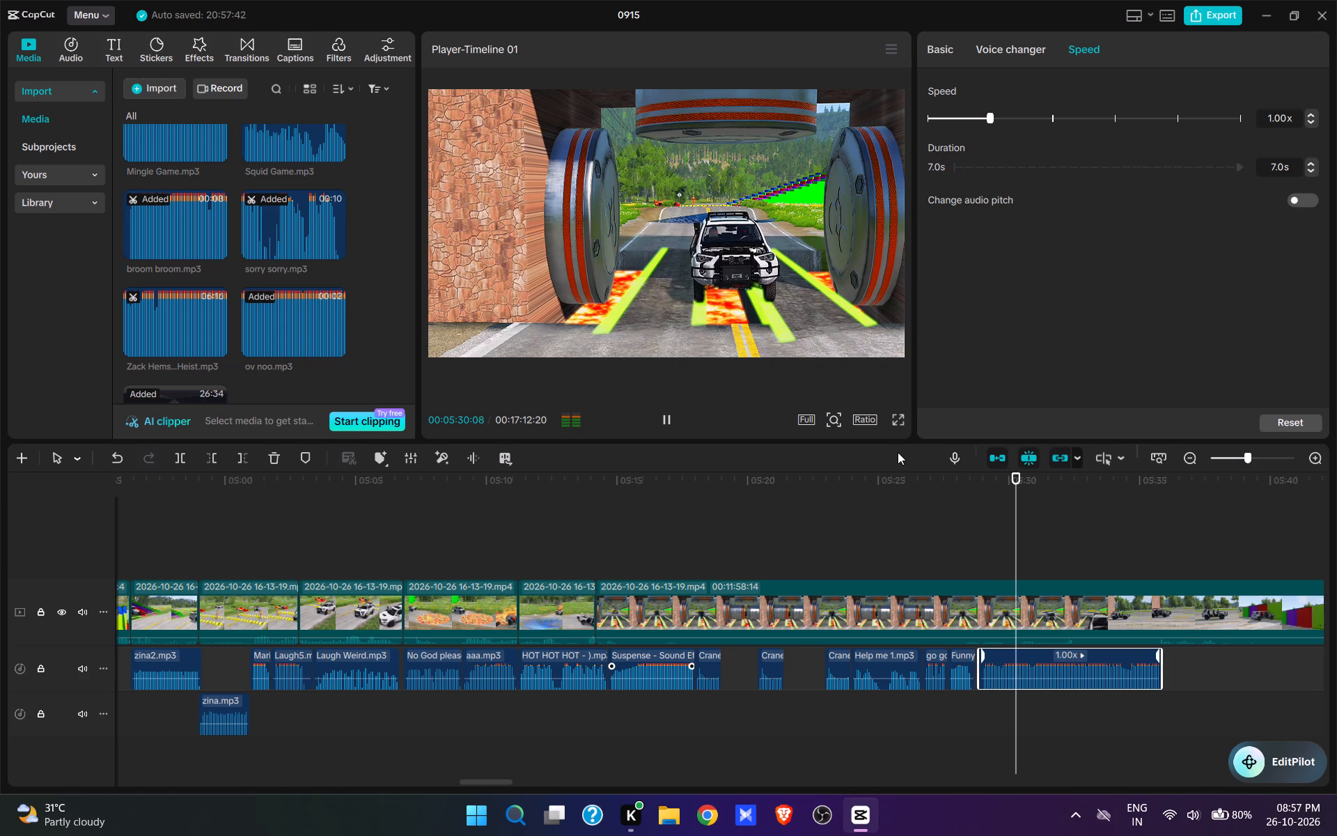
{"action": "key", "text": "space"}
{"action": "key", "text": "space"}
{"action": "key", "text": "space"}
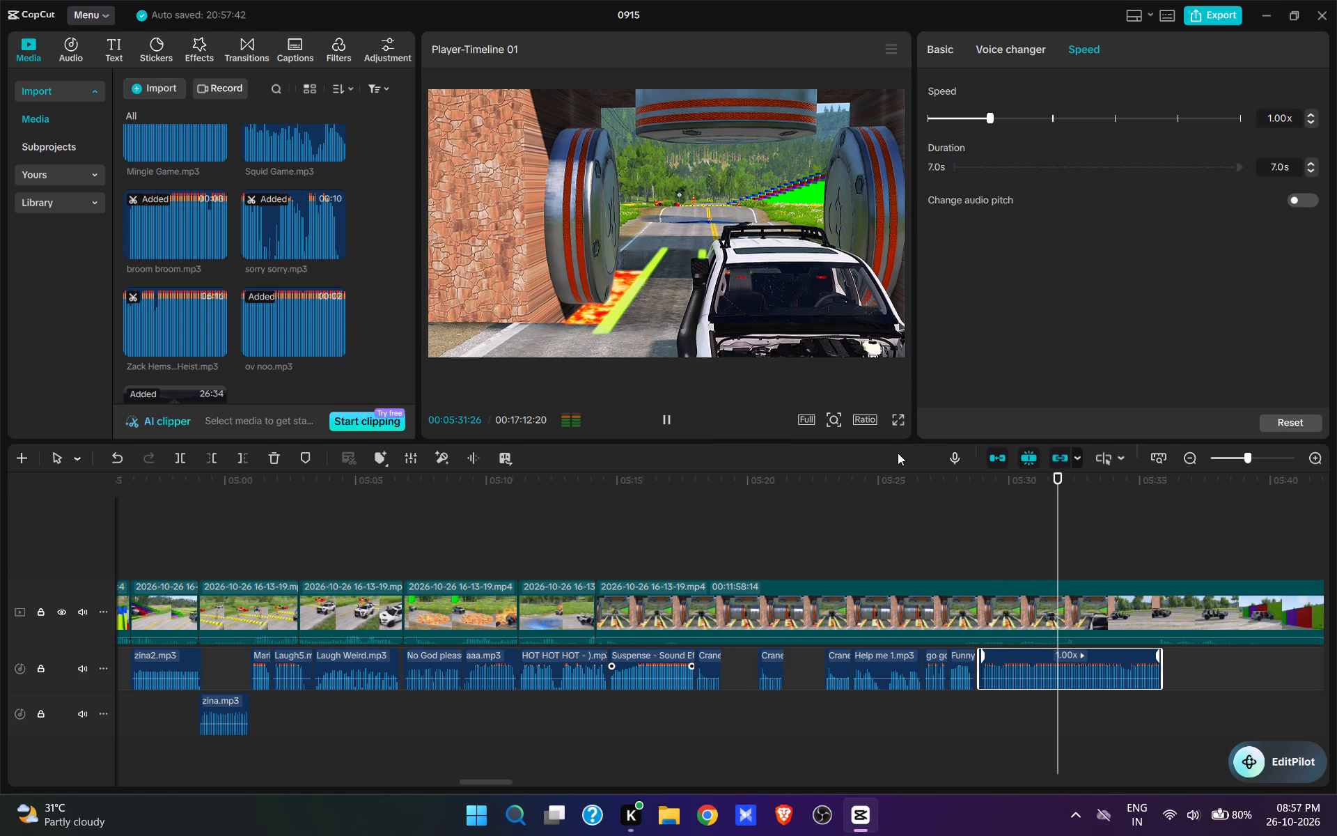
Split the video at 00:05:32:05 and remove the footage from there to 00:05:35:25.
{"action": "left_click", "coordinate": [1073, 623]}
{"action": "key", "text": "w"}
{"action": "left_click", "coordinate": [1151, 555]}
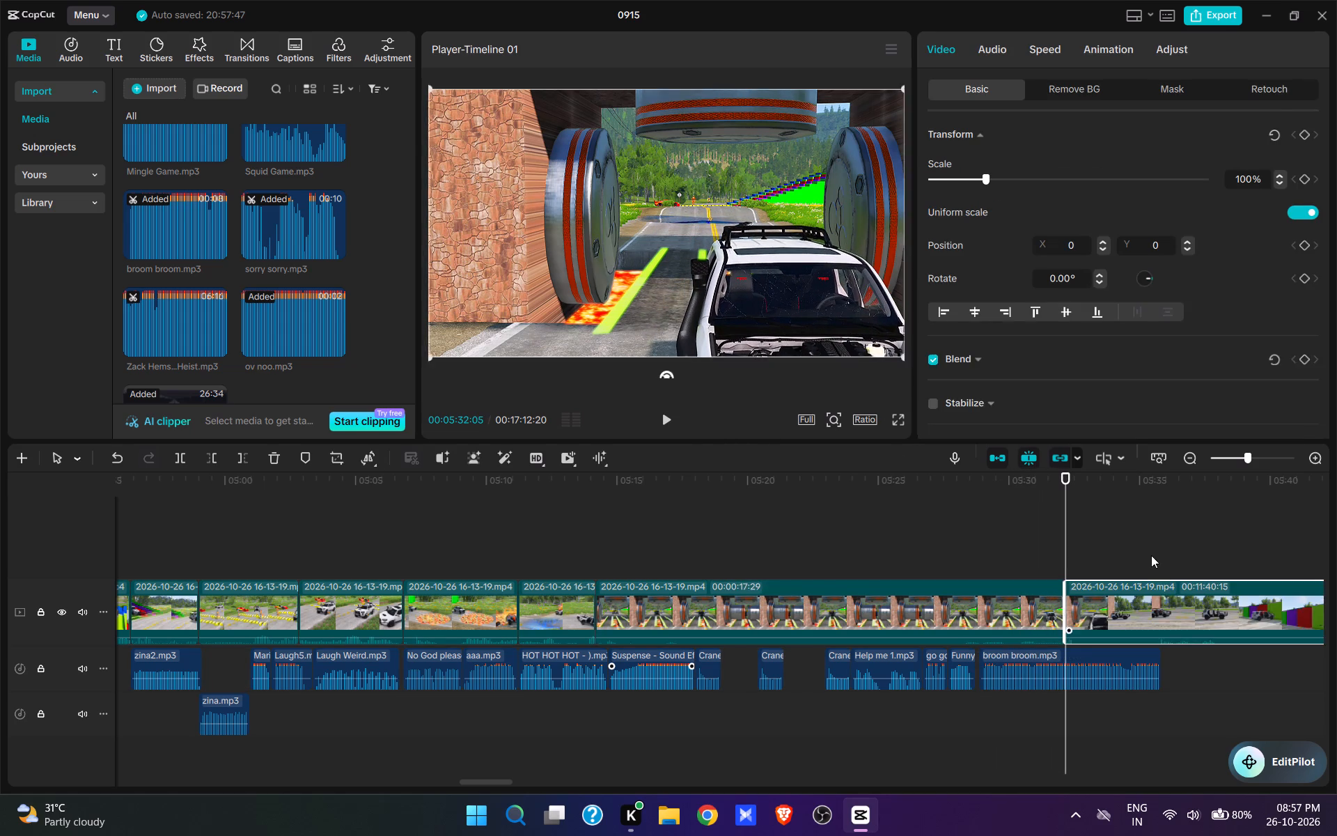
{"action": "left_click_drag", "start_coordinate": [1151, 553], "coordinate": [1159, 558]}
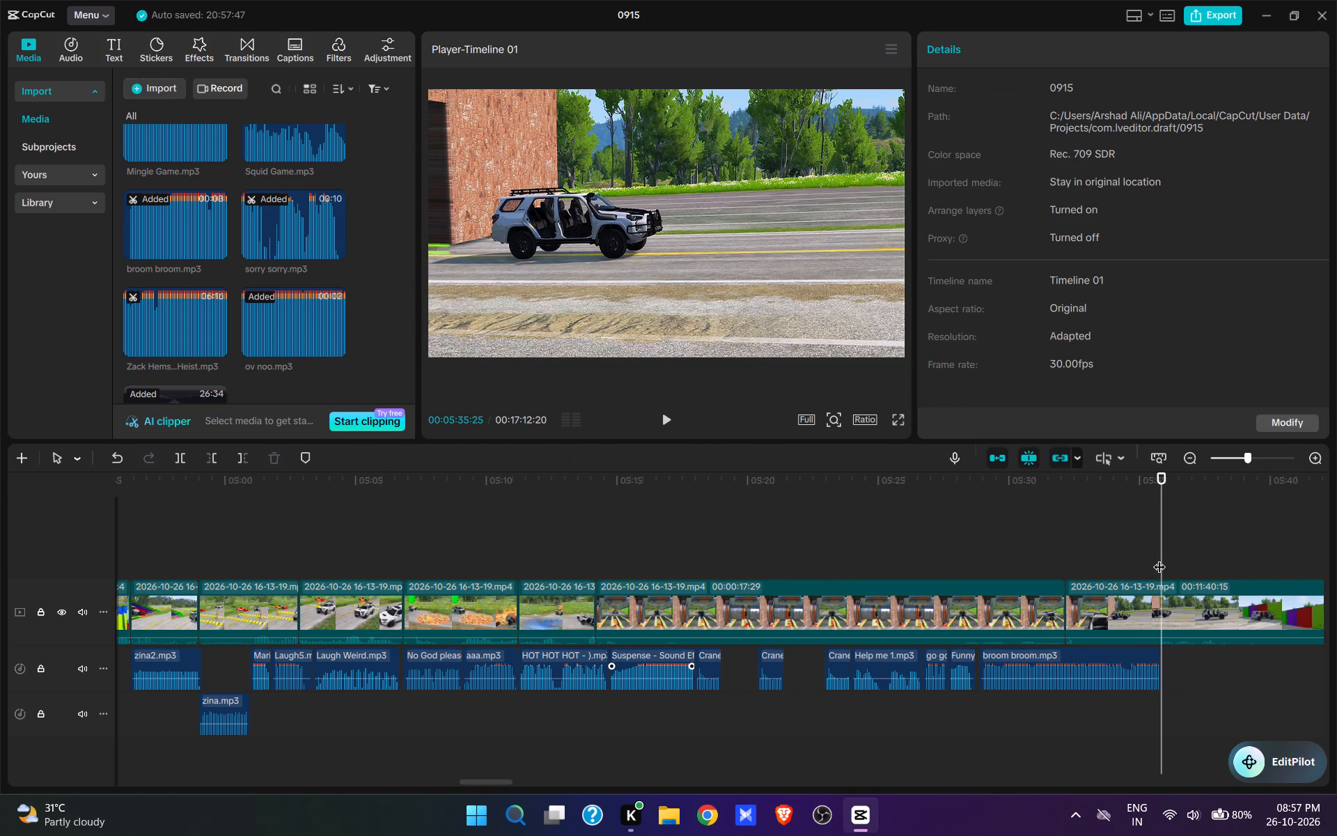
{"action": "key", "text": "q"}
Play across the new cut and split the video at 00:05:36:05, once the white car has gone behind the coloured blocks.
{"action": "left_click", "coordinate": [1060, 569]}
{"action": "key", "text": "space"}
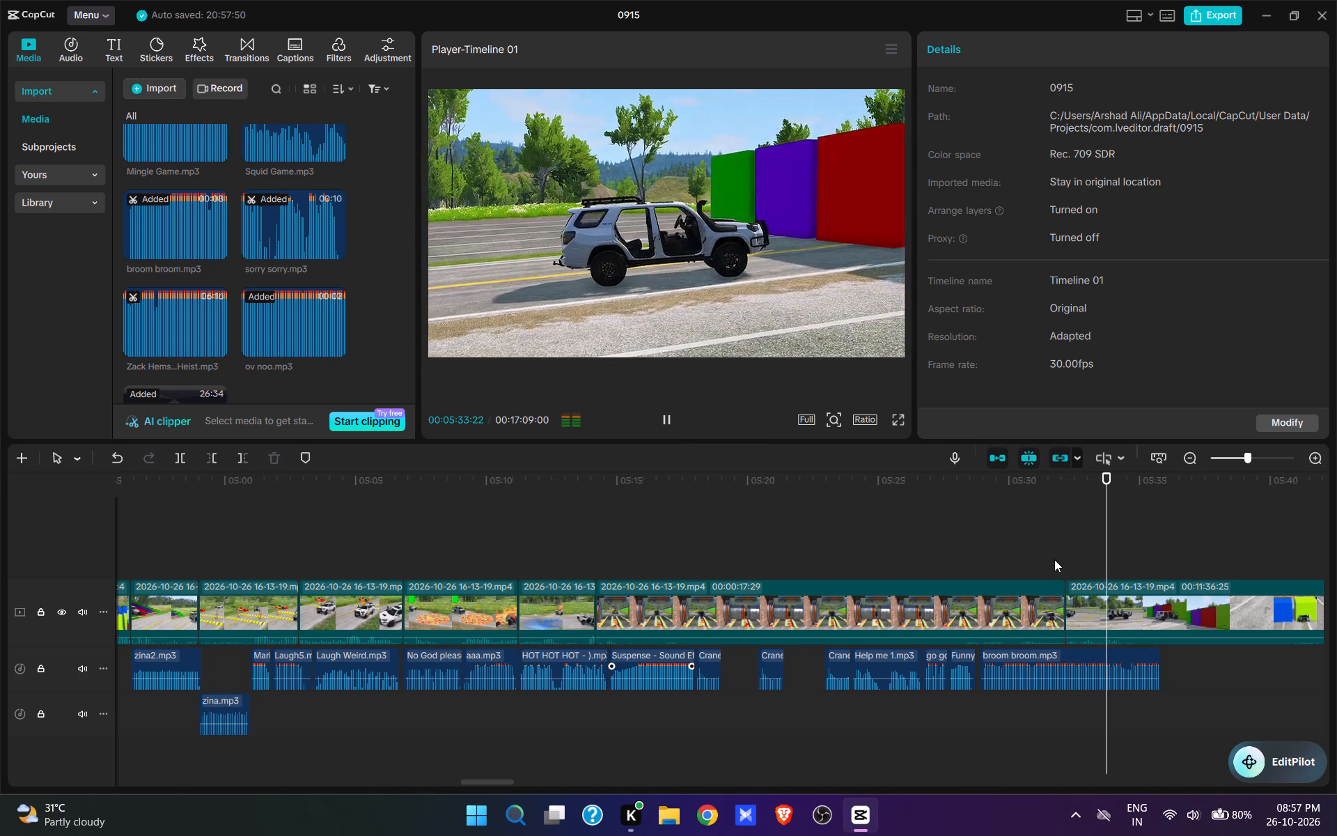
{"action": "key", "text": "space"}
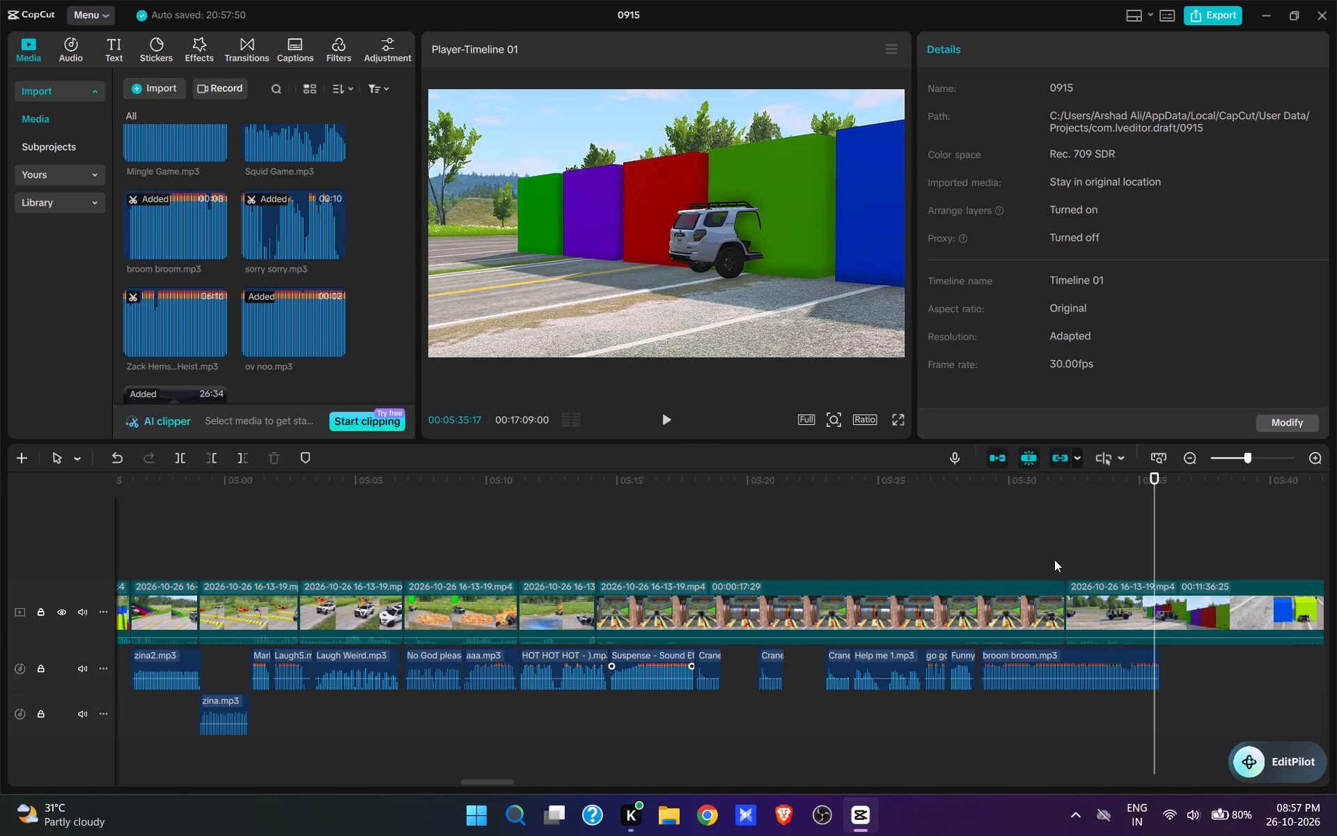
{"action": "key", "text": "space"}
{"action": "key", "text": "space"}
{"action": "key", "text": "space"}
{"action": "key", "text": "space"}
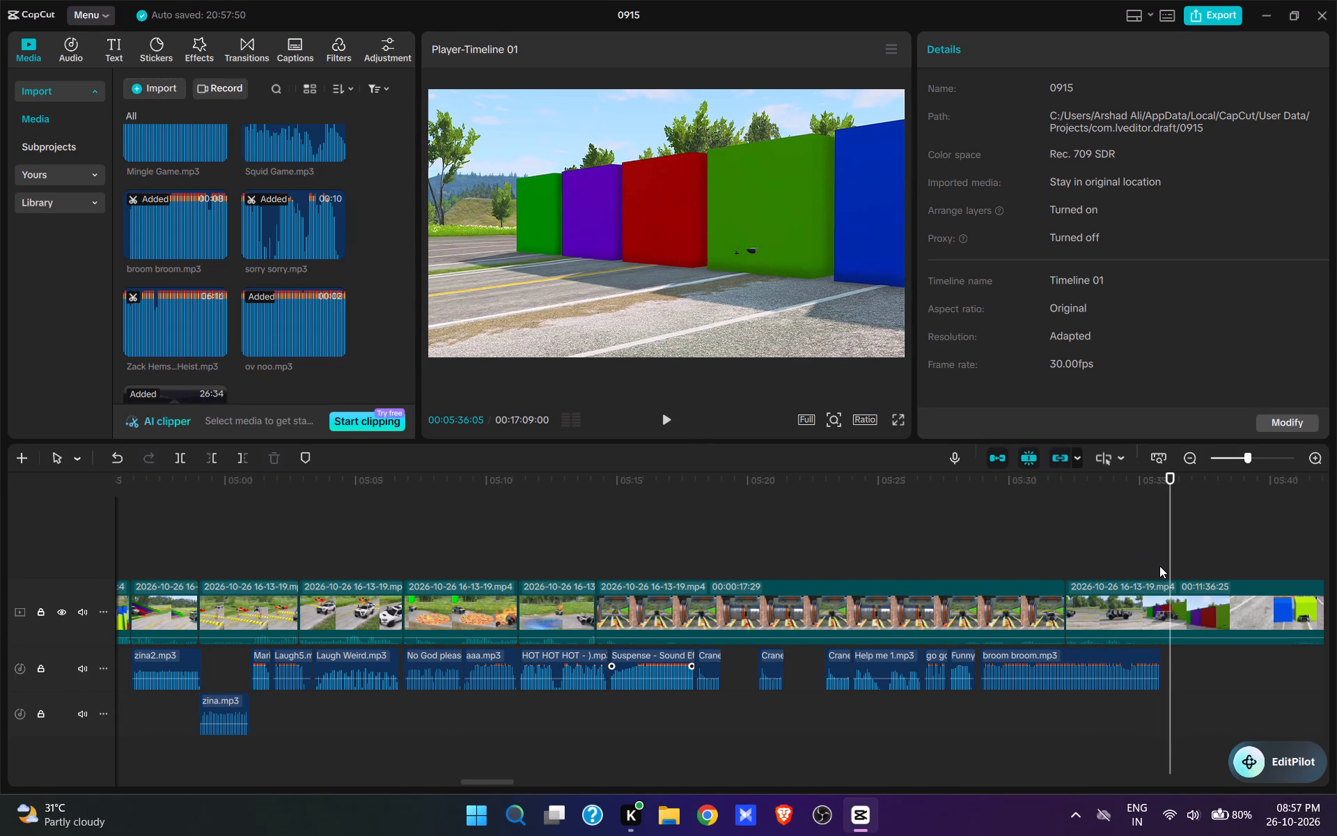
{"action": "key", "text": "w"}
Remove the footage from 00:05:36:05 to 00:05:47:02, just before the yellow car comes out from the coloured blocks.
{"action": "left_click_drag", "start_coordinate": [1159, 556], "coordinate": [1084, 571]}
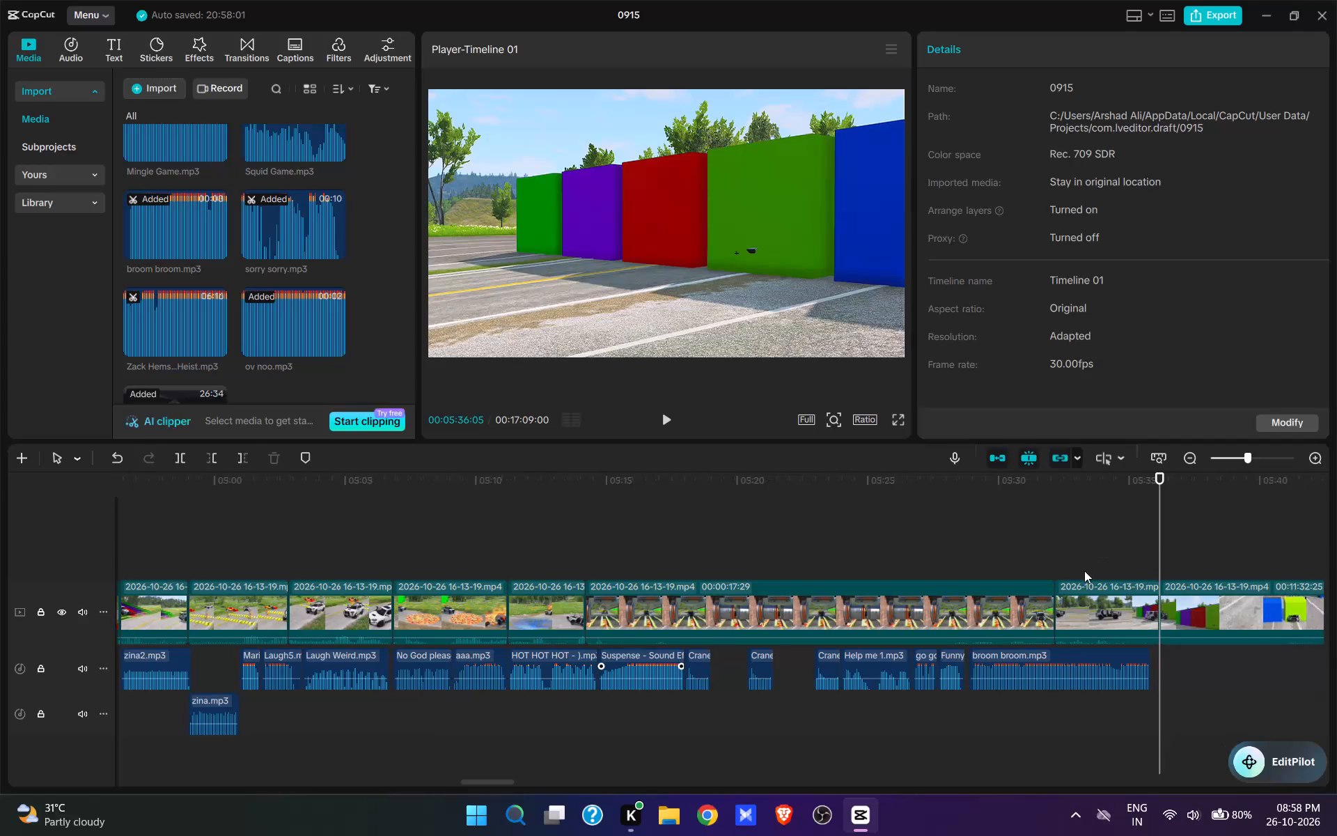
{"action": "left_click_drag", "start_coordinate": [1084, 571], "coordinate": [1053, 594]}
{"action": "left_click", "coordinate": [659, 582]}
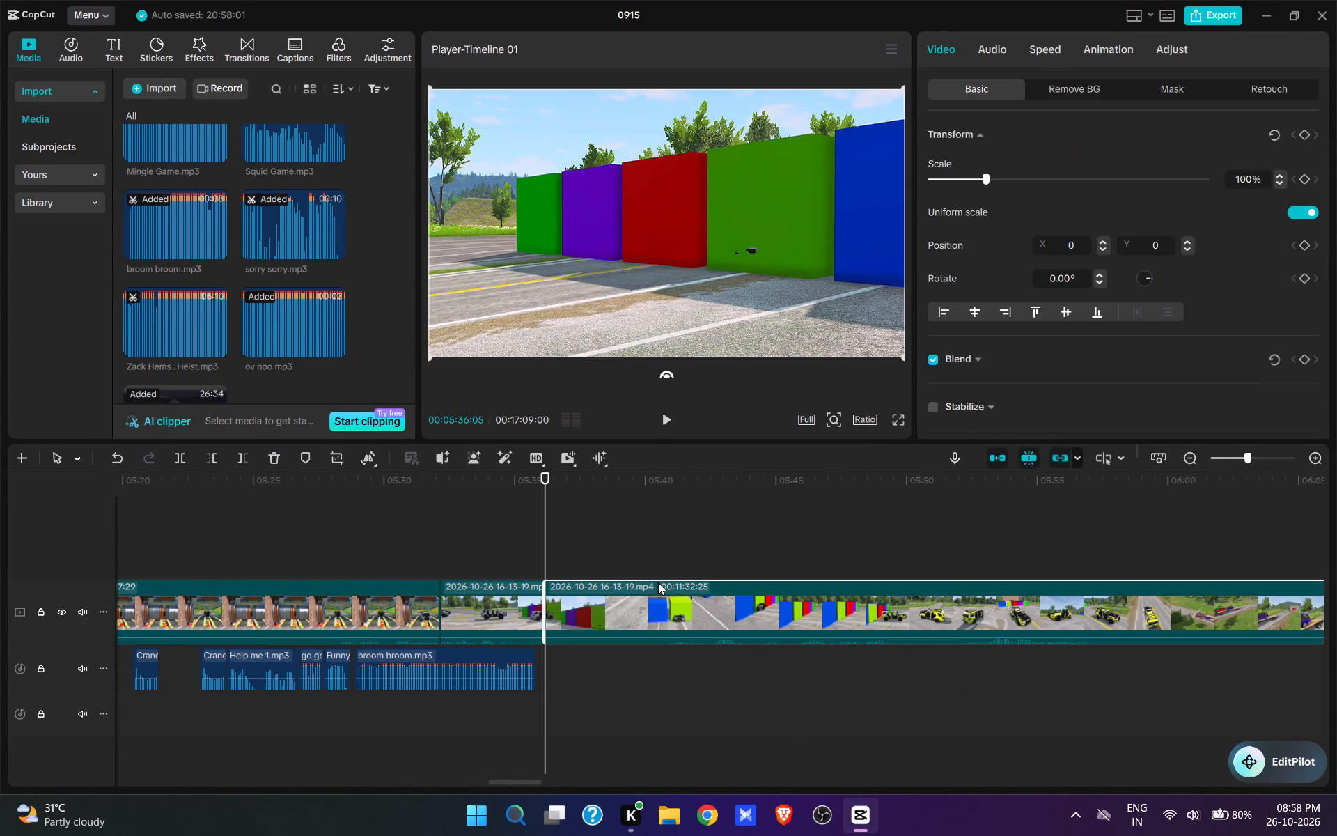
{"action": "key", "text": "space"}
{"action": "left_click", "coordinate": [661, 542]}
{"action": "key", "text": "space"}
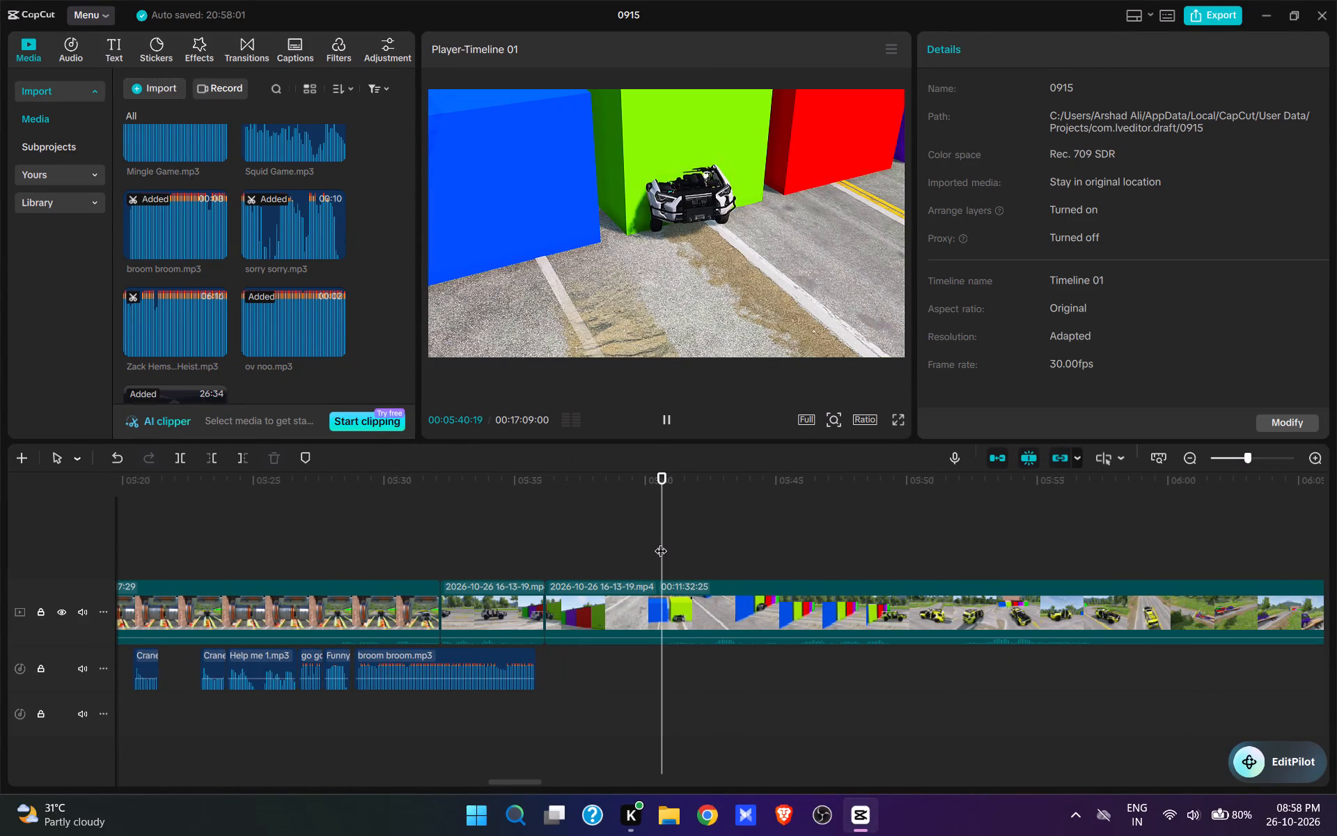
{"action": "key", "text": "space"}
{"action": "key", "text": "space"}
{"action": "left_click", "coordinate": [774, 543]}
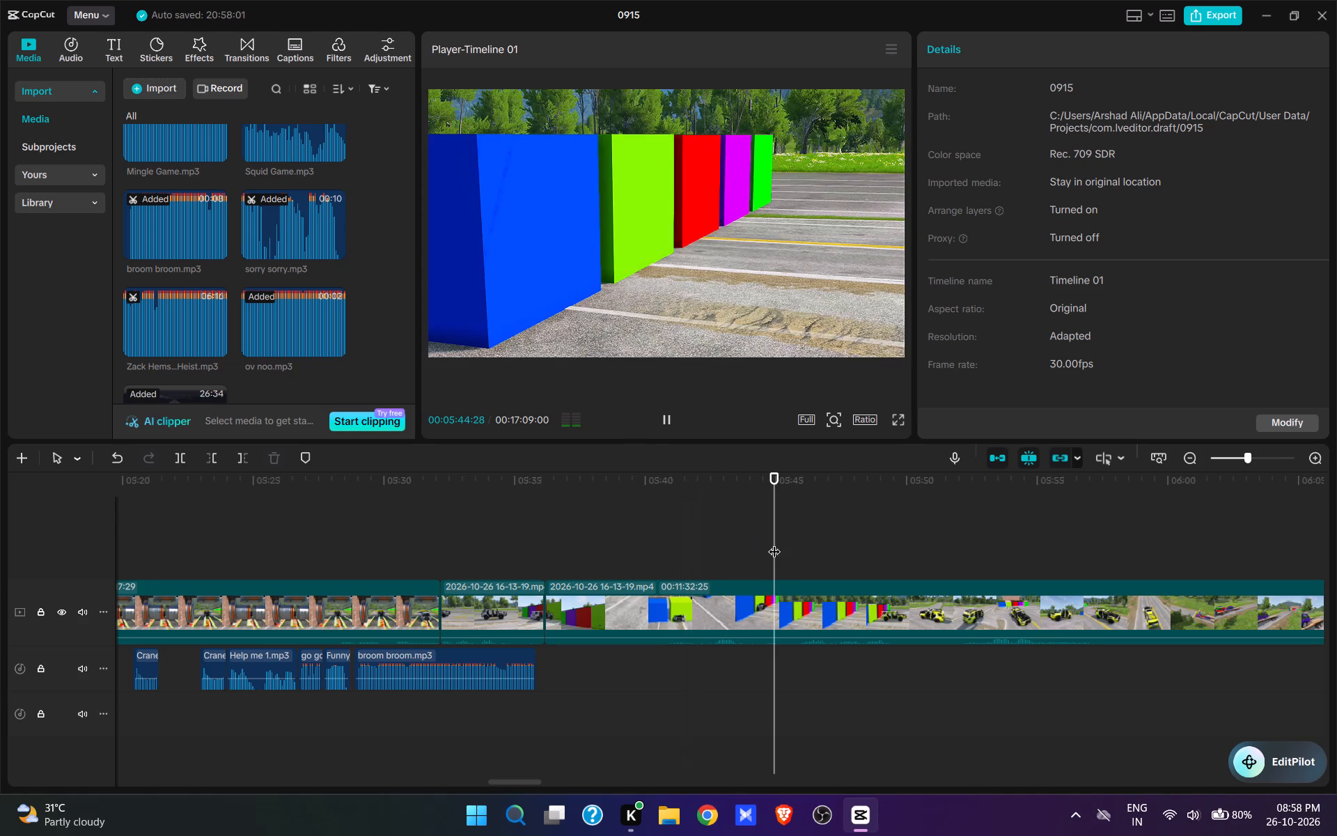
{"action": "key", "text": "space"}
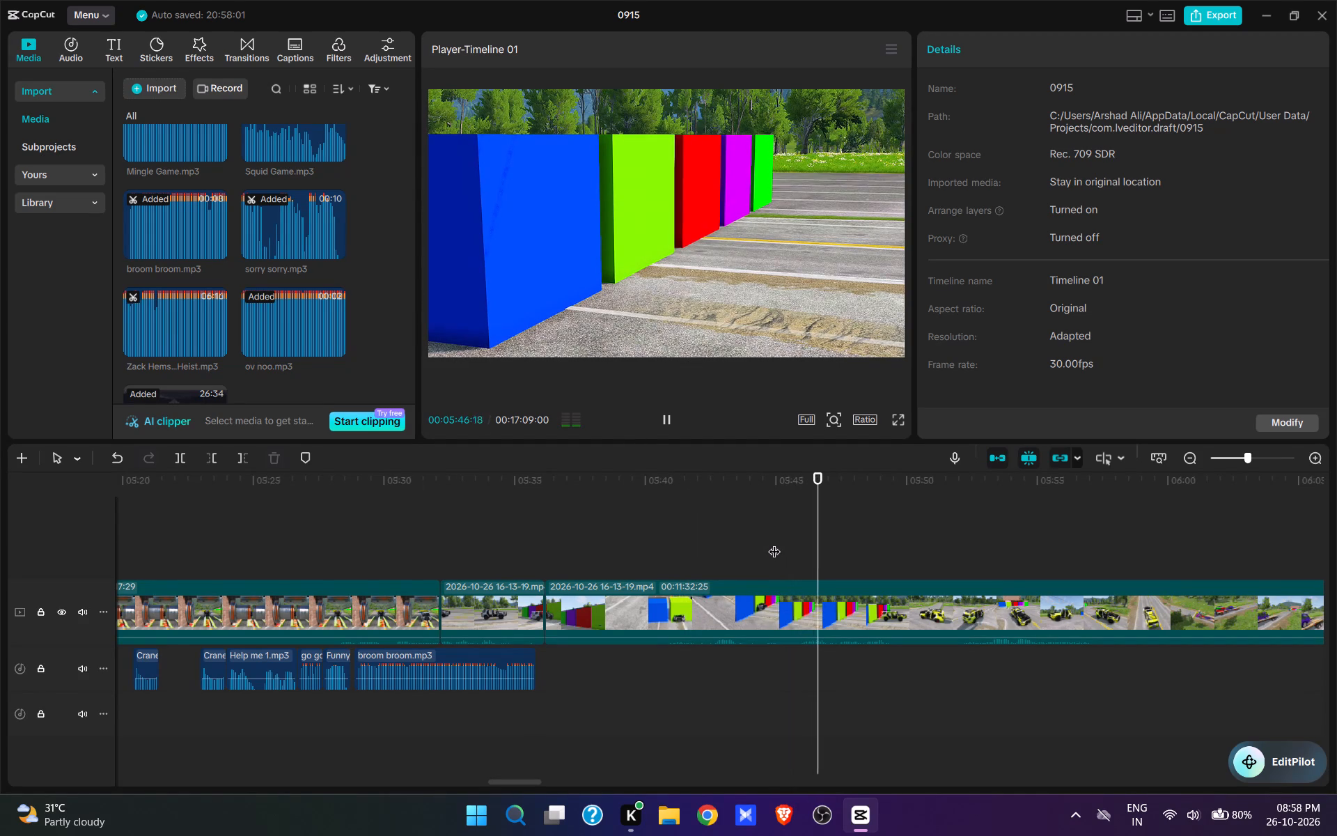
{"action": "key", "text": "space"}
{"action": "left_click", "coordinate": [837, 555]}
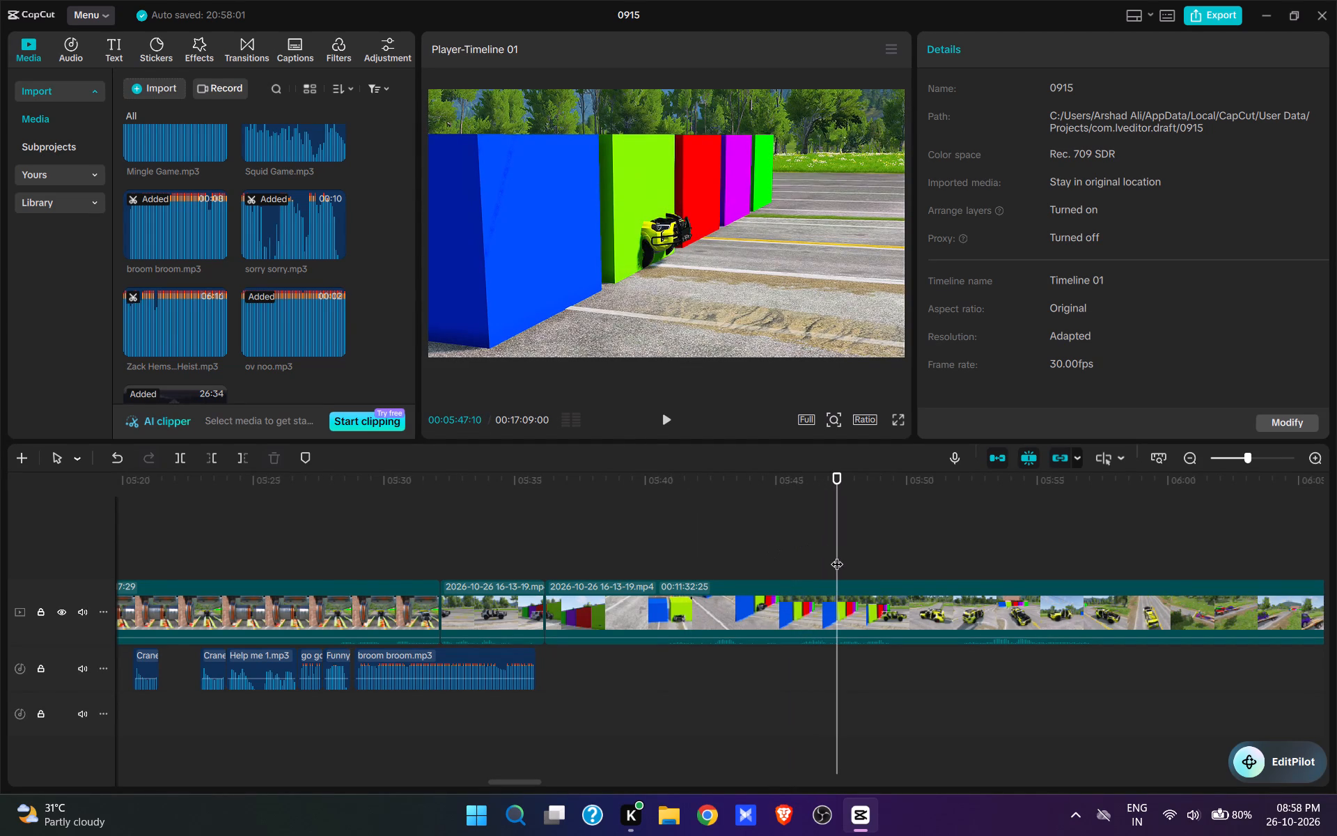
{"action": "left_click", "coordinate": [830, 556]}
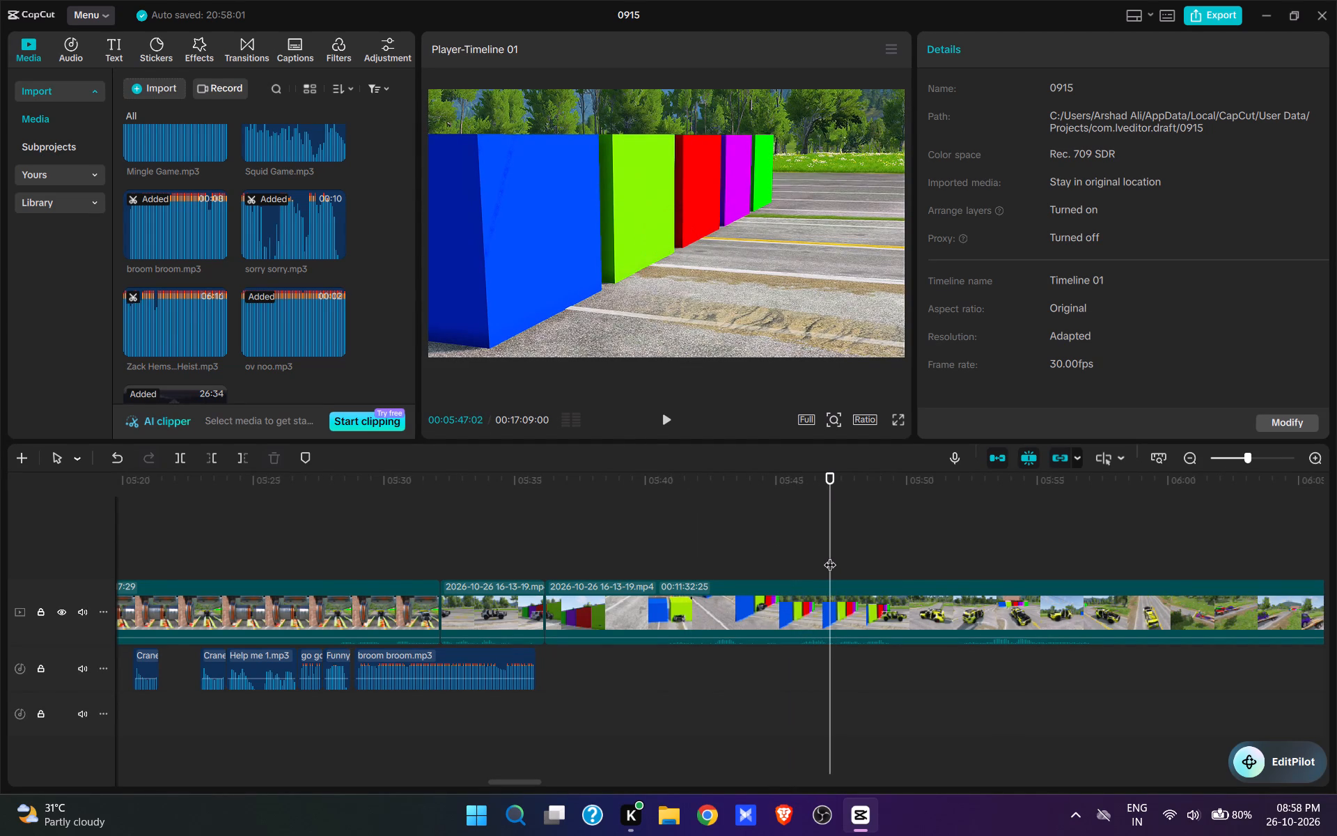
{"action": "key", "text": "q"}
Add sexr.mp3 from the imported media at 00:05:36:05, after the broom broom.mp3 clip, and play it back.
{"action": "scroll", "coordinate": [240, 268], "scroll_direction": "up", "scroll_amount": 5}
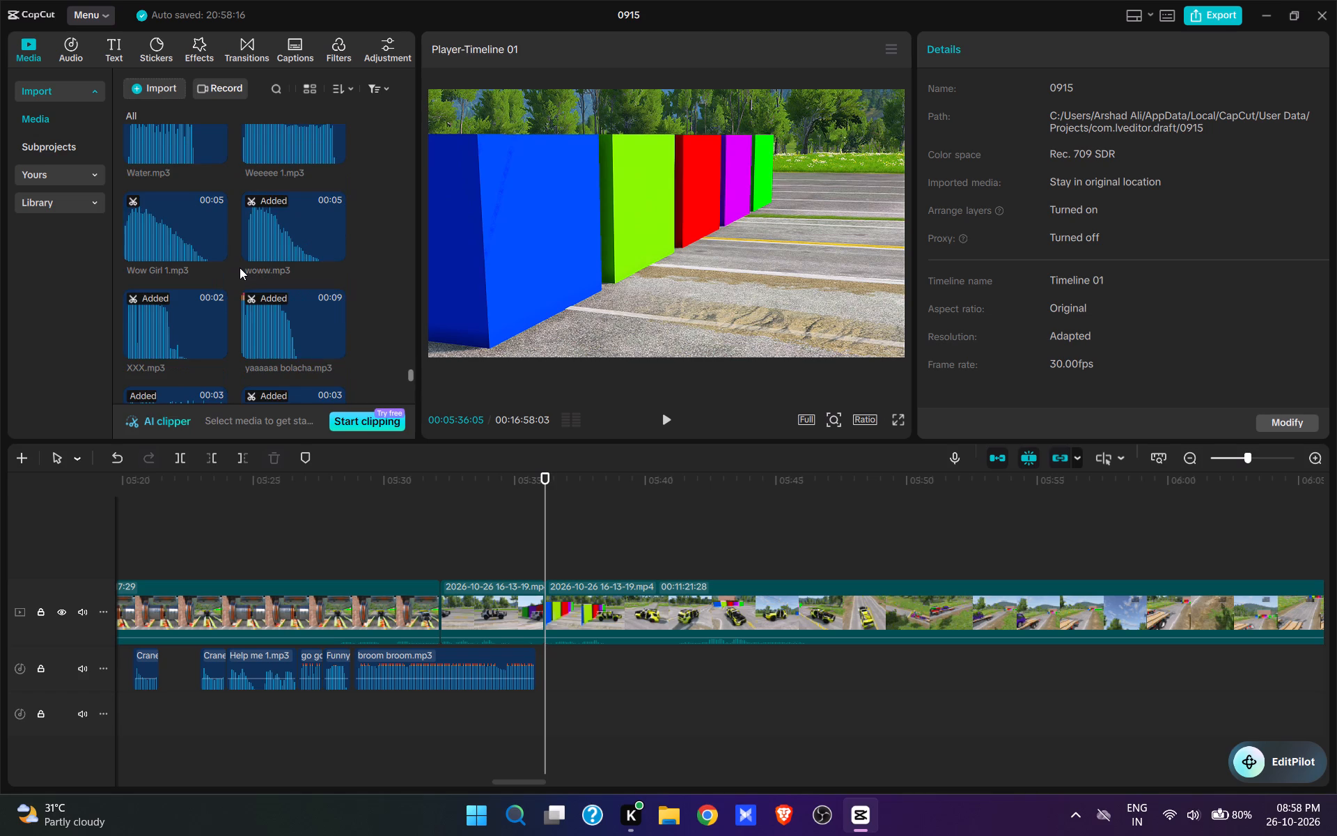
{"action": "scroll", "coordinate": [240, 268], "scroll_direction": "up", "scroll_amount": 13}
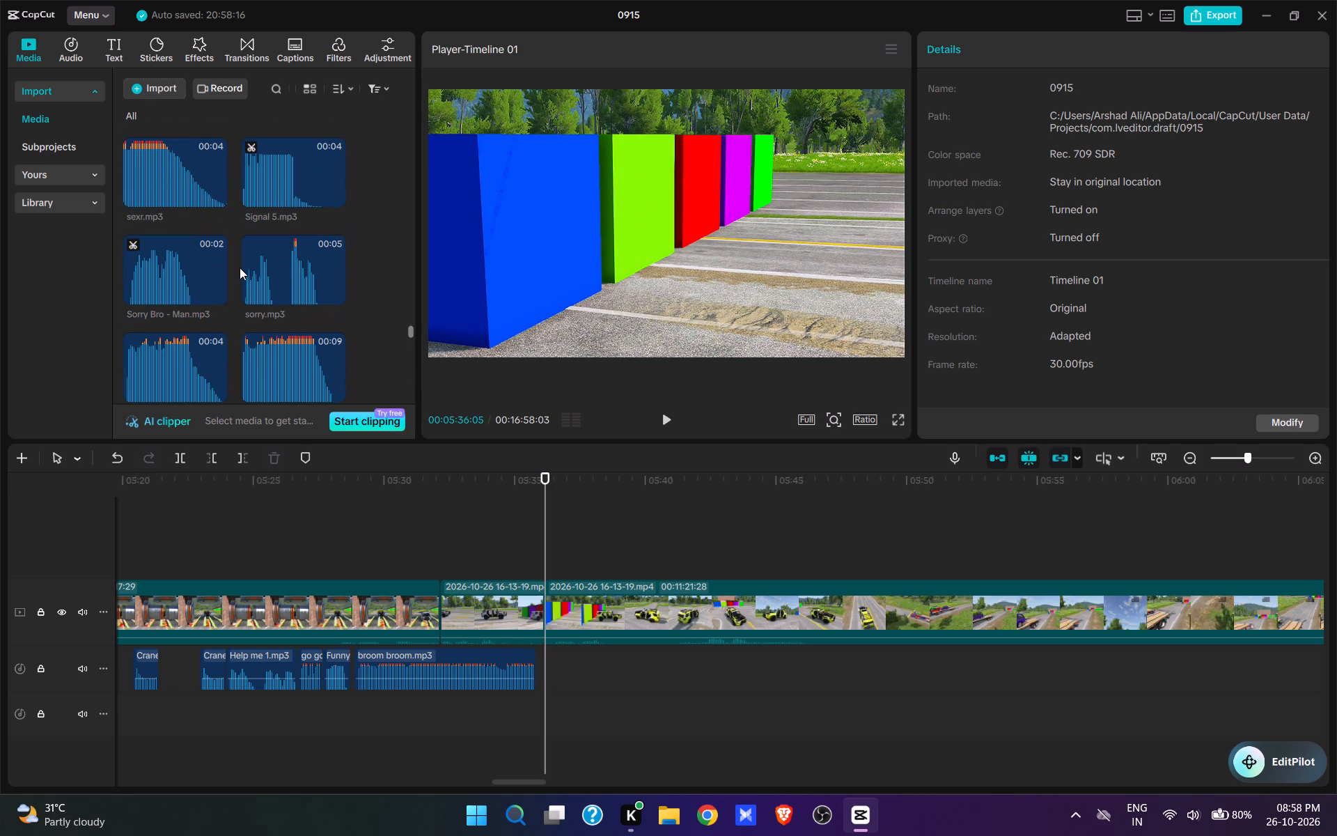
{"action": "left_click", "coordinate": [217, 194]}
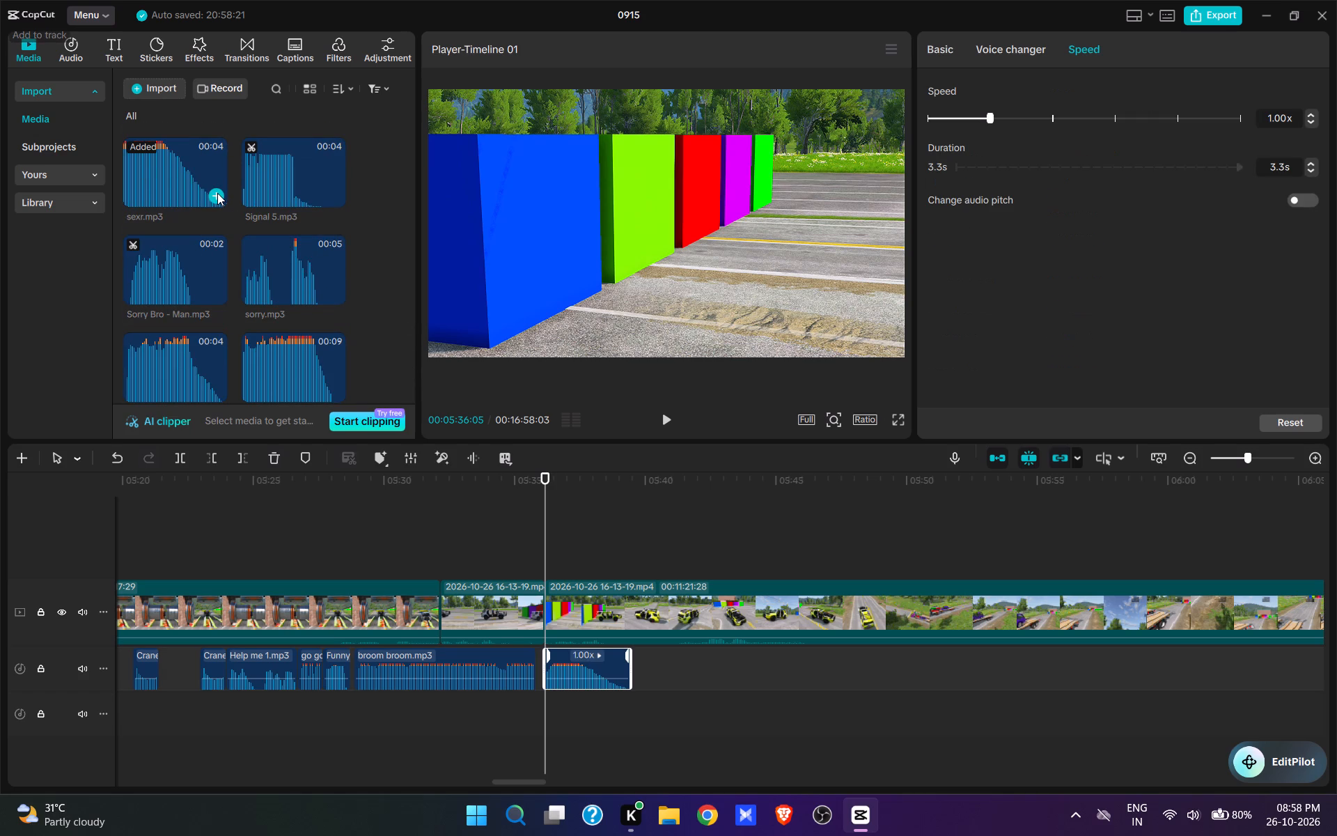
{"action": "key", "text": "space"}
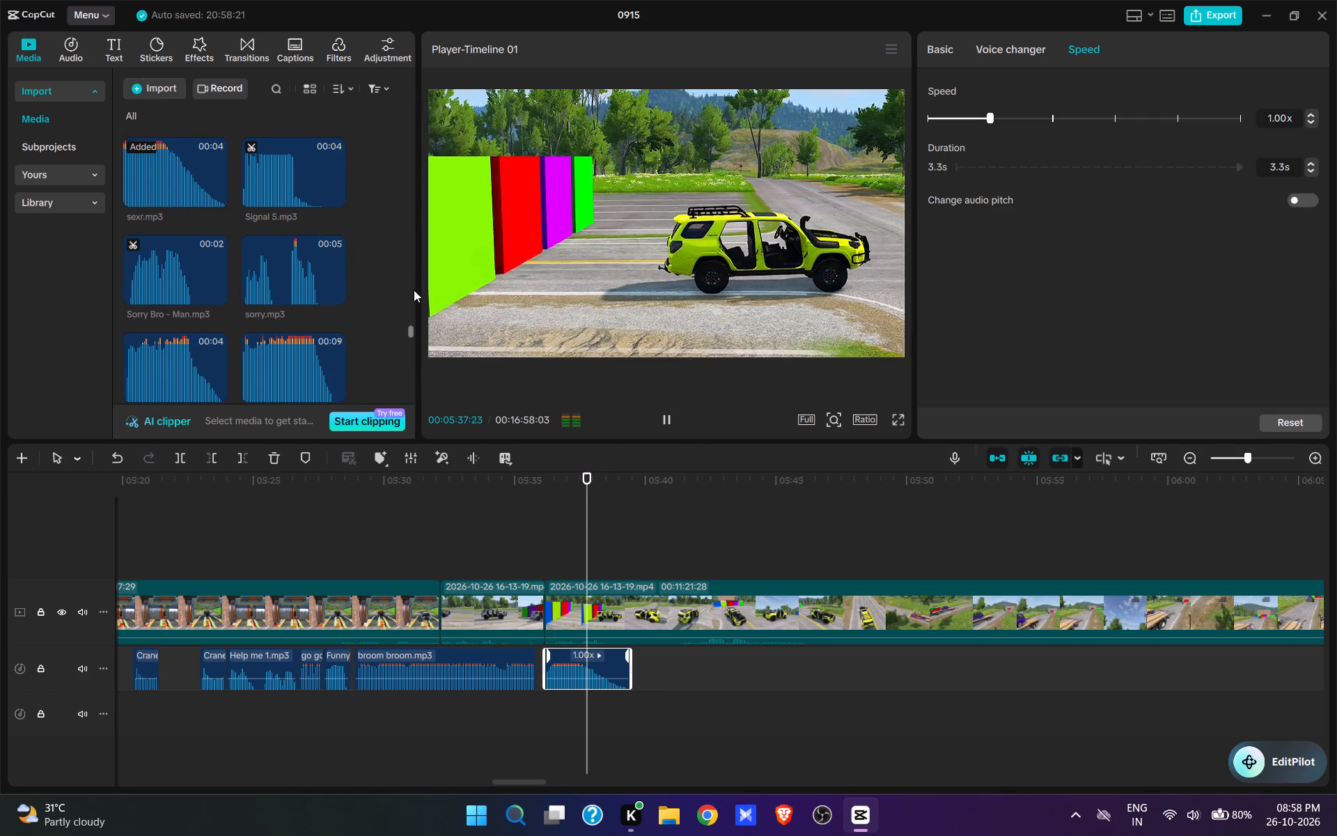
{"action": "key", "text": "space"}
Split the video at 00:05:38:08, remove the footage from there to 00:05:41:12, and play across the cut.
{"action": "left_click", "coordinate": [606, 573]}
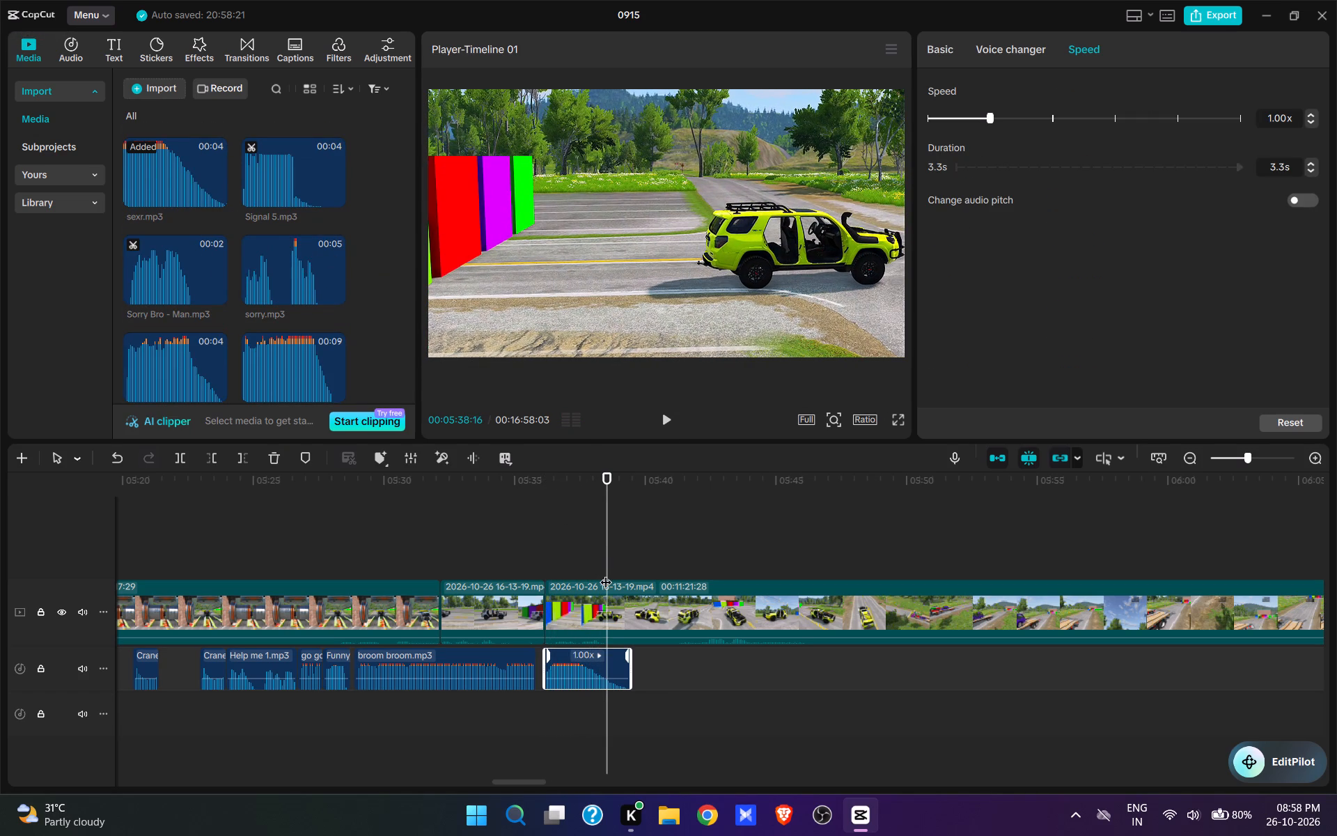
{"action": "left_click", "coordinate": [600, 564]}
{"action": "left_click", "coordinate": [601, 585]}
{"action": "key", "text": "w"}
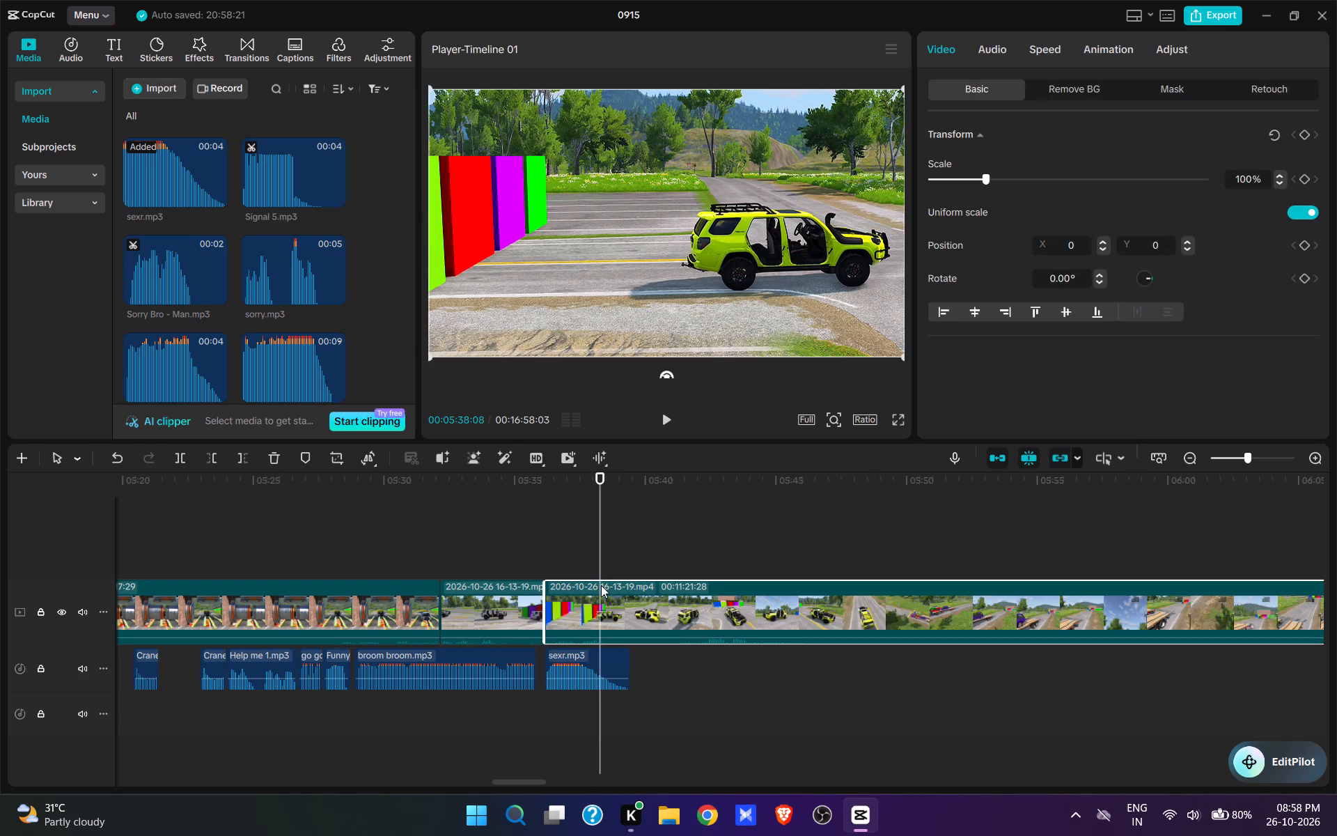
{"action": "left_click", "coordinate": [655, 548]}
{"action": "key", "text": "space"}
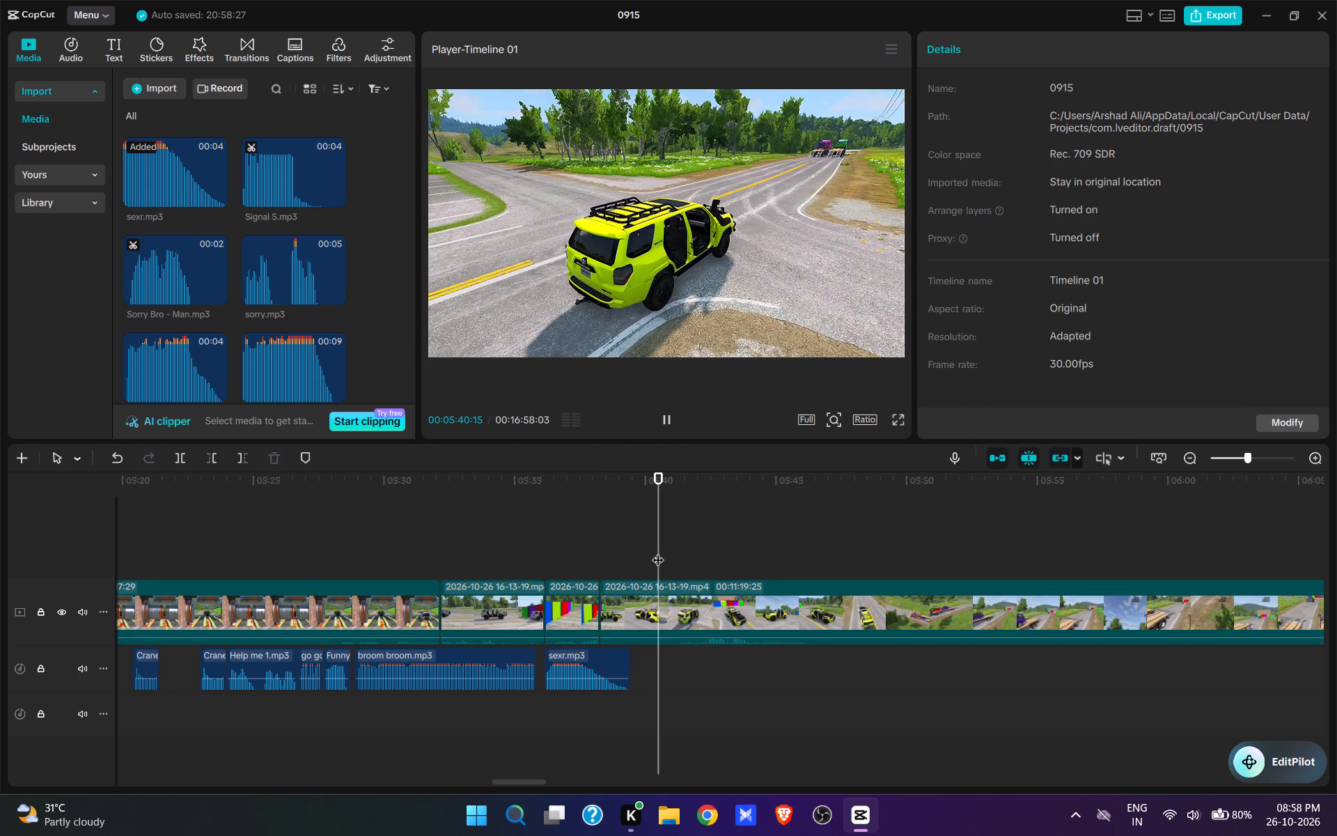
{"action": "key", "text": "space"}
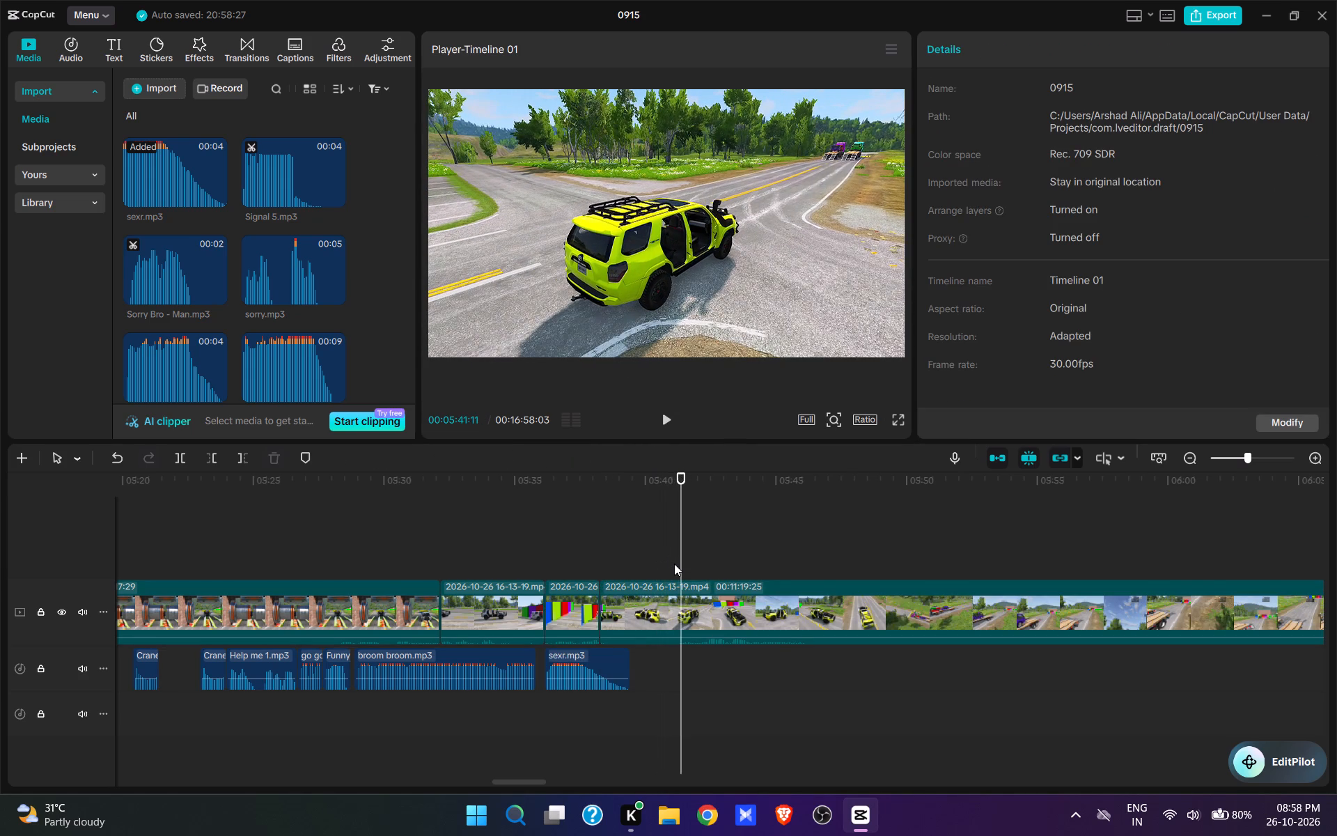
{"action": "left_click", "coordinate": [674, 564]}
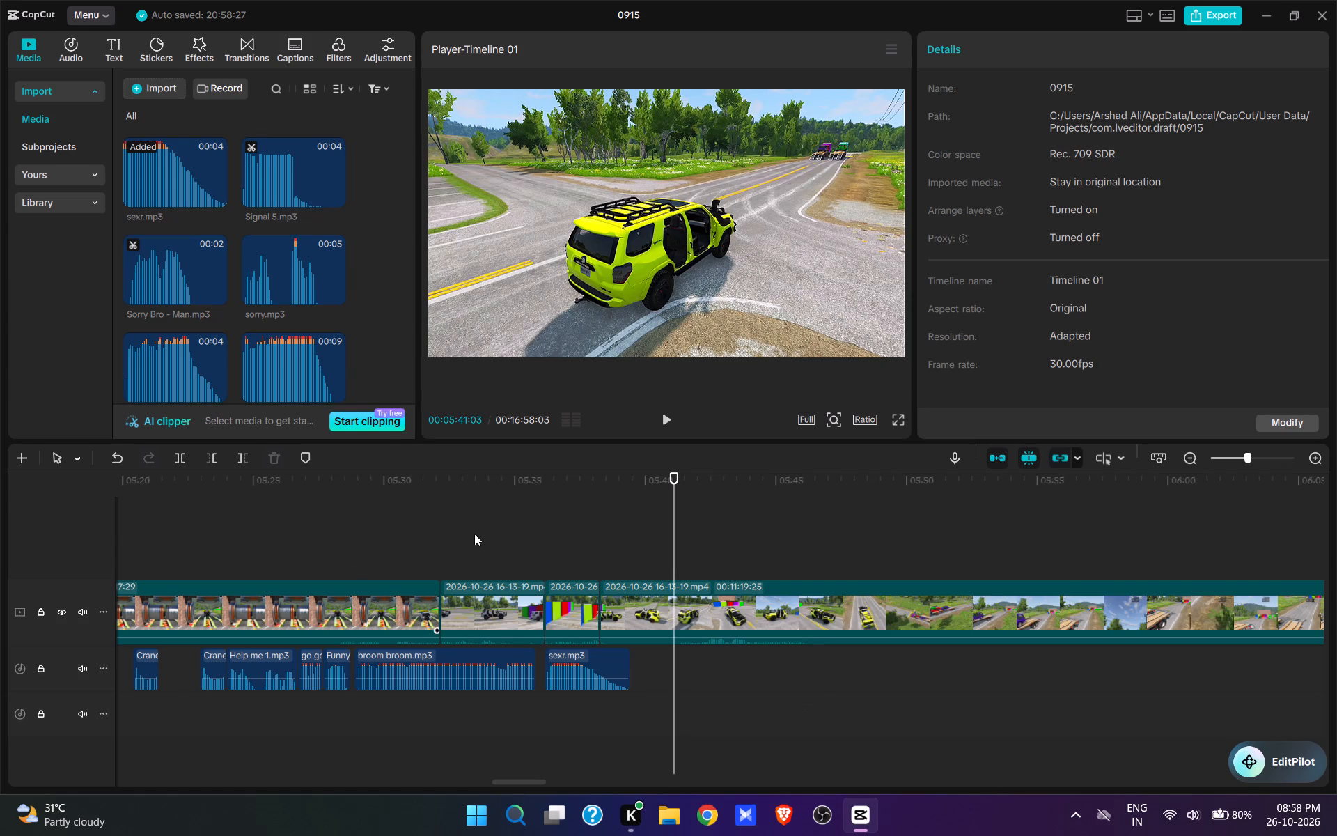
{"action": "left_click", "coordinate": [576, 520]}
{"action": "key", "text": "space"}
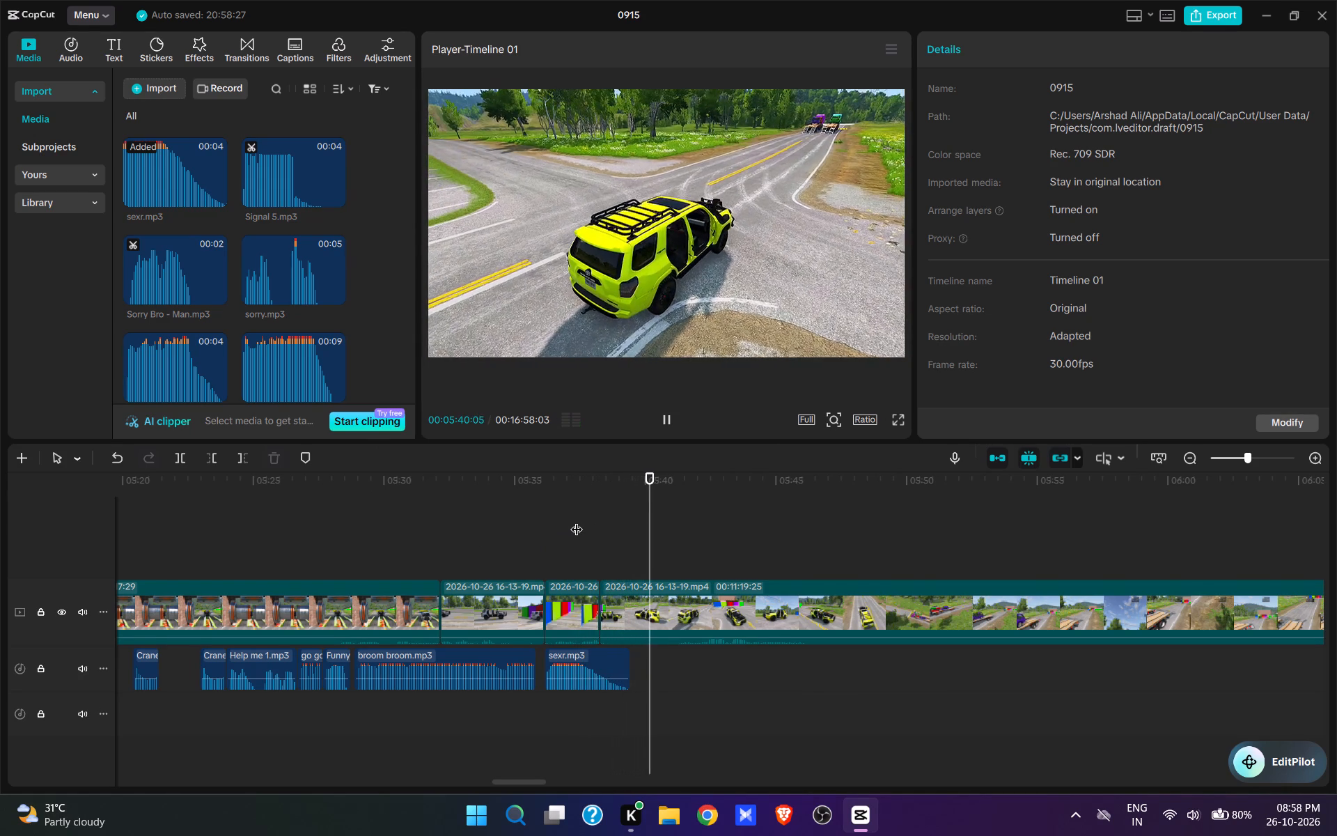
{"action": "key", "text": "space"}
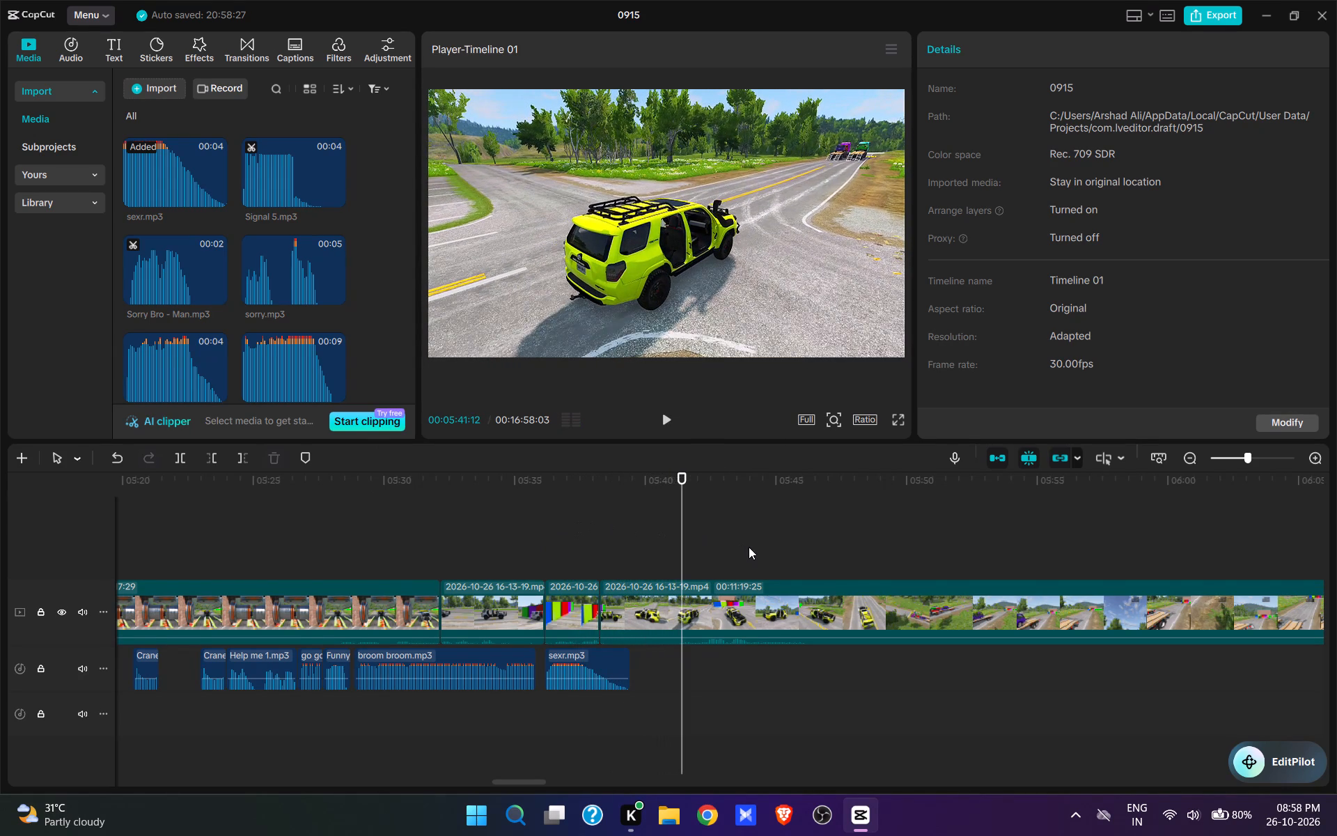
{"action": "key", "text": "q"}
{"action": "key", "text": "space"}
{"action": "key", "text": "space"}
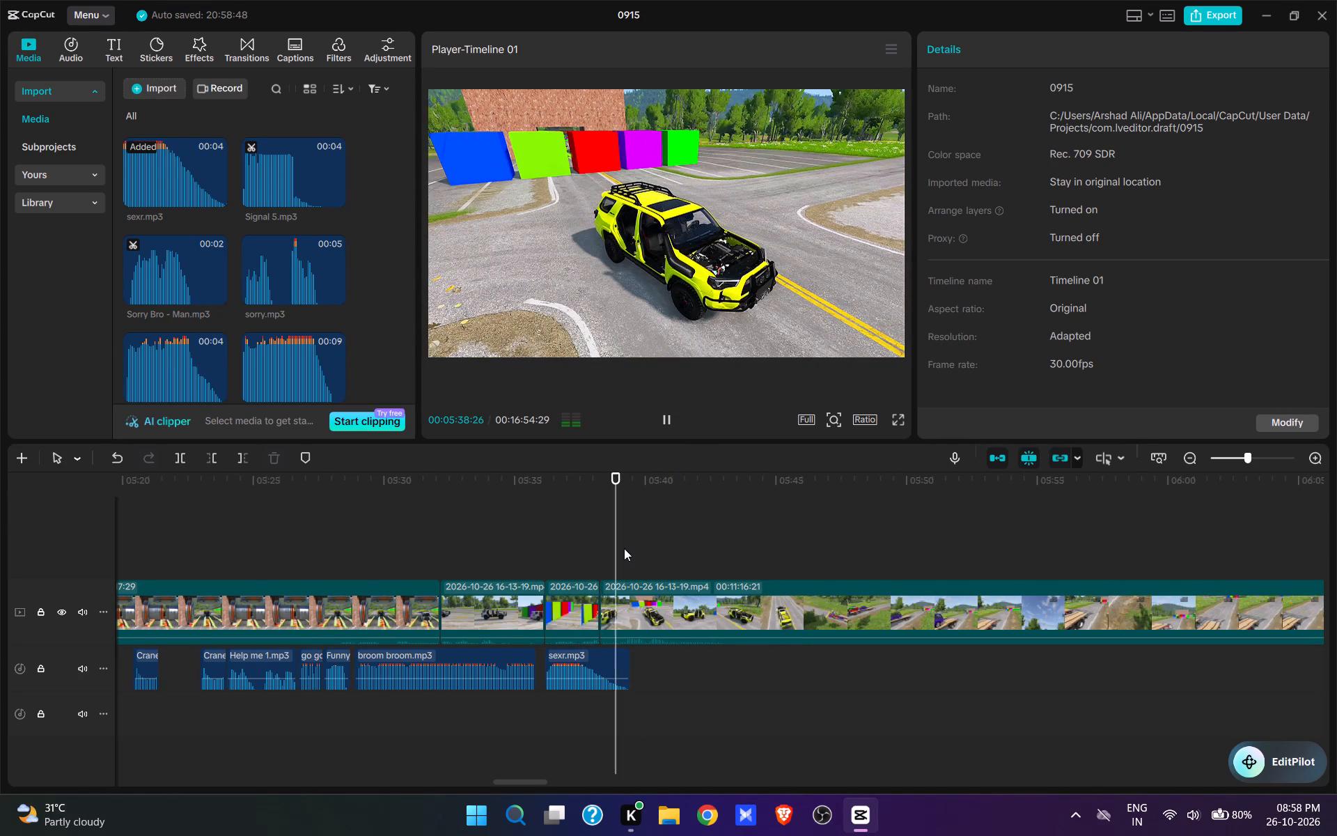
Trim the end of the sexr.mp3 clip to the video cut at 00:05:38:08.
{"action": "left_click", "coordinate": [593, 554]}
{"action": "left_click", "coordinate": [593, 554]}
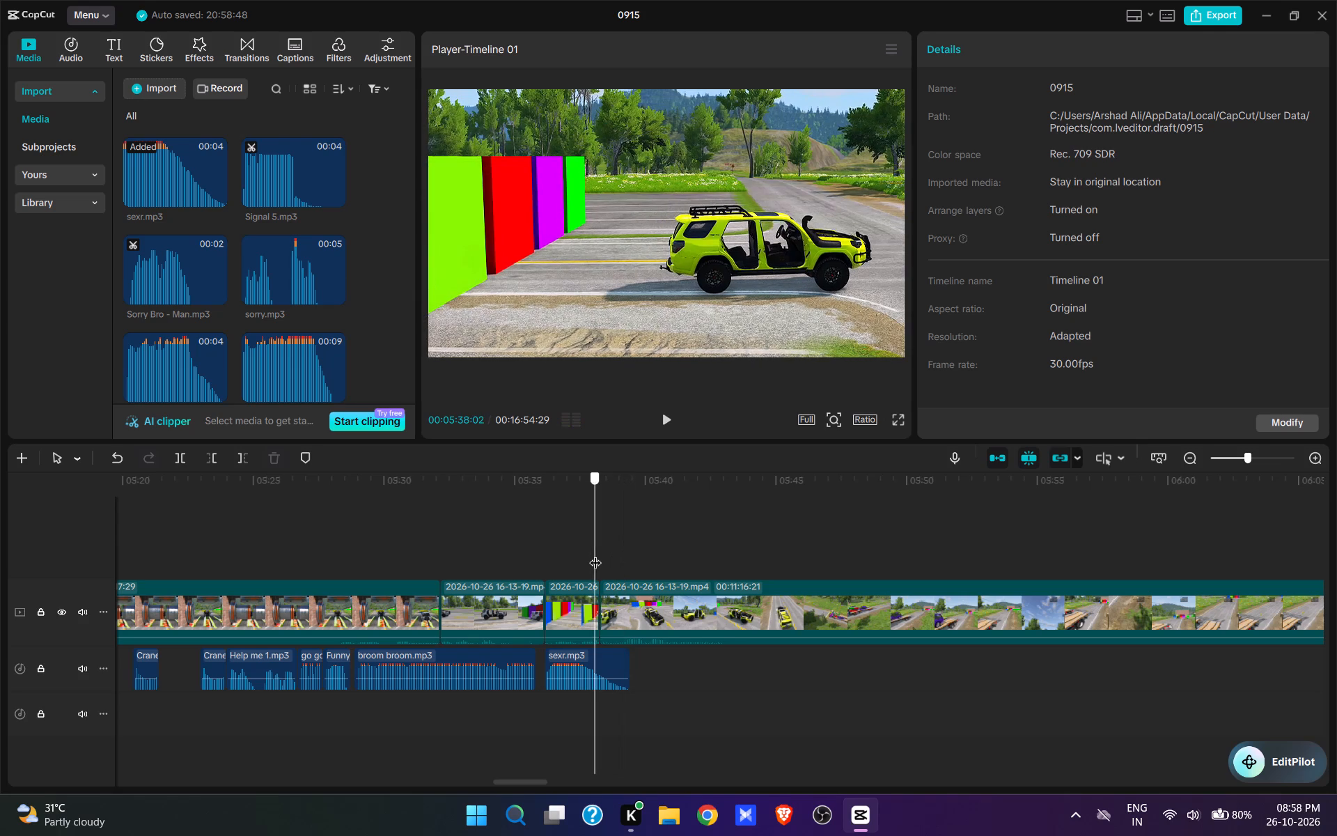
{"action": "left_click", "coordinate": [608, 664]}
{"action": "key", "text": "e"}
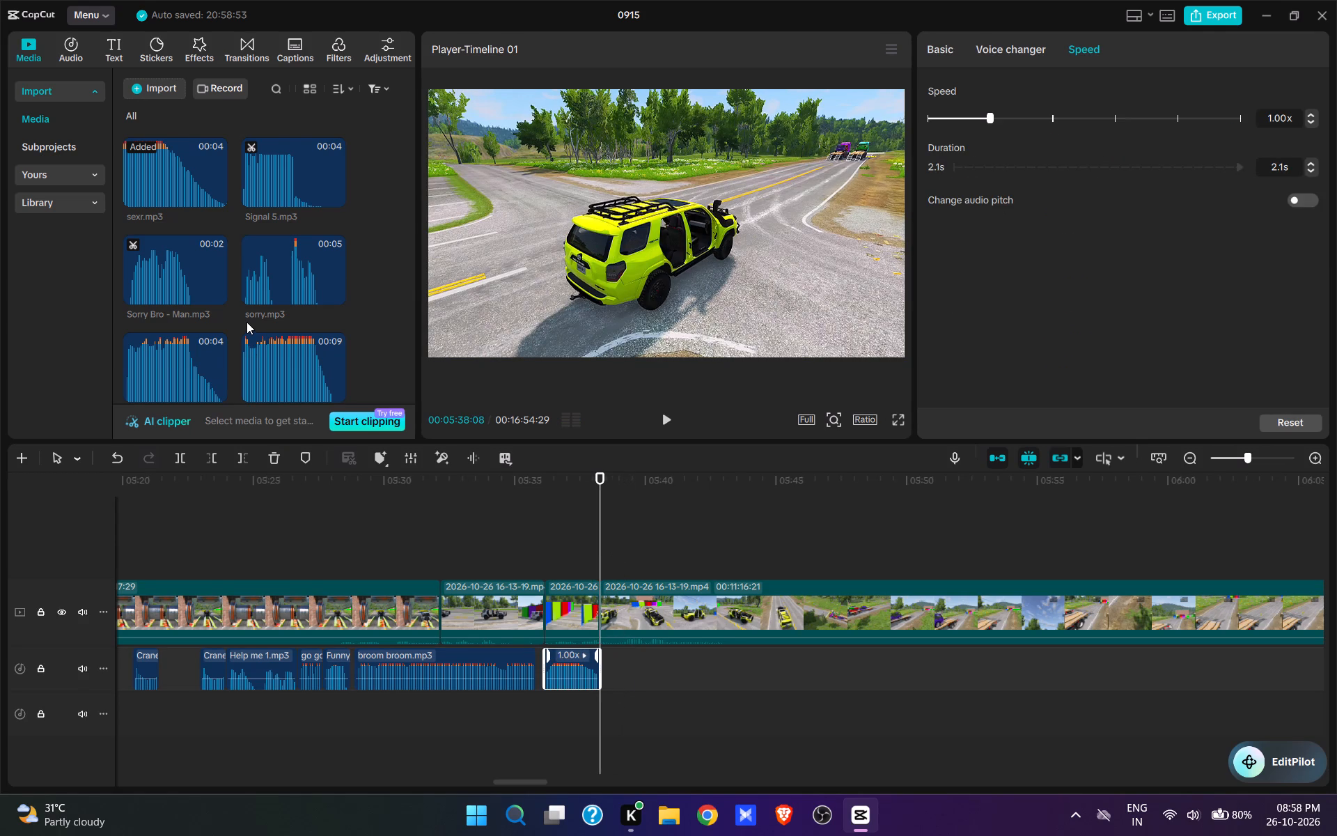
Add Wow Girl 1.mp3 from the imported media at 00:05:38:08, directly after the sexr.mp3 clip, and play it back.
{"action": "scroll", "coordinate": [247, 323], "scroll_direction": "up", "scroll_amount": 5}
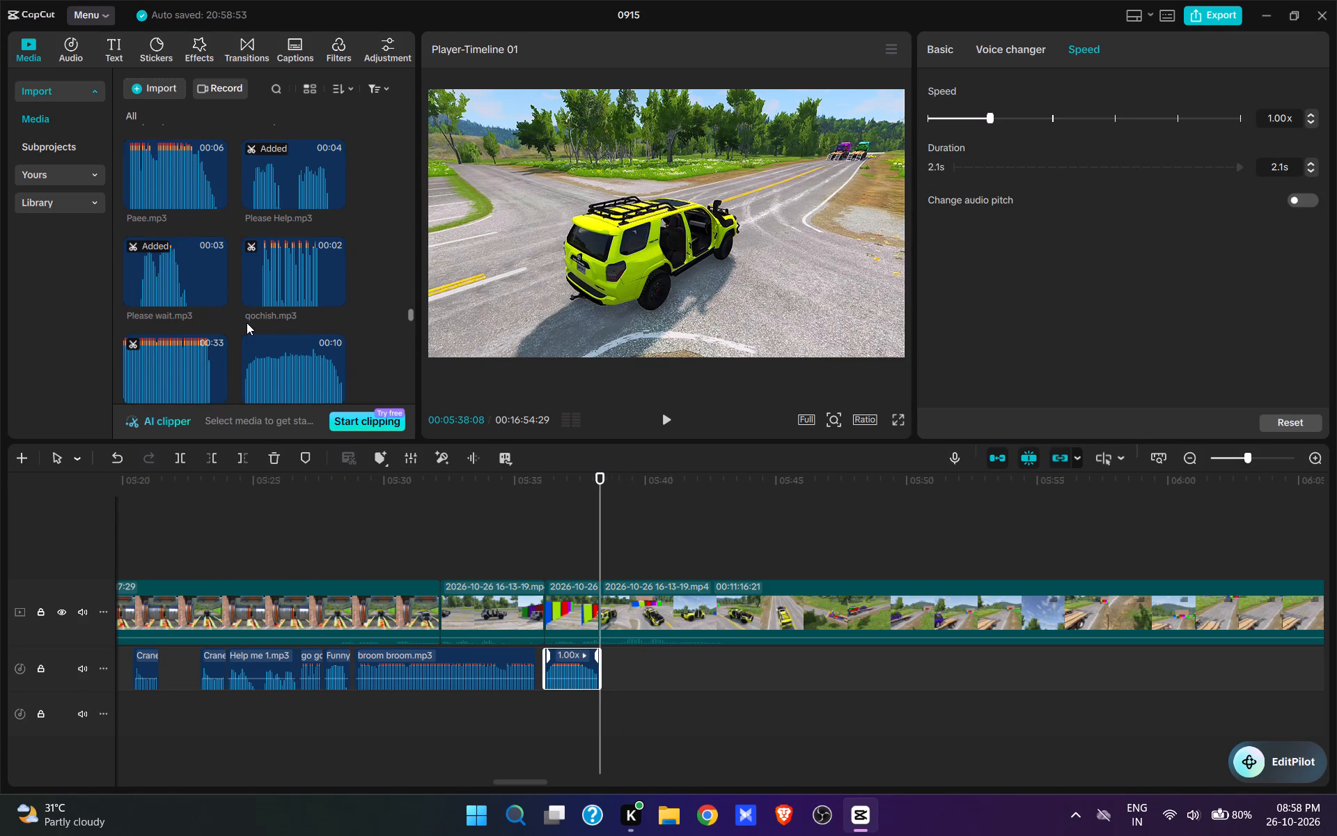
{"action": "scroll", "coordinate": [247, 323], "scroll_direction": "down", "scroll_amount": 16}
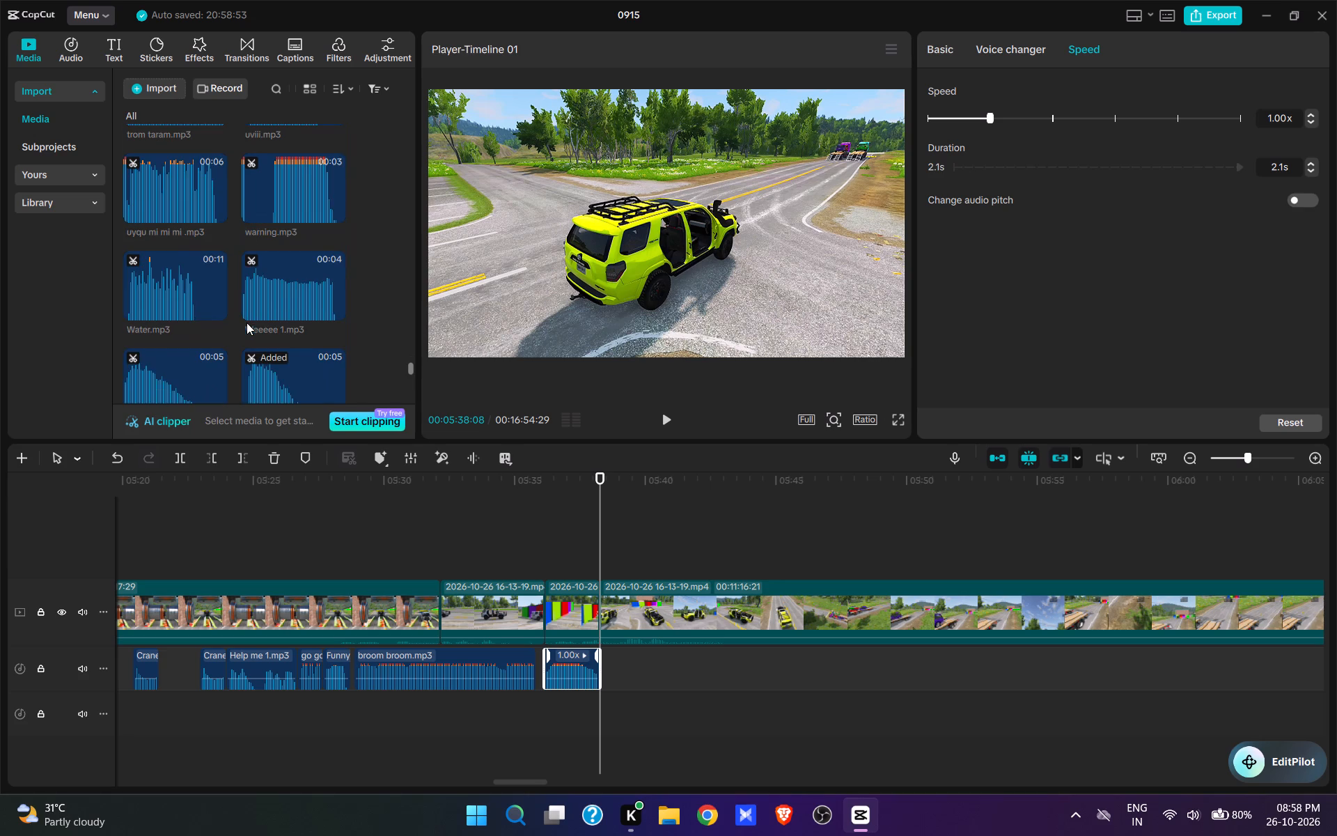
{"action": "scroll", "coordinate": [247, 334], "scroll_direction": "down", "scroll_amount": 18}
{"action": "scroll", "coordinate": [247, 351], "scroll_direction": "up", "scroll_amount": 1}
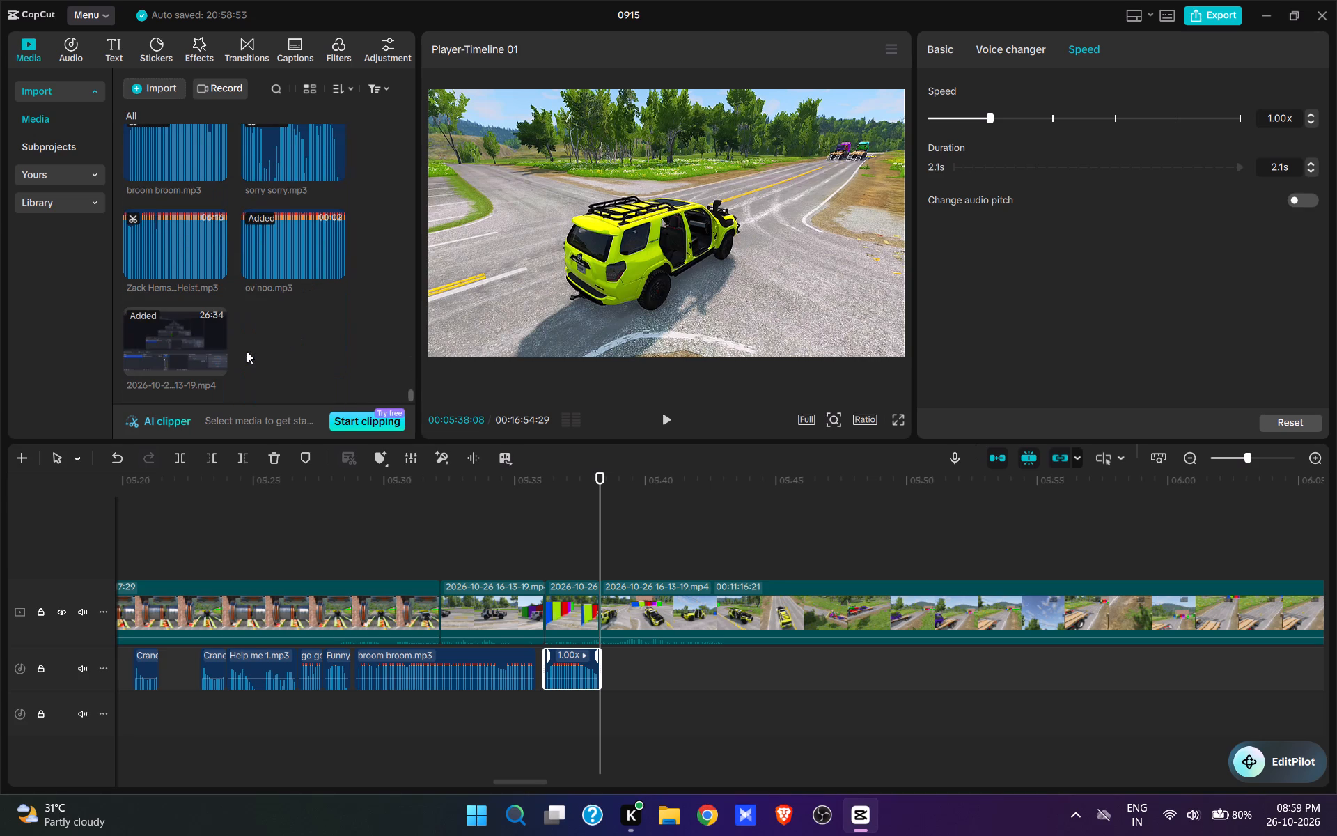
{"action": "scroll", "coordinate": [247, 351], "scroll_direction": "up", "scroll_amount": 4}
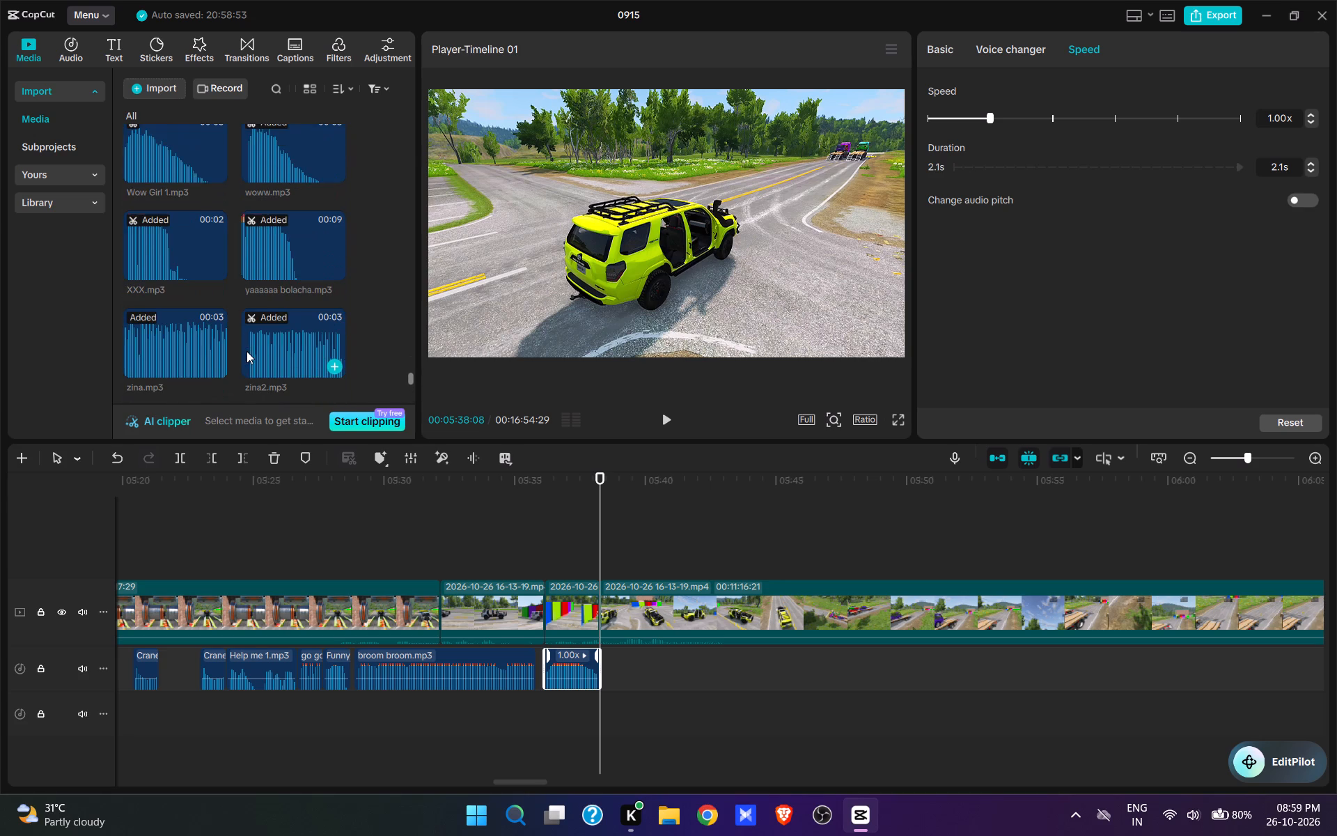
{"action": "scroll", "coordinate": [247, 351], "scroll_direction": "up", "scroll_amount": 1}
{"action": "left_click", "coordinate": [146, 242]}
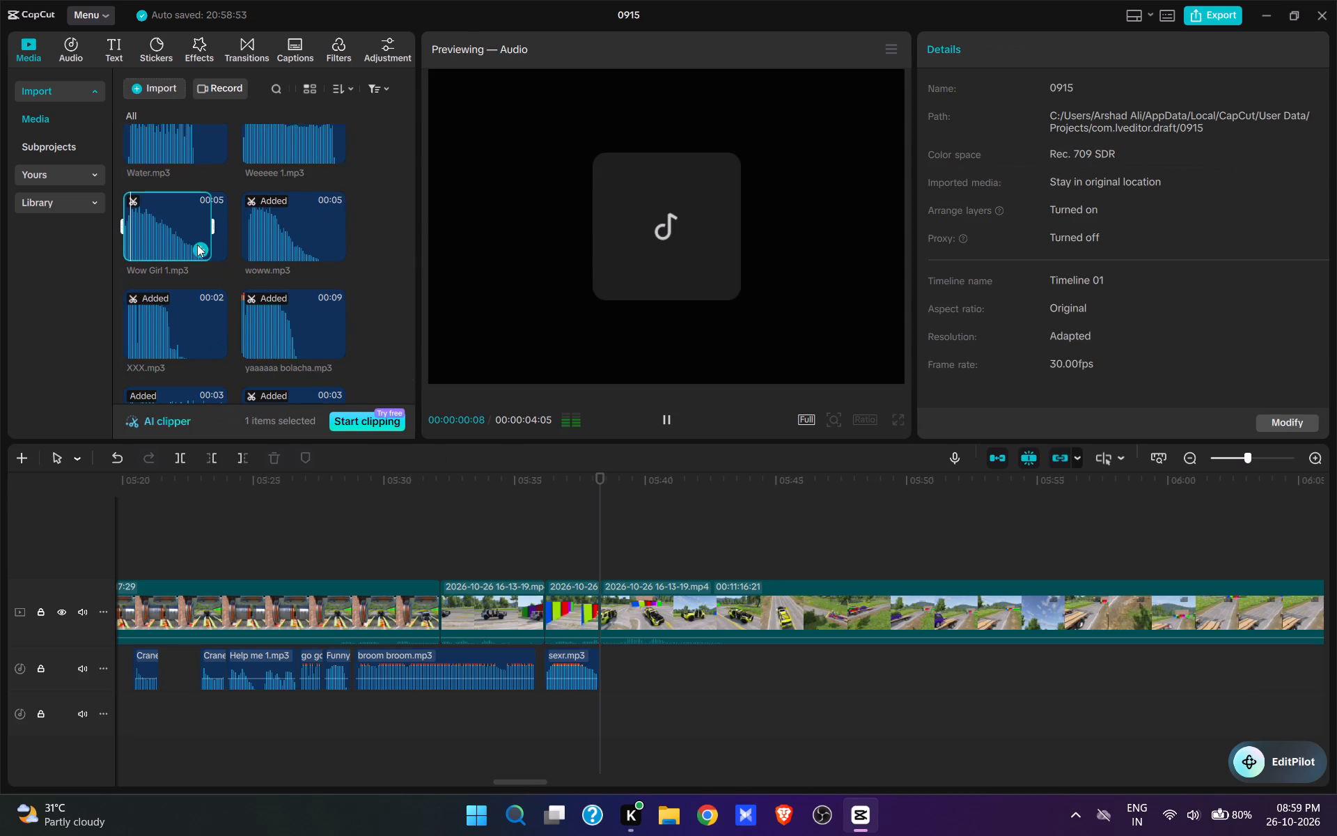
{"action": "left_click", "coordinate": [198, 245]}
{"action": "key", "text": "space"}
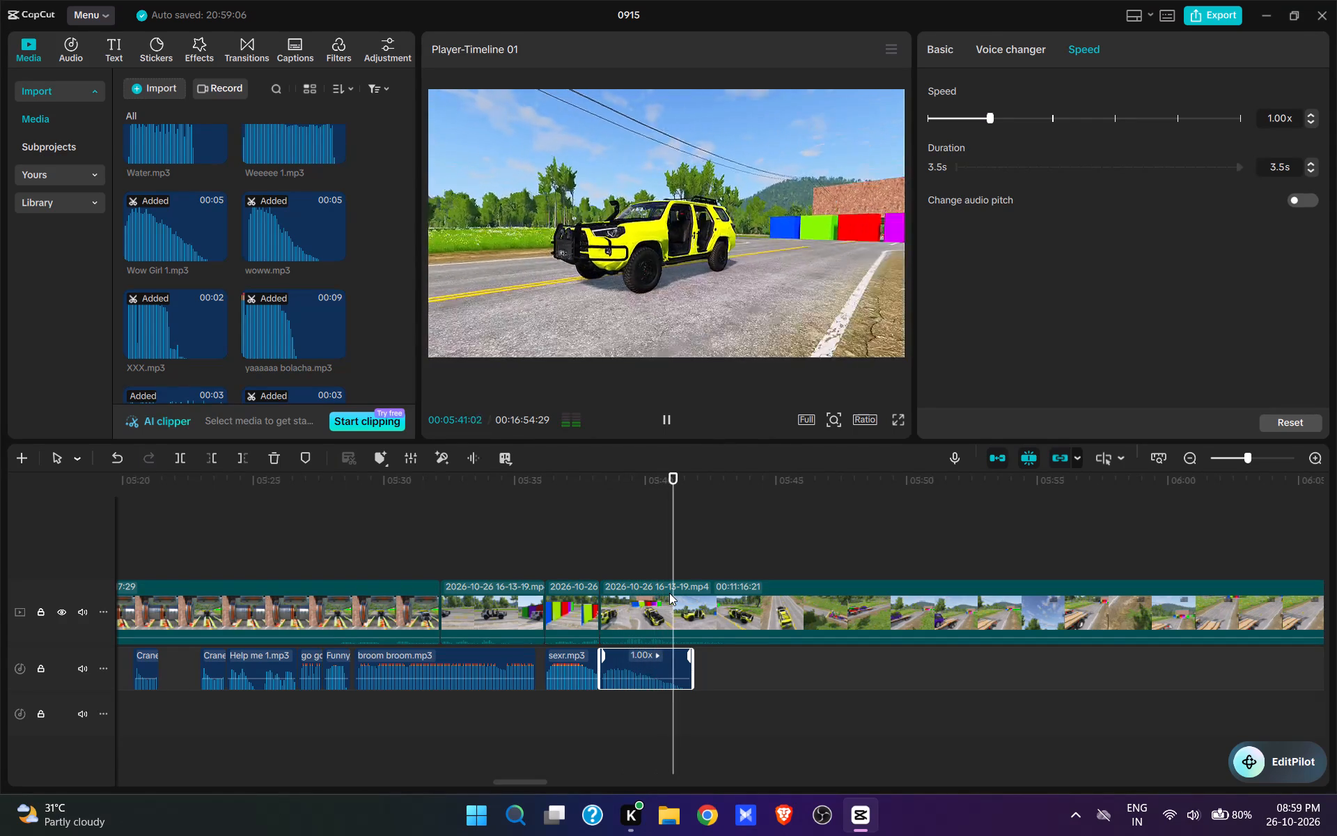
{"action": "key", "text": "space"}
Split the video at 00:05:42:21 and remove the following footage up to the yellow car approaching the trailer ramp.
{"action": "type", "text": "w"}
{"action": "left_click_drag", "start_coordinate": [790, 640], "coordinate": [774, 712]}
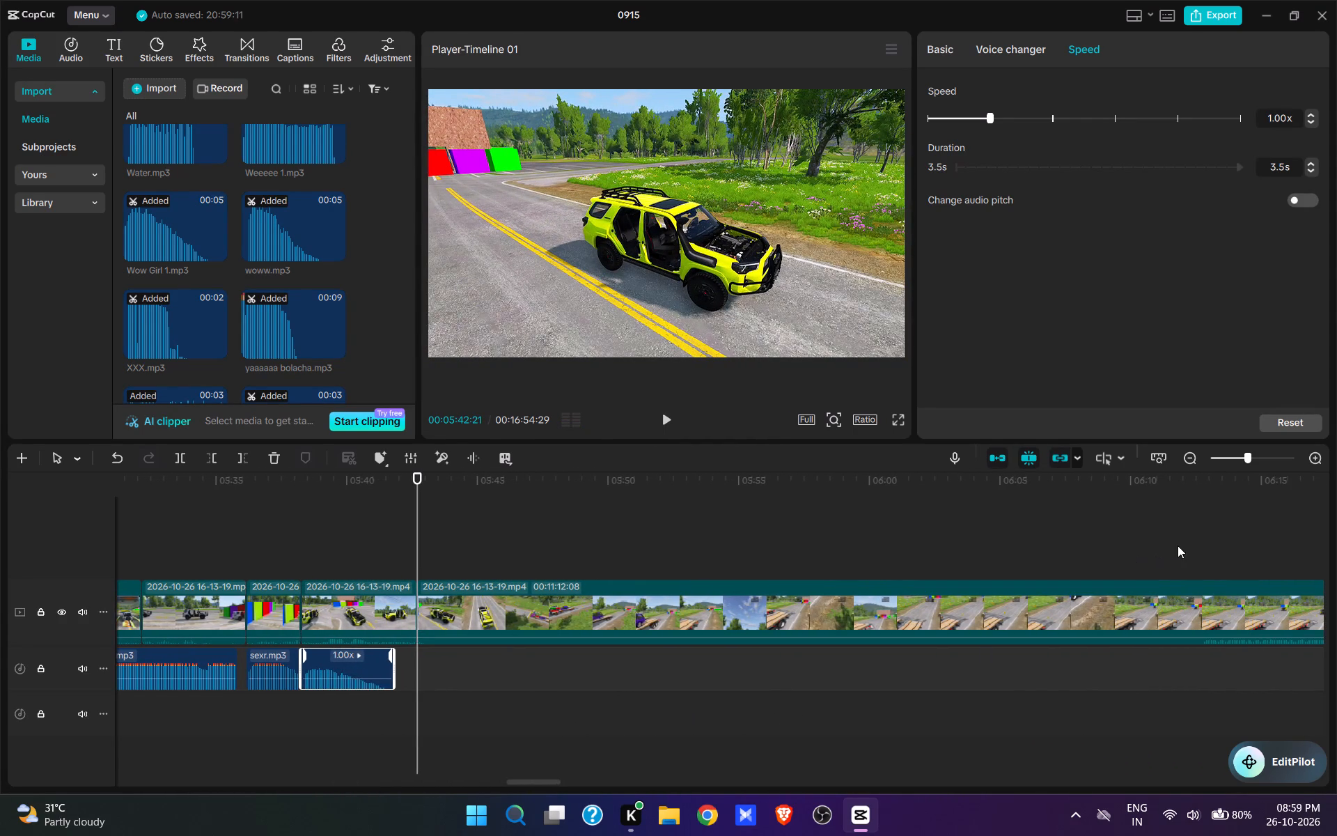
{"action": "left_click", "coordinate": [1197, 543]}
{"action": "key", "text": "space"}
{"action": "key", "text": "space"}
{"action": "type", "text": "q"}
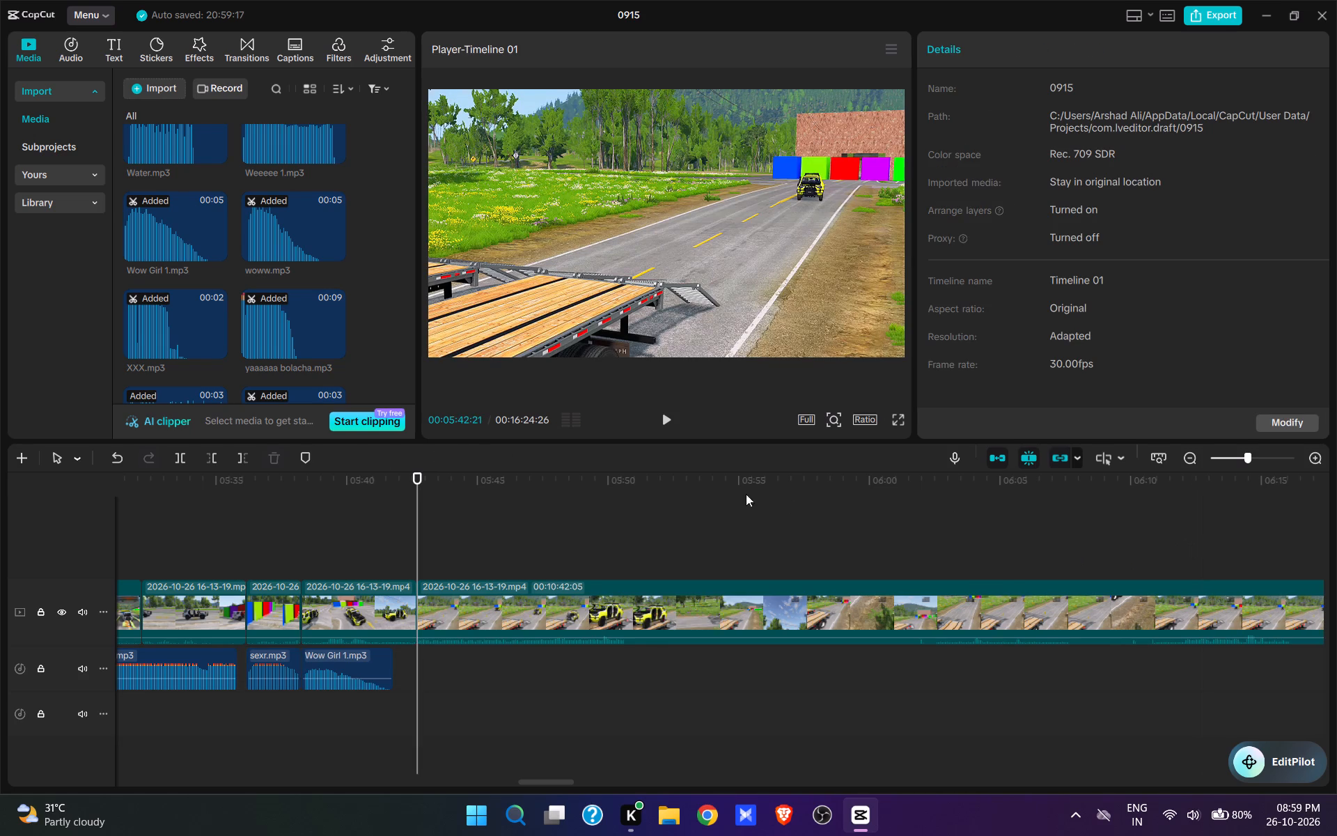
{"action": "key", "text": "space"}
{"action": "key", "text": "space"}
{"action": "key", "text": "q"}
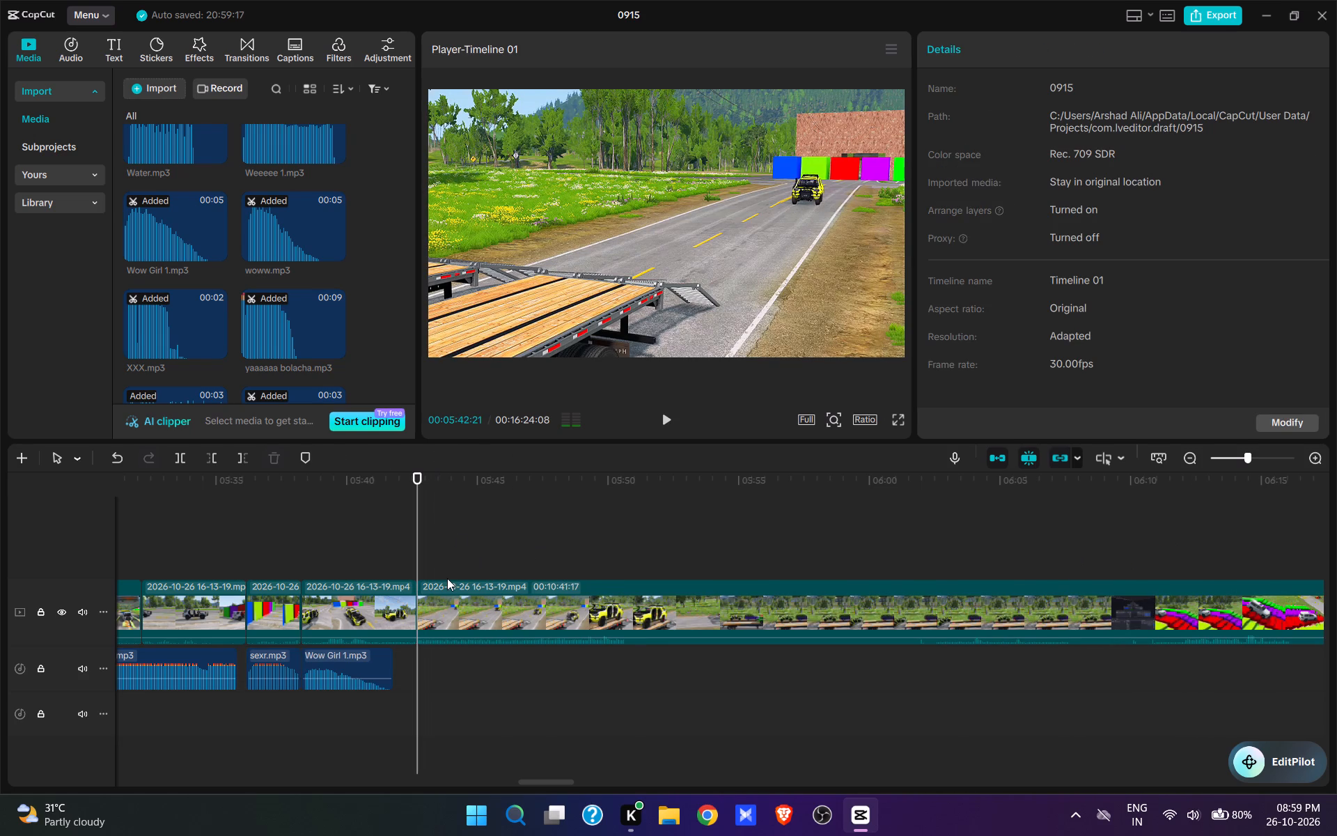
Add zina2.mp3 from the imported media at the video cut at 00:05:42:21 and play on to 00:05:47:13.
{"action": "scroll", "coordinate": [308, 296], "scroll_direction": "down", "scroll_amount": 7}
{"action": "scroll", "coordinate": [308, 296], "scroll_direction": "up", "scroll_amount": 4}
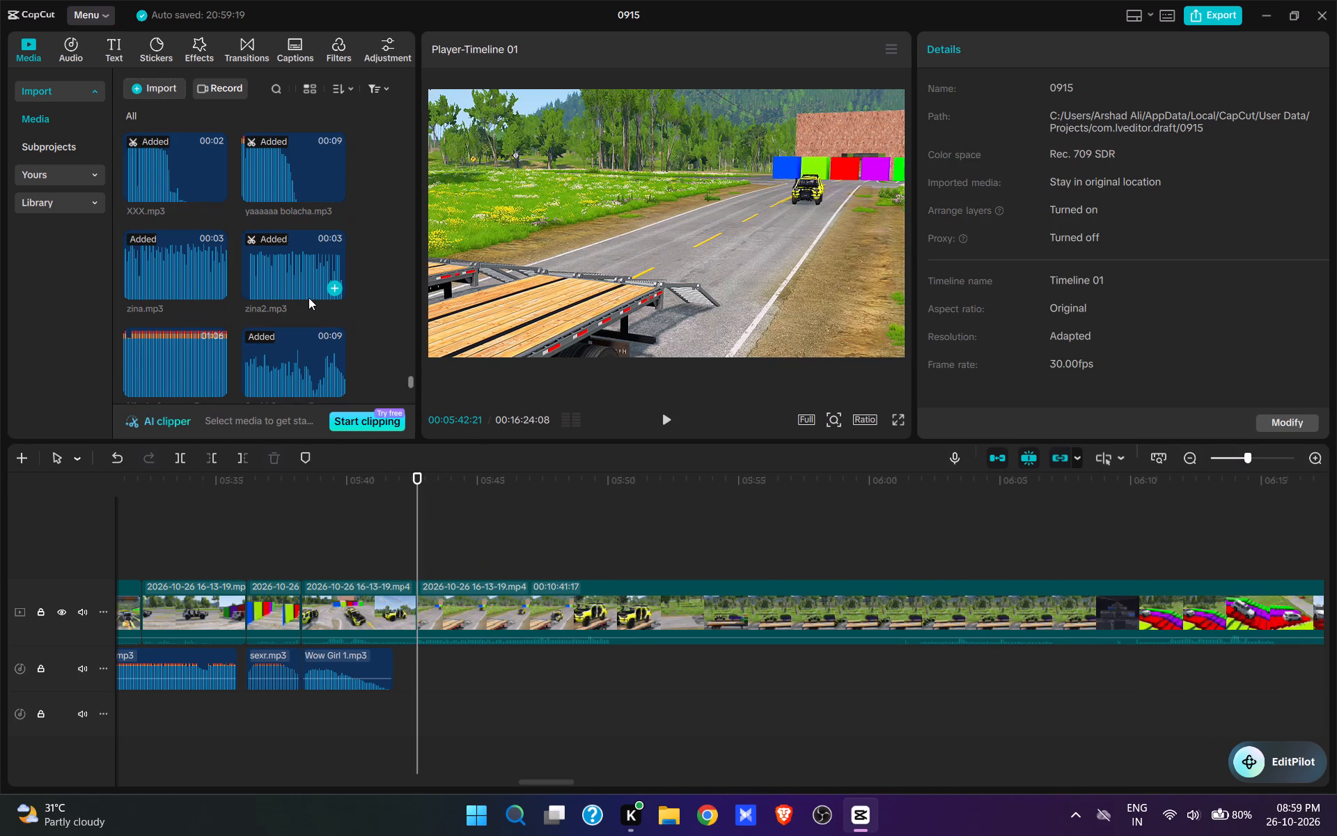
{"action": "scroll", "coordinate": [308, 297], "scroll_direction": "up", "scroll_amount": 5}
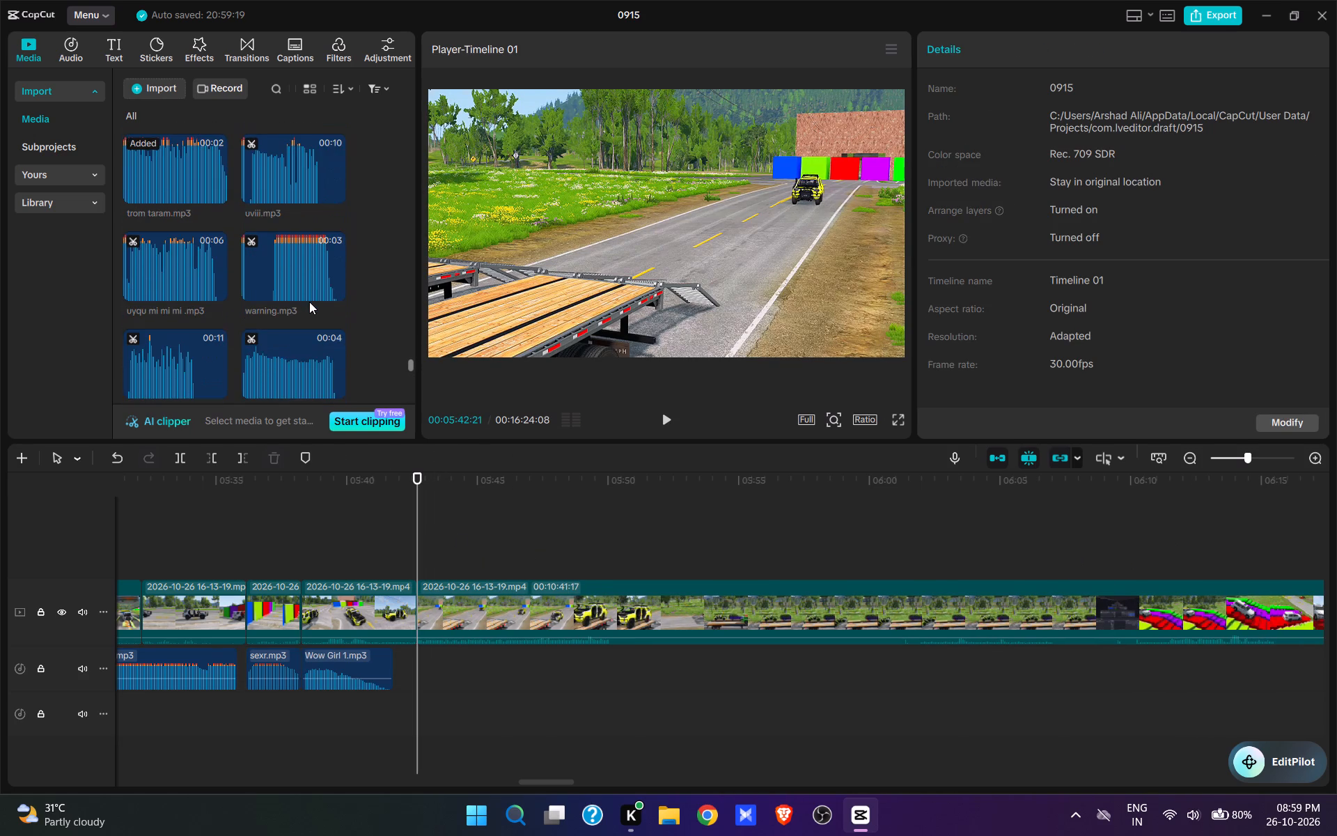
{"action": "scroll", "coordinate": [294, 294], "scroll_direction": "up", "scroll_amount": 1}
{"action": "scroll", "coordinate": [294, 295], "scroll_direction": "down", "scroll_amount": 19}
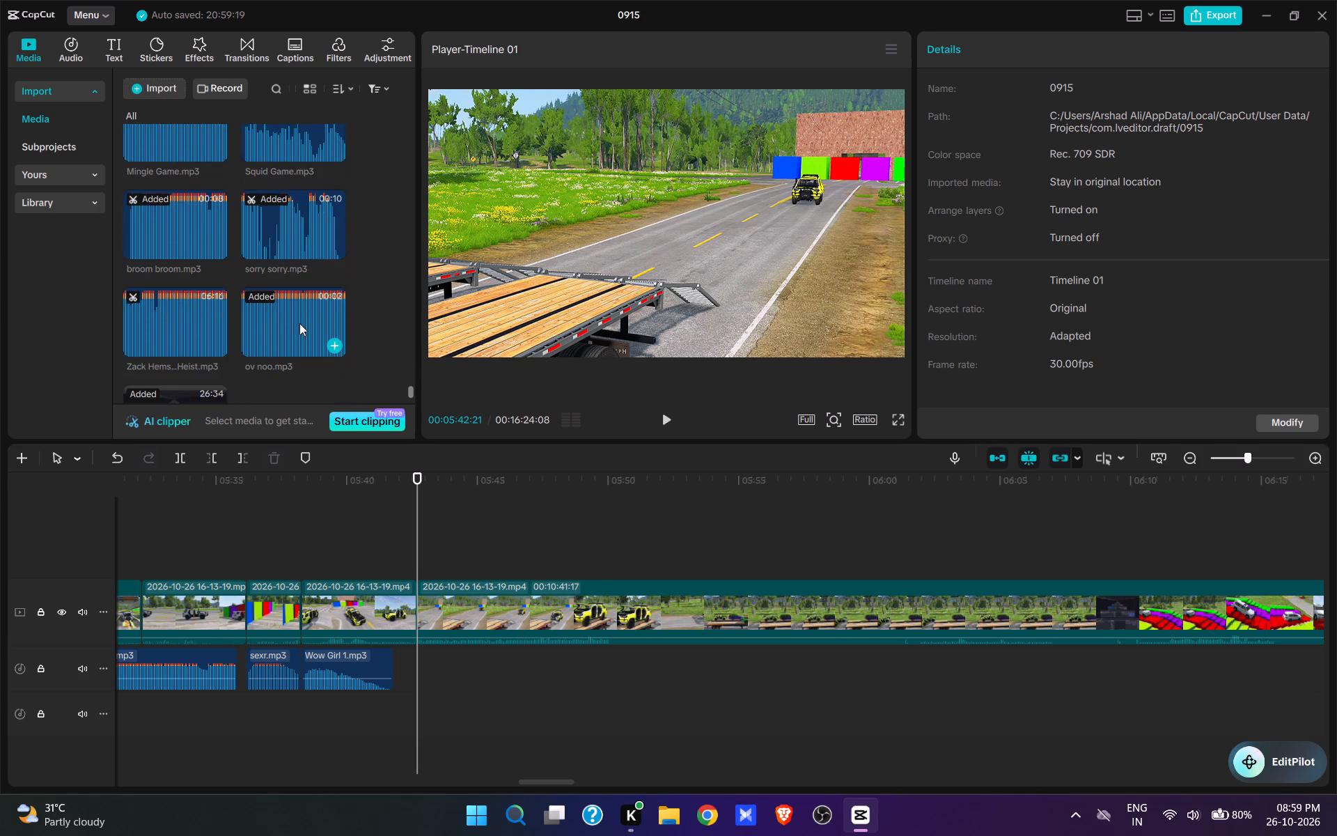
{"action": "scroll", "coordinate": [299, 323], "scroll_direction": "down", "scroll_amount": 7}
{"action": "scroll", "coordinate": [304, 339], "scroll_direction": "up", "scroll_amount": 3}
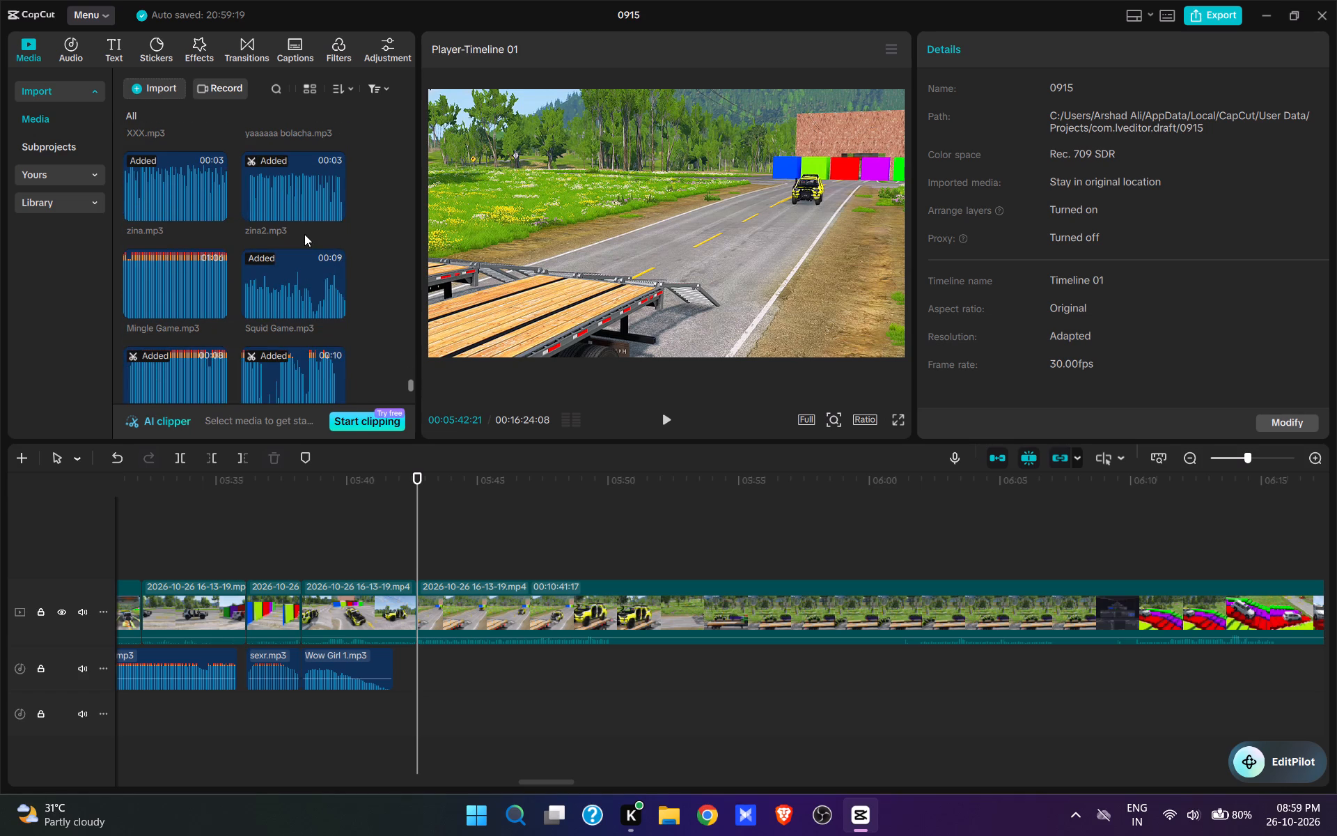
{"action": "left_click", "coordinate": [331, 212]}
{"action": "key", "text": "space"}
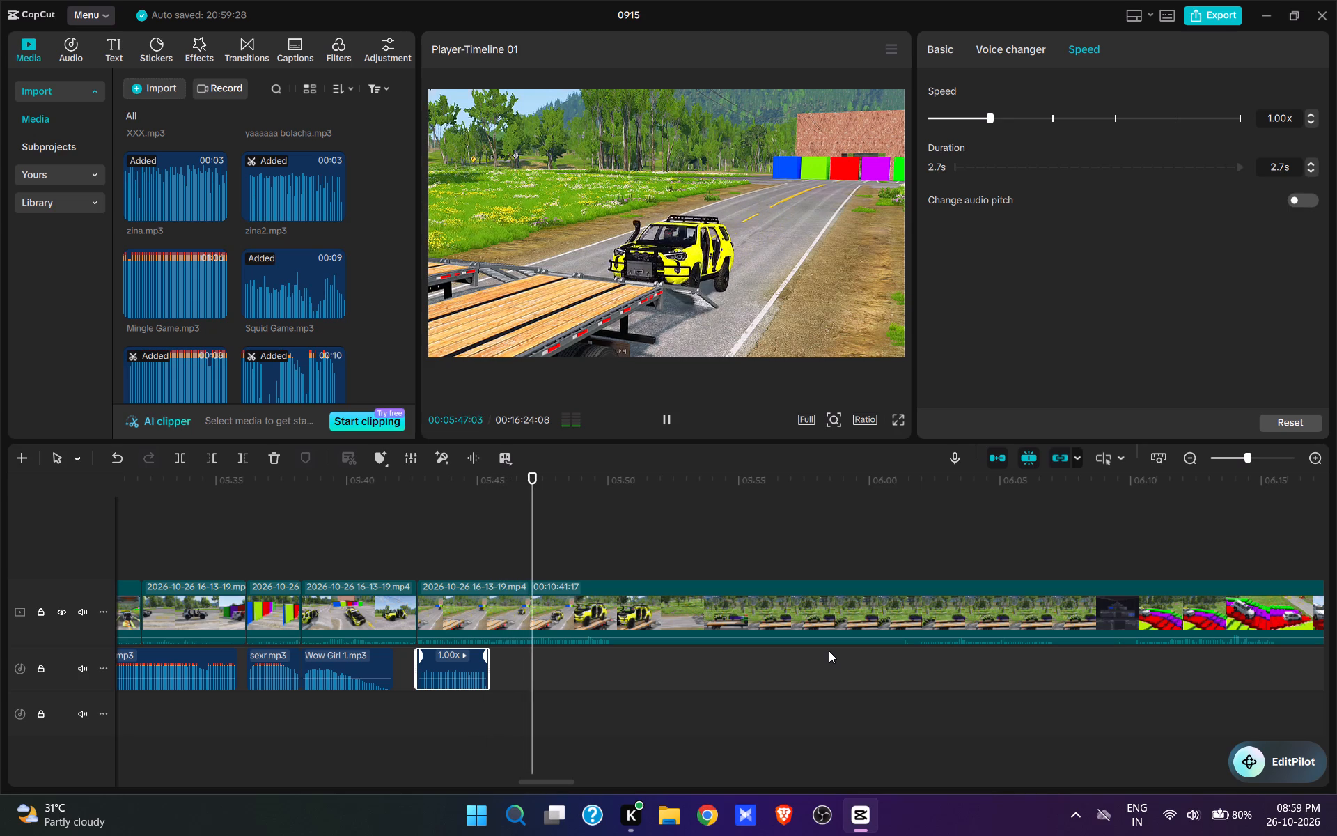
{"action": "key", "text": "space"}
Add yaaaaaa bolacha.mp3 from the imported media at 00:05:47:13, as the yellow car climbs the trailer ramp, and play it back.
{"action": "scroll", "coordinate": [292, 244], "scroll_direction": "down", "scroll_amount": 7}
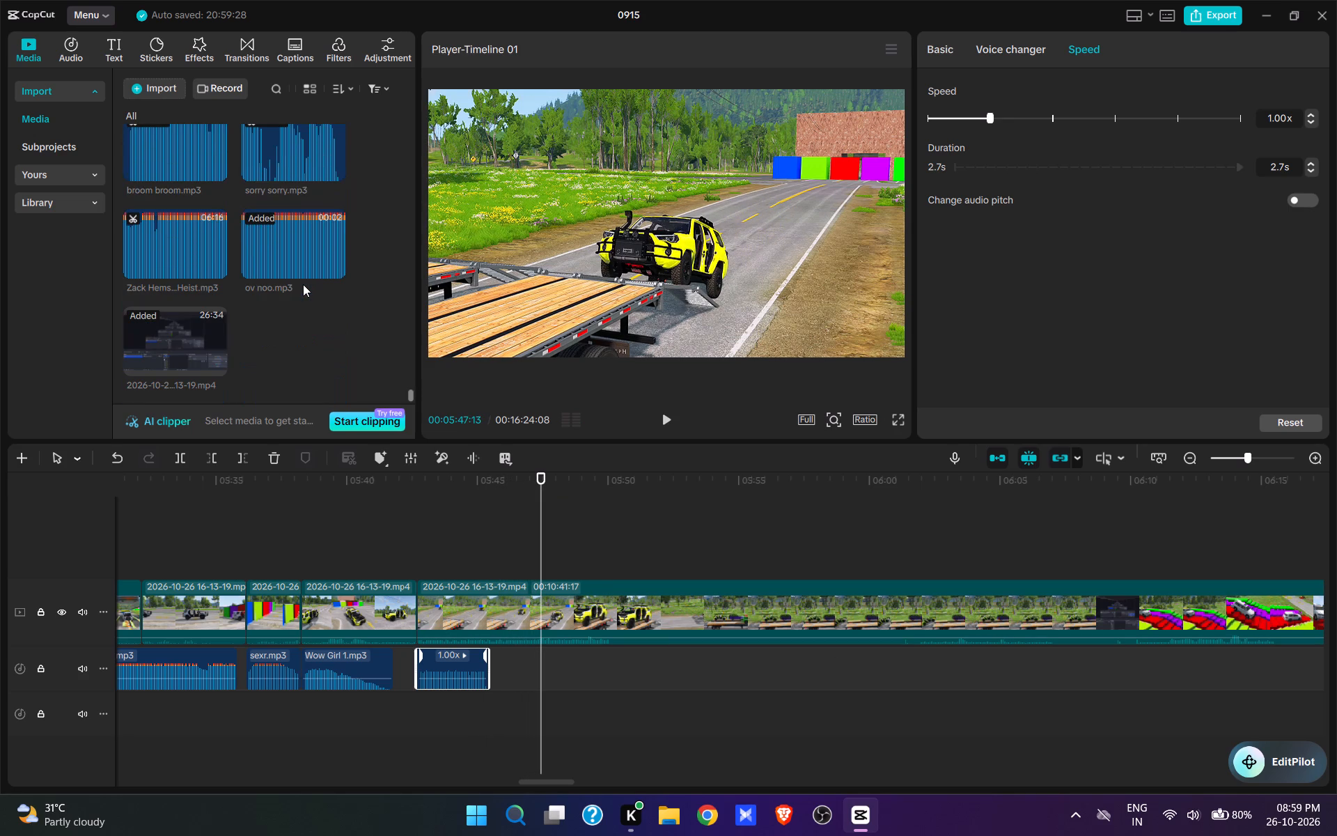
{"action": "scroll", "coordinate": [303, 285], "scroll_direction": "down", "scroll_amount": 7}
{"action": "scroll", "coordinate": [304, 286], "scroll_direction": "up", "scroll_amount": 4}
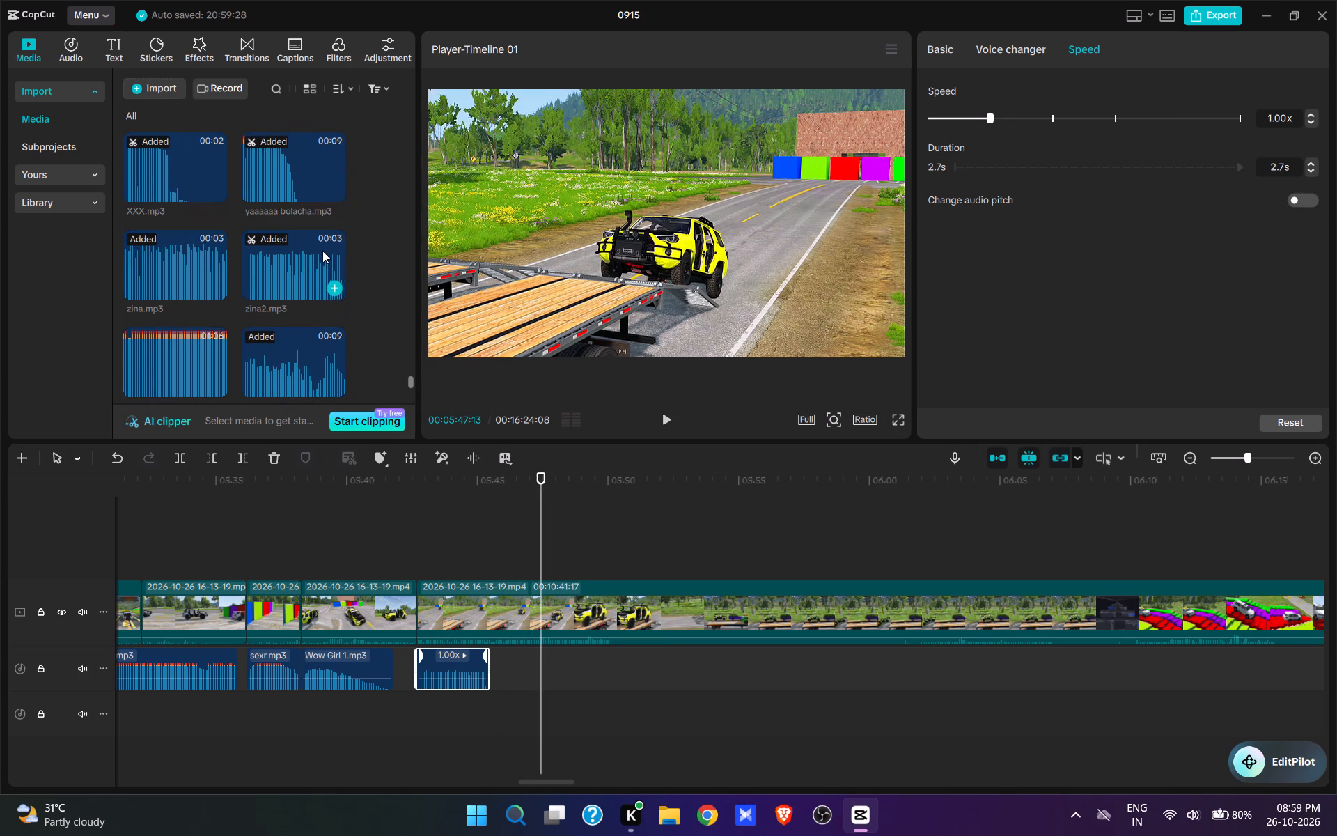
{"action": "left_click", "coordinate": [328, 192]}
{"action": "key", "text": "space"}
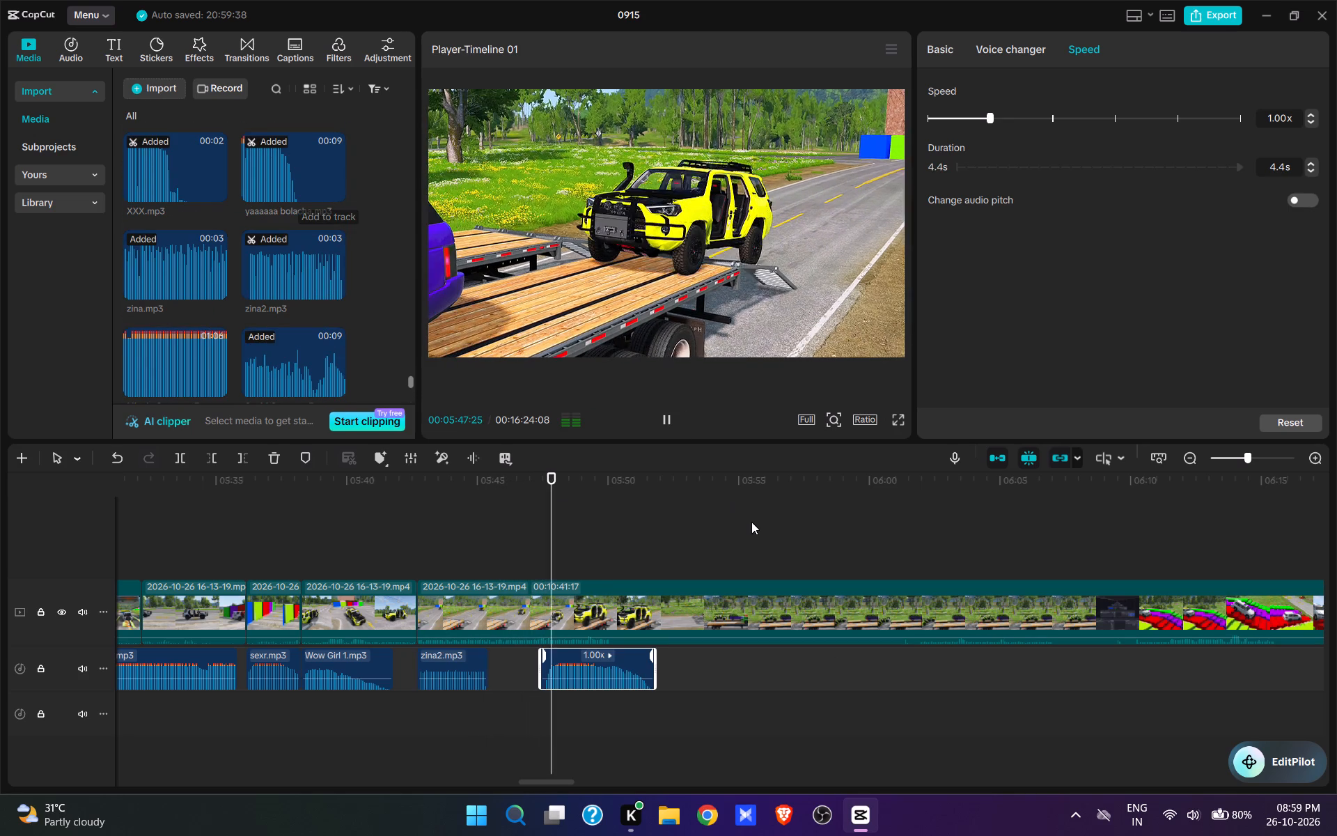
{"action": "key", "text": "space"}
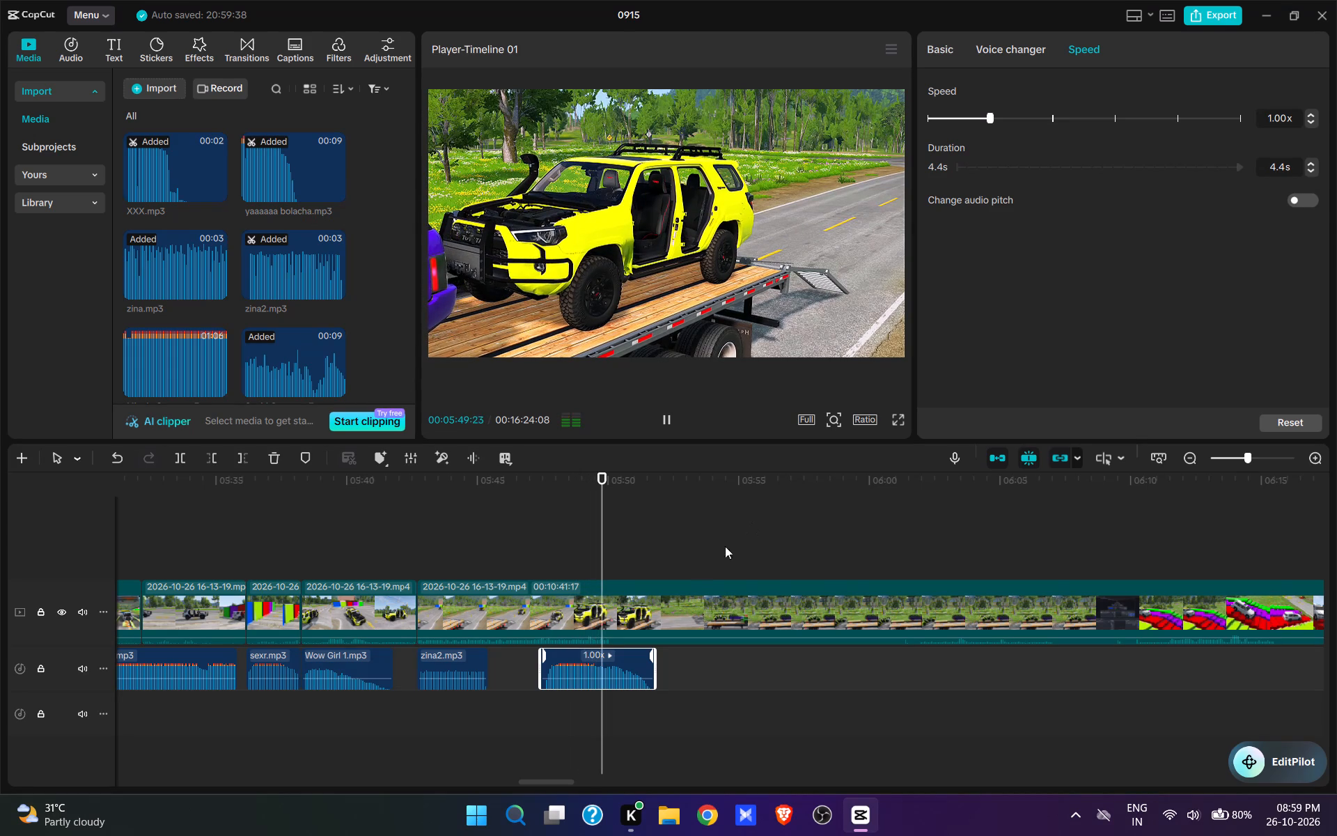
Split the video at 00:05:49:27, remove the footage from there to 00:06:02:05, and play across the cut.
{"action": "left_click", "coordinate": [658, 598]}
{"action": "key", "text": "w"}
{"action": "left_click", "coordinate": [889, 562]}
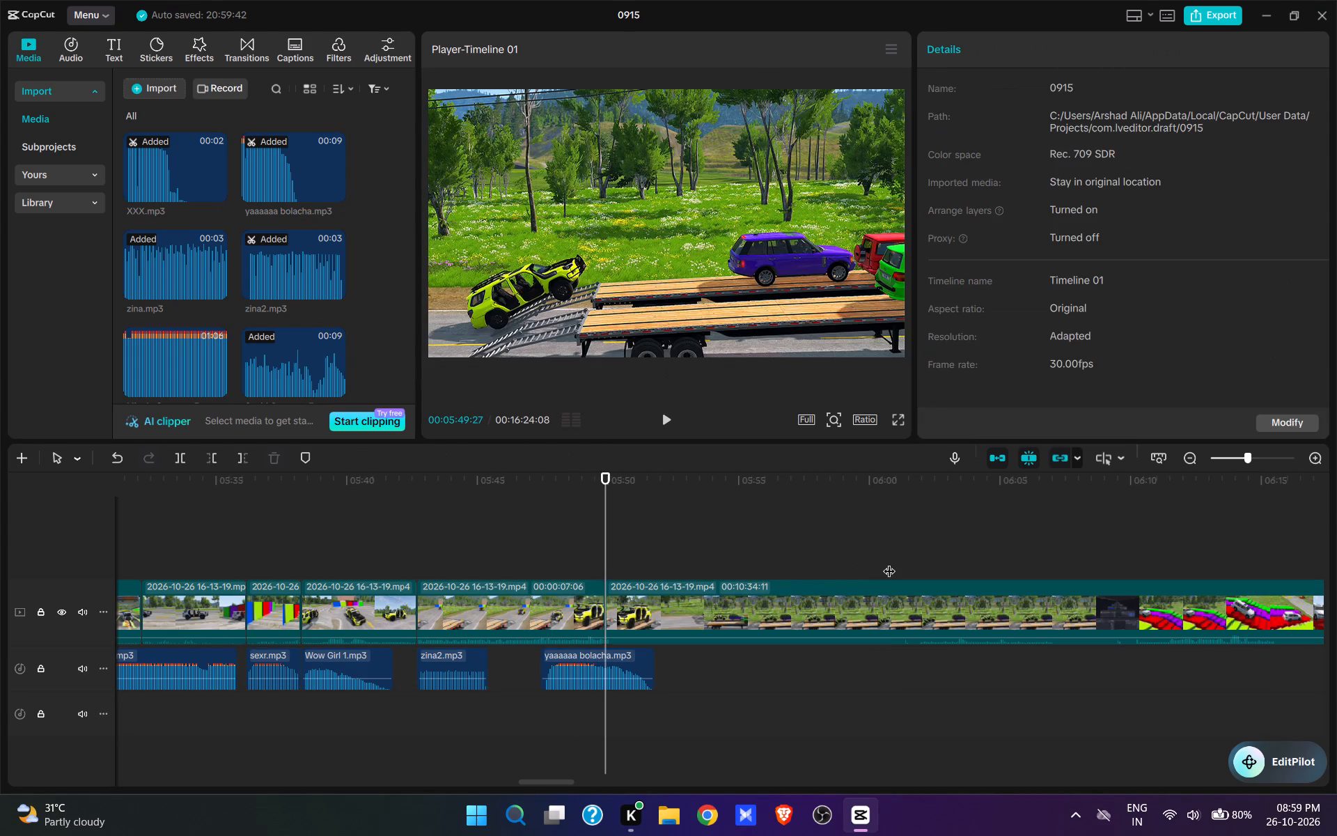
{"action": "key", "text": "space"}
{"action": "key", "text": "space"}
{"action": "type", "text": "q"}
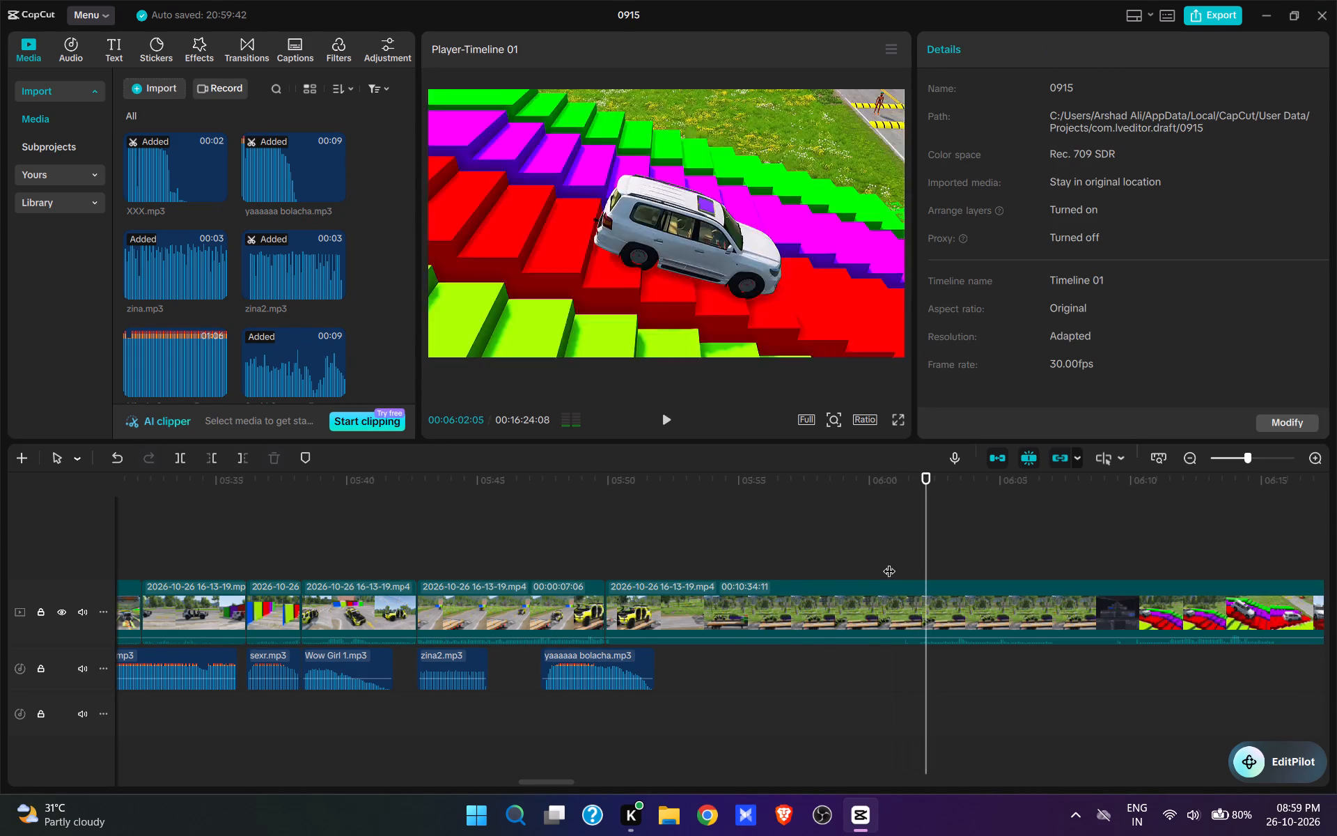
{"action": "left_click", "coordinate": [574, 557]}
{"action": "key", "text": "space"}
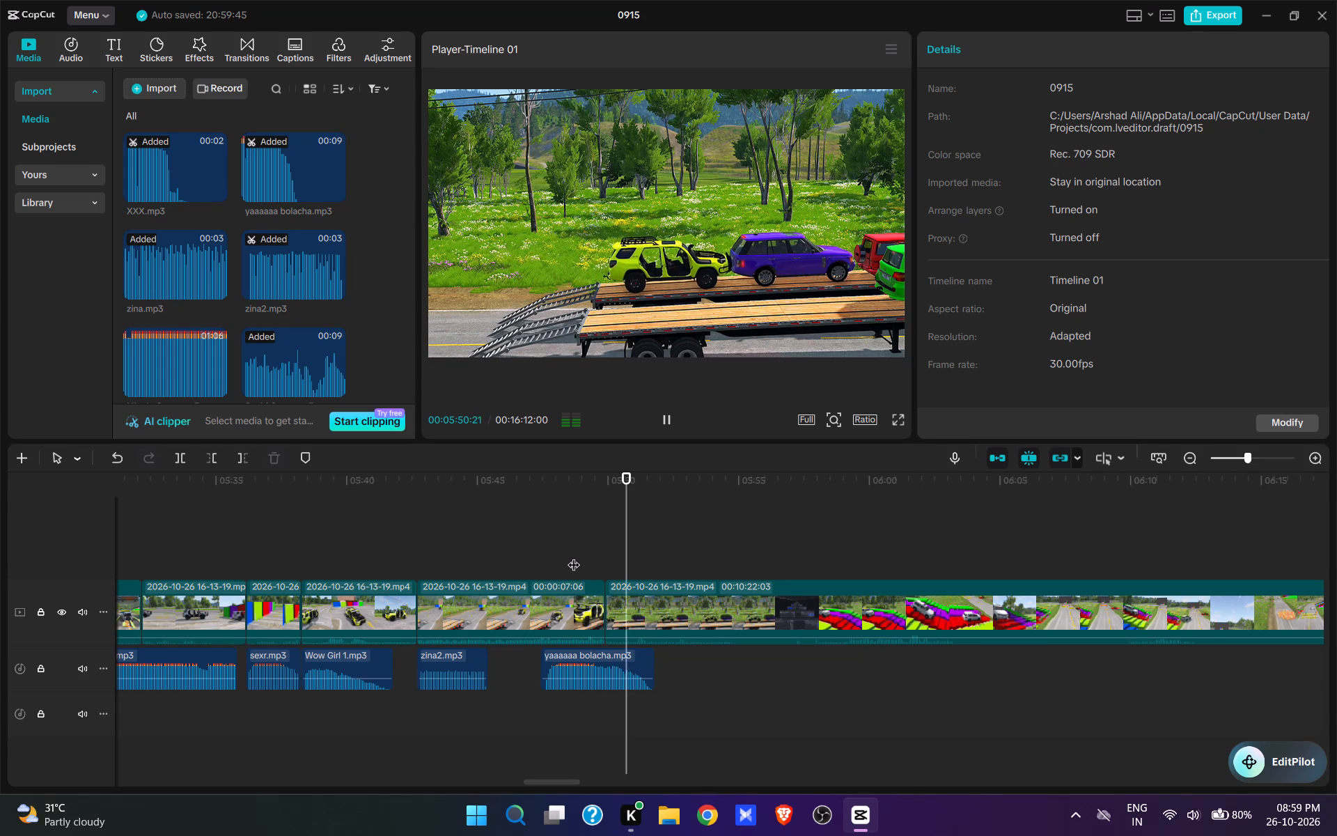
Split the video at 00:05:53:09 and remove the following footage up to the white car at the top of the coloured stairs.
{"action": "key", "text": "space"}
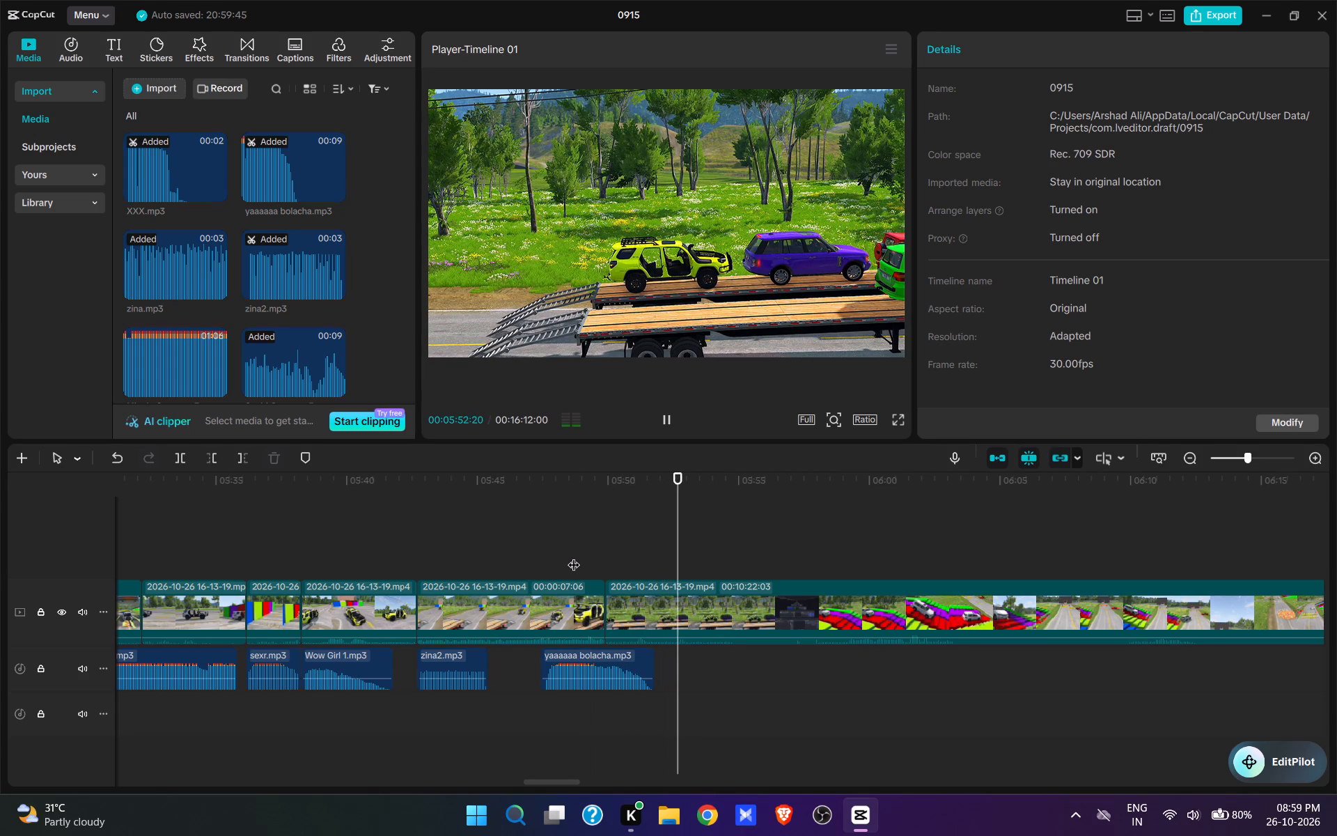
{"action": "key", "text": "space"}
{"action": "key", "text": "space"}
{"action": "type", "text": "w"}
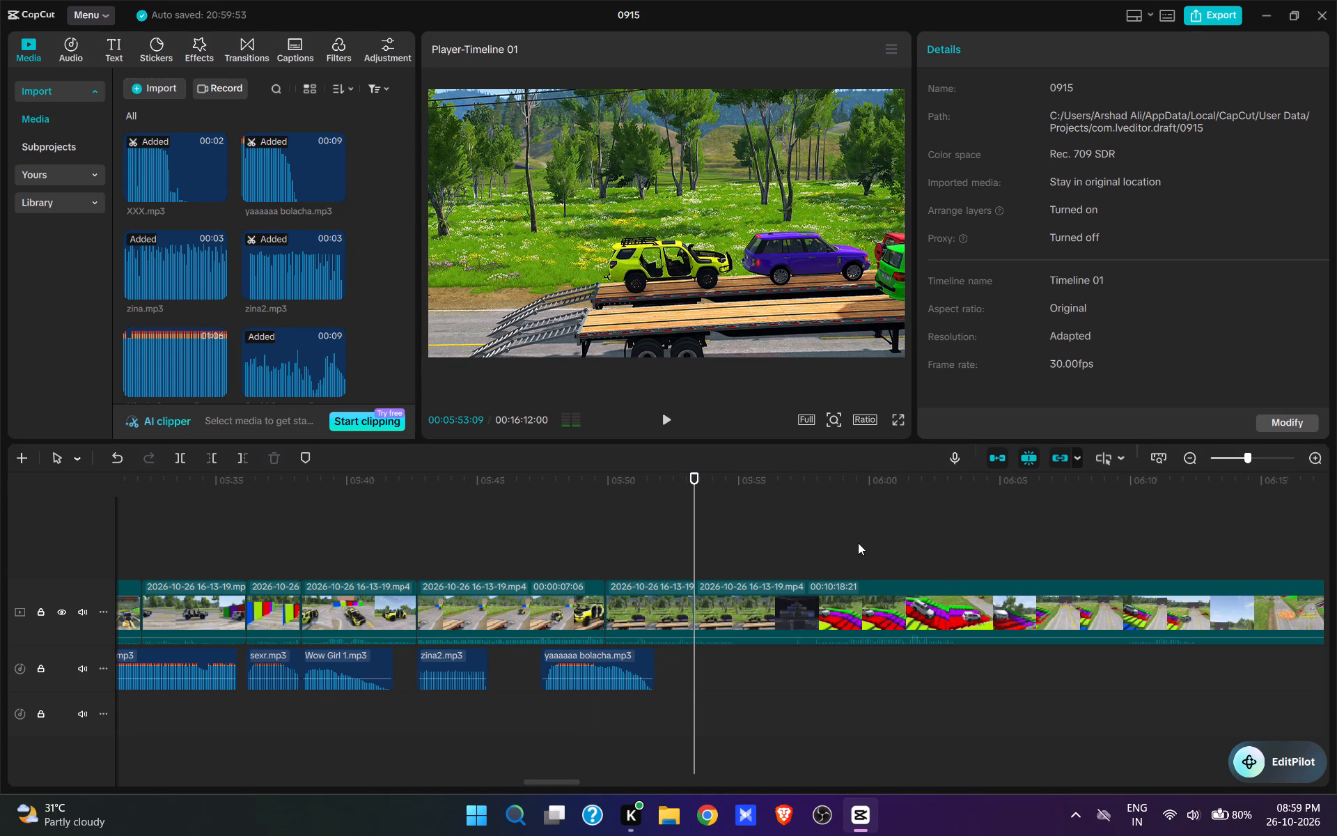
{"action": "left_click", "coordinate": [833, 541]}
{"action": "left_click", "coordinate": [801, 541]}
{"action": "key", "text": "space"}
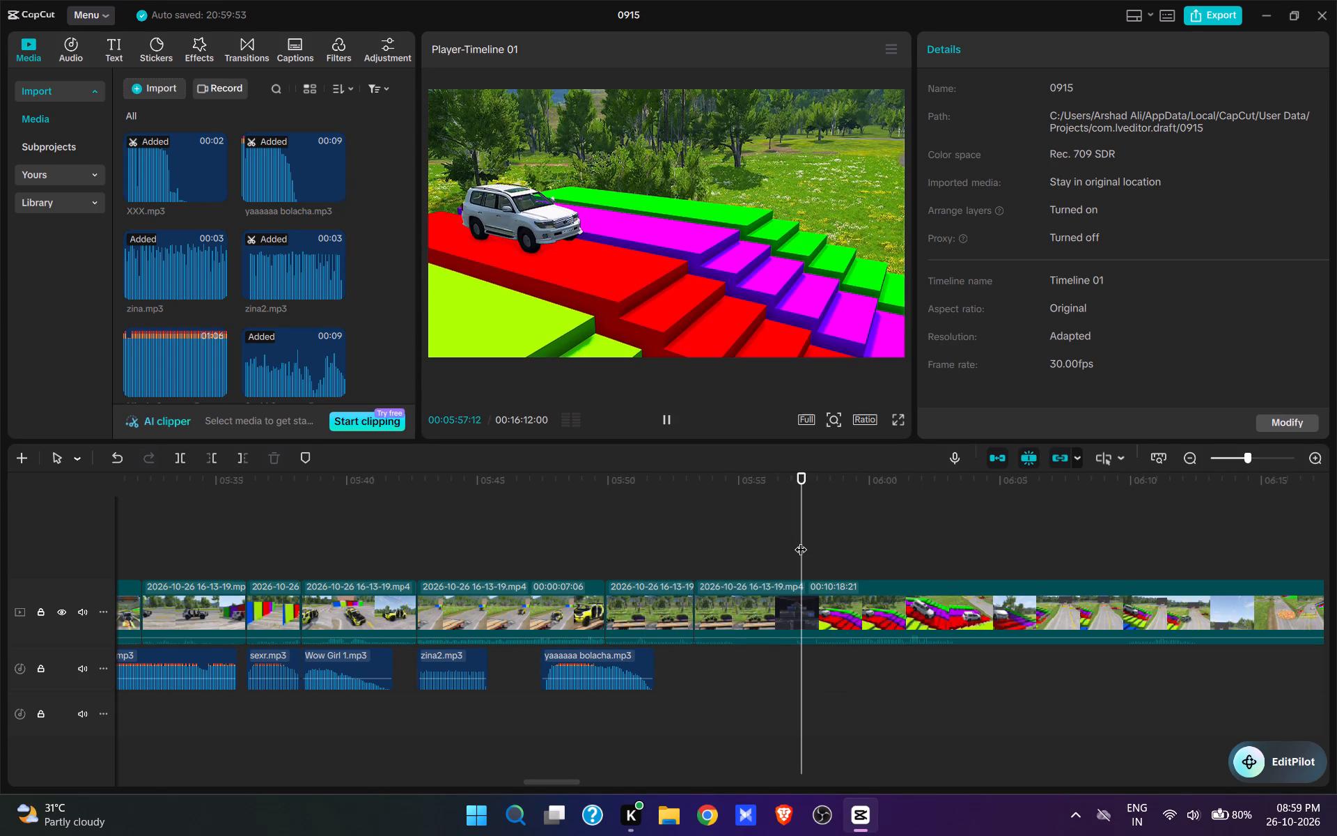
{"action": "key", "text": "space"}
{"action": "type", "text": "q"}
{"action": "key", "text": "space"}
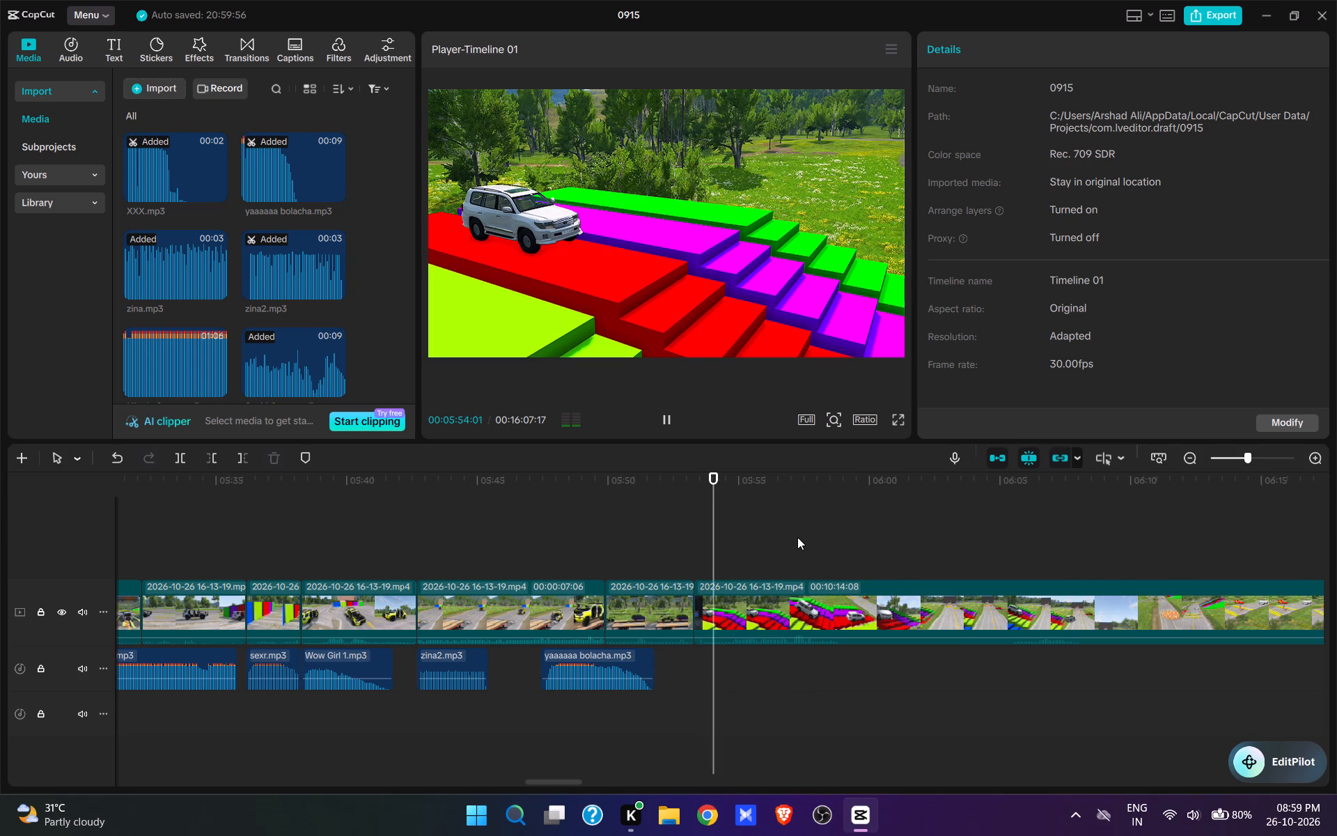
{"action": "key", "text": "space"}
{"action": "left_click", "coordinate": [705, 564]}
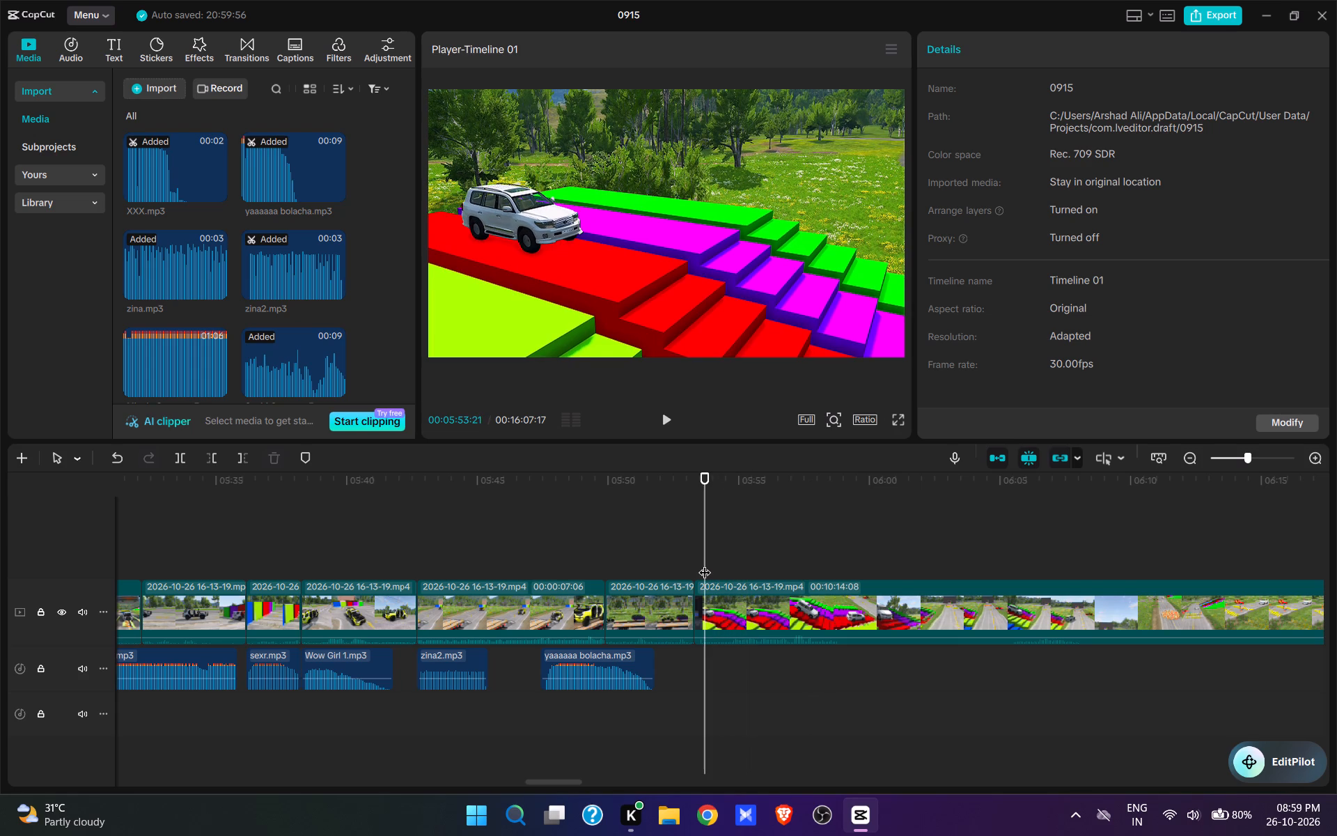
{"action": "key", "text": "q"}
Add Go go go go.mp3 from the imported media at the video cut at 00:05:53:09 and play it back.
{"action": "scroll", "coordinate": [263, 268], "scroll_direction": "up", "scroll_amount": 6}
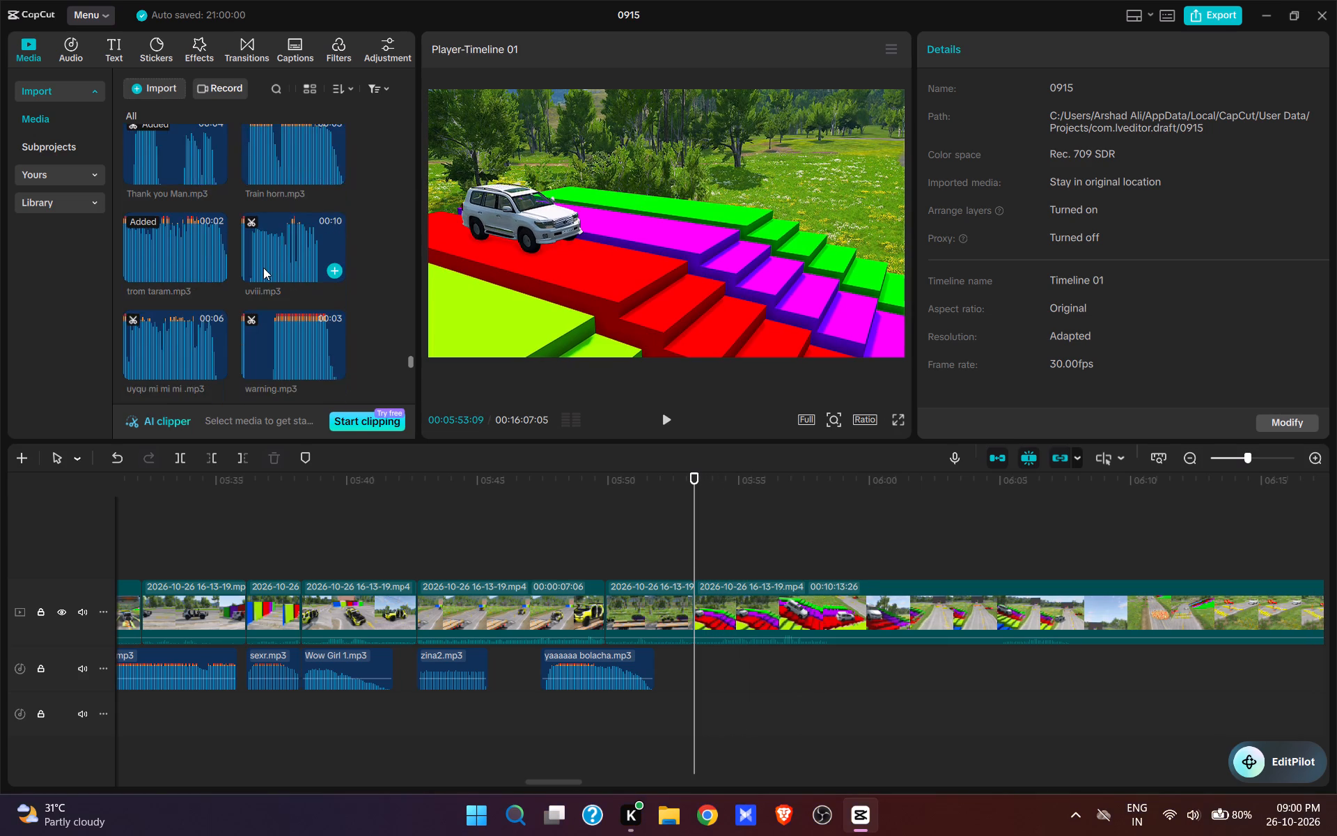
{"action": "scroll", "coordinate": [263, 268], "scroll_direction": "up", "scroll_amount": 20}
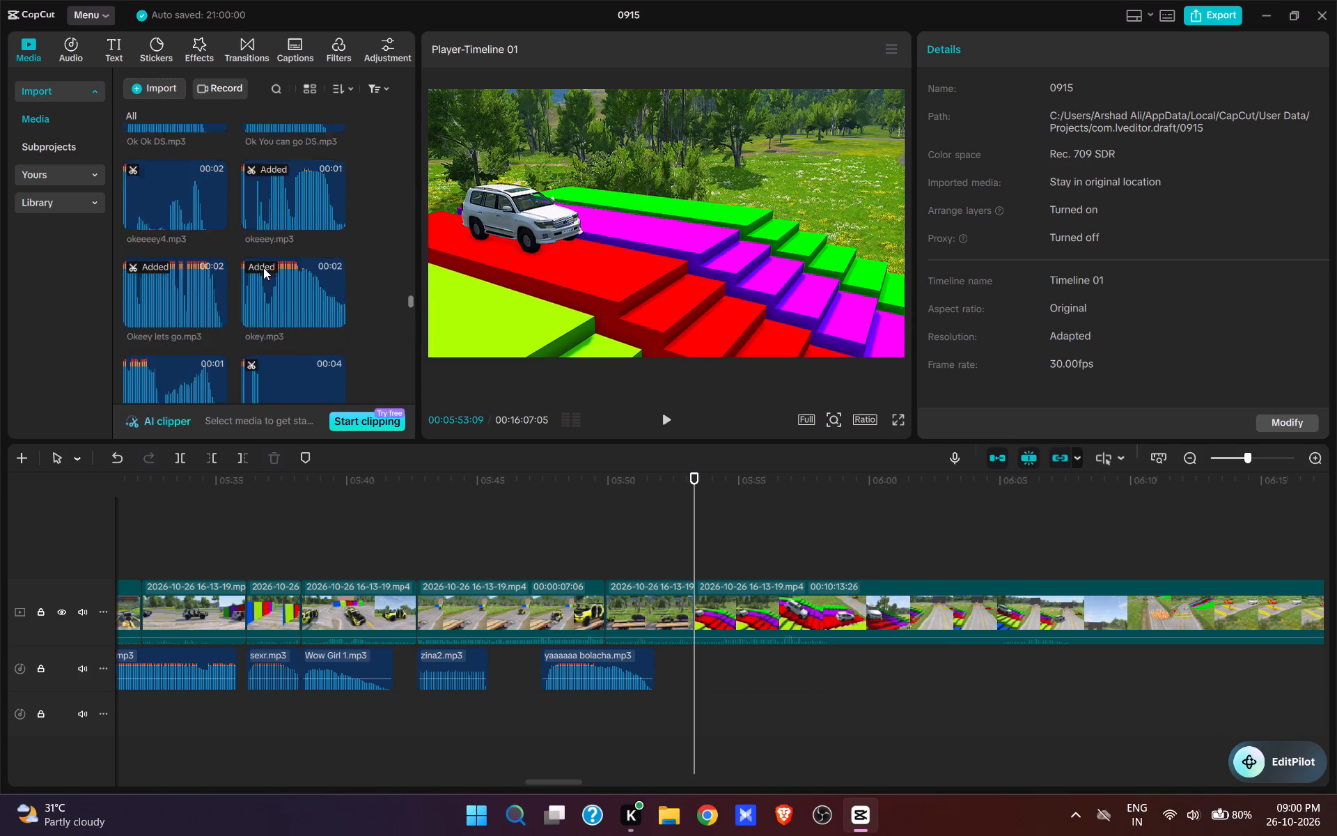
{"action": "scroll", "coordinate": [263, 268], "scroll_direction": "up", "scroll_amount": 12}
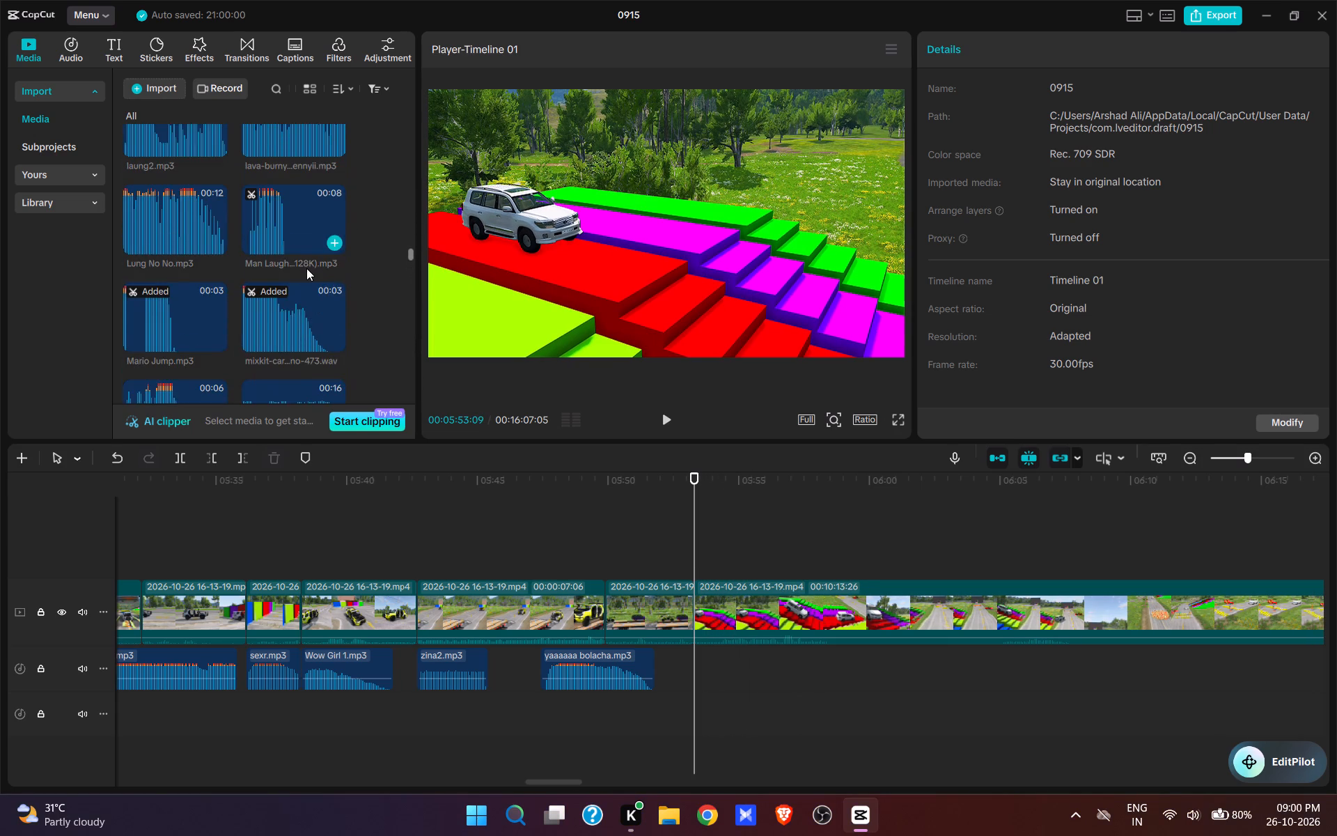
{"action": "scroll", "coordinate": [306, 268], "scroll_direction": "up", "scroll_amount": 12}
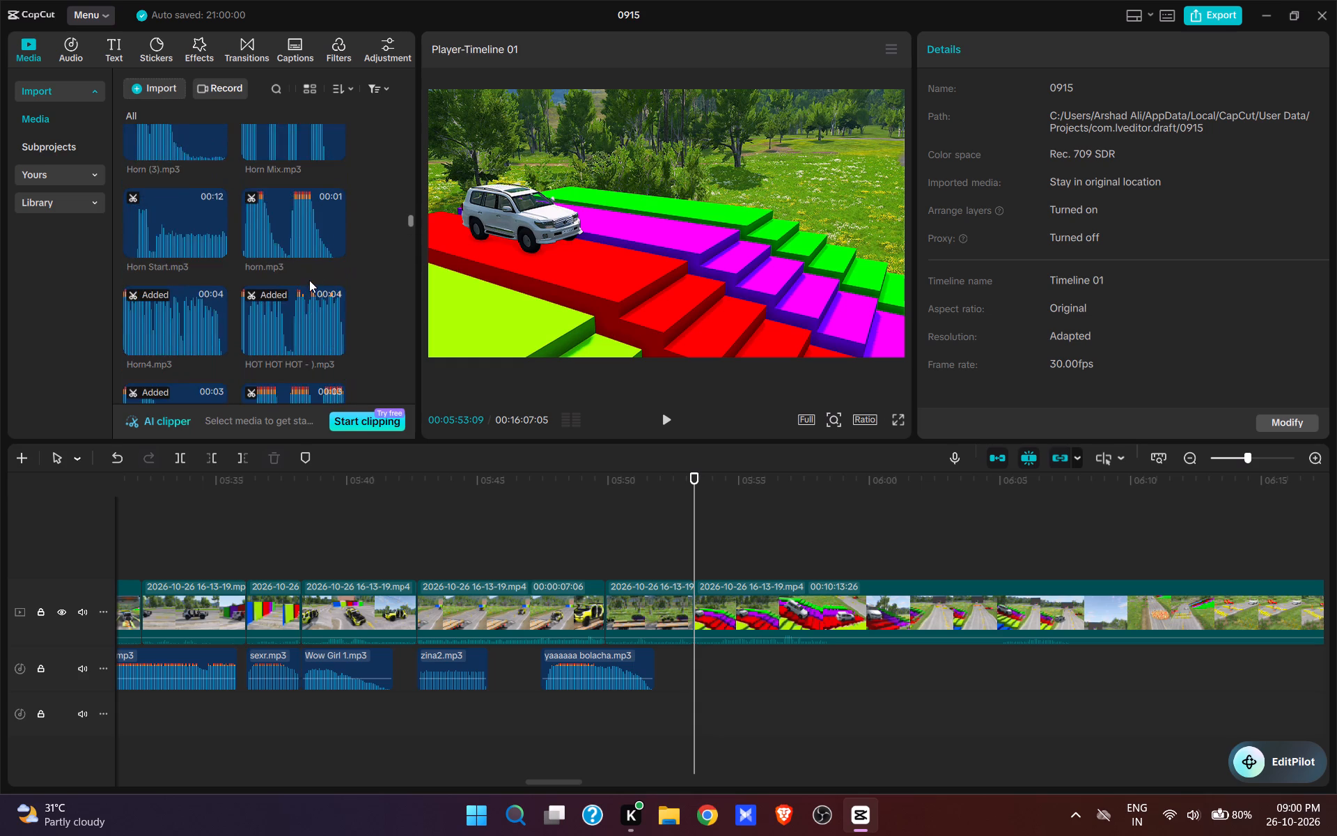
{"action": "scroll", "coordinate": [309, 280], "scroll_direction": "up", "scroll_amount": 6}
{"action": "left_click", "coordinate": [264, 274]}
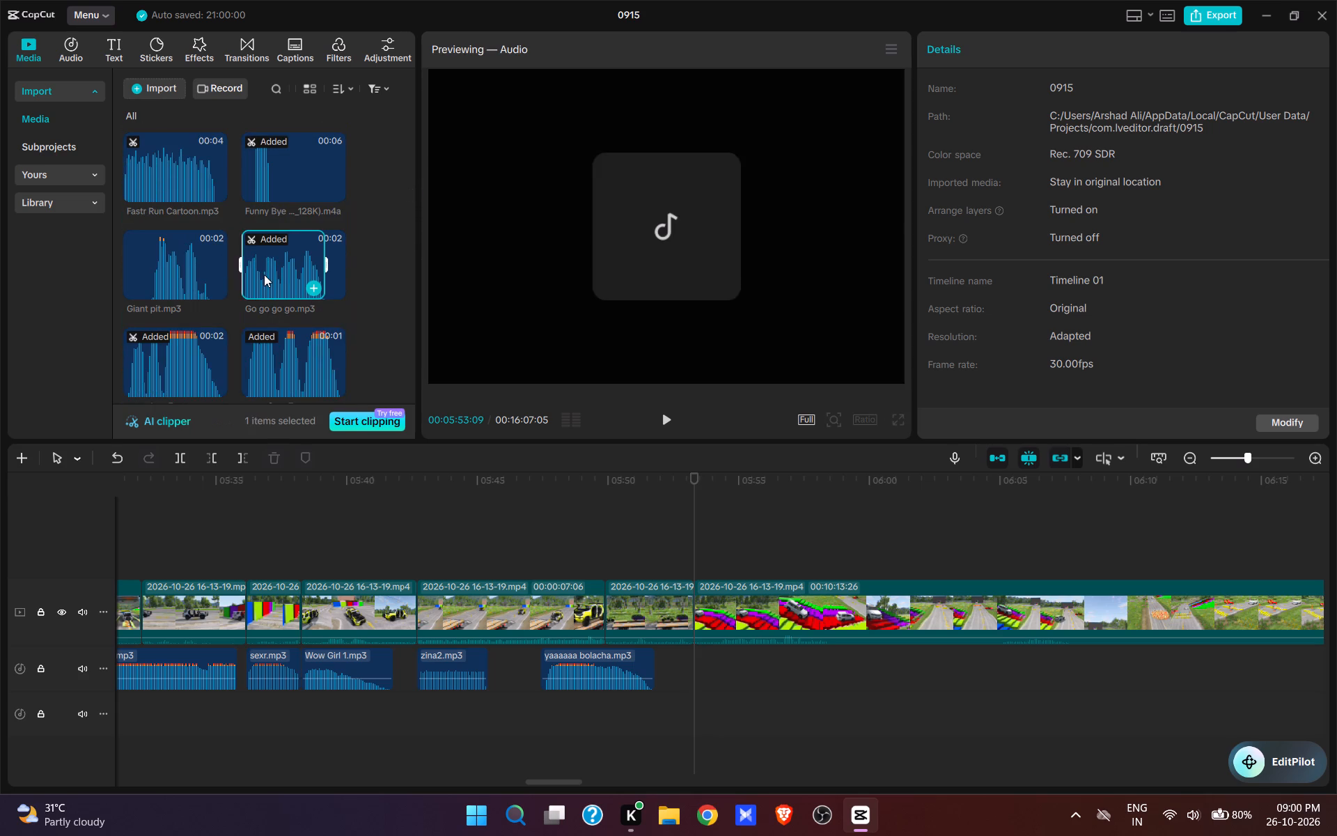
{"action": "left_click", "coordinate": [316, 291]}
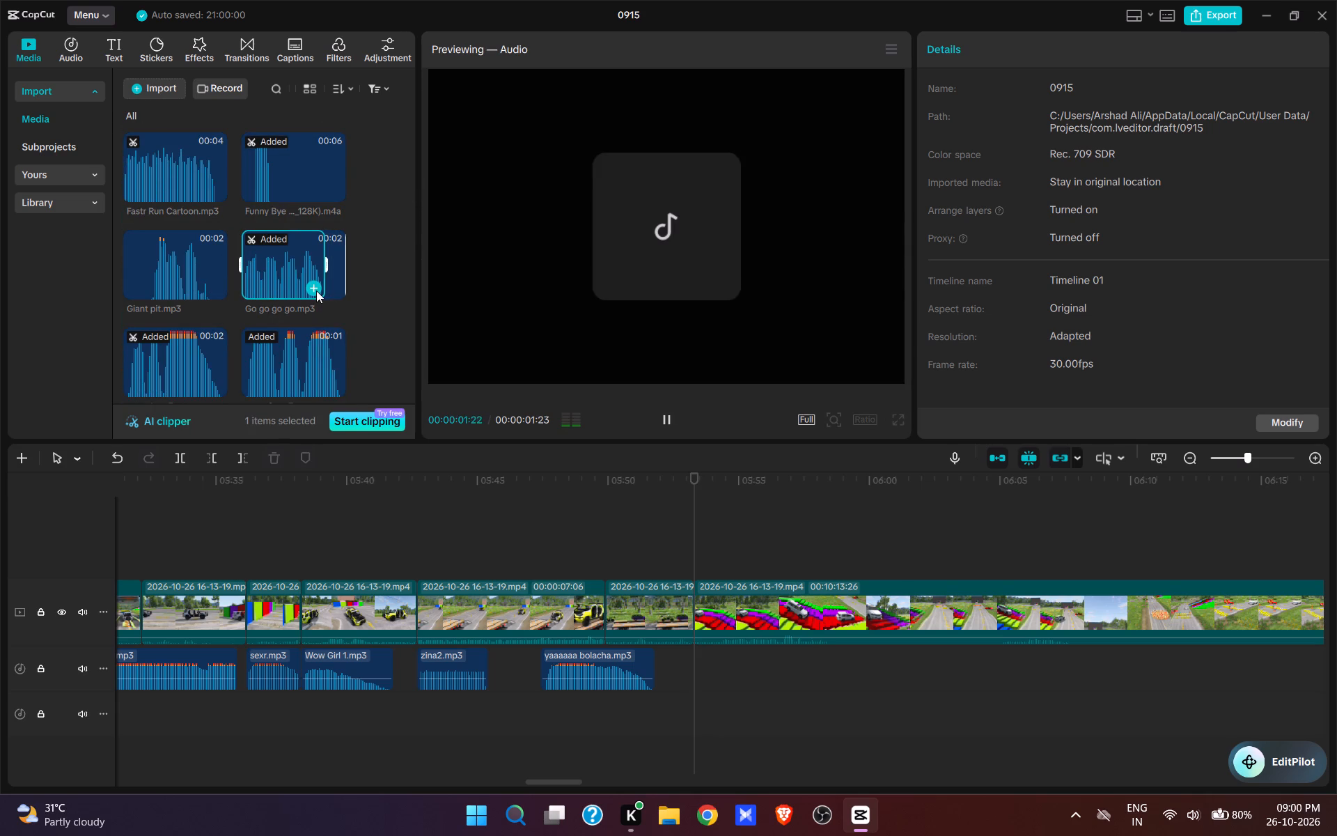
{"action": "key", "text": "space"}
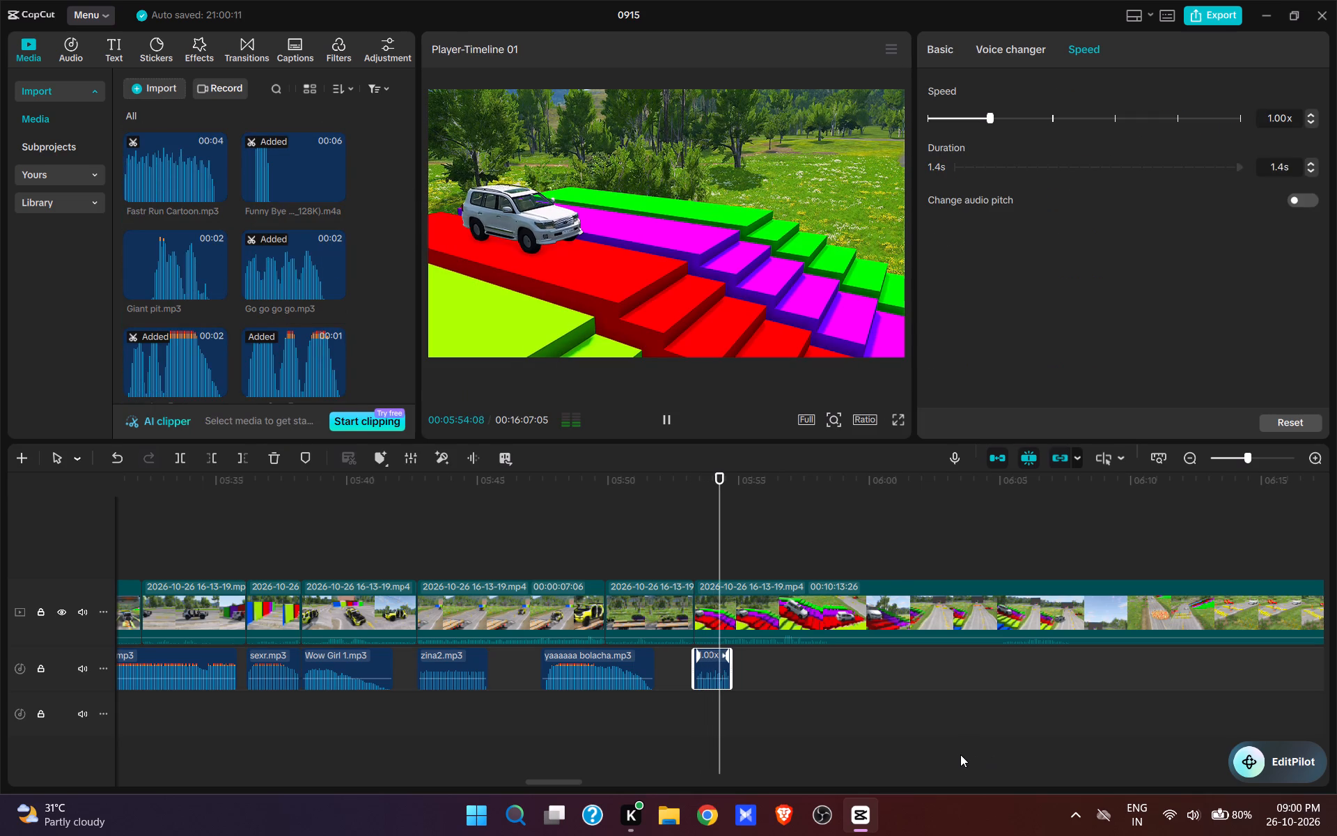
{"action": "key", "text": "space"}
Audition voice clips in the imported media and add okeeey.mp3 at 00:05:54:21, directly after the Go go go go.mp3 clip.
{"action": "left_click", "coordinate": [730, 561]}
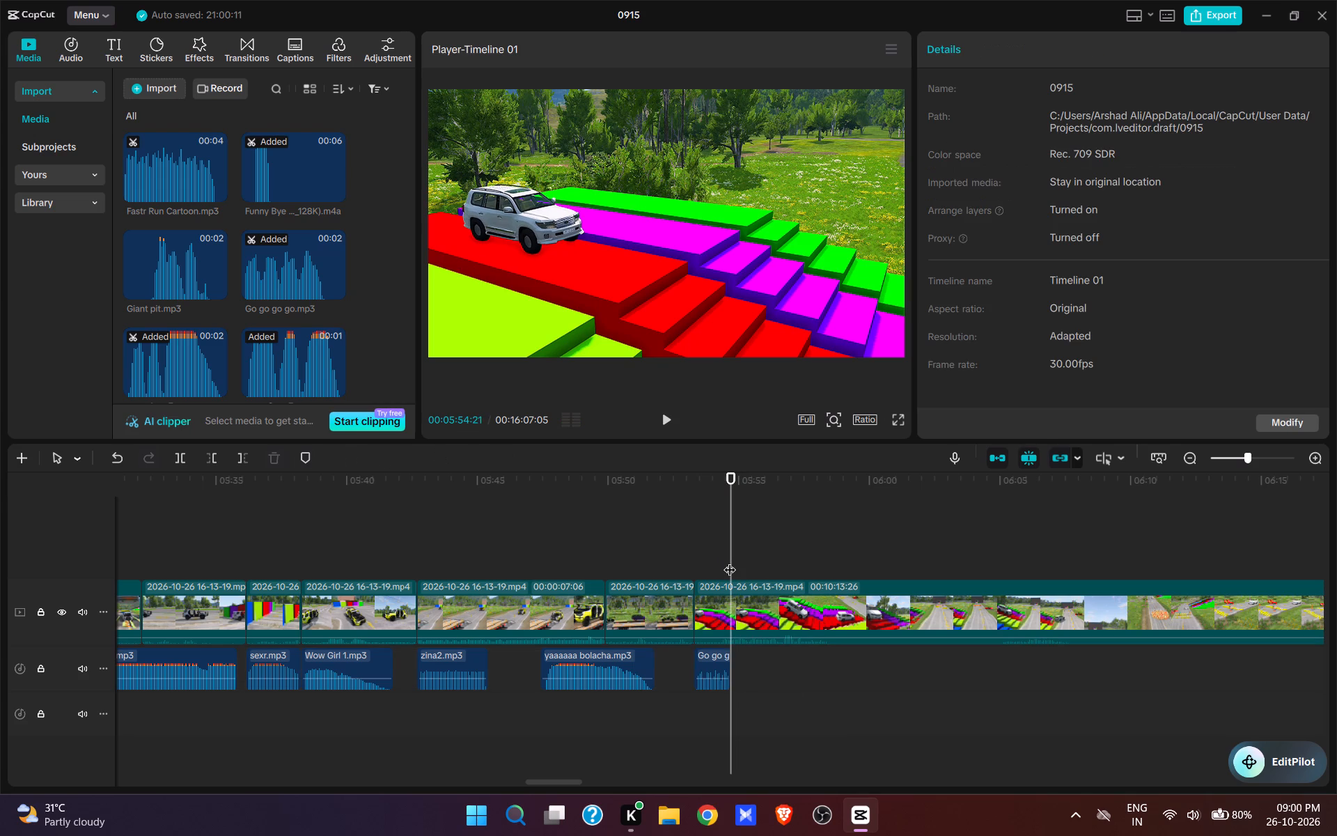
{"action": "scroll", "coordinate": [278, 327], "scroll_direction": "down", "scroll_amount": 5}
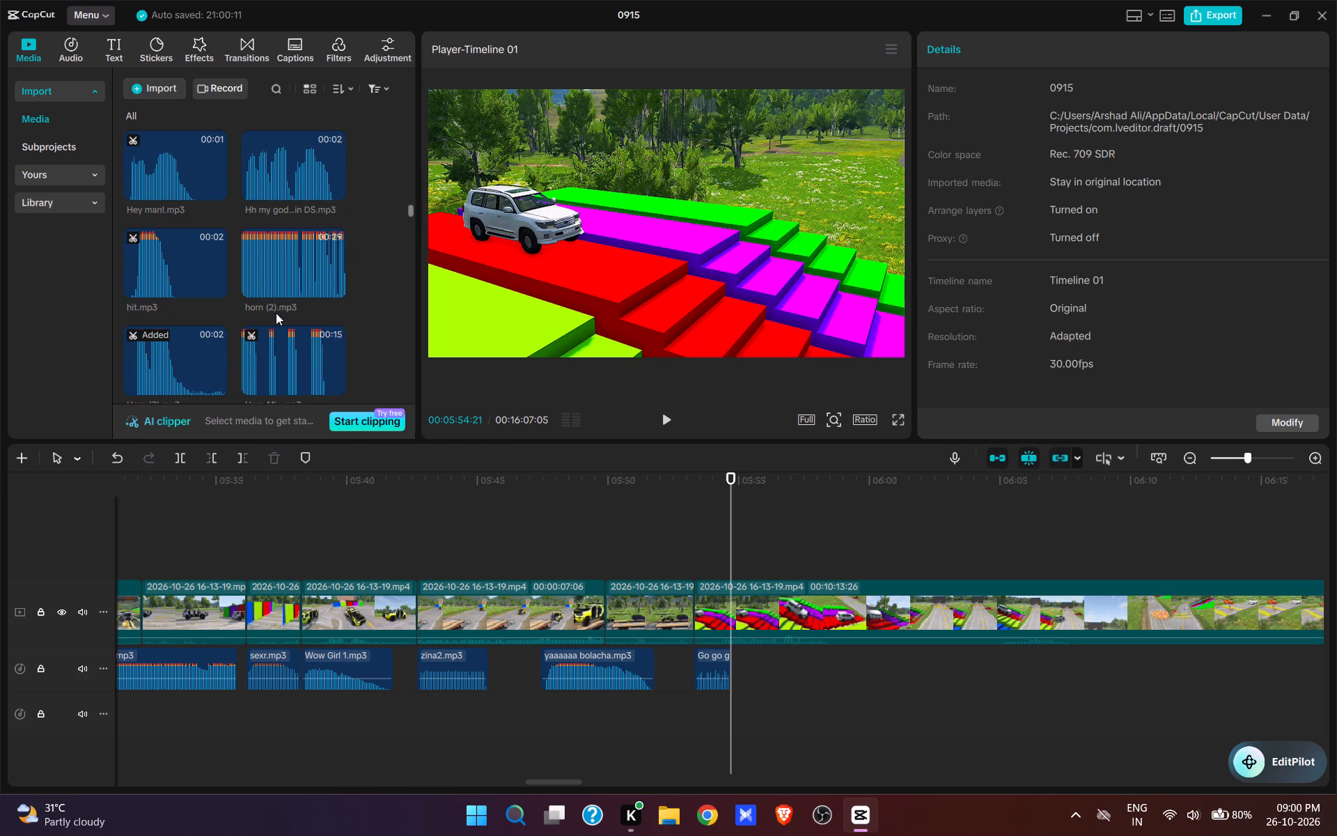
{"action": "scroll", "coordinate": [276, 313], "scroll_direction": "down", "scroll_amount": 20}
{"action": "scroll", "coordinate": [278, 316], "scroll_direction": "down", "scroll_amount": 1}
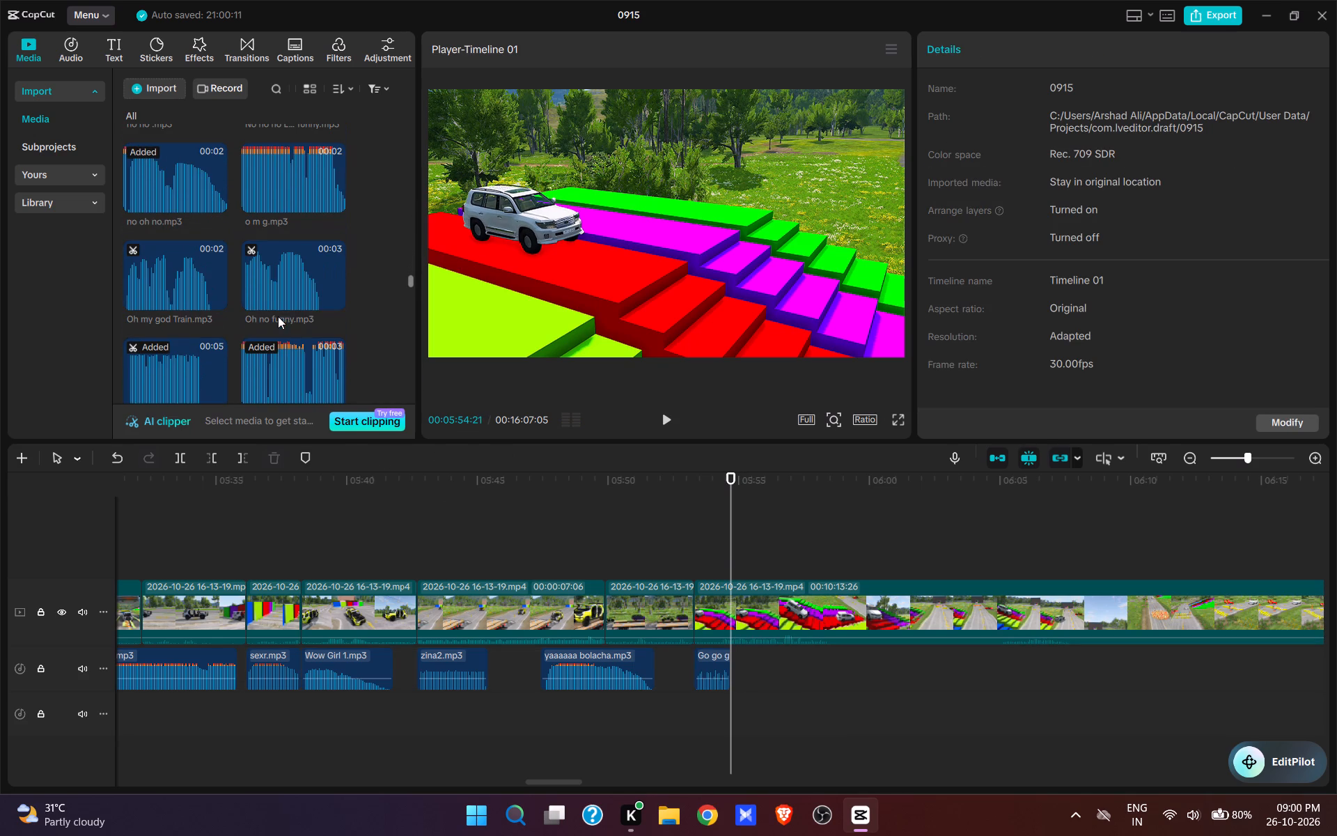
{"action": "left_click", "coordinate": [268, 291]}
{"action": "scroll", "coordinate": [268, 291], "scroll_direction": "down", "scroll_amount": 2}
{"action": "left_click", "coordinate": [281, 317]}
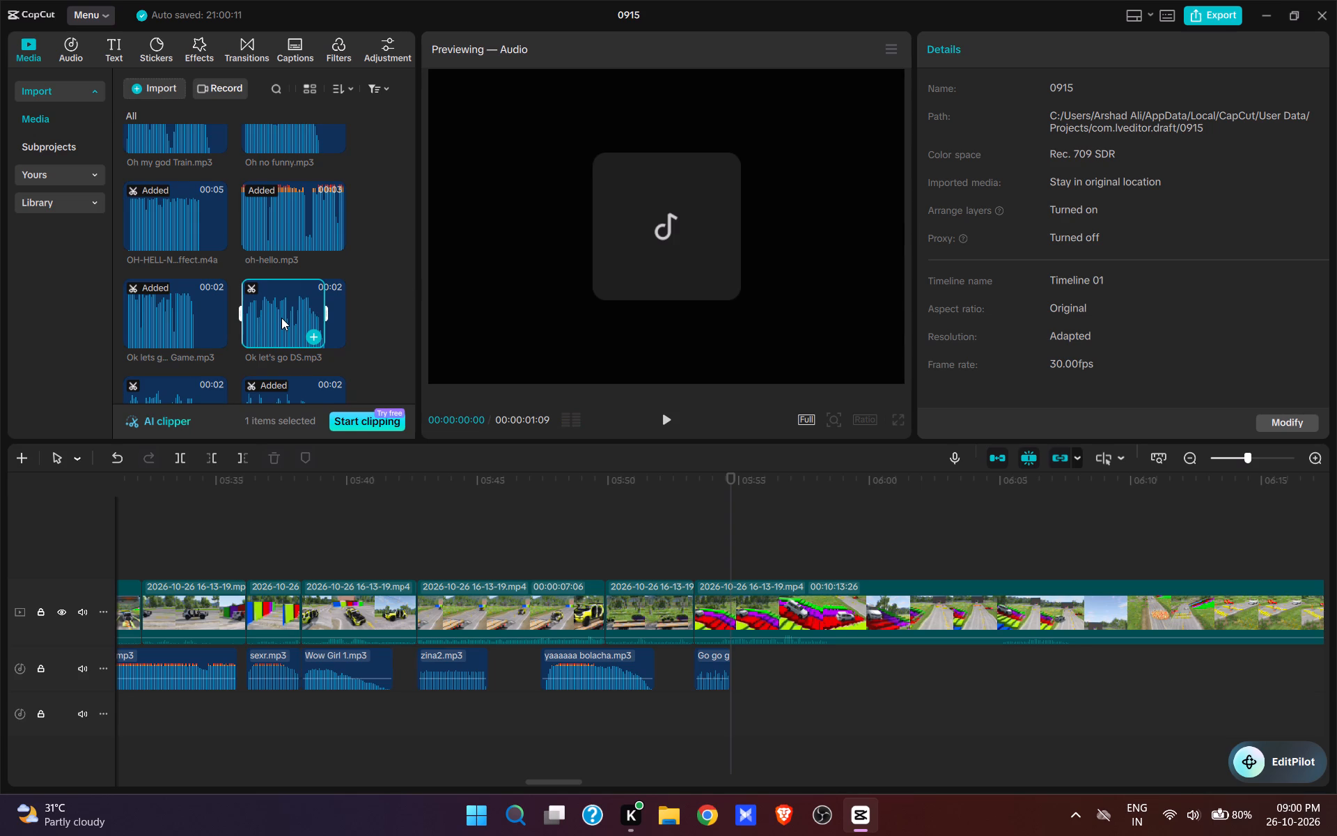
{"action": "scroll", "coordinate": [272, 302], "scroll_direction": "down", "scroll_amount": 2}
{"action": "left_click", "coordinate": [247, 236]}
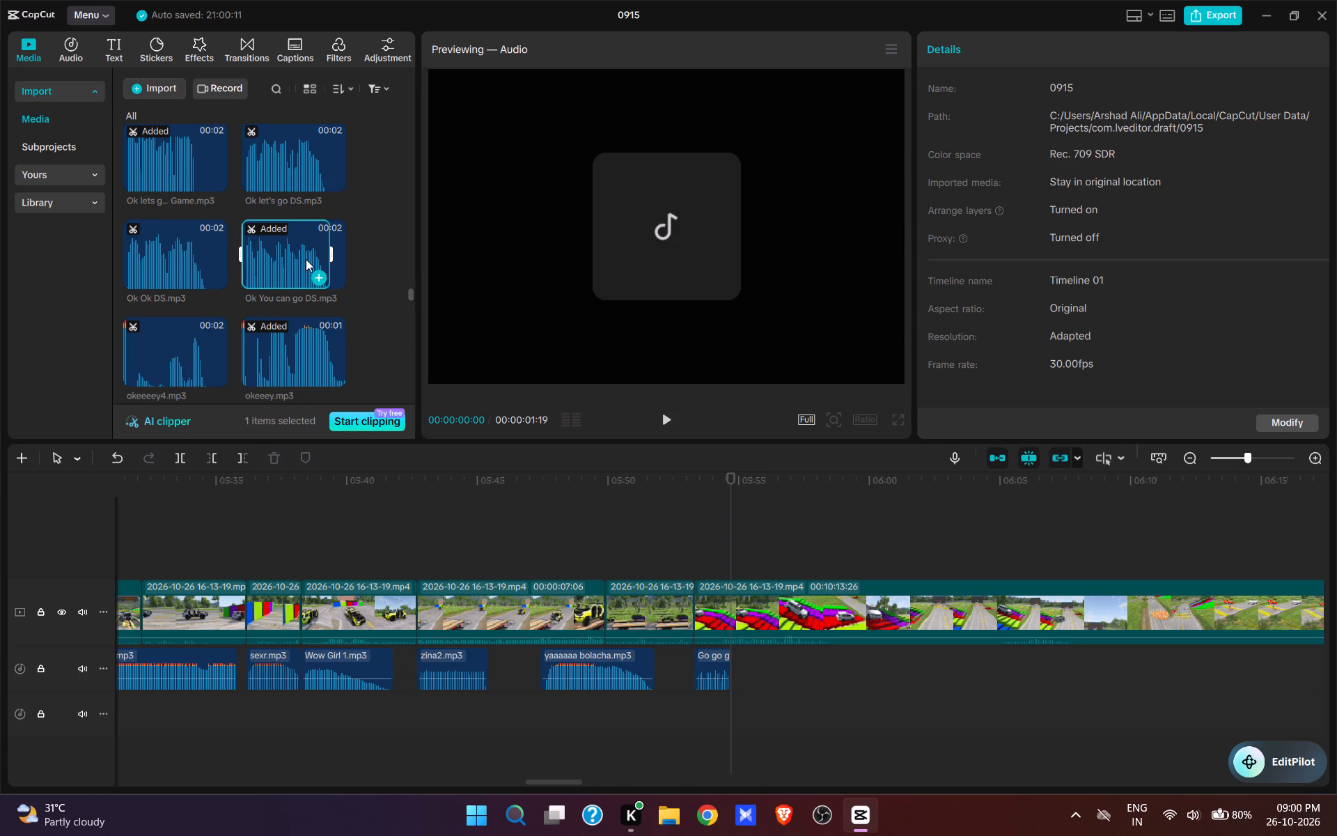
{"action": "scroll", "coordinate": [306, 259], "scroll_direction": "down", "scroll_amount": 2}
{"action": "left_click", "coordinate": [274, 218]}
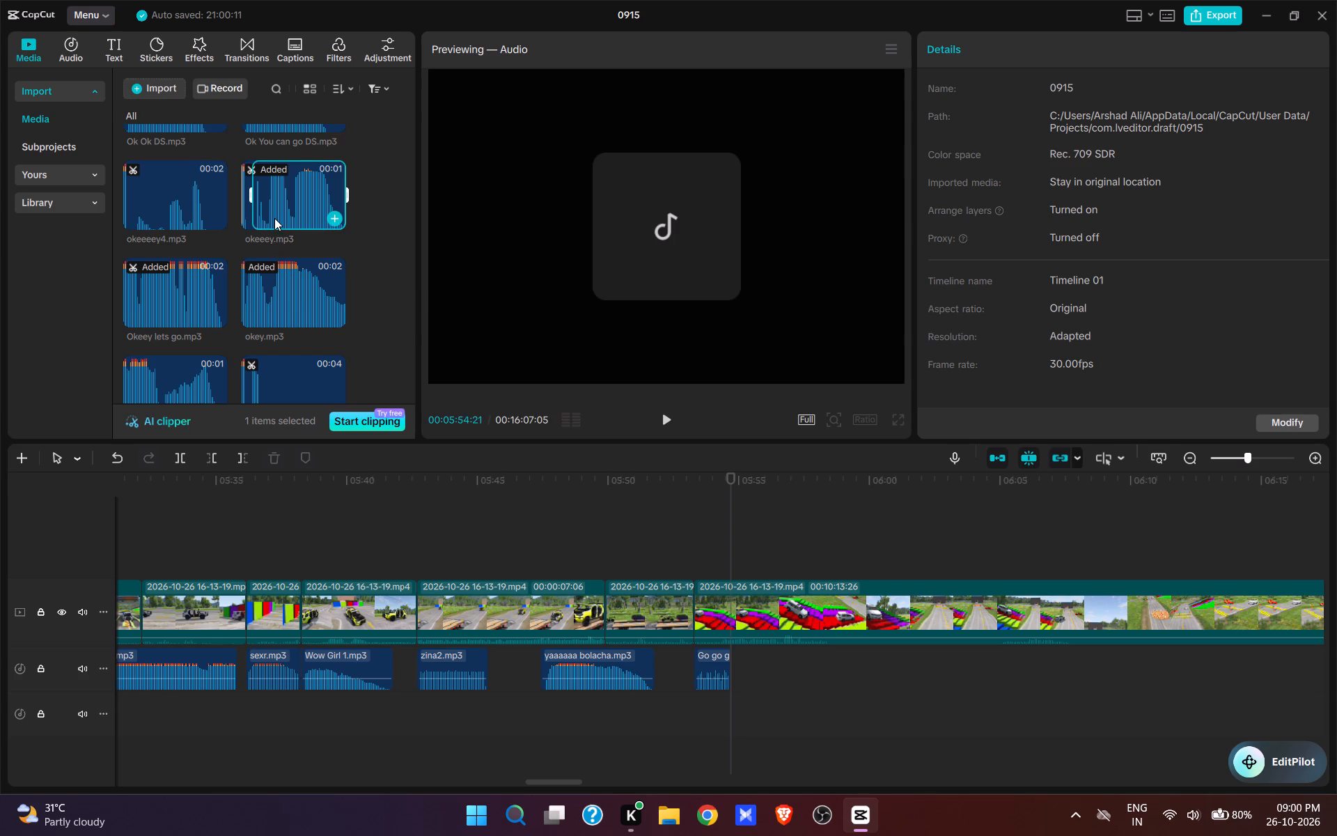
{"action": "scroll", "coordinate": [293, 278], "scroll_direction": "down", "scroll_amount": 1}
{"action": "scroll", "coordinate": [293, 278], "scroll_direction": "up", "scroll_amount": 1}
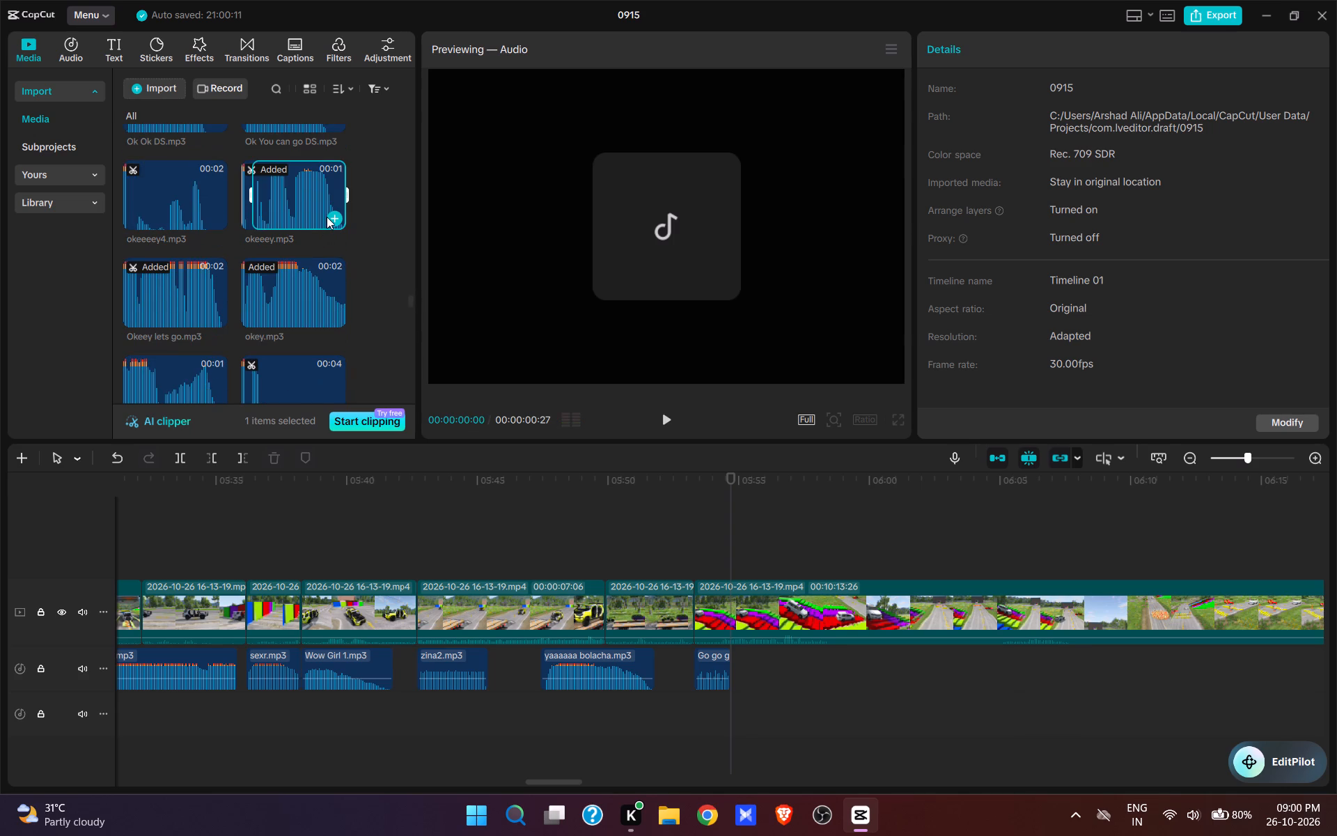
{"action": "left_click", "coordinate": [331, 217]}
{"action": "key", "text": "space"}
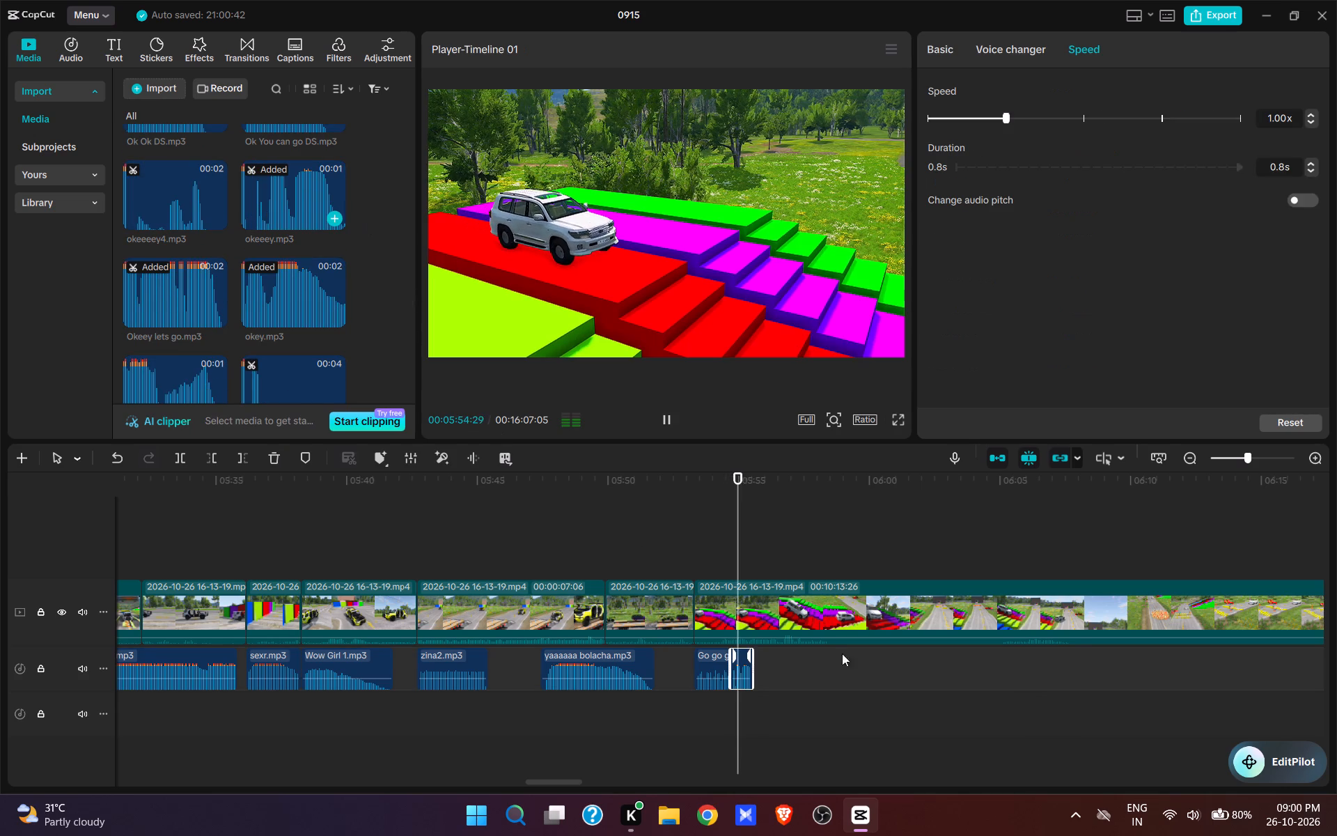
{"action": "key", "text": "space"}
Add broom broom.mp3 from the imported media at 00:05:56:02, as the white car starts down the coloured stairs, and play it.
{"action": "left_click", "coordinate": [751, 562]}
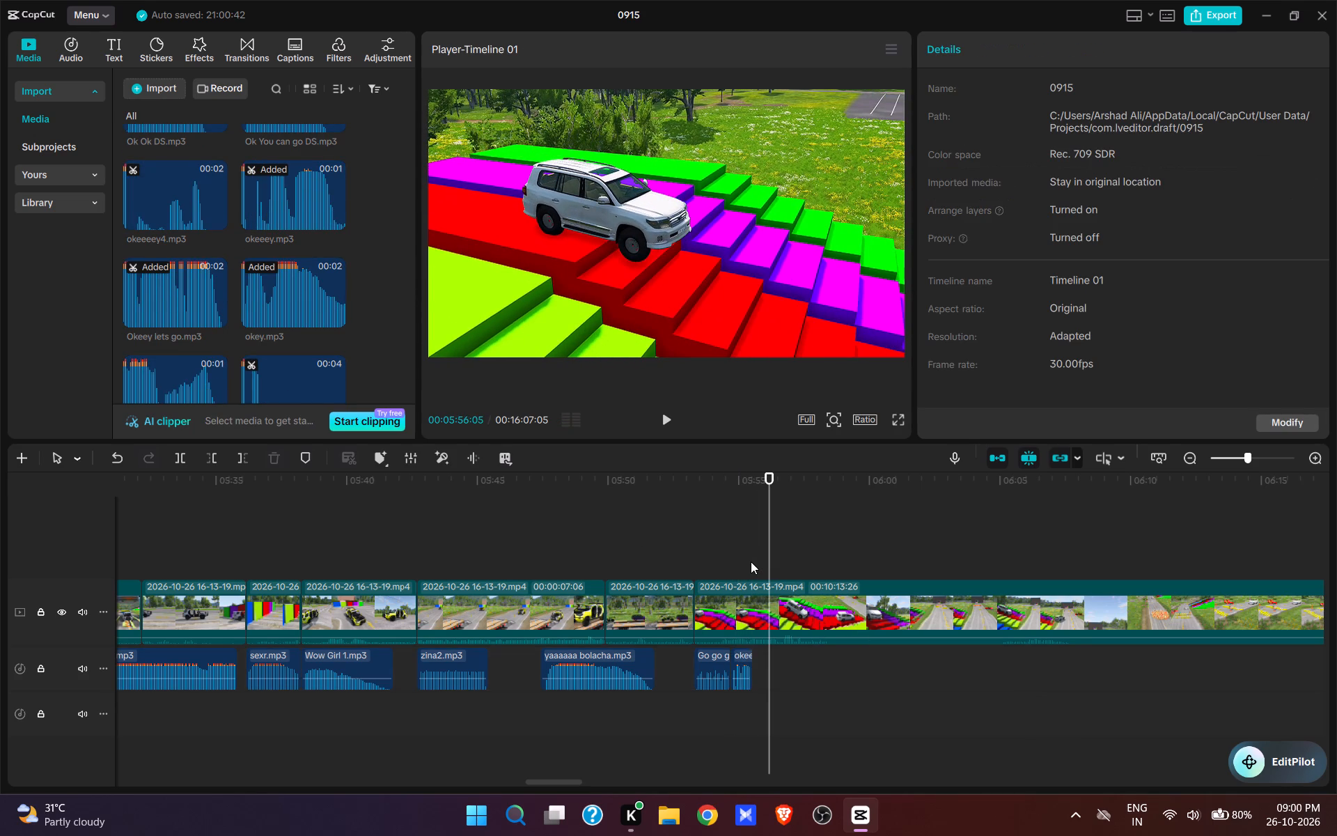
{"action": "key", "text": "space"}
{"action": "key", "text": "space"}
{"action": "scroll", "coordinate": [310, 304], "scroll_direction": "down", "scroll_amount": 6}
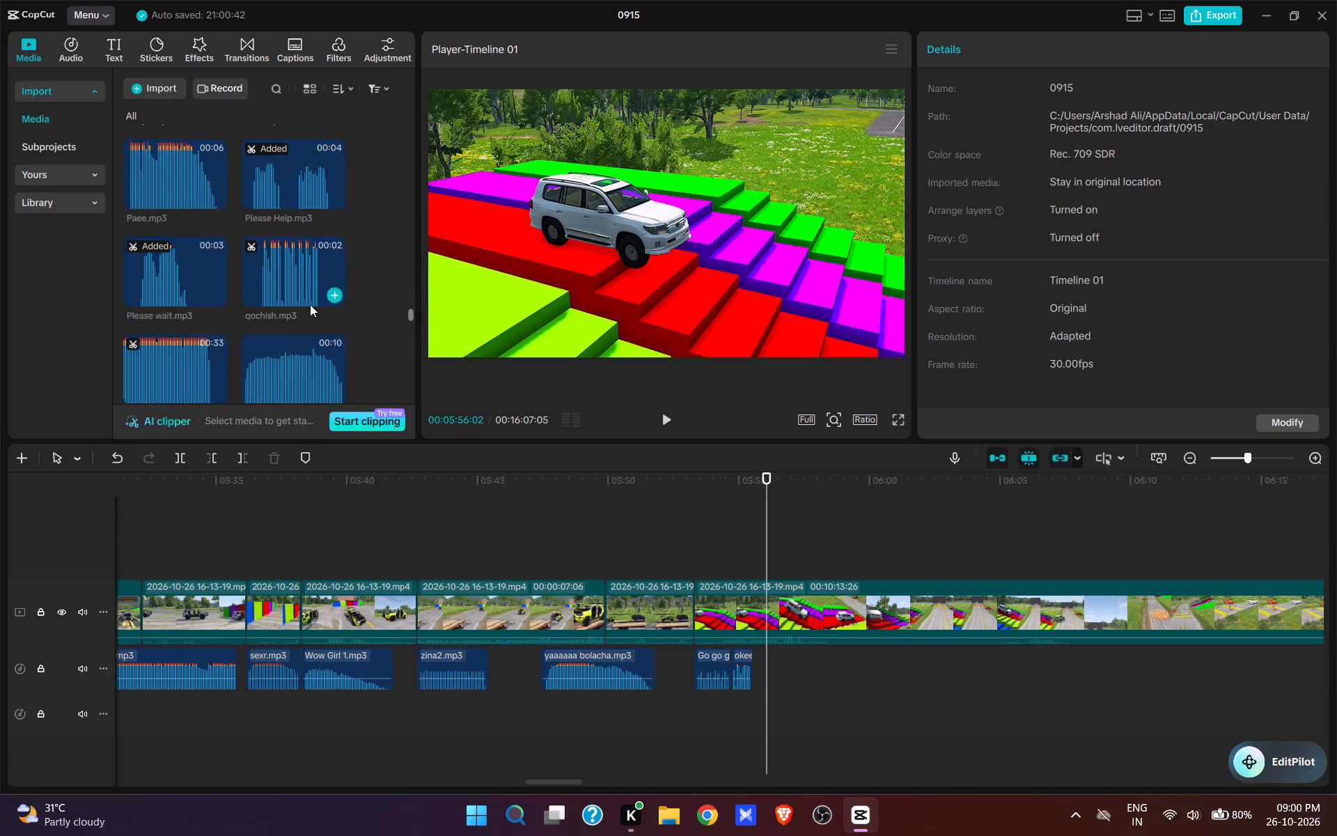
{"action": "left_click_drag", "start_coordinate": [407, 320], "coordinate": [416, 459]}
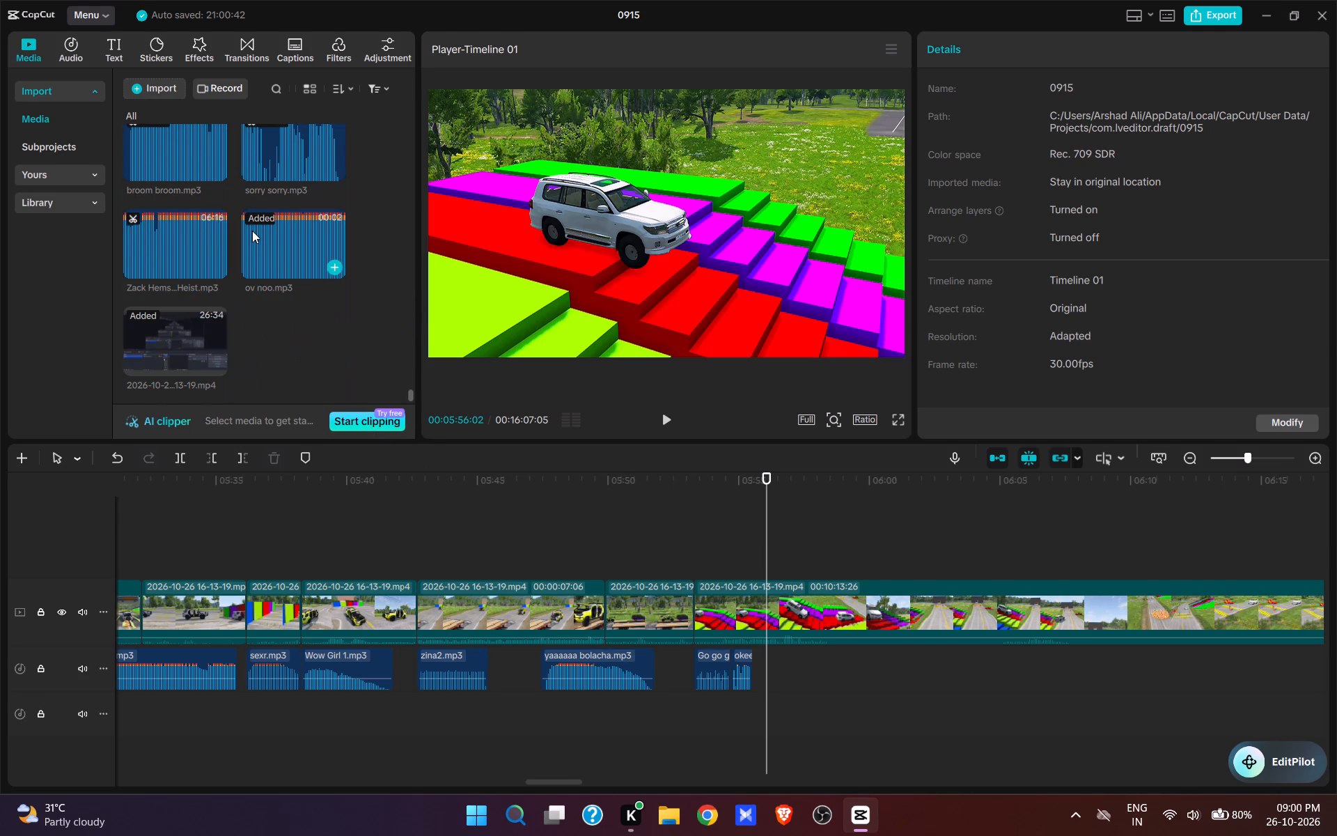
{"action": "left_click", "coordinate": [218, 168]}
{"action": "key", "text": "space"}
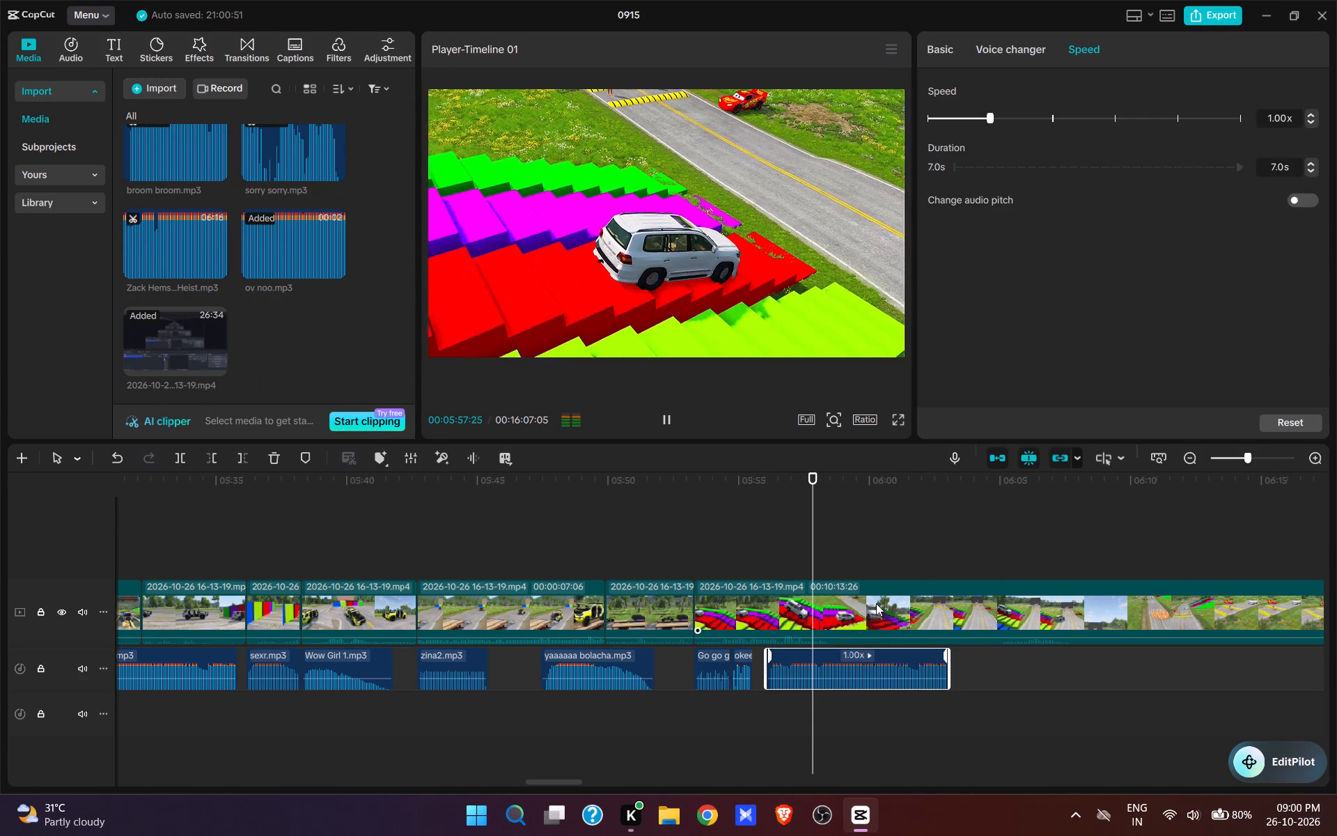
Split the video at 00:05:58:11 and remove the following footage up to the white car nearing the bottom of the coloured stairs.
{"action": "key", "text": "space"}
{"action": "left_click", "coordinate": [840, 620]}
{"action": "key", "text": "w"}
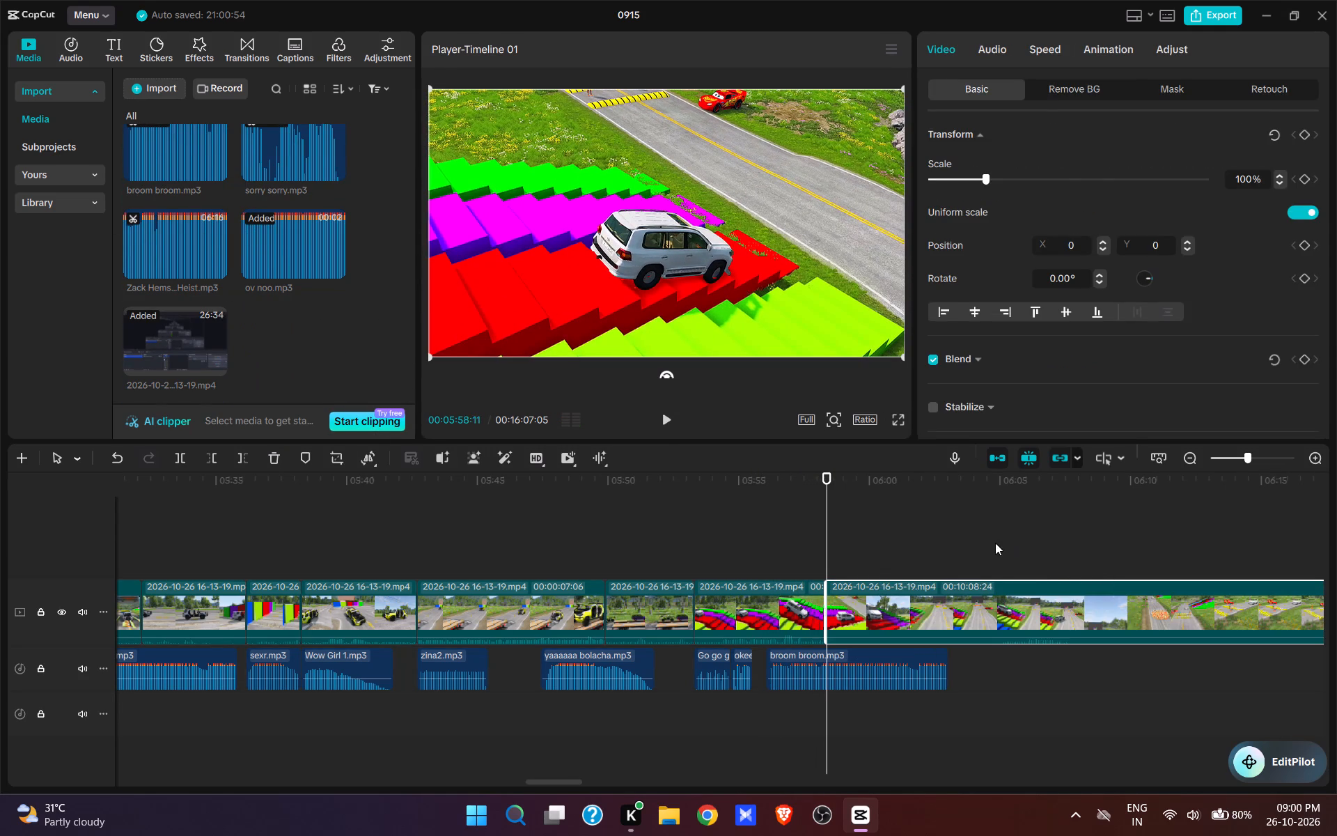
{"action": "left_click", "coordinate": [994, 543]}
{"action": "key", "text": "space"}
{"action": "key", "text": "space"}
{"action": "type", "text": "q"}
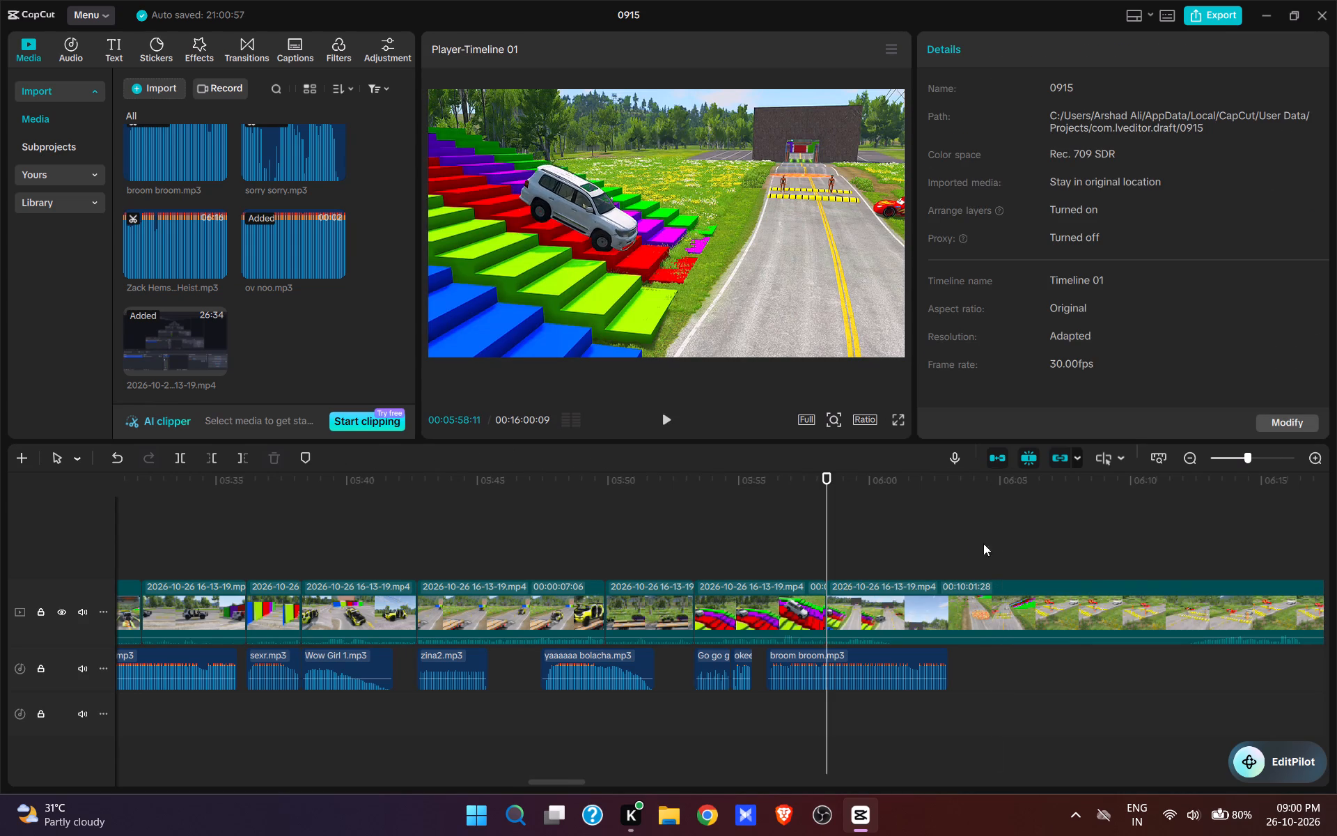
Split the video at 00:06:00:18 and remove the following footage up to the white car approaching the yellow speed bumps.
{"action": "key", "text": "space"}
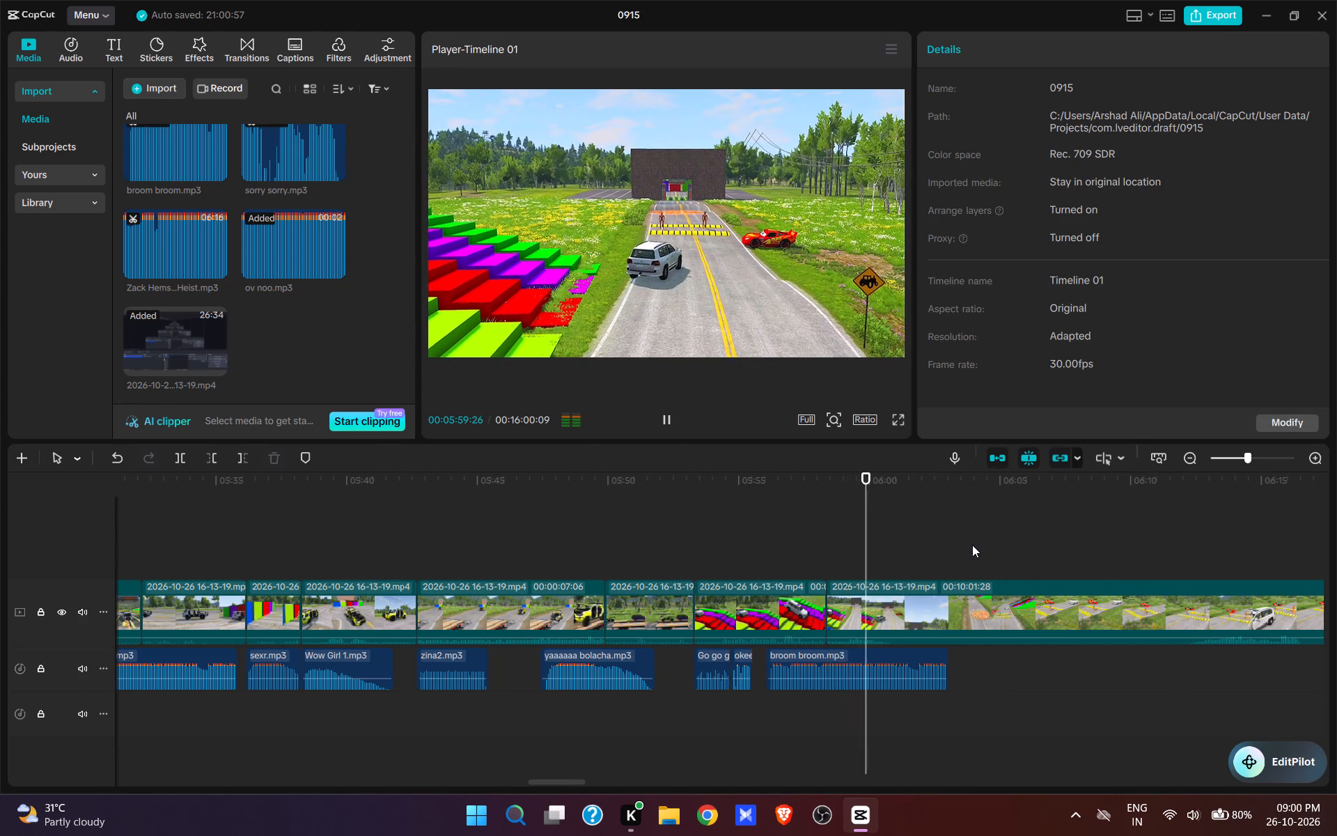
{"action": "key", "text": "space"}
{"action": "left_click", "coordinate": [893, 610]}
{"action": "key", "text": "w"}
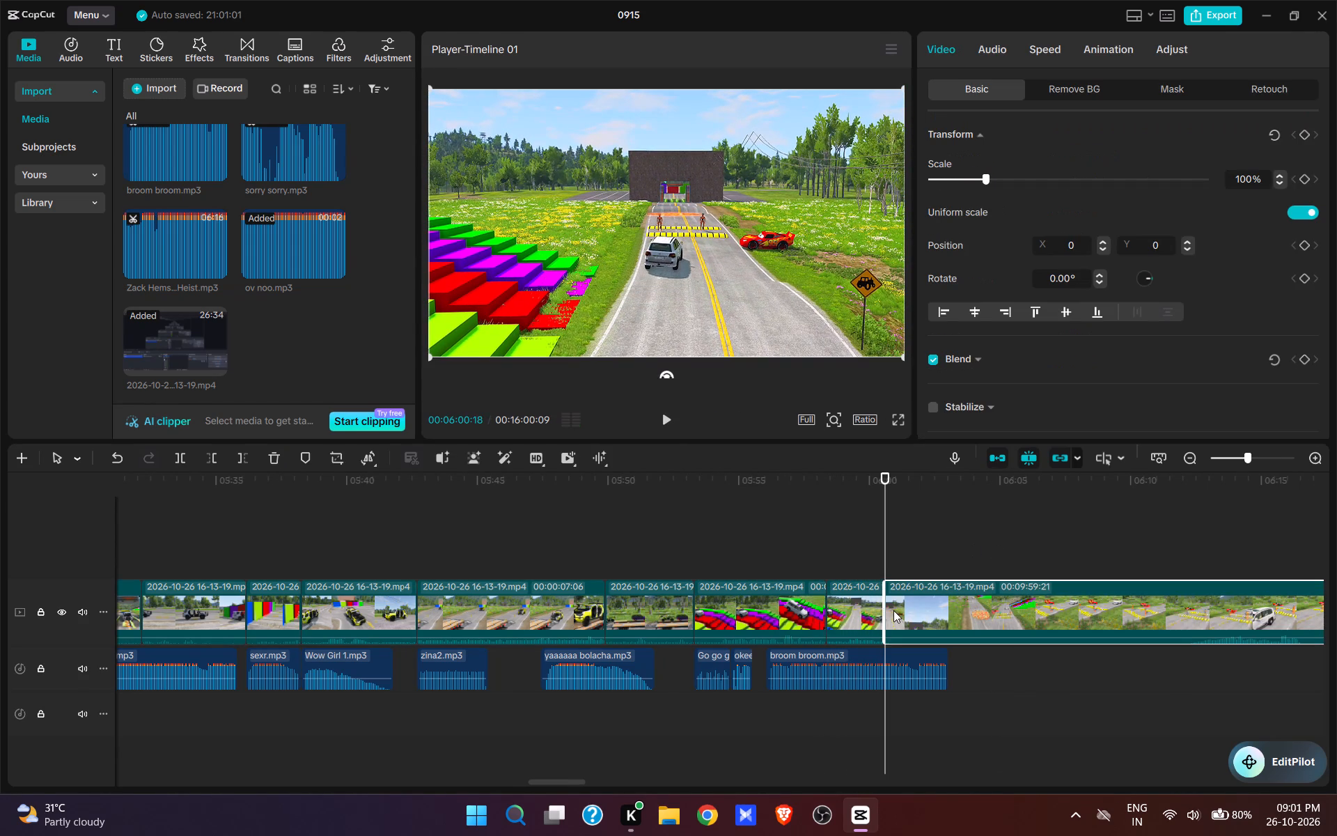
{"action": "left_click_drag", "start_coordinate": [939, 650], "coordinate": [989, 667]}
{"action": "left_click", "coordinate": [932, 539]}
{"action": "left_click", "coordinate": [974, 540]}
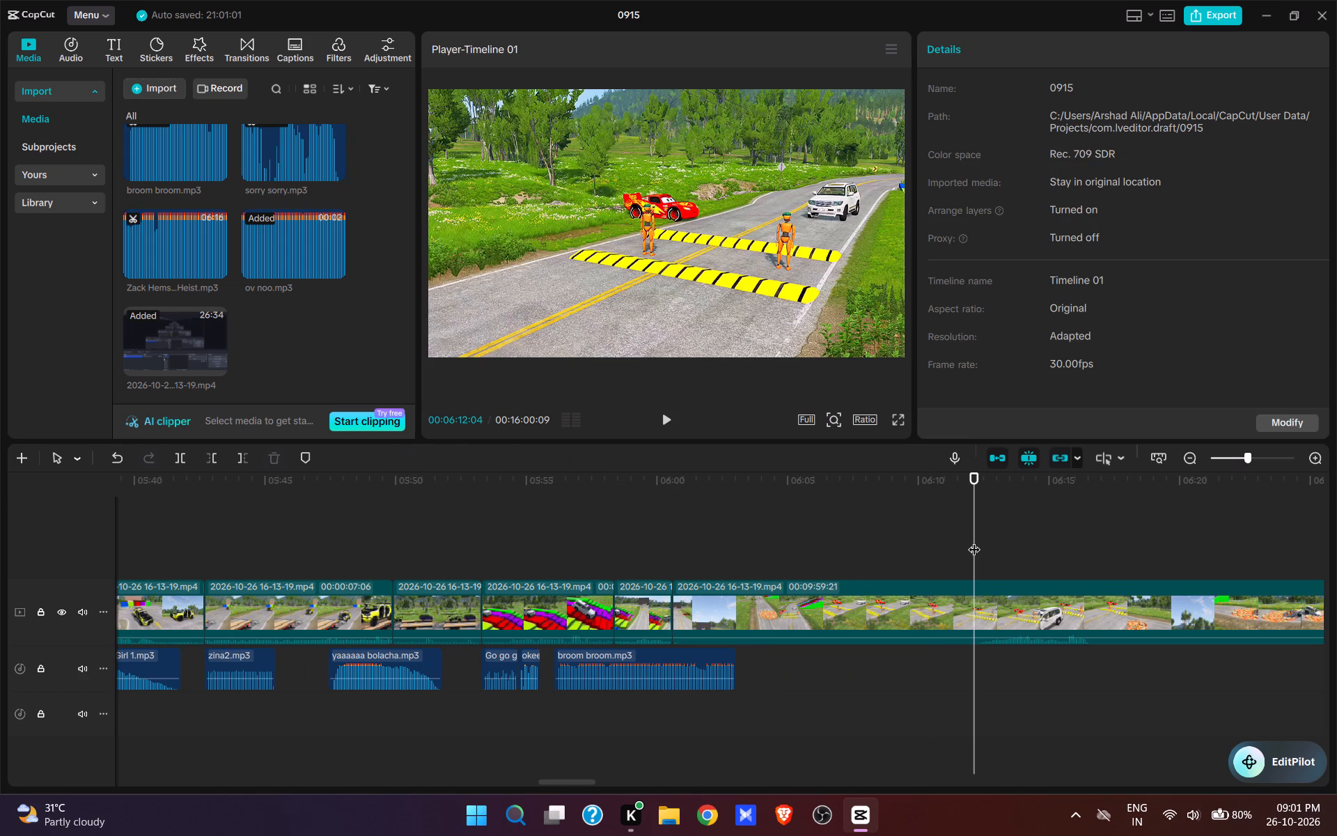
{"action": "key", "text": "space"}
{"action": "key", "text": "space"}
{"action": "type", "text": "q"}
Play across the new cut and trim the end of the broom broom.mp3 clip to 00:06:01:16.
{"action": "key", "text": "space"}
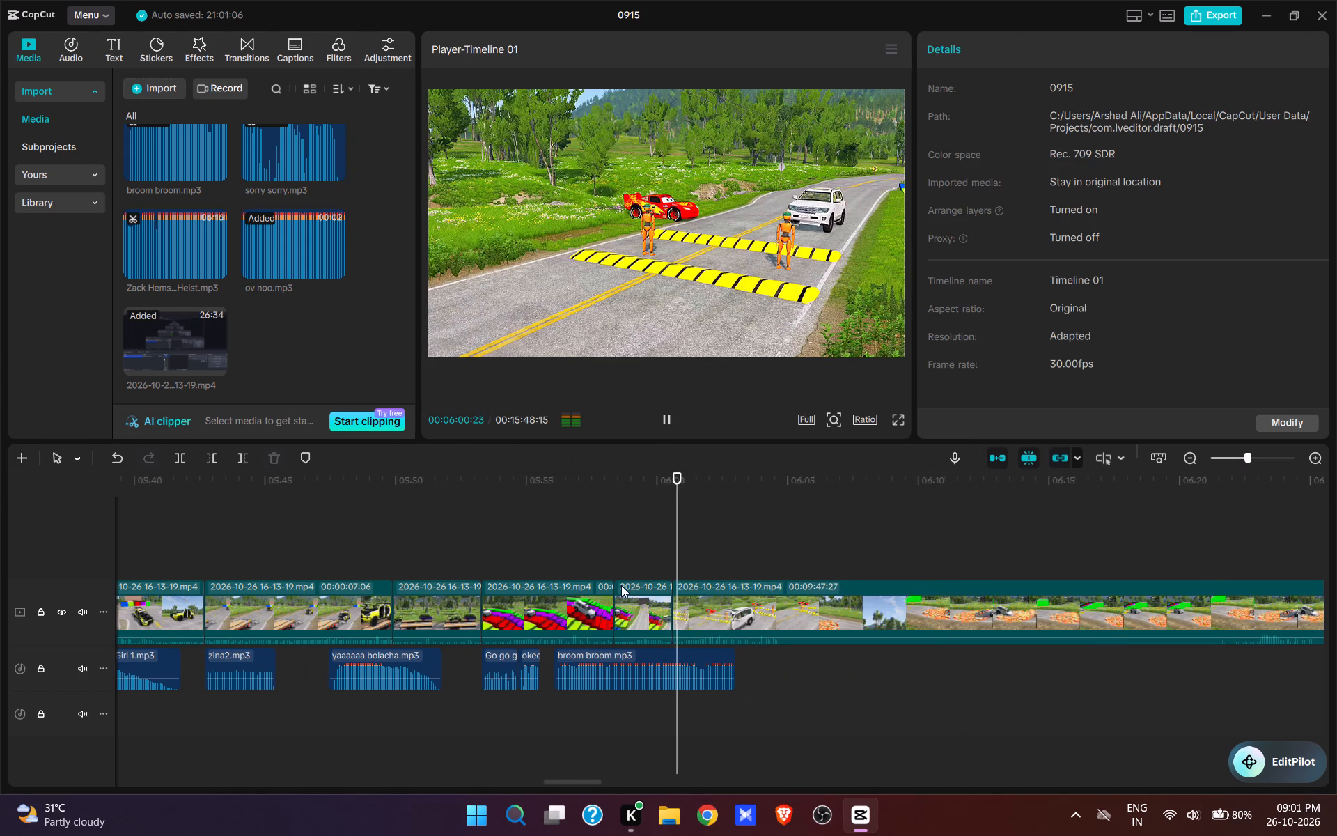
{"action": "key", "text": "space"}
{"action": "left_click", "coordinate": [637, 550]}
{"action": "key", "text": "space"}
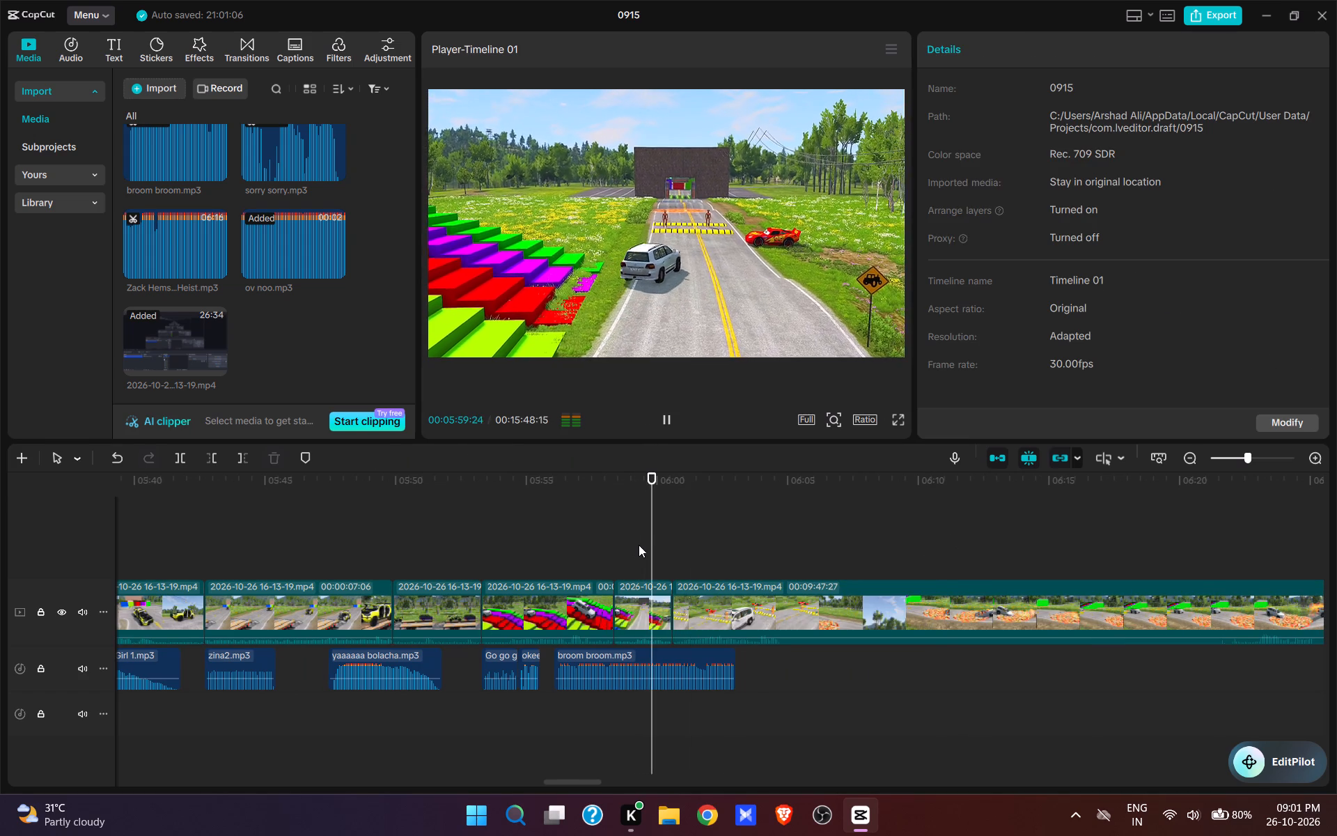
{"action": "key", "text": "space"}
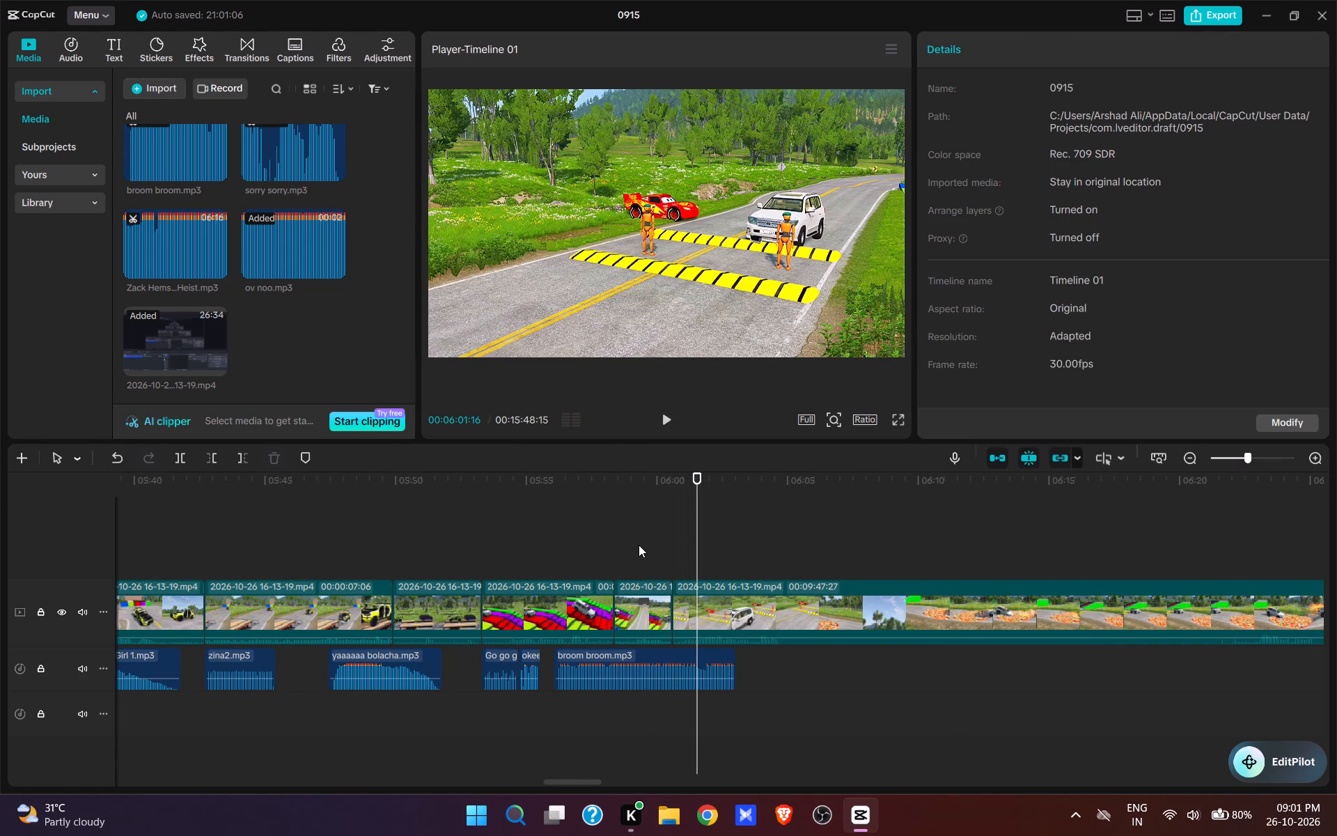
{"action": "left_click", "coordinate": [710, 669]}
{"action": "key", "text": "e"}
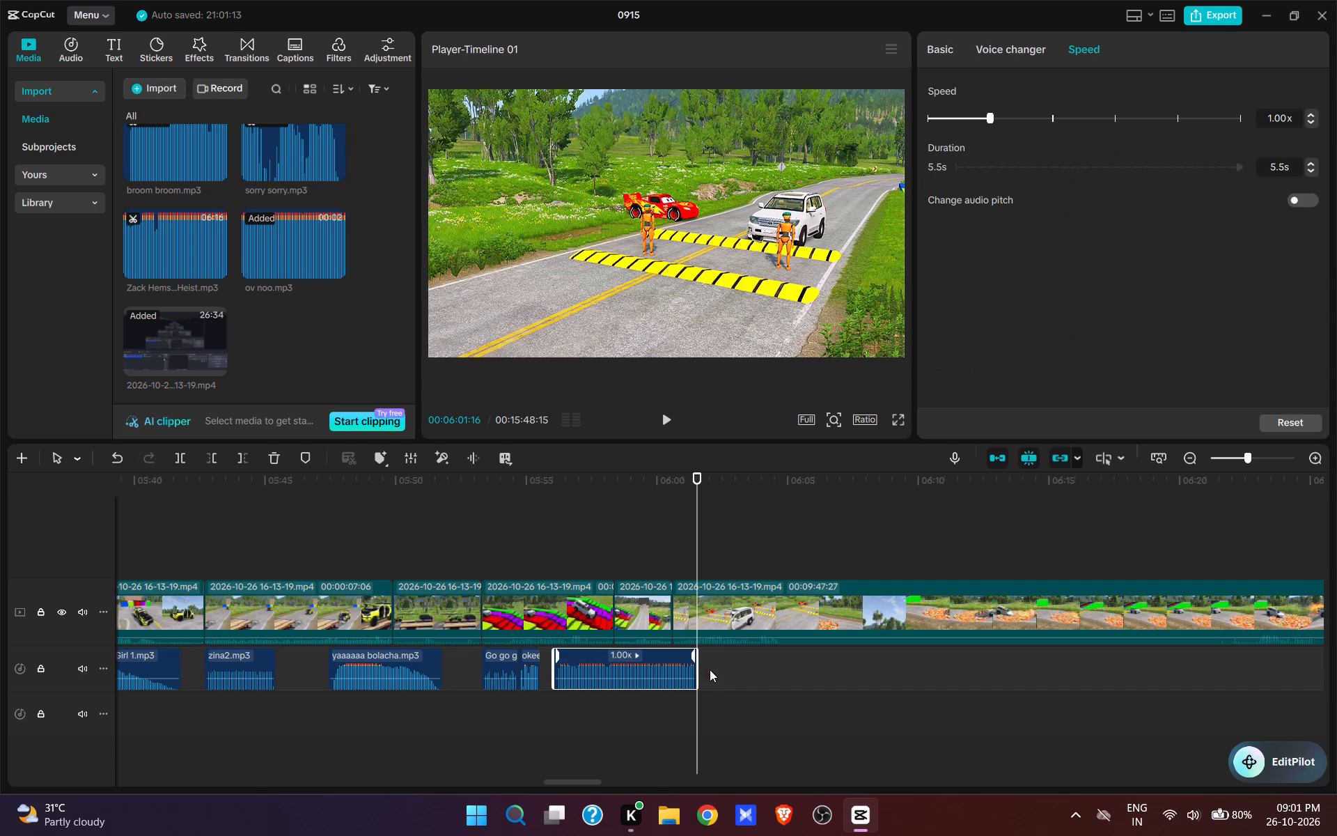
Add laugh4.mp3 from the imported media at 00:06:01:16, directly after the broom broom.mp3 clip, and play it back.
{"action": "scroll", "coordinate": [245, 470], "scroll_direction": "up", "scroll_amount": 20}
{"action": "scroll", "coordinate": [245, 470], "scroll_direction": "up", "scroll_amount": 1}
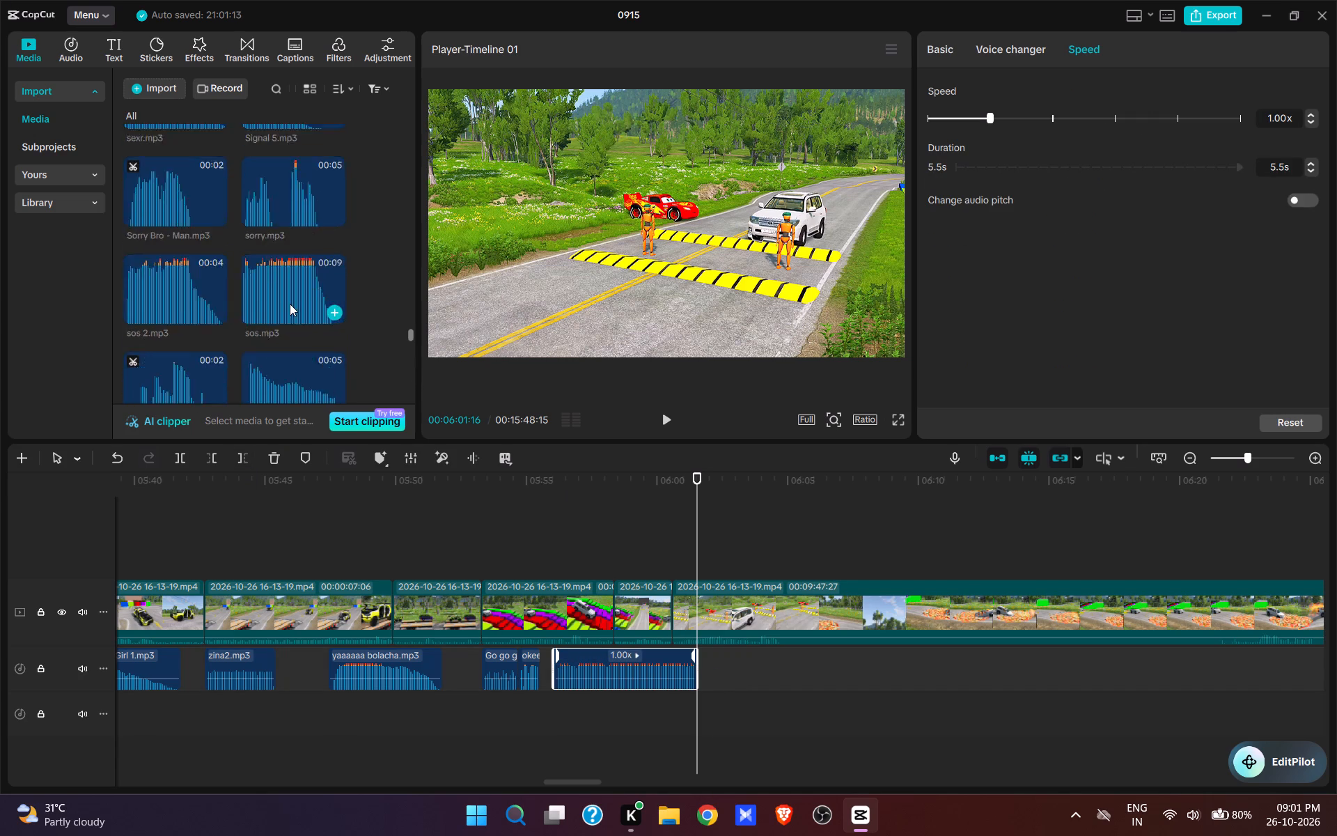
{"action": "scroll", "coordinate": [290, 304], "scroll_direction": "up", "scroll_amount": 20}
{"action": "scroll", "coordinate": [290, 304], "scroll_direction": "up", "scroll_amount": 6}
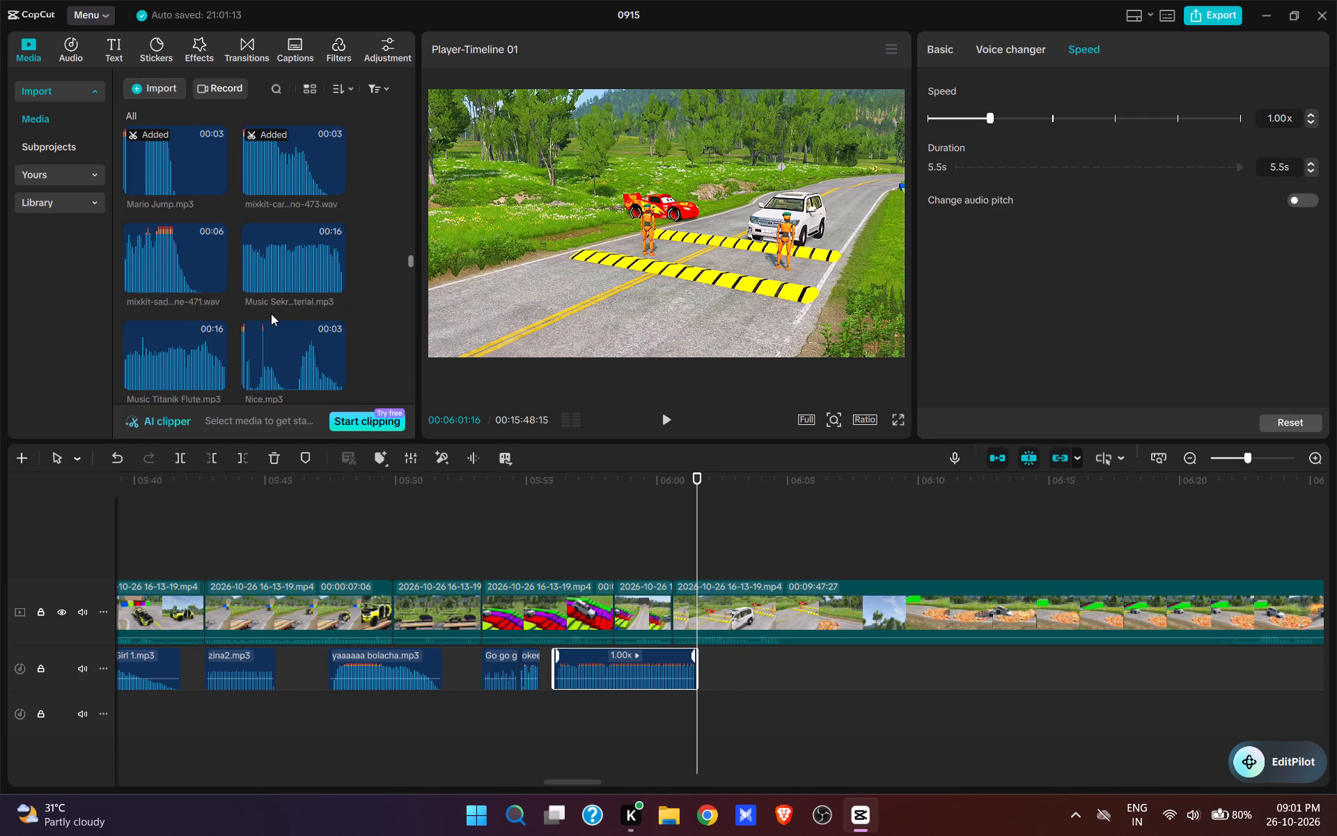
{"action": "scroll", "coordinate": [271, 313], "scroll_direction": "up", "scroll_amount": 6}
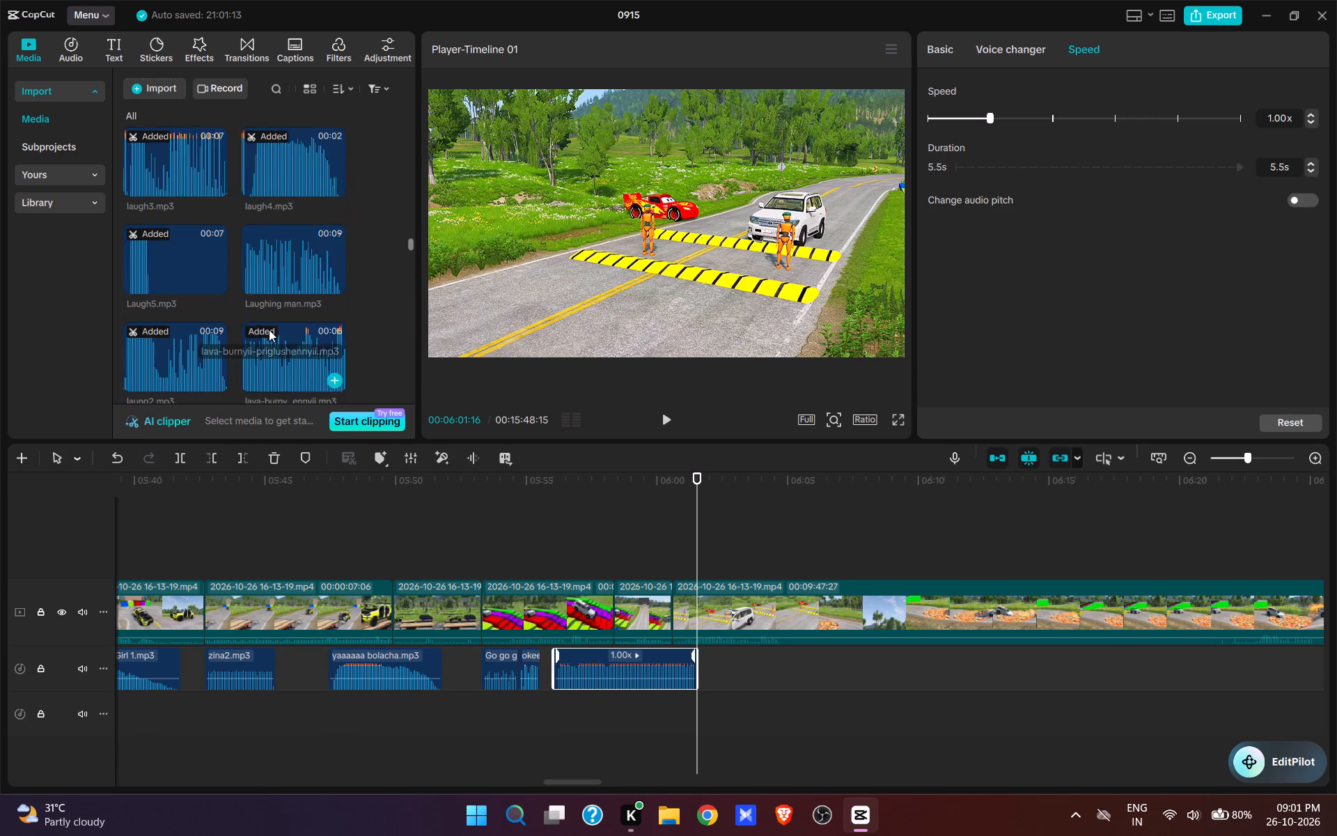
{"action": "scroll", "coordinate": [292, 248], "scroll_direction": "up", "scroll_amount": 1}
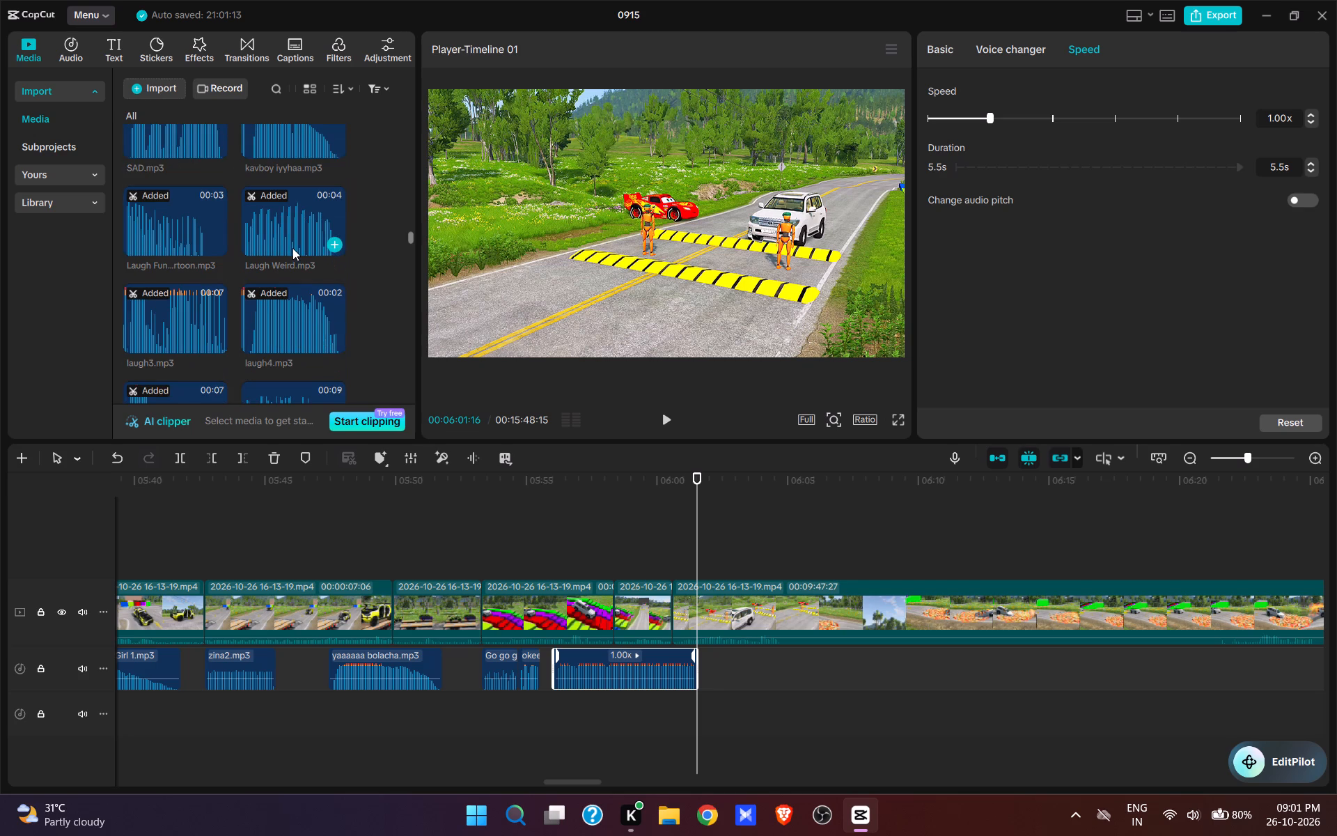
{"action": "left_click", "coordinate": [296, 332]}
{"action": "left_click", "coordinate": [329, 341]}
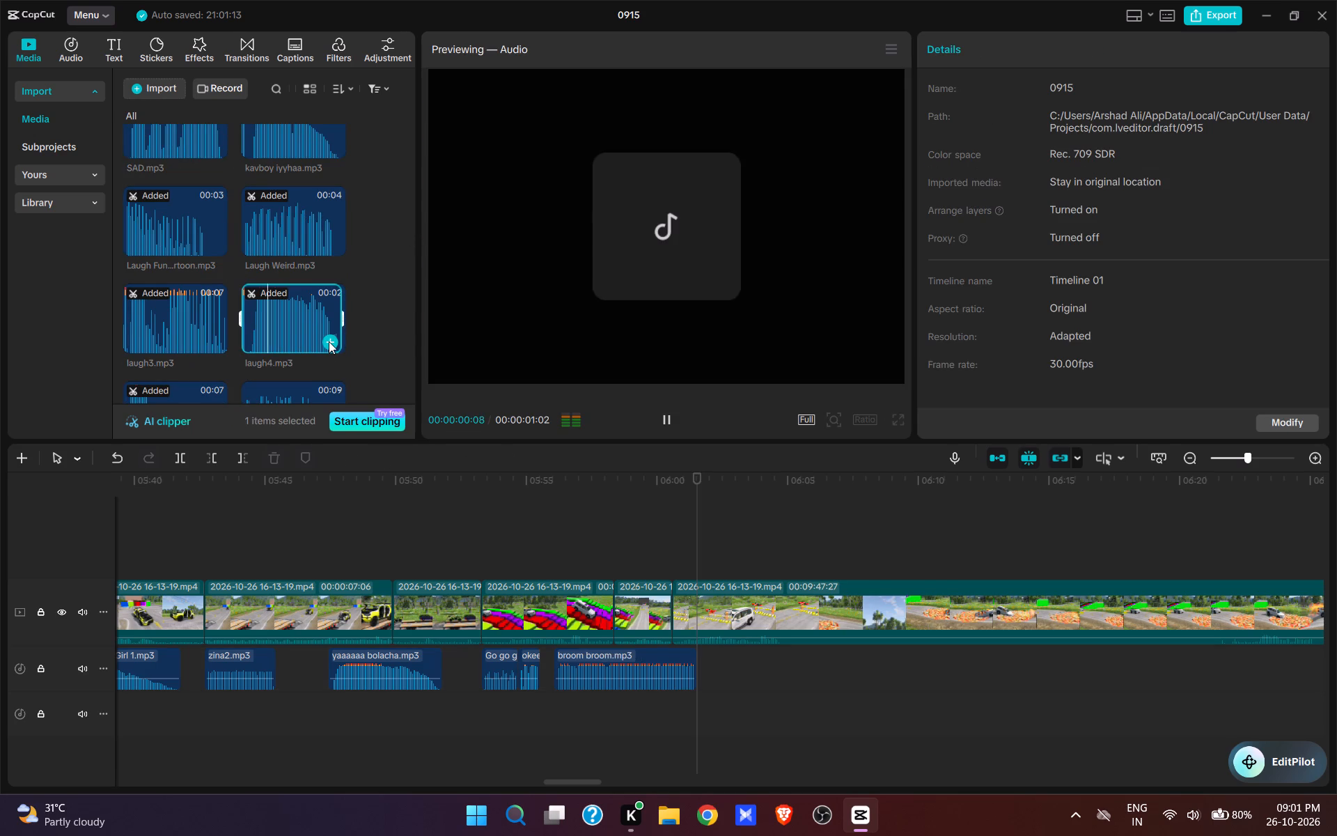
{"action": "key", "text": "space"}
{"action": "key", "text": "space"}
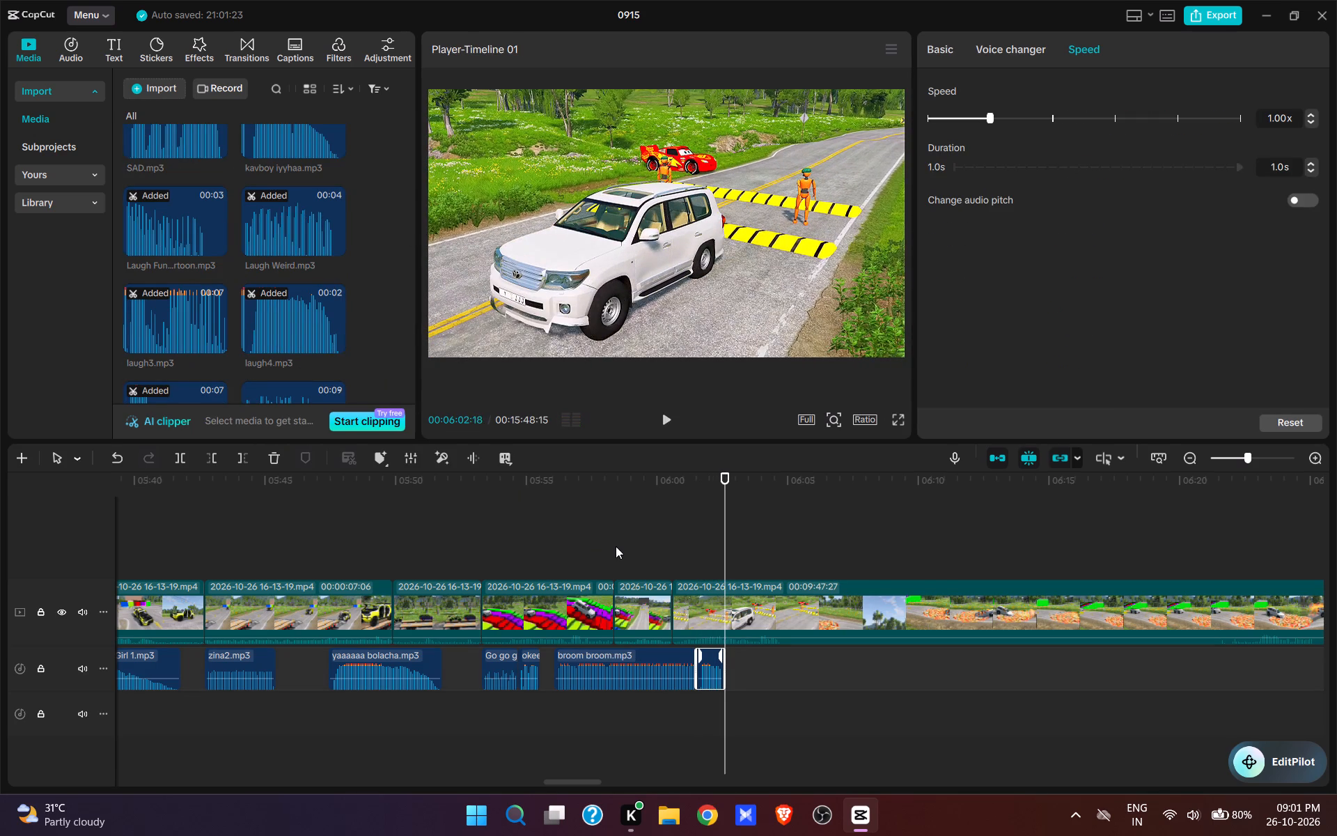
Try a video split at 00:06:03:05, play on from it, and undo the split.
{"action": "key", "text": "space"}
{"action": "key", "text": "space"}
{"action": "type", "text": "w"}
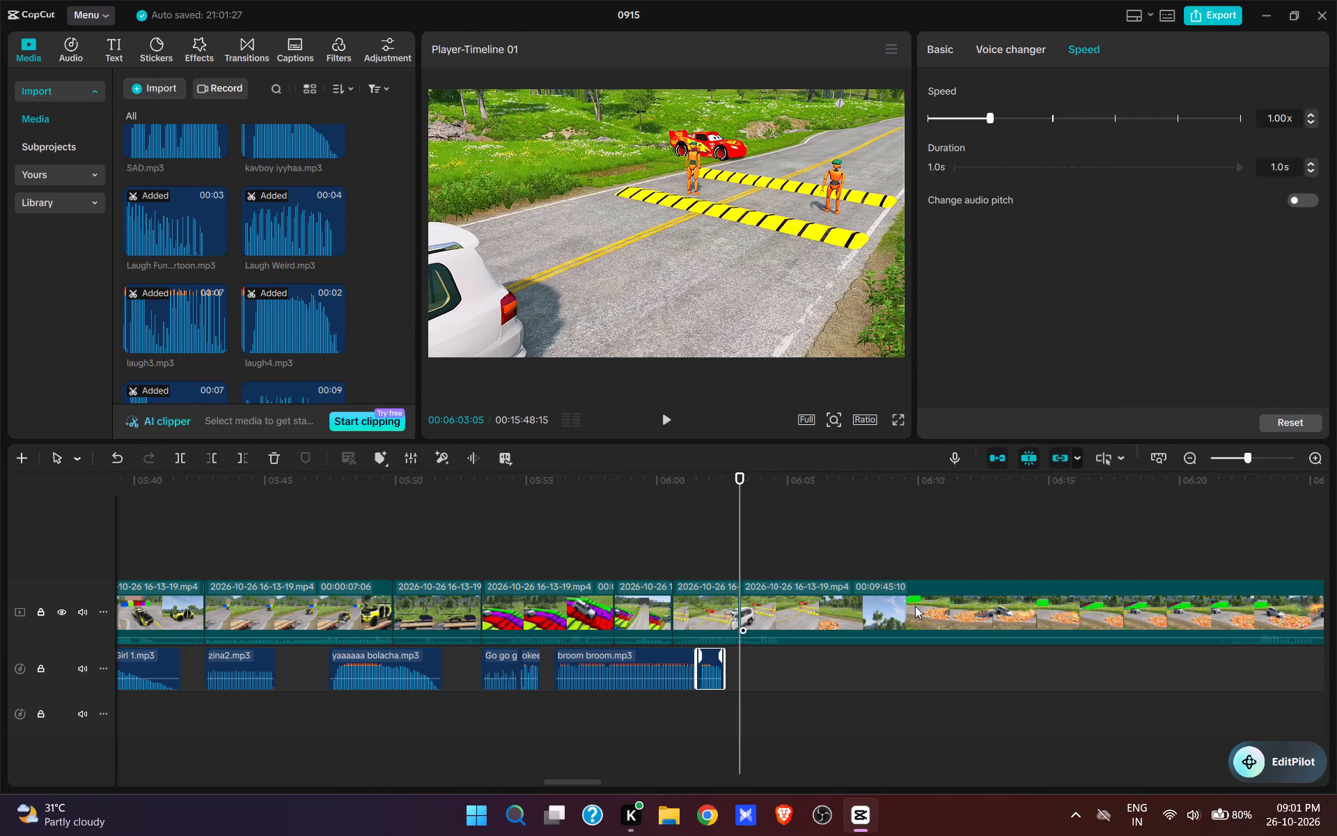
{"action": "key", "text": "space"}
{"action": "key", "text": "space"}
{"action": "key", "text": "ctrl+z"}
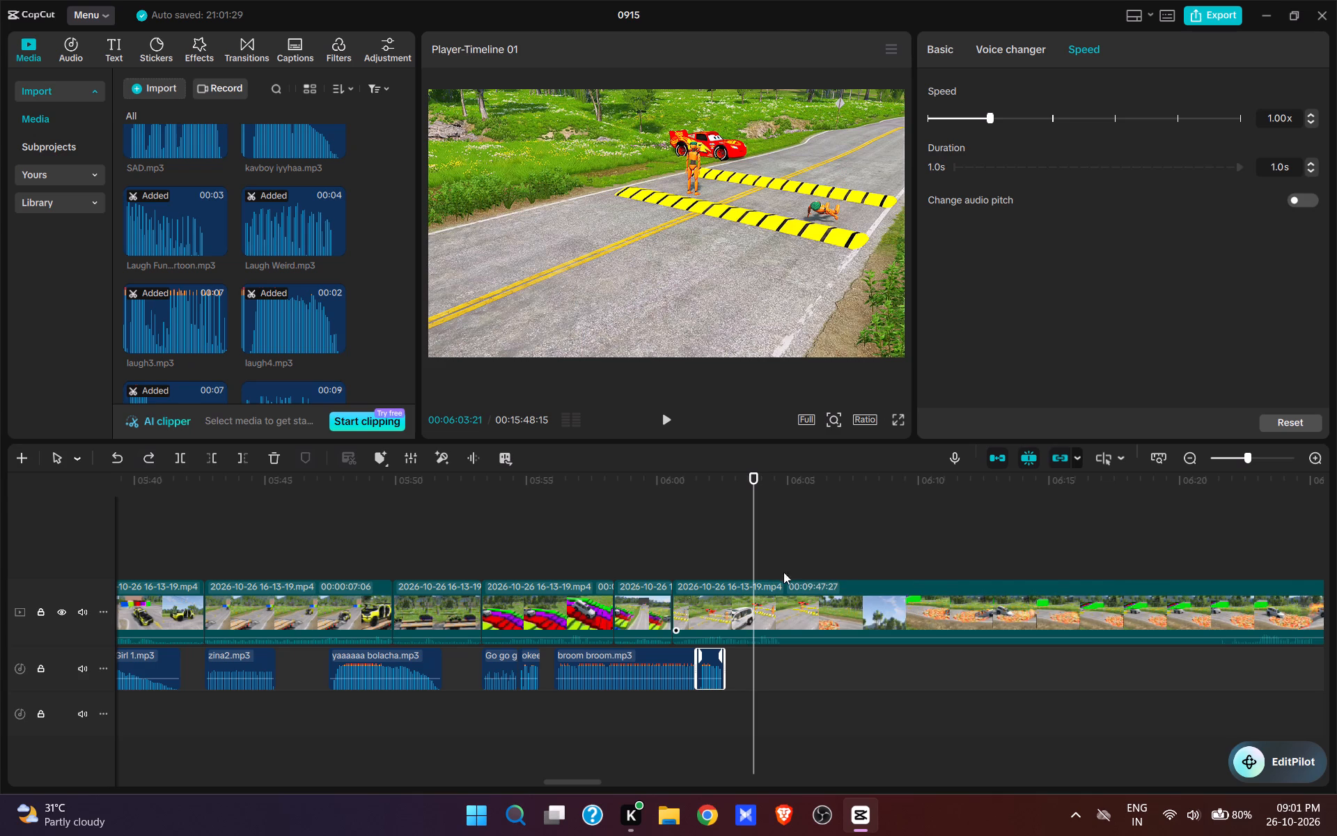
Replay the speed-bump section with its laugh clip and look through the imported audio for another suitable sound.
{"action": "left_click", "coordinate": [687, 556]}
{"action": "key", "text": "space"}
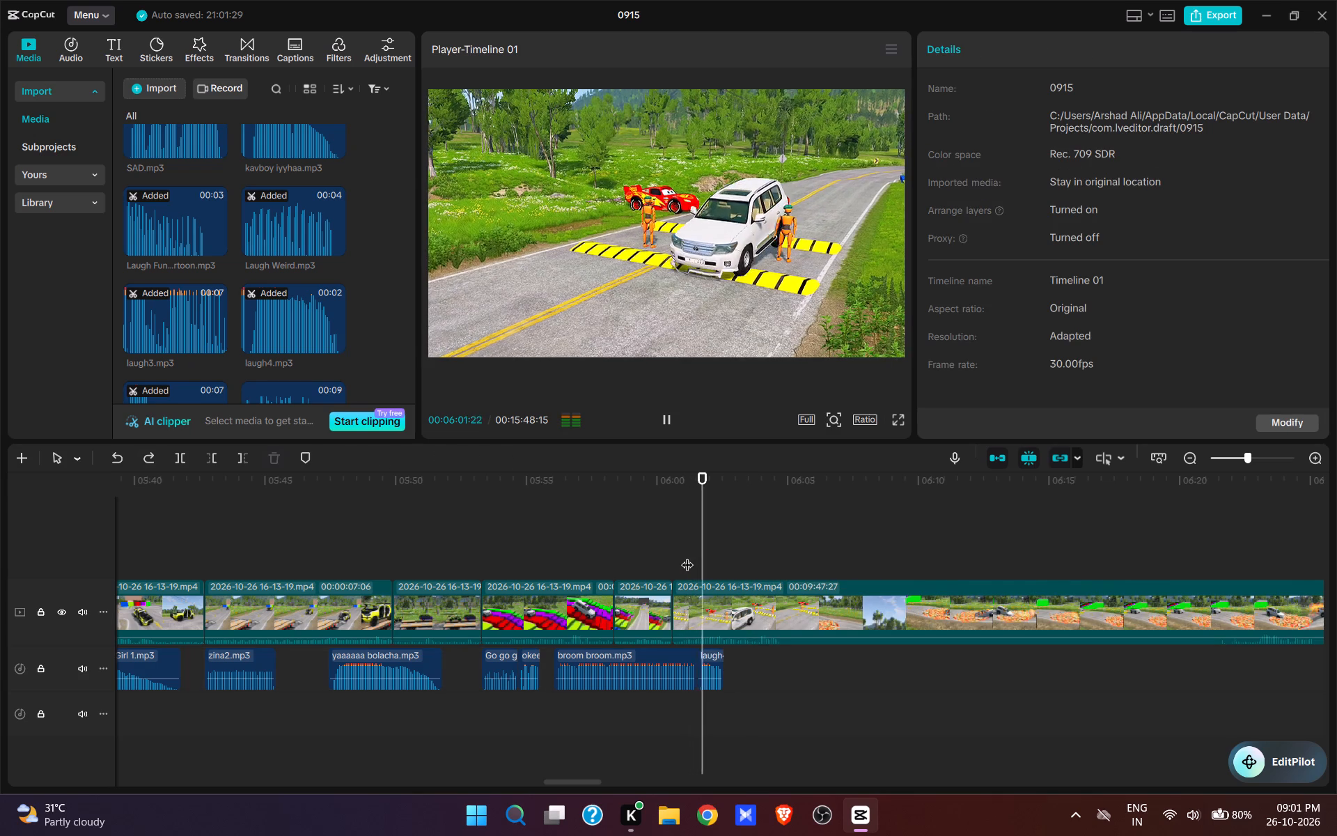
{"action": "key", "text": "space"}
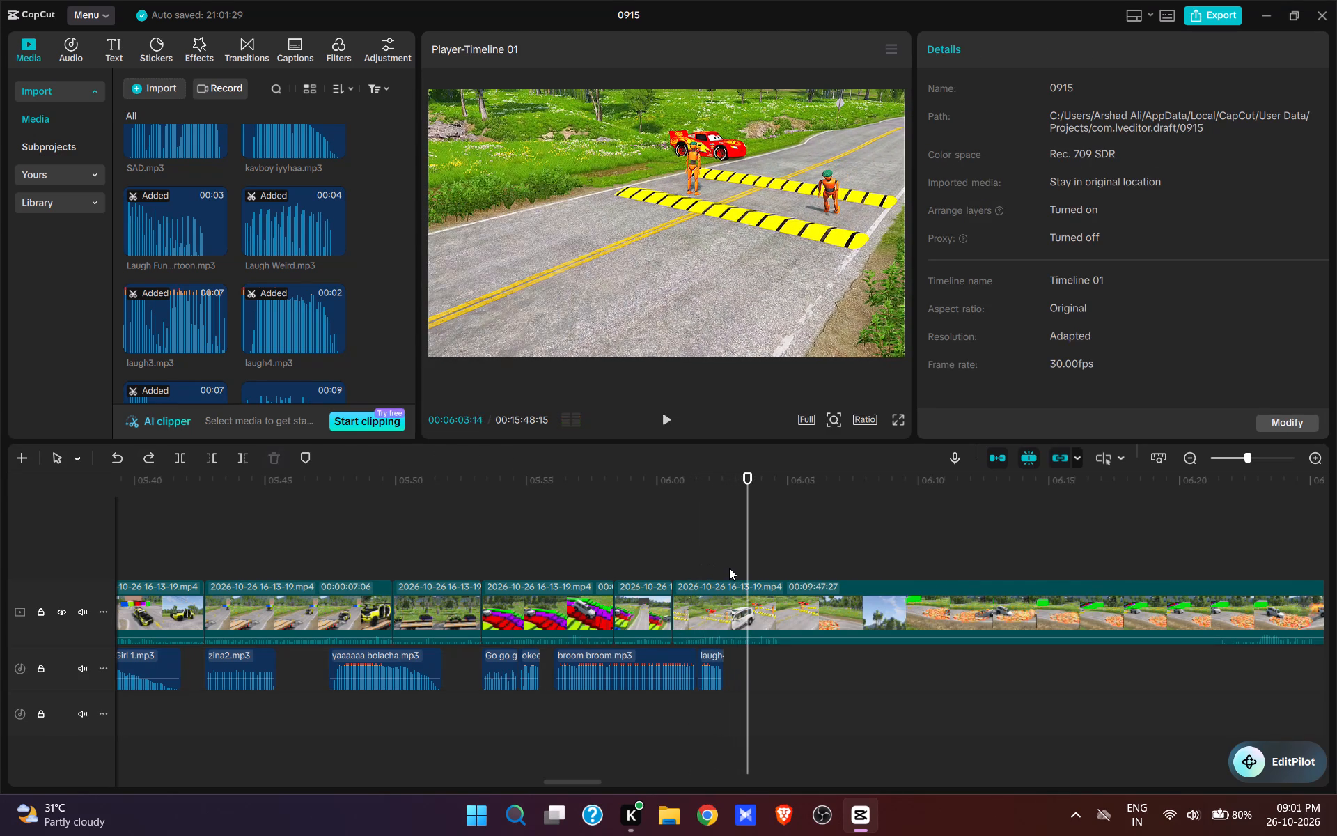
{"action": "scroll", "coordinate": [252, 330], "scroll_direction": "up", "scroll_amount": 3}
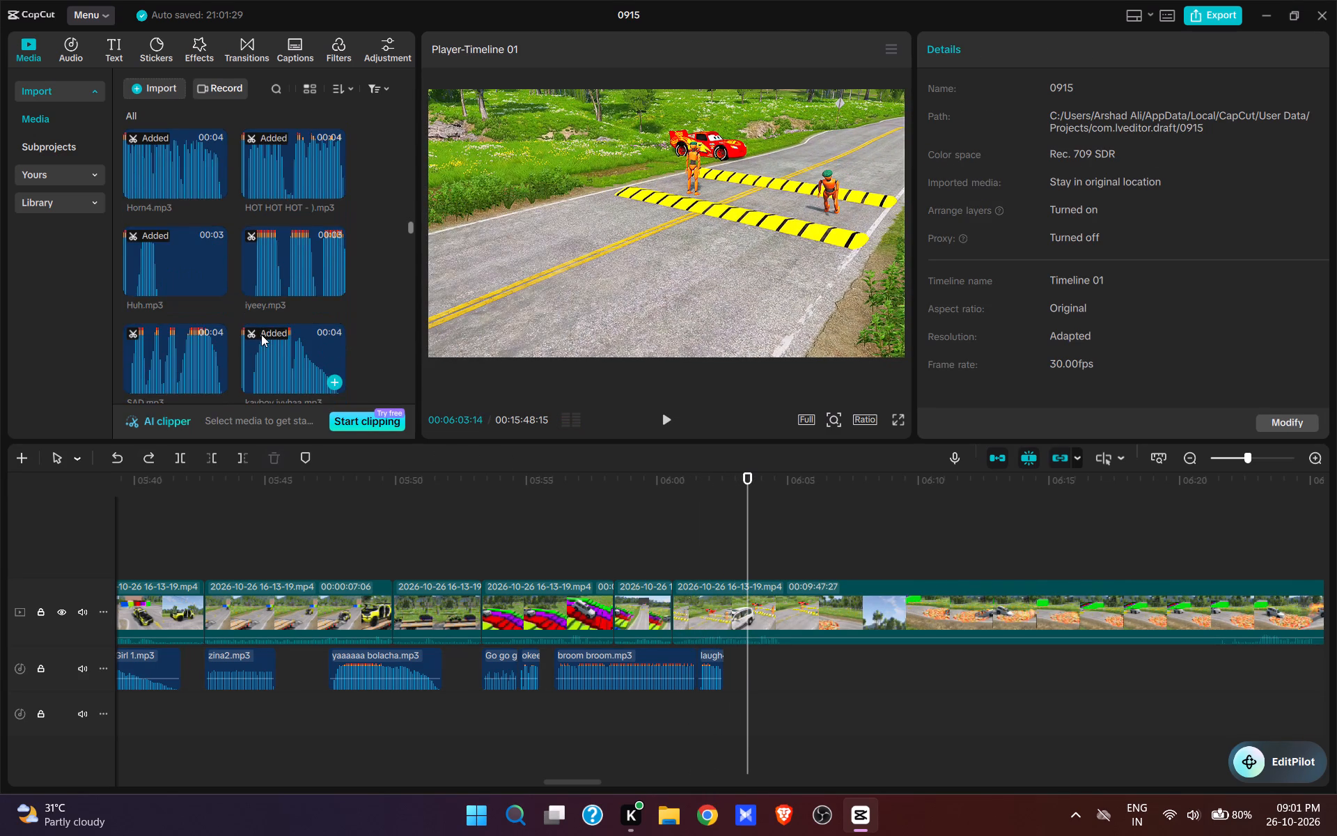
{"action": "scroll", "coordinate": [261, 334], "scroll_direction": "up", "scroll_amount": 1}
{"action": "scroll", "coordinate": [187, 300], "scroll_direction": "up", "scroll_amount": 6}
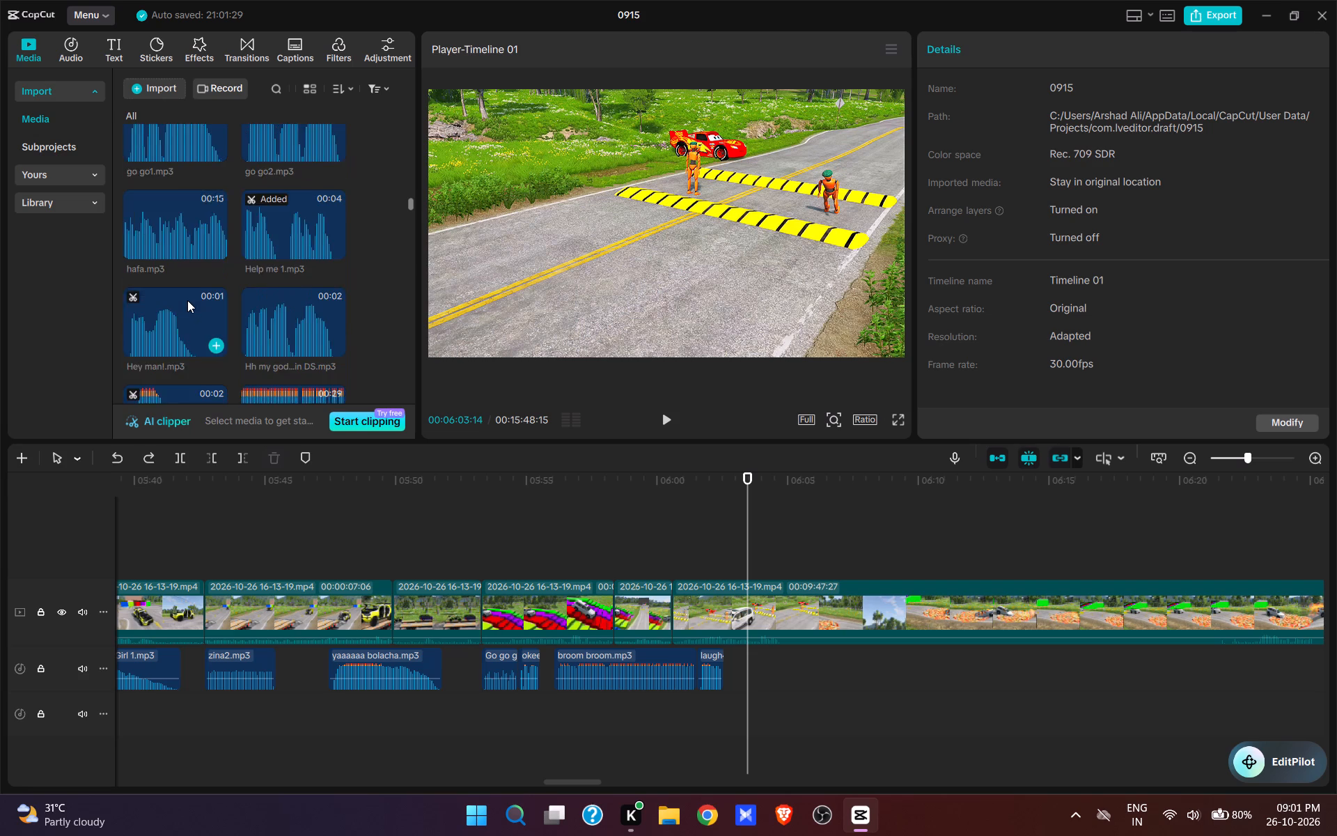
{"action": "scroll", "coordinate": [187, 300], "scroll_direction": "up", "scroll_amount": 1}
{"action": "scroll", "coordinate": [189, 302], "scroll_direction": "down", "scroll_amount": 6}
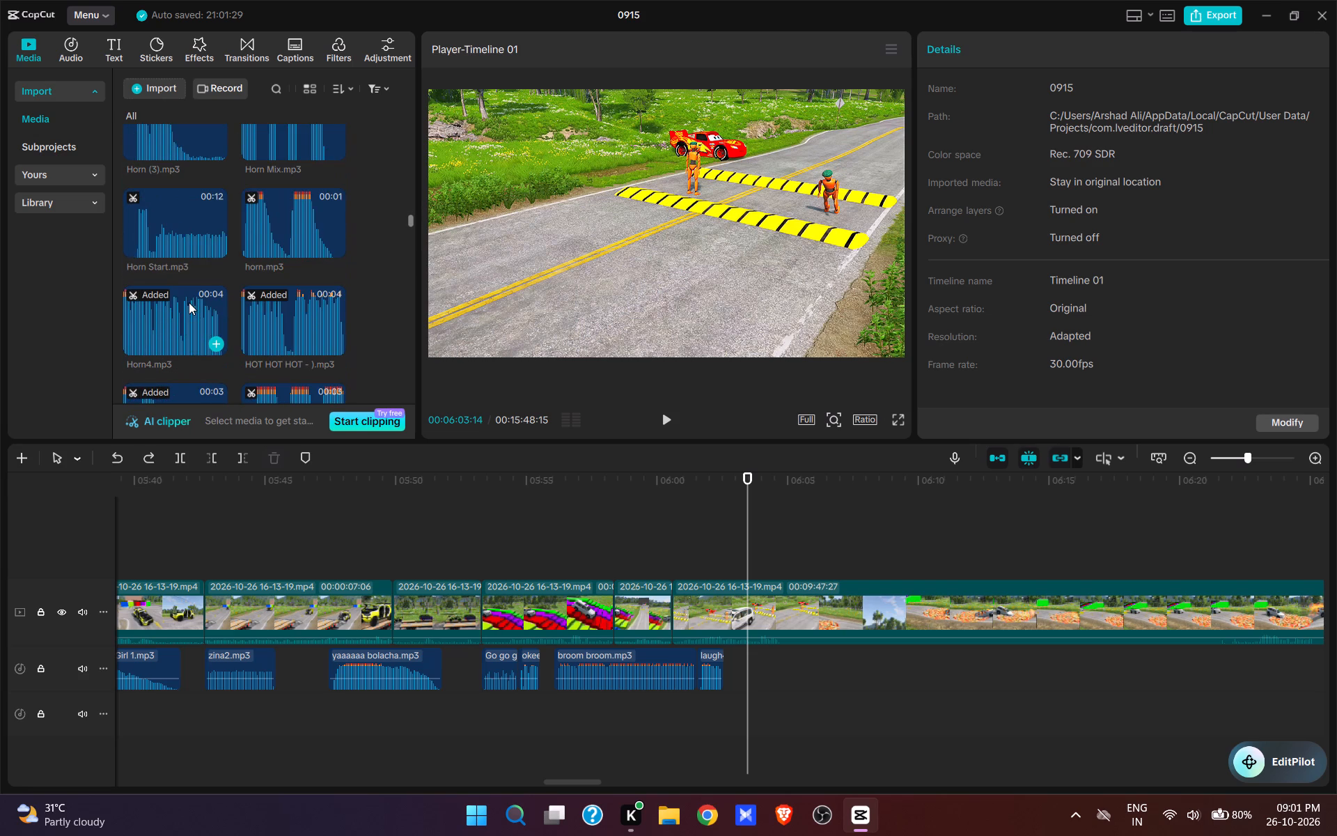
{"action": "scroll", "coordinate": [189, 302], "scroll_direction": "down", "scroll_amount": 3}
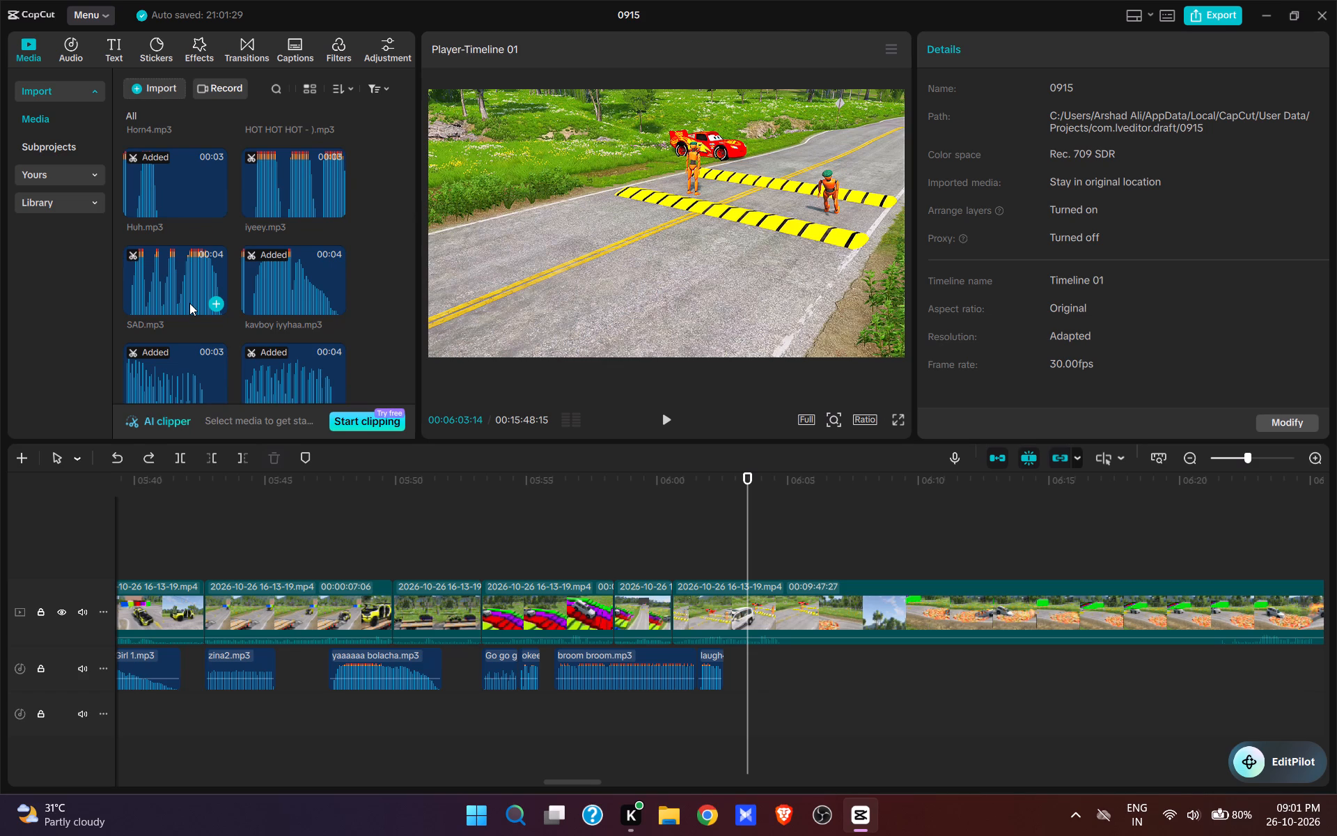
Replay the white car crossing the speed bumps, checking how the laugh4.mp3 clip fits the action.
{"action": "left_click", "coordinate": [679, 550]}
{"action": "key", "text": "space"}
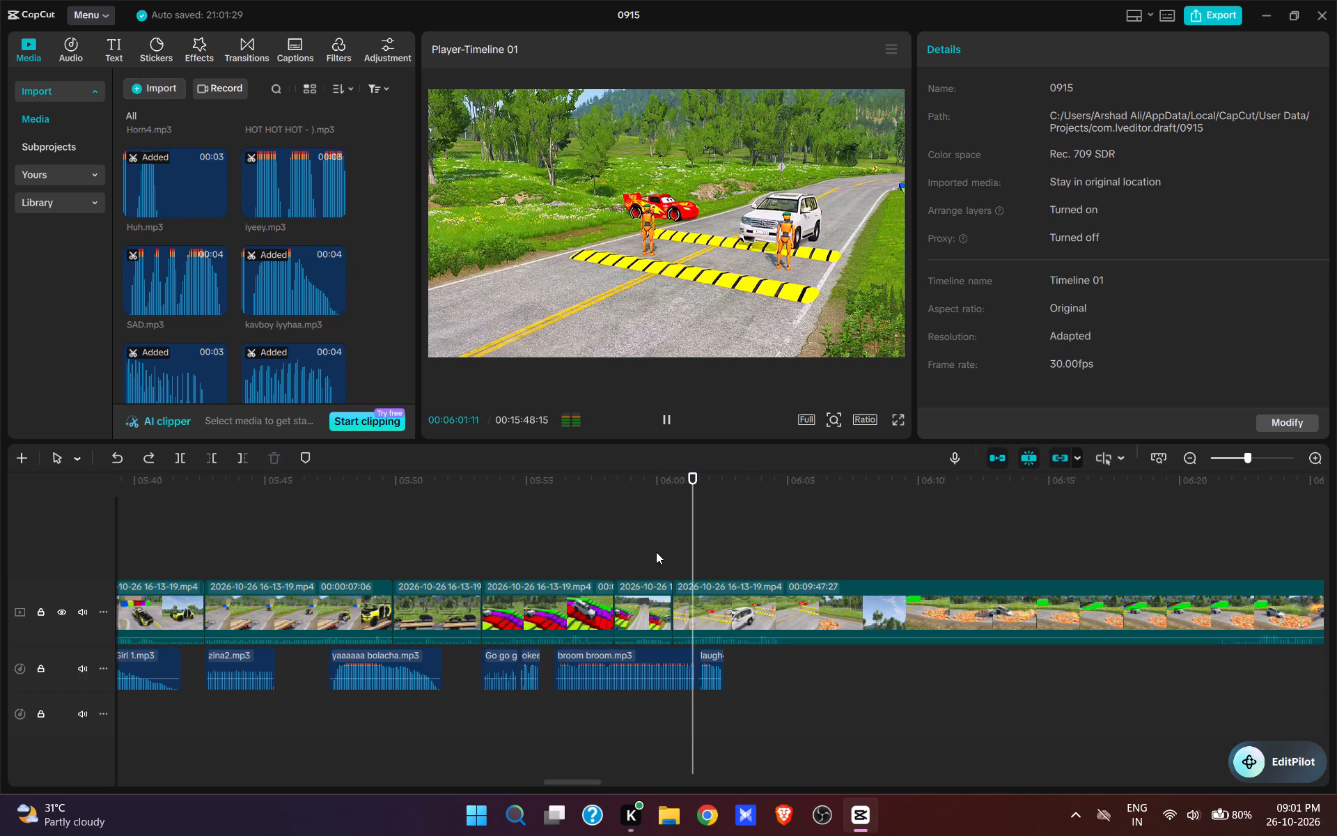
{"action": "key", "text": "space"}
{"action": "key", "text": "space"}
{"action": "key", "text": "space"}
{"action": "key", "text": "space"}
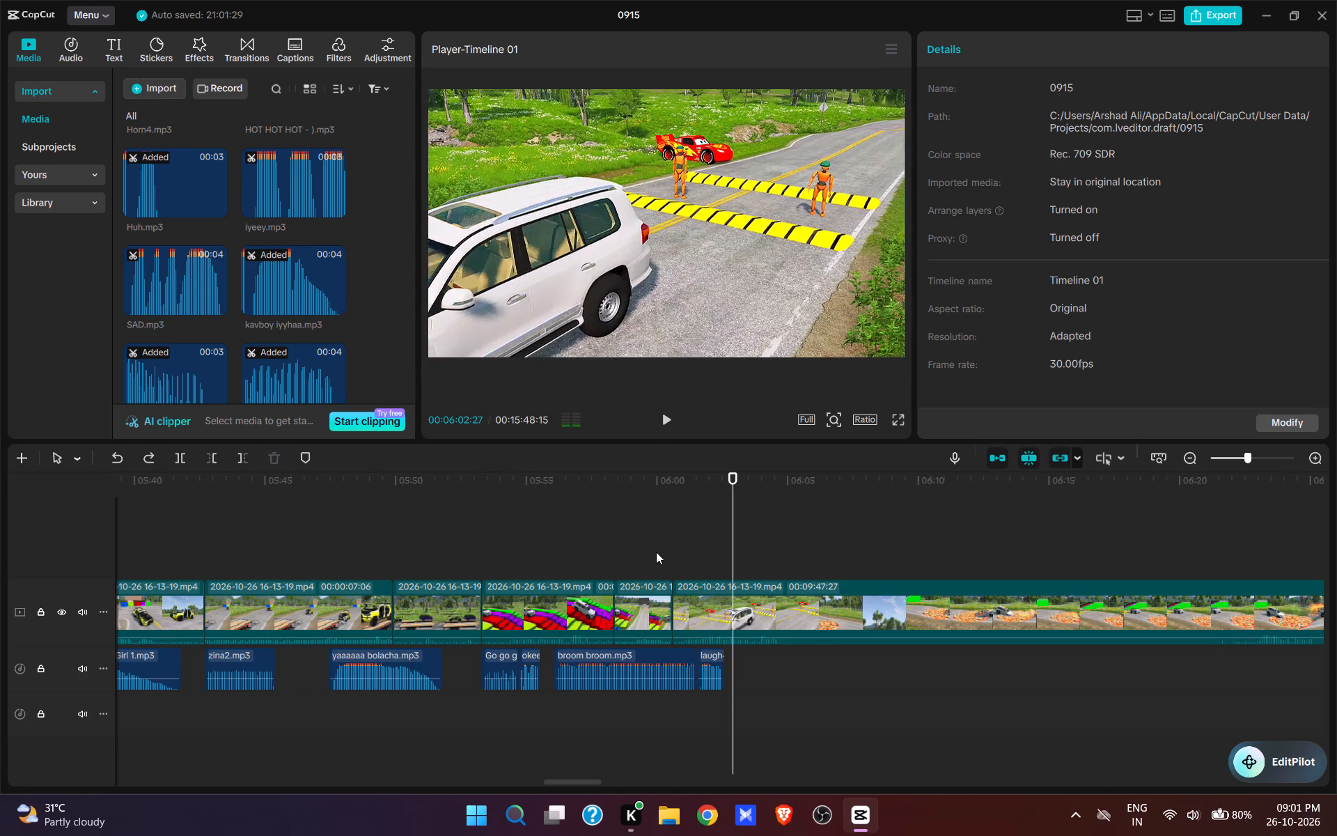
{"action": "key", "text": "space"}
{"action": "left_click", "coordinate": [700, 566]}
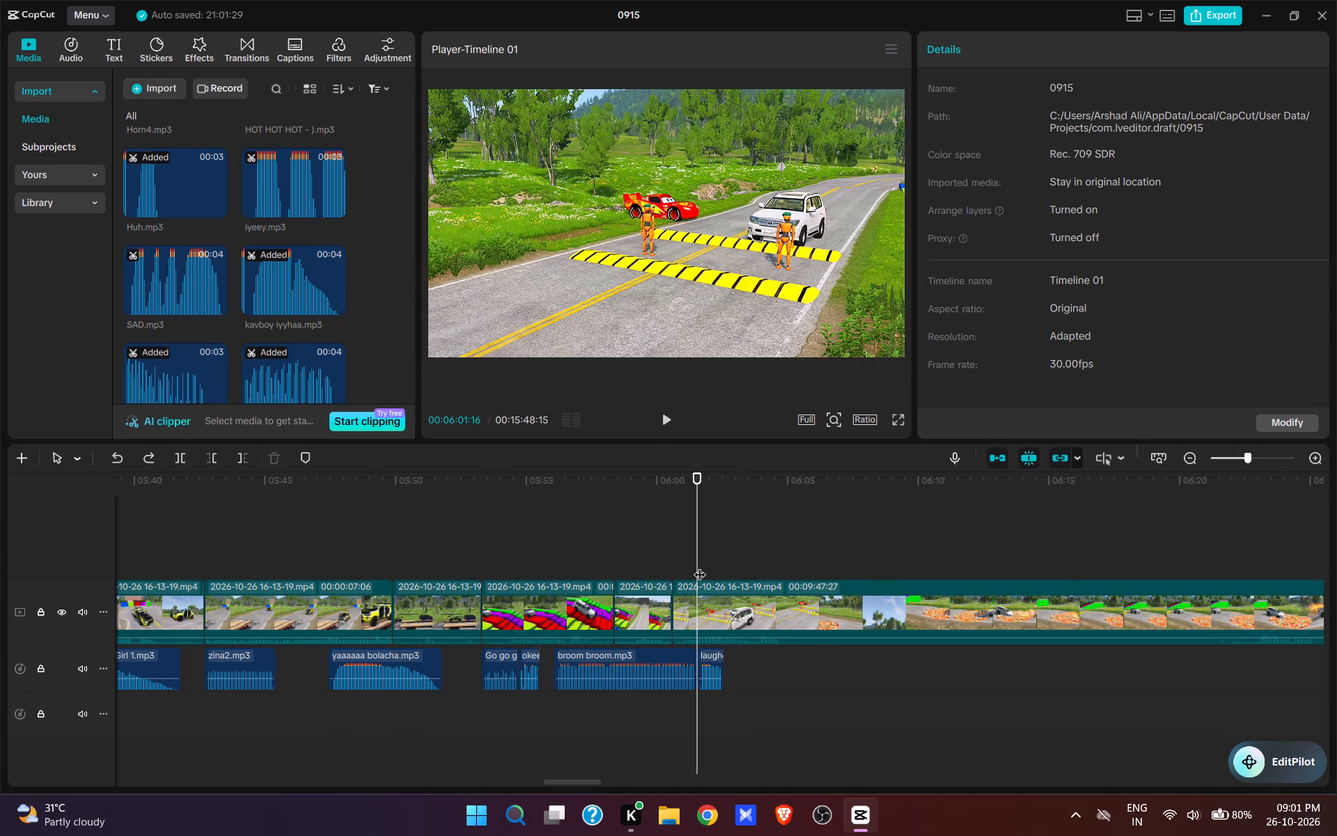
{"action": "key", "text": "space"}
{"action": "key", "text": "space"}
{"action": "key", "text": "space"}
{"action": "key", "text": "space"}
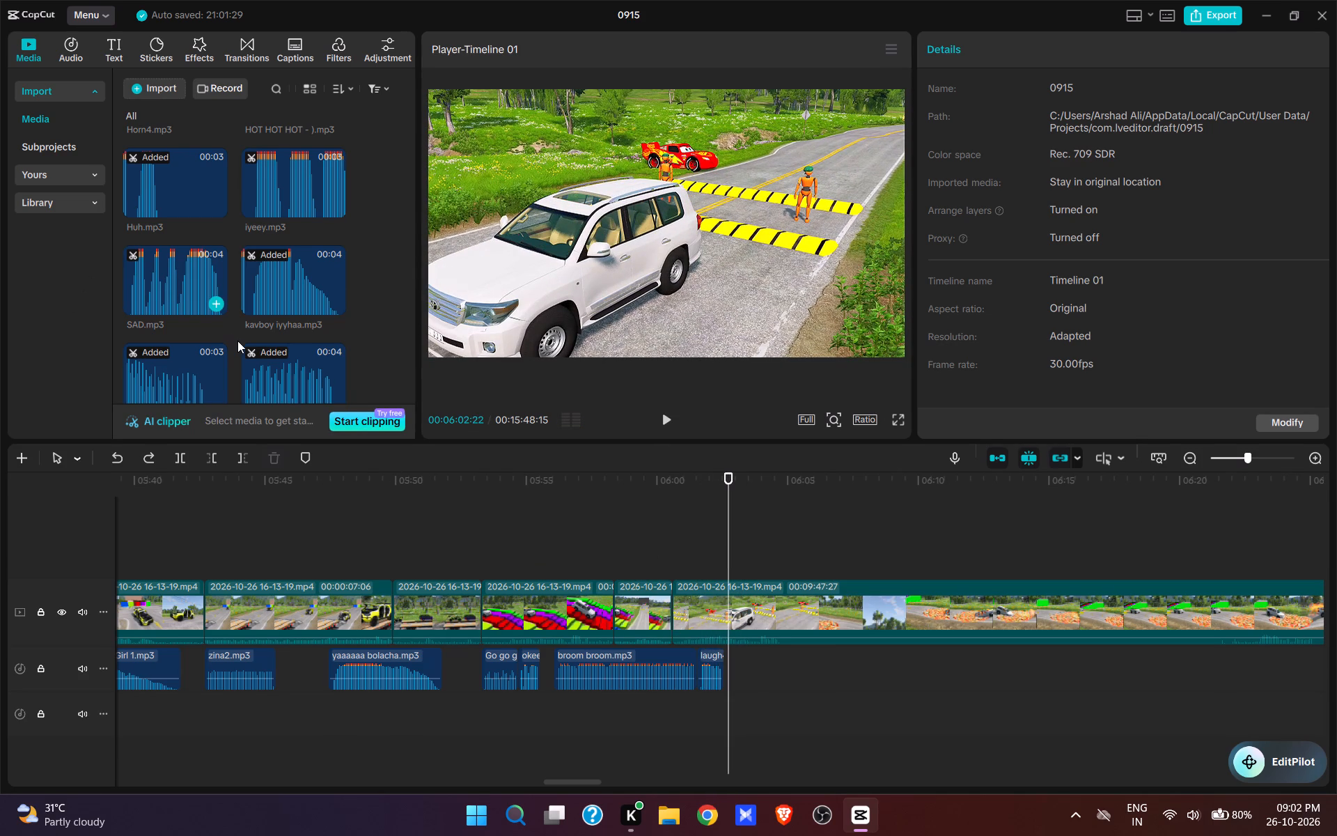
Add Laugh5.mp3 from the imported media at 00:06:03:10, over the speed-bump scene, and play it back.
{"action": "scroll", "coordinate": [237, 341], "scroll_direction": "up", "scroll_amount": 3}
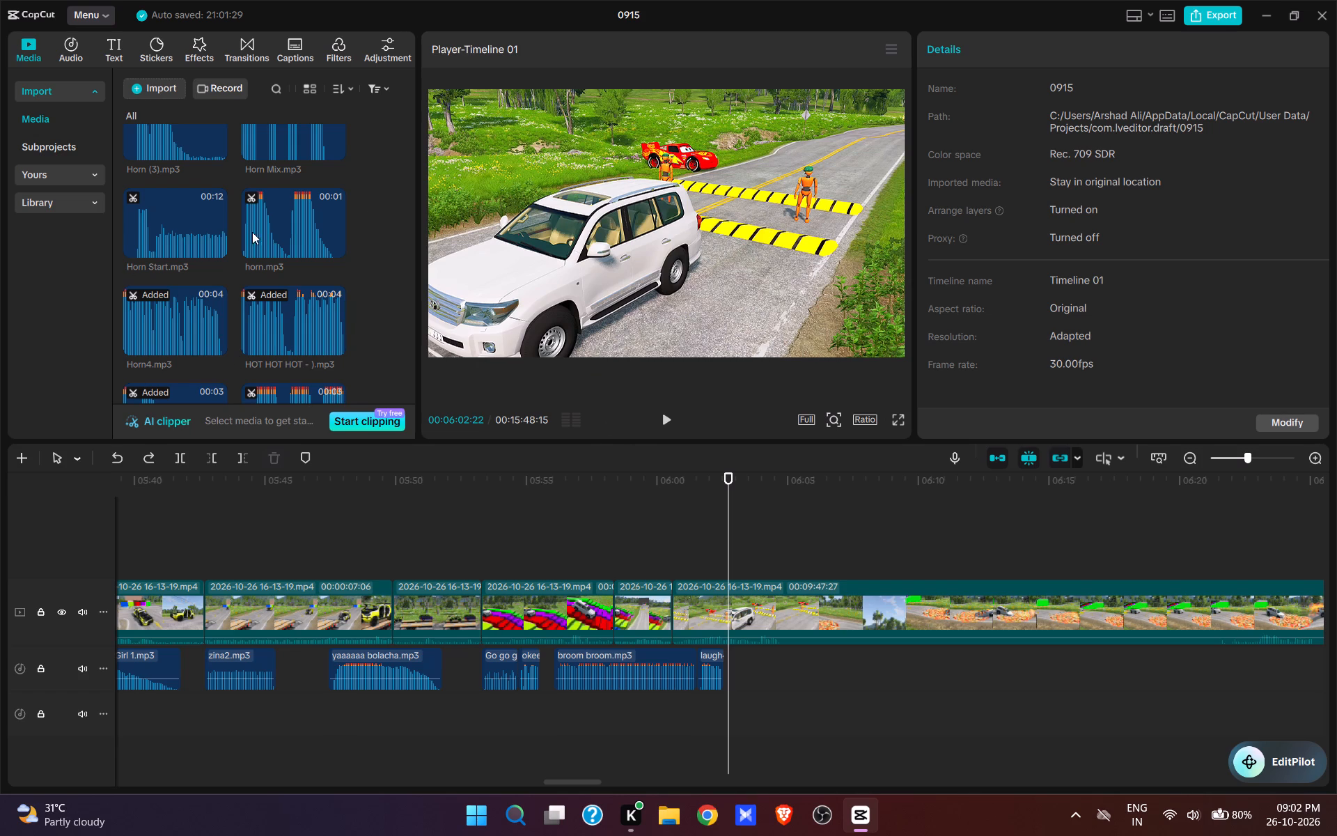
{"action": "key", "text": "space"}
{"action": "key", "text": "space"}
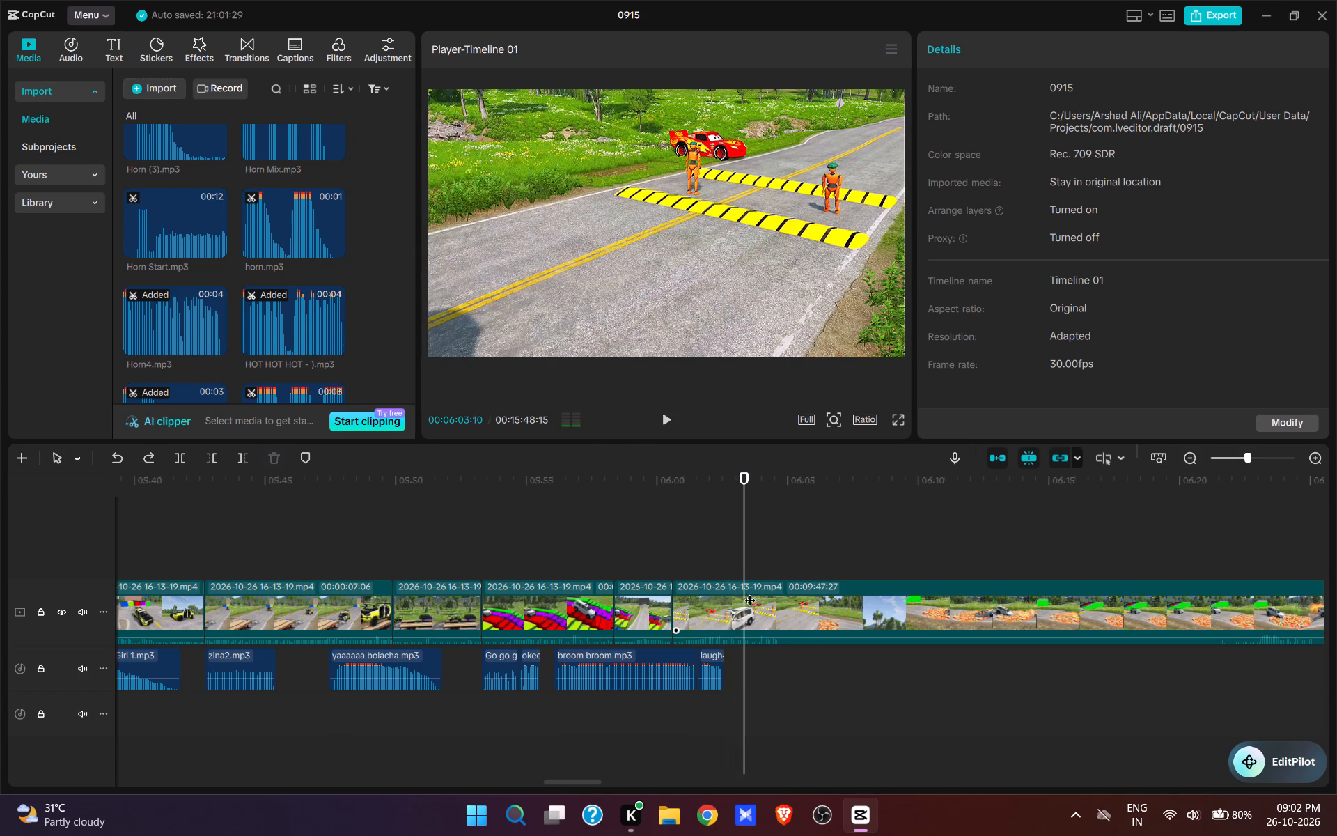
{"action": "scroll", "coordinate": [249, 301], "scroll_direction": "up", "scroll_amount": 4}
{"action": "scroll", "coordinate": [248, 301], "scroll_direction": "down", "scroll_amount": 3}
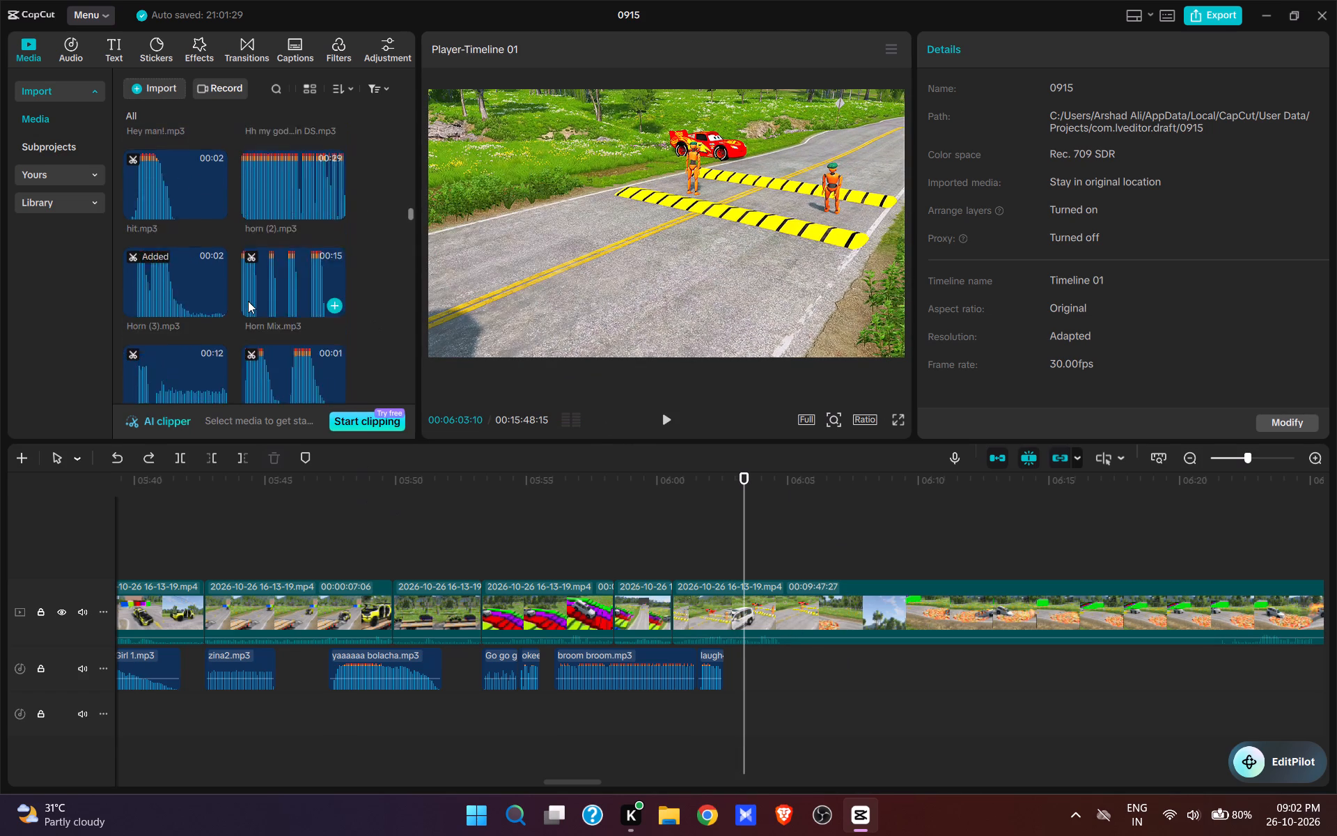
{"action": "scroll", "coordinate": [248, 301], "scroll_direction": "down", "scroll_amount": 7}
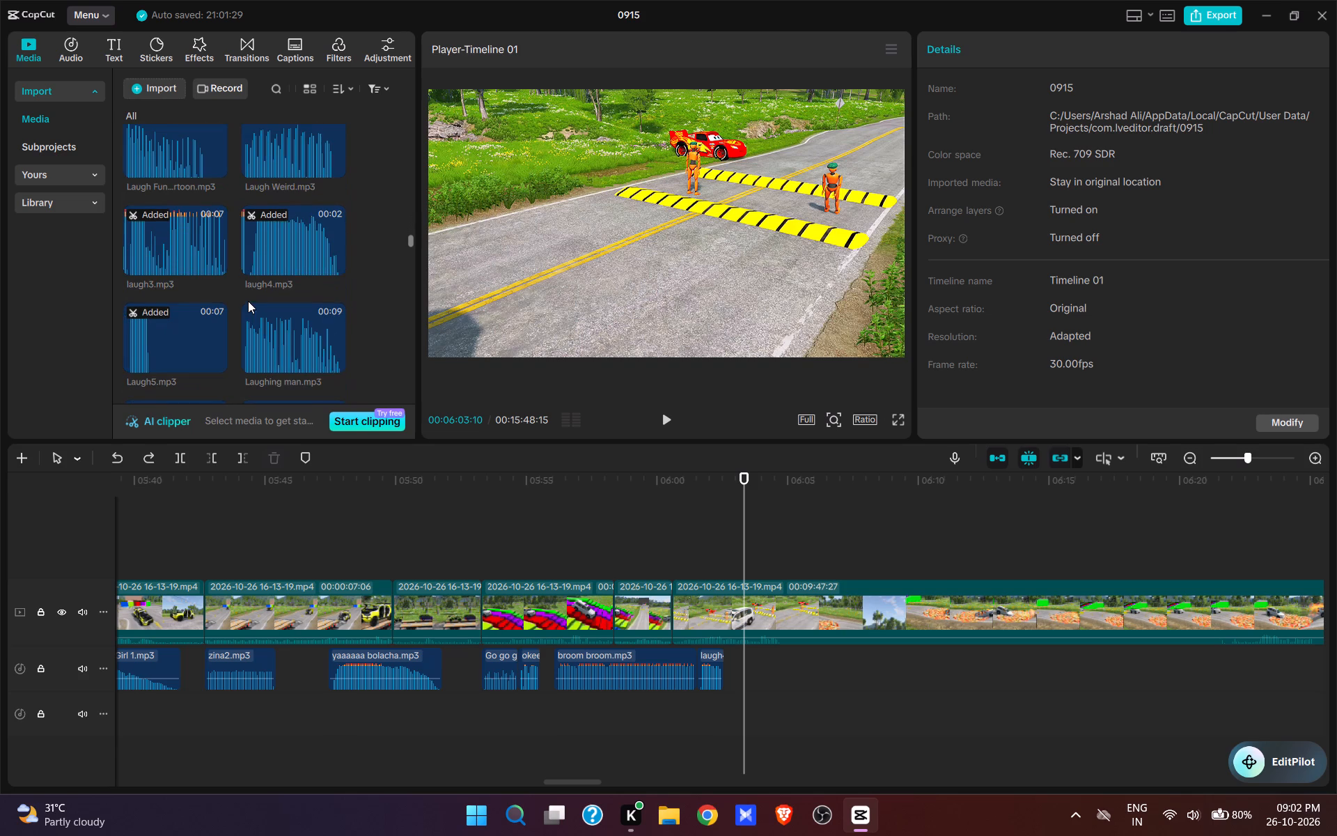
{"action": "left_click", "coordinate": [153, 364]}
{"action": "left_click", "coordinate": [142, 362]}
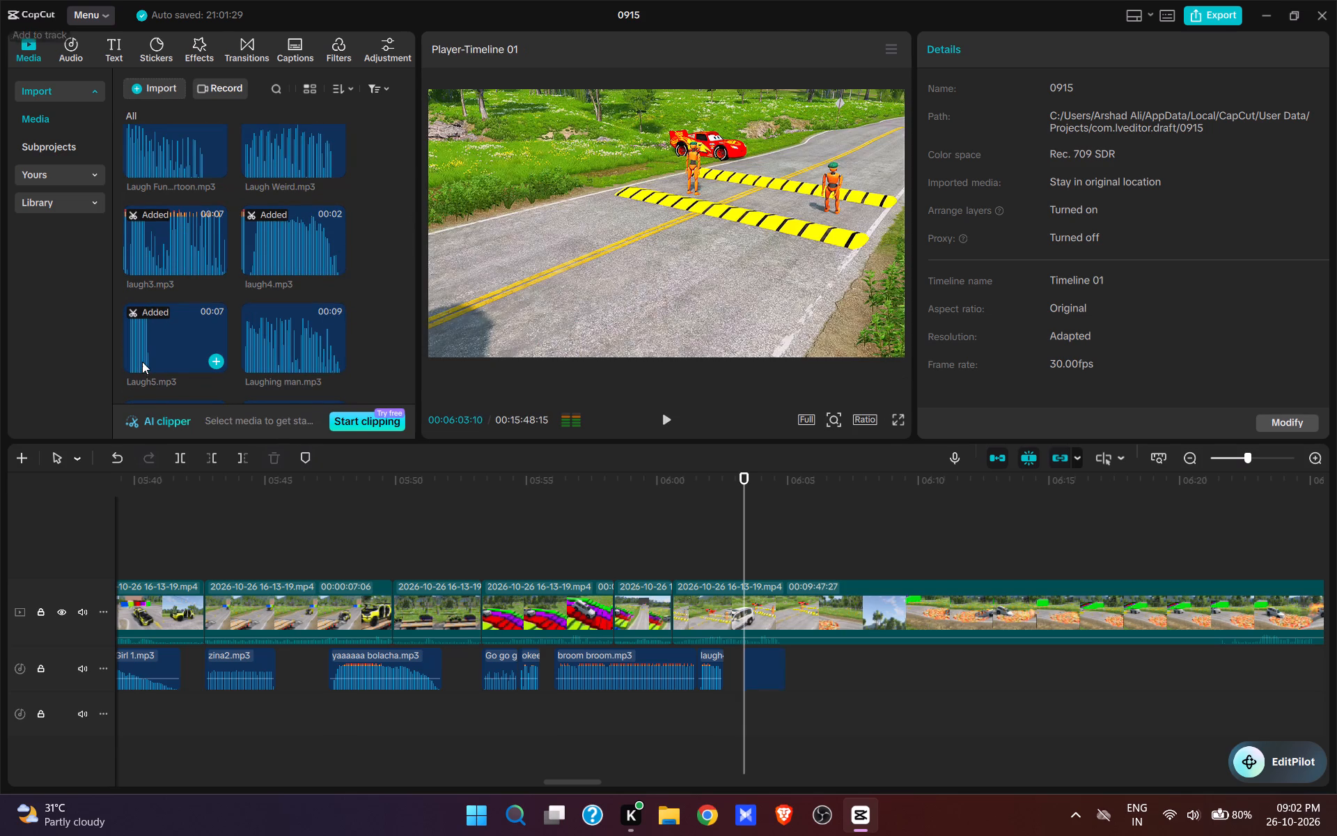
{"action": "key", "text": "space"}
{"action": "key", "text": "space"}
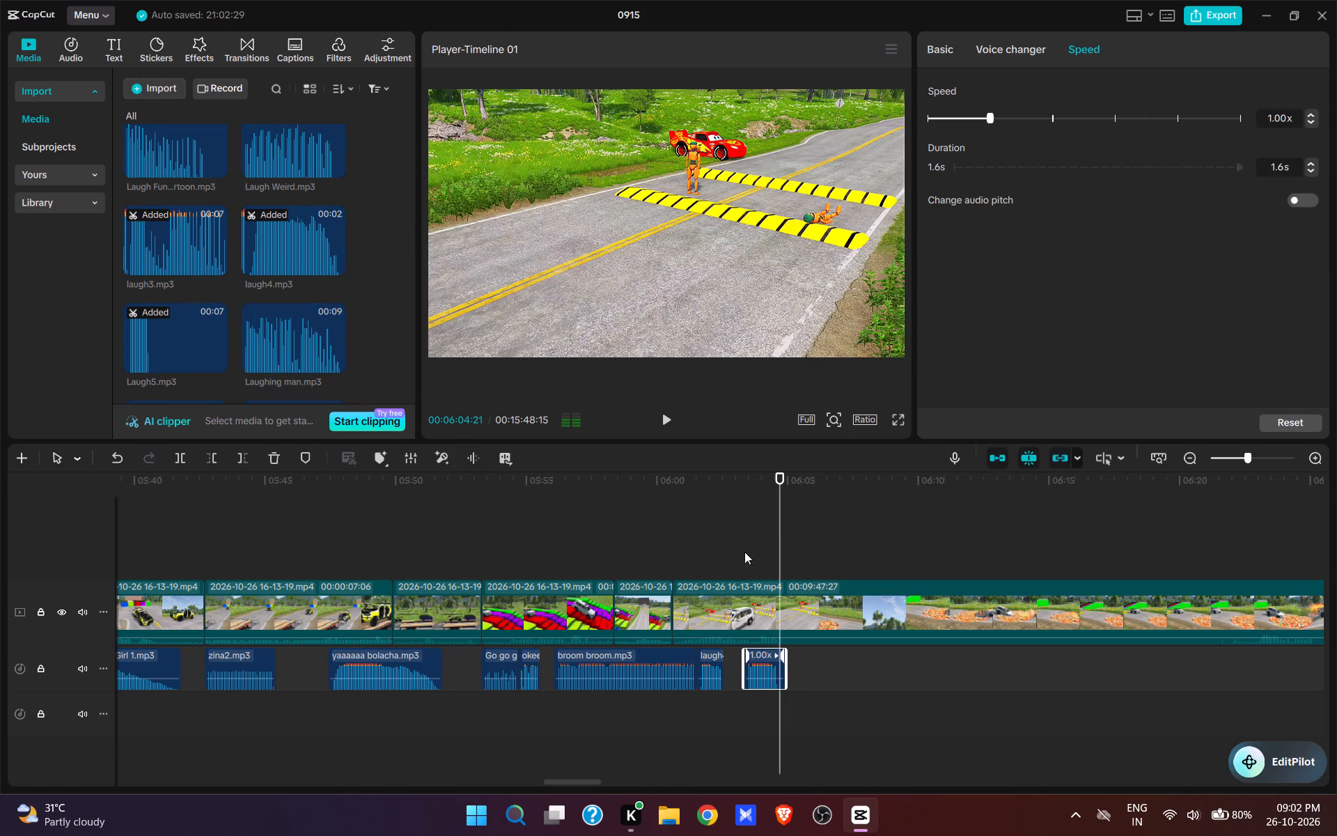
Split the video at 00:06:04:21 and trim the end of Laugh5.mp3 to the same point.
{"action": "left_click", "coordinate": [784, 617]}
{"action": "key", "text": "w"}
{"action": "left_click", "coordinate": [771, 664]}
{"action": "key", "text": "e"}
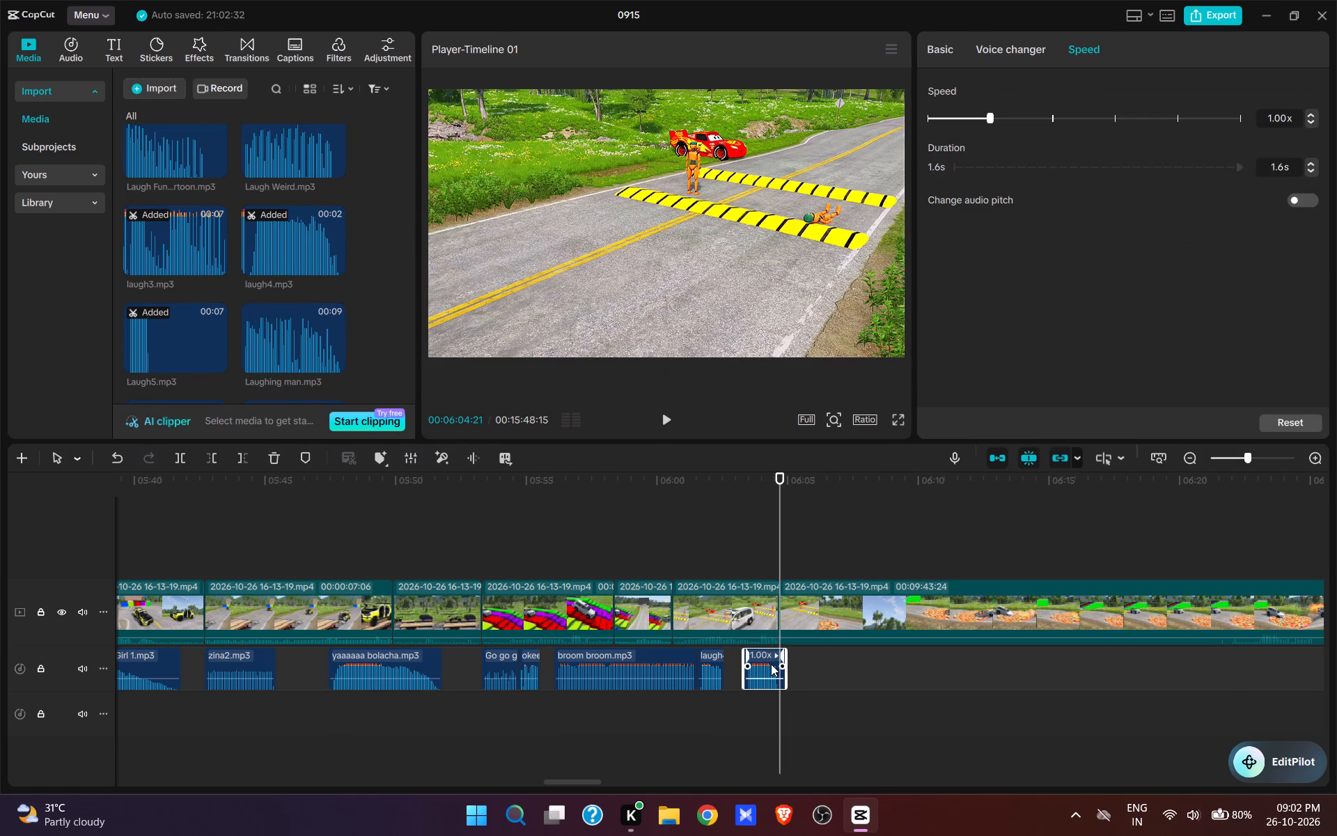
Cut the slow footage after the 00:06:04:21 split, up to the white car approaching the lava pit.
{"action": "left_click", "coordinate": [1202, 564]}
{"action": "key", "text": "space"}
{"action": "key", "text": "space"}
{"action": "type", "text": "q"}
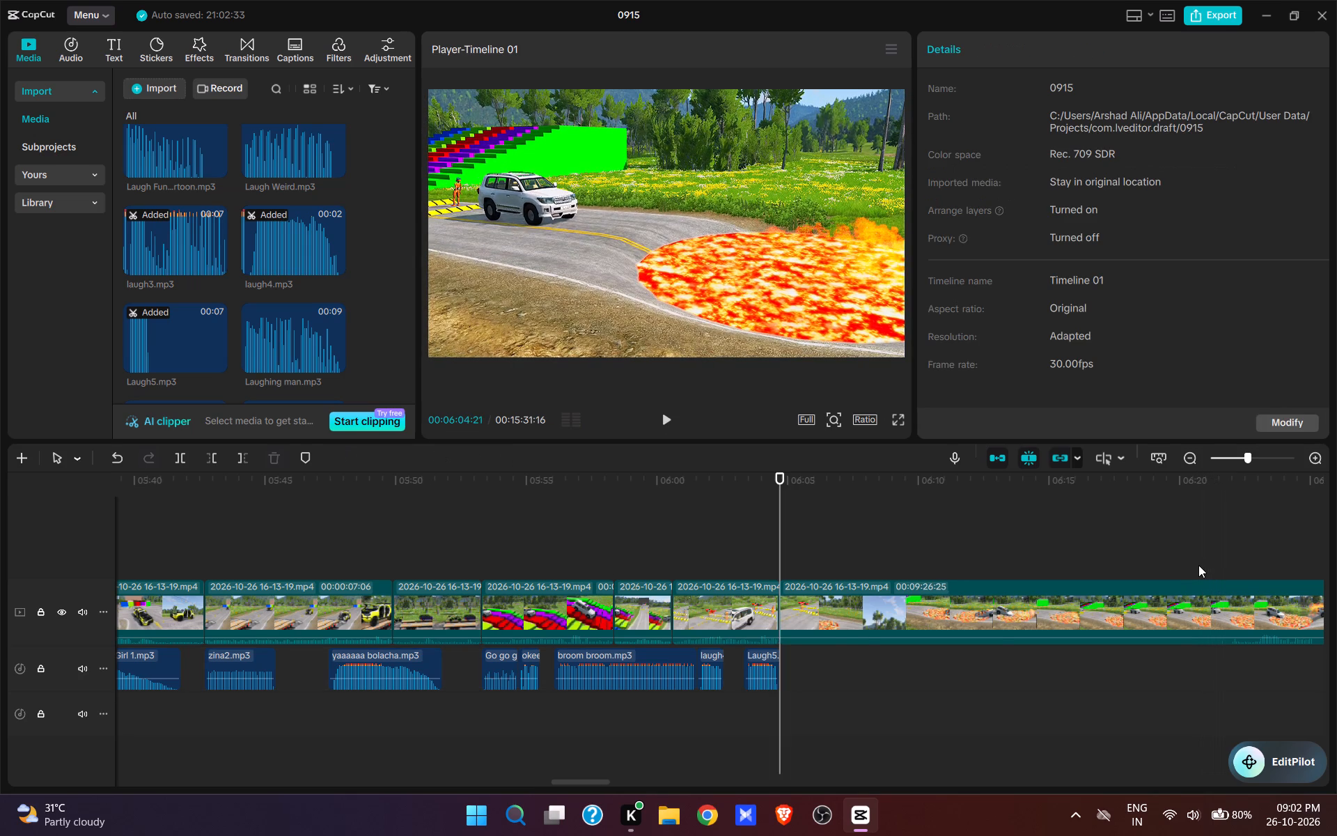
Replay the join into the lava scene and trim the lava clip's start up to 00:06:05:02.
{"action": "key", "text": "space"}
{"action": "key", "text": "space"}
{"action": "left_click", "coordinate": [745, 539]}
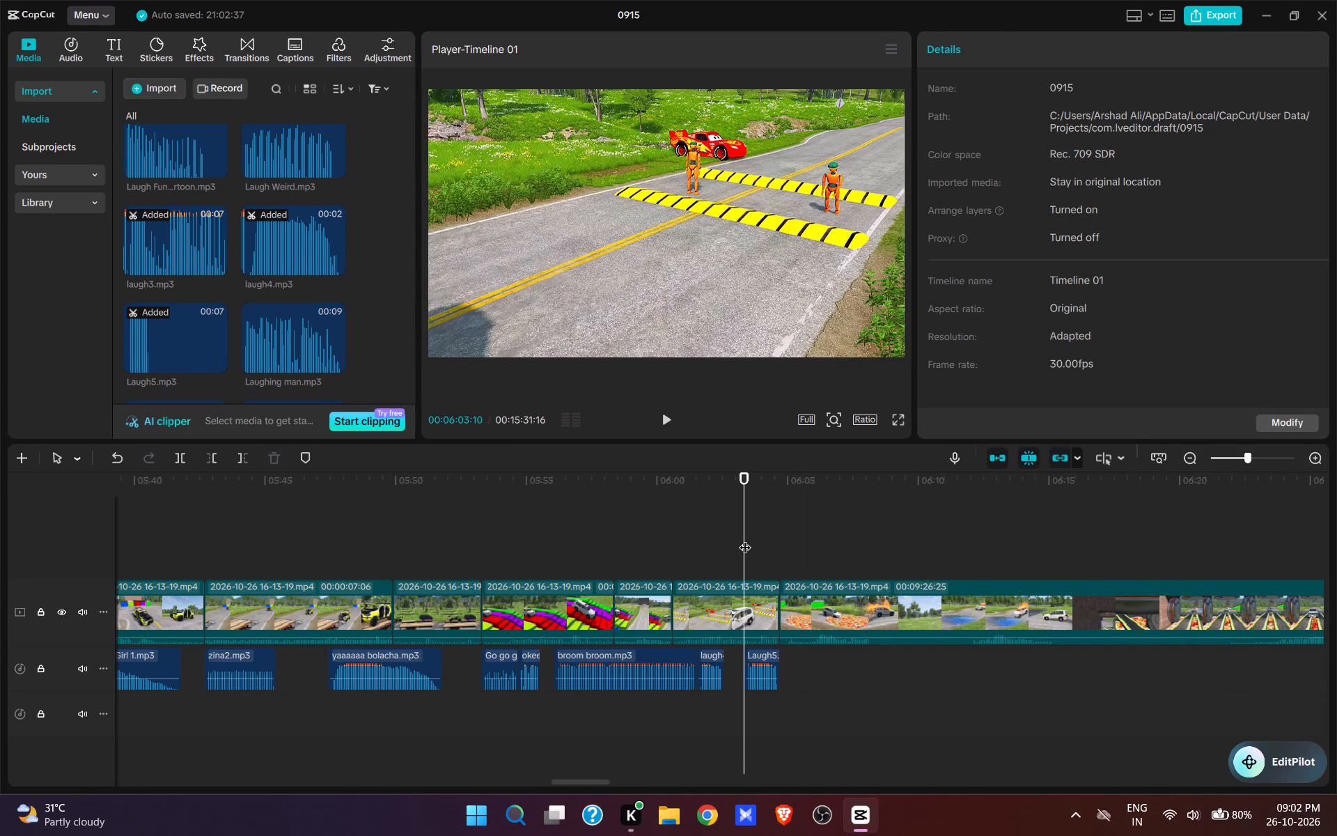
{"action": "key", "text": "space"}
{"action": "key", "text": "space"}
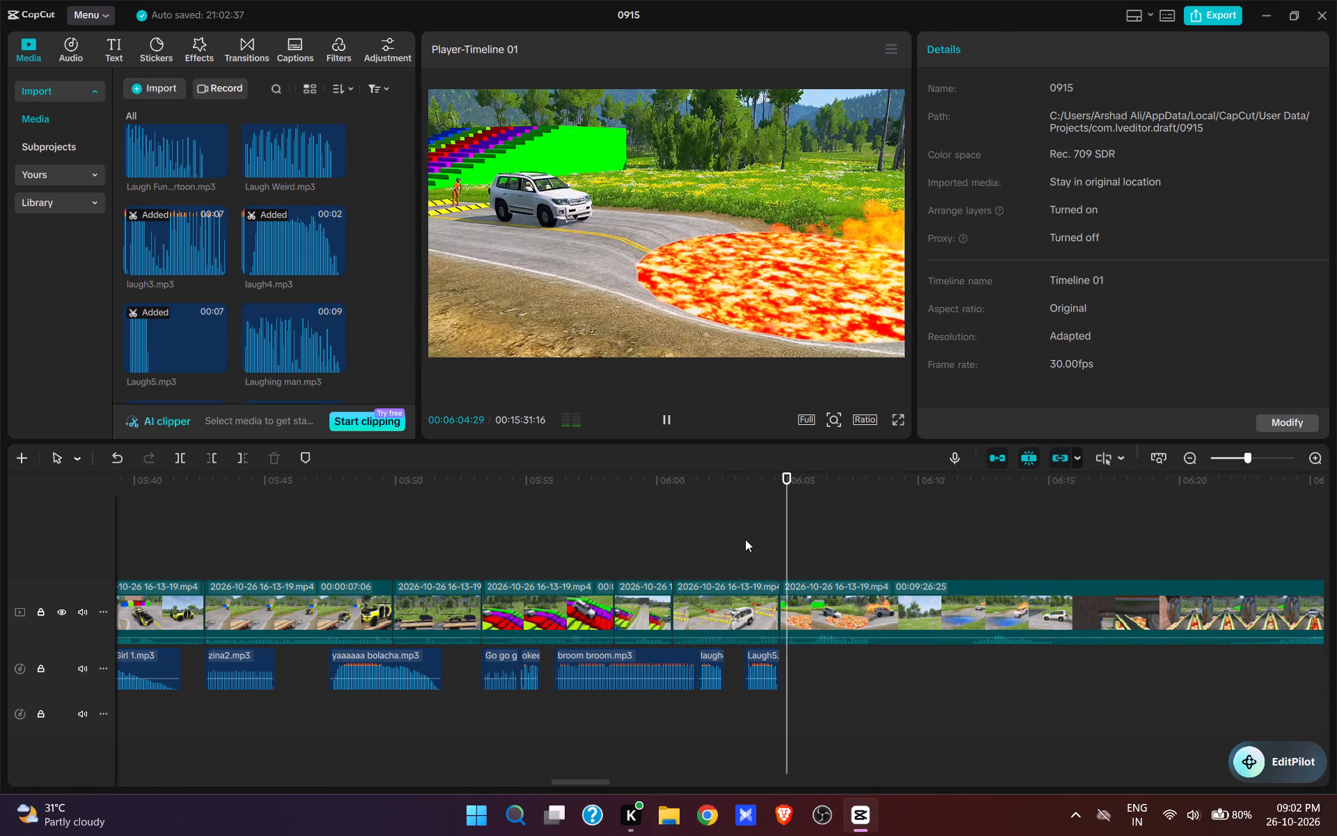
{"action": "key", "text": "space"}
{"action": "left_click", "coordinate": [789, 578]}
{"action": "key", "text": "q"}
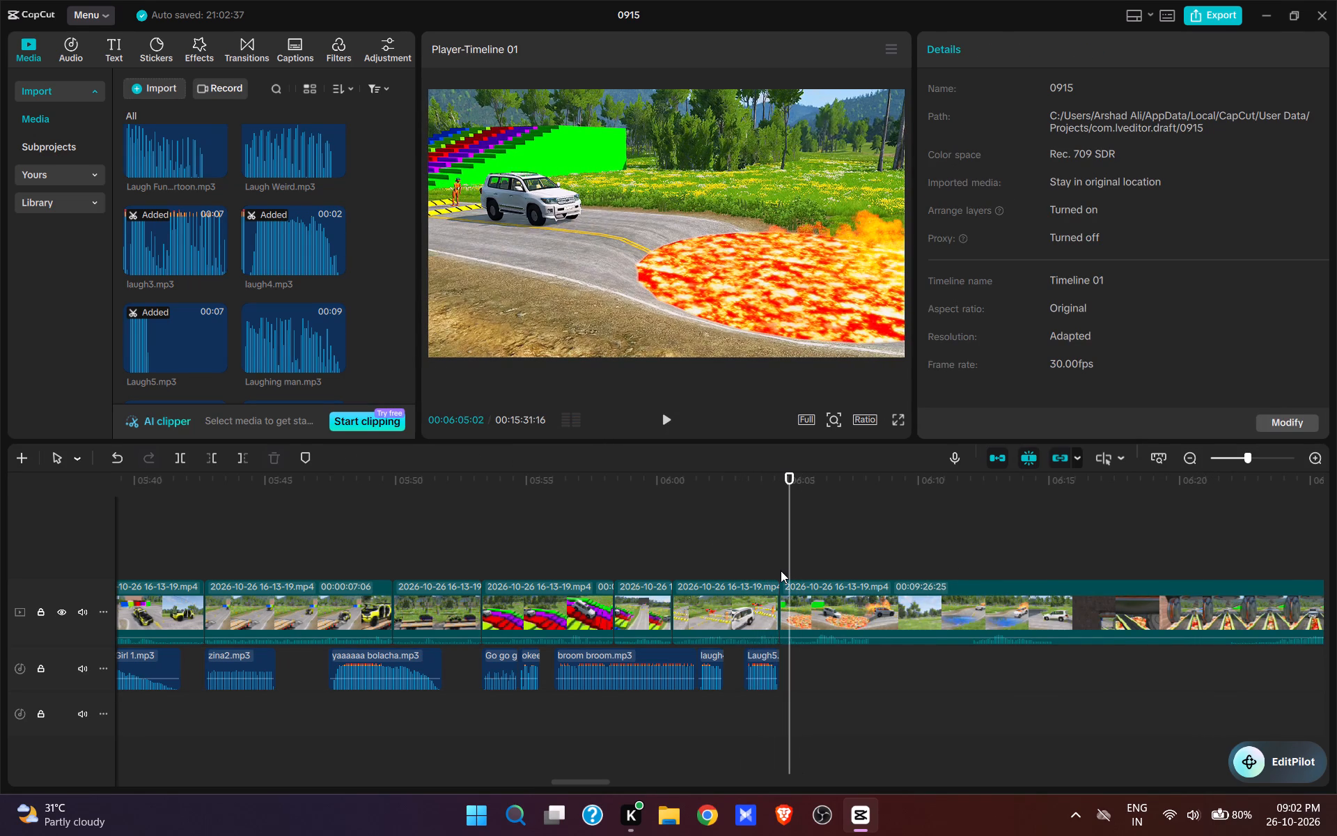
{"action": "left_click", "coordinate": [749, 564]}
{"action": "key", "text": "space"}
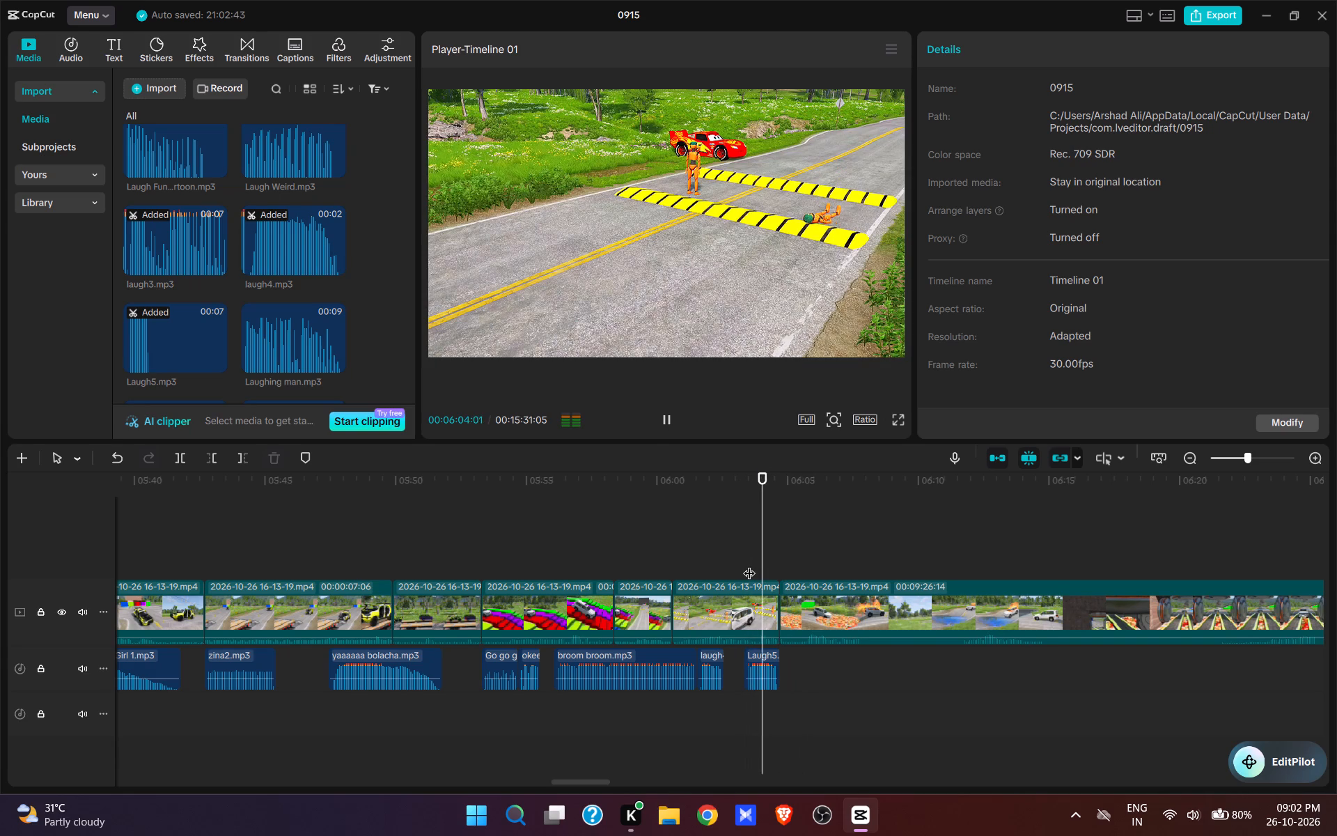
{"action": "key", "text": "space"}
Add ov noo.mp3 at 00:06:04:21, directly after Laugh5.mp3, and play it over the lava scene.
{"action": "left_click", "coordinate": [778, 564]}
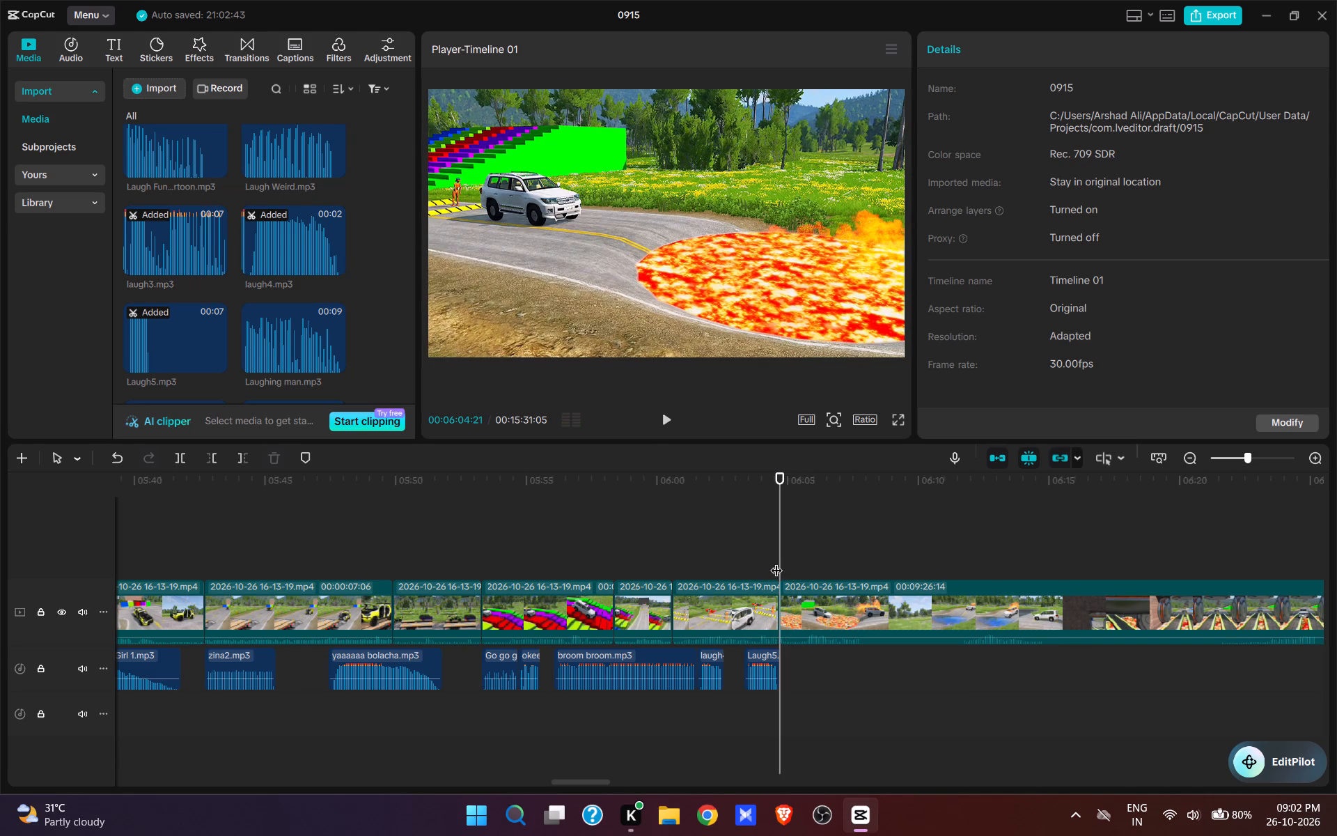
{"action": "scroll", "coordinate": [203, 293], "scroll_direction": "down", "scroll_amount": 7}
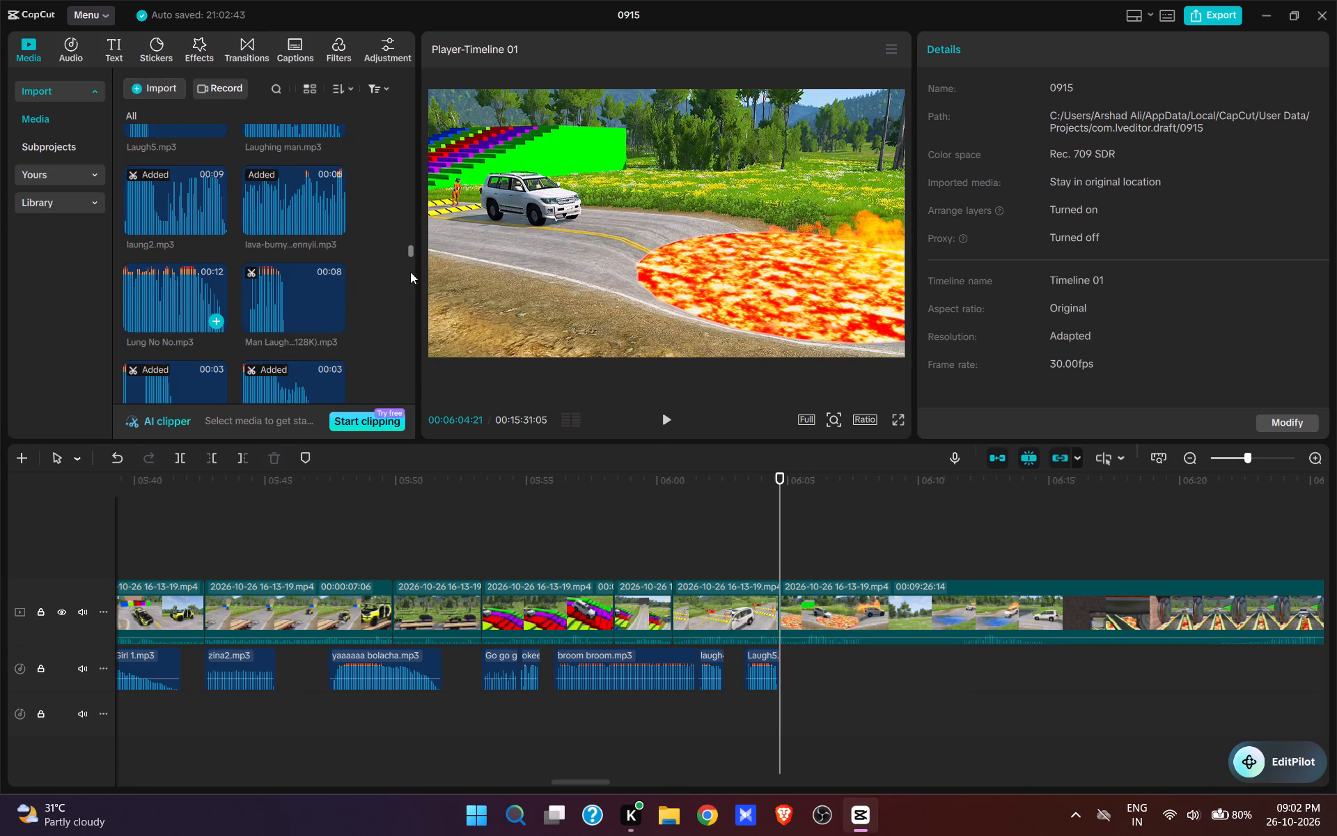
{"action": "left_click_drag", "start_coordinate": [408, 265], "coordinate": [426, 472]}
{"action": "left_click", "coordinate": [338, 265]}
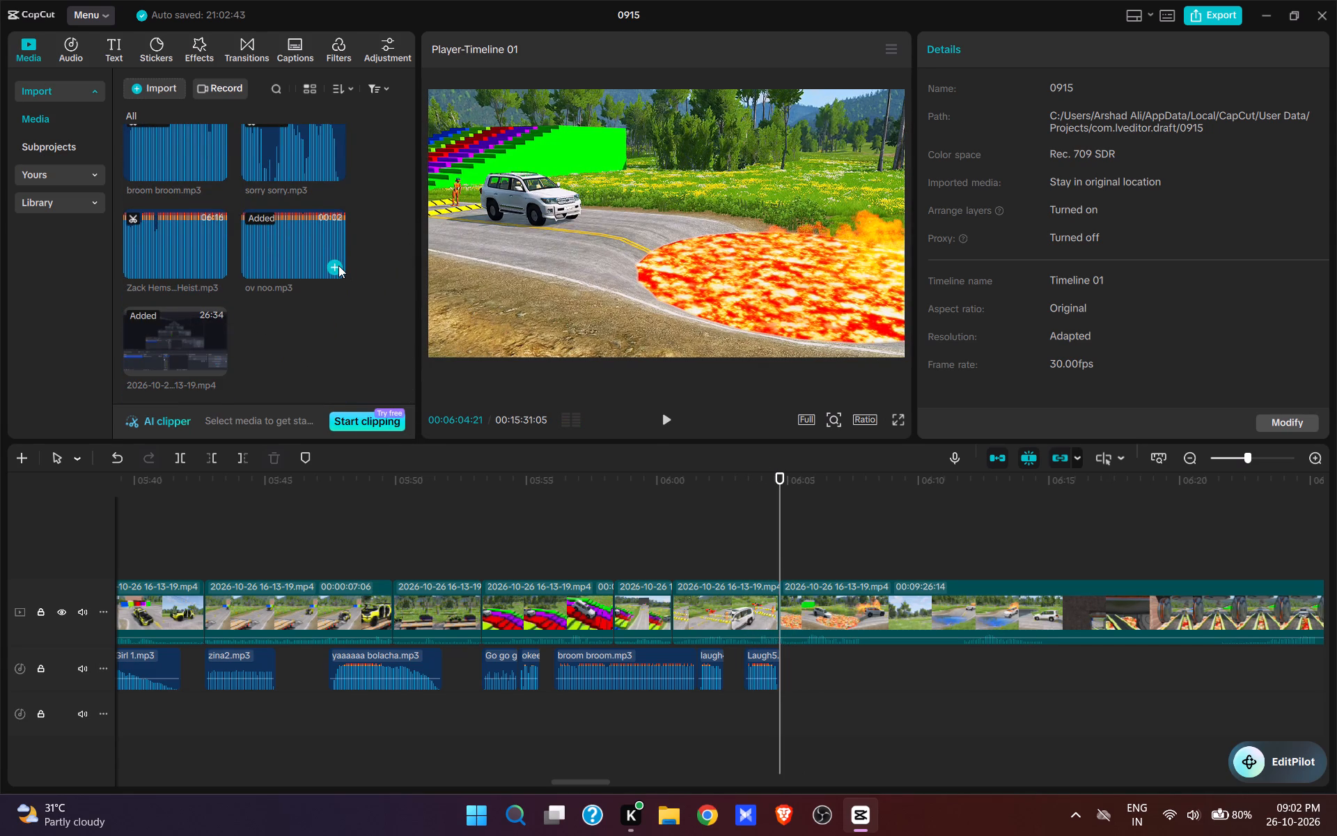
{"action": "key", "text": "space"}
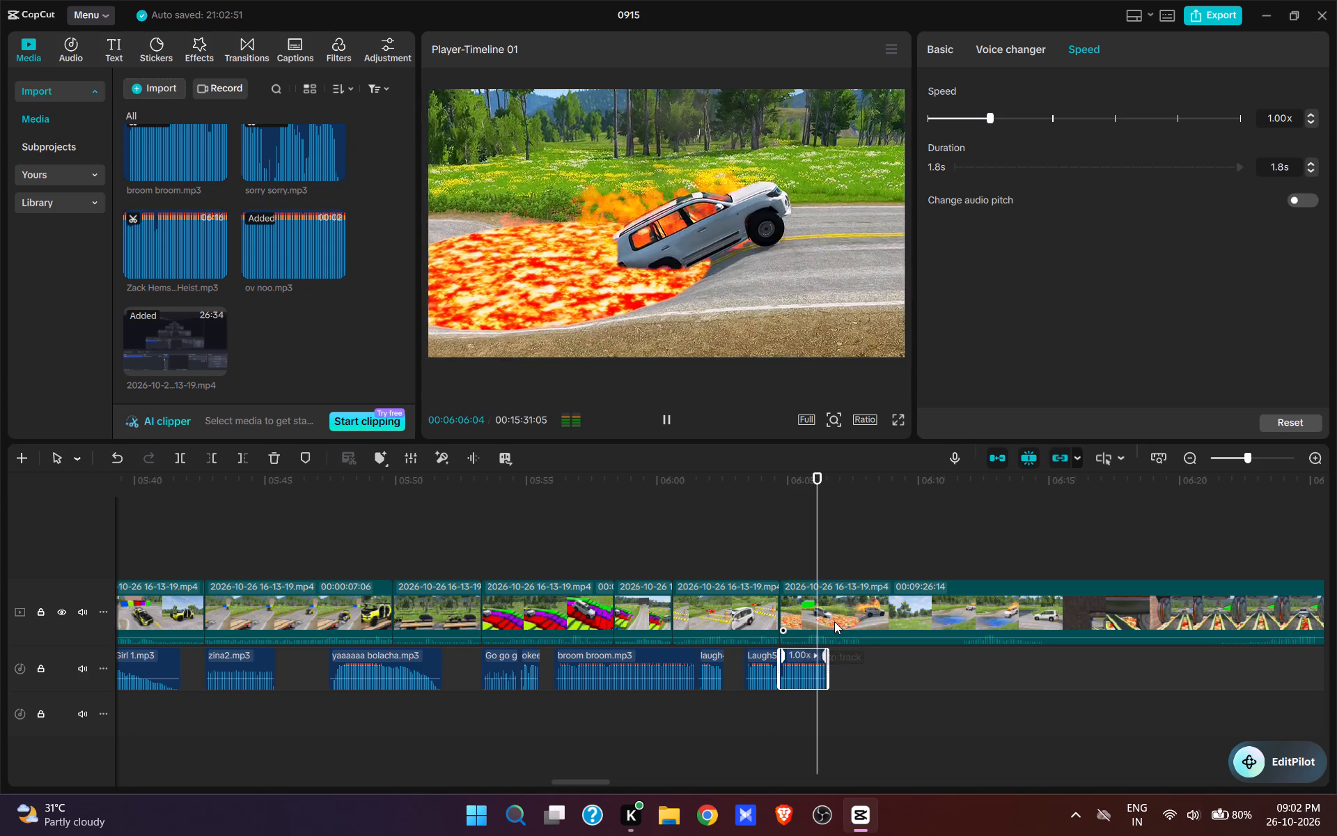
{"action": "key", "text": "space"}
Add Scream Man.mp3 at 00:06:06:16, directly after ov noo.mp3, and play it over the burning car.
{"action": "left_click", "coordinate": [827, 563]}
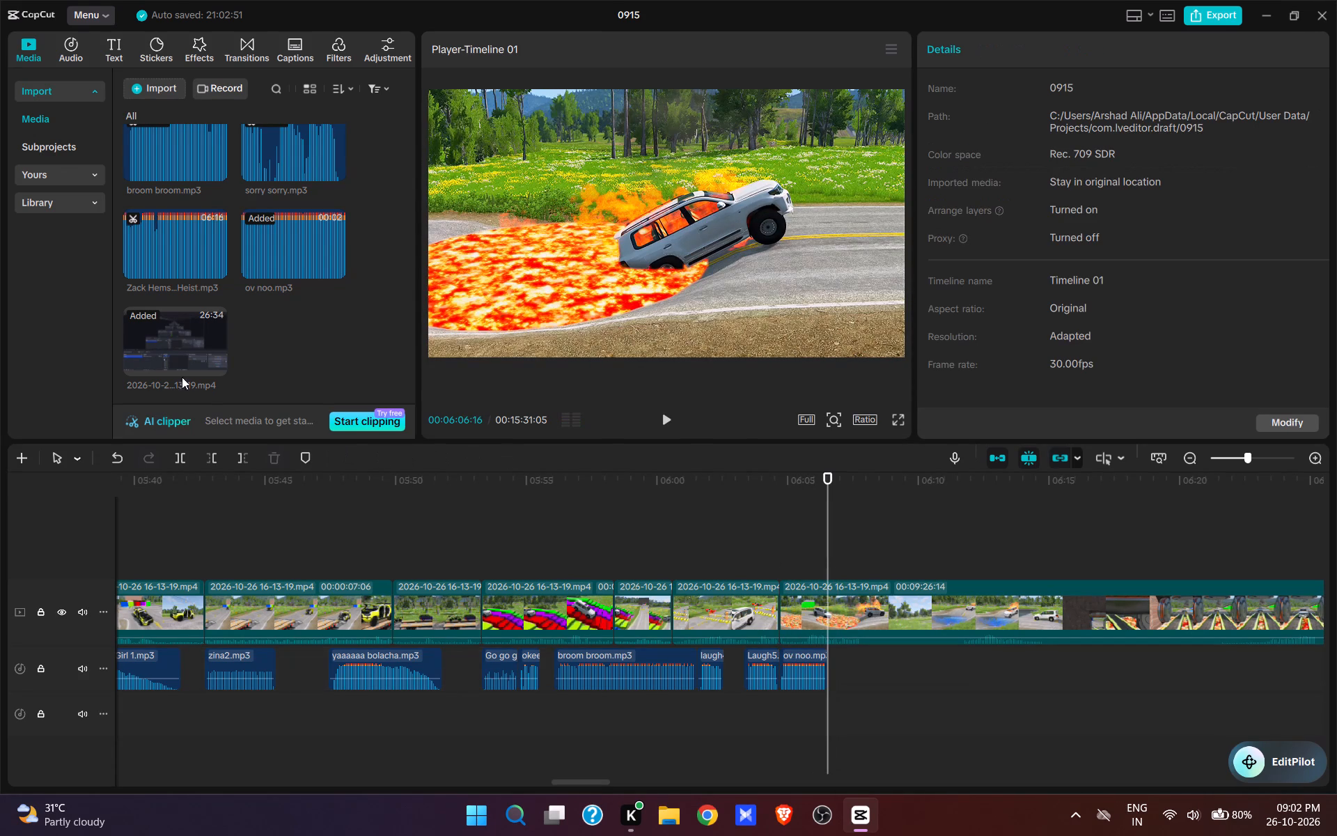
{"action": "scroll", "coordinate": [288, 269], "scroll_direction": "up", "scroll_amount": 4}
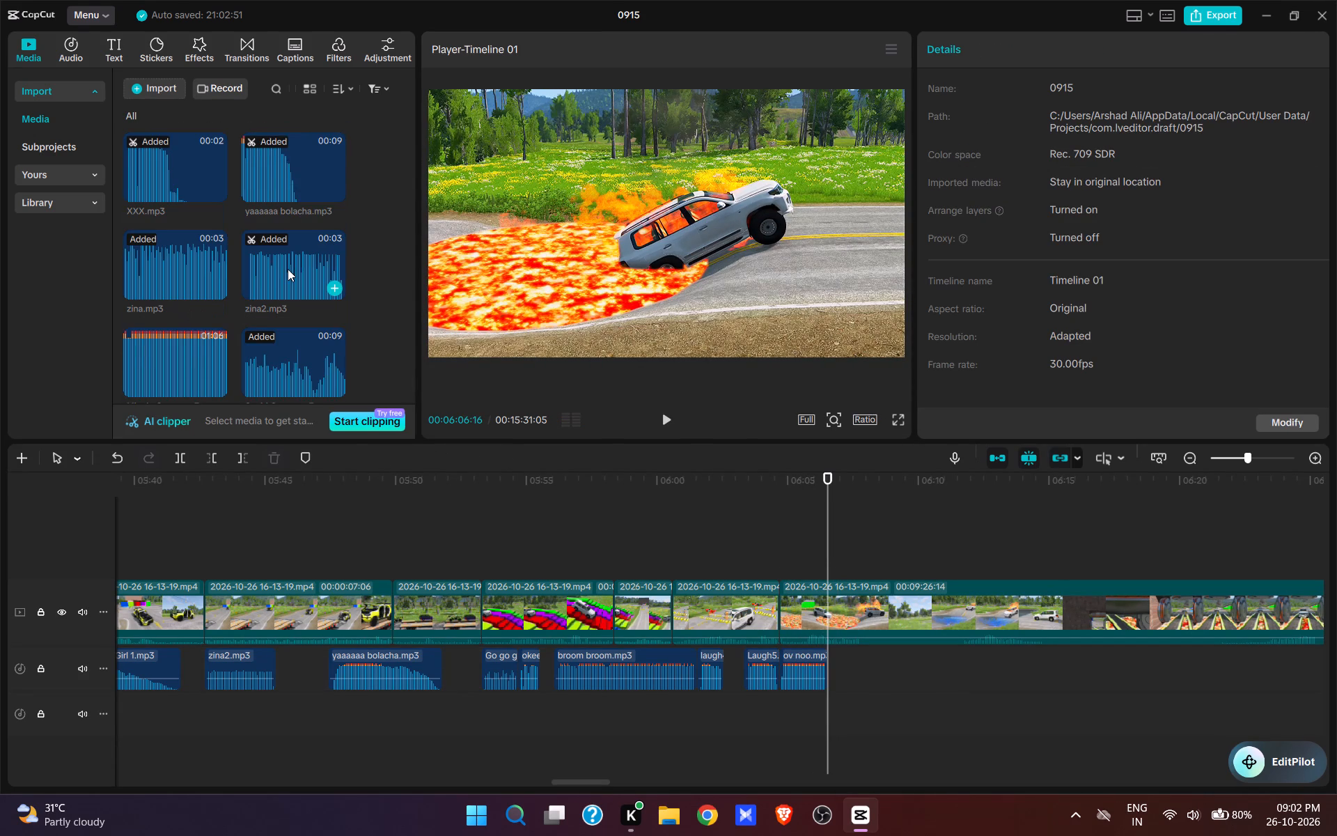
{"action": "scroll", "coordinate": [288, 269], "scroll_direction": "up", "scroll_amount": 11}
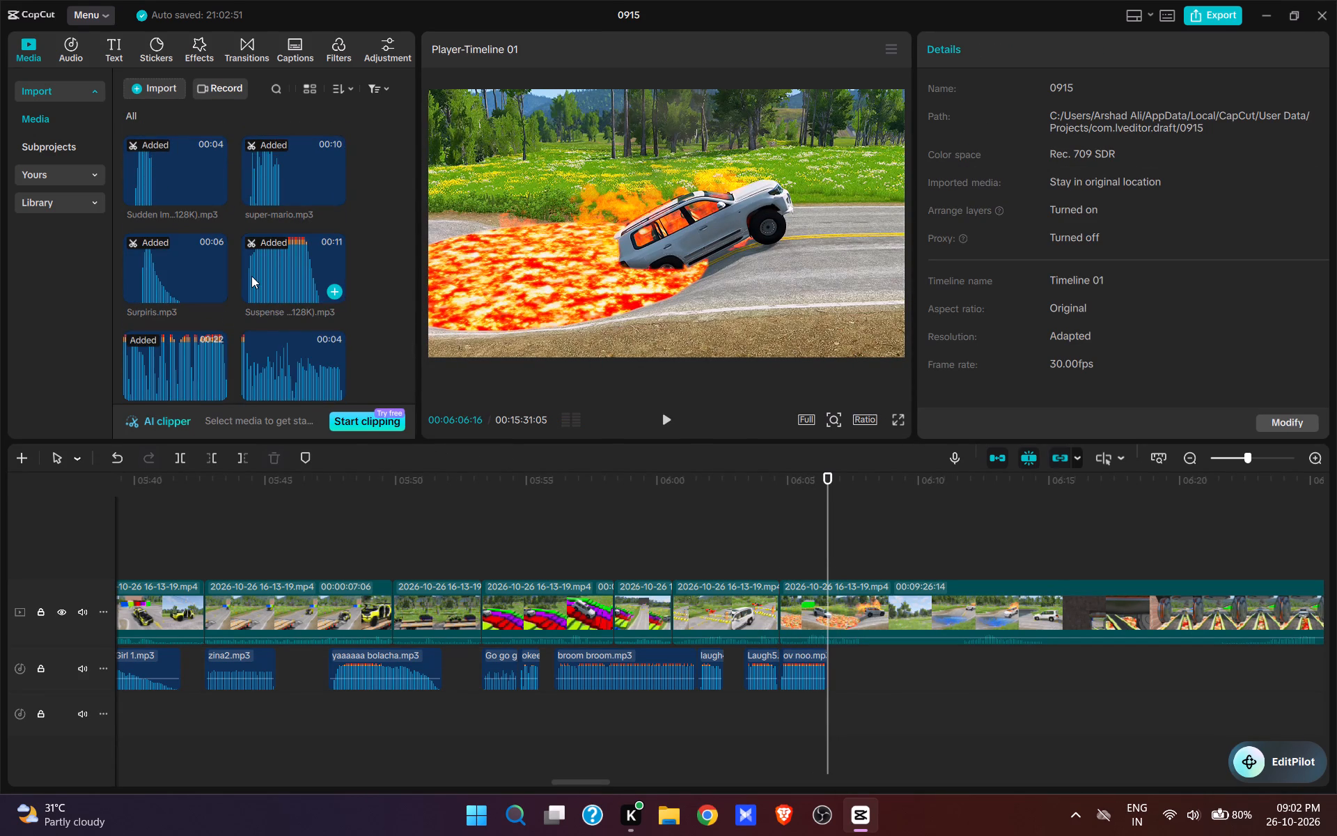
{"action": "scroll", "coordinate": [251, 276], "scroll_direction": "up", "scroll_amount": 2}
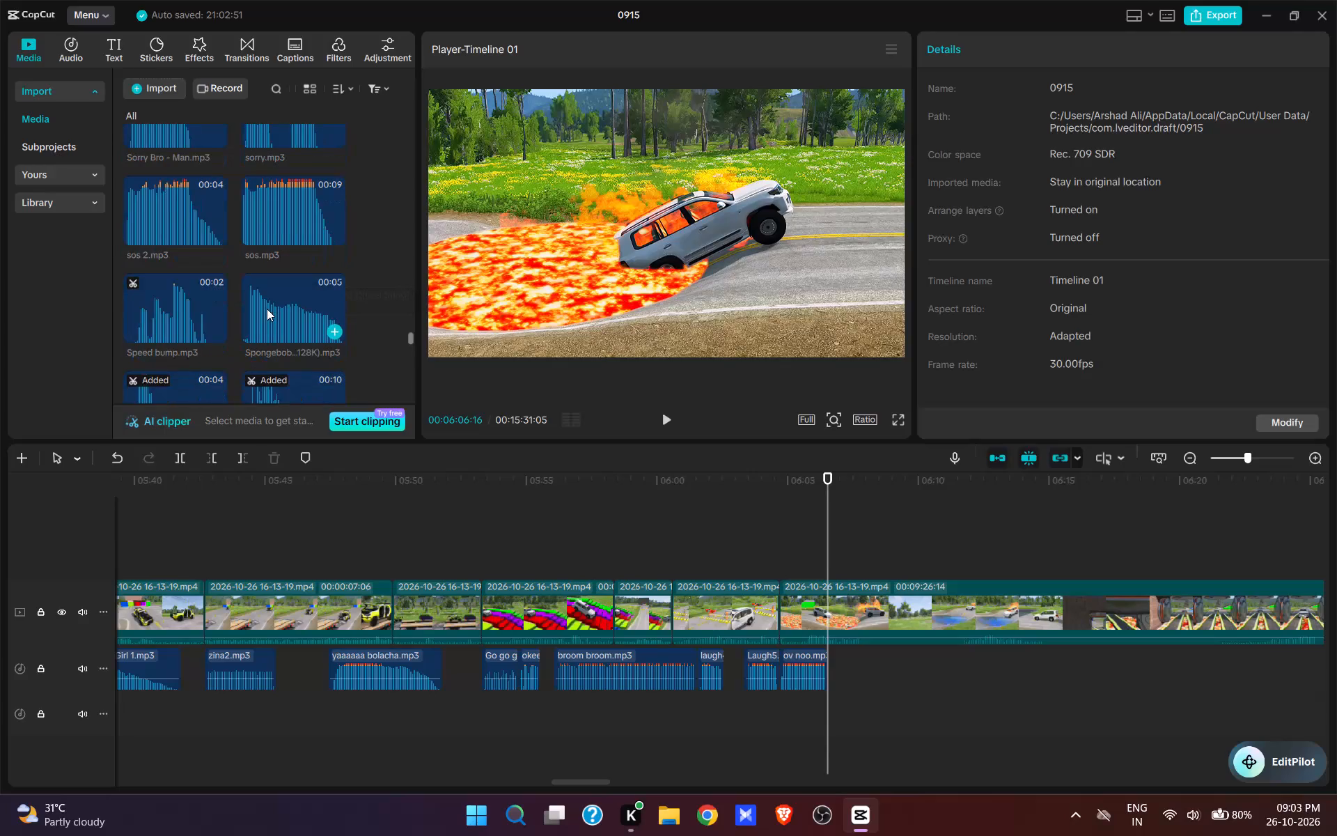
{"action": "scroll", "coordinate": [267, 309], "scroll_direction": "up", "scroll_amount": 3}
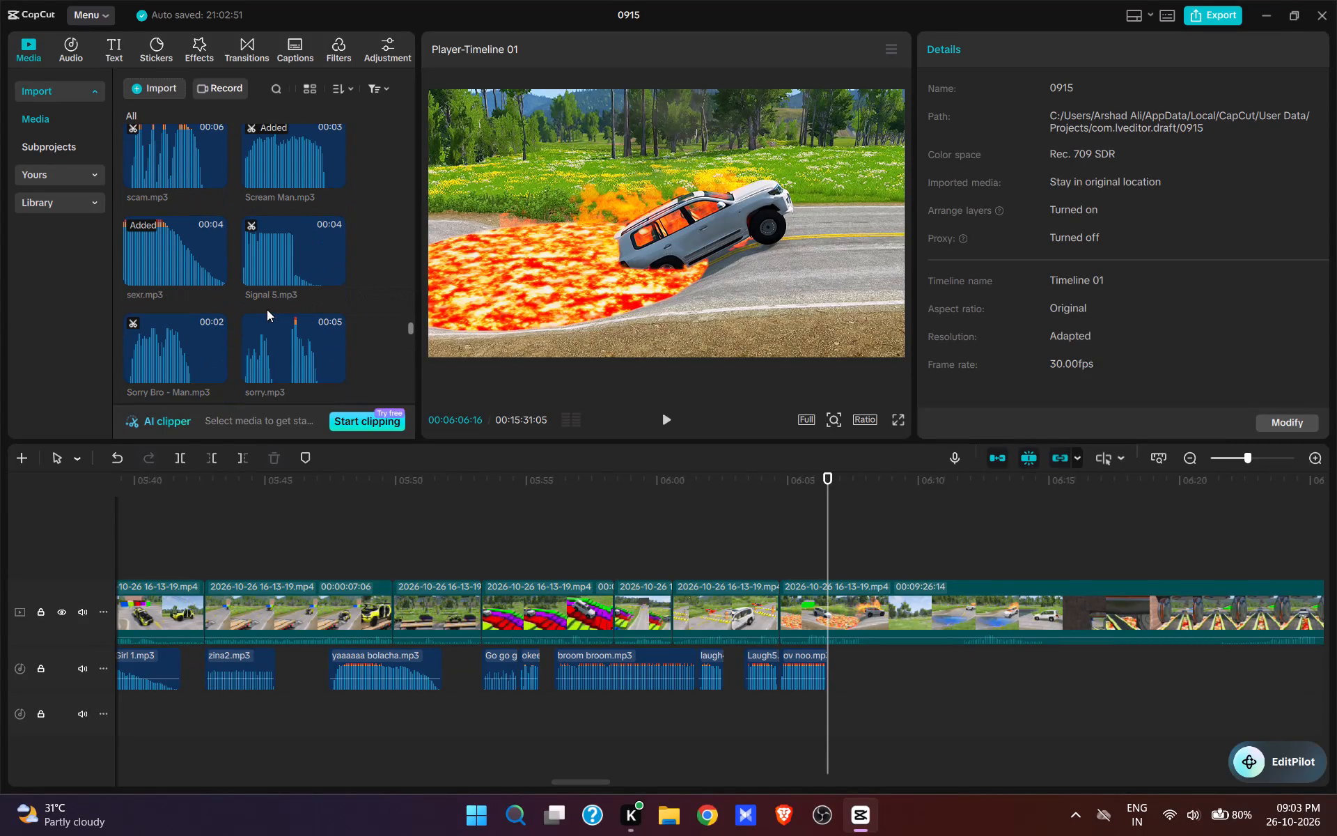
{"action": "scroll", "coordinate": [267, 309], "scroll_direction": "up", "scroll_amount": 1}
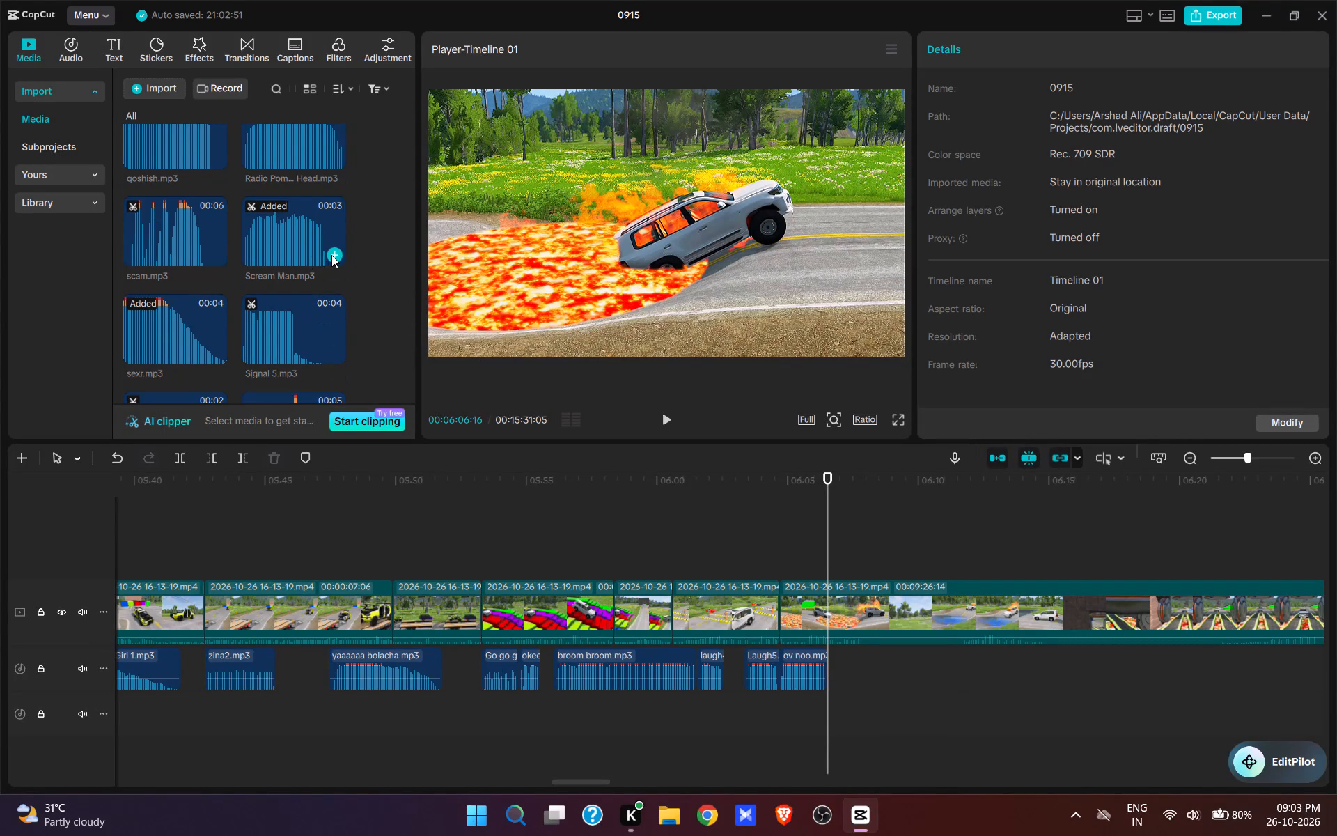
{"action": "left_click", "coordinate": [333, 255]}
{"action": "key", "text": "space"}
{"action": "key", "text": "space"}
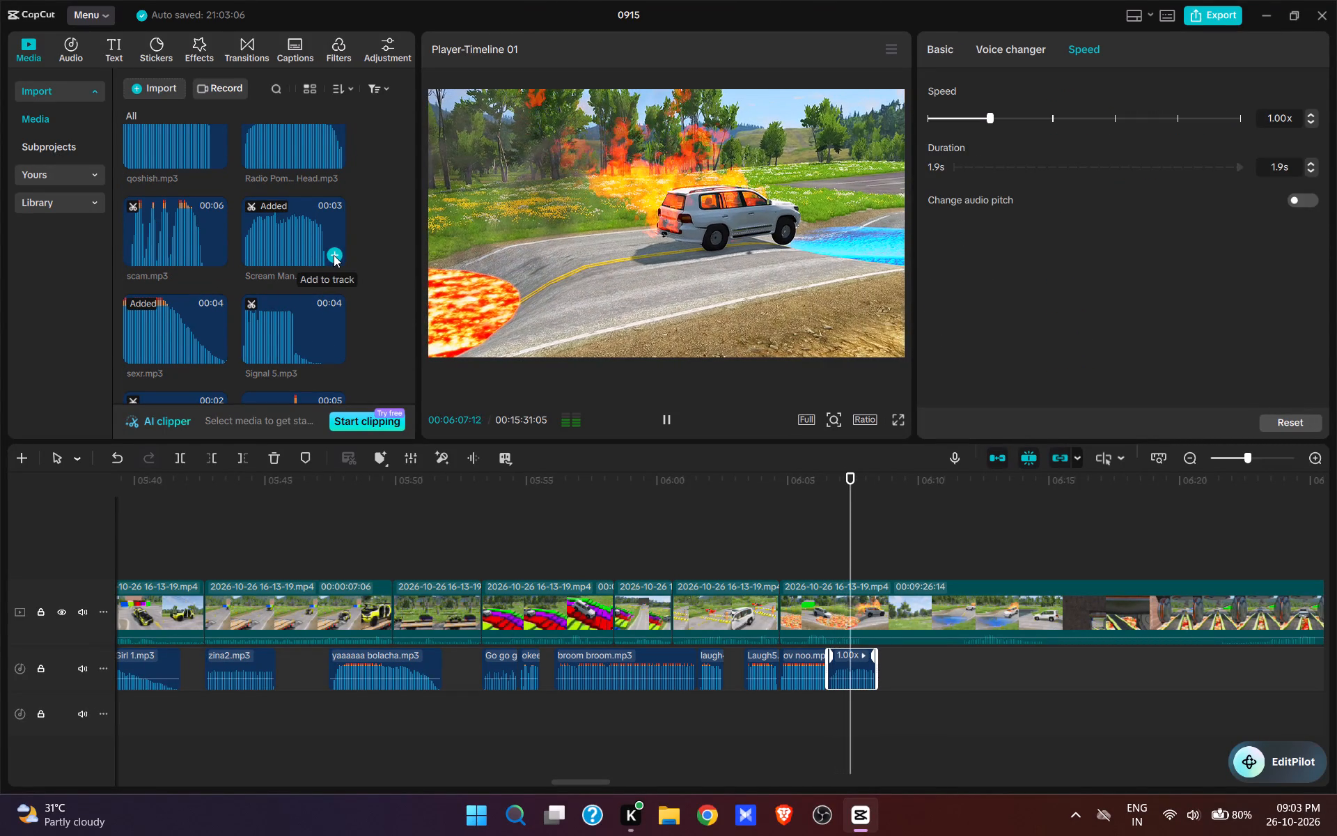
Split the video at 00:06:07:20, cut the following footage up to the burning car nearing the water pool, and replay.
{"action": "left_click", "coordinate": [853, 612]}
{"action": "key", "text": "w"}
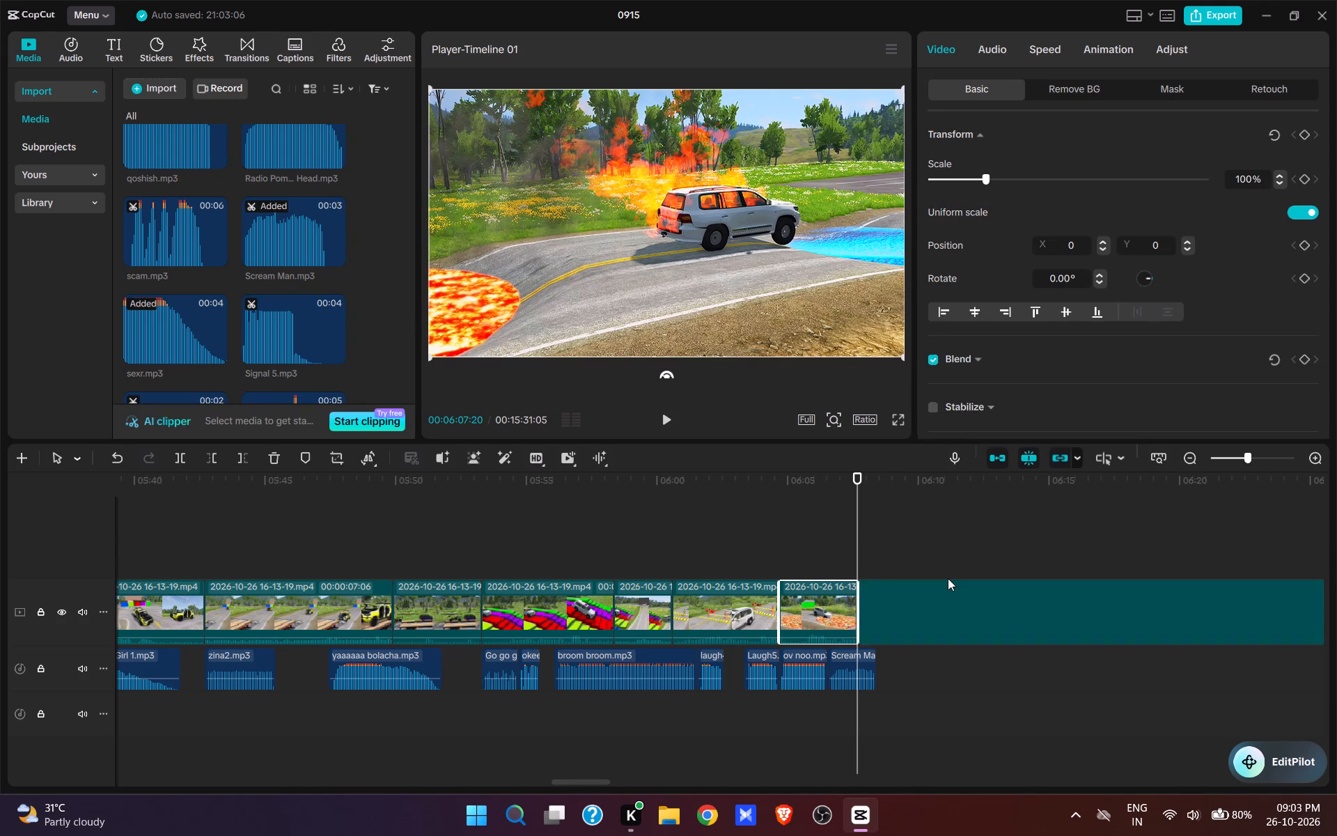
{"action": "left_click", "coordinate": [948, 573]}
{"action": "key", "text": "space"}
{"action": "key", "text": "space"}
{"action": "type", "text": "q"}
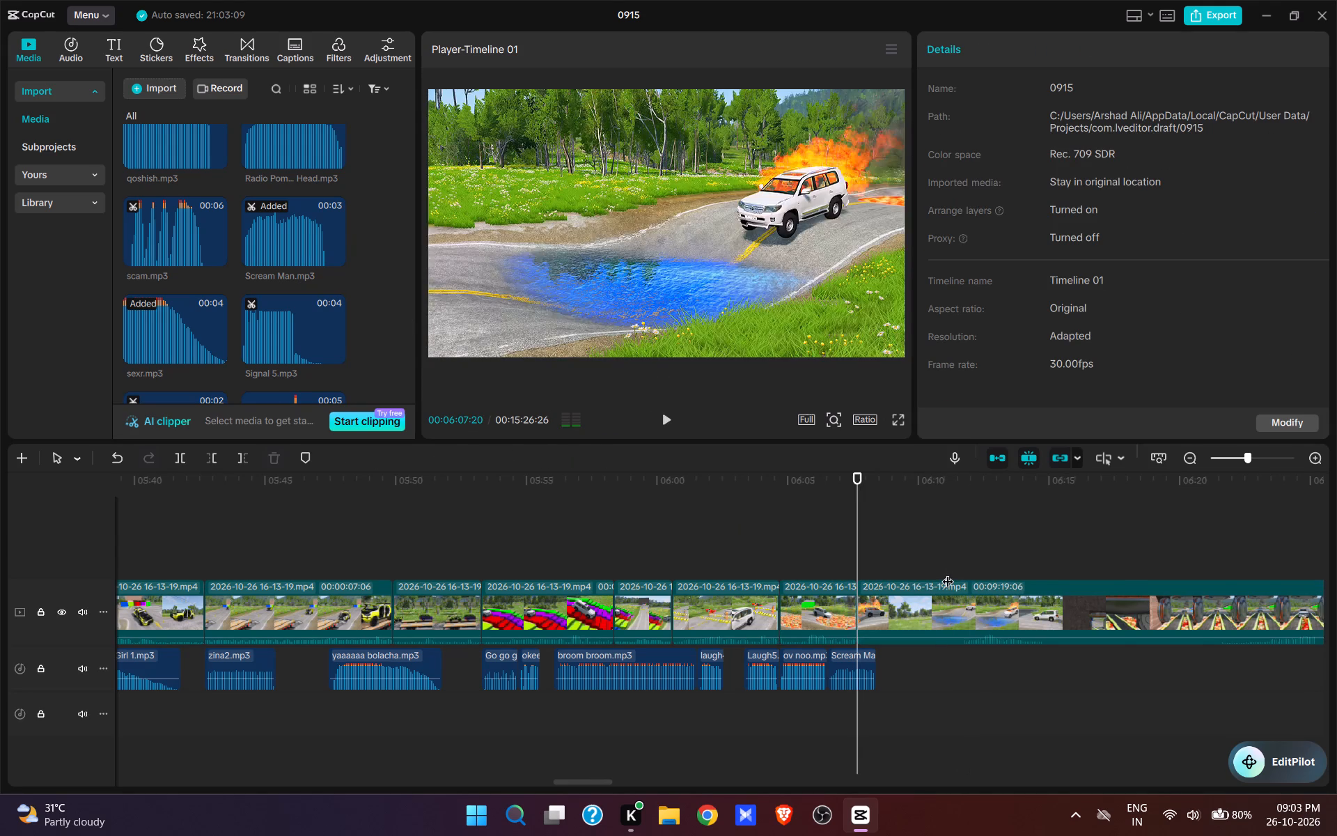
{"action": "key", "text": "space"}
{"action": "key", "text": "space"}
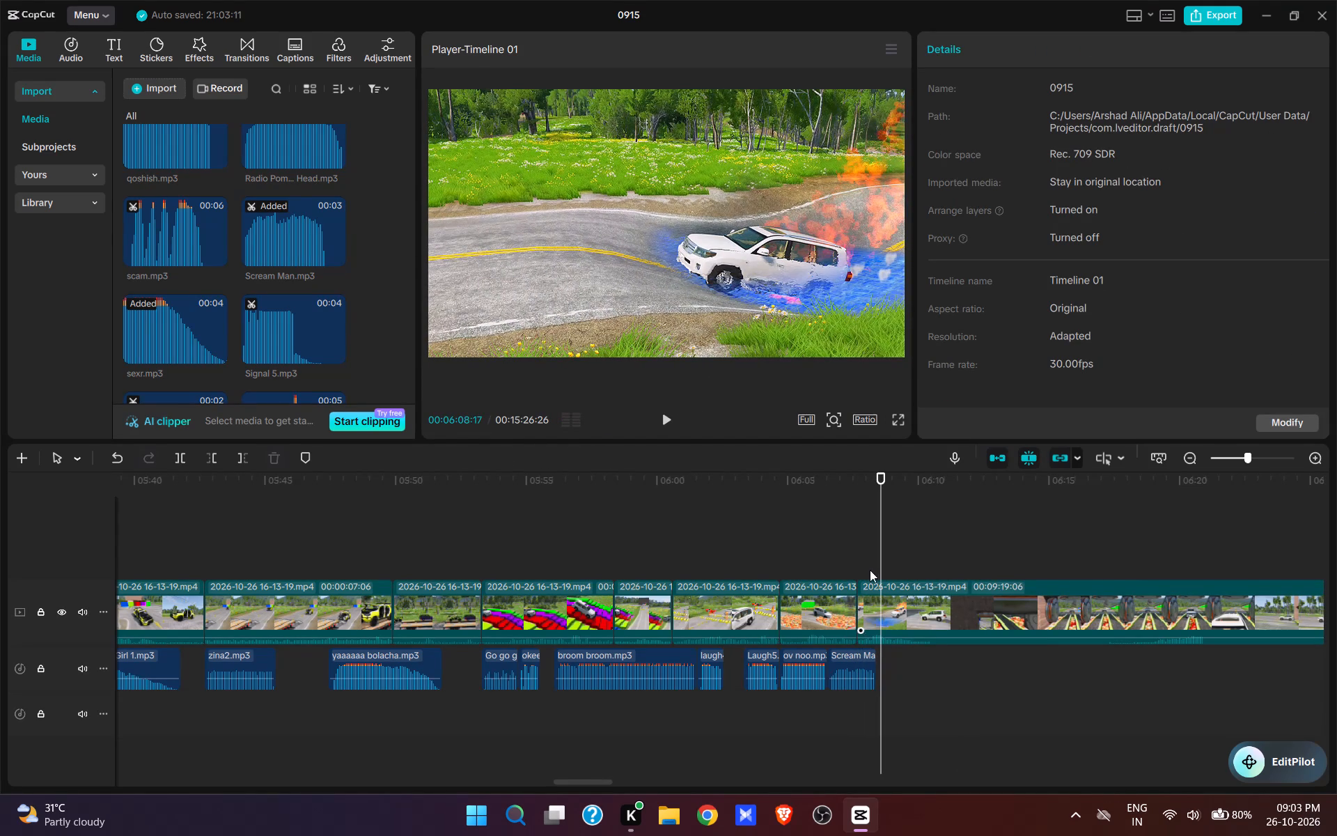
Preview several imported sounds, add the Man Laughing clip directly after Scream Man.mp3, and play it back.
{"action": "left_click", "coordinate": [879, 561]}
{"action": "scroll", "coordinate": [254, 288], "scroll_direction": "up", "scroll_amount": 9}
{"action": "left_click", "coordinate": [143, 154]}
{"action": "scroll", "coordinate": [329, 358], "scroll_direction": "up", "scroll_amount": 7}
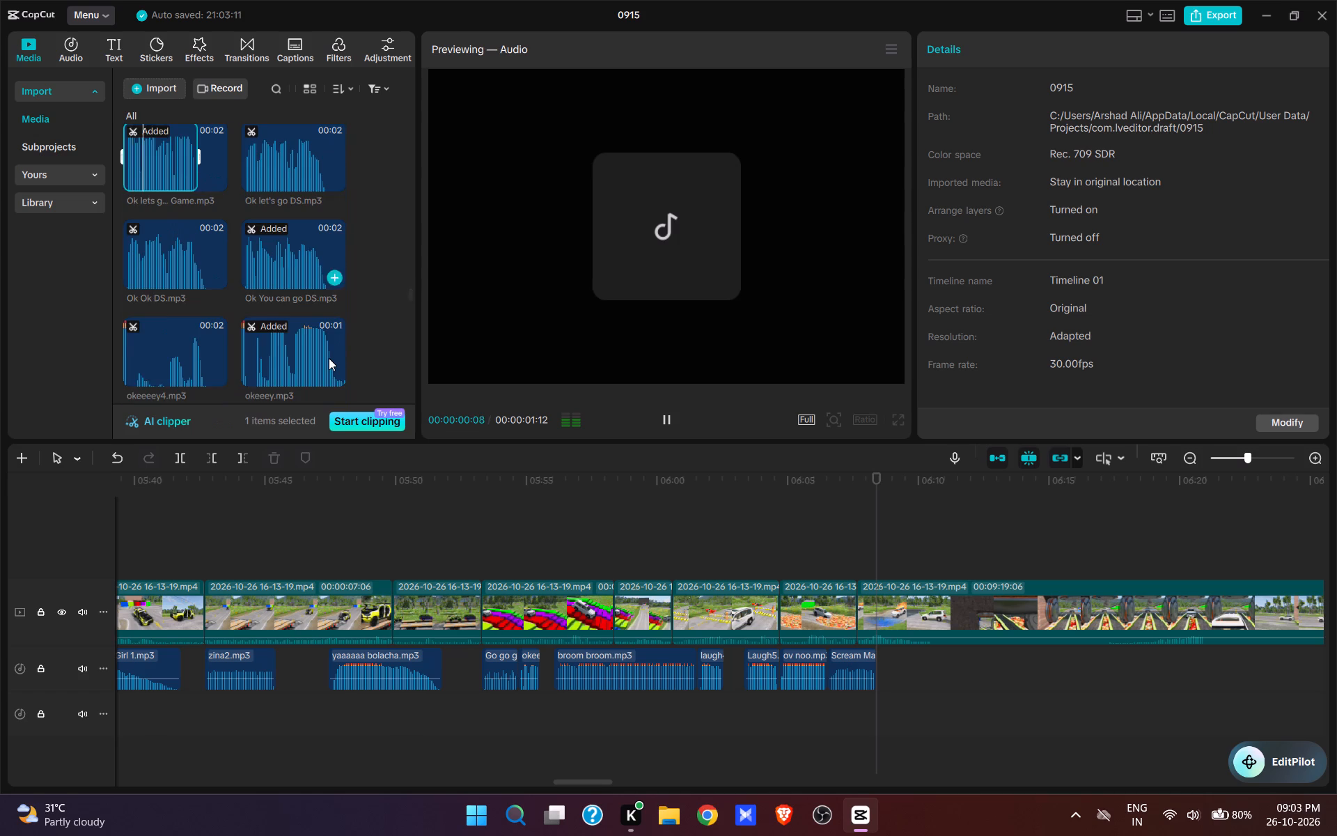
{"action": "scroll", "coordinate": [224, 304], "scroll_direction": "up", "scroll_amount": 7}
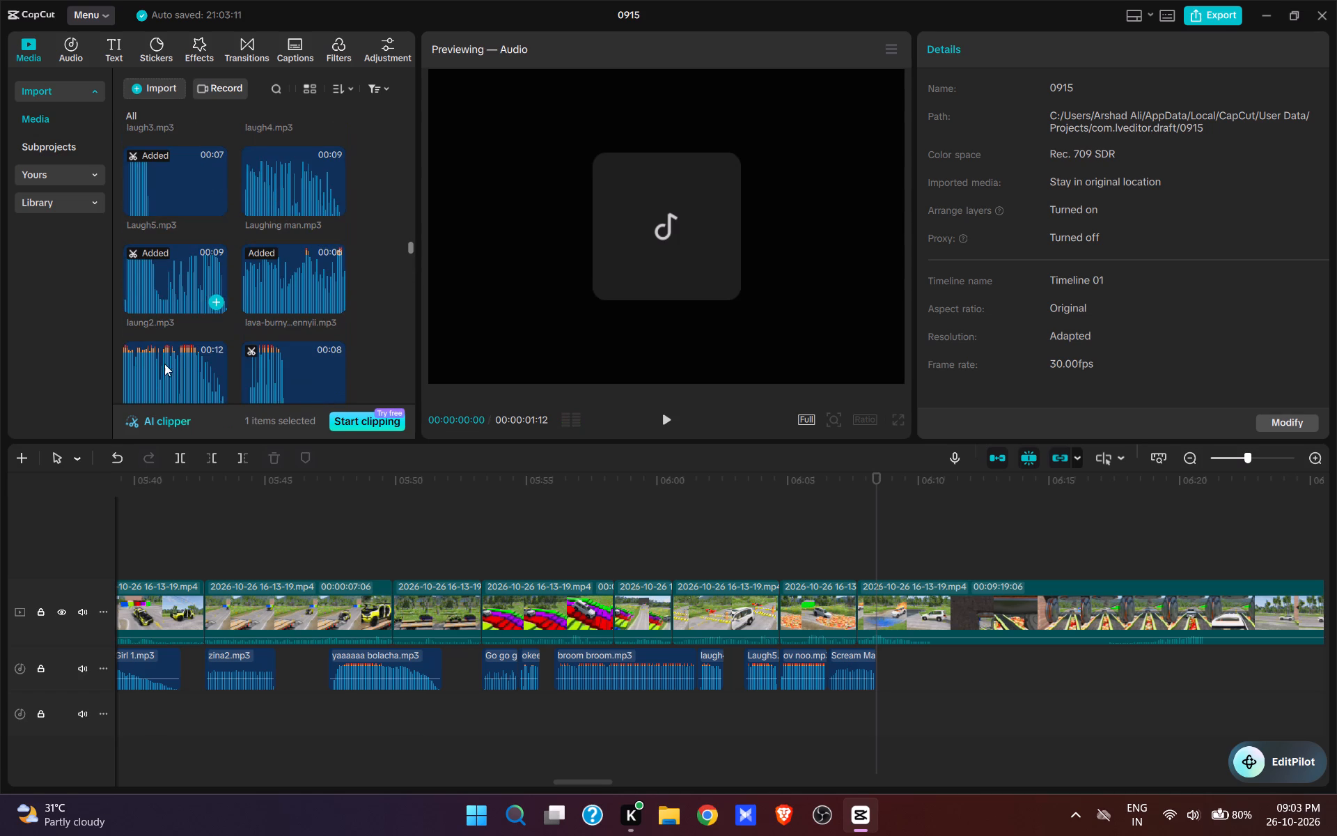
{"action": "left_click", "coordinate": [164, 371]}
{"action": "scroll", "coordinate": [282, 250], "scroll_direction": "down", "scroll_amount": 1}
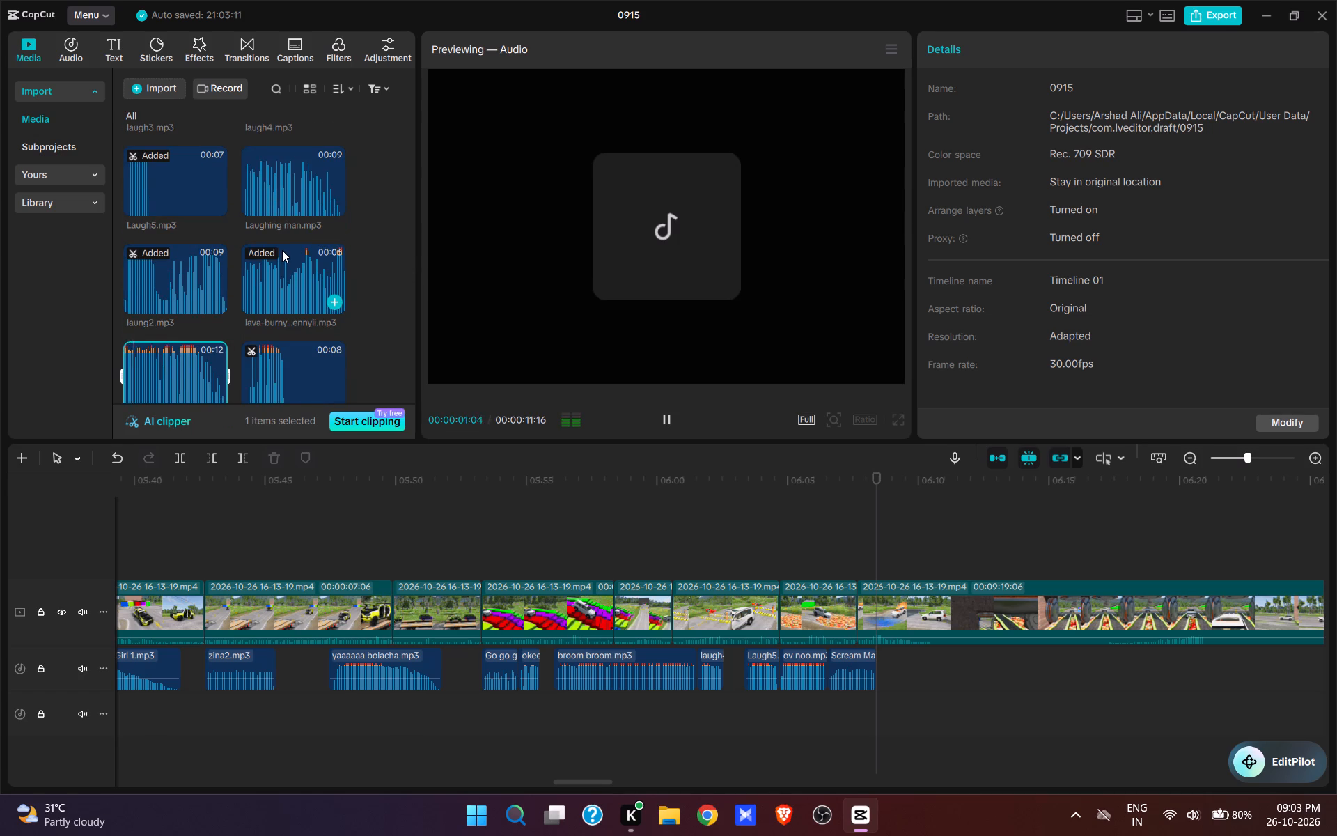
{"action": "left_click", "coordinate": [272, 274]}
{"action": "left_click", "coordinate": [276, 322]}
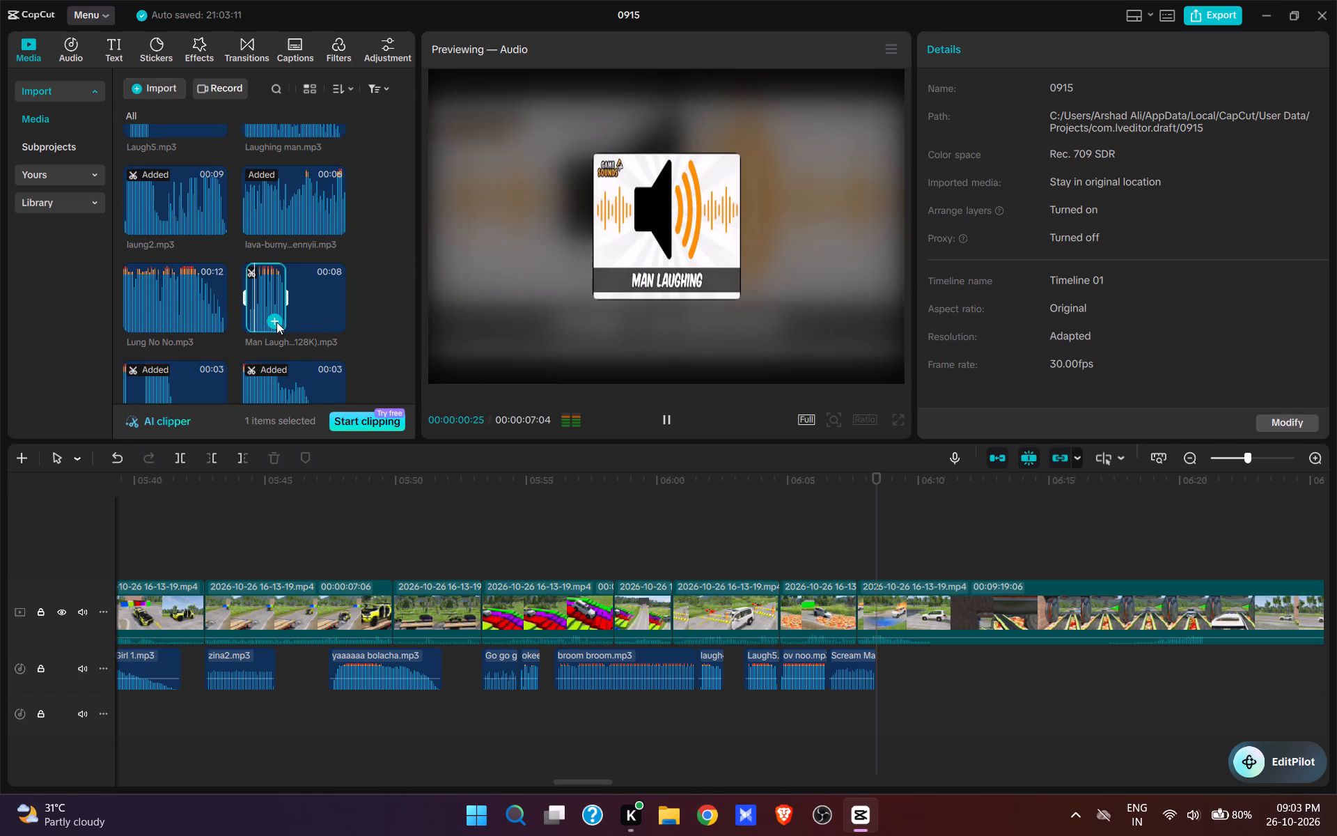
{"action": "key", "text": "space"}
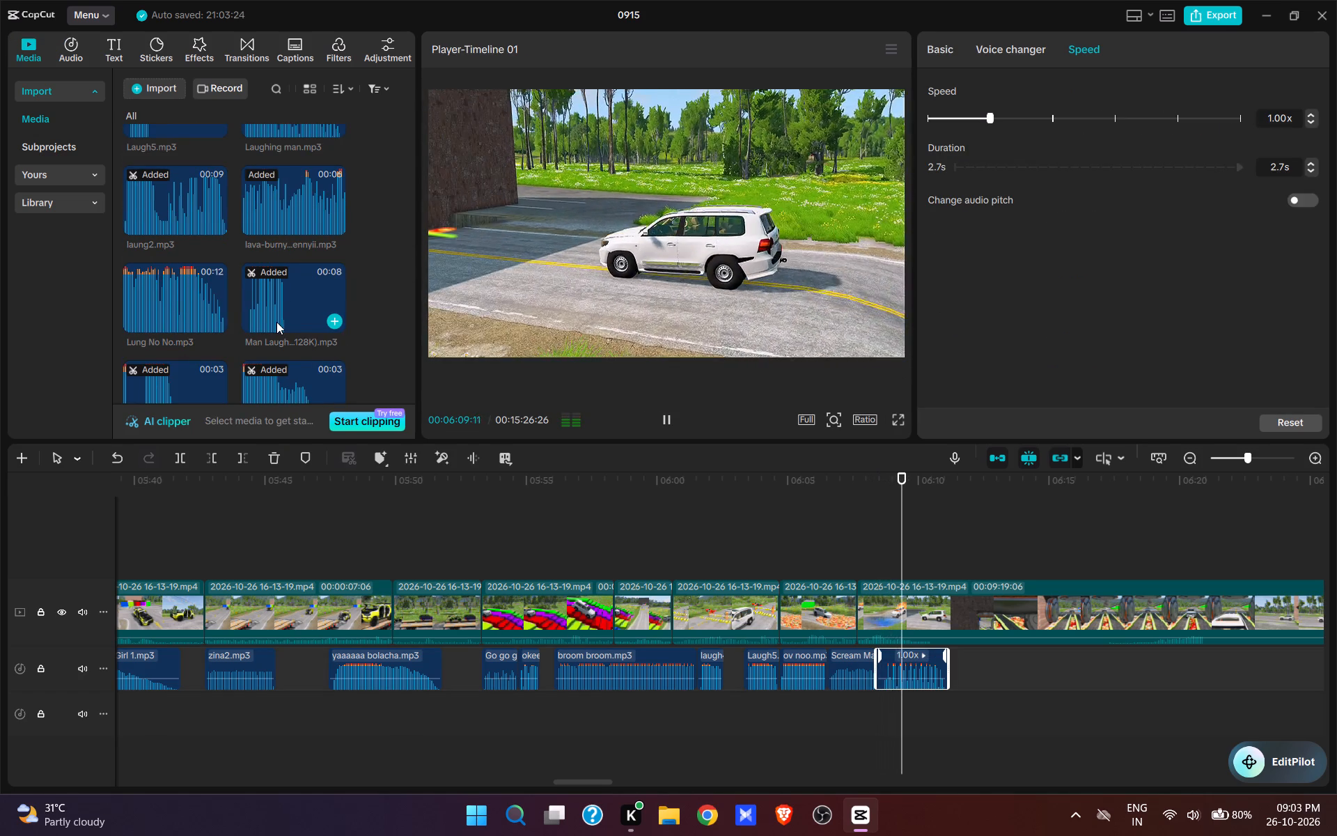
{"action": "key", "text": "space"}
Split the video at 00:06:10:14, where the white car heads for the crusher.
{"action": "left_click", "coordinate": [896, 588]}
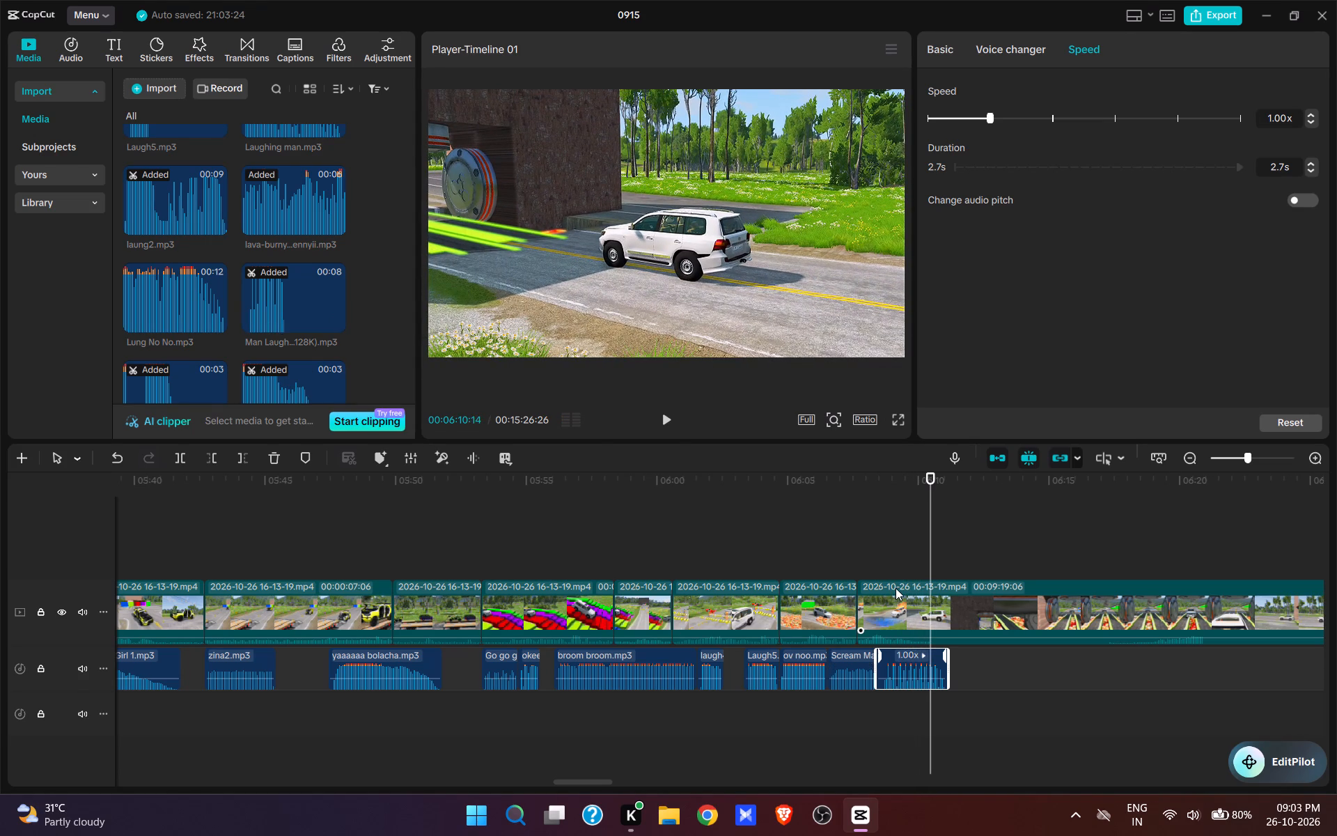
{"action": "key", "text": "w"}
Cut the footage after 00:06:10:14 up to the white car driving head-on toward the crusher rollers, and replay the join.
{"action": "left_click_drag", "start_coordinate": [906, 596], "coordinate": [937, 683]}
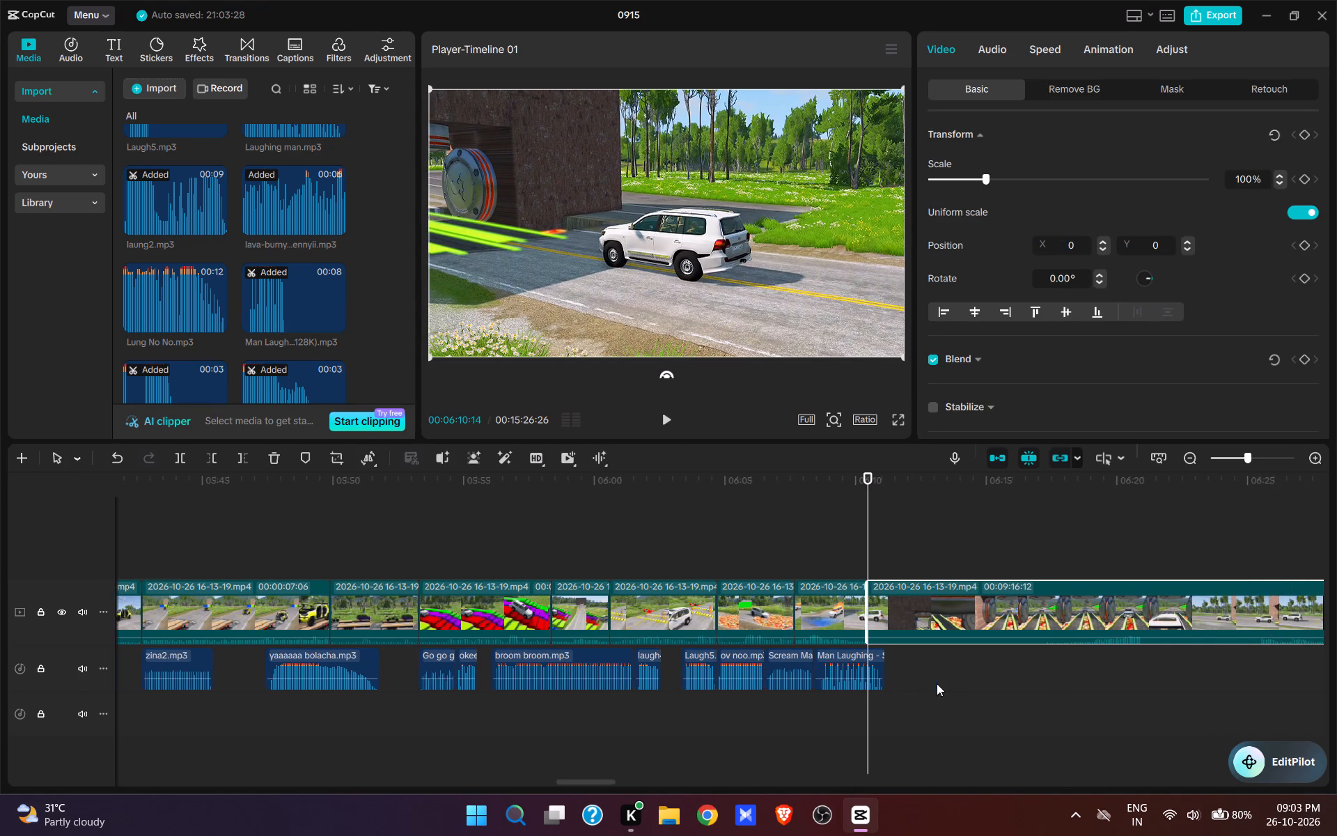
{"action": "left_click_drag", "start_coordinate": [937, 683], "coordinate": [870, 750]}
{"action": "left_click", "coordinate": [872, 555]}
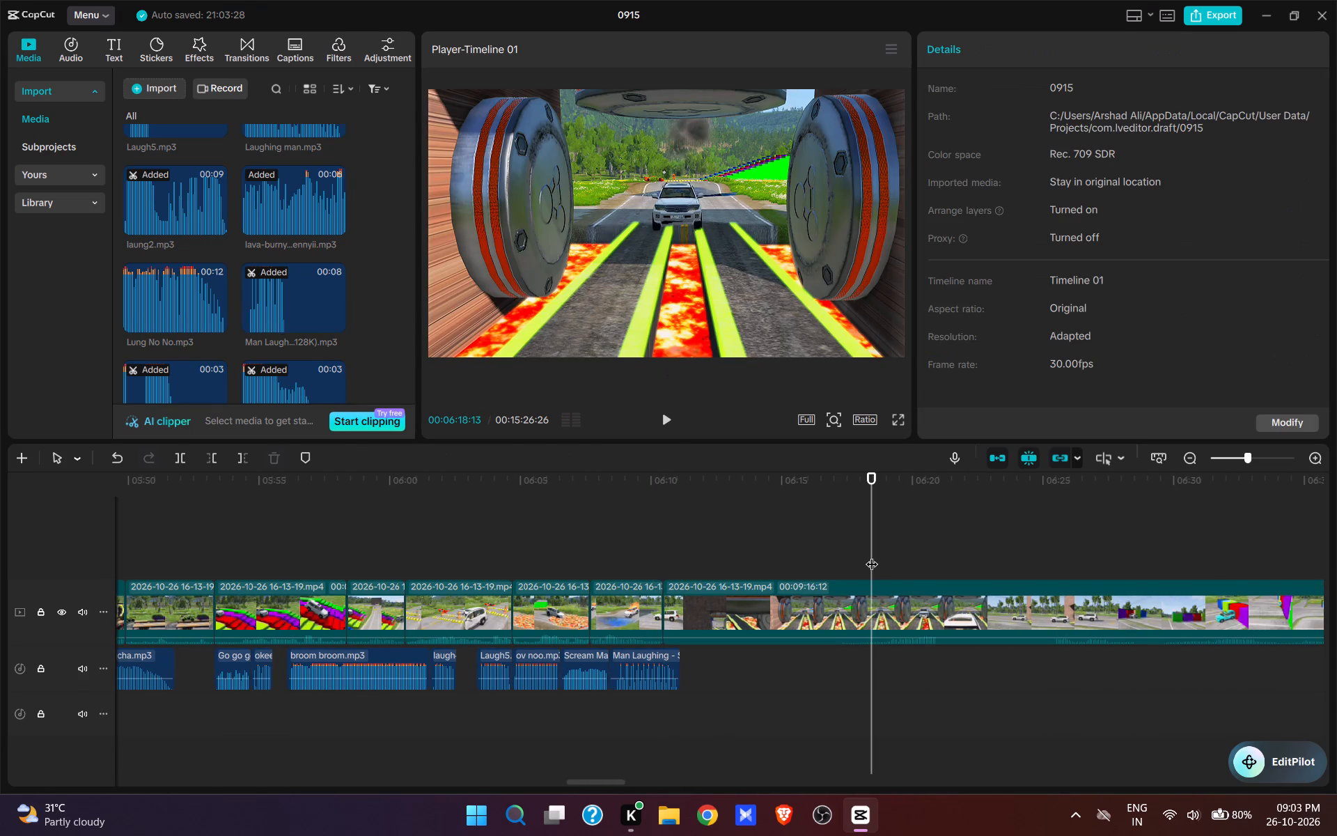
{"action": "left_click", "coordinate": [831, 556]}
{"action": "key", "text": "space"}
{"action": "key", "text": "space"}
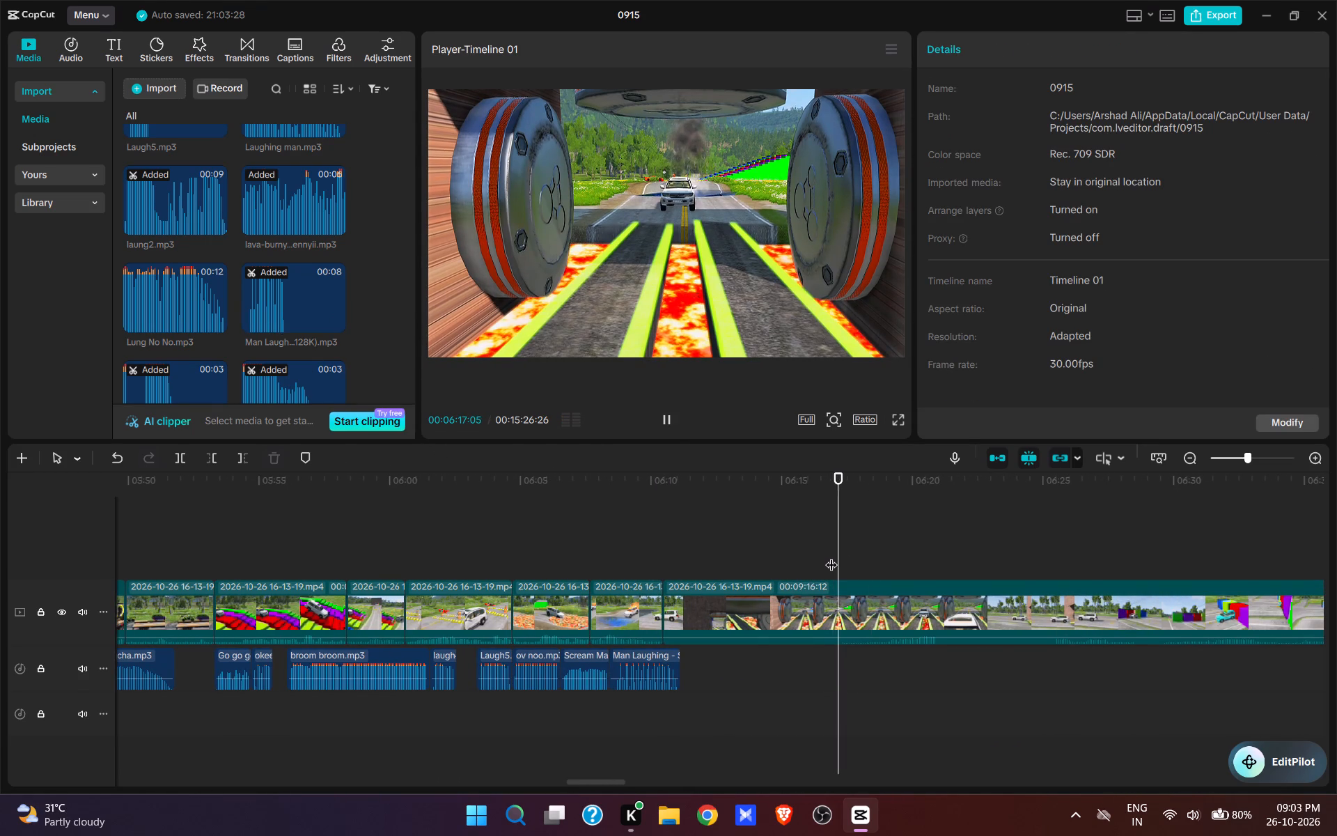
{"action": "type", "text": "q"}
{"action": "key", "text": "space"}
{"action": "key", "text": "space"}
{"action": "key", "text": "space"}
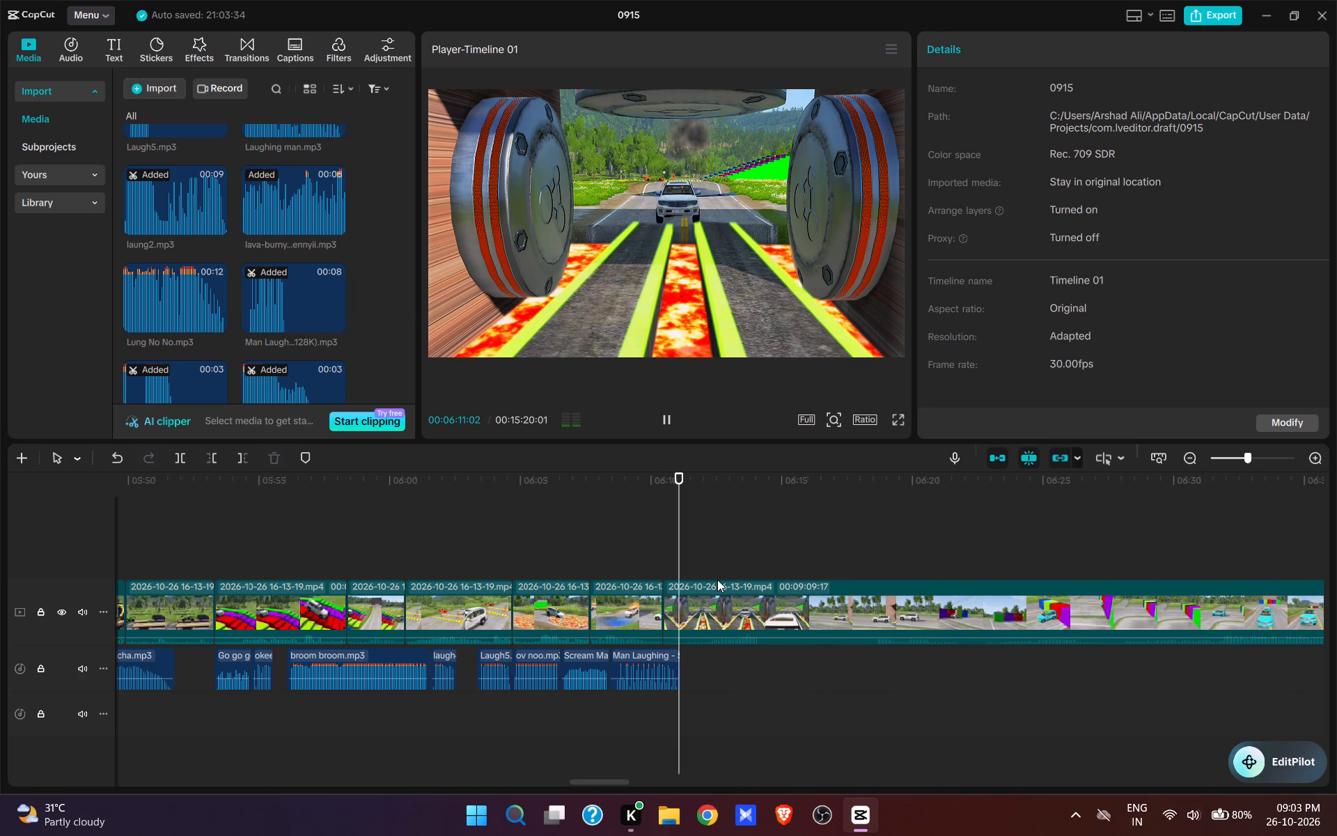
{"action": "key", "text": "space"}
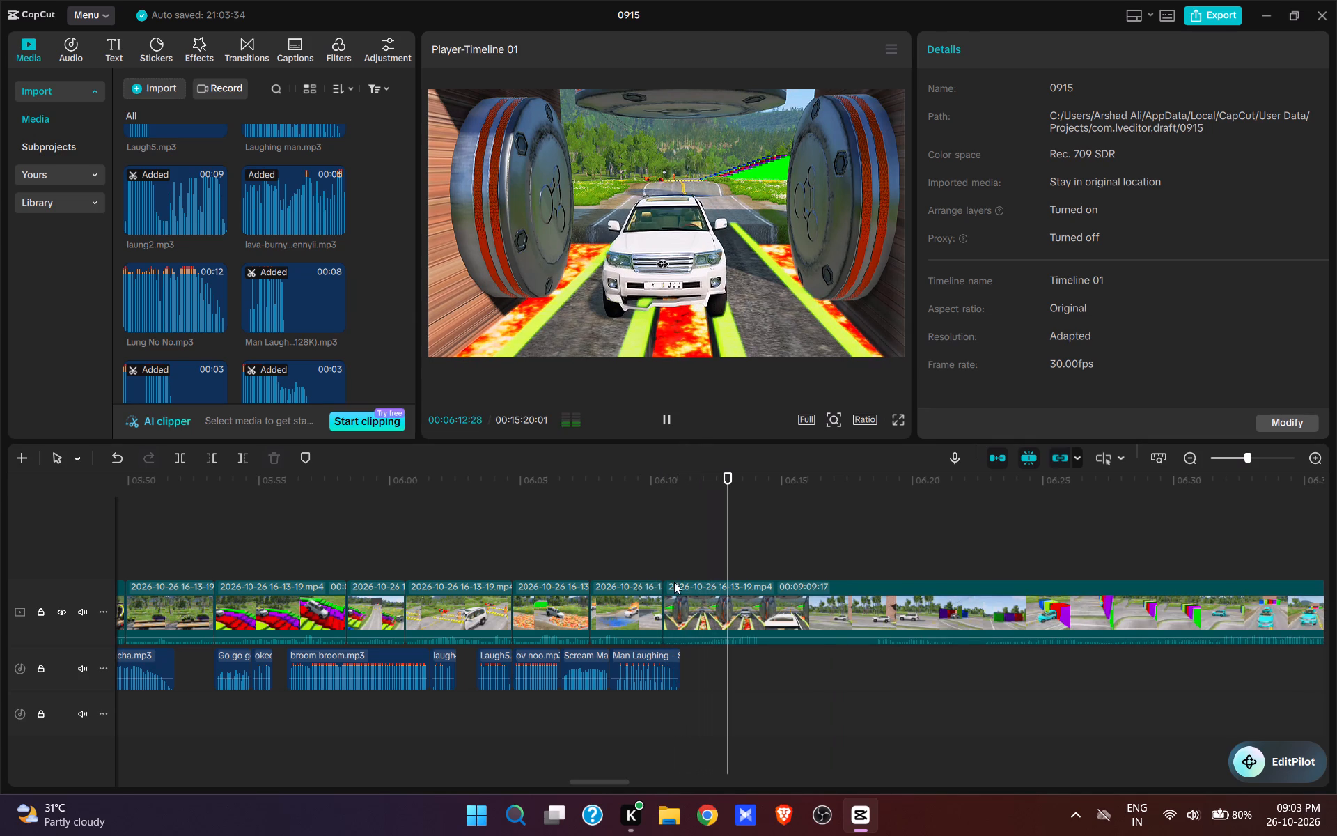
Add the mixkit-car...no-473.wav sound at 00:06:11:04, directly after the Man Laughing clip, and play it back.
{"action": "left_click", "coordinate": [680, 564]}
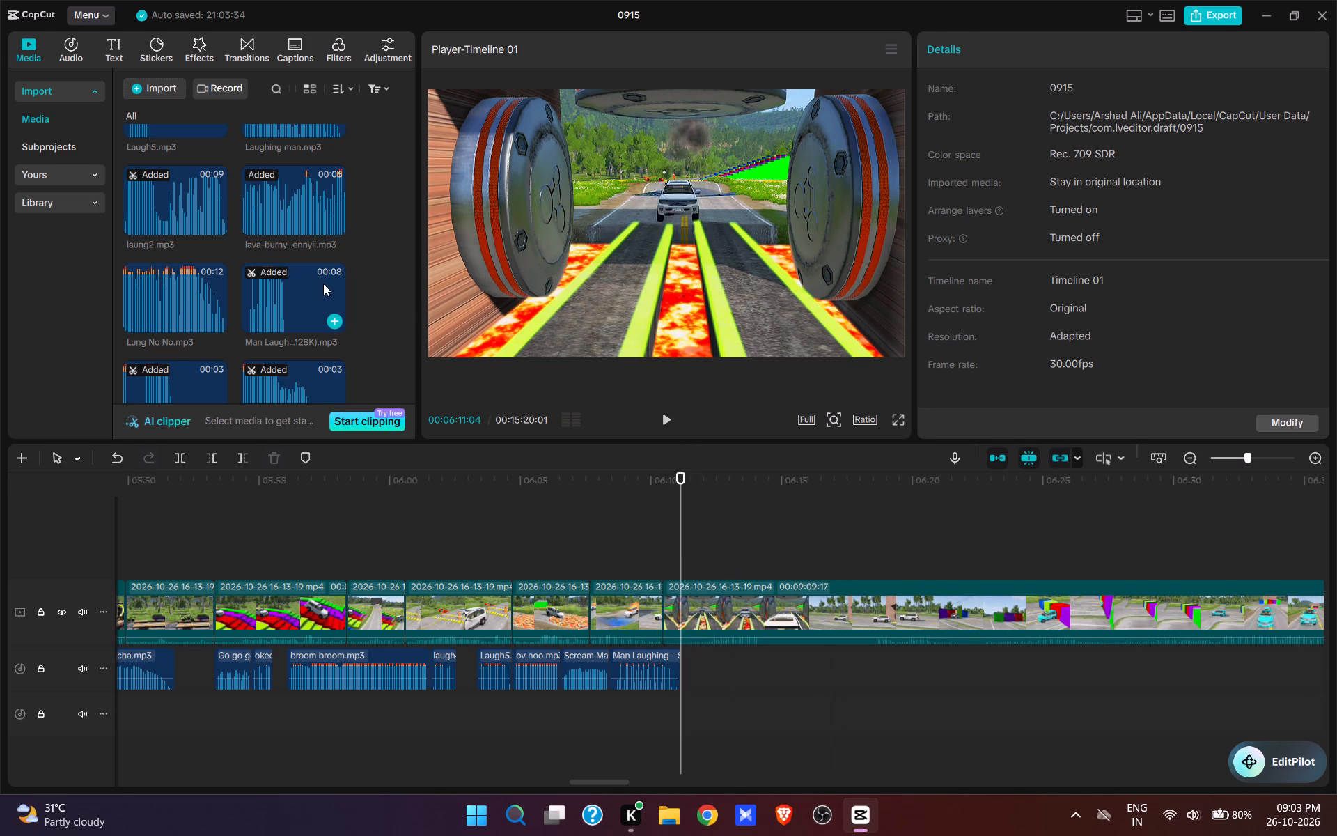
{"action": "scroll", "coordinate": [323, 284], "scroll_direction": "up", "scroll_amount": 6}
{"action": "scroll", "coordinate": [322, 284], "scroll_direction": "down", "scroll_amount": 7}
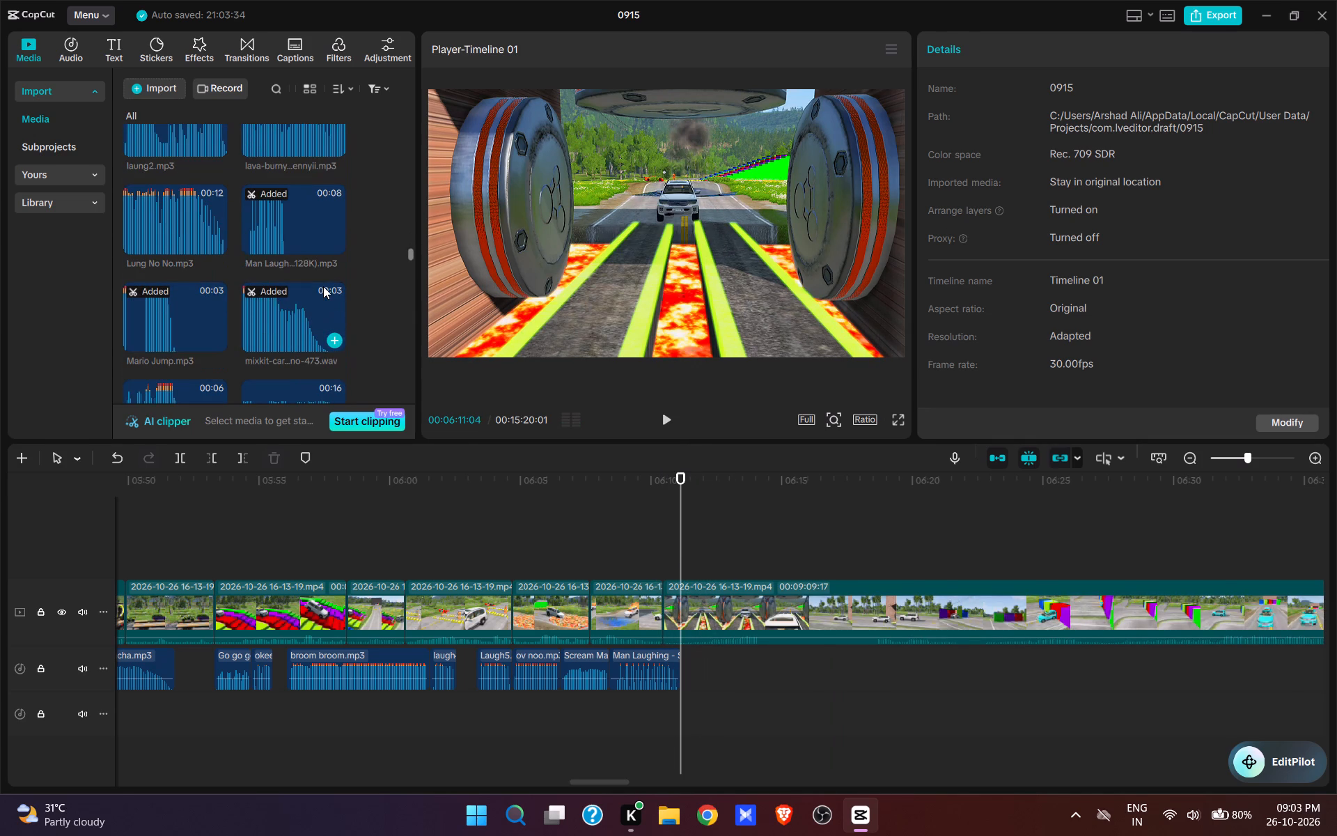
{"action": "left_click", "coordinate": [336, 339]}
{"action": "key", "text": "space"}
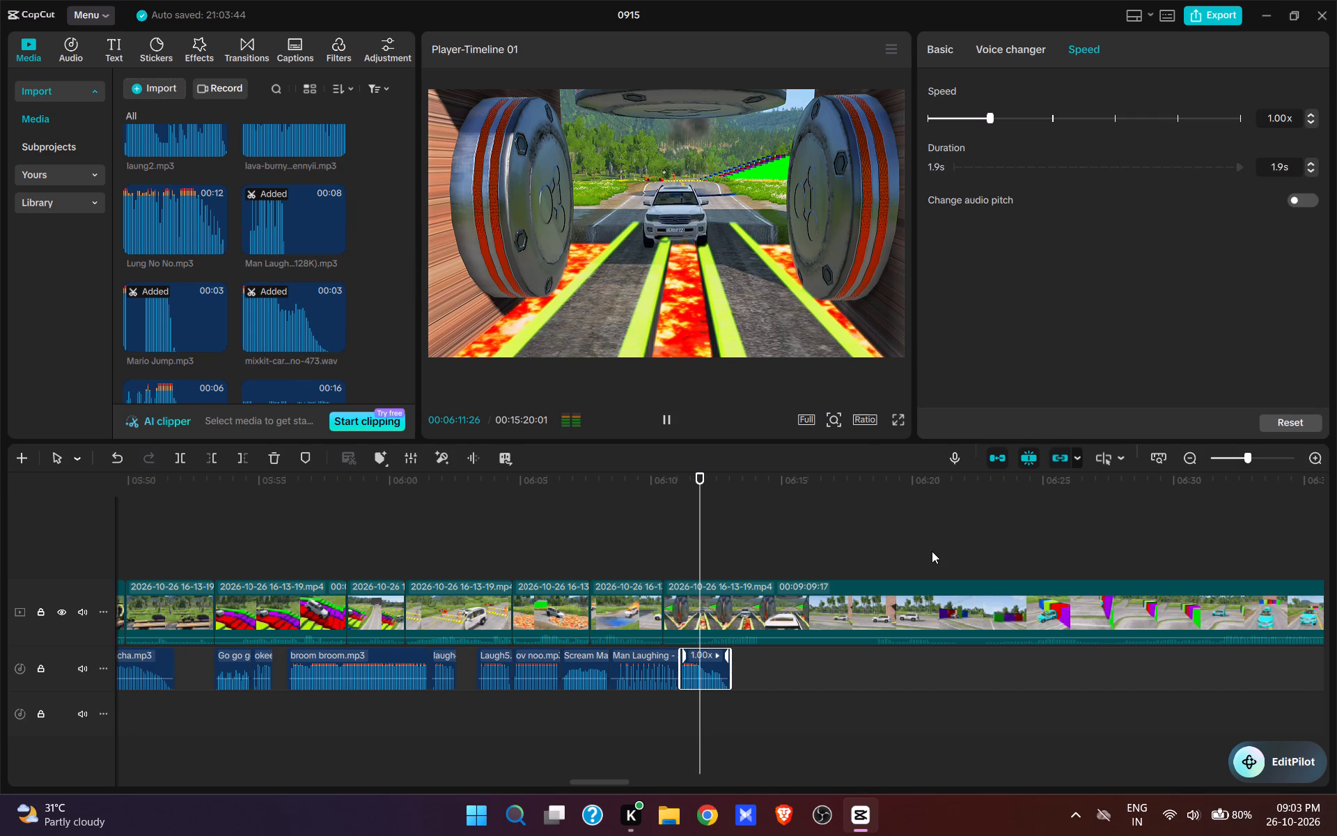
{"action": "key", "text": "space"}
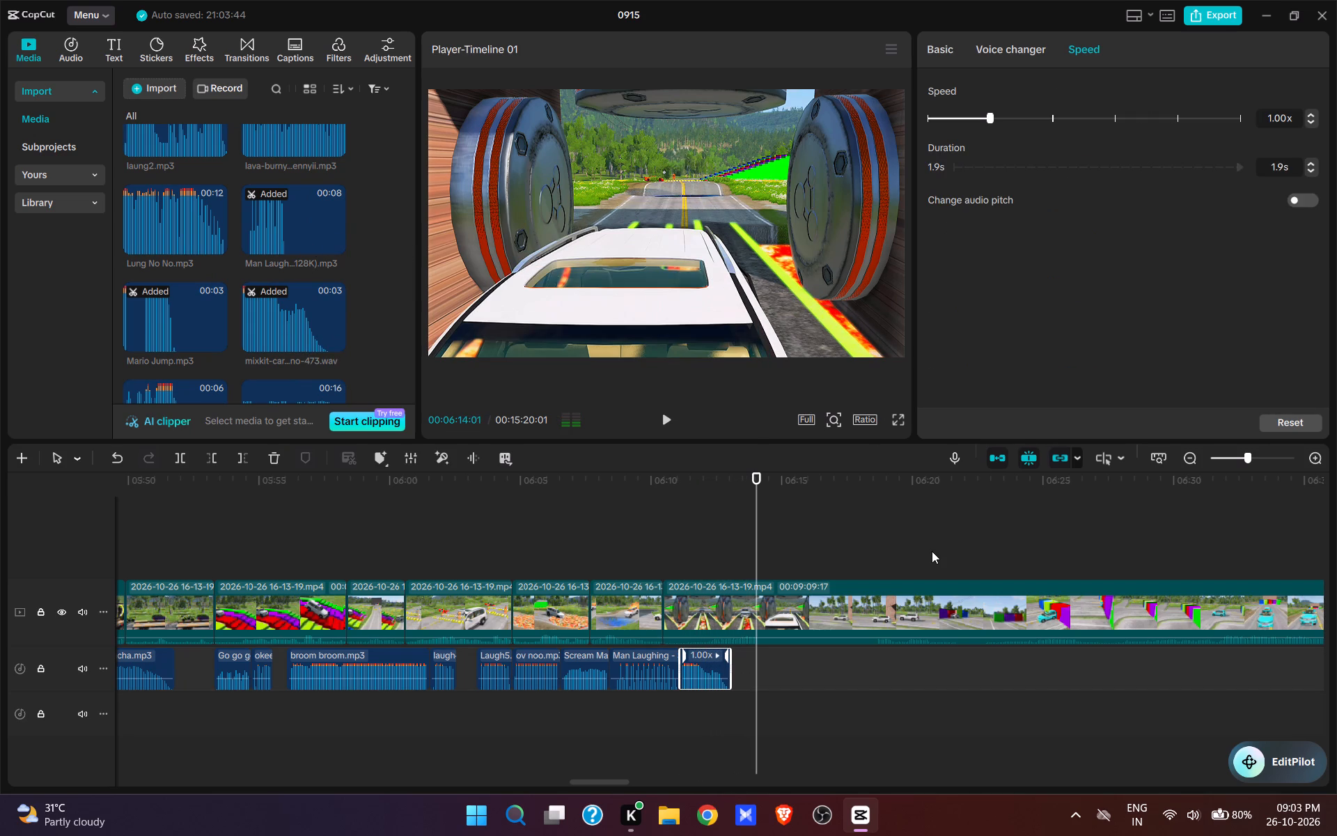
Split the video at 00:06:14:01 as the car passes the rollers, and trim the preceding clip's end to 00:06:13:16.
{"action": "key", "text": "w"}
{"action": "left_click", "coordinate": [737, 559]}
{"action": "key", "text": "space"}
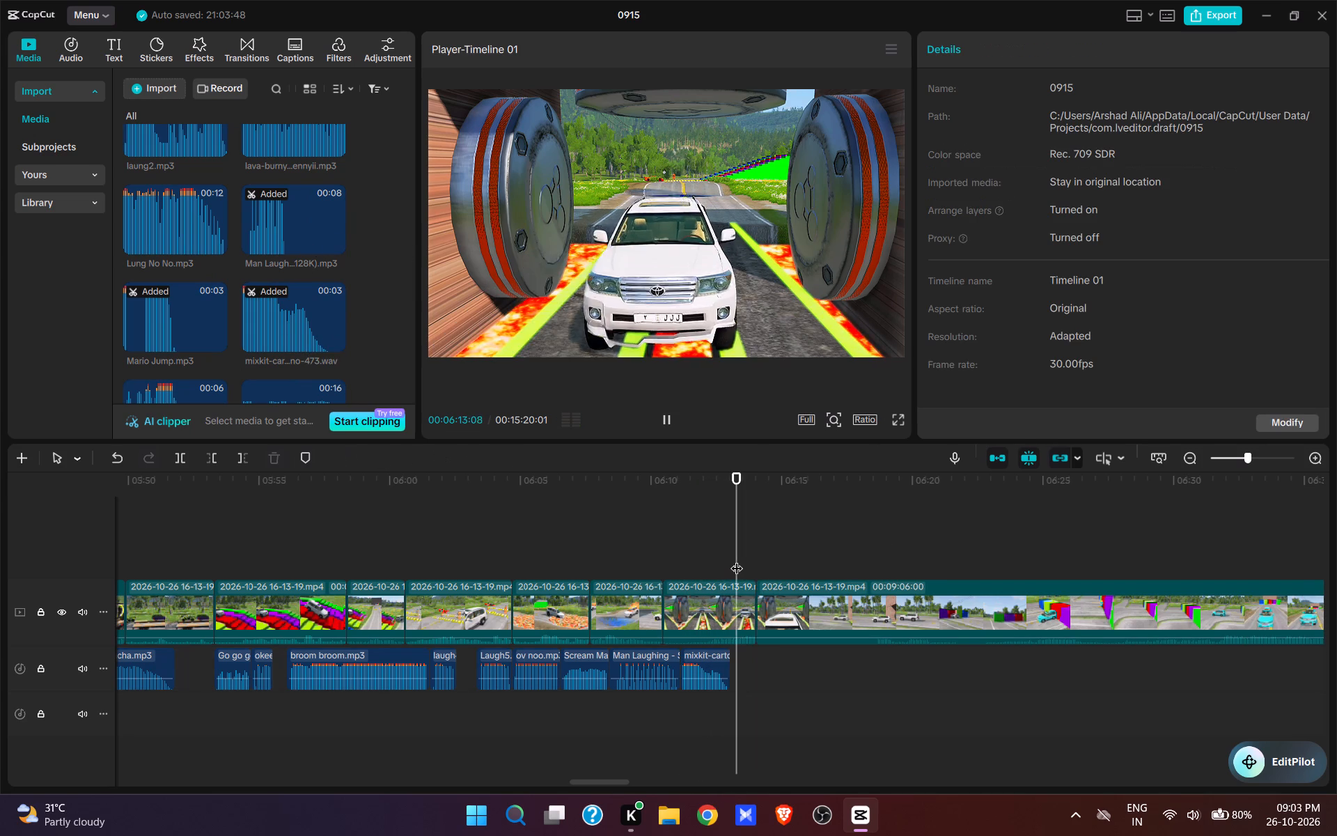
{"action": "key", "text": "space"}
{"action": "left_click", "coordinate": [737, 559]}
{"action": "key", "text": "space"}
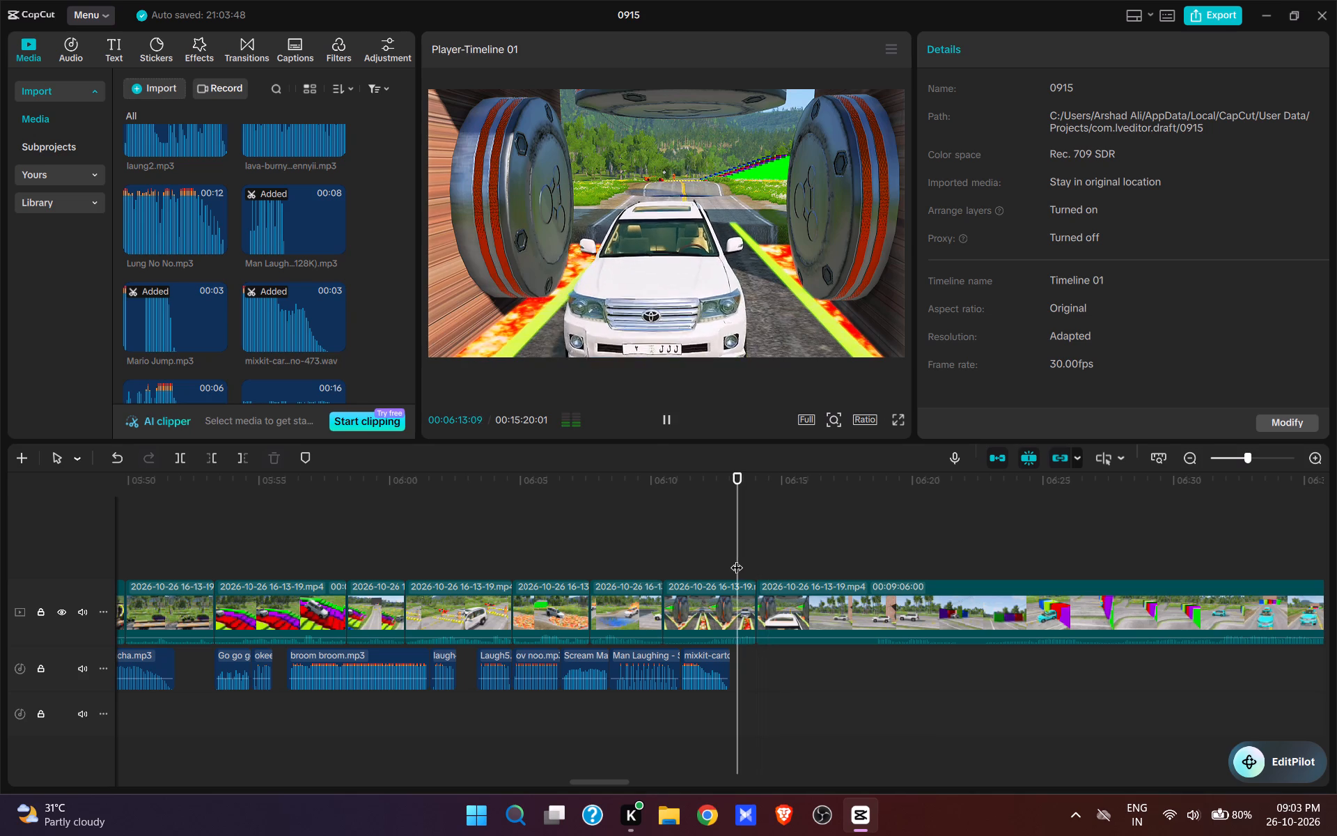
{"action": "key", "text": "space"}
{"action": "key", "text": "e"}
Cut the footage after 00:06:13:16 up to the white car driving clear of the crusher.
{"action": "left_click", "coordinate": [835, 555]}
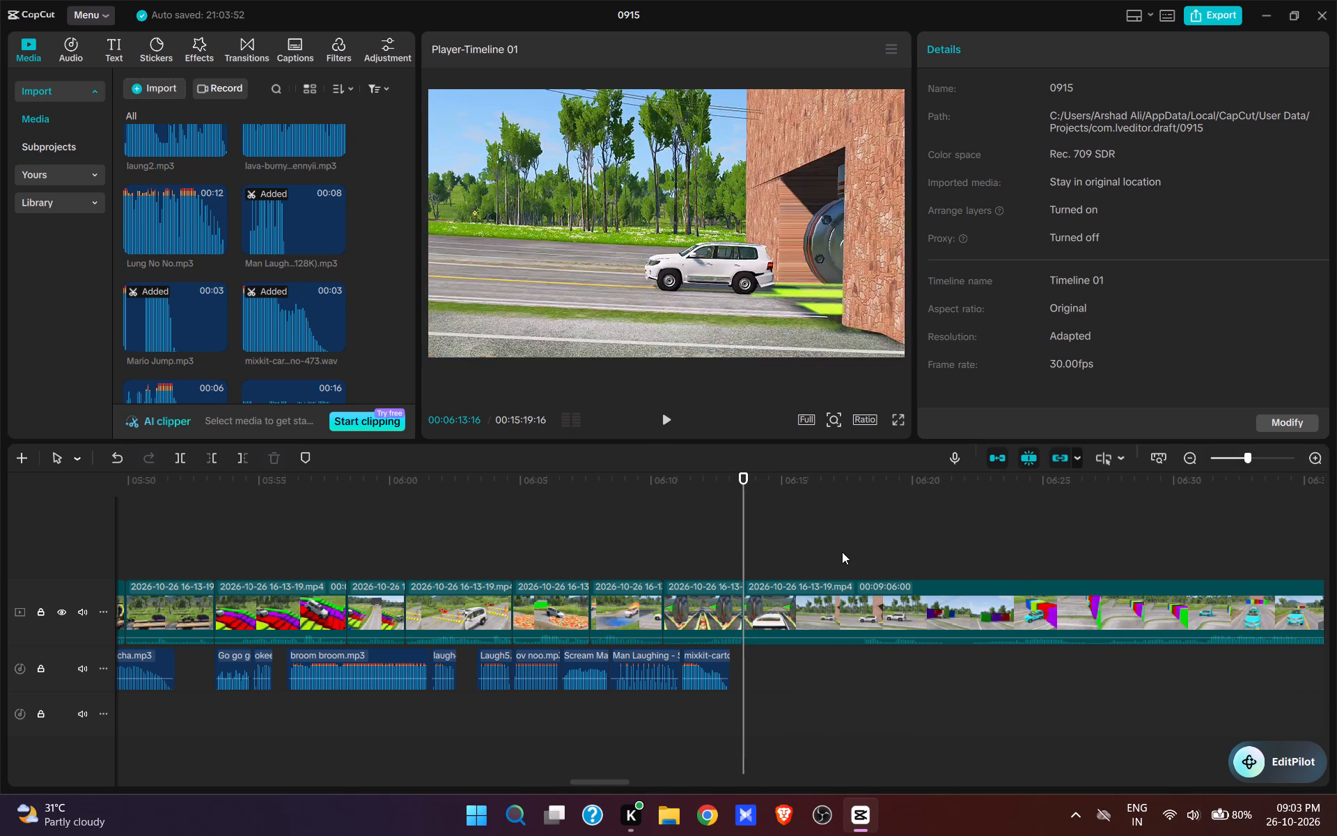
{"action": "key", "text": "space"}
{"action": "key", "text": "space"}
{"action": "type", "text": "q"}
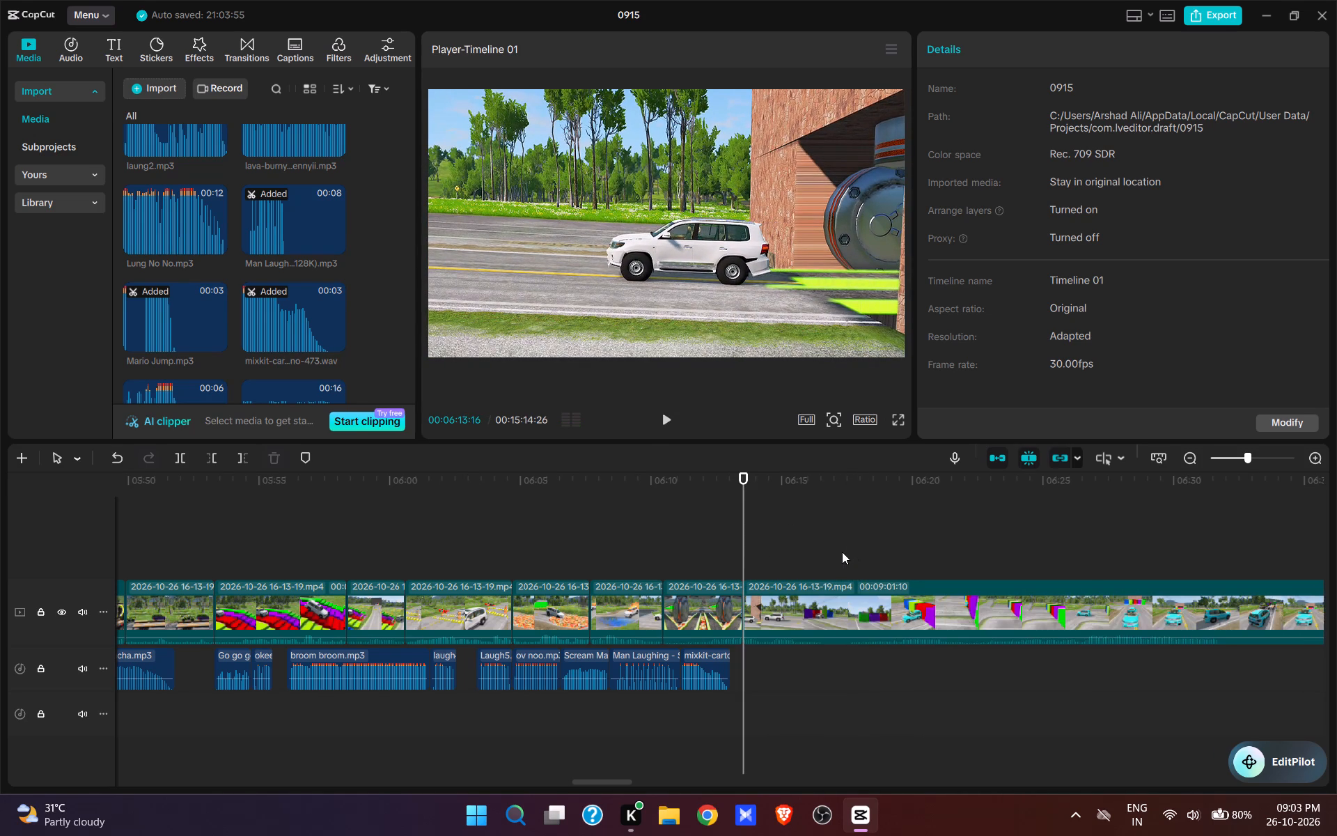
Add zina2.mp3 at 00:06:13:16 and play it as the white car drives to the coloured blocks.
{"action": "scroll", "coordinate": [252, 209], "scroll_direction": "down", "scroll_amount": 8}
{"action": "left_click_drag", "start_coordinate": [409, 278], "coordinate": [445, 566]}
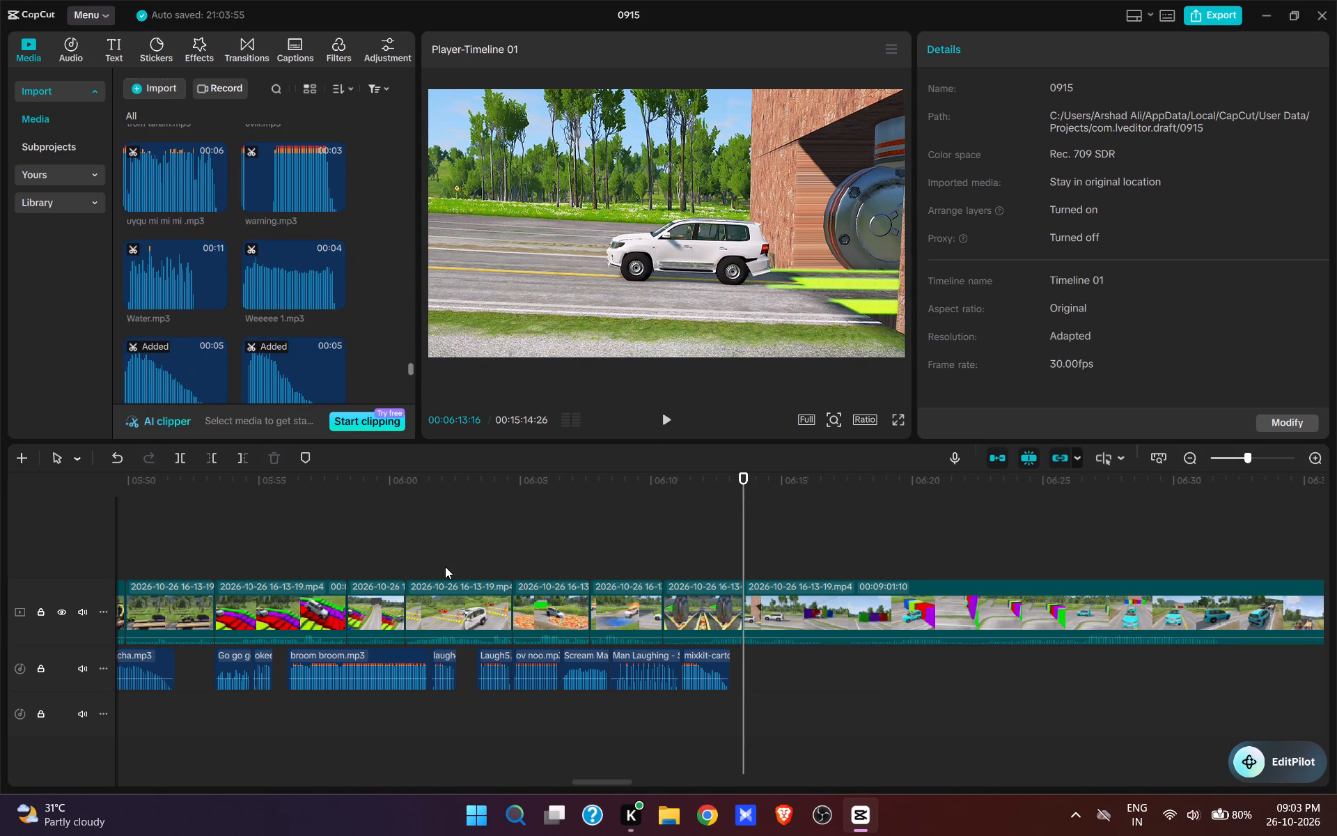
{"action": "scroll", "coordinate": [215, 207], "scroll_direction": "up", "scroll_amount": 3}
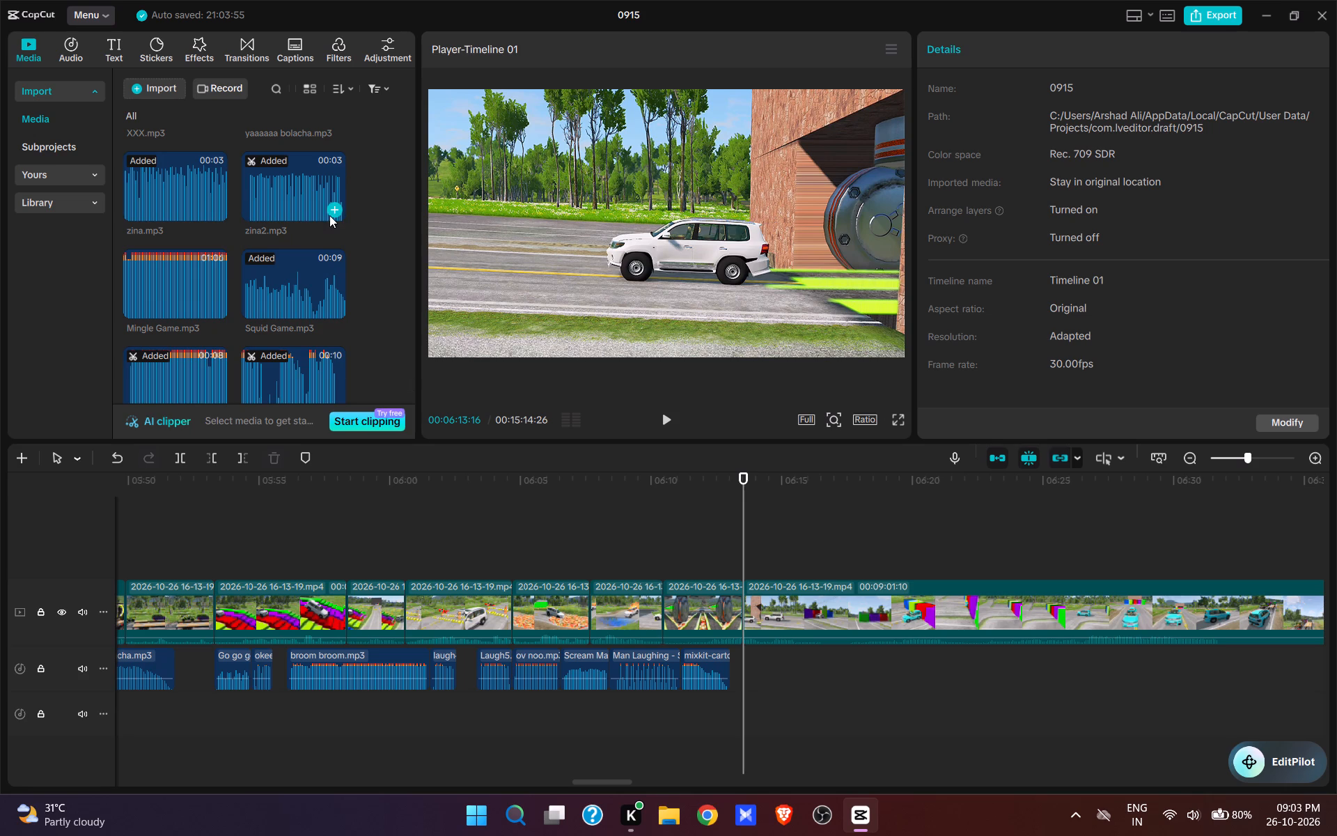
{"action": "left_click", "coordinate": [334, 210]}
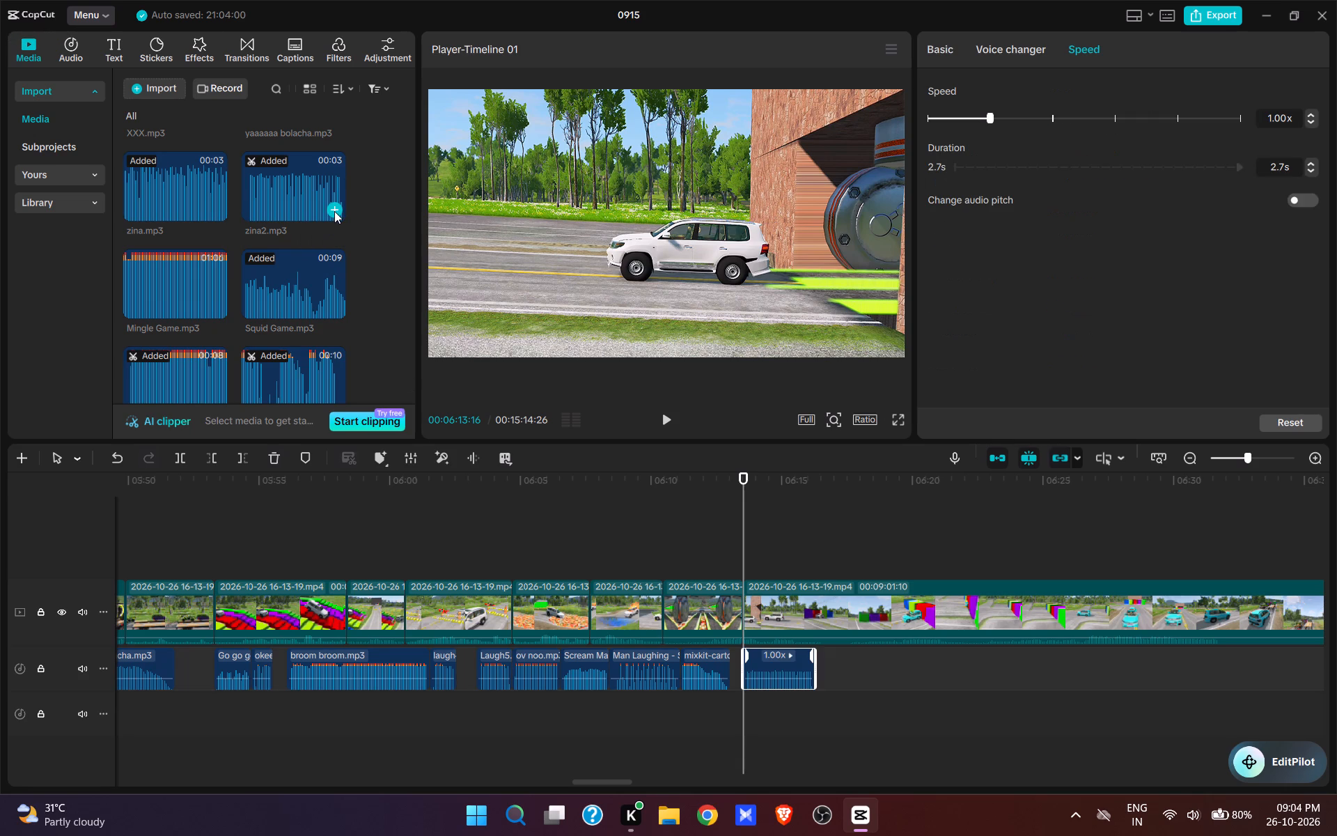
{"action": "key", "text": "space"}
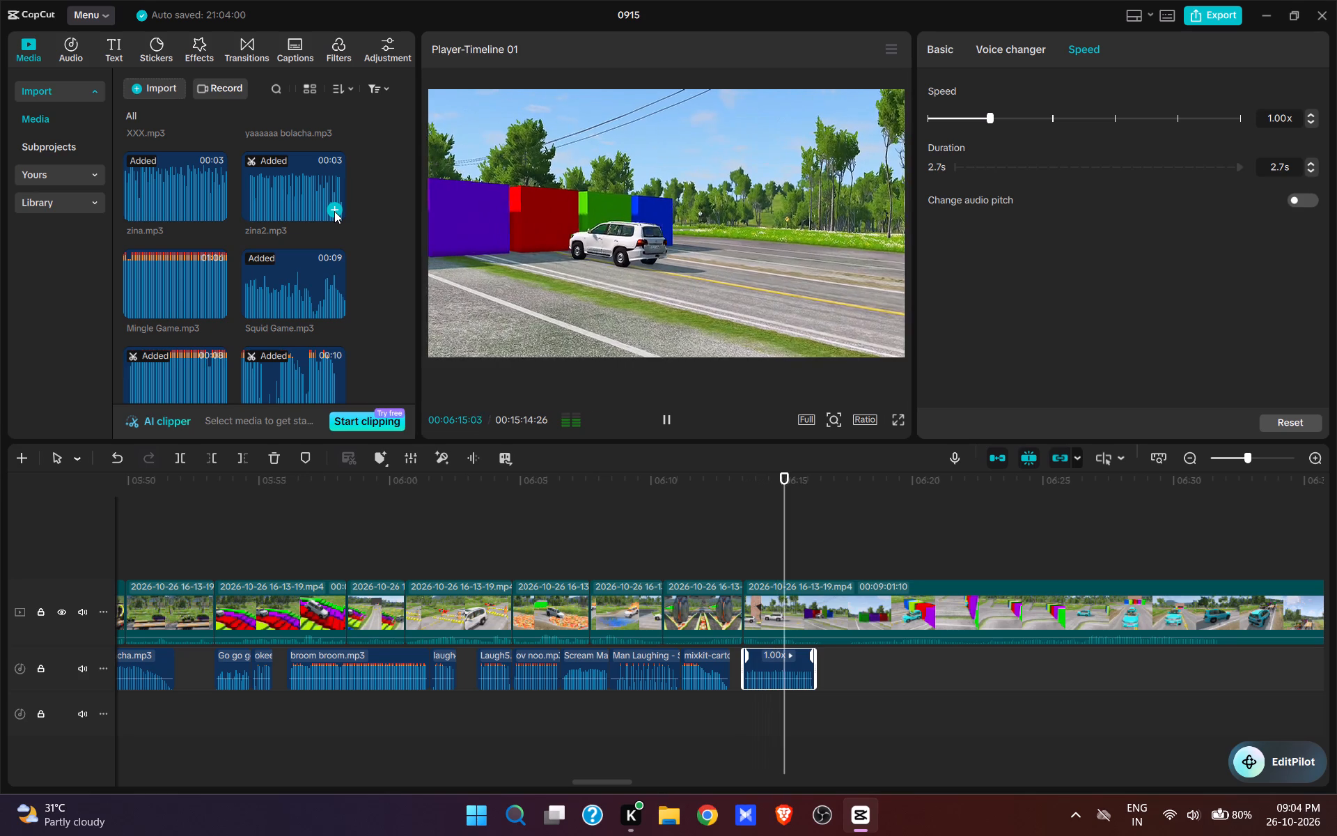
{"action": "key", "text": "space"}
{"action": "key", "text": "space"}
{"action": "key", "text": "space"}
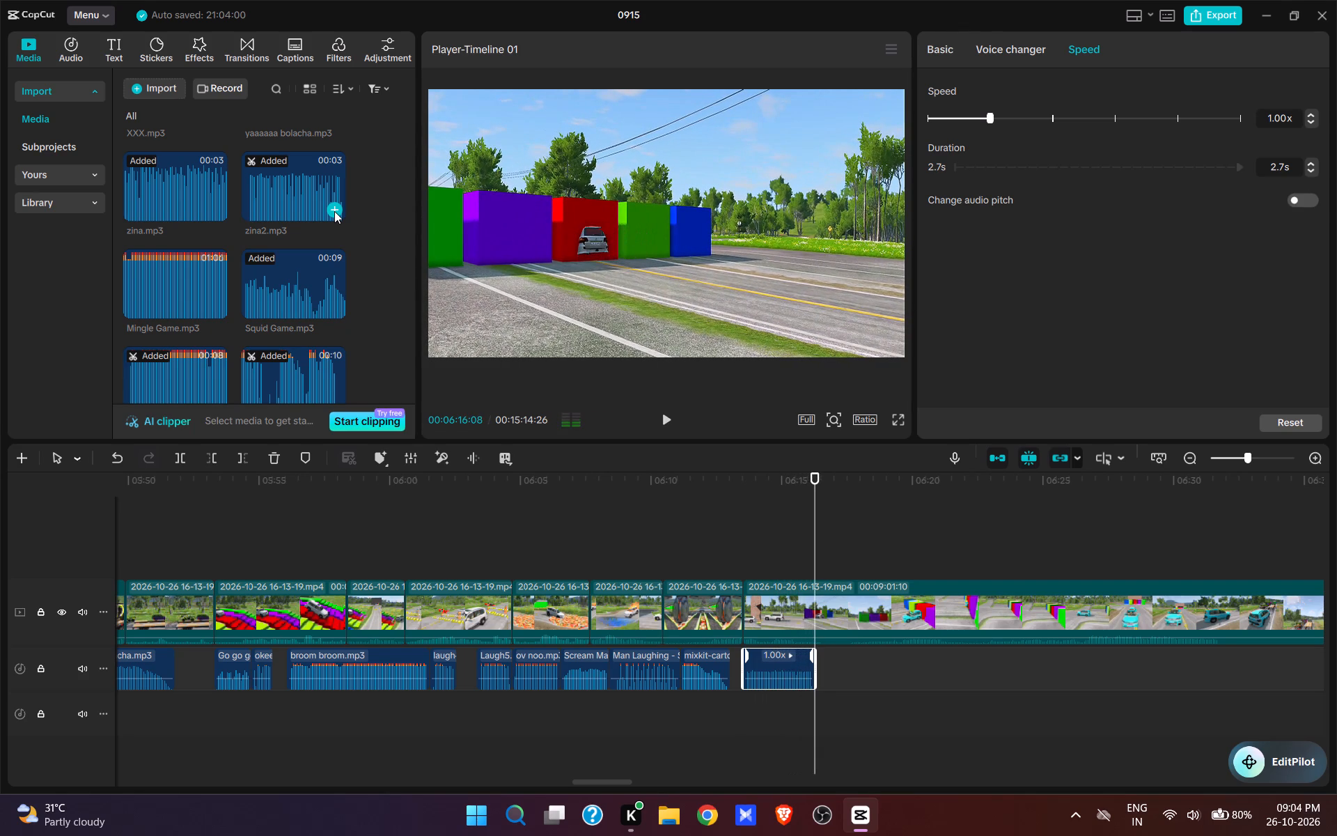
{"action": "key", "text": "space"}
{"action": "key", "text": "space"}
{"action": "left_click", "coordinate": [811, 559]}
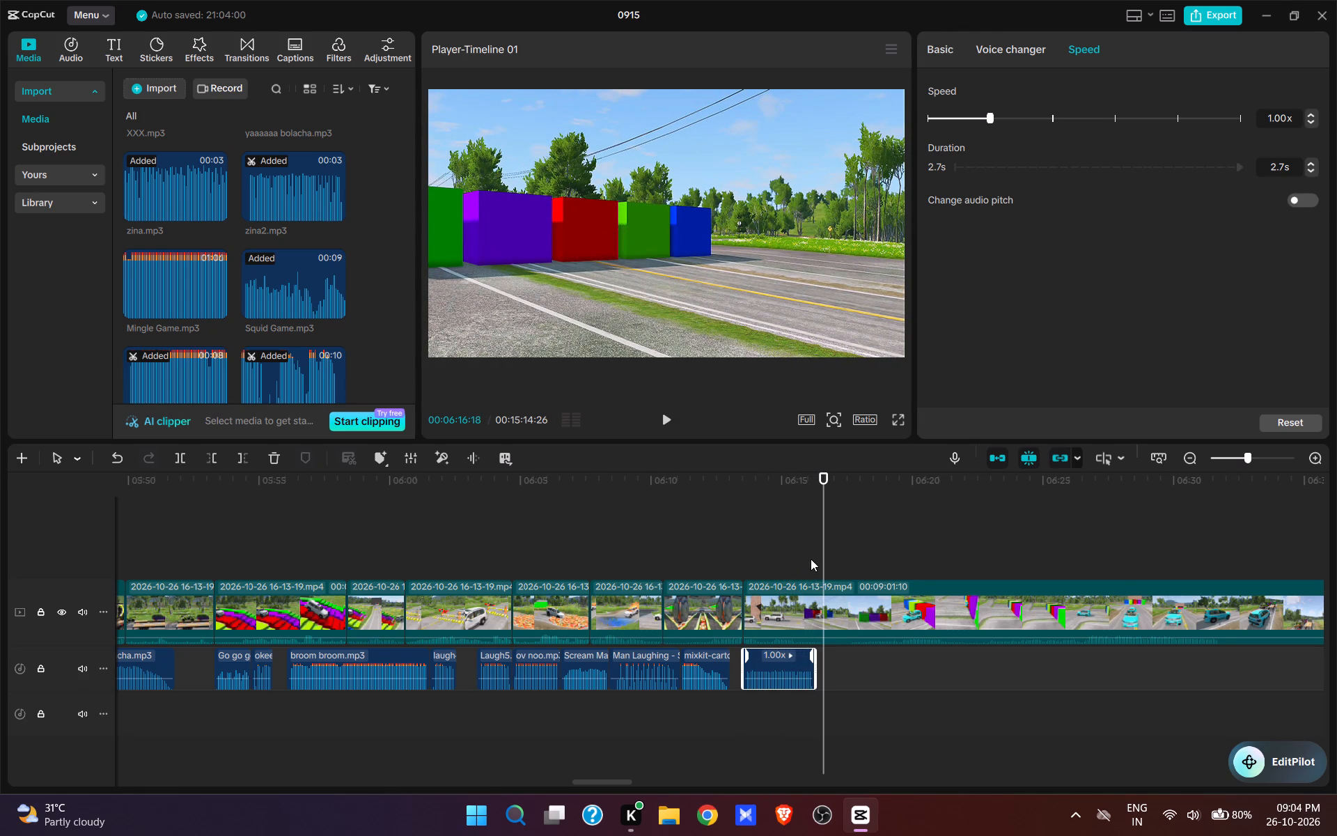
Split the video at 00:06:16:08, cut the following footage up to just before the cyan car emerges from the blocks, and replay.
{"action": "left_click", "coordinate": [839, 609]}
{"action": "key", "text": "w"}
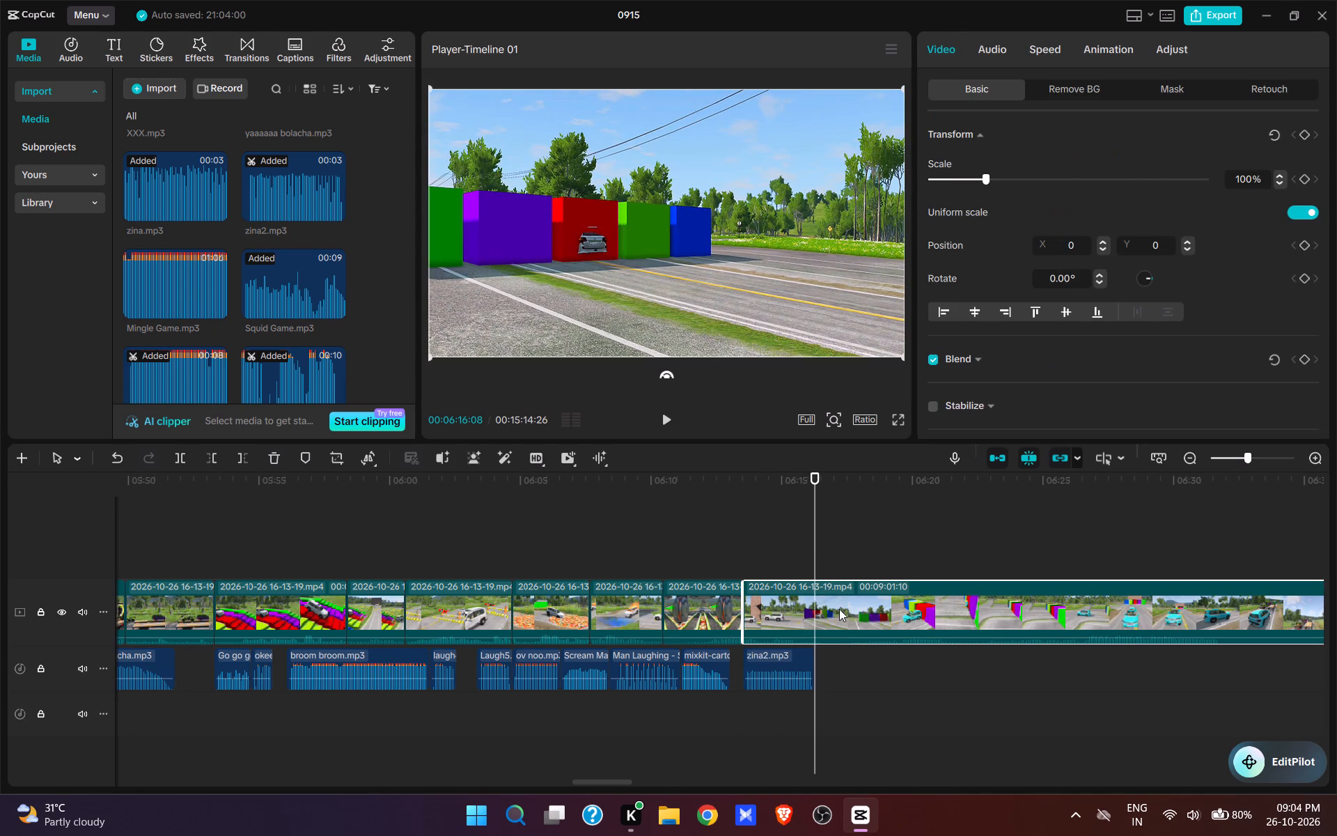
{"action": "left_click", "coordinate": [877, 552]}
{"action": "left_click", "coordinate": [845, 559]}
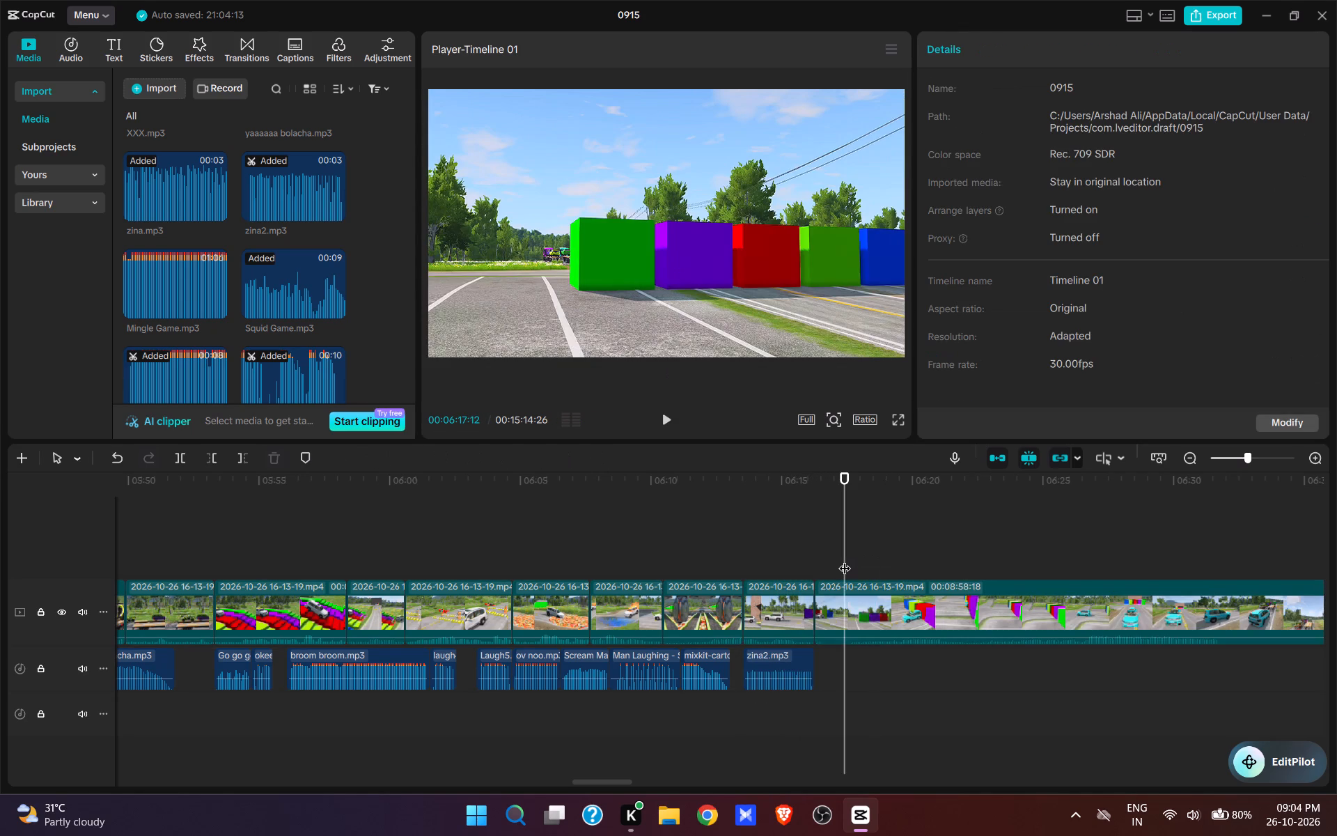
{"action": "key", "text": "space"}
{"action": "key", "text": "space"}
{"action": "key", "text": "space"}
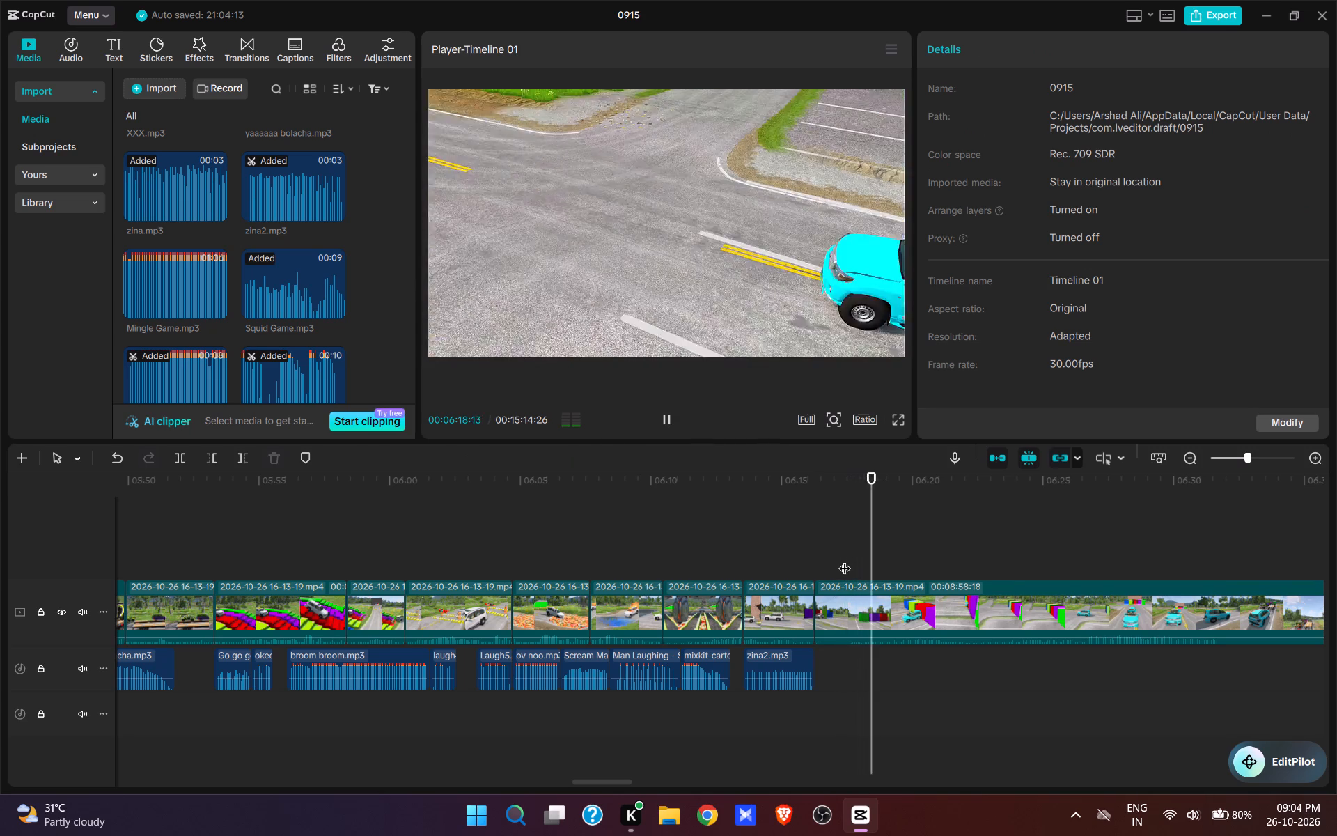
{"action": "left_click", "coordinate": [968, 563]}
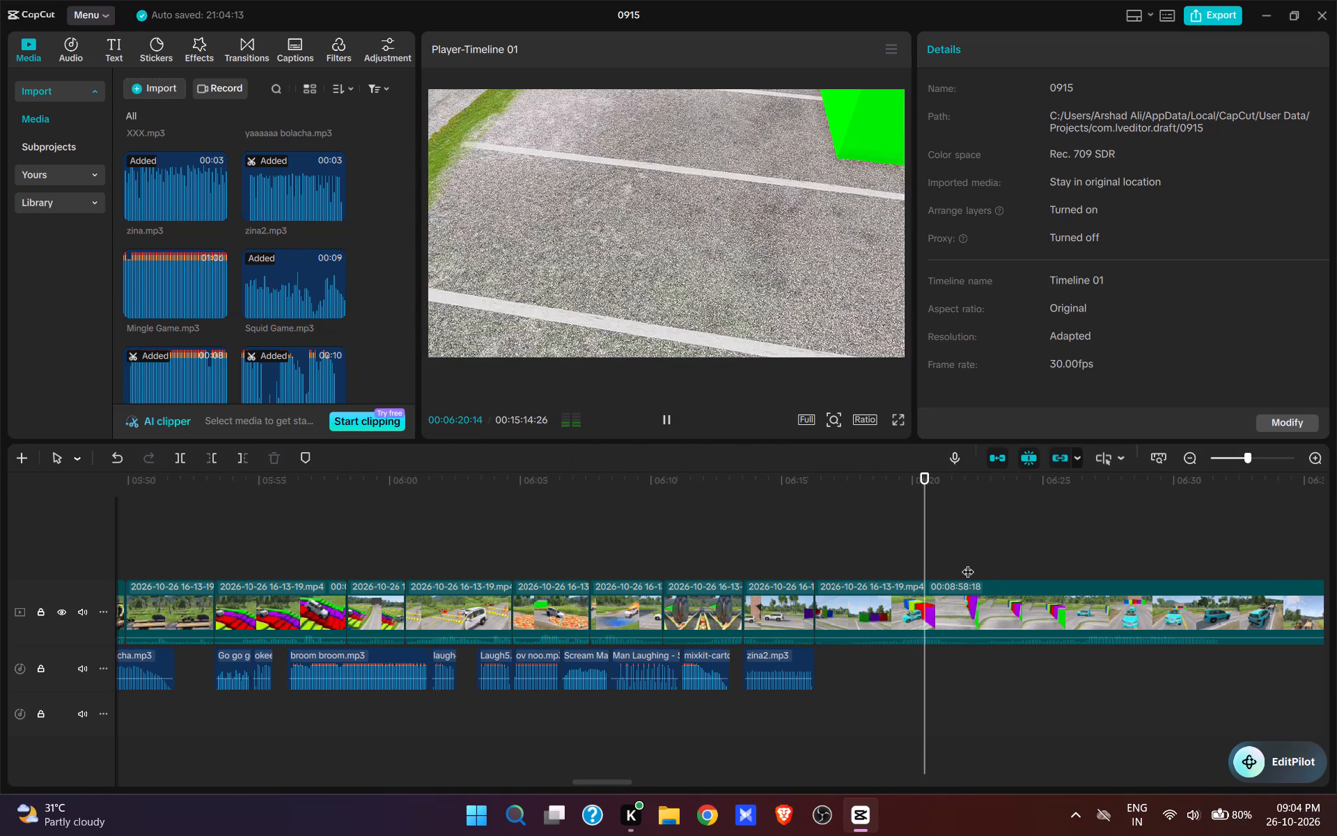
{"action": "key", "text": "space"}
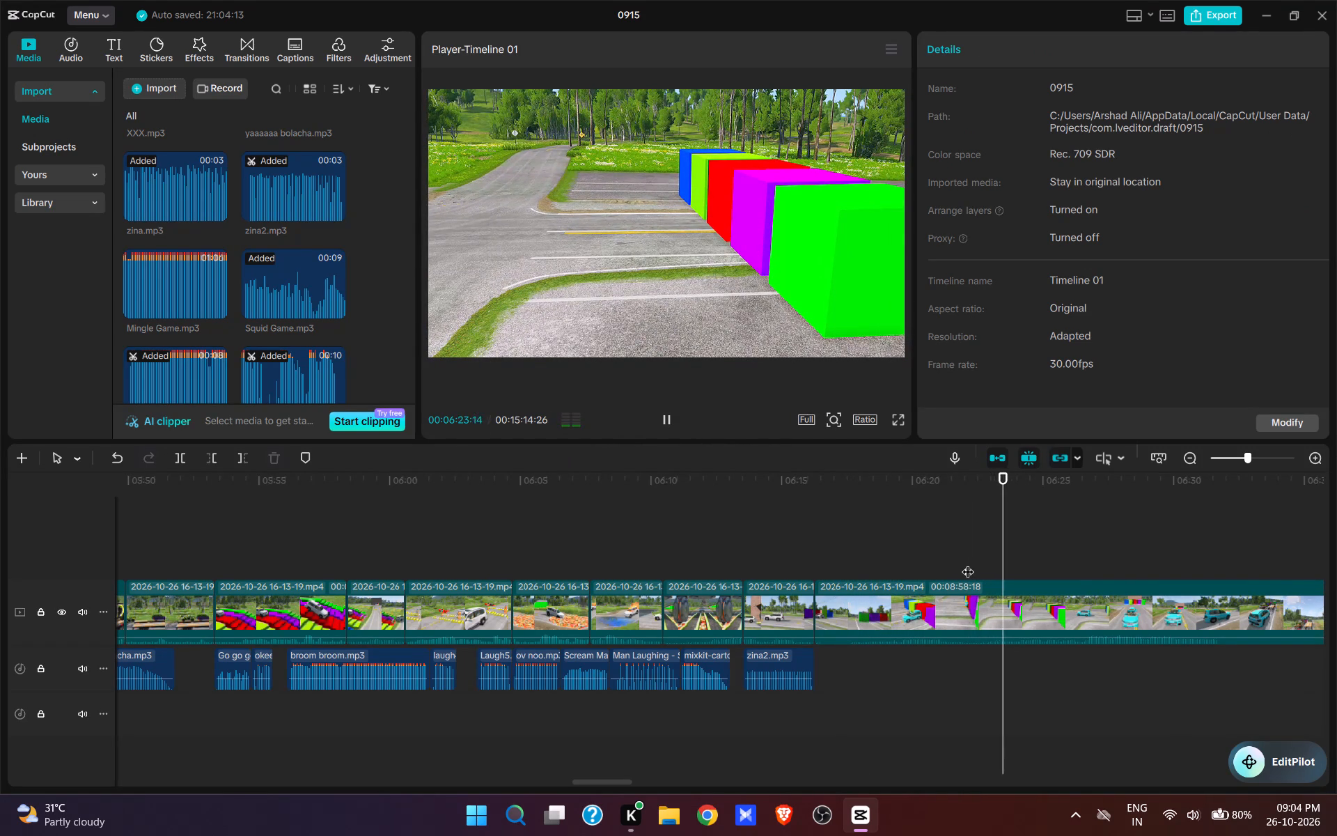
{"action": "key", "text": "space"}
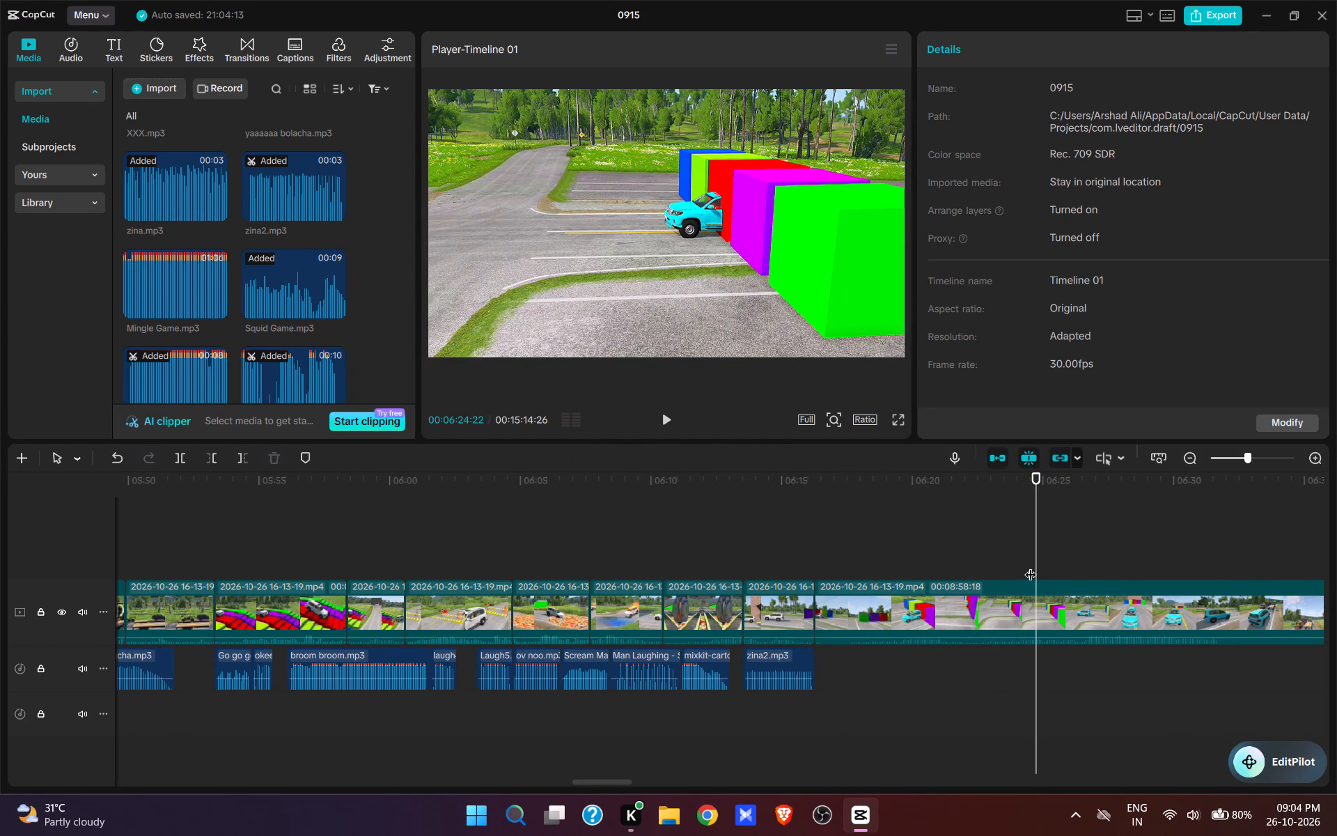
{"action": "left_click", "coordinate": [1031, 566]}
{"action": "left_click", "coordinate": [1026, 564]}
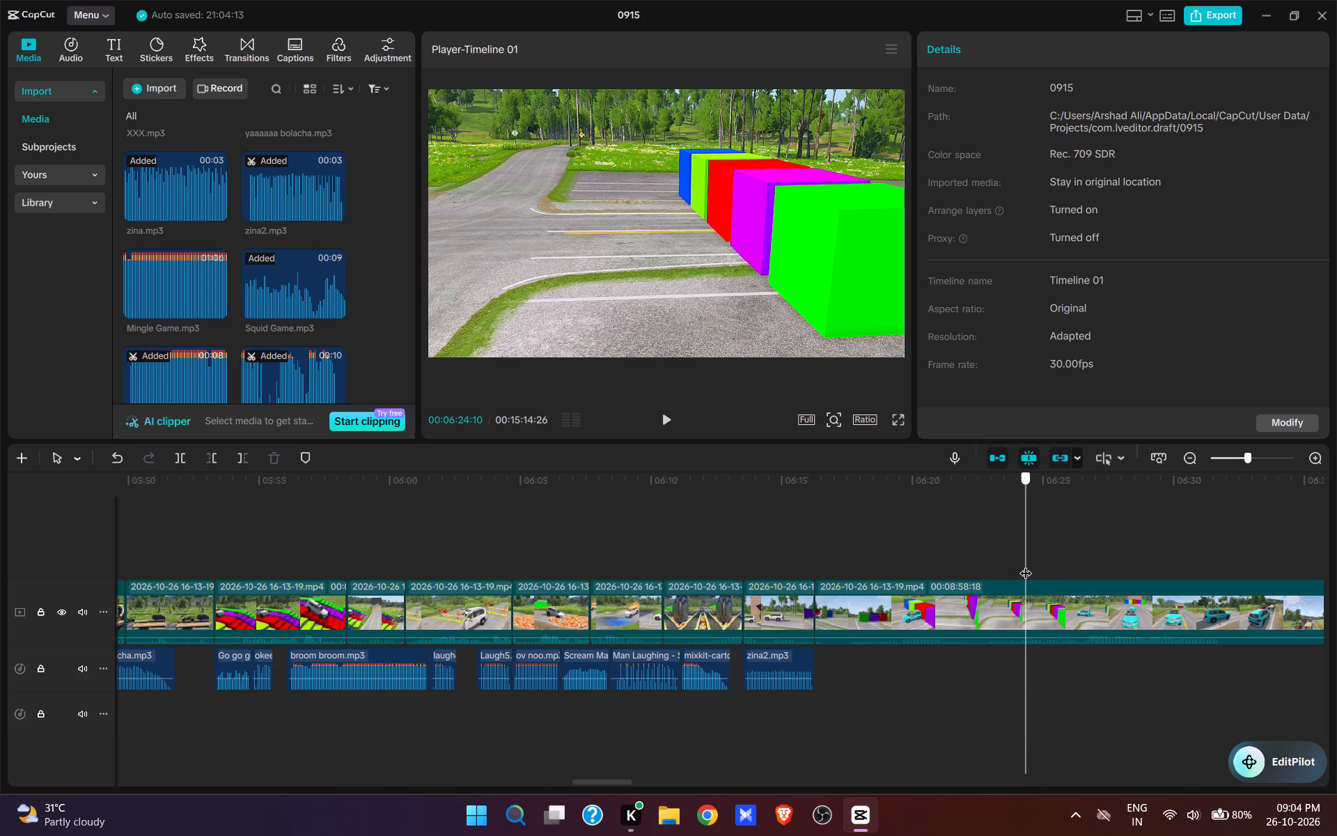
{"action": "key", "text": "q"}
{"action": "left_click", "coordinate": [802, 568]}
{"action": "key", "text": "space"}
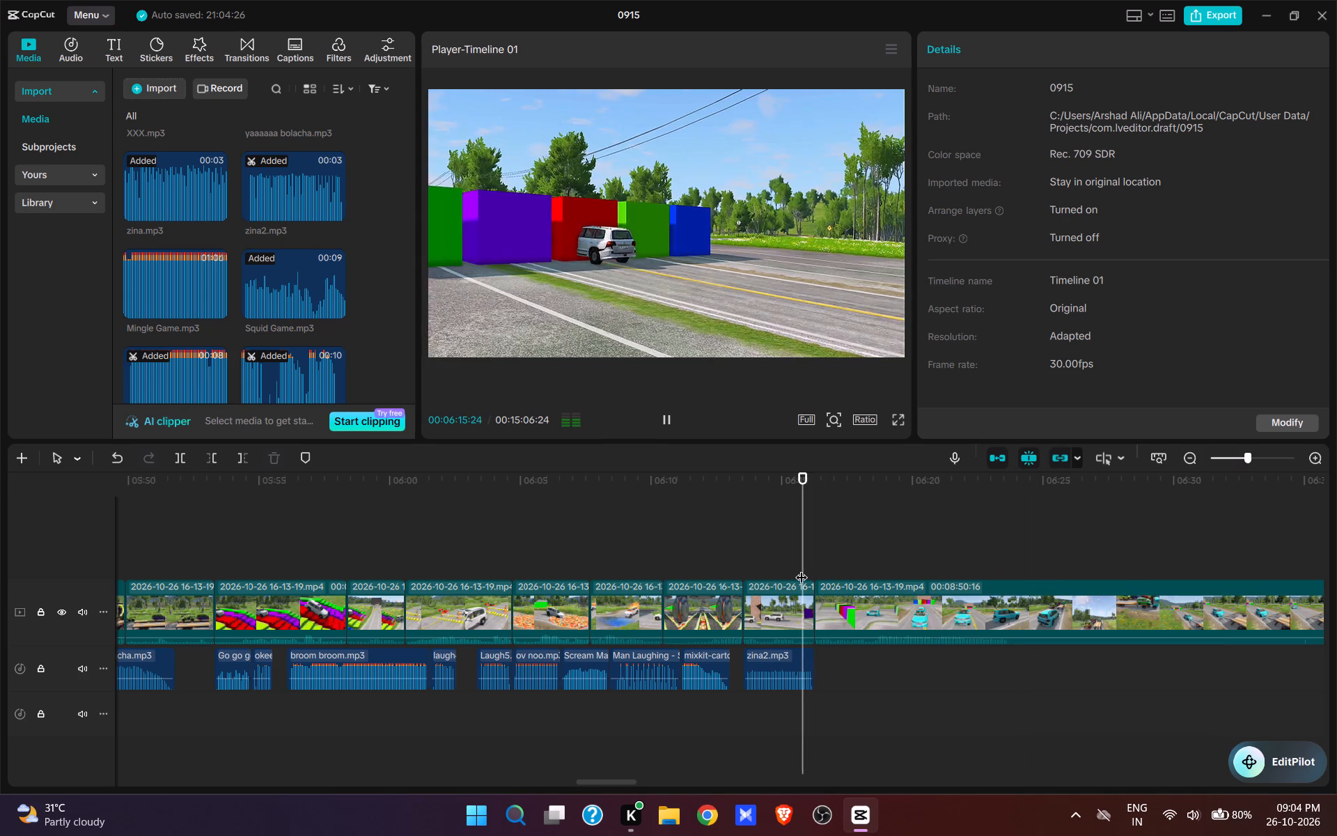
{"action": "key", "text": "space"}
Add Wow Girl 1.mp3 at 00:06:16:08, directly after zina2.mp3, play it back, and trim its end to 00:06:19:02.
{"action": "left_click", "coordinate": [818, 553]}
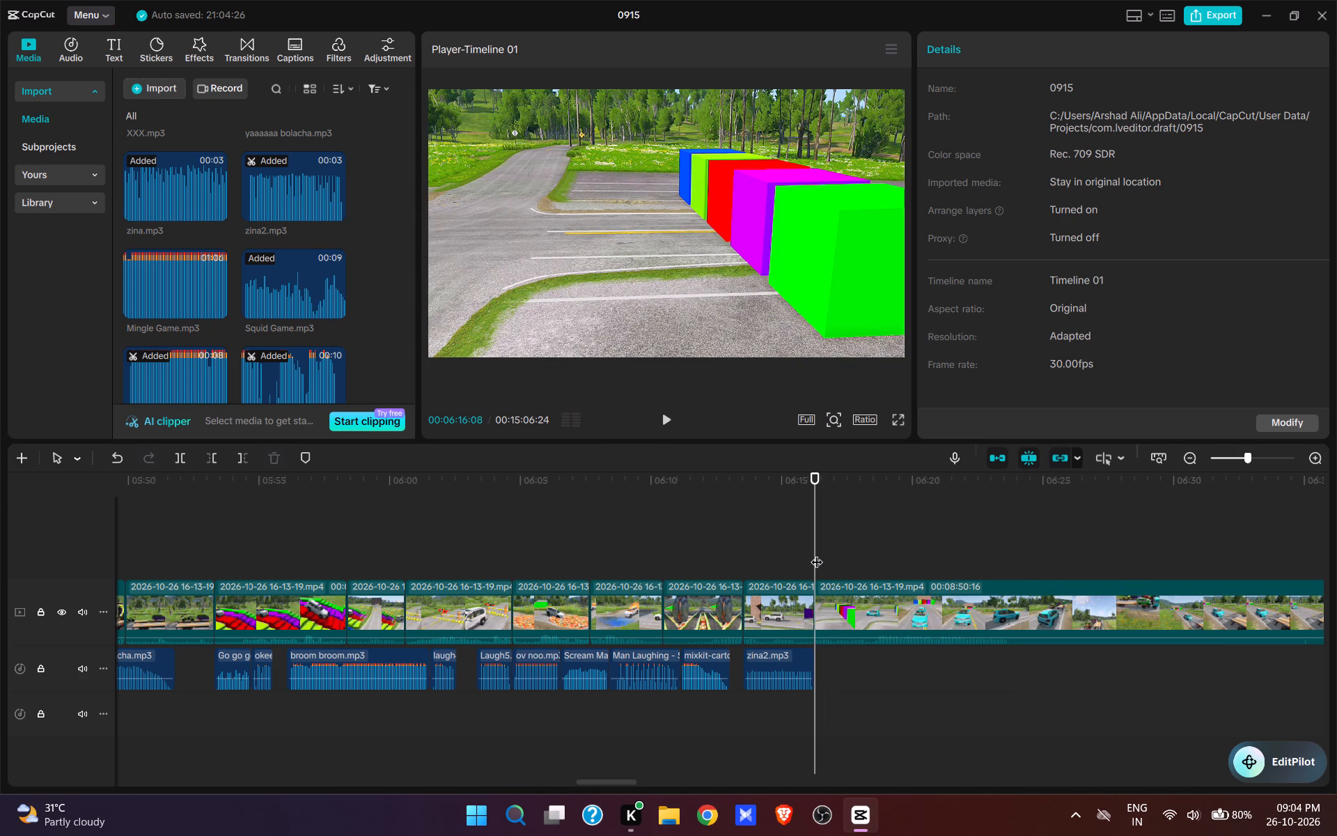
{"action": "scroll", "coordinate": [319, 240], "scroll_direction": "down", "scroll_amount": 8}
{"action": "scroll", "coordinate": [323, 250], "scroll_direction": "up", "scroll_amount": 4}
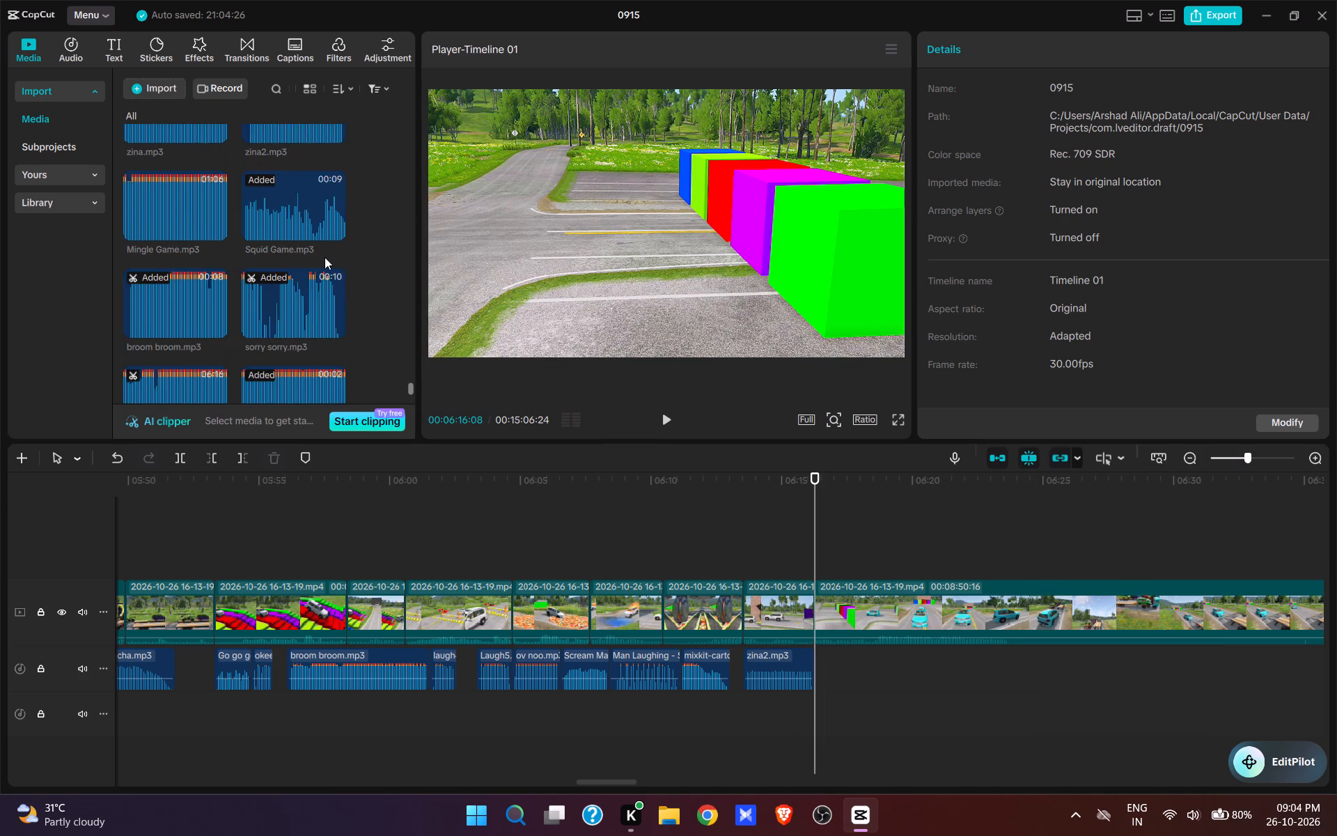
{"action": "scroll", "coordinate": [325, 257], "scroll_direction": "up", "scroll_amount": 2}
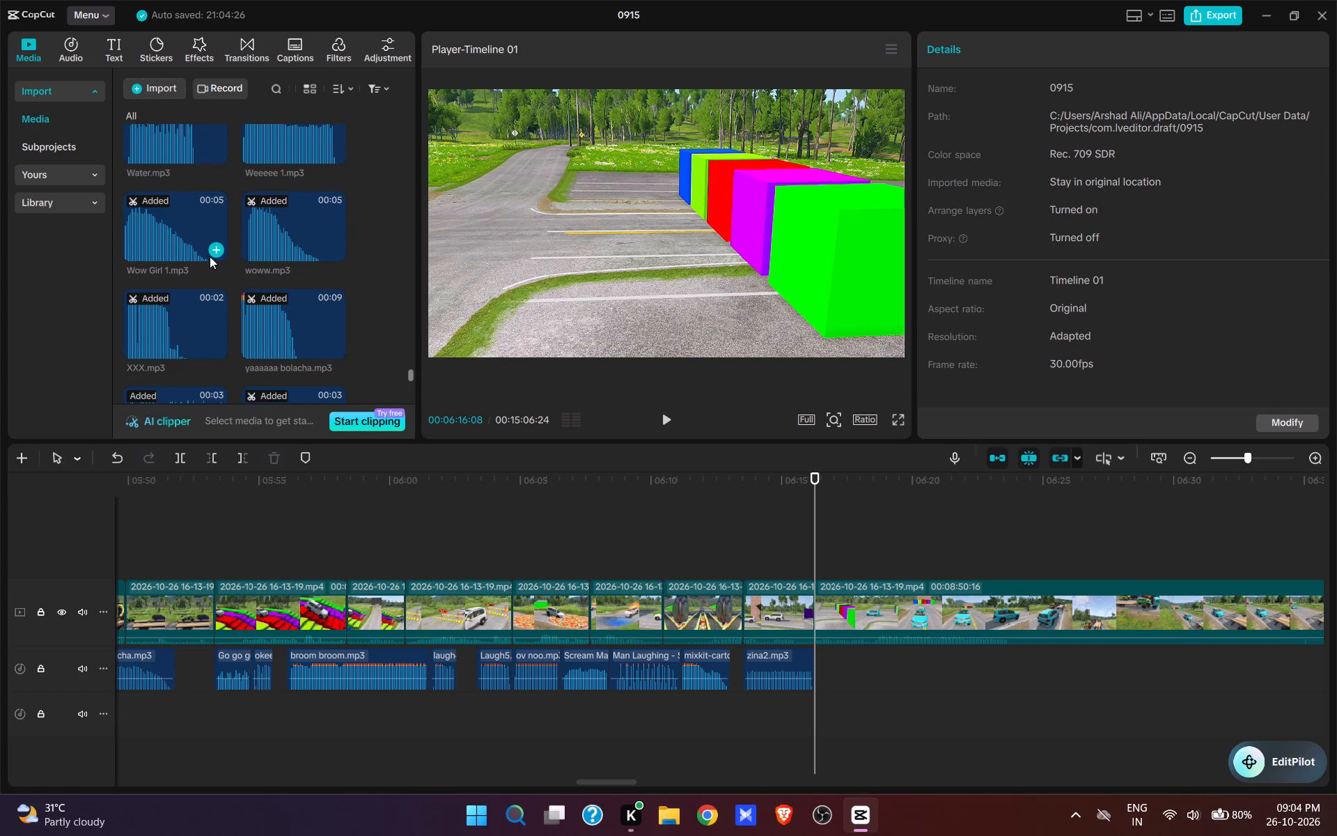
{"action": "left_click", "coordinate": [212, 252]}
{"action": "key", "text": "space"}
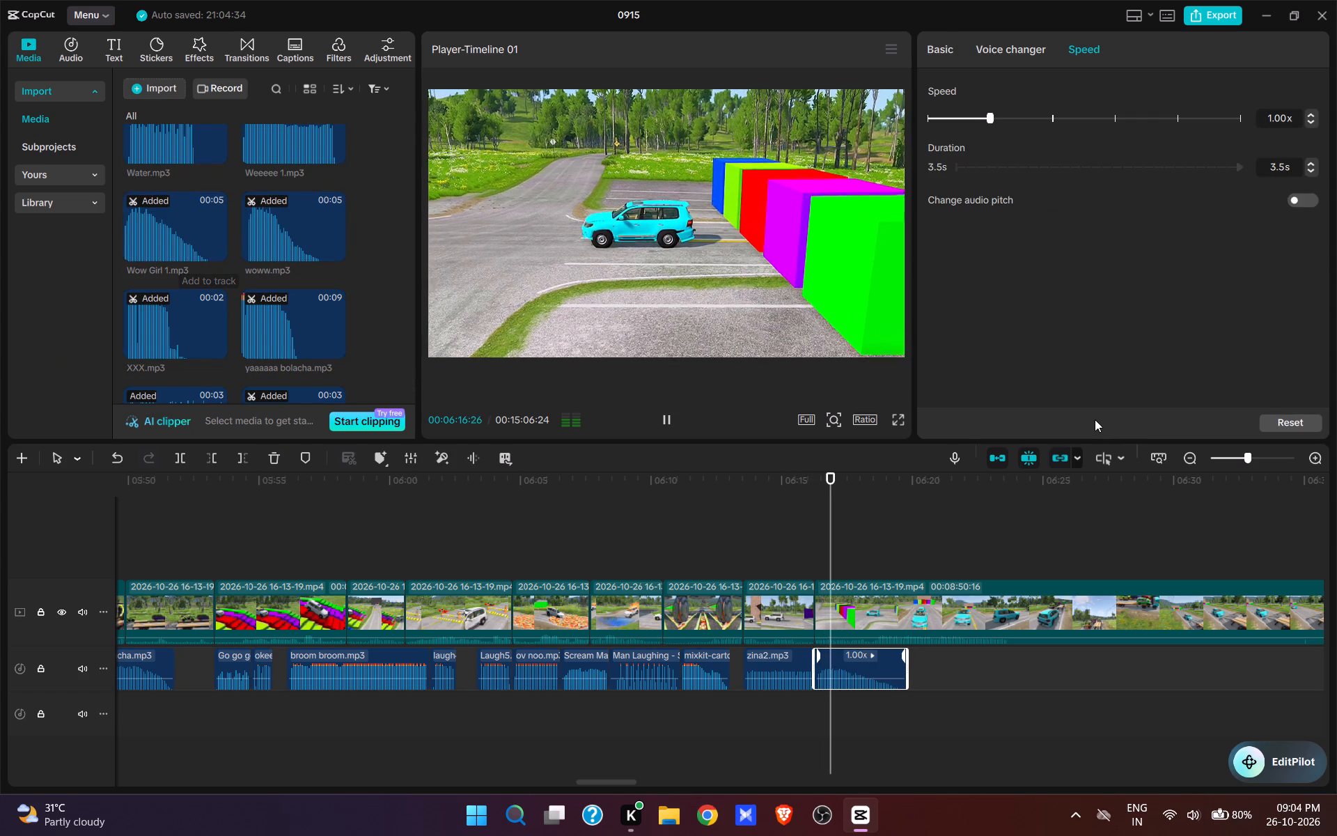
{"action": "key", "text": "space"}
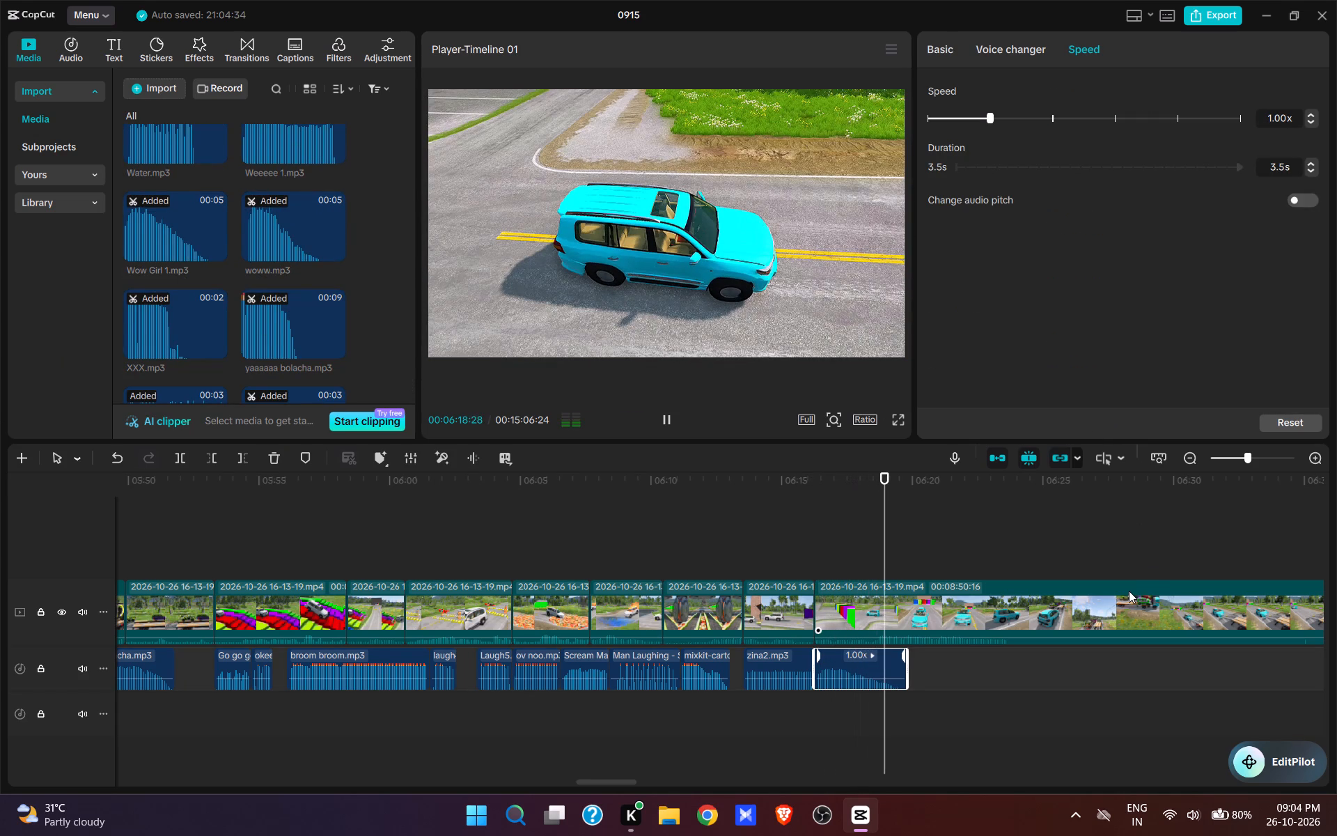
{"action": "key", "text": "e"}
Add broom broom.mp3 at 00:06:19:02, directly after Wow Girl 1.mp3, and play it over the driving cyan car.
{"action": "scroll", "coordinate": [280, 262], "scroll_direction": "down", "scroll_amount": 8}
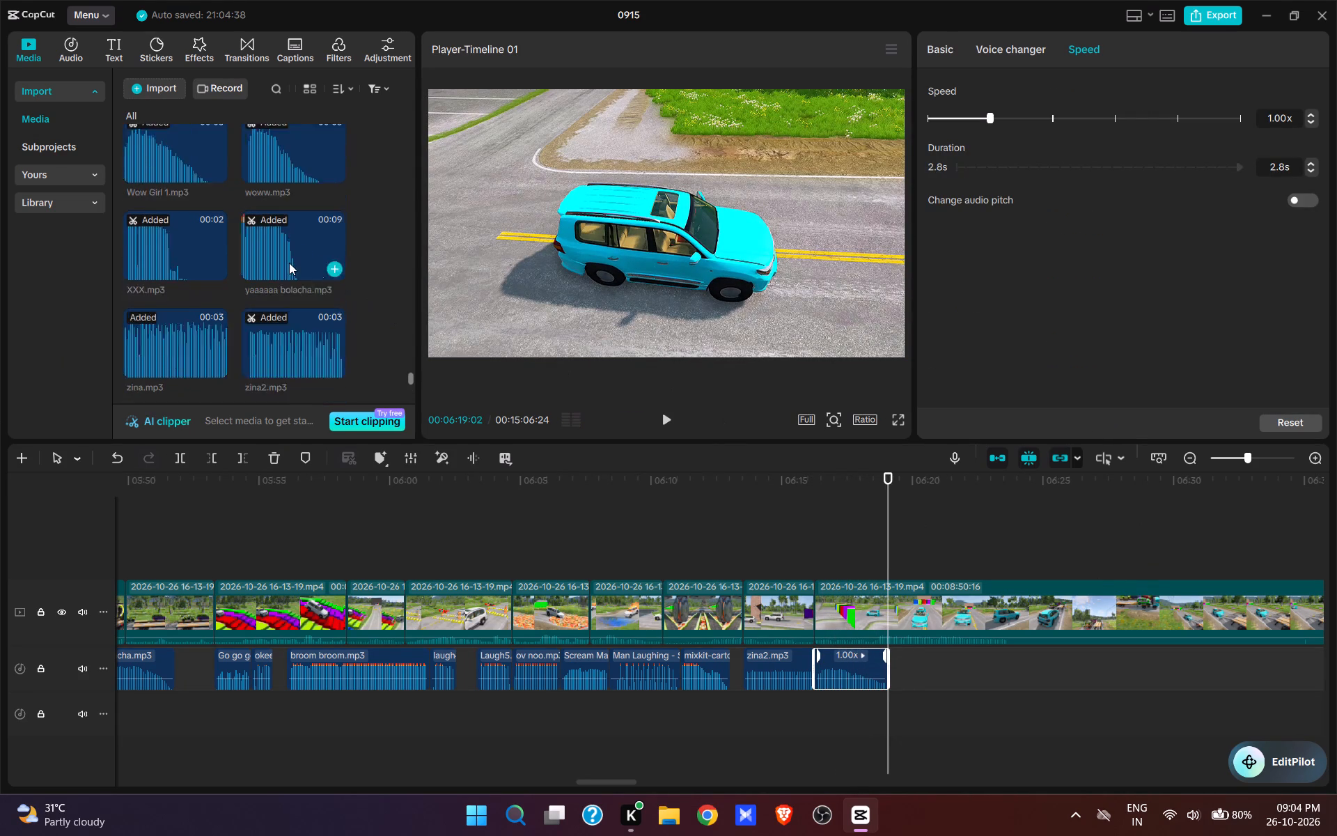
{"action": "left_click", "coordinate": [217, 169]}
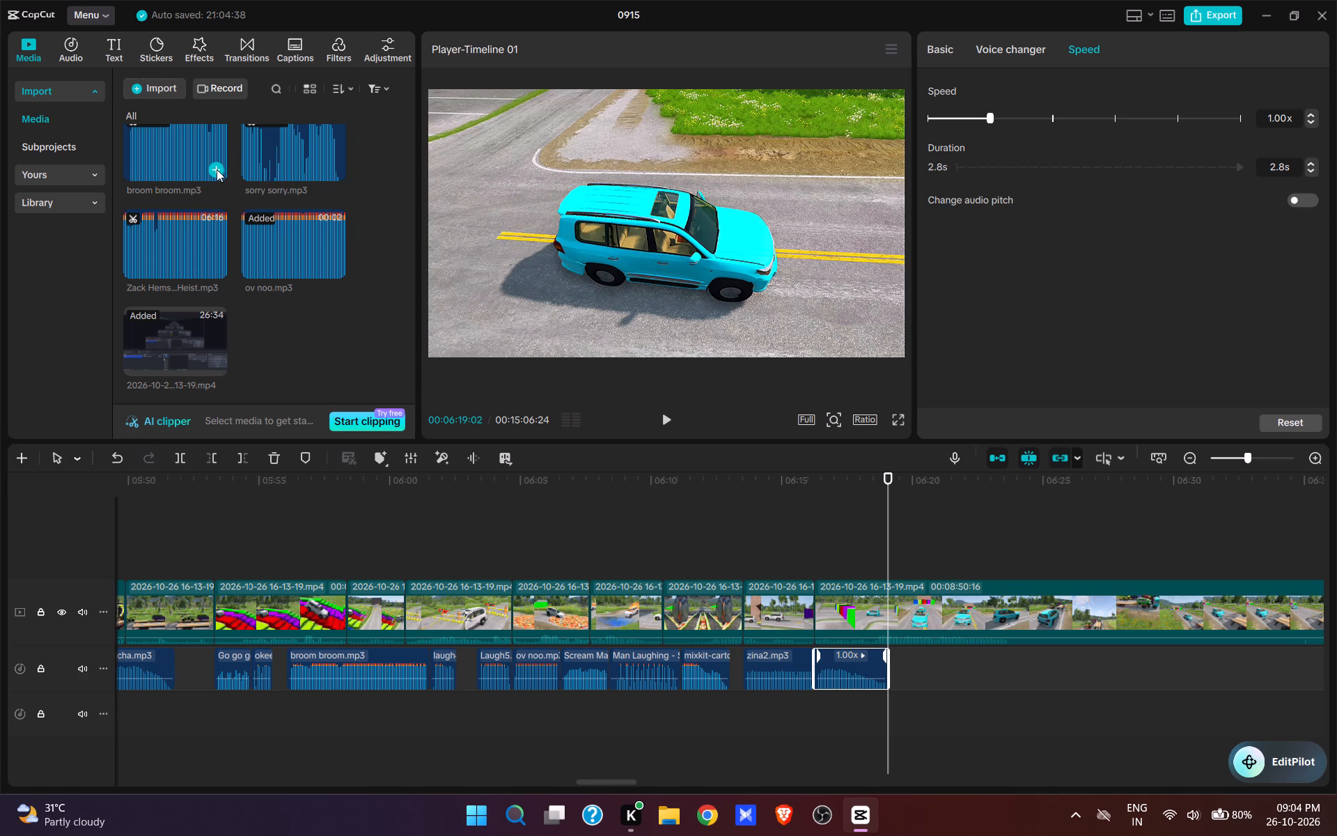
{"action": "key", "text": "space"}
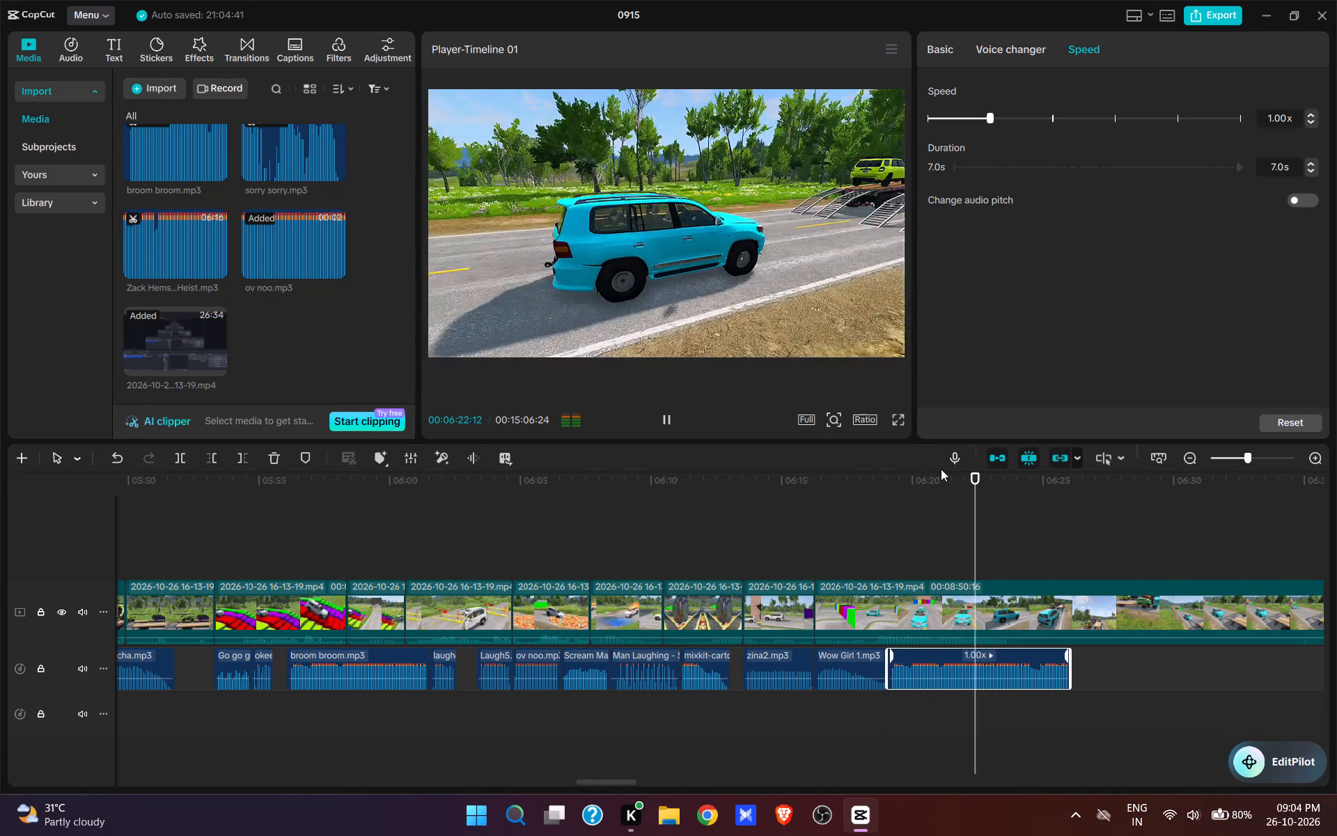
Split the video at 00:06:23:17 and cut the following footage up to the cyan car approaching the trailer ramps.
{"action": "key", "text": "space"}
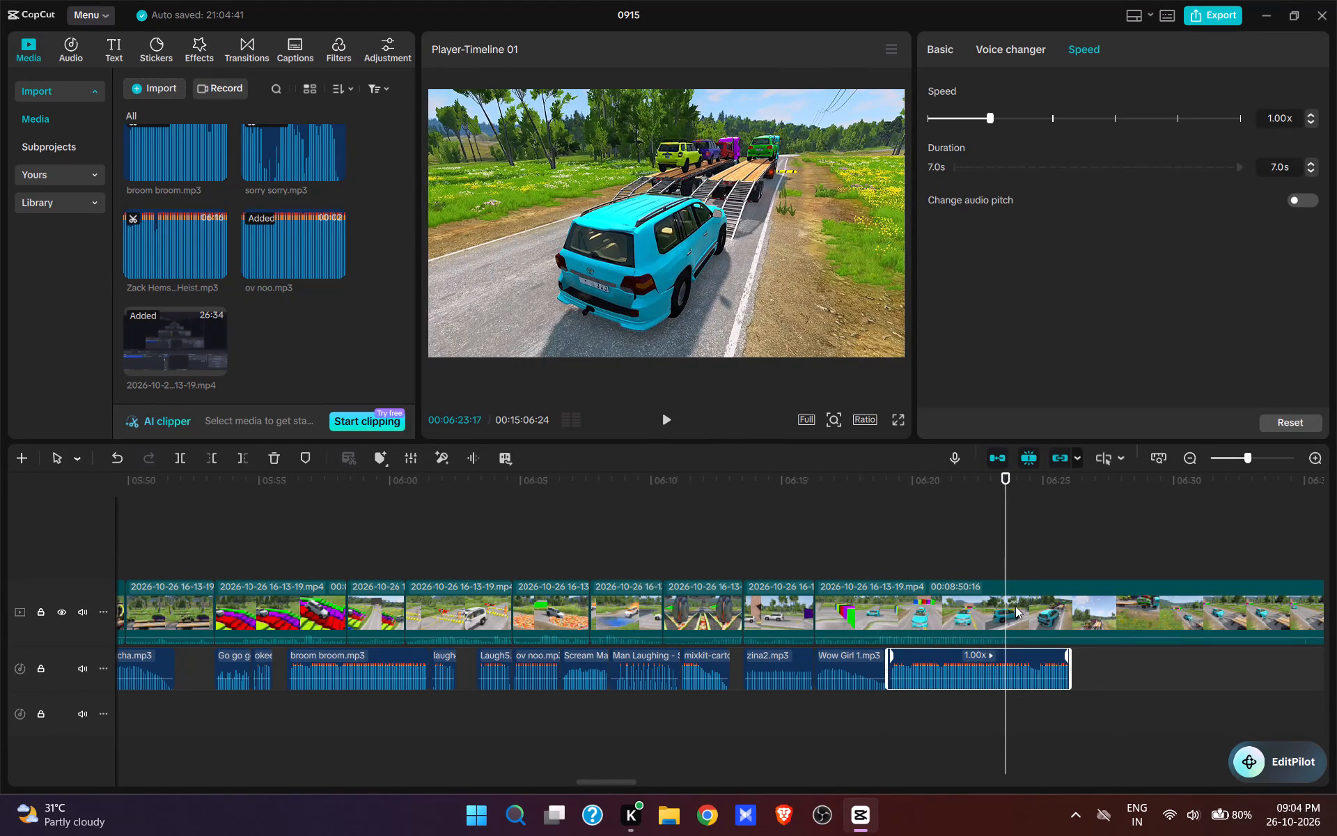
{"action": "left_click", "coordinate": [1015, 610]}
{"action": "key", "text": "w"}
{"action": "left_click_drag", "start_coordinate": [1135, 552], "coordinate": [1097, 674]}
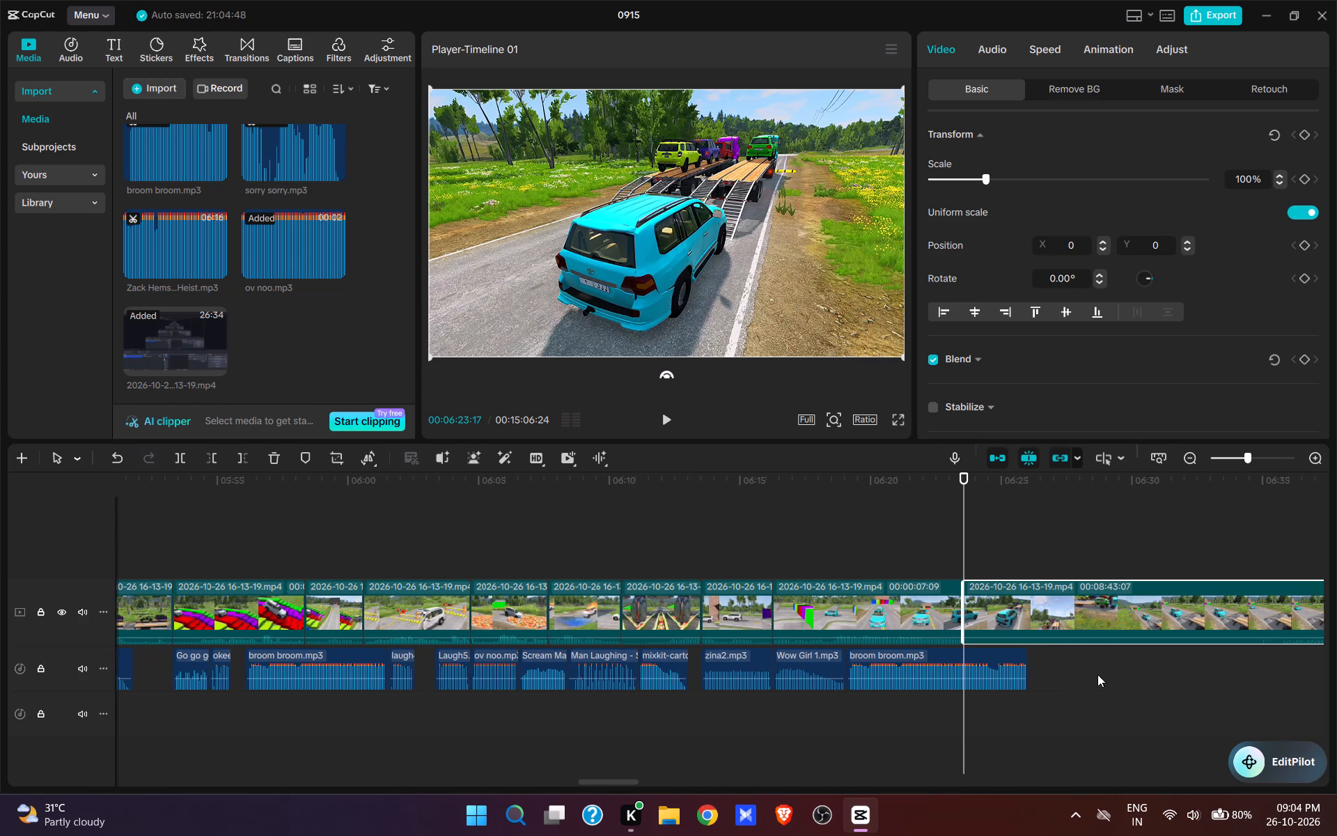
{"action": "left_click_drag", "start_coordinate": [1097, 674], "coordinate": [1065, 689]}
{"action": "left_click", "coordinate": [1113, 556]}
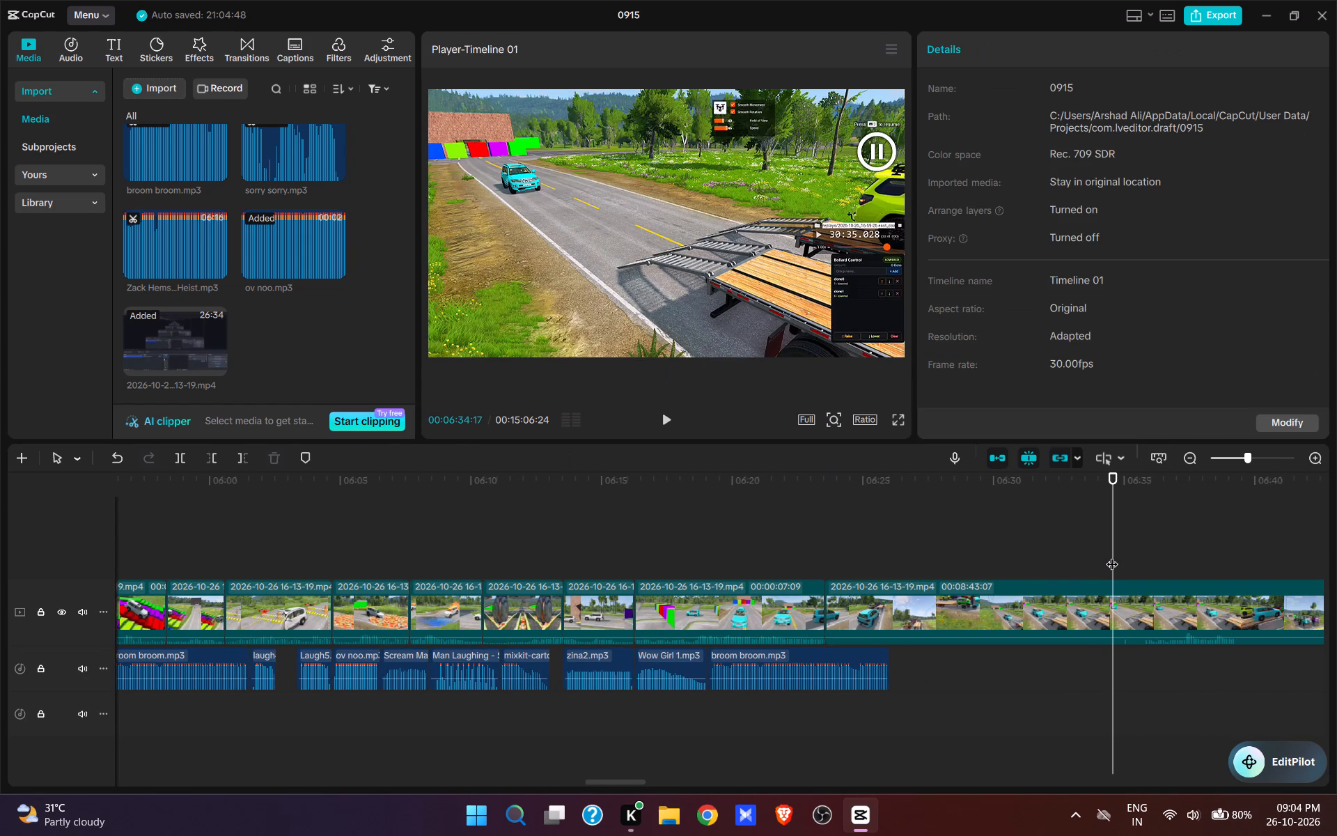
{"action": "key", "text": "space"}
{"action": "key", "text": "space"}
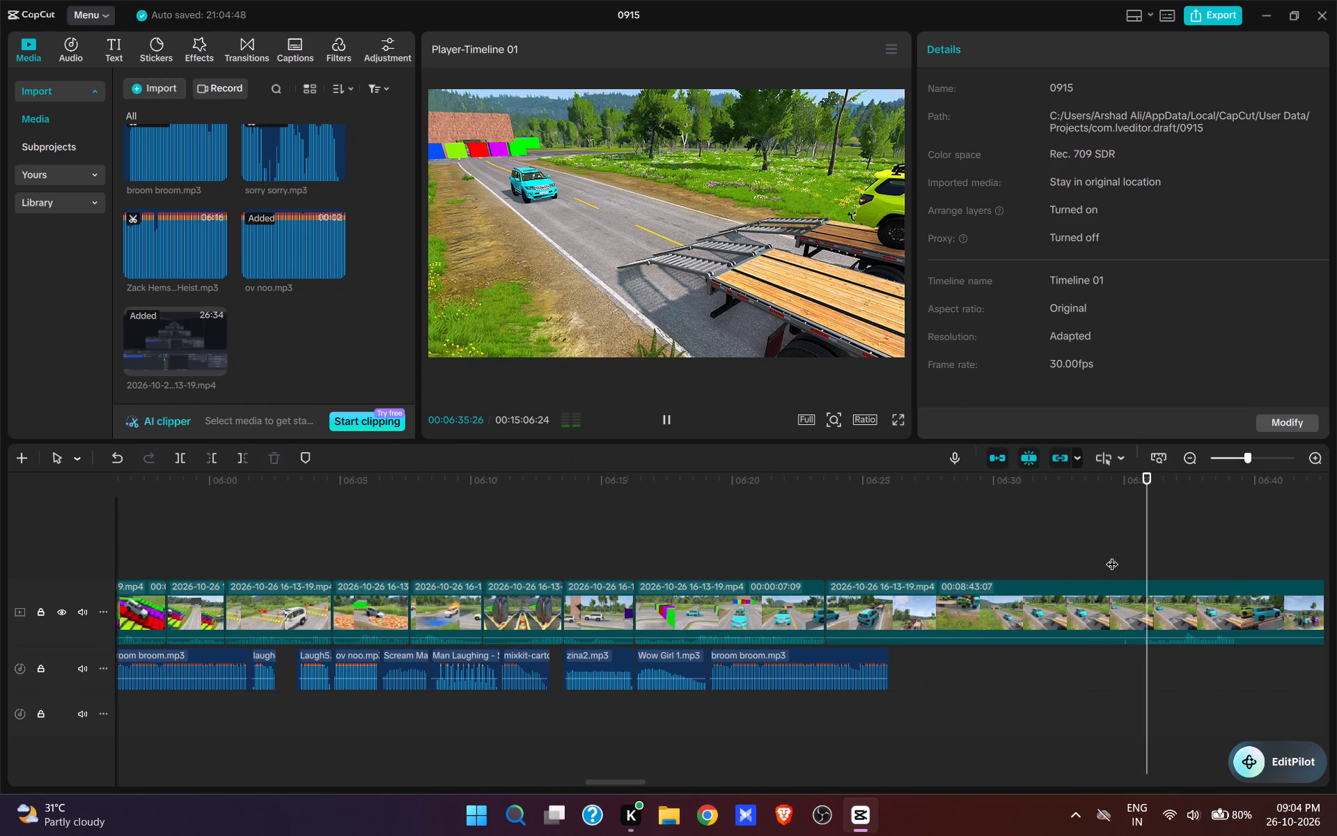
{"action": "type", "text": "q"}
Play past the cut and trim the end of the last broom broom.mp3 to 00:06:24:22, as the cyan car reaches the ramps.
{"action": "key", "text": "space"}
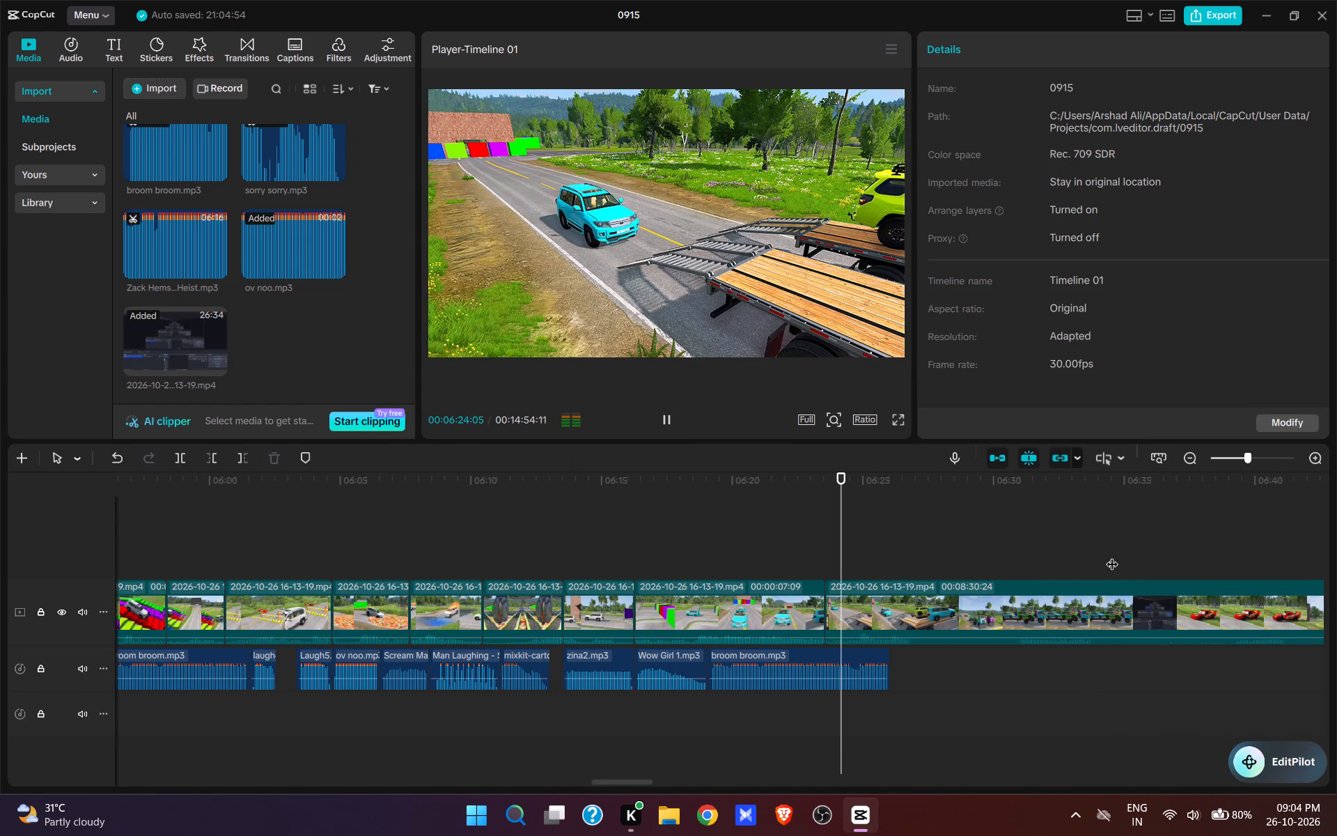
{"action": "key", "text": "space"}
{"action": "left_click", "coordinate": [864, 663]}
{"action": "key", "text": "e"}
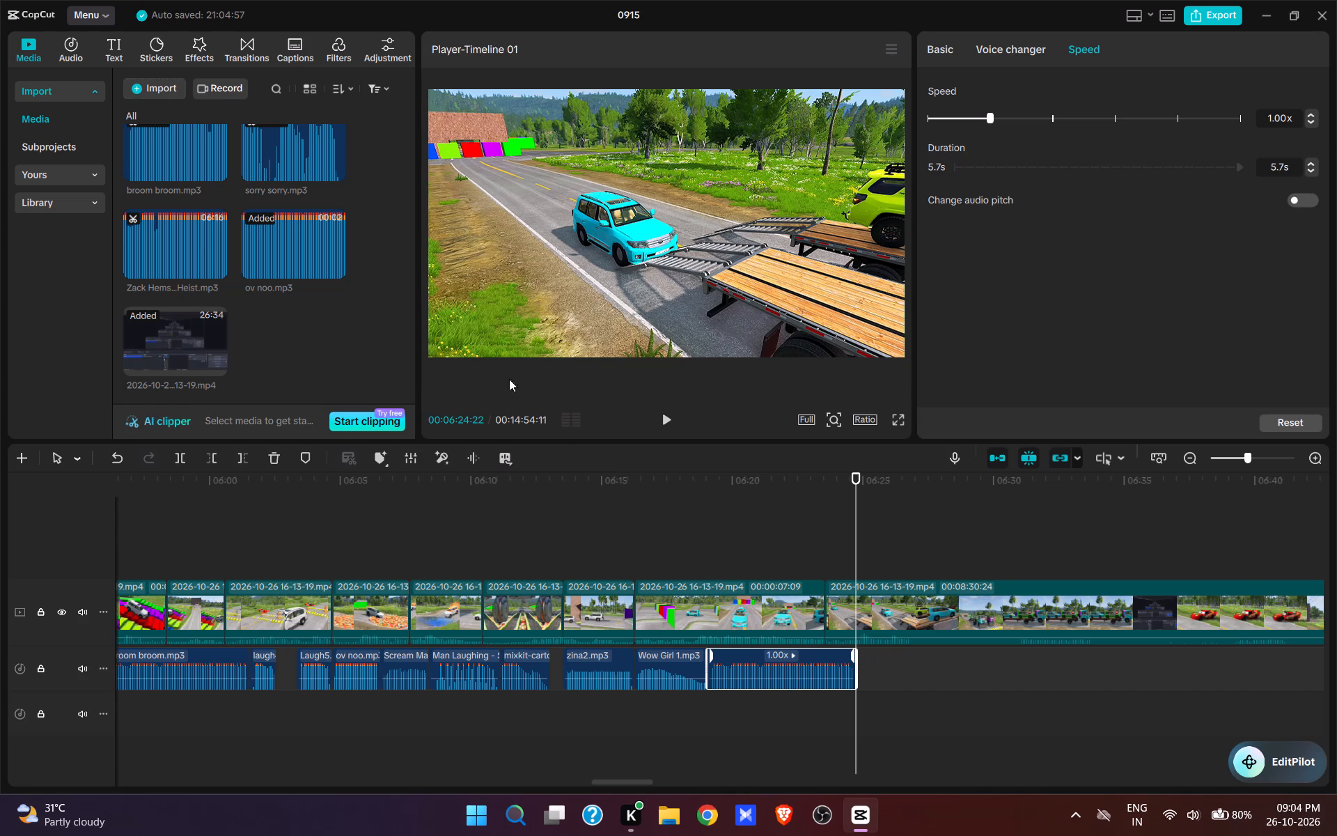
Add yaaaaaa bolacha.mp3 at 00:06:25:04, where the cyan car jumps onto the trailer, and play it.
{"action": "key", "text": "space"}
{"action": "key", "text": "space"}
{"action": "scroll", "coordinate": [298, 279], "scroll_direction": "up", "scroll_amount": 5}
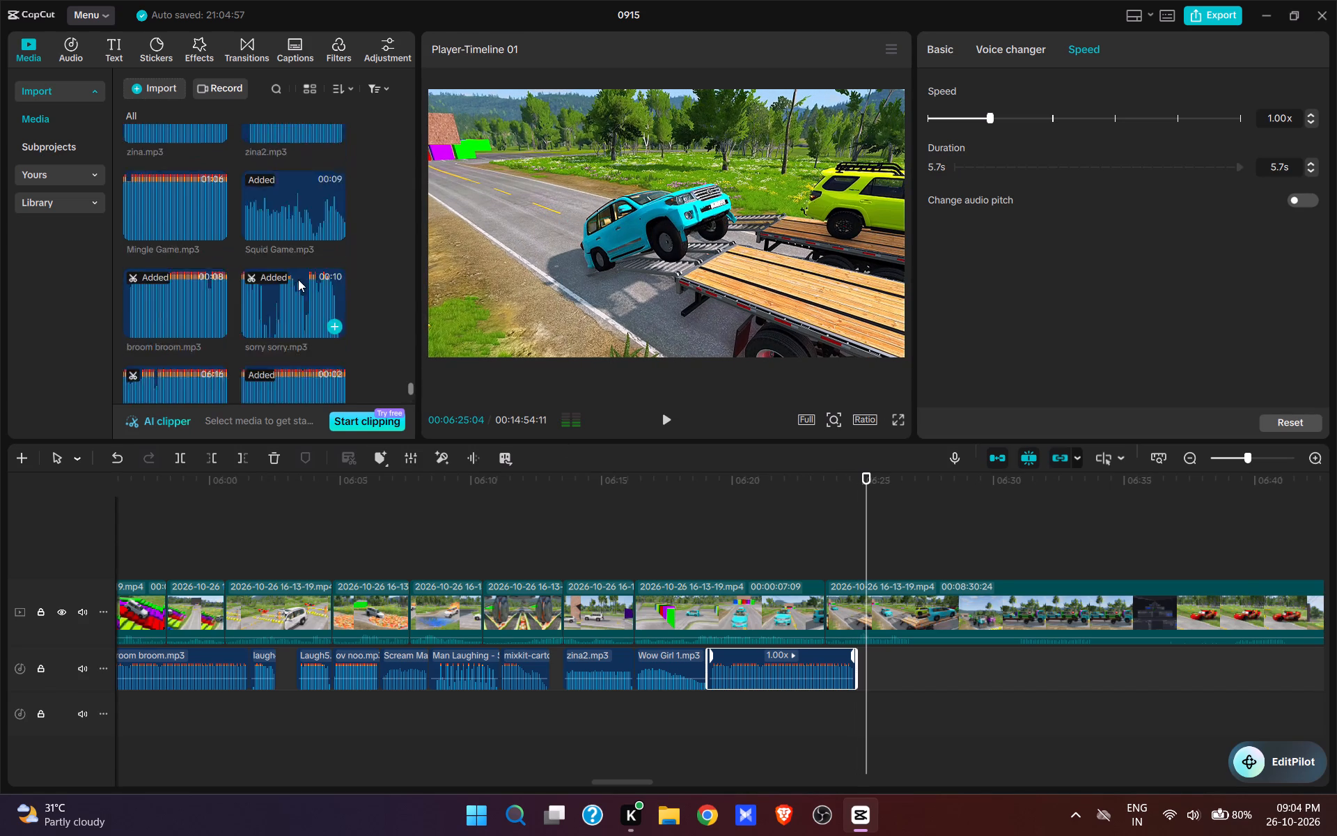
{"action": "left_click", "coordinate": [329, 271]}
{"action": "key", "text": "space"}
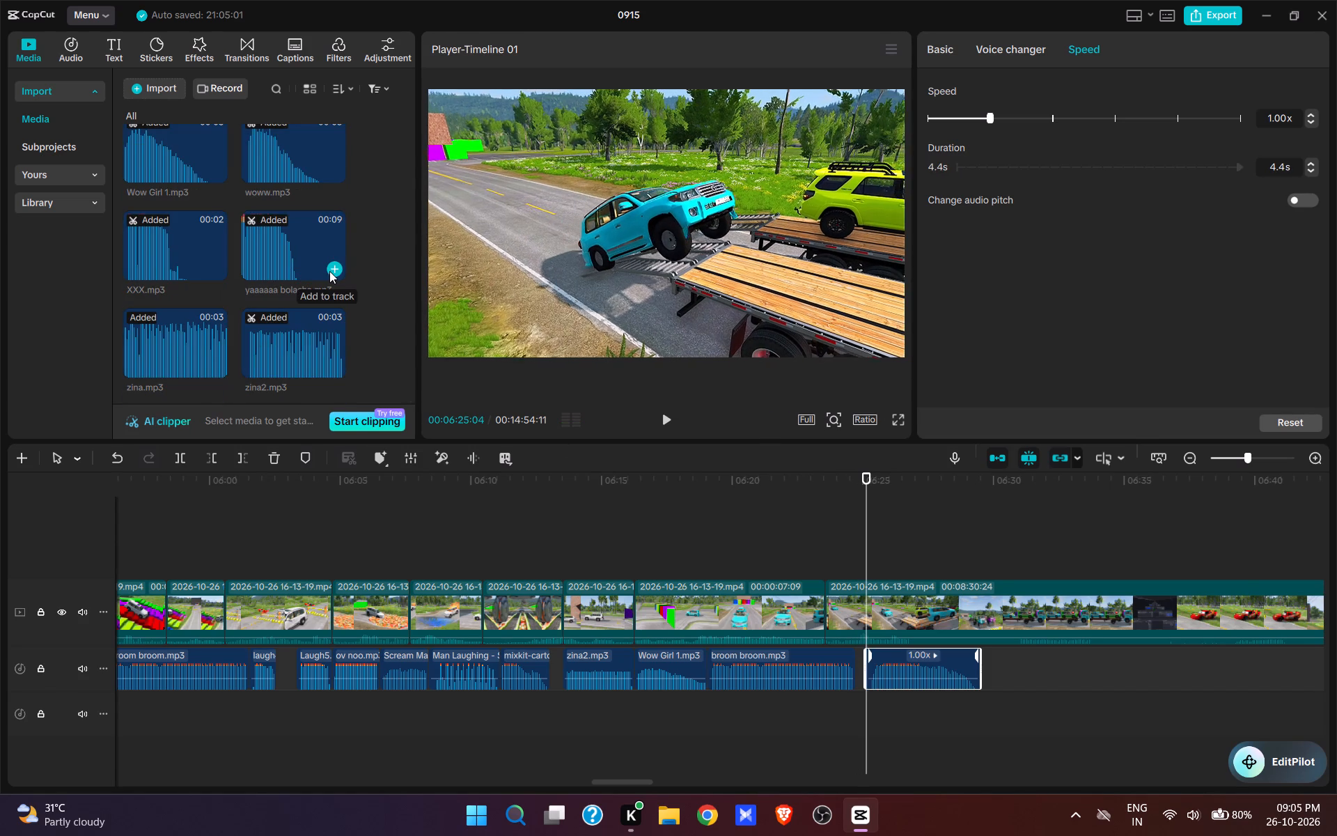
{"action": "key", "text": "space"}
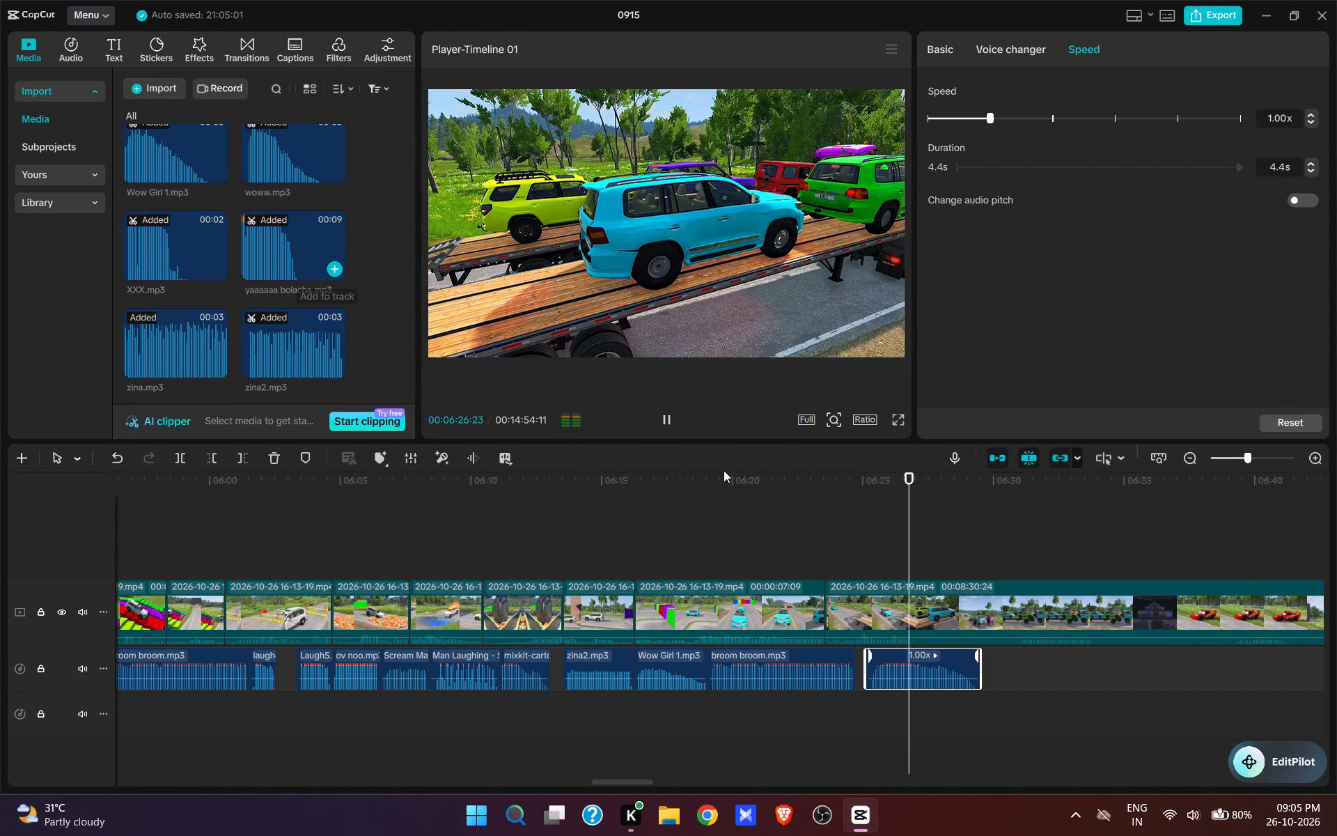
Split the video at 00:06:26:20, cut the following footage up to the side view of the loaded truck, and replay.
{"action": "left_click", "coordinate": [898, 559]}
{"action": "key", "text": "space"}
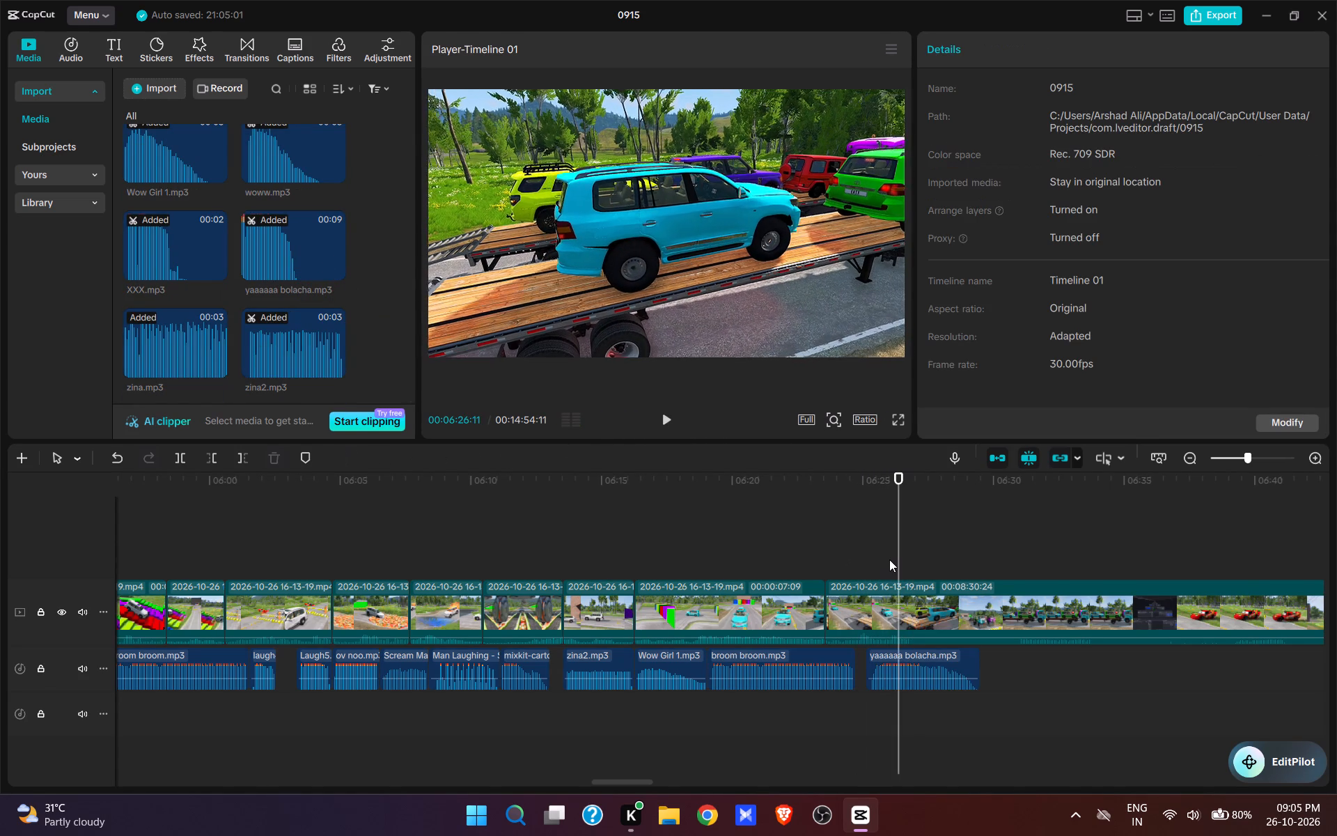
{"action": "key", "text": "space"}
{"action": "left_click", "coordinate": [905, 603]}
{"action": "key", "text": "w"}
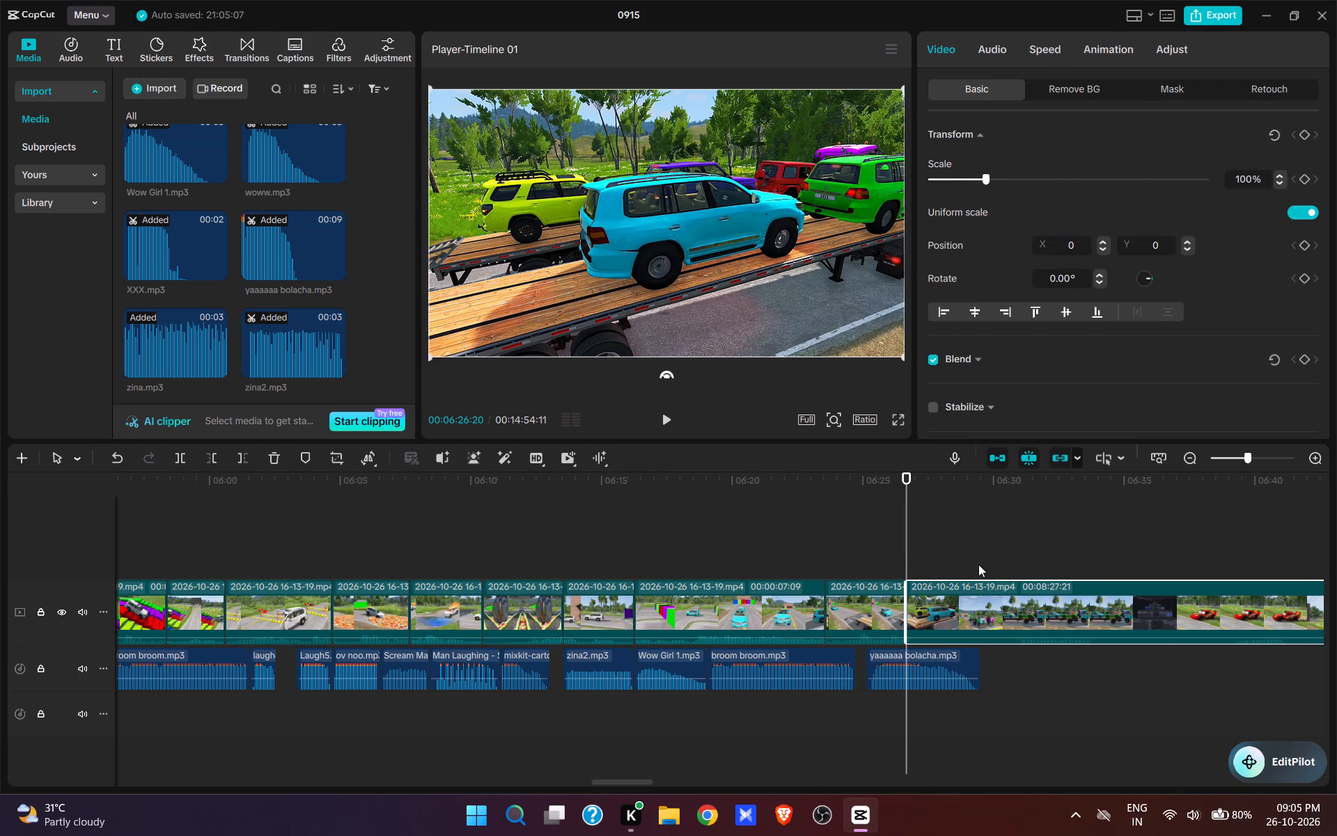
{"action": "left_click", "coordinate": [999, 551]}
{"action": "key", "text": "space"}
{"action": "key", "text": "space"}
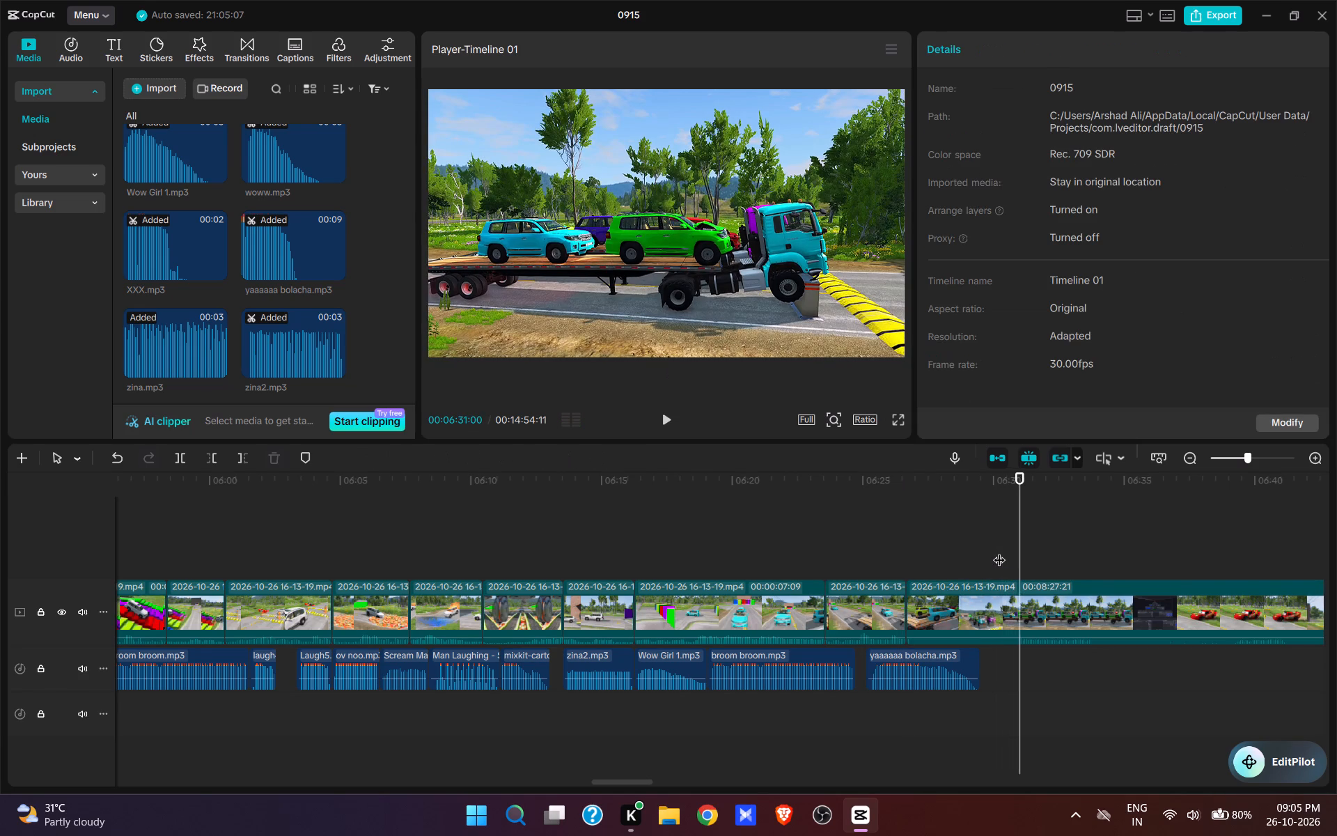
{"action": "type", "text": "q"}
{"action": "key", "text": "space"}
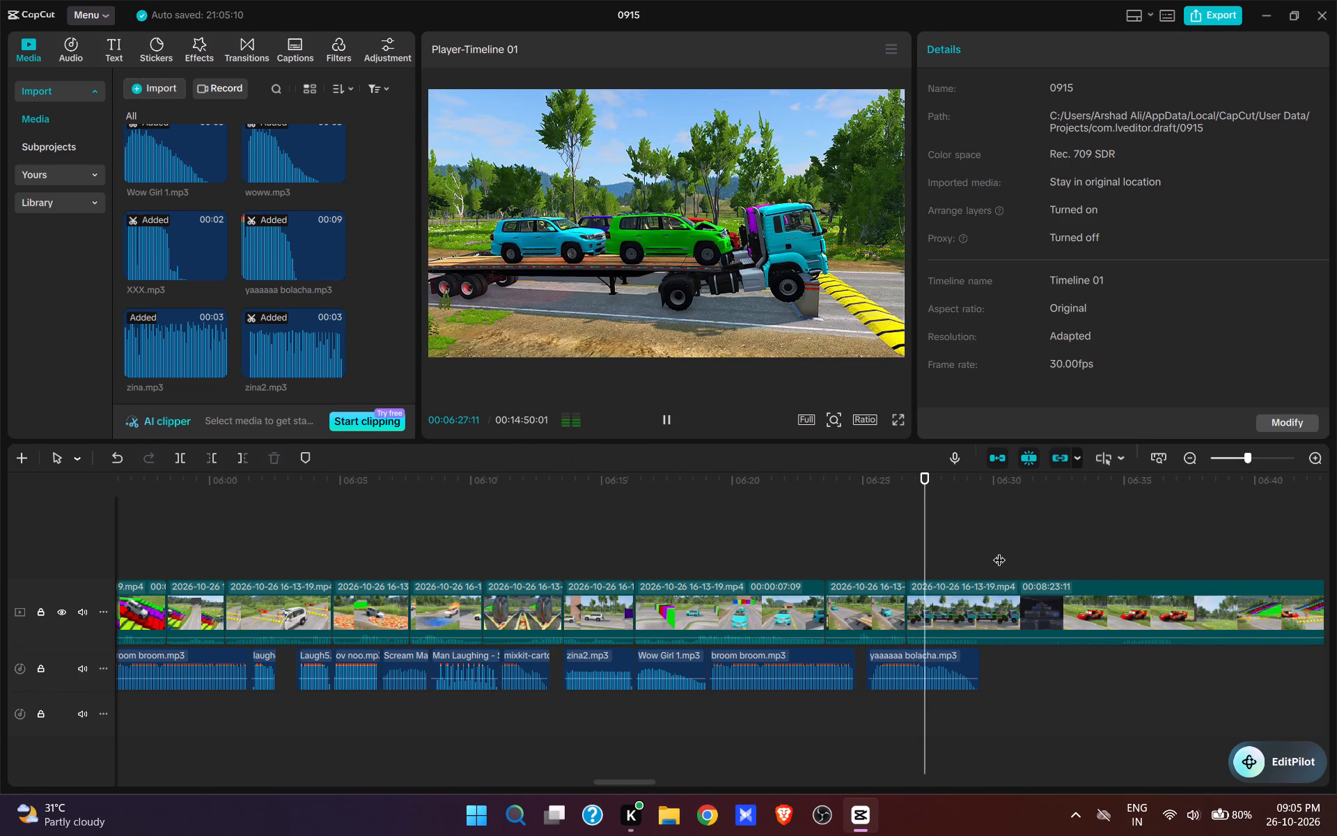
{"action": "key", "text": "space"}
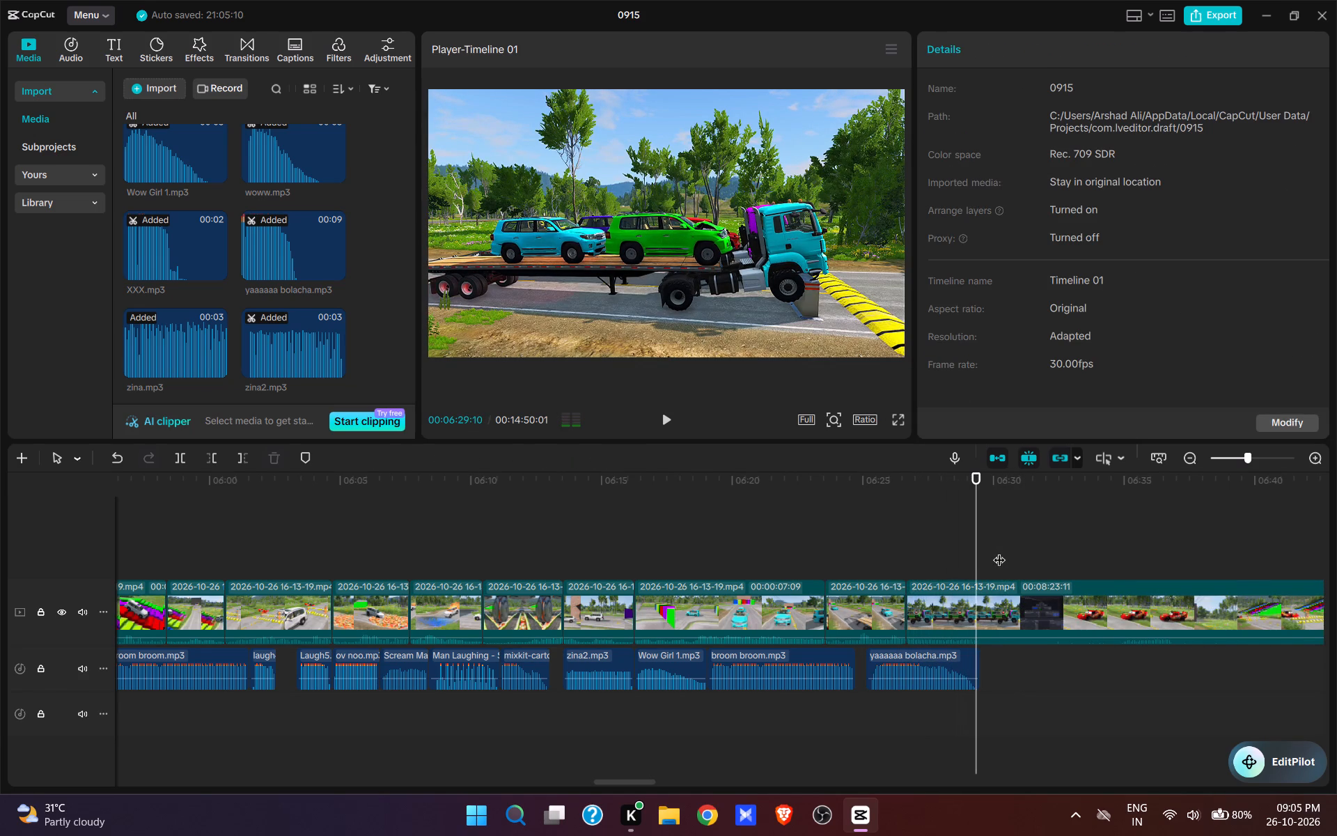
Split the video at 00:06:29:15 and cut the following footage up to just before the red car 95 starts moving.
{"action": "left_click", "coordinate": [974, 559]}
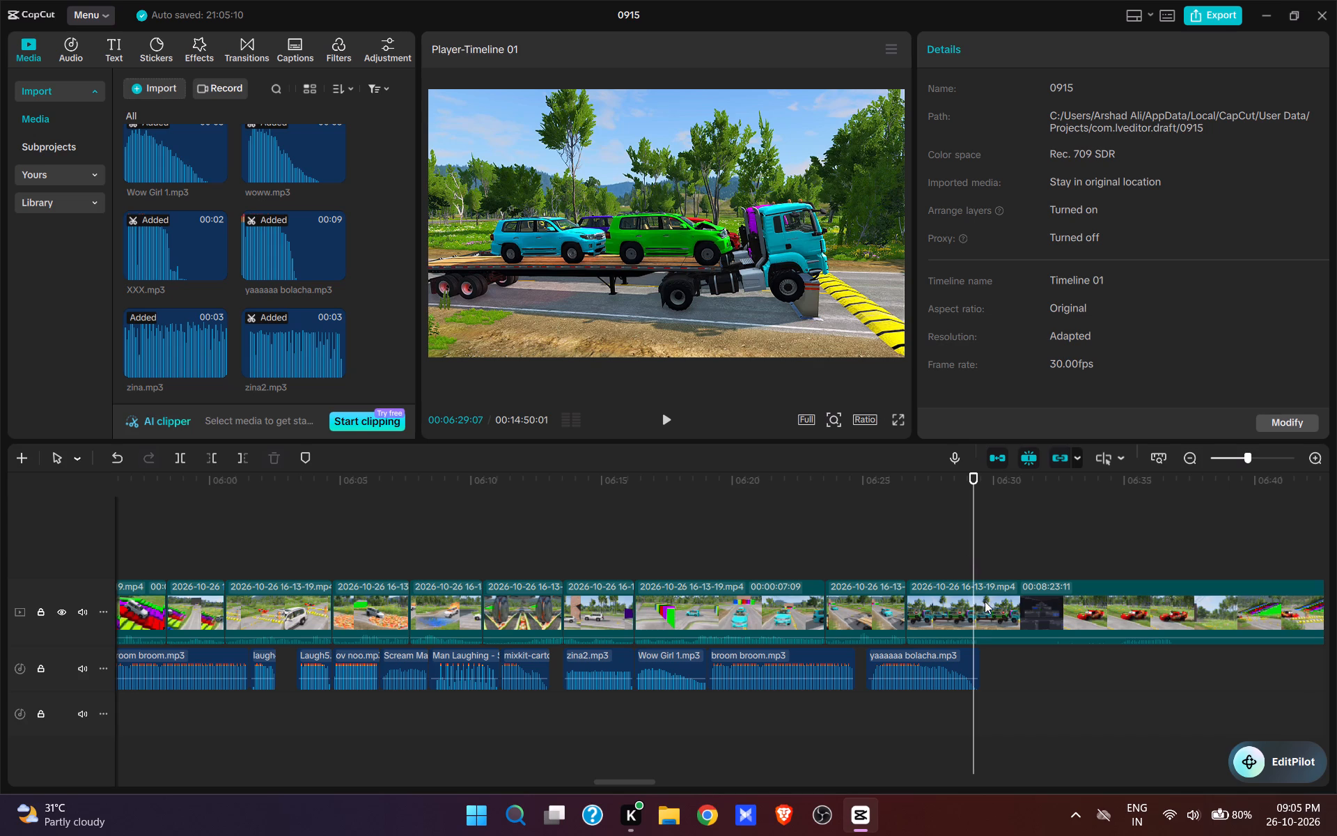
{"action": "left_click", "coordinate": [974, 550]}
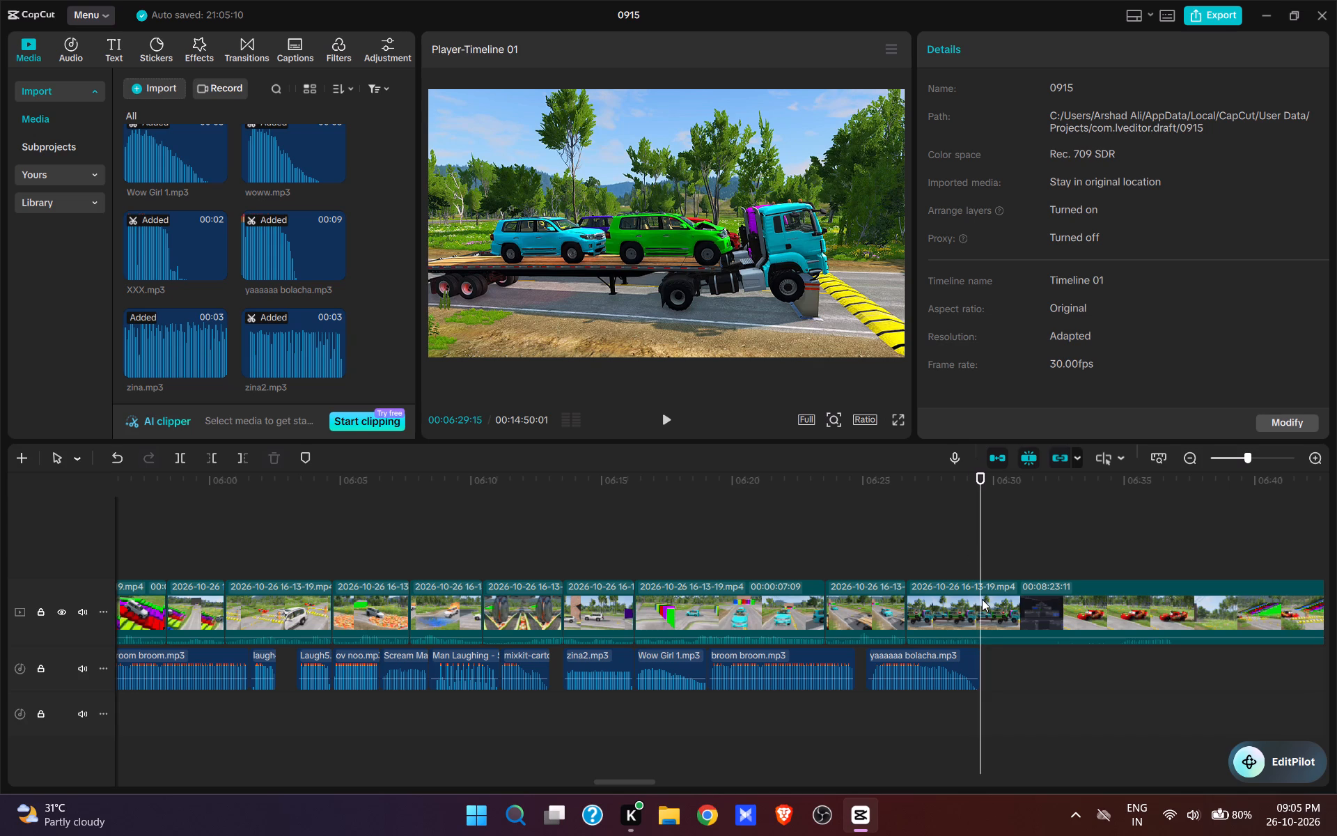
{"action": "left_click", "coordinate": [982, 599]}
{"action": "key", "text": "w"}
{"action": "left_click_drag", "start_coordinate": [1079, 568], "coordinate": [952, 664]}
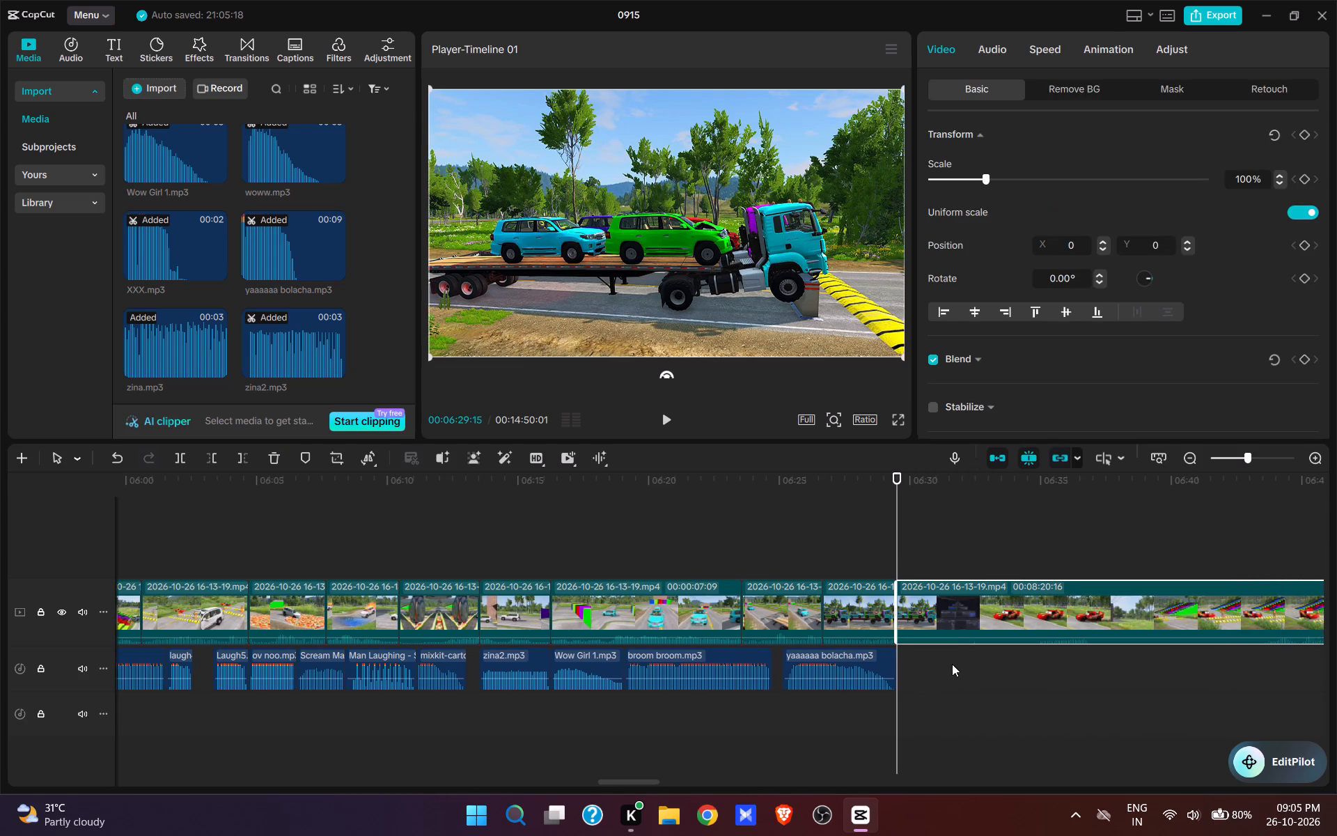
{"action": "left_click_drag", "start_coordinate": [952, 664], "coordinate": [952, 665]}
{"action": "left_click", "coordinate": [1130, 548]}
{"action": "left_click", "coordinate": [957, 556]}
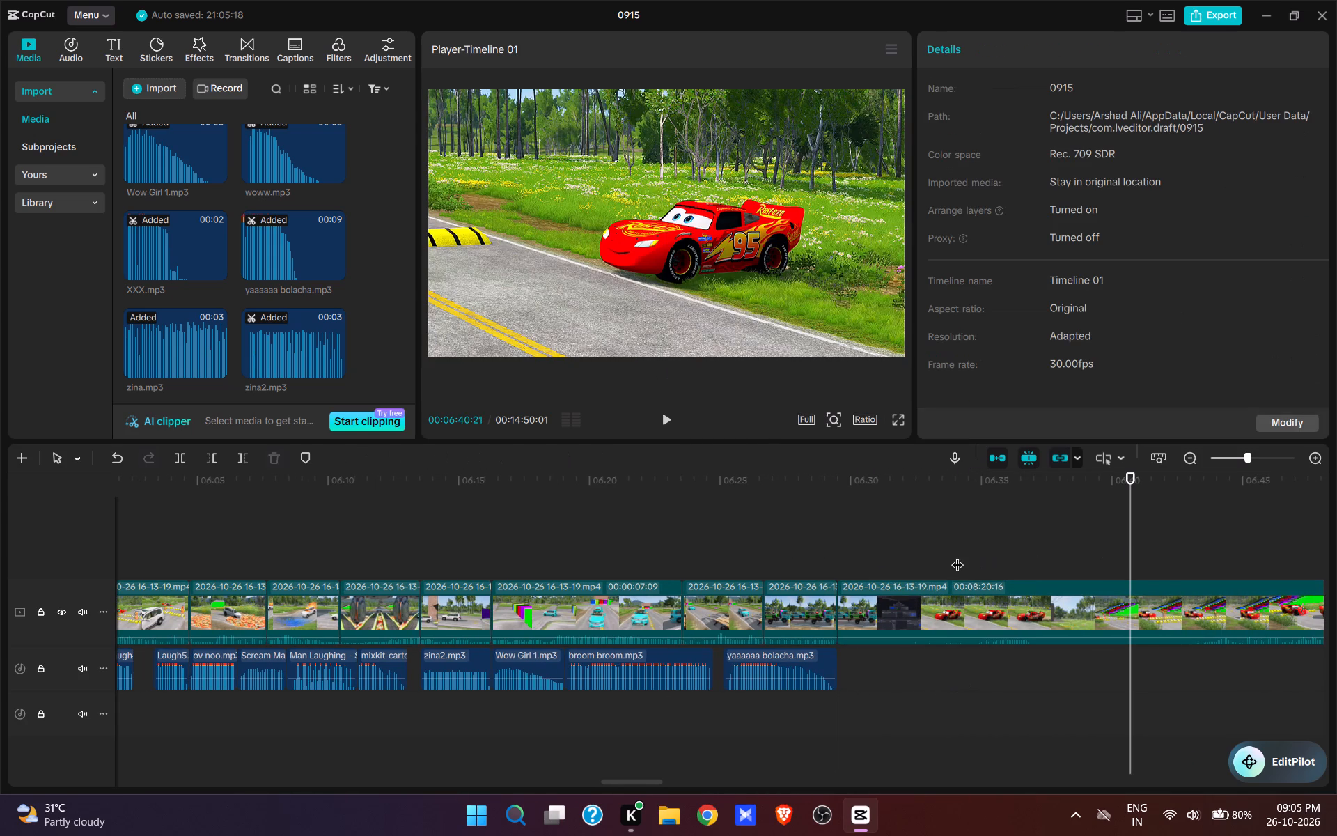
{"action": "key", "text": "space"}
{"action": "key", "text": "space"}
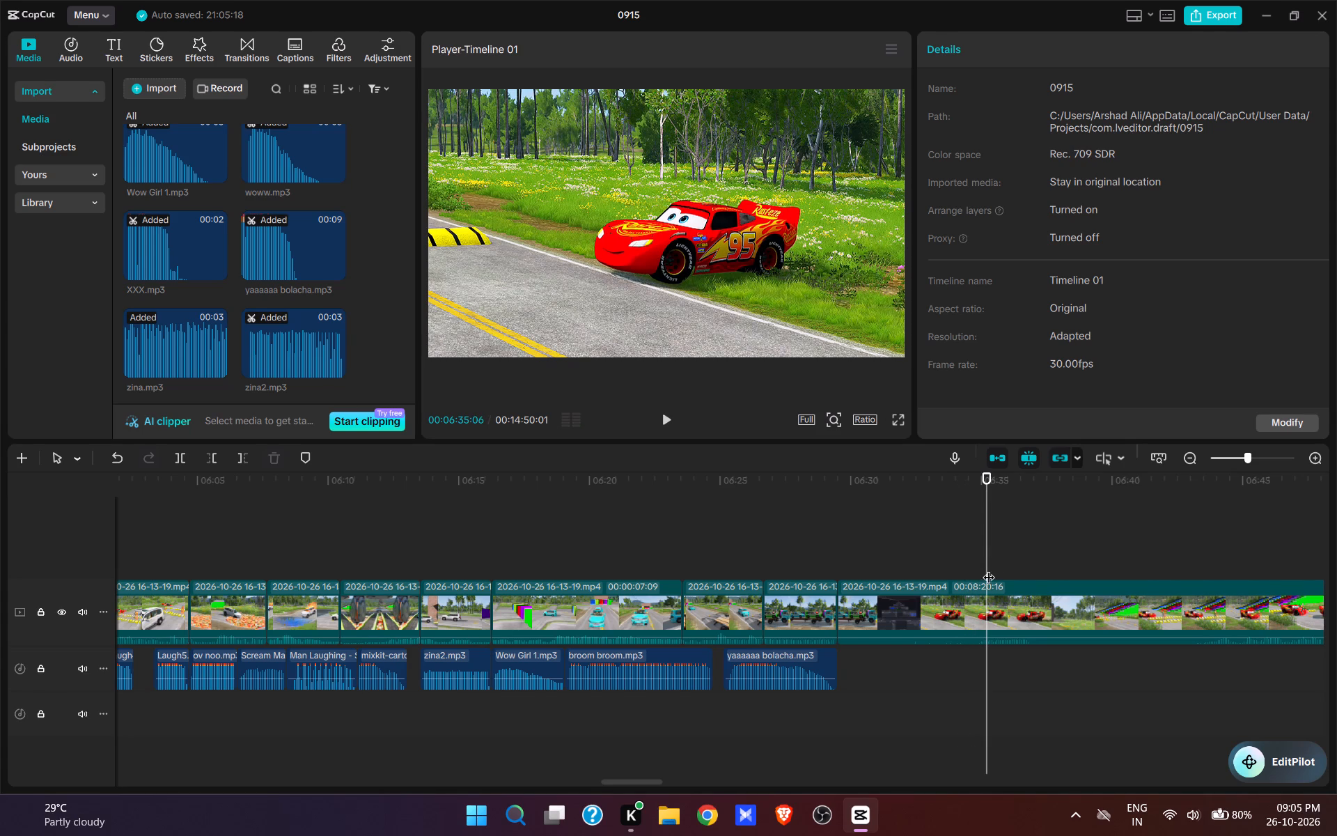
{"action": "left_click", "coordinate": [962, 554]}
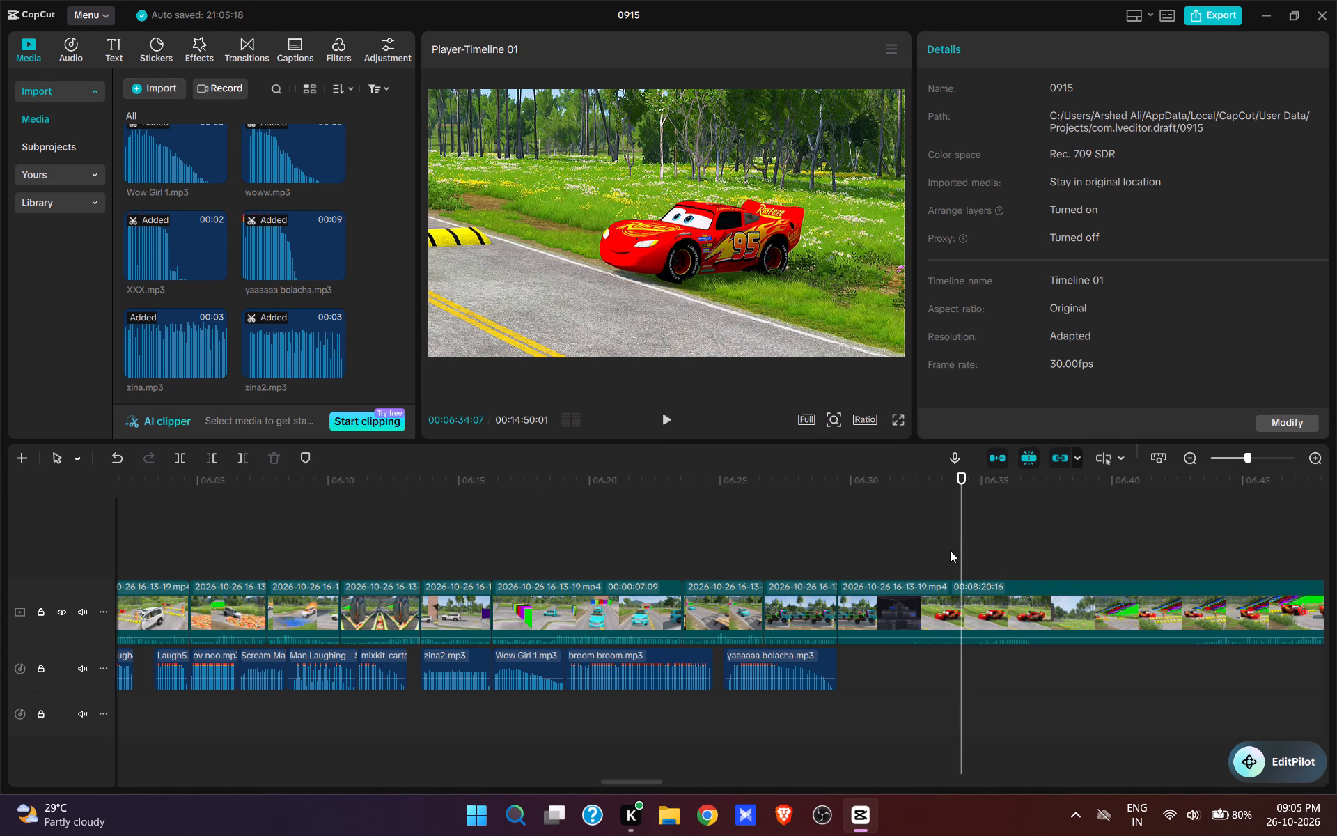
{"action": "key", "text": "space"}
{"action": "left_click", "coordinate": [947, 550]}
{"action": "key", "text": "space"}
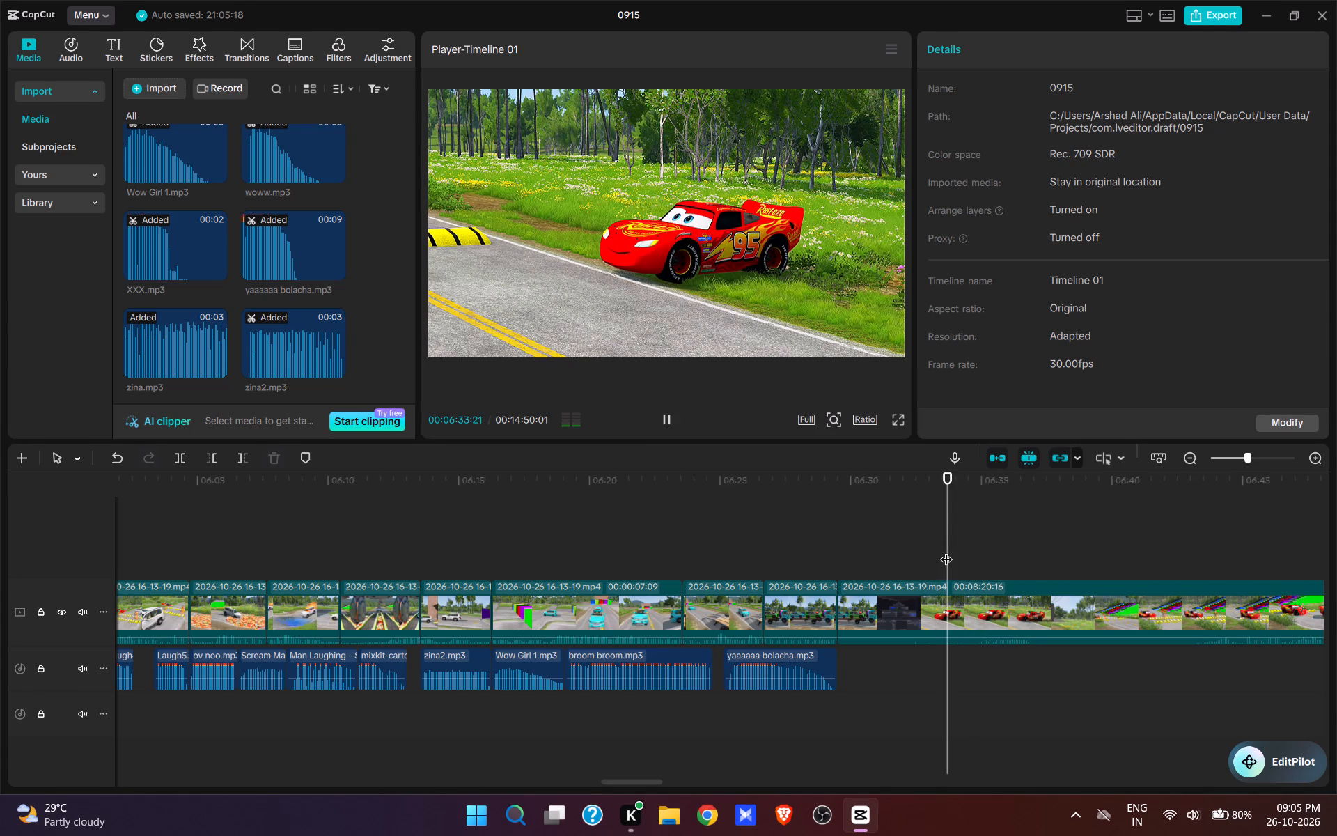
{"action": "key", "text": "space"}
{"action": "type", "text": "q"}
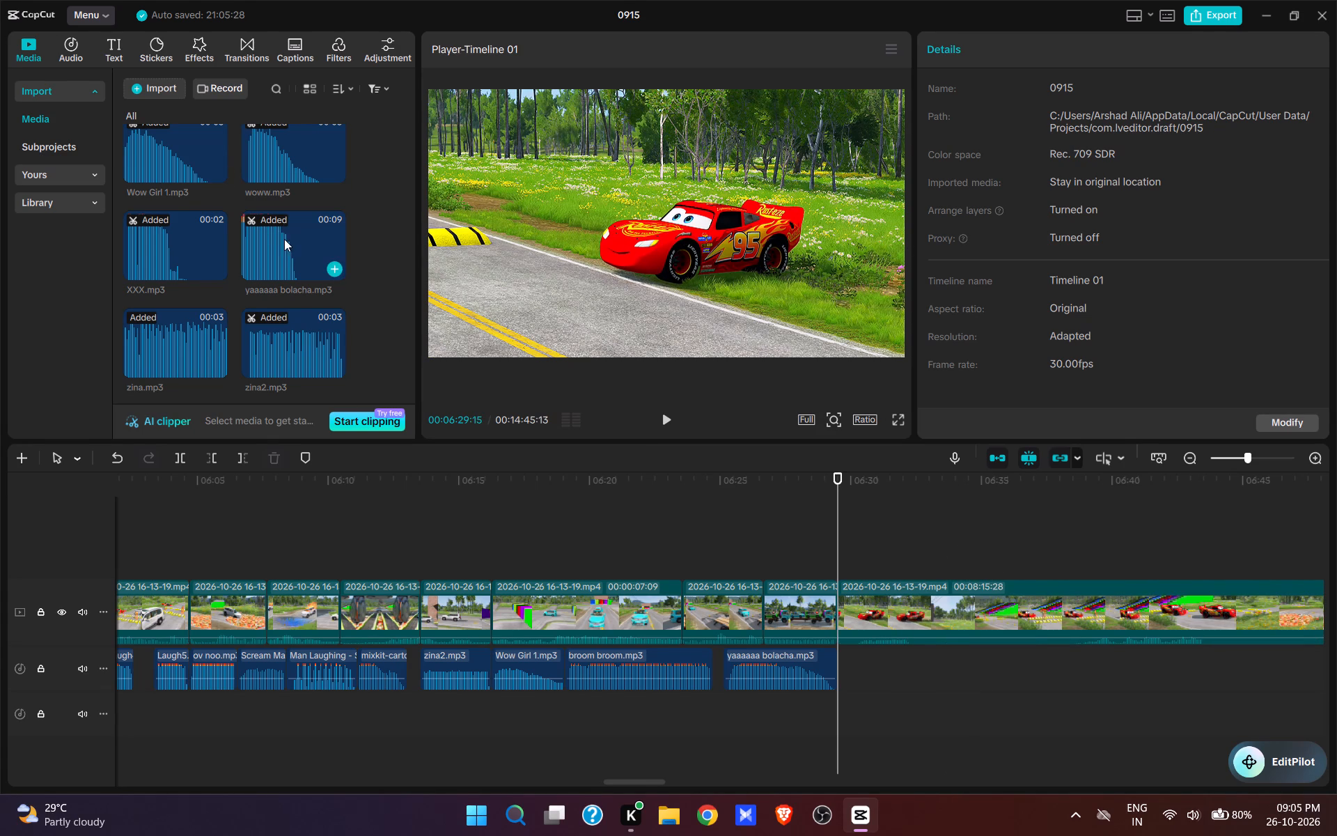
Add uyqu mi mi mi .mp3 at 00:06:29:15 over the red car, play it, and trim its end to 00:06:31:08.
{"action": "scroll", "coordinate": [300, 293], "scroll_direction": "up", "scroll_amount": 6}
{"action": "scroll", "coordinate": [308, 288], "scroll_direction": "down", "scroll_amount": 9}
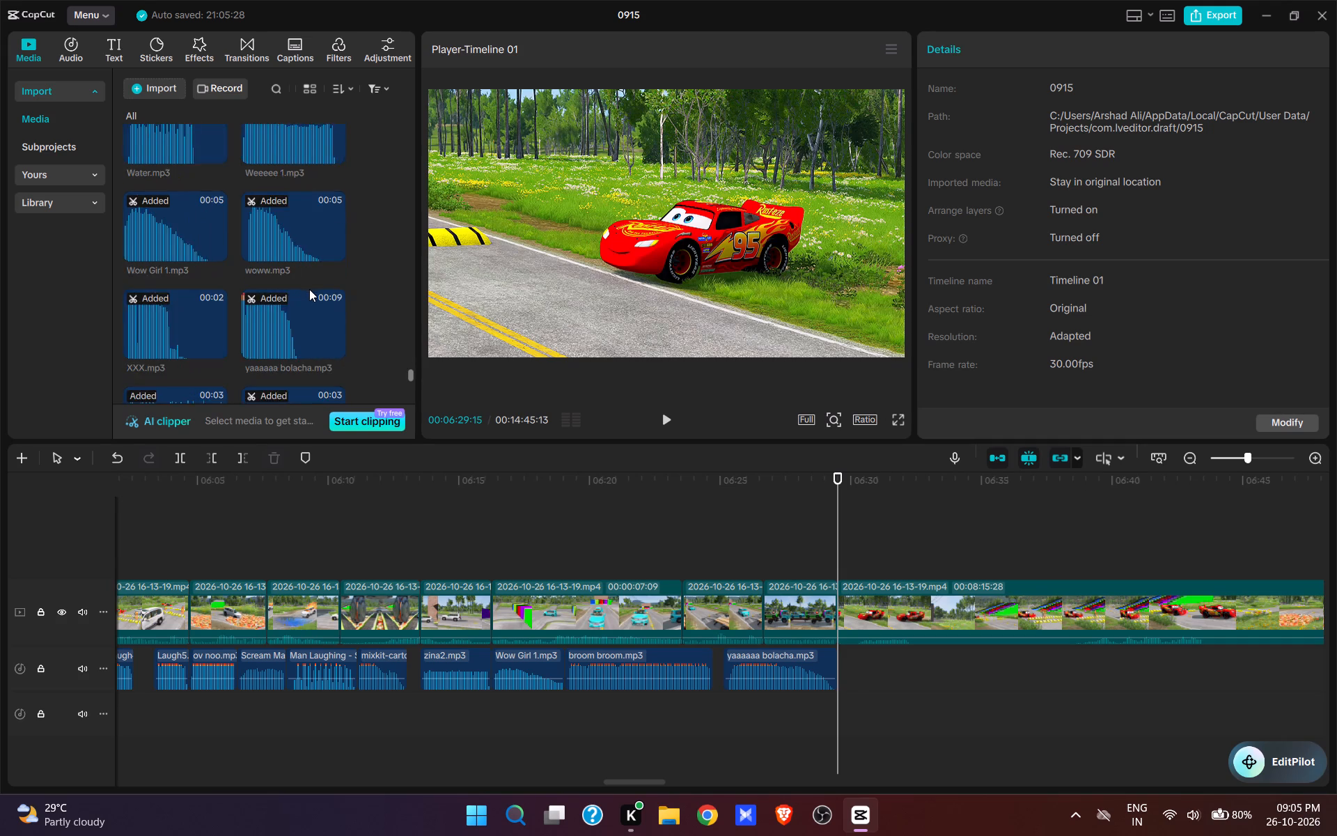
{"action": "scroll", "coordinate": [309, 289], "scroll_direction": "down", "scroll_amount": 2}
{"action": "scroll", "coordinate": [309, 290], "scroll_direction": "up", "scroll_amount": 5}
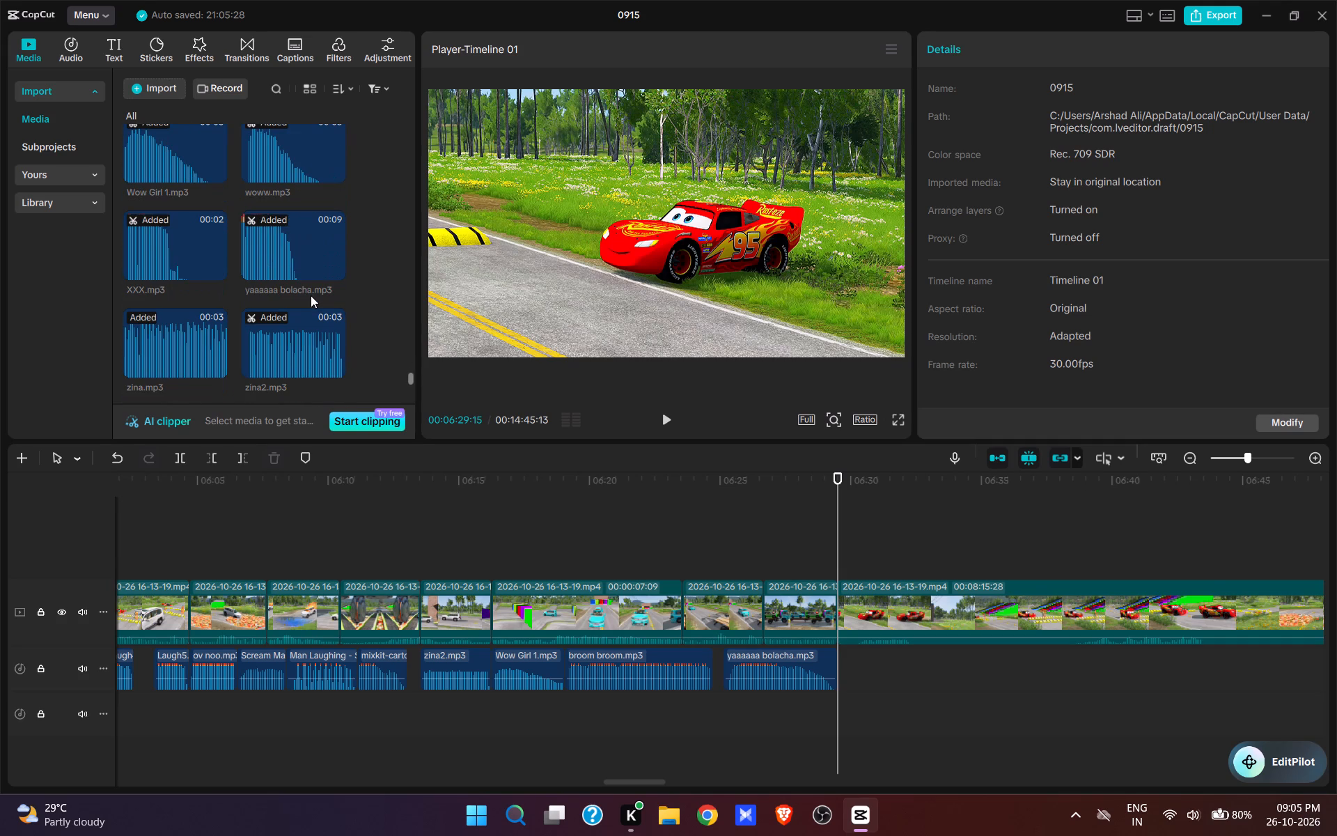
{"action": "scroll", "coordinate": [311, 295], "scroll_direction": "up", "scroll_amount": 4}
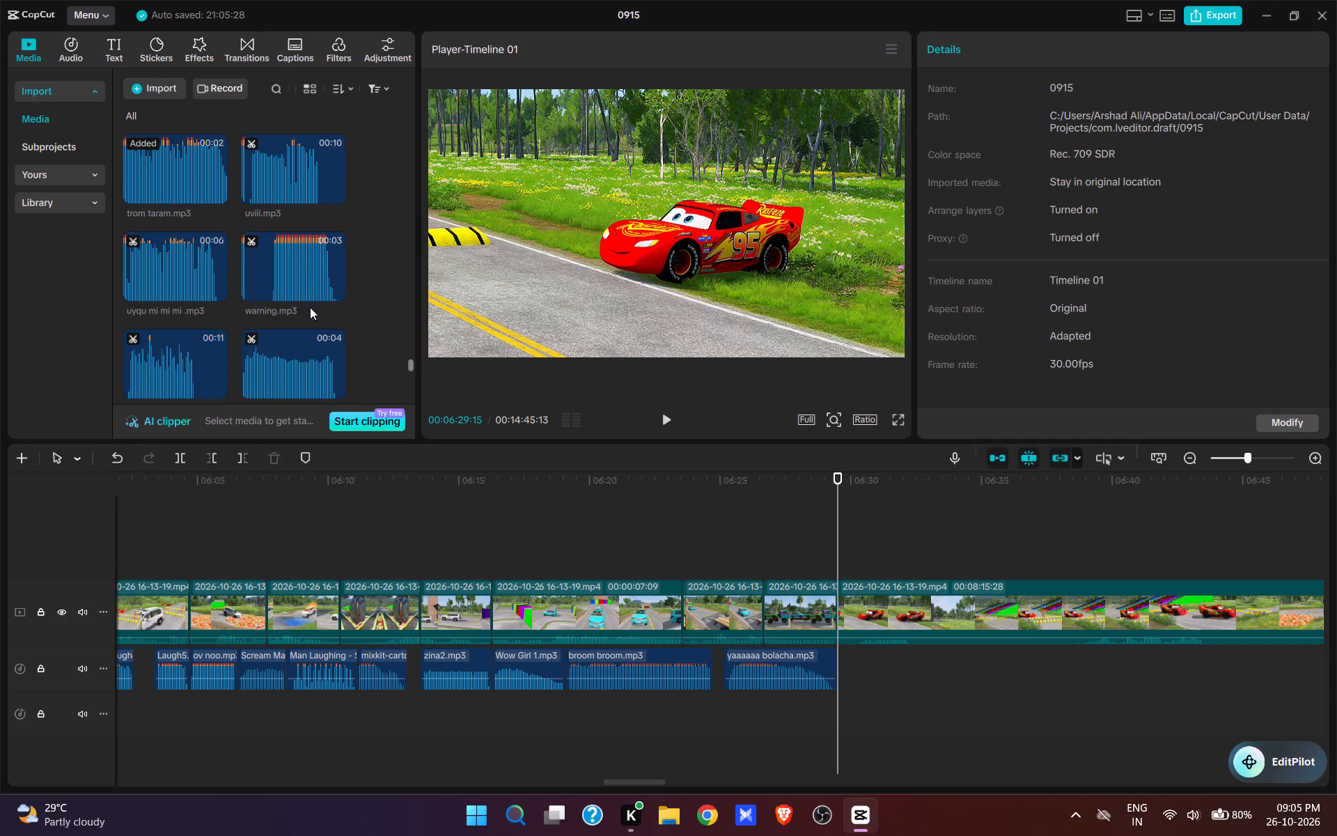
{"action": "left_click", "coordinate": [183, 278]}
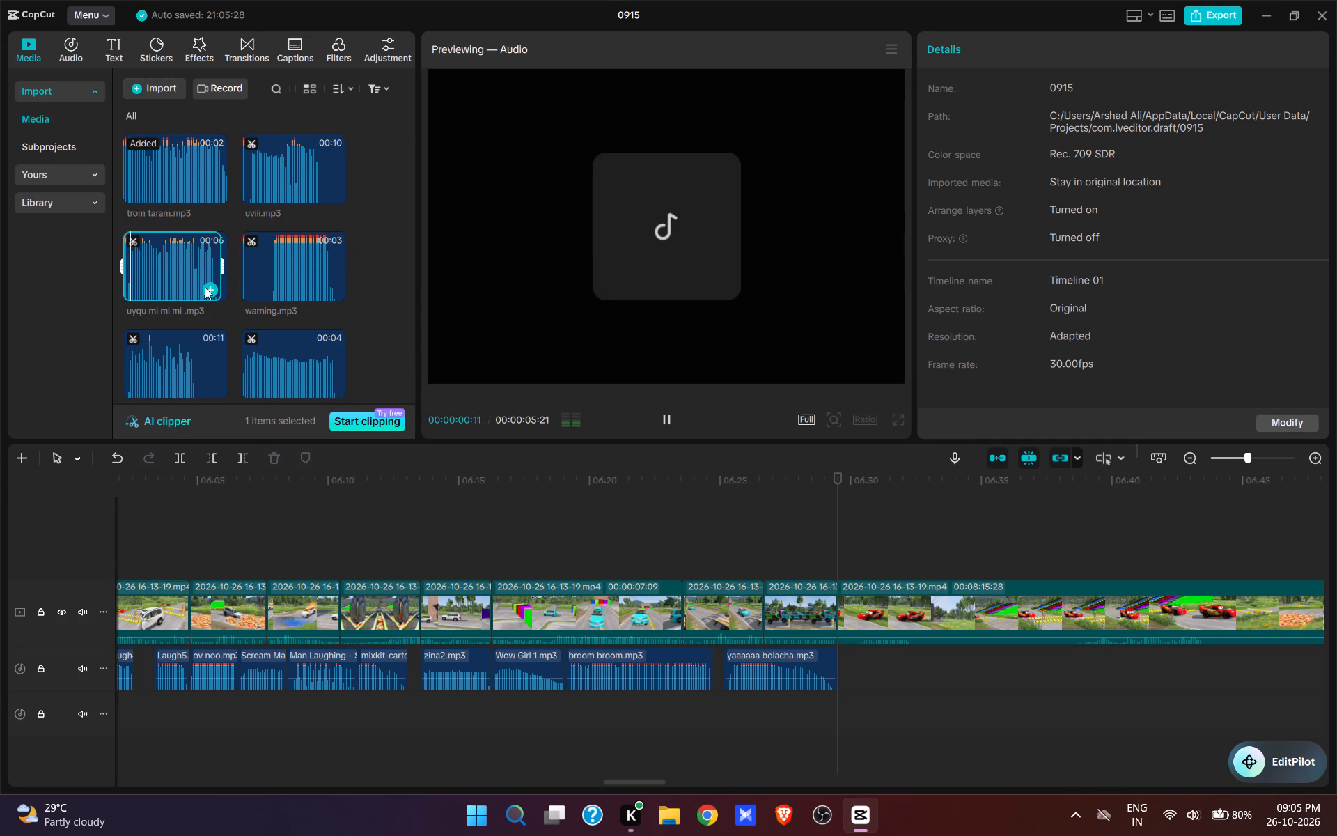
{"action": "left_click", "coordinate": [208, 288]}
{"action": "key", "text": "space"}
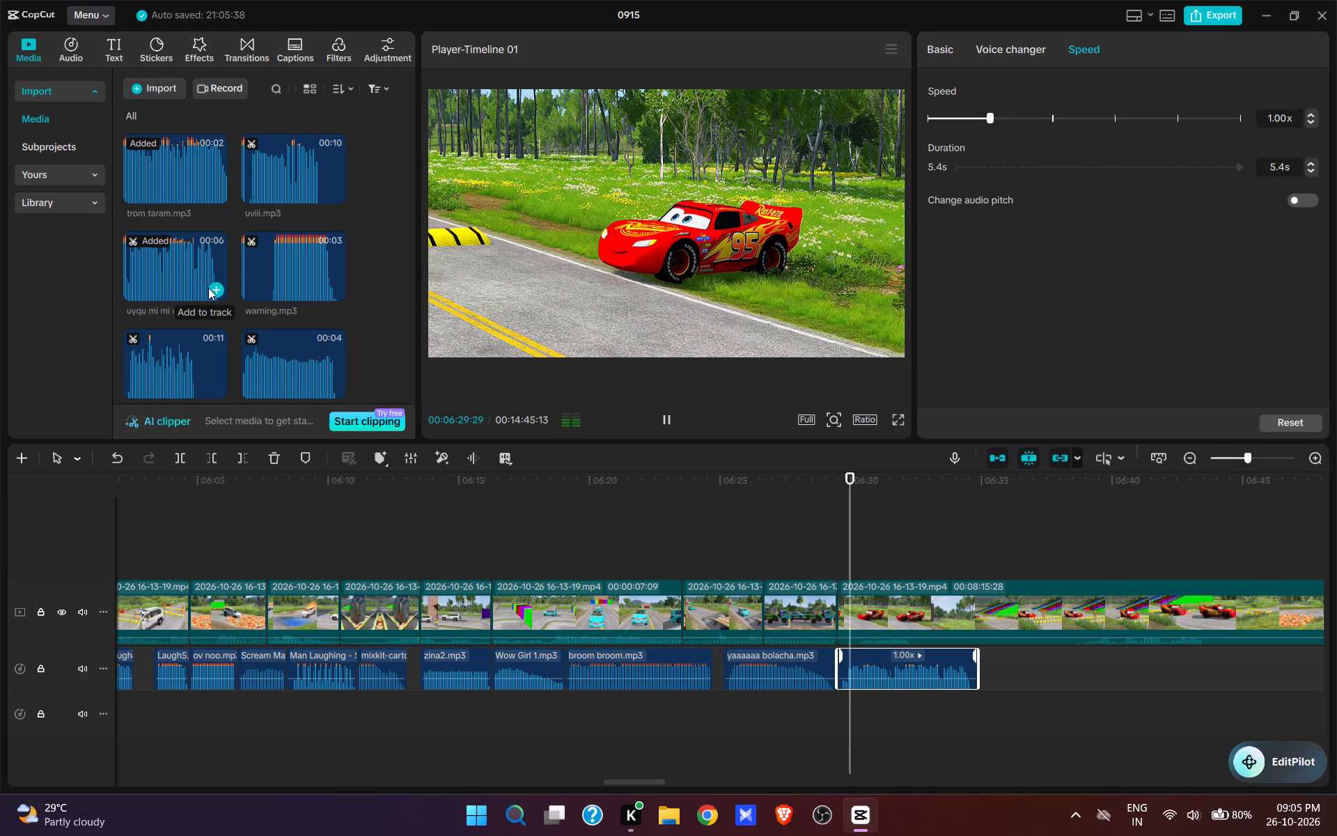
{"action": "key", "text": "space"}
{"action": "key", "text": "e"}
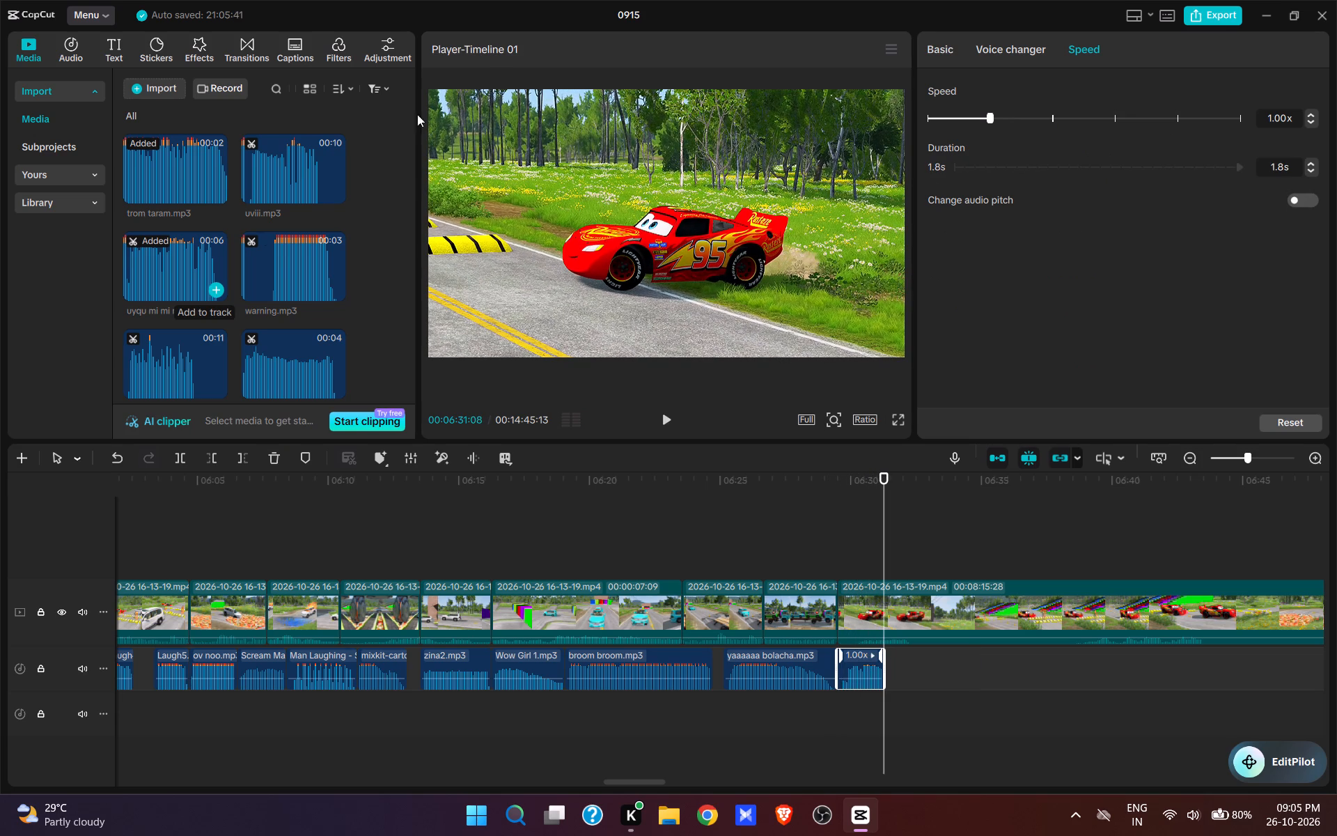
Audition the go go voice clips, add go go1.mp3 at 00:06:31:08 over the red car 95, and play it.
{"action": "scroll", "coordinate": [292, 317], "scroll_direction": "up", "scroll_amount": 13}
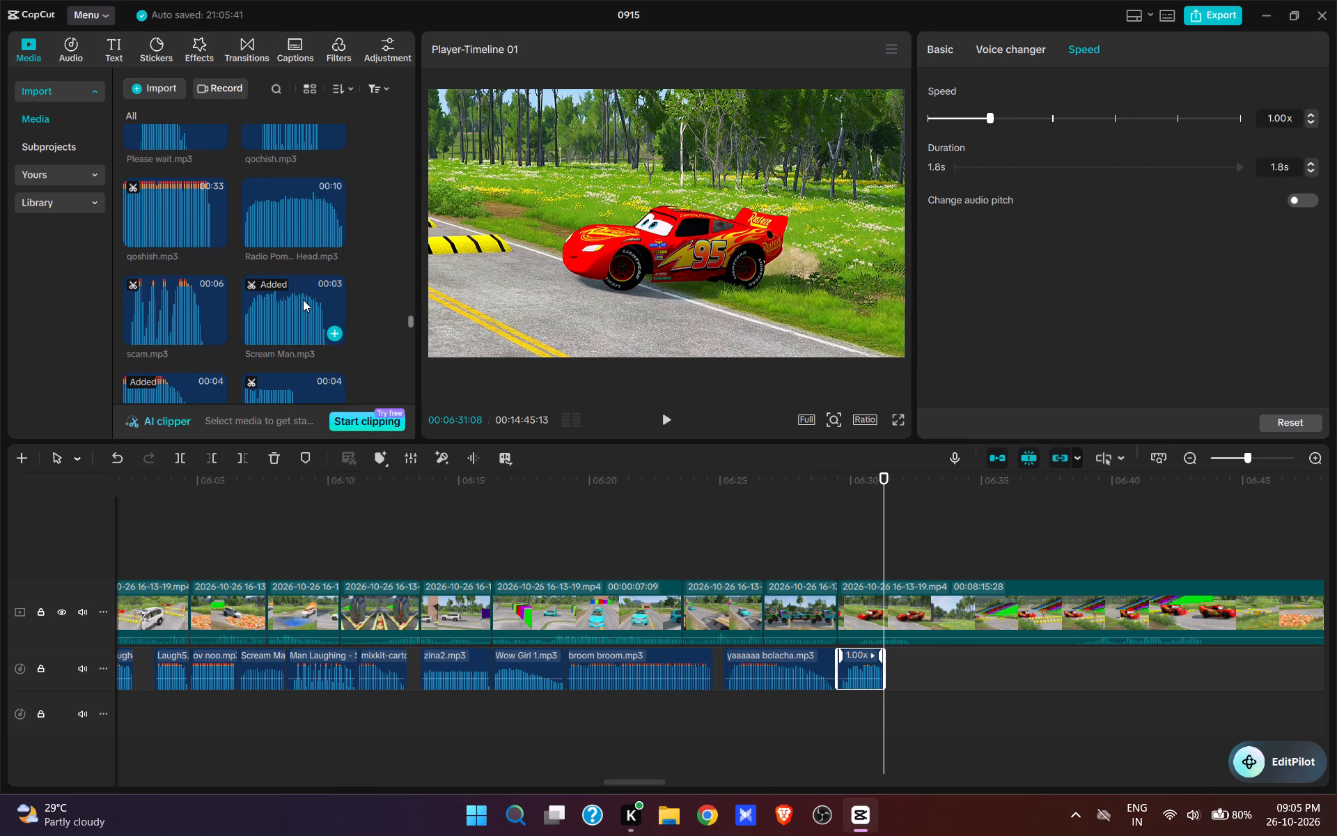
{"action": "scroll", "coordinate": [303, 300], "scroll_direction": "up", "scroll_amount": 15}
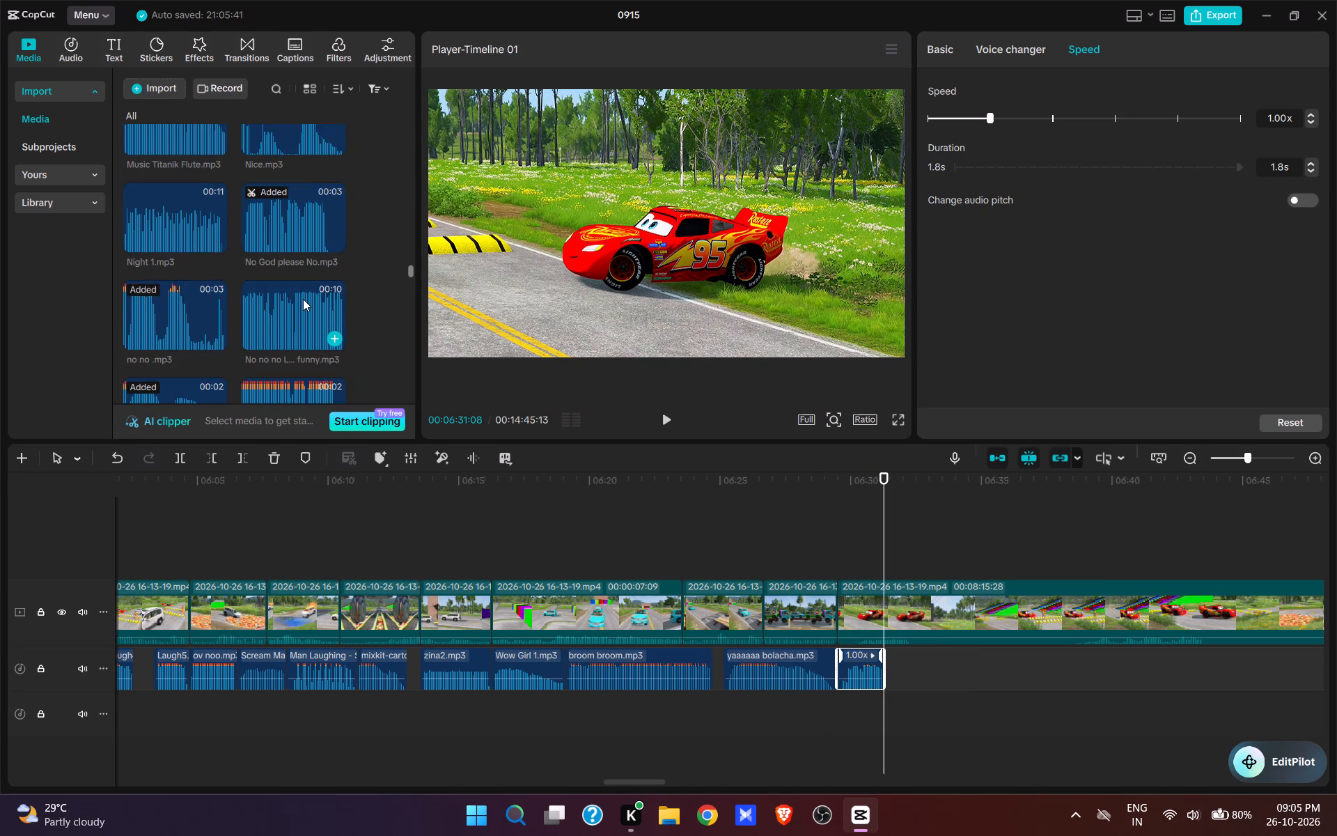
{"action": "scroll", "coordinate": [303, 299], "scroll_direction": "up", "scroll_amount": 6}
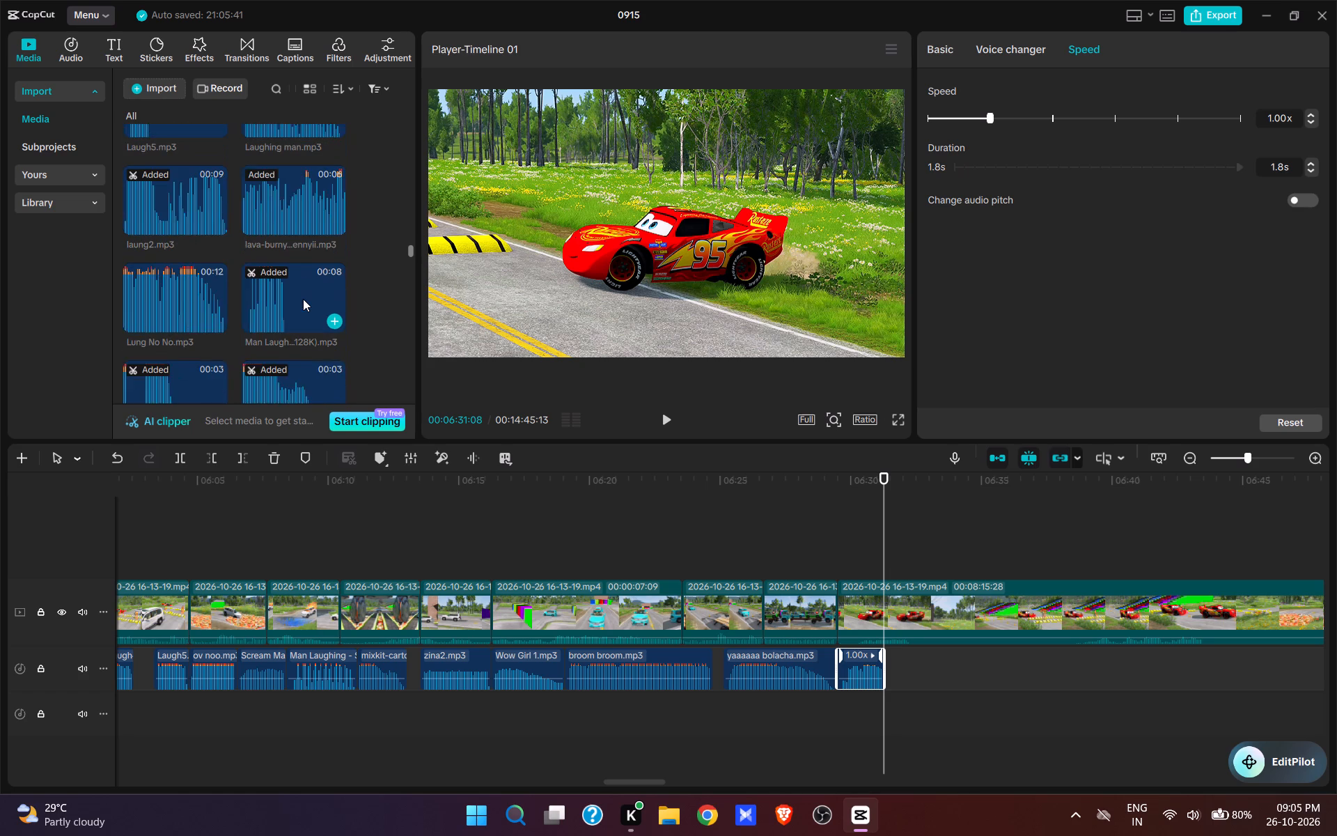
{"action": "scroll", "coordinate": [303, 299], "scroll_direction": "up", "scroll_amount": 6}
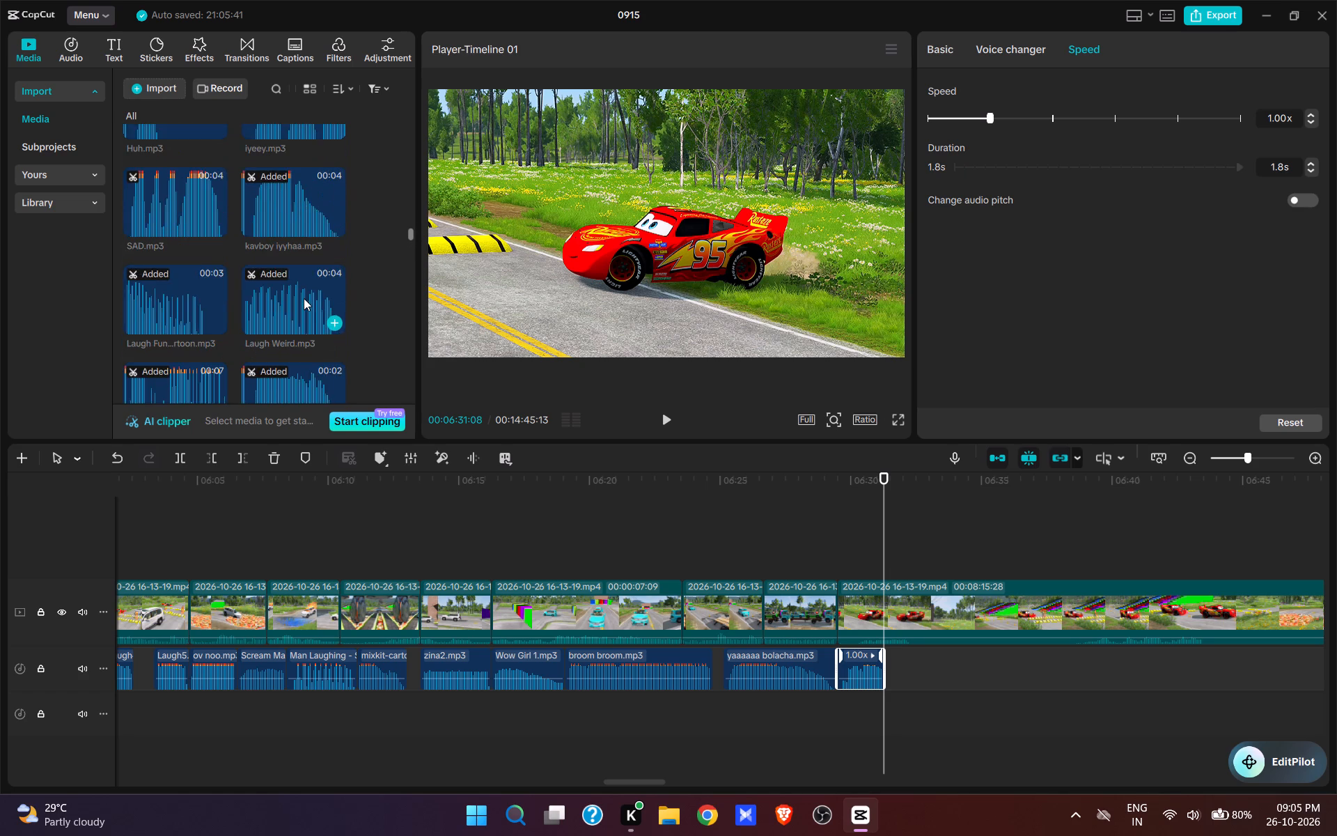
{"action": "scroll", "coordinate": [304, 298], "scroll_direction": "up", "scroll_amount": 8}
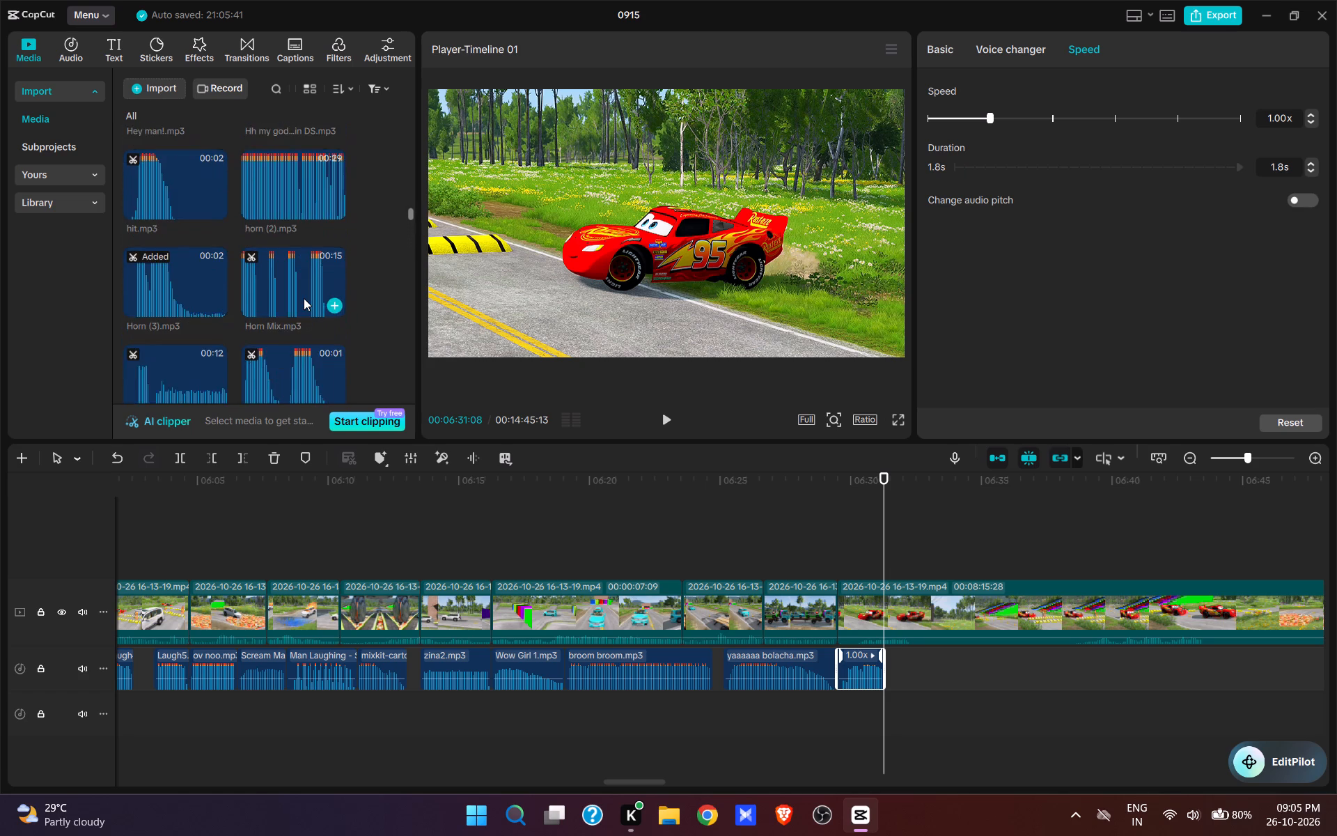
{"action": "scroll", "coordinate": [304, 298], "scroll_direction": "up", "scroll_amount": 20}
{"action": "scroll", "coordinate": [304, 298], "scroll_direction": "up", "scroll_amount": 10}
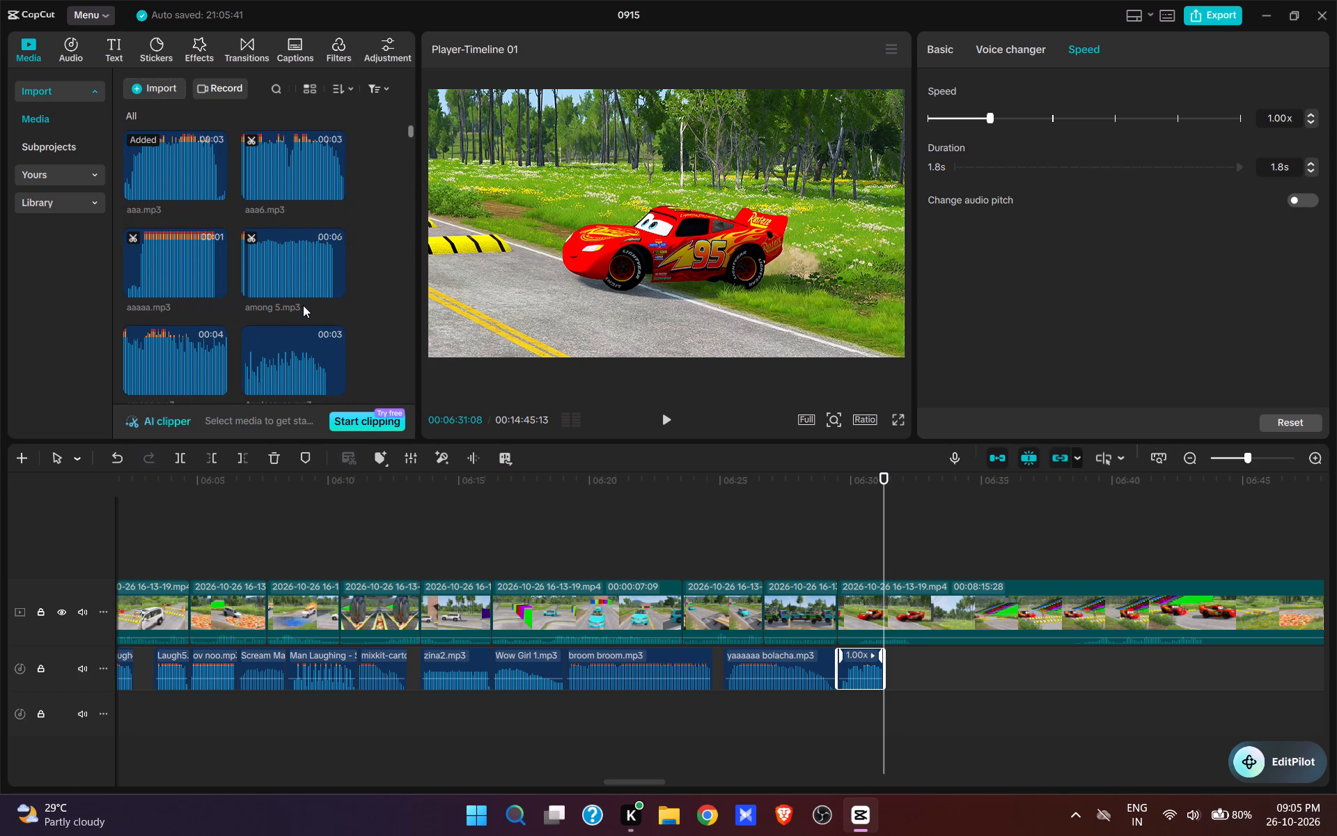
{"action": "scroll", "coordinate": [300, 238], "scroll_direction": "down", "scroll_amount": 15}
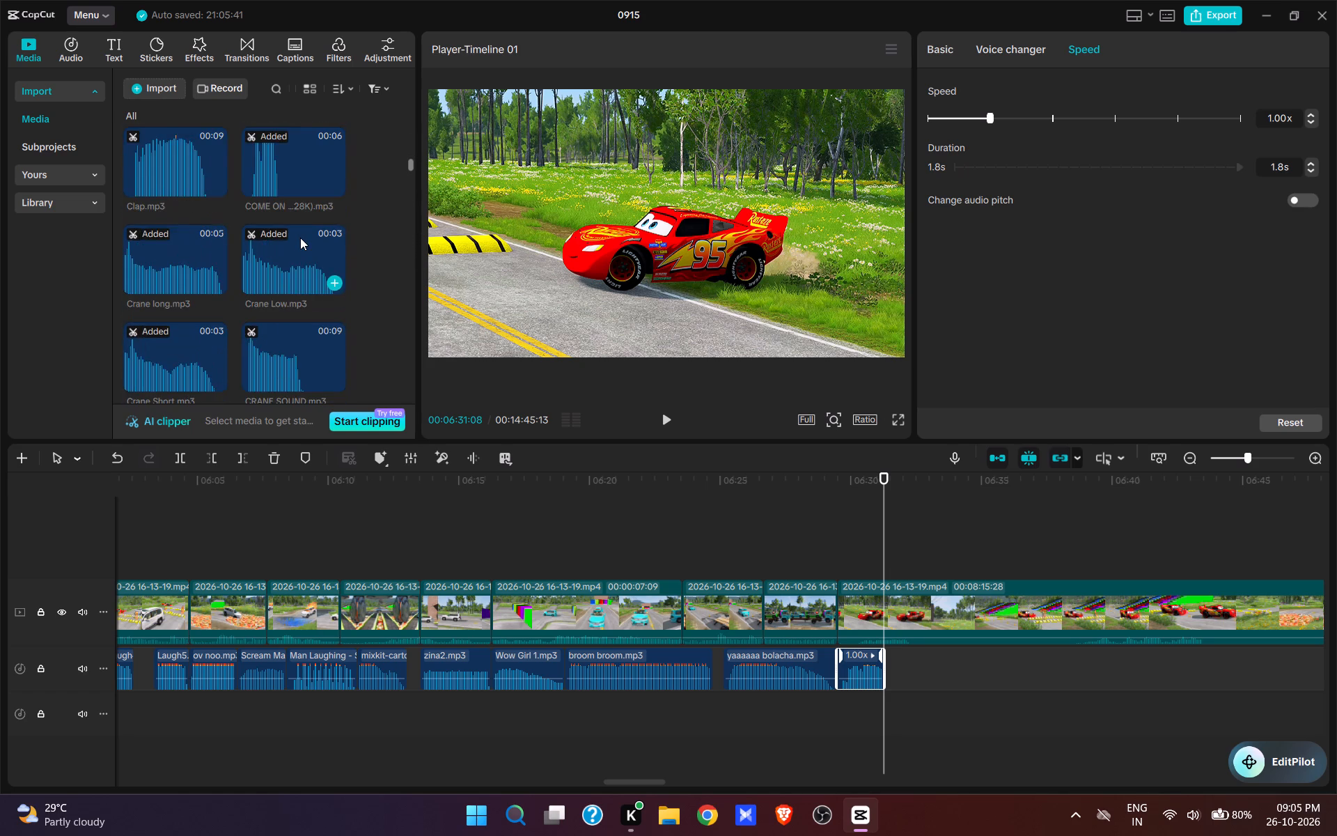
{"action": "scroll", "coordinate": [300, 238], "scroll_direction": "down", "scroll_amount": 7}
{"action": "scroll", "coordinate": [300, 238], "scroll_direction": "up", "scroll_amount": 2}
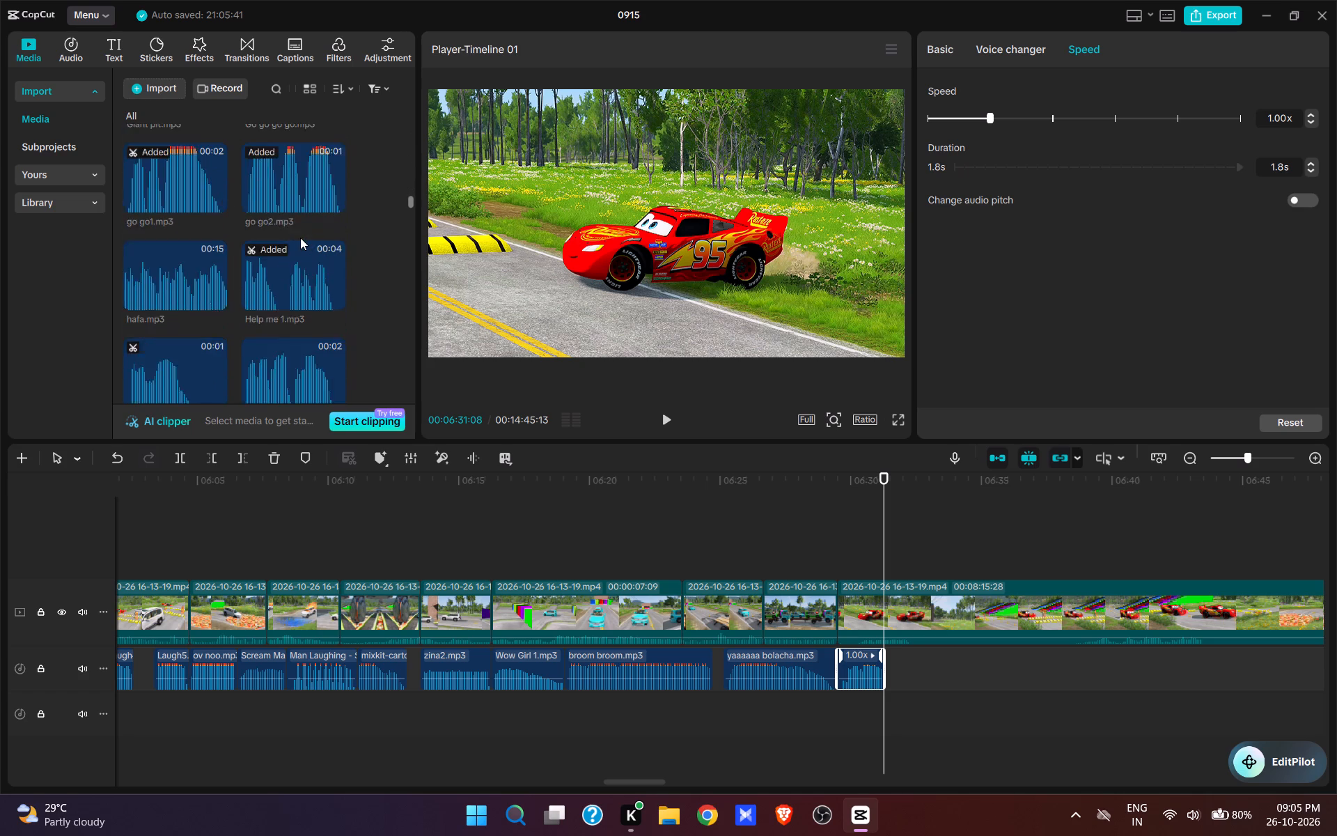
{"action": "left_click", "coordinate": [283, 182]}
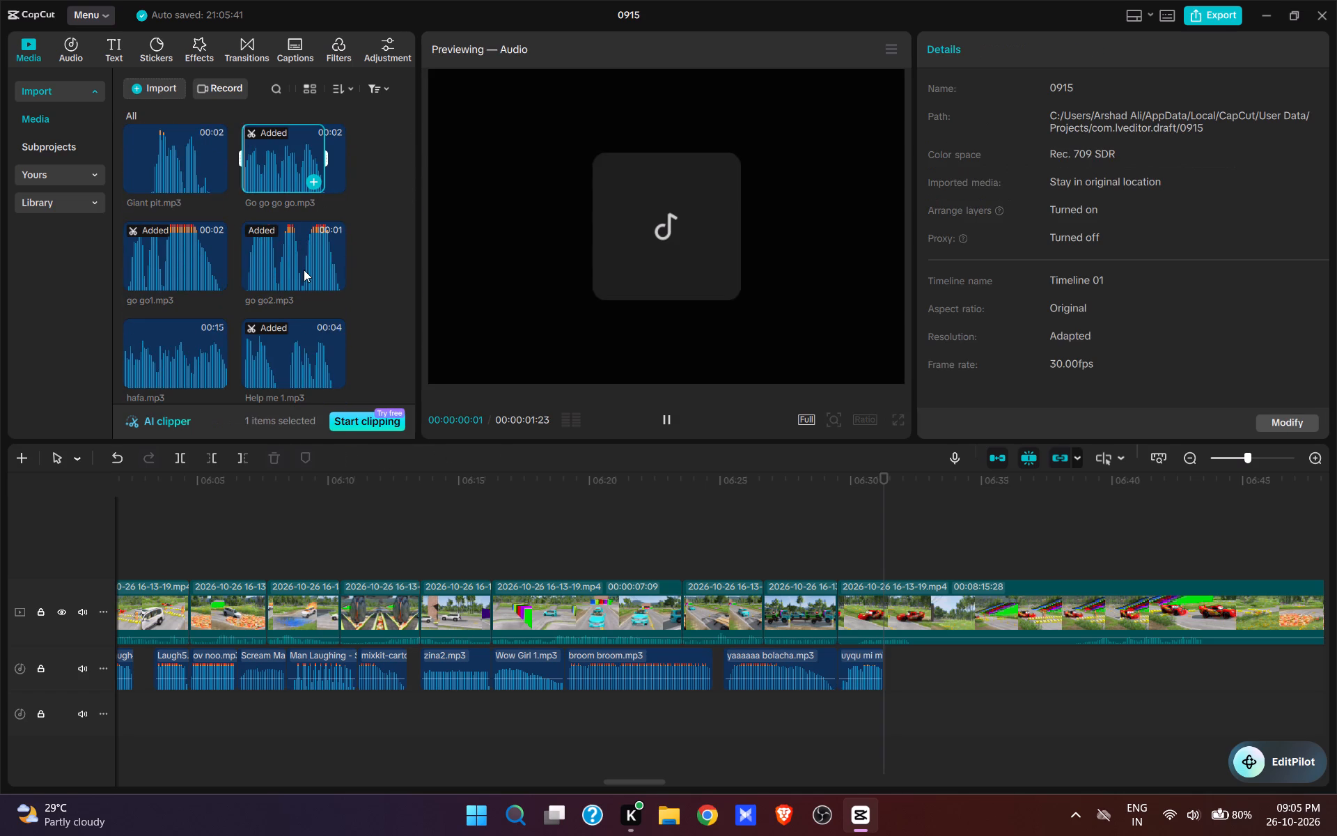
{"action": "left_click", "coordinate": [304, 270]}
{"action": "left_click", "coordinate": [204, 276]}
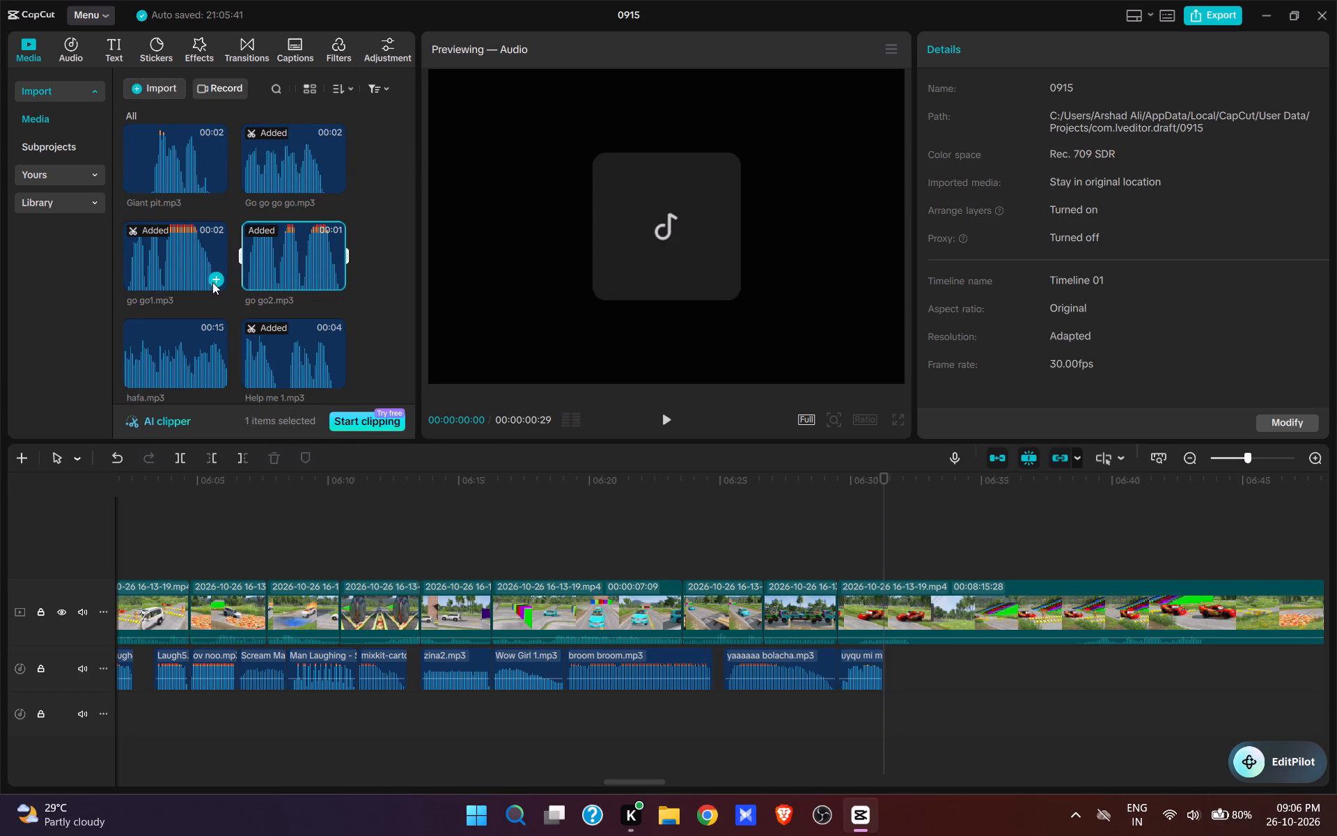
{"action": "left_click", "coordinate": [216, 282]}
{"action": "key", "text": "space"}
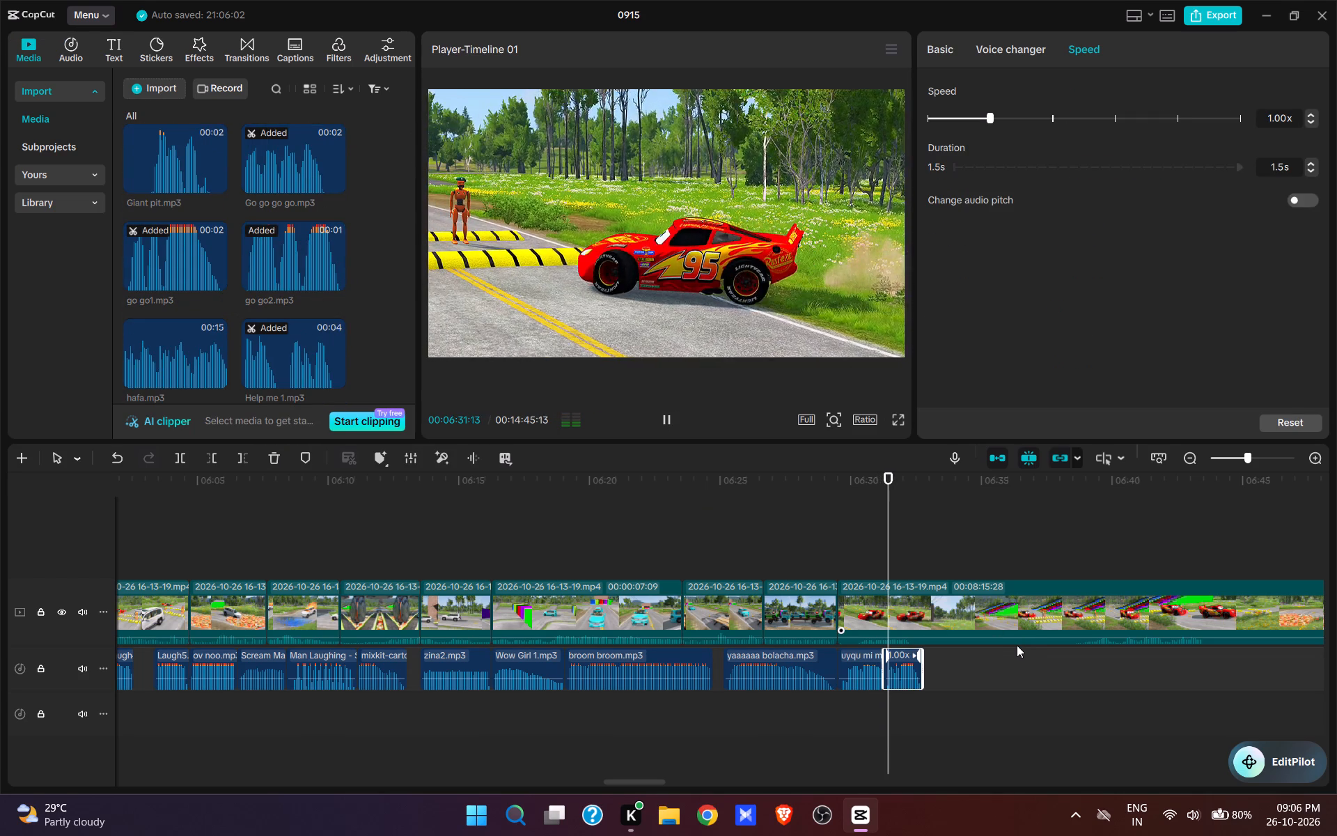
{"action": "key", "text": "space"}
Split the video at 00:06:32:02, cut the following footage up to the red car nearing the dummy at the speed bumps, and replay.
{"action": "left_click", "coordinate": [905, 568]}
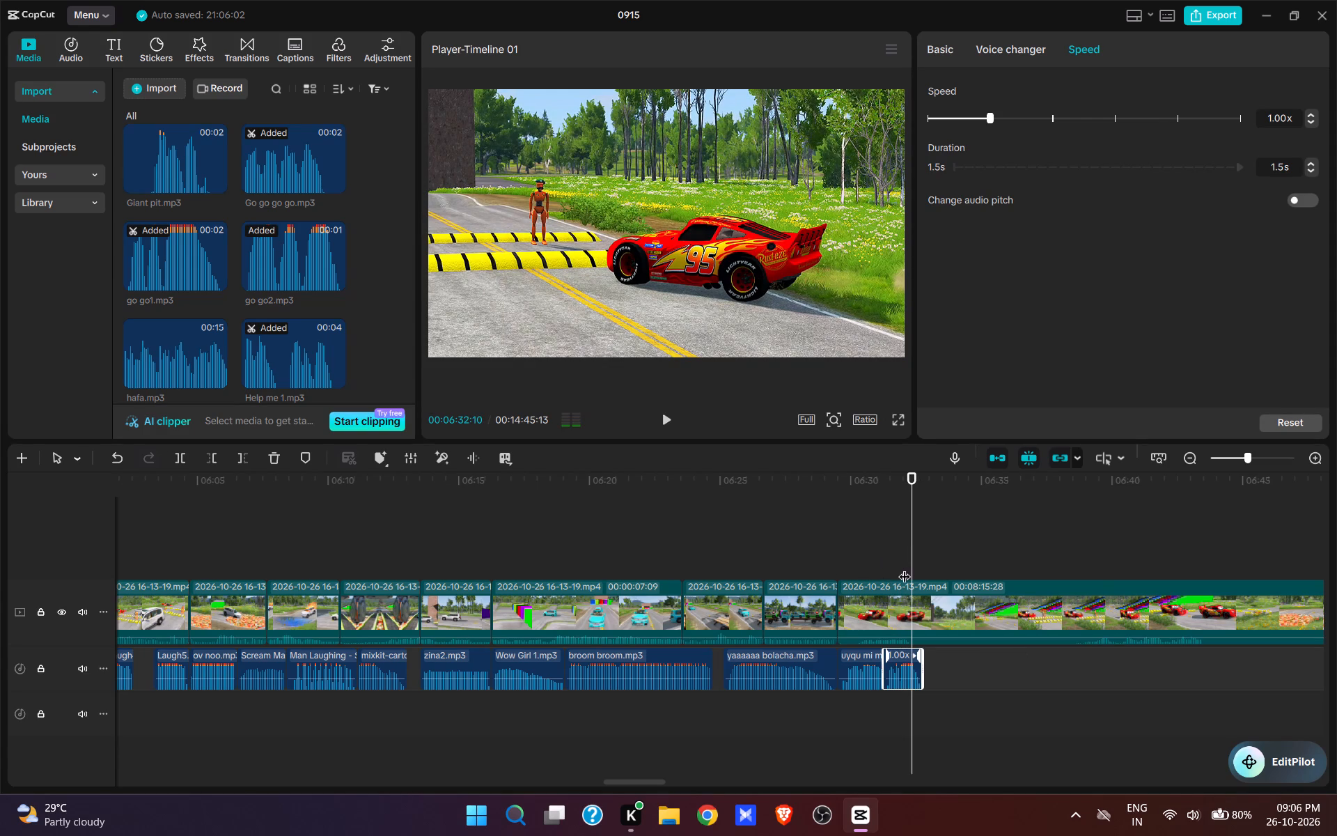
{"action": "left_click", "coordinate": [919, 603]}
{"action": "key", "text": "w"}
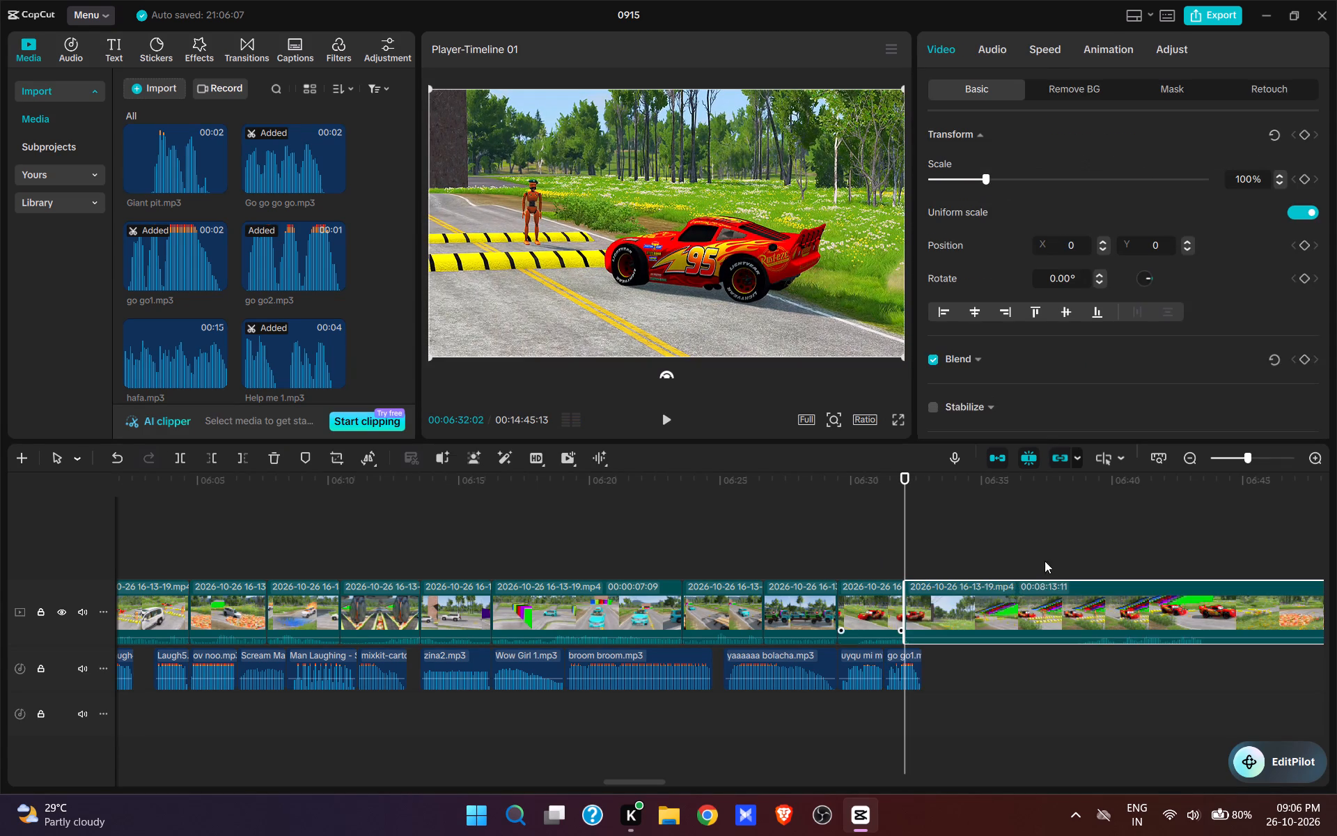
{"action": "left_click", "coordinate": [1051, 547]}
{"action": "key", "text": "space"}
{"action": "key", "text": "space"}
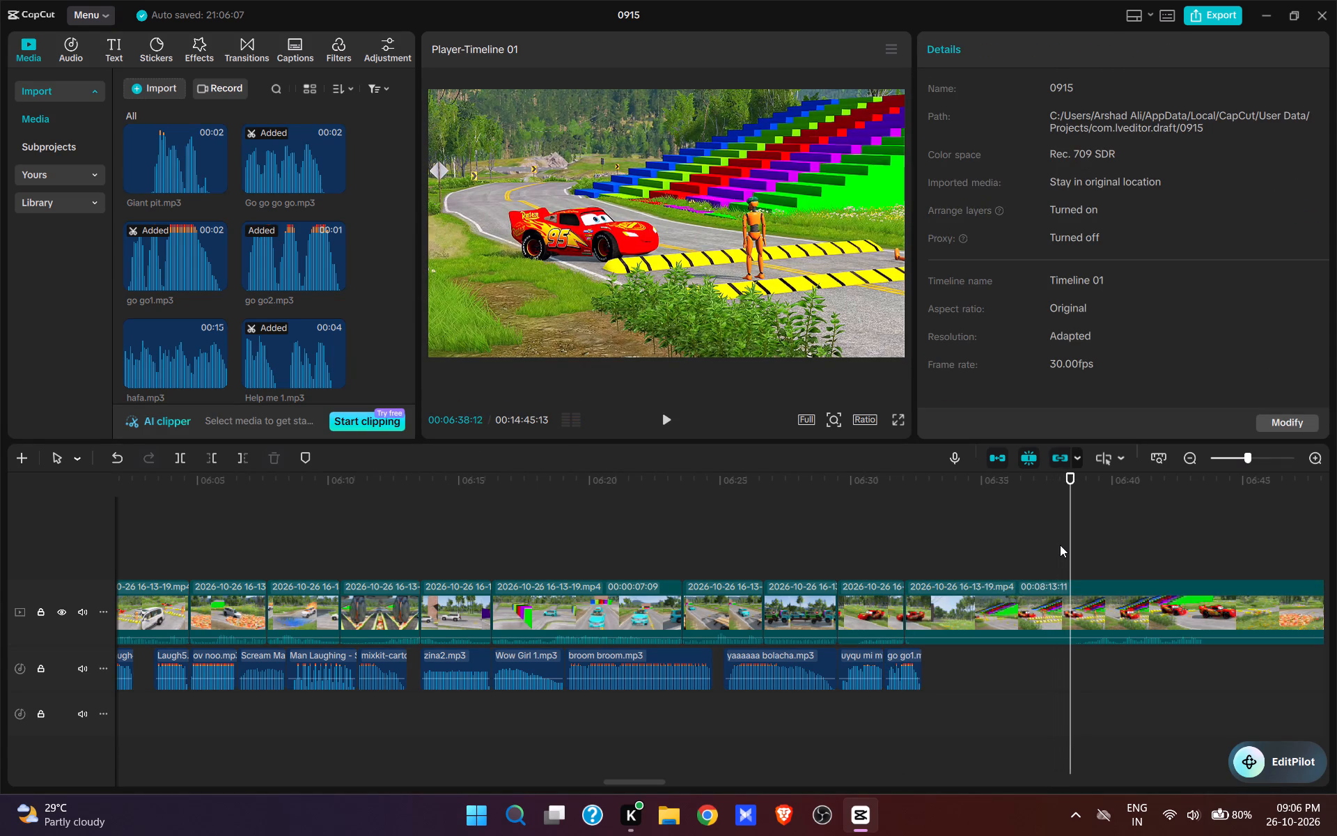
{"action": "key", "text": "space"}
{"action": "key", "text": "space"}
{"action": "type", "text": "q"}
{"action": "key", "text": "space"}
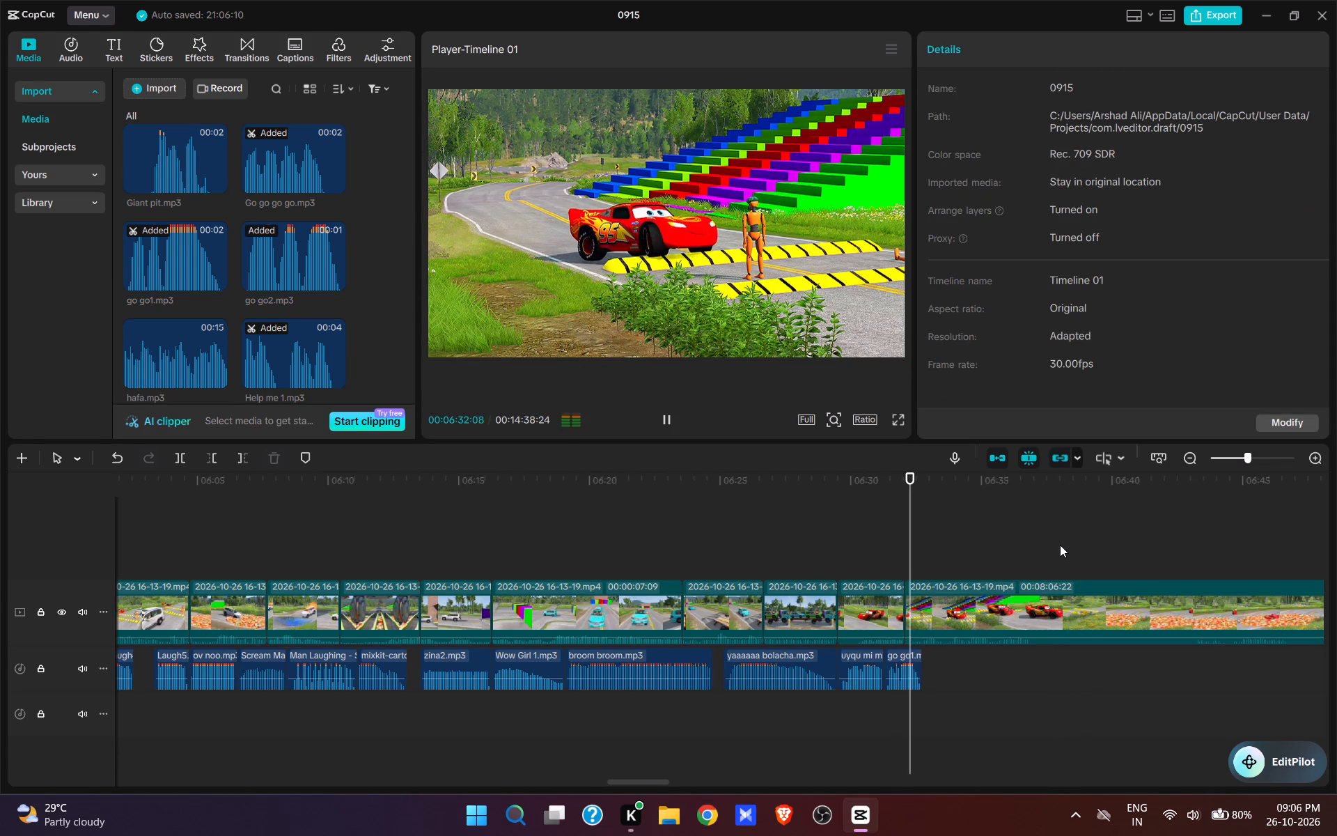
{"action": "key", "text": "space"}
{"action": "key", "text": "space"}
{"action": "key", "text": "space"}
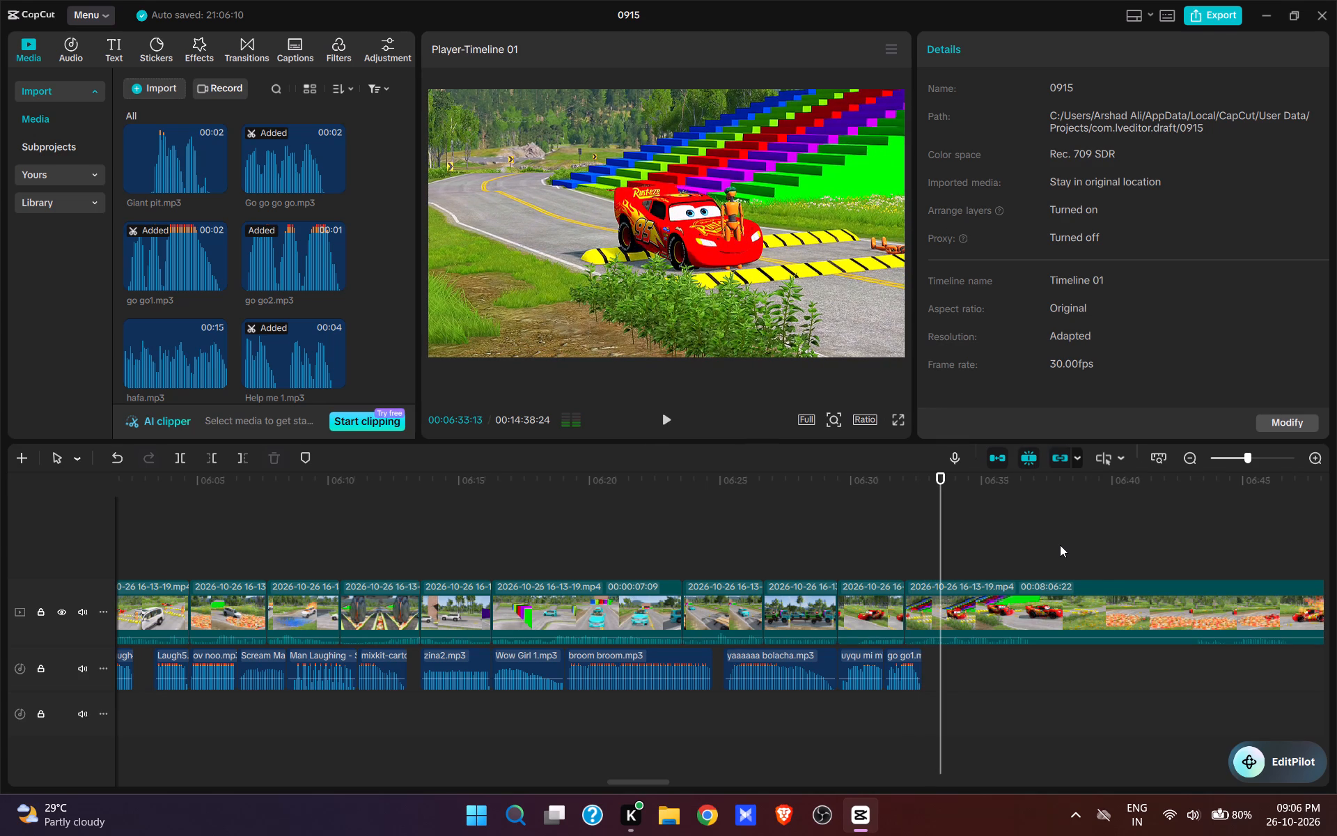
Add Laugh5.mp3 at 00:06:33:13, where the red car reaches the dummy on the speed bumps, and play it.
{"action": "scroll", "coordinate": [204, 282], "scroll_direction": "up", "scroll_amount": 5}
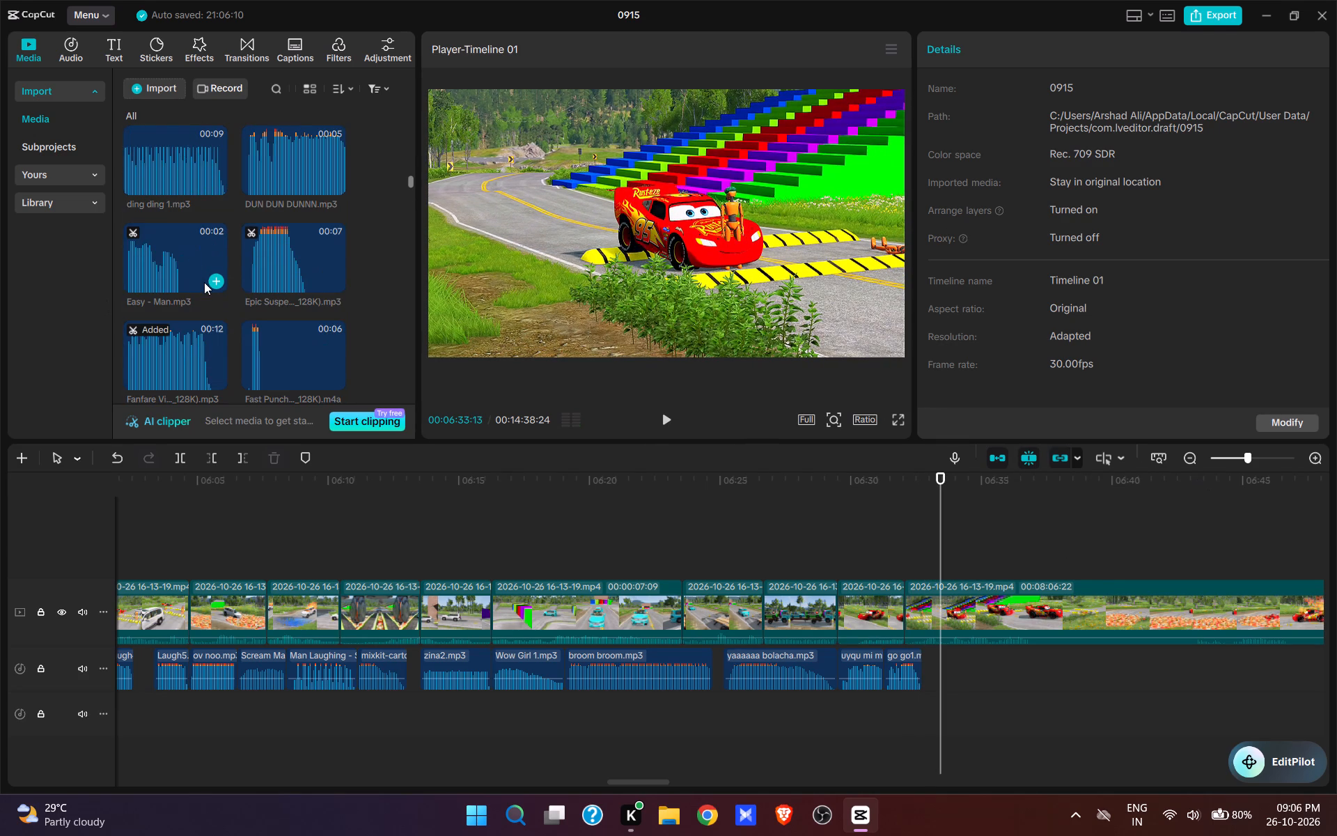
{"action": "scroll", "coordinate": [204, 282], "scroll_direction": "up", "scroll_amount": 2}
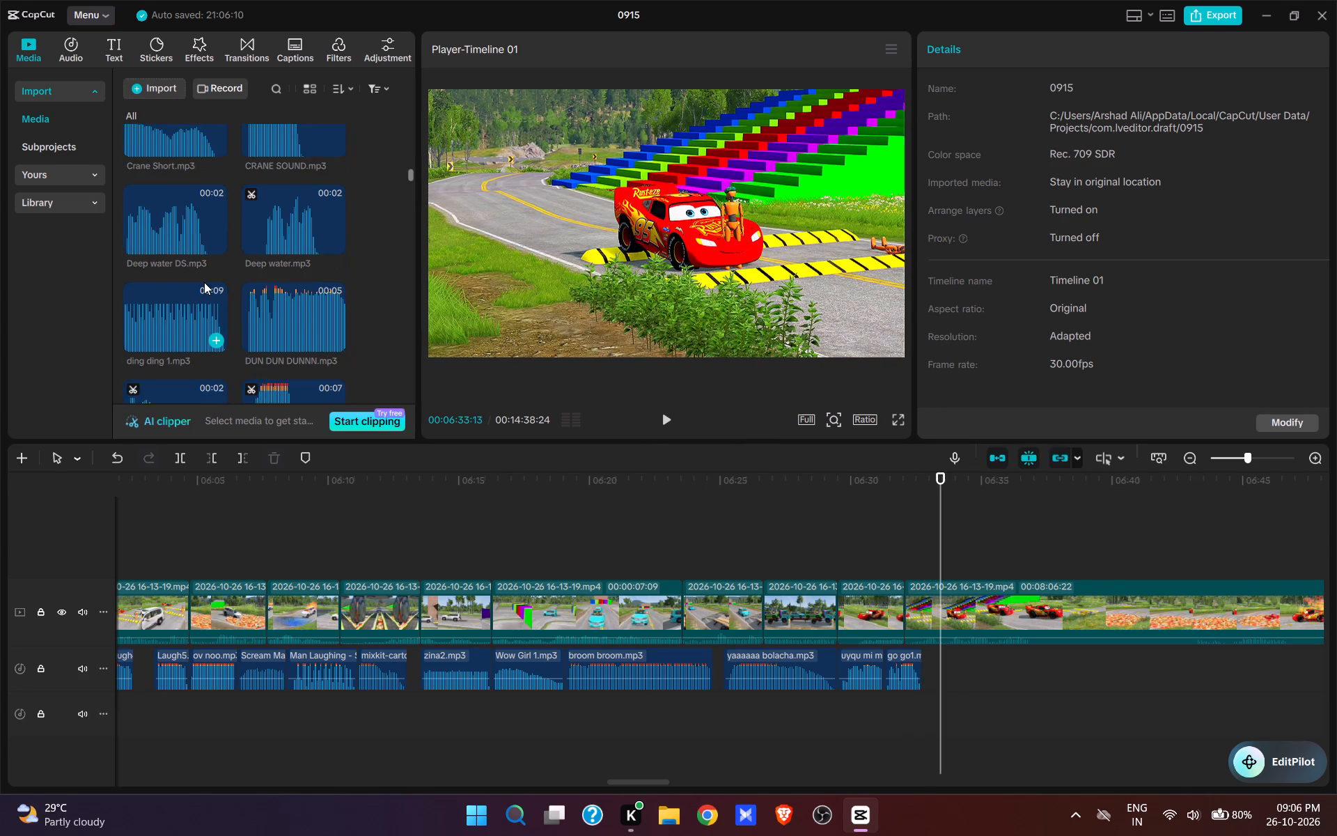
{"action": "scroll", "coordinate": [204, 282], "scroll_direction": "up", "scroll_amount": 12}
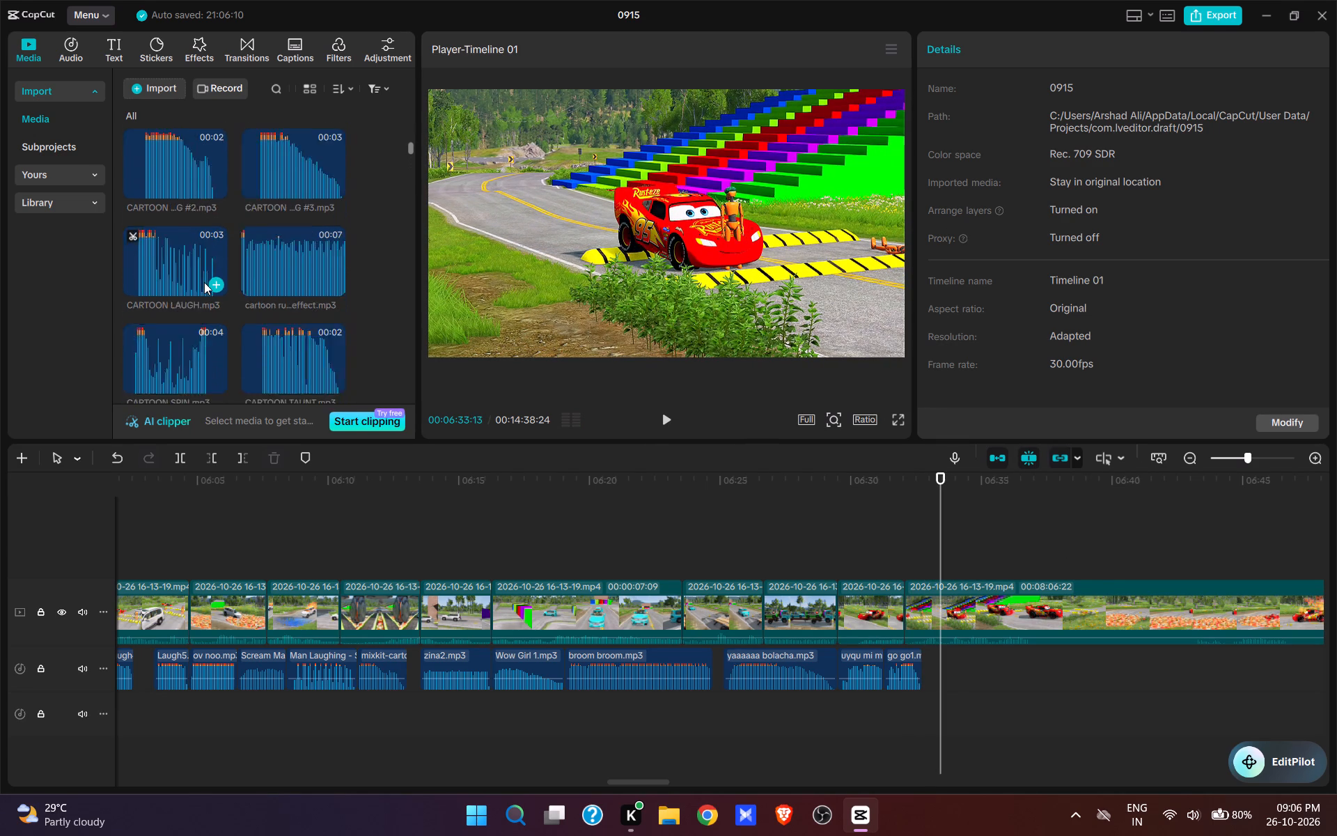
{"action": "scroll", "coordinate": [204, 282], "scroll_direction": "up", "scroll_amount": 5}
{"action": "scroll", "coordinate": [204, 280], "scroll_direction": "down", "scroll_amount": 9}
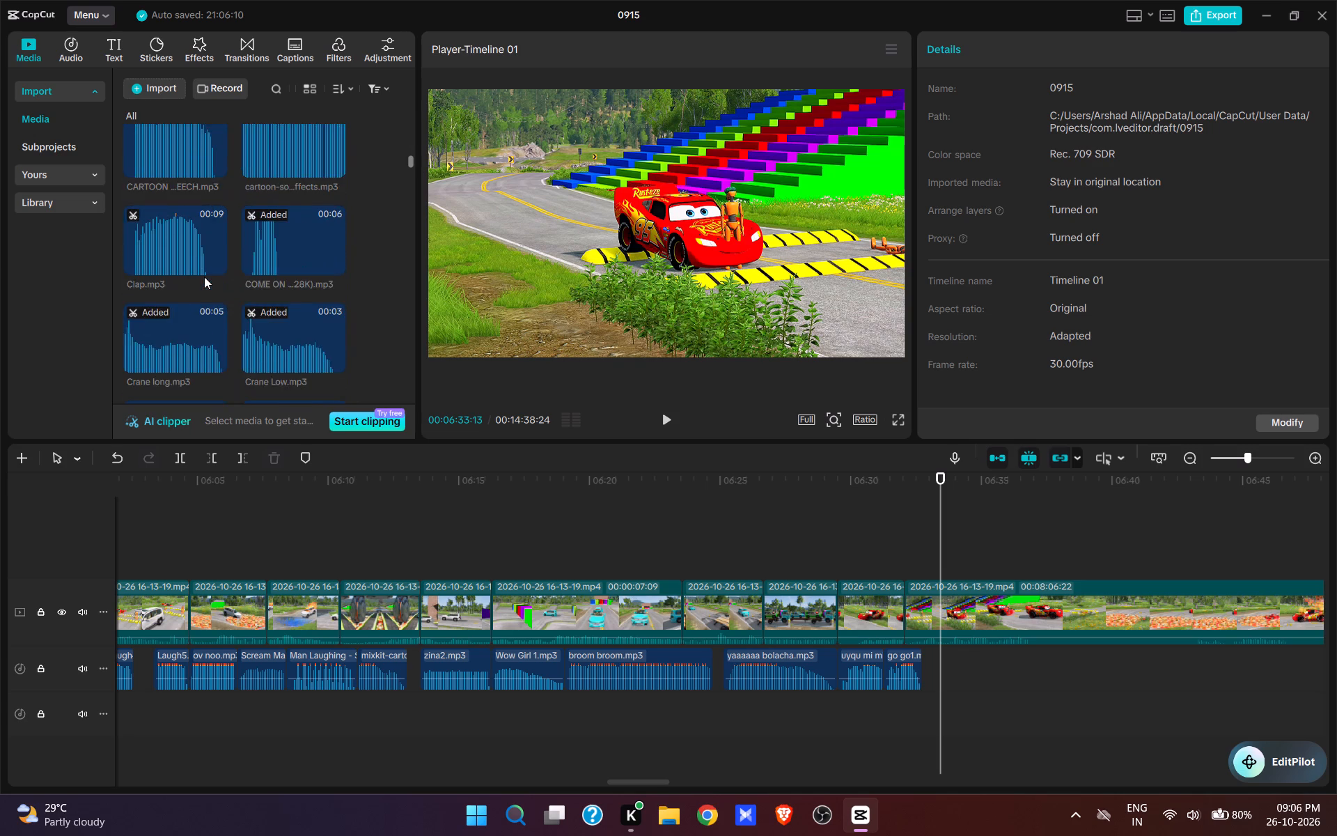
{"action": "scroll", "coordinate": [204, 277], "scroll_direction": "down", "scroll_amount": 12}
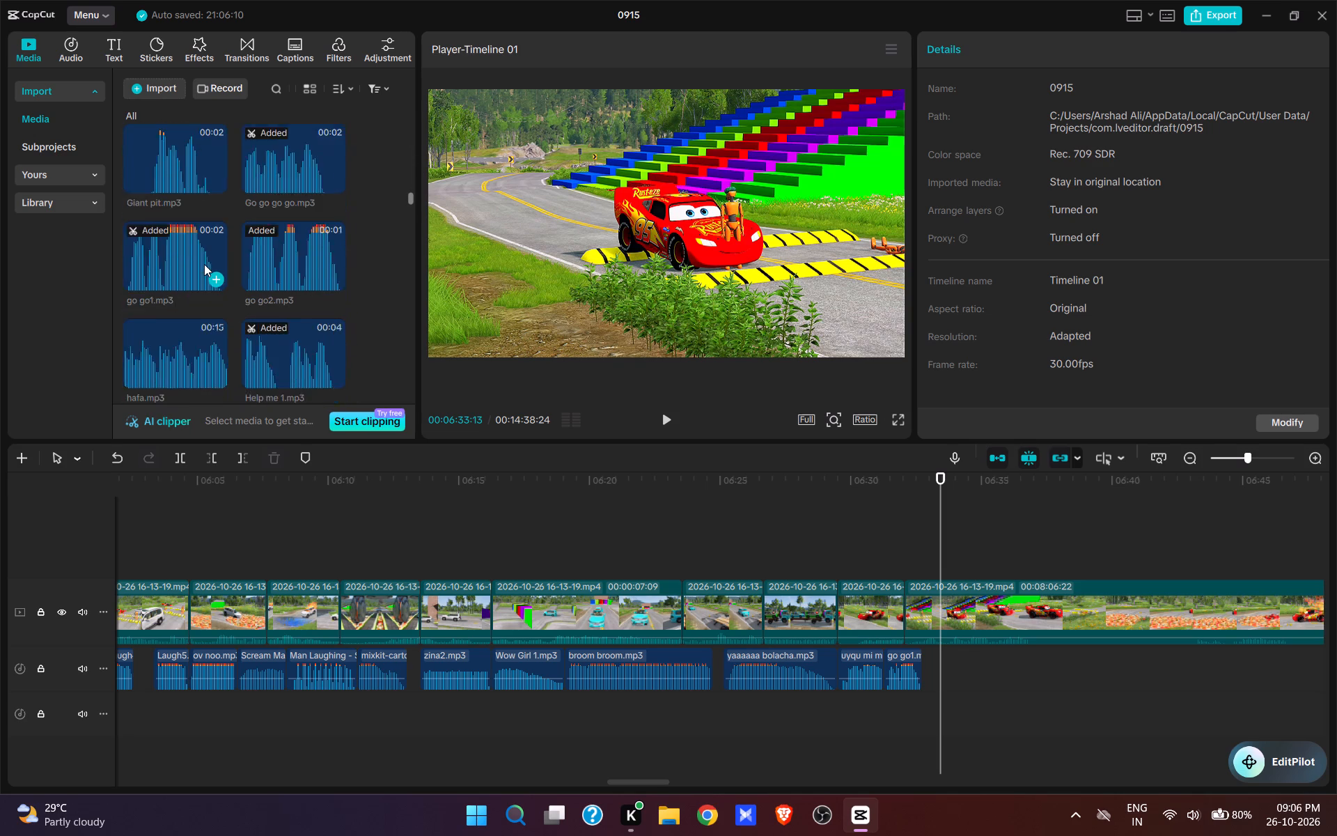
{"action": "scroll", "coordinate": [204, 264], "scroll_direction": "down", "scroll_amount": 6}
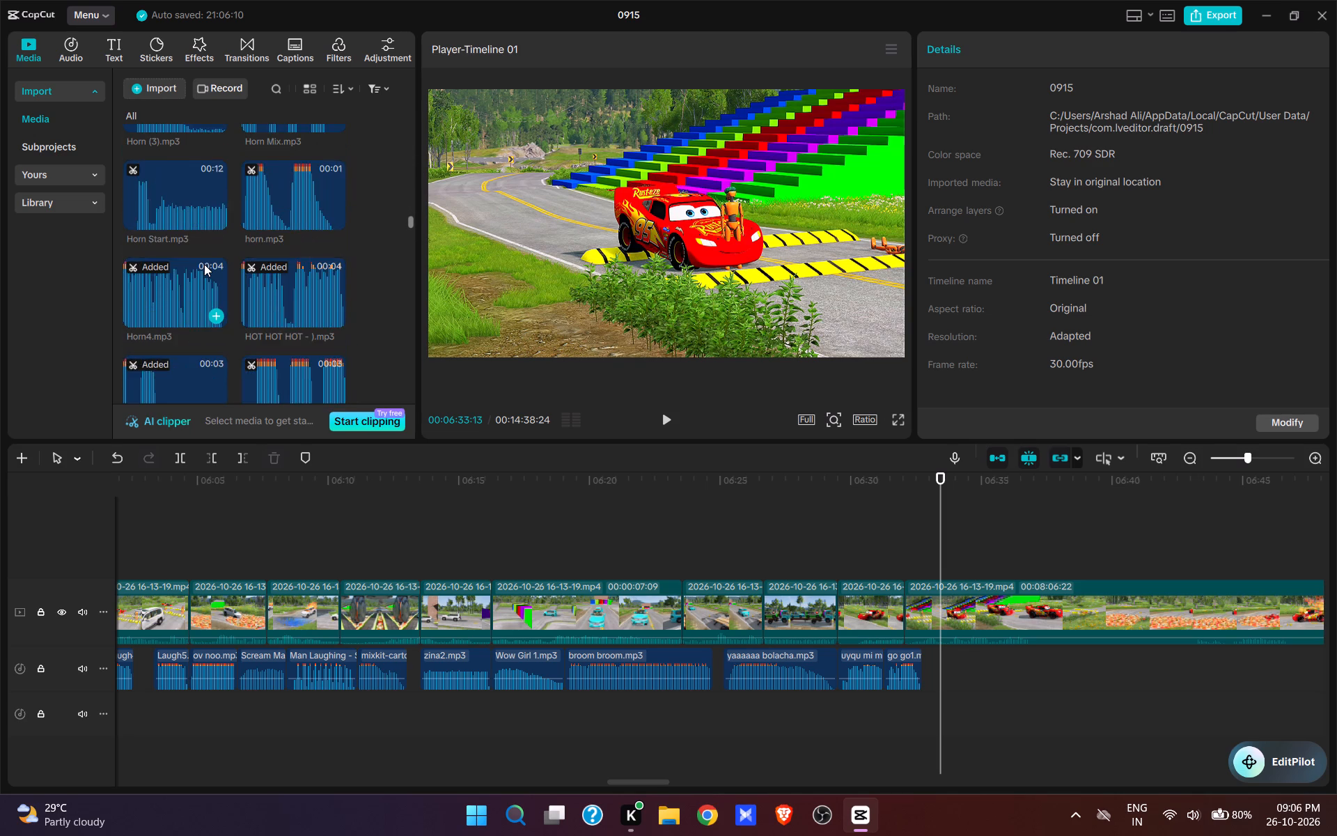
{"action": "scroll", "coordinate": [204, 264], "scroll_direction": "down", "scroll_amount": 5}
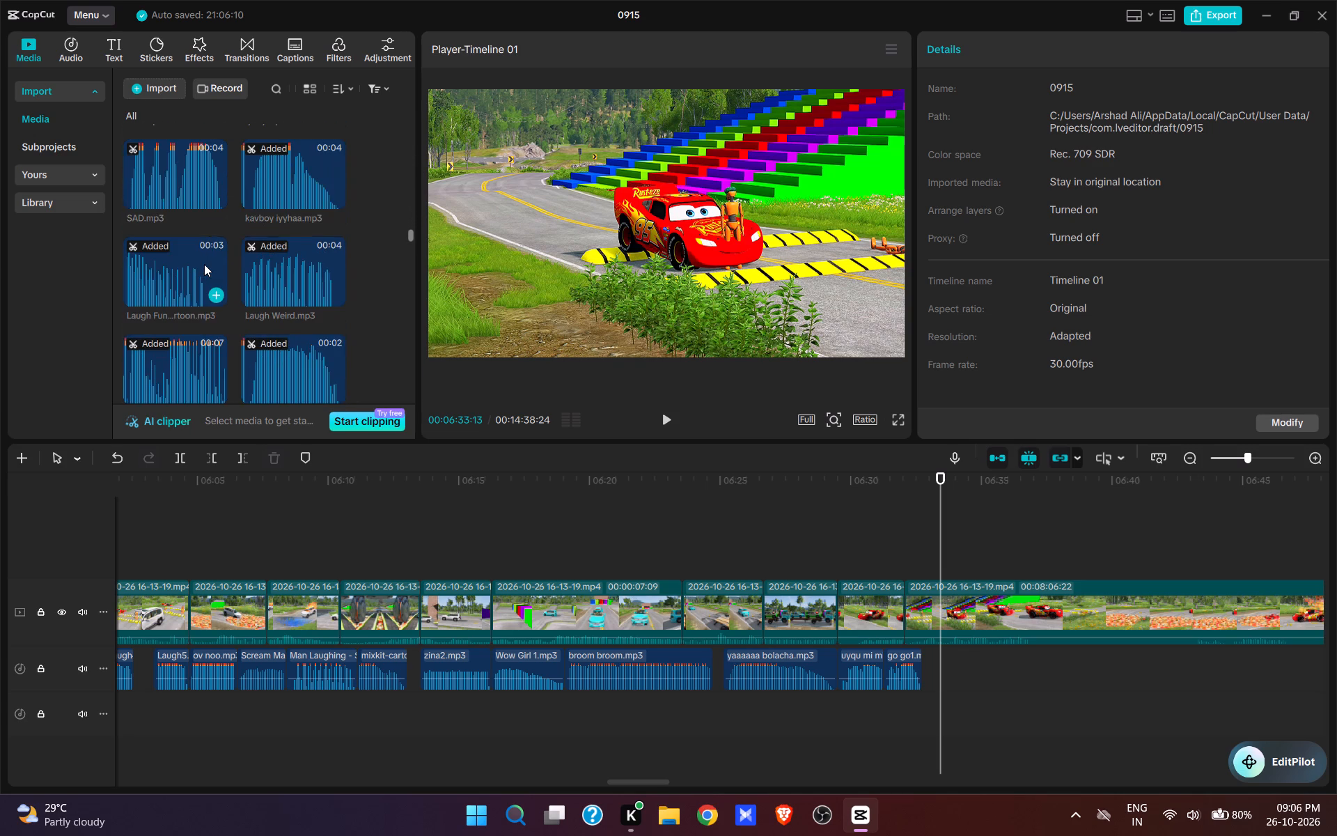
{"action": "scroll", "coordinate": [204, 264], "scroll_direction": "down", "scroll_amount": 2}
{"action": "left_click", "coordinate": [141, 229]}
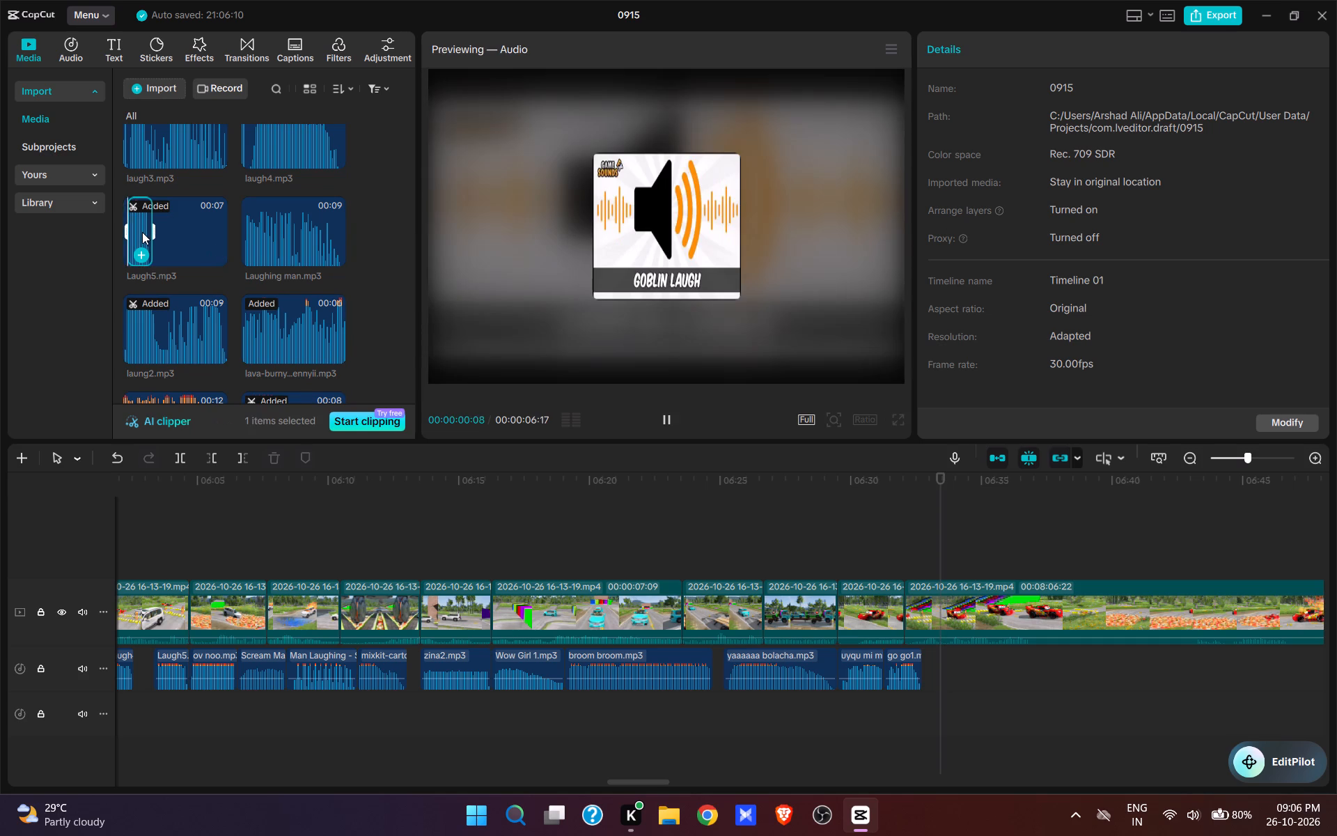
{"action": "left_click", "coordinate": [141, 254]}
{"action": "key", "text": "space"}
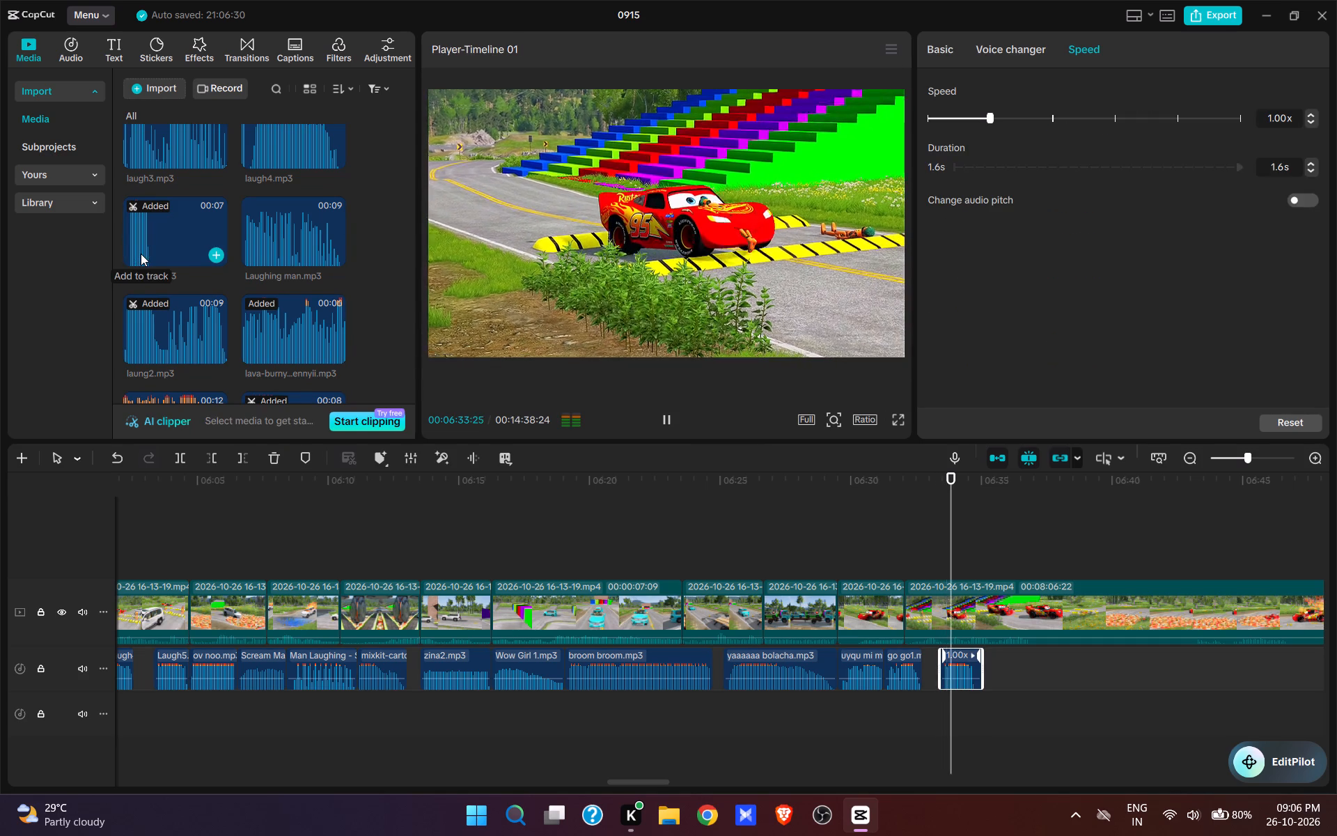
{"action": "key", "text": "space"}
Split the video at 00:06:36:23, cut the following footage up to the red car approaching the lava pool, and replay.
{"action": "key", "text": "space"}
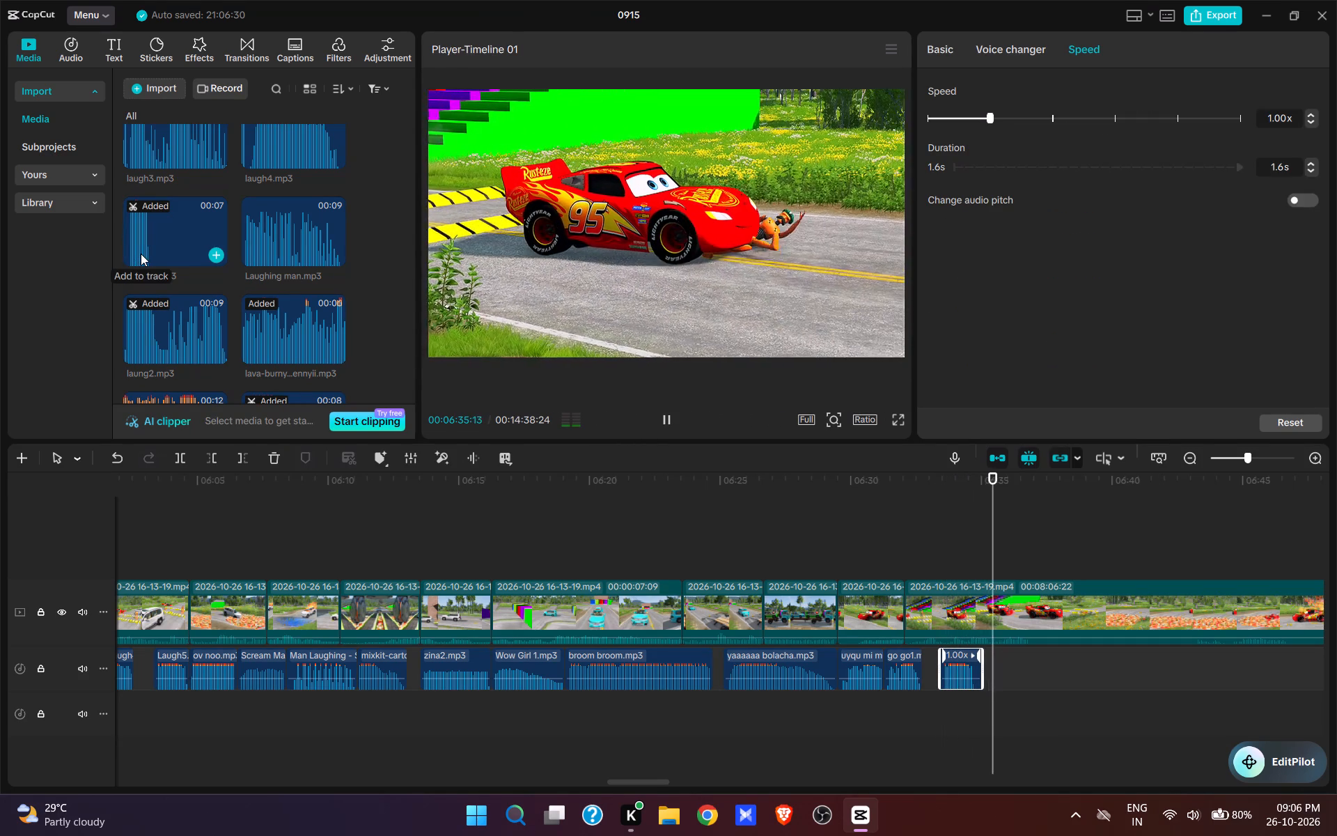
{"action": "key", "text": "space"}
{"action": "key", "text": "space"}
{"action": "key", "text": "space"}
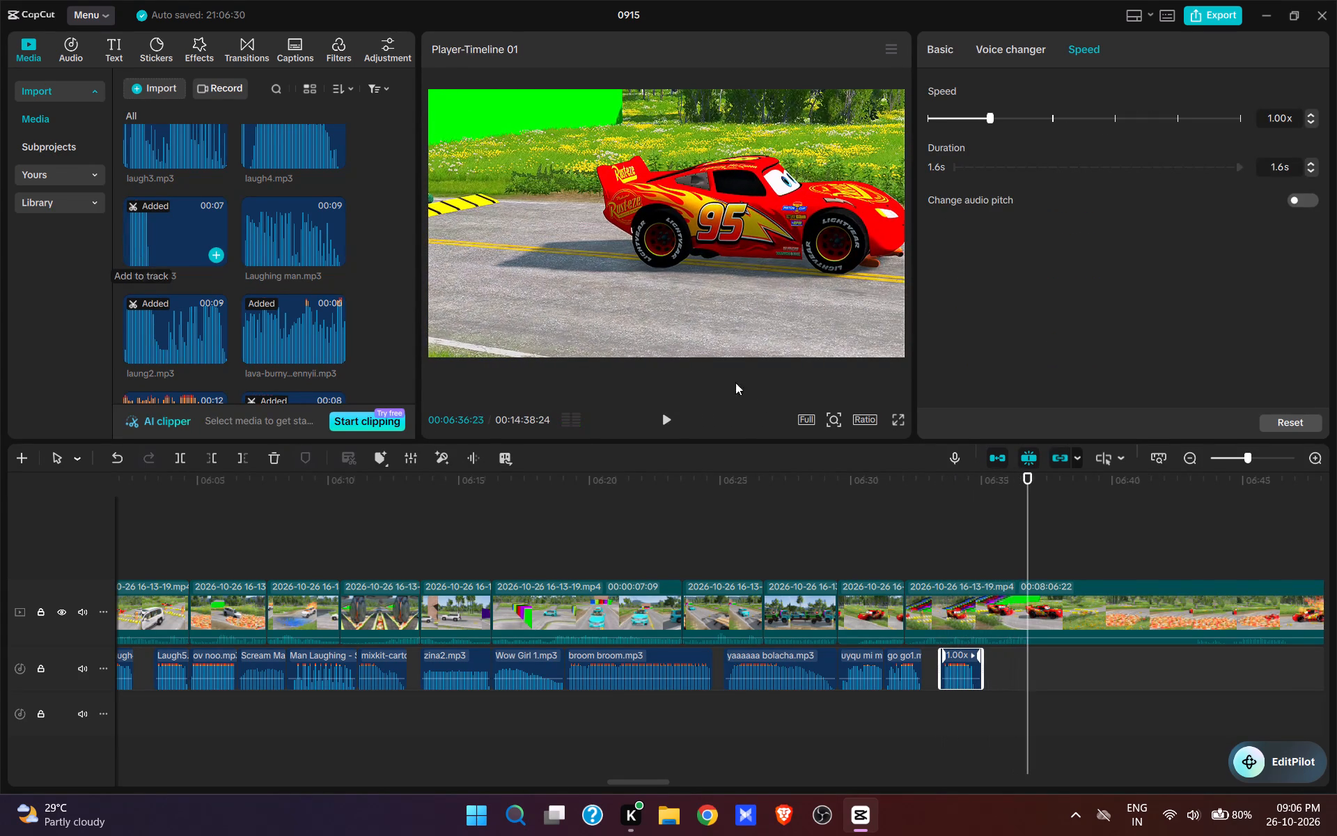
{"action": "key", "text": "w"}
{"action": "left_click_drag", "start_coordinate": [928, 555], "coordinate": [884, 647]}
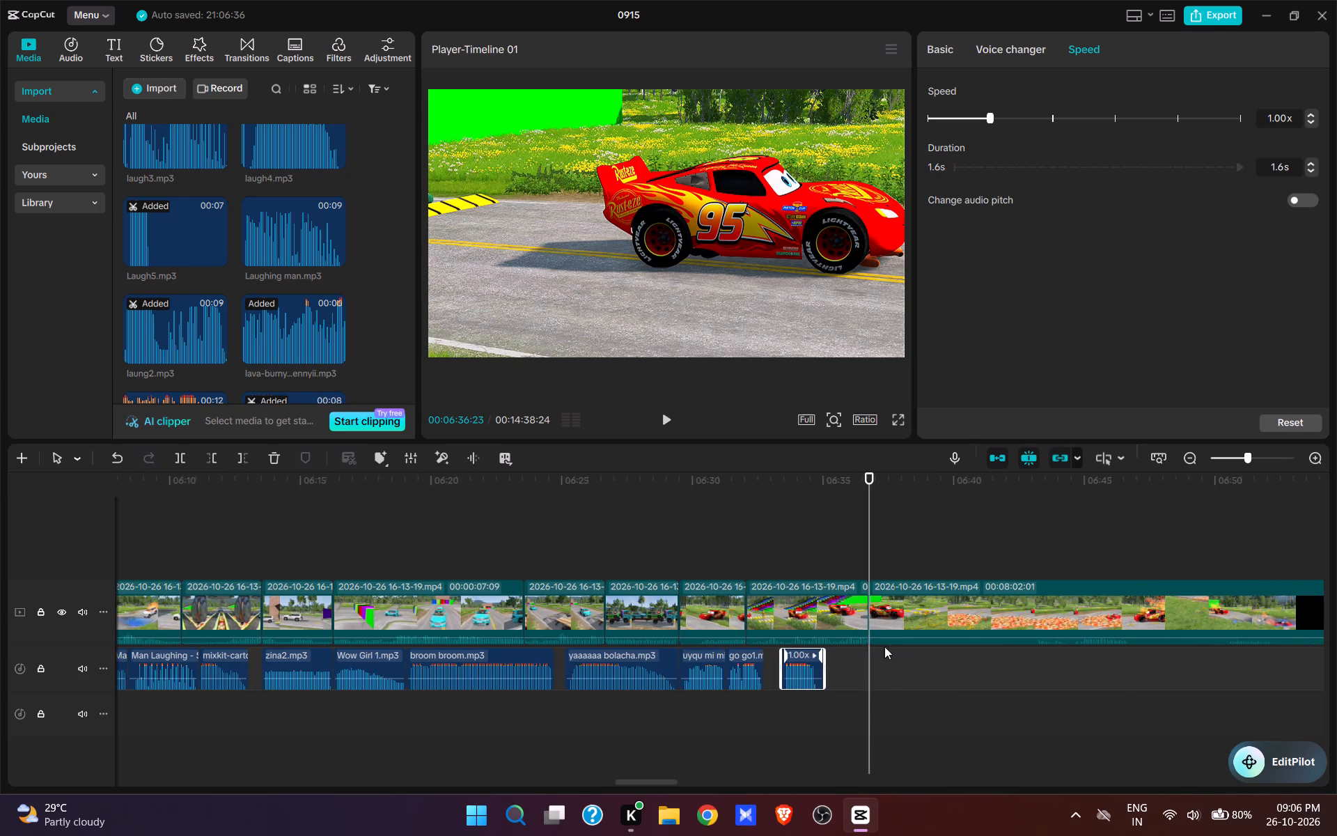
{"action": "left_click_drag", "start_coordinate": [884, 647], "coordinate": [860, 669]}
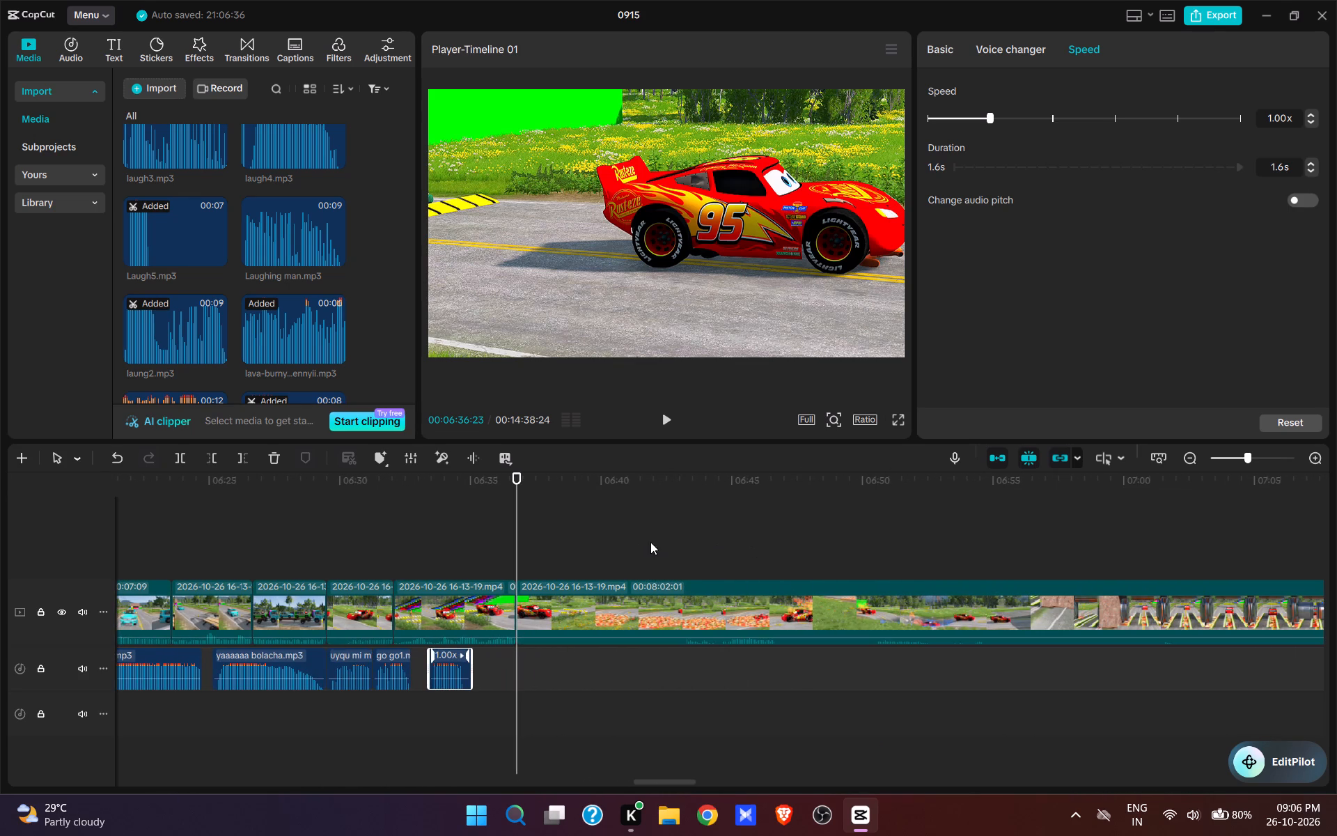
{"action": "left_click", "coordinate": [650, 542]}
{"action": "key", "text": "space"}
{"action": "key", "text": "space"}
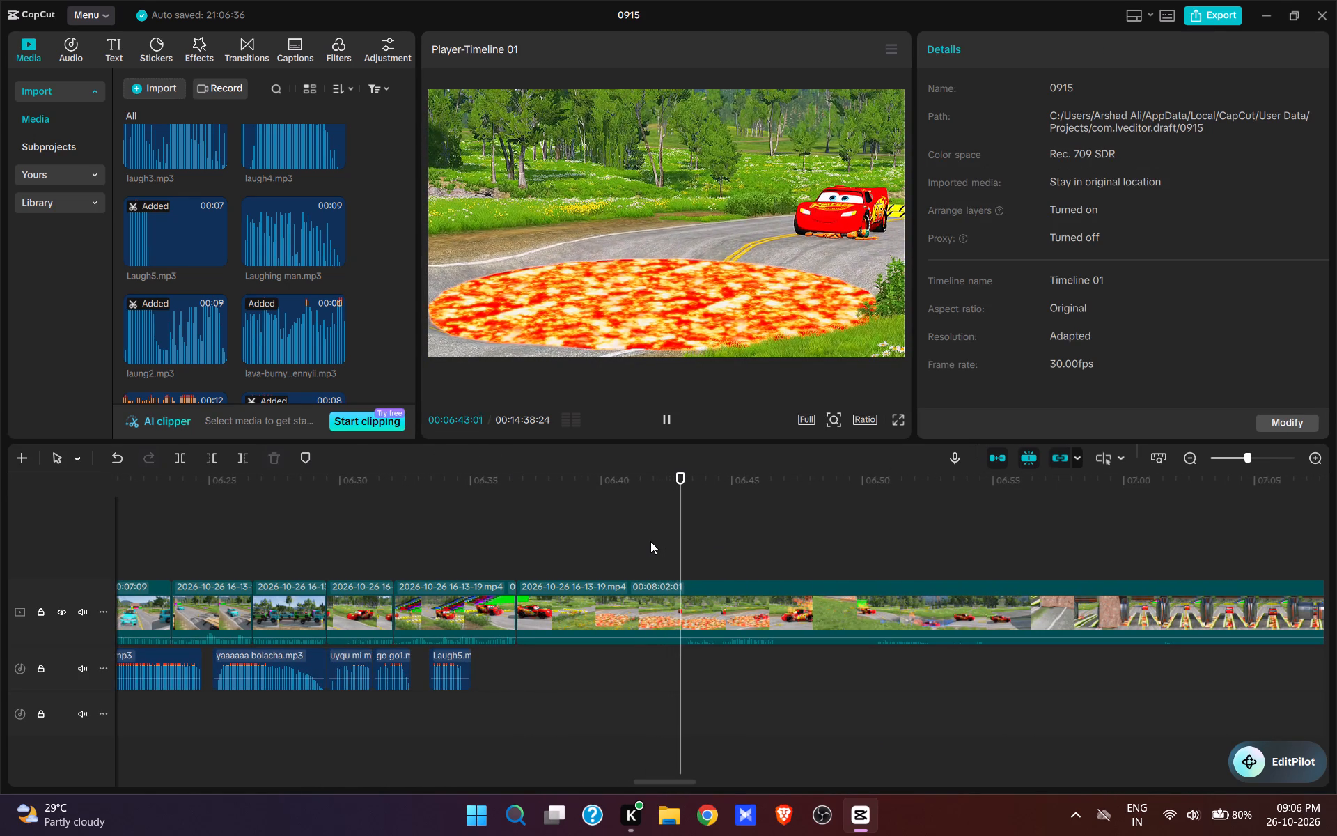
{"action": "key", "text": "q"}
{"action": "key", "text": "space"}
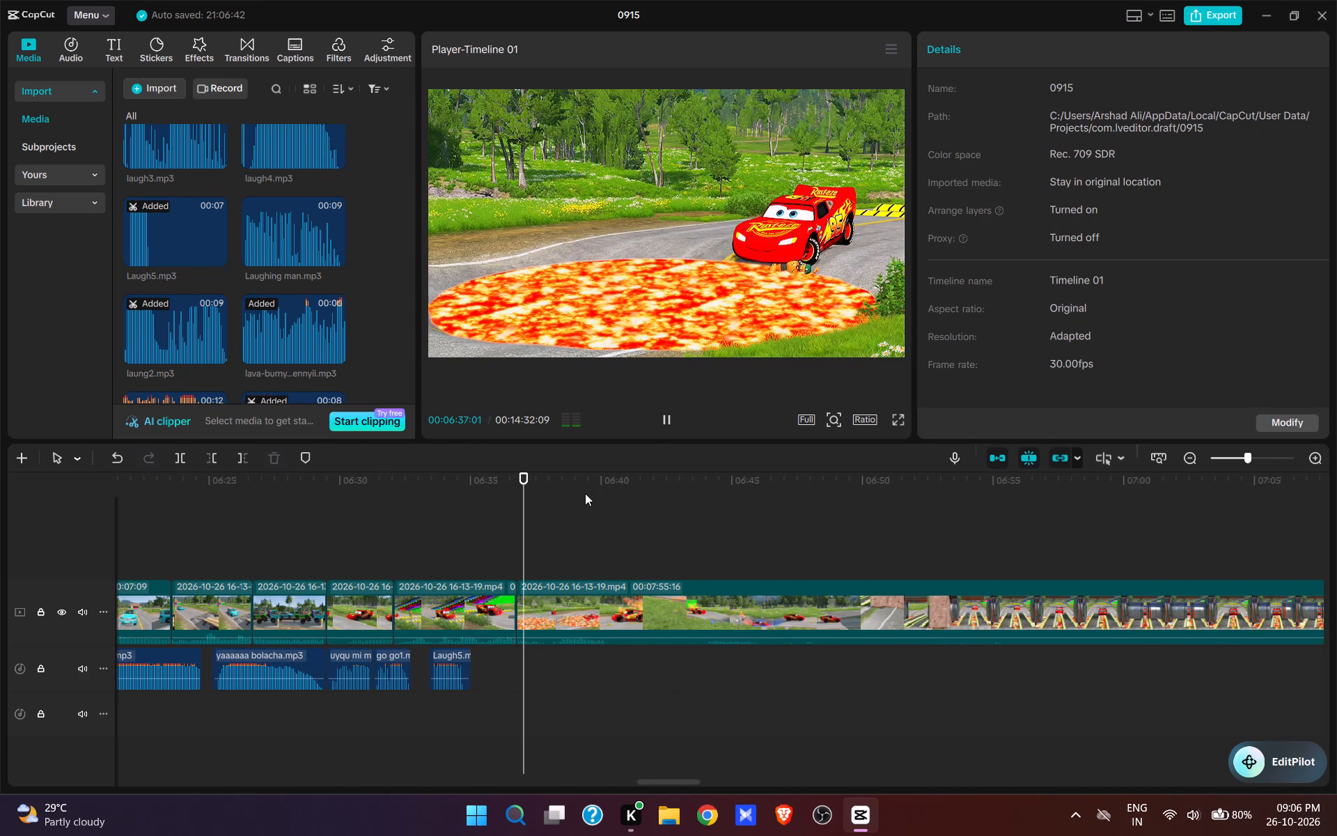
{"action": "key", "text": "space"}
Audition Night 1.mp3 and no no .mp3, and add no no .mp3 at 00:06:36:23, where the lava pool shot starts.
{"action": "left_click", "coordinate": [504, 551]}
{"action": "left_click", "coordinate": [511, 551]}
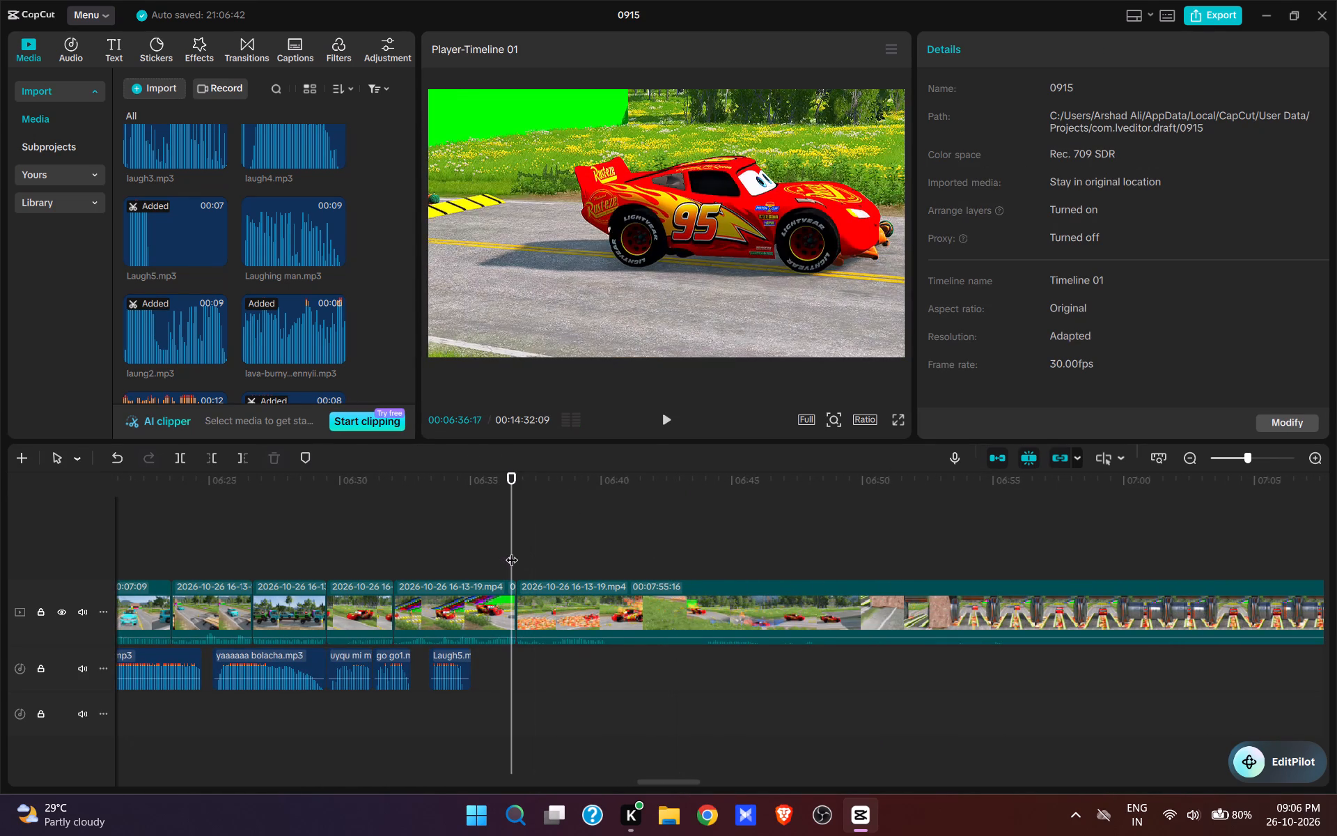
{"action": "left_click", "coordinate": [512, 551]}
{"action": "scroll", "coordinate": [301, 263], "scroll_direction": "down", "scroll_amount": 5}
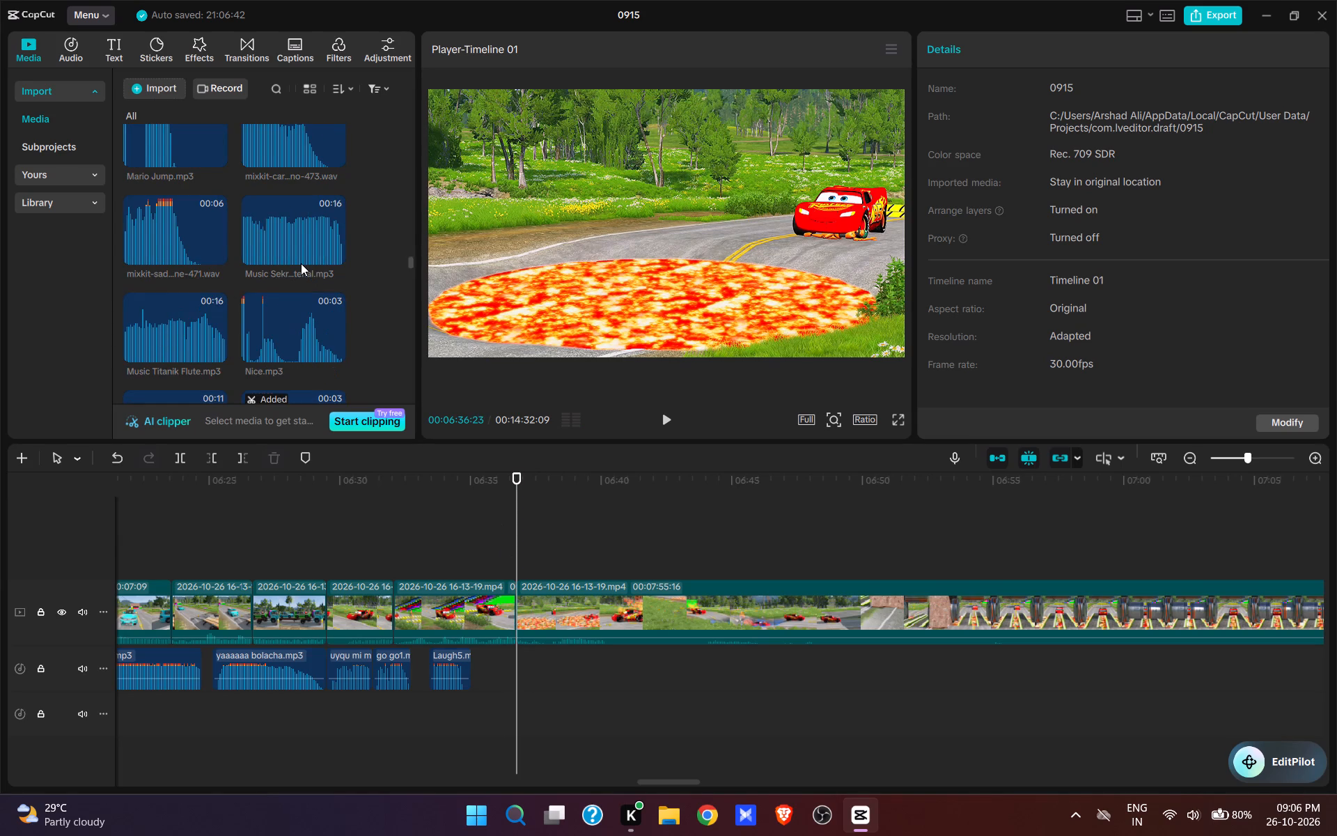
{"action": "scroll", "coordinate": [301, 263], "scroll_direction": "down", "scroll_amount": 2}
{"action": "left_click", "coordinate": [178, 262]}
{"action": "scroll", "coordinate": [178, 262], "scroll_direction": "down", "scroll_amount": 1}
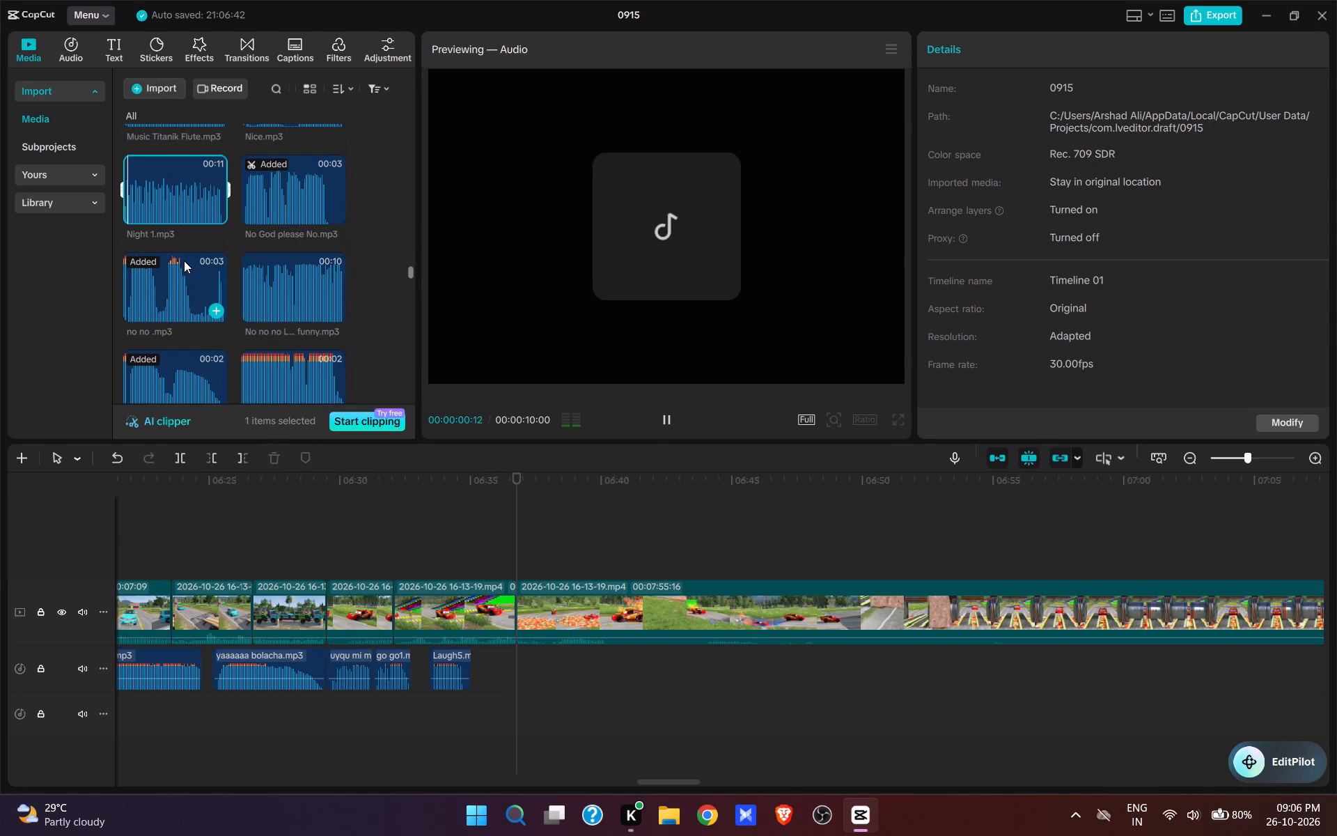
{"action": "left_click", "coordinate": [175, 284]}
{"action": "left_click", "coordinate": [217, 310]}
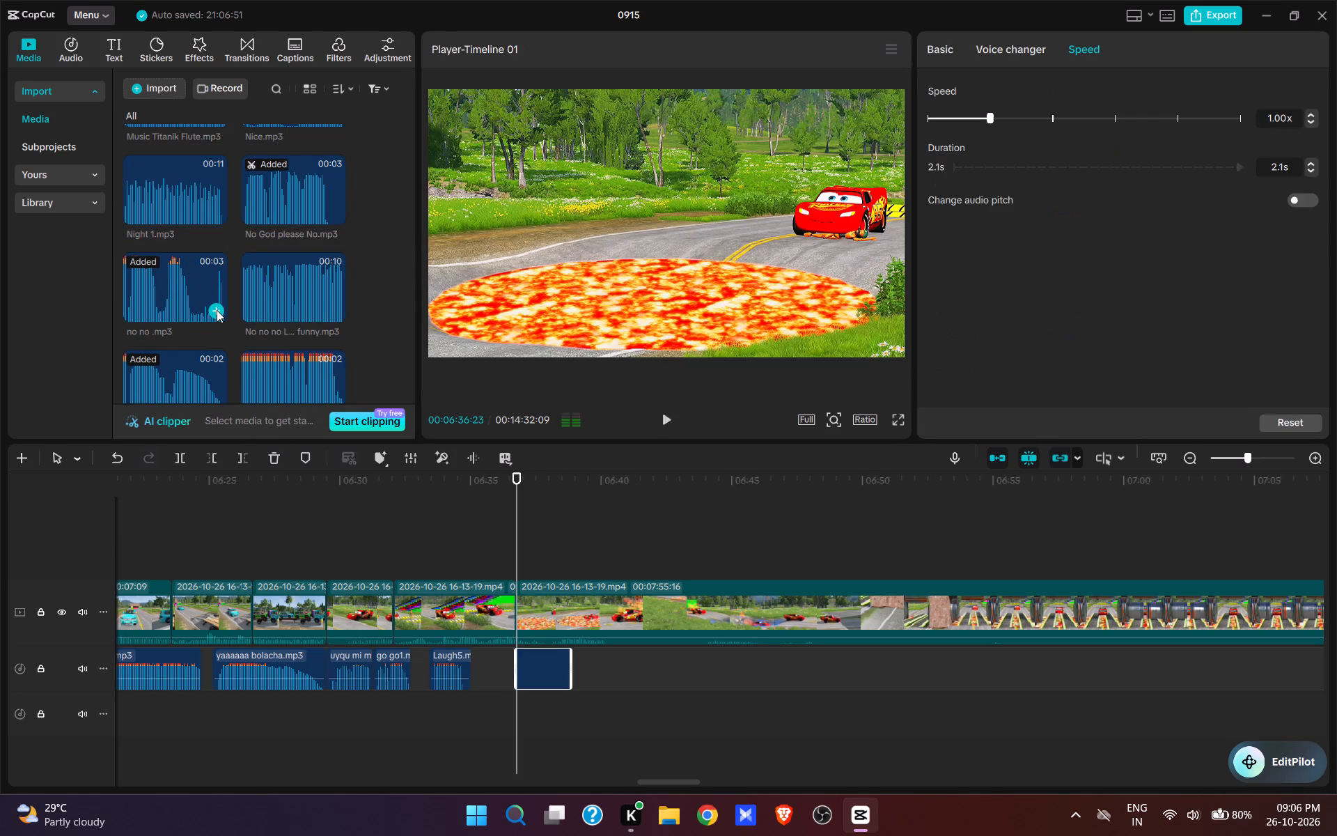
Play no no .mp3 and trim its end to 00:06:38:11, where the red car is in the lava pool.
{"action": "key", "text": "space"}
{"action": "key", "text": "space"}
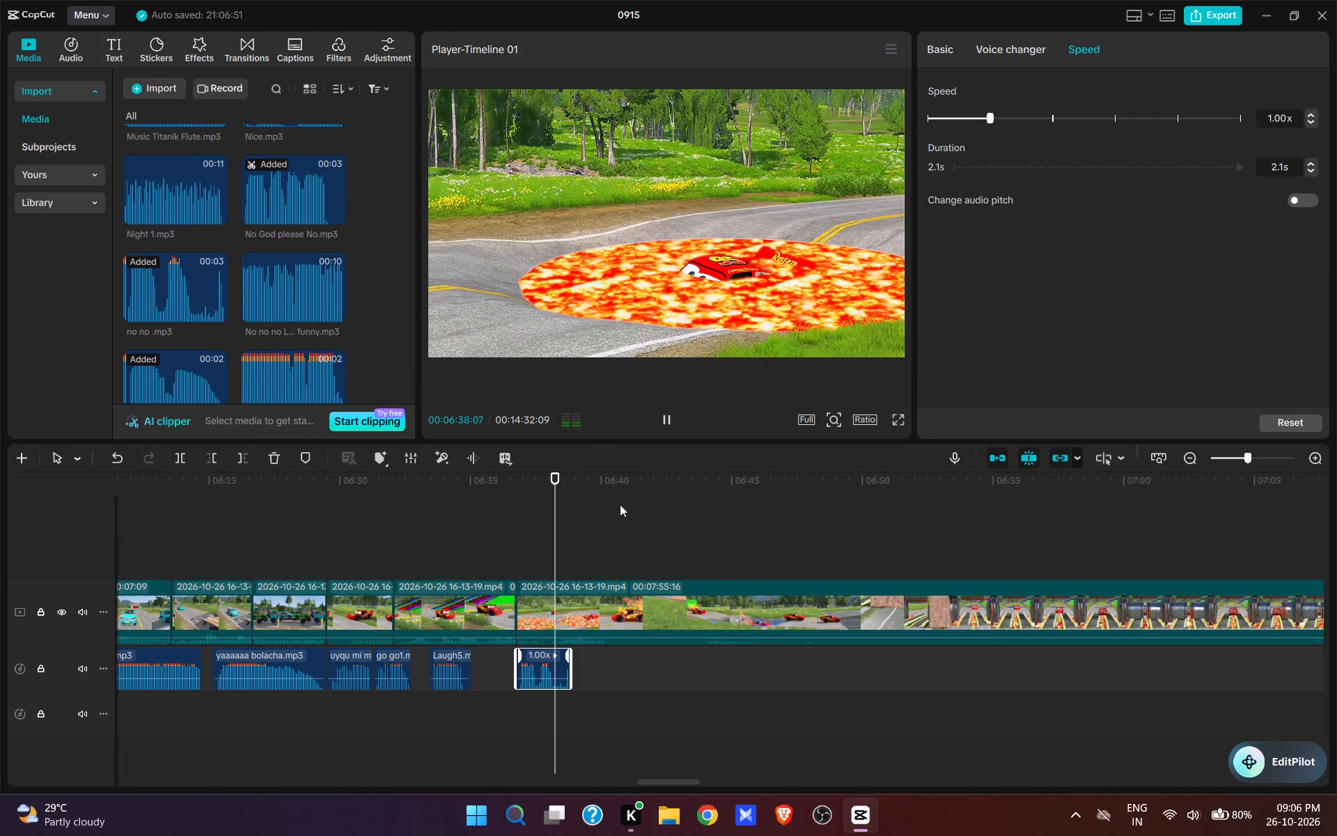
{"action": "key", "text": "e"}
Add the HOT HOT HOT clip at 00:06:38:11, as the red car comes through the lava pool, and play it.
{"action": "scroll", "coordinate": [302, 308], "scroll_direction": "up", "scroll_amount": 2}
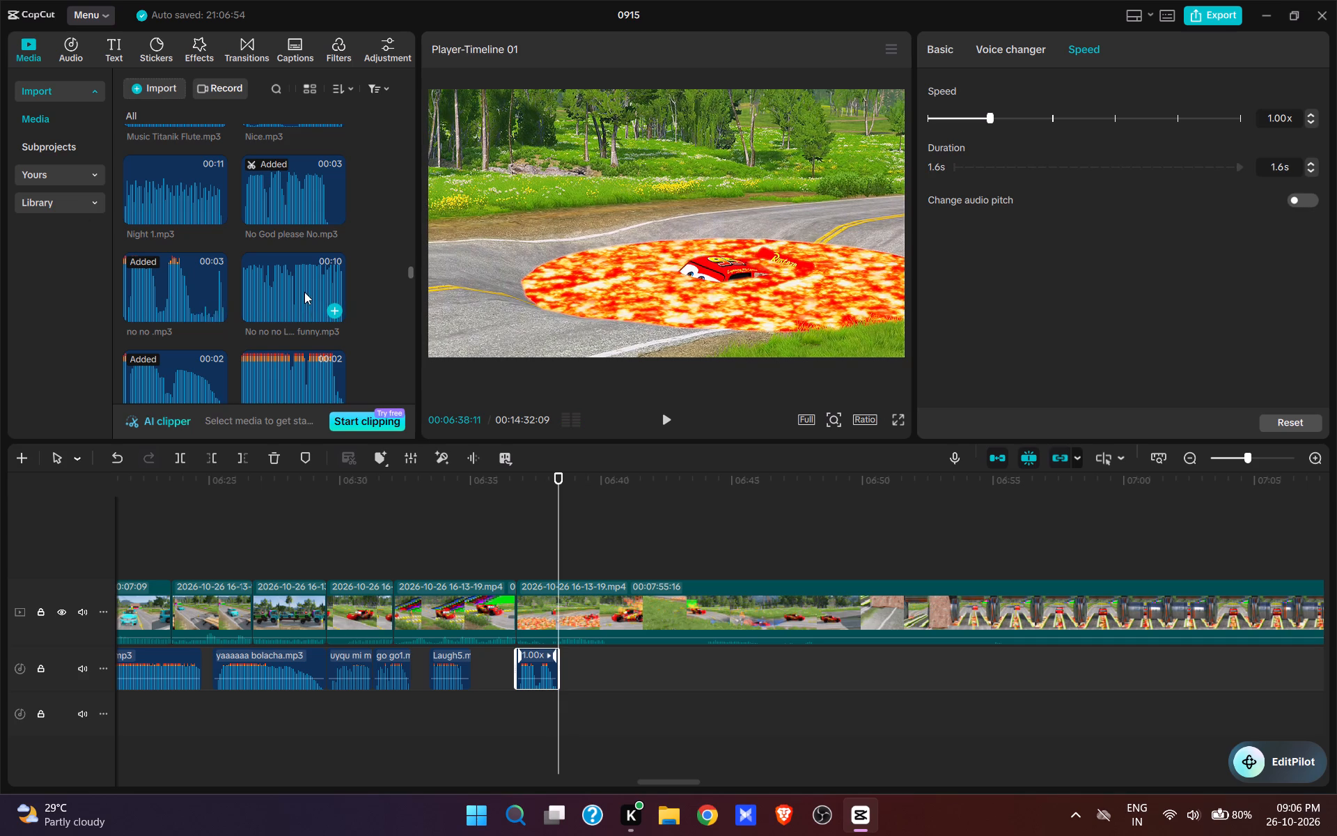
{"action": "scroll", "coordinate": [304, 292], "scroll_direction": "up", "scroll_amount": 11}
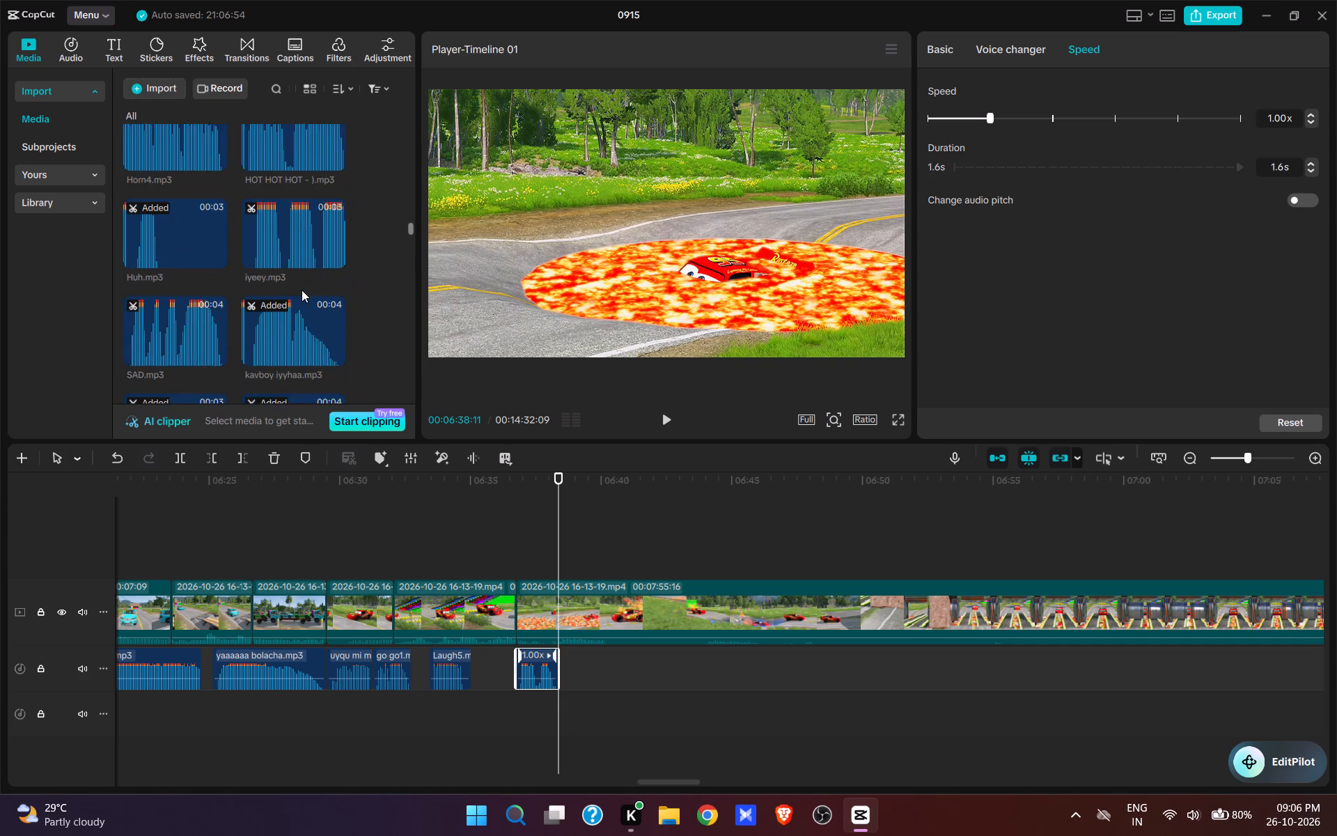
{"action": "scroll", "coordinate": [302, 290], "scroll_direction": "up", "scroll_amount": 3}
{"action": "scroll", "coordinate": [303, 288], "scroll_direction": "down", "scroll_amount": 1}
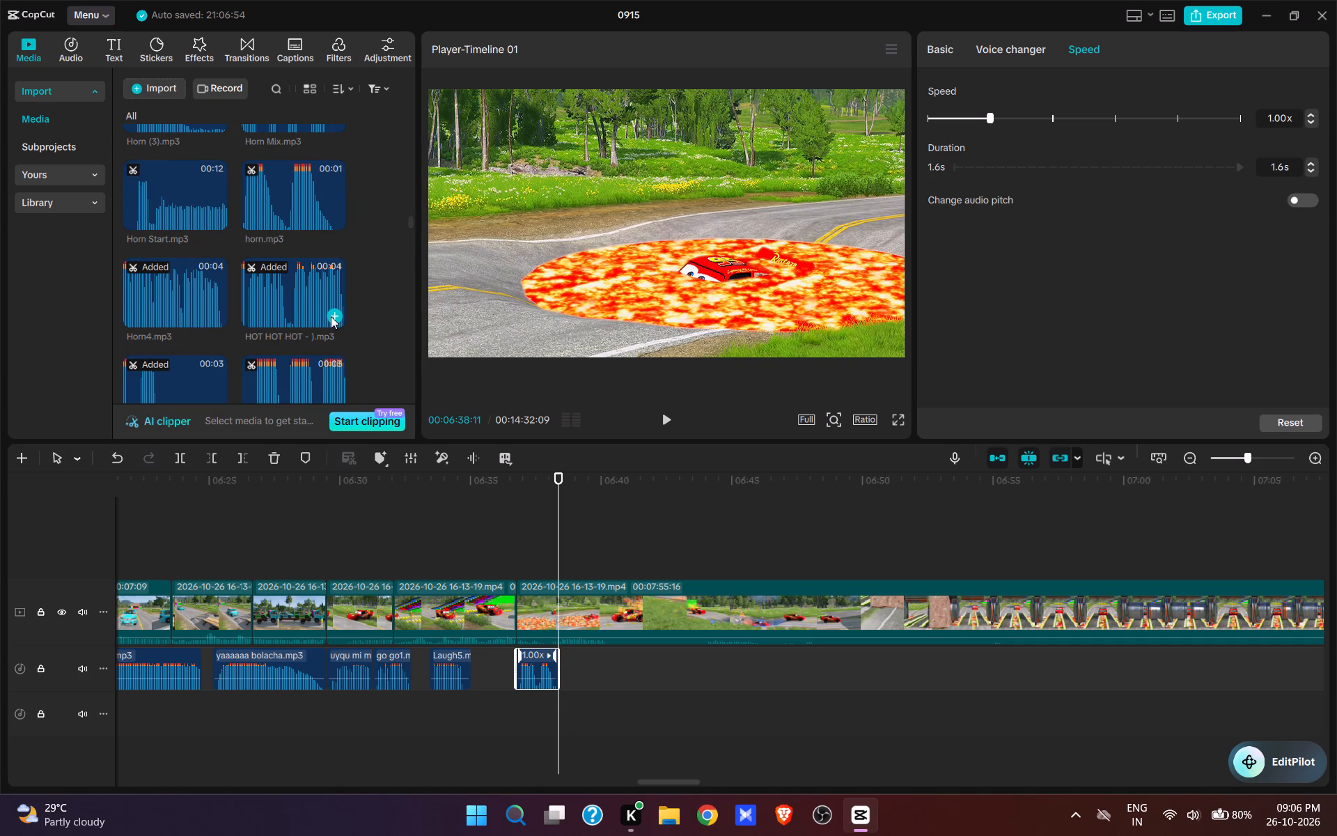
{"action": "left_click", "coordinate": [331, 316]}
{"action": "key", "text": "space"}
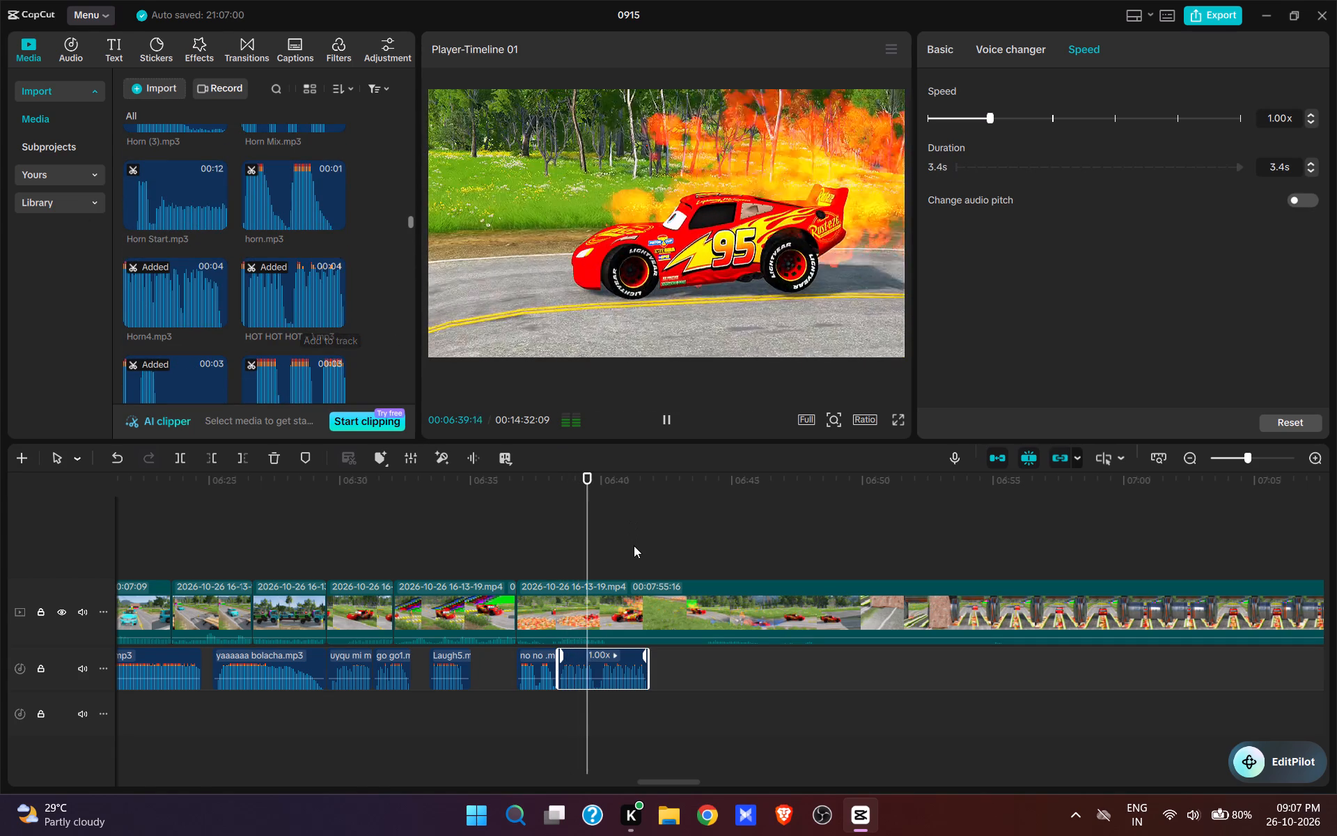
{"action": "key", "text": "space"}
Split the video at 00:06:40:03, cut the following footage up to the burning red car nearing the water pool, and replay.
{"action": "left_click", "coordinate": [621, 585]}
{"action": "key", "text": "w"}
{"action": "left_click", "coordinate": [685, 548]}
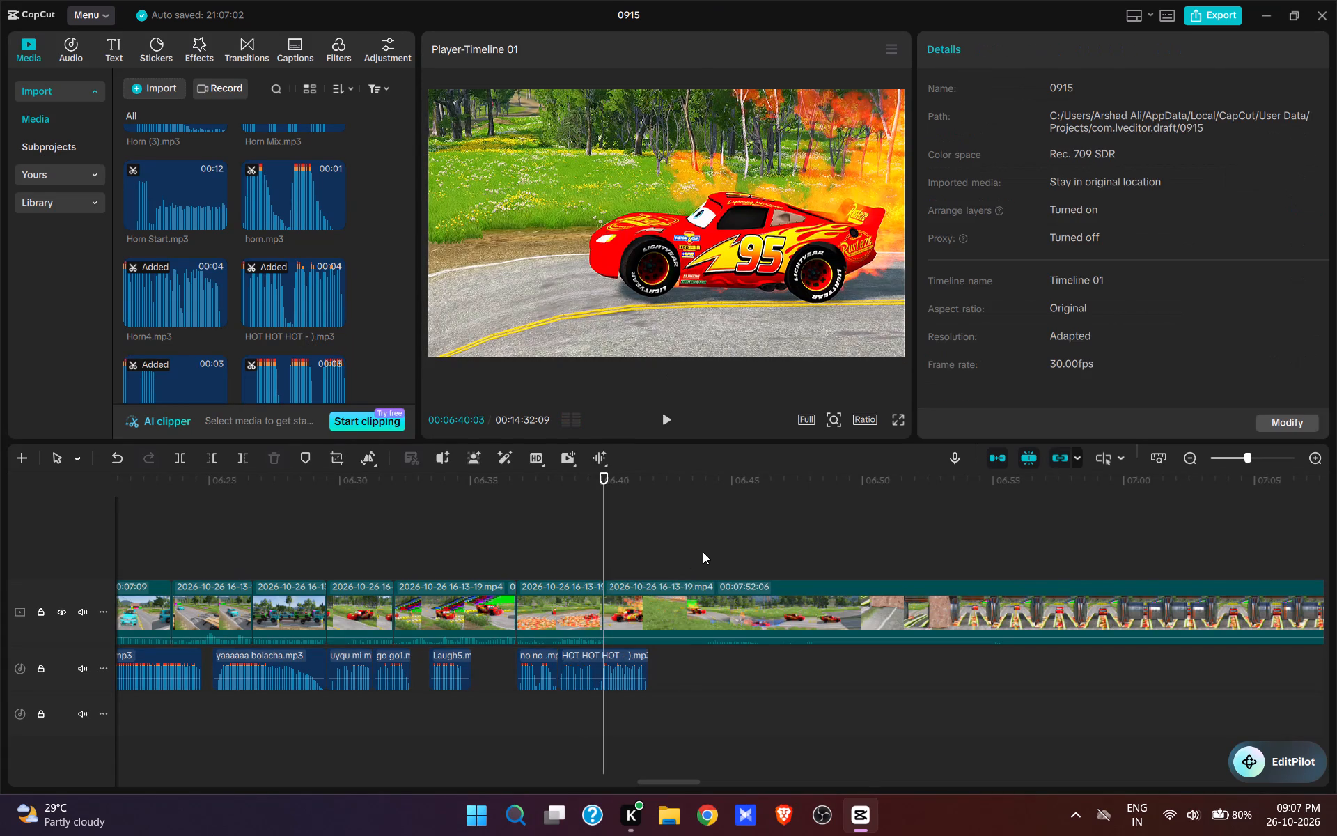
{"action": "key", "text": "space"}
{"action": "key", "text": "space"}
{"action": "type", "text": "q"}
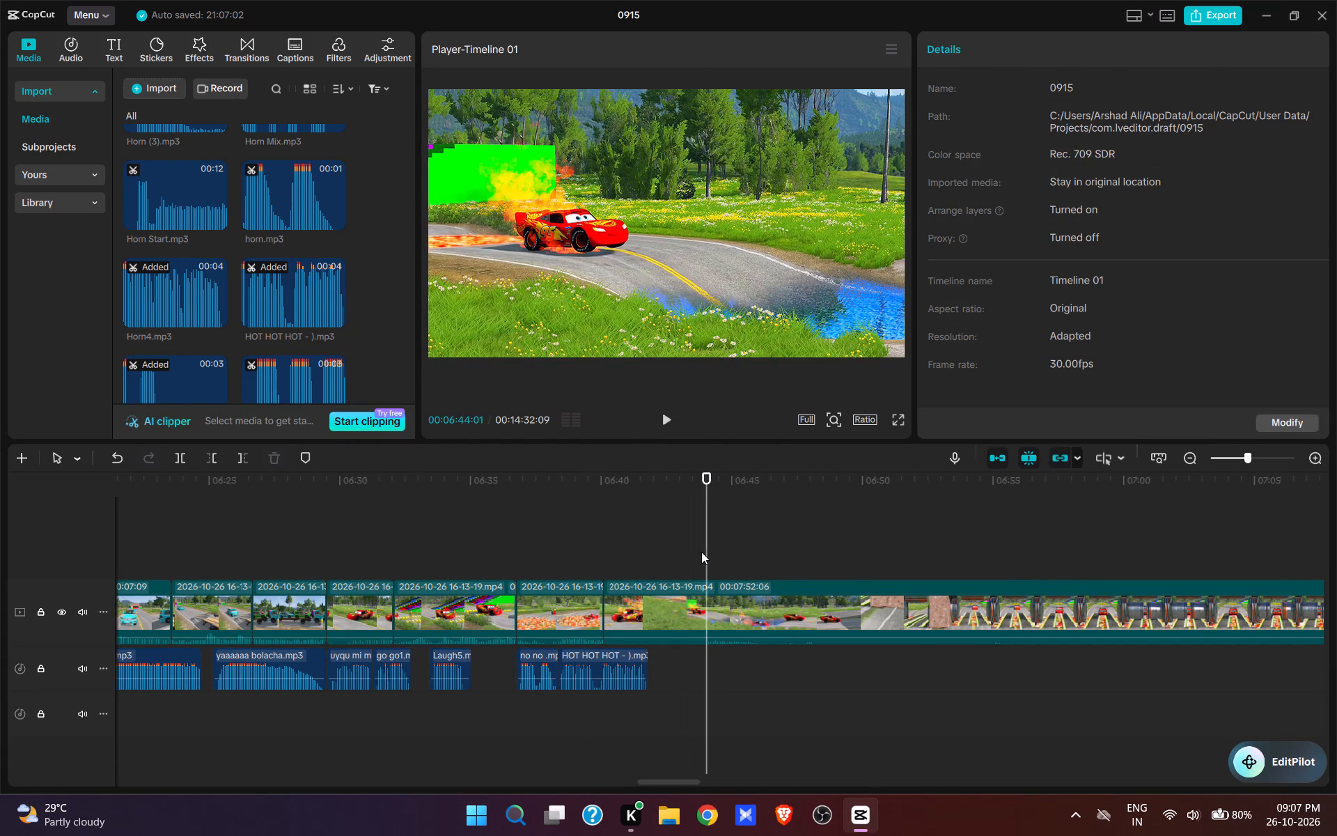
{"action": "key", "text": "space"}
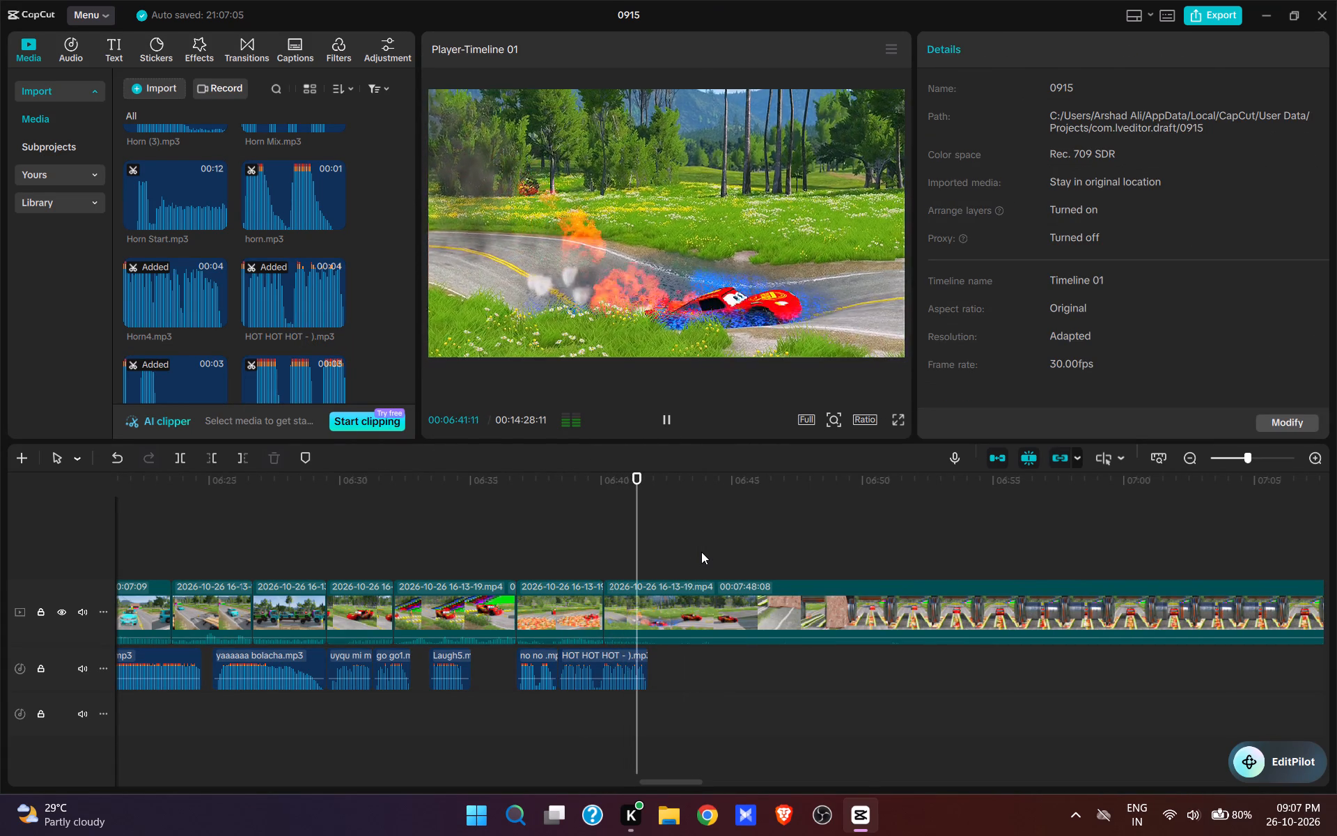
Split the video at 00:06:44:03, cut the following footage up to the red car approaching the roller crusher, and replay.
{"action": "key", "text": "space"}
{"action": "key", "text": "space"}
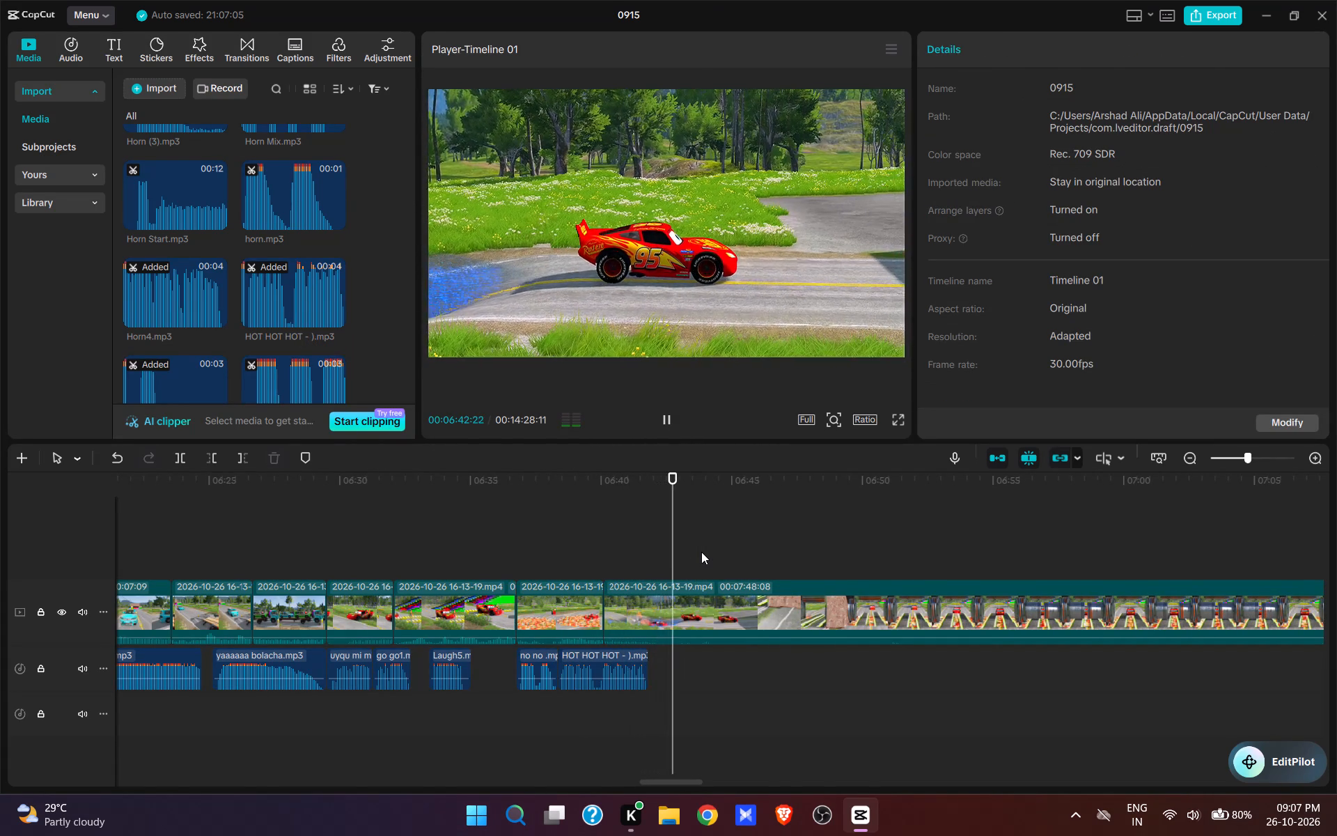
{"action": "key", "text": "space"}
{"action": "key", "text": "space"}
{"action": "key", "text": "space"}
{"action": "type", "text": "w"}
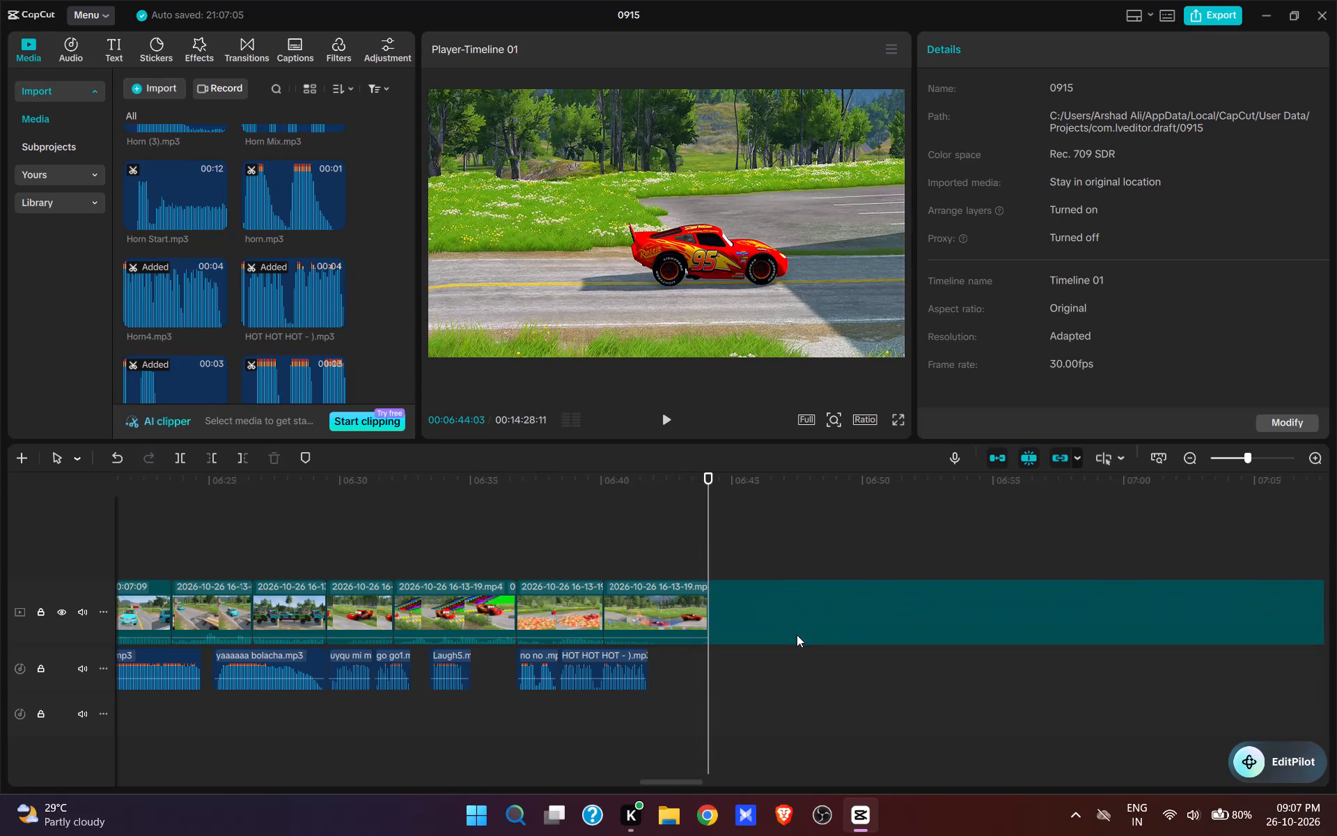
{"action": "left_click", "coordinate": [879, 557]}
{"action": "key", "text": "space"}
{"action": "key", "text": "space"}
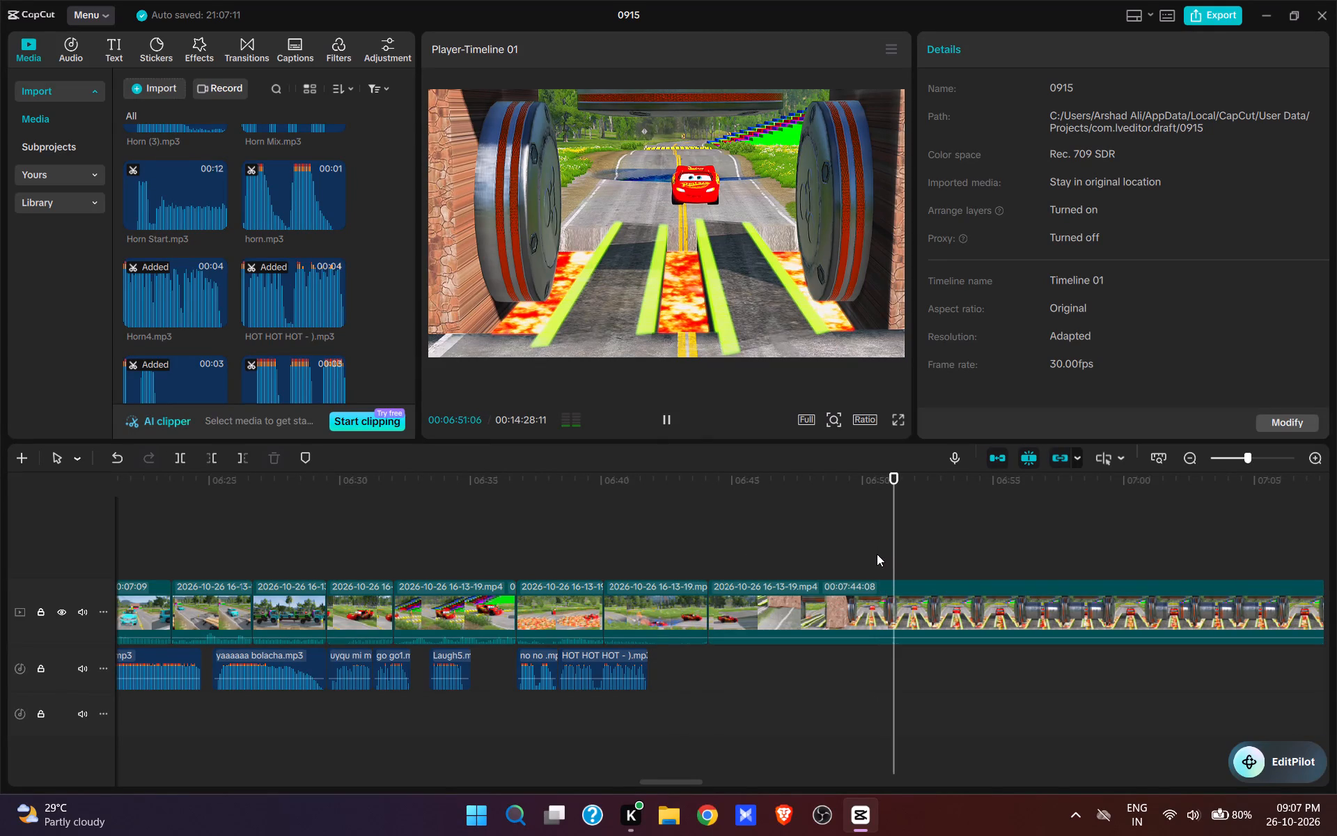
{"action": "type", "text": "q"}
{"action": "key", "text": "space"}
{"action": "key", "text": "space"}
Add the 11-second Suspense sound effect at 00:06:44:03, where the roller crusher shot starts, and play it.
{"action": "left_click", "coordinate": [707, 550]}
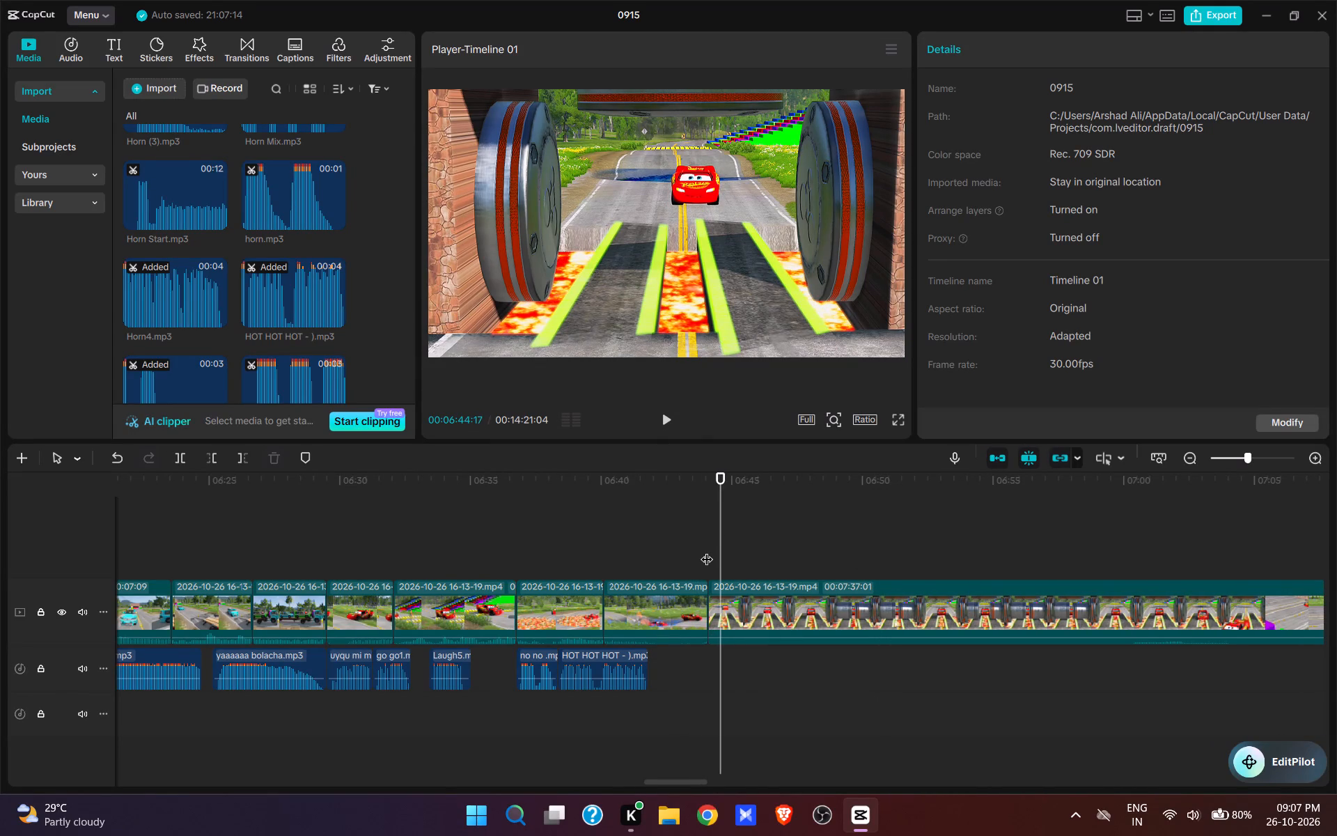
{"action": "scroll", "coordinate": [236, 269], "scroll_direction": "down", "scroll_amount": 16}
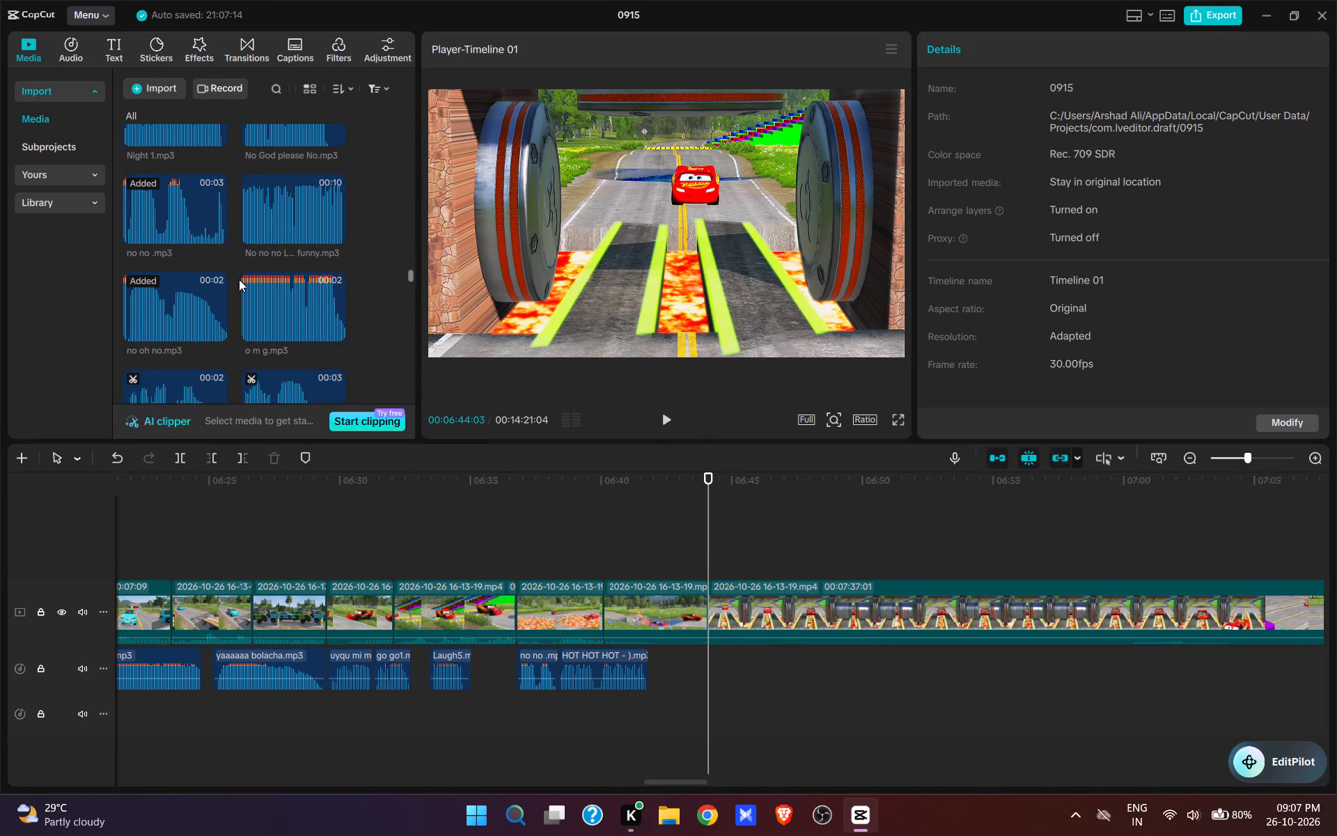
{"action": "scroll", "coordinate": [239, 279], "scroll_direction": "down", "scroll_amount": 18}
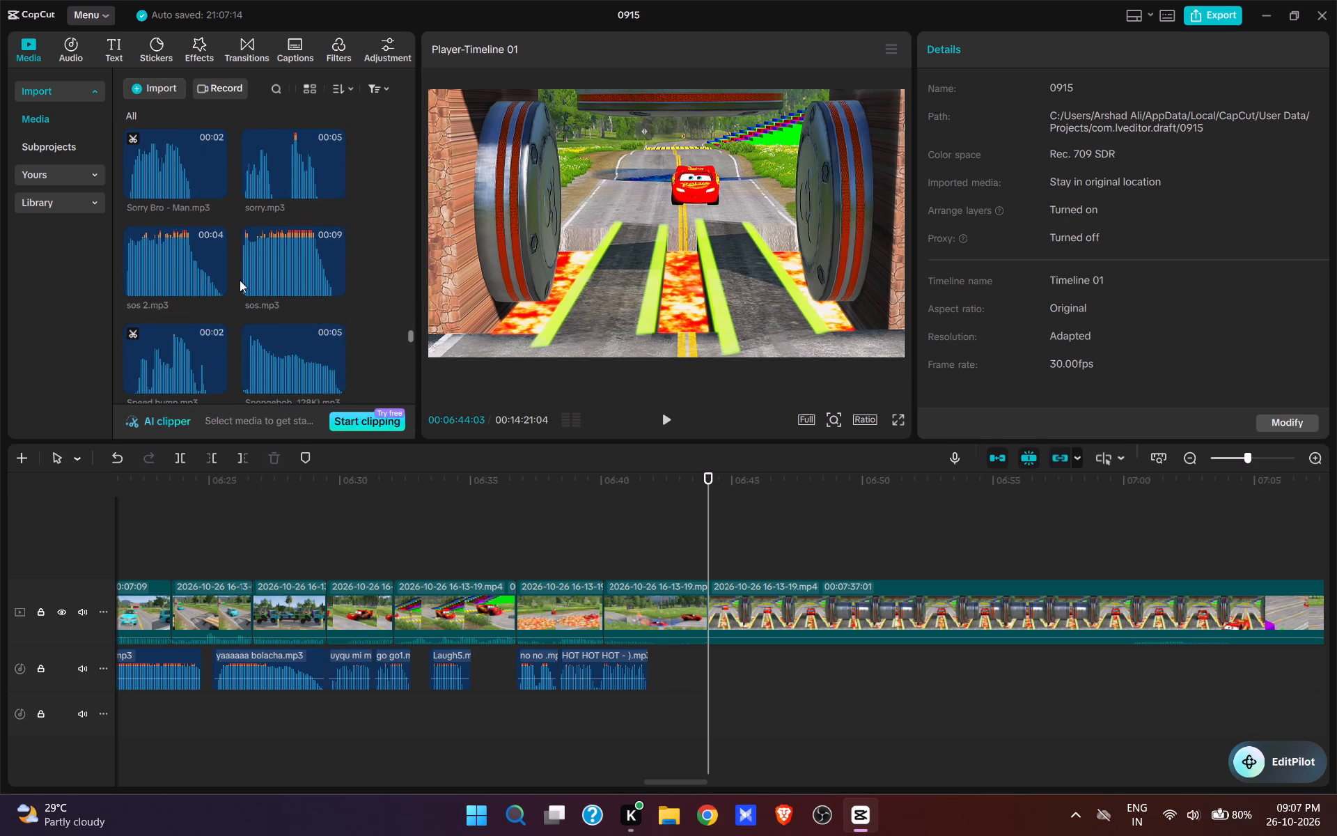
{"action": "scroll", "coordinate": [240, 280], "scroll_direction": "down", "scroll_amount": 4}
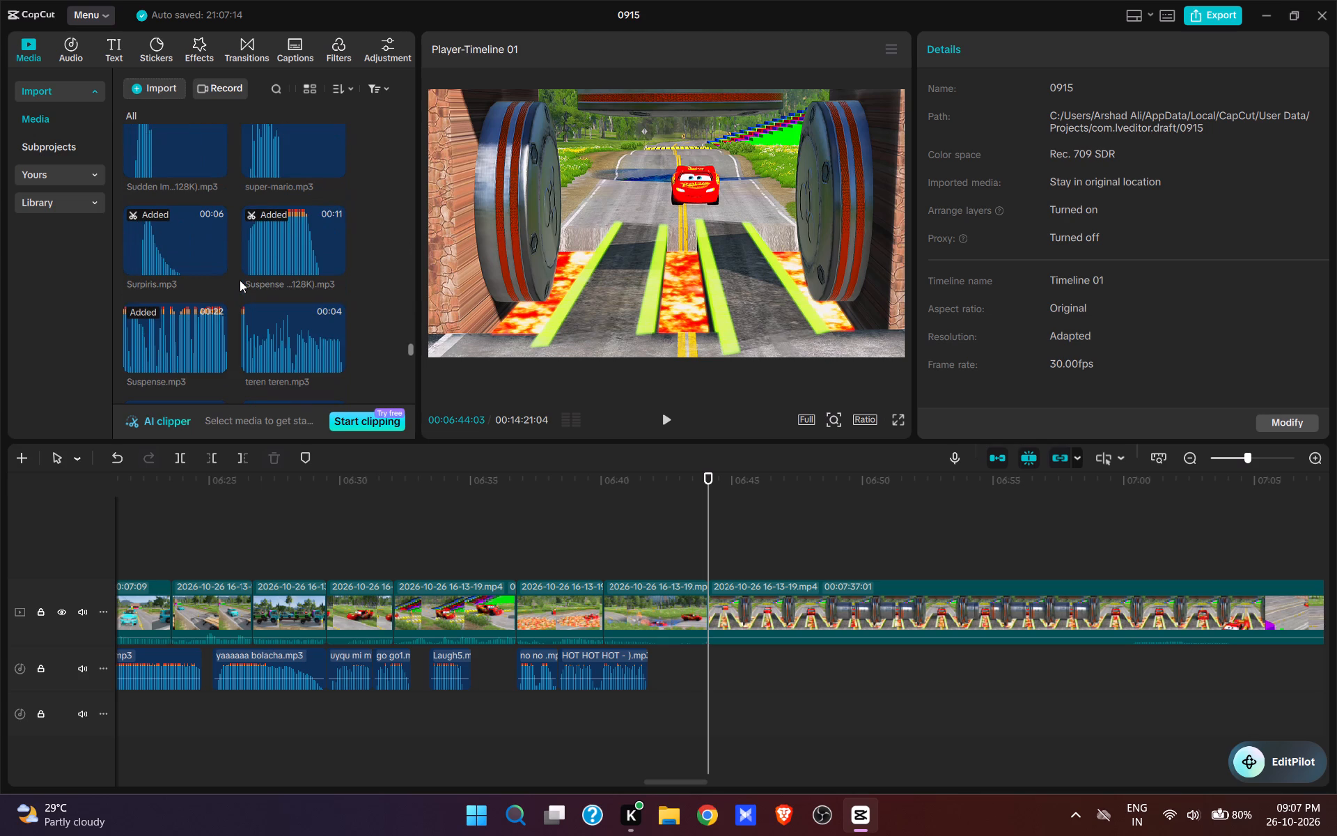
{"action": "left_click", "coordinate": [338, 264]}
{"action": "key", "text": "space"}
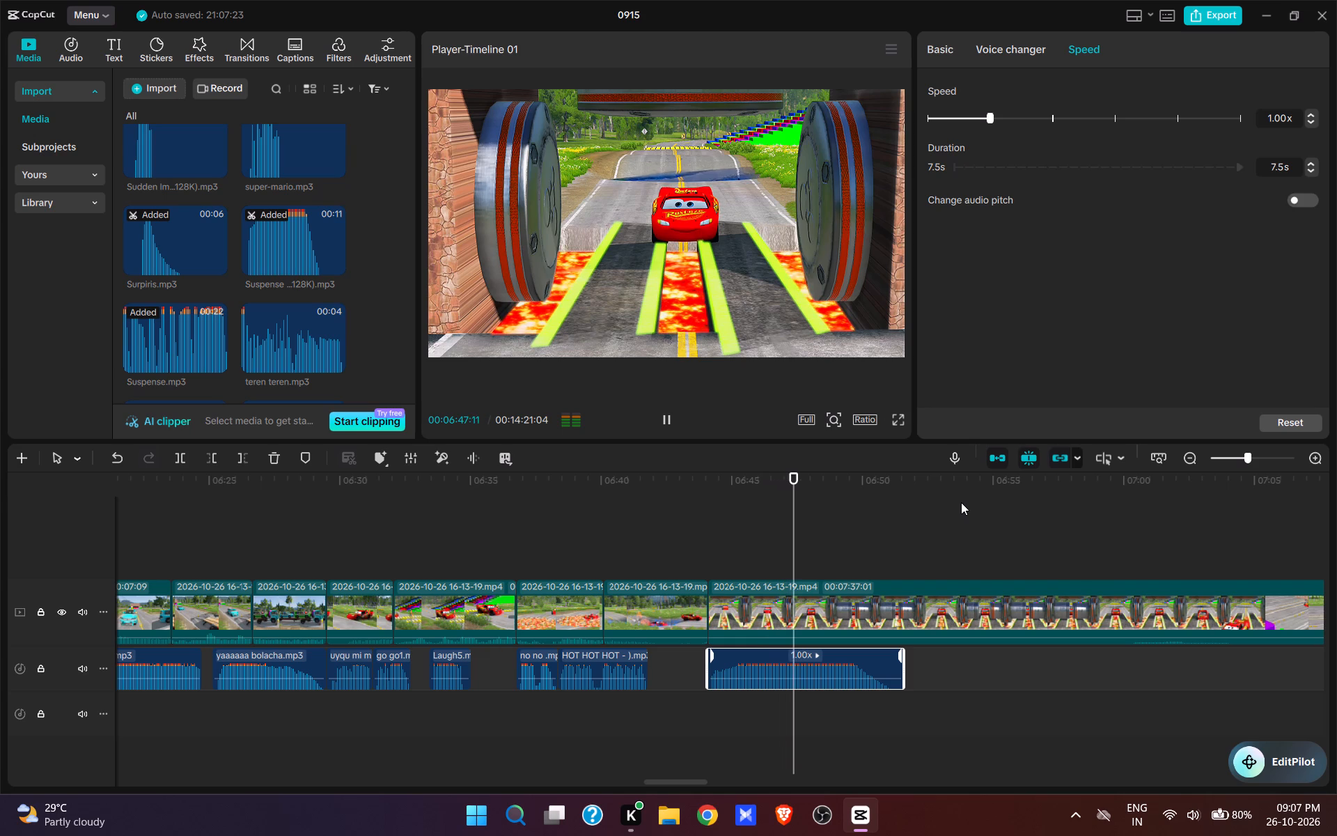
Trim the end of the Suspense sound effect to 00:06:48:00, where the rollers are closing on the red car.
{"action": "key", "text": "space"}
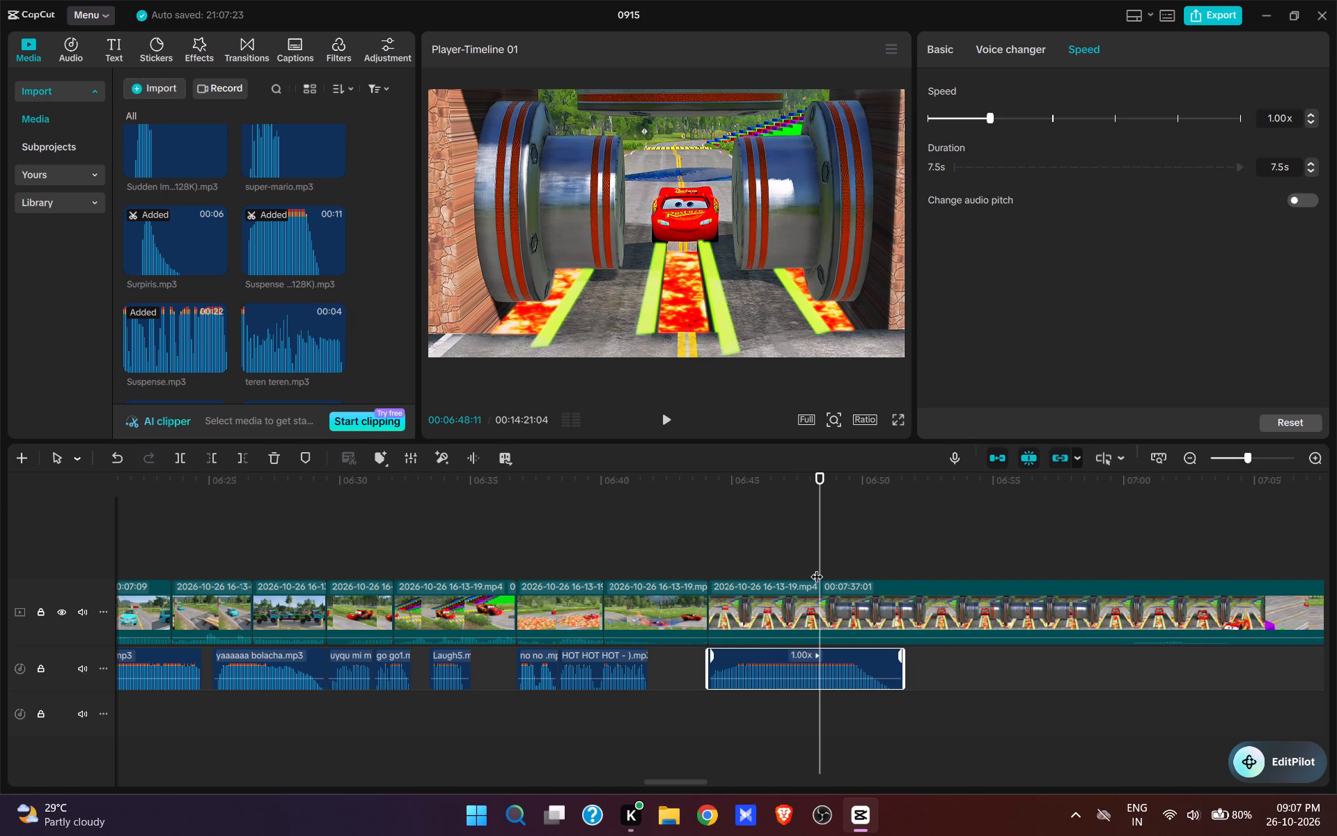
{"action": "left_click", "coordinate": [815, 562]}
{"action": "left_click", "coordinate": [811, 562]}
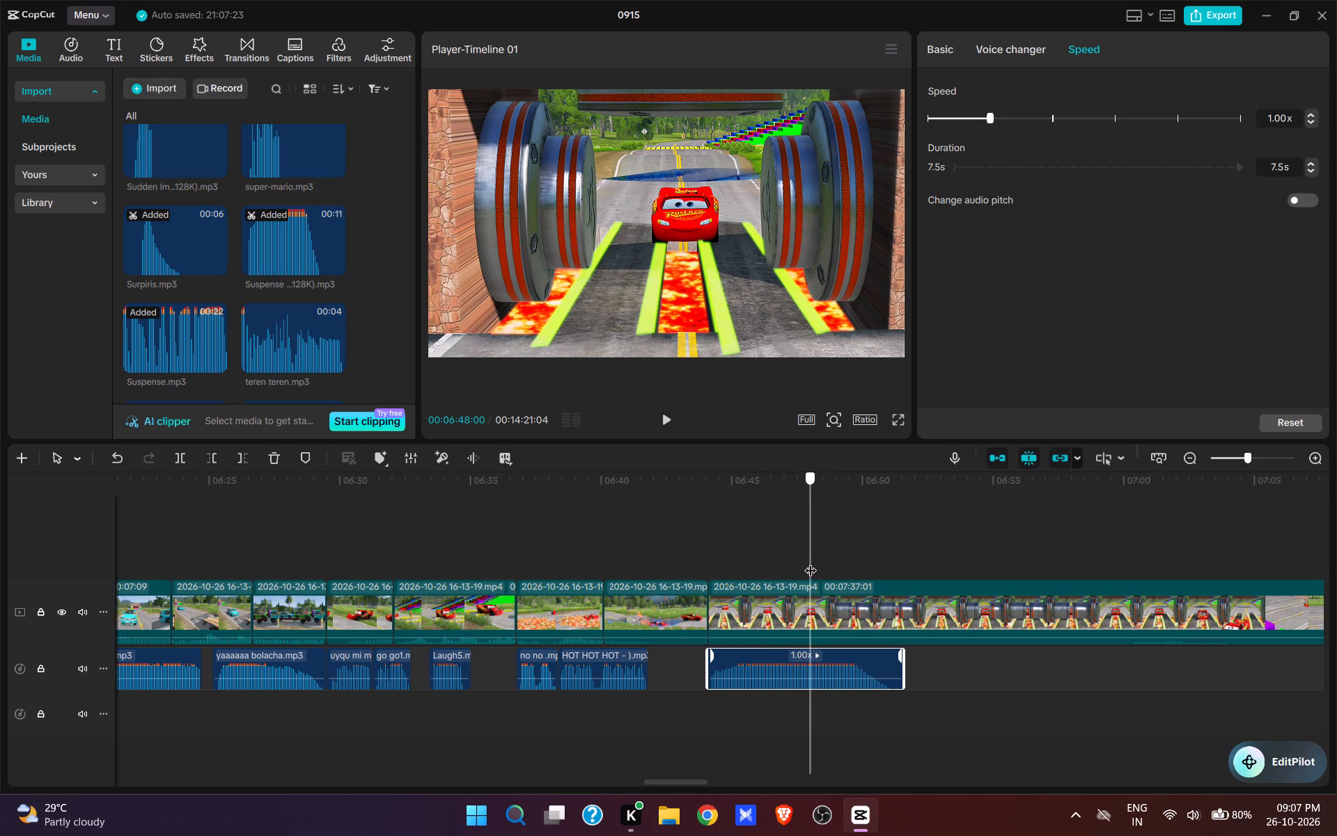
{"action": "left_click", "coordinate": [845, 667]}
{"action": "key", "text": "e"}
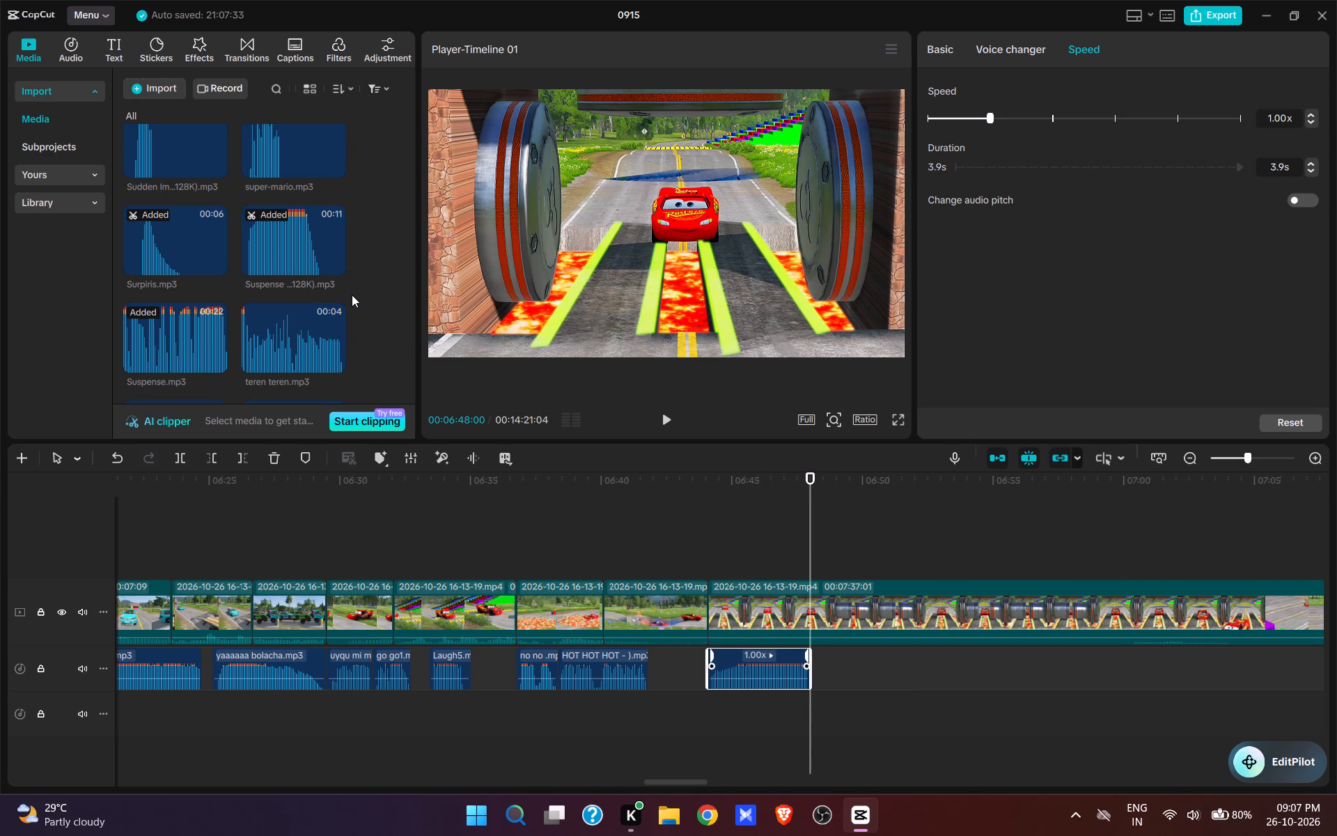
Paste the copied Crane sound effect at 00:06:48:00, as the rollers close on the red car, and play it.
{"action": "key", "text": "ctrl+v"}
{"action": "key", "text": "space"}
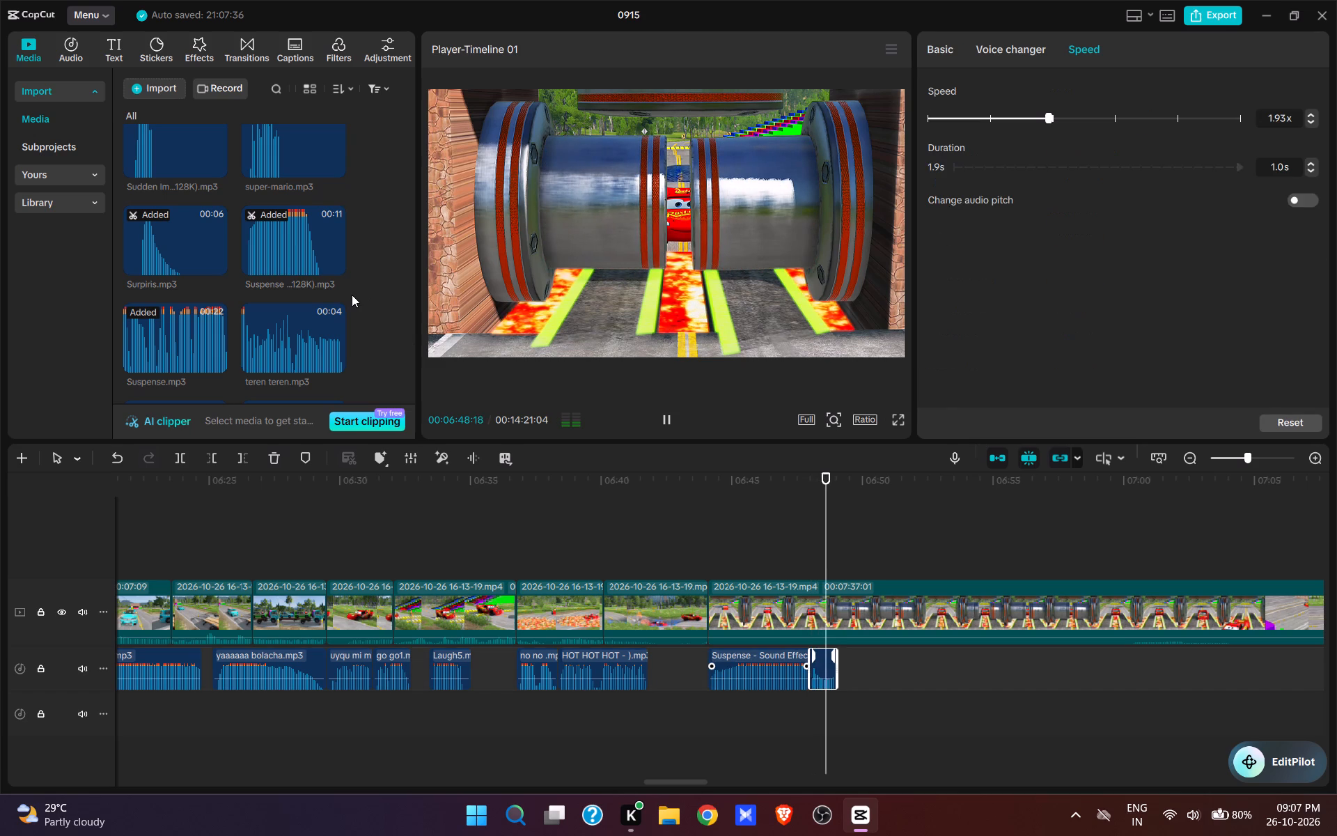
{"action": "key", "text": "space"}
{"action": "key", "text": "space"}
{"action": "key", "text": "space"}
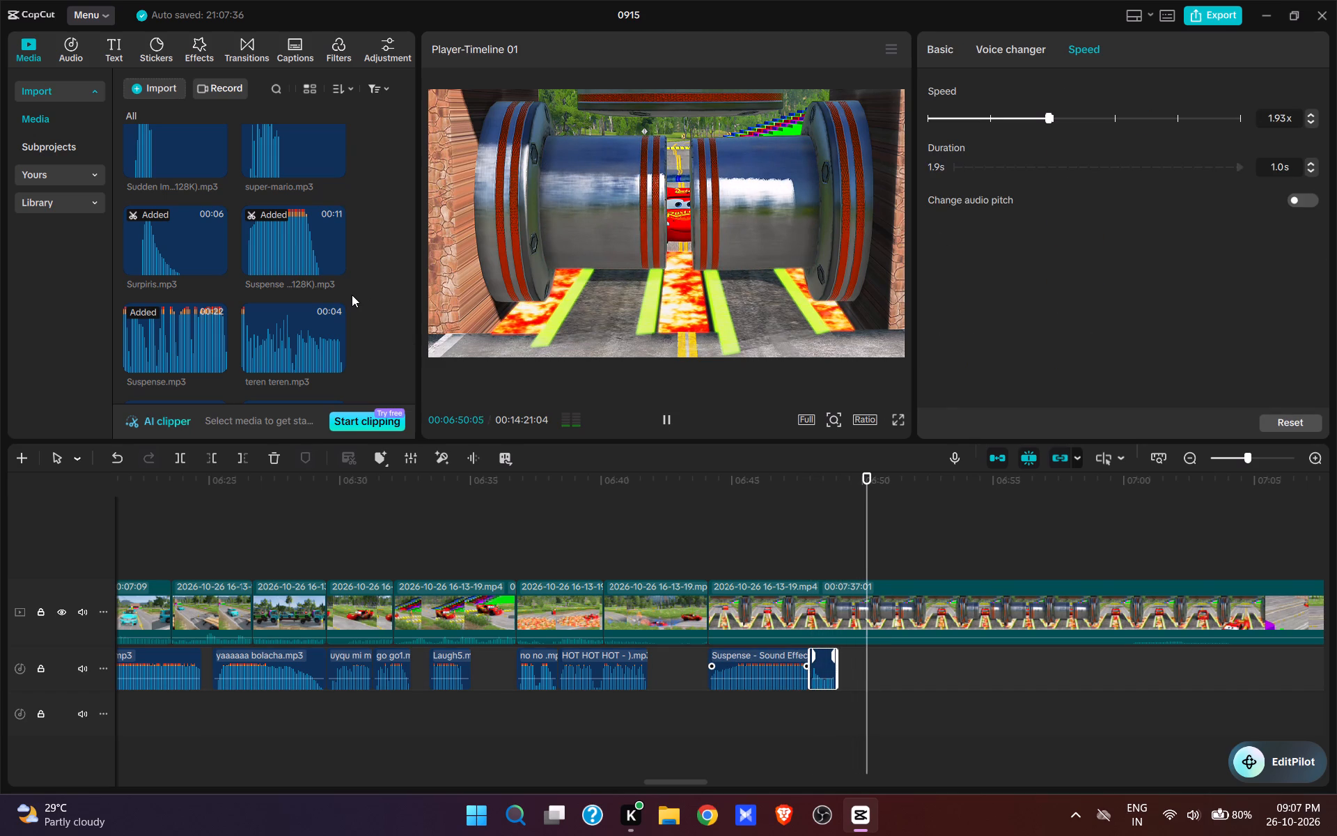
Paste the Crane sound effect again at 00:06:50:12, where the closed rollers start to open, and play it.
{"action": "key", "text": "space"}
{"action": "key", "text": "space"}
{"action": "left_click", "coordinate": [882, 567]}
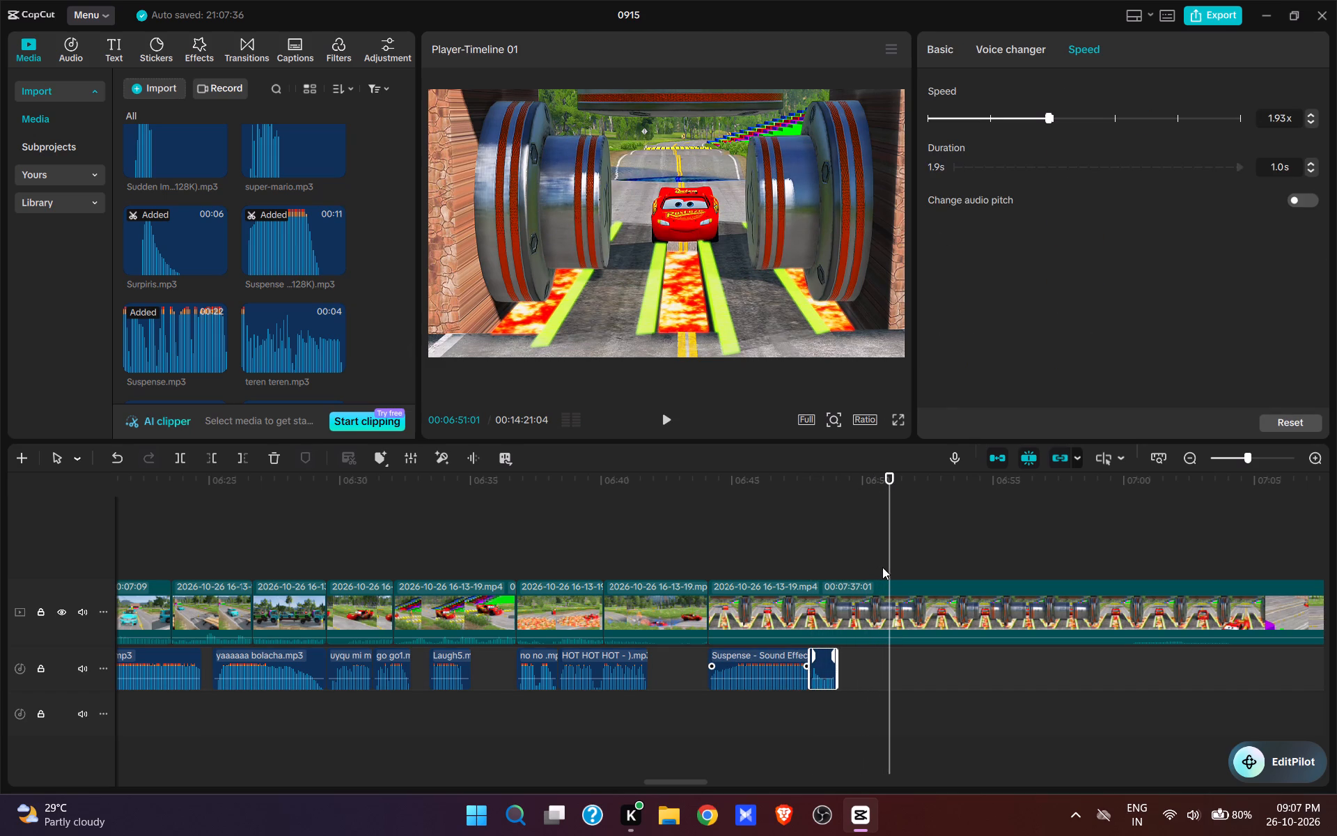
{"action": "left_click", "coordinate": [877, 563]}
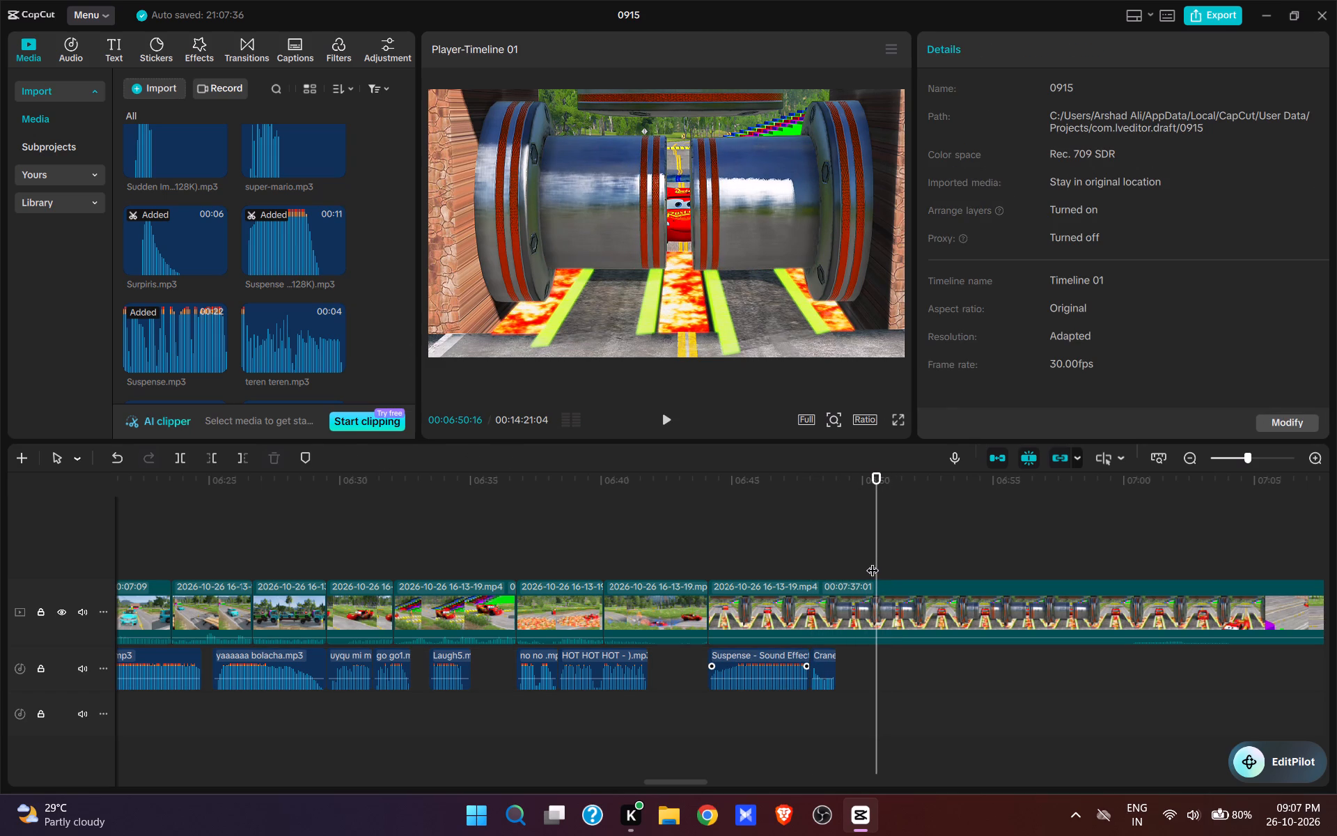
{"action": "left_click", "coordinate": [873, 561]}
{"action": "key", "text": "ctrl+v"}
{"action": "key", "text": "space"}
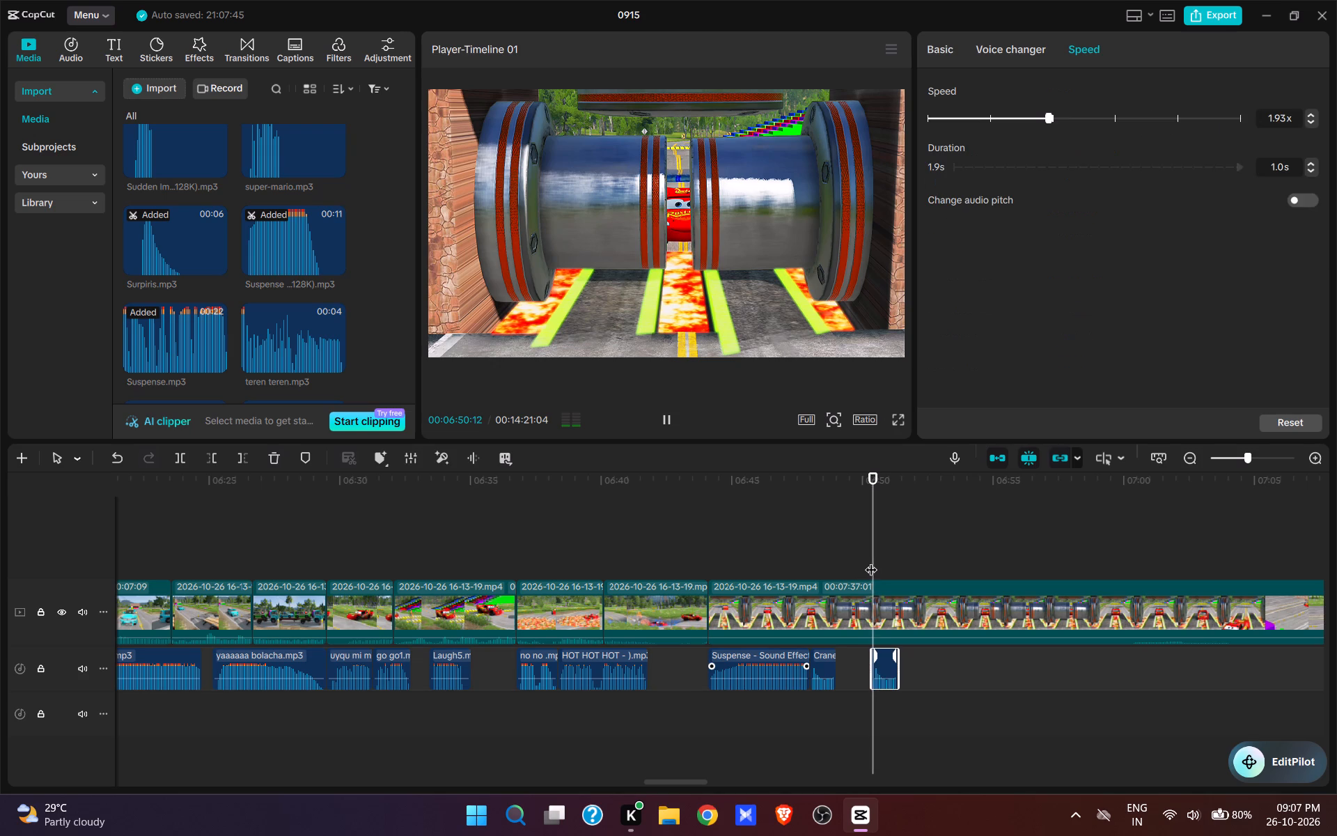
{"action": "key", "text": "space"}
{"action": "key", "text": "space"}
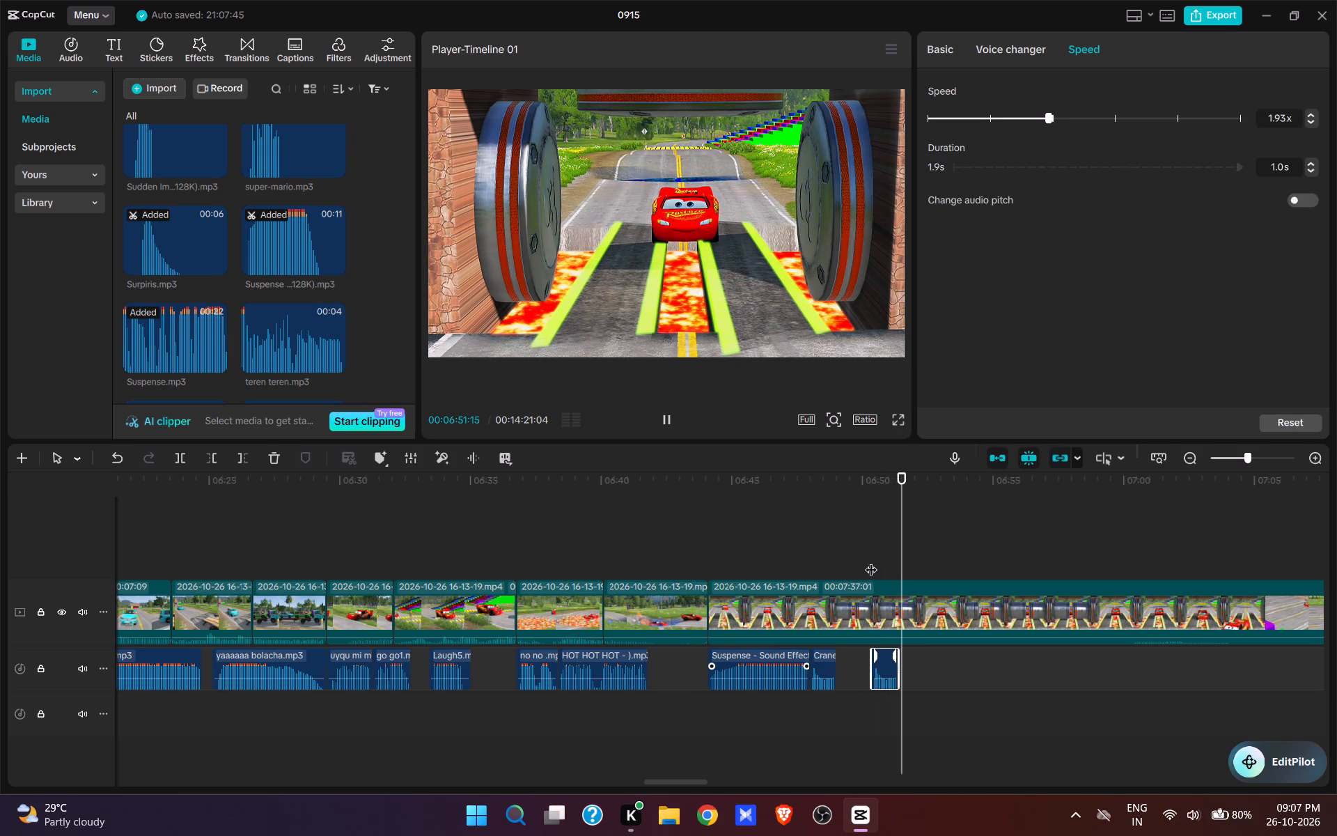
Paste another Crane sound effect at 00:06:53:07, where the rollers start closing again, and play it.
{"action": "key", "text": "space"}
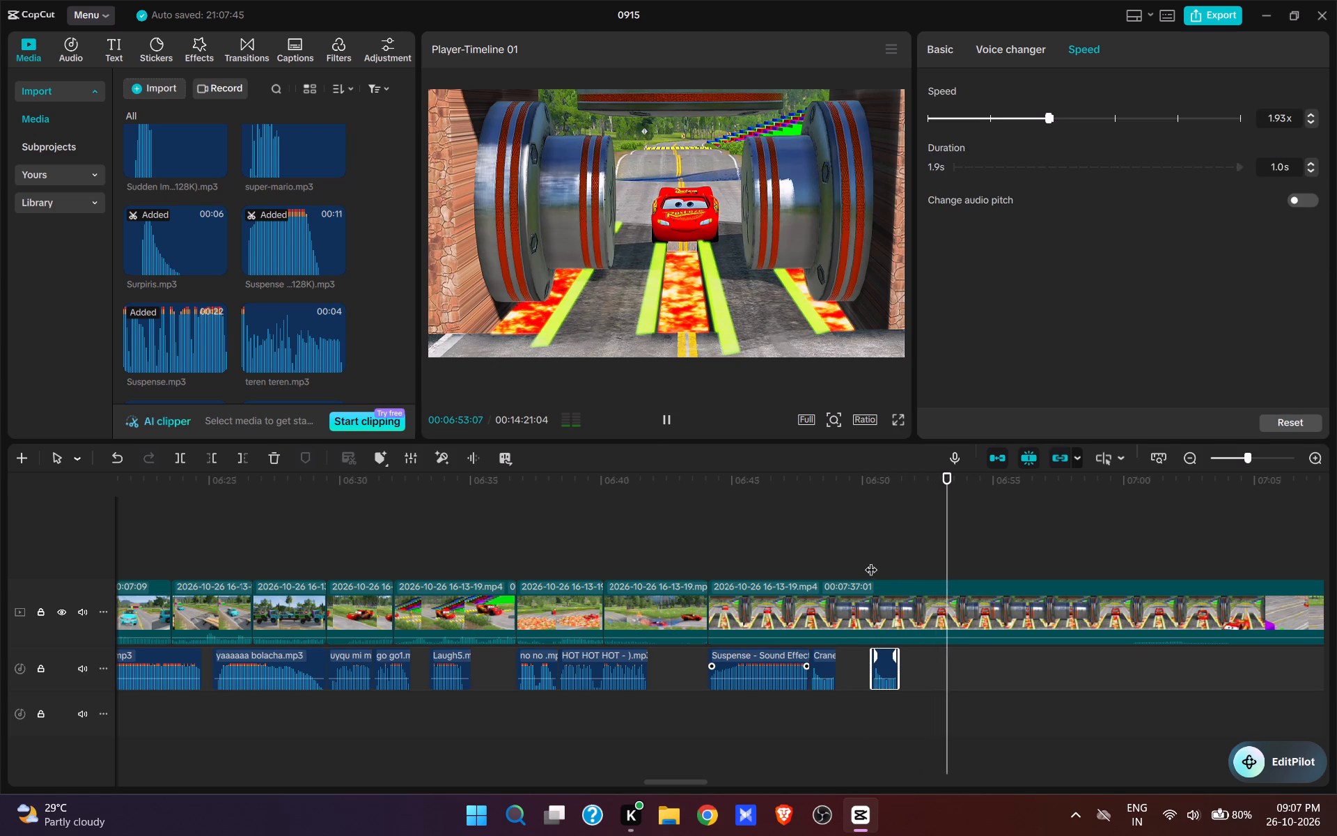
{"action": "left_click", "coordinate": [951, 562]}
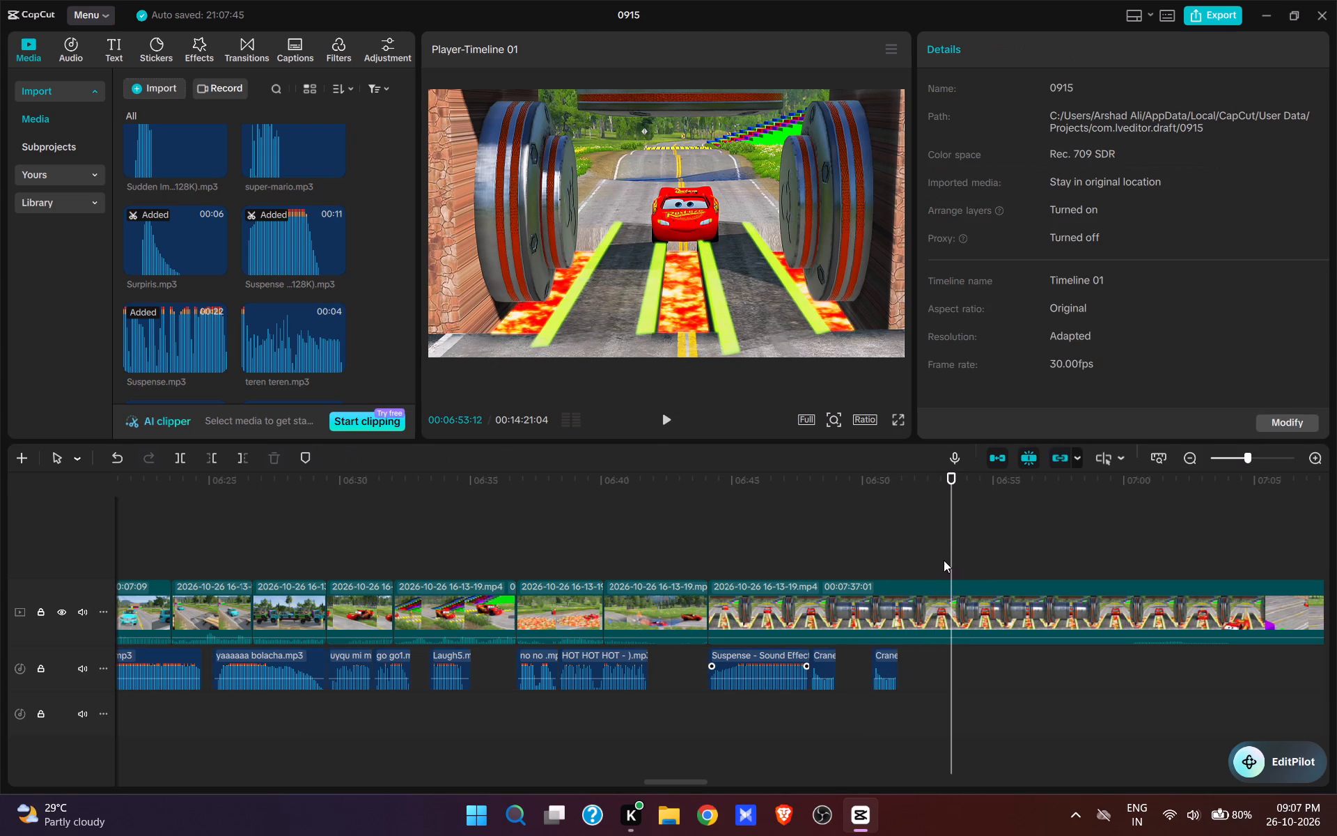
{"action": "left_click", "coordinate": [947, 566]}
{"action": "key", "text": "ctrl+v"}
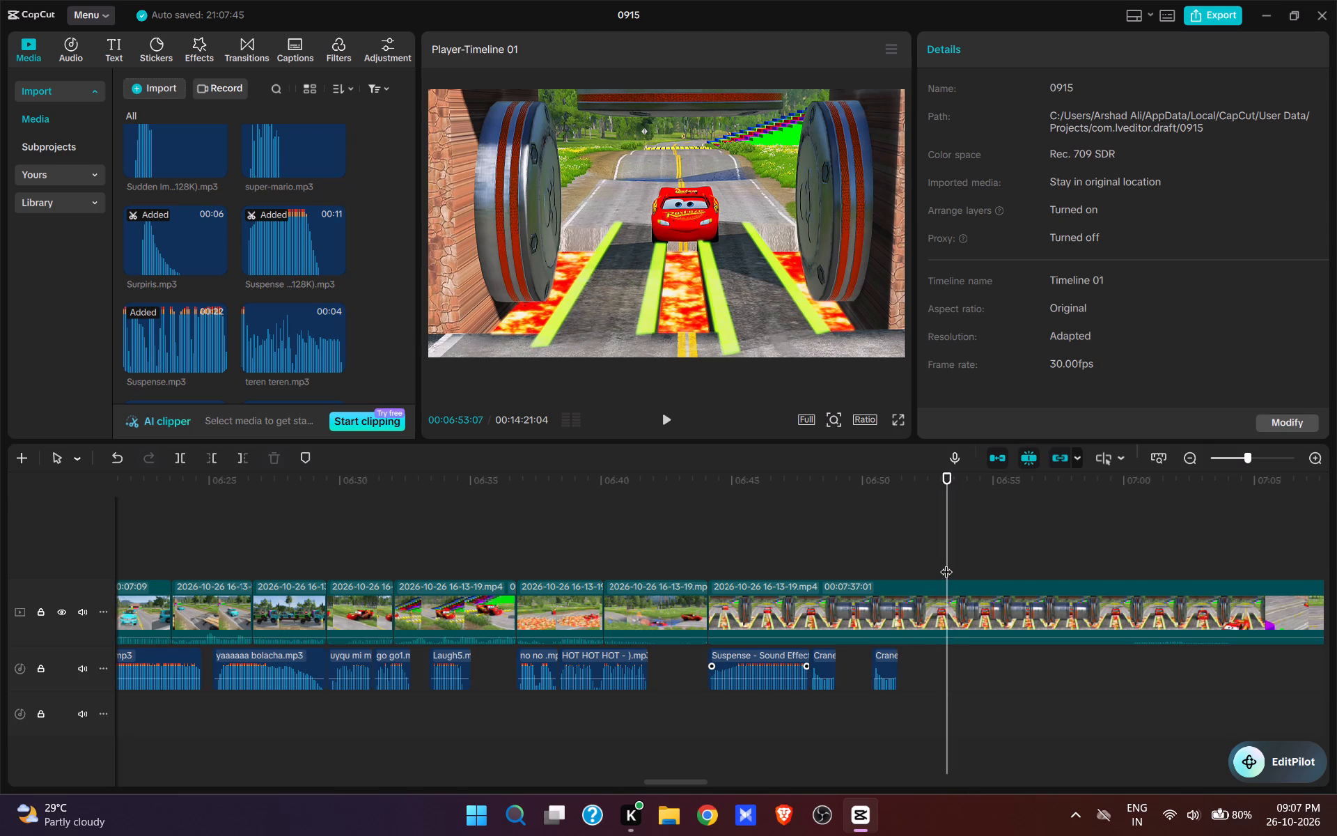
{"action": "key", "text": "space"}
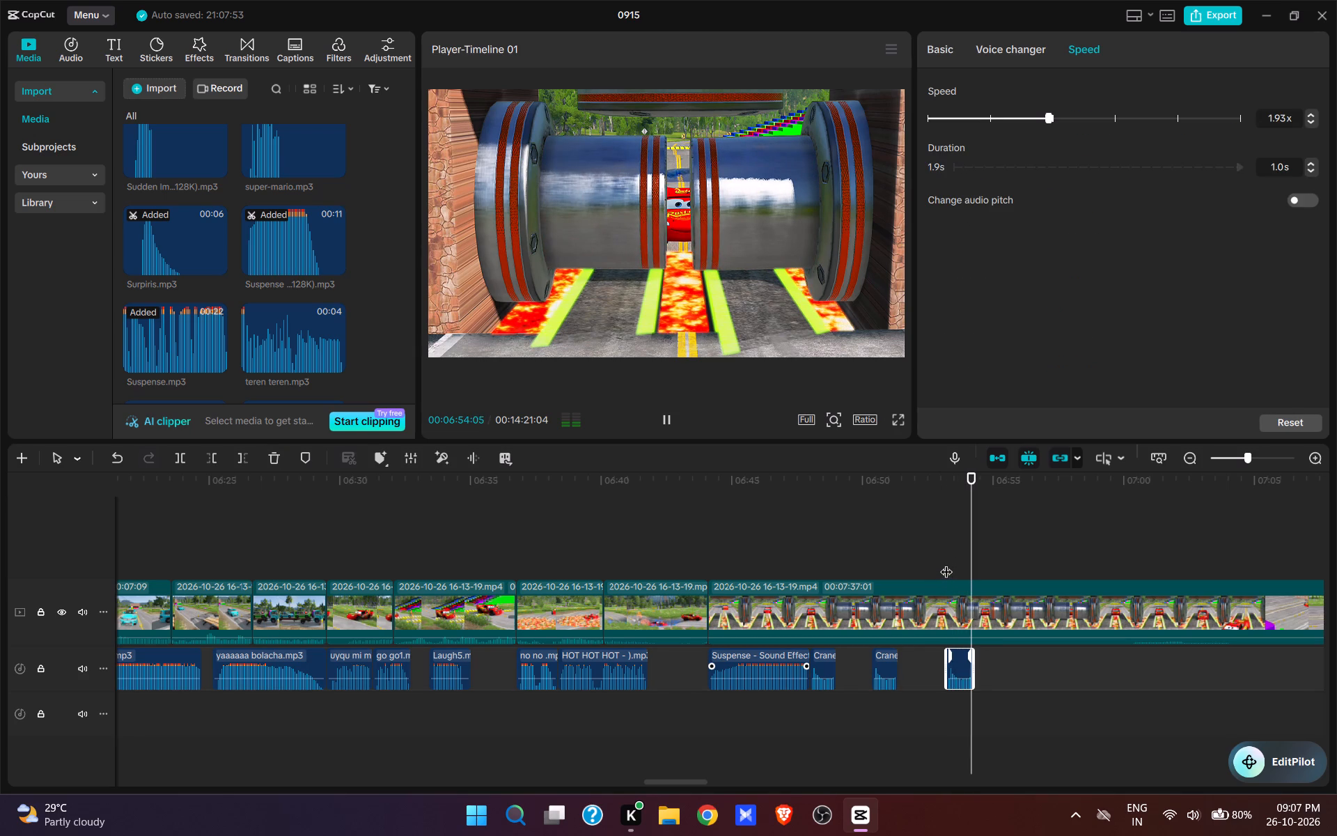
{"action": "key", "text": "space"}
{"action": "key", "text": "space"}
Add the Hey man!.mp3 voice clip to the audio track at 00:06:54:07, where the rollers are closed on the red car.
{"action": "left_click", "coordinate": [974, 564]}
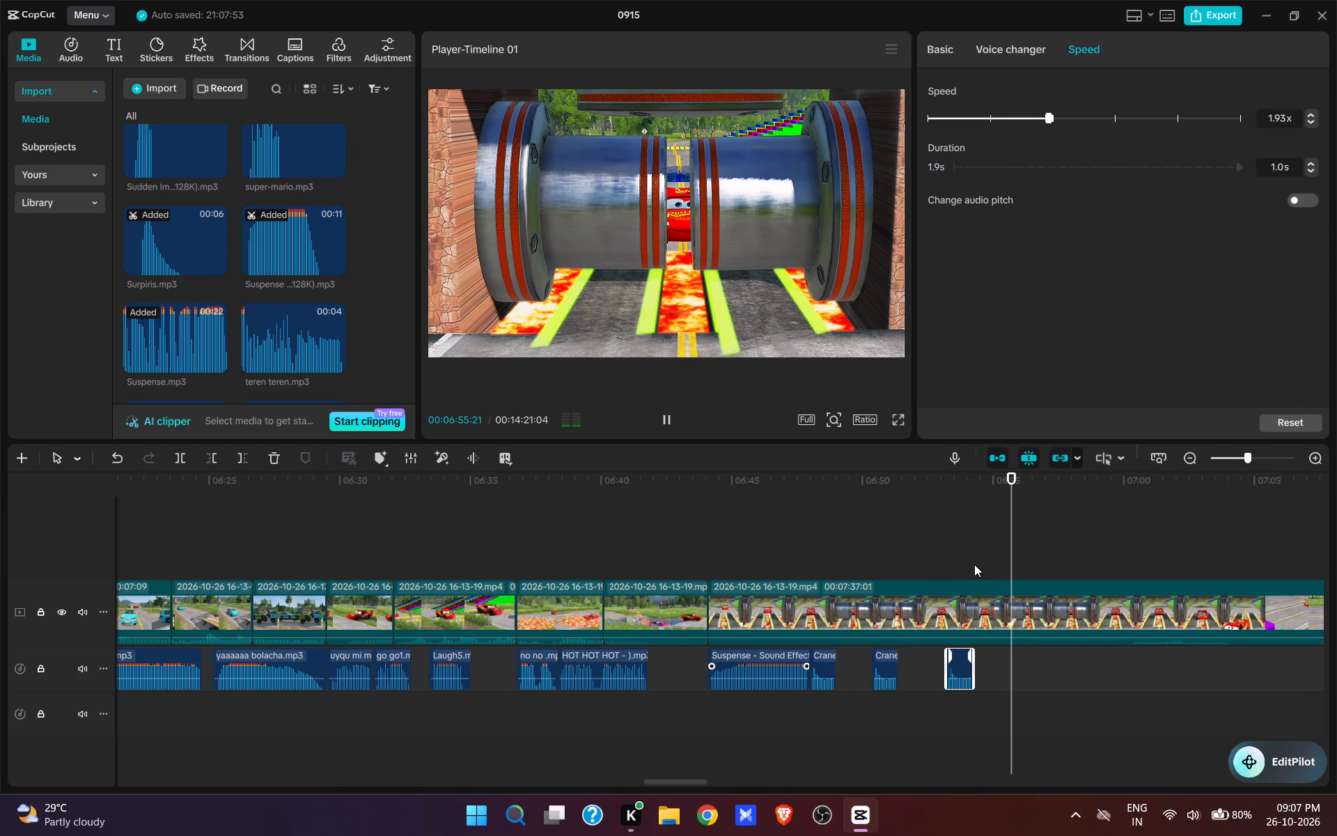
{"action": "scroll", "coordinate": [292, 239], "scroll_direction": "up", "scroll_amount": 8}
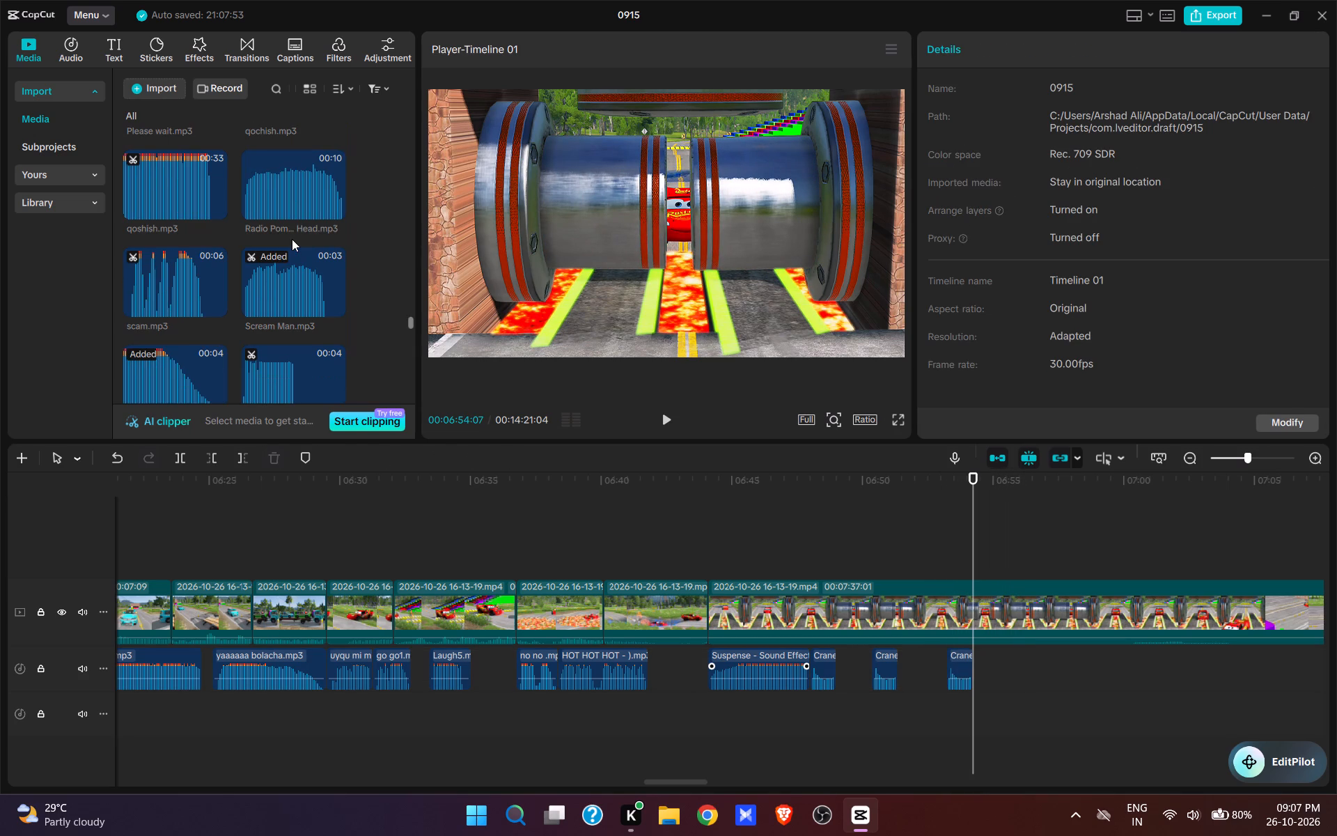
{"action": "scroll", "coordinate": [292, 239], "scroll_direction": "up", "scroll_amount": 13}
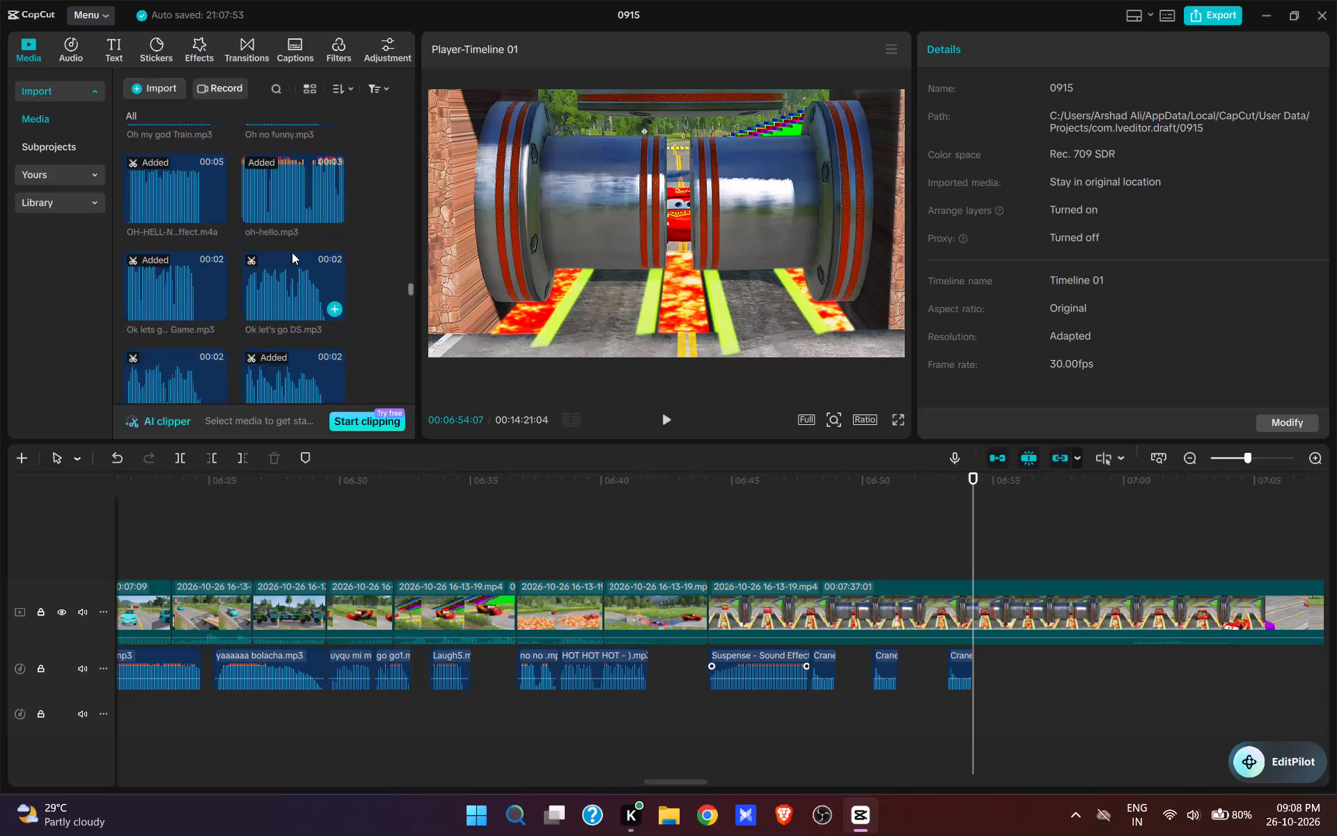
{"action": "scroll", "coordinate": [289, 261], "scroll_direction": "up", "scroll_amount": 8}
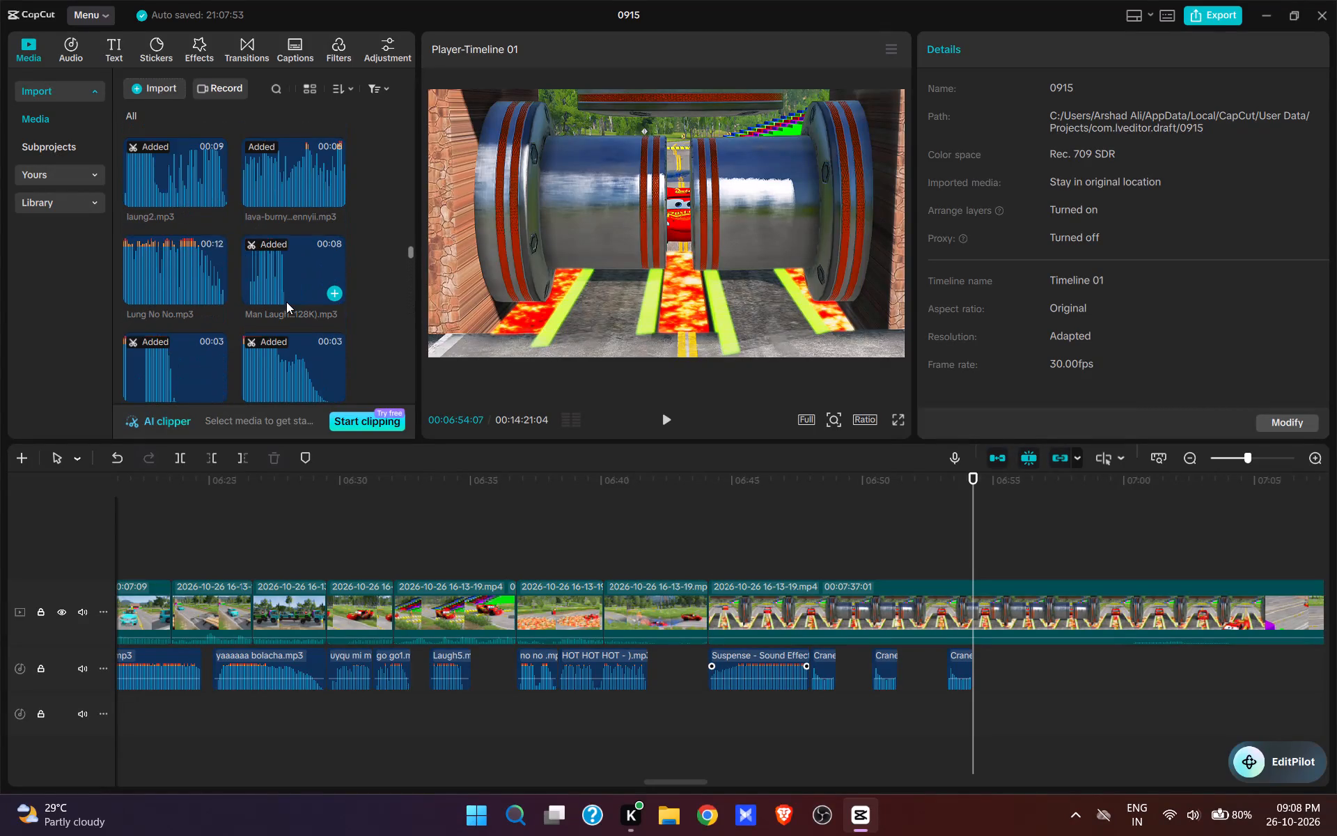
{"action": "scroll", "coordinate": [286, 302], "scroll_direction": "up", "scroll_amount": 8}
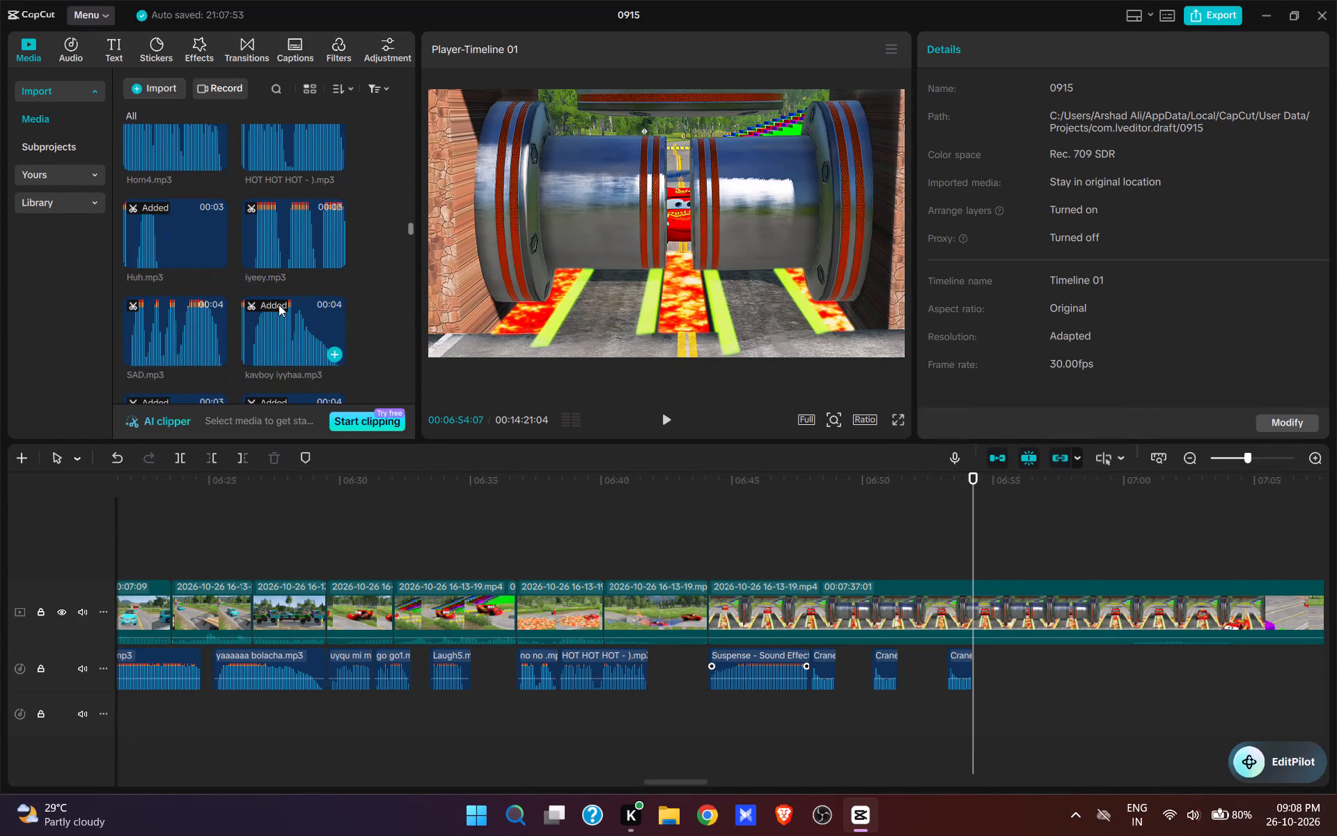
{"action": "scroll", "coordinate": [279, 304], "scroll_direction": "up", "scroll_amount": 3}
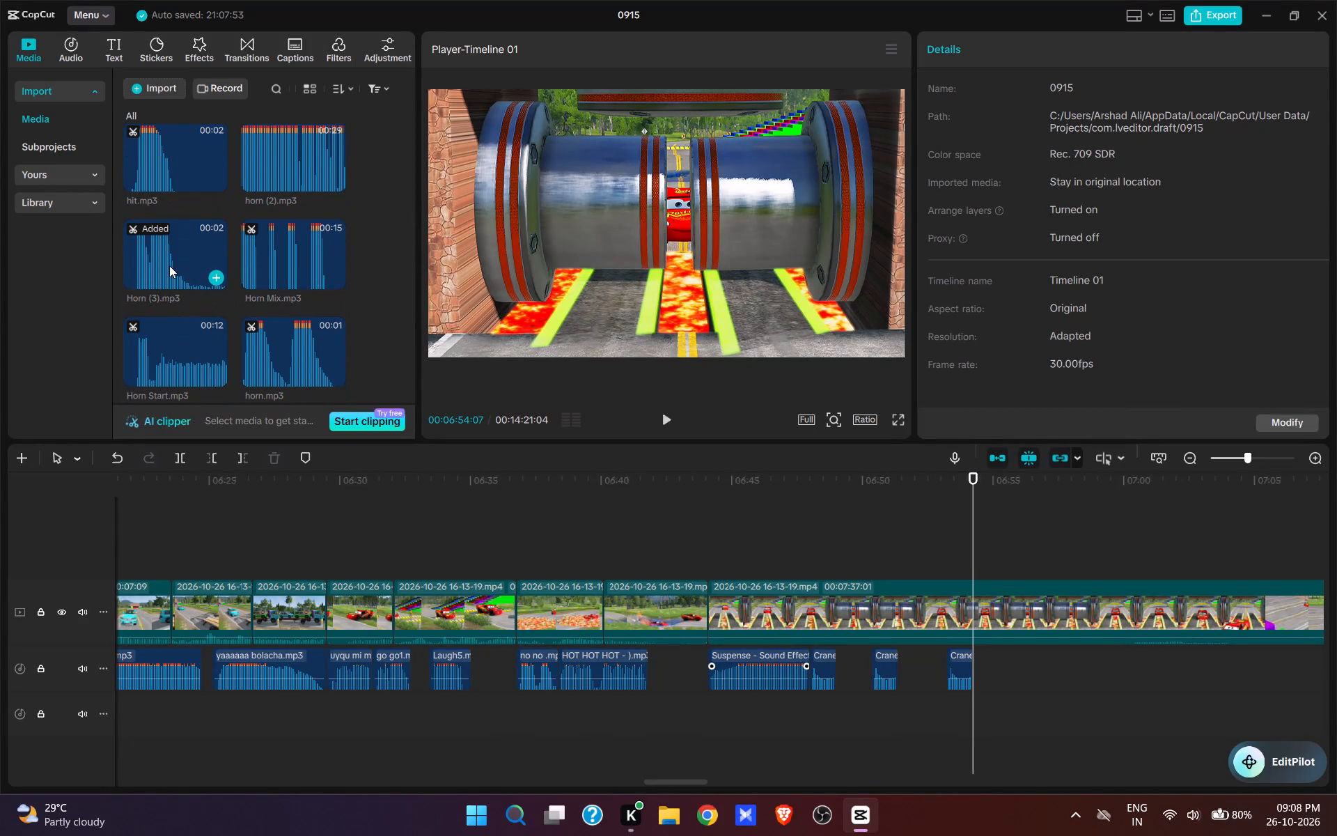
{"action": "scroll", "coordinate": [172, 267], "scroll_direction": "up", "scroll_amount": 3}
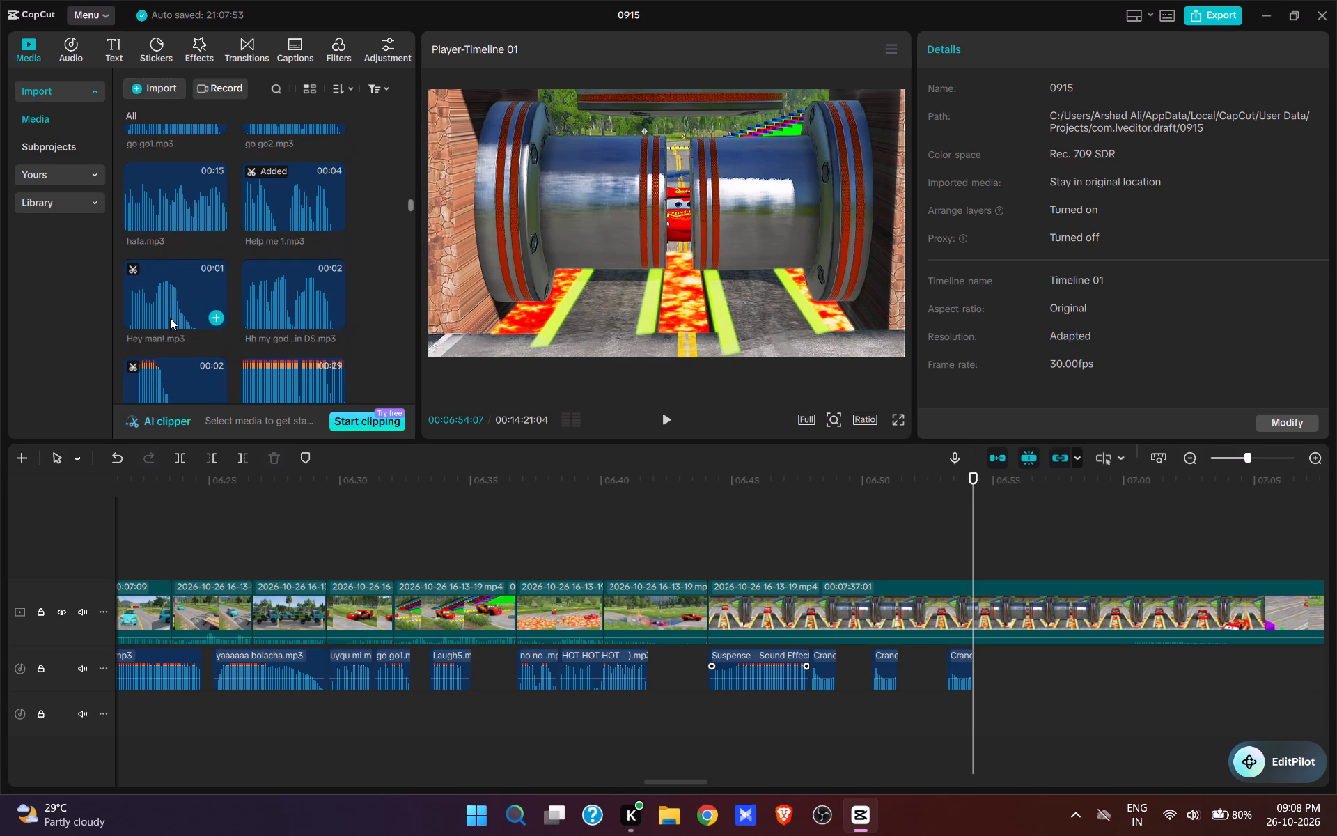
{"action": "left_click", "coordinate": [170, 318]}
{"action": "scroll", "coordinate": [170, 318], "scroll_direction": "up", "scroll_amount": 2}
{"action": "scroll", "coordinate": [170, 318], "scroll_direction": "down", "scroll_amount": 1}
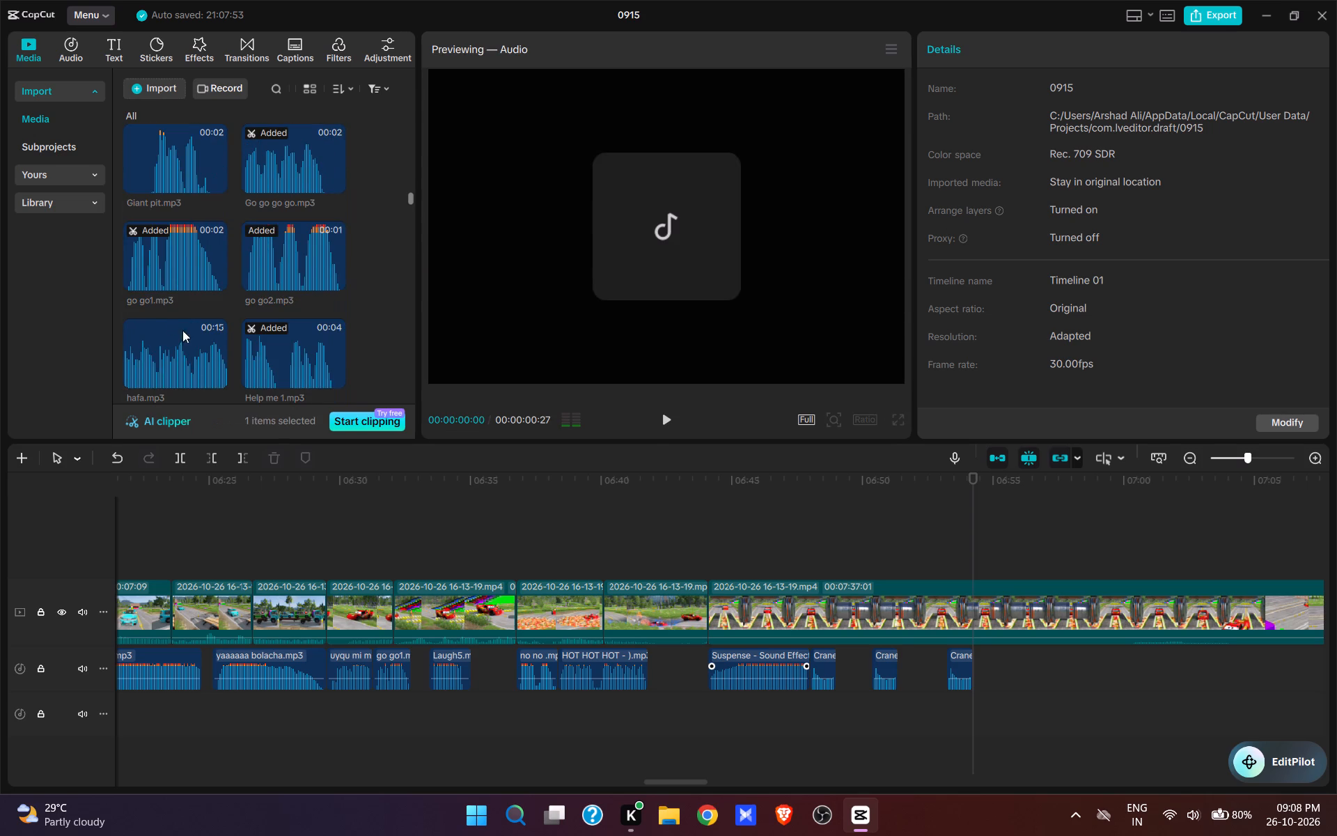
{"action": "scroll", "coordinate": [188, 336], "scroll_direction": "down", "scroll_amount": 2}
{"action": "left_click", "coordinate": [187, 236]}
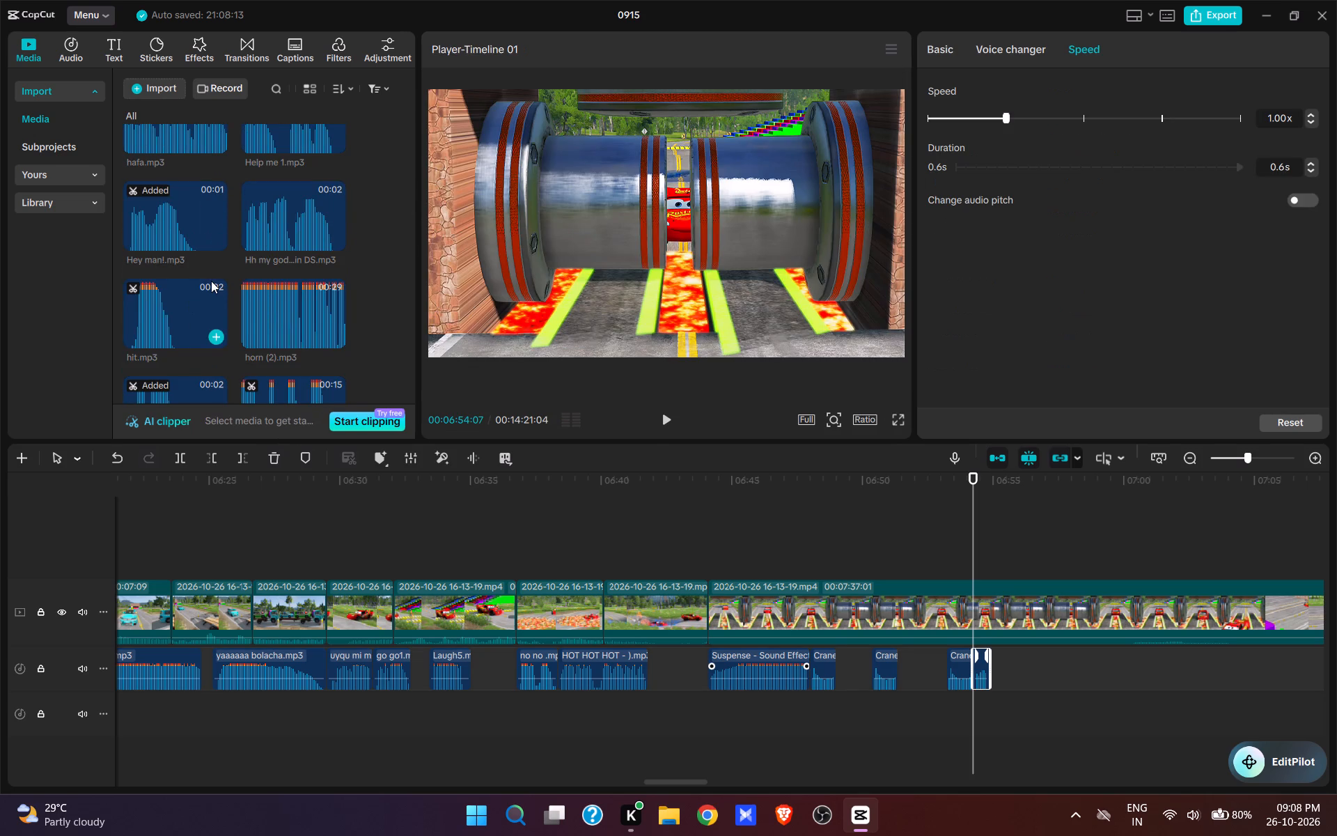
Add Horn (3).mp3, place it on the first audio track just after the Hey man! clip, and play that stretch.
{"action": "scroll", "coordinate": [212, 281], "scroll_direction": "down", "scroll_amount": 2}
{"action": "left_click", "coordinate": [185, 260]}
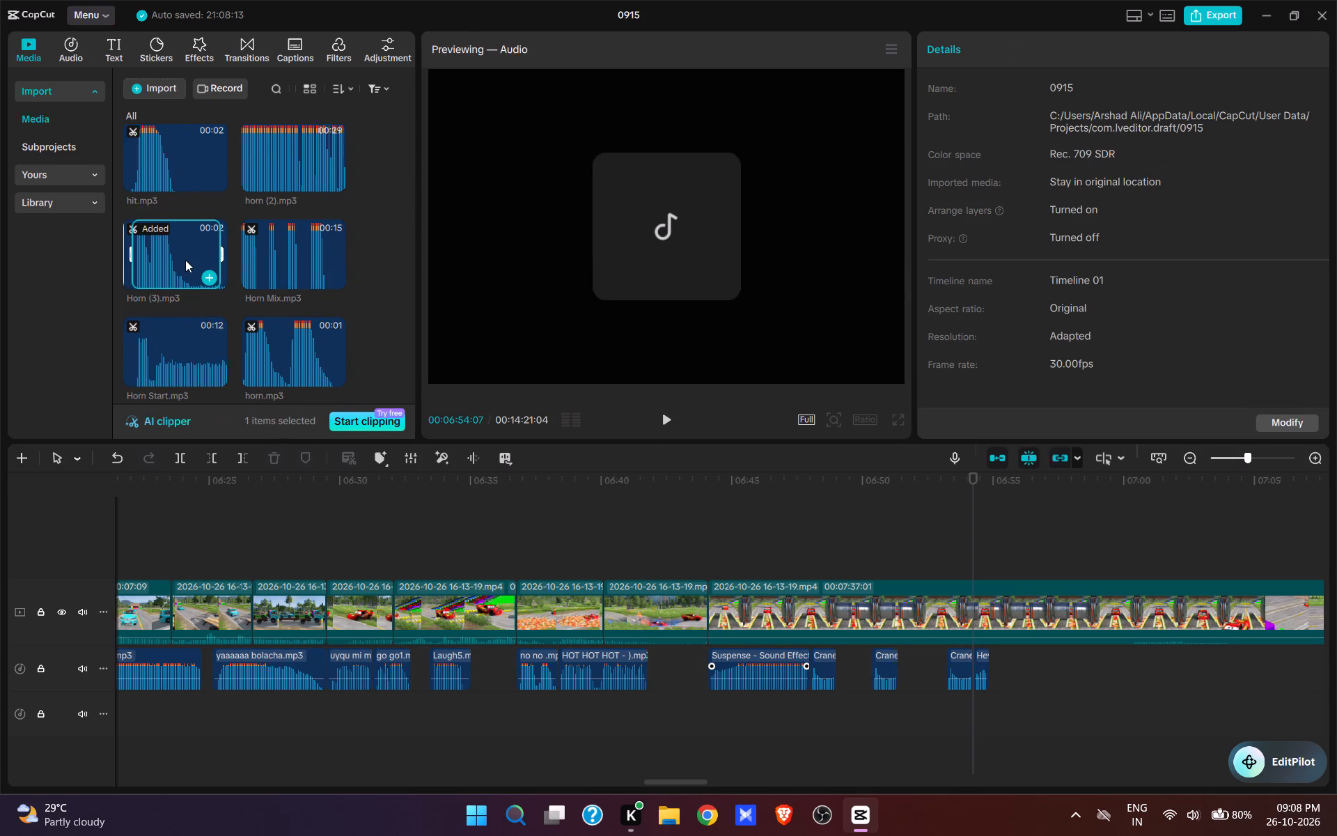
{"action": "left_click", "coordinate": [213, 277]}
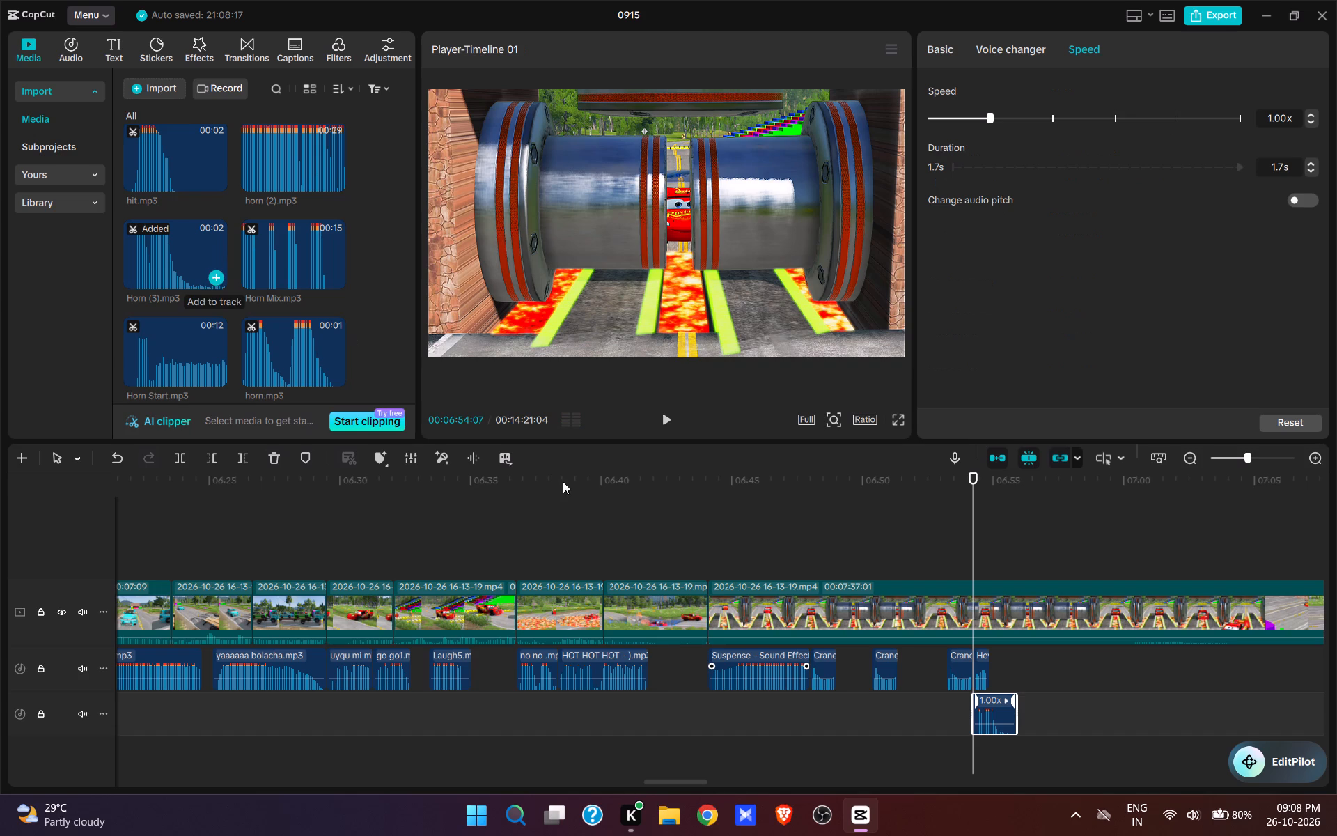
{"action": "left_click_drag", "start_coordinate": [993, 697], "coordinate": [1017, 658]}
{"action": "left_click", "coordinate": [1004, 559]}
{"action": "scroll", "coordinate": [1003, 559], "scroll_direction": "up", "scroll_amount": 2, "text": "ctrl"}
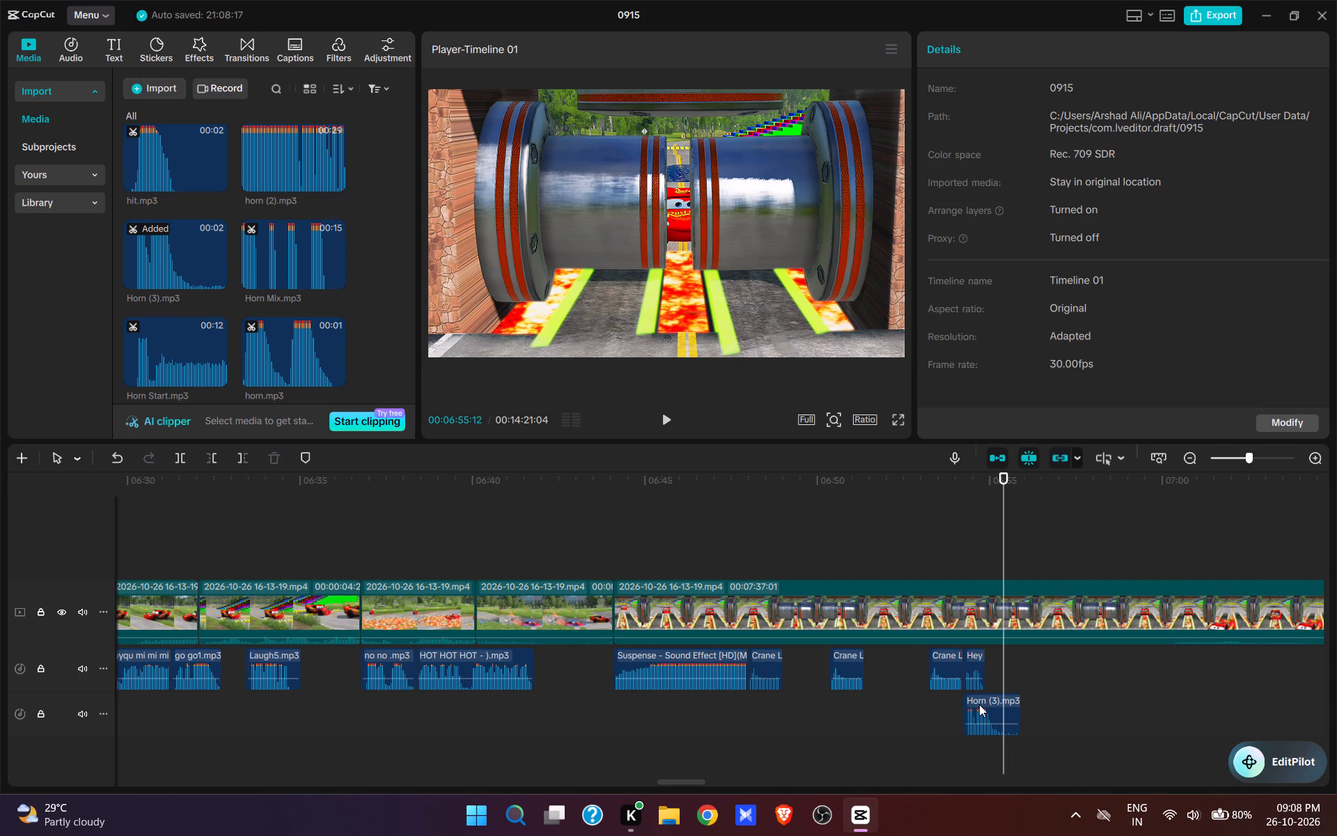
{"action": "left_click_drag", "start_coordinate": [978, 701], "coordinate": [1001, 659]}
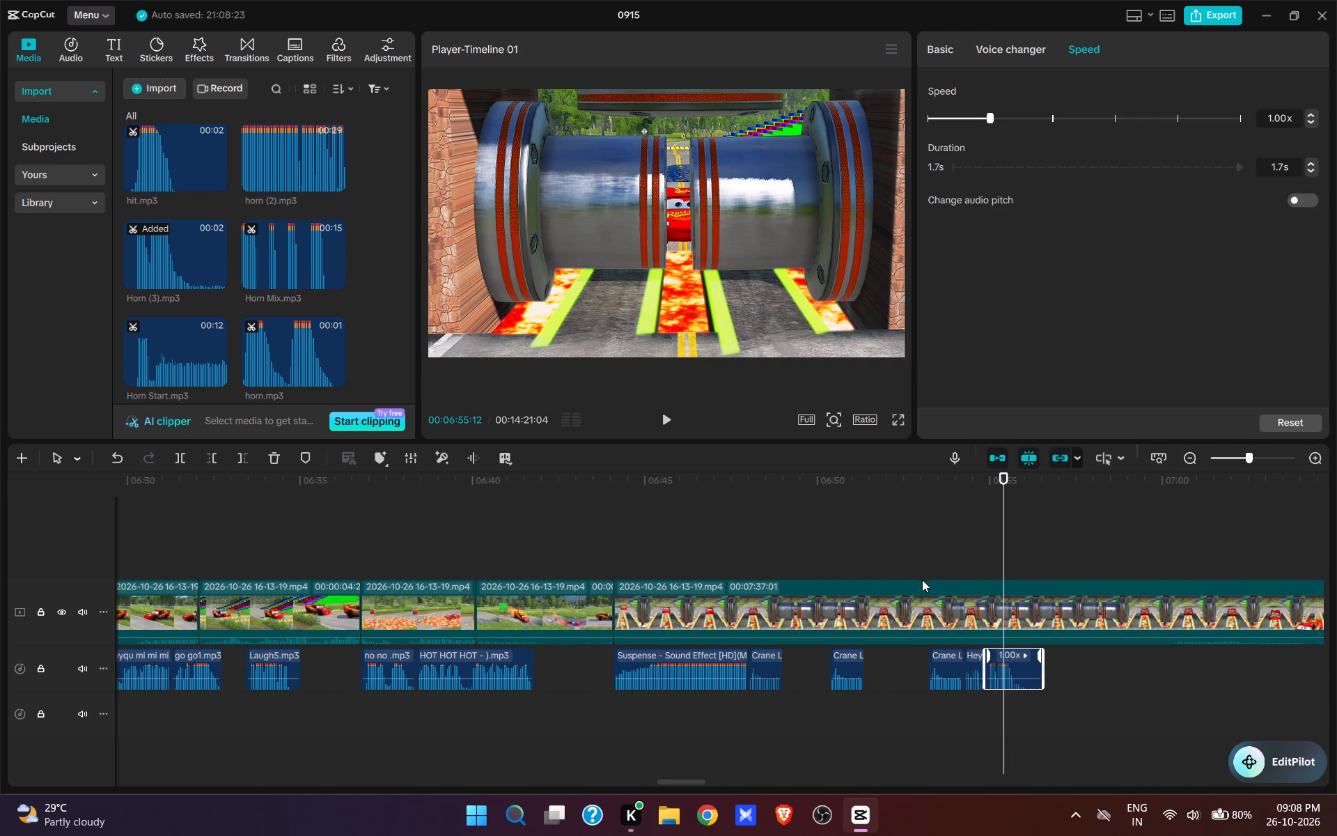
{"action": "left_click", "coordinate": [923, 569]}
{"action": "key", "text": "space"}
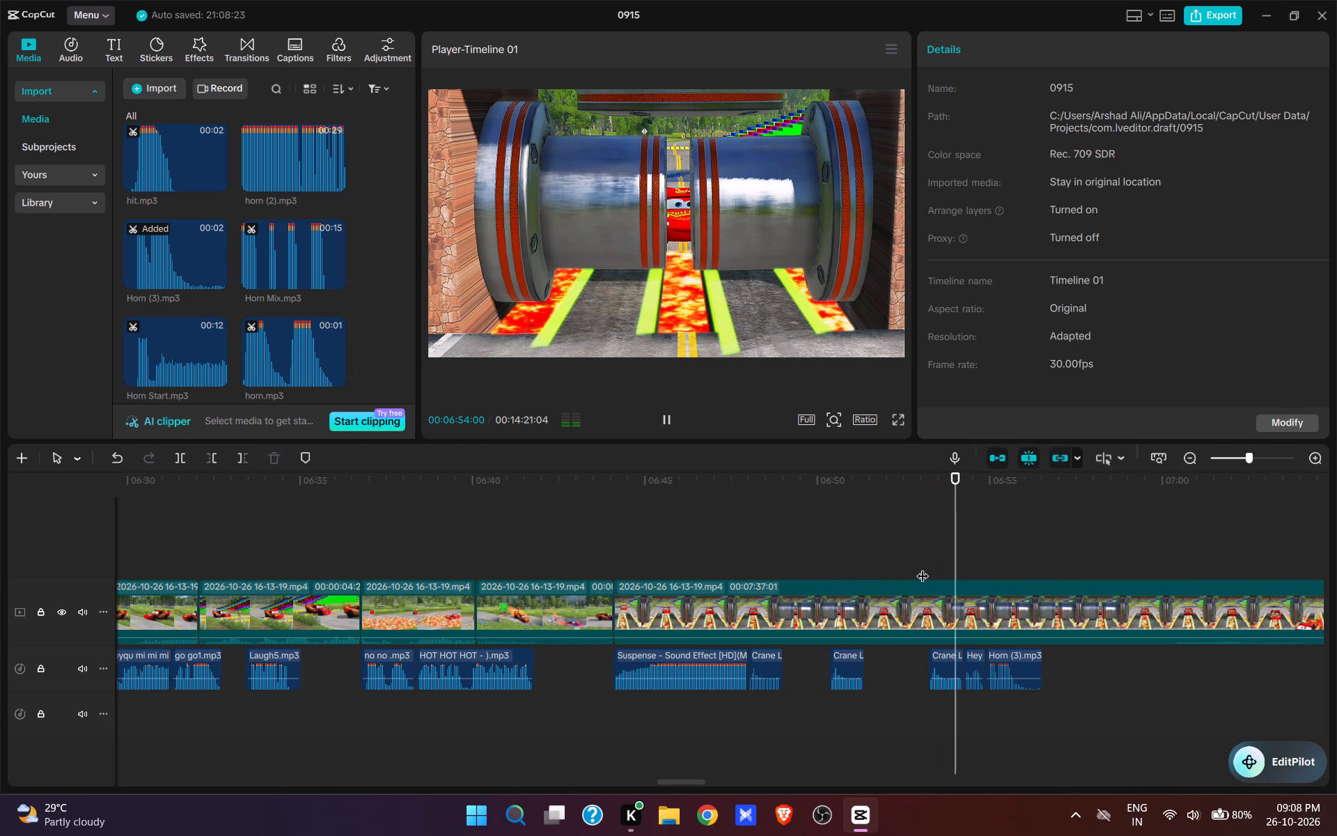
{"action": "key", "text": "space"}
{"action": "left_click", "coordinate": [989, 581]}
{"action": "left_click_drag", "start_coordinate": [1065, 642], "coordinate": [1065, 680]}
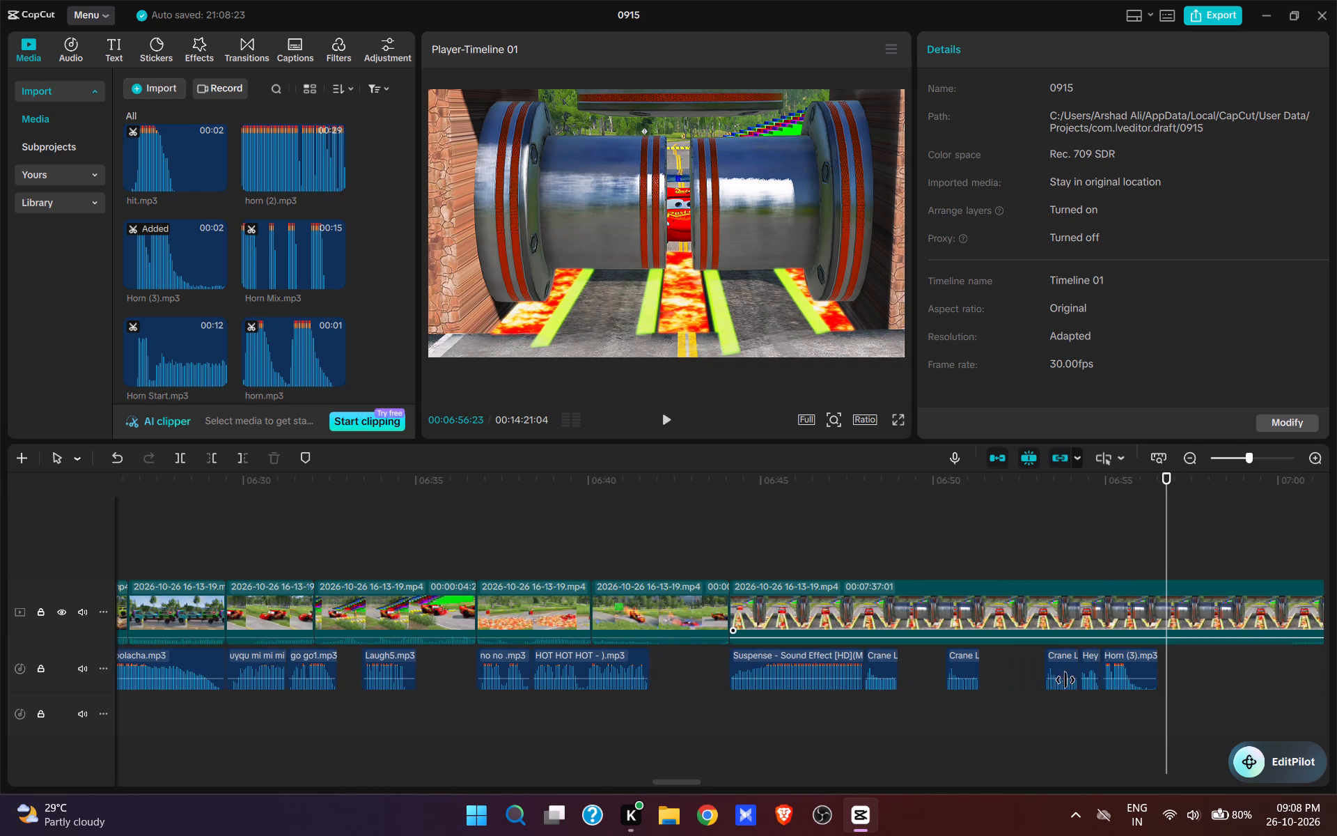
{"action": "left_click_drag", "start_coordinate": [1065, 680], "coordinate": [902, 677]}
{"action": "key", "text": "space"}
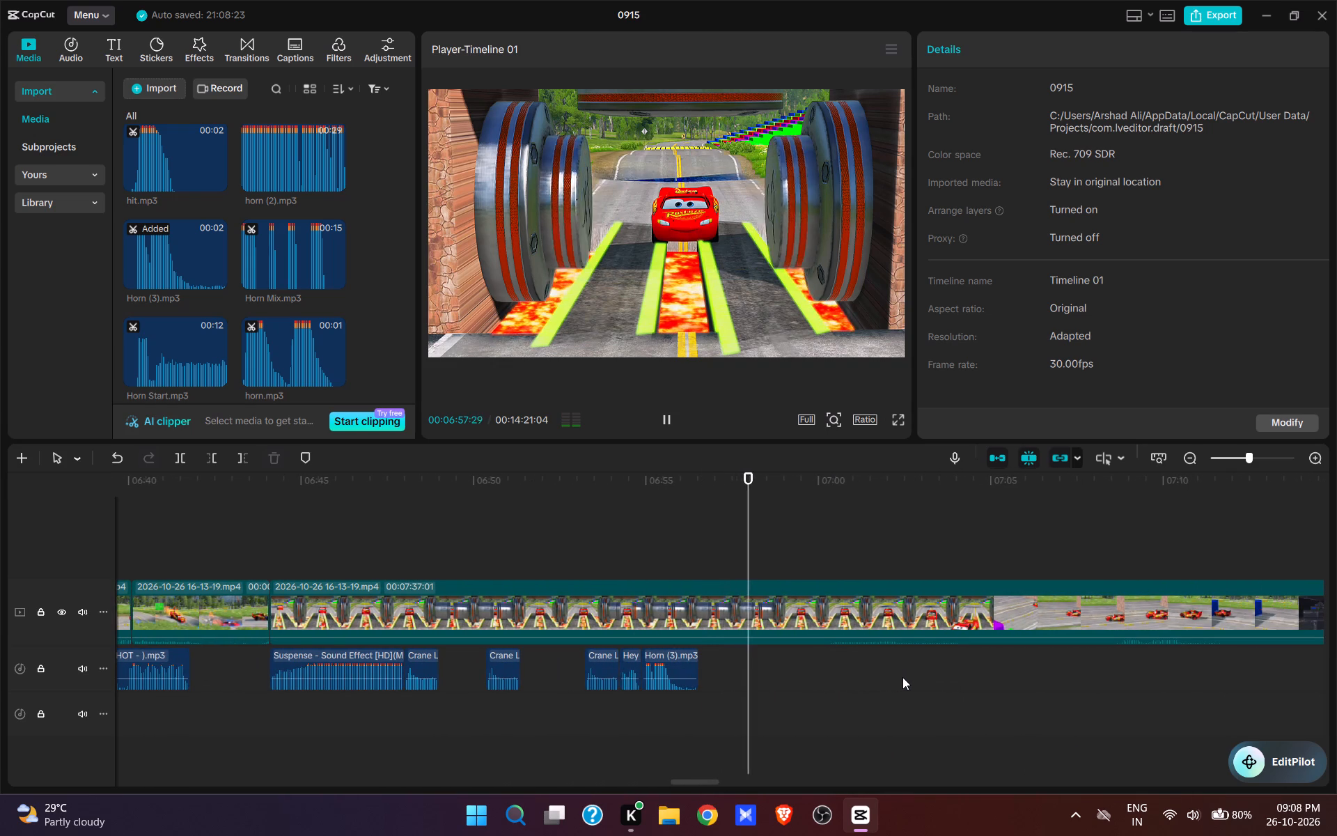
{"action": "key", "text": "space"}
Add the Help me 1.mp3 voice clip at 00:06:56:16, directly after the horn sound, and play it.
{"action": "left_click", "coordinate": [716, 551]}
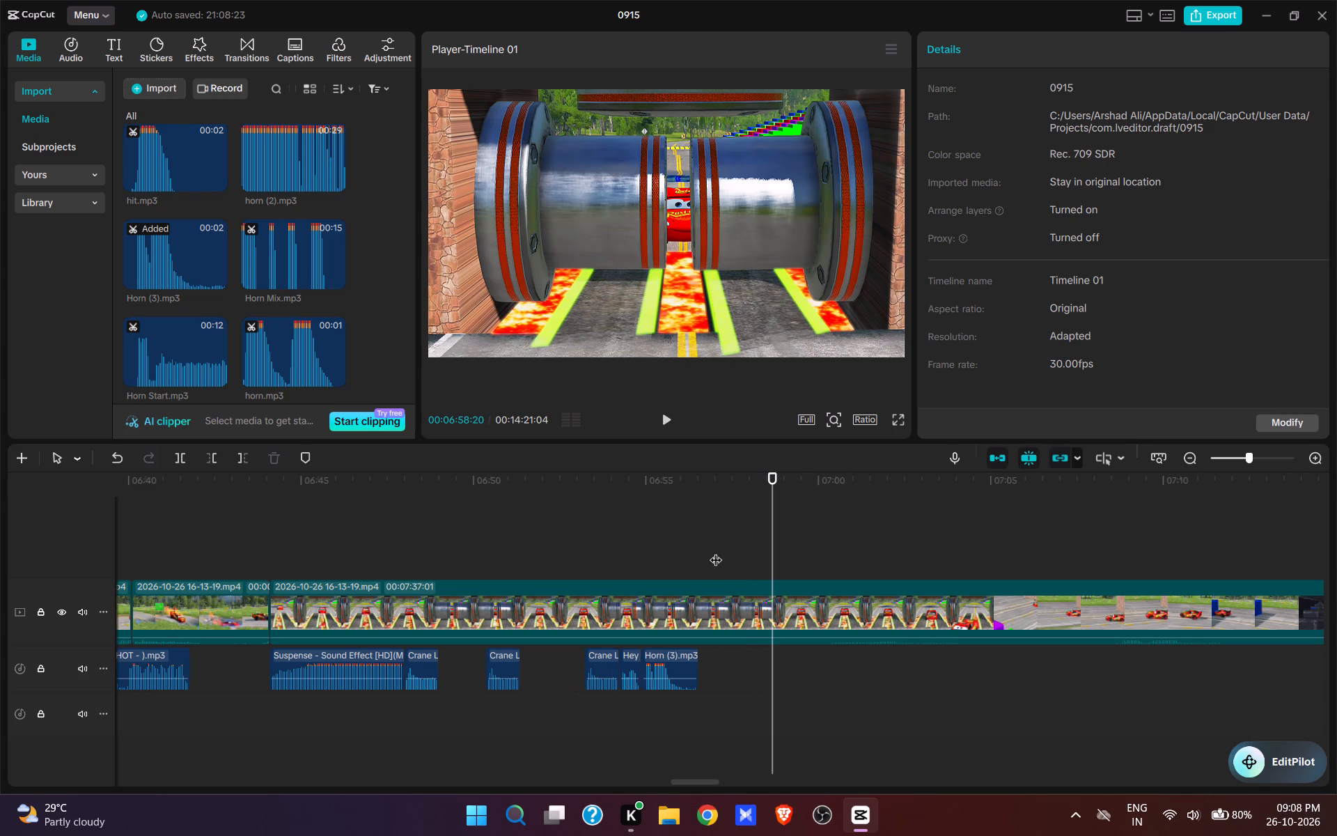
{"action": "left_click_drag", "start_coordinate": [716, 551], "coordinate": [703, 548]}
{"action": "scroll", "coordinate": [236, 307], "scroll_direction": "up", "scroll_amount": 11}
{"action": "scroll", "coordinate": [256, 285], "scroll_direction": "down", "scroll_amount": 5}
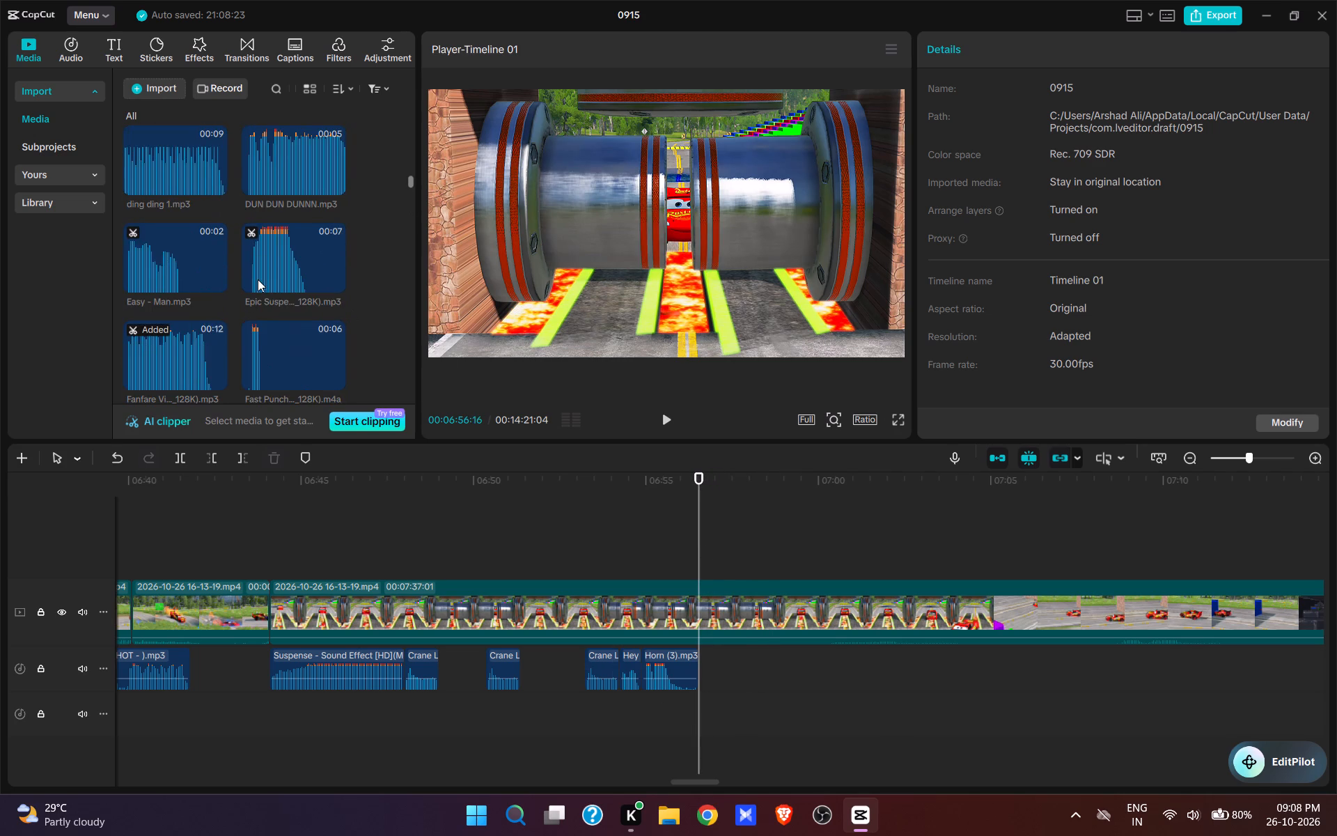
{"action": "scroll", "coordinate": [258, 279], "scroll_direction": "down", "scroll_amount": 5}
{"action": "scroll", "coordinate": [274, 265], "scroll_direction": "up", "scroll_amount": 2}
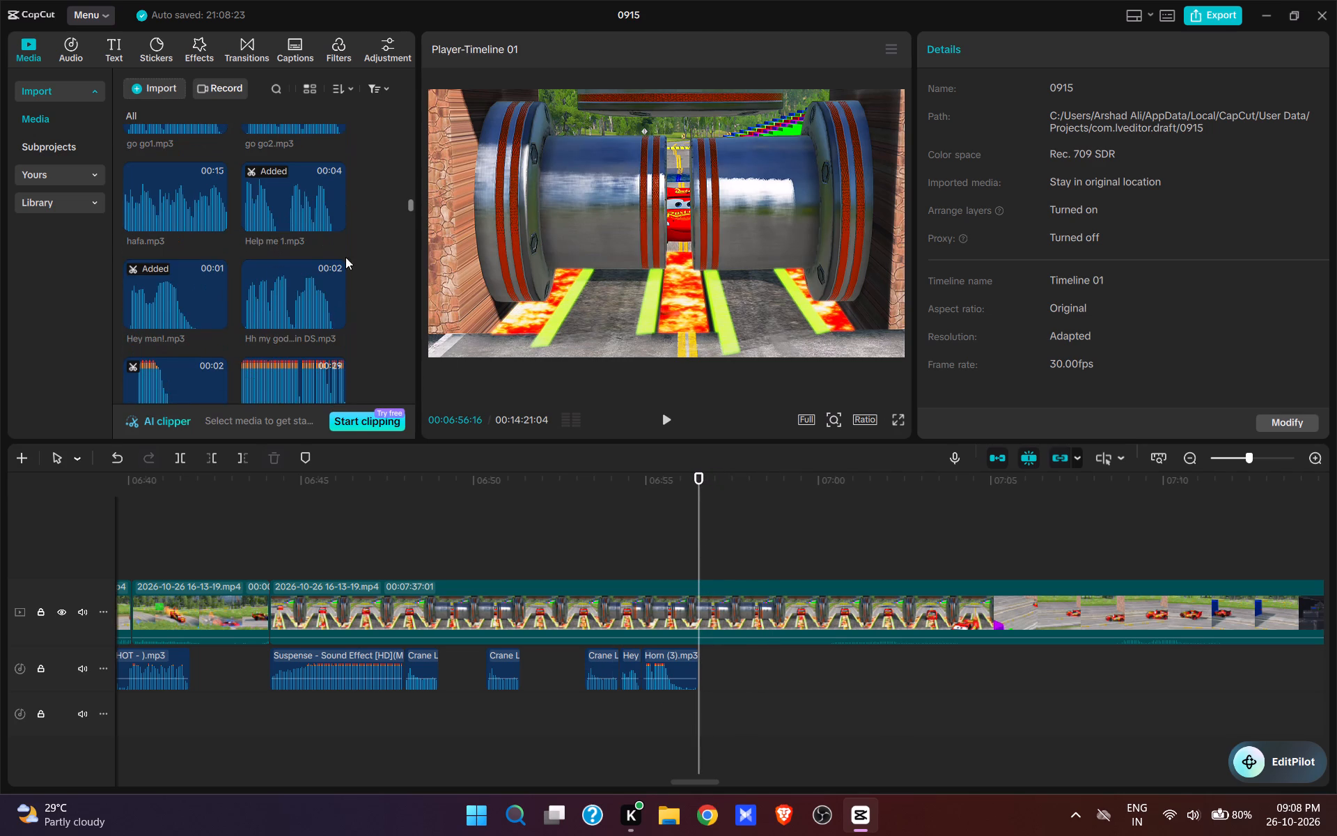
{"action": "left_click", "coordinate": [332, 219]}
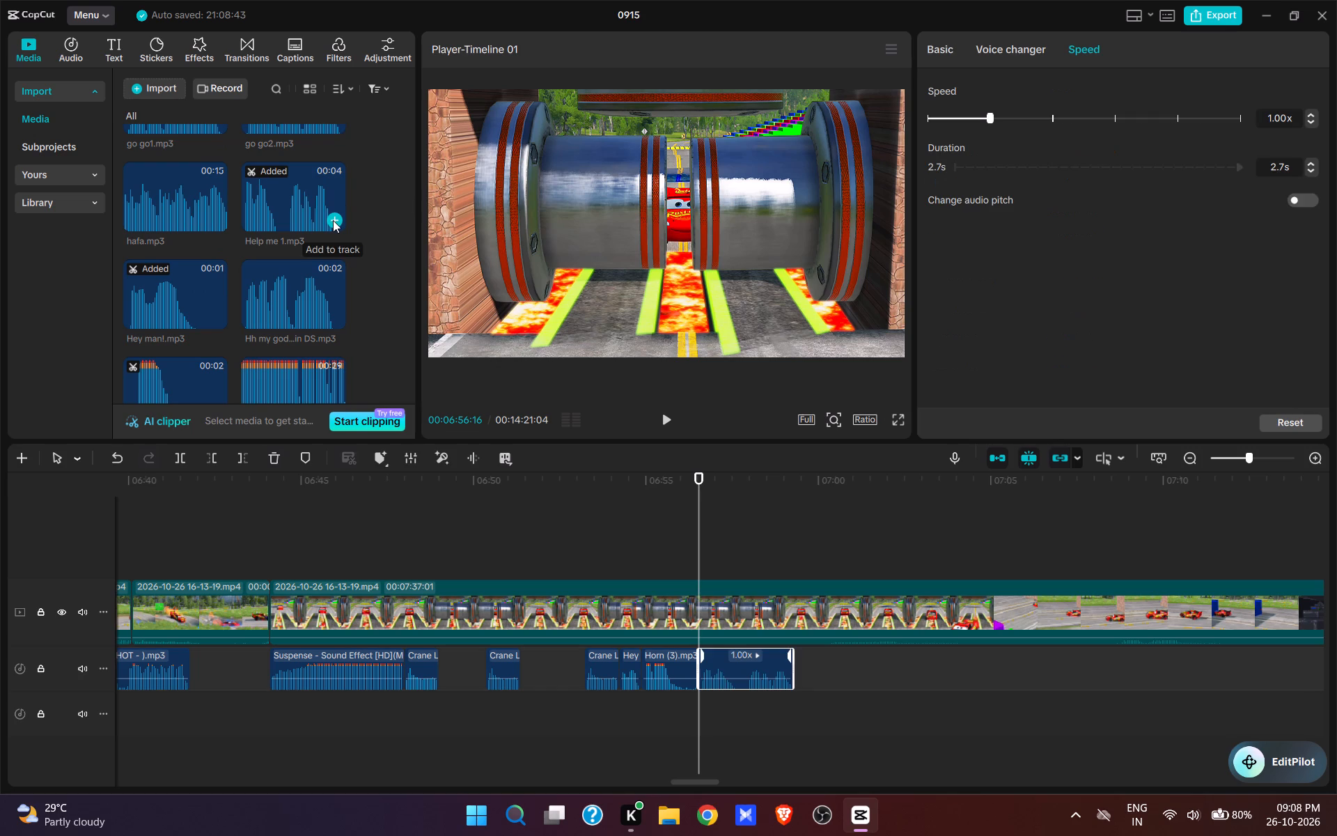
{"action": "key", "text": "space"}
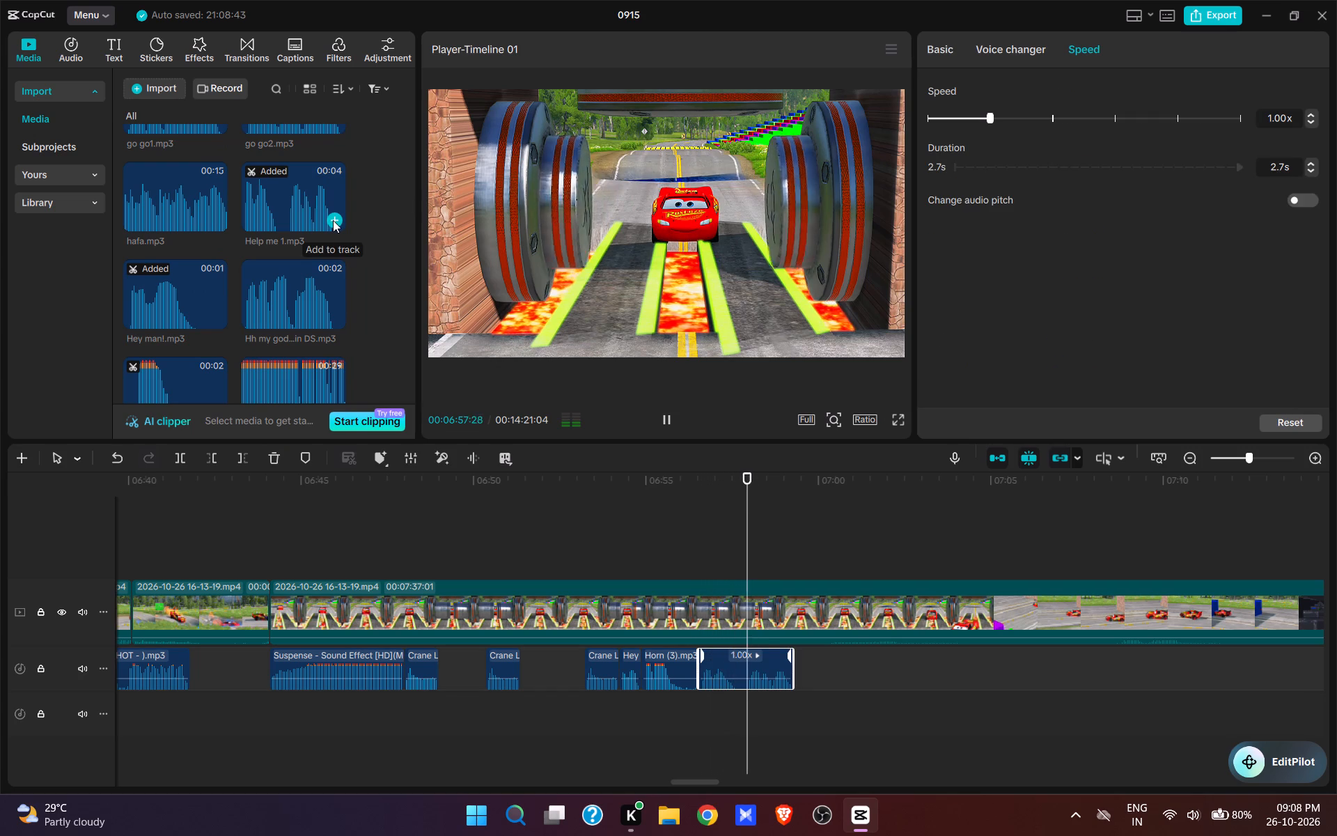
{"action": "key", "text": "space"}
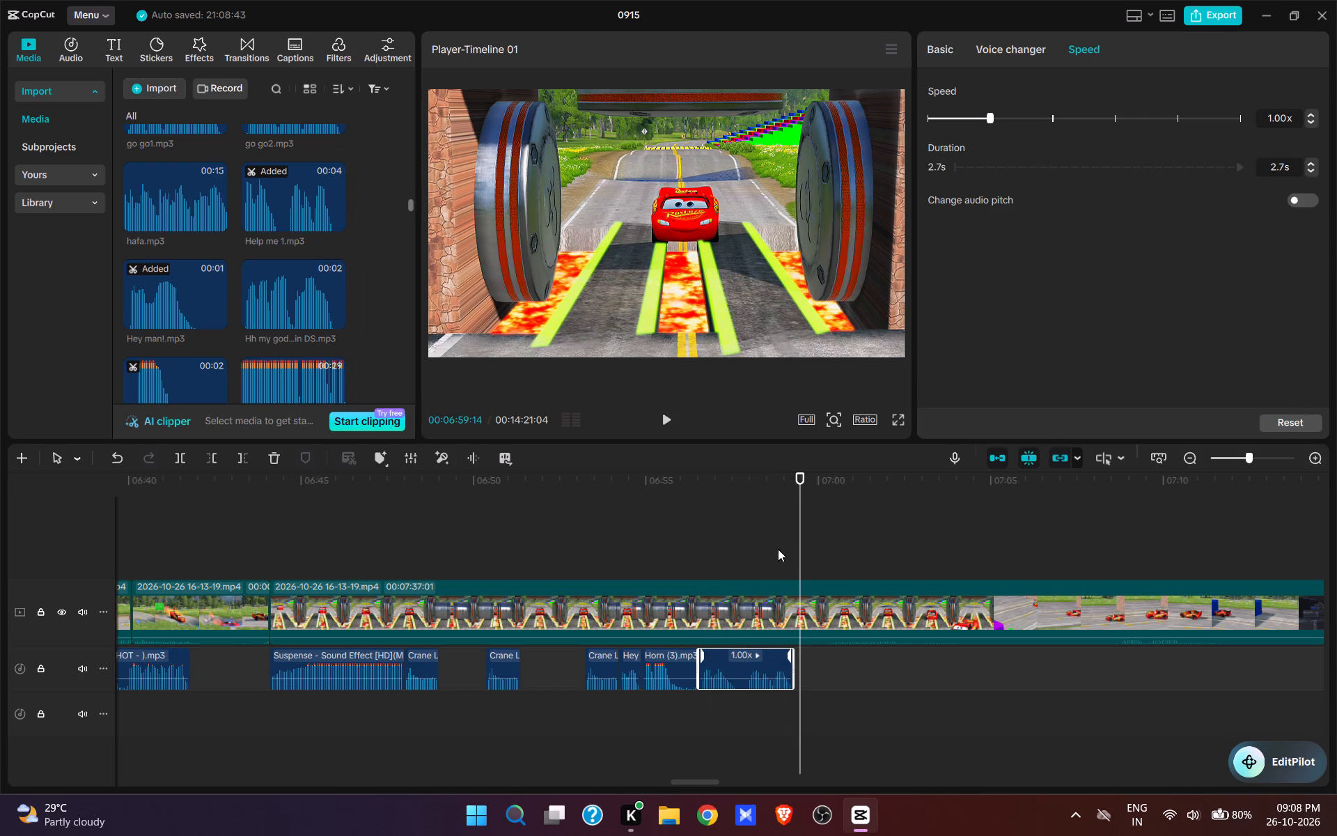
Add the Thank you Man.mp3 voice clip at 00:06:59:08, where the rollers are open around the red car, and play it.
{"action": "left_click", "coordinate": [789, 564]}
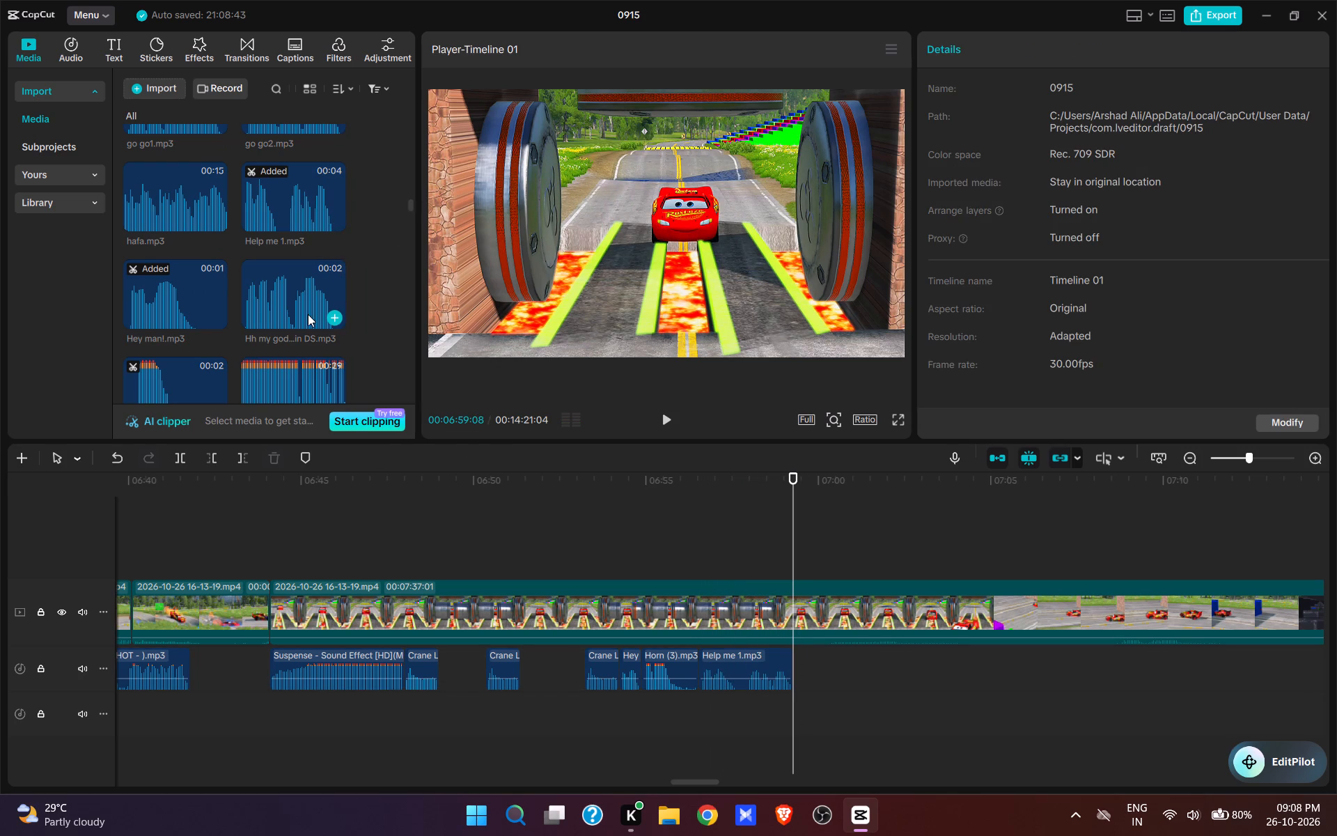
{"action": "scroll", "coordinate": [308, 314], "scroll_direction": "down", "scroll_amount": 13}
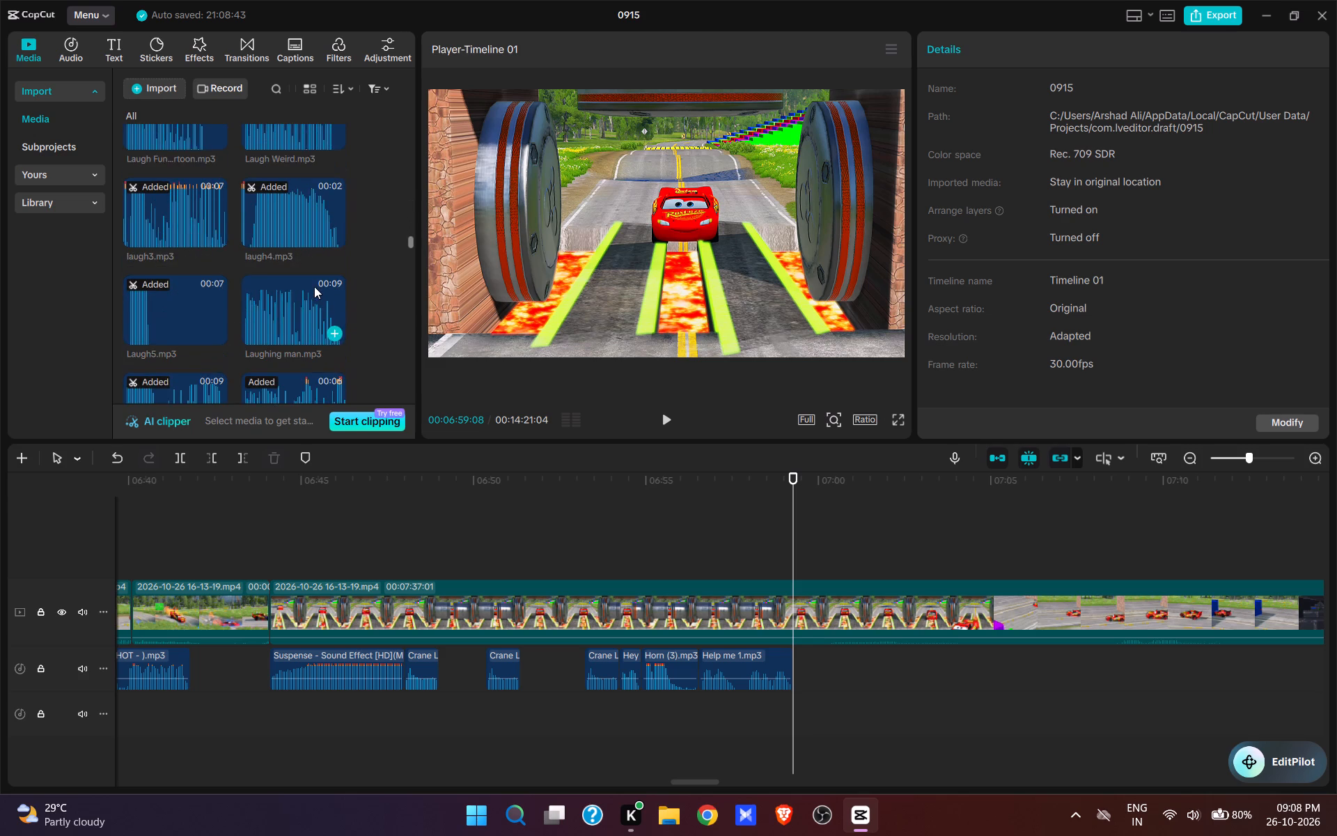
{"action": "scroll", "coordinate": [314, 286], "scroll_direction": "down", "scroll_amount": 2}
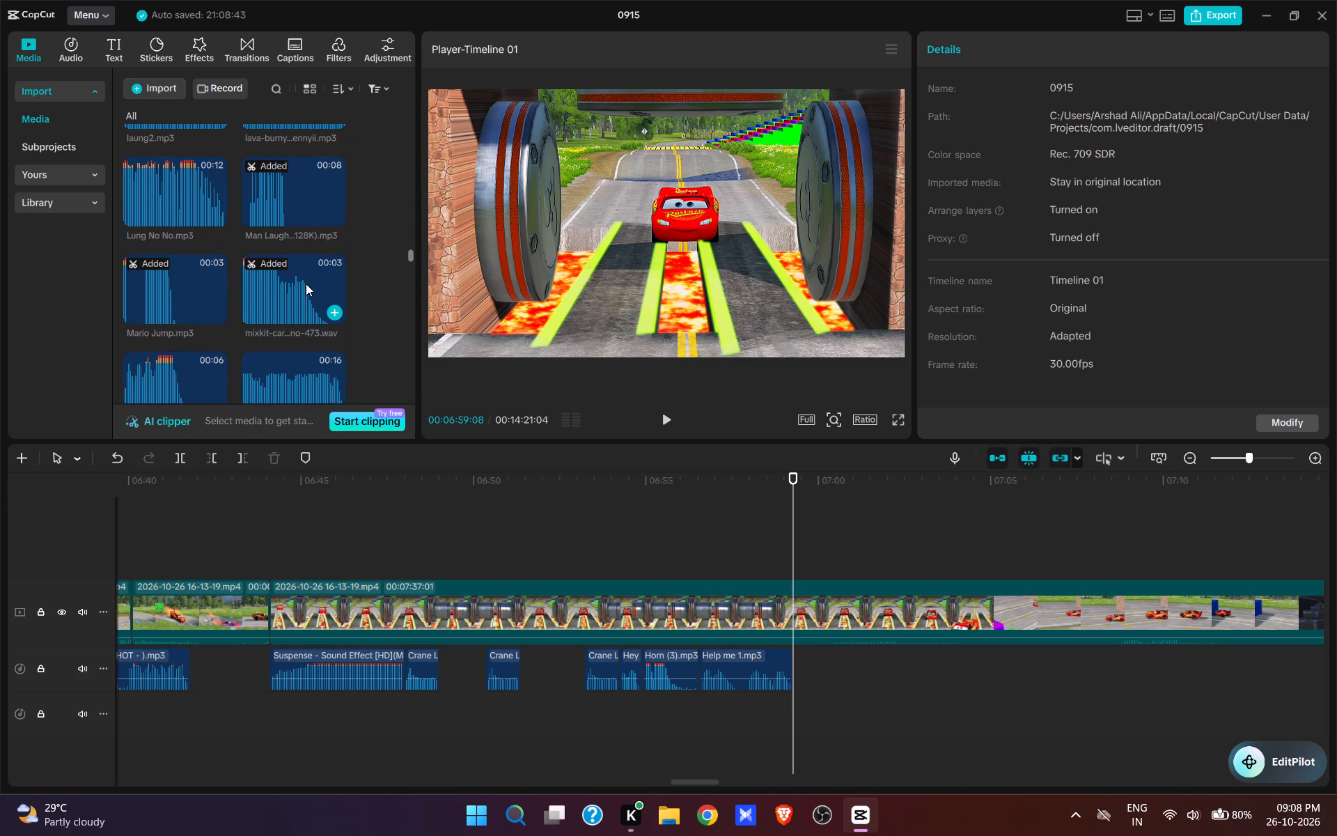
{"action": "scroll", "coordinate": [180, 264], "scroll_direction": "down", "scroll_amount": 3}
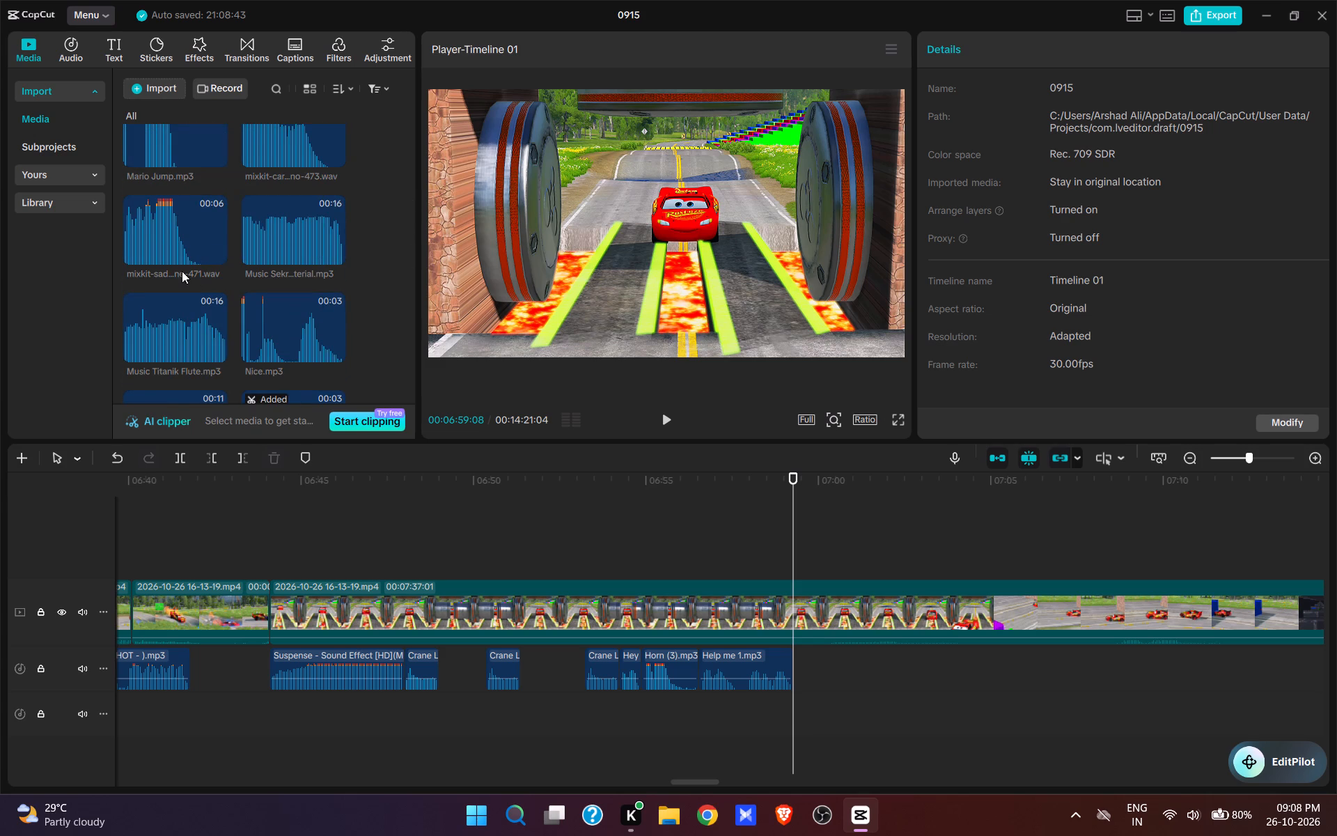
{"action": "scroll", "coordinate": [182, 271], "scroll_direction": "down", "scroll_amount": 10}
{"action": "scroll", "coordinate": [203, 283], "scroll_direction": "down", "scroll_amount": 20}
{"action": "scroll", "coordinate": [203, 283], "scroll_direction": "down", "scroll_amount": 9}
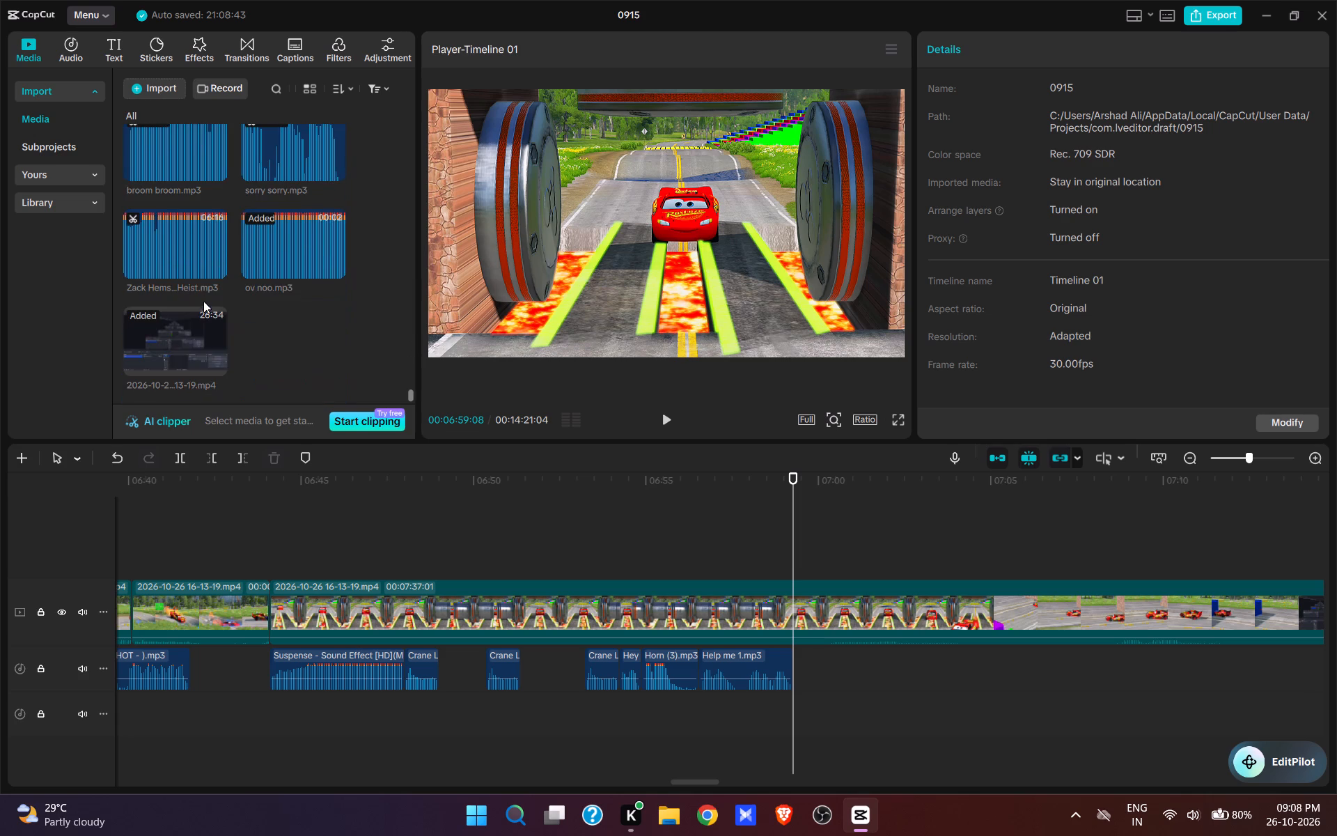
{"action": "scroll", "coordinate": [203, 319], "scroll_direction": "up", "scroll_amount": 5}
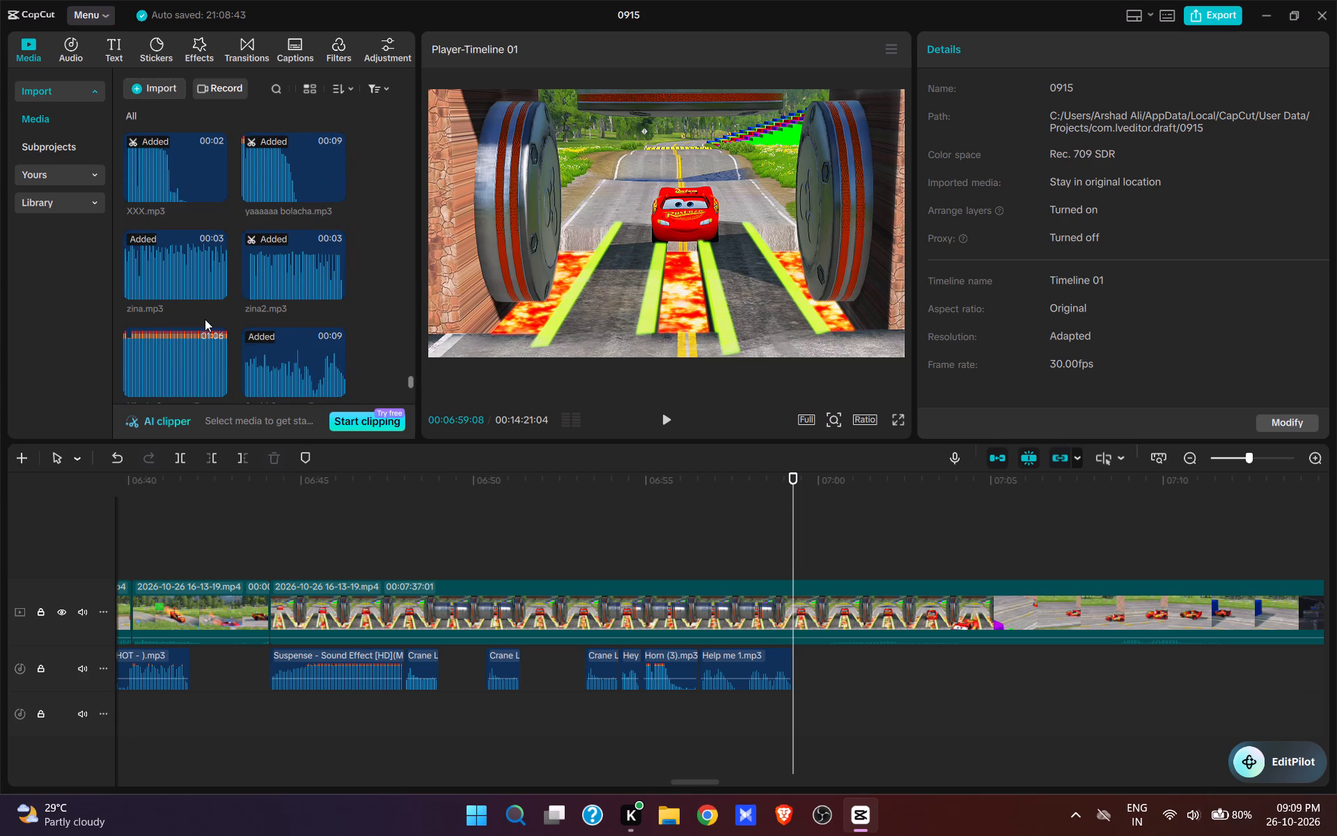
{"action": "scroll", "coordinate": [205, 319], "scroll_direction": "up", "scroll_amount": 5}
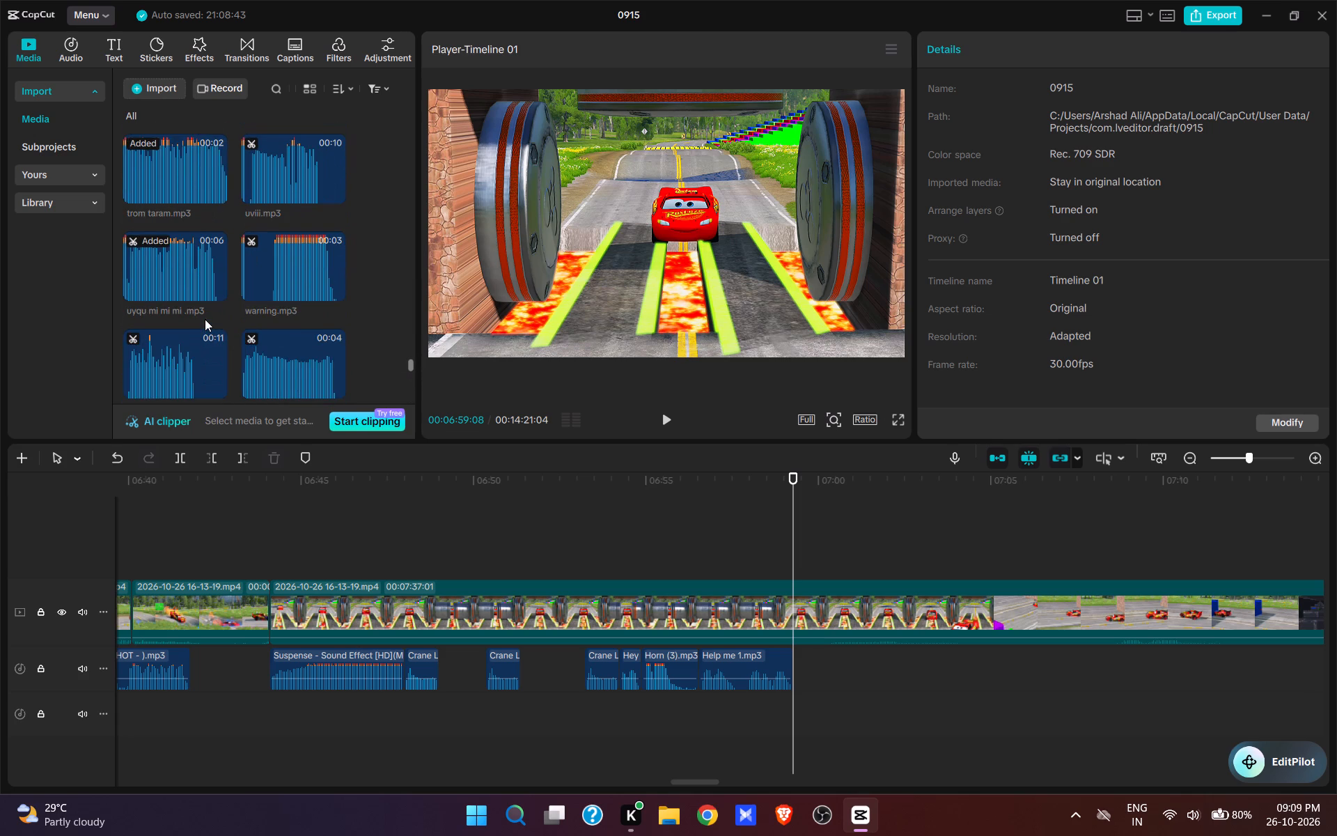
{"action": "left_click", "coordinate": [216, 175]}
{"action": "key", "text": "space"}
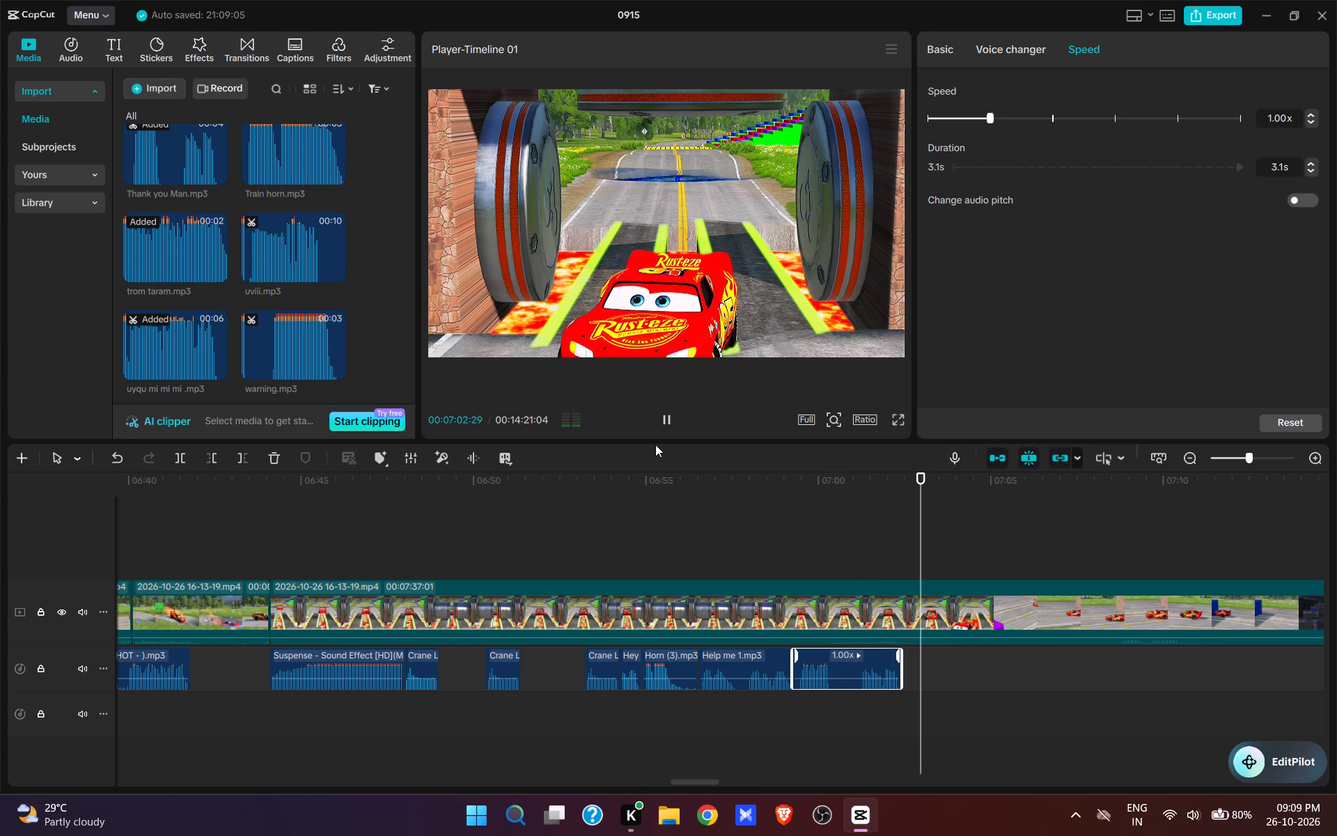
{"action": "key", "text": "space"}
Play the red car's exit from the rollers and split the video clip at 00:07:03:29, as it drives out of view.
{"action": "left_click", "coordinate": [904, 567]}
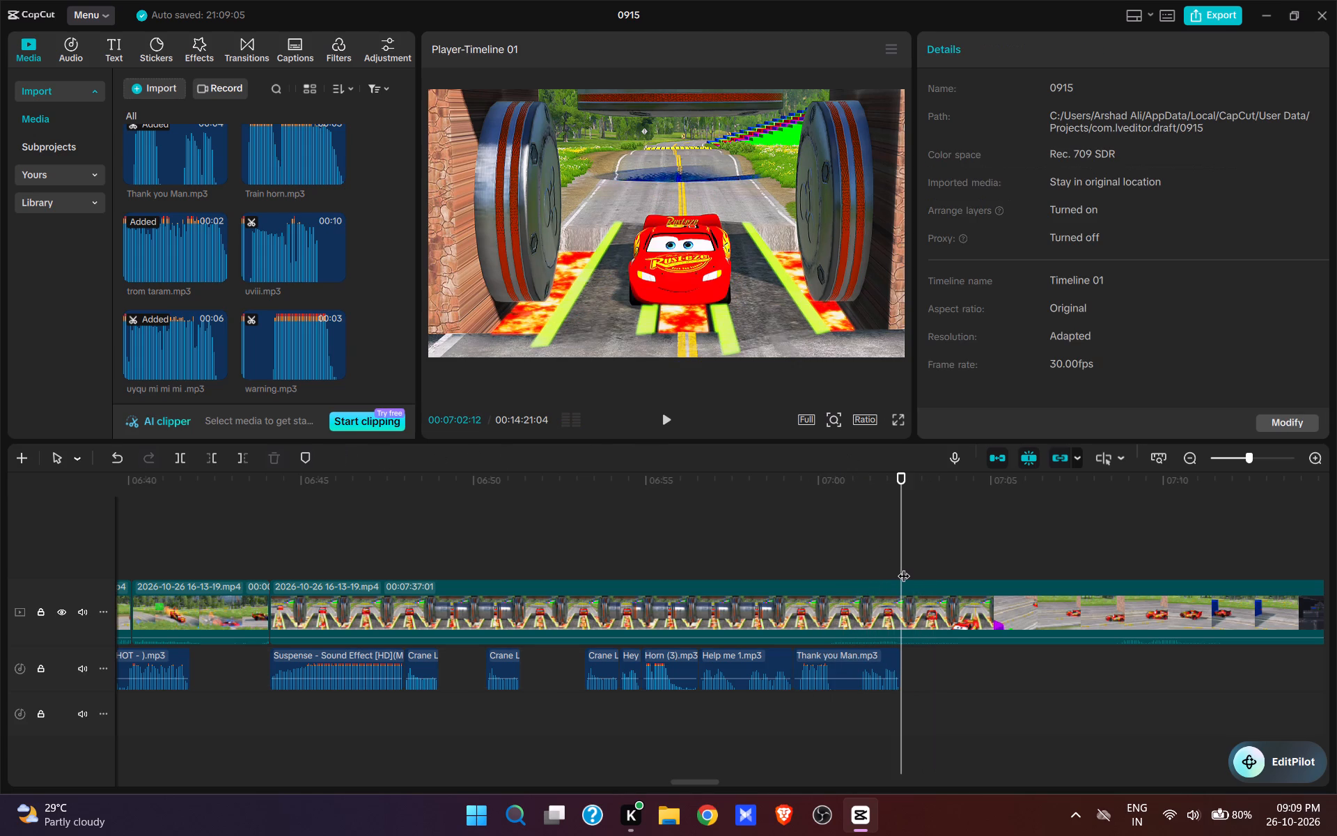
{"action": "left_click", "coordinate": [830, 571]}
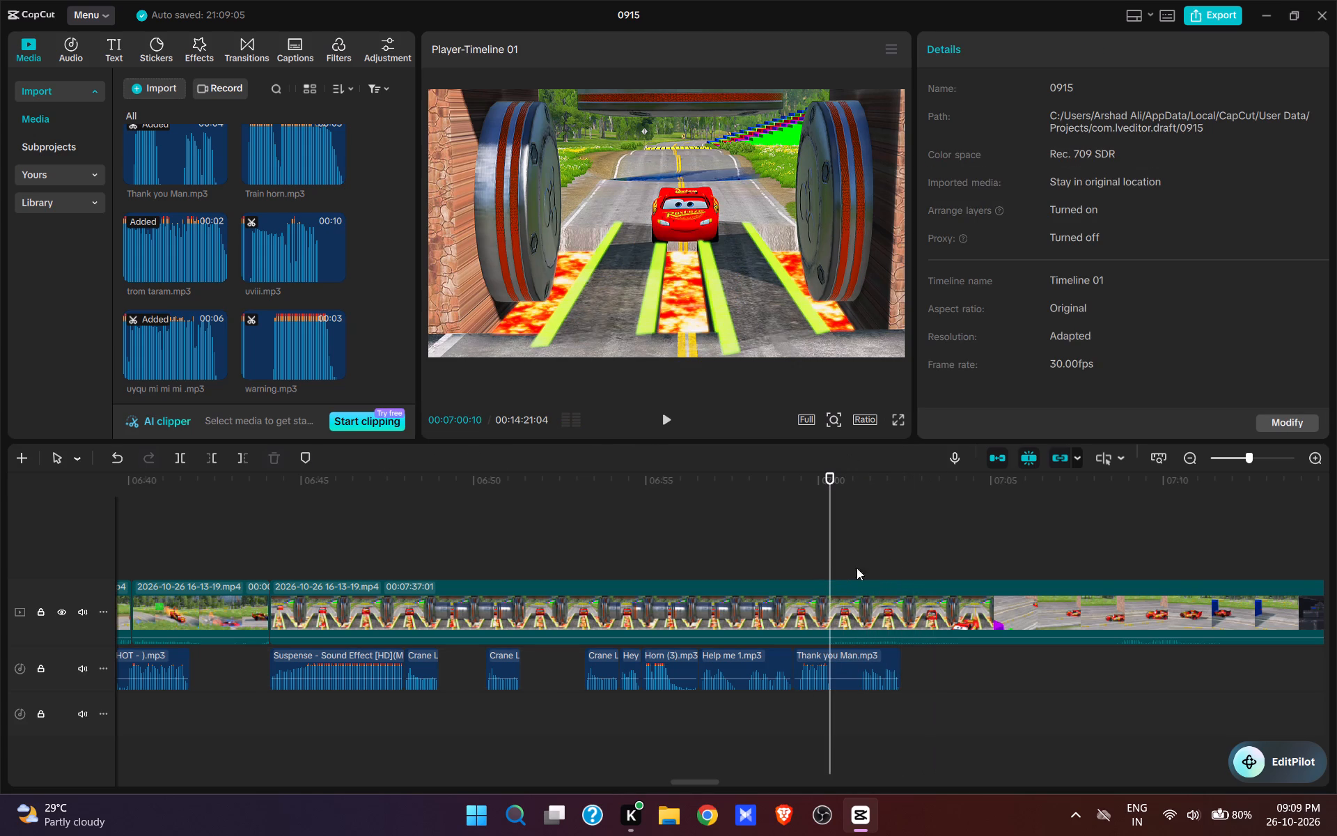
{"action": "key", "text": "space"}
{"action": "key", "text": "space"}
{"action": "key", "text": "space"}
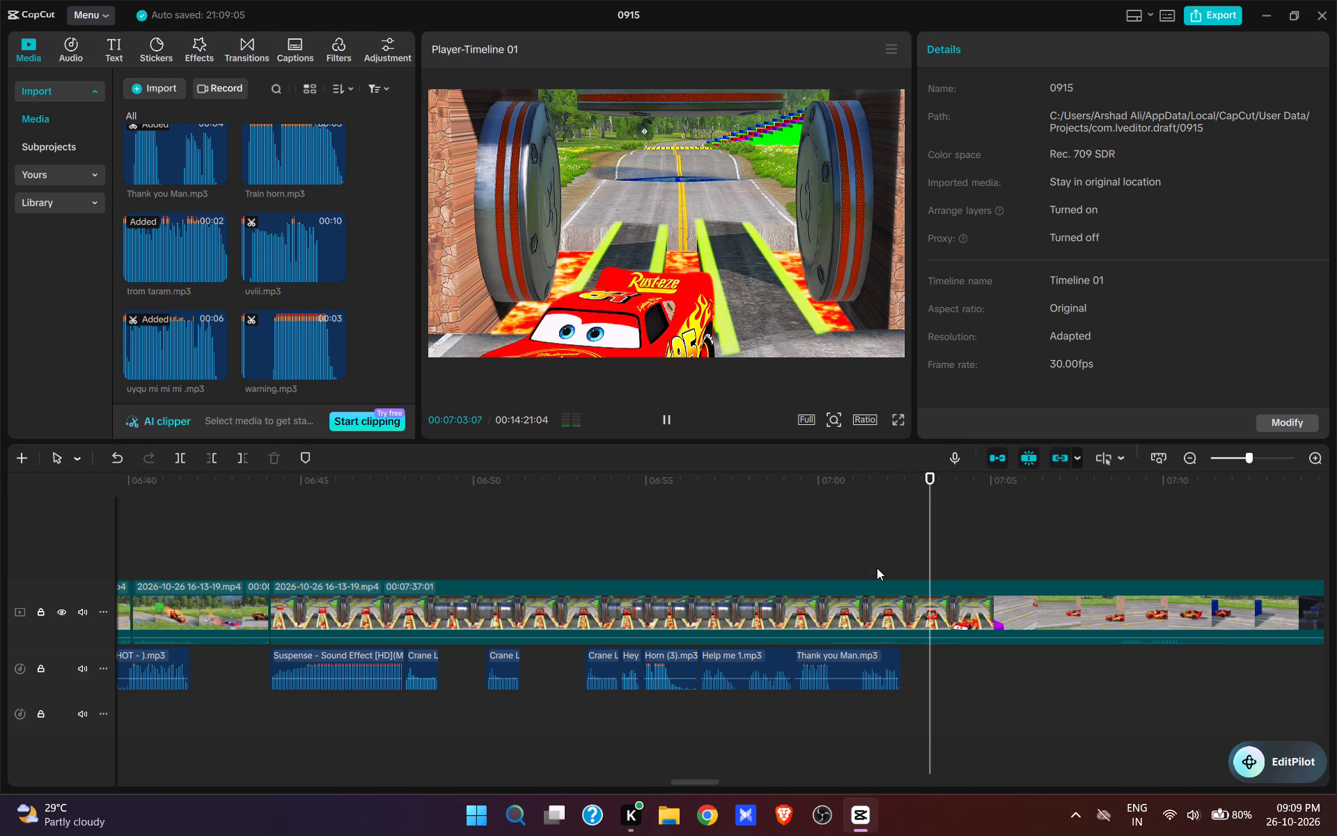
{"action": "key", "text": "space"}
{"action": "key", "text": "space"}
{"action": "key", "text": "space"}
{"action": "type", "text": "w"}
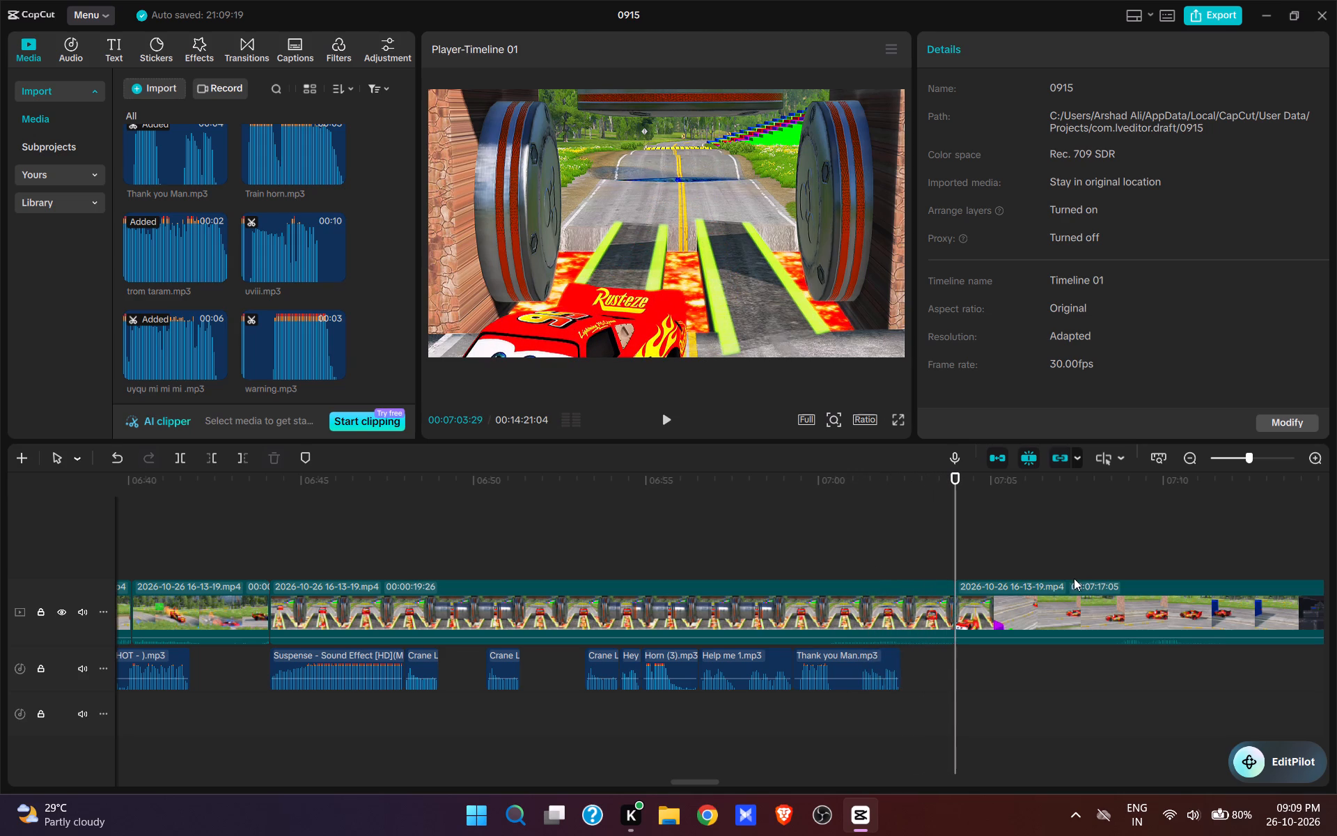
Trim about 5 s off the start of the video clip after 00:07:03:29 to begin with the red car's side view, and play it.
{"action": "left_click", "coordinate": [1066, 568]}
{"action": "left_click", "coordinate": [1108, 559]}
{"action": "key", "text": "space"}
{"action": "key", "text": "space"}
{"action": "type", "text": "q"}
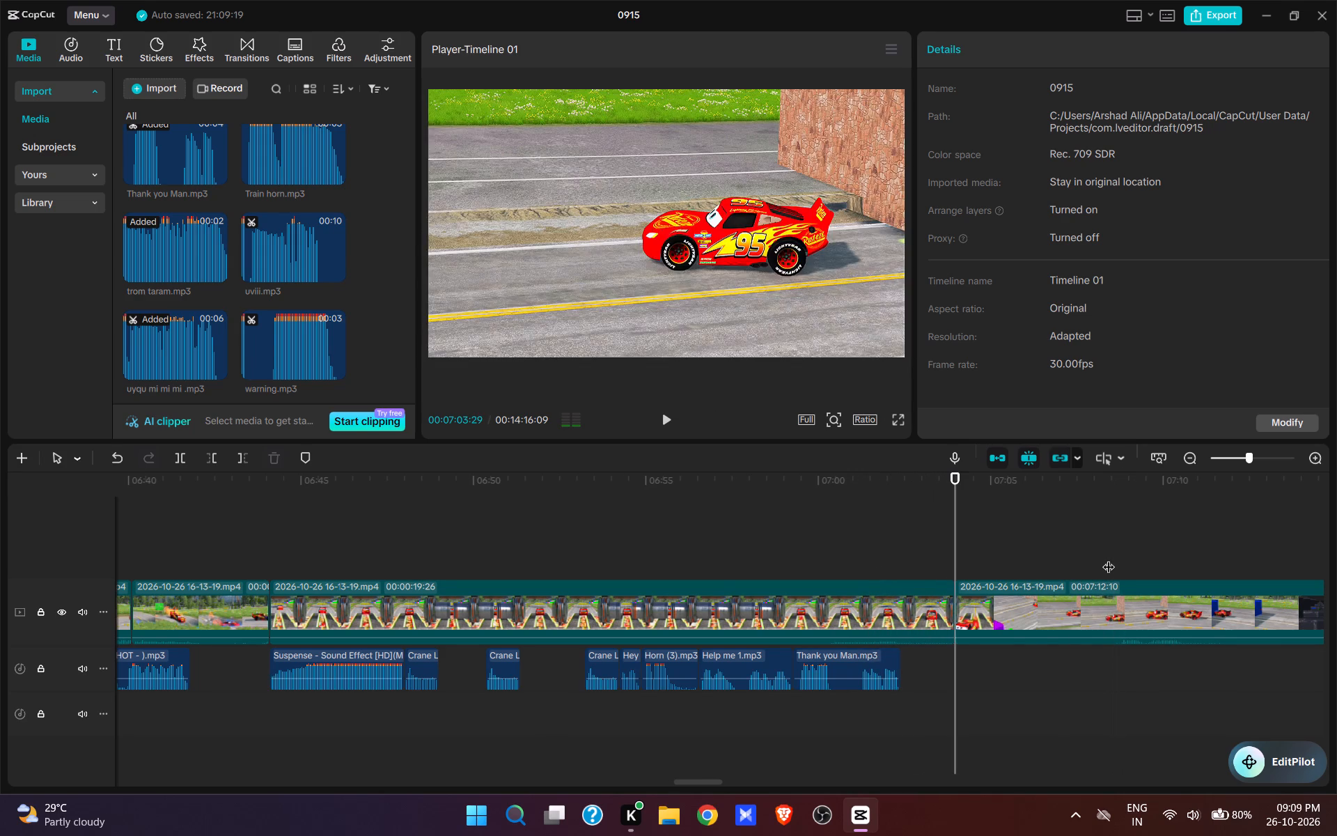
{"action": "key", "text": "space"}
{"action": "key", "text": "space"}
{"action": "left_click", "coordinate": [955, 557]}
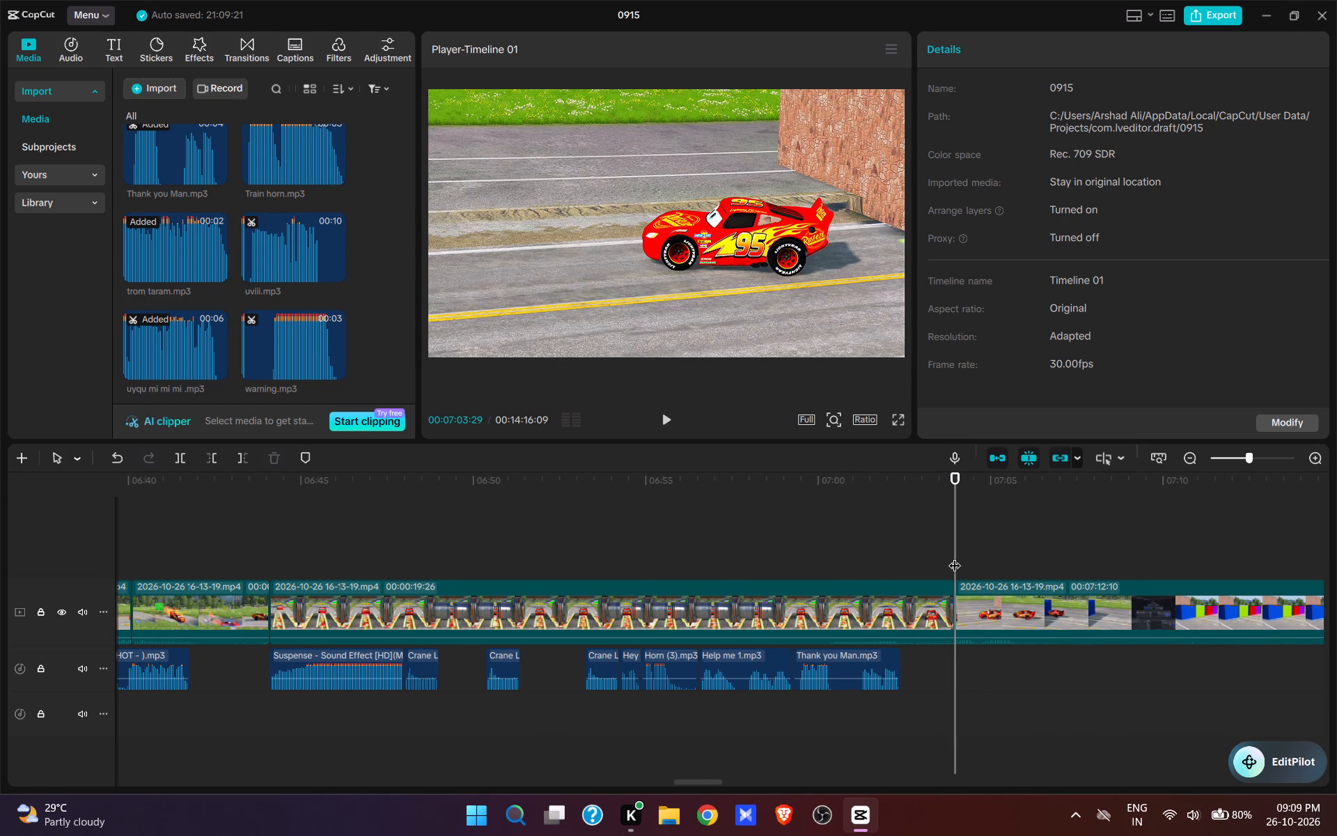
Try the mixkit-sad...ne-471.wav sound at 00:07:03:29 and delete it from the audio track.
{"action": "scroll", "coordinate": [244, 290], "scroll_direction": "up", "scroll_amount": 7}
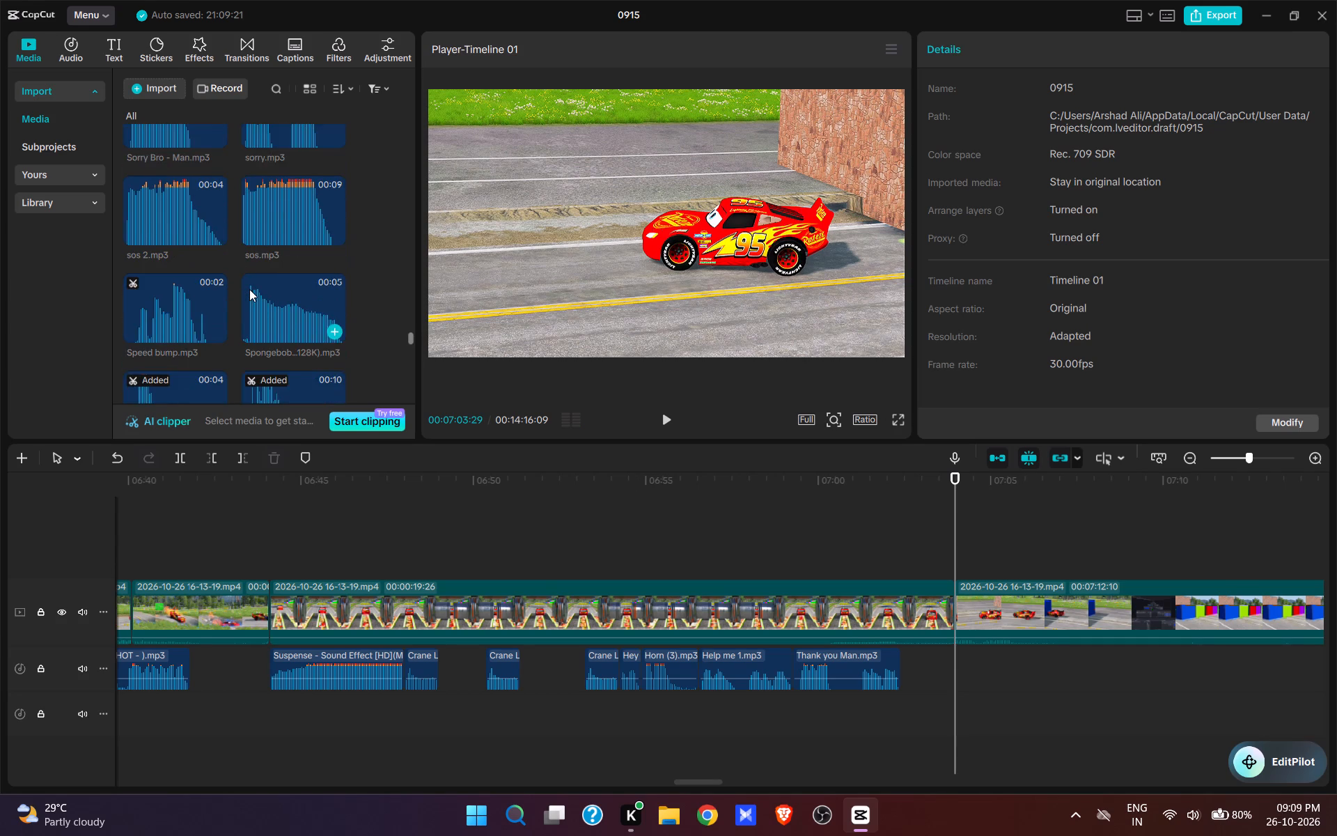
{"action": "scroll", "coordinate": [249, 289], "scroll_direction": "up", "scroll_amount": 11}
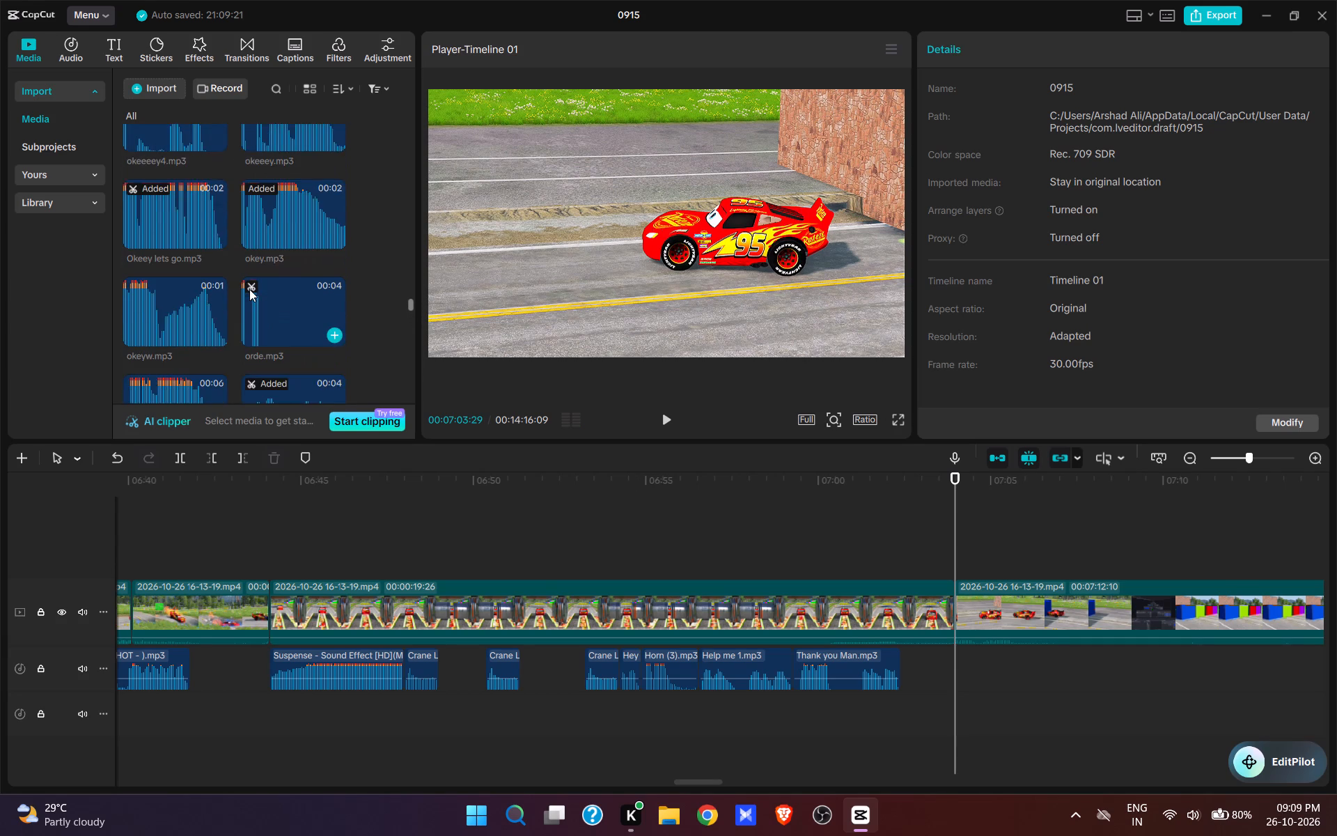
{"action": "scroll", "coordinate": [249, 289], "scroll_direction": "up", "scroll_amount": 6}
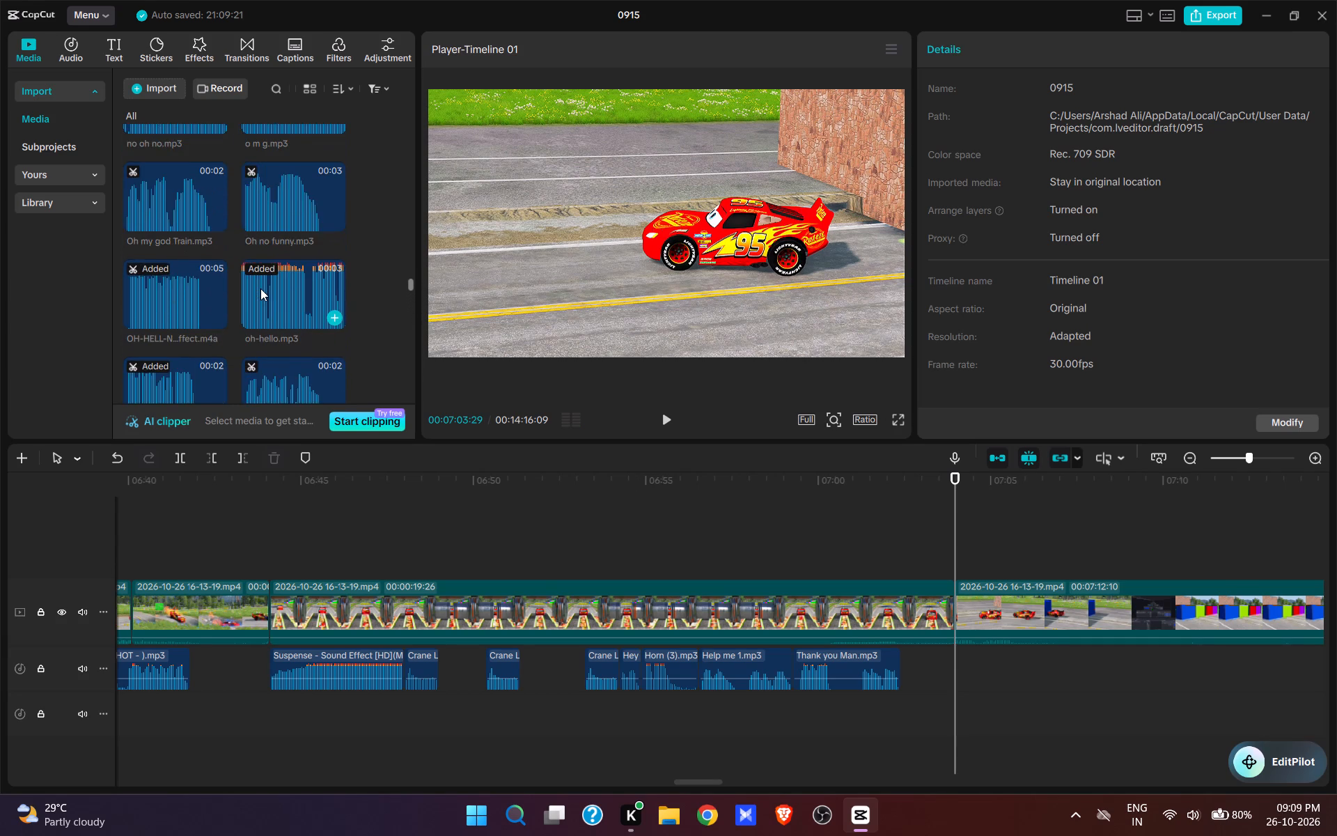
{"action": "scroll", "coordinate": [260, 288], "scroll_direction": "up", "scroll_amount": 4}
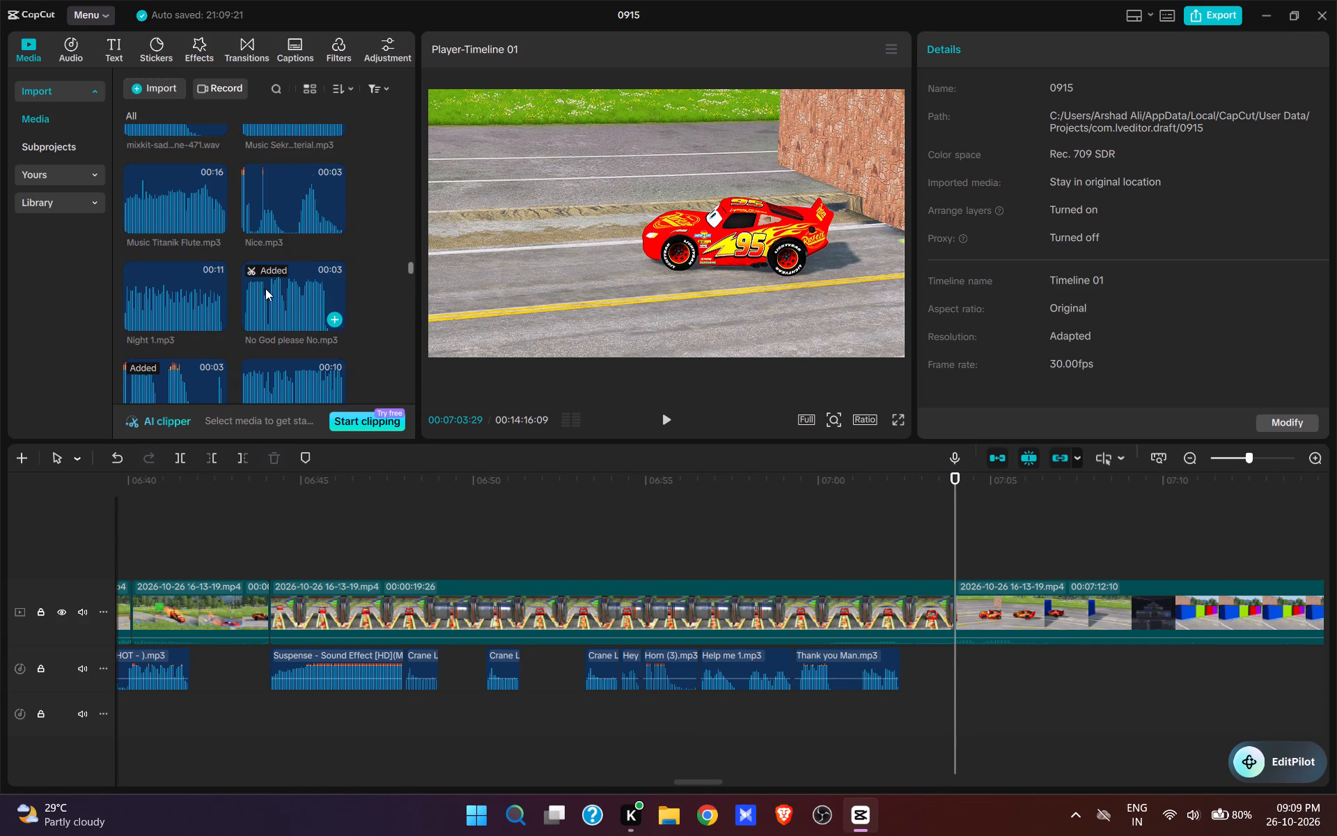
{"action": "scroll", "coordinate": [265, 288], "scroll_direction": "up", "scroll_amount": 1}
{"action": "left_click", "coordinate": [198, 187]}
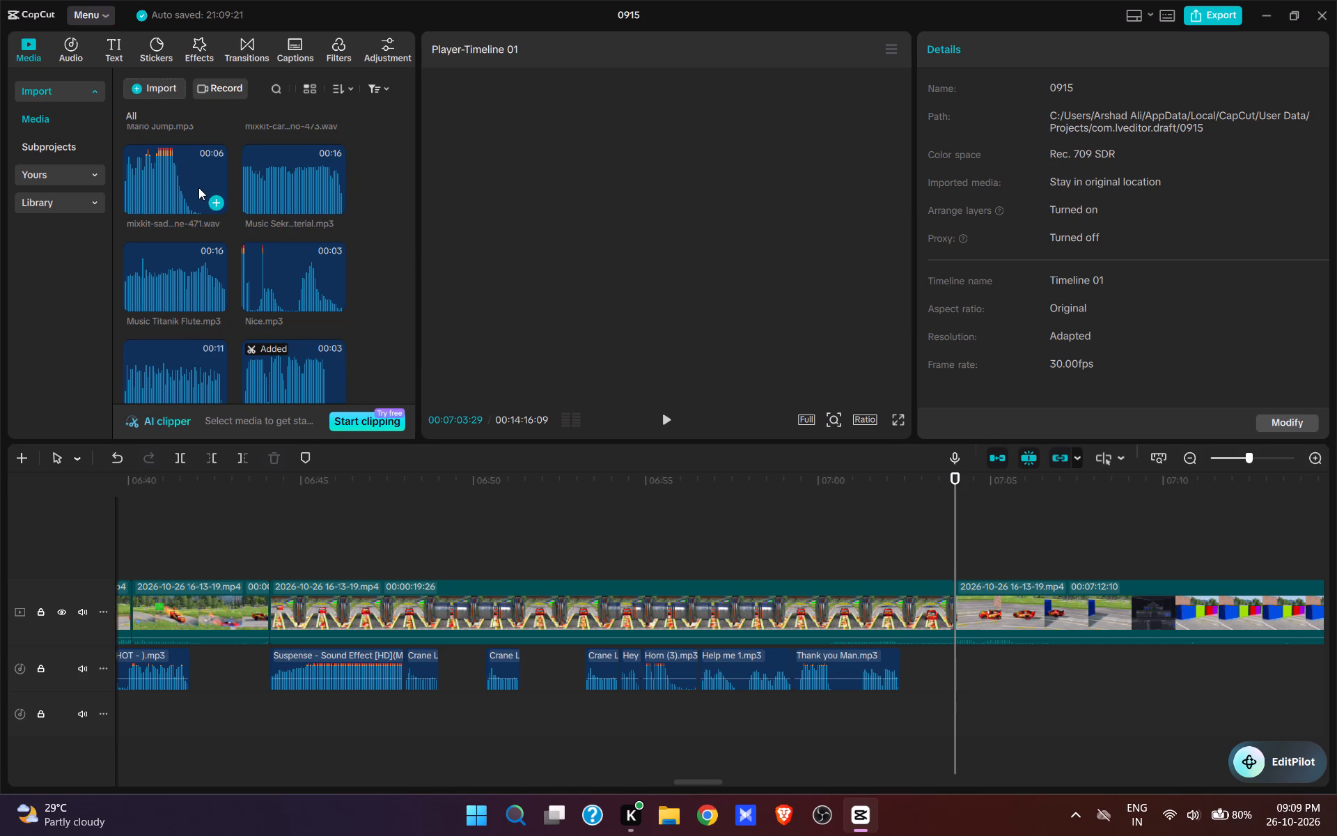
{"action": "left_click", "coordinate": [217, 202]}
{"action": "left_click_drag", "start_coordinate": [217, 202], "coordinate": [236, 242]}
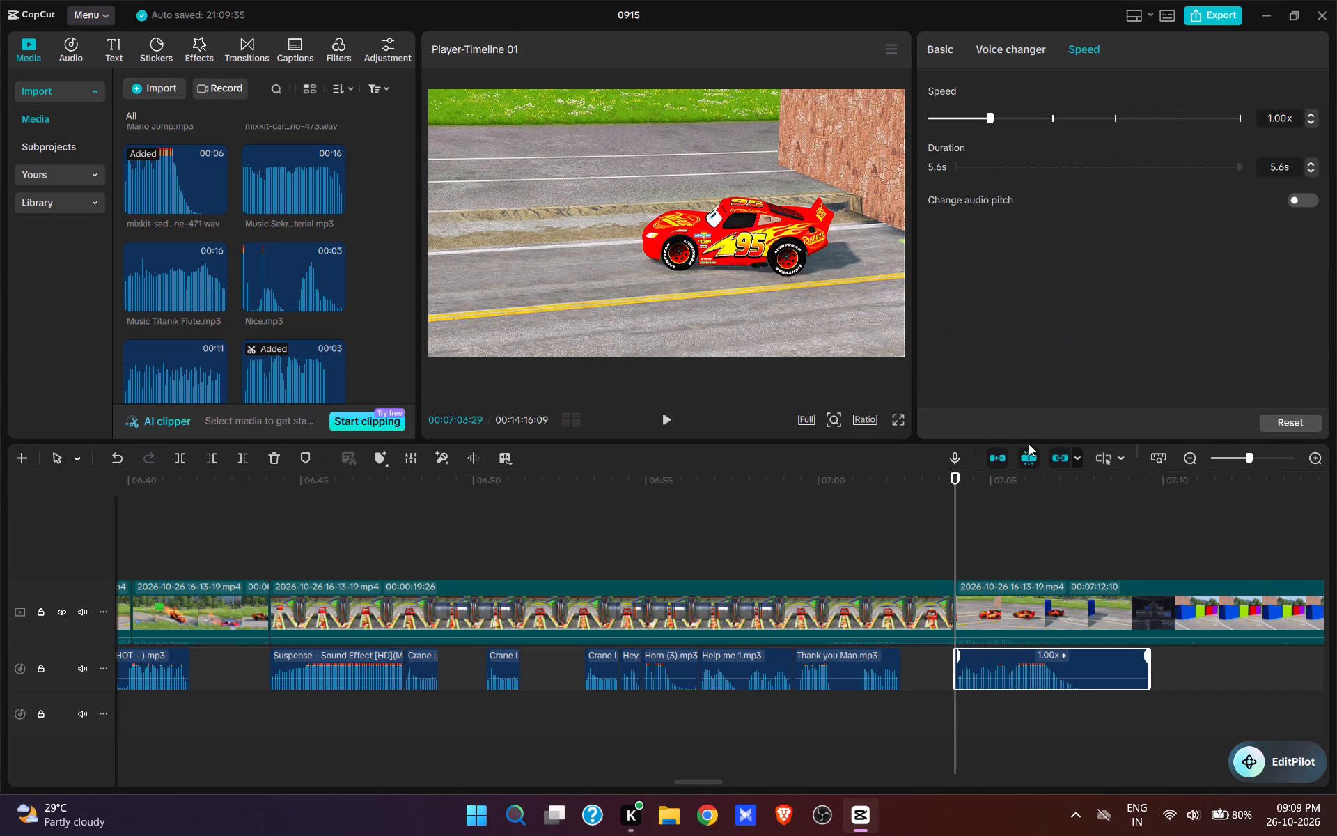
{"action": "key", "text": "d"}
Add the mixkit-cartoon sound ending in 473.wav at 00:07:03:29, under the red car's side view, and play it.
{"action": "scroll", "coordinate": [297, 285], "scroll_direction": "up", "scroll_amount": 1}
{"action": "left_click", "coordinate": [338, 183]}
{"action": "key", "text": "space"}
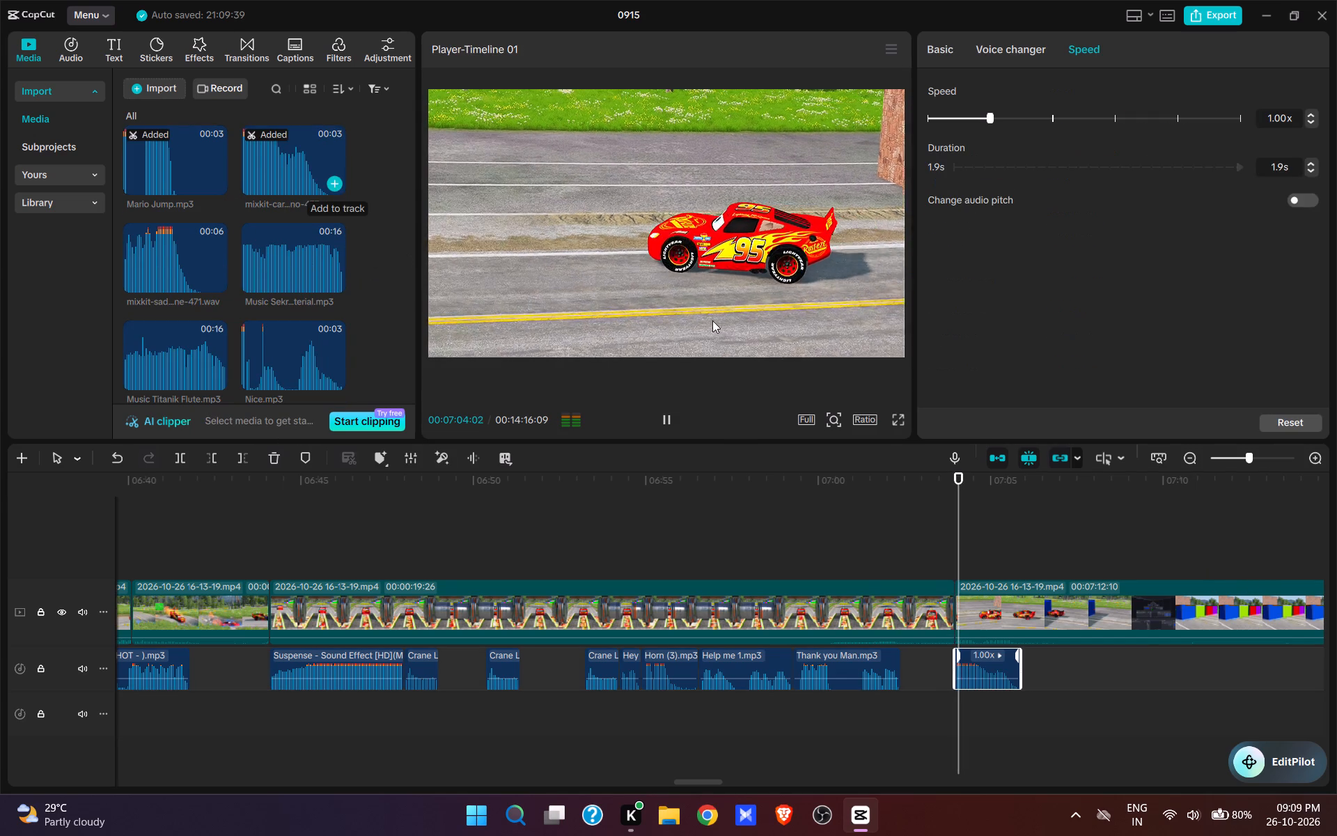
{"action": "key", "text": "space"}
{"action": "key", "text": "space"}
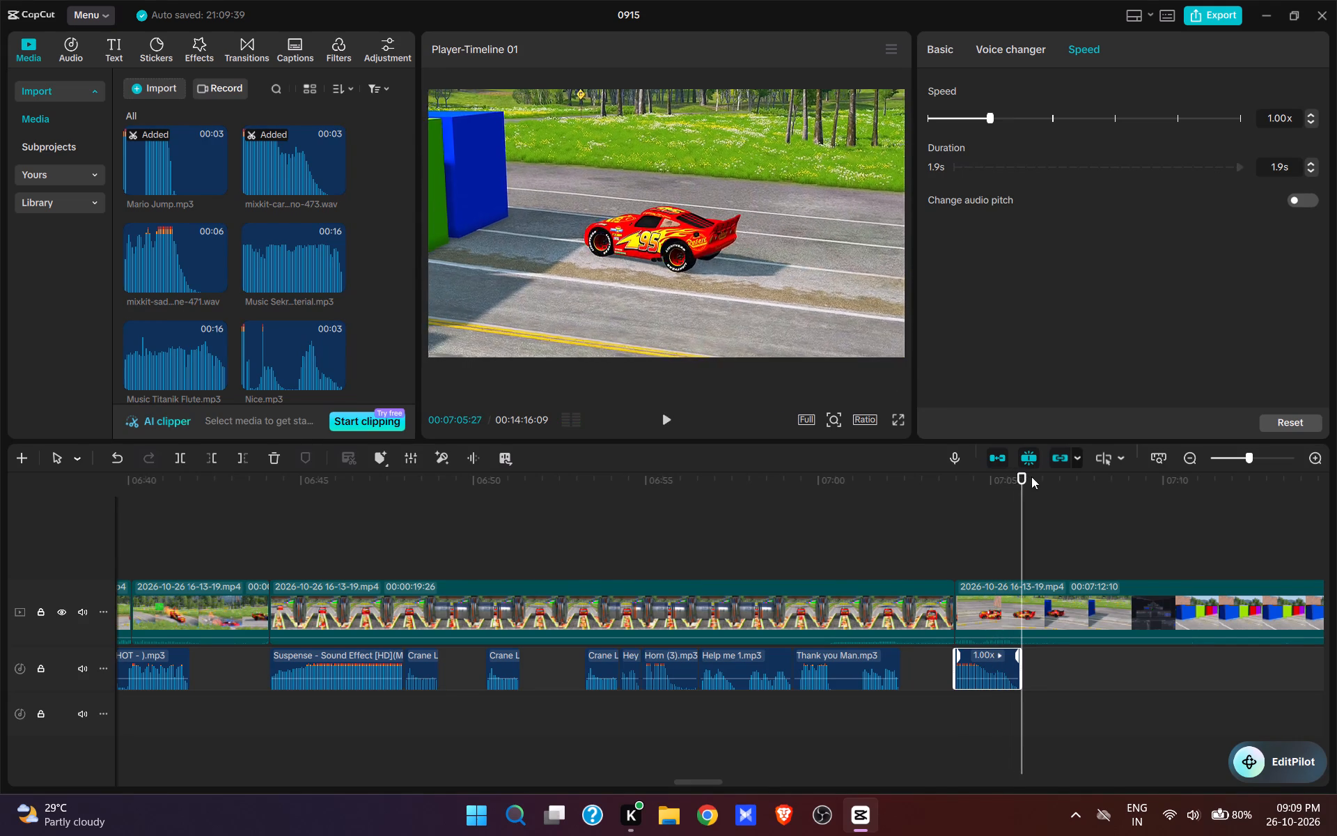
Play the red car driving behind the coloured blocks and split the video clip at 00:07:07:13, once it is out of sight.
{"action": "key", "text": "space"}
{"action": "key", "text": "space"}
{"action": "key", "text": "space"}
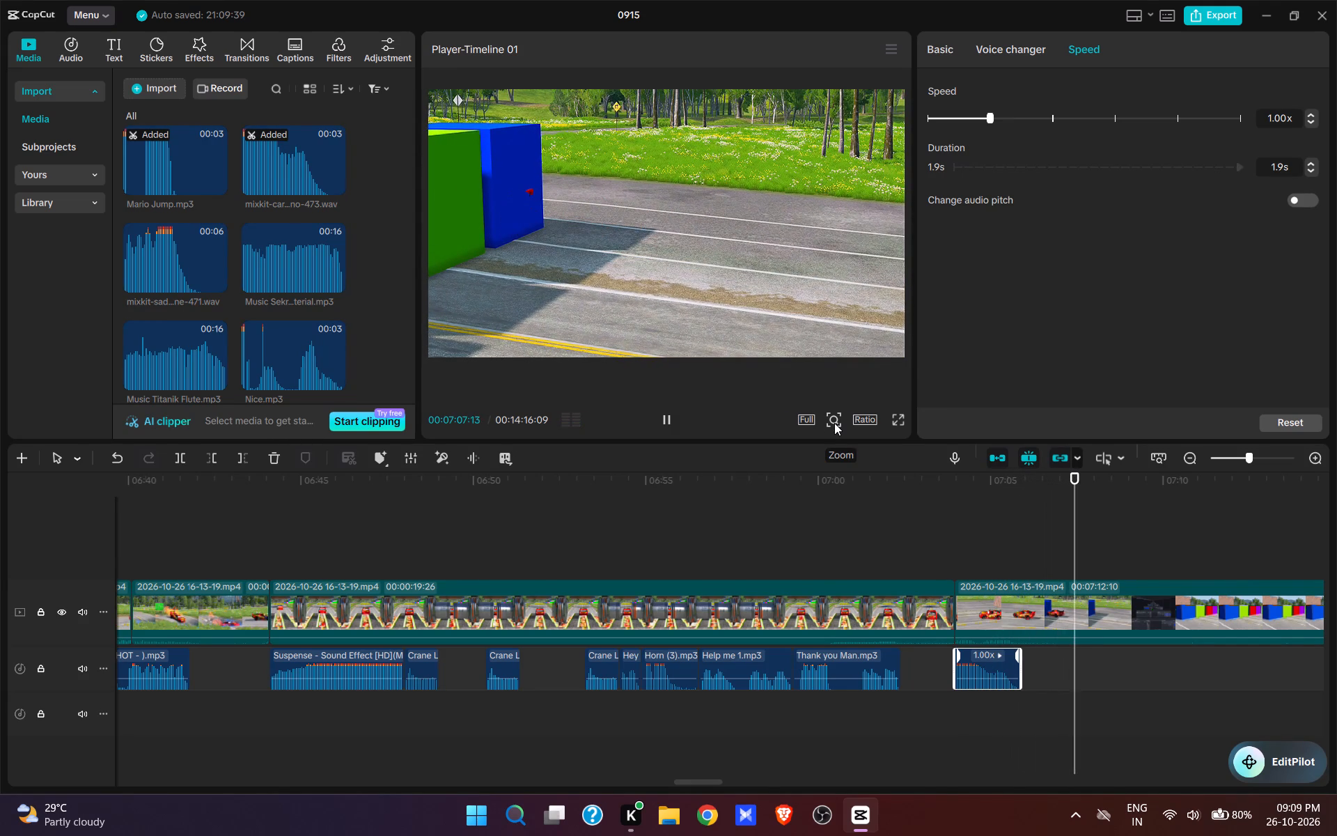
{"action": "left_click", "coordinate": [1029, 551]}
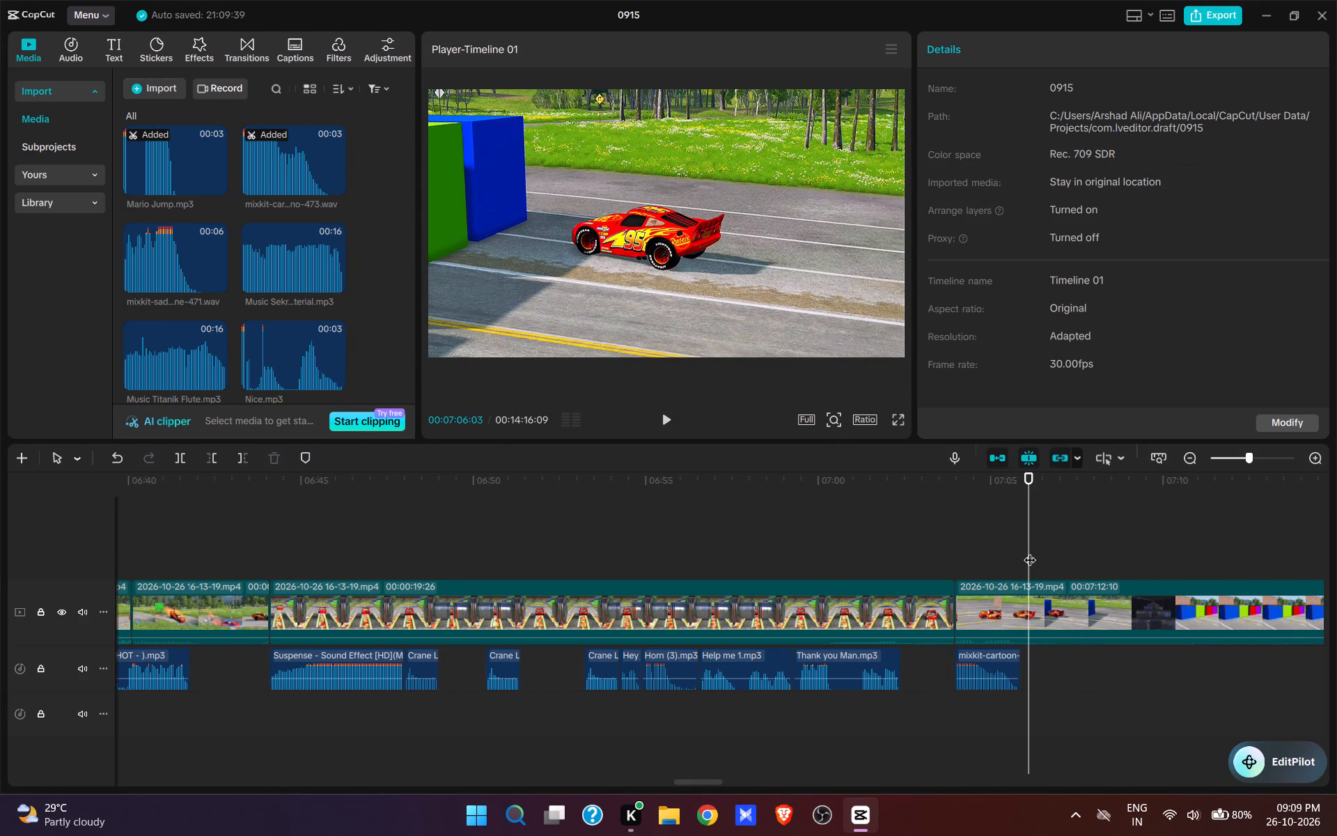
{"action": "key", "text": "space"}
{"action": "key", "text": "space"}
{"action": "type", "text": "w"}
Cut about 11 s of footage after 00:07:07:13 so the clip starts just before the blue car emerges from the blocks.
{"action": "left_click_drag", "start_coordinate": [1051, 565], "coordinate": [885, 675]}
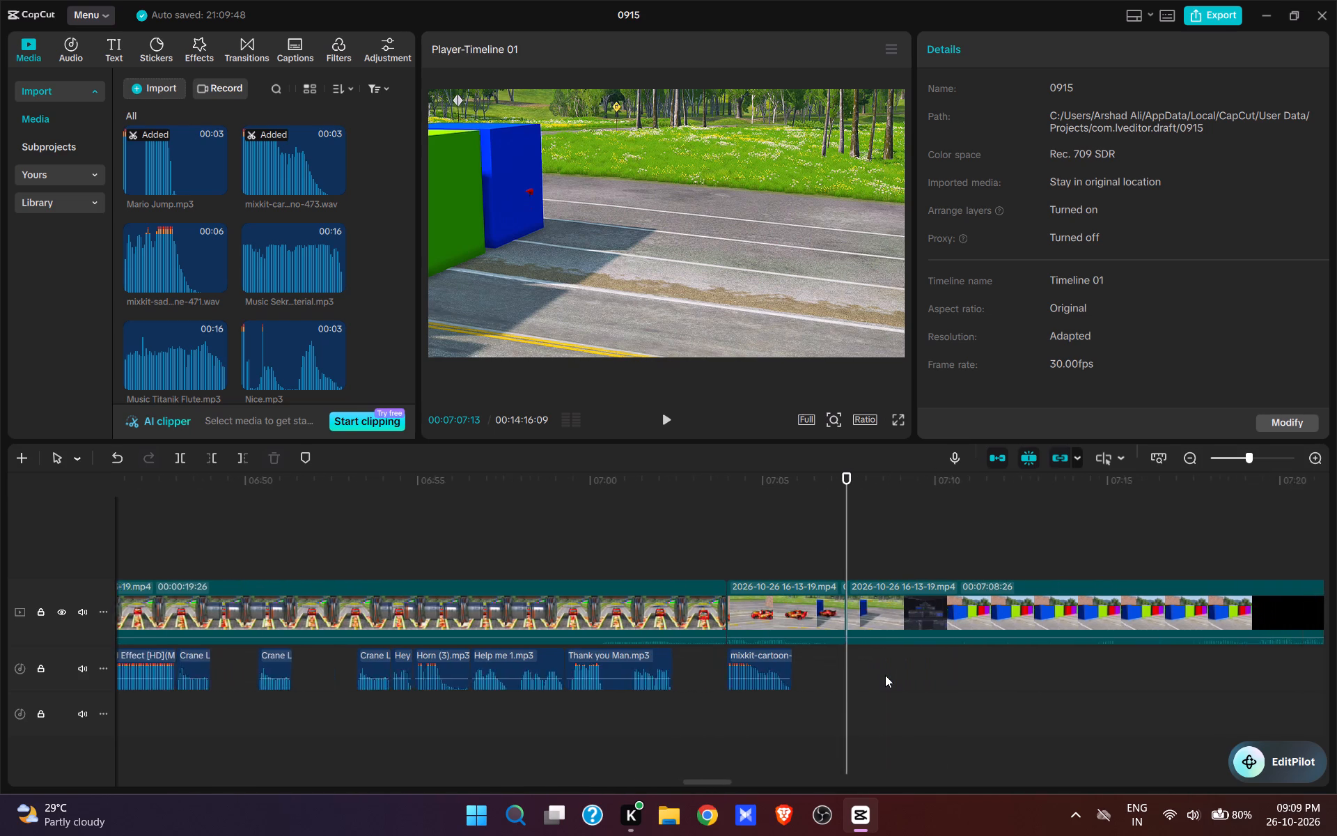
{"action": "left_click_drag", "start_coordinate": [885, 675], "coordinate": [884, 675]}
{"action": "left_click", "coordinate": [769, 533]}
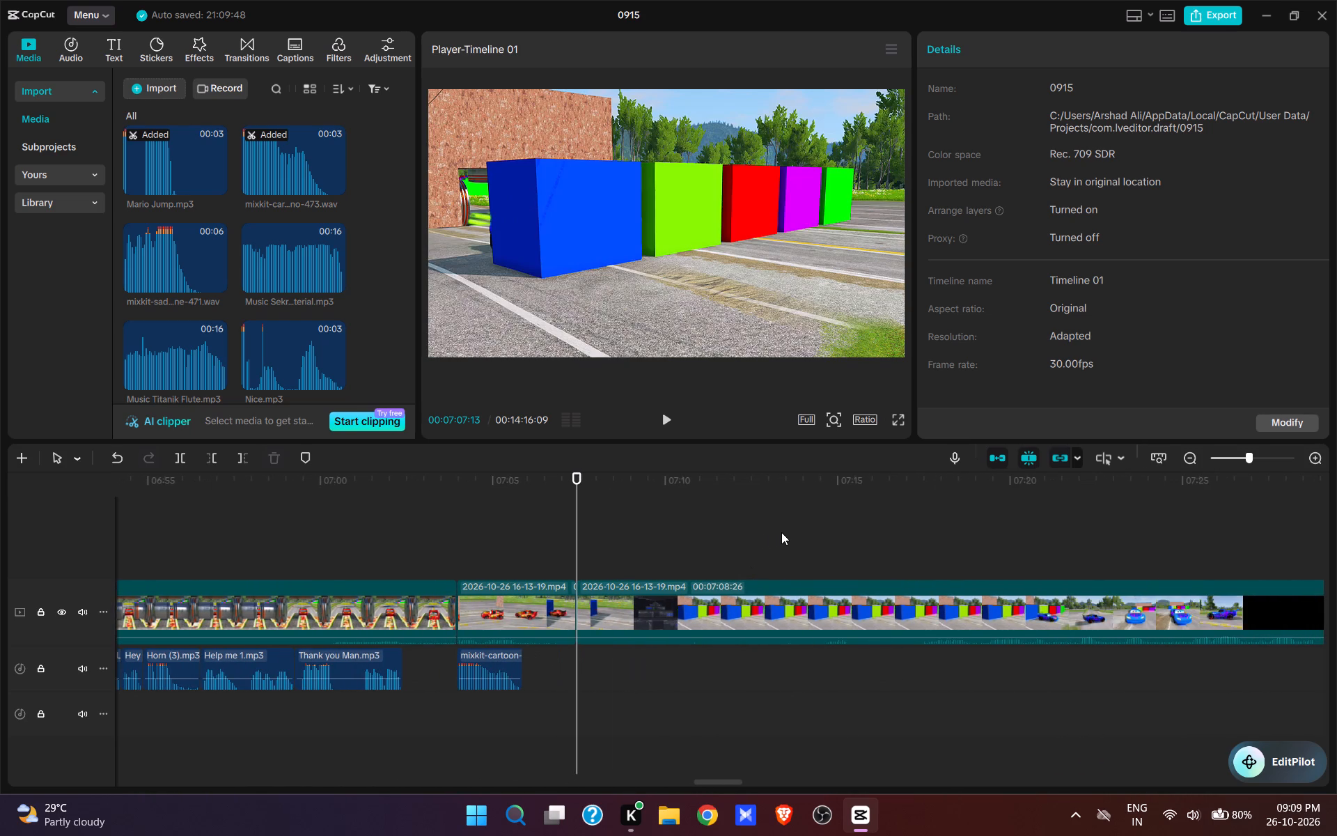
{"action": "key", "text": "space"}
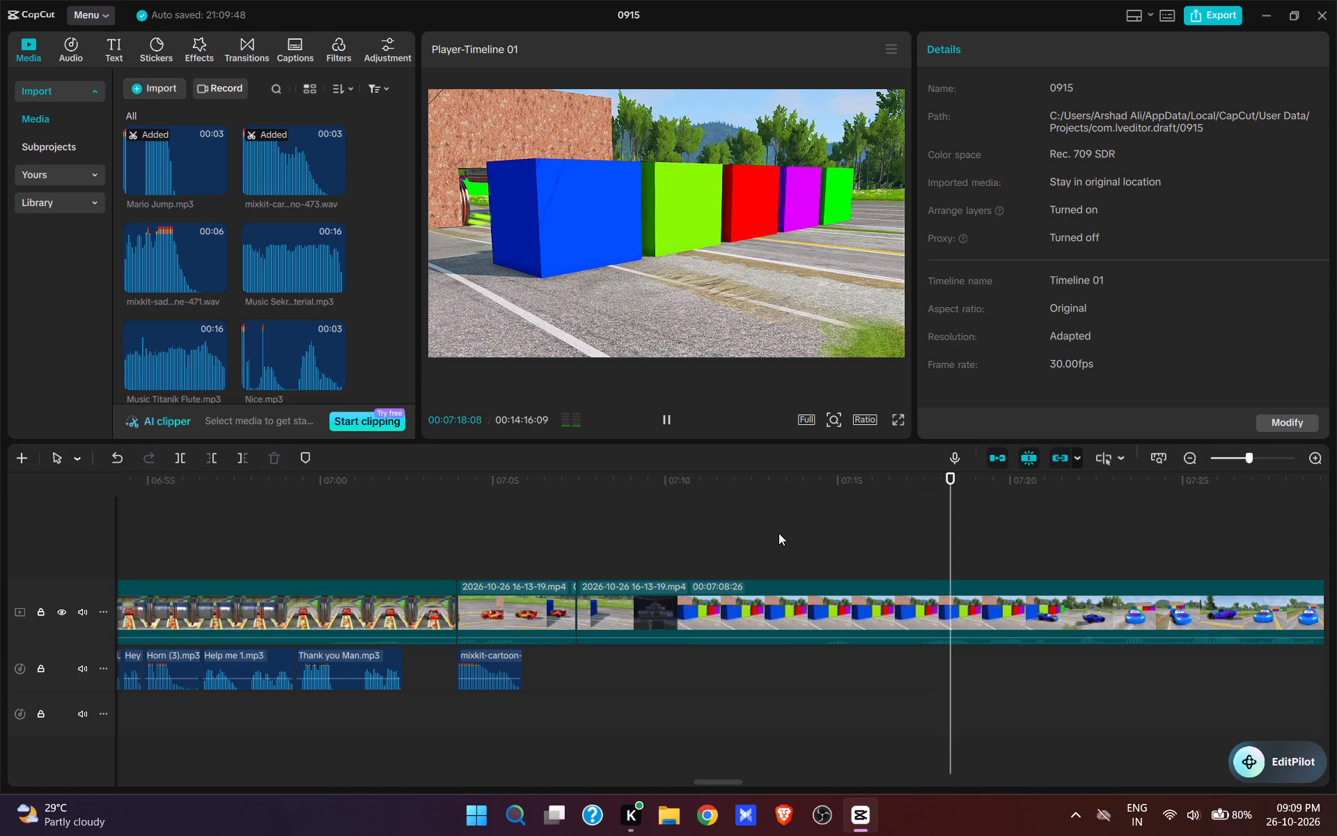
{"action": "key", "text": "space"}
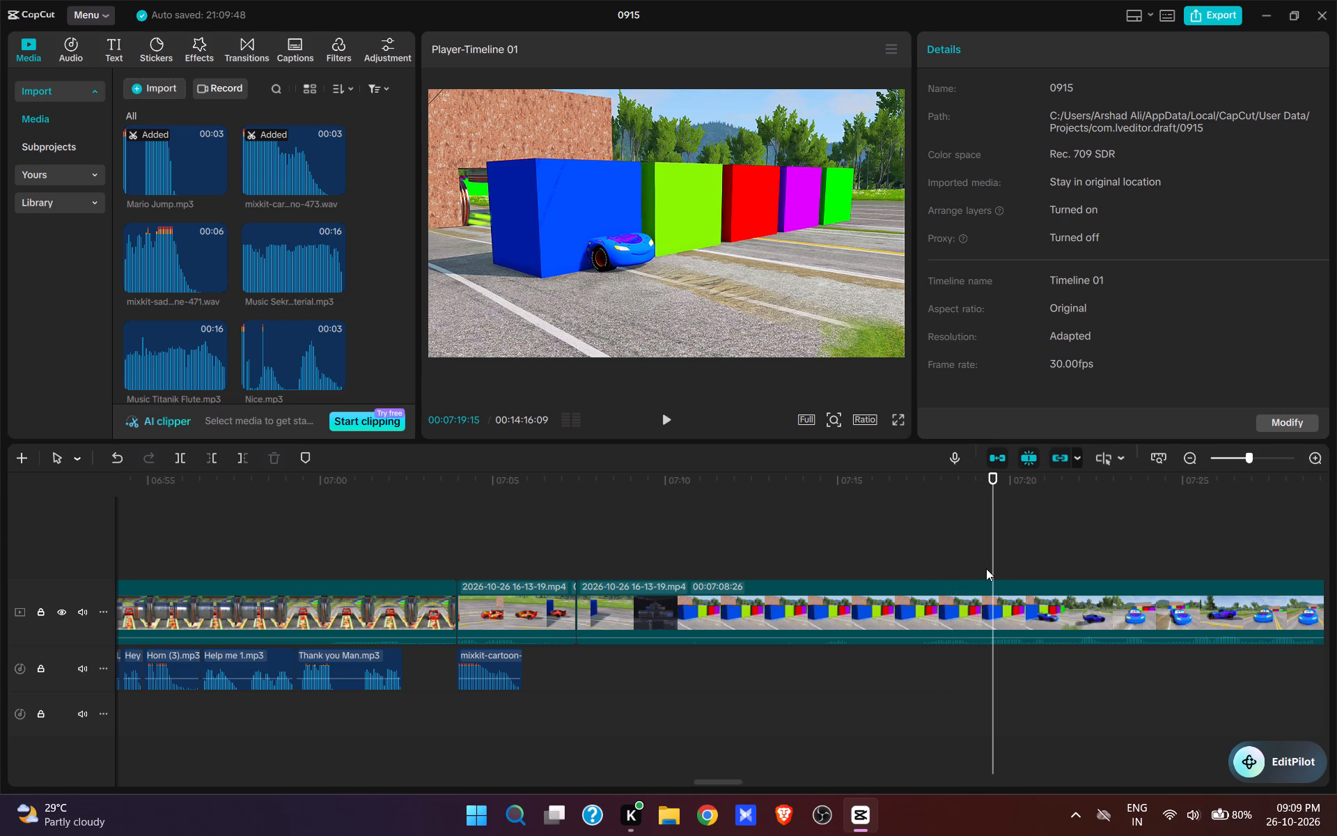
{"action": "left_click", "coordinate": [986, 568]}
{"action": "left_click", "coordinate": [971, 566]}
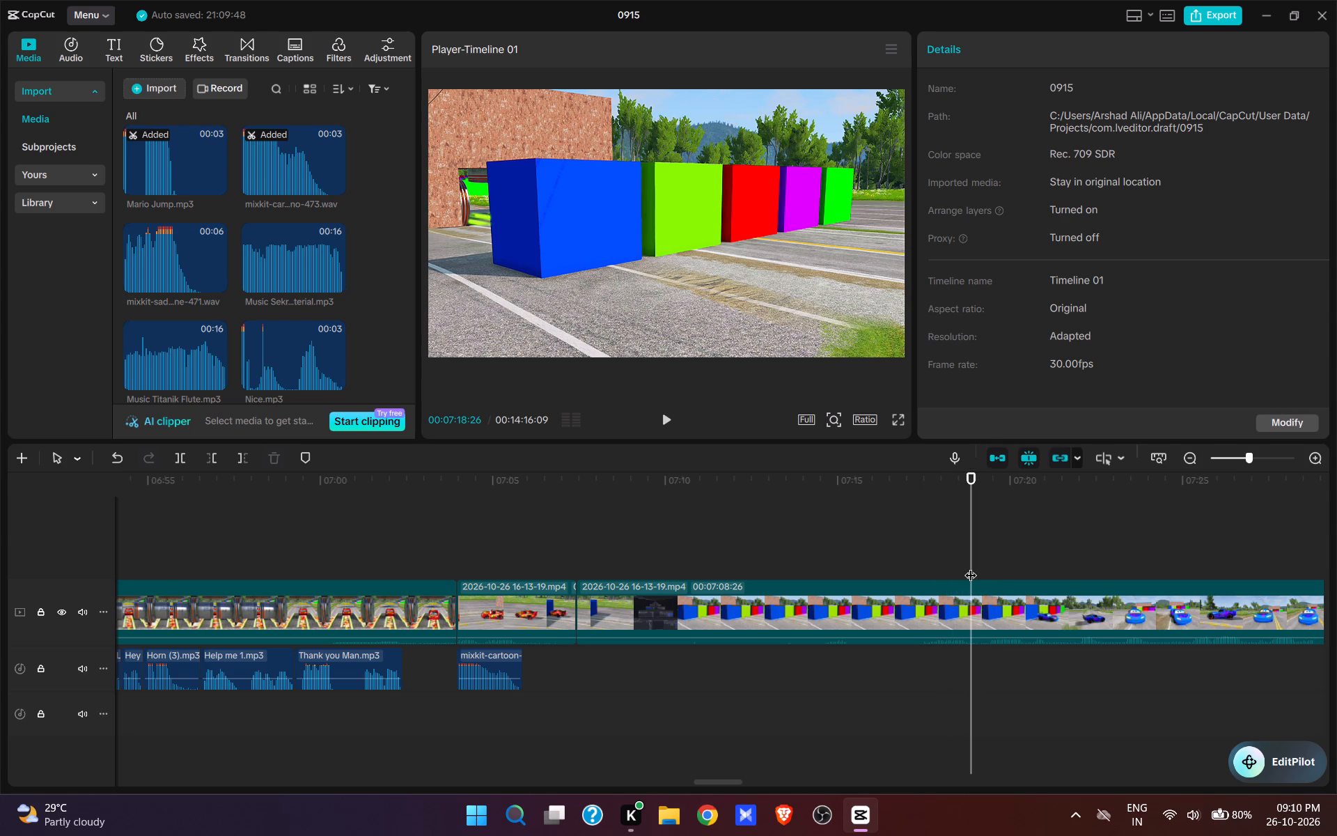
{"action": "left_click", "coordinate": [967, 565]}
{"action": "key", "text": "q"}
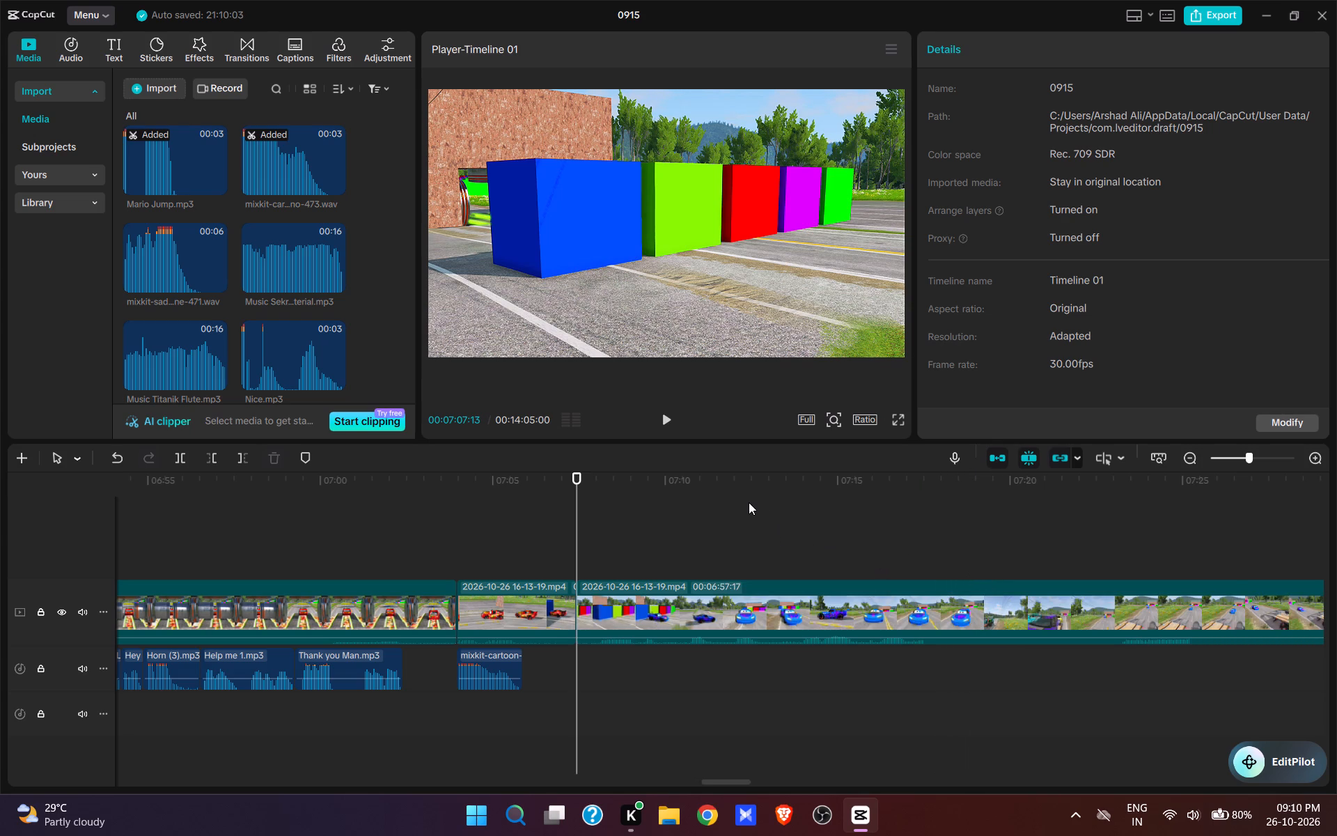
Add the Surpiris.mp3 sound effect at 00:07:07:13, where the blue car emerges from the blocks, and play it.
{"action": "scroll", "coordinate": [298, 262], "scroll_direction": "down", "scroll_amount": 8}
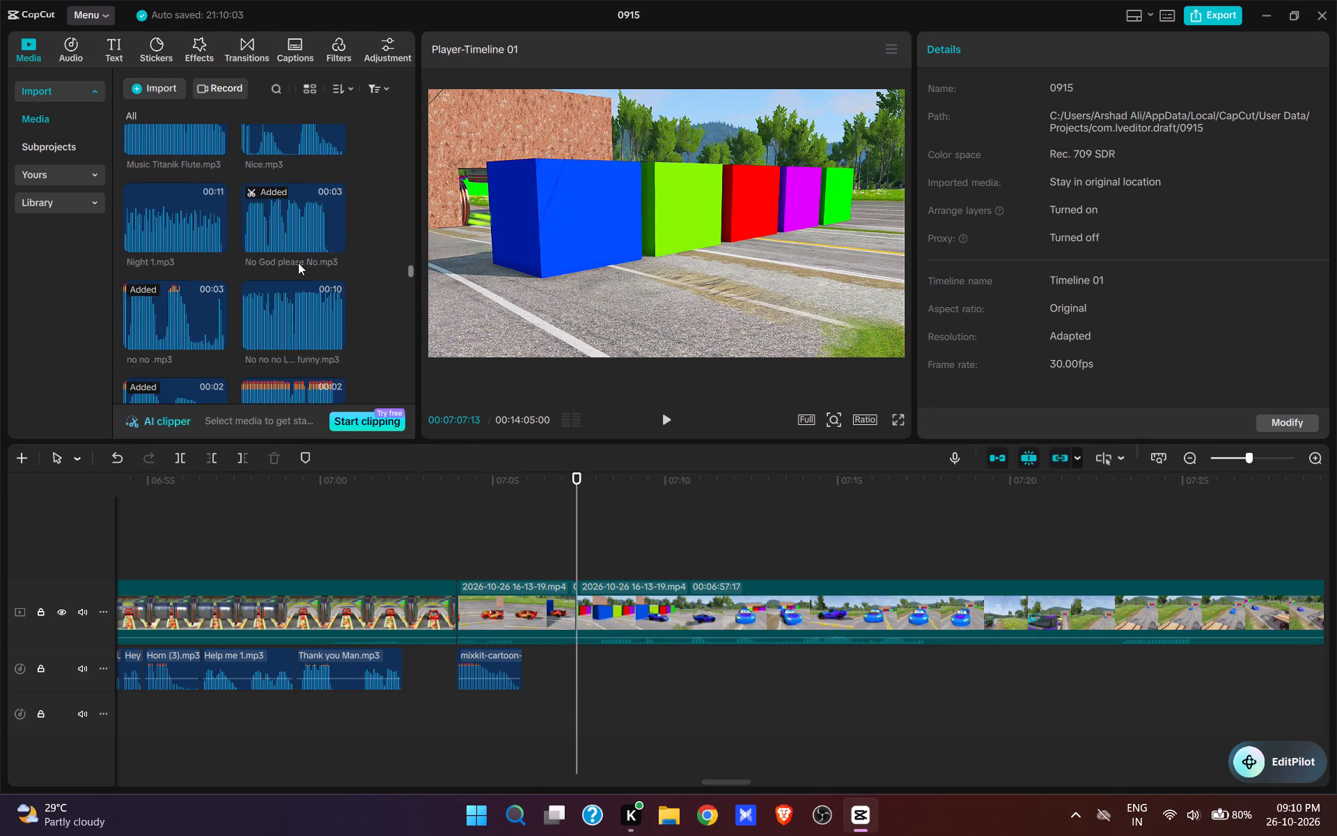
{"action": "scroll", "coordinate": [298, 263], "scroll_direction": "down", "scroll_amount": 8}
{"action": "left_click_drag", "start_coordinate": [411, 312], "coordinate": [431, 449]}
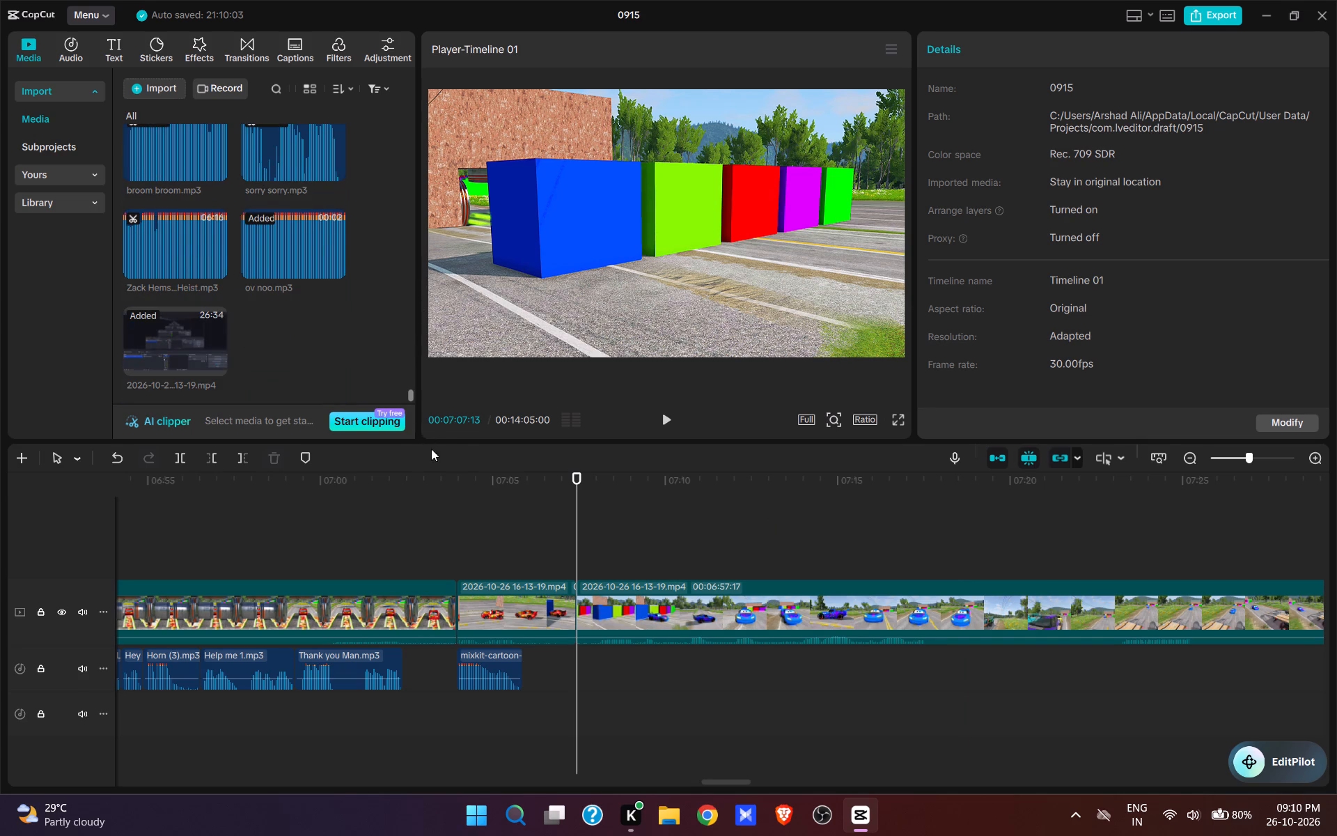
{"action": "left_click_drag", "start_coordinate": [431, 449], "coordinate": [431, 448]}
{"action": "scroll", "coordinate": [319, 346], "scroll_direction": "up", "scroll_amount": 3}
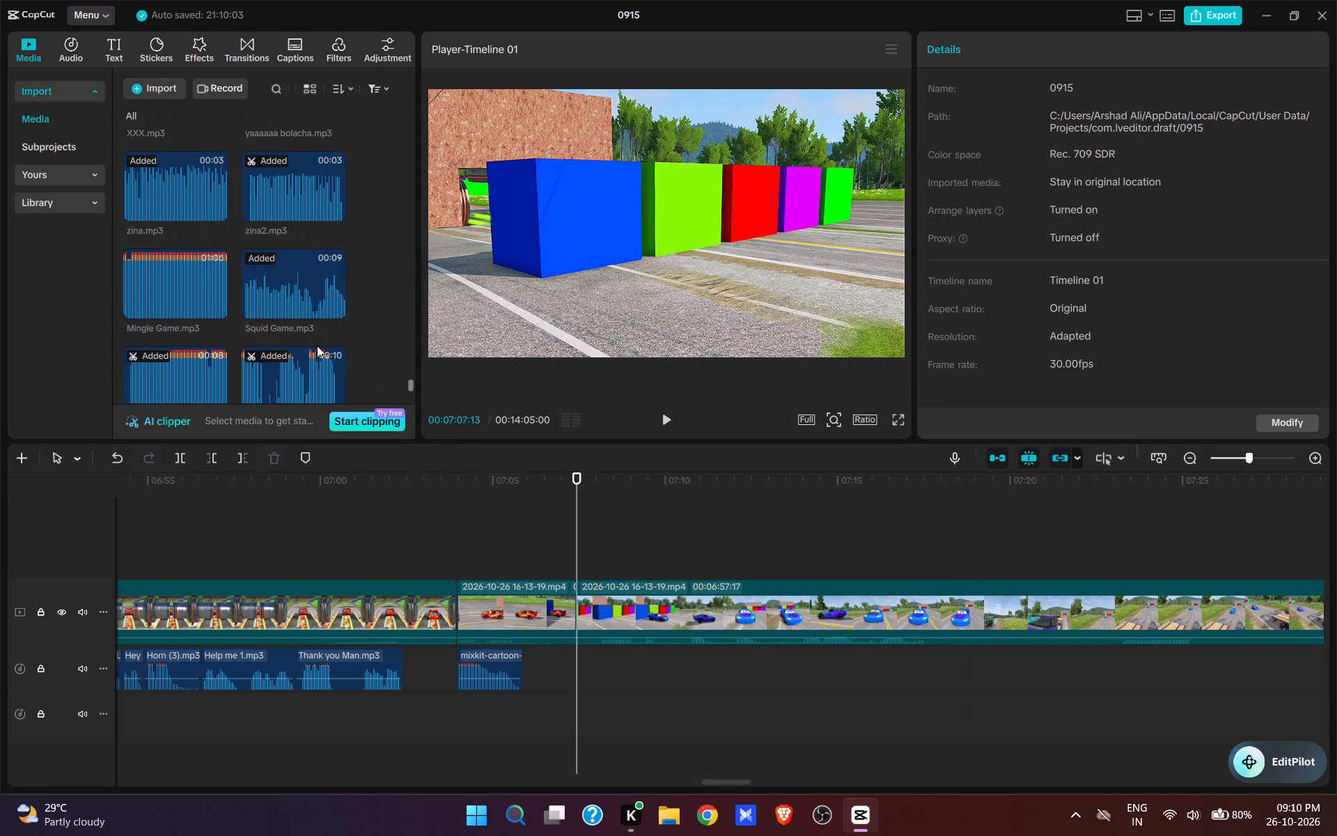
{"action": "scroll", "coordinate": [317, 346], "scroll_direction": "up", "scroll_amount": 4}
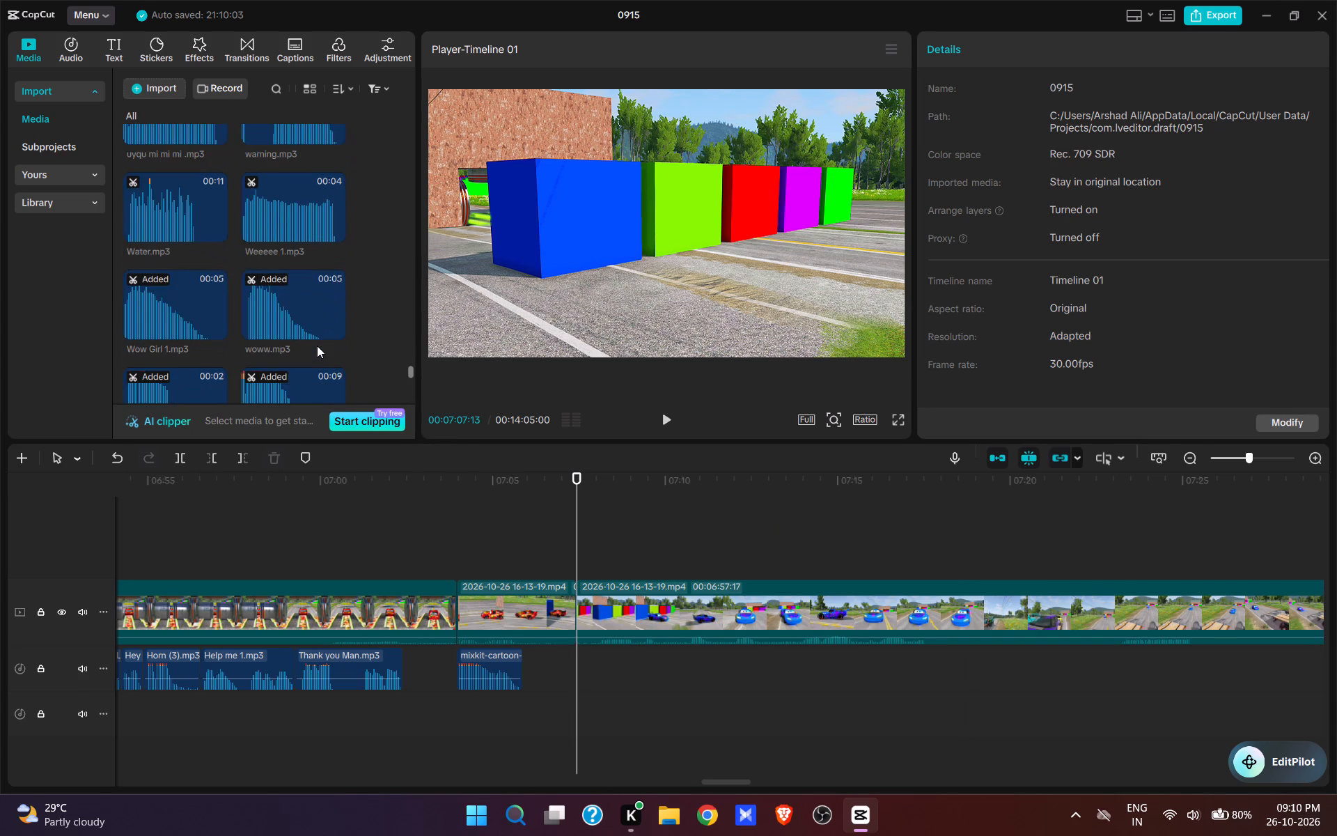
{"action": "scroll", "coordinate": [317, 346], "scroll_direction": "up", "scroll_amount": 2}
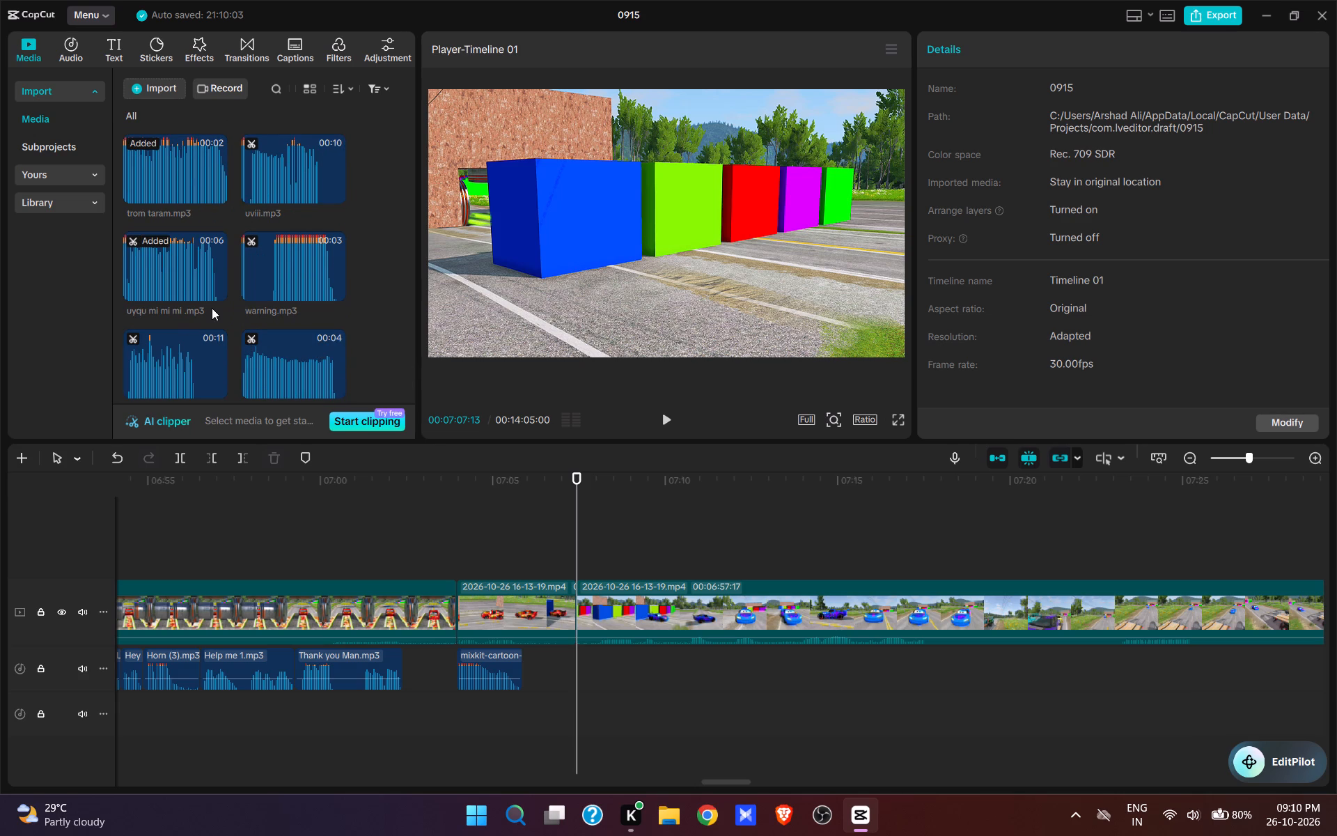
{"action": "scroll", "coordinate": [212, 308], "scroll_direction": "up", "scroll_amount": 3}
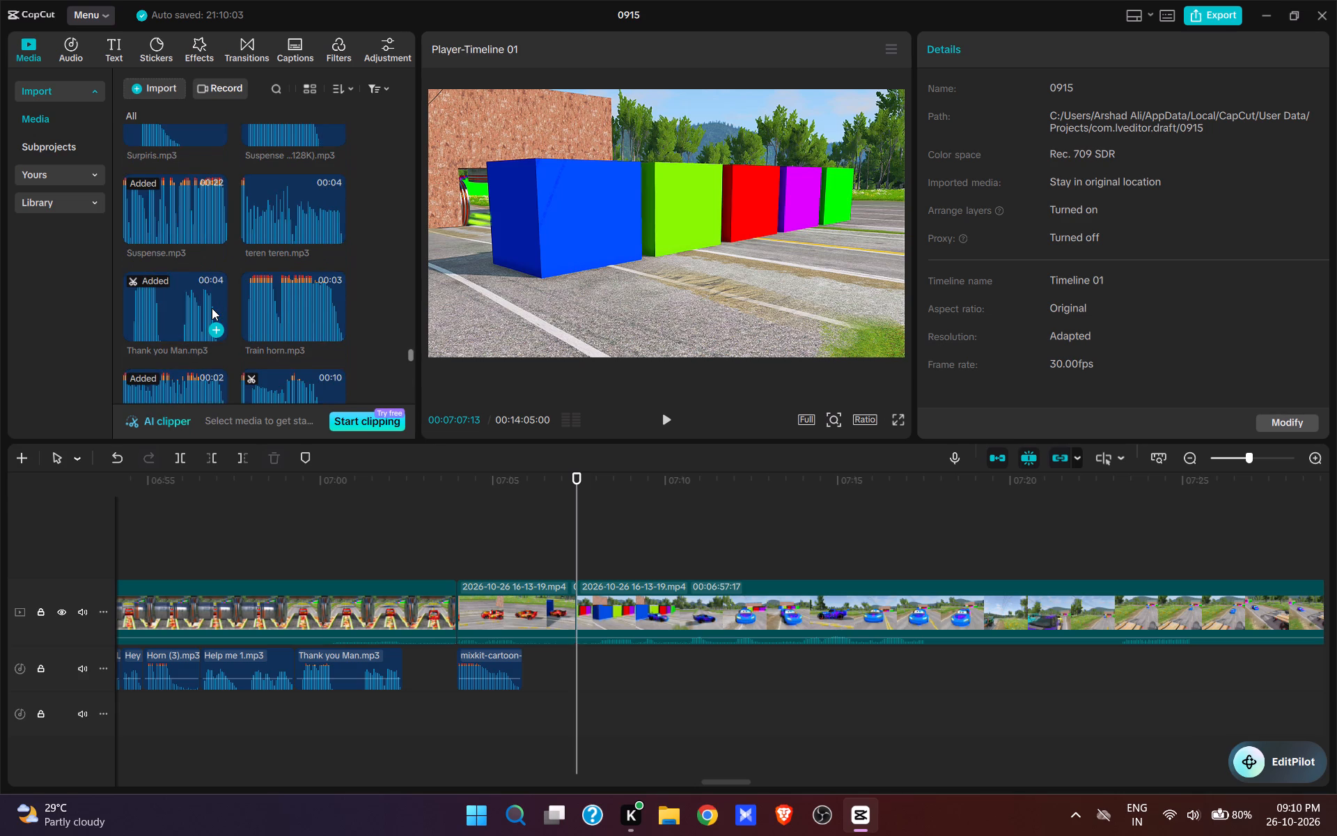
{"action": "scroll", "coordinate": [212, 308], "scroll_direction": "up", "scroll_amount": 2}
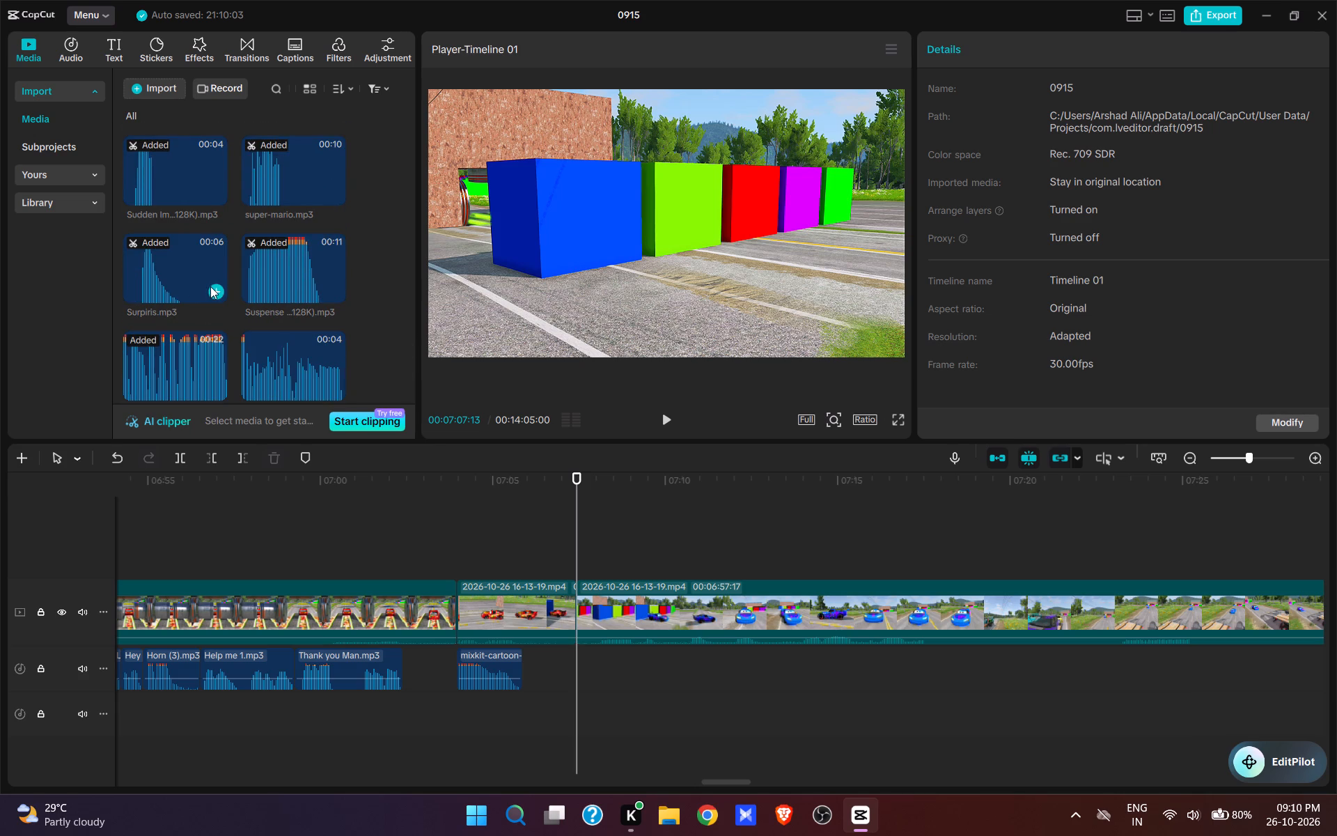
{"action": "left_click", "coordinate": [215, 290]}
{"action": "key", "text": "space"}
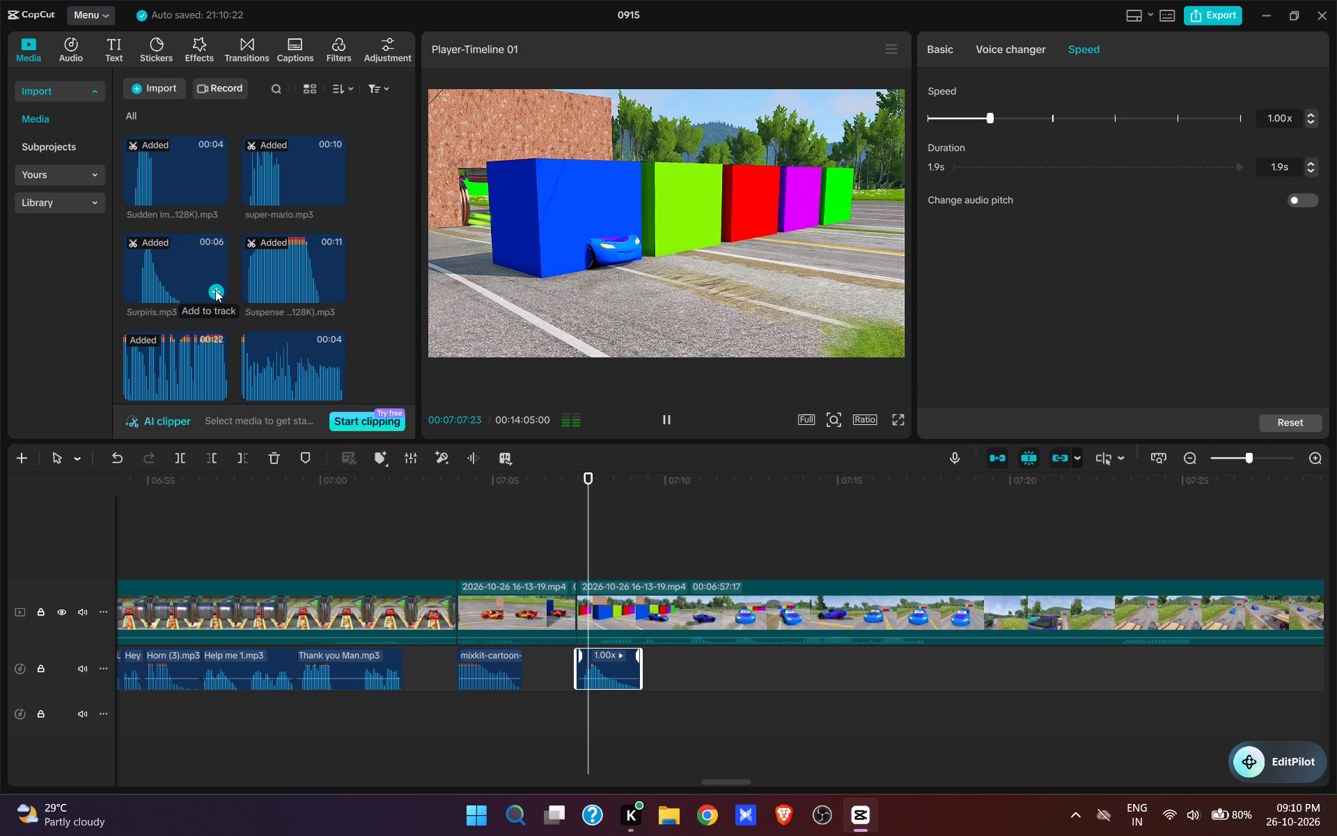
{"action": "key", "text": "space"}
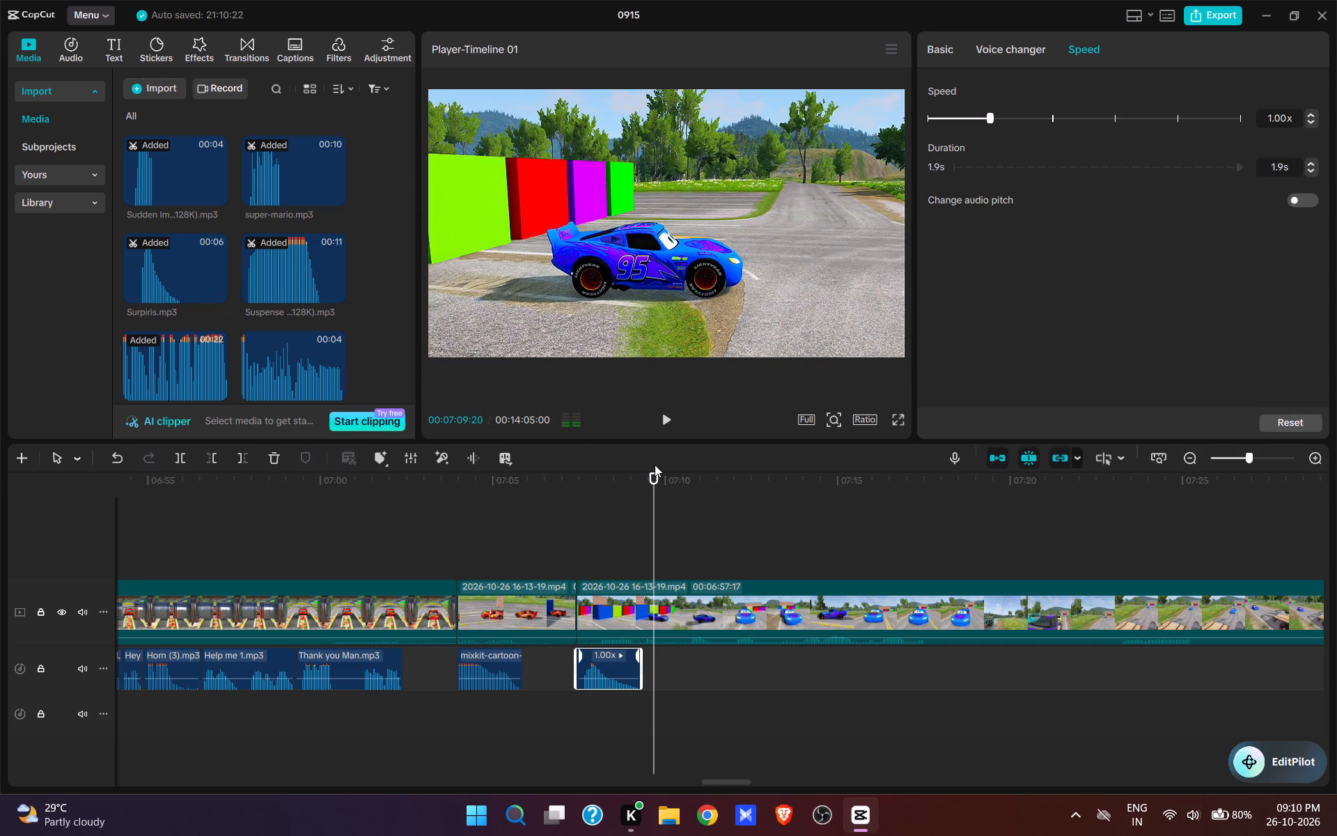
Add the broom broom.mp3 clip at 00:07:09:09, directly after the Surpiris.mp3 sound.
{"action": "left_click", "coordinate": [636, 566]}
{"action": "left_click", "coordinate": [636, 565]}
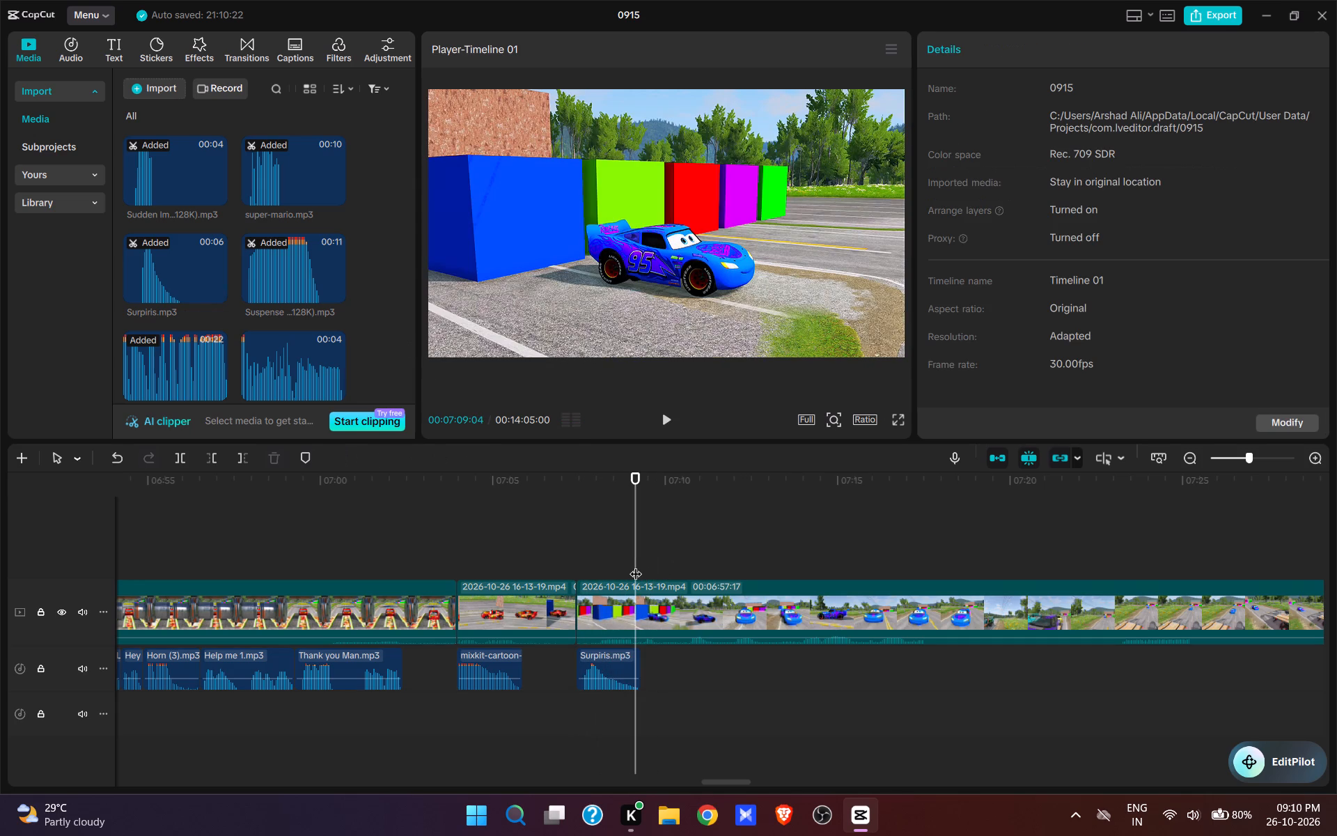
{"action": "scroll", "coordinate": [303, 246], "scroll_direction": "down", "scroll_amount": 15}
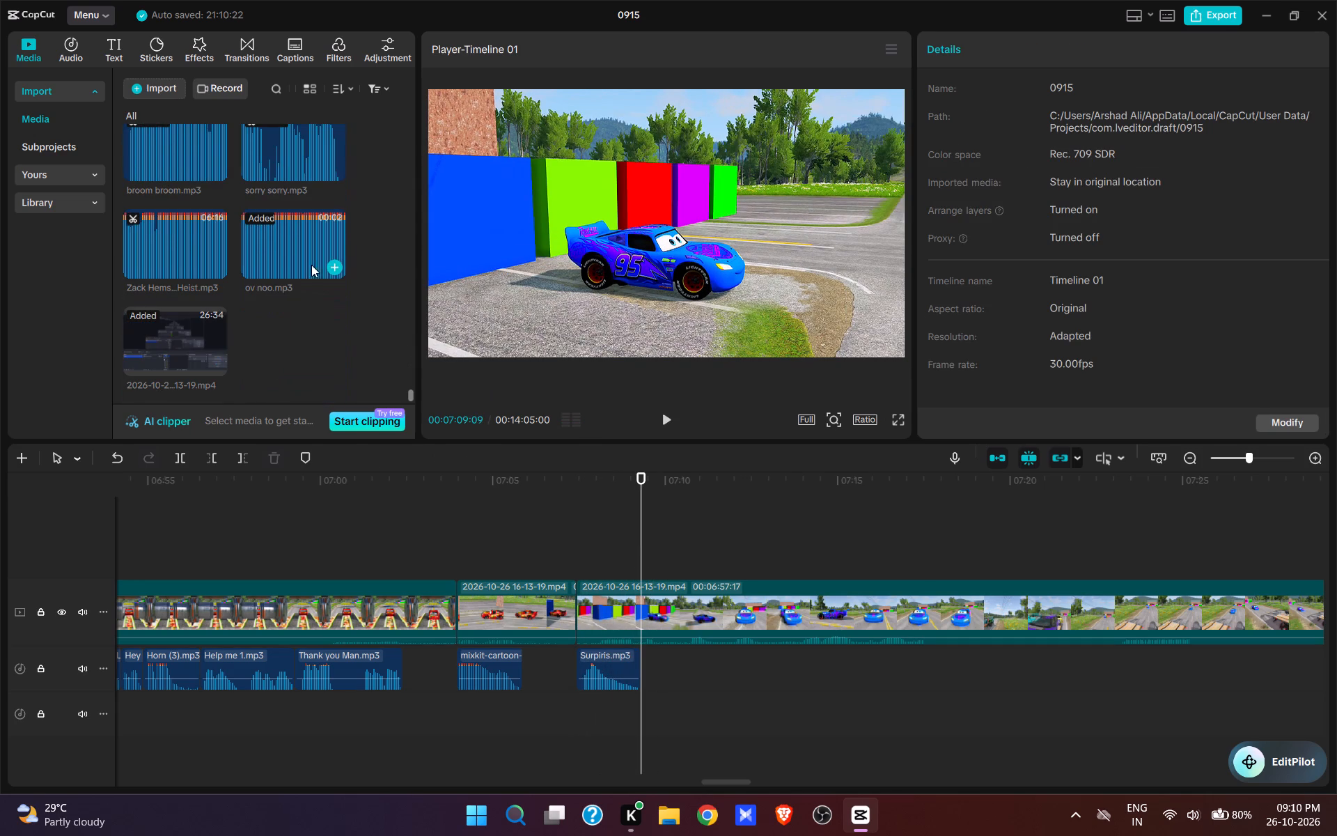
{"action": "scroll", "coordinate": [312, 267], "scroll_direction": "down", "scroll_amount": 7}
{"action": "left_click", "coordinate": [218, 171]}
Play the blue car's drive, split the video at 00:07:17:09, and cut the next 6 s or so up to the trailer ramp view.
{"action": "key", "text": "space"}
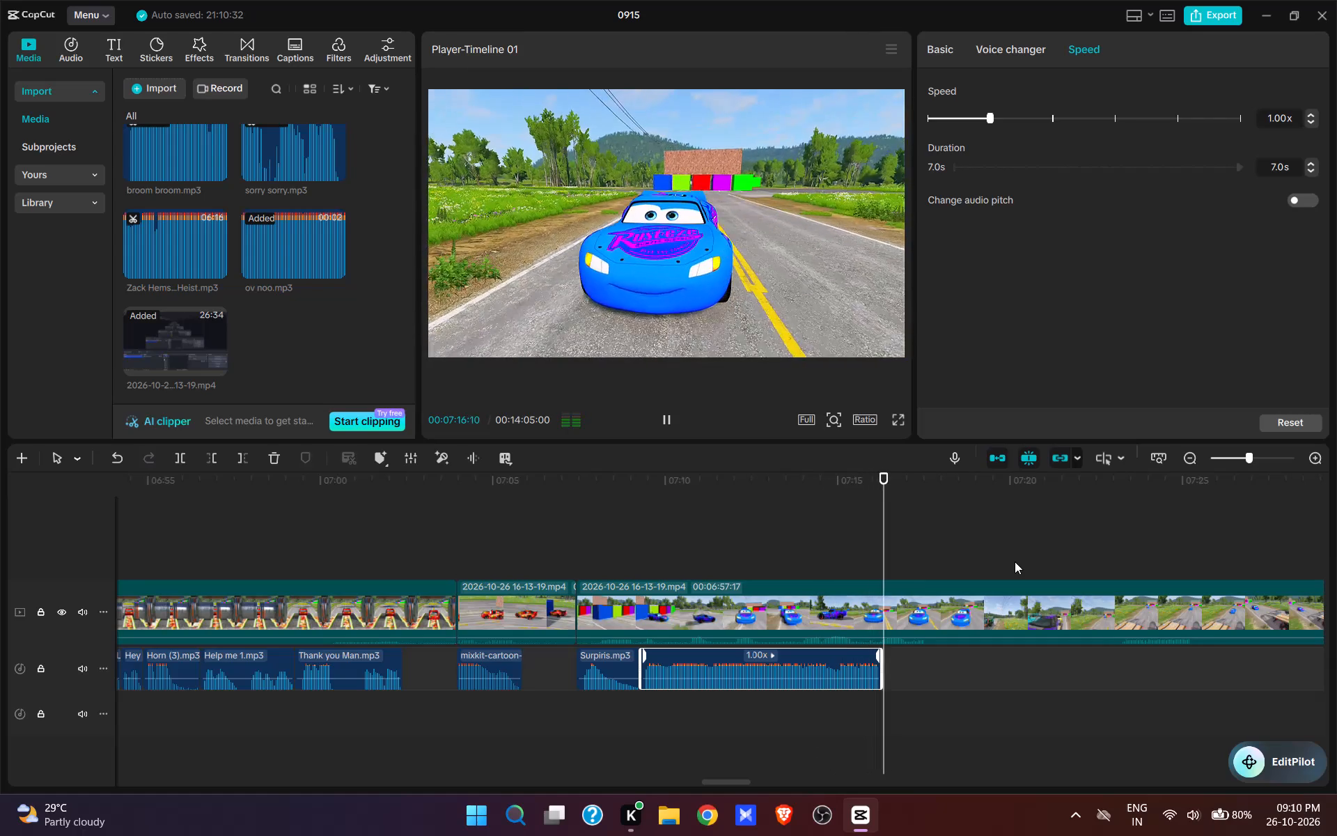
{"action": "key", "text": "space"}
{"action": "type", "text": "w"}
{"action": "left_click_drag", "start_coordinate": [1051, 586], "coordinate": [1055, 596]}
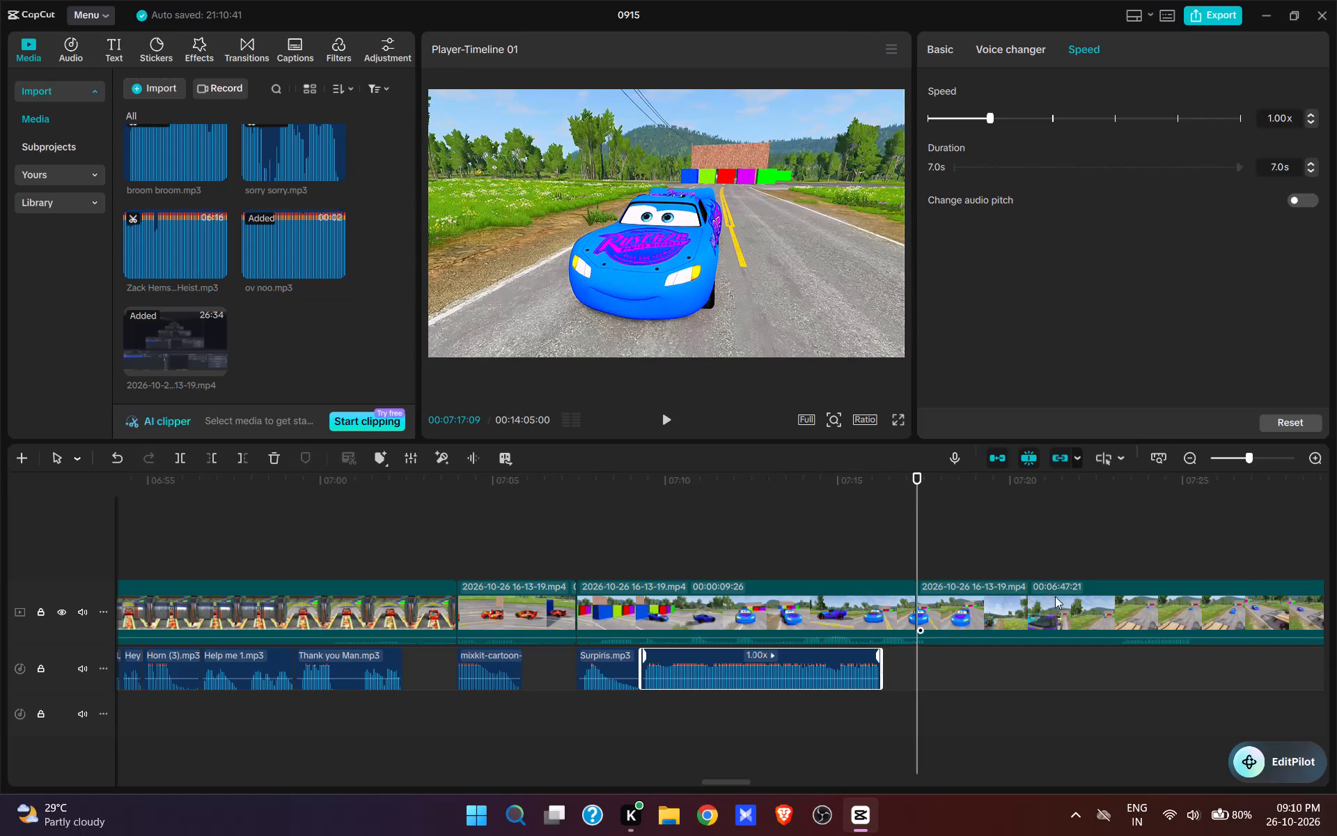
{"action": "left_click_drag", "start_coordinate": [1055, 596], "coordinate": [758, 695]}
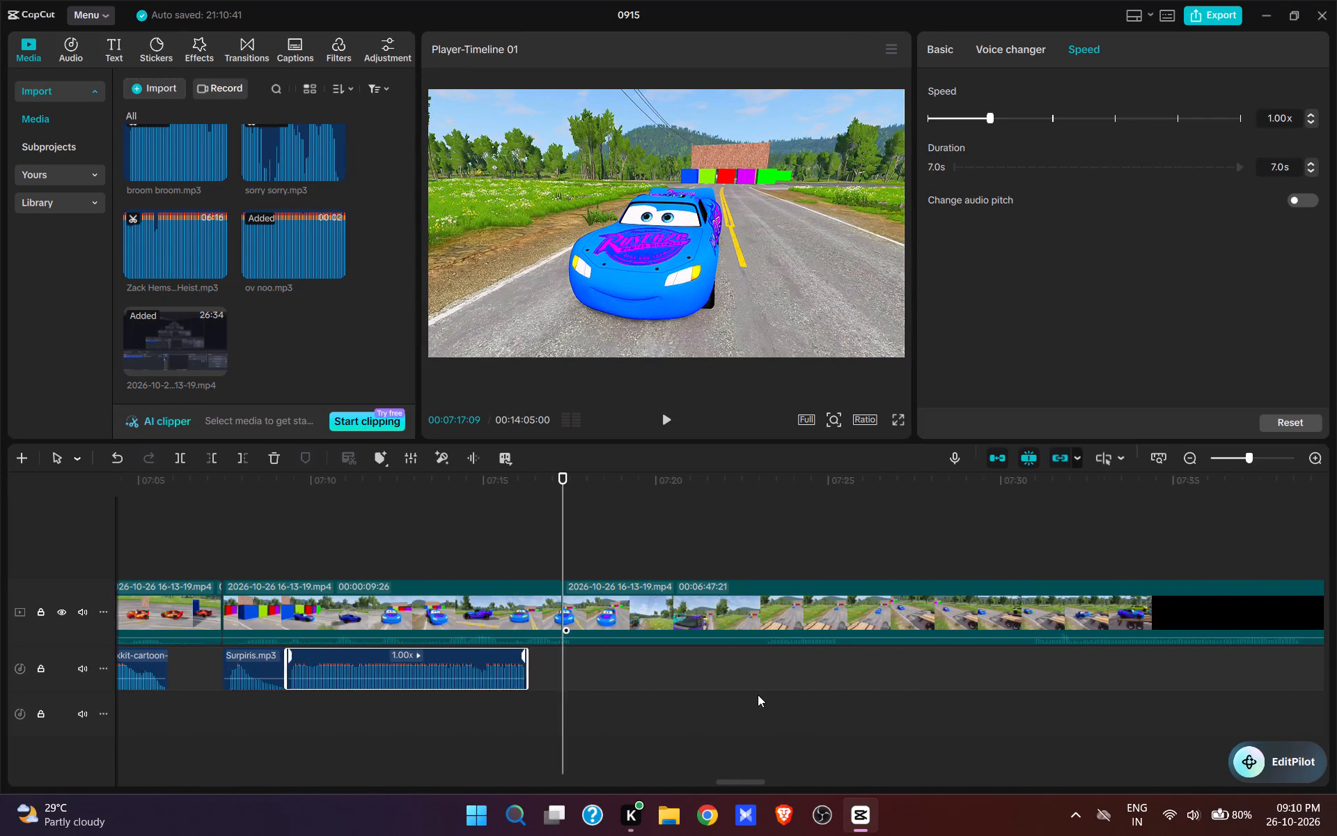
{"action": "left_click_drag", "start_coordinate": [758, 695], "coordinate": [750, 693]}
{"action": "left_click", "coordinate": [702, 516]}
{"action": "key", "text": "space"}
{"action": "key", "text": "space"}
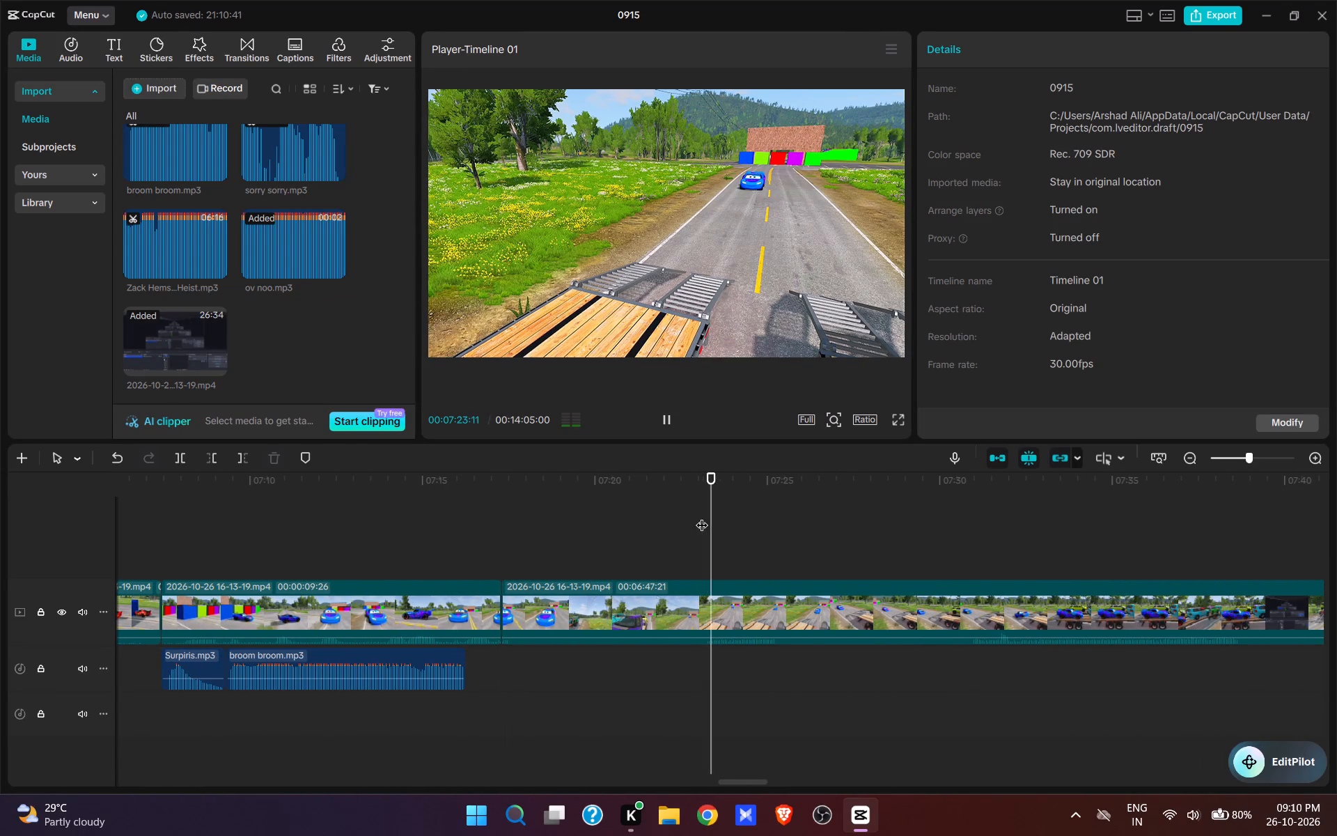
{"action": "type", "text": "q"}
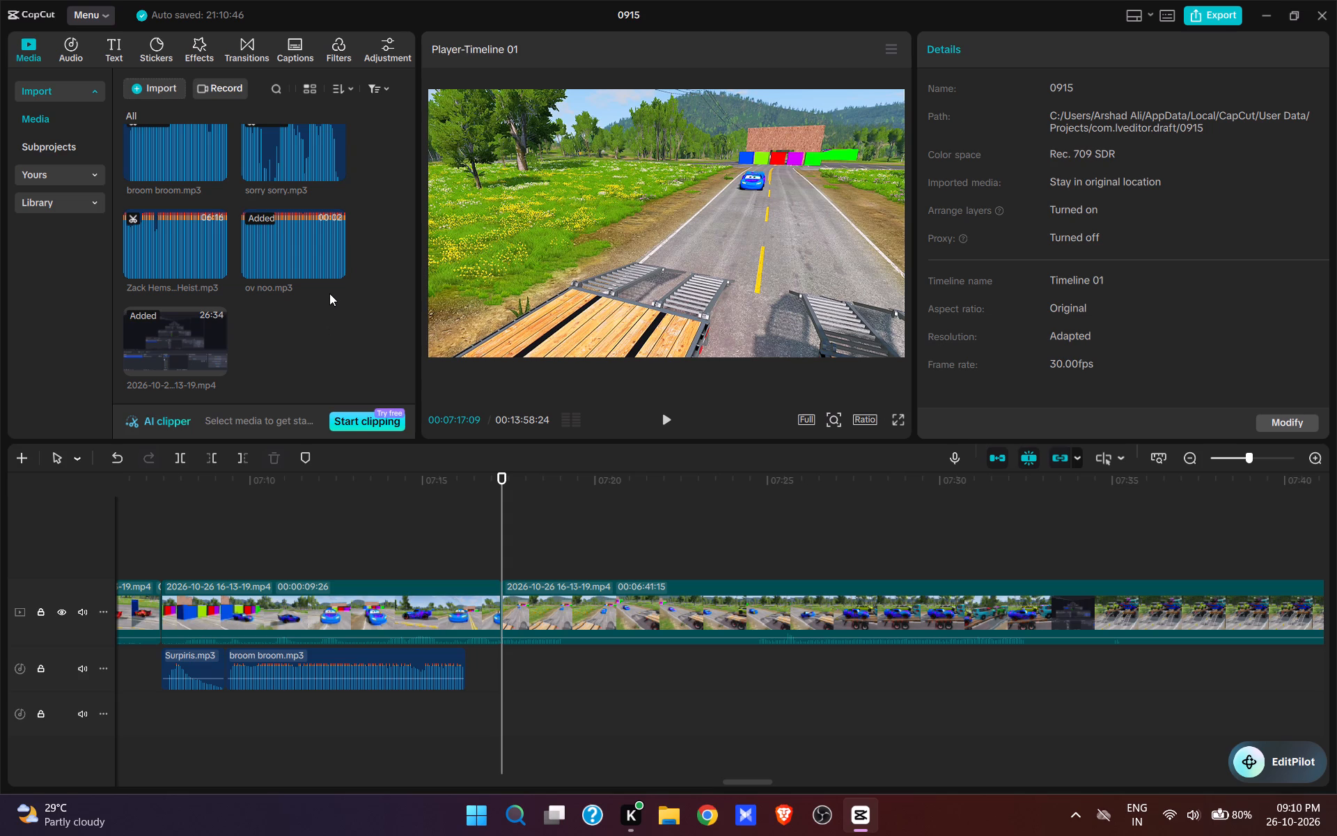
Add the zina2.mp3 clip at 00:07:17:09, where the trailer ramp view begins, and play it.
{"action": "scroll", "coordinate": [331, 297], "scroll_direction": "up", "scroll_amount": 3}
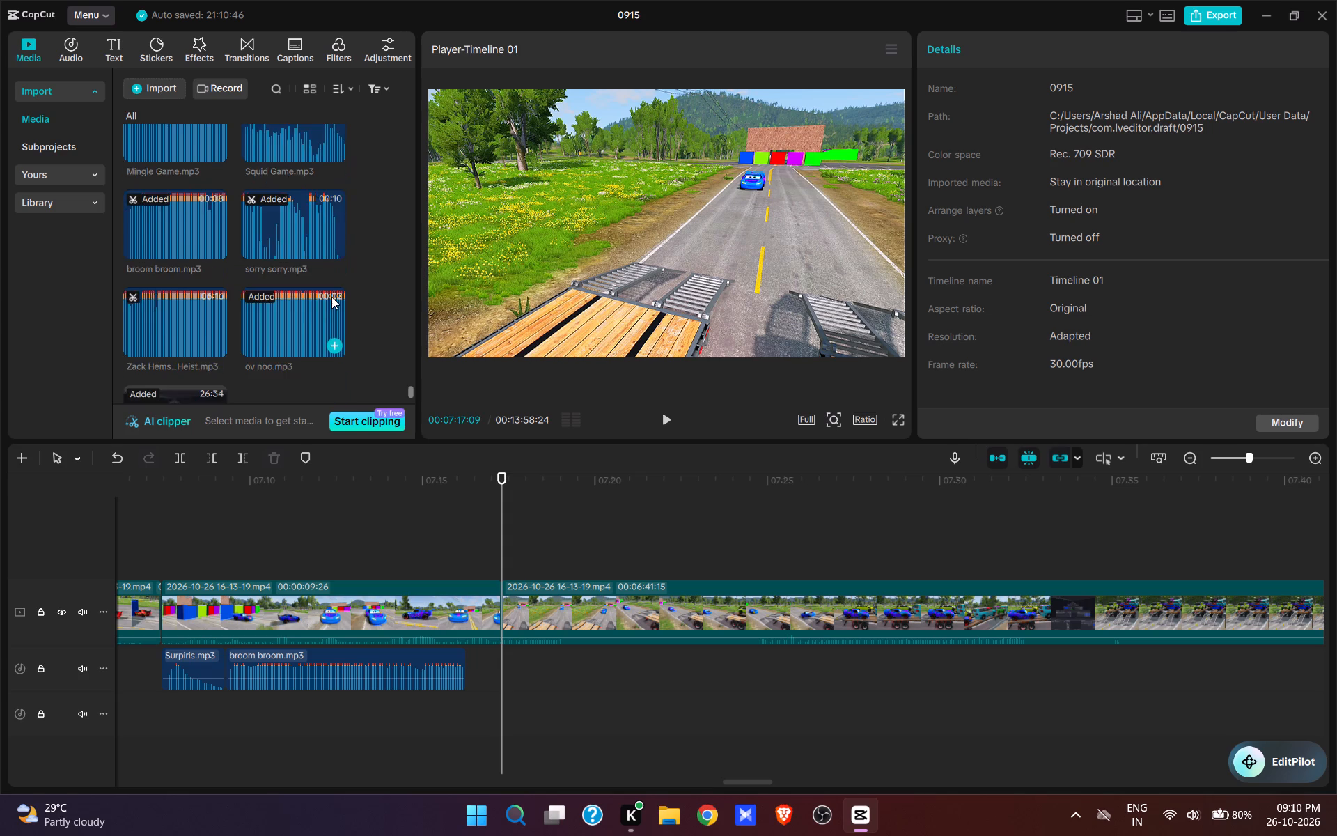
{"action": "left_click", "coordinate": [335, 208]}
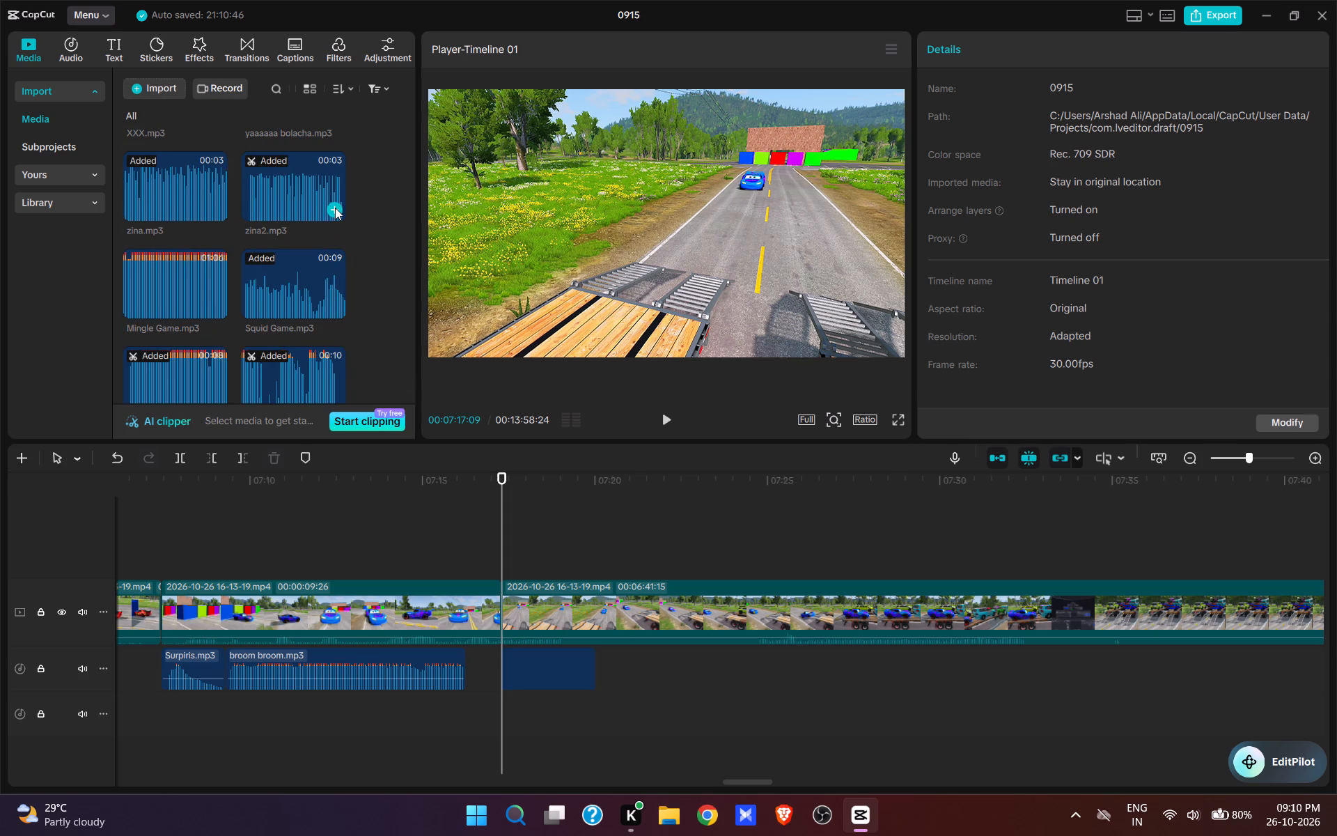
{"action": "key", "text": "space"}
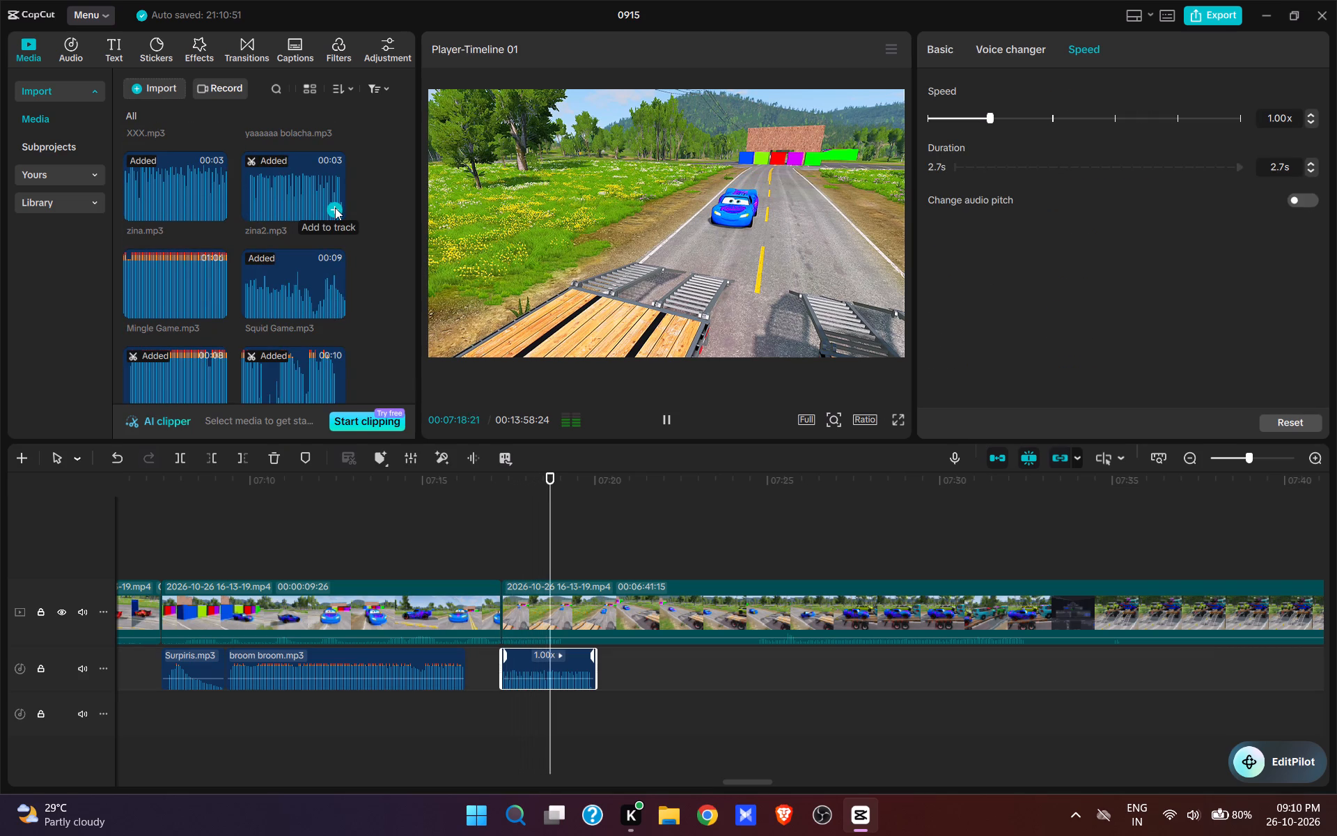
{"action": "key", "text": "space"}
Split the video at 00:07:18:27 and cut the next 6 s or so, up to the side view of the blue car nearing the ramp.
{"action": "left_click", "coordinate": [559, 563]}
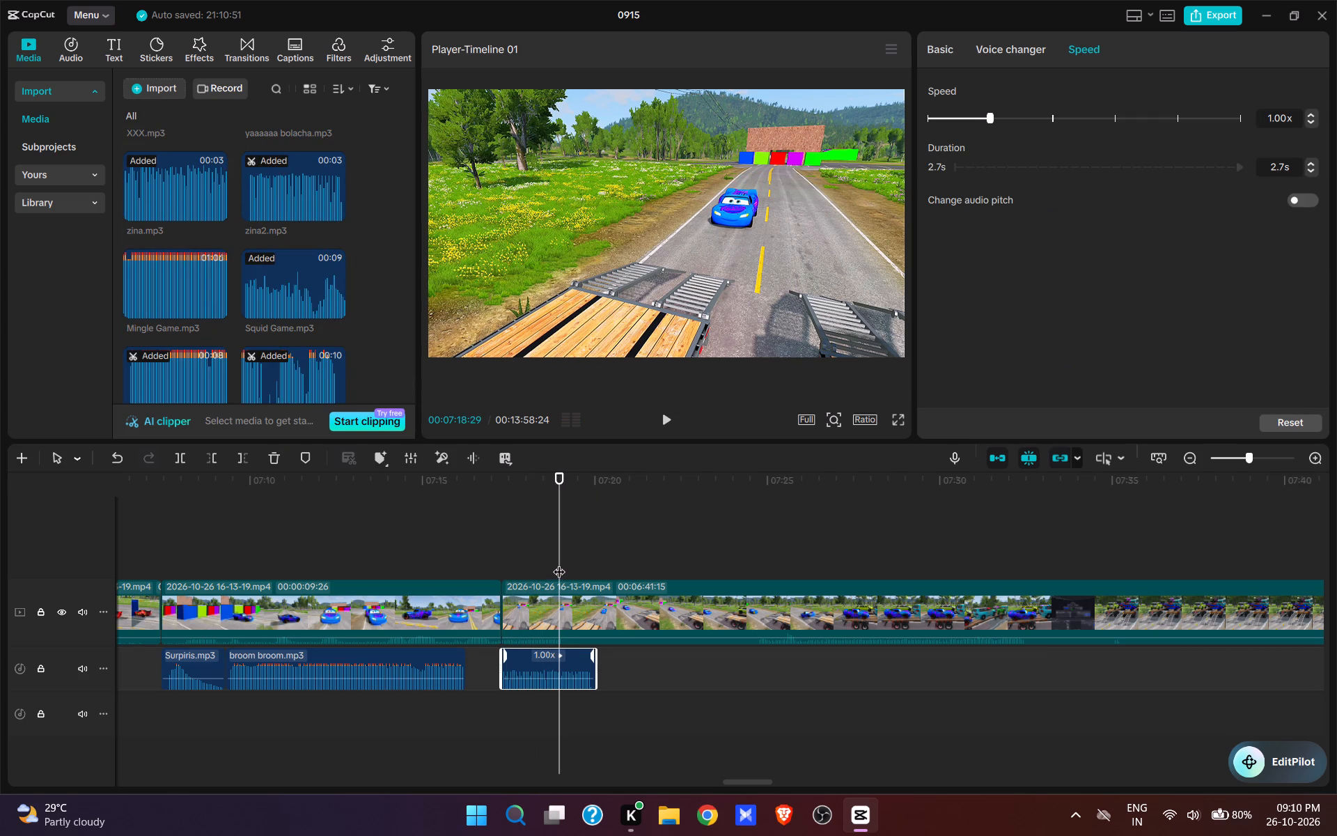
{"action": "left_click", "coordinate": [557, 562]}
{"action": "left_click", "coordinate": [572, 627]}
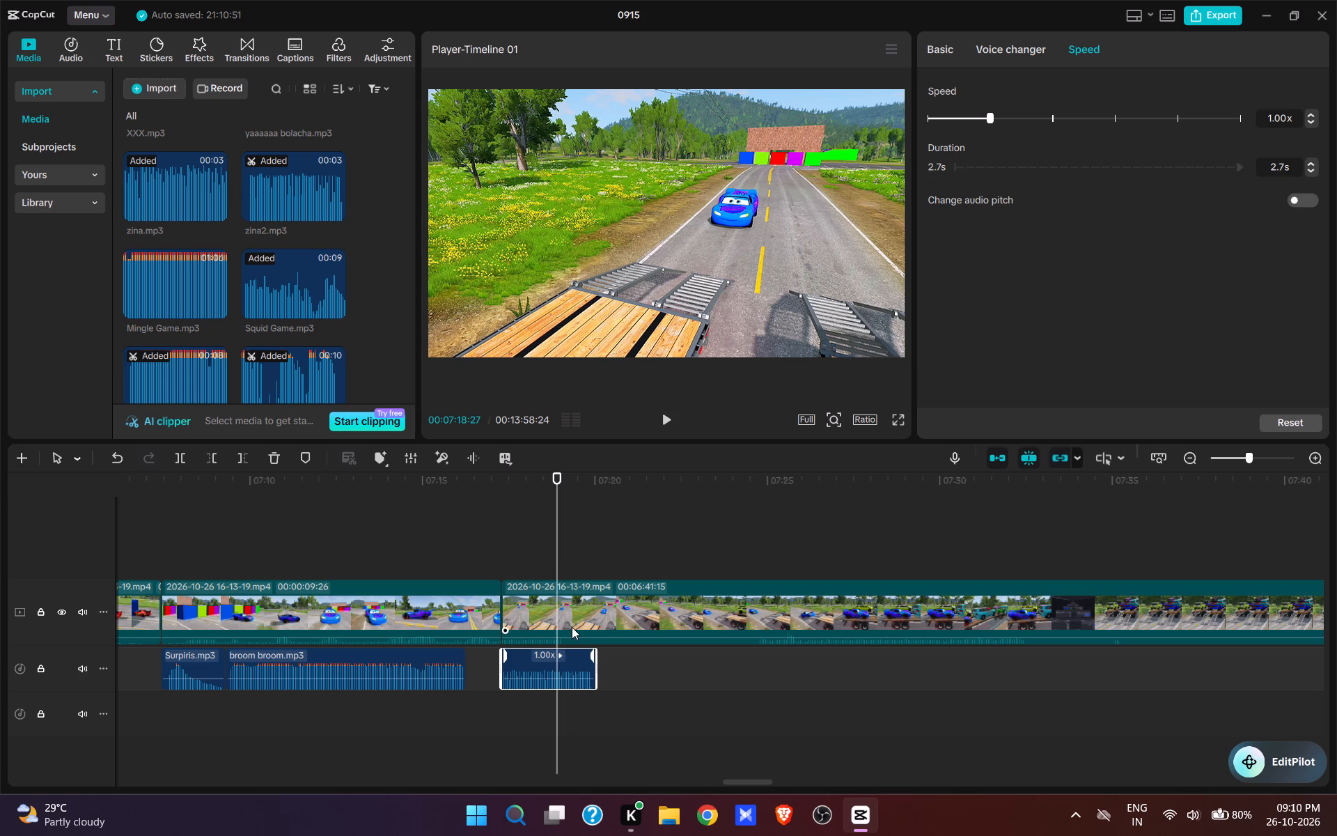
{"action": "key", "text": "w"}
{"action": "left_click", "coordinate": [755, 562]}
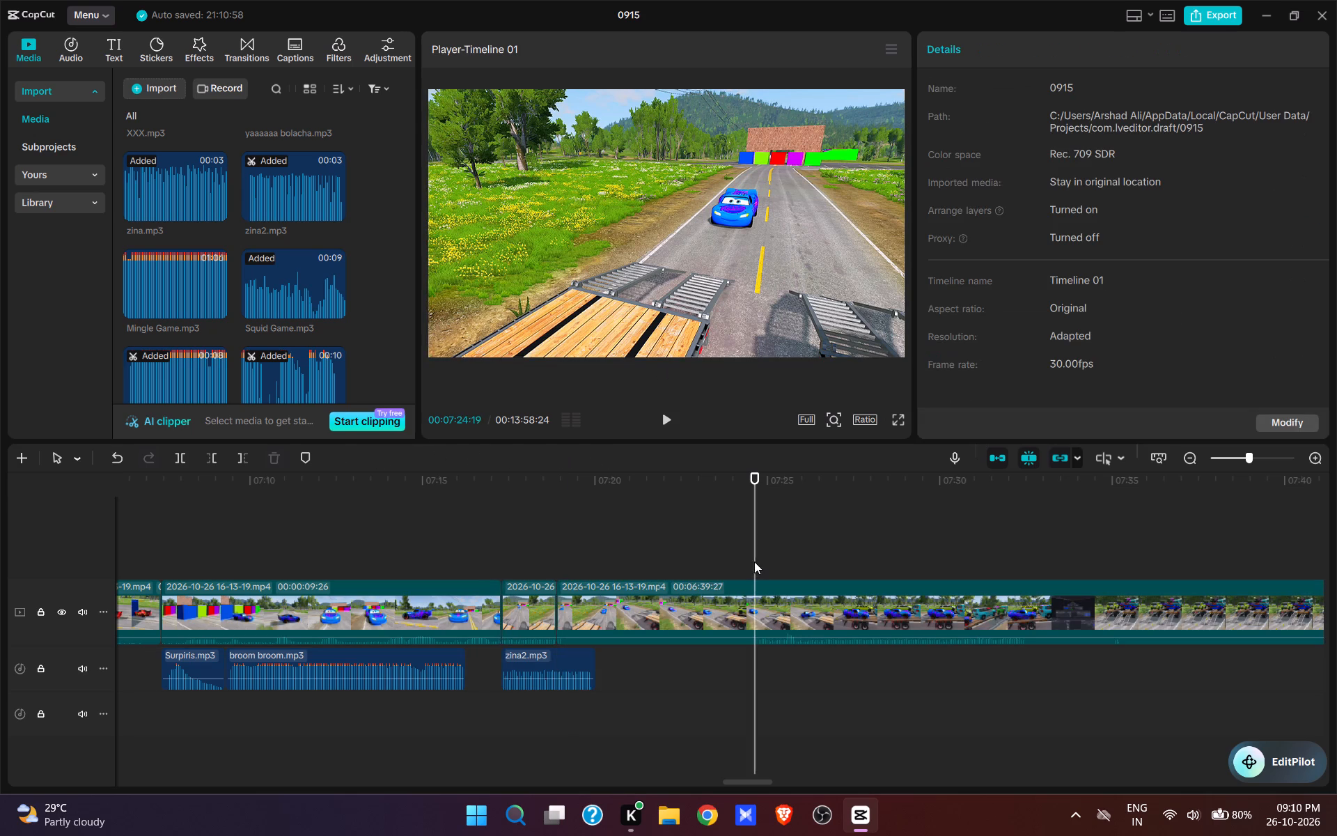
{"action": "key", "text": "space"}
{"action": "key", "text": "space"}
{"action": "type", "text": "q"}
Add the Fanfare Victory sound effect at about 00:07:20:01, where the blue car drives up the trailer ramp.
{"action": "key", "text": "space"}
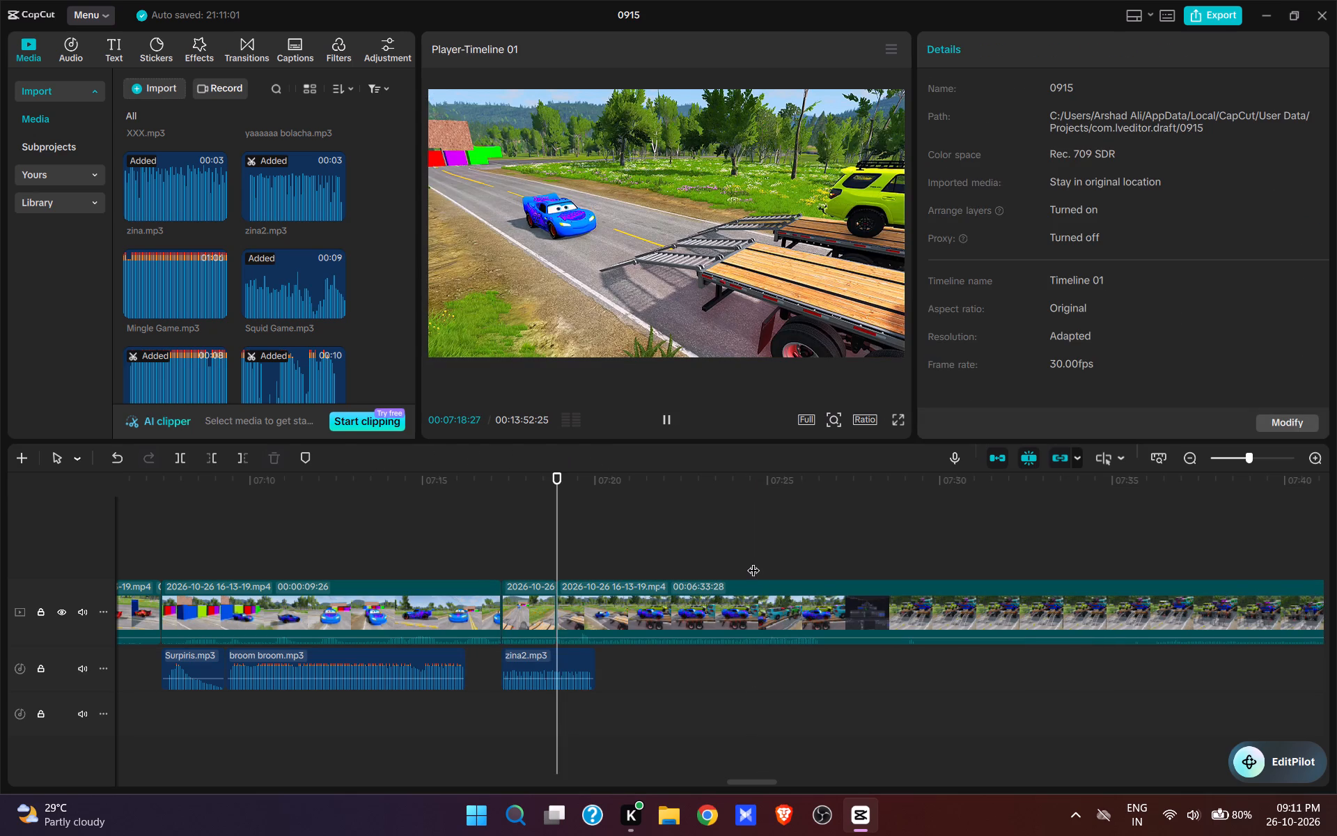
{"action": "key", "text": "space"}
{"action": "key", "text": "space"}
{"action": "key", "text": "space"}
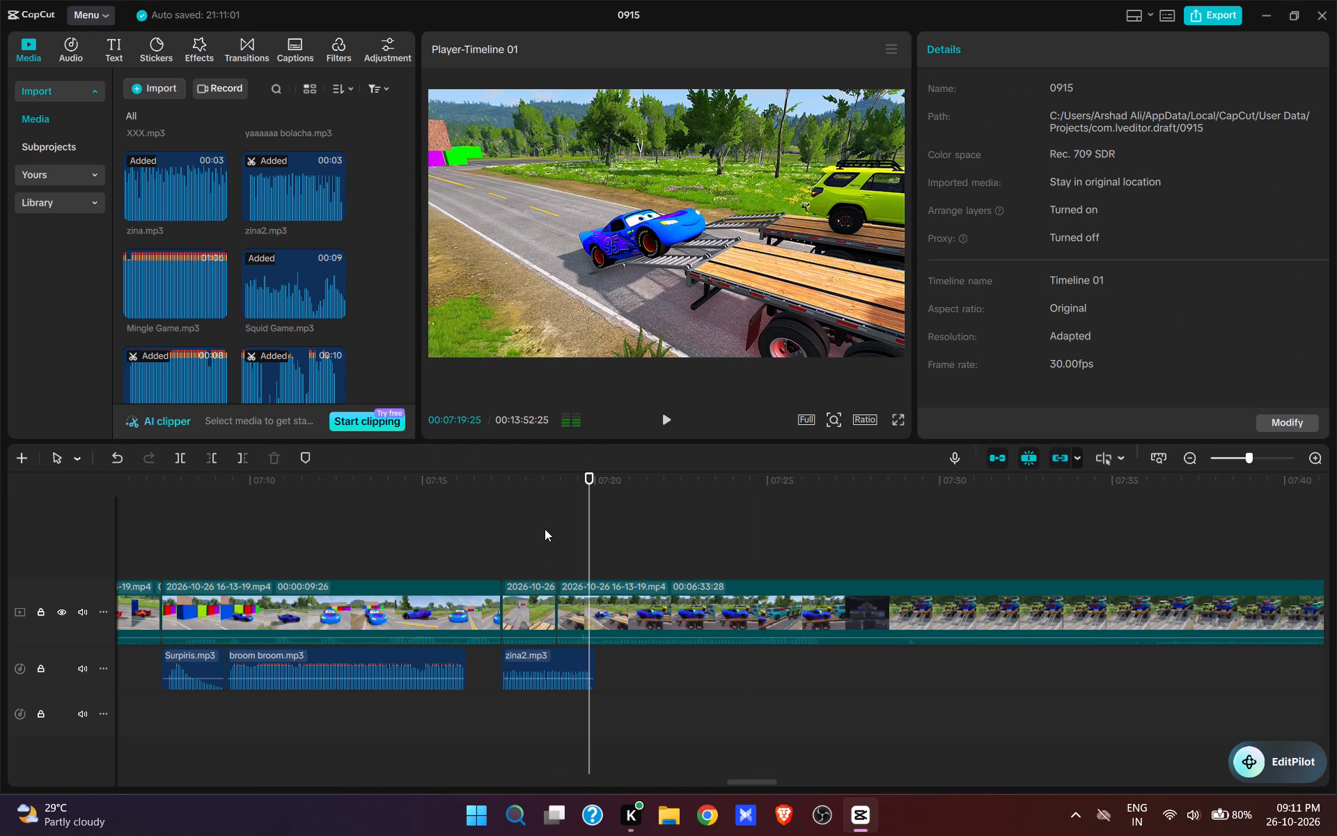
{"action": "key", "text": "space"}
{"action": "key", "text": "space"}
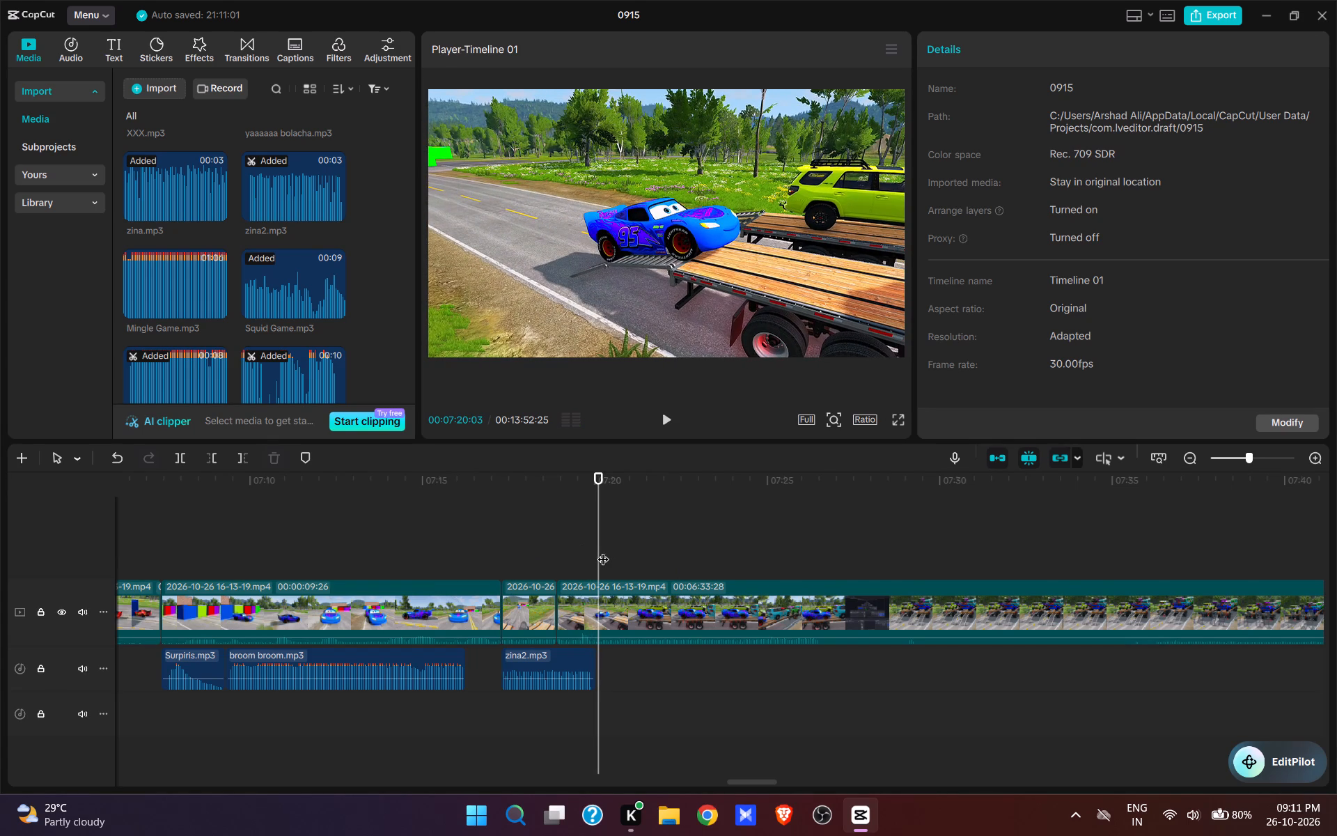
{"action": "left_click_drag", "start_coordinate": [597, 554], "coordinate": [591, 553]}
{"action": "scroll", "coordinate": [360, 343], "scroll_direction": "up", "scroll_amount": 14}
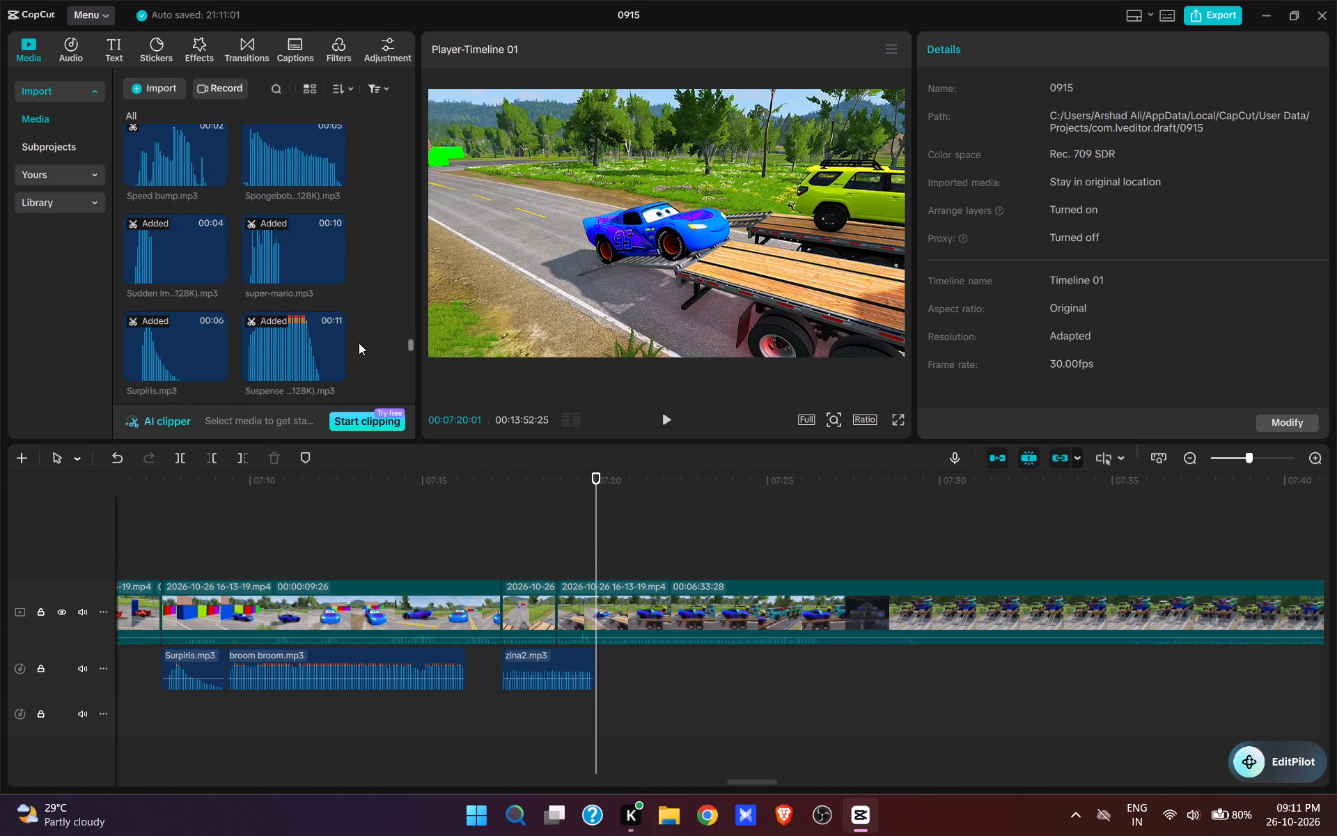
{"action": "scroll", "coordinate": [359, 343], "scroll_direction": "up", "scroll_amount": 4}
{"action": "left_click_drag", "start_coordinate": [413, 326], "coordinate": [393, 221]}
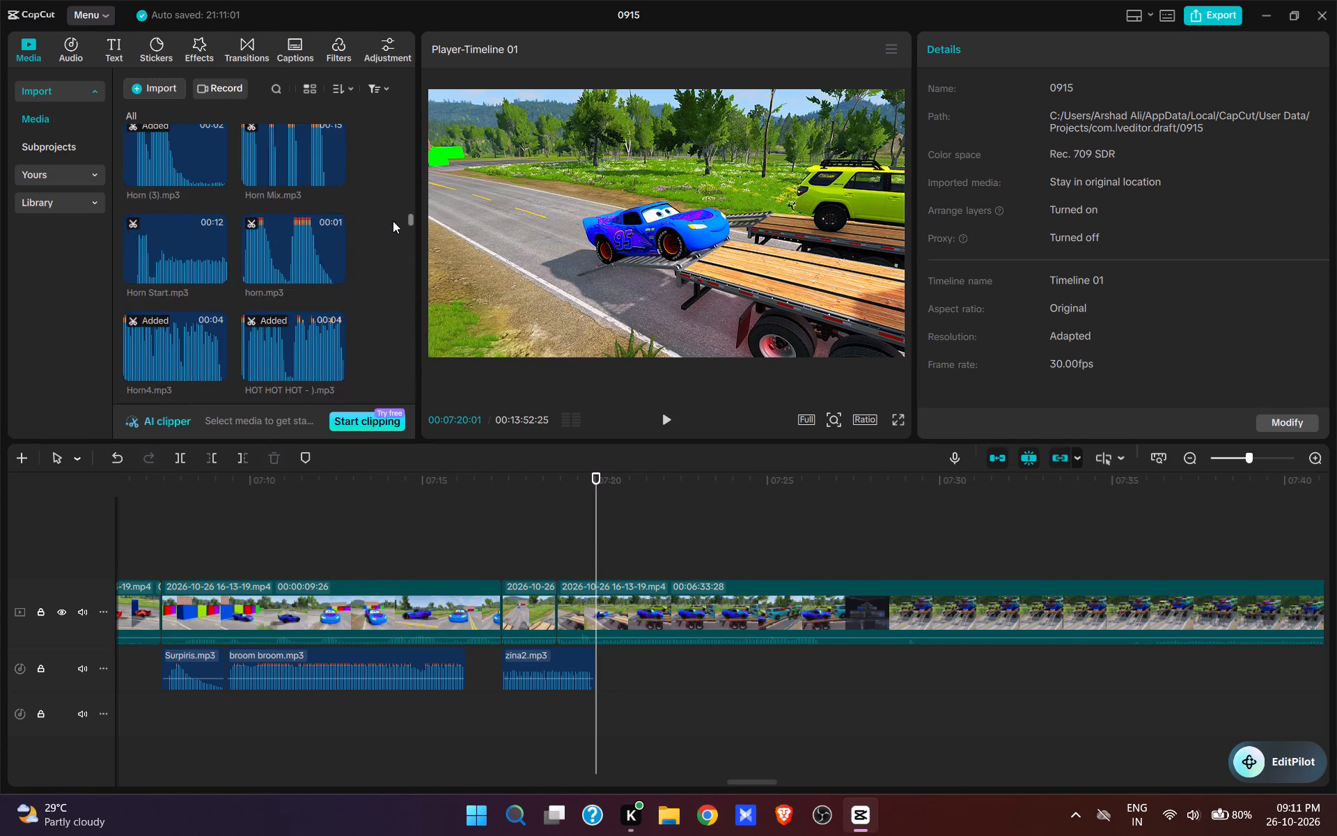
{"action": "left_click_drag", "start_coordinate": [393, 221], "coordinate": [391, 180]}
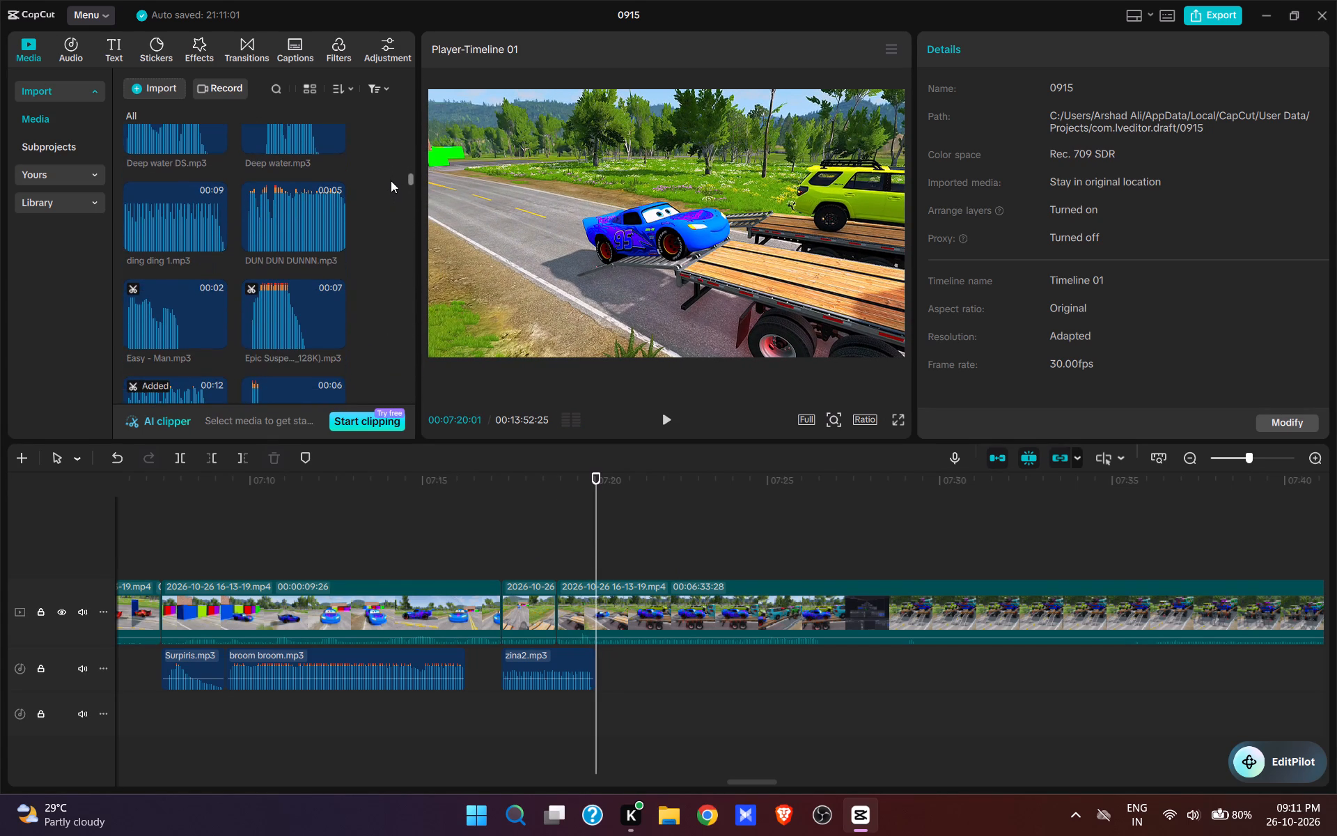
{"action": "left_click_drag", "start_coordinate": [391, 180], "coordinate": [391, 188]}
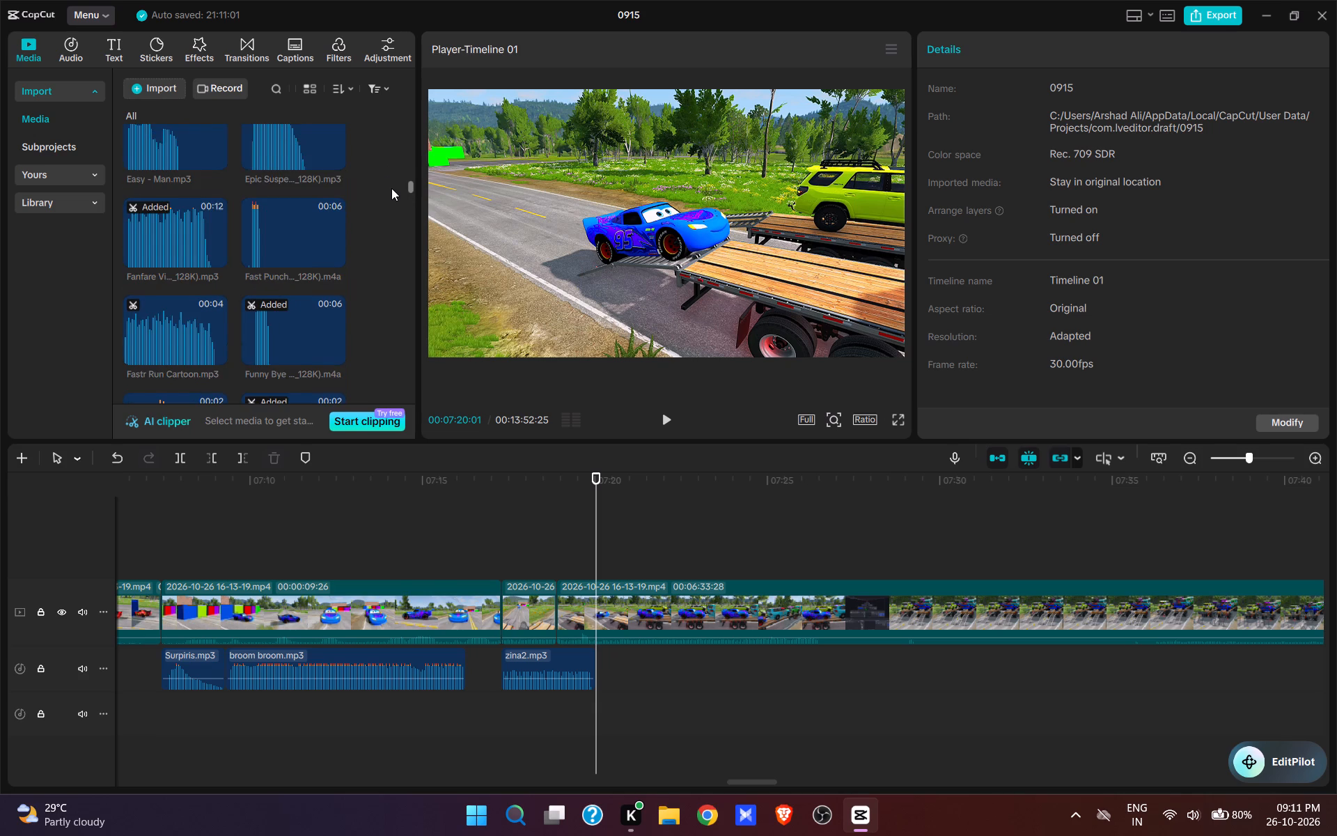
{"action": "left_click_drag", "start_coordinate": [391, 188], "coordinate": [393, 192]}
{"action": "left_click", "coordinate": [173, 182]}
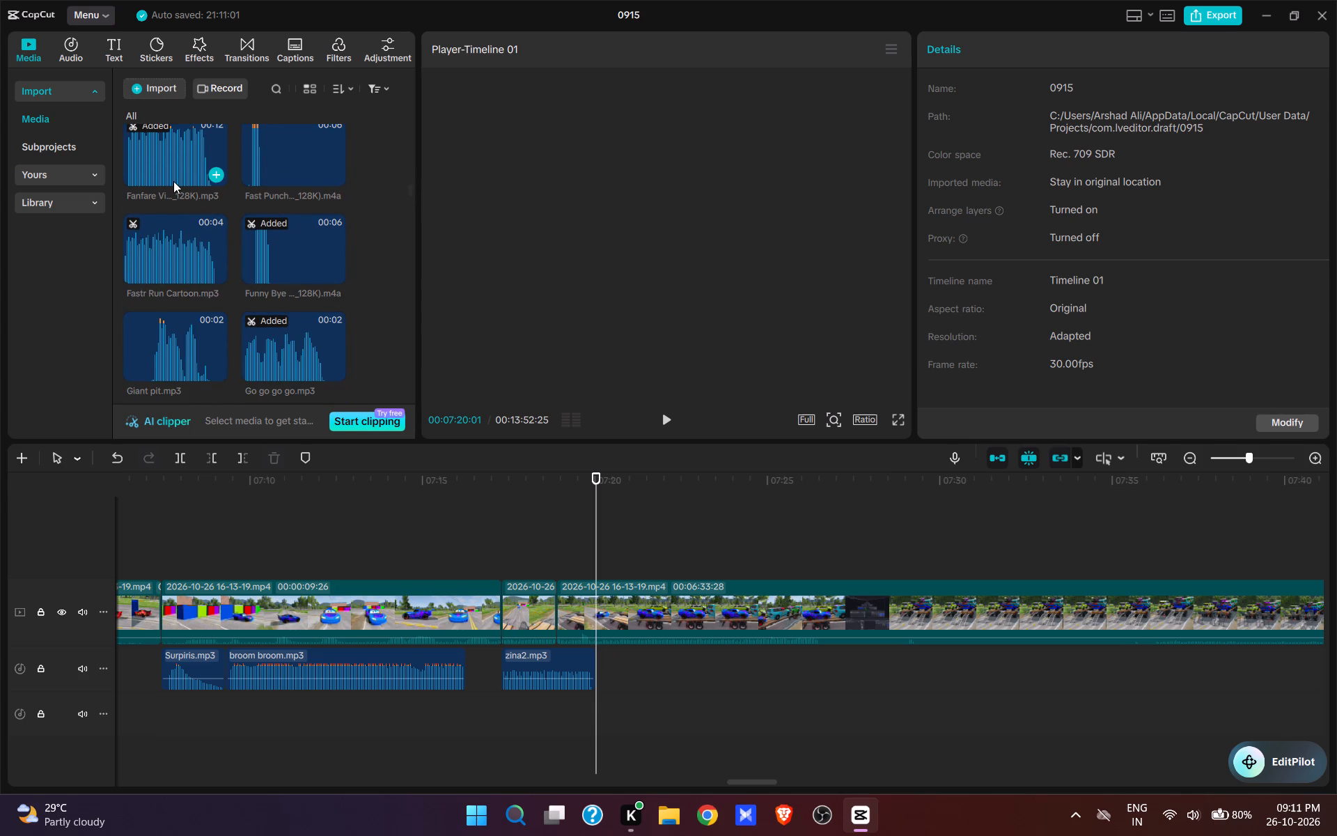
{"action": "left_click", "coordinate": [172, 175]}
Play the blue car's loading onto the trailer and trim the end of the Fanfare Victory sound to 00:07:25:28.
{"action": "key", "text": "space"}
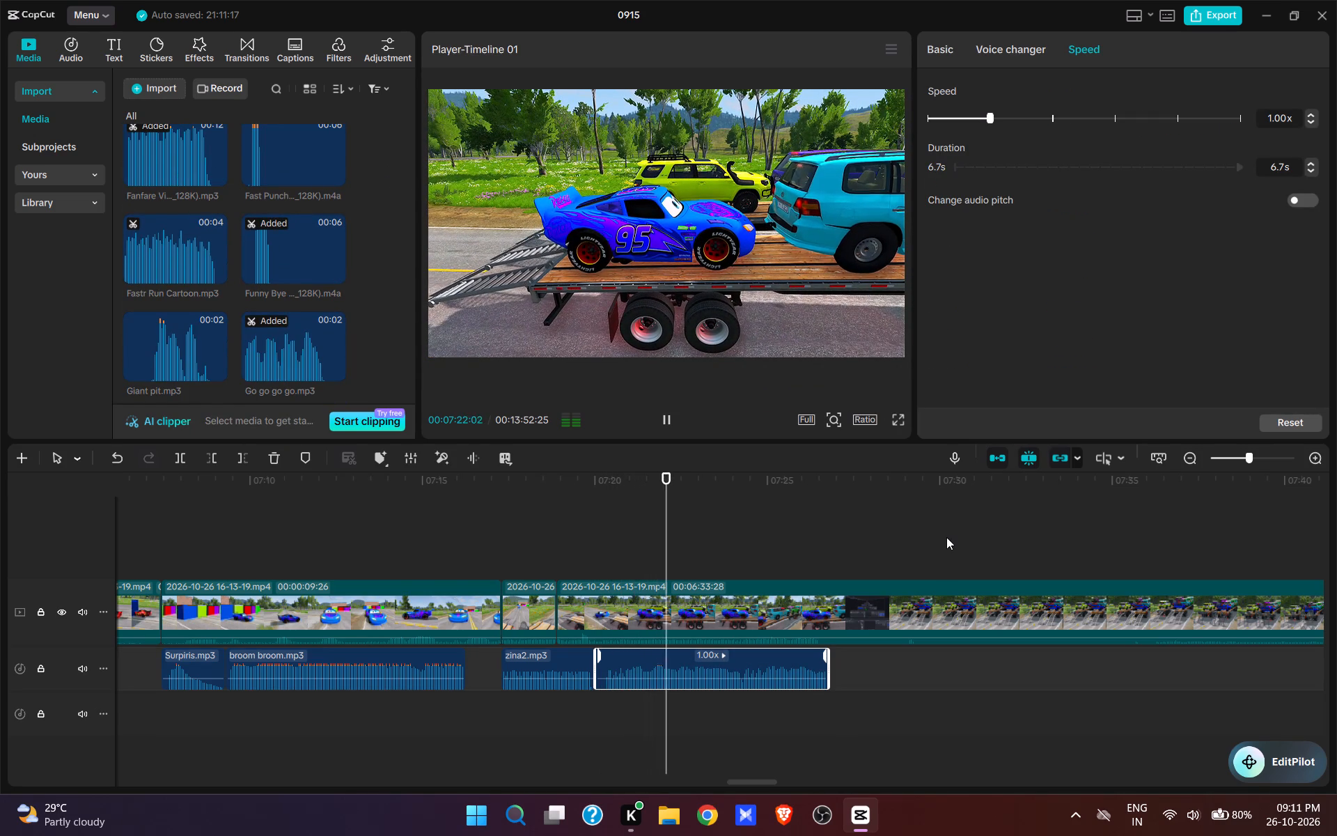
{"action": "key", "text": "space"}
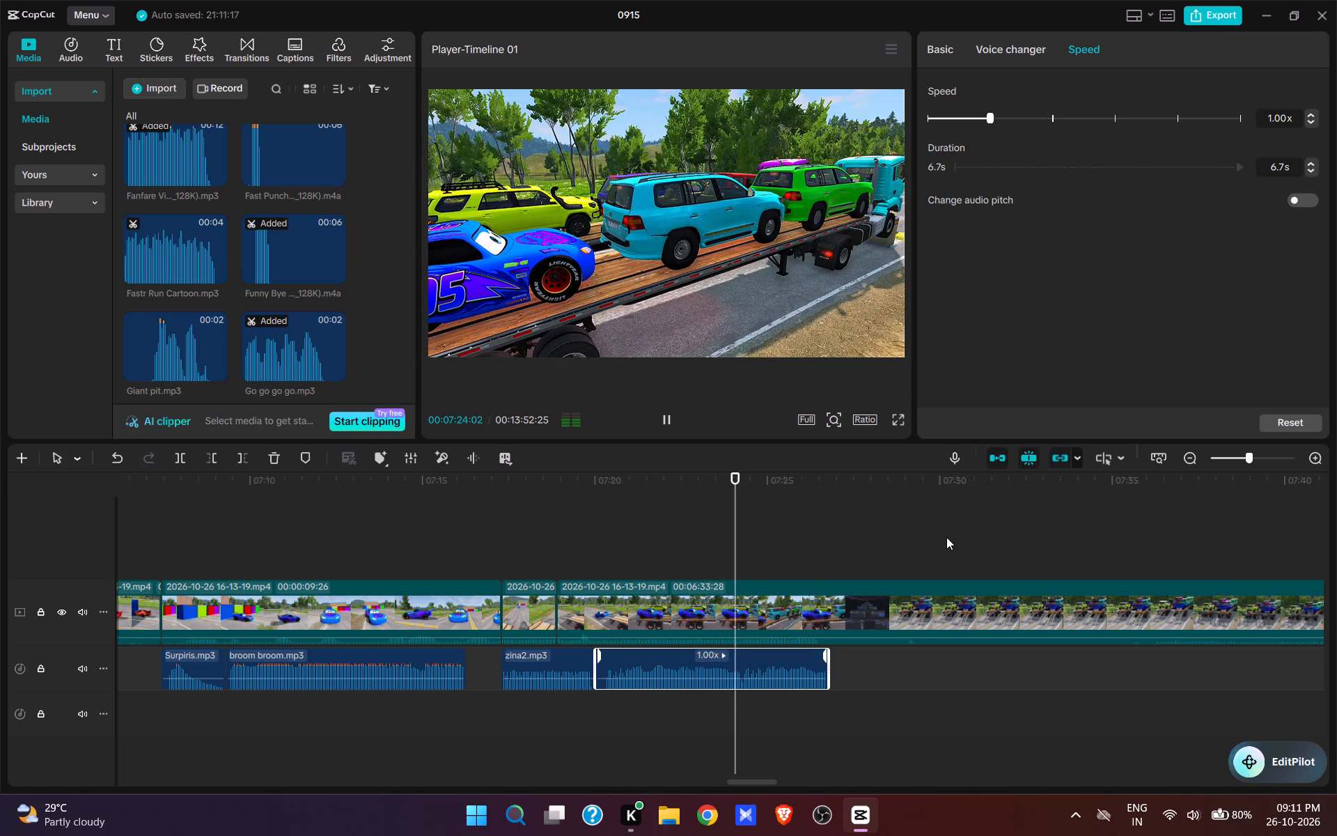
{"action": "key", "text": "space"}
{"action": "key", "text": "space"}
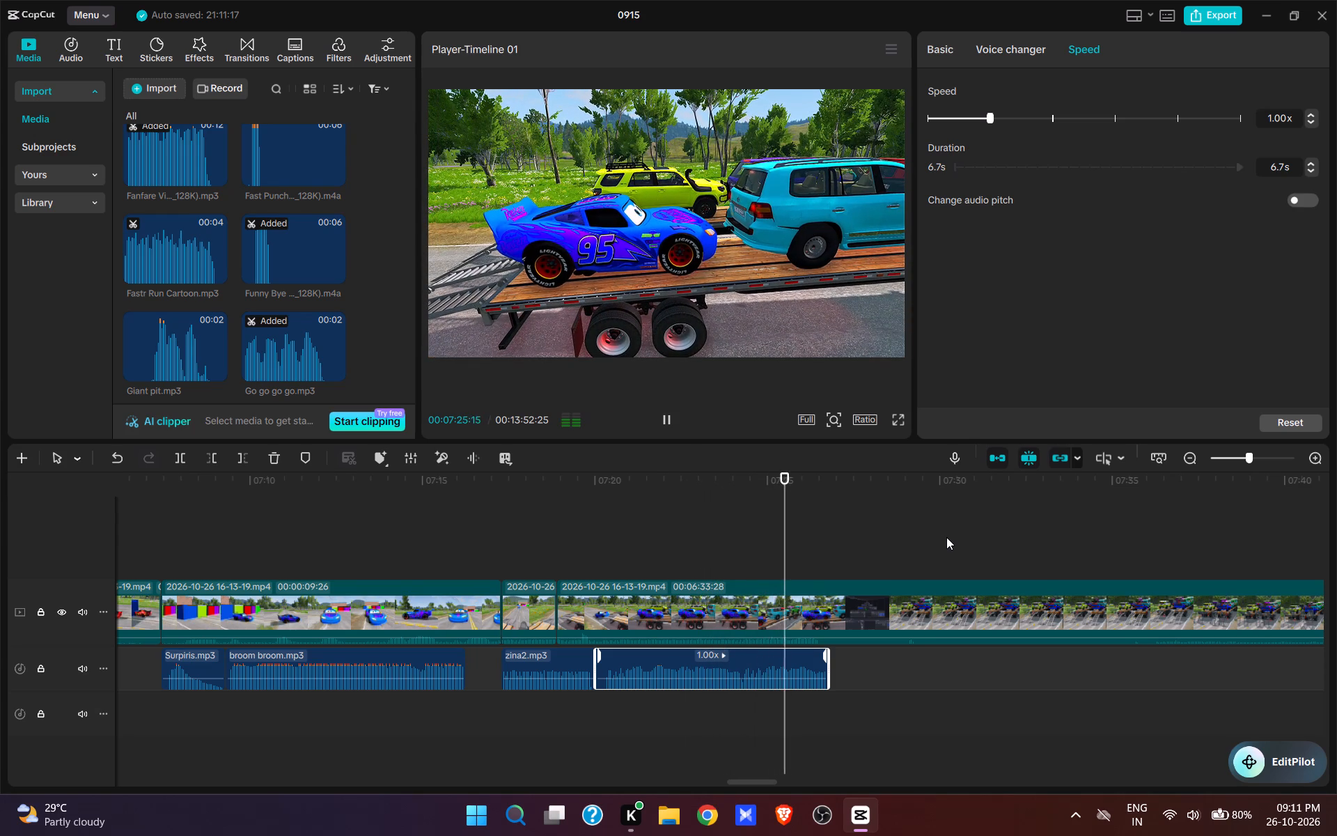
{"action": "key", "text": "e"}
Split the video at 00:07:25:28 and cut the next 10 s or so, up to the trailer ramps starting to rise.
{"action": "left_click", "coordinate": [838, 609]}
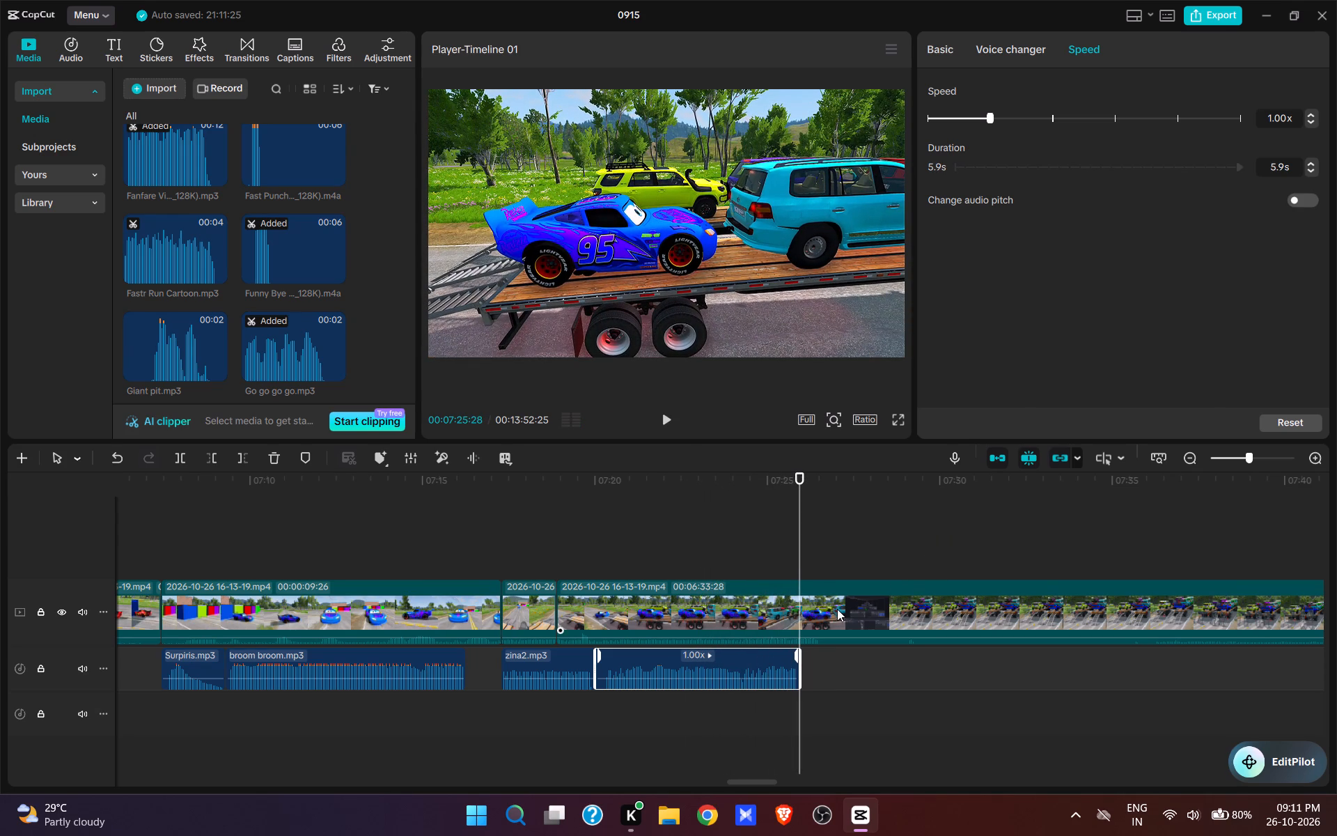
{"action": "key", "text": "w"}
{"action": "left_click_drag", "start_coordinate": [990, 678], "coordinate": [916, 747]}
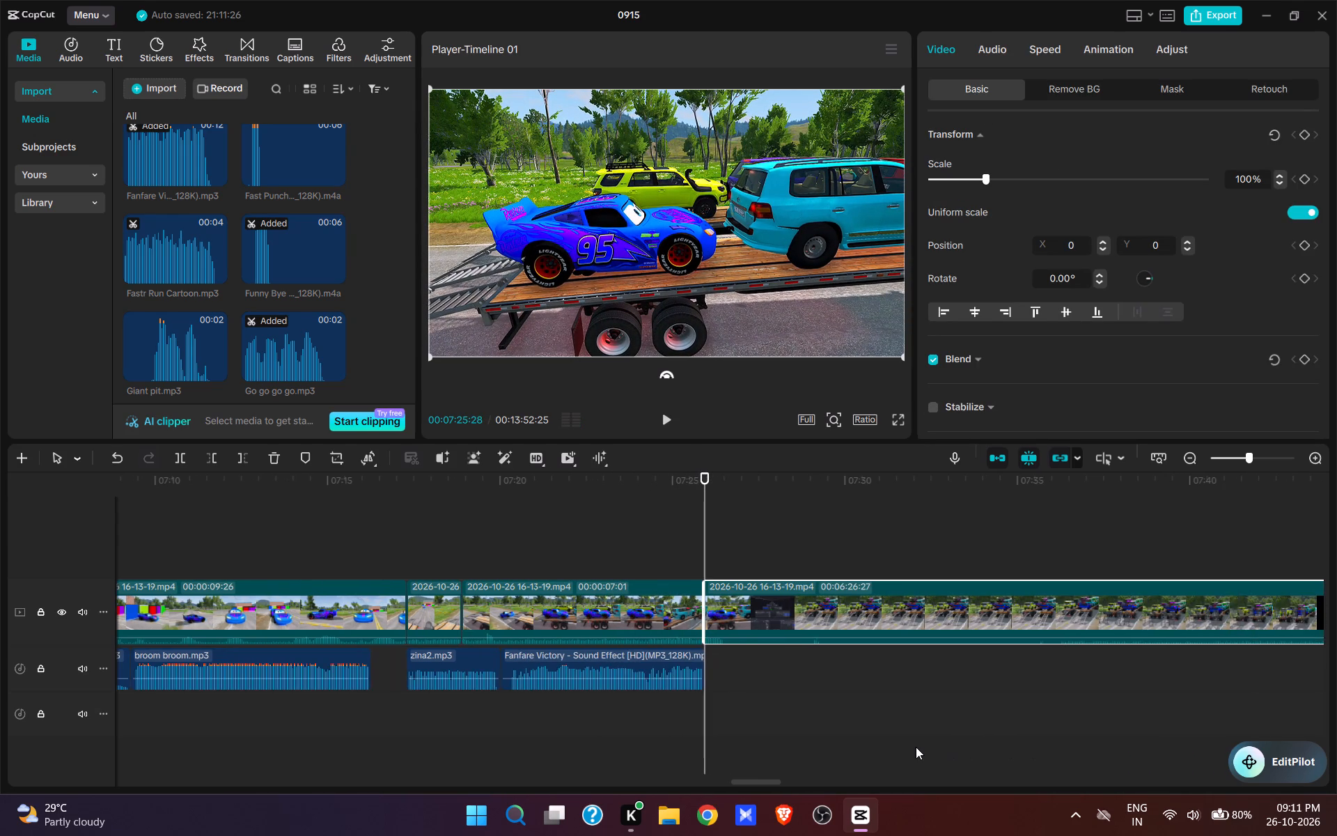
{"action": "left_click_drag", "start_coordinate": [916, 747], "coordinate": [915, 747]}
{"action": "left_click", "coordinate": [1050, 545]}
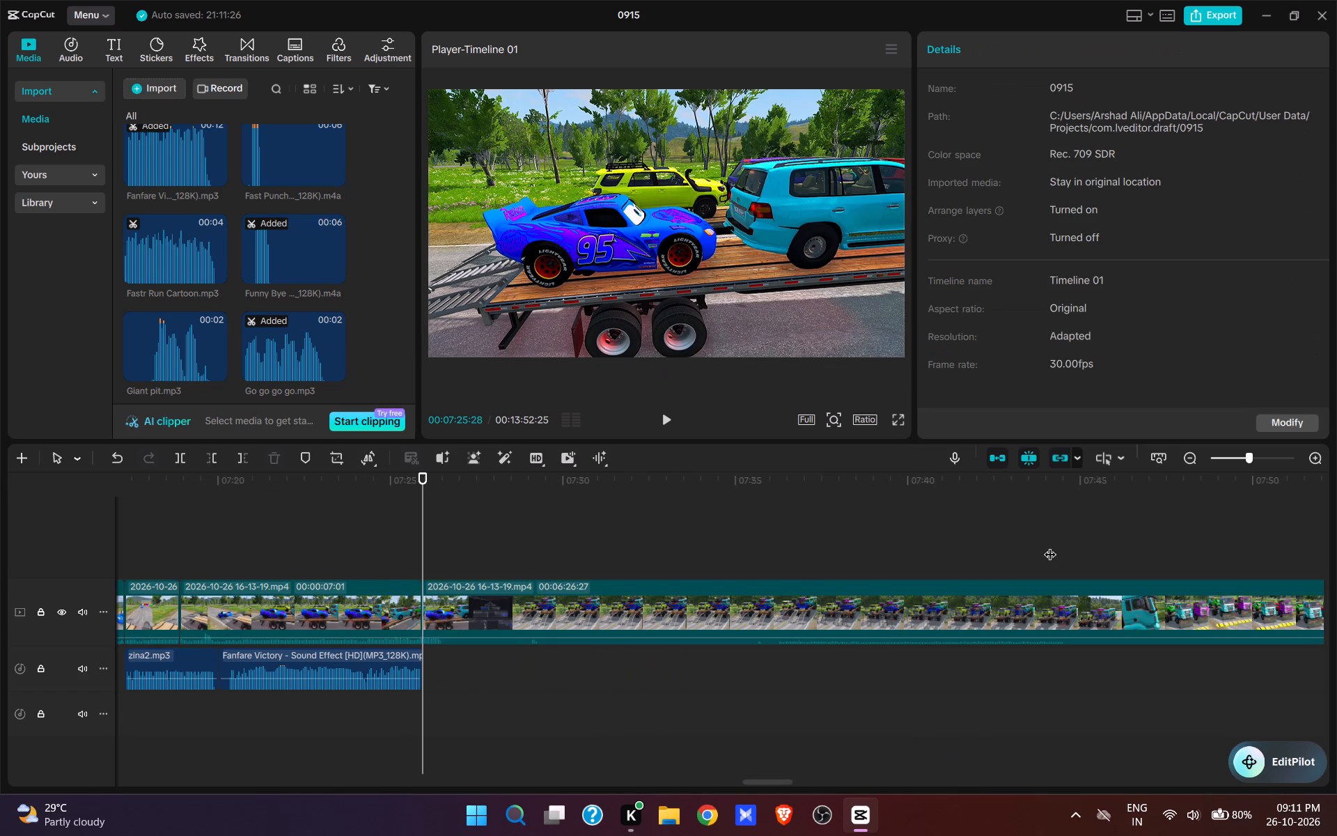
{"action": "key", "text": "space"}
{"action": "left_click", "coordinate": [788, 563]}
{"action": "key", "text": "space"}
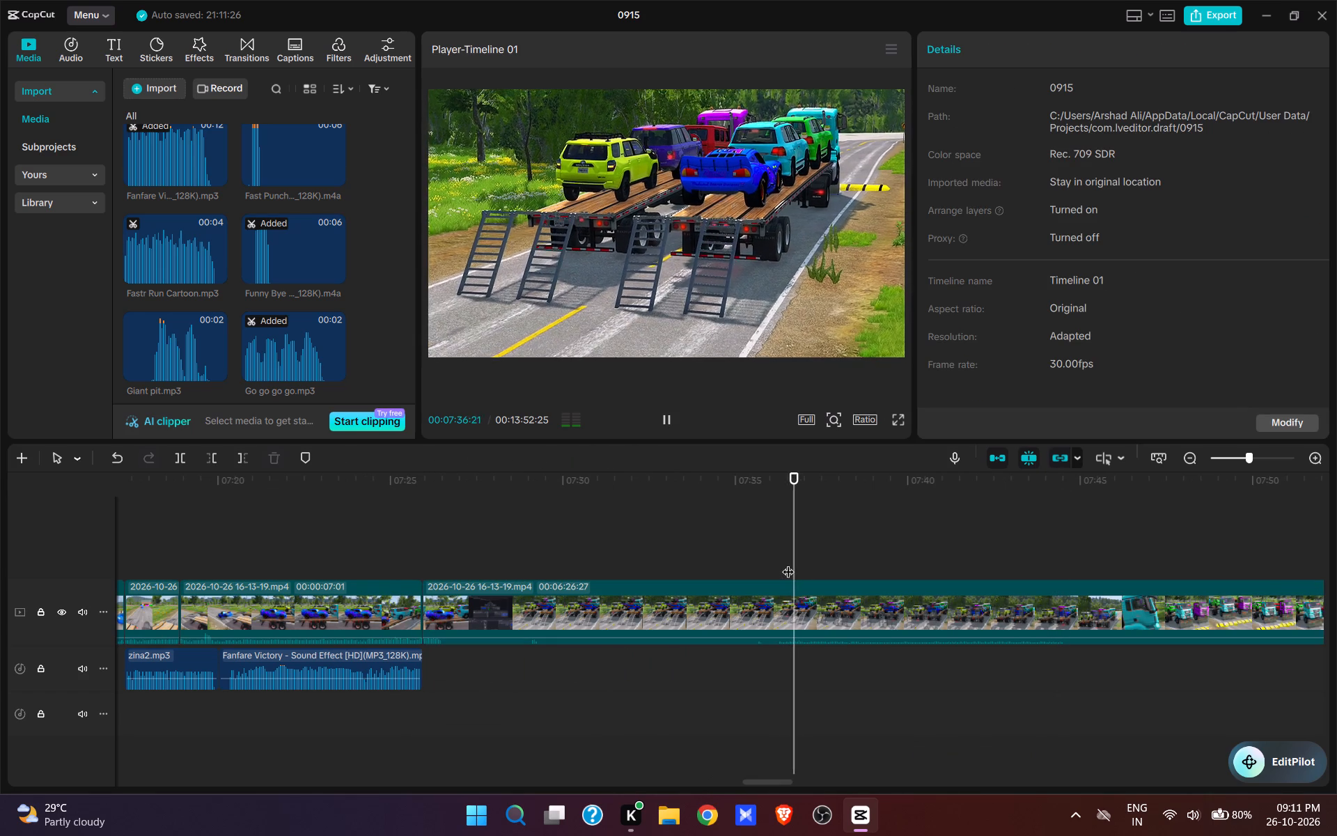
{"action": "left_click", "coordinate": [764, 552]}
{"action": "key", "text": "space"}
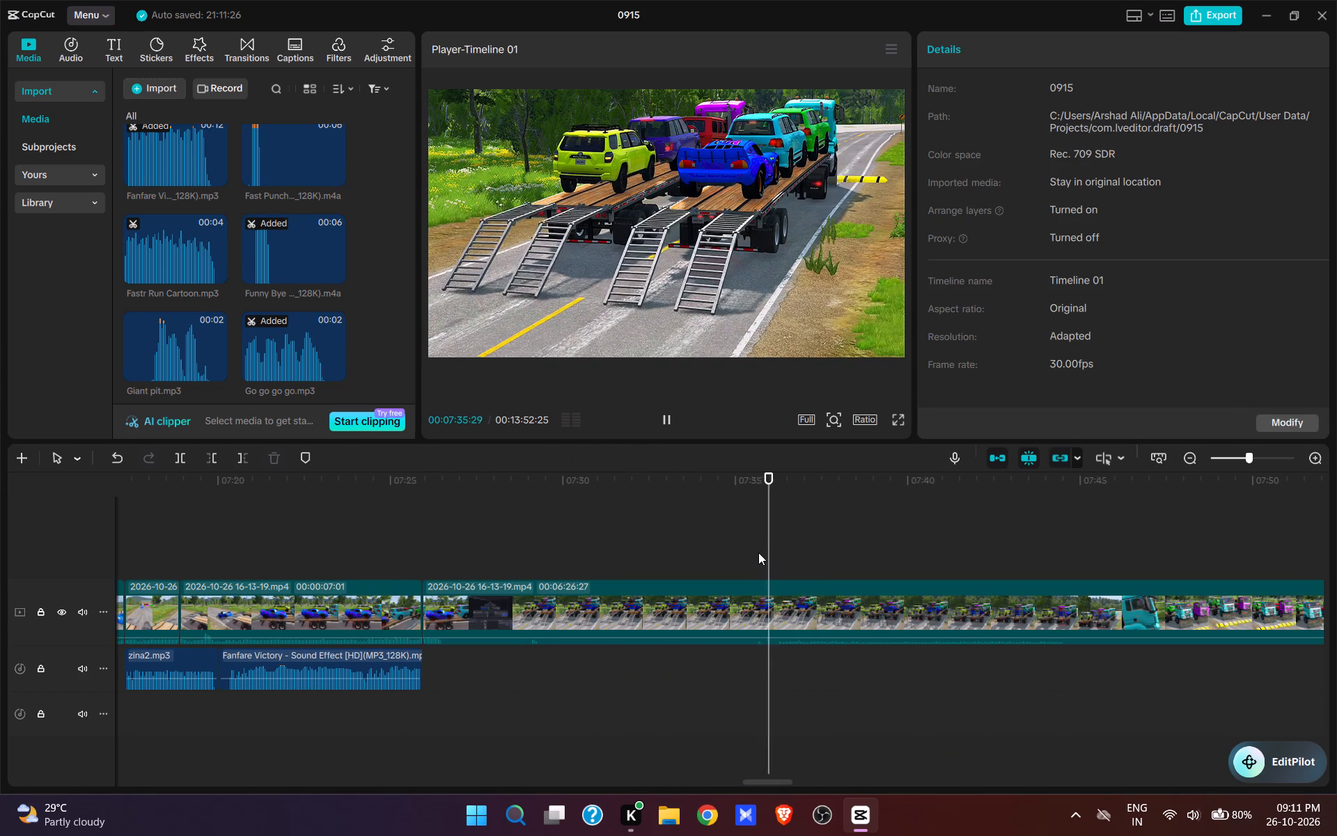
{"action": "key", "text": "space"}
{"action": "left_click", "coordinate": [765, 556]}
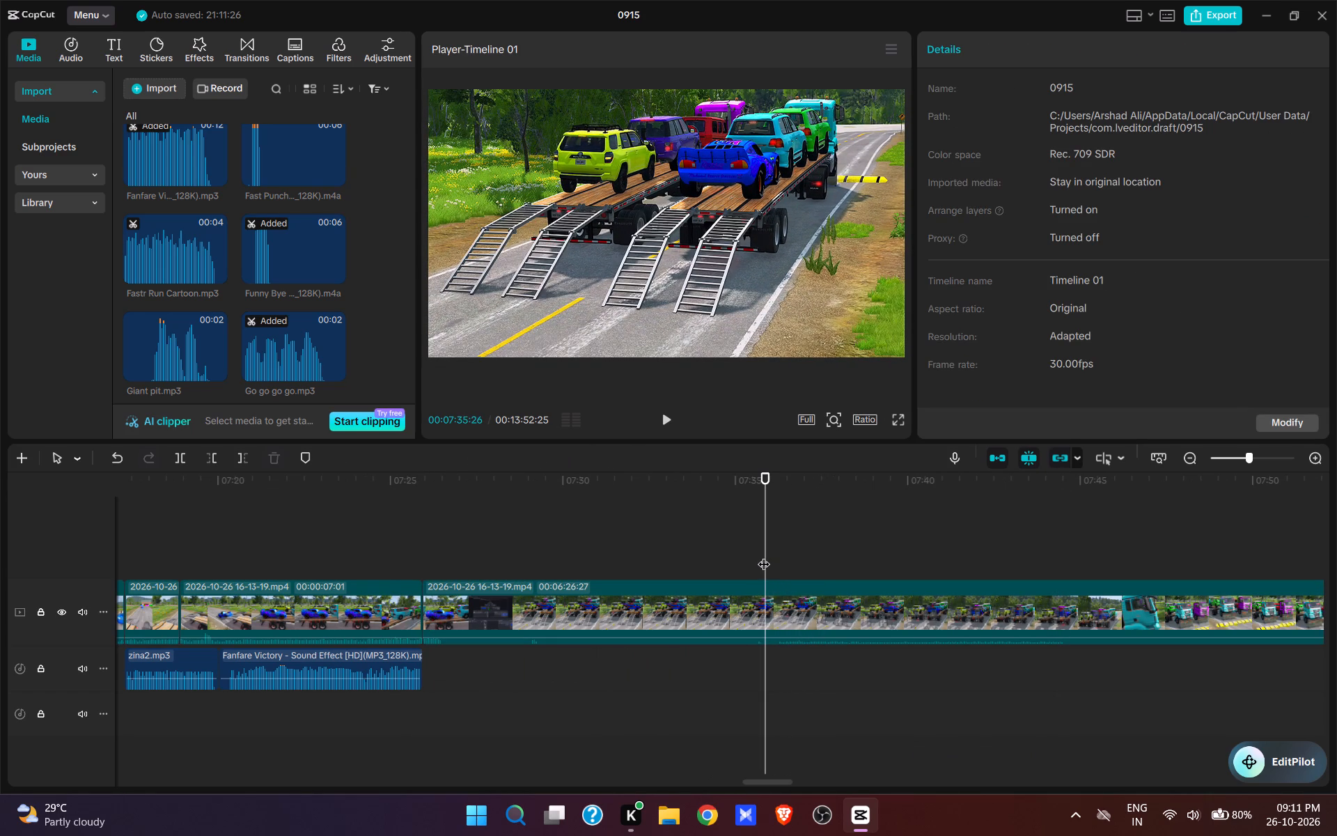
{"action": "left_click", "coordinate": [764, 555]}
{"action": "key", "text": "q"}
{"action": "key", "text": "space"}
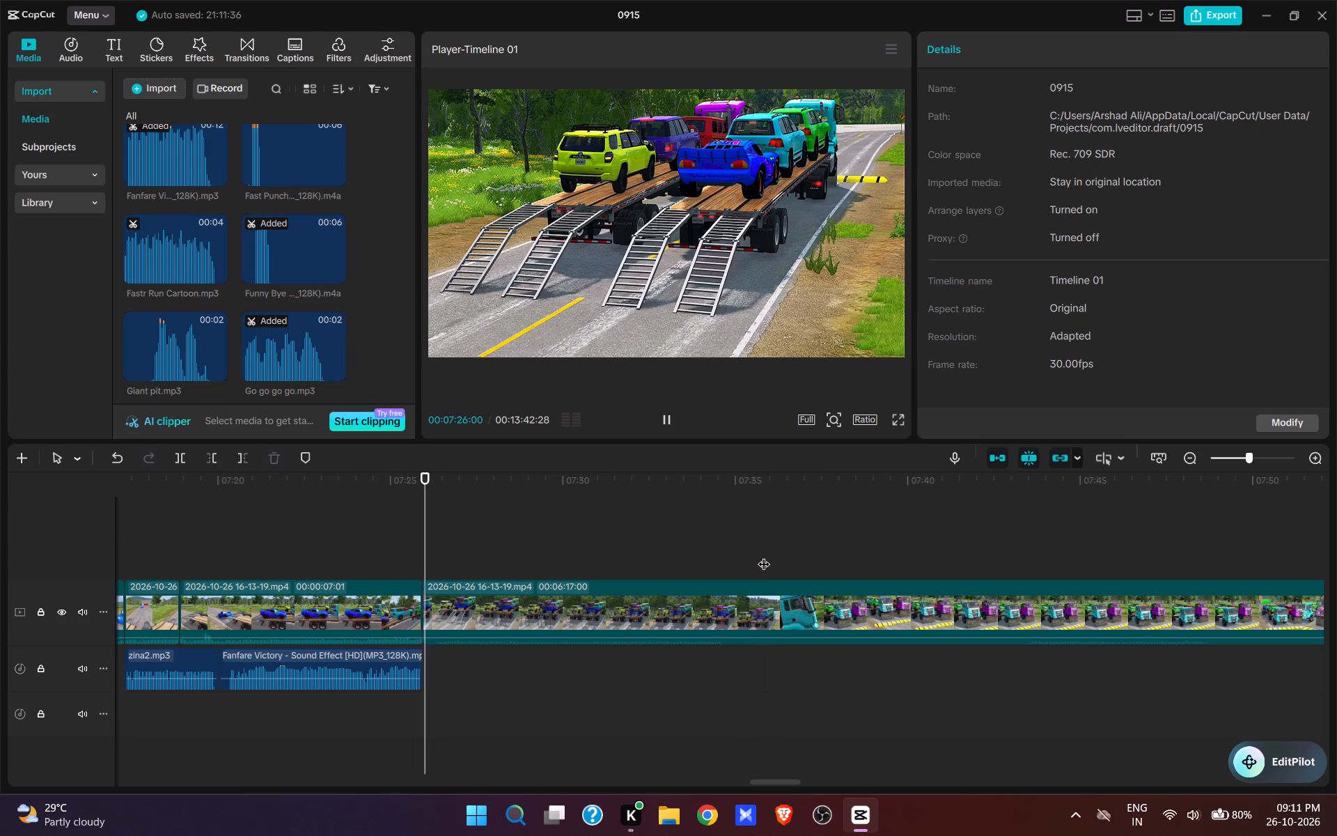
{"action": "key", "text": "space"}
{"action": "left_click", "coordinate": [437, 564]}
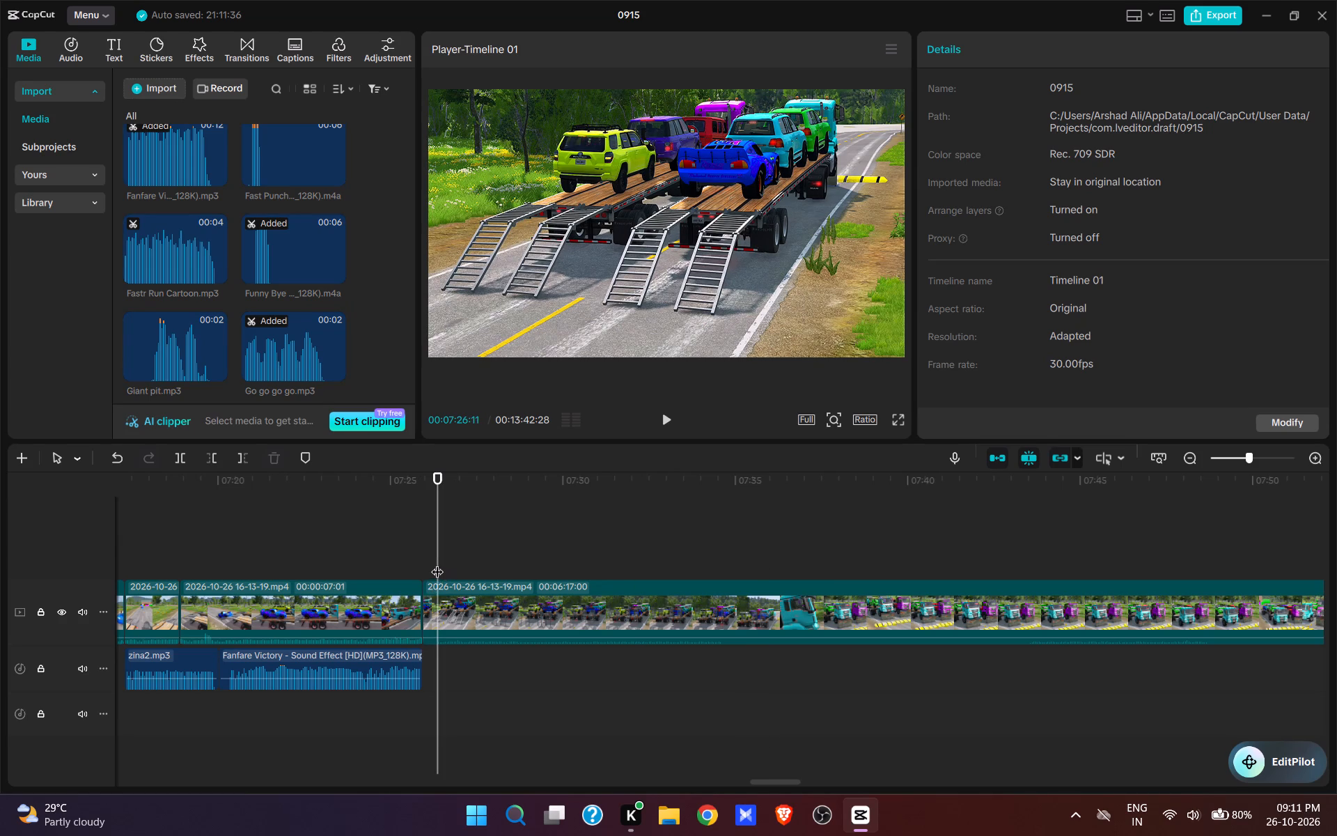
{"action": "key", "text": "q"}
Play the ramps' rise and split the video at 00:07:33:09, where they stand upright.
{"action": "key", "text": "space"}
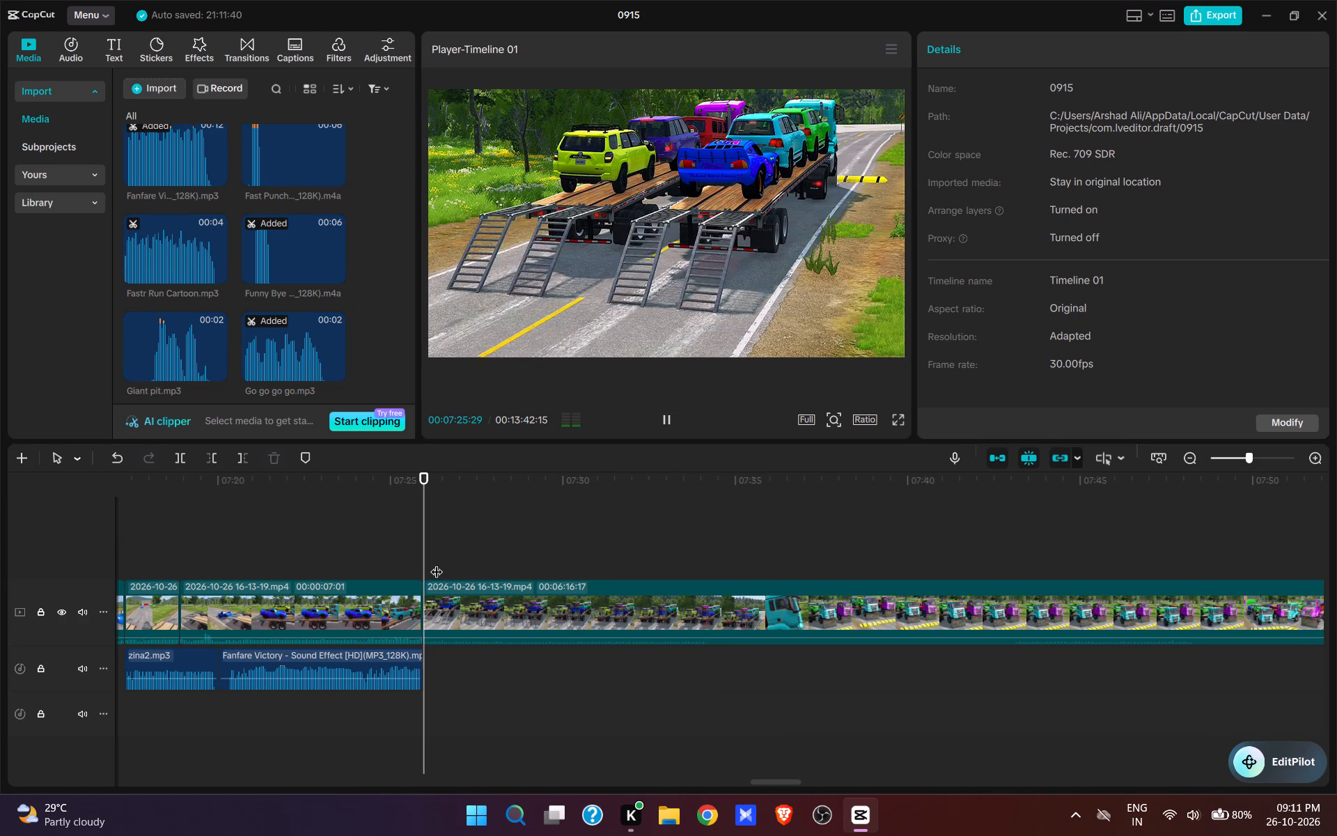
{"action": "left_click", "coordinate": [638, 541]}
{"action": "key", "text": "space"}
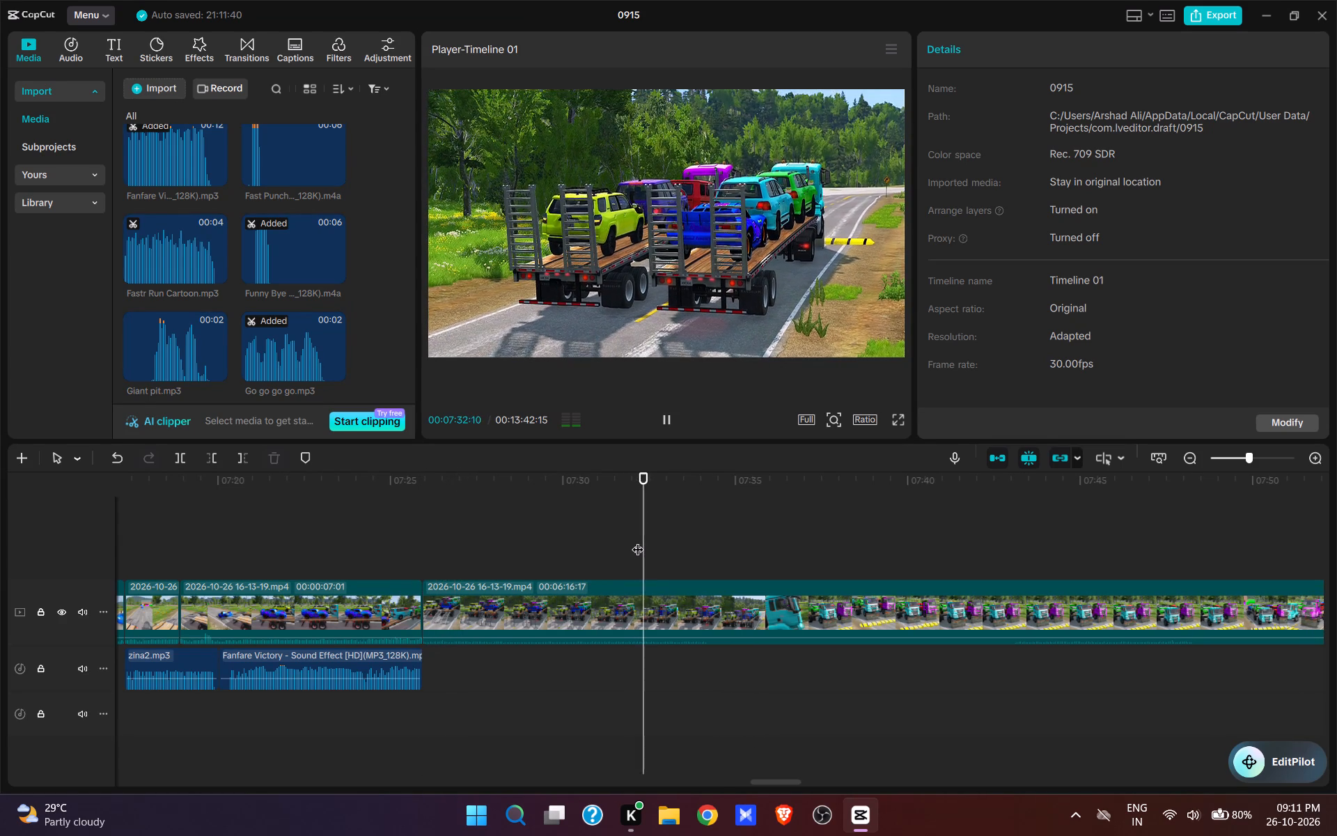
{"action": "key", "text": "space"}
{"action": "type", "text": "w"}
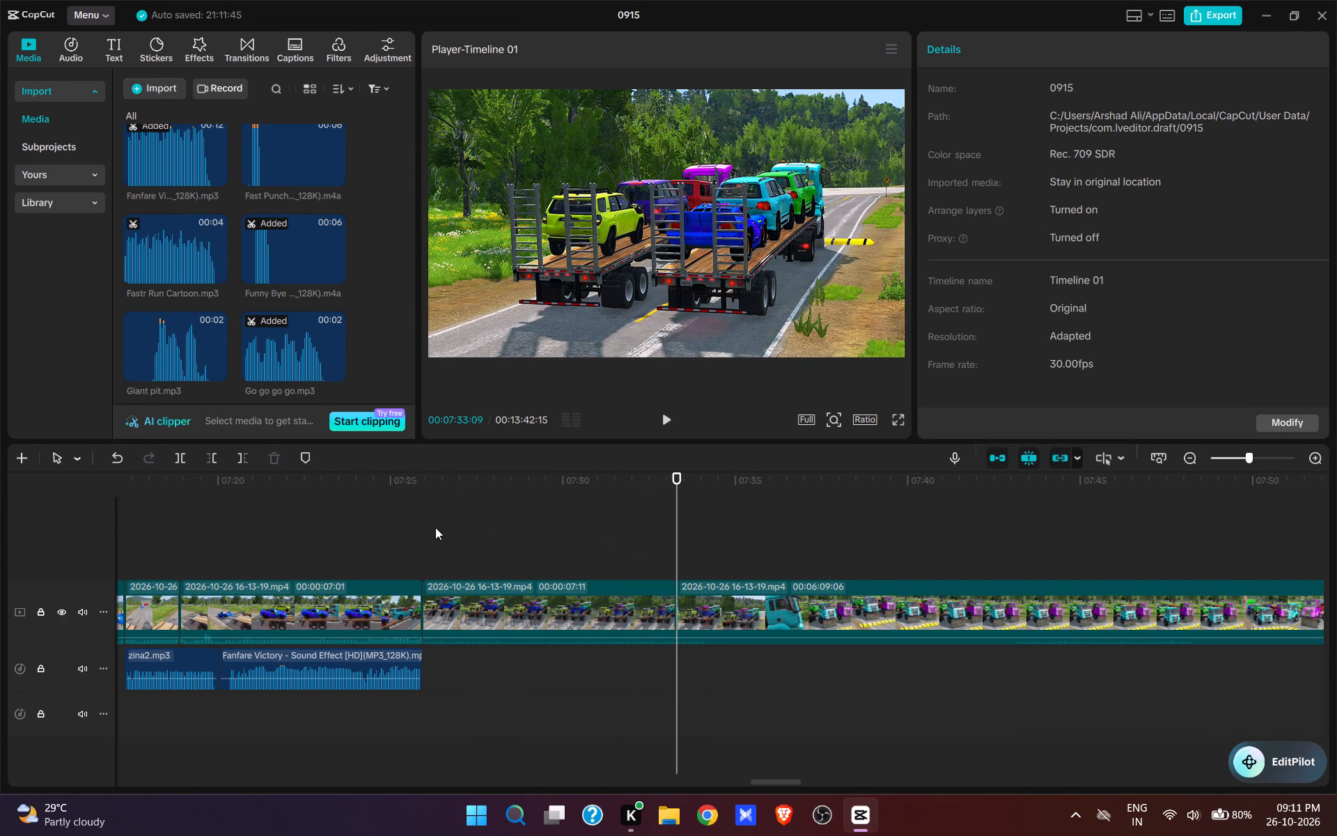
Add the Crane long sound at 00:07:25:28, where the trailer ramps start to rise.
{"action": "left_click", "coordinate": [431, 528]}
{"action": "left_click", "coordinate": [430, 528]}
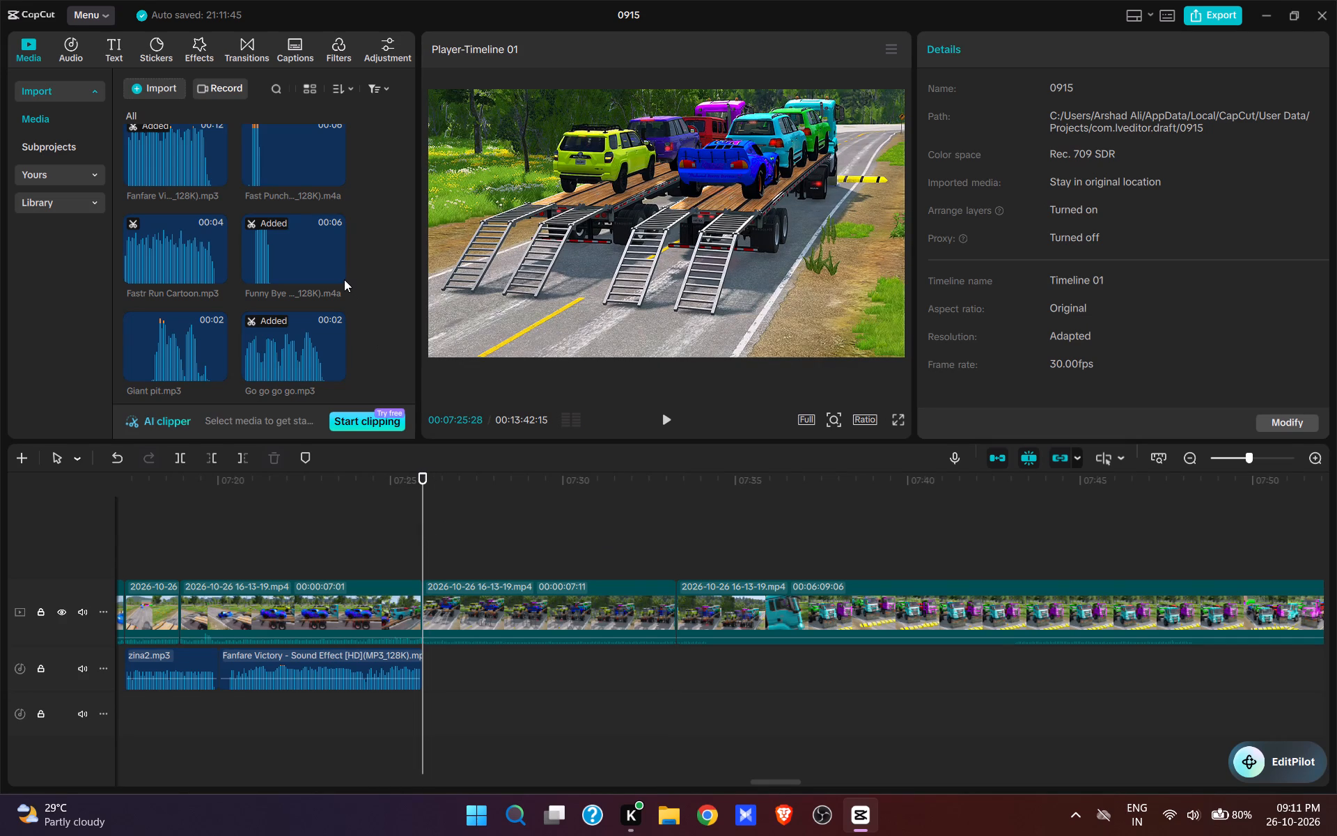
{"action": "scroll", "coordinate": [344, 279], "scroll_direction": "up", "scroll_amount": 5}
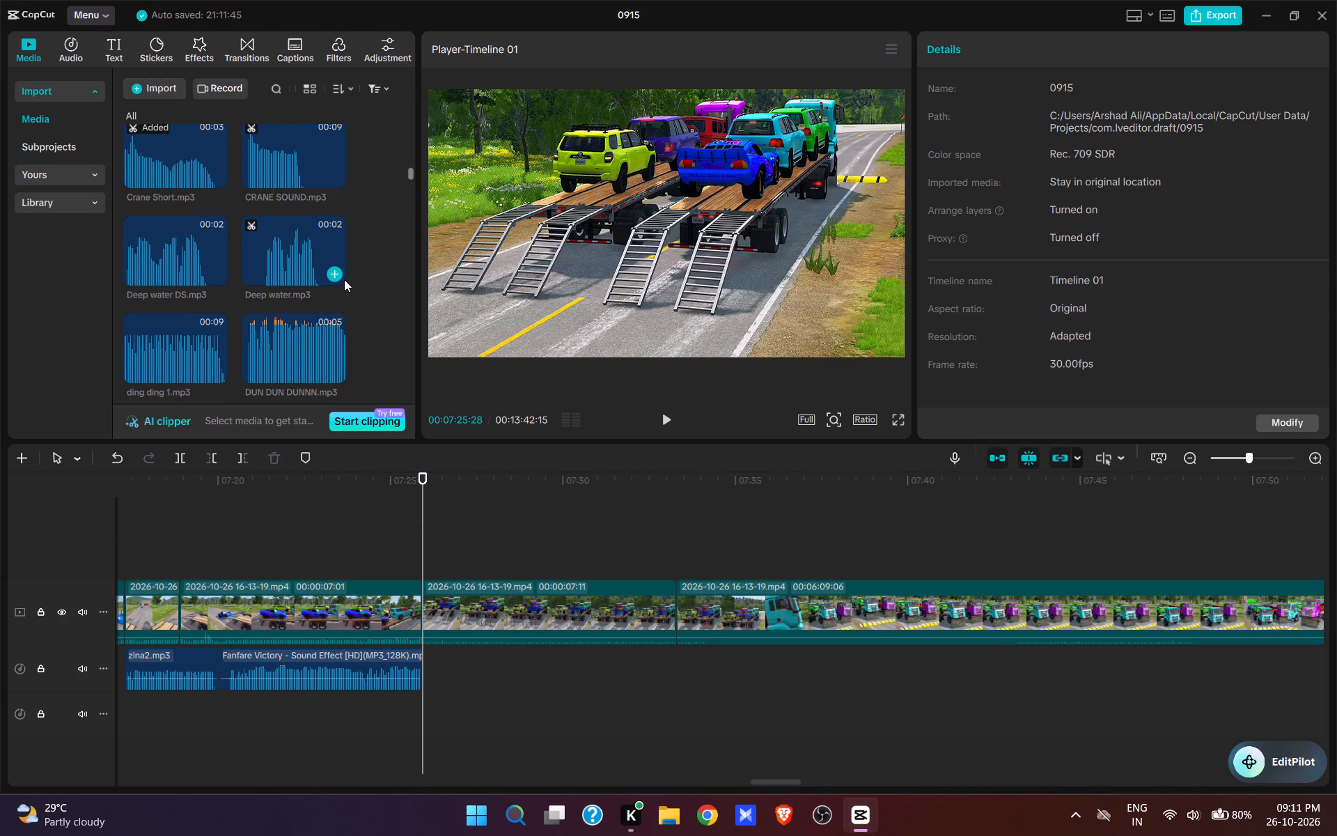
{"action": "scroll", "coordinate": [344, 279], "scroll_direction": "up", "scroll_amount": 2}
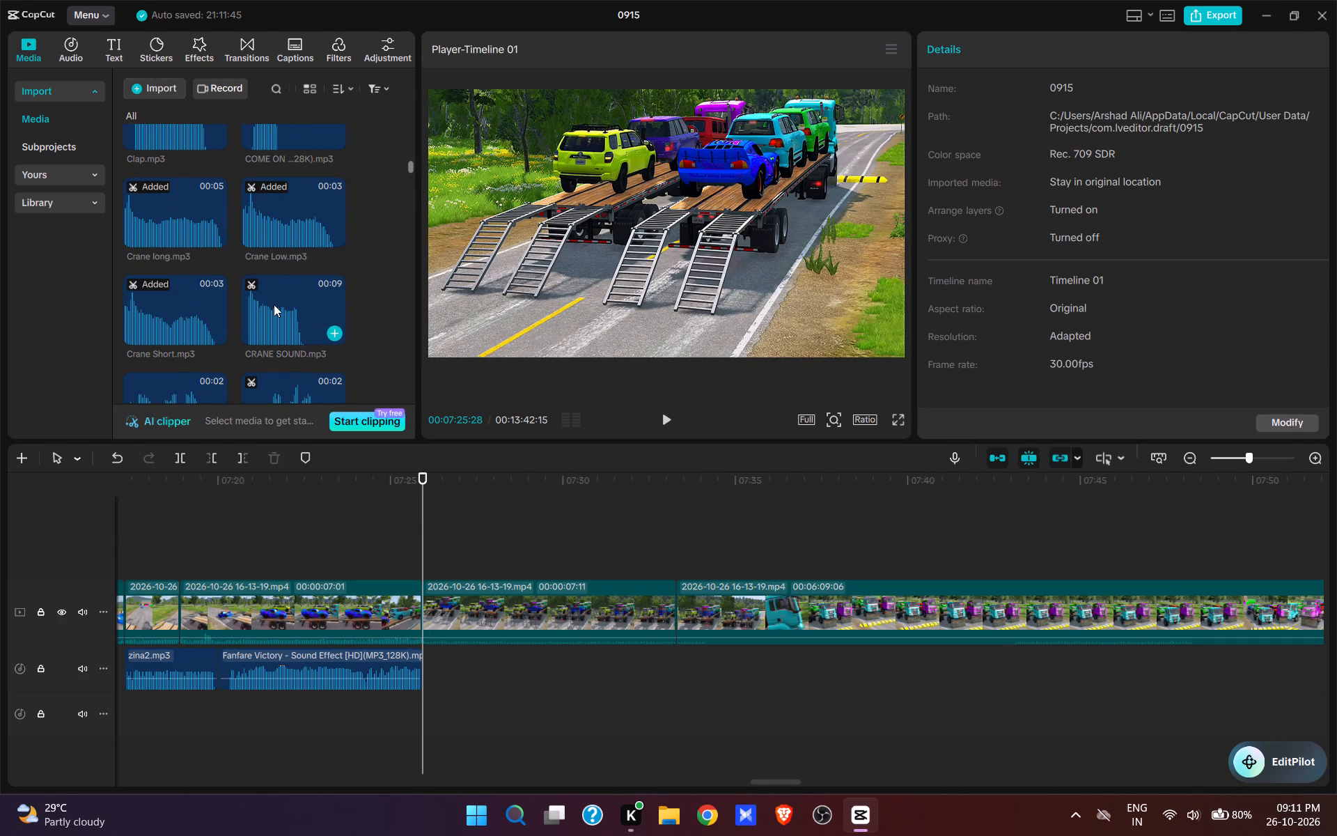
{"action": "scroll", "coordinate": [273, 304], "scroll_direction": "down", "scroll_amount": 3}
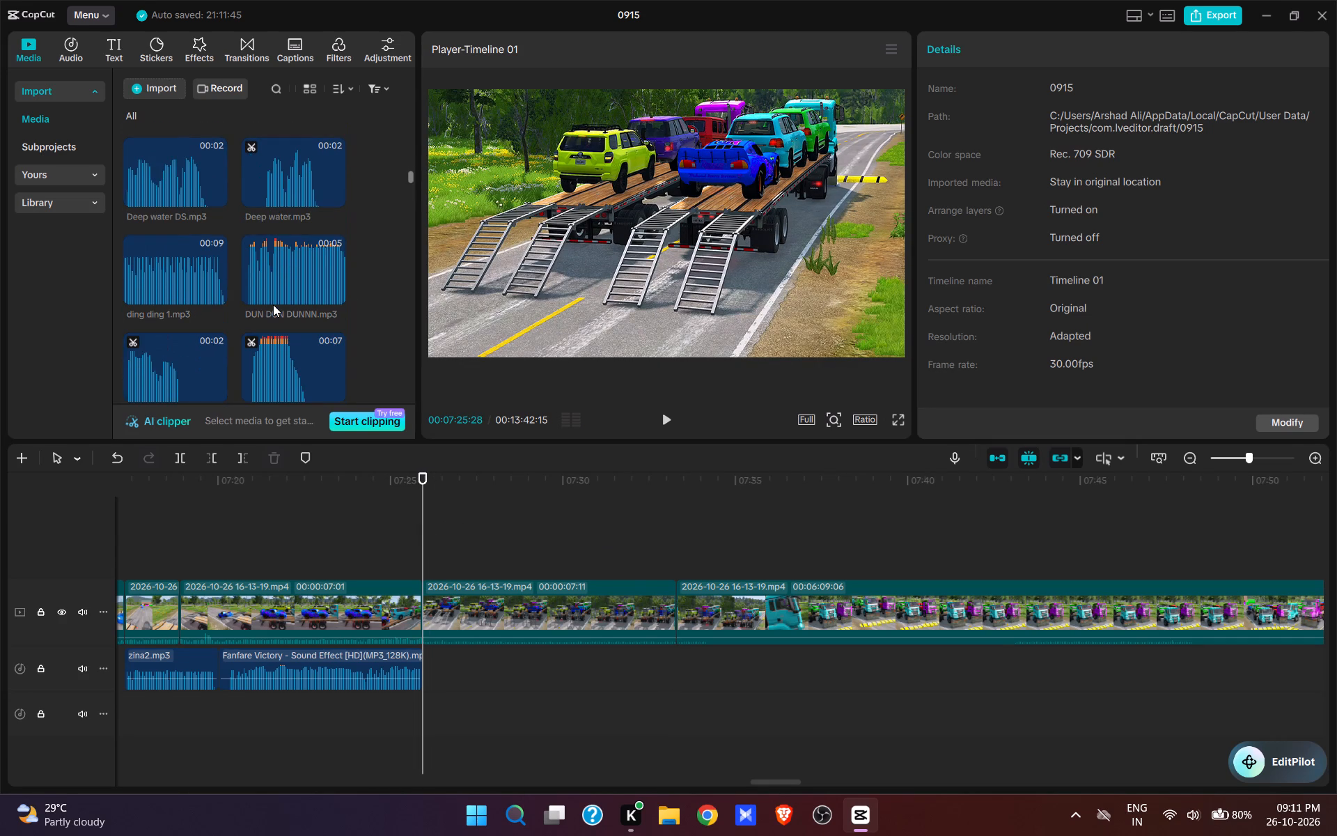
{"action": "scroll", "coordinate": [273, 304], "scroll_direction": "down", "scroll_amount": 3}
{"action": "scroll", "coordinate": [273, 304], "scroll_direction": "up", "scroll_amount": 4}
{"action": "scroll", "coordinate": [273, 304], "scroll_direction": "down", "scroll_amount": 3}
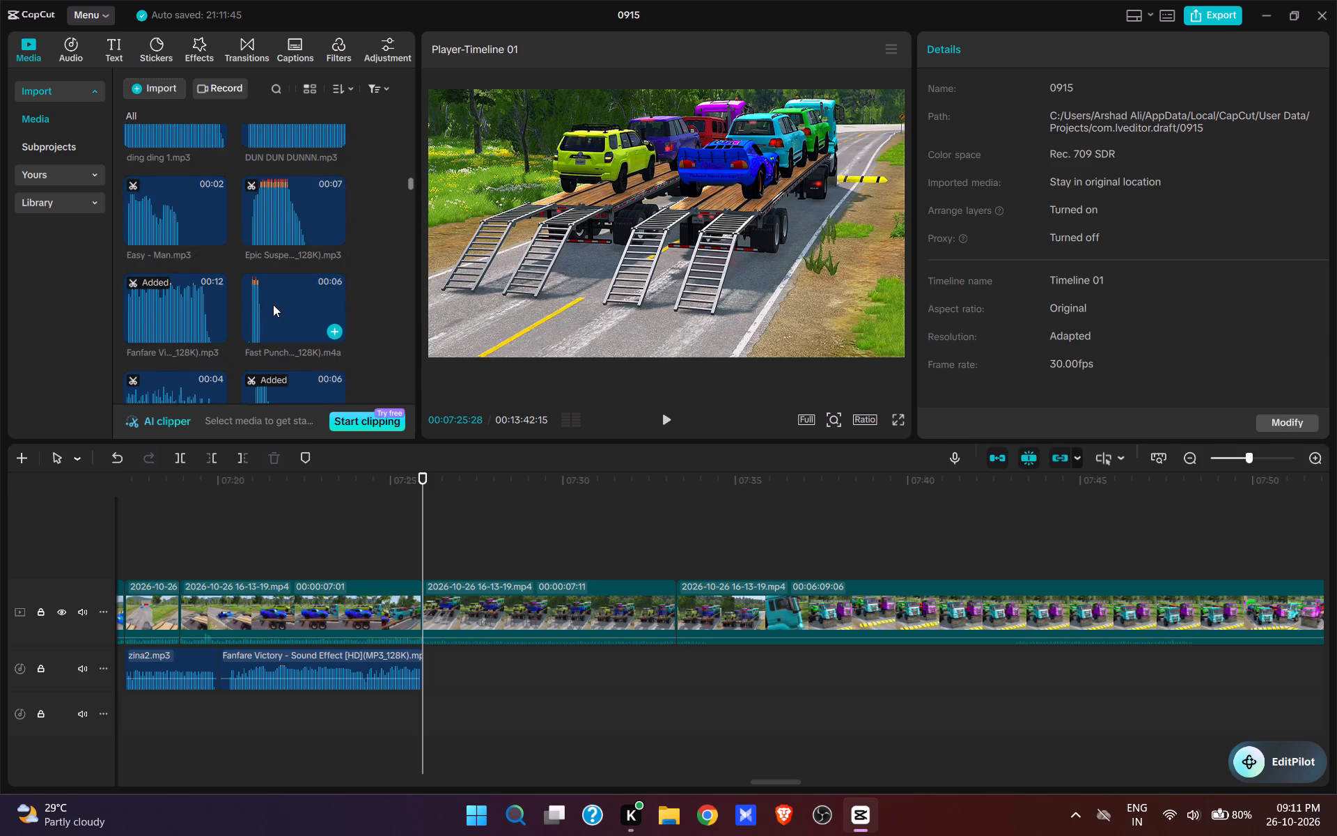
{"action": "scroll", "coordinate": [273, 304], "scroll_direction": "down", "scroll_amount": 6}
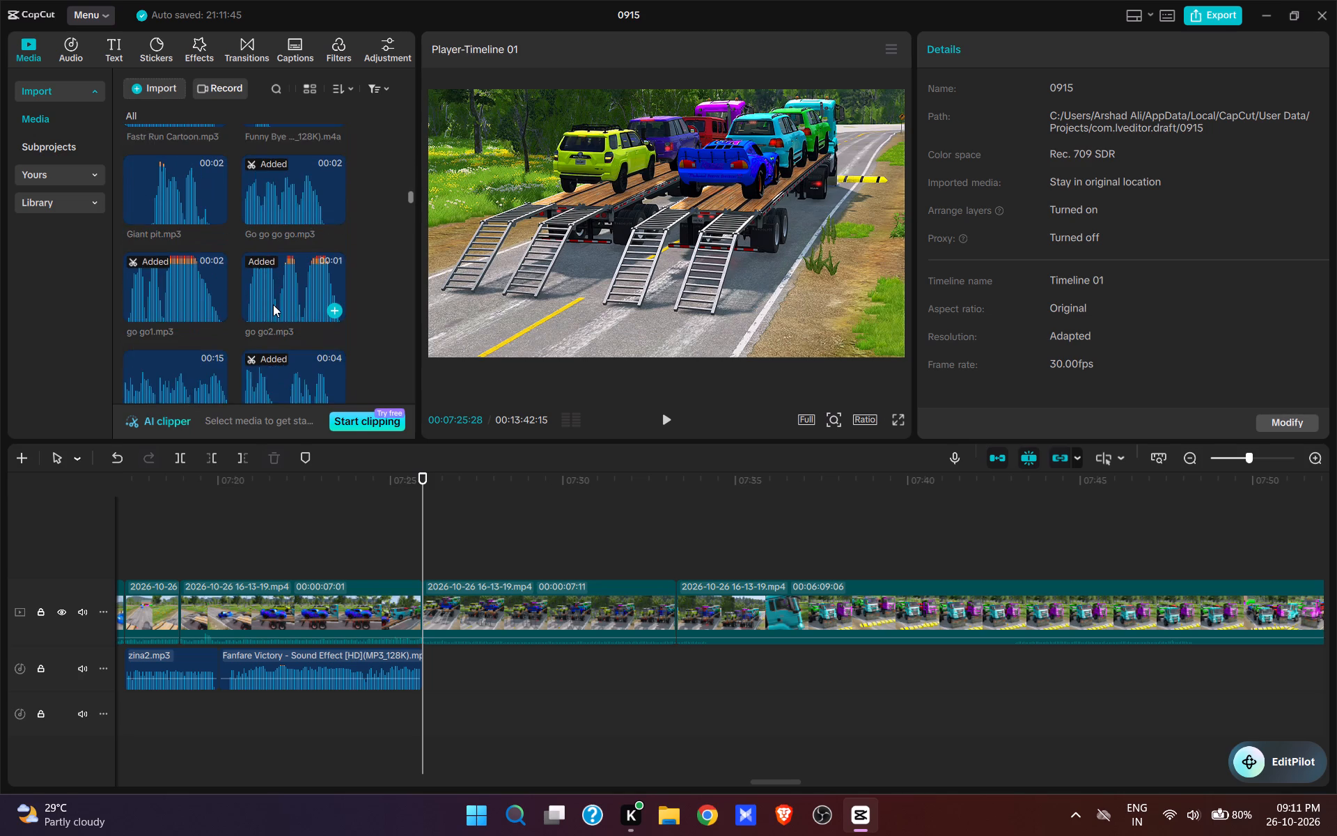
{"action": "scroll", "coordinate": [273, 304], "scroll_direction": "down", "scroll_amount": 5}
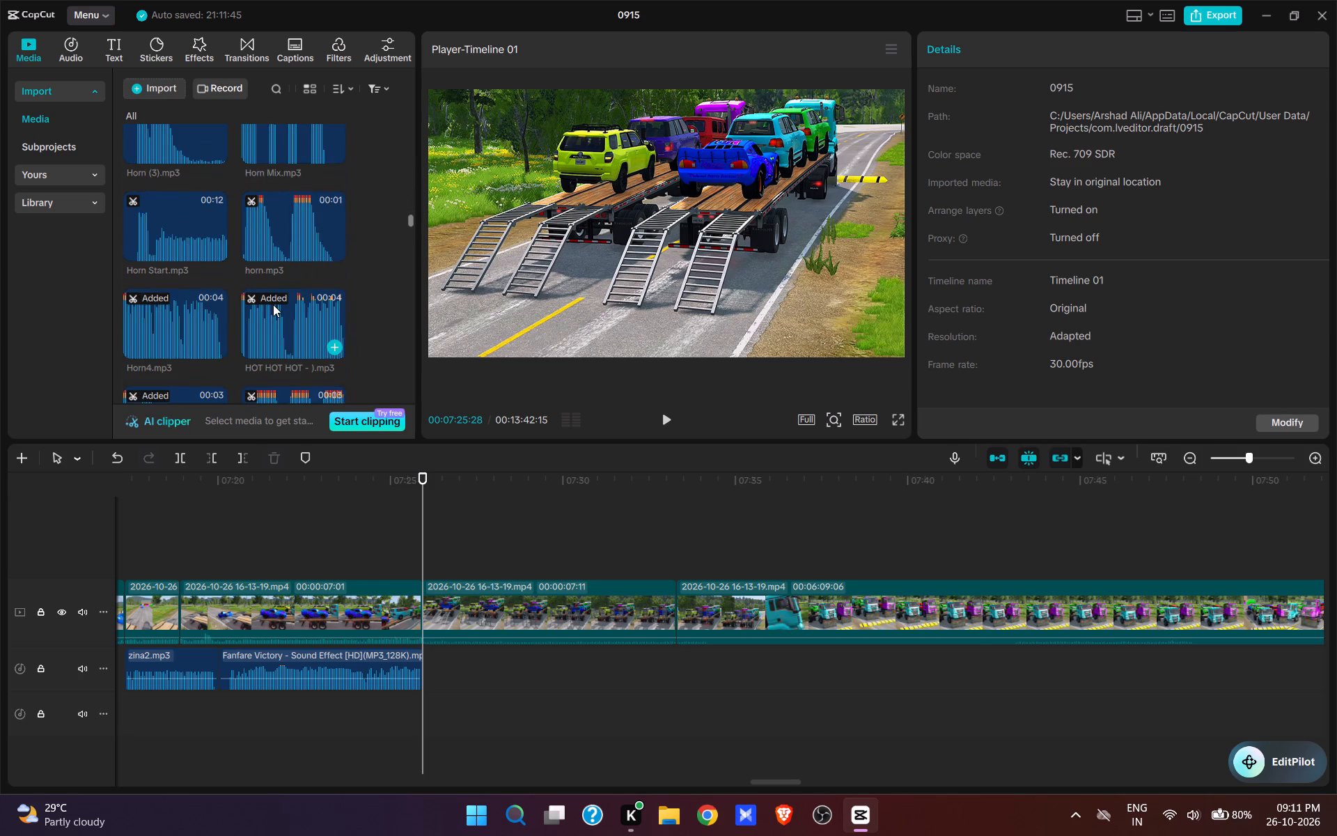
{"action": "scroll", "coordinate": [273, 304], "scroll_direction": "down", "scroll_amount": 3}
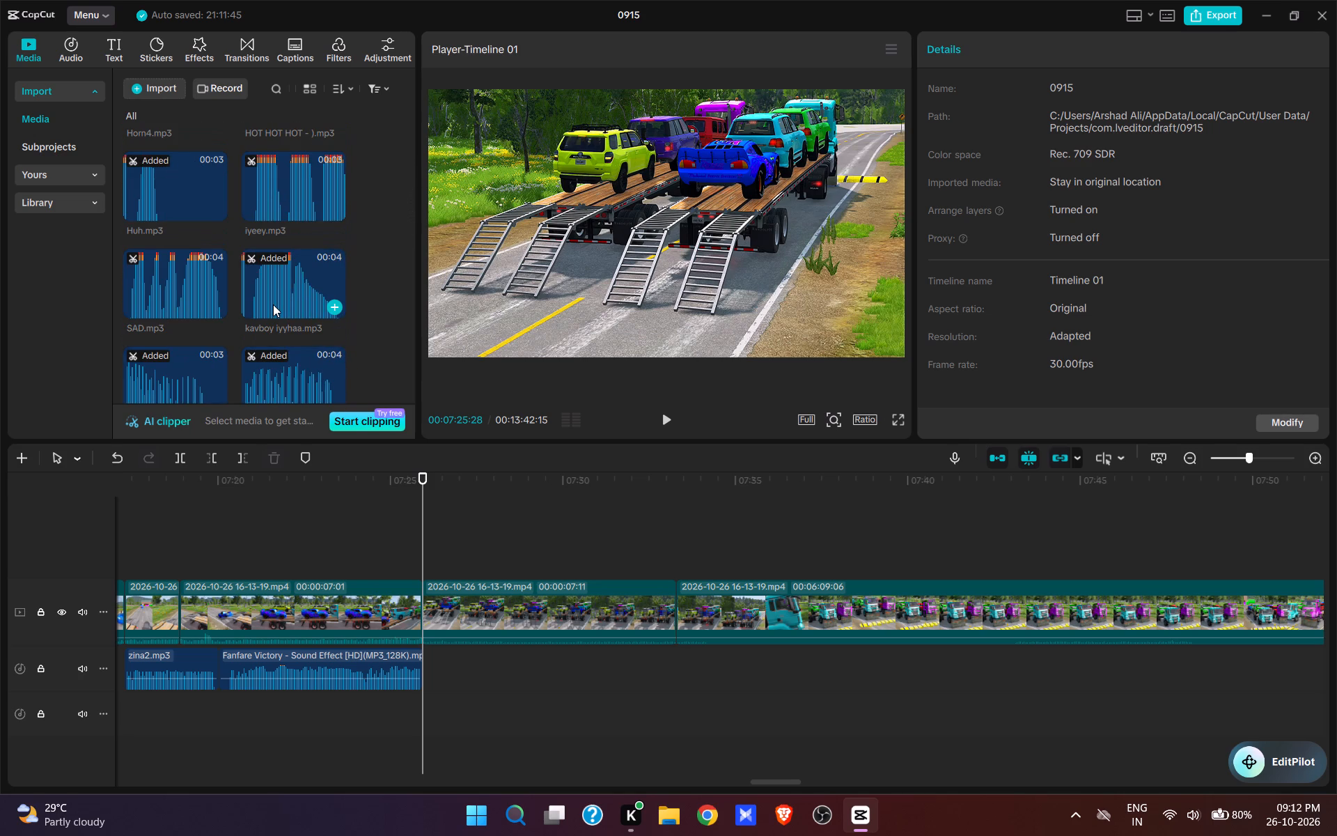
{"action": "scroll", "coordinate": [273, 304], "scroll_direction": "down", "scroll_amount": 1}
{"action": "scroll", "coordinate": [273, 304], "scroll_direction": "up", "scroll_amount": 17}
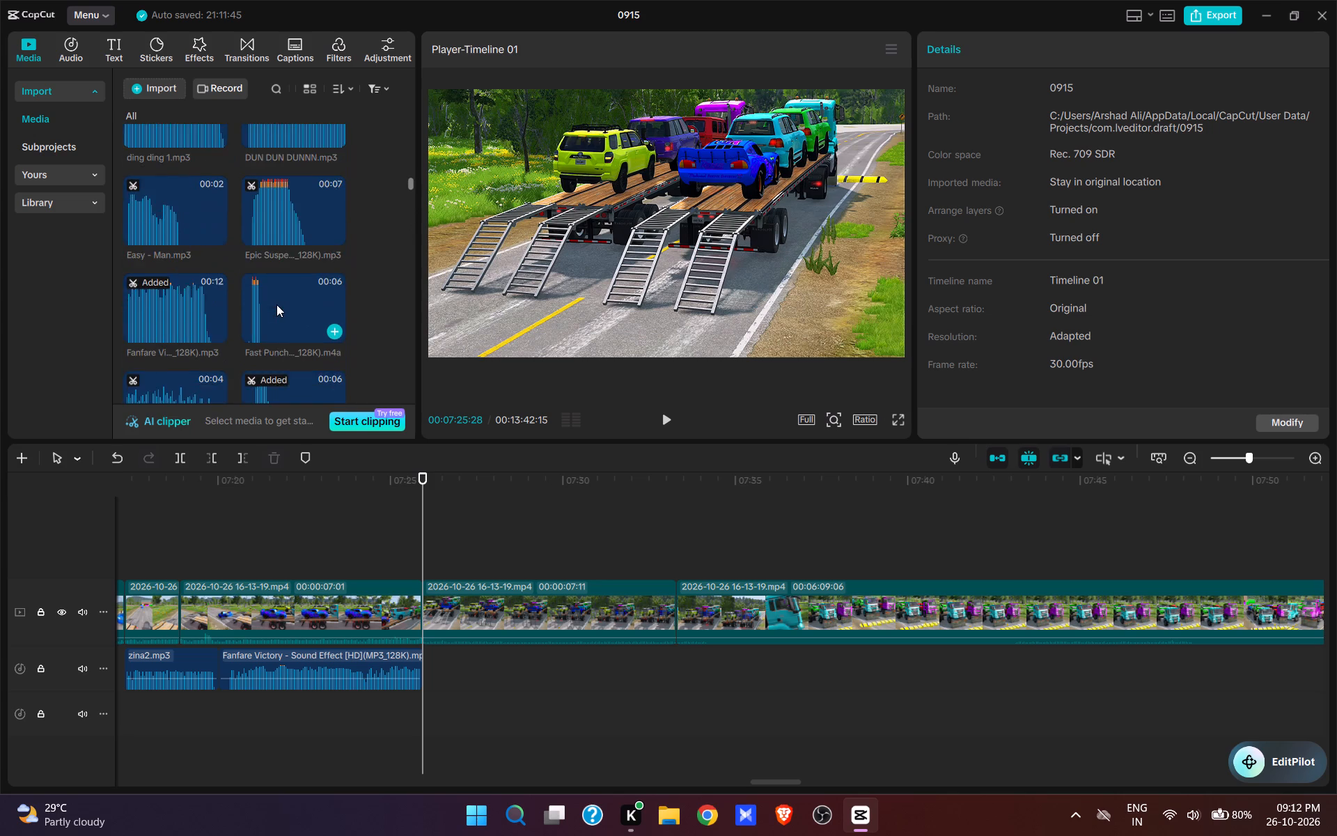
{"action": "scroll", "coordinate": [276, 304], "scroll_direction": "up", "scroll_amount": 2}
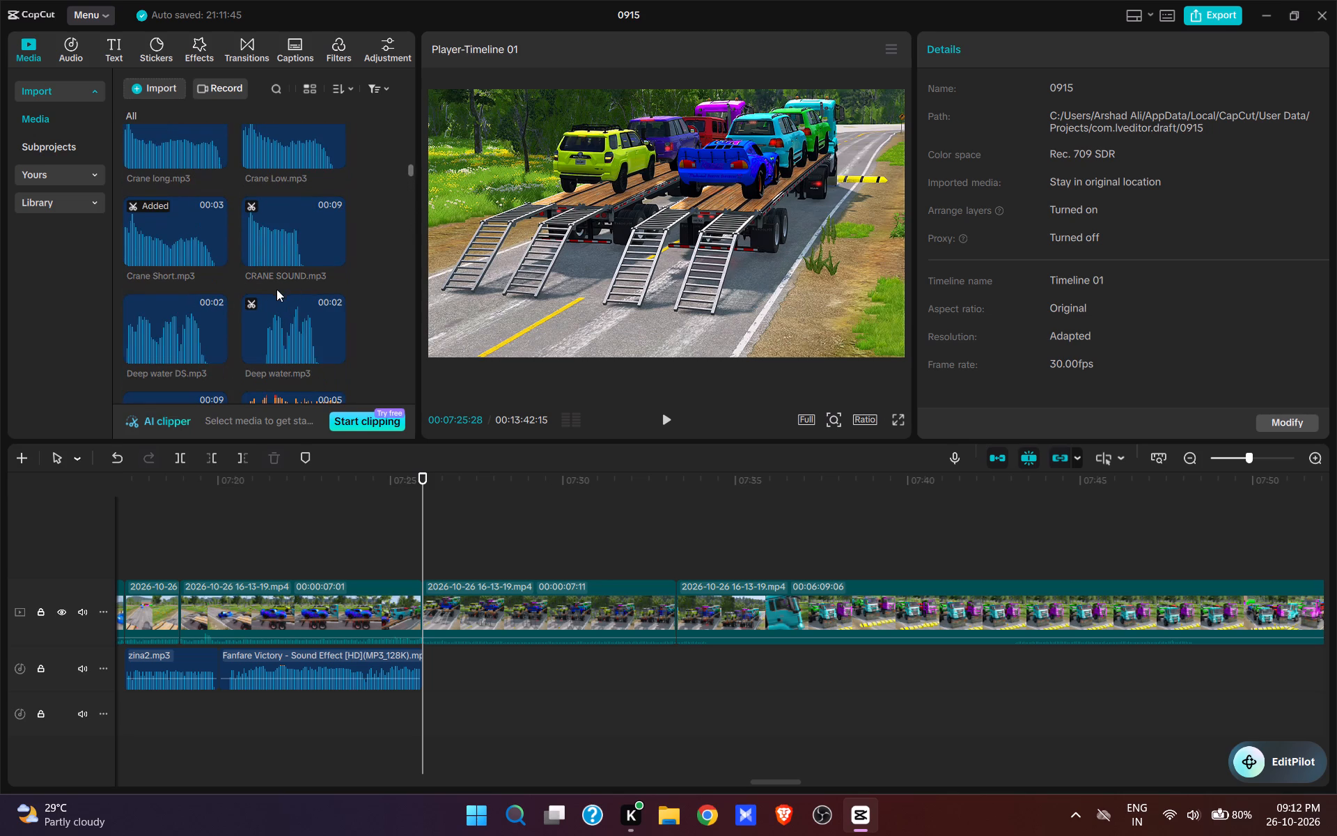
{"action": "scroll", "coordinate": [233, 293], "scroll_direction": "up", "scroll_amount": 1}
{"action": "left_click", "coordinate": [194, 220]}
{"action": "left_click", "coordinate": [210, 233]}
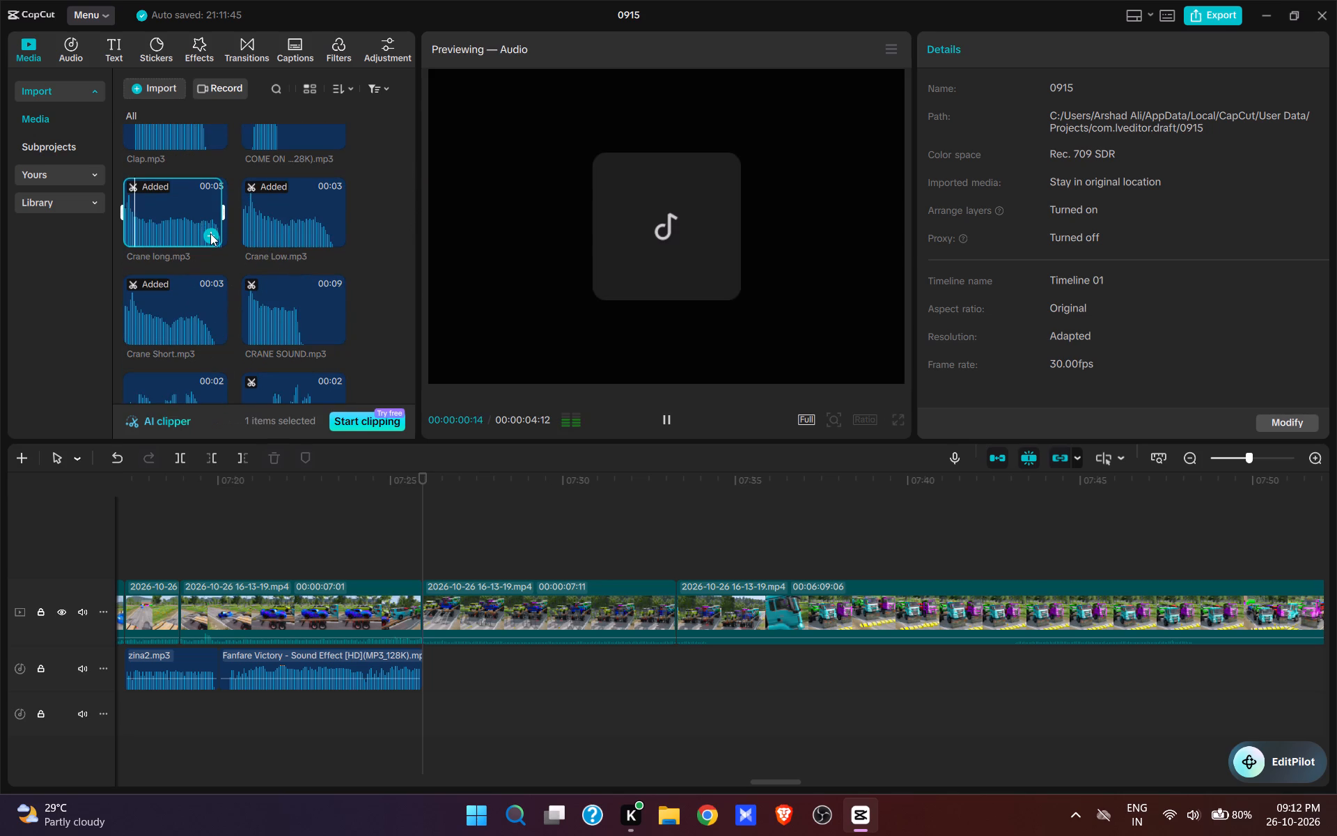
Set the ramp-raising clip's duration to 4.2 s and play it back.
{"action": "left_click", "coordinate": [574, 611]}
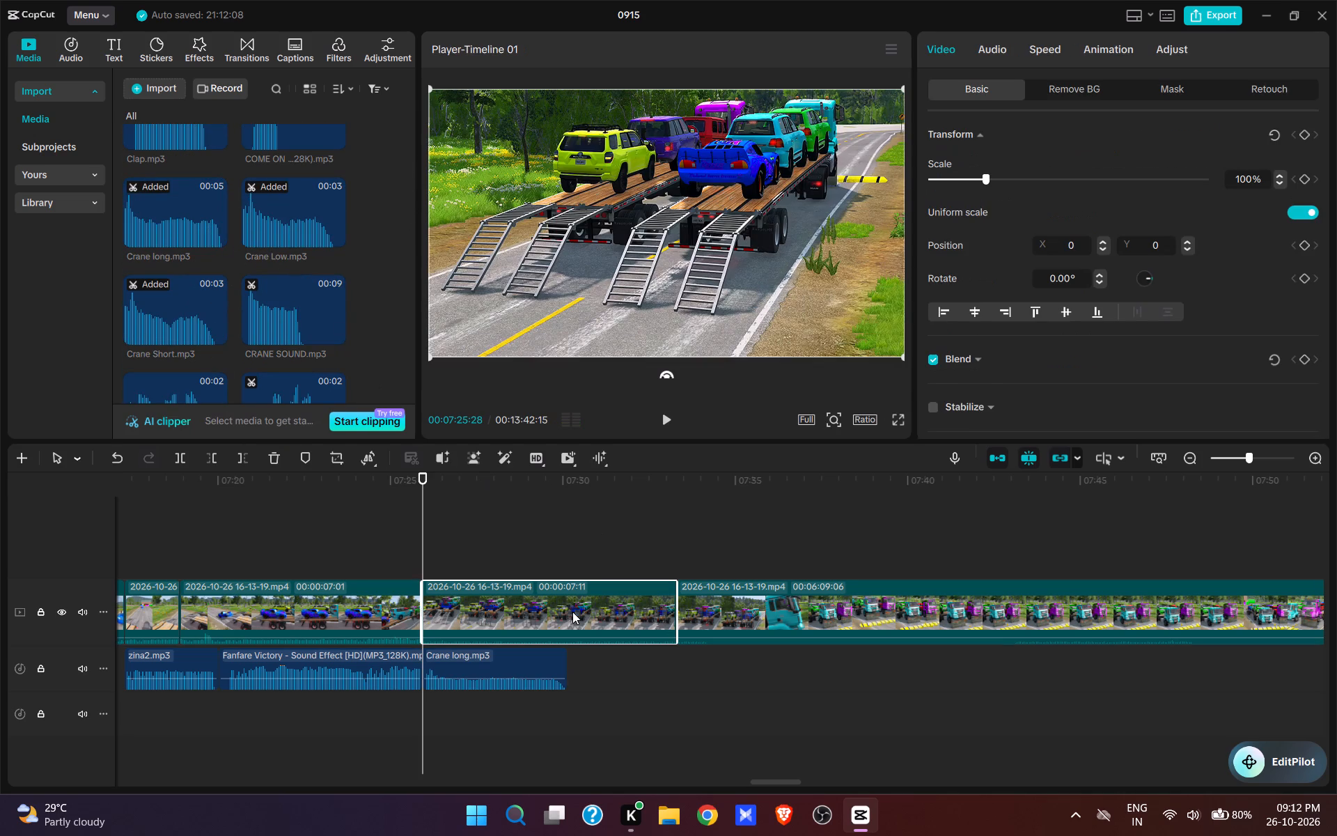
{"action": "left_click", "coordinate": [1051, 47]}
{"action": "left_click_drag", "start_coordinate": [1281, 210], "coordinate": [1263, 206]}
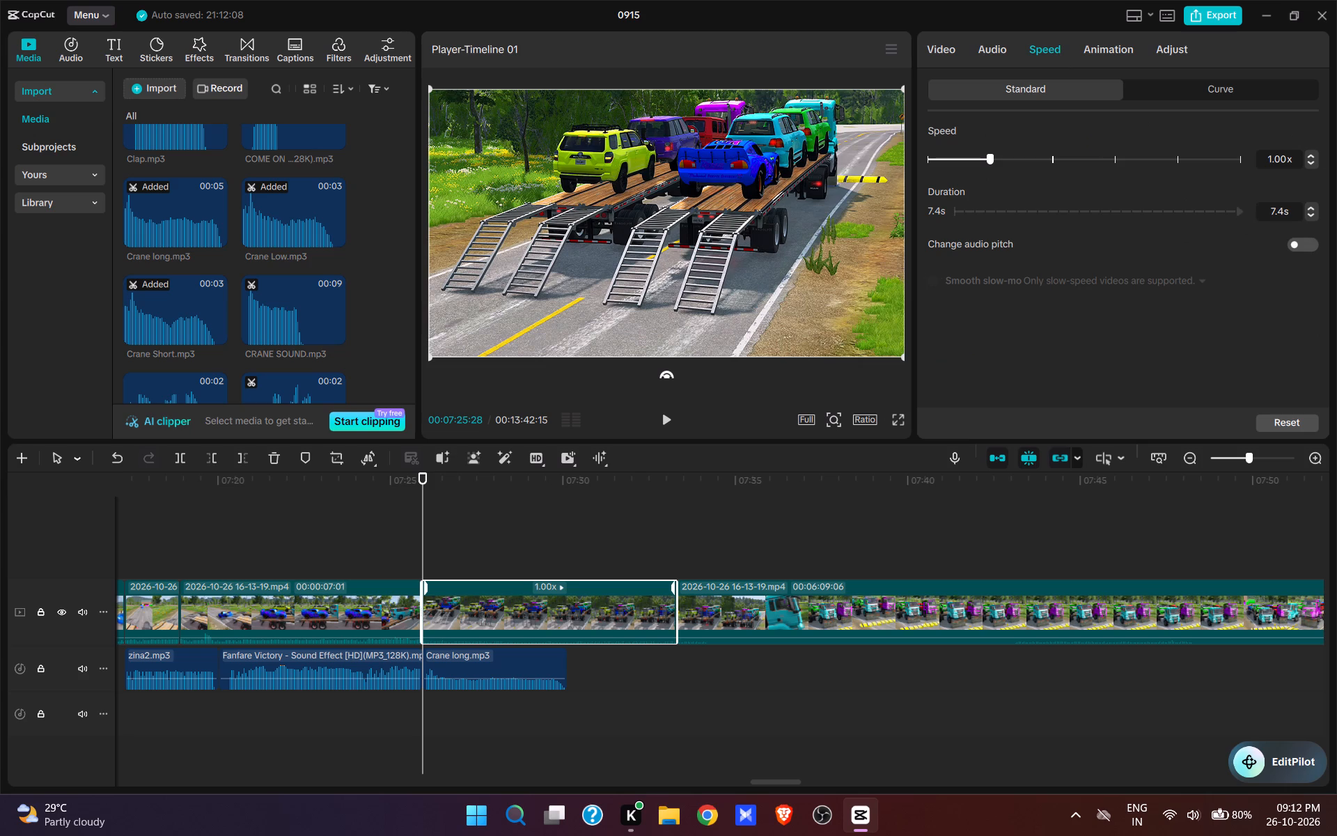
{"action": "left_click_drag", "start_coordinate": [1263, 206], "coordinate": [1140, 192]}
{"action": "type", "text": "4.2"}
{"action": "key", "text": "Return"}
{"action": "key", "text": "space"}
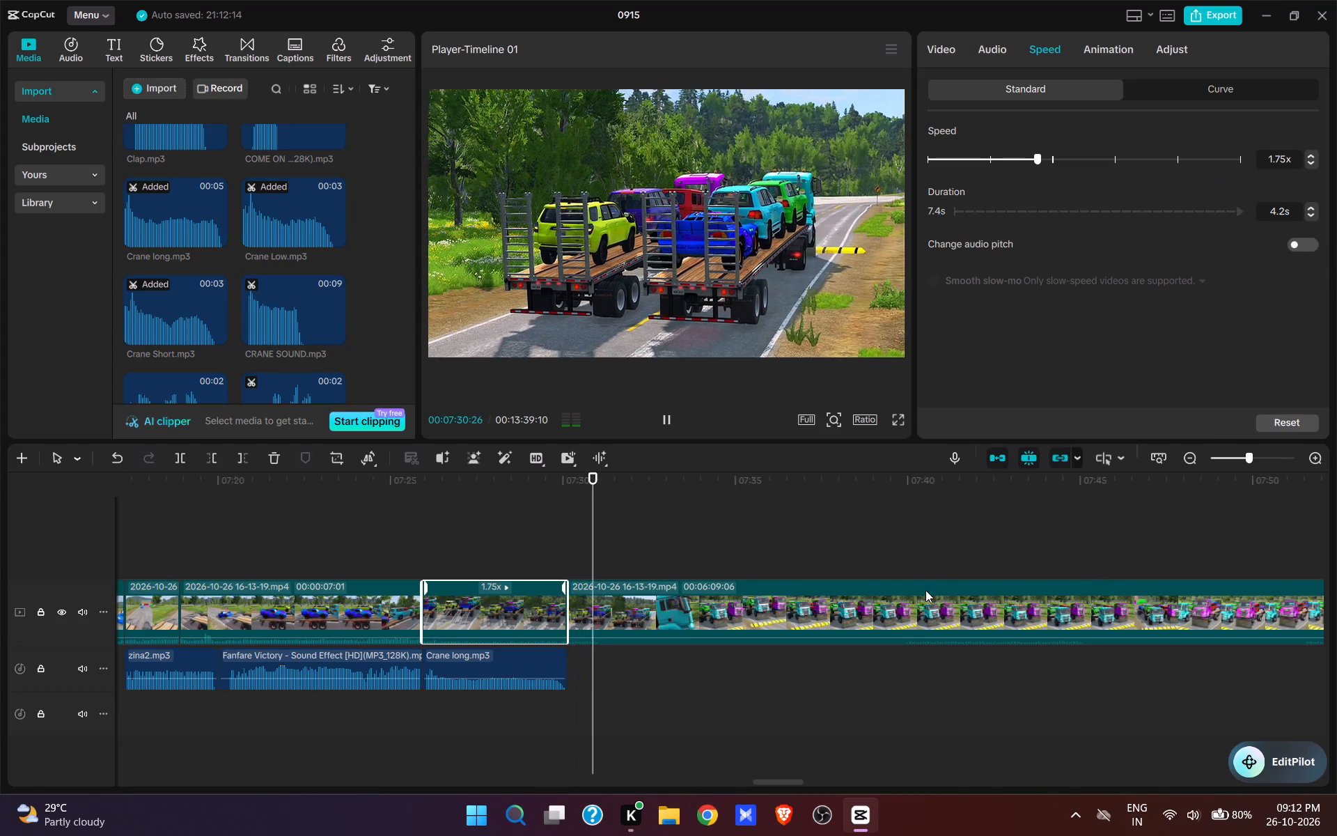
Cut the footage between the ramp clip's end and 00:07:42:07, just before the block under the cyan truck starts sinking.
{"action": "left_click", "coordinate": [902, 573]}
{"action": "key", "text": "space"}
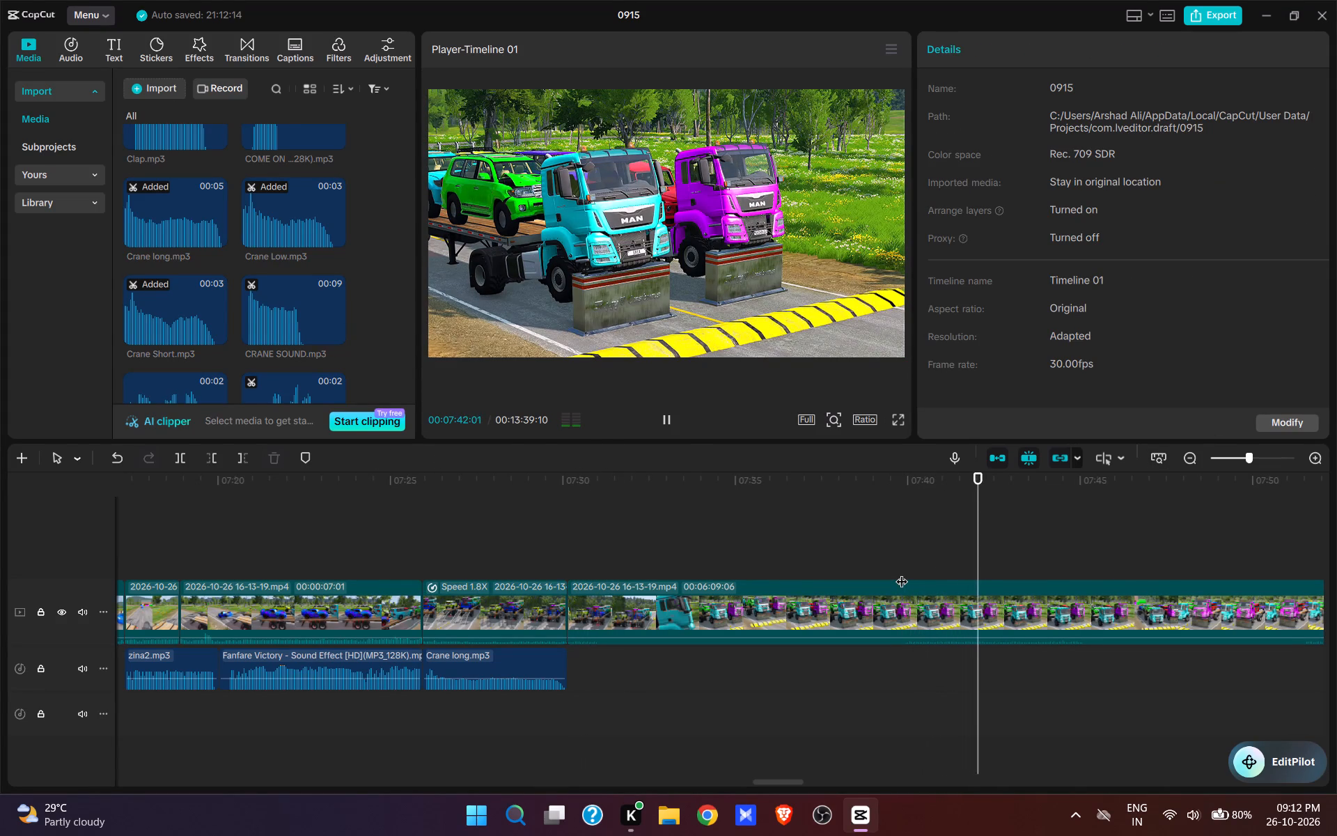
{"action": "key", "text": "space"}
{"action": "left_click", "coordinate": [975, 559]}
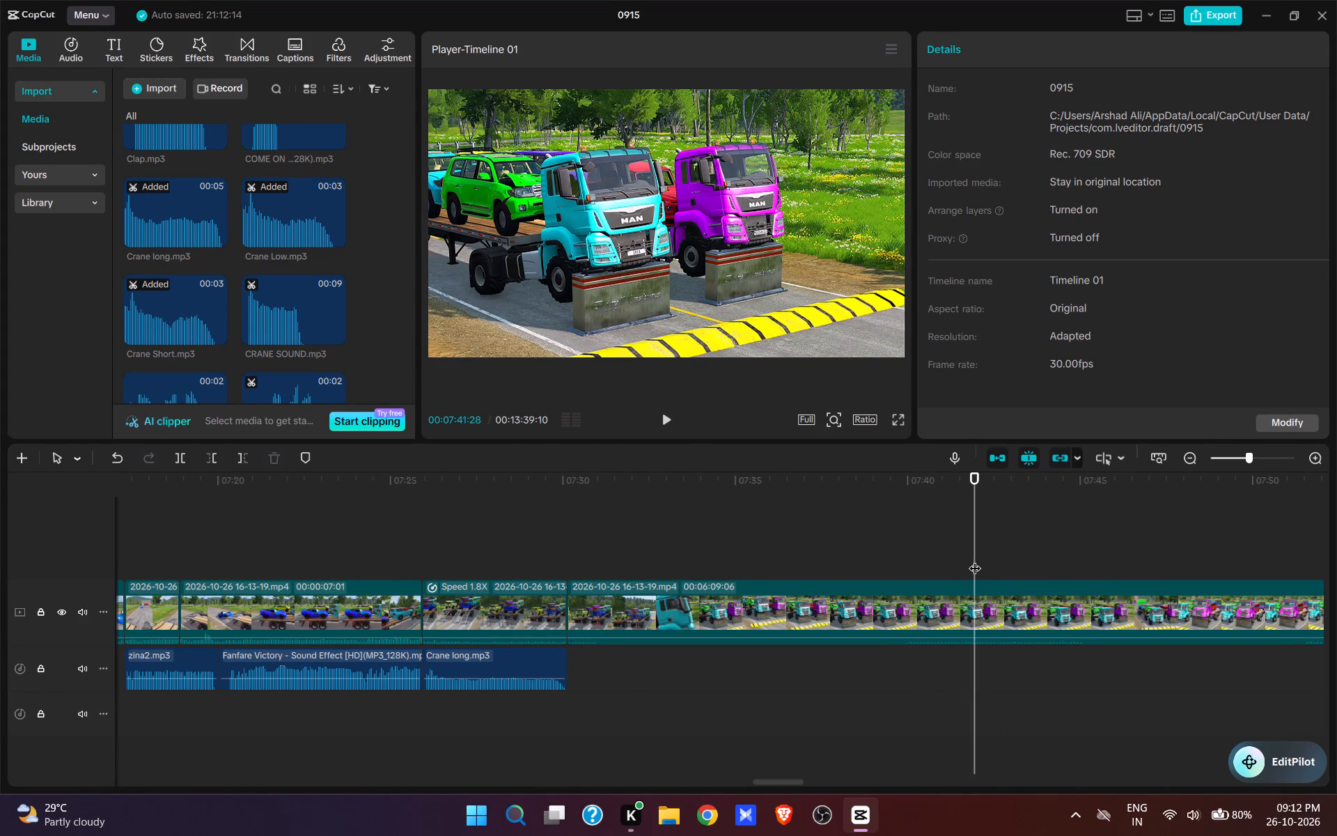
{"action": "key", "text": "space"}
{"action": "left_click", "coordinate": [975, 559]}
{"action": "key", "text": "space"}
{"action": "key", "text": "space"}
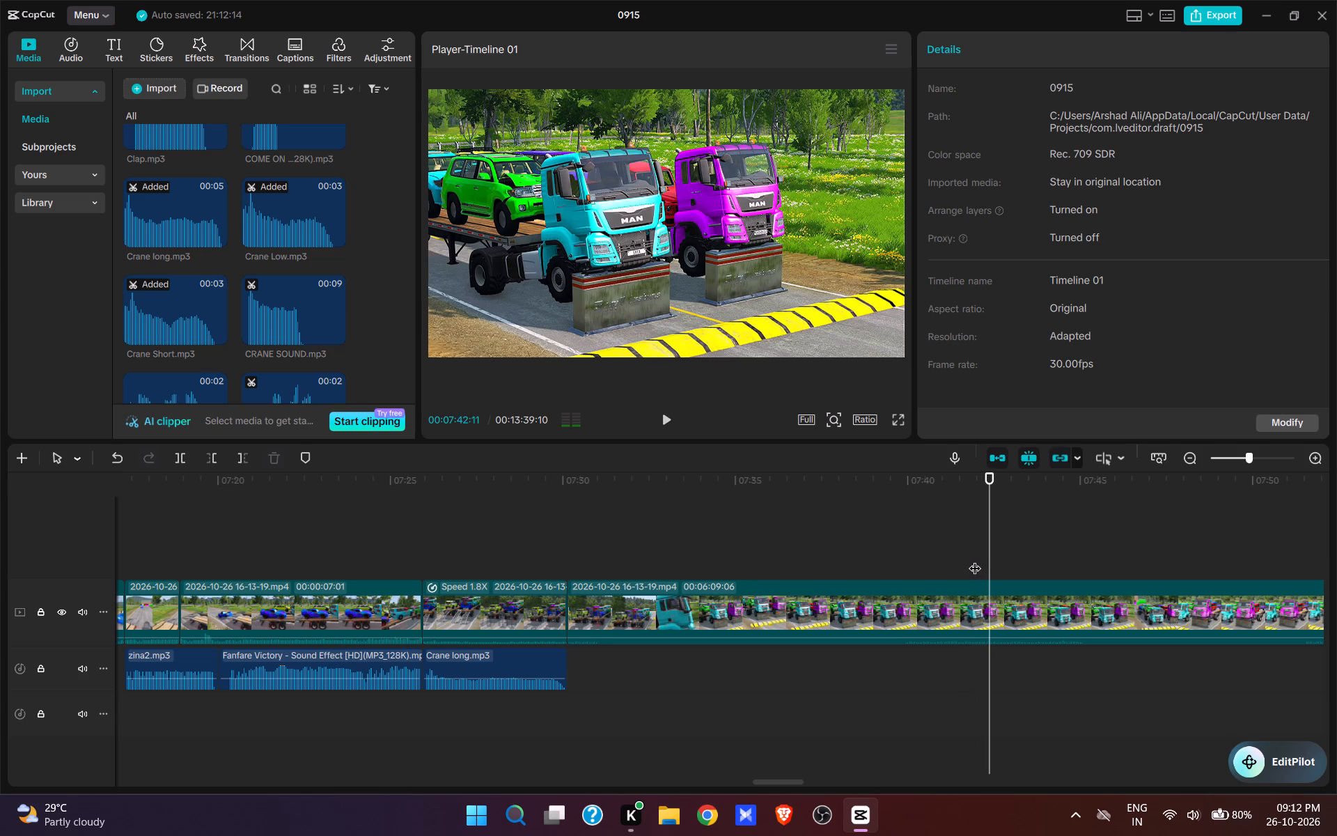
{"action": "key", "text": "space"}
{"action": "key", "text": "space"}
{"action": "left_click", "coordinate": [991, 558]}
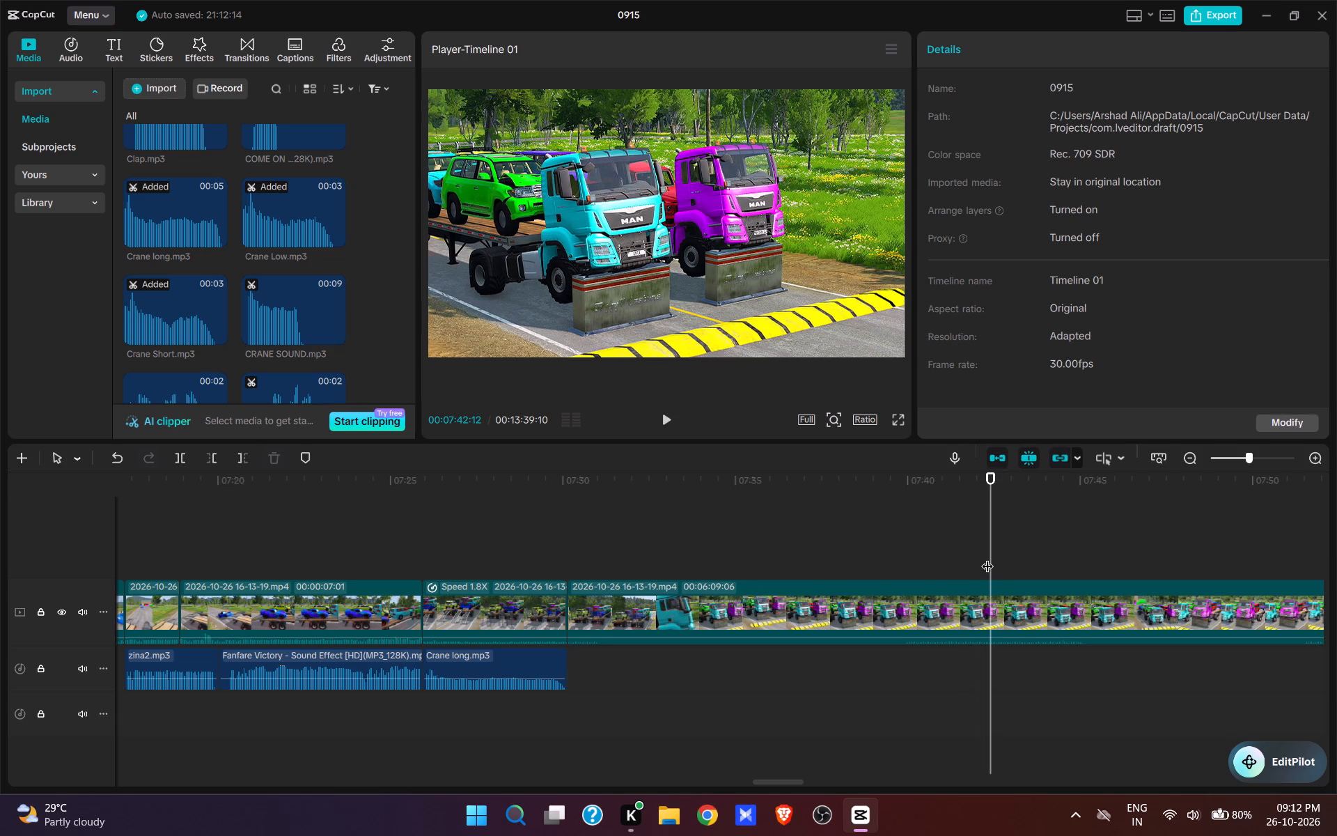
{"action": "left_click", "coordinate": [987, 557]}
{"action": "left_click", "coordinate": [985, 557]}
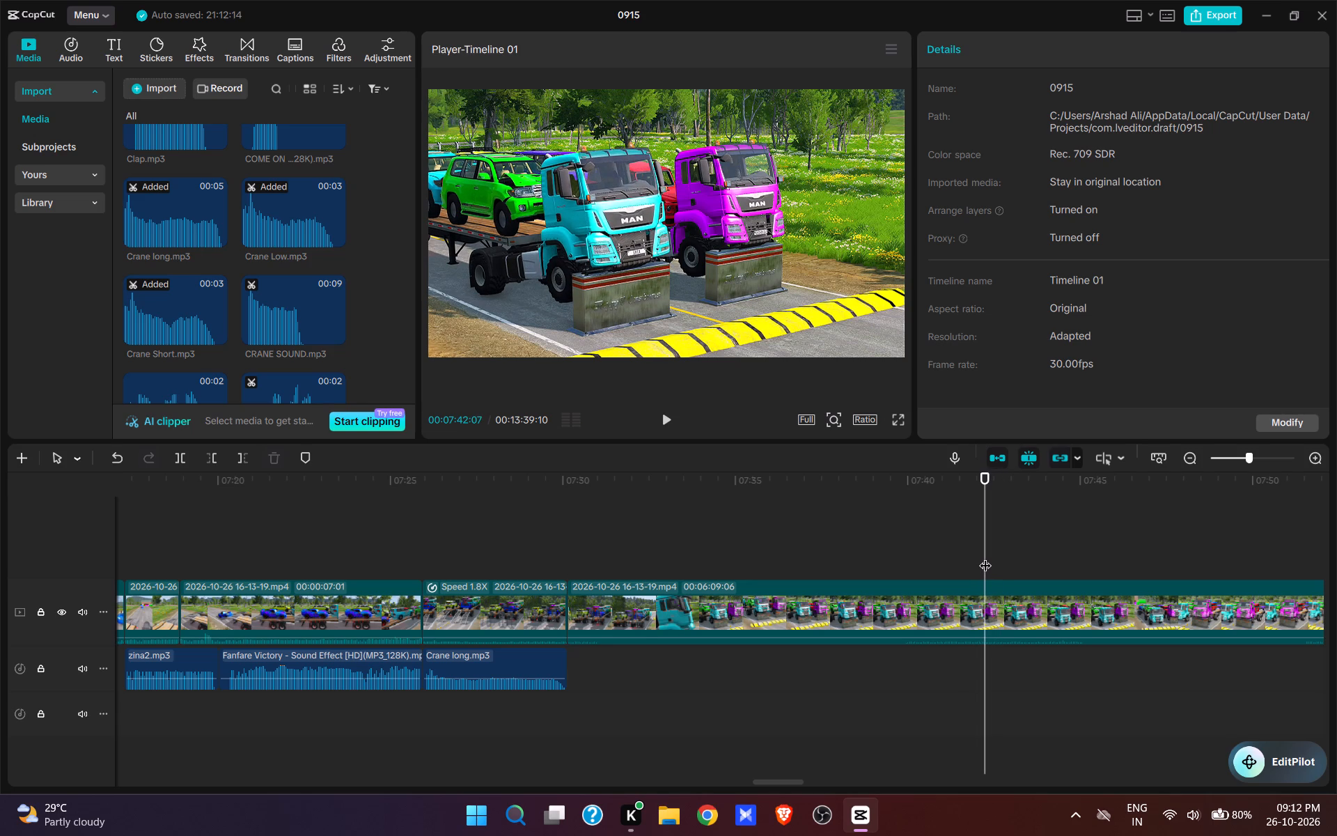
{"action": "key", "text": "q"}
Add the Crane Low sound at 00:07:30:04, where the block under the cyan truck starts sinking.
{"action": "key", "text": "space"}
{"action": "key", "text": "space"}
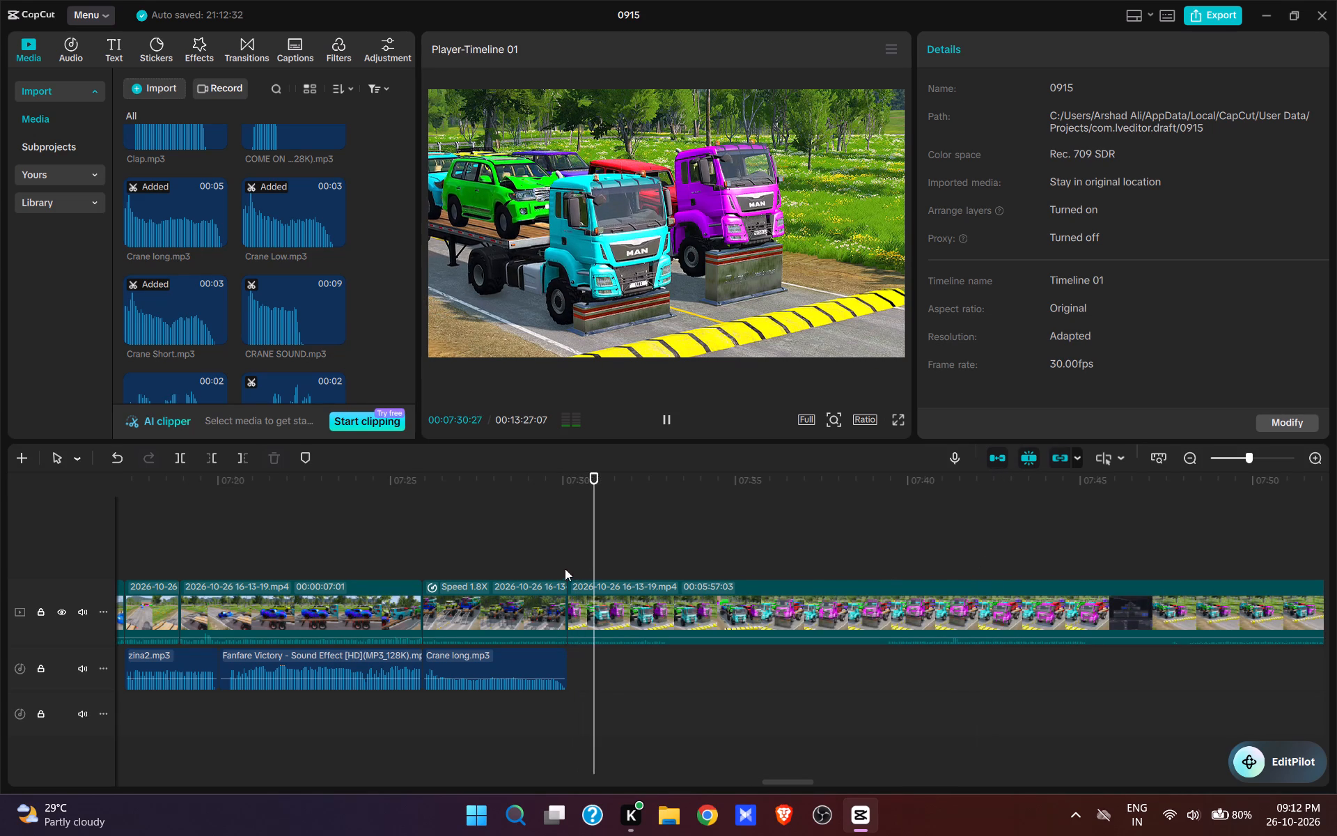
{"action": "left_click", "coordinate": [566, 550]}
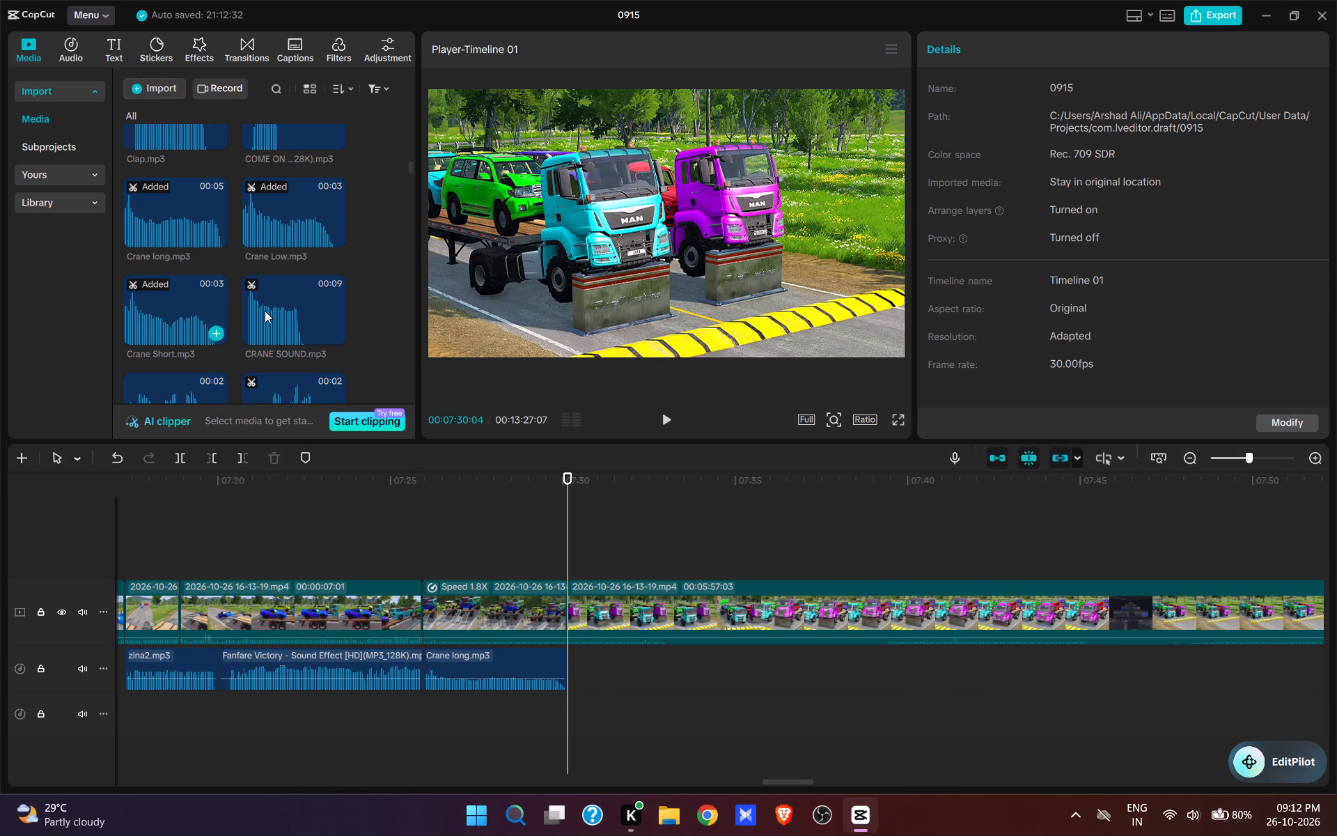
{"action": "left_click", "coordinate": [268, 235]}
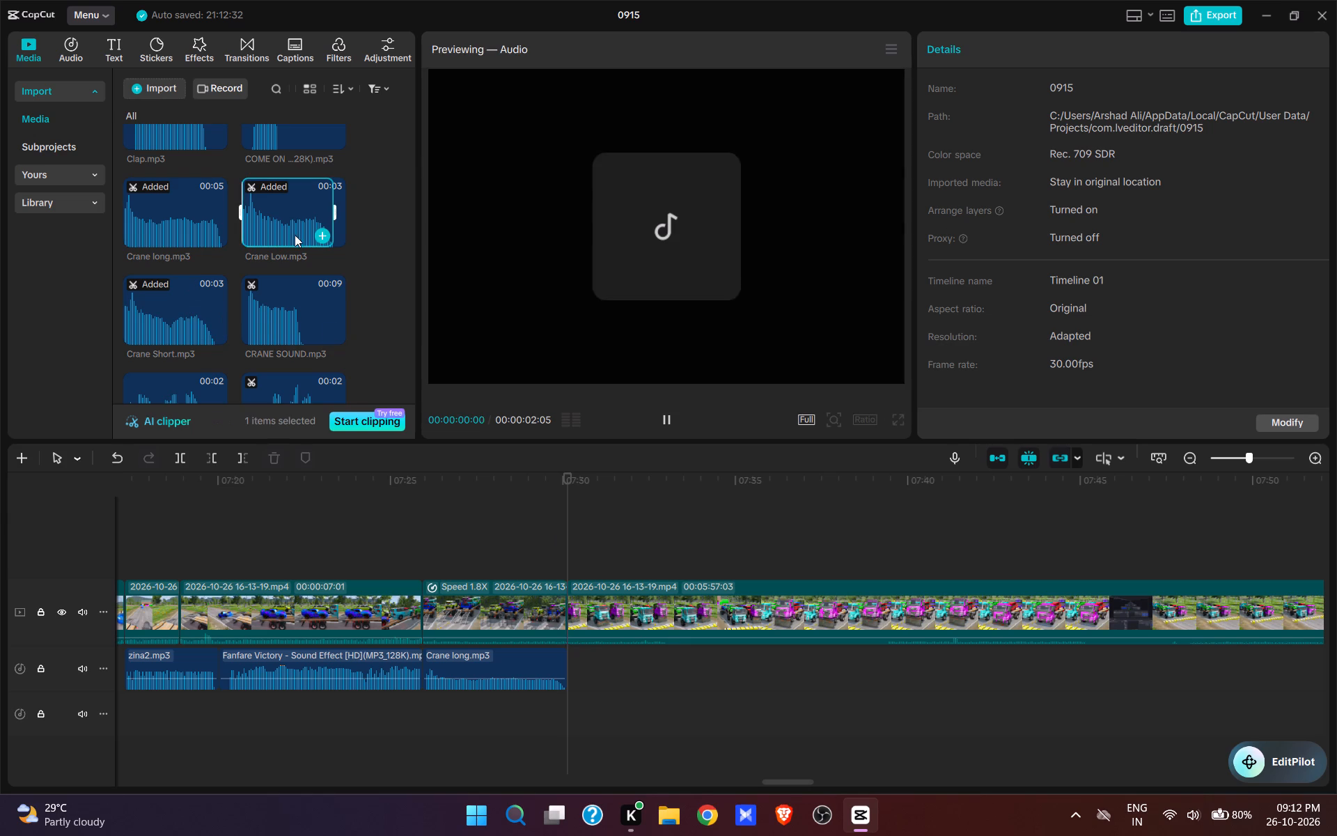
{"action": "left_click", "coordinate": [318, 237]}
Play the cyan truck's block sinking and split the video at 00:07:32:11, once it is fully lowered.
{"action": "key", "text": "space"}
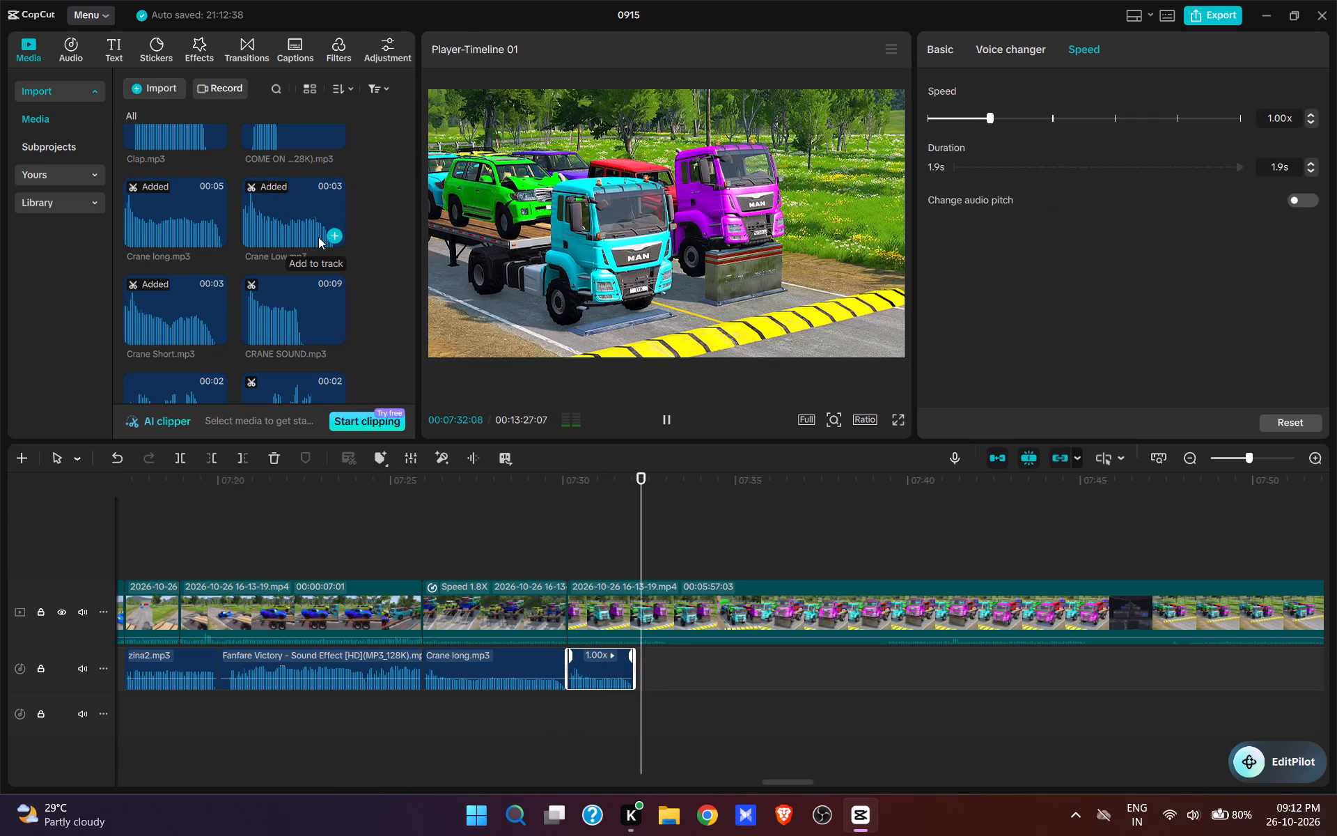
{"action": "key", "text": "space"}
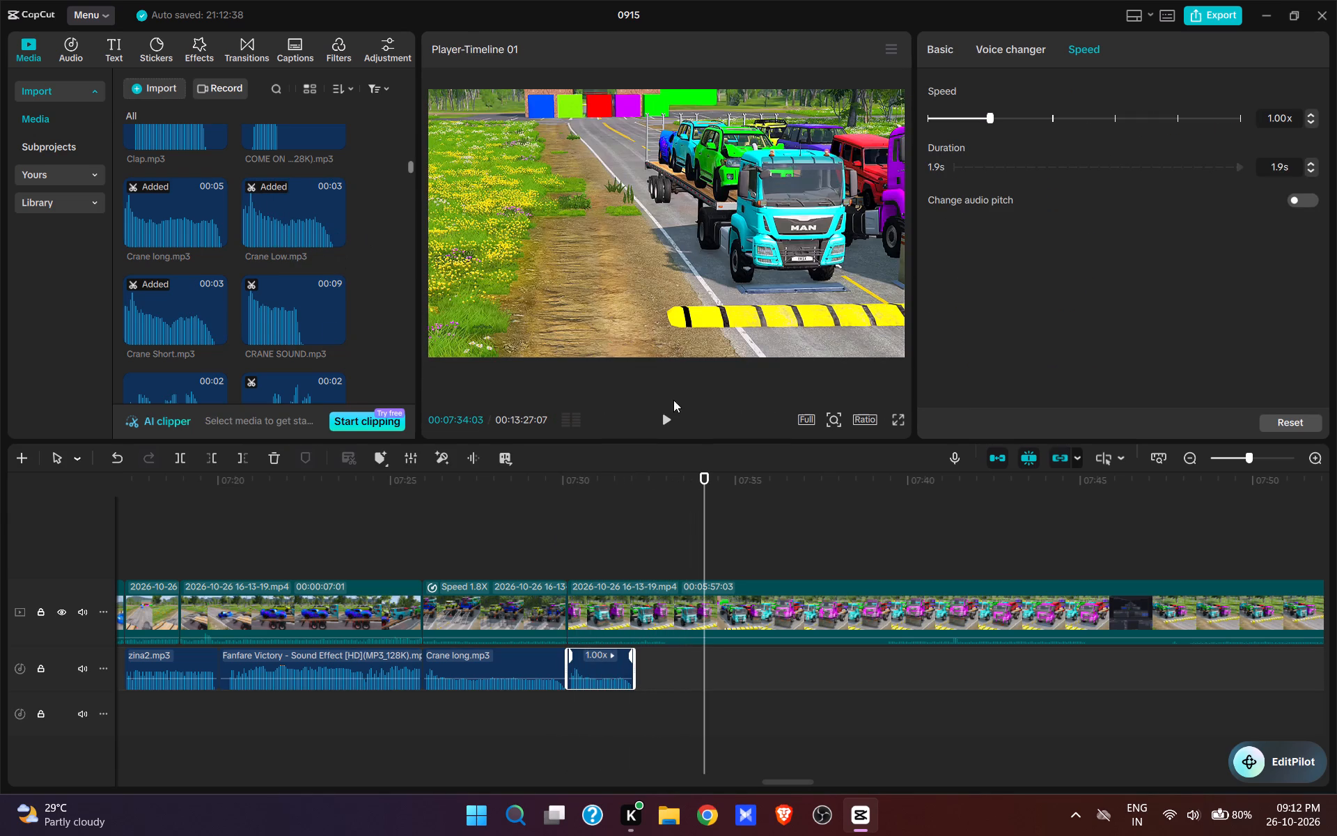
{"action": "left_click", "coordinate": [635, 548]}
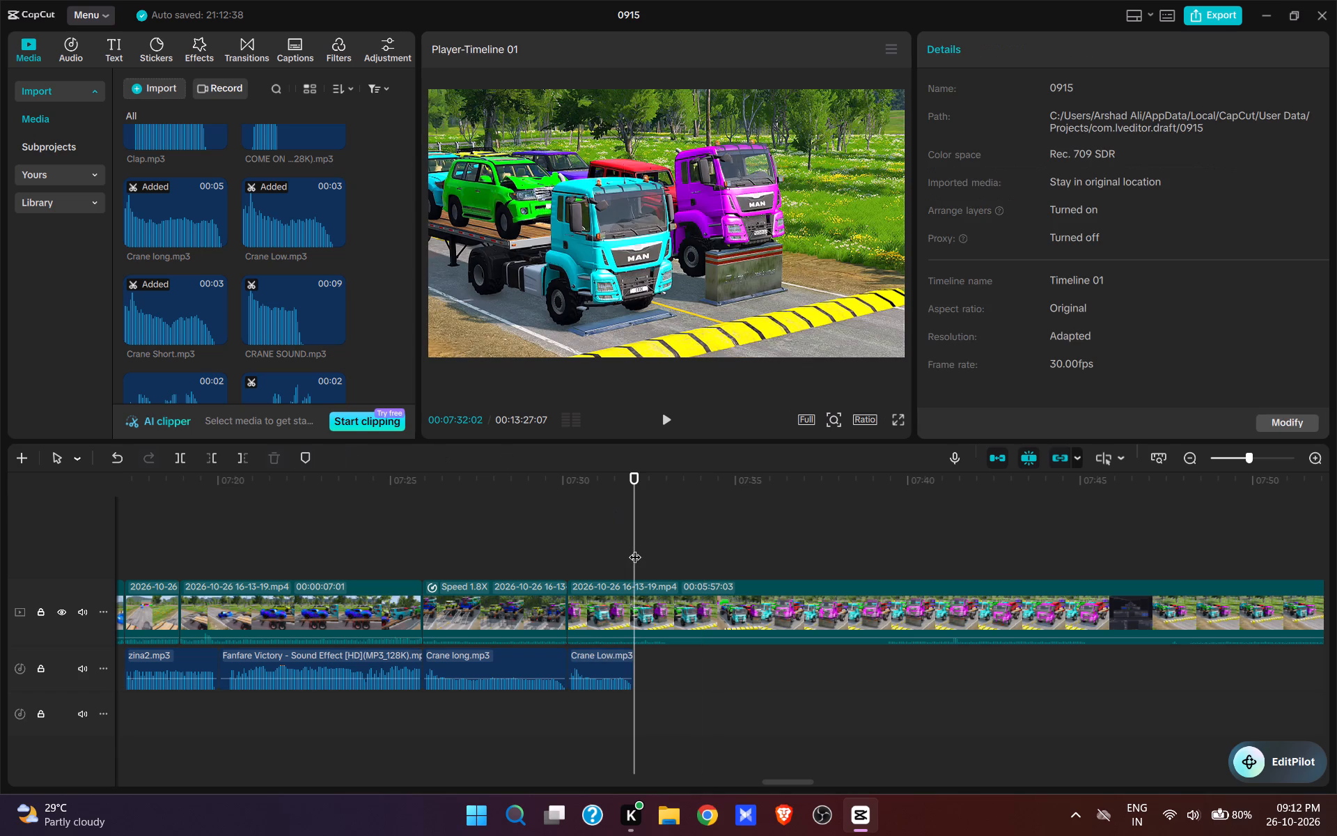
{"action": "key", "text": "space"}
{"action": "left_click", "coordinate": [612, 552]}
{"action": "key", "text": "space"}
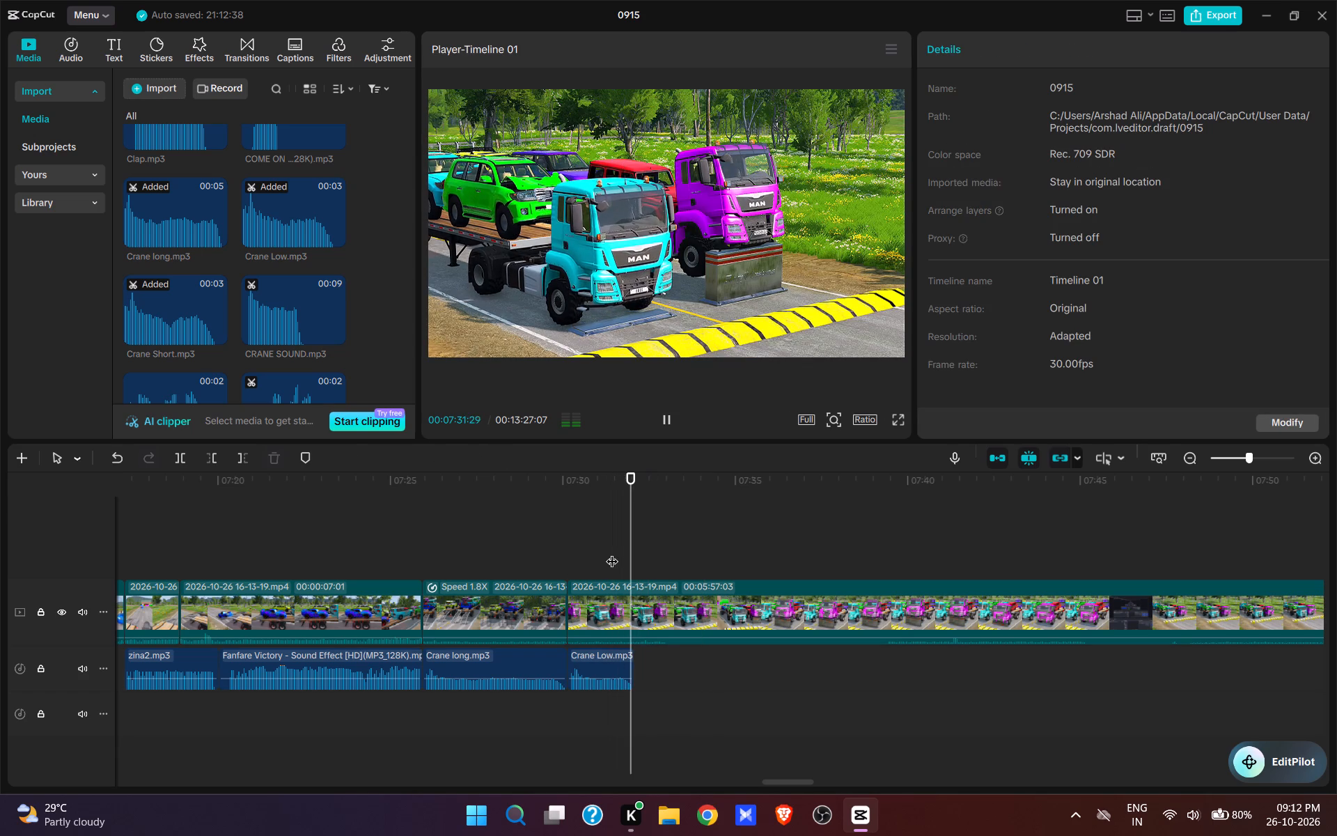
{"action": "key", "text": "space"}
{"action": "key", "text": "w"}
Cut the next 8 s or so after the split, up to the block under the magenta truck starting to sink.
{"action": "left_click", "coordinate": [847, 552]}
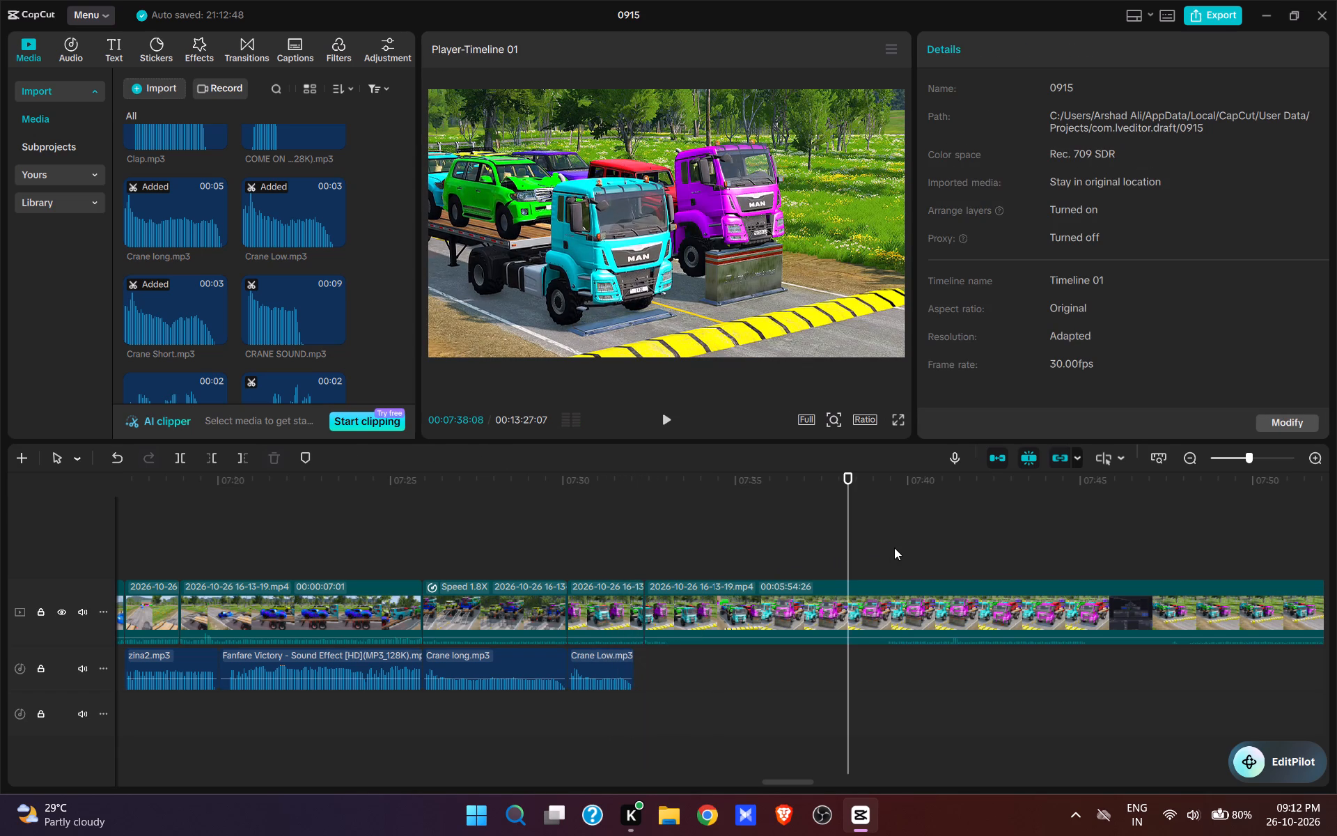
{"action": "key", "text": "space"}
{"action": "key", "text": "space"}
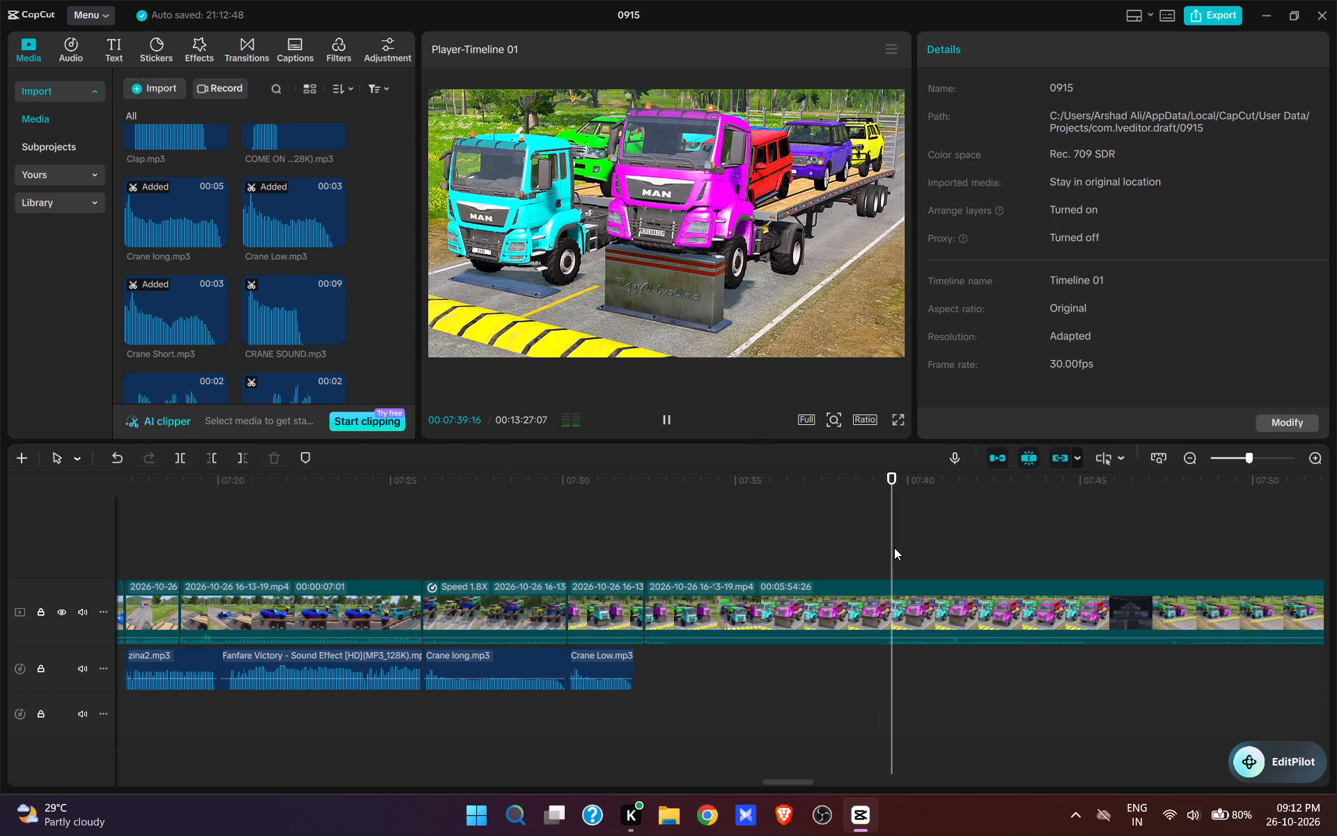
{"action": "key", "text": "space"}
{"action": "key", "text": "space"}
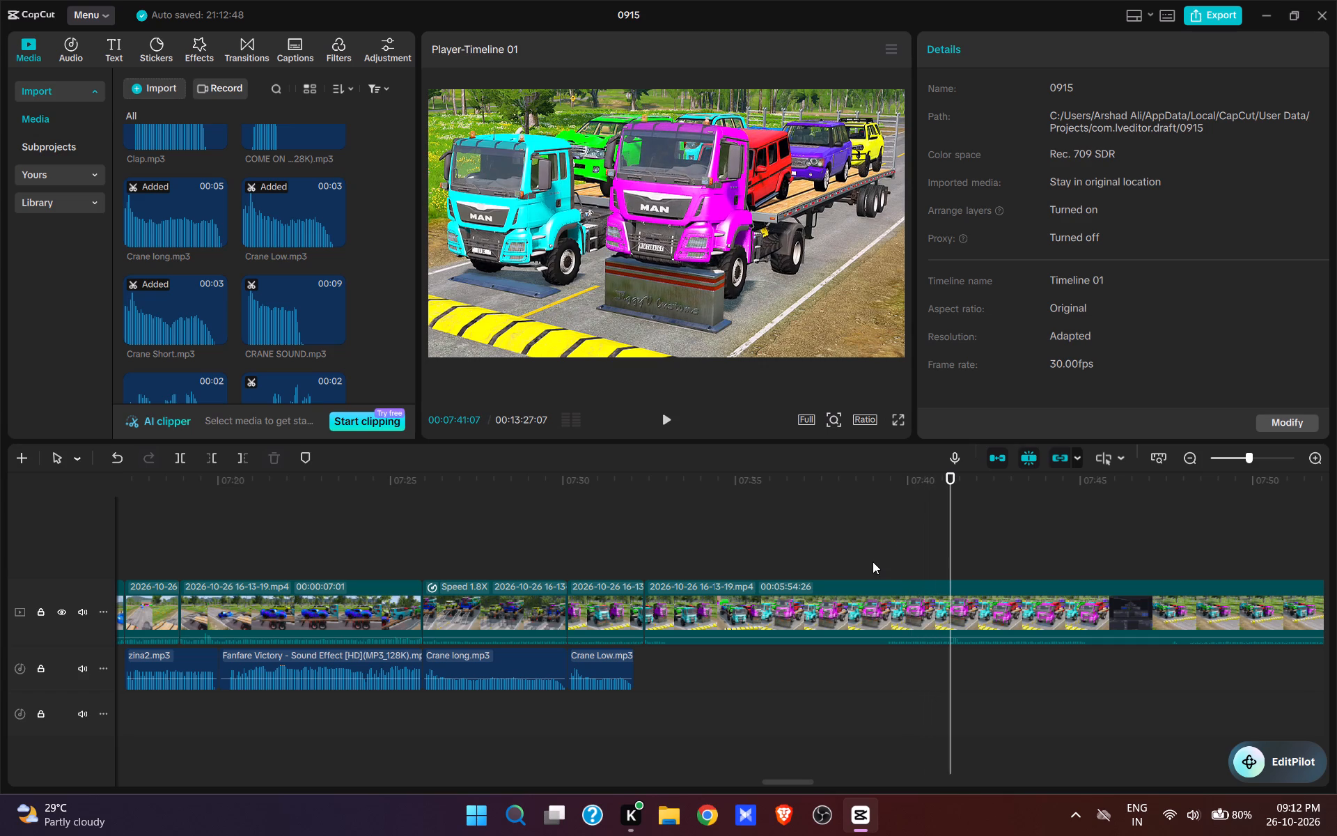
{"action": "left_click", "coordinate": [892, 557]}
{"action": "key", "text": "space"}
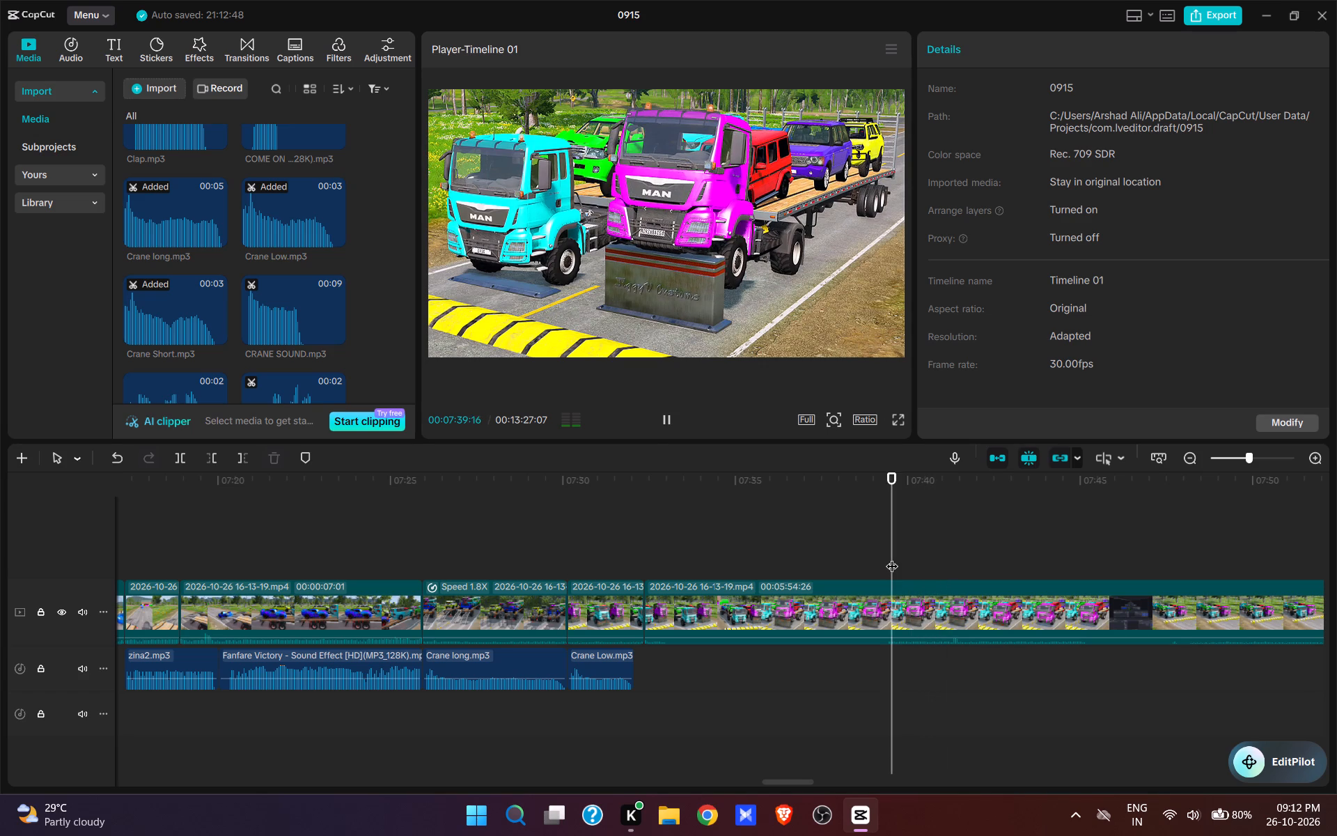
{"action": "key", "text": "space"}
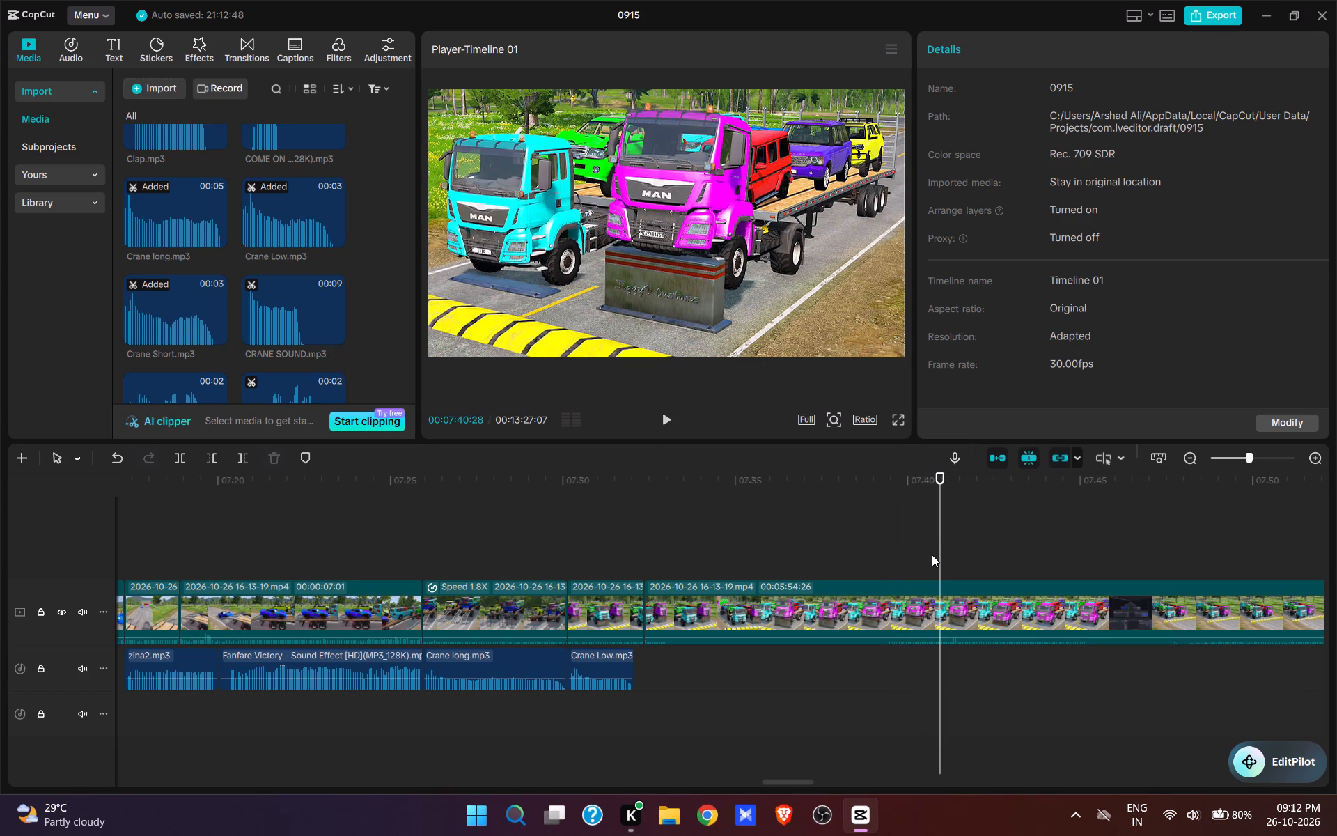
{"action": "left_click", "coordinate": [928, 561]}
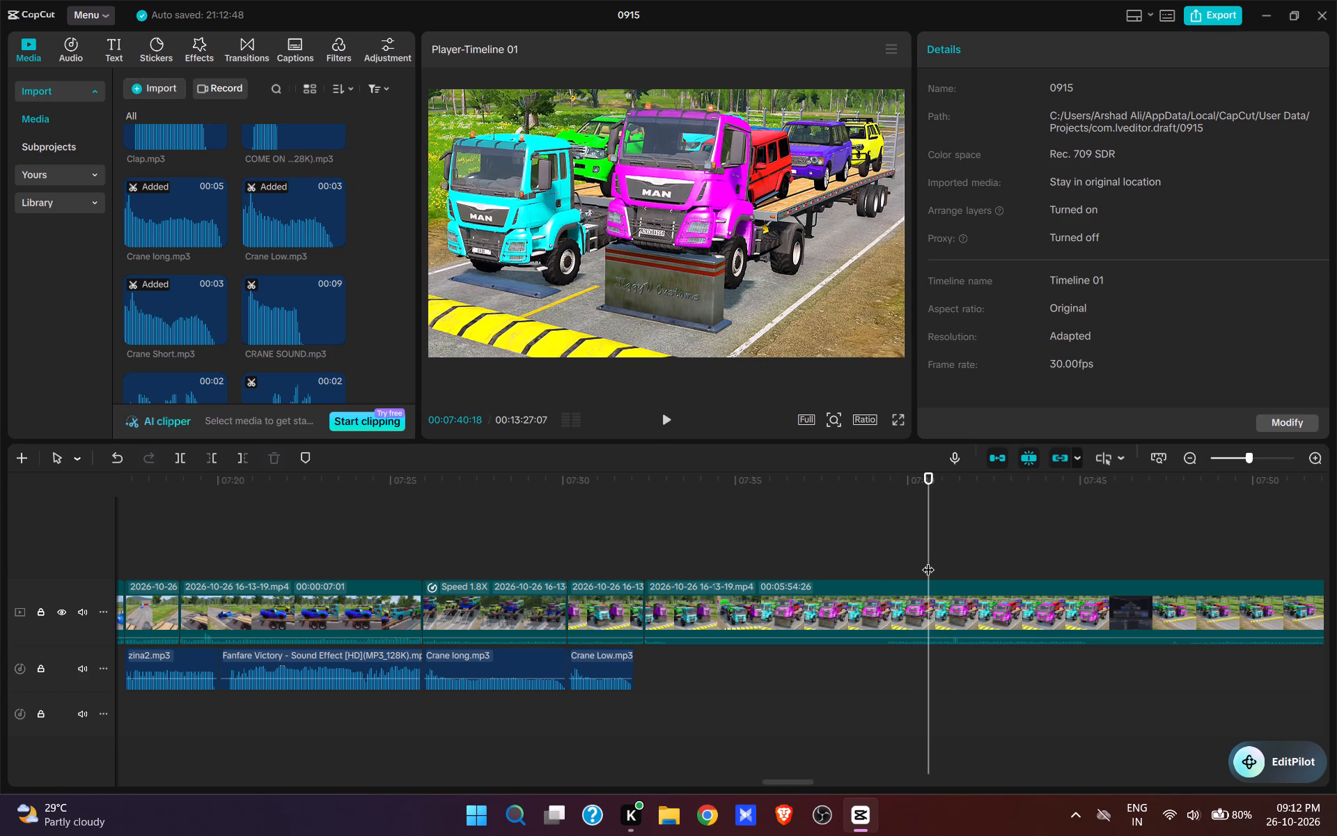
{"action": "left_click", "coordinate": [924, 559]}
{"action": "key", "text": "q"}
Copy the Crane Low sound and paste it at 00:07:32:11, where the magenta truck's block starts sinking.
{"action": "left_click", "coordinate": [624, 640]}
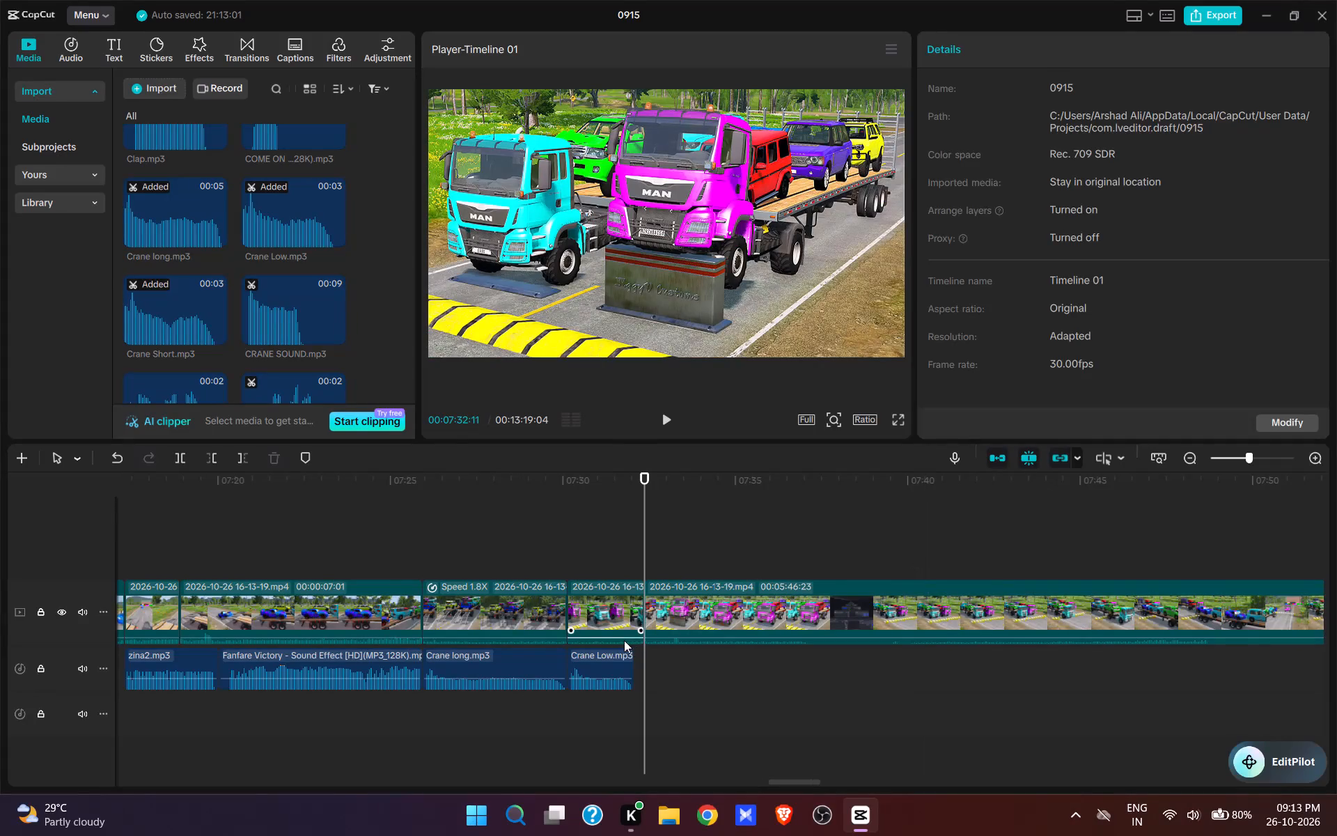
{"action": "left_click", "coordinate": [617, 656]}
{"action": "key", "text": "ctrl+c"}
{"action": "key", "text": "ctrl+v"}
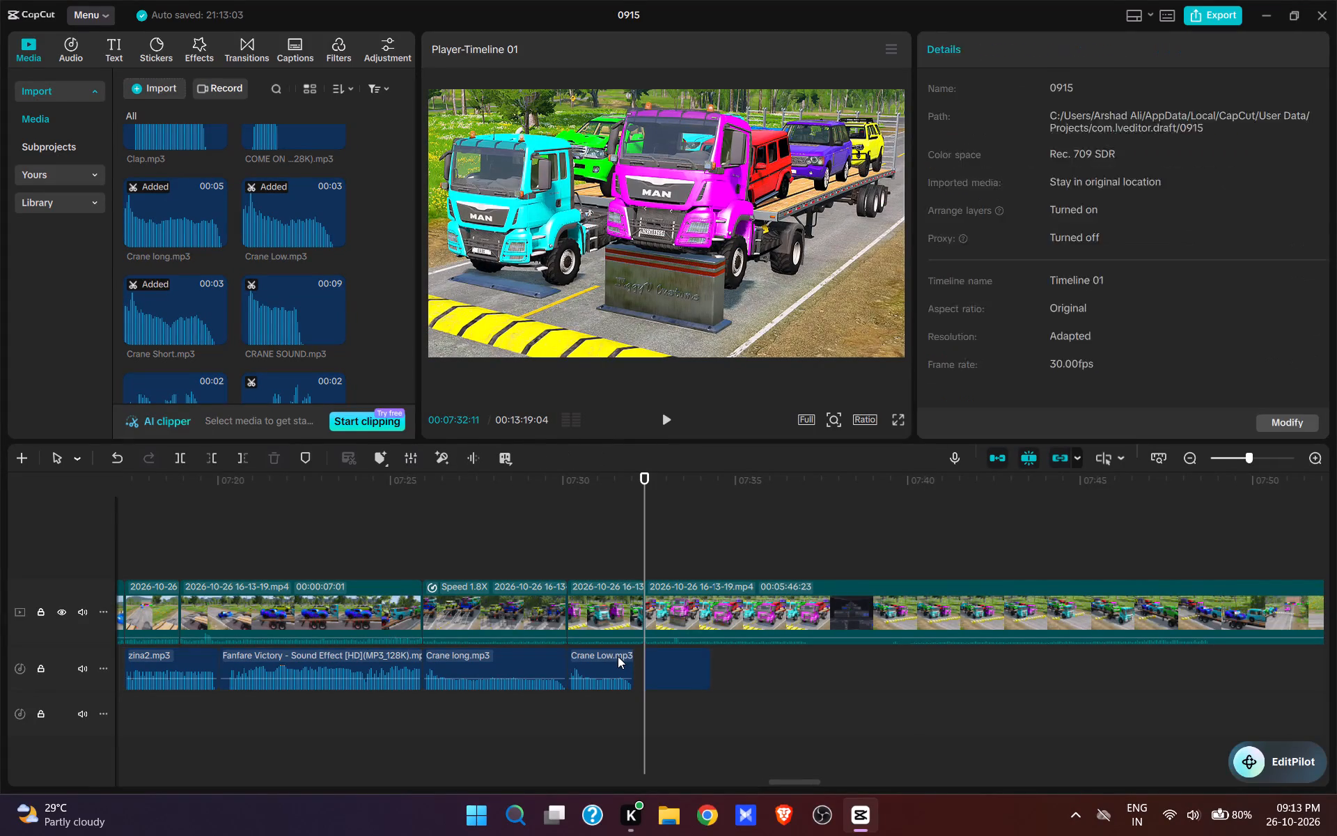
Play the magenta truck's block sinking and split the video at 00:07:35:07, once it is fully lowered.
{"action": "key", "text": "space"}
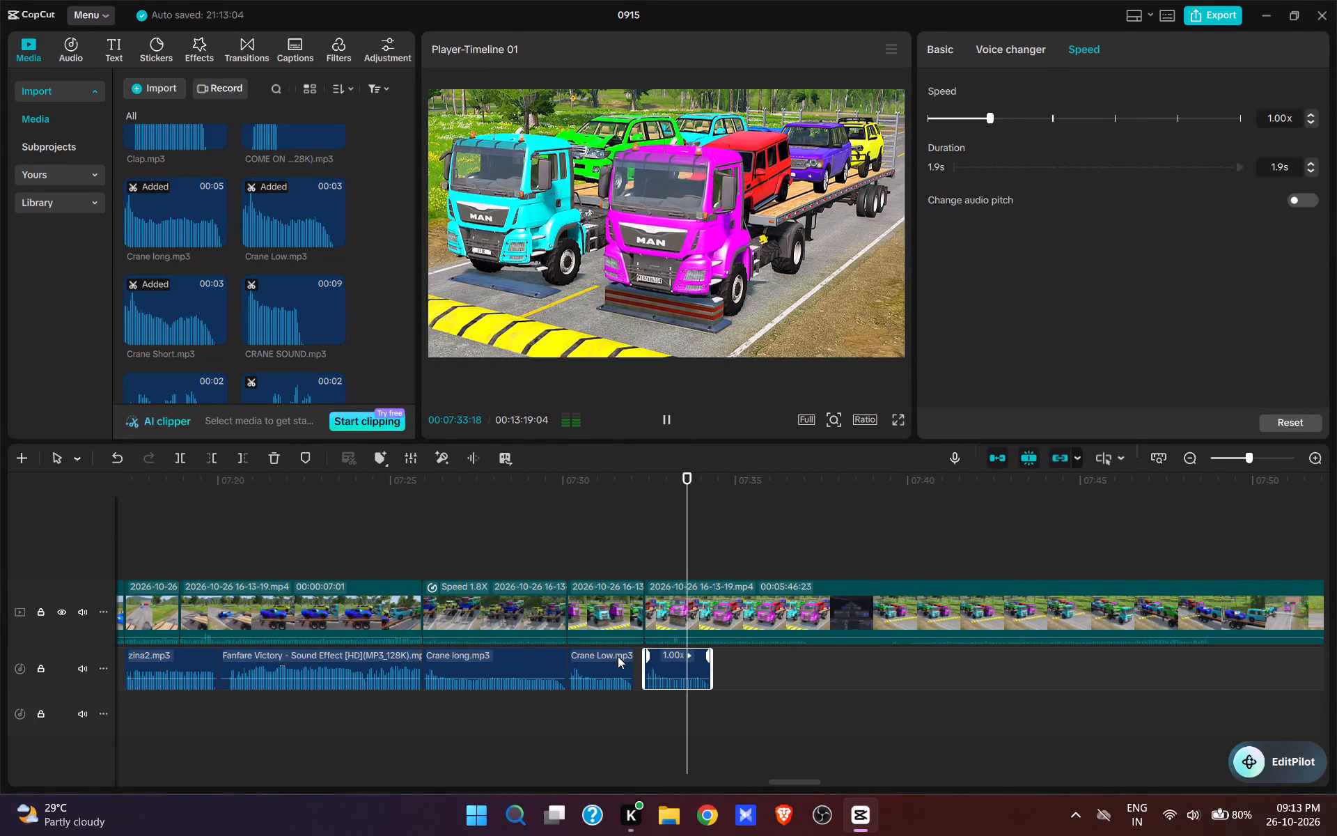
{"action": "key", "text": "space"}
{"action": "type", "text": "w"}
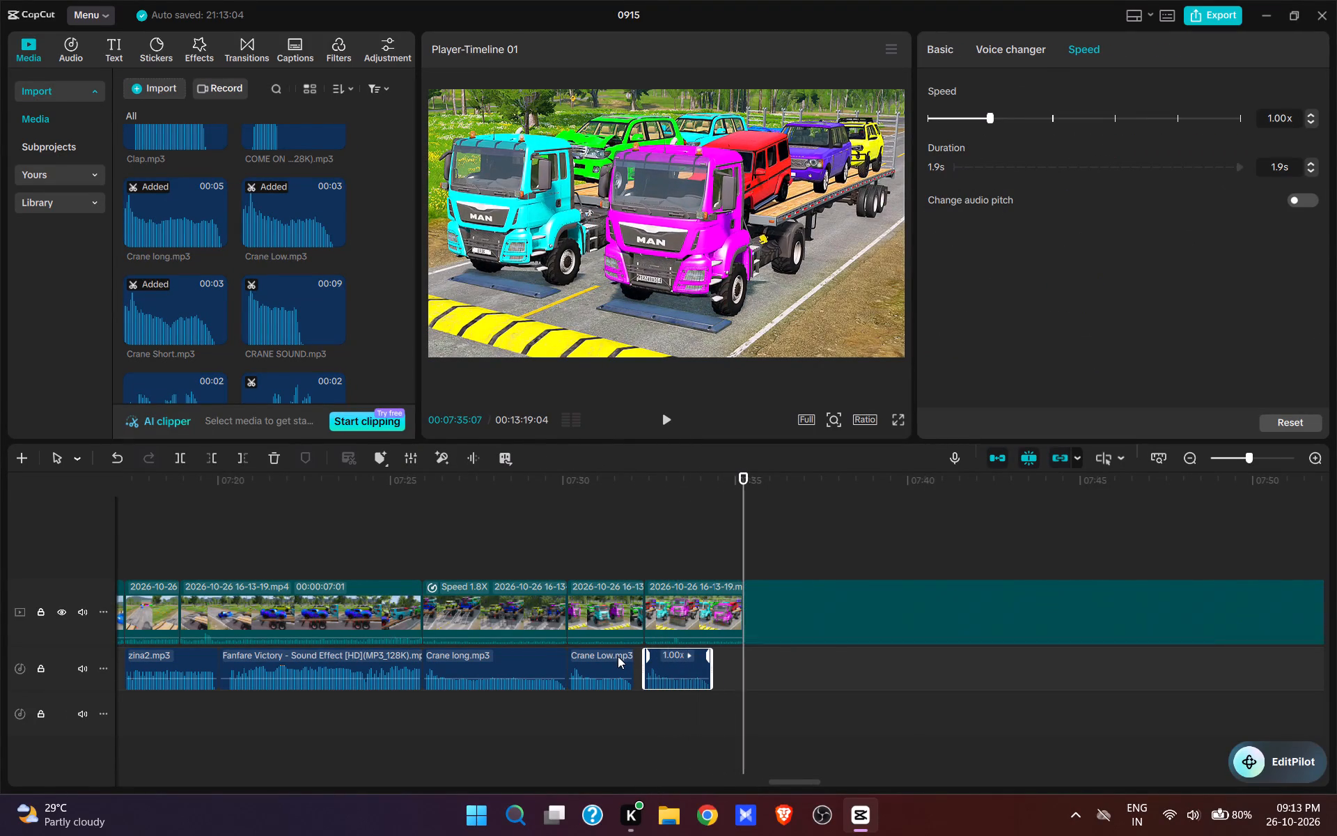
Cut the next 5.5 s or so after the split, up to the side view of both trucks just before the speed bump.
{"action": "left_click", "coordinate": [895, 551]}
{"action": "key", "text": "space"}
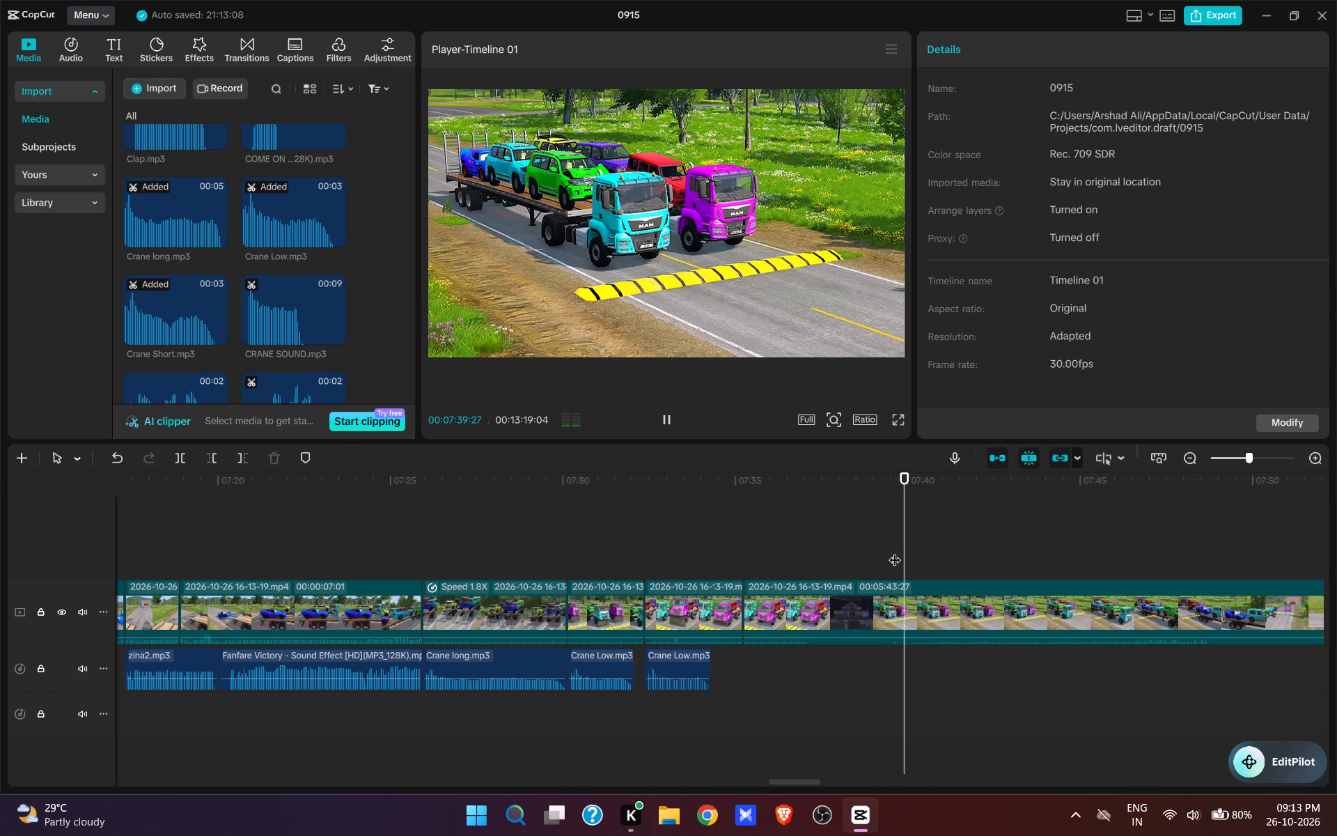
{"action": "key", "text": "space"}
{"action": "type", "text": "q"}
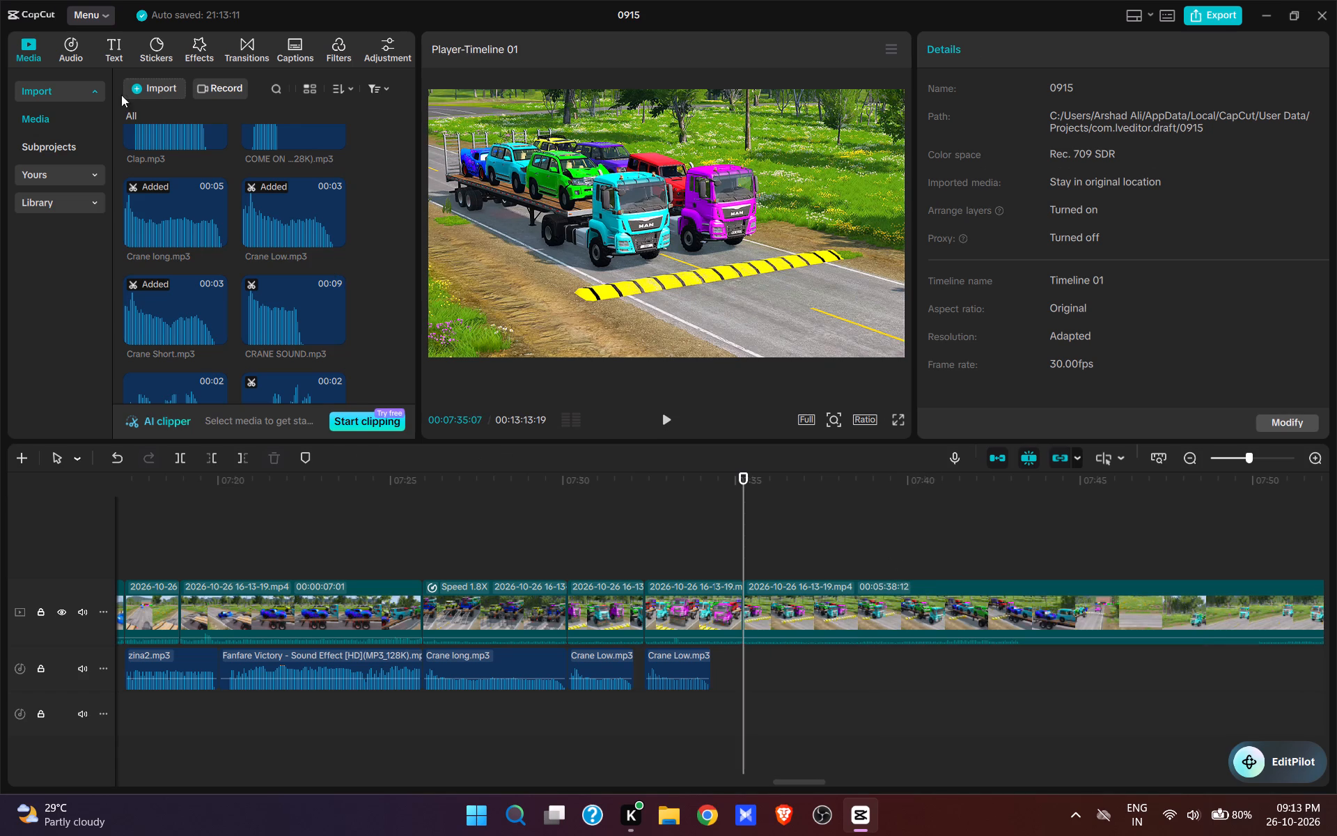
Add the Horn Start sound at 00:07:35:07, where the trucks are about to set off.
{"action": "scroll", "coordinate": [249, 291], "scroll_direction": "down", "scroll_amount": 5}
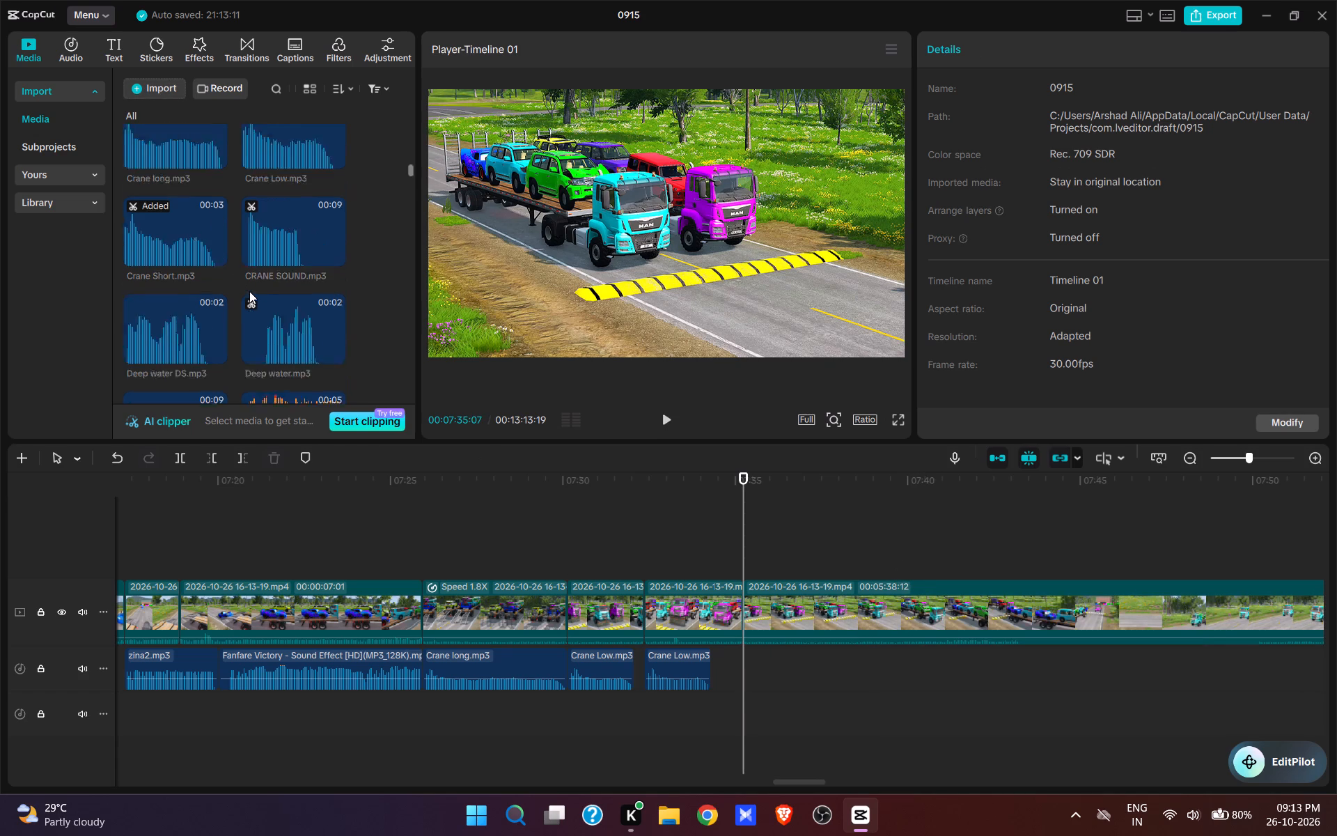
{"action": "scroll", "coordinate": [249, 291], "scroll_direction": "down", "scroll_amount": 9}
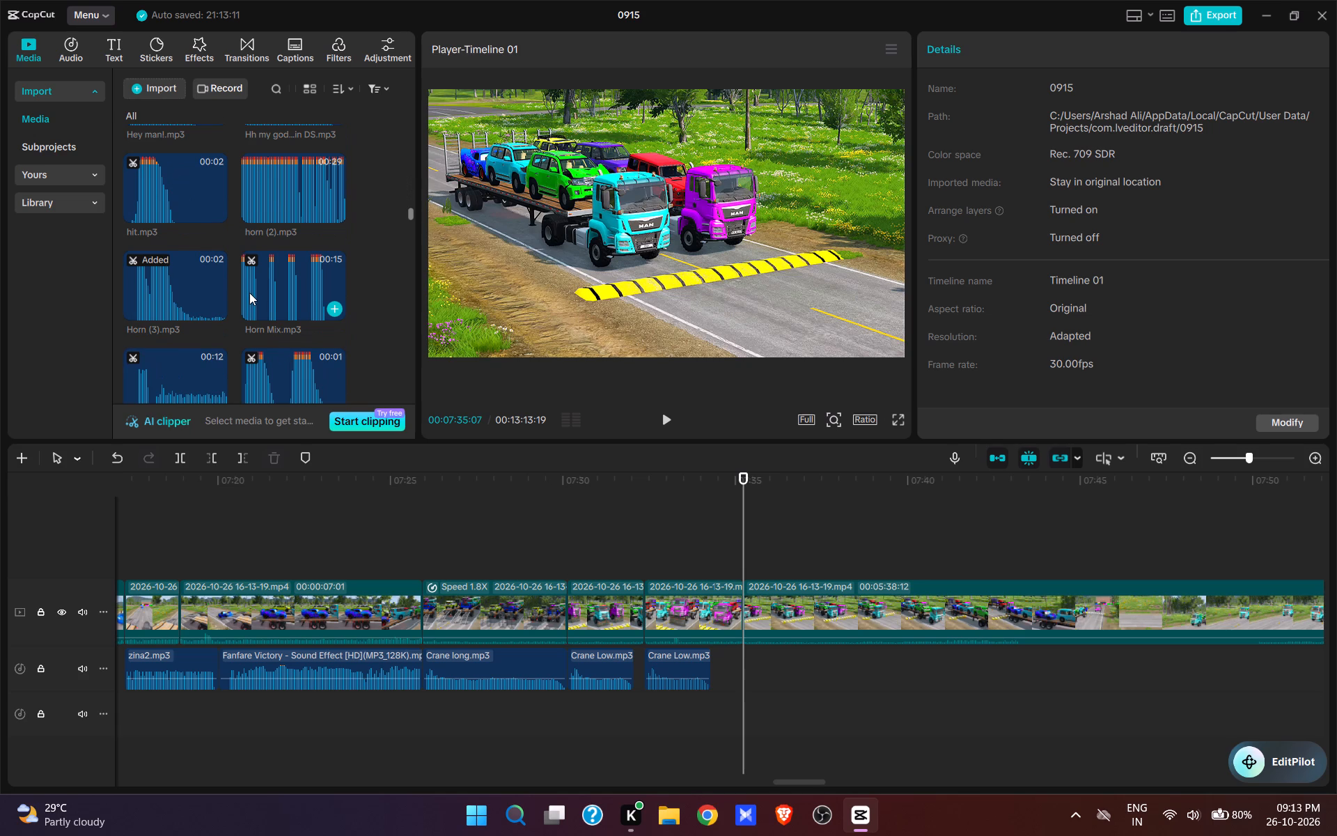
{"action": "scroll", "coordinate": [249, 293], "scroll_direction": "down", "scroll_amount": 1}
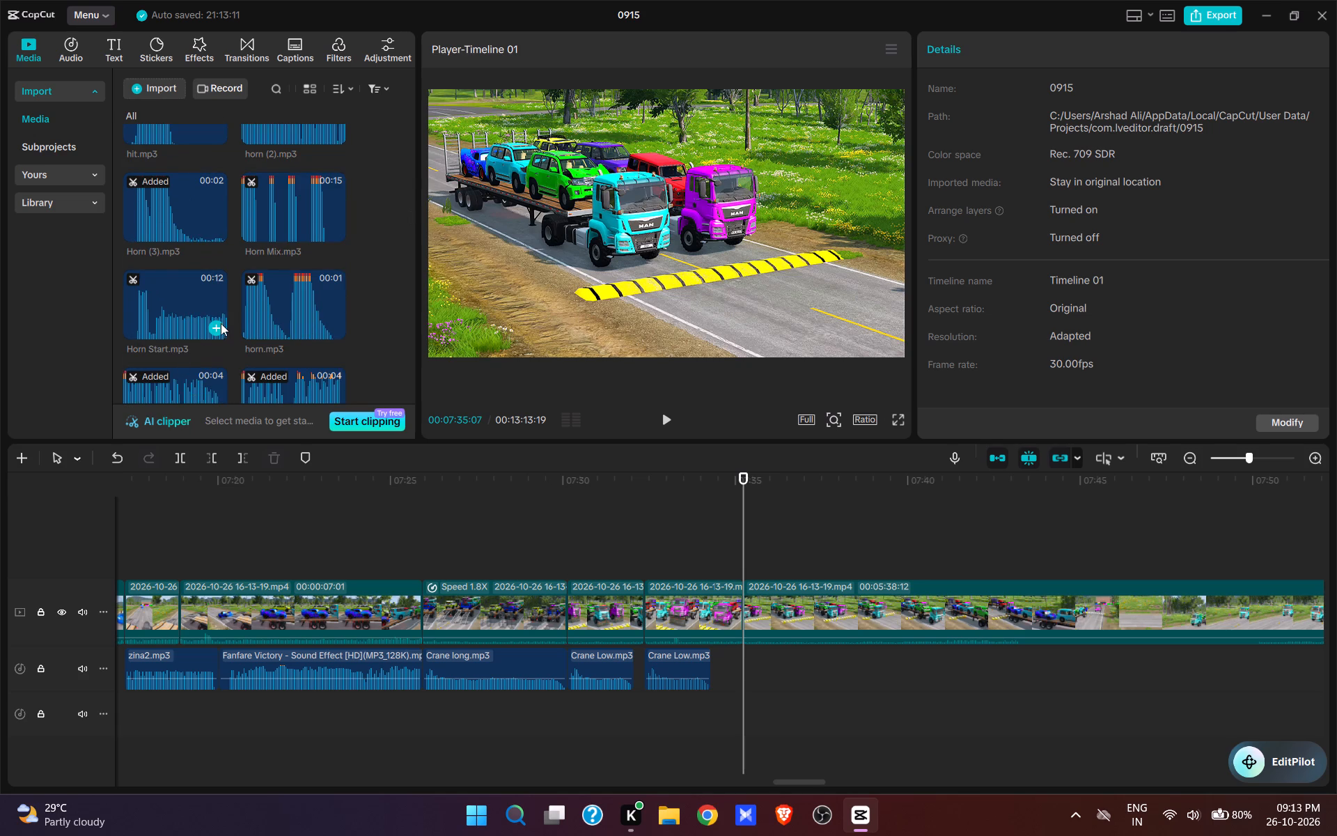
{"action": "left_click", "coordinate": [221, 325]}
Play the Horn Start sound against the footage and trim its end to 00:07:37:06, leaving 2.0 s.
{"action": "key", "text": "space"}
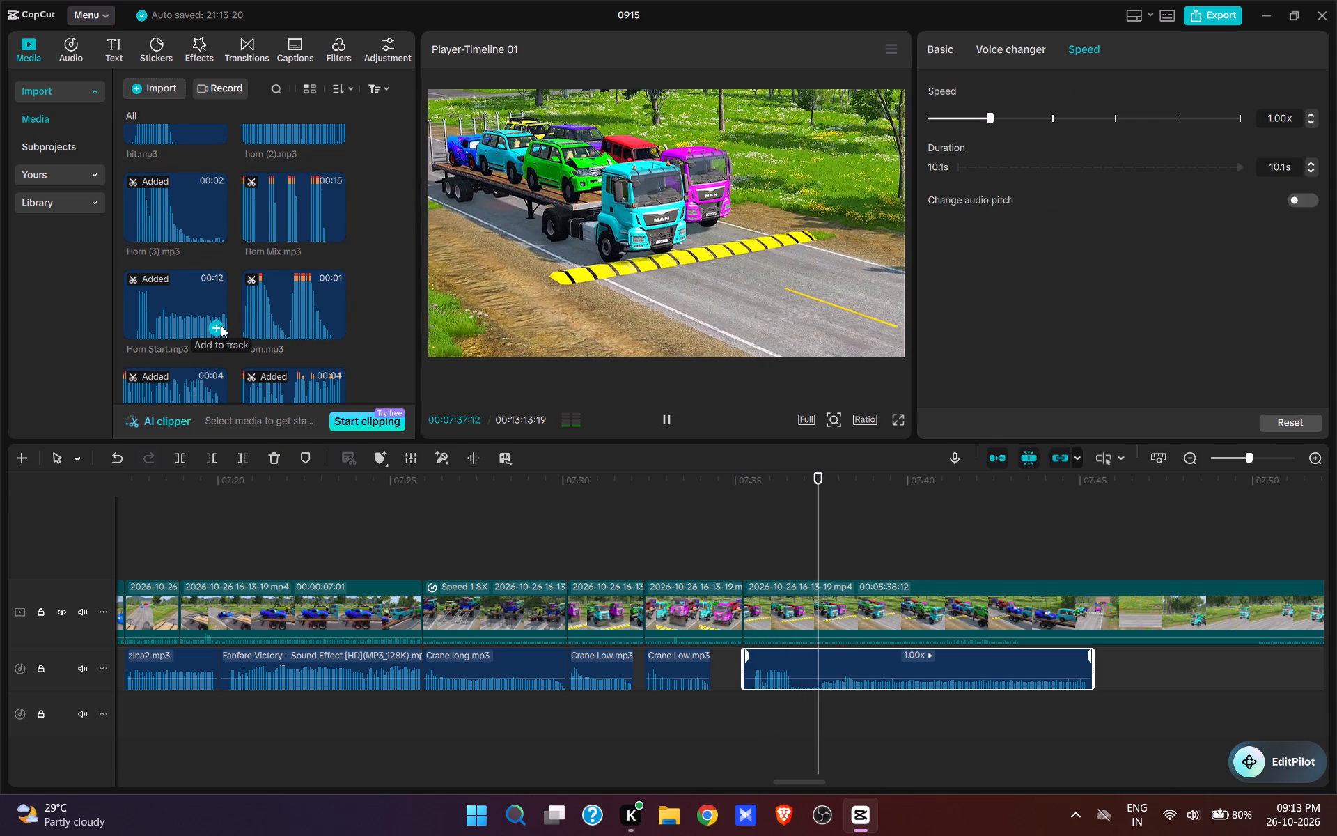
{"action": "key", "text": "space"}
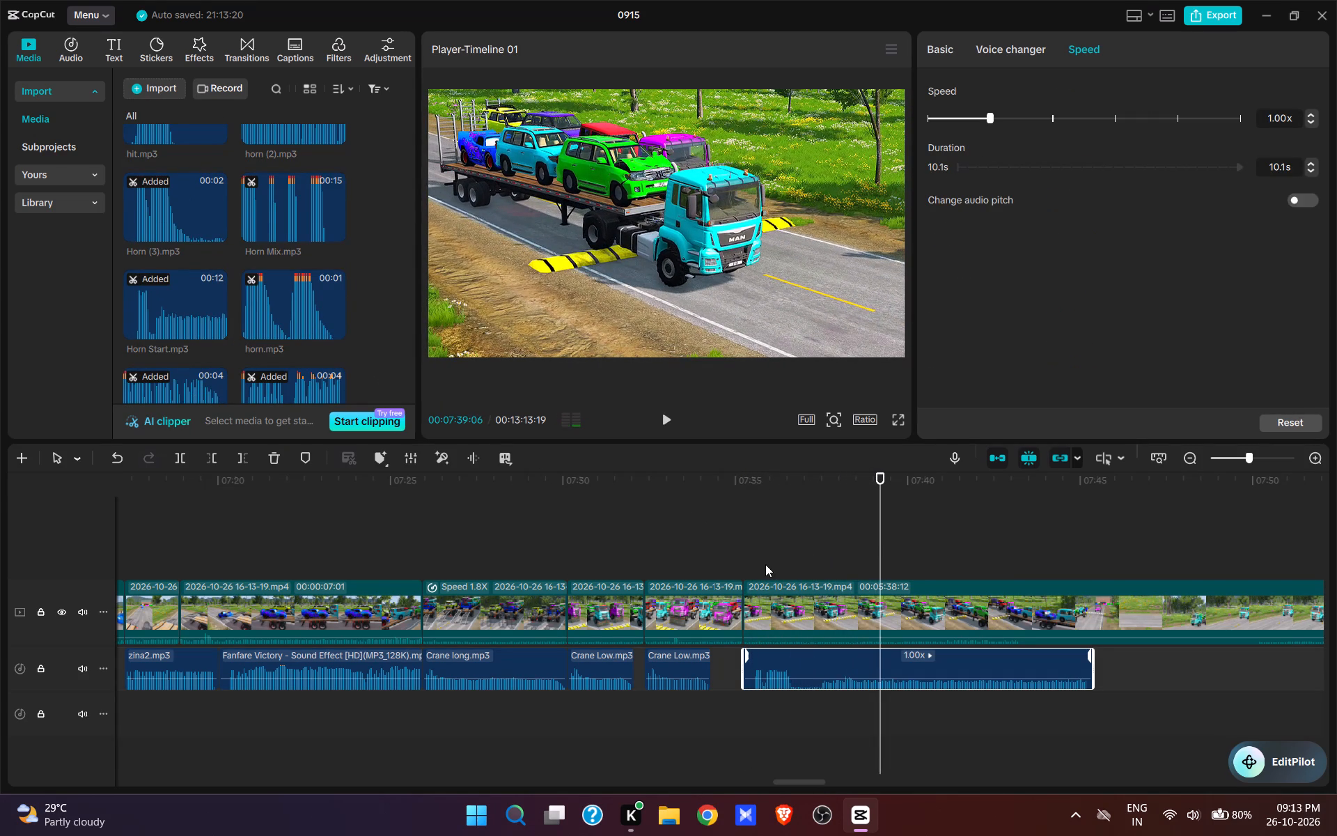
{"action": "left_click", "coordinate": [765, 564]}
{"action": "key", "text": "space"}
{"action": "key", "text": "space"}
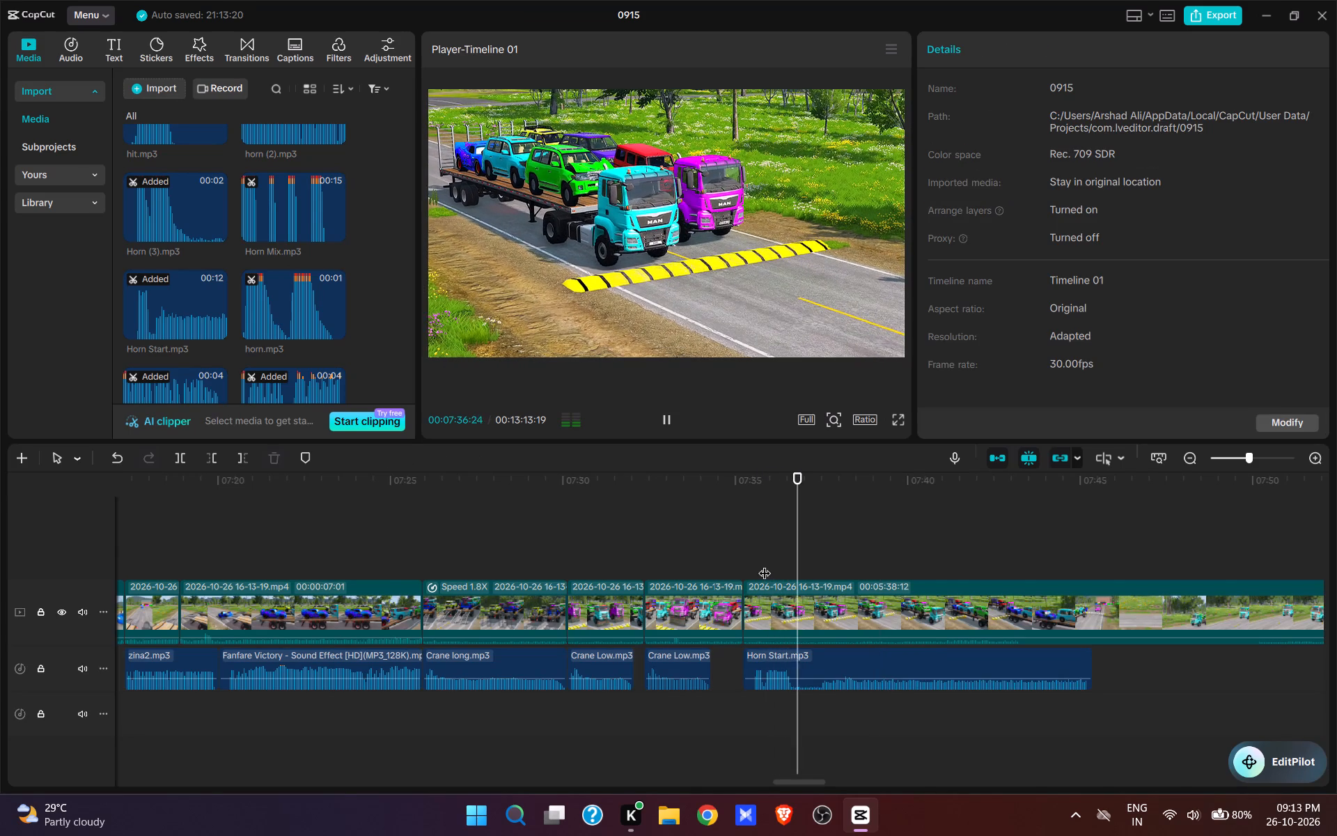
{"action": "left_click", "coordinate": [842, 657]}
{"action": "key", "text": "e"}
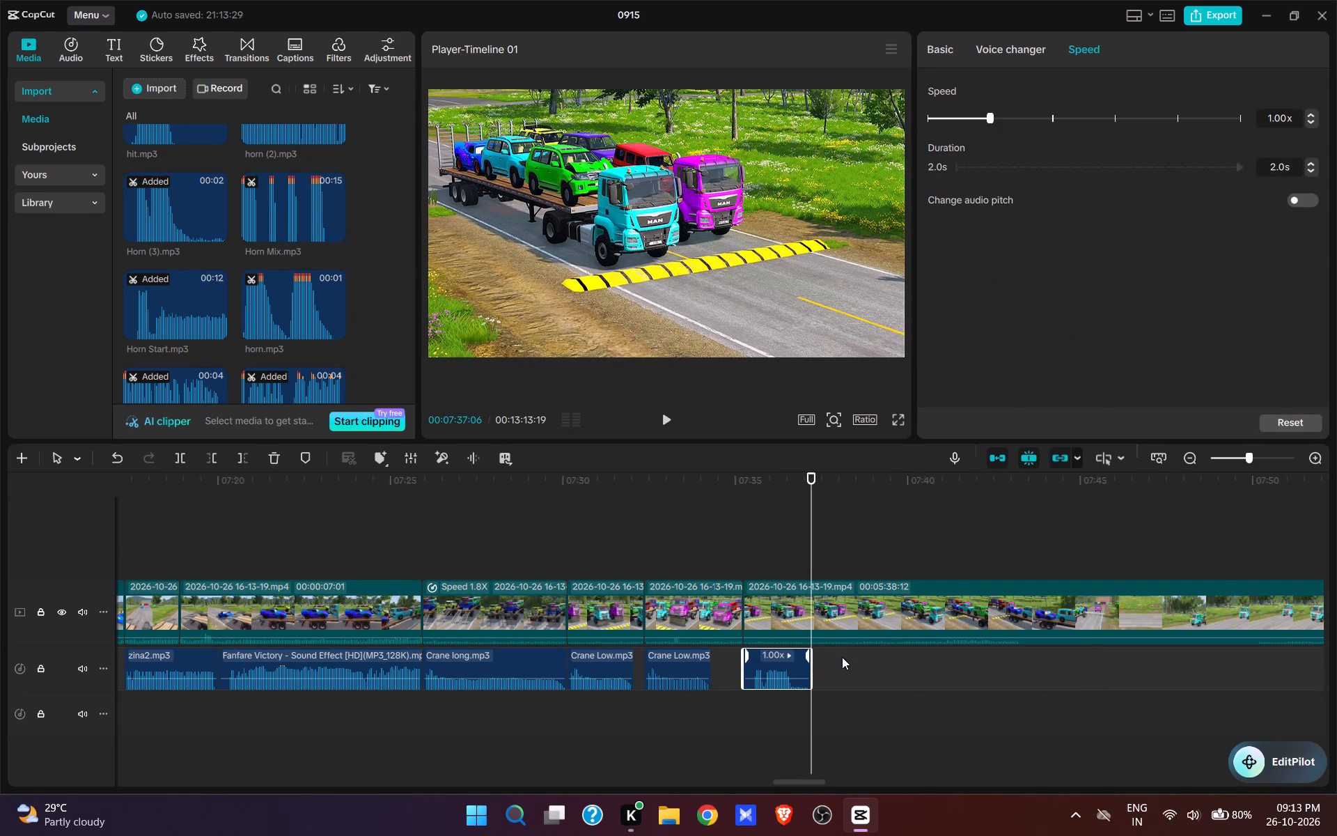
Add the Mario Jump sound at 00:07:37:23, as the cyan truck reaches the speed bump.
{"action": "key", "text": "space"}
{"action": "key", "text": "space"}
{"action": "scroll", "coordinate": [243, 239], "scroll_direction": "down", "scroll_amount": 2}
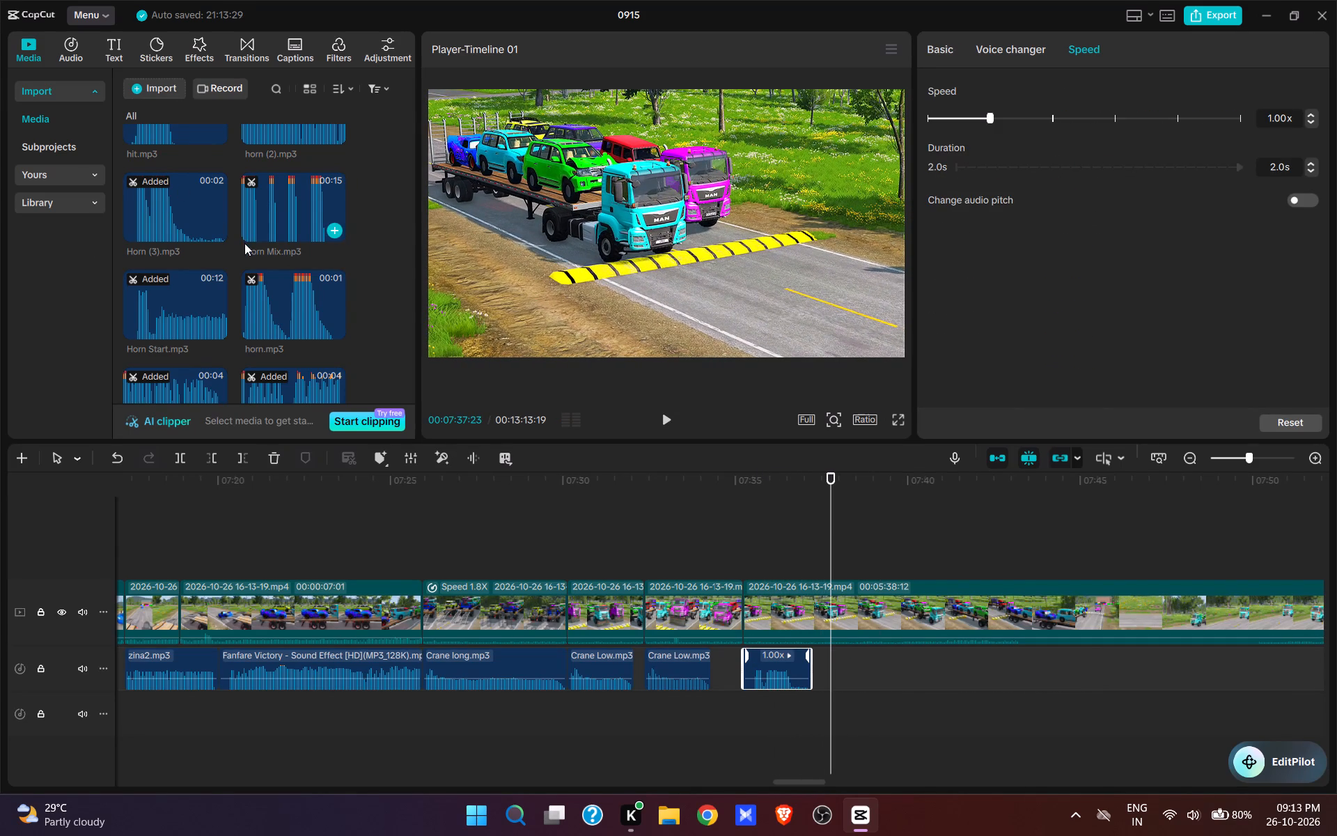
{"action": "scroll", "coordinate": [244, 243], "scroll_direction": "down", "scroll_amount": 5}
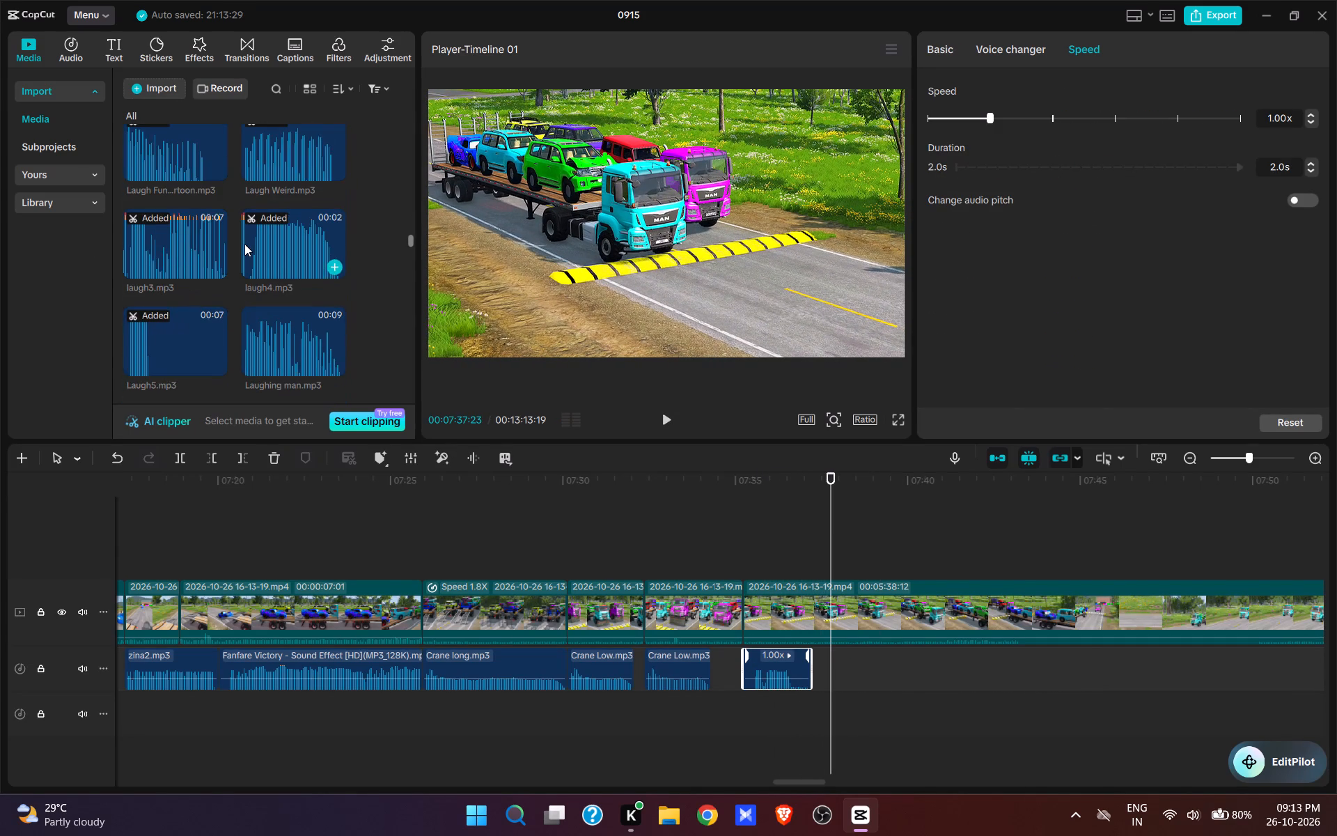
{"action": "scroll", "coordinate": [244, 245], "scroll_direction": "down", "scroll_amount": 5}
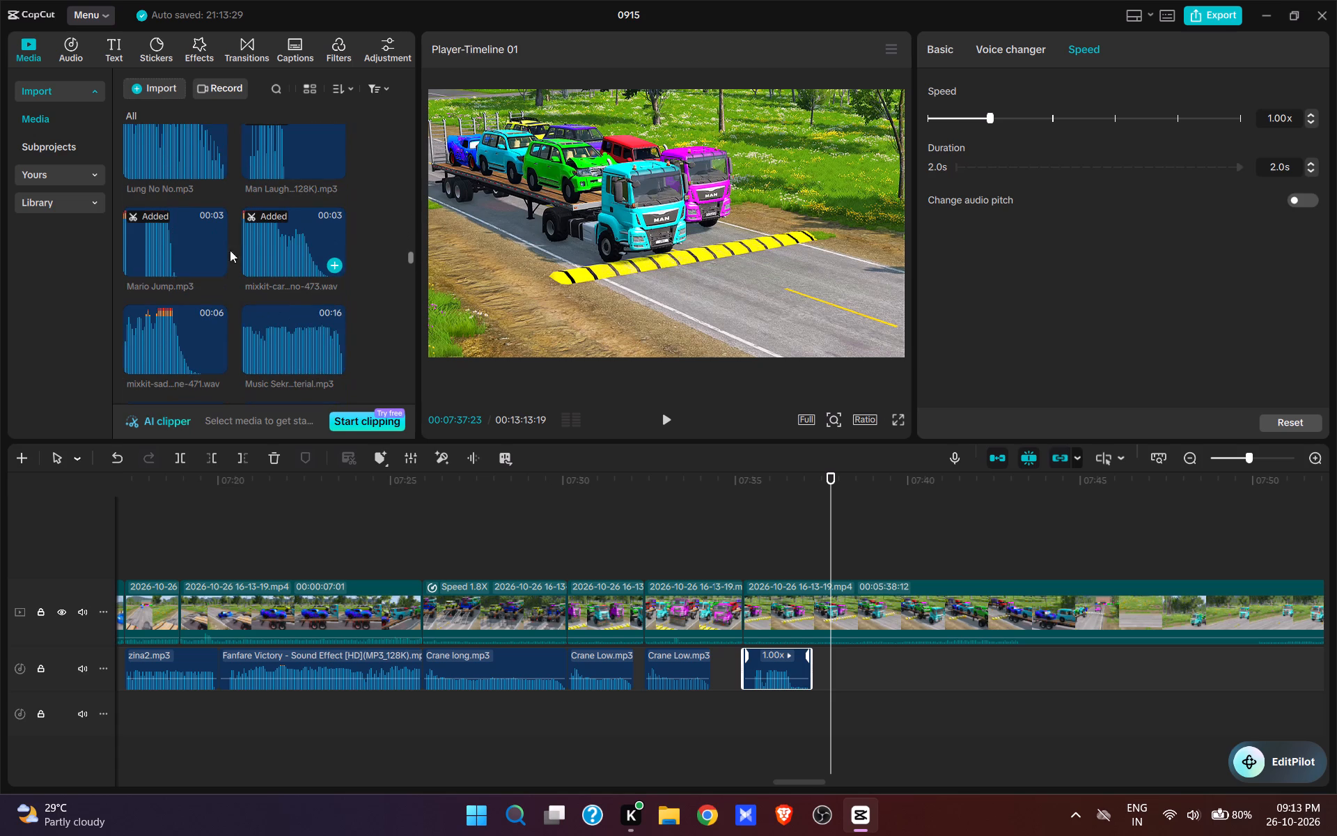
{"action": "left_click", "coordinate": [213, 263]}
Add the Mario Jump sound twice more, at 00:07:39:06 and about 00:07:41:05, as the cyan truck and trailer cross the bump.
{"action": "key", "text": "space"}
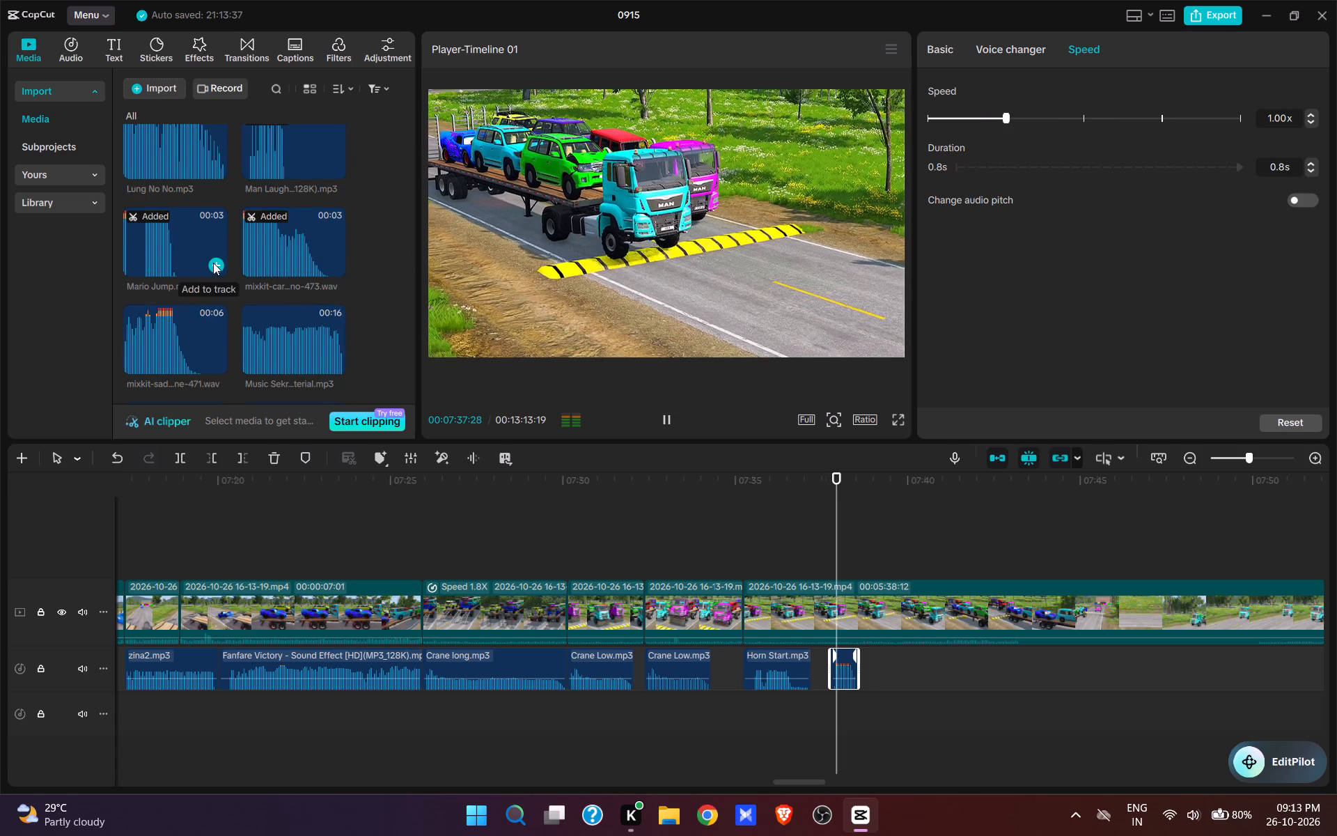
{"action": "key", "text": "space"}
{"action": "left_click", "coordinate": [213, 263]}
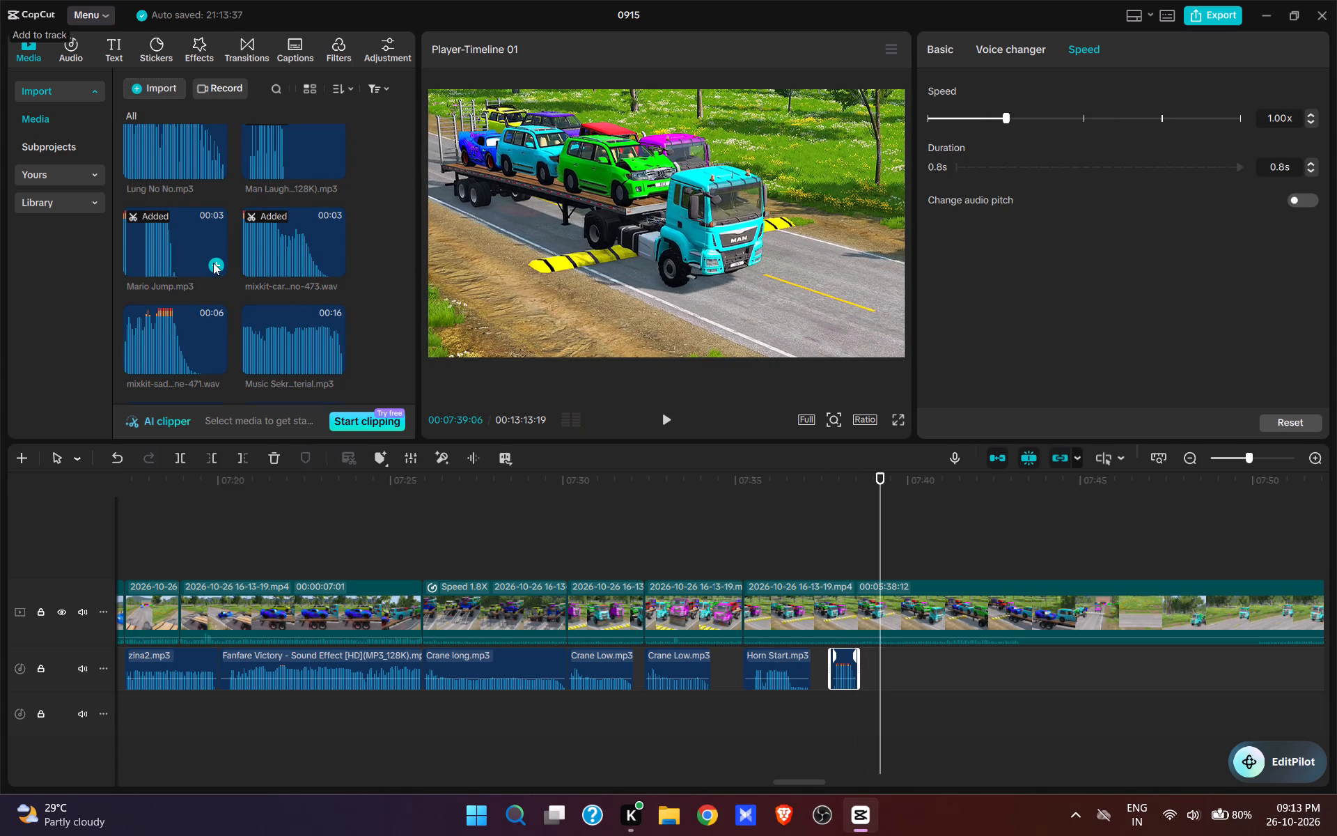
{"action": "key", "text": "space"}
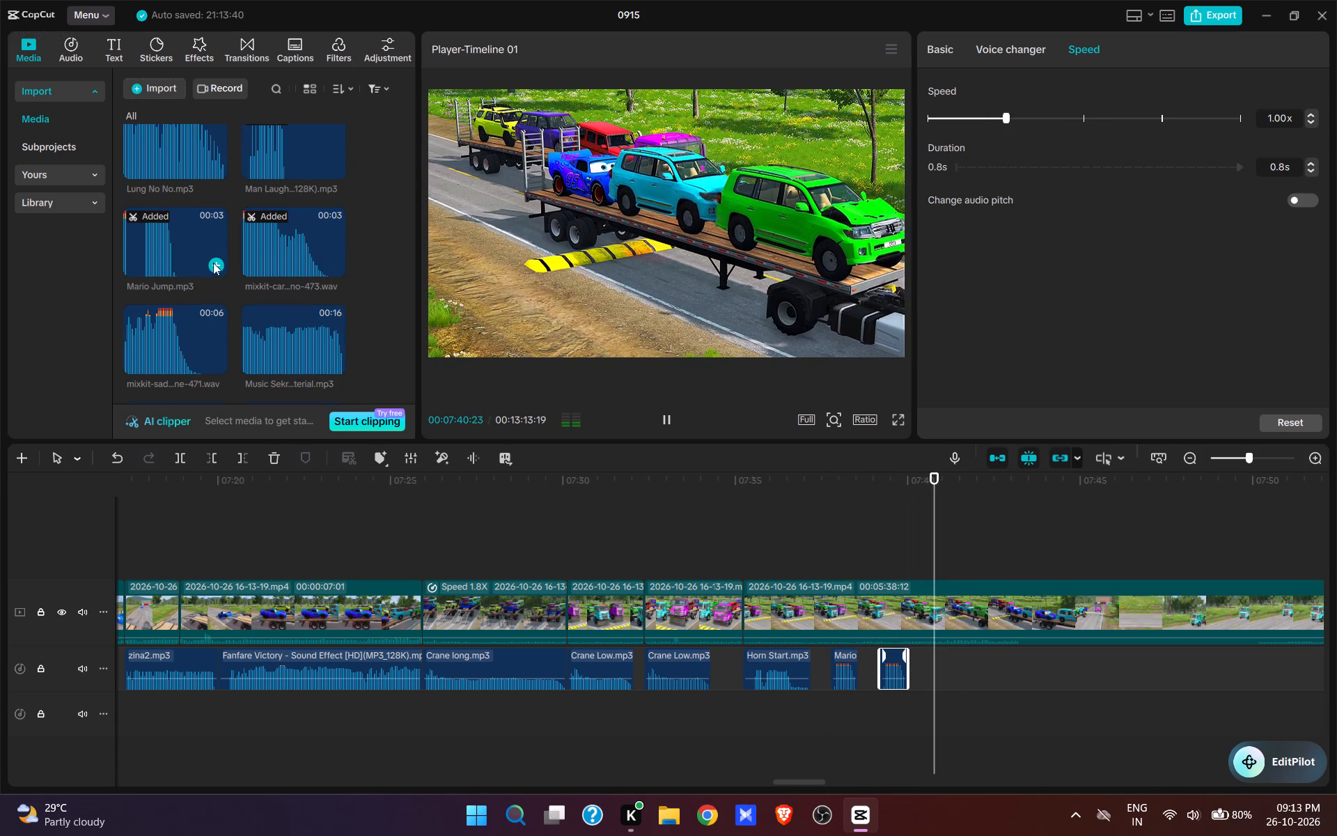
{"action": "key", "text": "space"}
{"action": "left_click", "coordinate": [213, 263]}
Play on and split the video at 00:07:42:28, as the cyan truck's trailer with the blue car leaves the bump.
{"action": "key", "text": "space"}
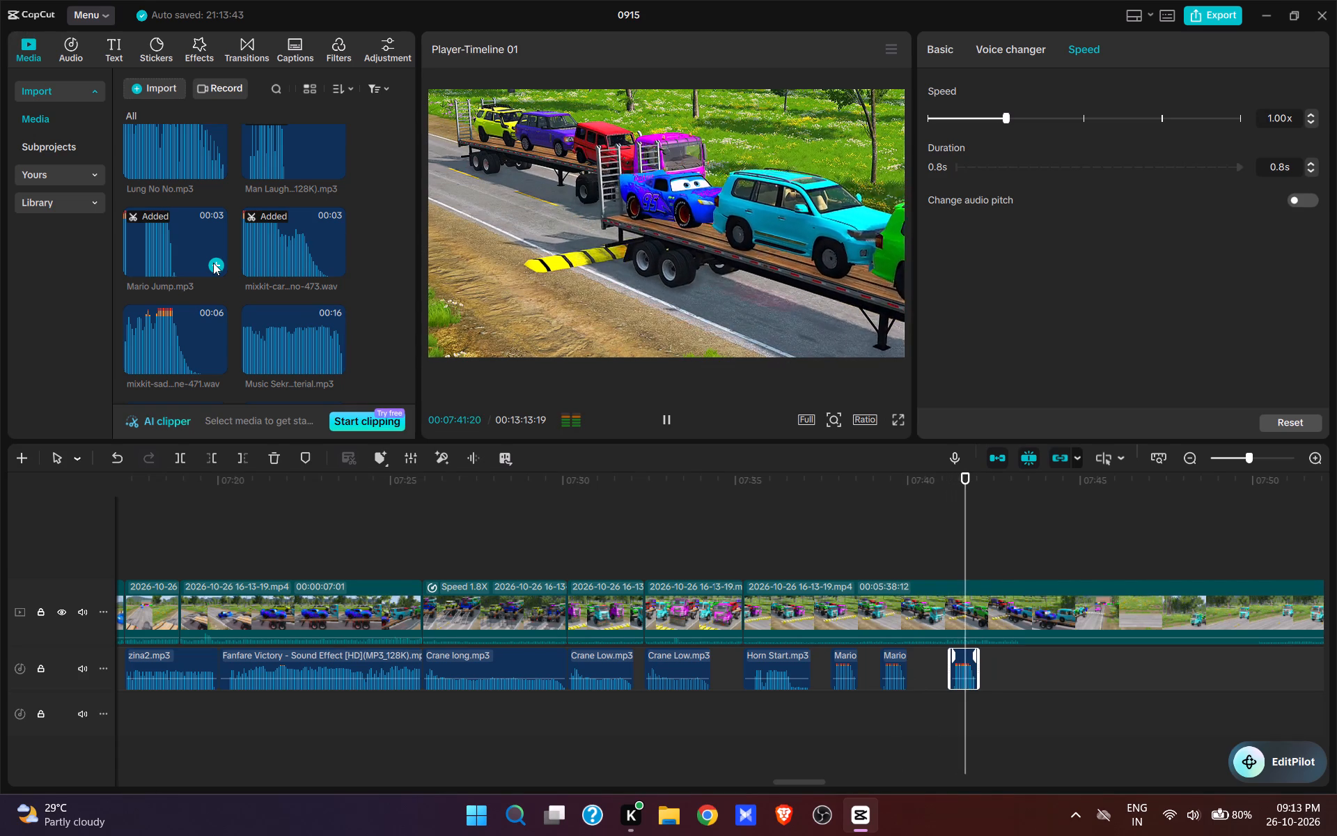
{"action": "key", "text": "space"}
{"action": "type", "text": "w"}
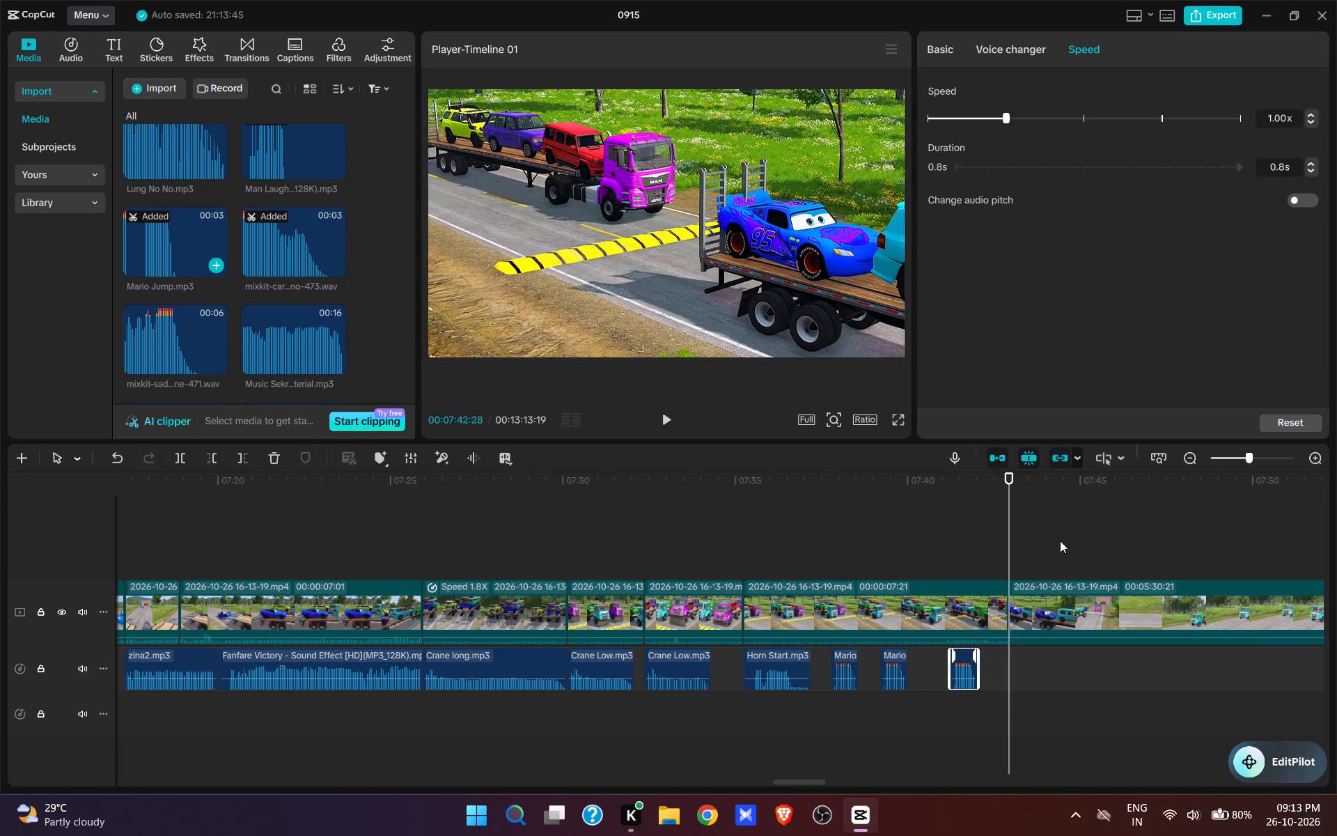
Cut the next 7 s or so after the split, up to the cyan truck driving in on the forest road.
{"action": "left_click_drag", "start_coordinate": [1026, 560], "coordinate": [1062, 587]}
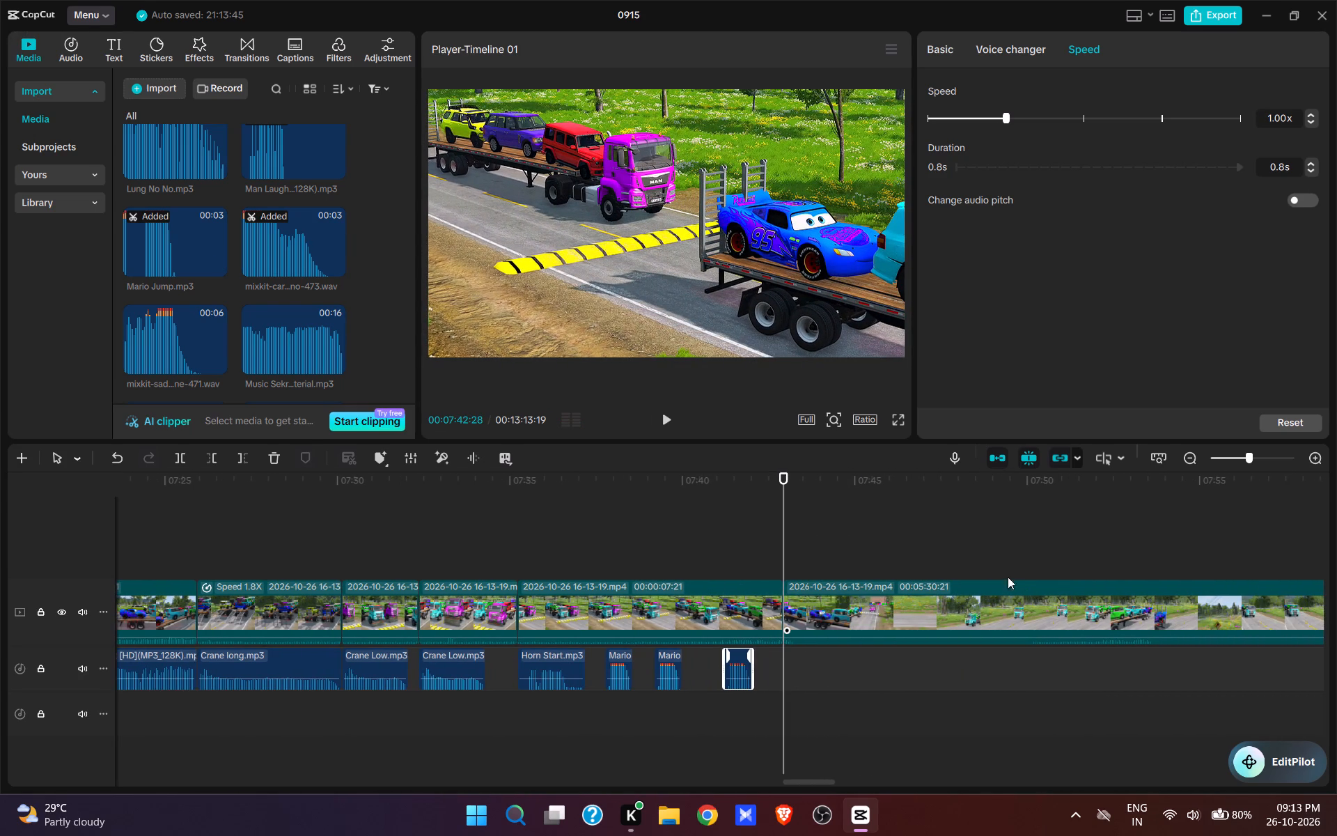
{"action": "left_click", "coordinate": [1015, 563]}
{"action": "key", "text": "space"}
{"action": "key", "text": "space"}
{"action": "type", "text": "q"}
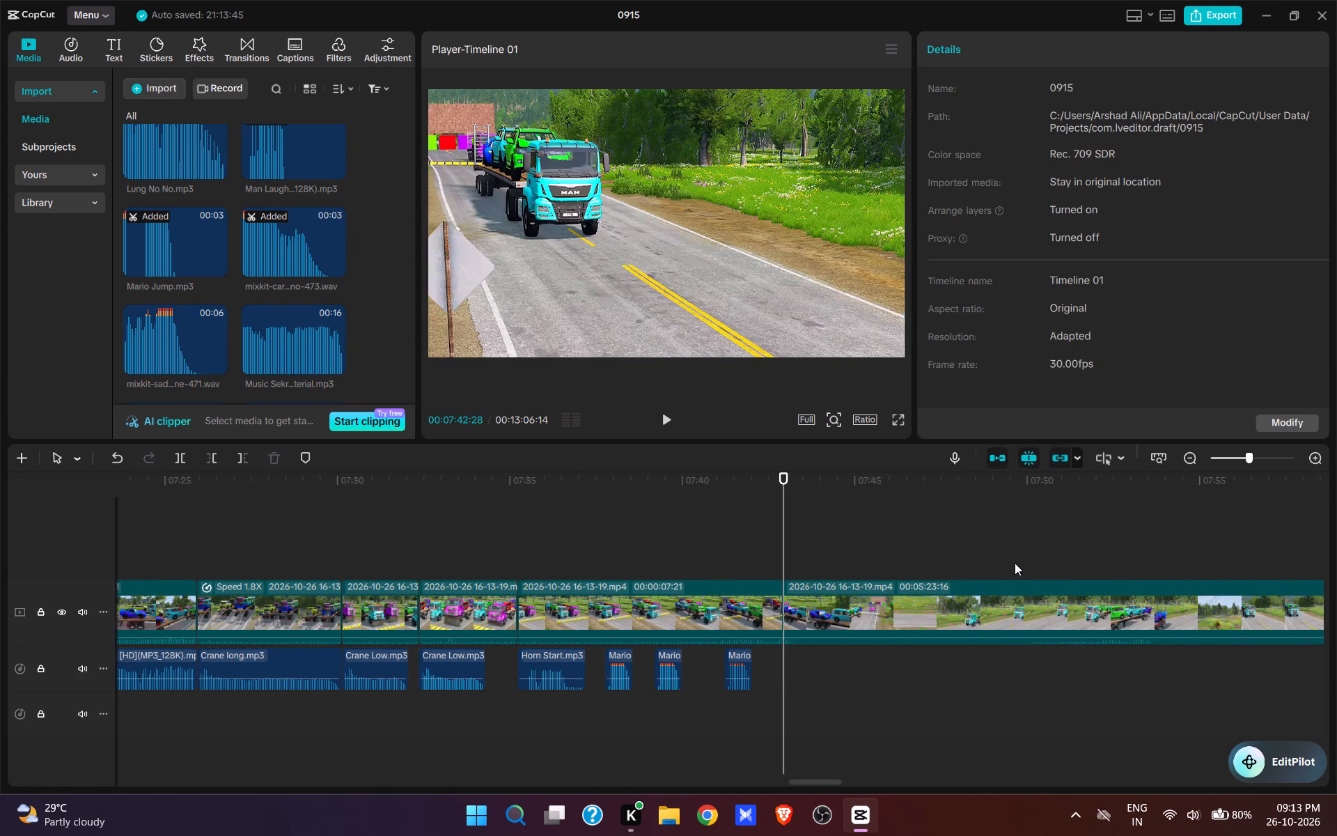
Preview the forest road shot and add the Horn4 sound at its start, 00:07:42:28.
{"action": "key", "text": "space"}
{"action": "key", "text": "space"}
{"action": "left_click", "coordinate": [780, 532]}
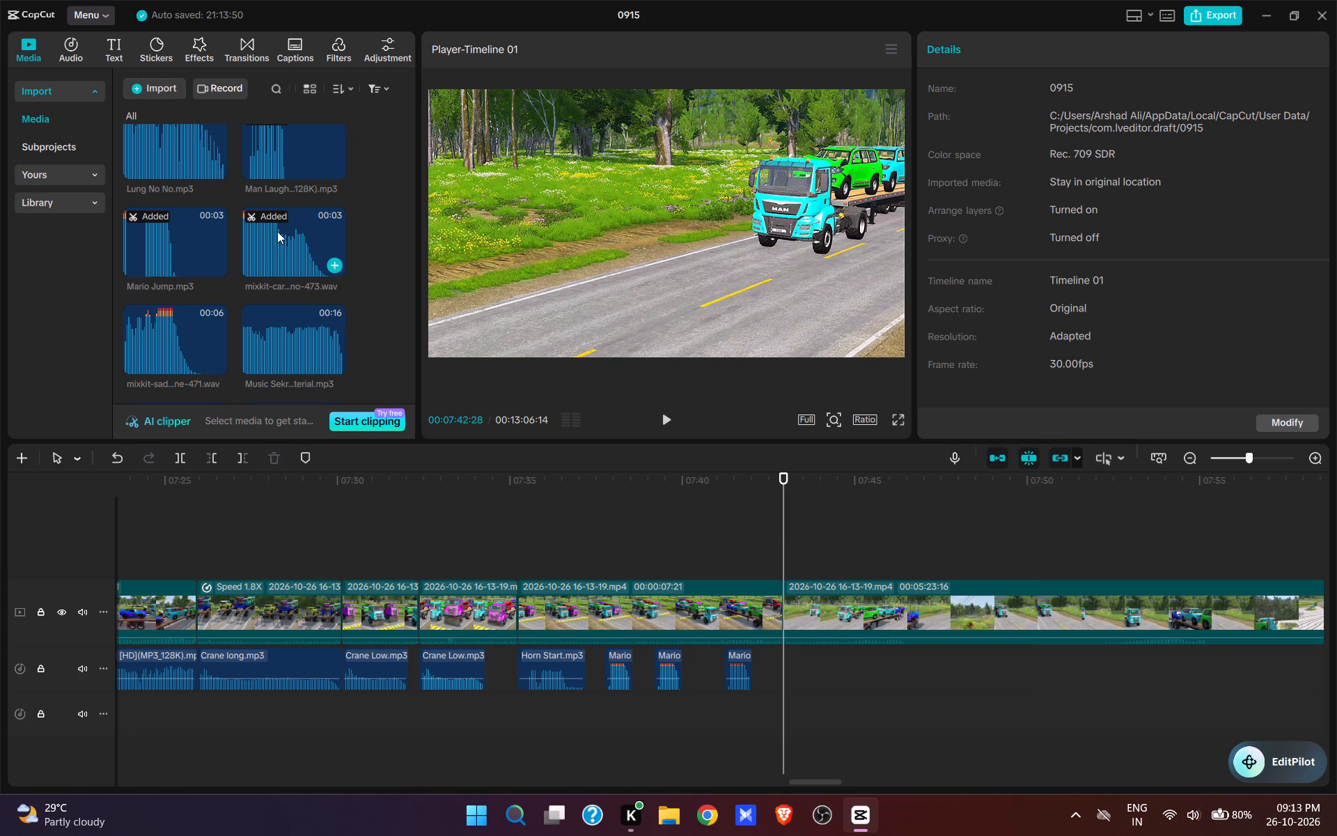
{"action": "scroll", "coordinate": [222, 290], "scroll_direction": "down", "scroll_amount": 3}
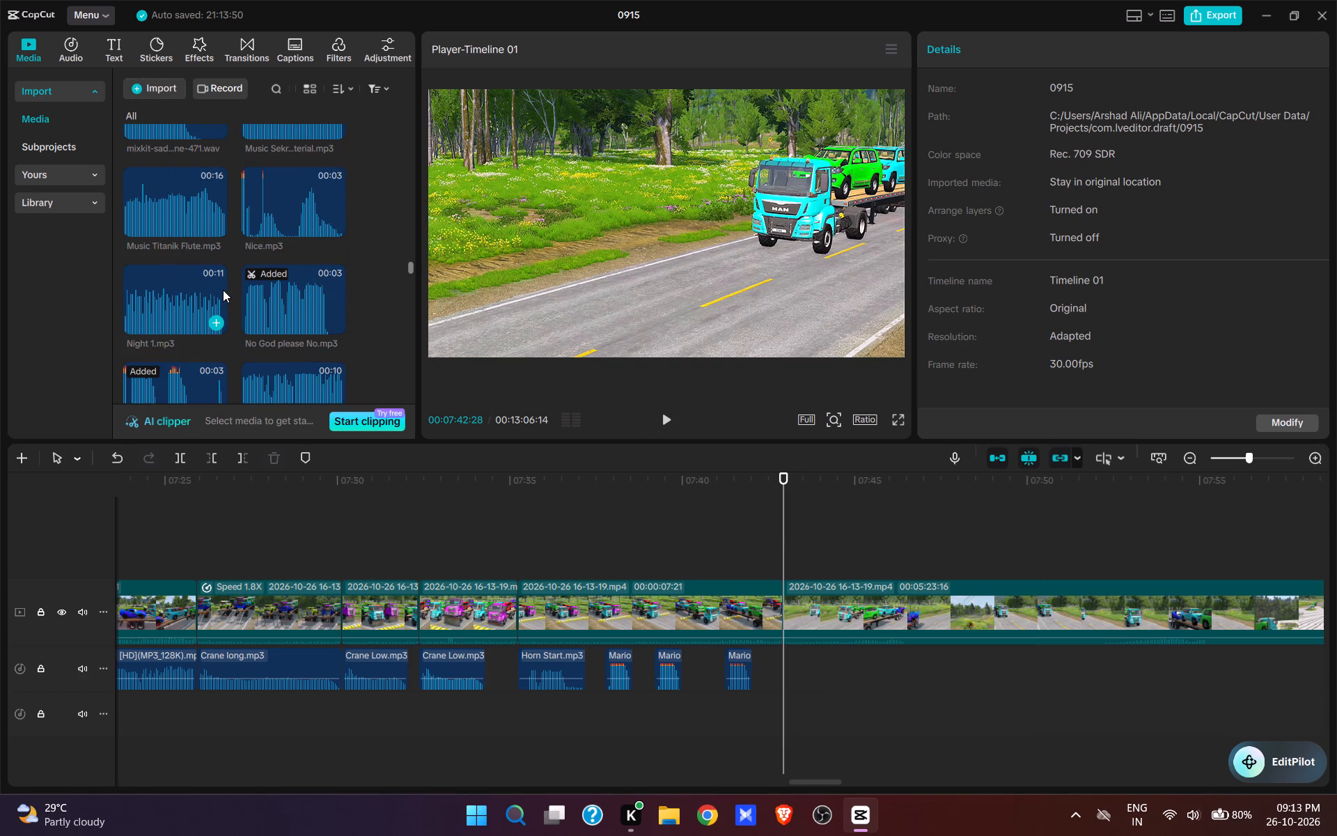
{"action": "scroll", "coordinate": [223, 290], "scroll_direction": "down", "scroll_amount": 2}
{"action": "scroll", "coordinate": [223, 290], "scroll_direction": "up", "scroll_amount": 8}
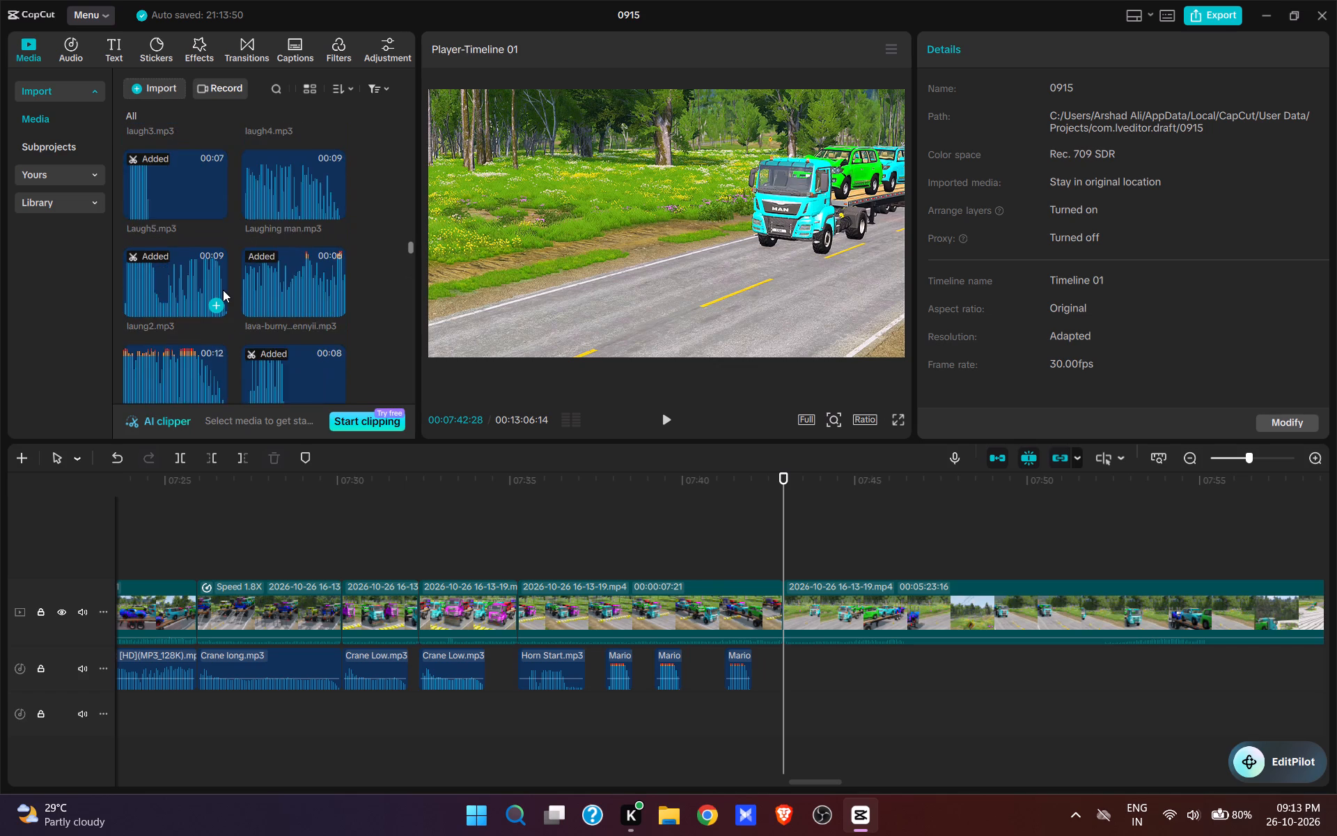
{"action": "scroll", "coordinate": [223, 290], "scroll_direction": "up", "scroll_amount": 7}
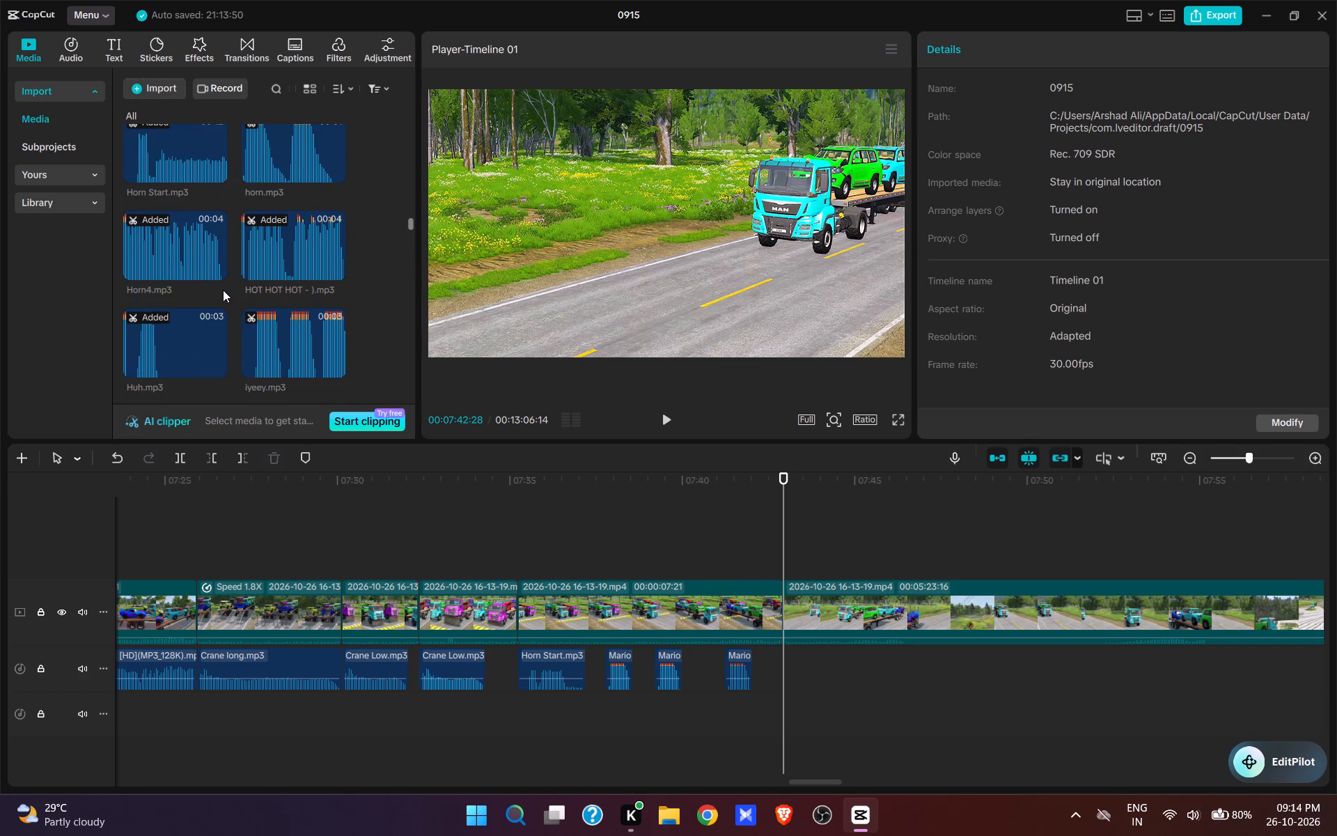
{"action": "left_click", "coordinate": [175, 235]}
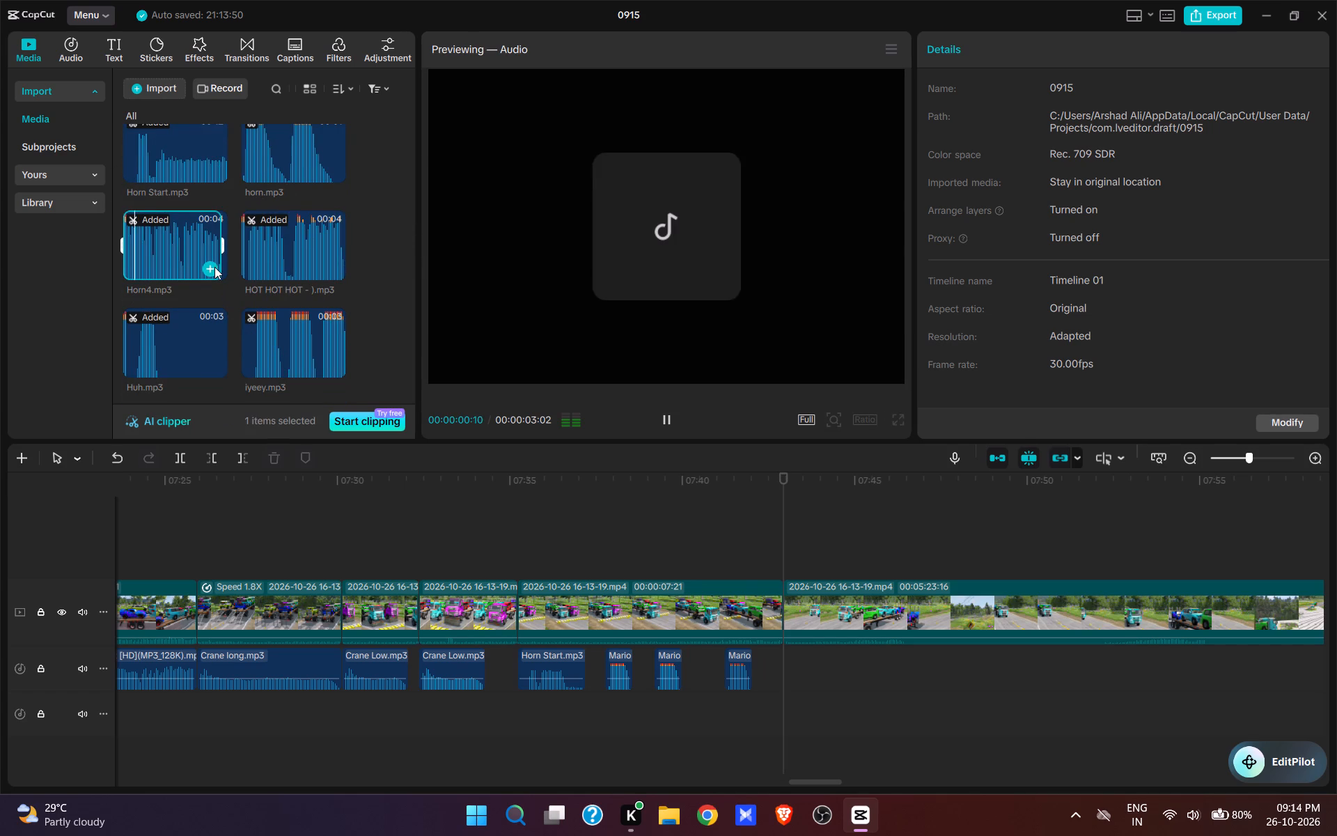
{"action": "left_click", "coordinate": [214, 267]}
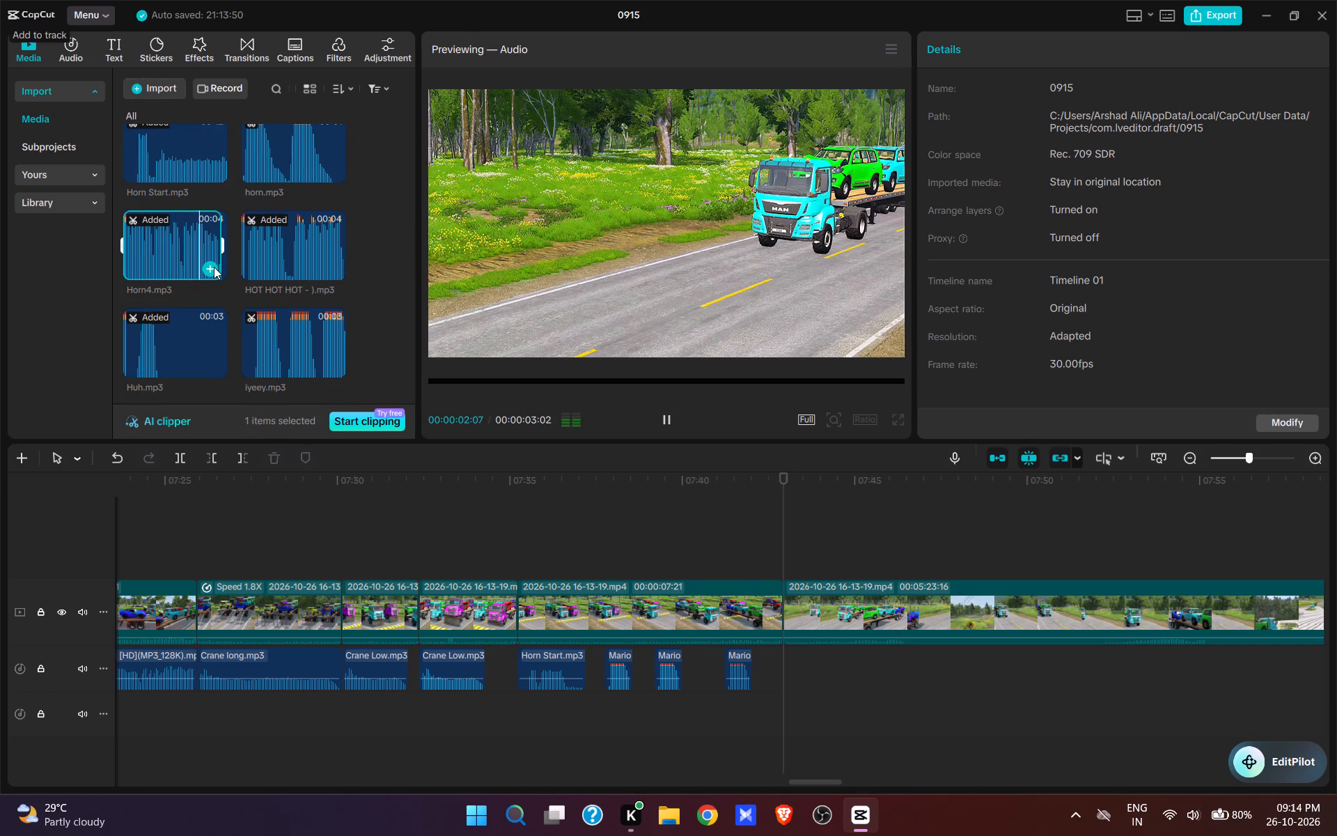
Play the cyan truck passing with the horn and split the video at 00:07:46:07, as the blue car exits.
{"action": "key", "text": "space"}
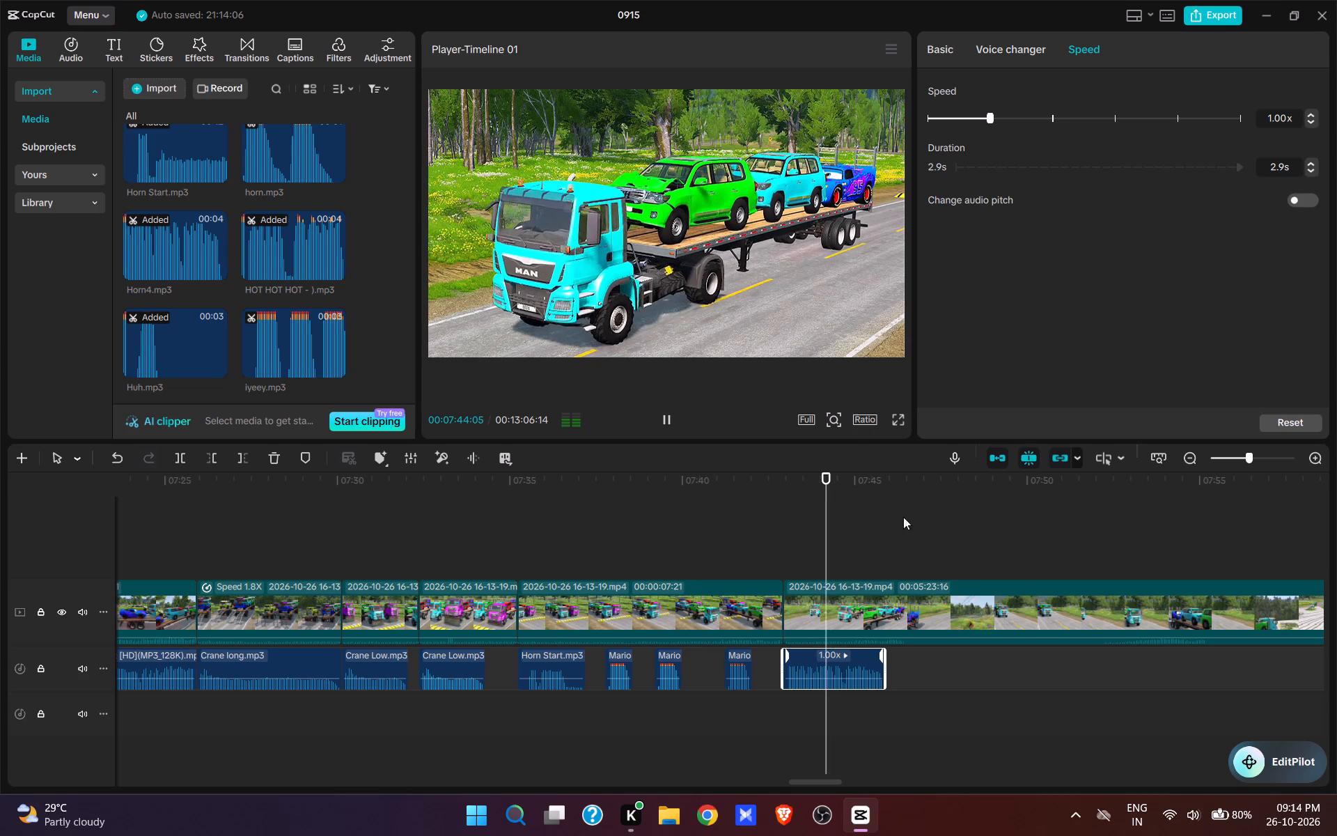
{"action": "key", "text": "space"}
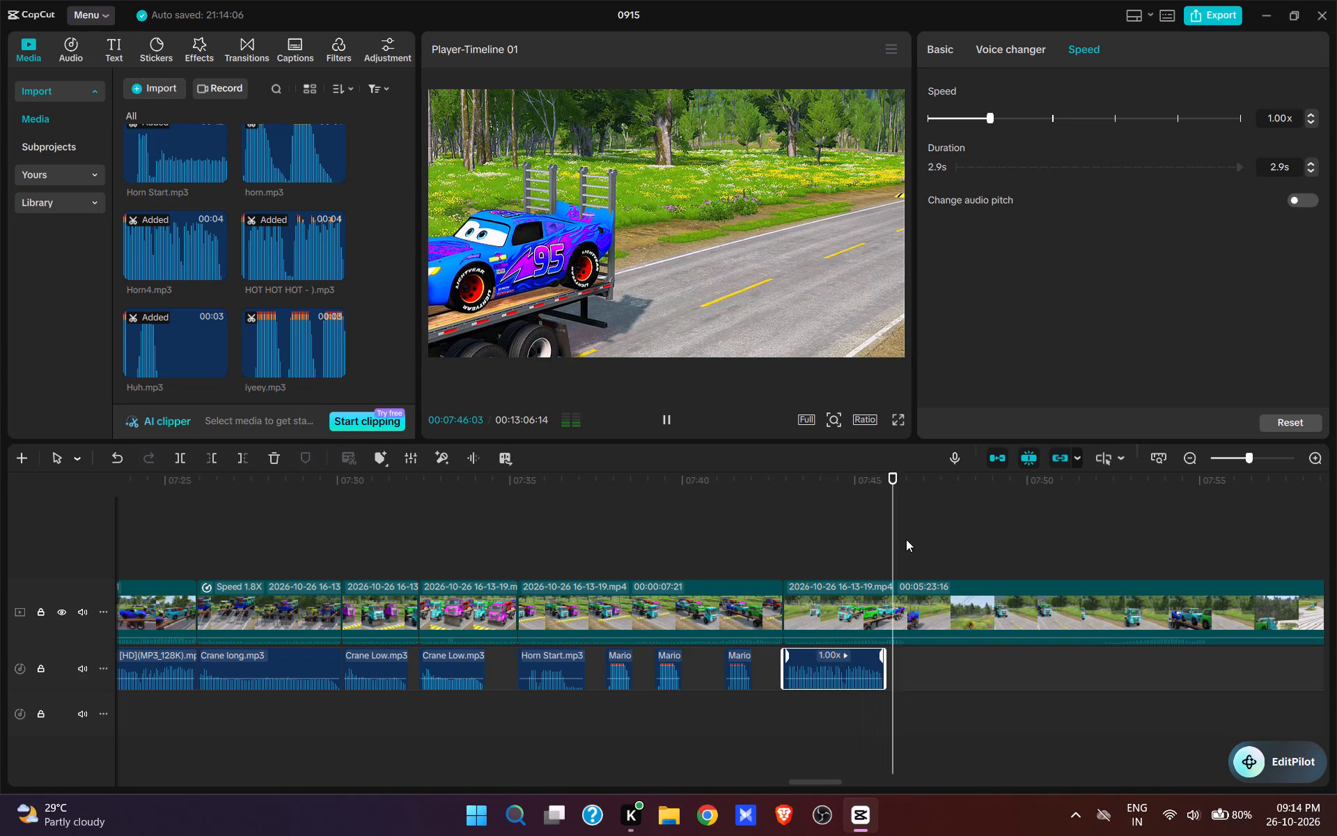
{"action": "key", "text": "w"}
Cut the next 6 s or so after the split, up to the cyan truck entering the following roadside shot.
{"action": "left_click_drag", "start_coordinate": [1050, 585], "coordinate": [1045, 592]}
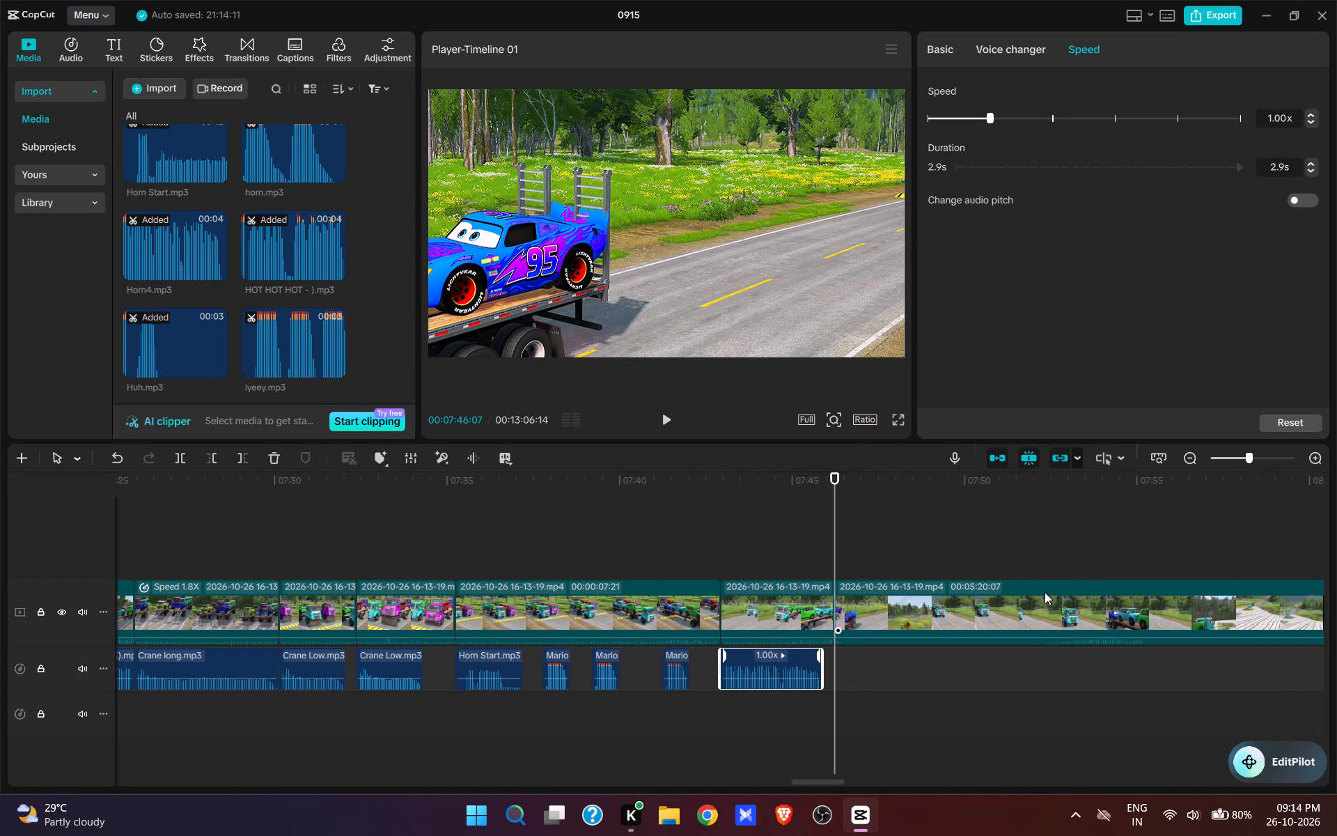
{"action": "left_click_drag", "start_coordinate": [1045, 592], "coordinate": [1042, 590]}
{"action": "left_click", "coordinate": [961, 567]}
{"action": "key", "text": "space"}
{"action": "key", "text": "space"}
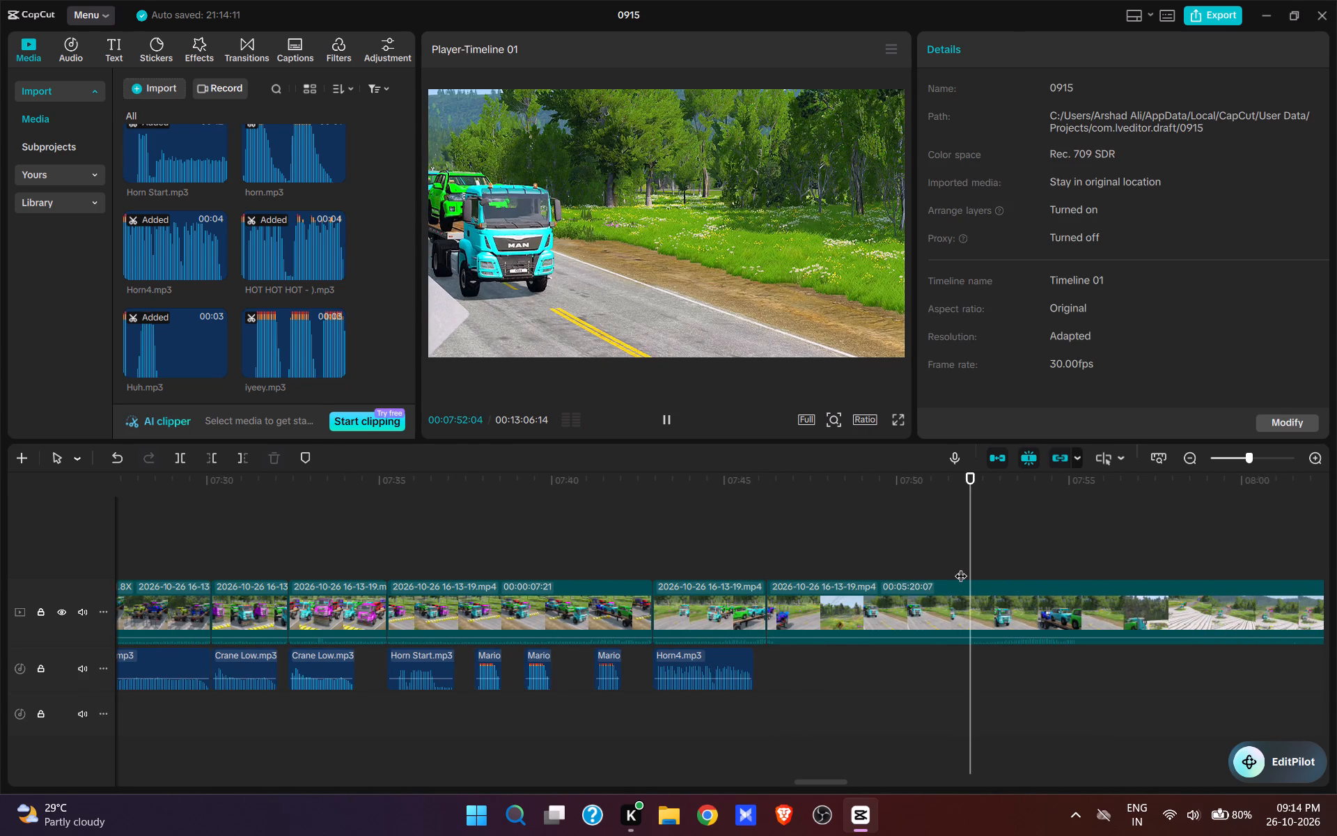
{"action": "type", "text": "q"}
Preview the cut into the roadside shot and add the kavboy iyyhaa sound at its start, 00:07:46:07.
{"action": "left_click", "coordinate": [719, 559]}
{"action": "key", "text": "space"}
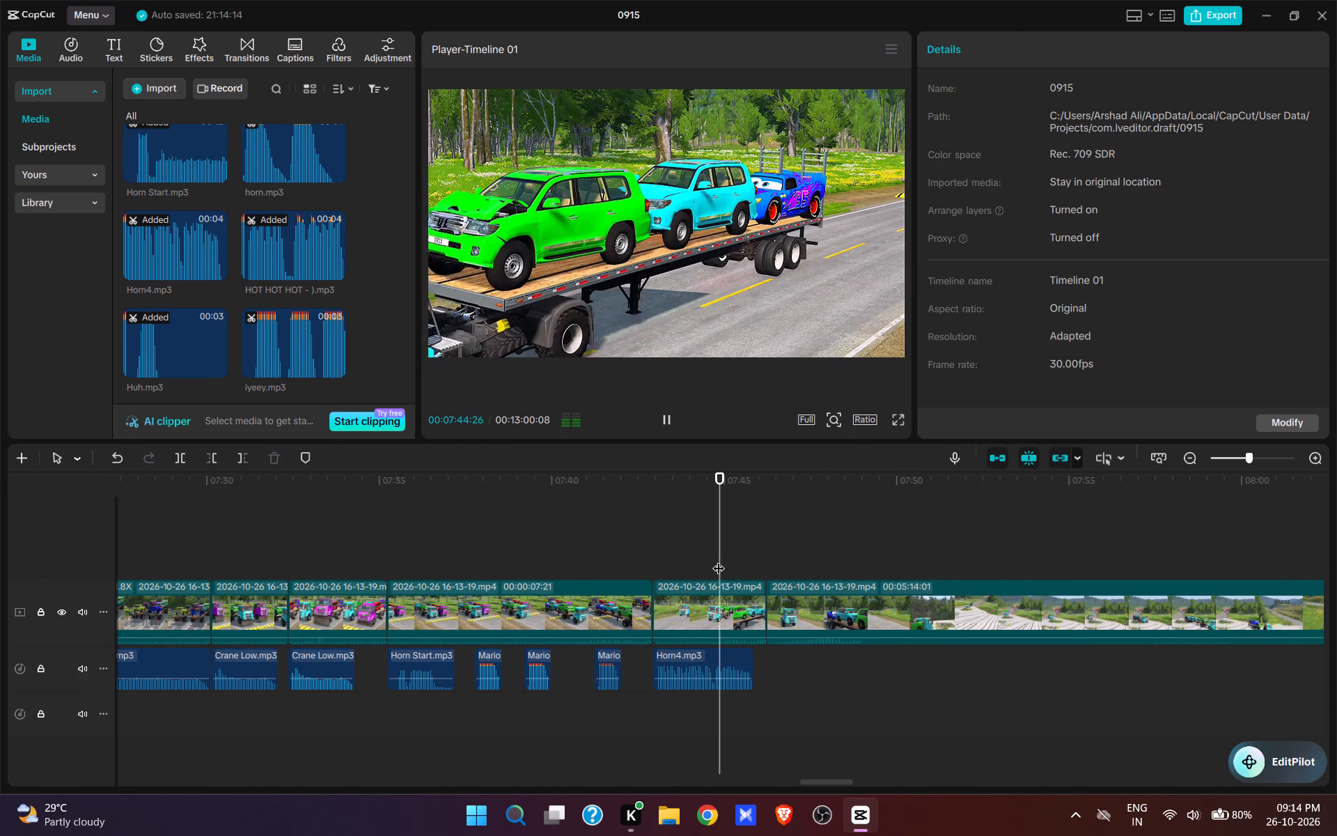
{"action": "key", "text": "space"}
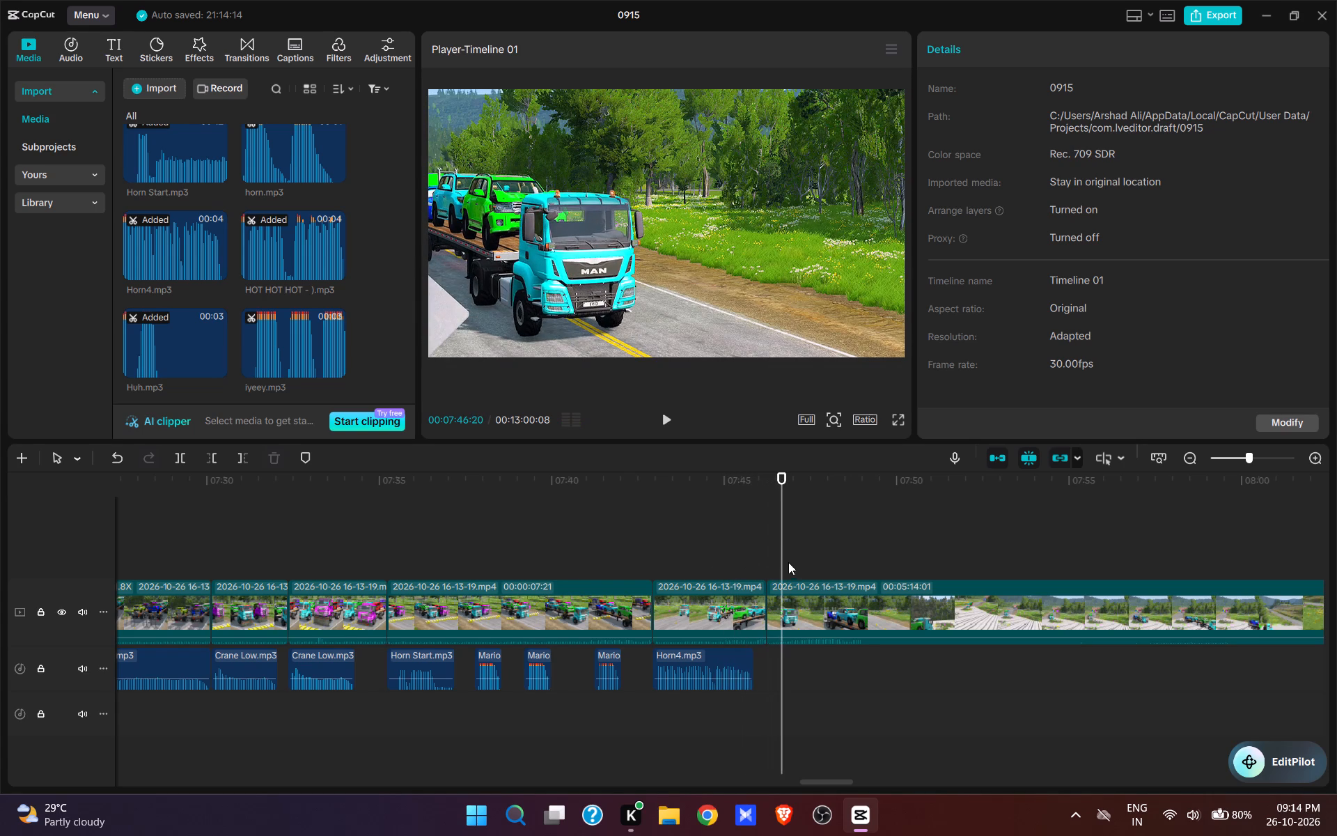
{"action": "left_click", "coordinate": [767, 551]}
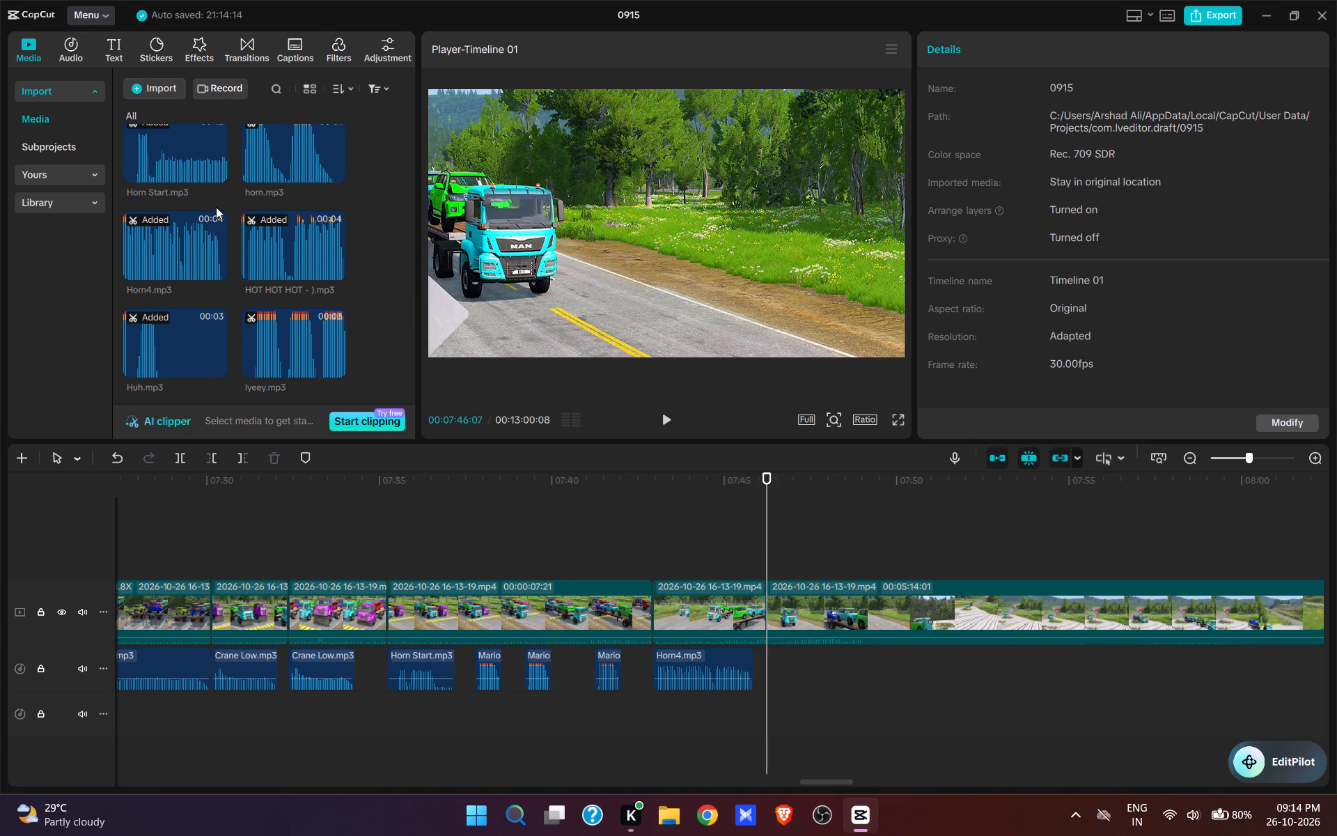
{"action": "scroll", "coordinate": [281, 321], "scroll_direction": "up", "scroll_amount": 4}
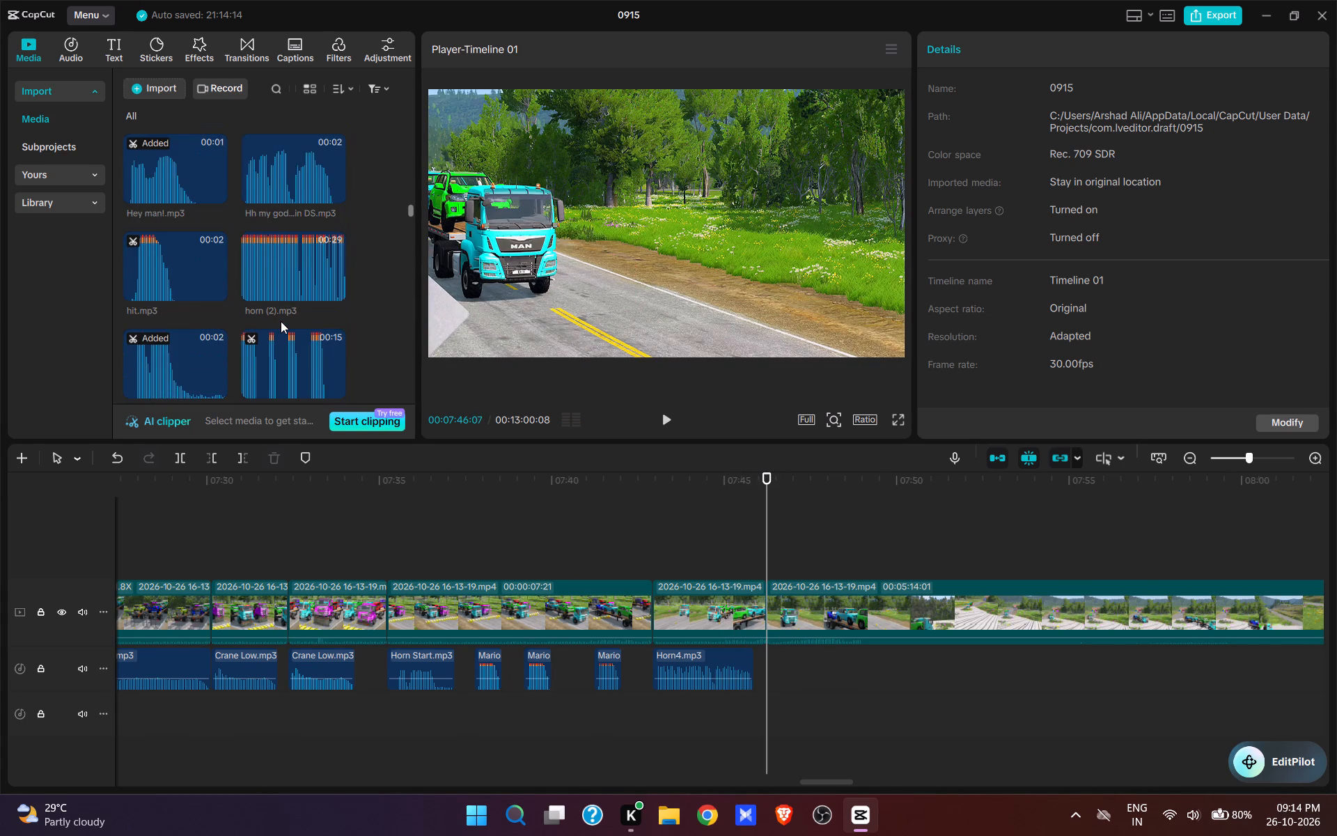
{"action": "scroll", "coordinate": [281, 321], "scroll_direction": "up", "scroll_amount": 5}
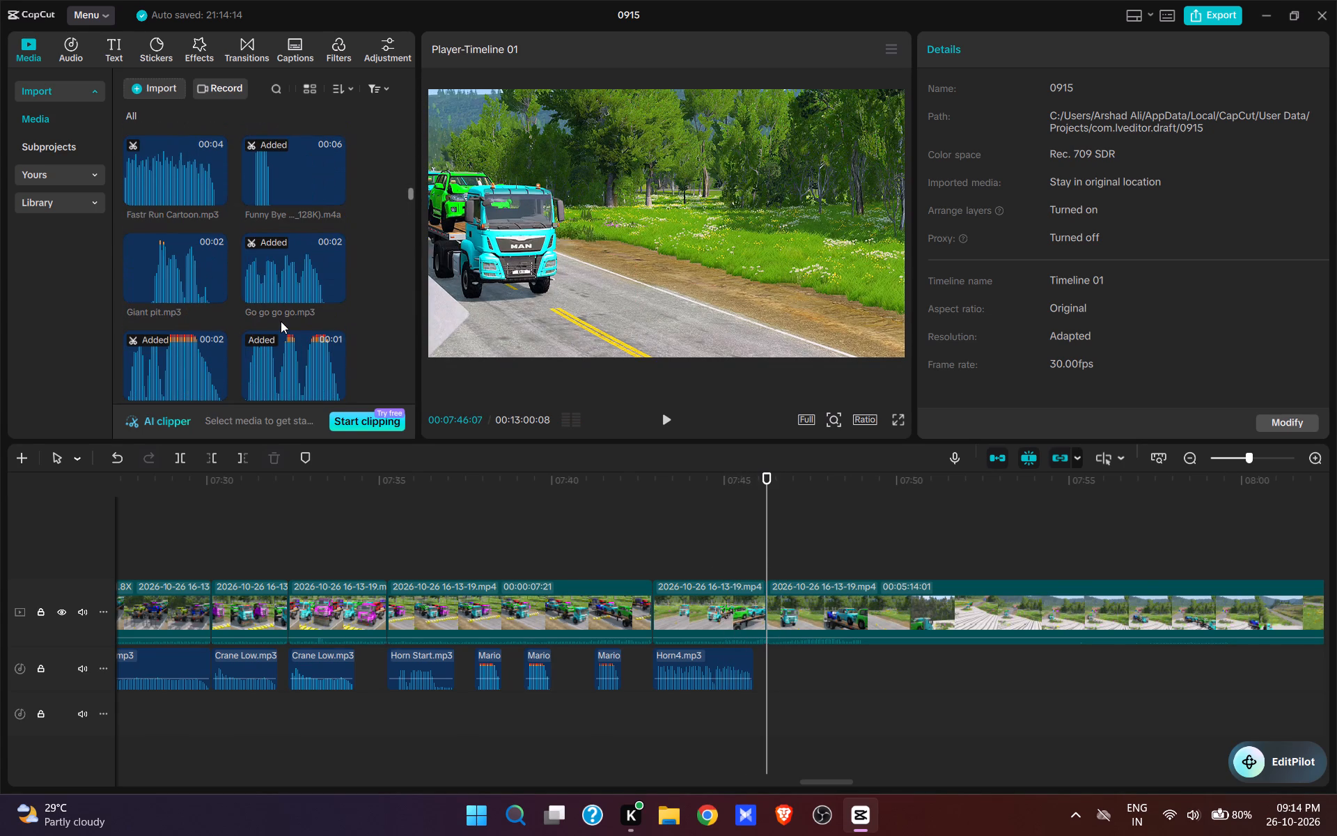
{"action": "scroll", "coordinate": [283, 321], "scroll_direction": "up", "scroll_amount": 2}
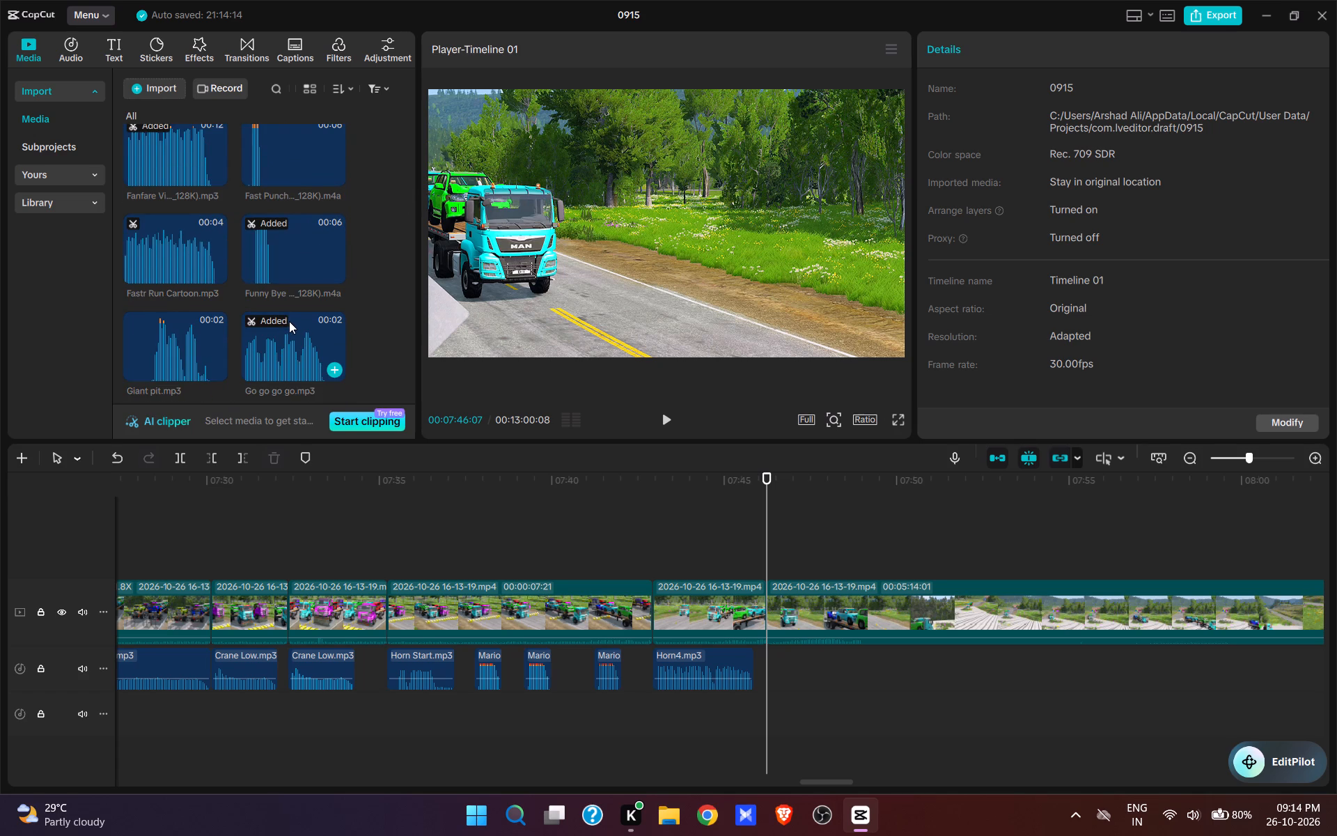
{"action": "scroll", "coordinate": [289, 321], "scroll_direction": "up", "scroll_amount": 6}
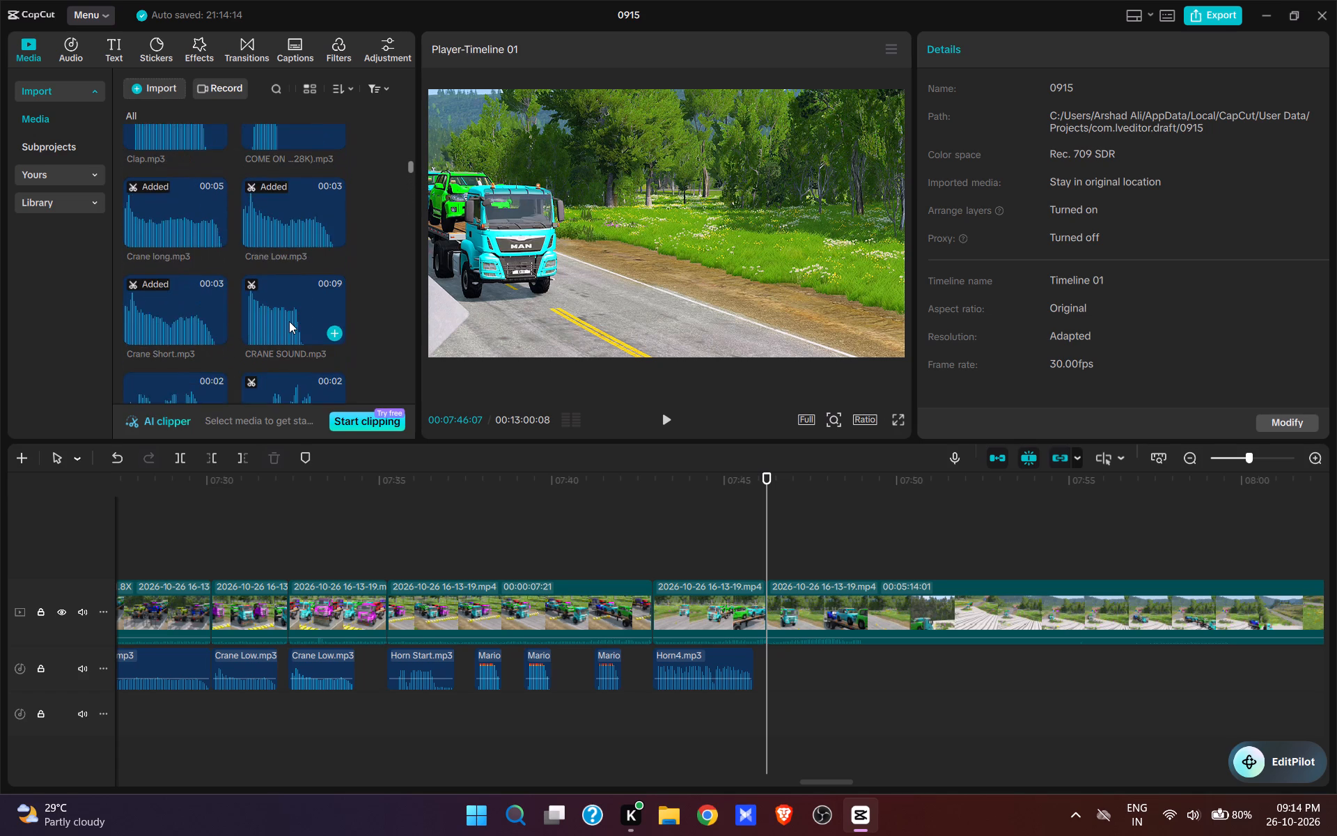
{"action": "scroll", "coordinate": [289, 321], "scroll_direction": "down", "scroll_amount": 12}
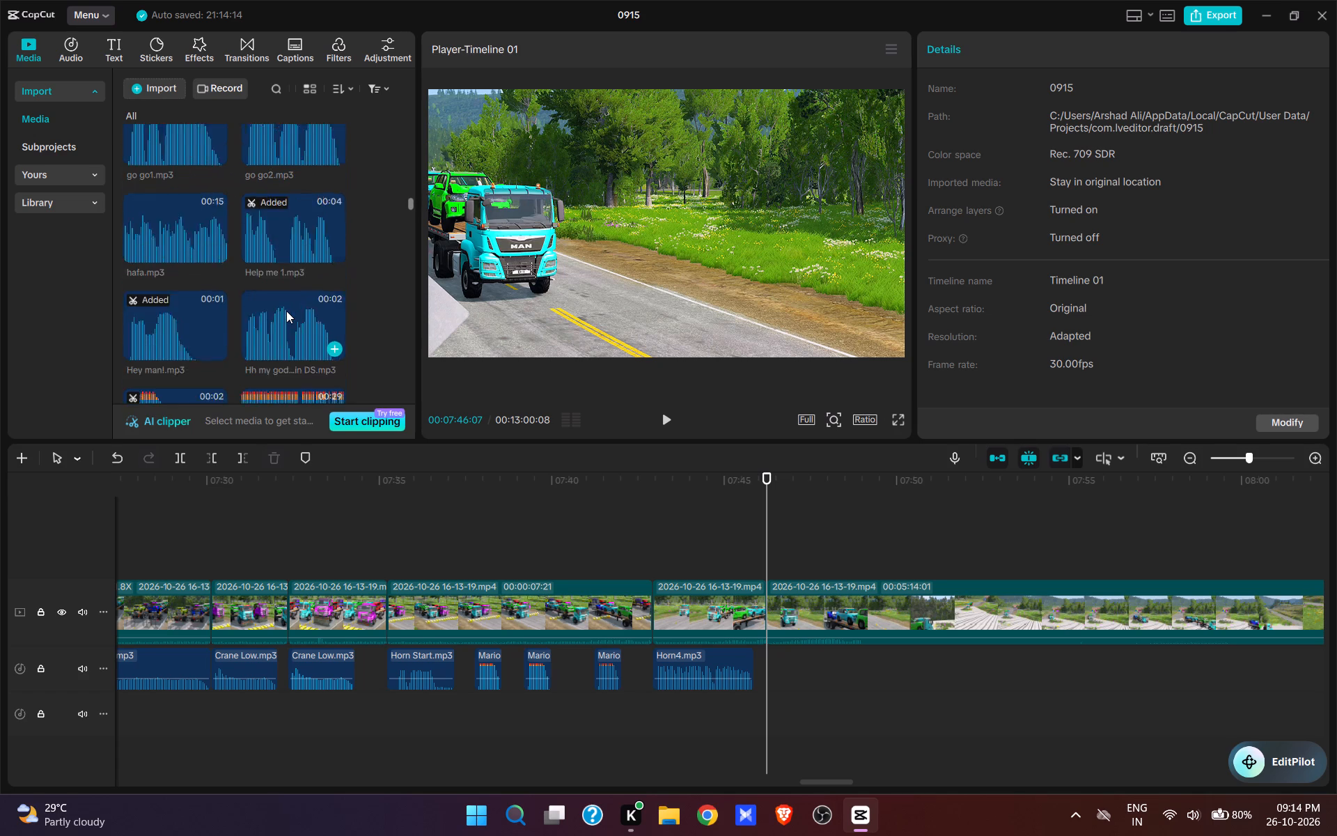
{"action": "scroll", "coordinate": [286, 311], "scroll_direction": "down", "scroll_amount": 5}
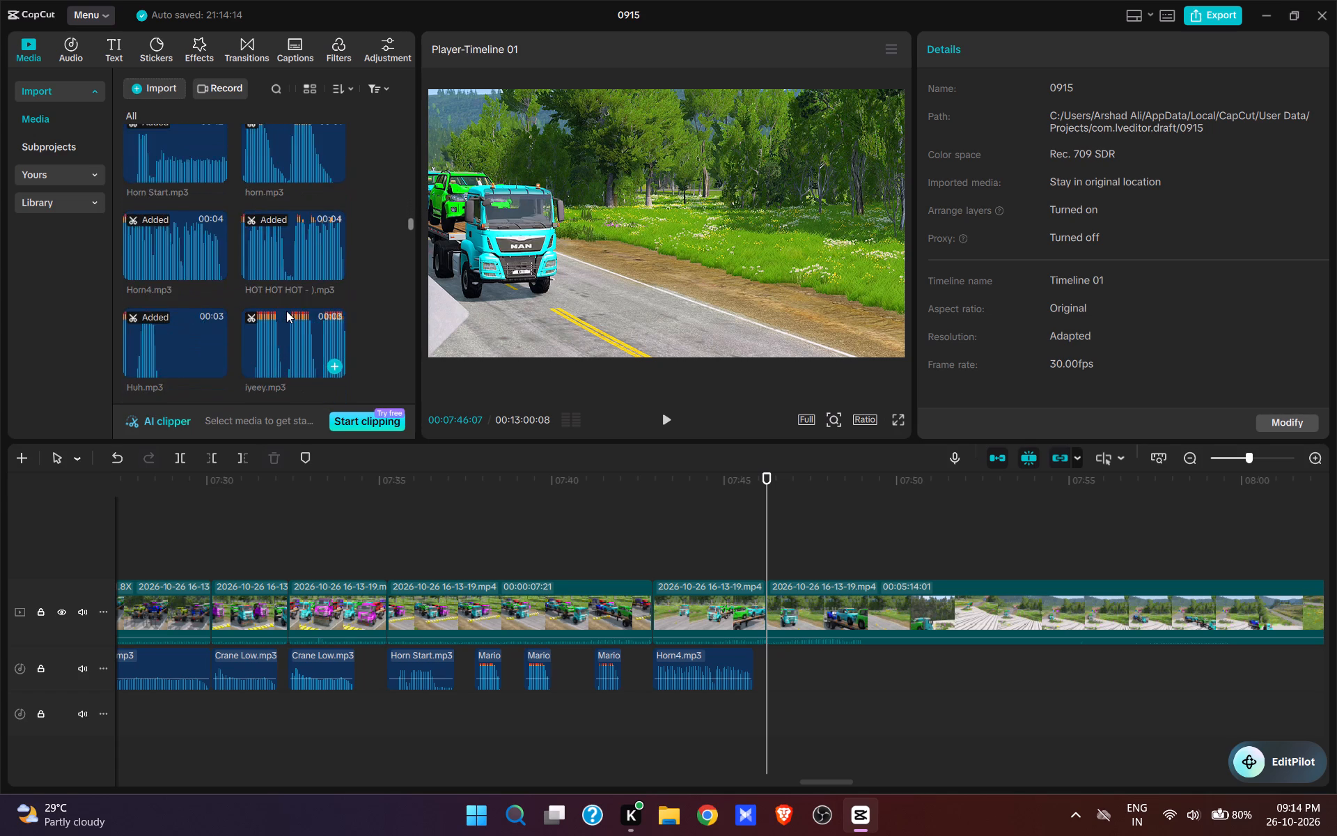
{"action": "scroll", "coordinate": [286, 311], "scroll_direction": "down", "scroll_amount": 3}
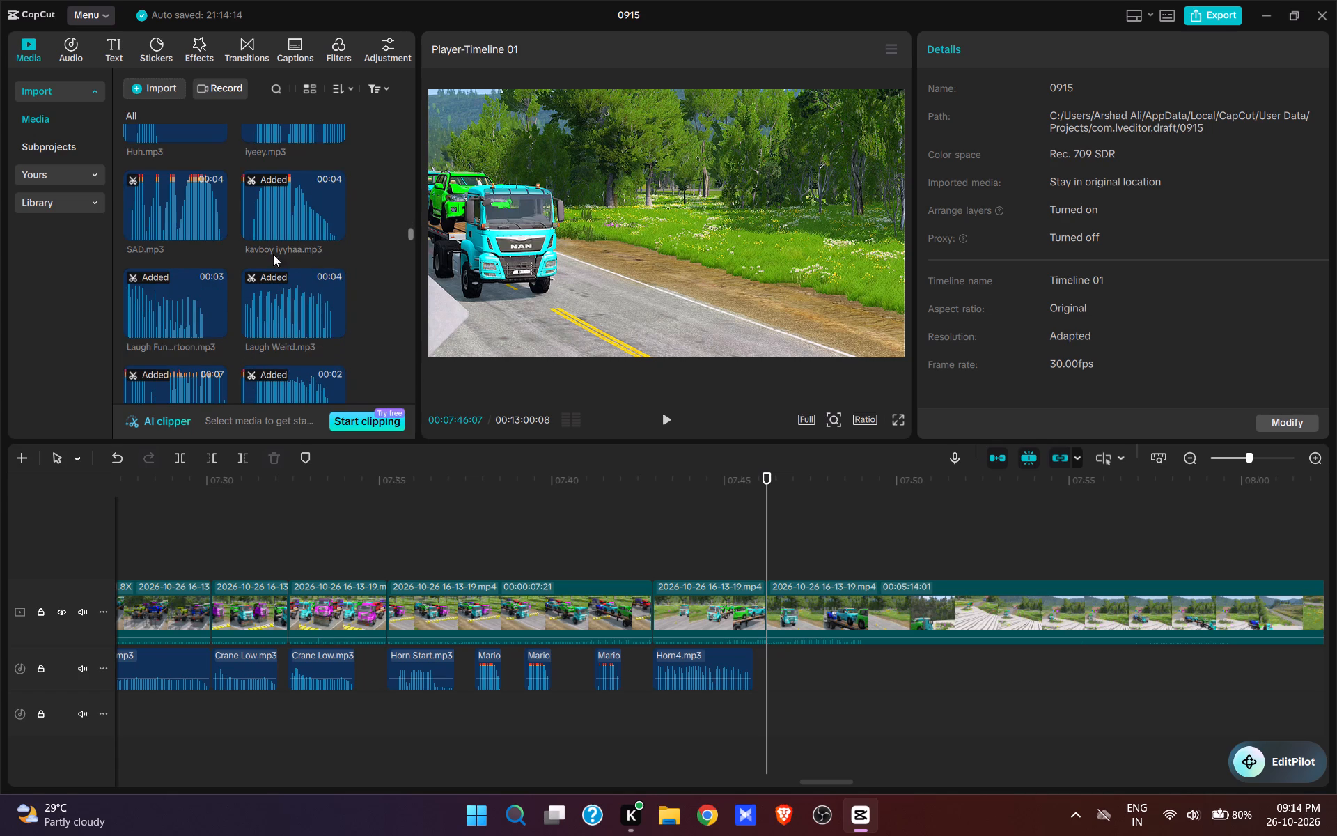
{"action": "left_click", "coordinate": [338, 229]}
Play the cyan truck passing with the new sound and split the video at 00:07:48:22, as the blue car exits.
{"action": "key", "text": "space"}
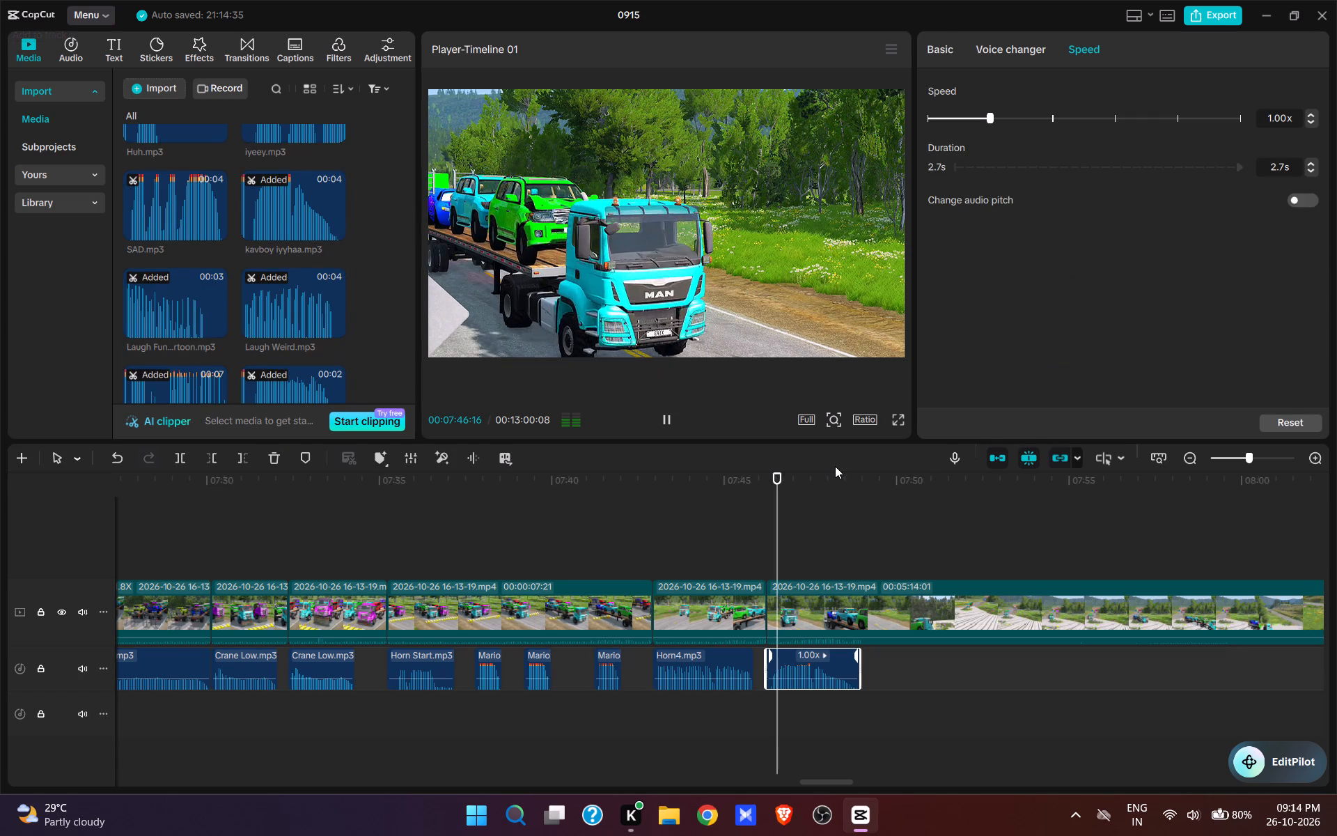
{"action": "key", "text": "space"}
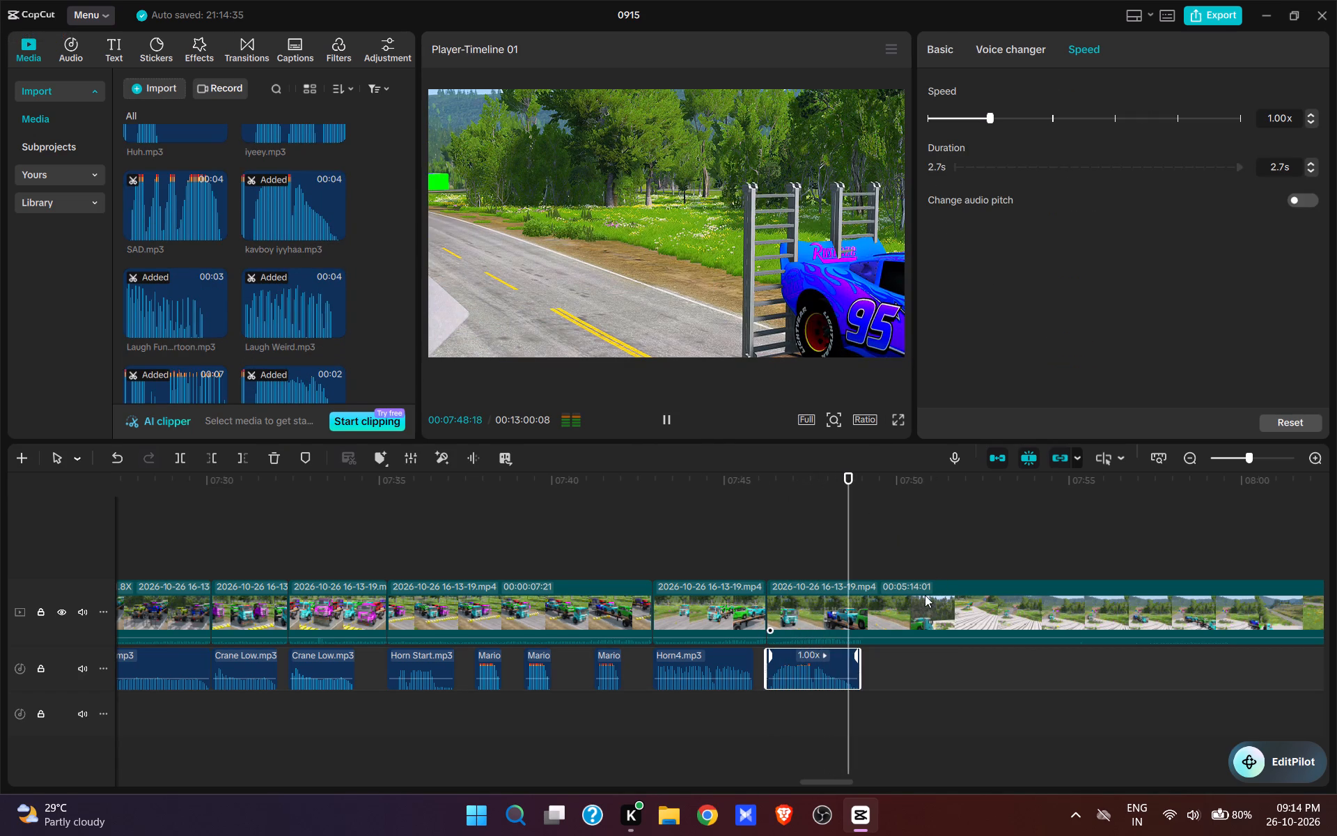
{"action": "left_click", "coordinate": [892, 617]}
{"action": "key", "text": "w"}
Cut the next 8 s or so after the split, up to the cyan truck driving across the planked ground.
{"action": "left_click", "coordinate": [1086, 564]}
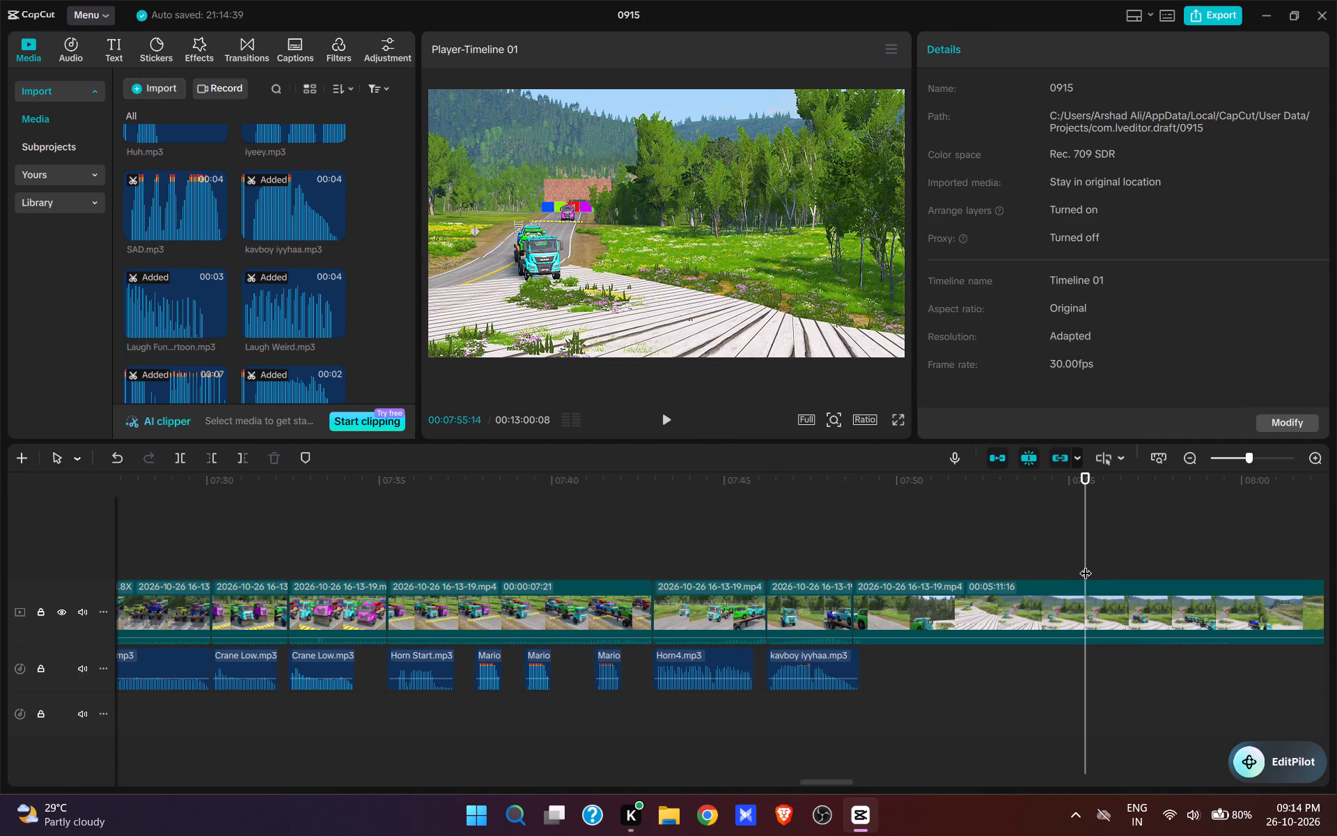
{"action": "left_click_drag", "start_coordinate": [1095, 568], "coordinate": [1072, 608]}
{"action": "key", "text": "space"}
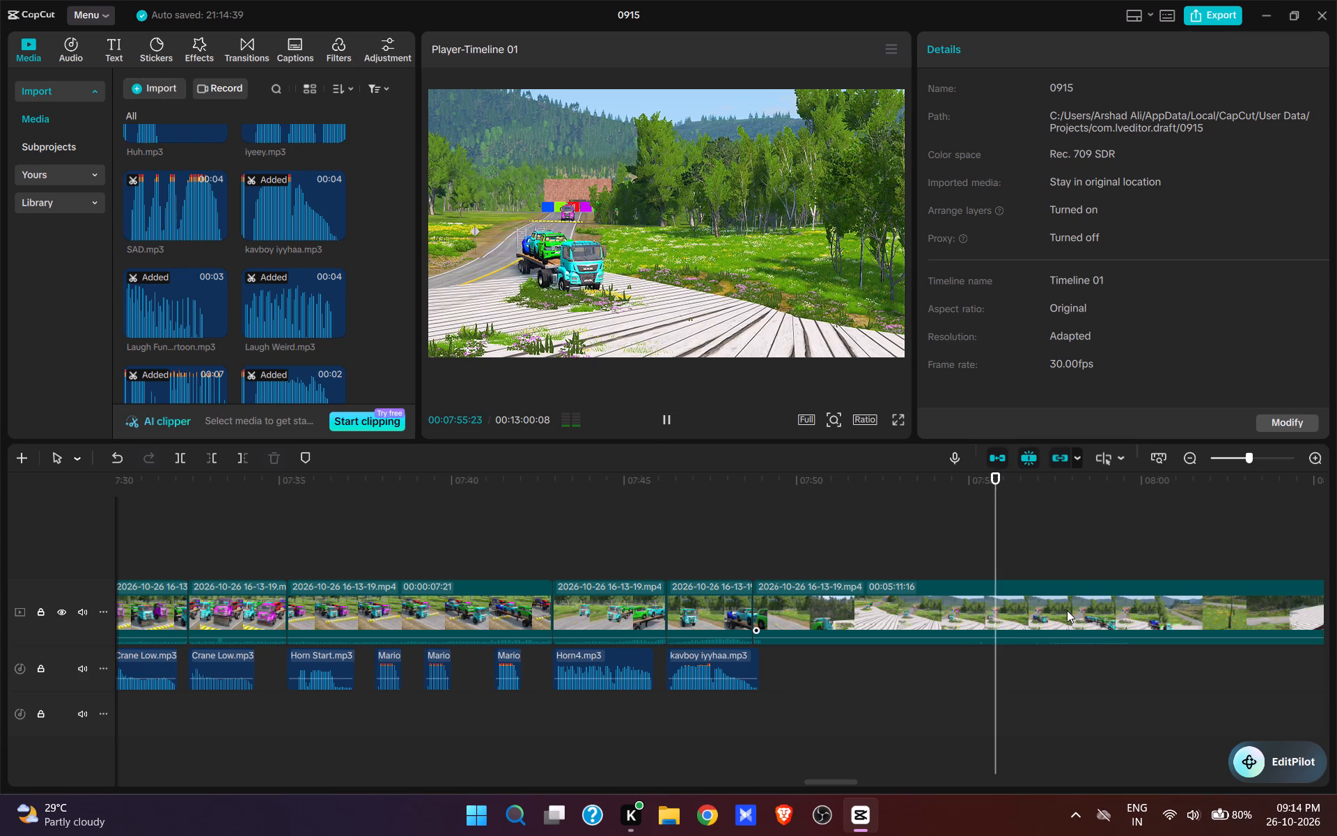
{"action": "key", "text": "space"}
{"action": "key", "text": "space"}
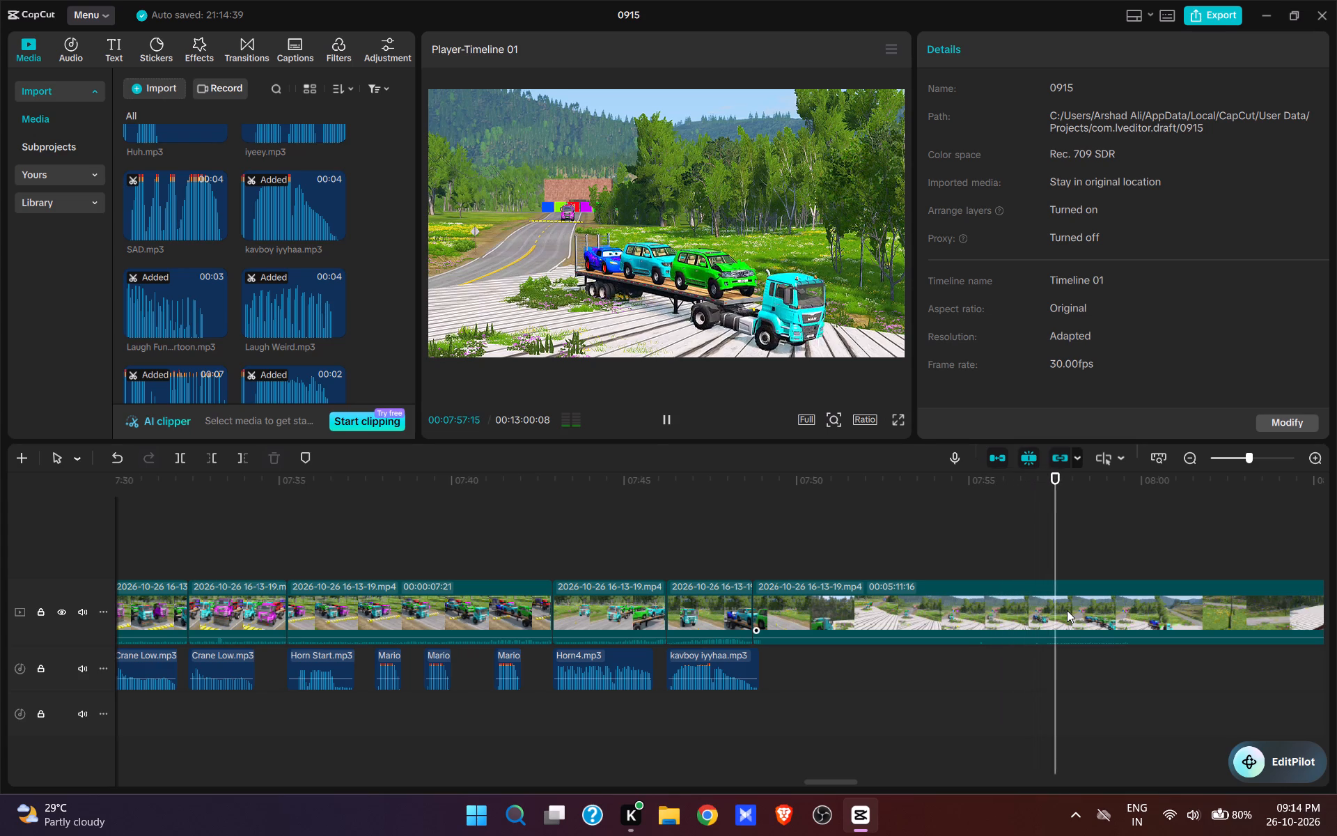
{"action": "key", "text": "space"}
{"action": "left_click", "coordinate": [1037, 562]}
{"action": "key", "text": "q"}
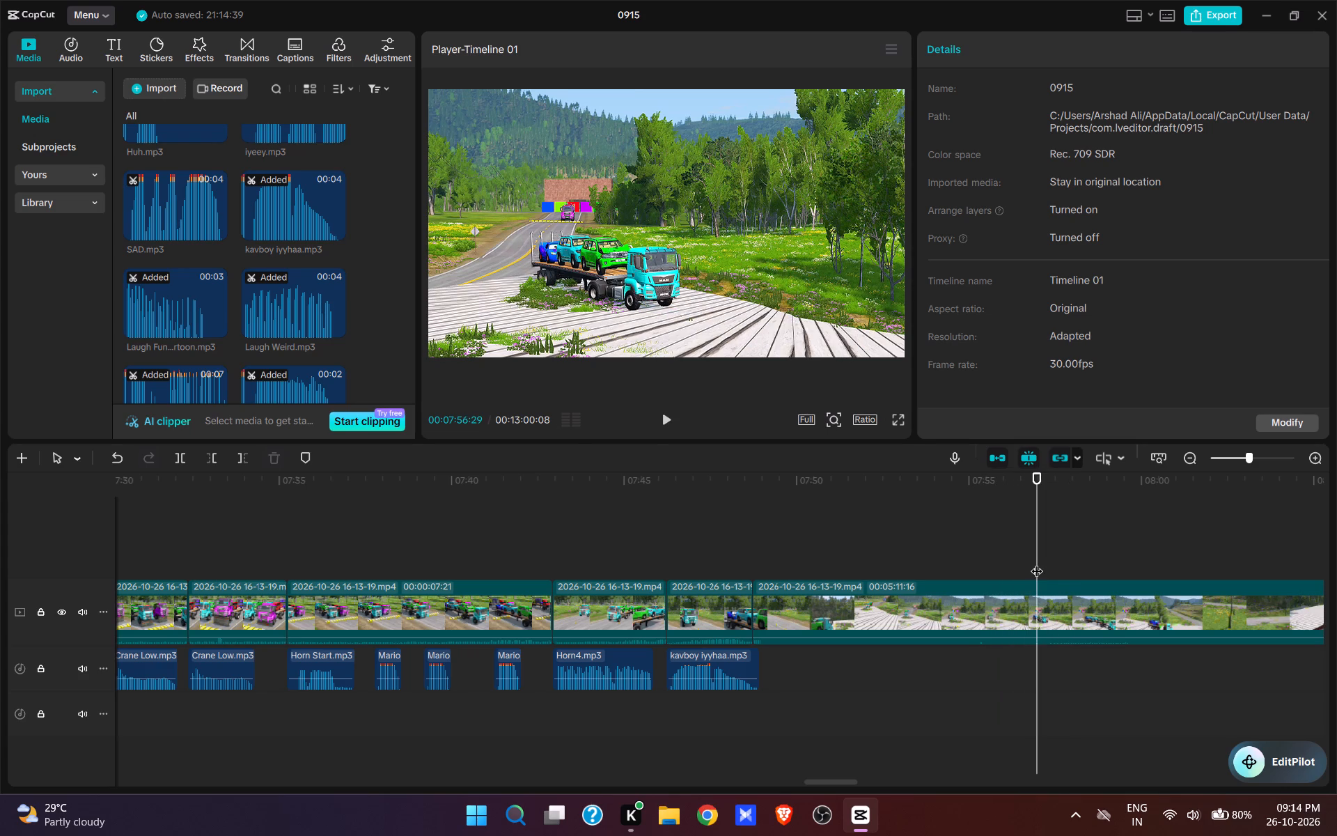
Preview the cut into the planked-ground shot and add the Signal 5 sound at its start, 00:07:48:22.
{"action": "key", "text": "space"}
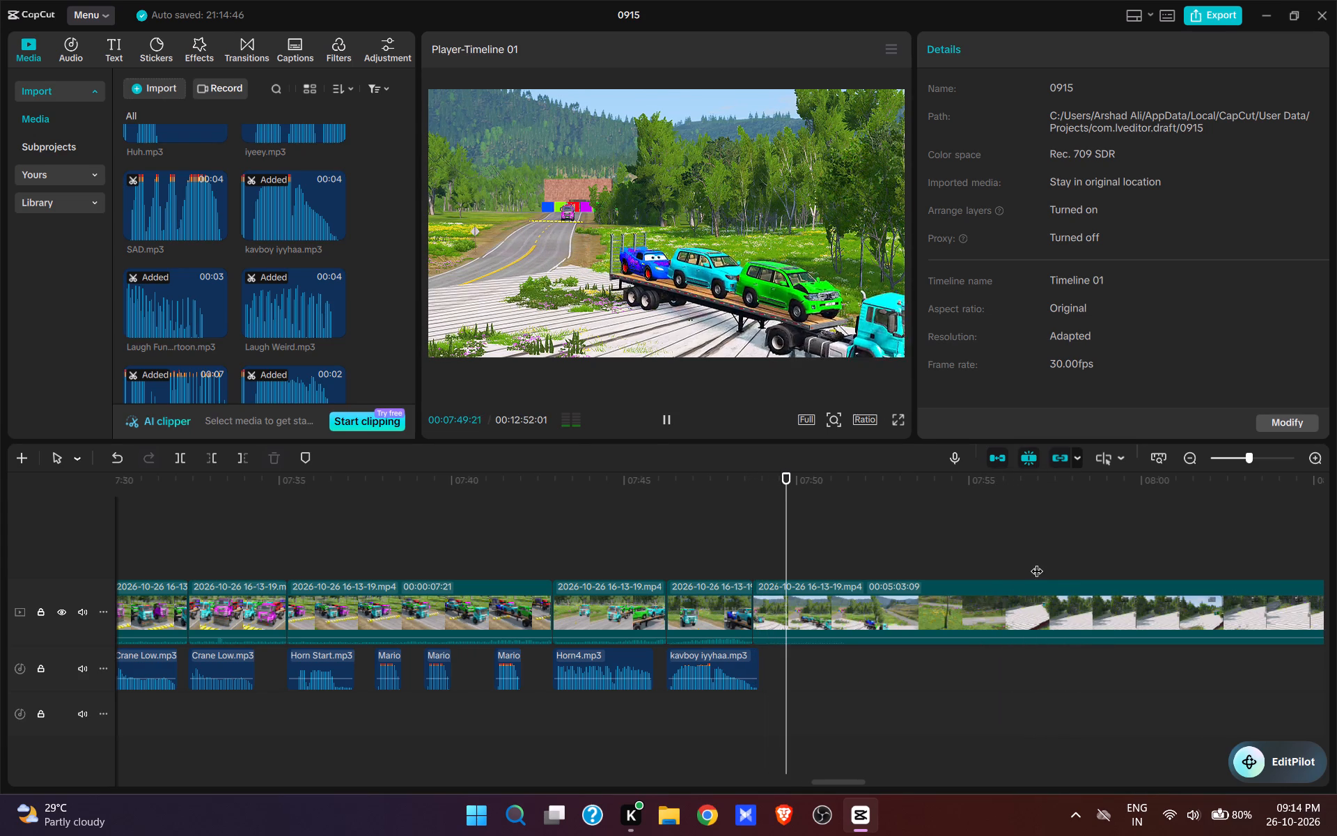
{"action": "key", "text": "space"}
{"action": "left_click", "coordinate": [726, 547]}
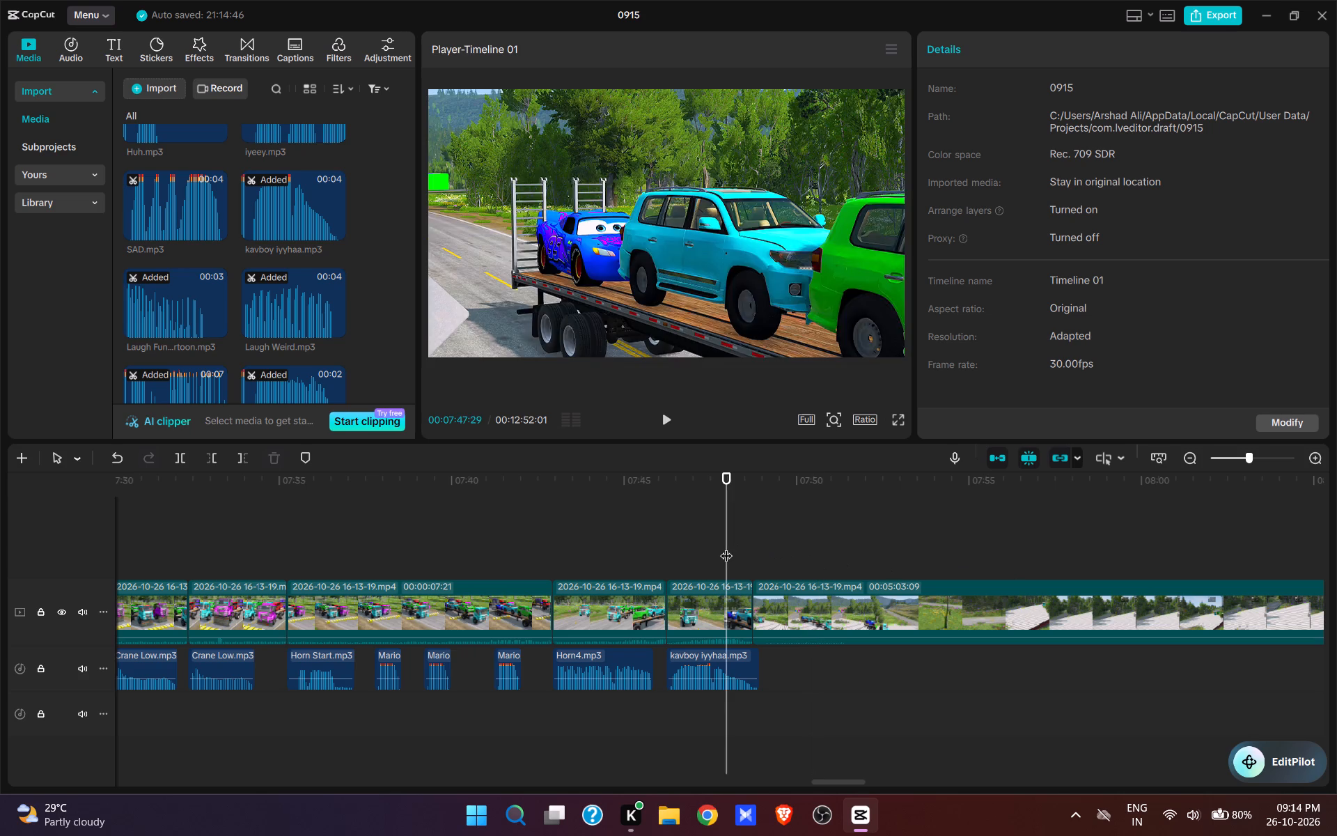
{"action": "key", "text": "space"}
{"action": "key", "text": "space"}
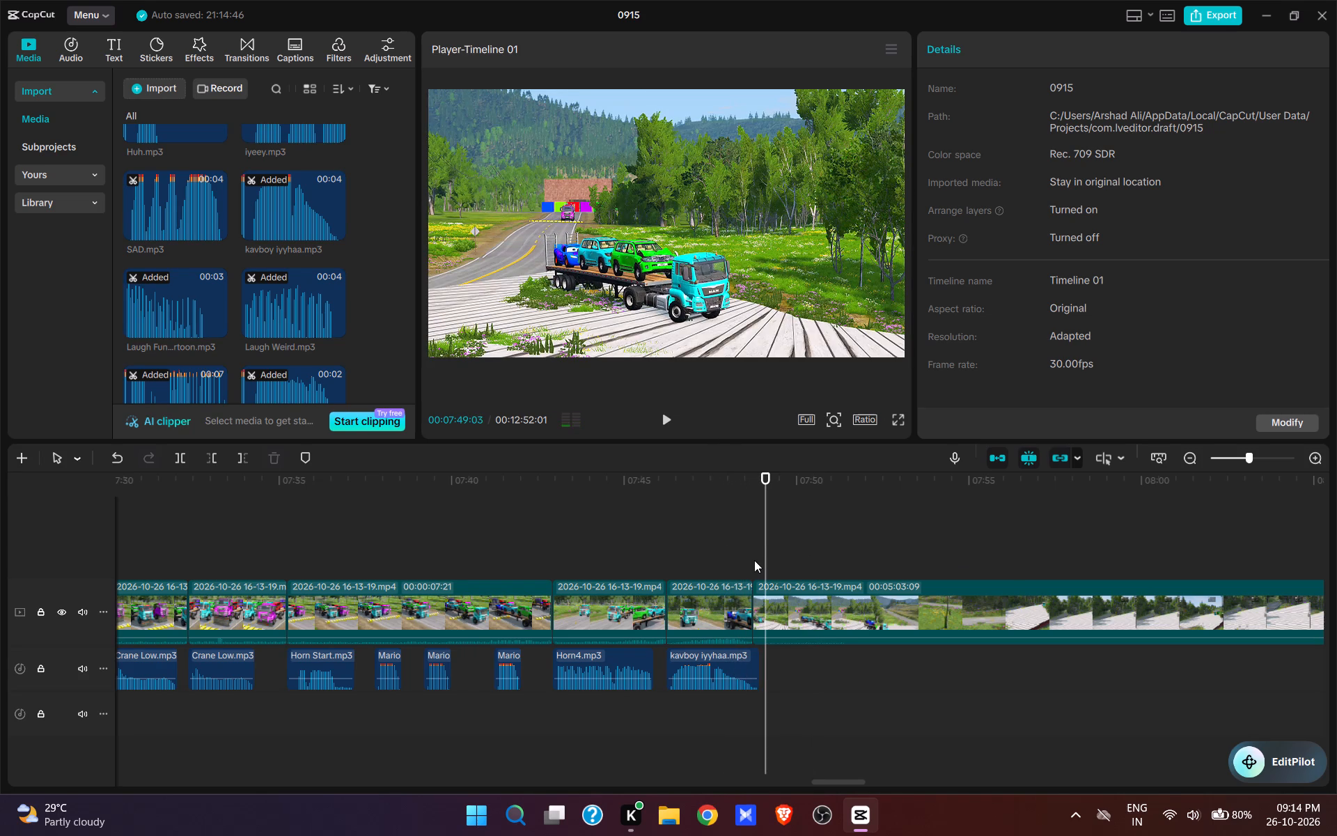
{"action": "left_click", "coordinate": [754, 560]}
{"action": "scroll", "coordinate": [260, 245], "scroll_direction": "down", "scroll_amount": 7}
{"action": "left_click_drag", "start_coordinate": [413, 247], "coordinate": [417, 510]}
{"action": "scroll", "coordinate": [315, 328], "scroll_direction": "up", "scroll_amount": 2}
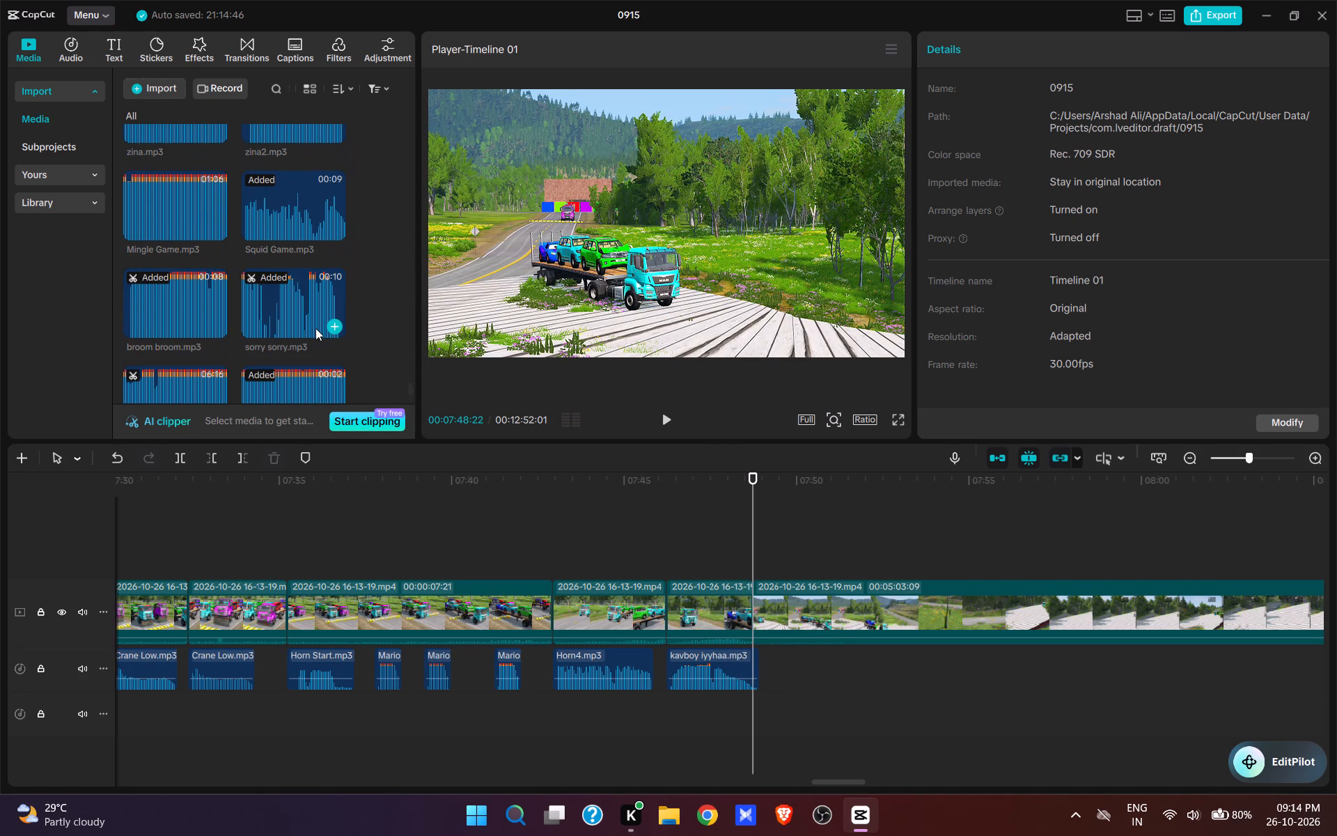
{"action": "scroll", "coordinate": [315, 328], "scroll_direction": "up", "scroll_amount": 4}
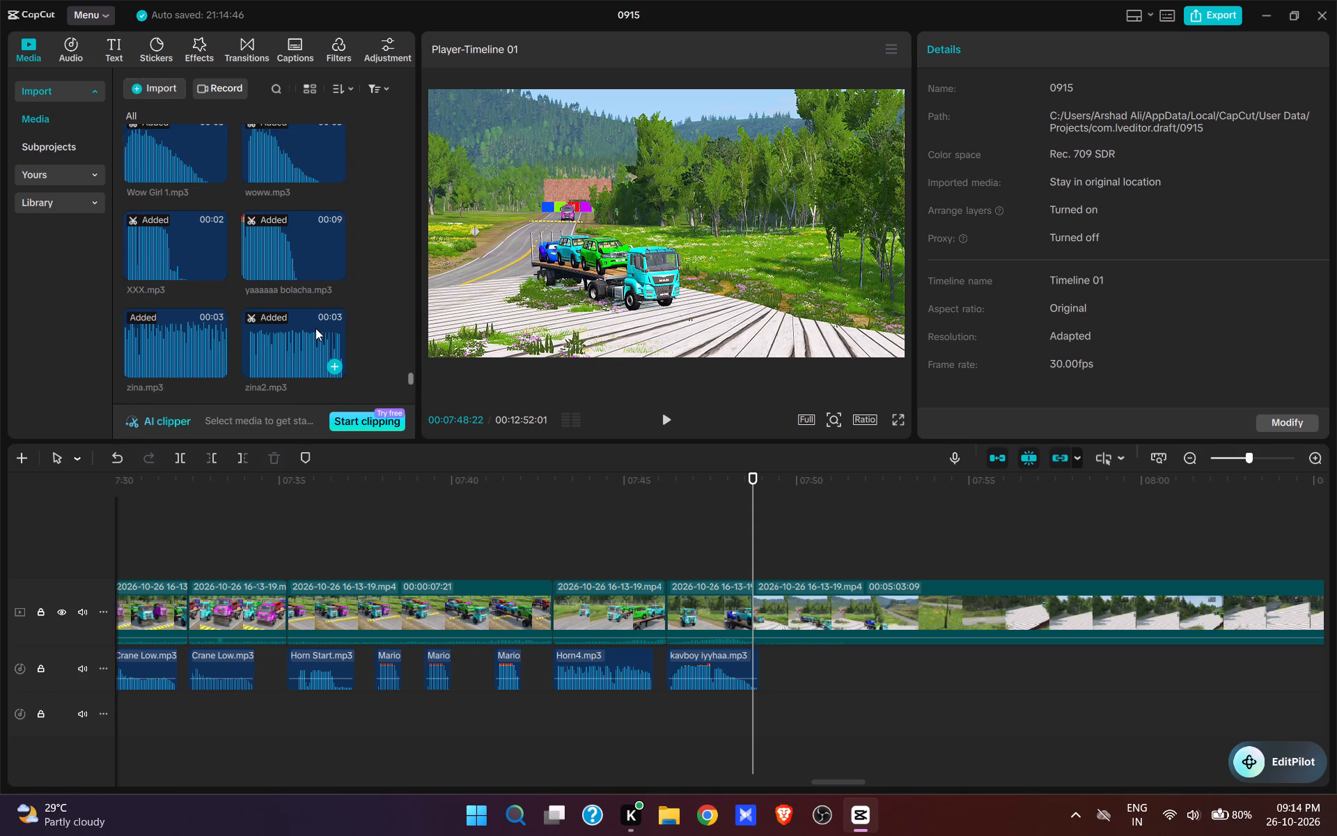
{"action": "scroll", "coordinate": [315, 328], "scroll_direction": "up", "scroll_amount": 5}
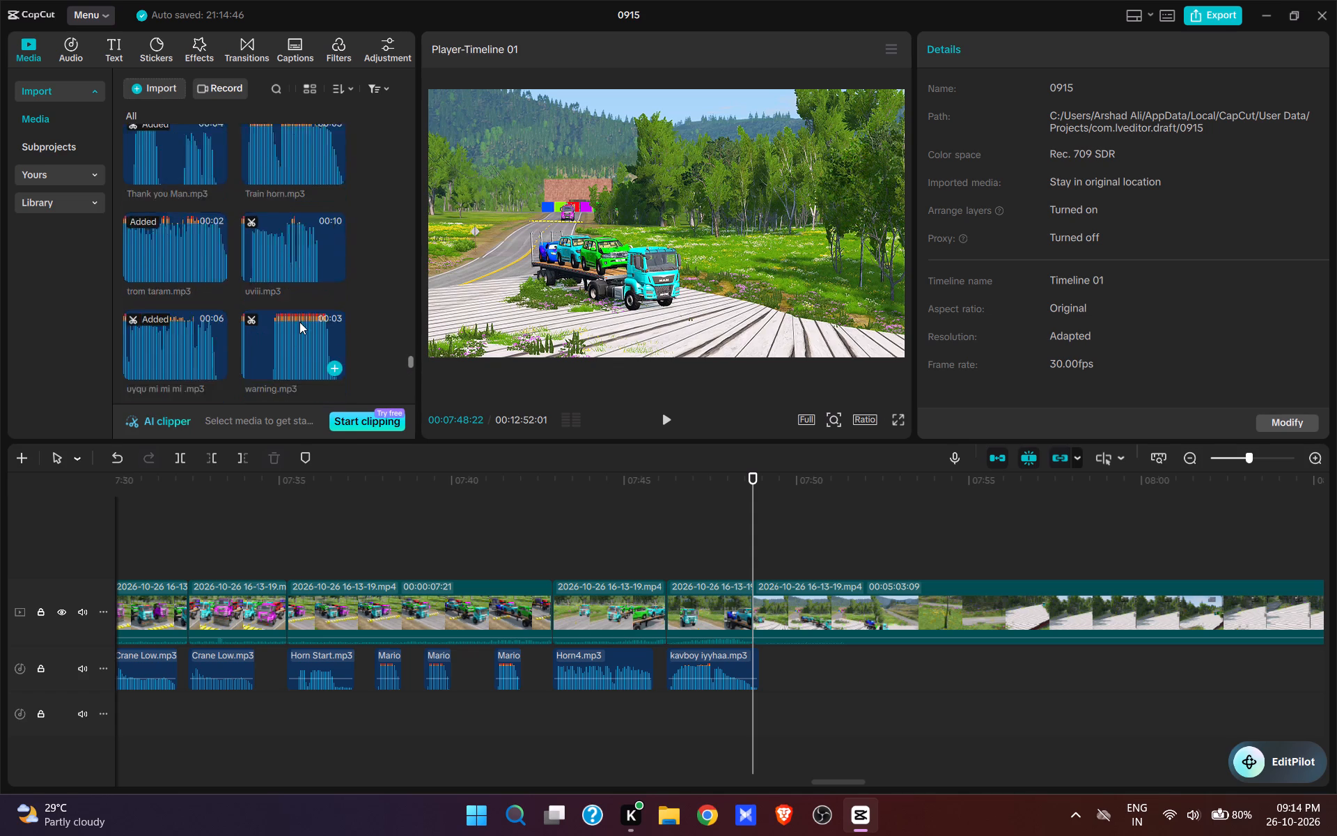
{"action": "scroll", "coordinate": [299, 322], "scroll_direction": "up", "scroll_amount": 3}
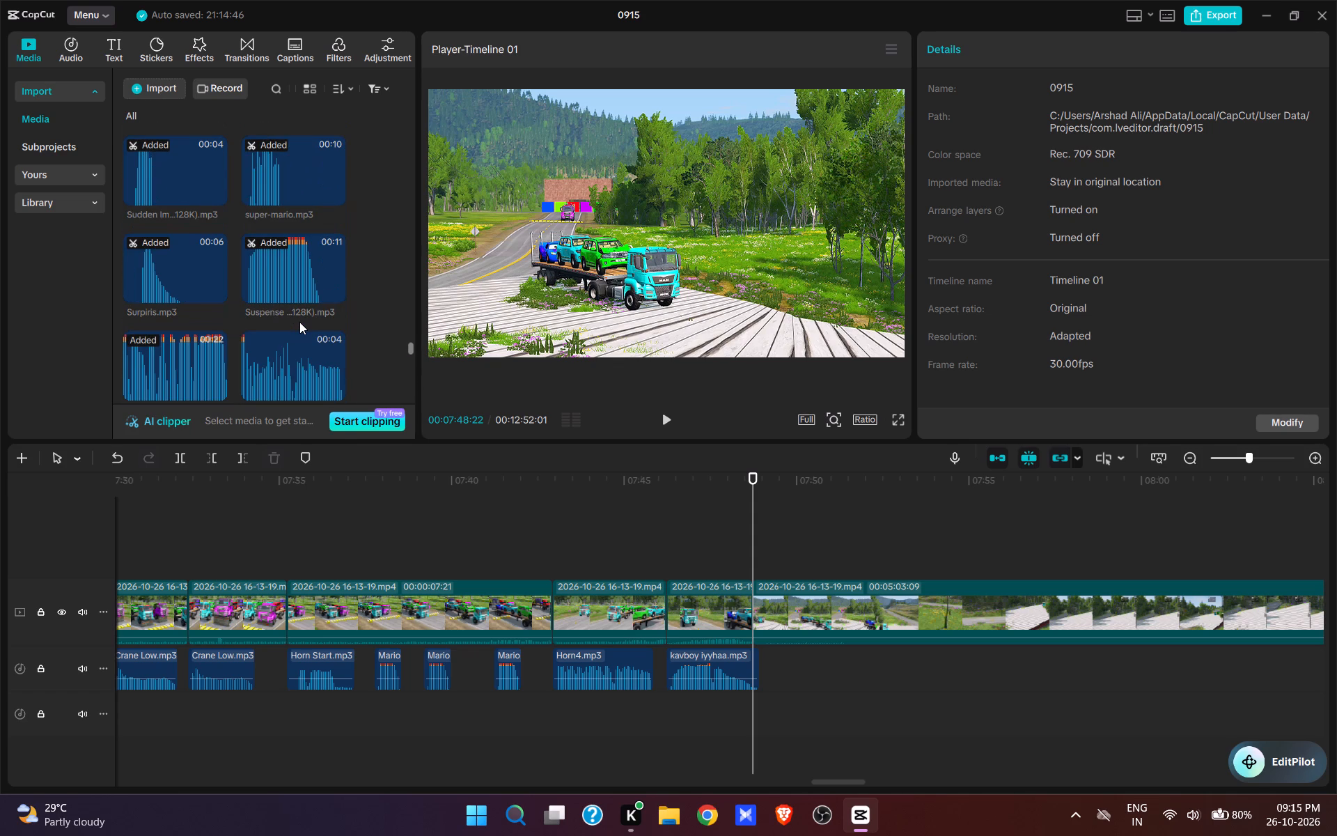
{"action": "scroll", "coordinate": [299, 322], "scroll_direction": "up", "scroll_amount": 3}
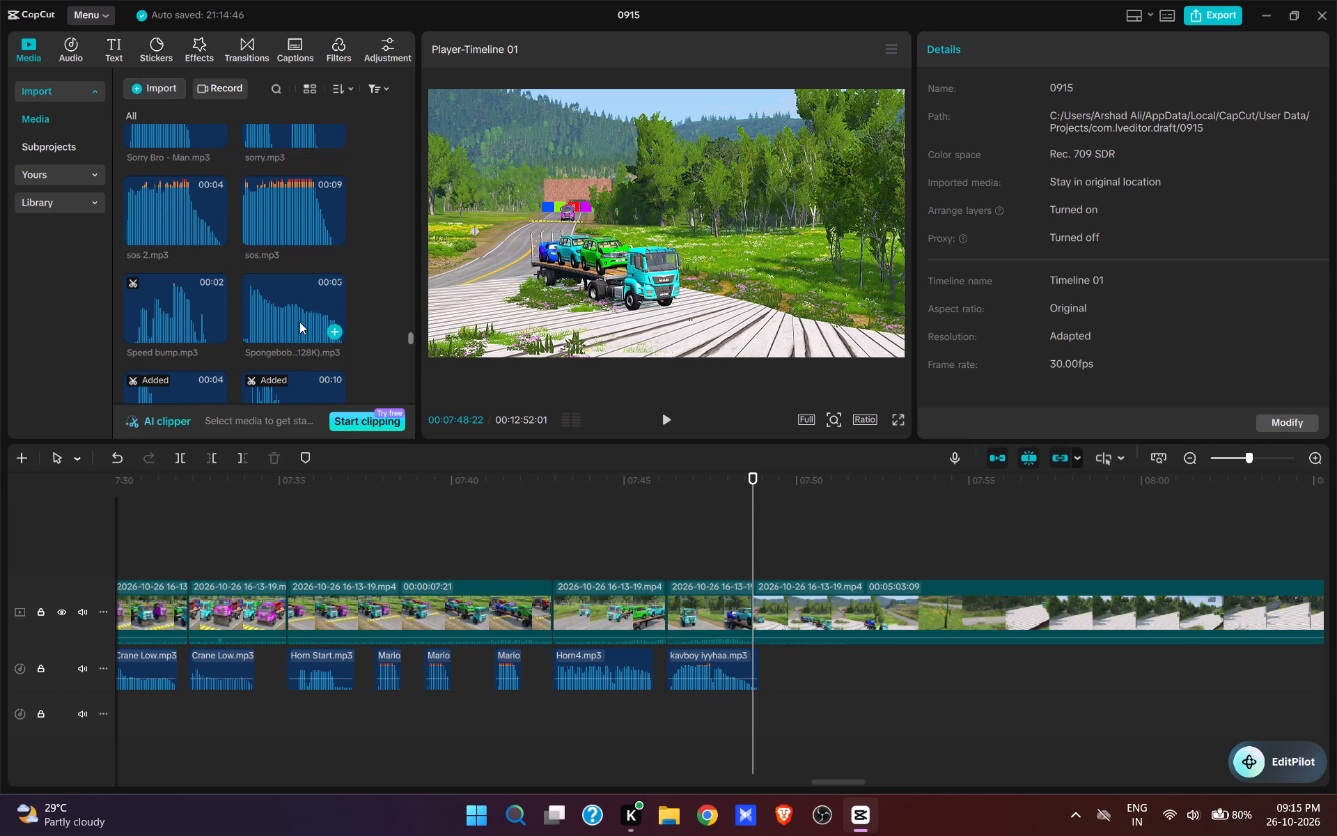
{"action": "scroll", "coordinate": [299, 322], "scroll_direction": "up", "scroll_amount": 1}
{"action": "scroll", "coordinate": [244, 284], "scroll_direction": "up", "scroll_amount": 1}
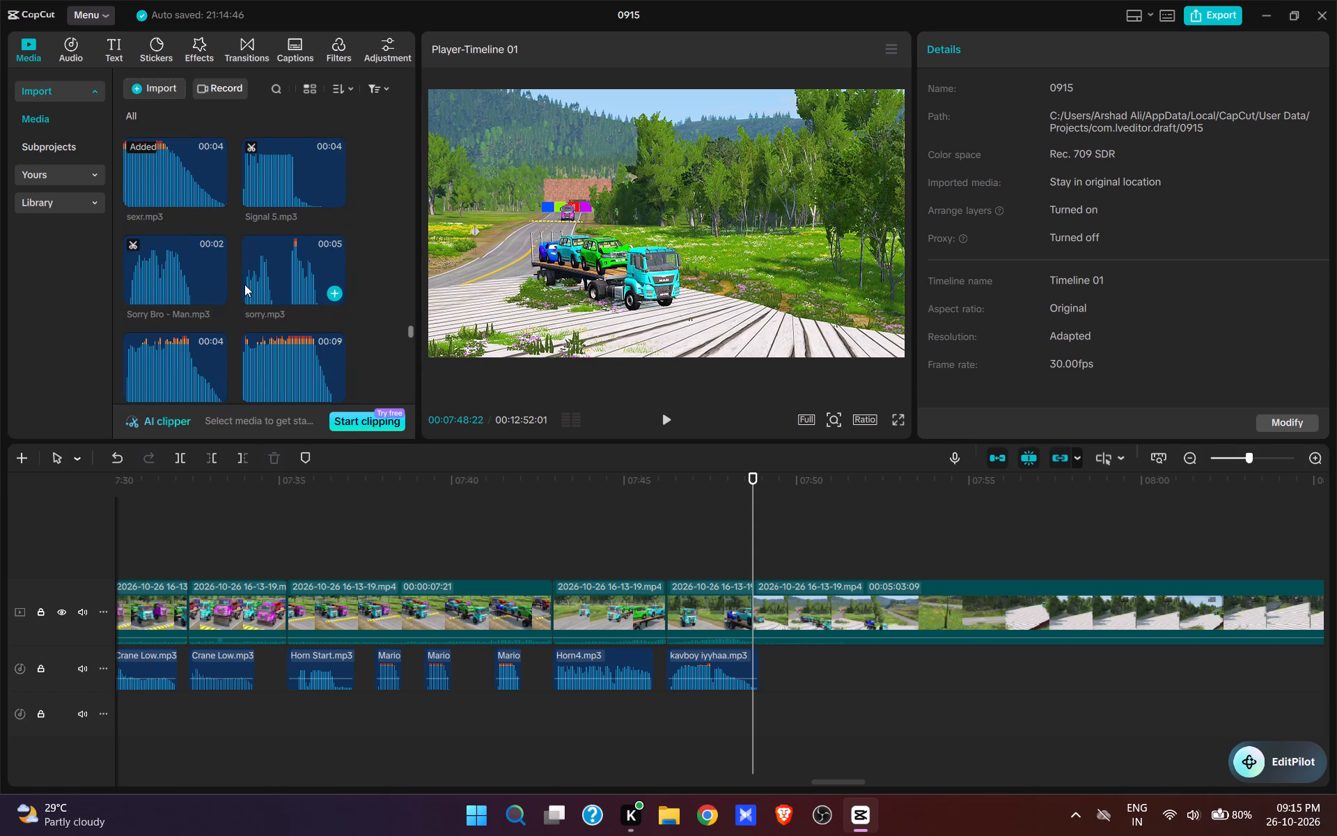
{"action": "left_click", "coordinate": [335, 199]}
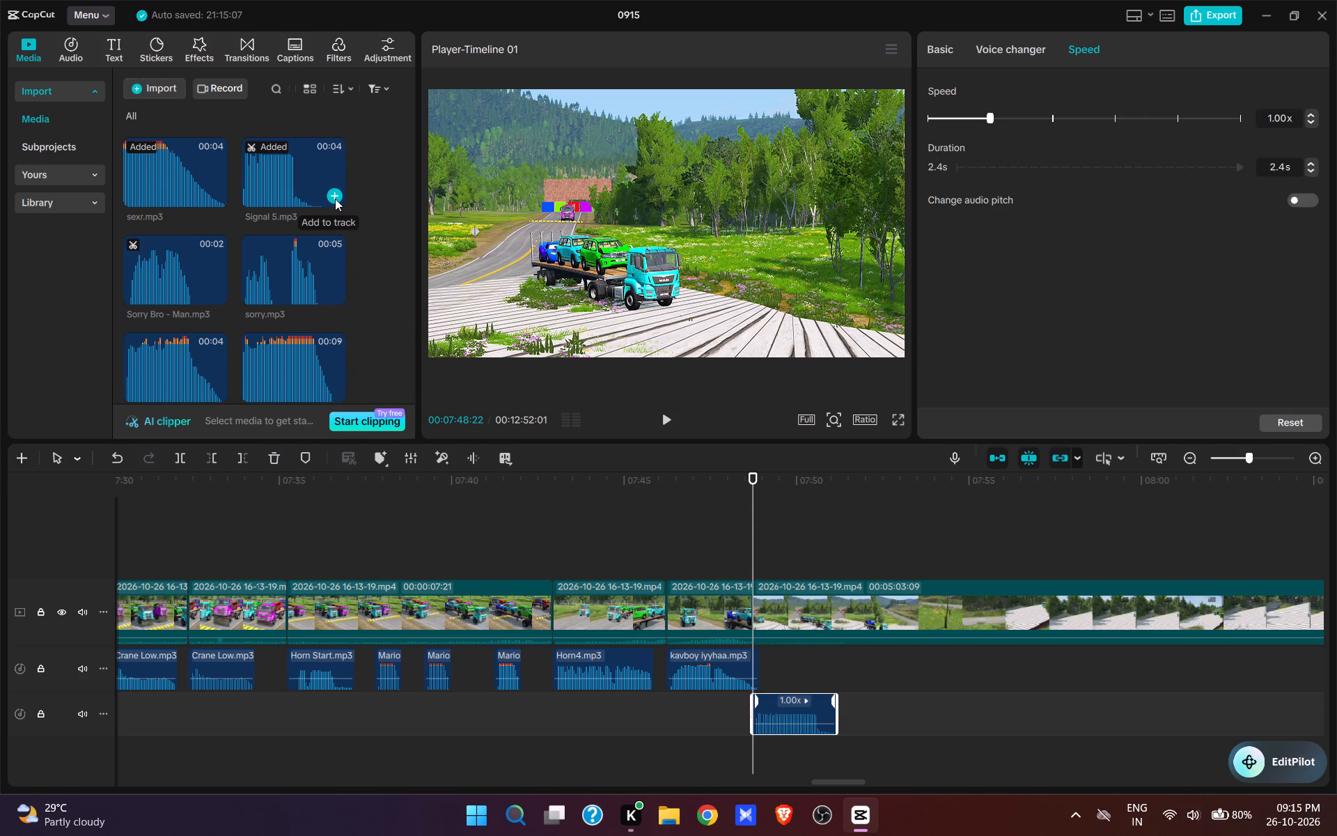
Play the truck leaving with the signal sound and split the video at 00:07:51:03, as the blue car exits.
{"action": "key", "text": "space"}
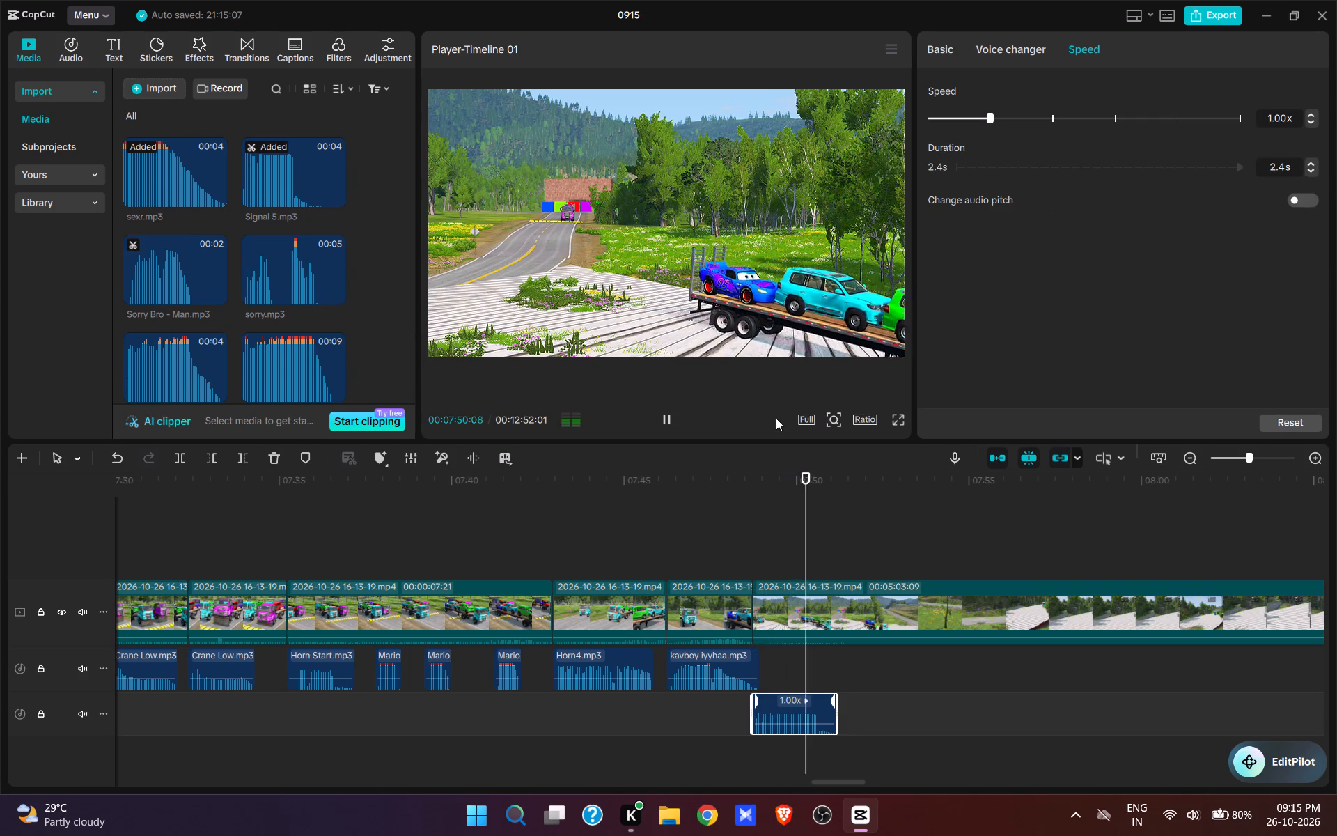
{"action": "key", "text": "space"}
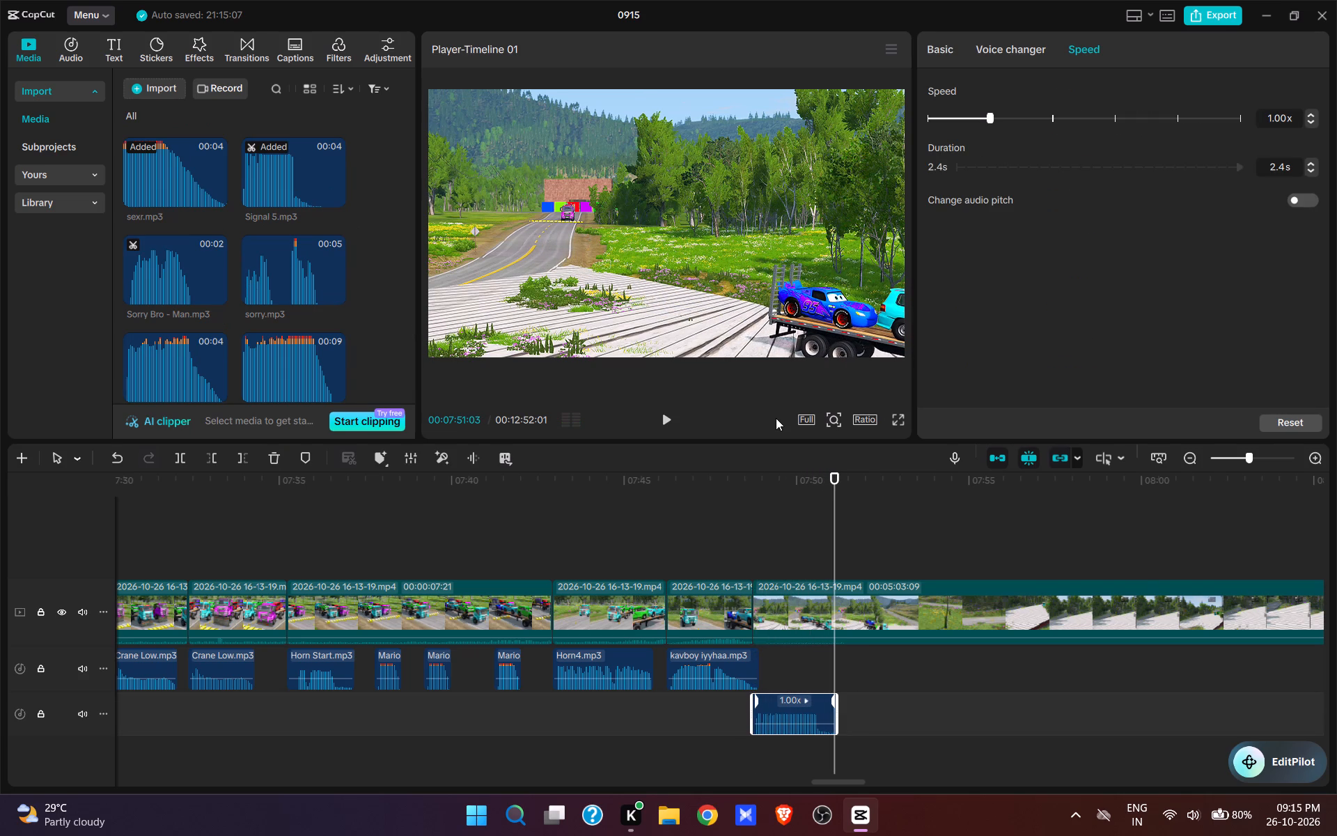
{"action": "left_click", "coordinate": [866, 615]}
{"action": "key", "text": "w"}
Cut the next 19 s or so after the split, up to the cyan truck driving into the following planked-platform shot.
{"action": "left_click_drag", "start_coordinate": [875, 617], "coordinate": [873, 617]}
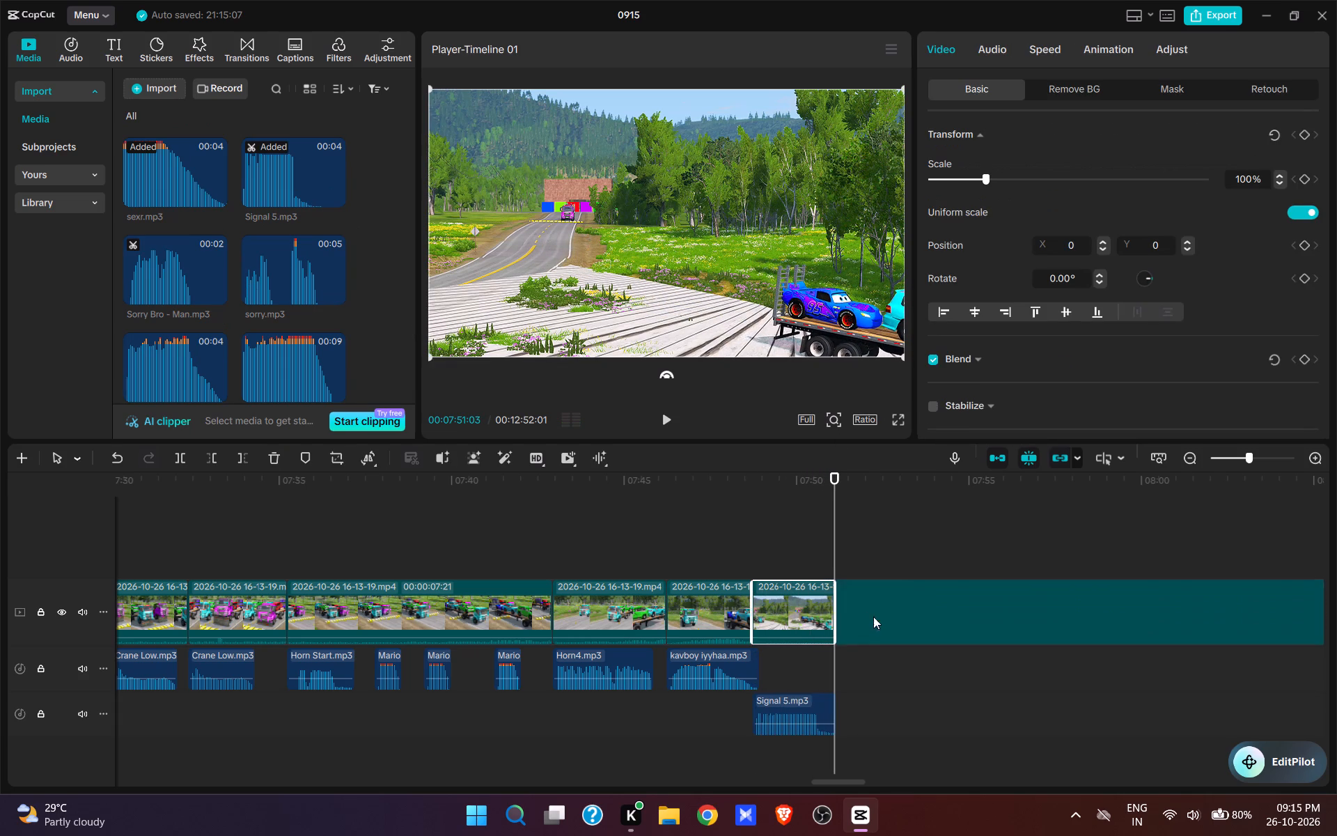
{"action": "left_click_drag", "start_coordinate": [873, 617], "coordinate": [883, 642]}
{"action": "left_click", "coordinate": [918, 555]}
{"action": "key", "text": "space"}
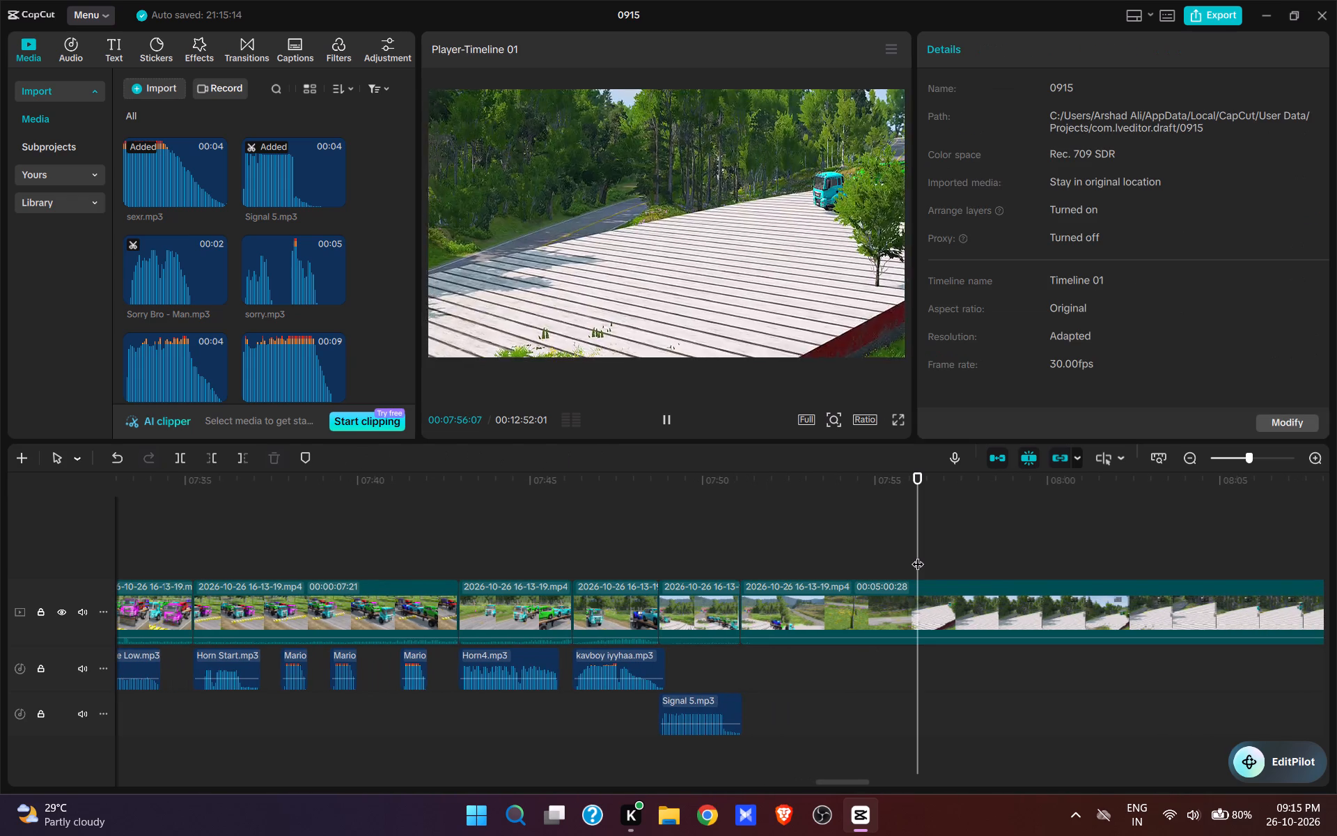
{"action": "left_click", "coordinate": [1102, 546]}
{"action": "key", "text": "space"}
{"action": "left_click_drag", "start_coordinate": [1079, 551], "coordinate": [1033, 600]}
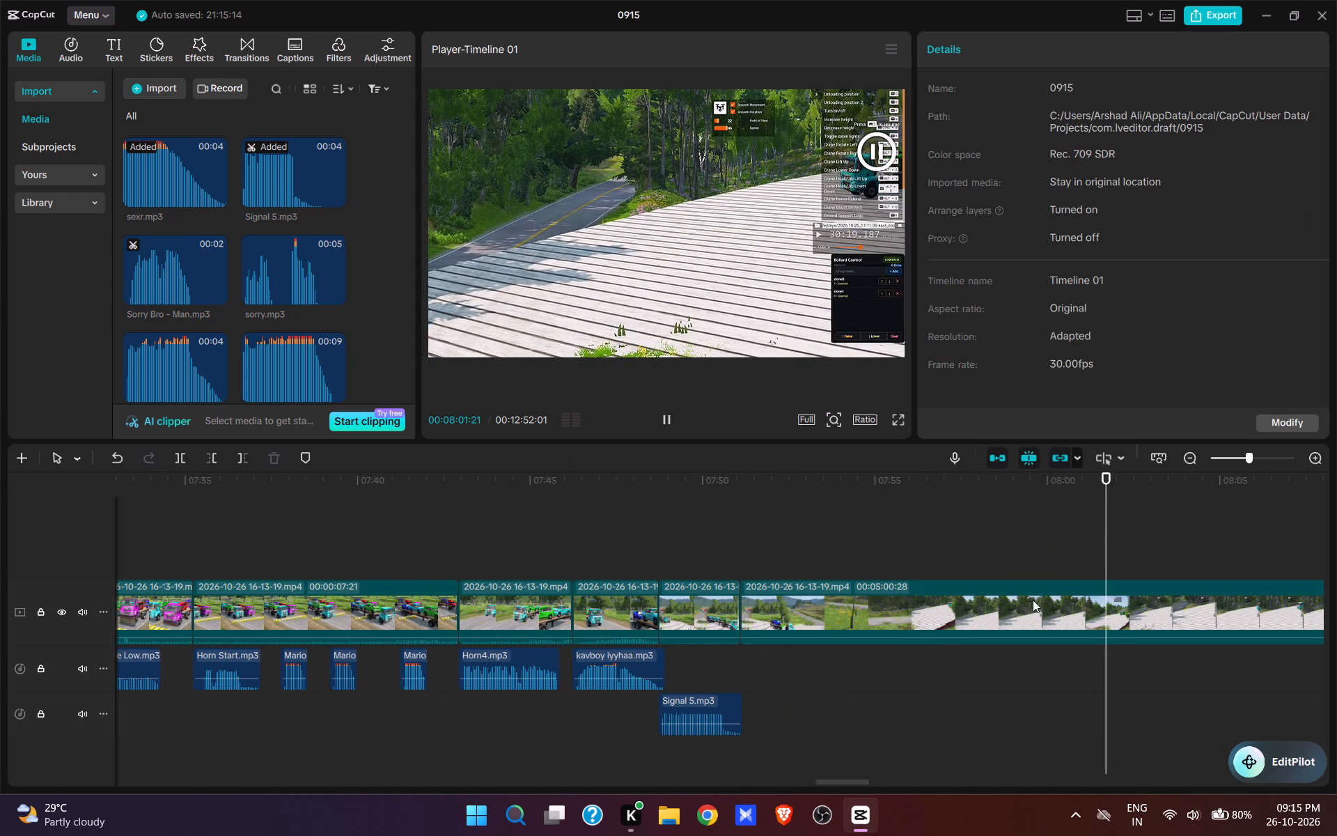
{"action": "left_click_drag", "start_coordinate": [1033, 600], "coordinate": [767, 669]}
{"action": "left_click", "coordinate": [1065, 566]}
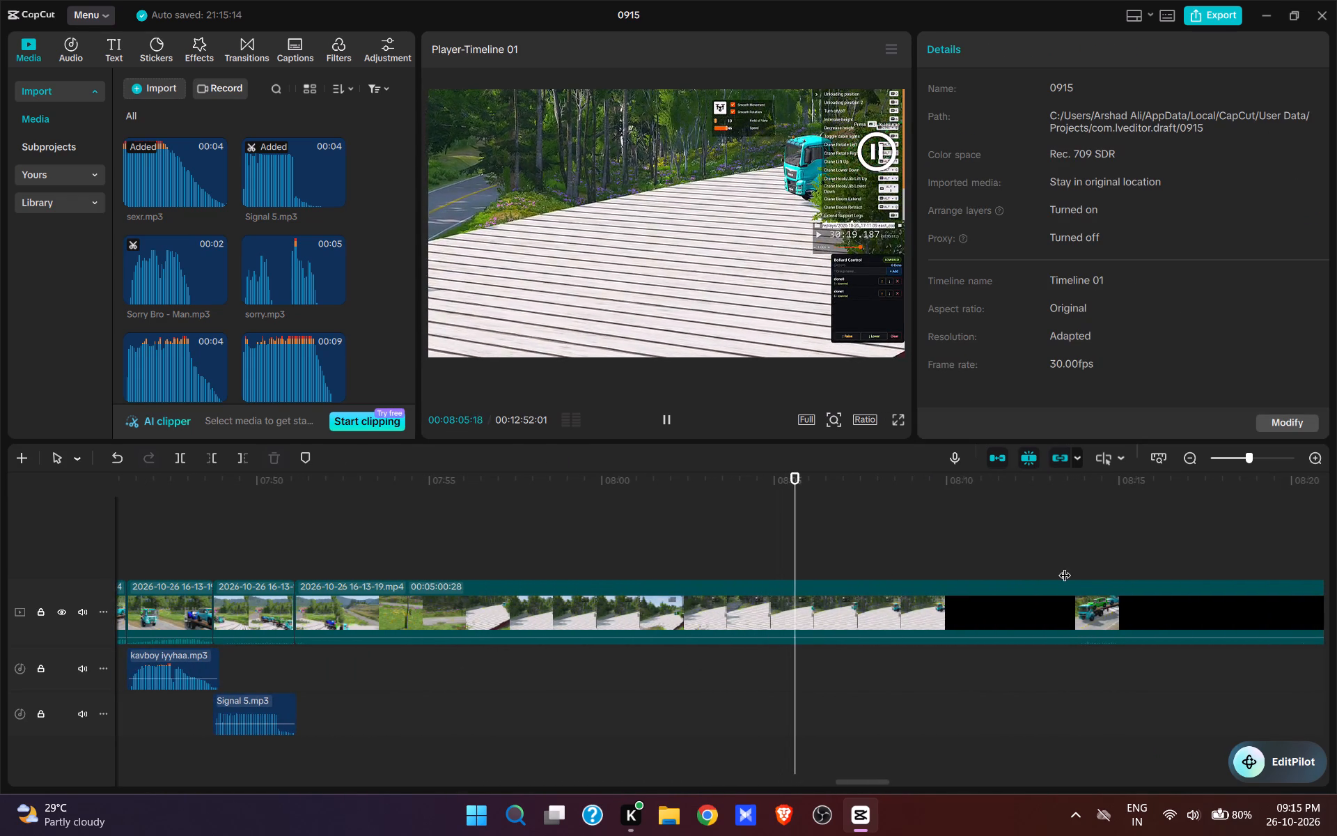
{"action": "key", "text": "space"}
{"action": "key", "text": "space"}
{"action": "left_click", "coordinate": [1042, 565]}
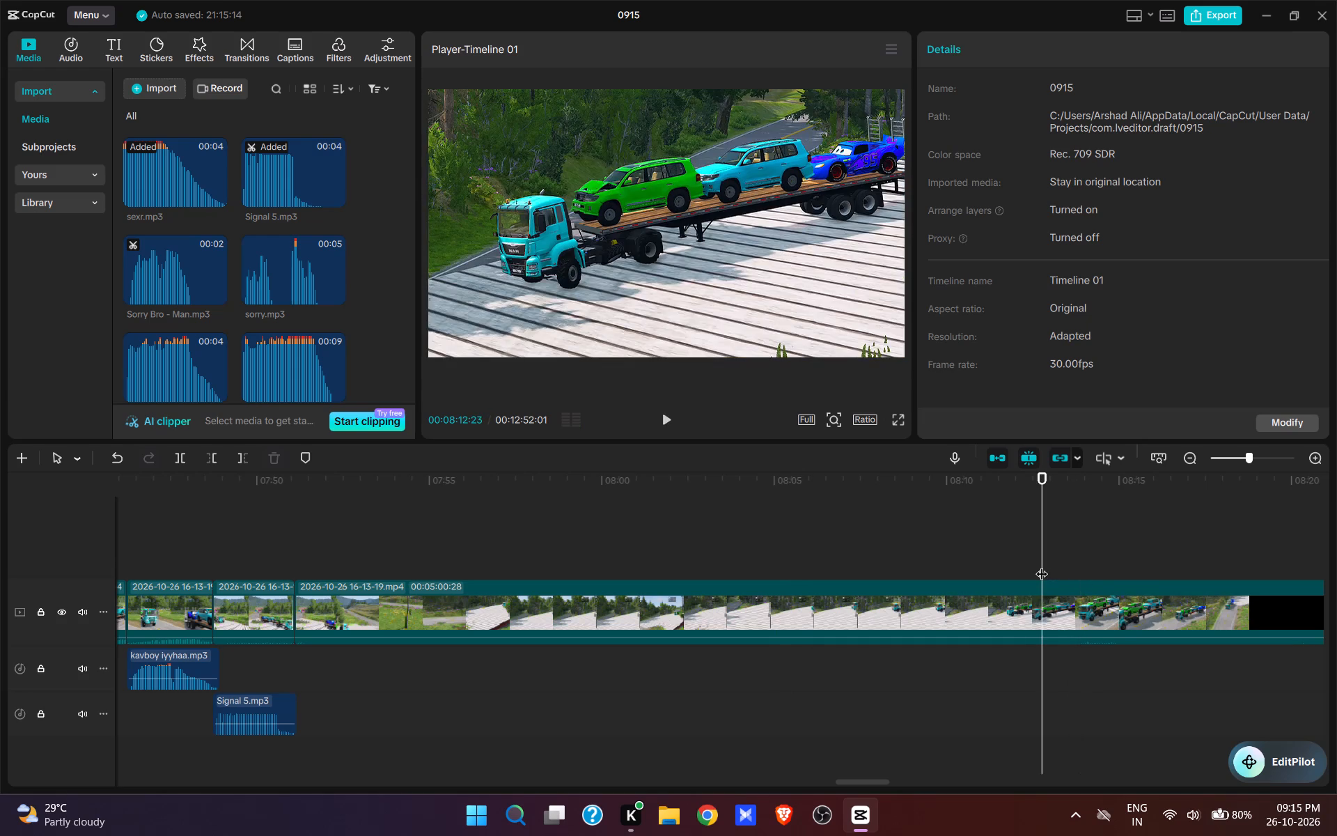
{"action": "key", "text": "space"}
{"action": "left_click", "coordinate": [997, 558]}
{"action": "key", "text": "space"}
{"action": "left_click", "coordinate": [925, 557]}
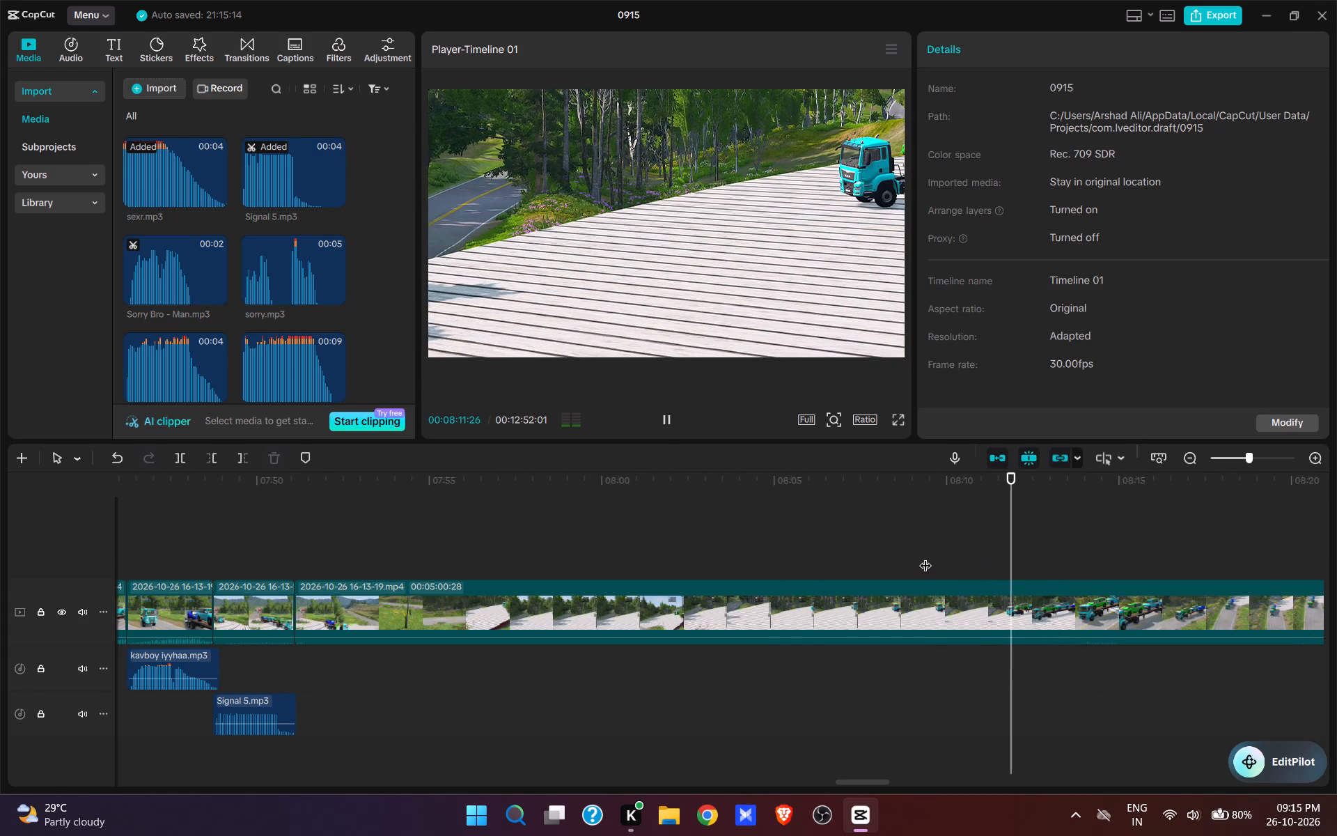
{"action": "key", "text": "space"}
{"action": "key", "text": "space"}
{"action": "type", "text": "q"}
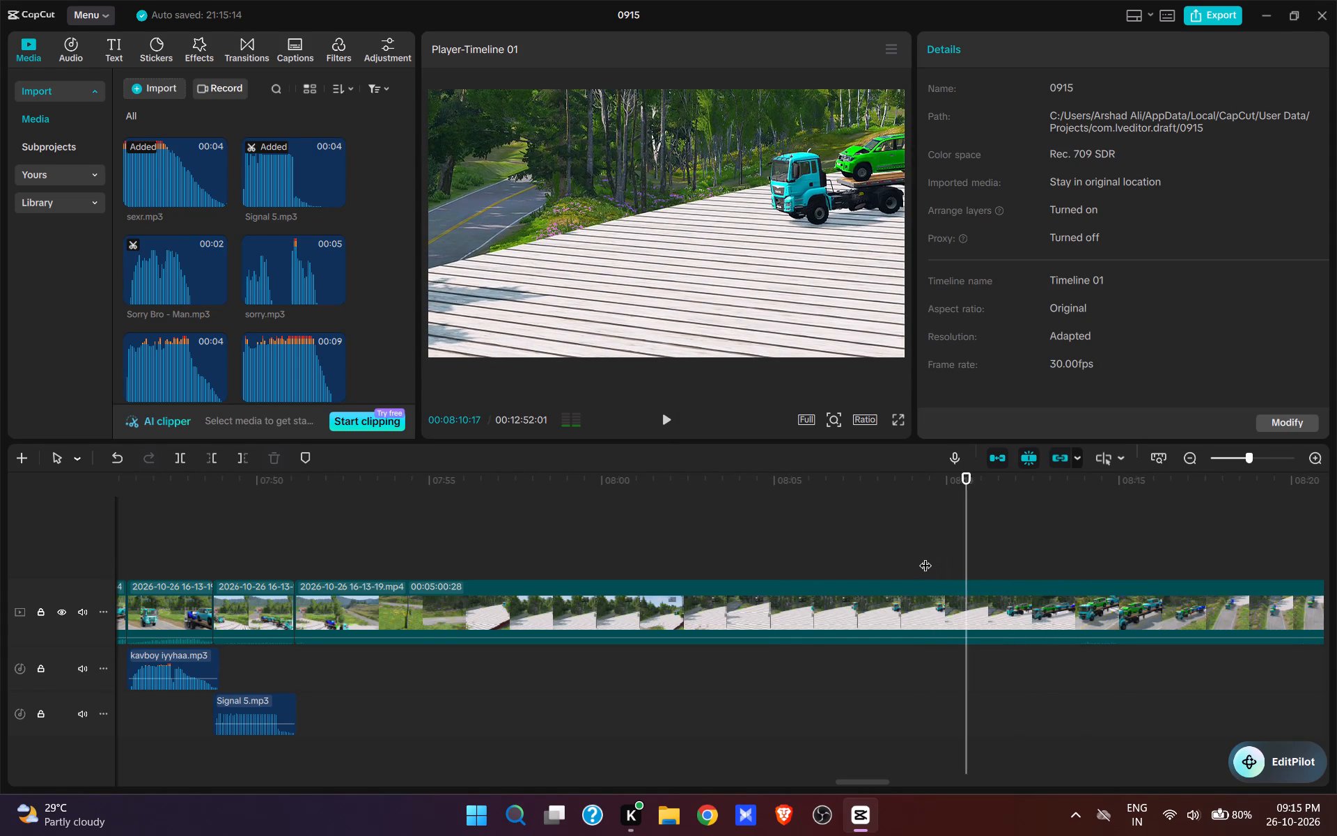
Preview the planked-platform cut, audition a few clips and add the go go2 voice clip at the cut, 00:07:51:03.
{"action": "key", "text": "space"}
{"action": "key", "text": "space"}
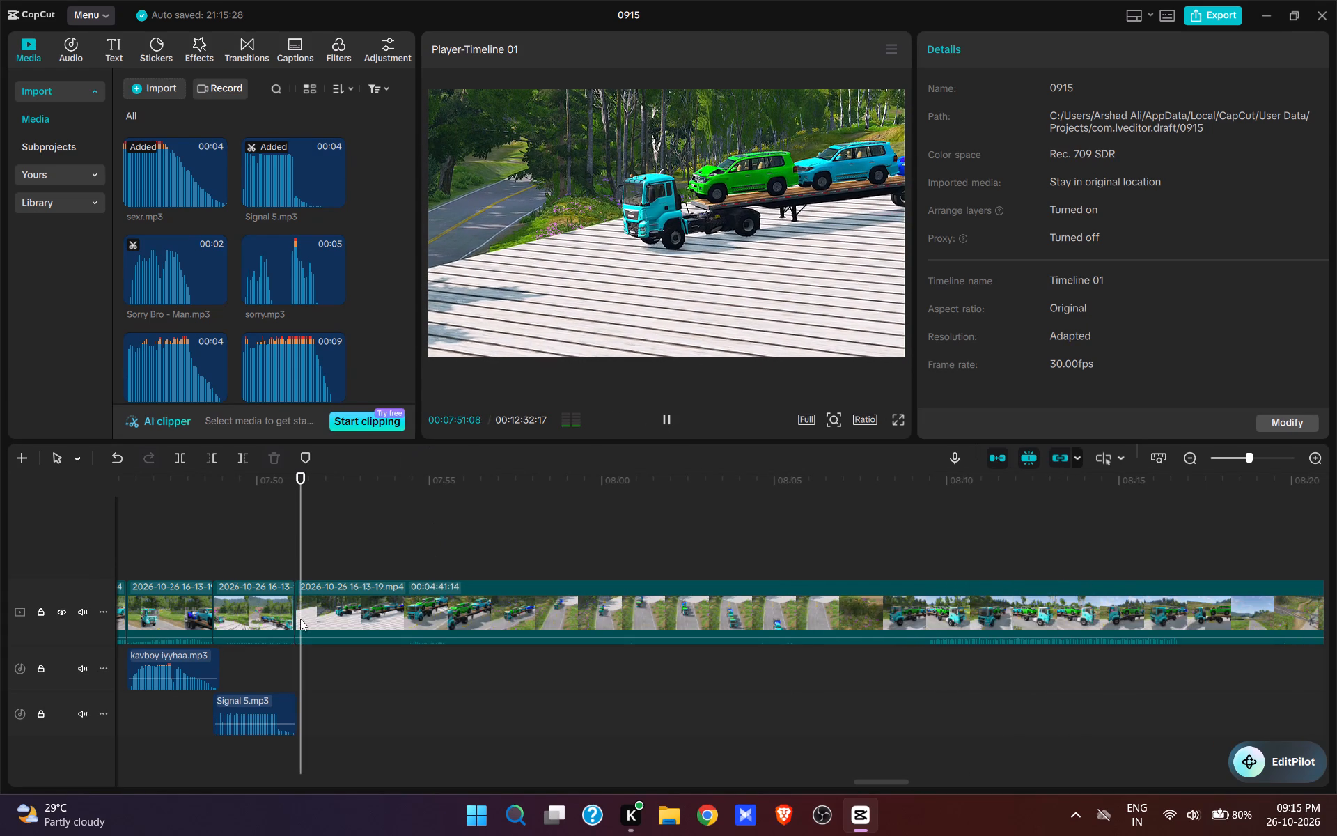
{"action": "left_click", "coordinate": [291, 555]}
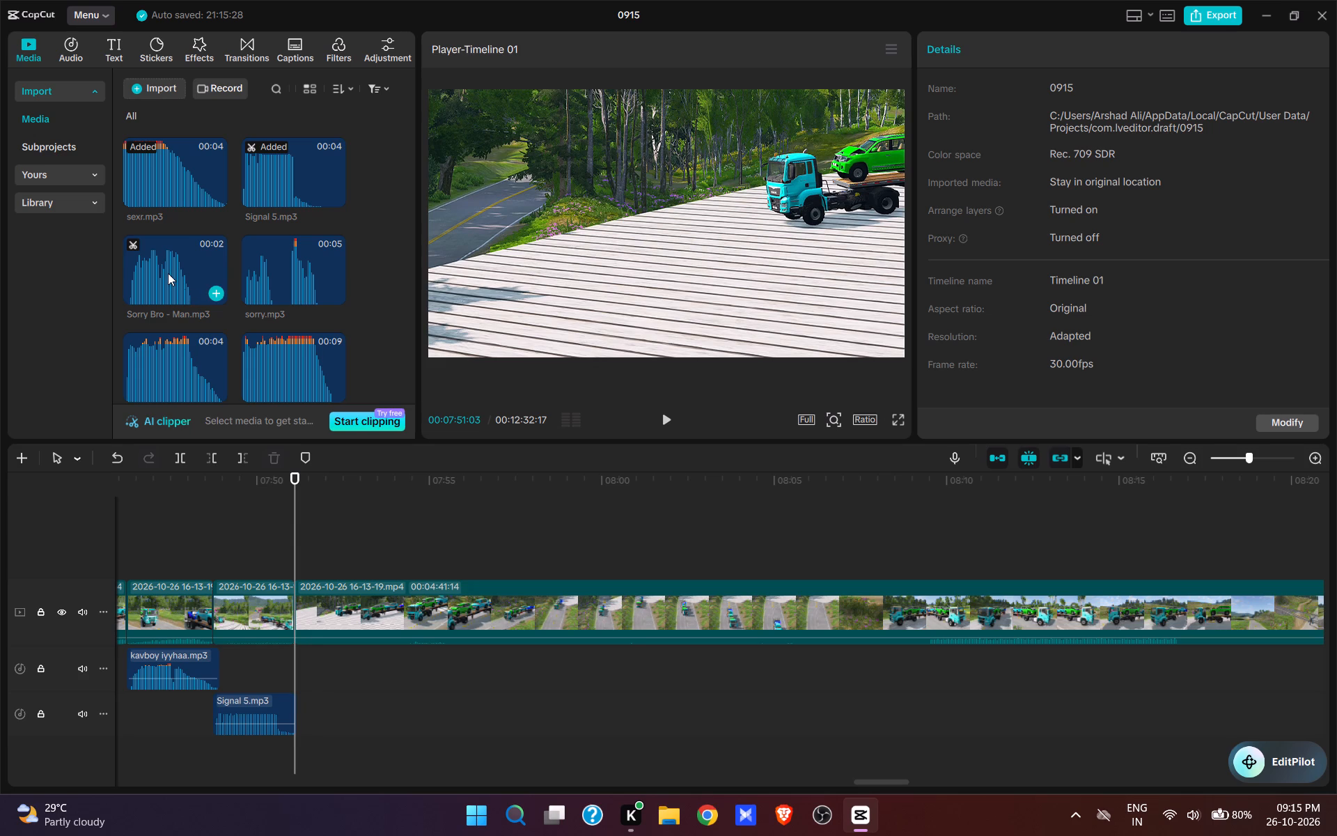
{"action": "left_click", "coordinate": [168, 273]}
{"action": "left_click", "coordinate": [276, 164]}
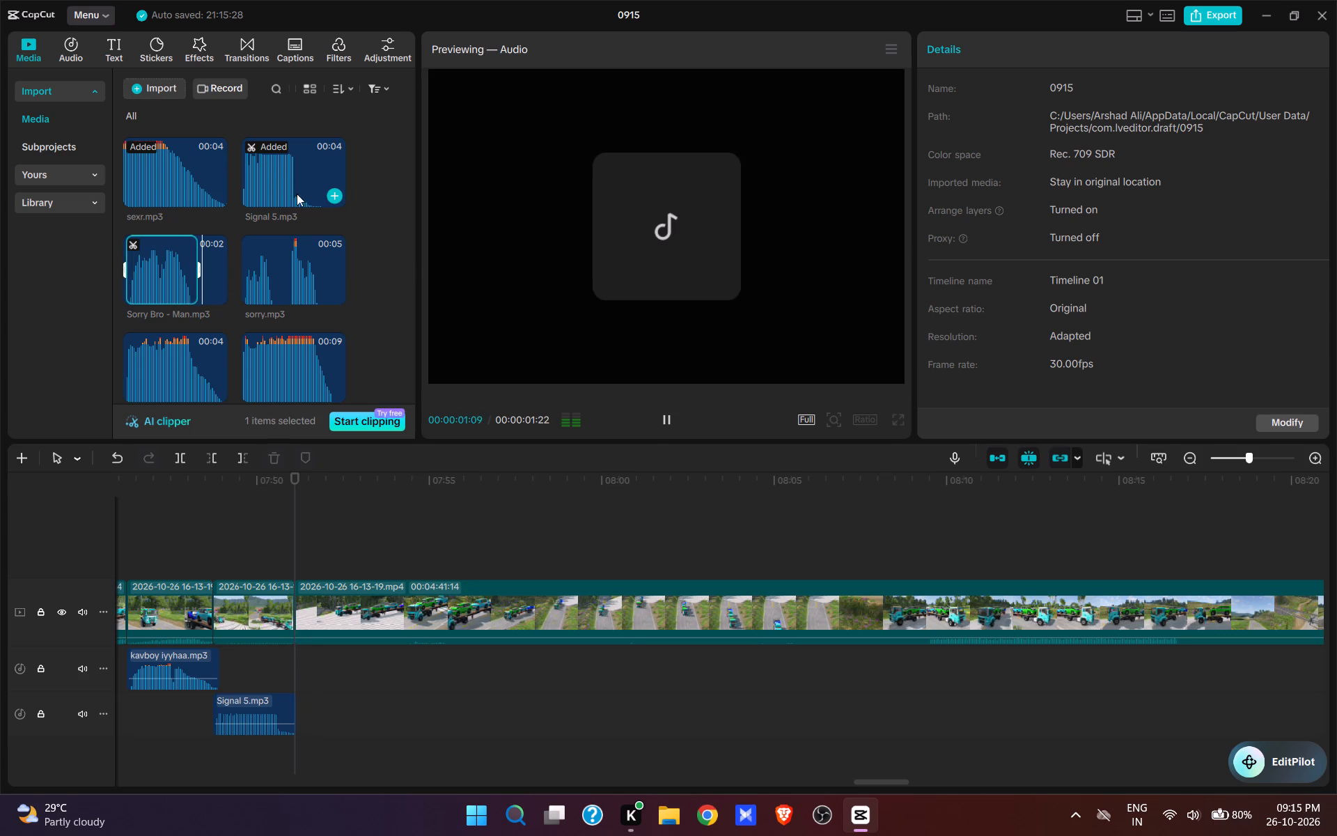
{"action": "scroll", "coordinate": [308, 266], "scroll_direction": "up", "scroll_amount": 15}
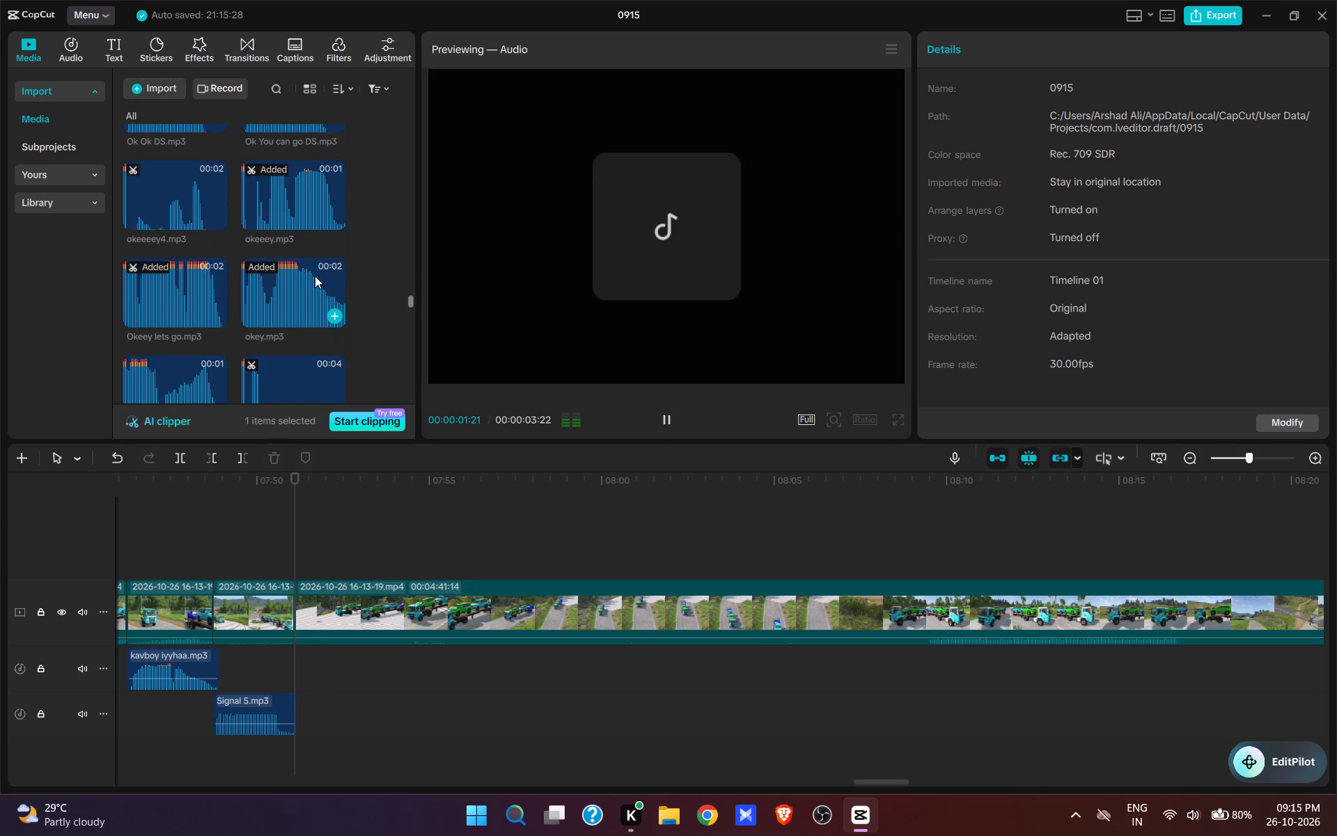
{"action": "scroll", "coordinate": [315, 276], "scroll_direction": "up", "scroll_amount": 10}
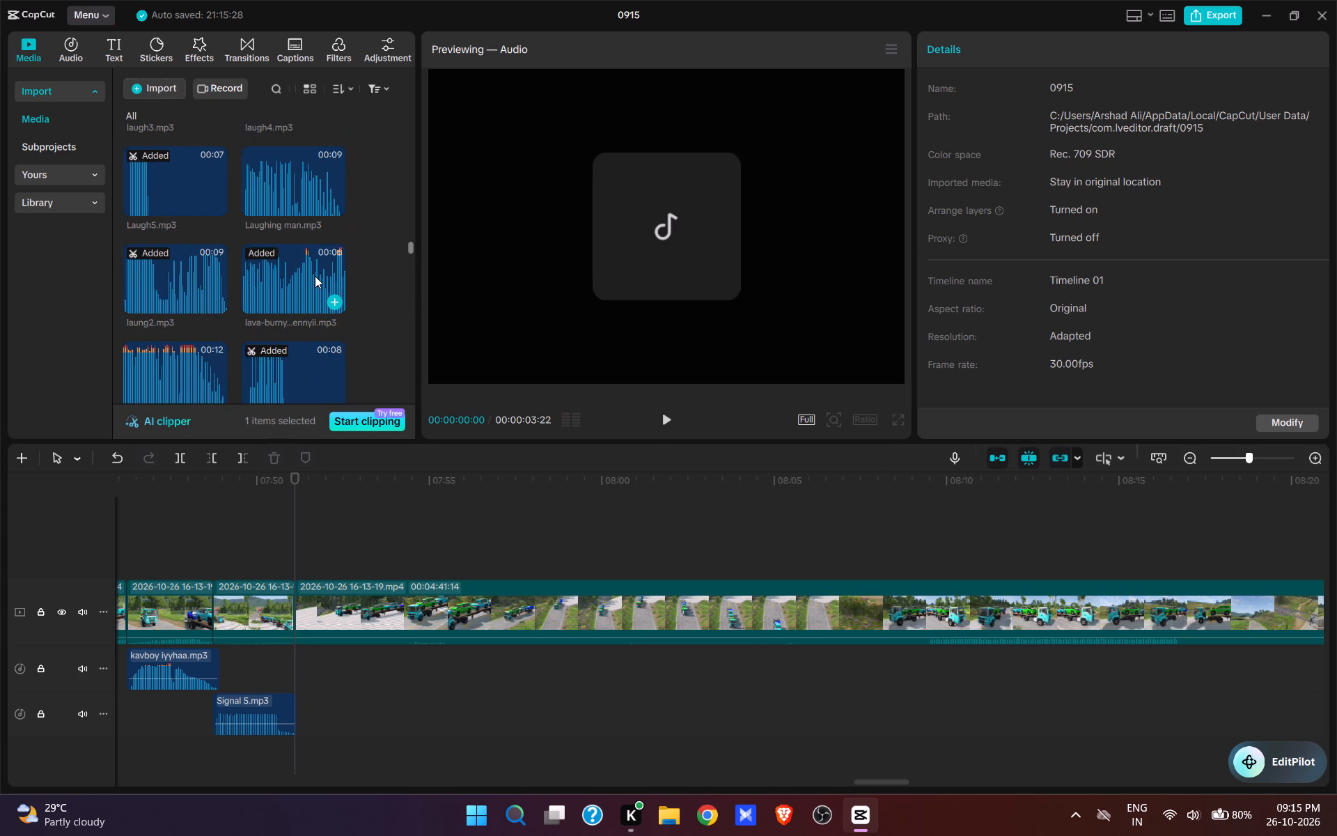
{"action": "scroll", "coordinate": [315, 276], "scroll_direction": "up", "scroll_amount": 8}
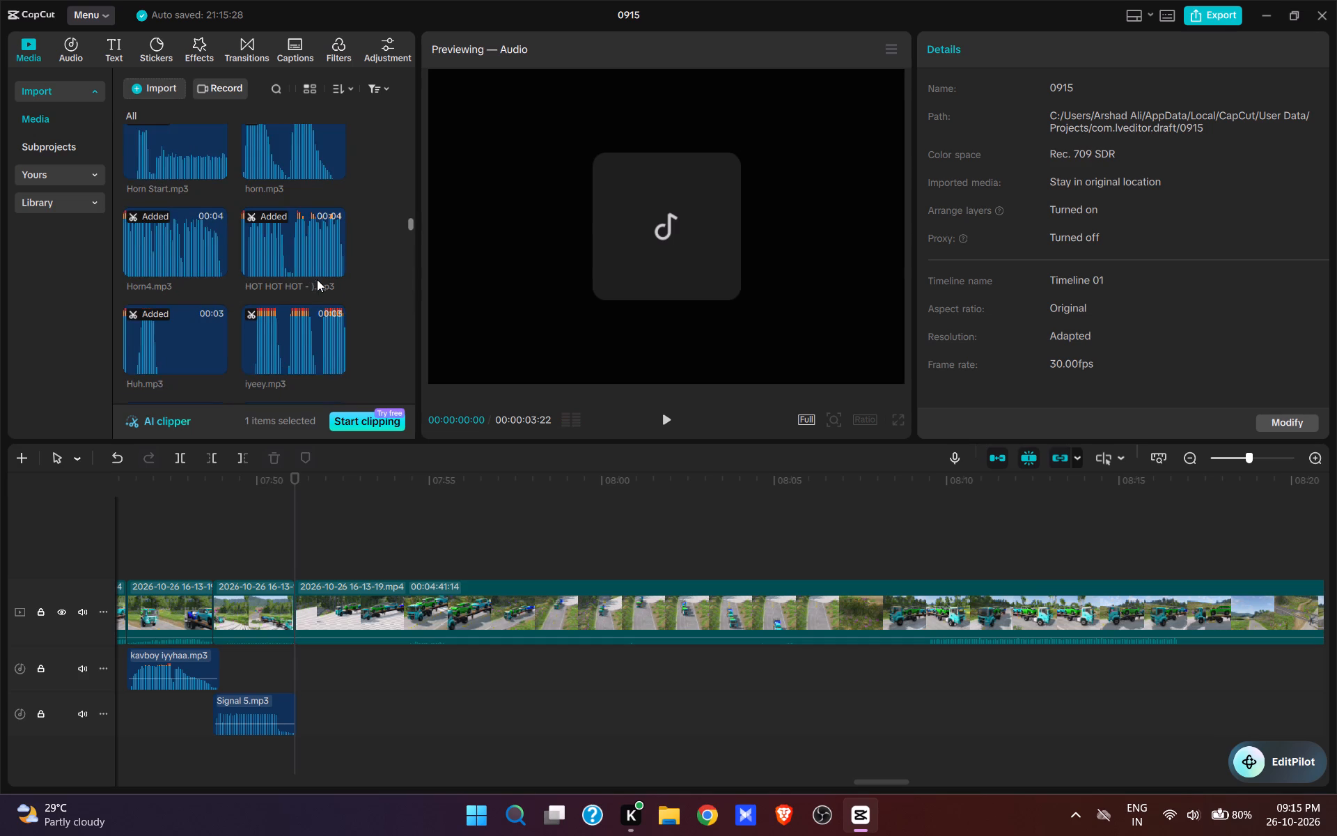
{"action": "scroll", "coordinate": [317, 279], "scroll_direction": "up", "scroll_amount": 6}
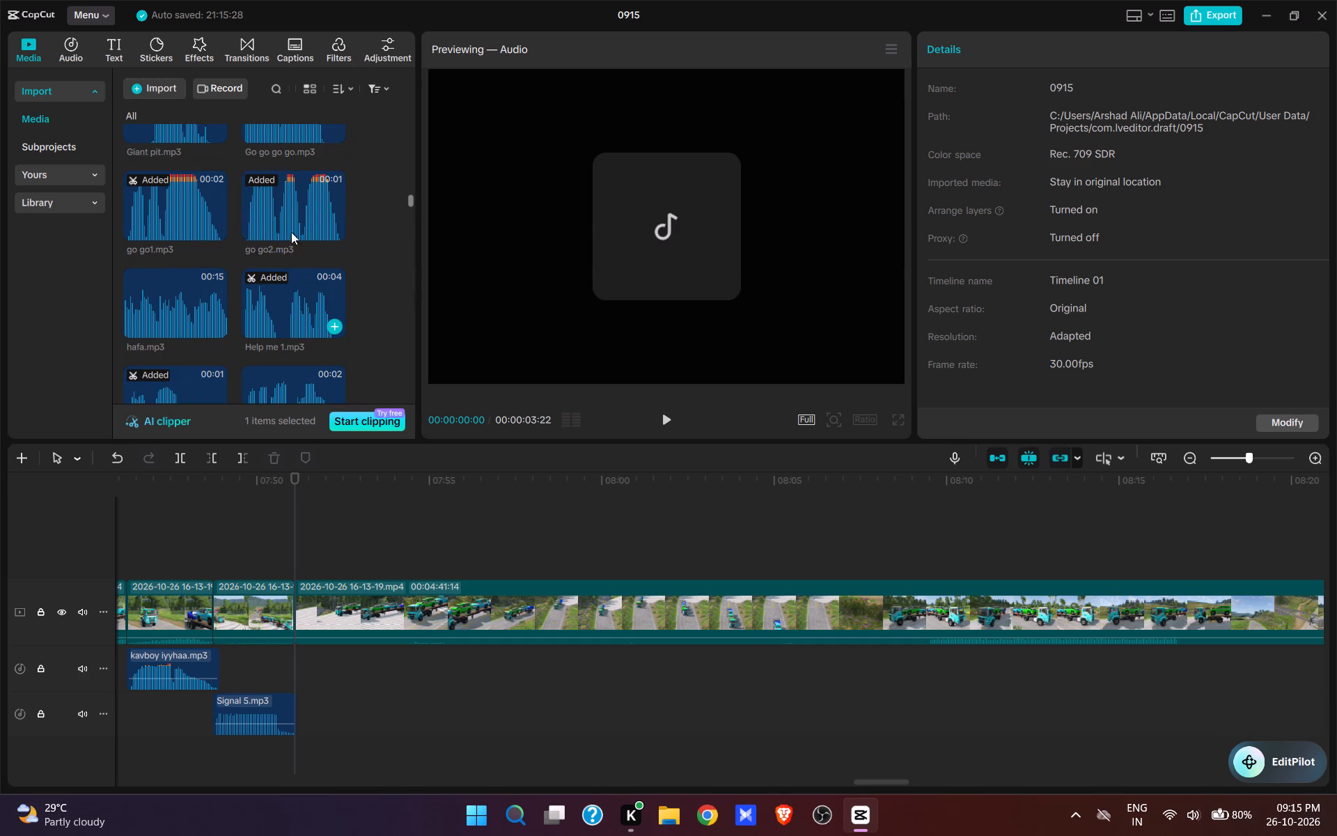
{"action": "left_click", "coordinate": [292, 223]}
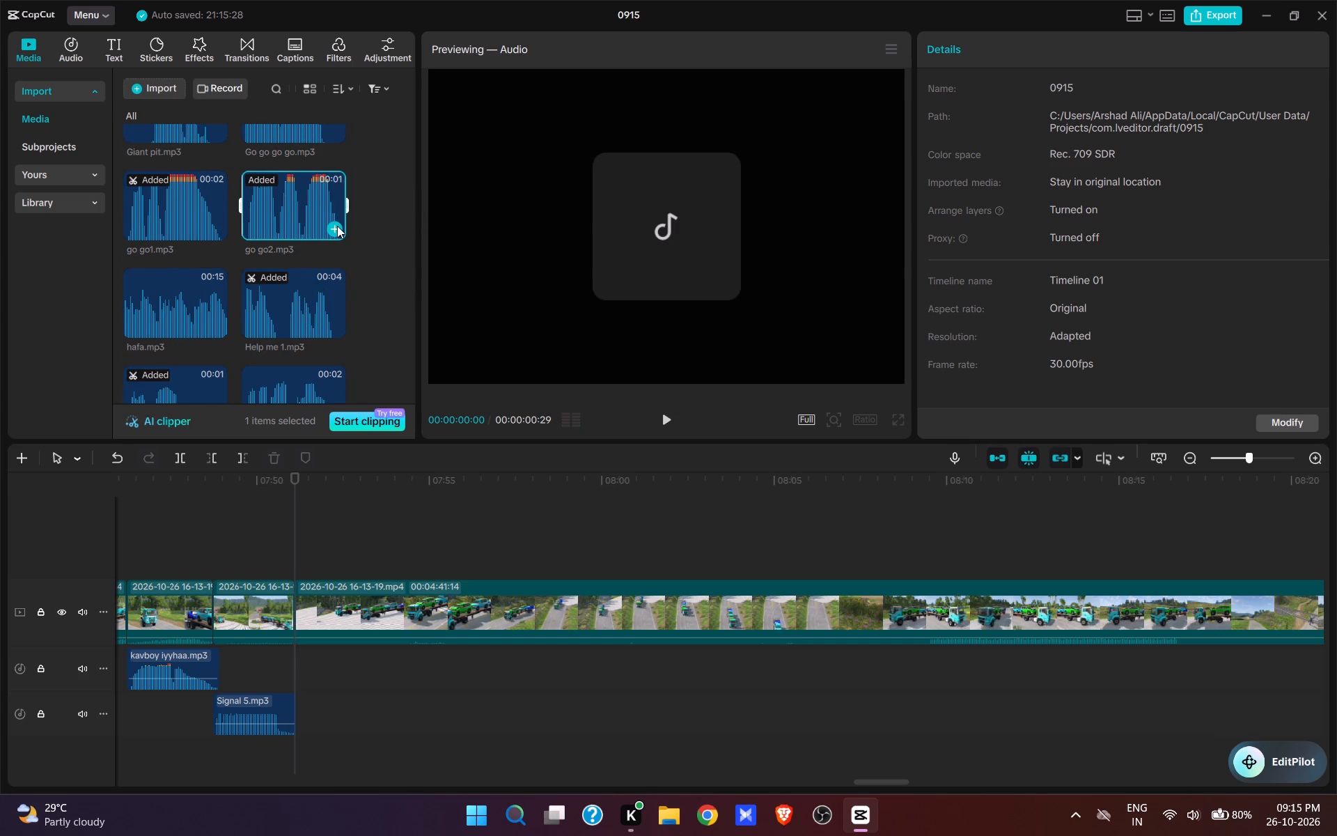
{"action": "left_click", "coordinate": [337, 226]}
Play the truck driving off the planks onto the road and split the video at 00:07:55:14.
{"action": "key", "text": "space"}
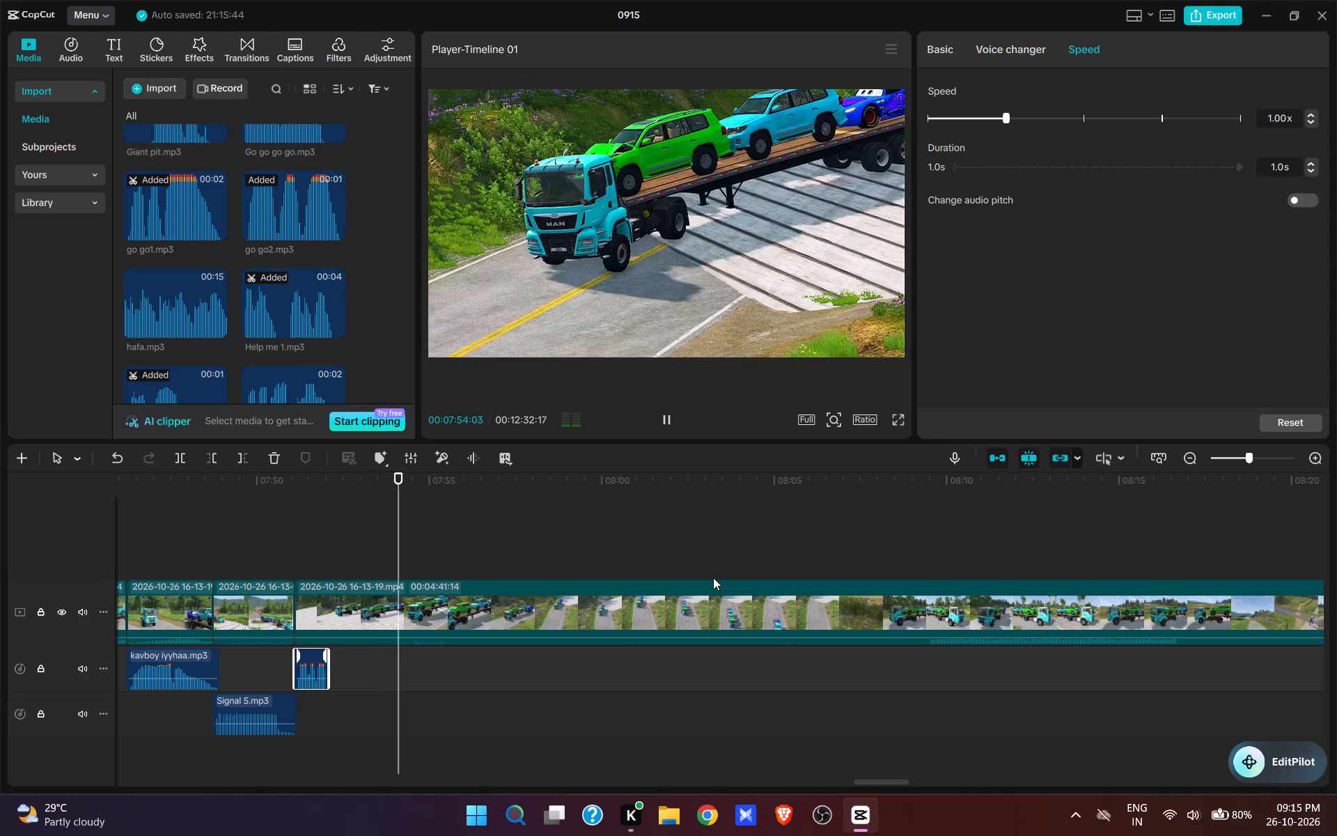
{"action": "key", "text": "space"}
{"action": "key", "text": "w"}
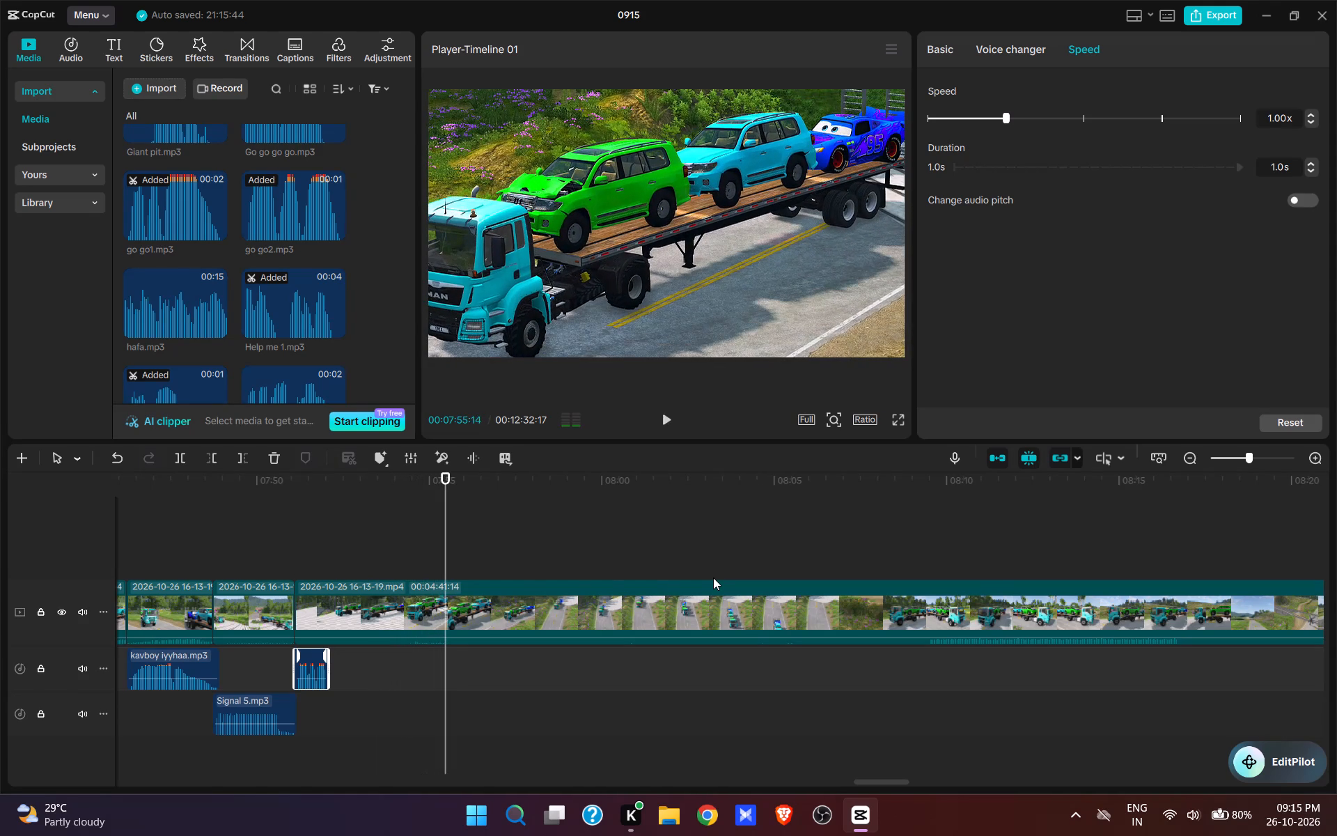
Cut the next 6 s or so after the split, up to the truck coming down the road in the overhead shot.
{"action": "left_click", "coordinate": [653, 571]}
{"action": "key", "text": "space"}
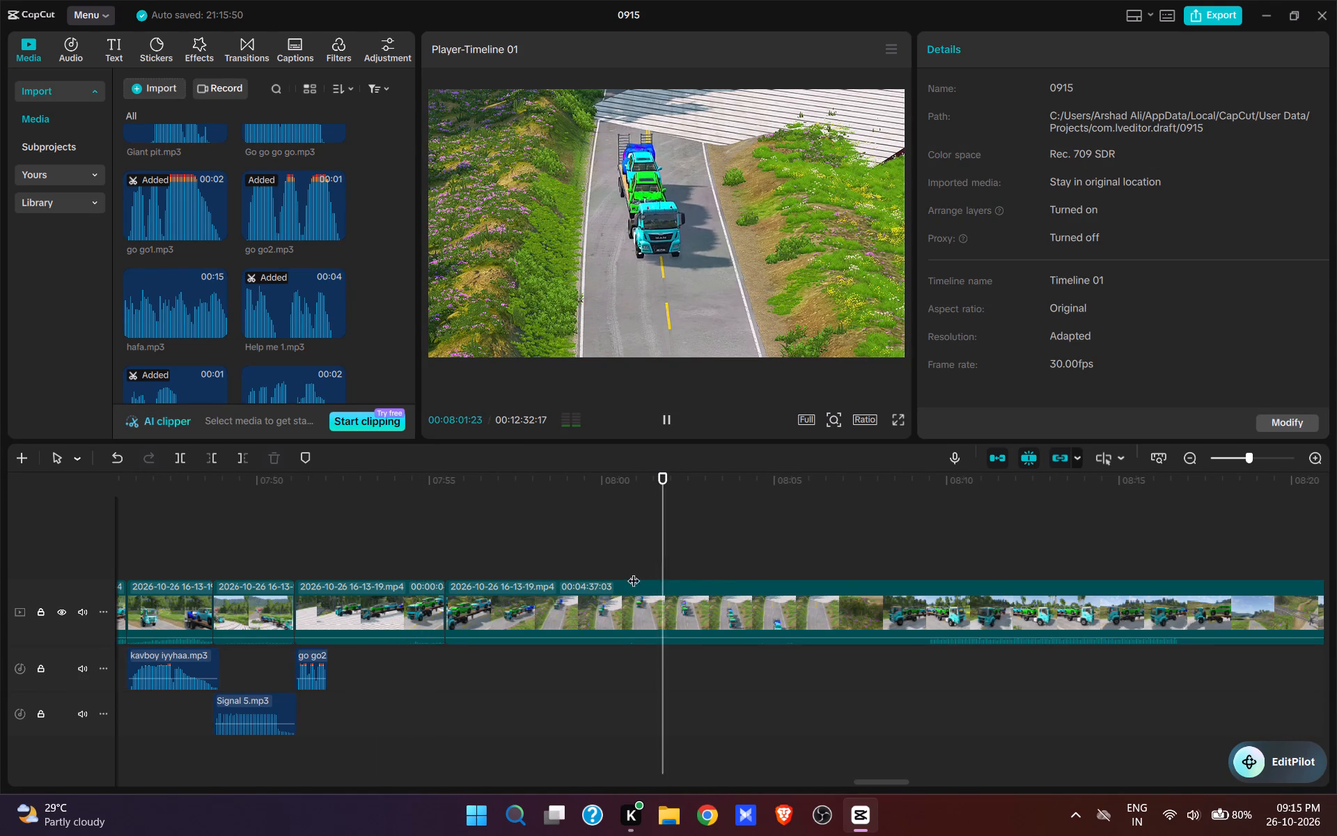
{"action": "left_click", "coordinate": [621, 564]}
{"action": "type", "text": "q"}
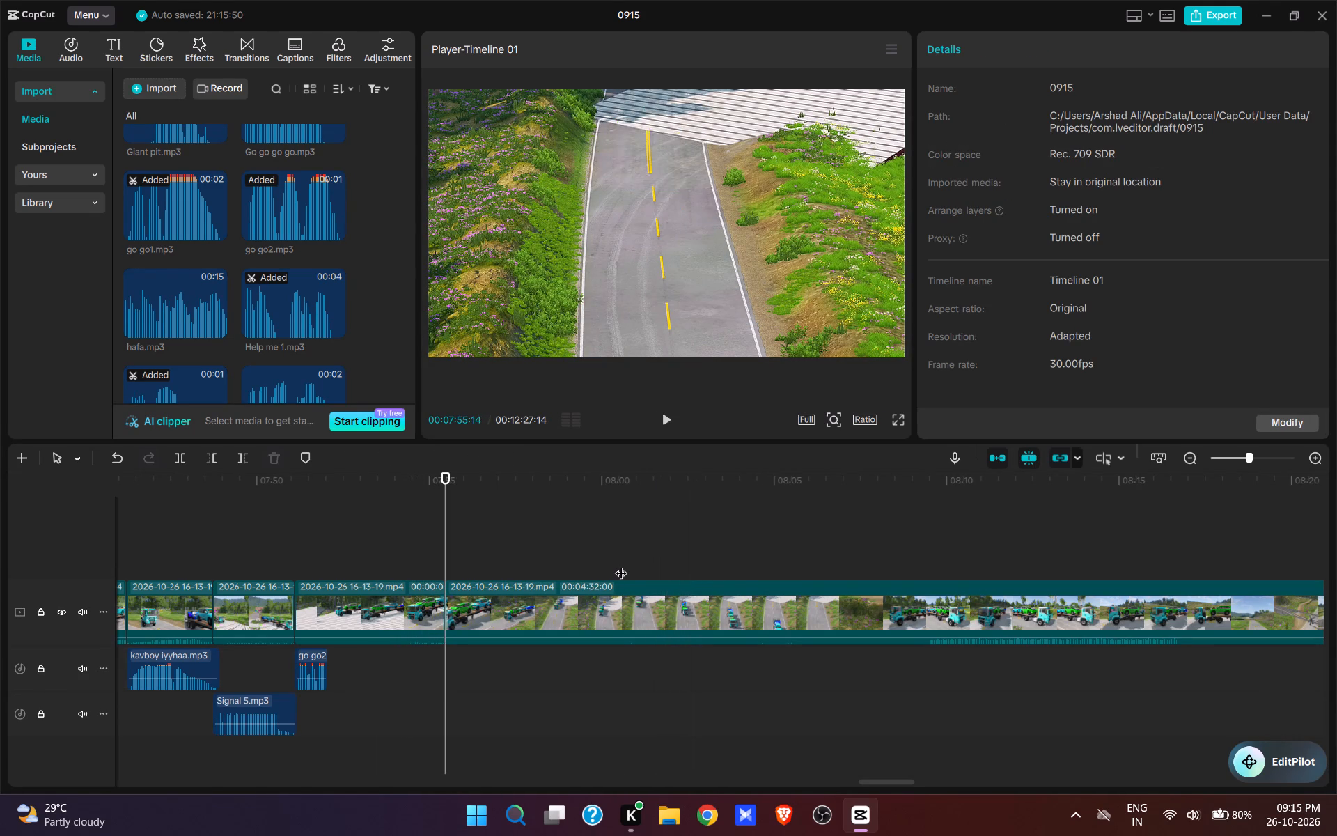
{"action": "key", "text": "space"}
{"action": "key", "text": "space"}
{"action": "type", "text": "q"}
Preview the overhead shot, look through the sound clips and add yaaaaaa bolacha at the shot's start, 00:07:55:14.
{"action": "key", "text": "space"}
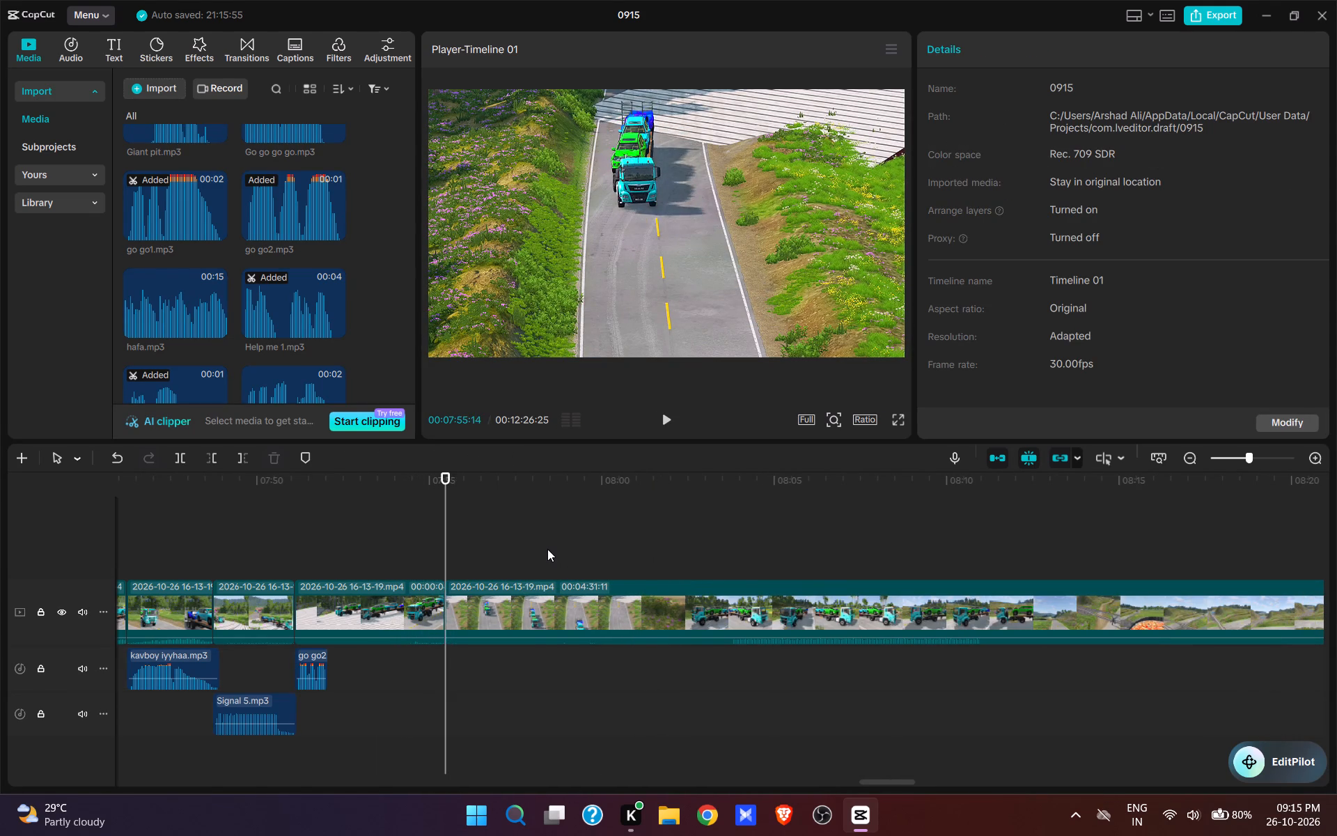
{"action": "key", "text": "space"}
{"action": "left_click", "coordinate": [444, 548]}
{"action": "left_click", "coordinate": [270, 319]}
{"action": "left_click", "coordinate": [166, 319]}
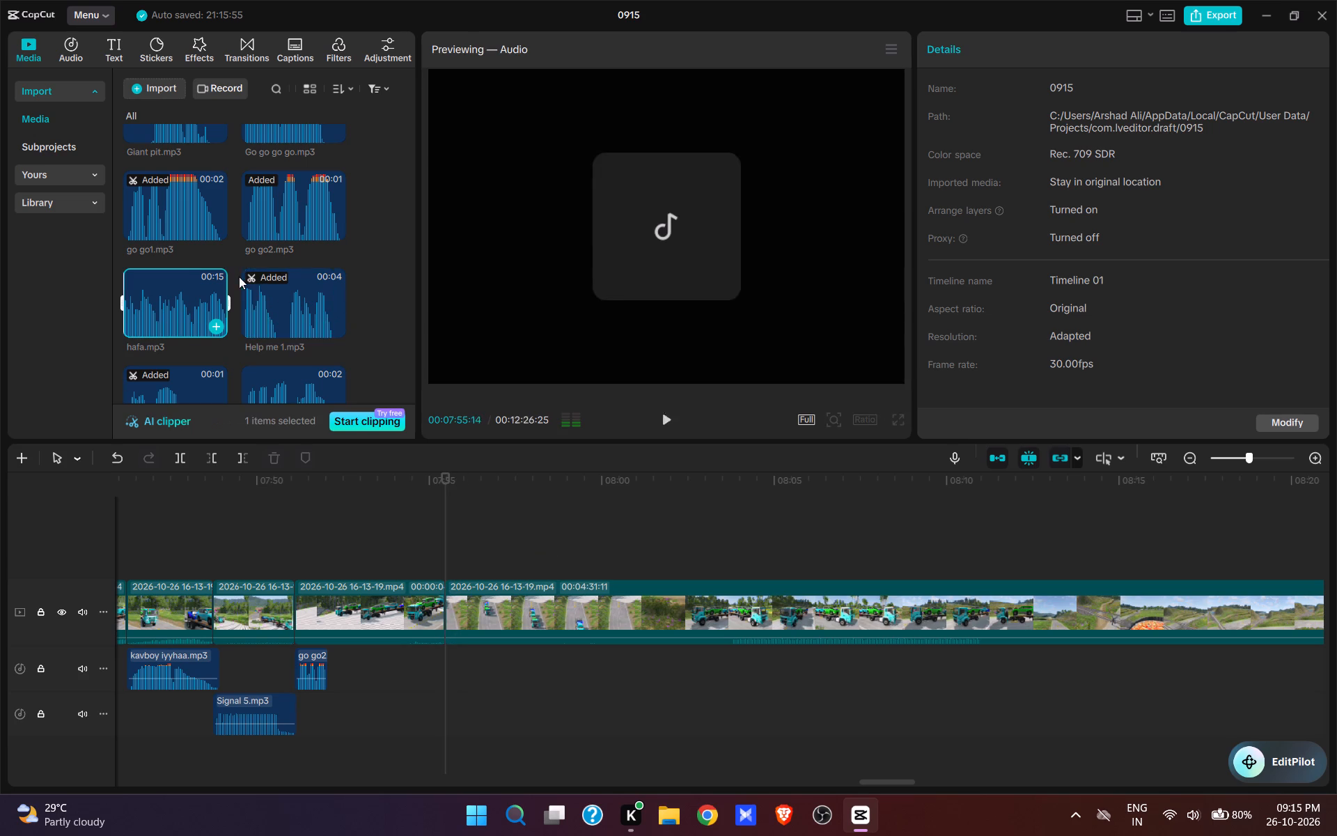
{"action": "scroll", "coordinate": [221, 251], "scroll_direction": "down", "scroll_amount": 6}
{"action": "left_click", "coordinate": [283, 258]}
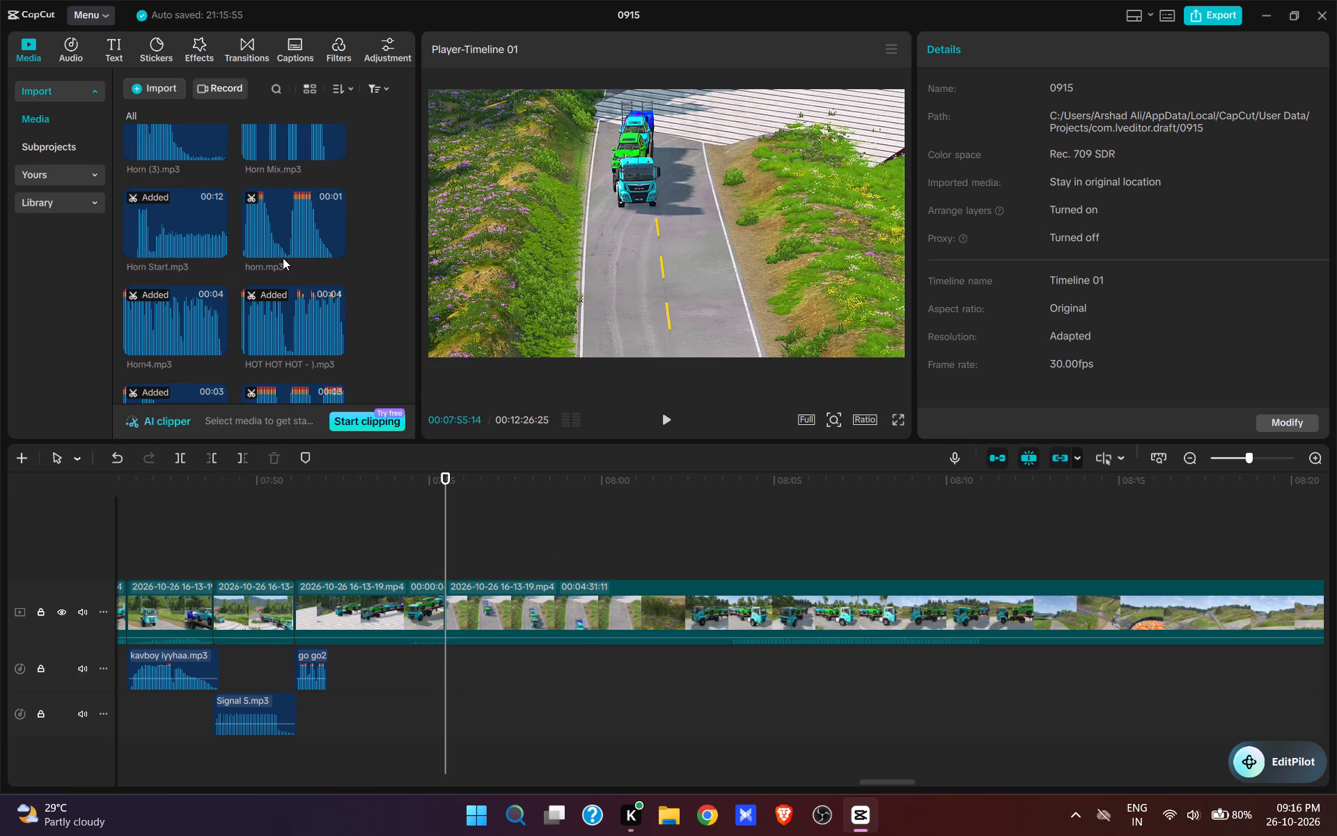
{"action": "left_click", "coordinate": [284, 242]}
{"action": "scroll", "coordinate": [292, 300], "scroll_direction": "down", "scroll_amount": 4}
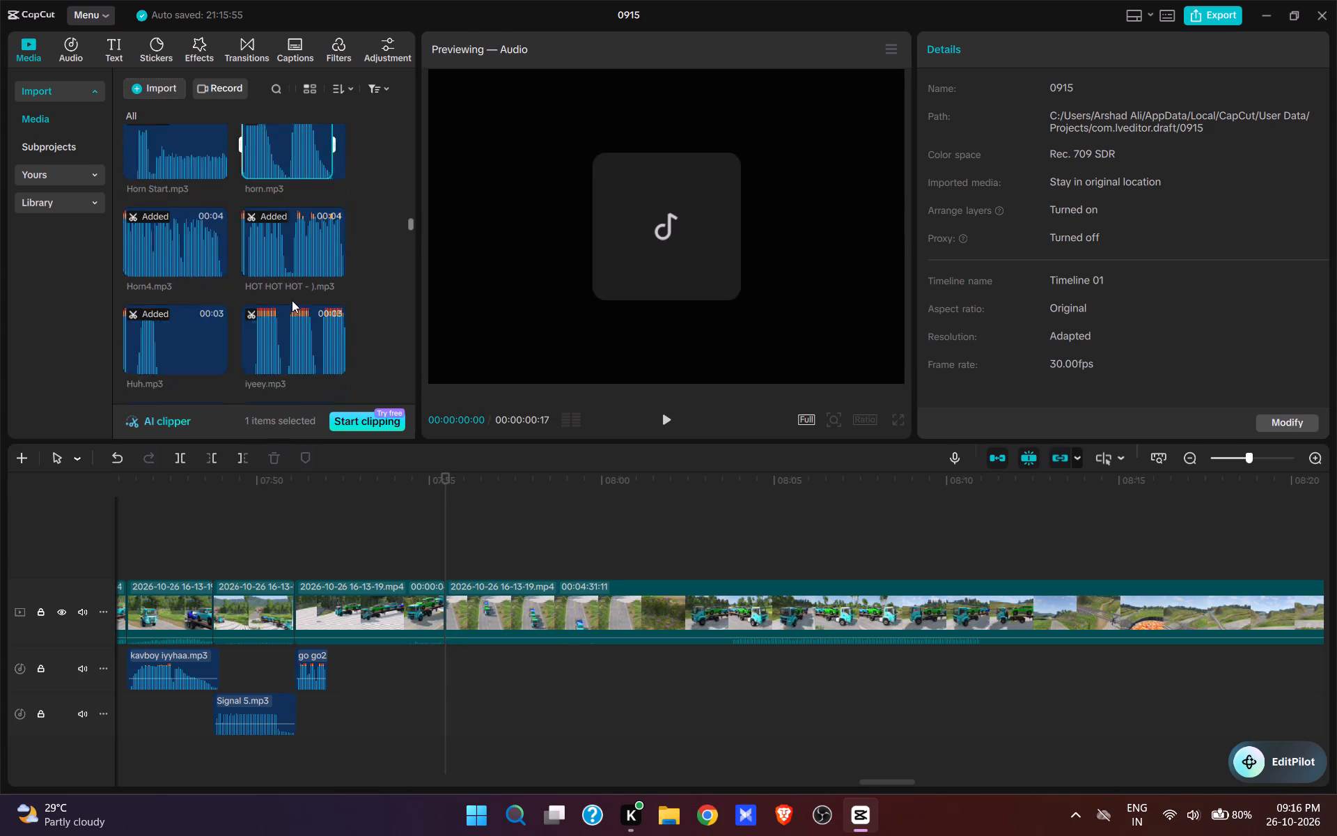
{"action": "scroll", "coordinate": [292, 300], "scroll_direction": "down", "scroll_amount": 10}
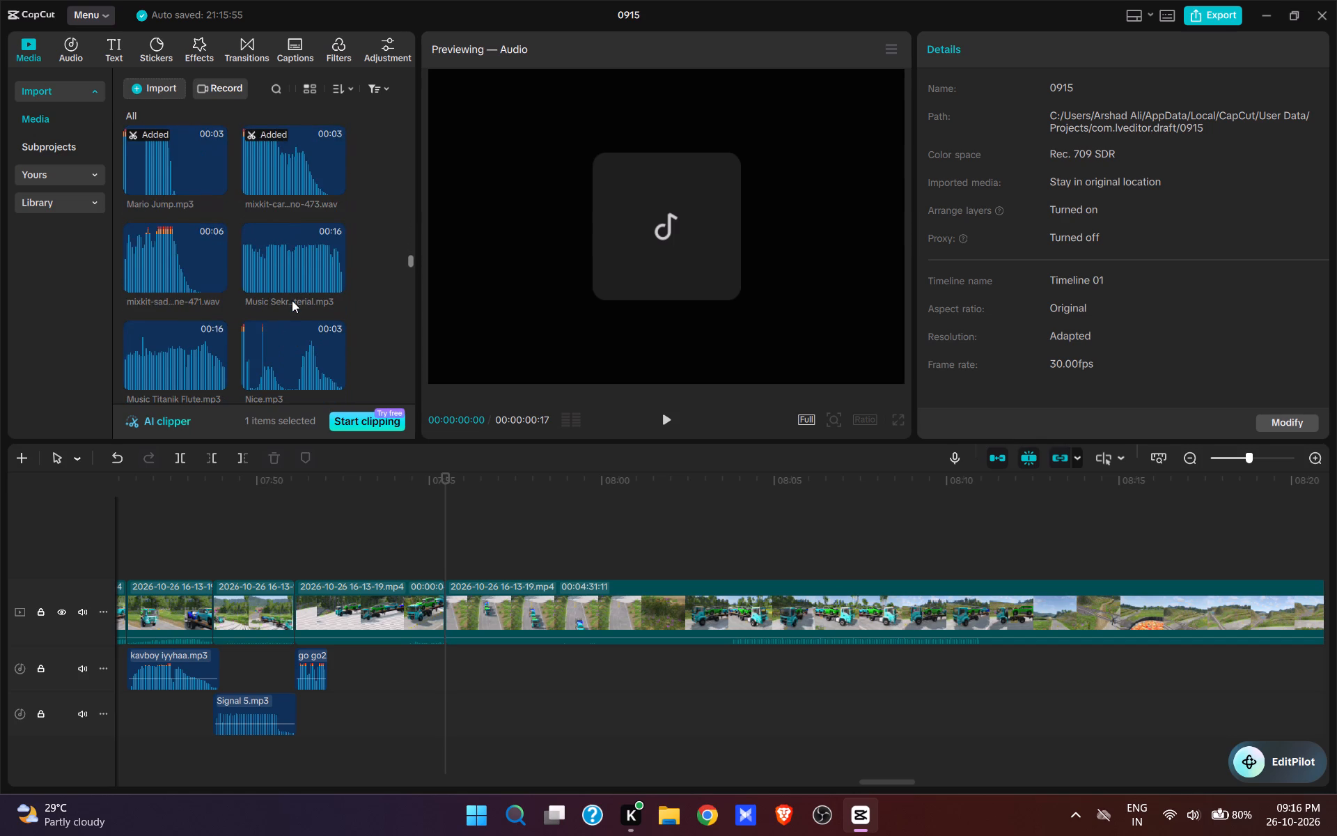
{"action": "scroll", "coordinate": [292, 300], "scroll_direction": "down", "scroll_amount": 19}
{"action": "scroll", "coordinate": [292, 300], "scroll_direction": "down", "scroll_amount": 7}
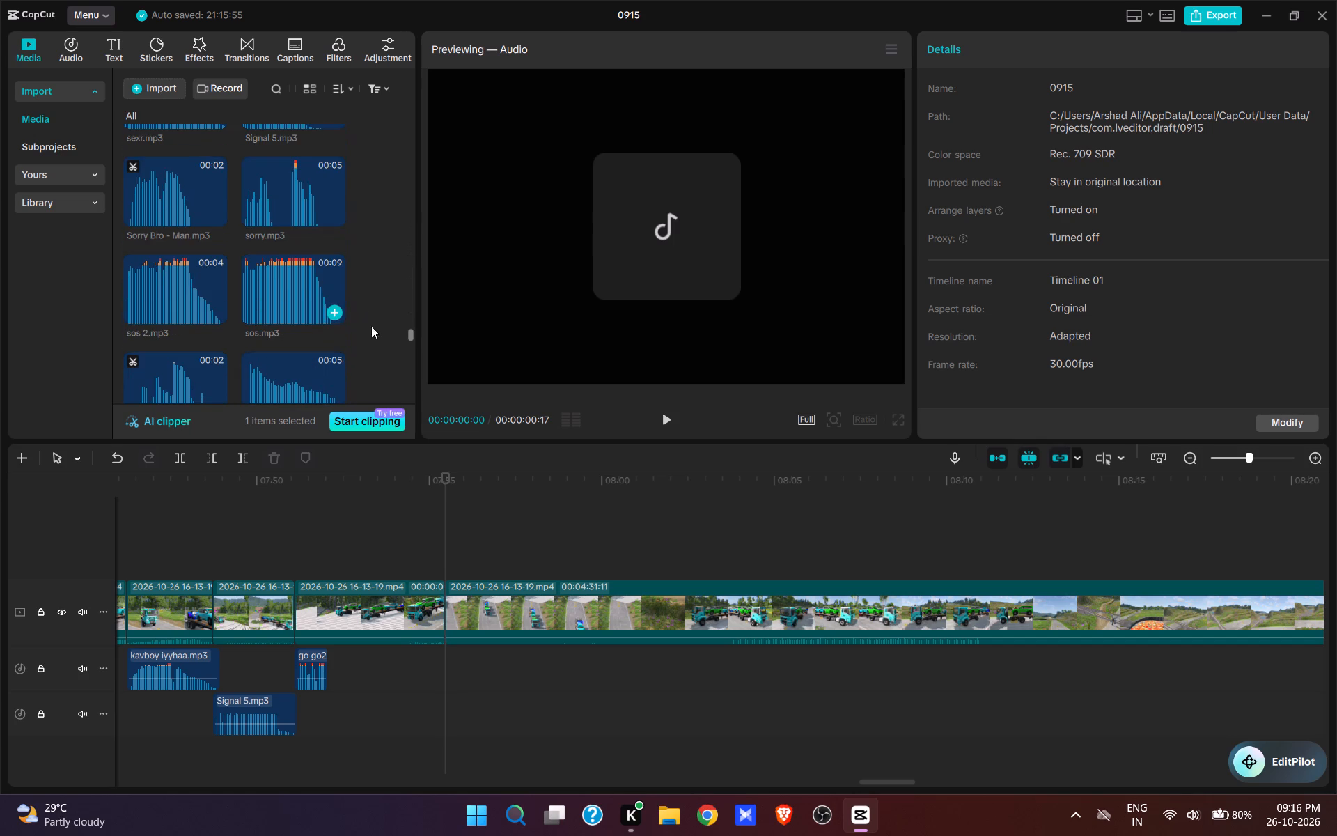
{"action": "left_click_drag", "start_coordinate": [410, 357], "coordinate": [401, 437]}
{"action": "scroll", "coordinate": [307, 334], "scroll_direction": "up", "scroll_amount": 2}
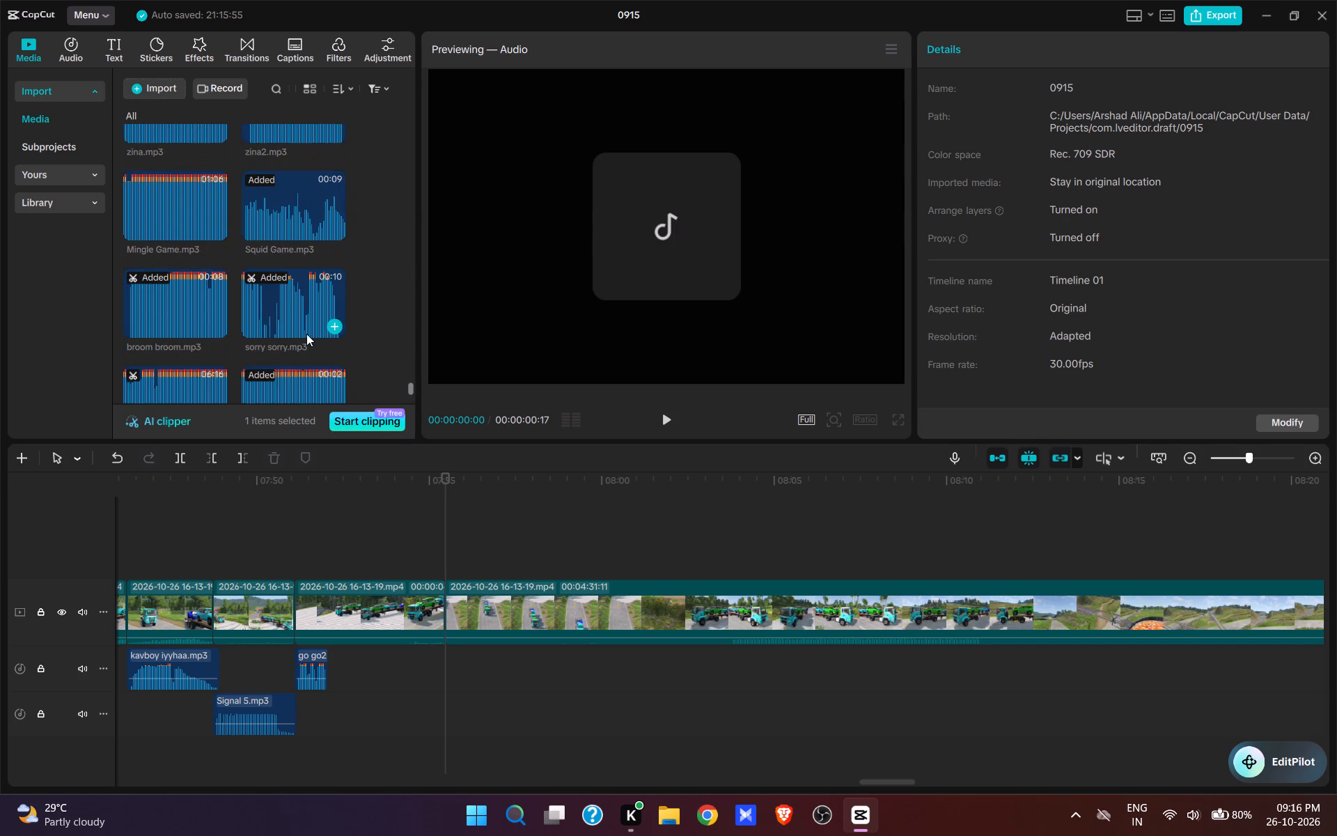
{"action": "scroll", "coordinate": [306, 334], "scroll_direction": "up", "scroll_amount": 2}
{"action": "left_click", "coordinate": [334, 189]}
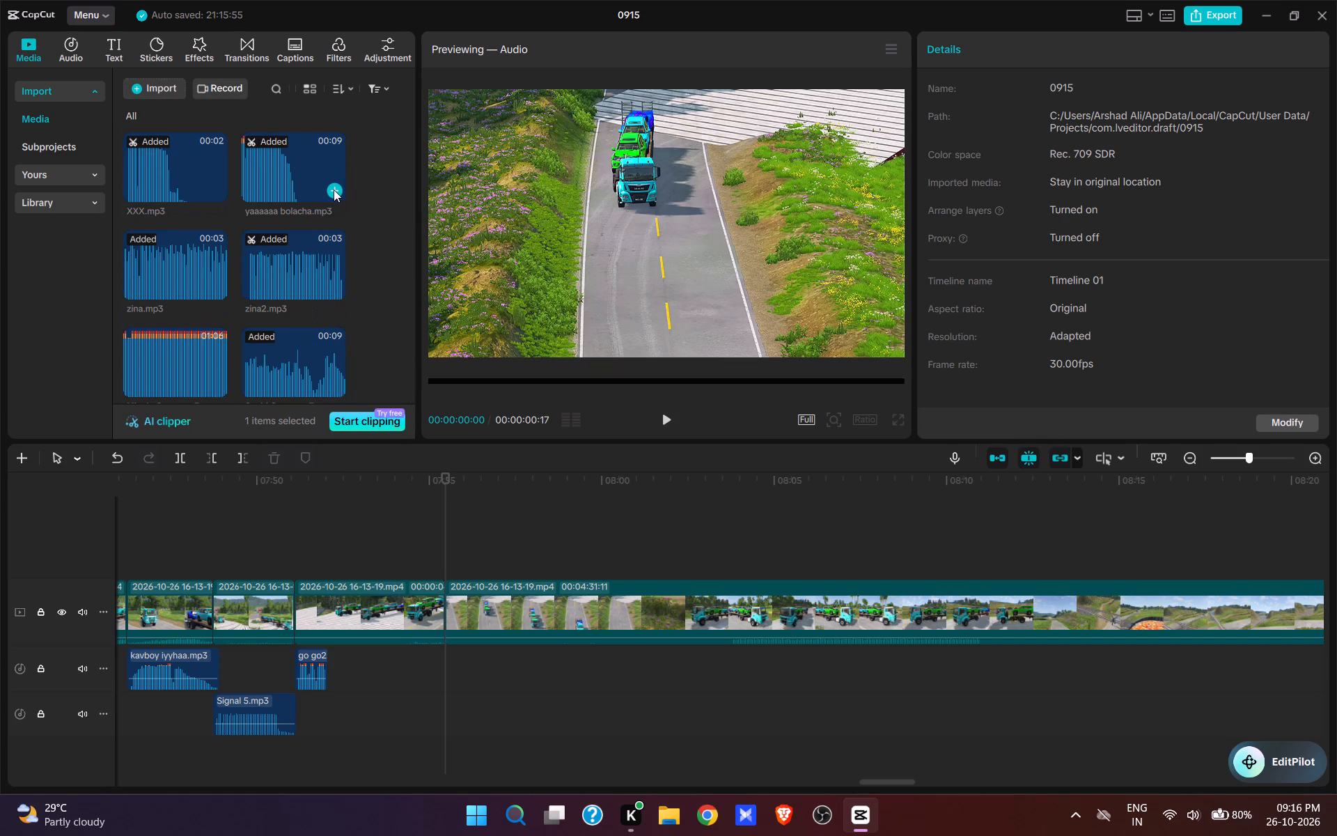
Play the overhead shot with the new voice clip and split the video at 00:07:59:03, as the blue car exits.
{"action": "key", "text": "space"}
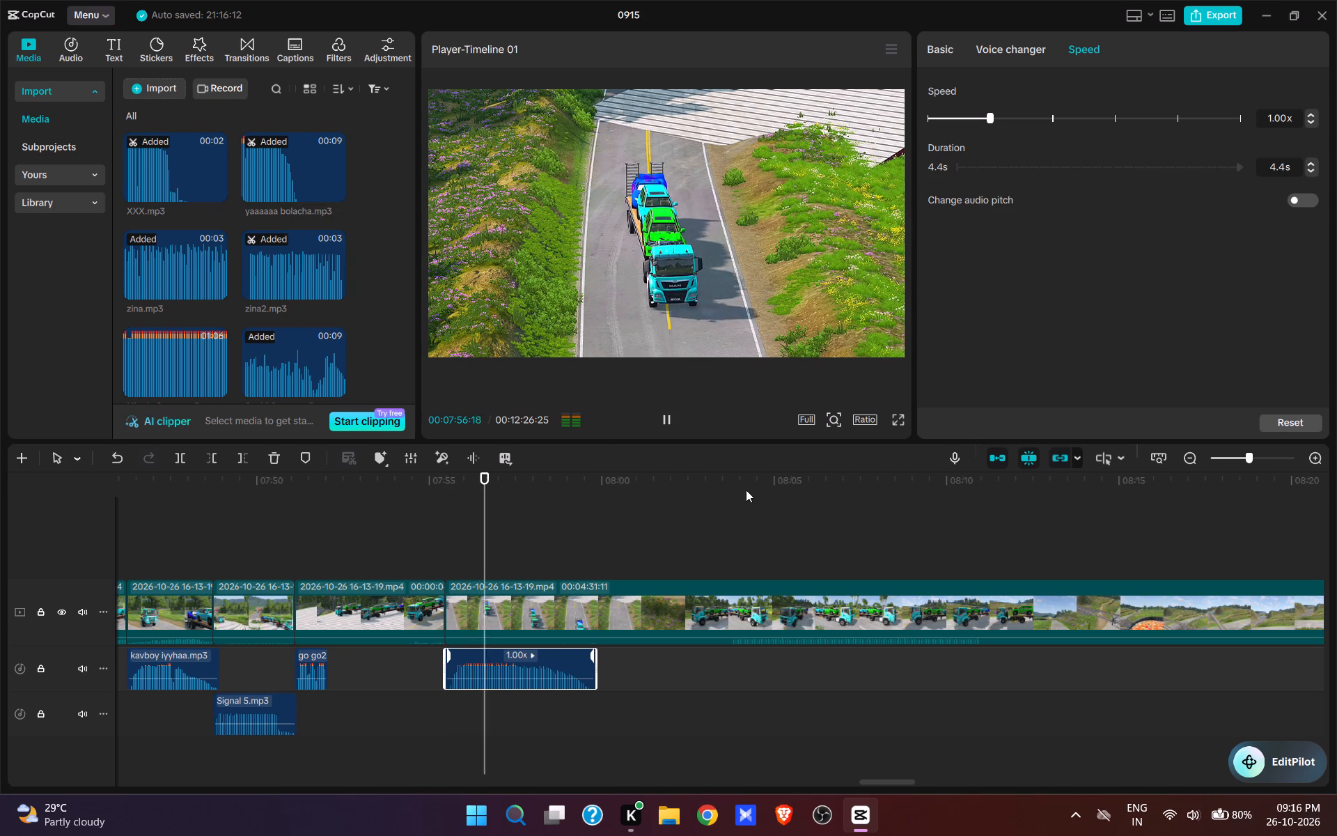
{"action": "key", "text": "space"}
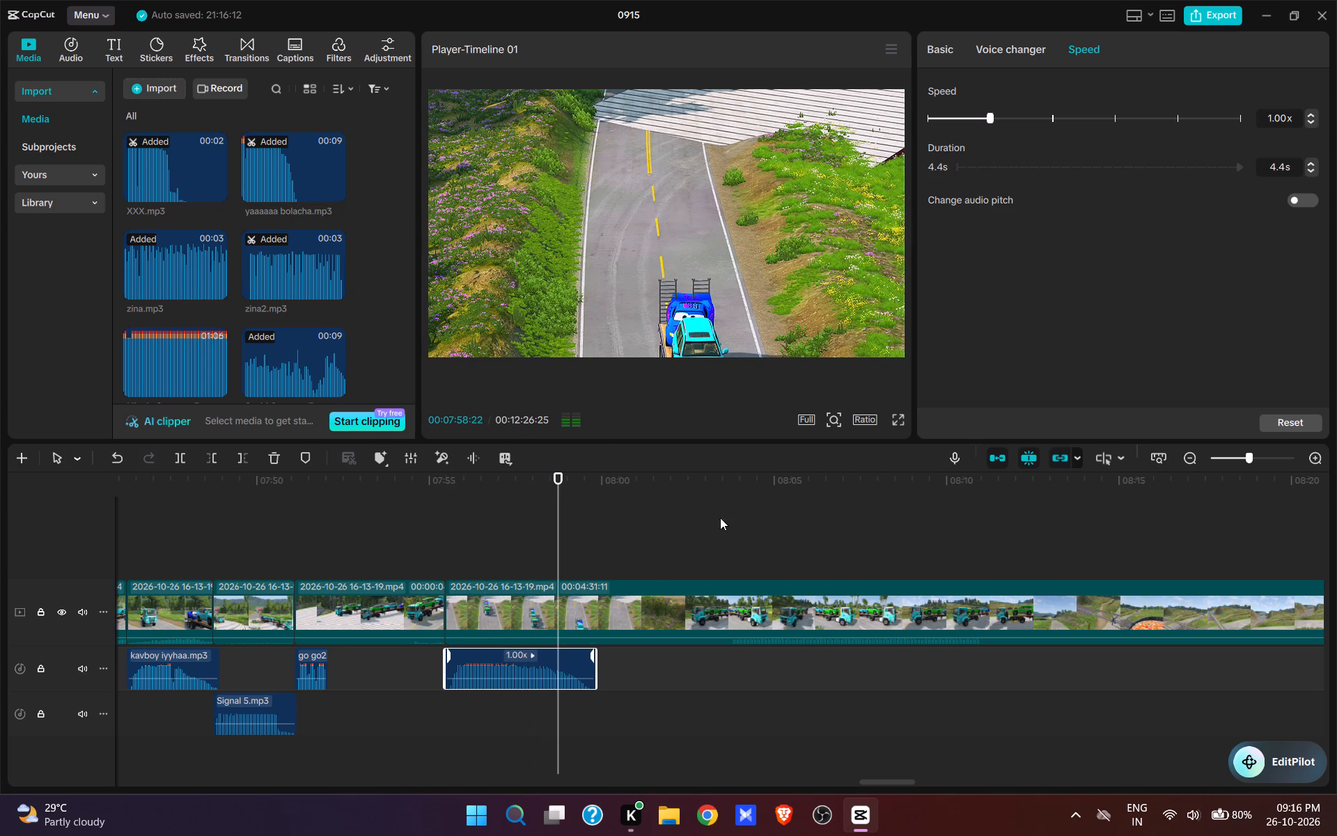
{"action": "key", "text": "space"}
{"action": "key", "text": "space"}
{"action": "left_click", "coordinate": [600, 617]}
{"action": "key", "text": "w"}
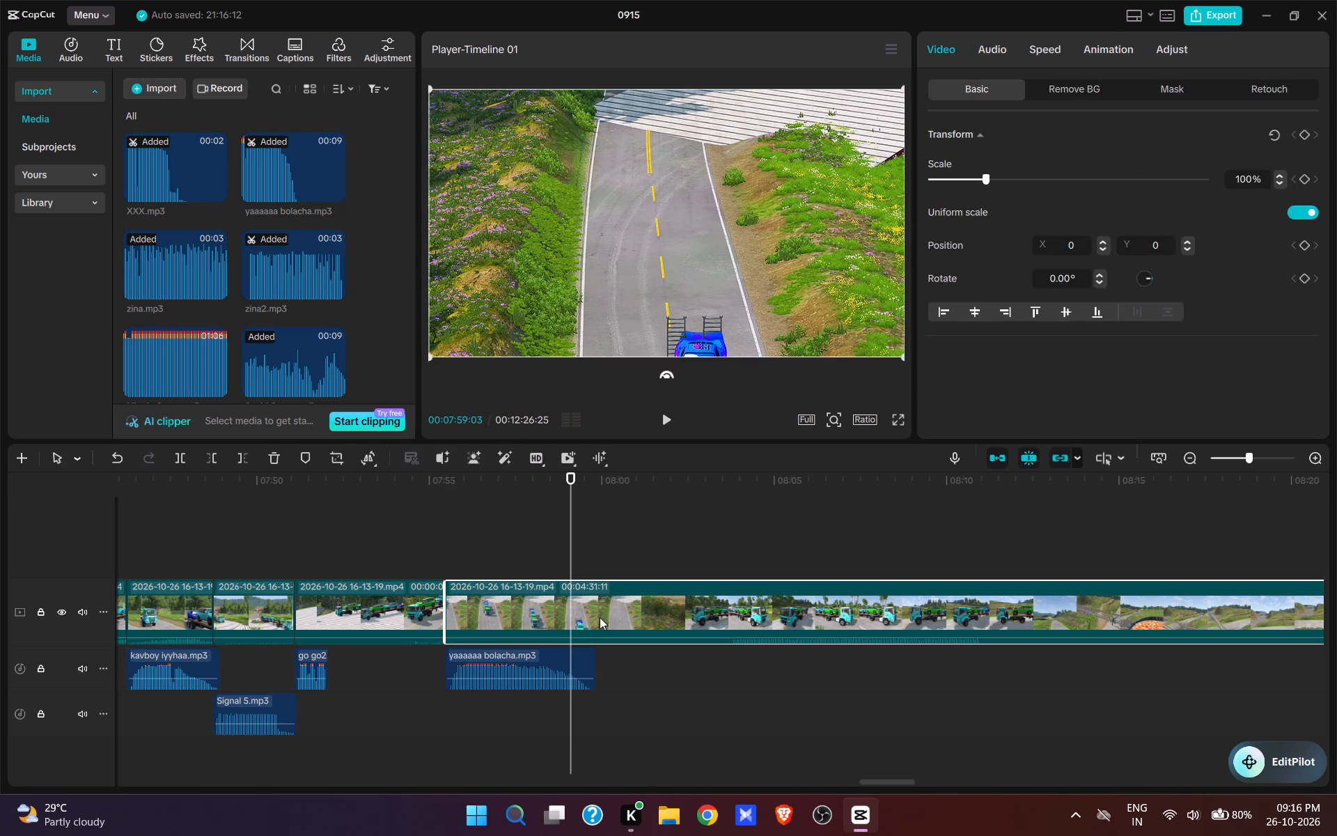
Cut the next 5 s or so after the split, up to the front view of the cyan truck driving on the road.
{"action": "left_click", "coordinate": [768, 557]}
{"action": "left_click", "coordinate": [724, 557]}
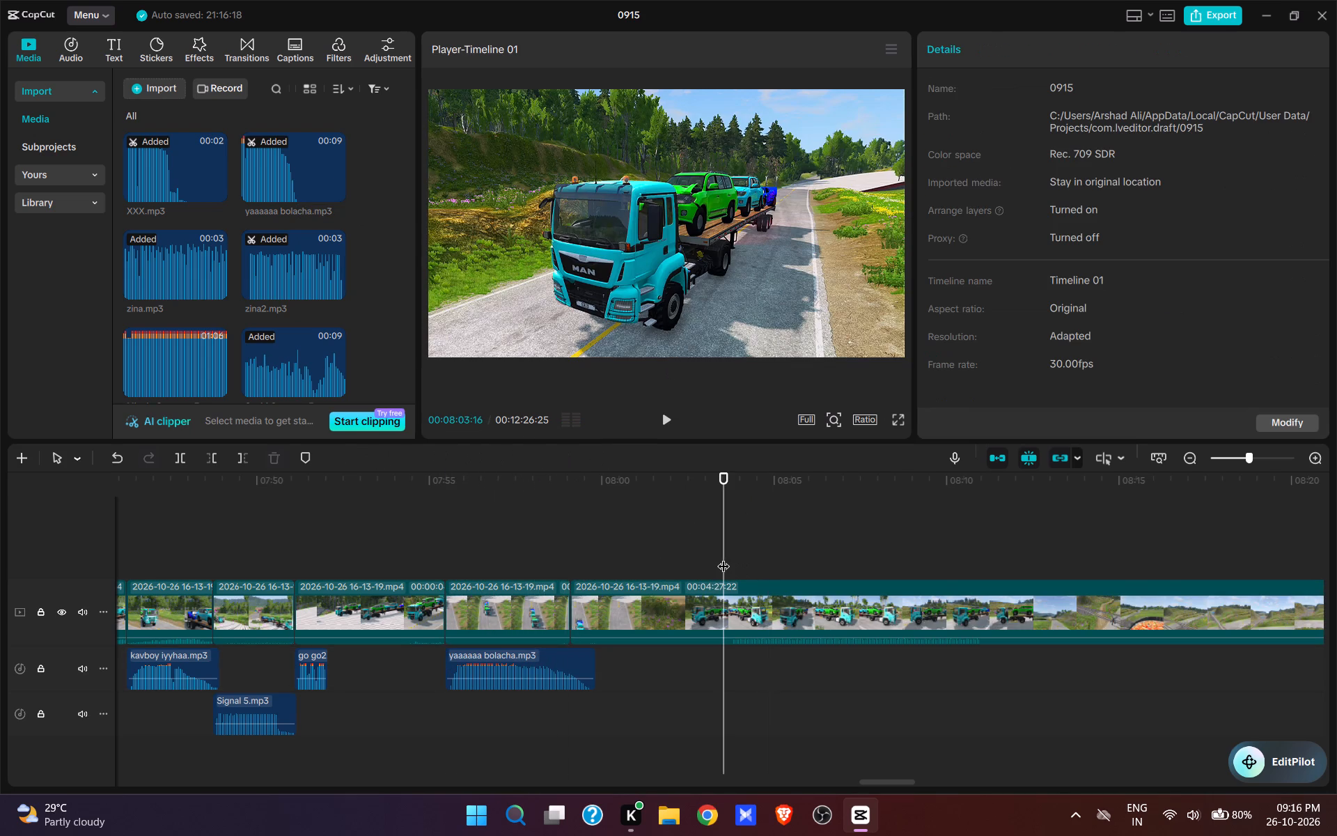
{"action": "key", "text": "space"}
{"action": "key", "text": "space"}
{"action": "type", "text": "q"}
Trim the end of yaaaaaa bolacha to the cut at 00:07:59:03 and paste a copy of the Signal 5 sound there.
{"action": "key", "text": "space"}
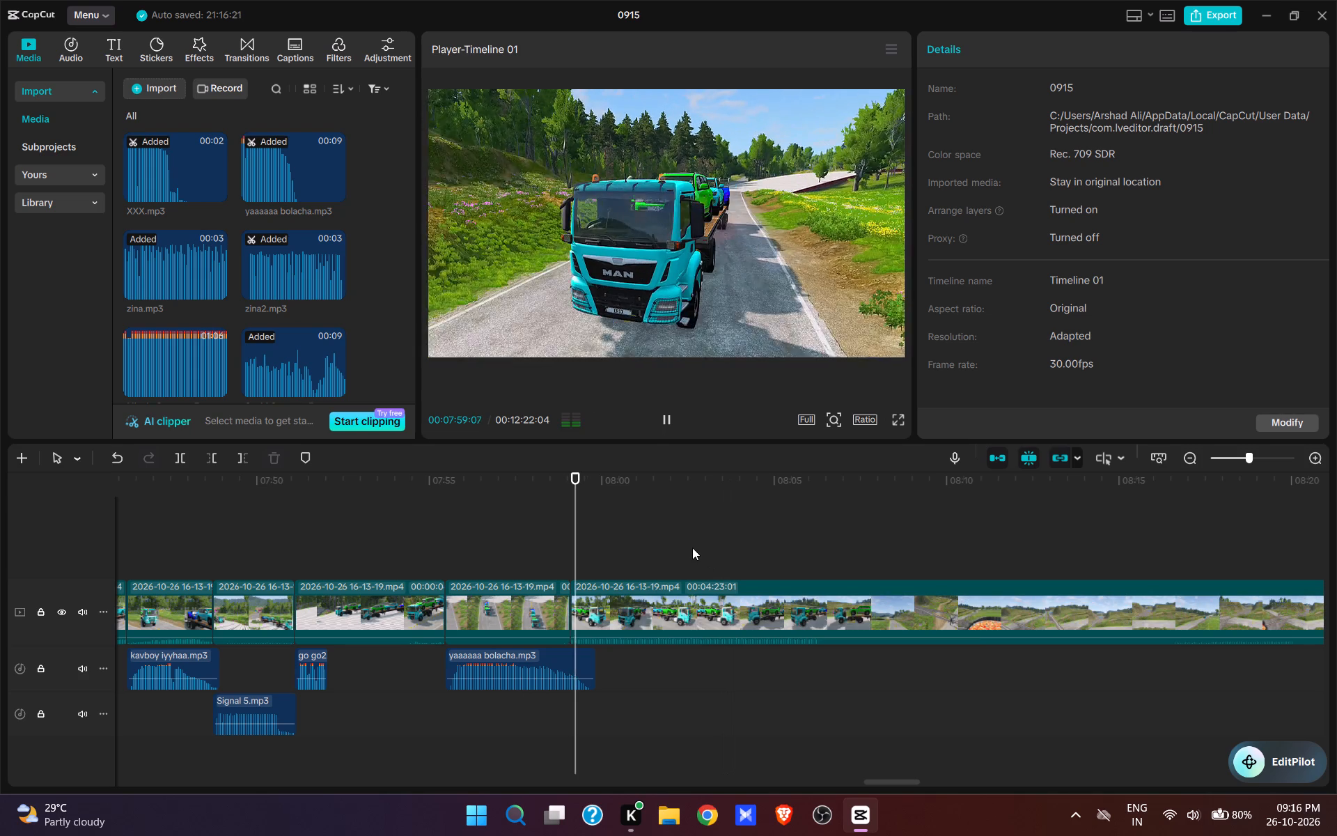
{"action": "key", "text": "space"}
{"action": "left_click", "coordinate": [570, 552]}
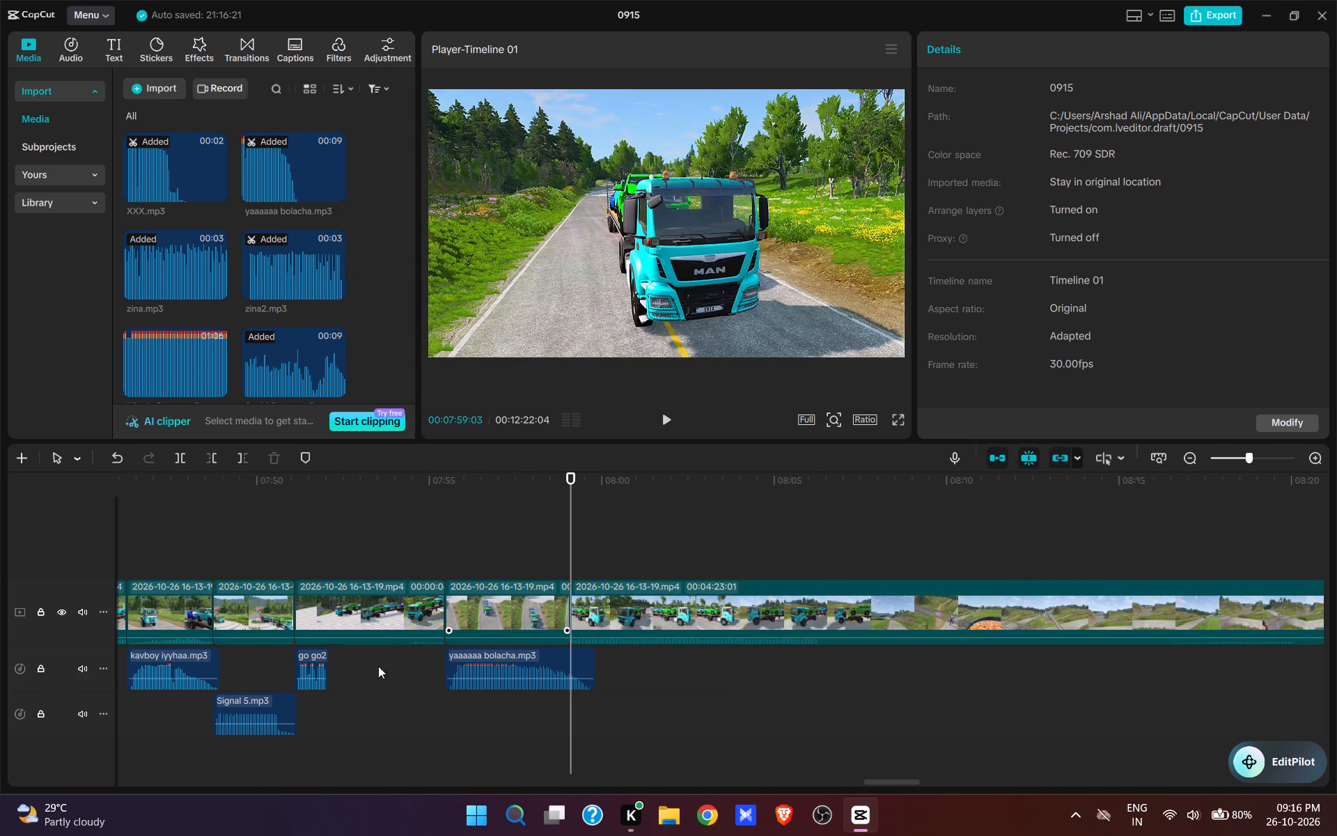
{"action": "left_click", "coordinate": [251, 702]}
{"action": "key", "text": "ctrl+c"}
{"action": "left_click", "coordinate": [495, 671]}
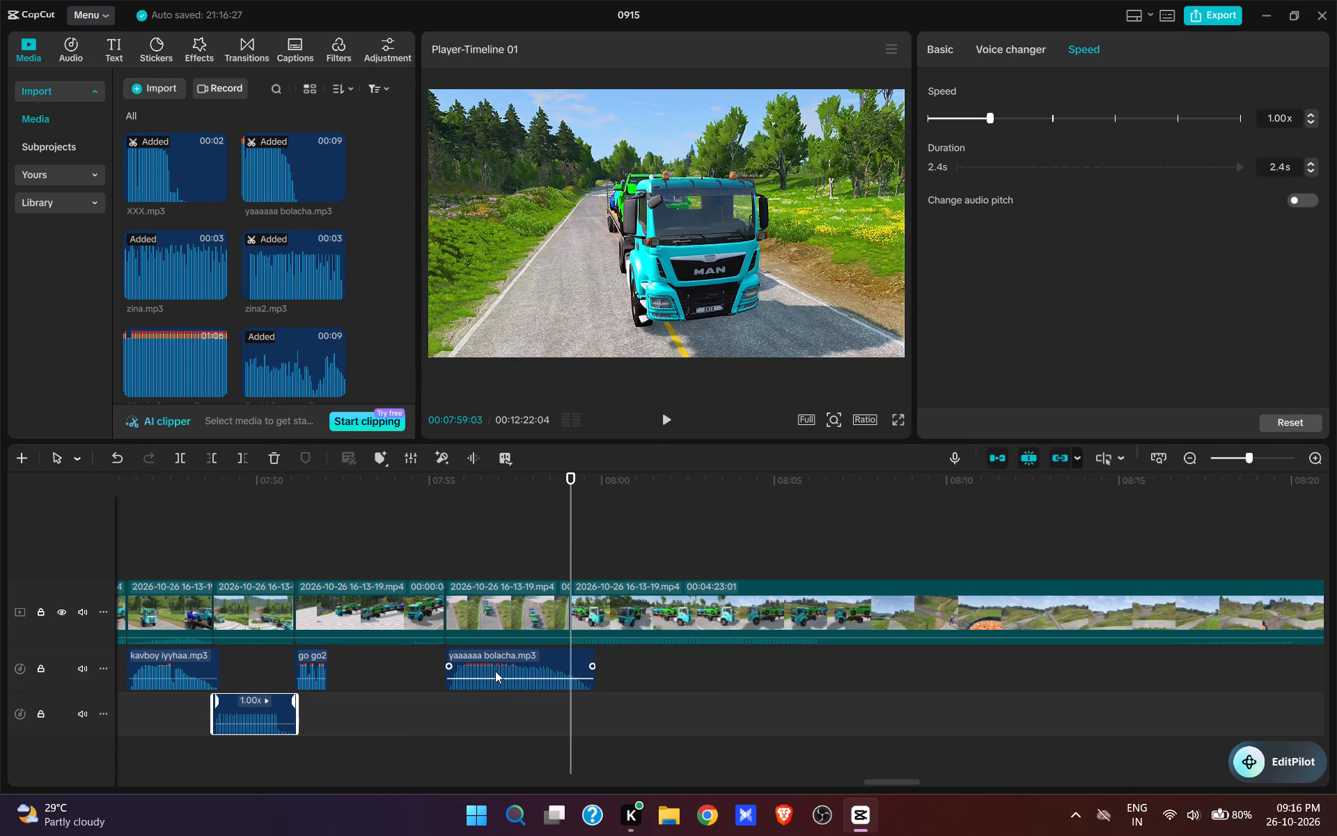
{"action": "key", "text": "e"}
{"action": "key", "text": "ctrl+v"}
Paste another Signal 5 copy about 5 s into the front-view truck shot and shift it about half a second earlier, onto the upper audio track.
{"action": "key", "text": "space"}
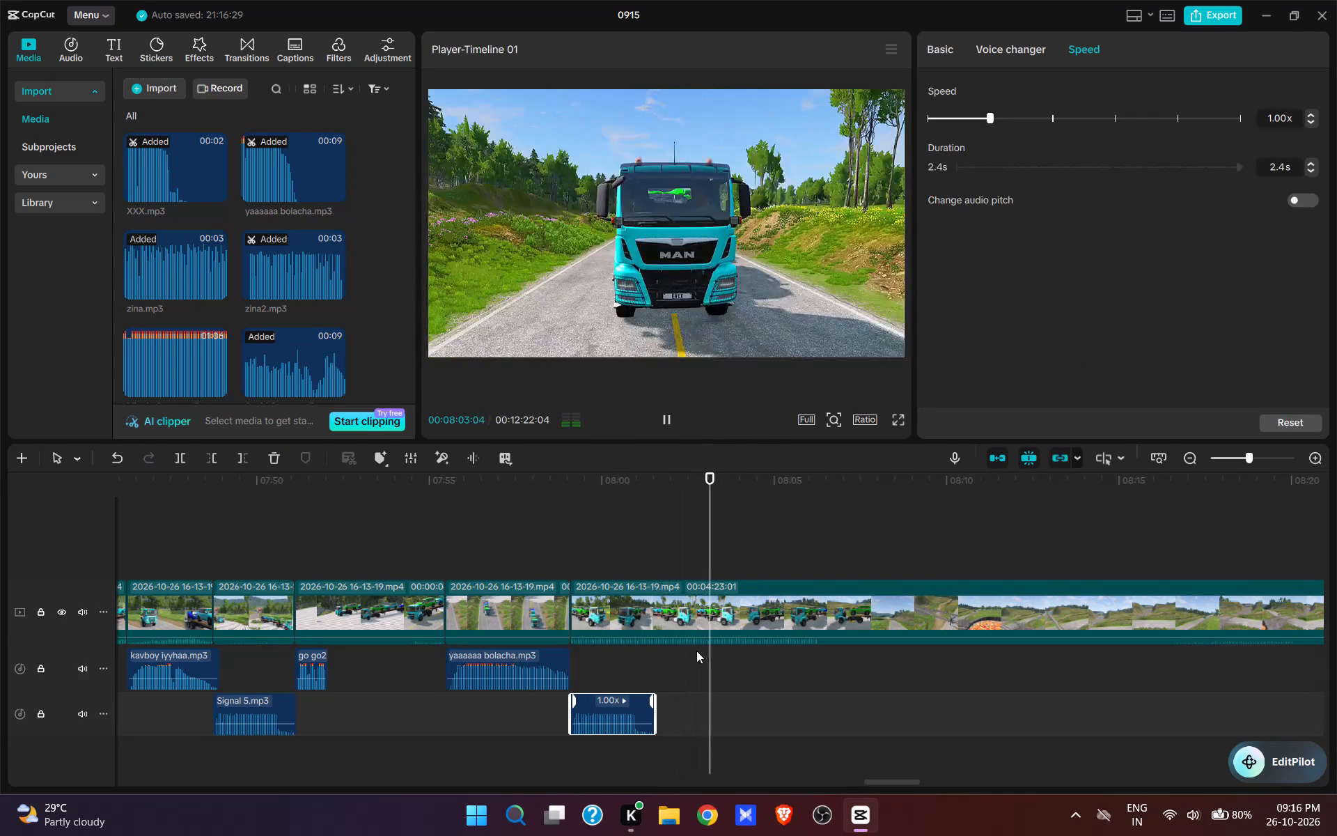
{"action": "key", "text": "space"}
{"action": "key", "text": "ctrl+v"}
{"action": "key", "text": "space"}
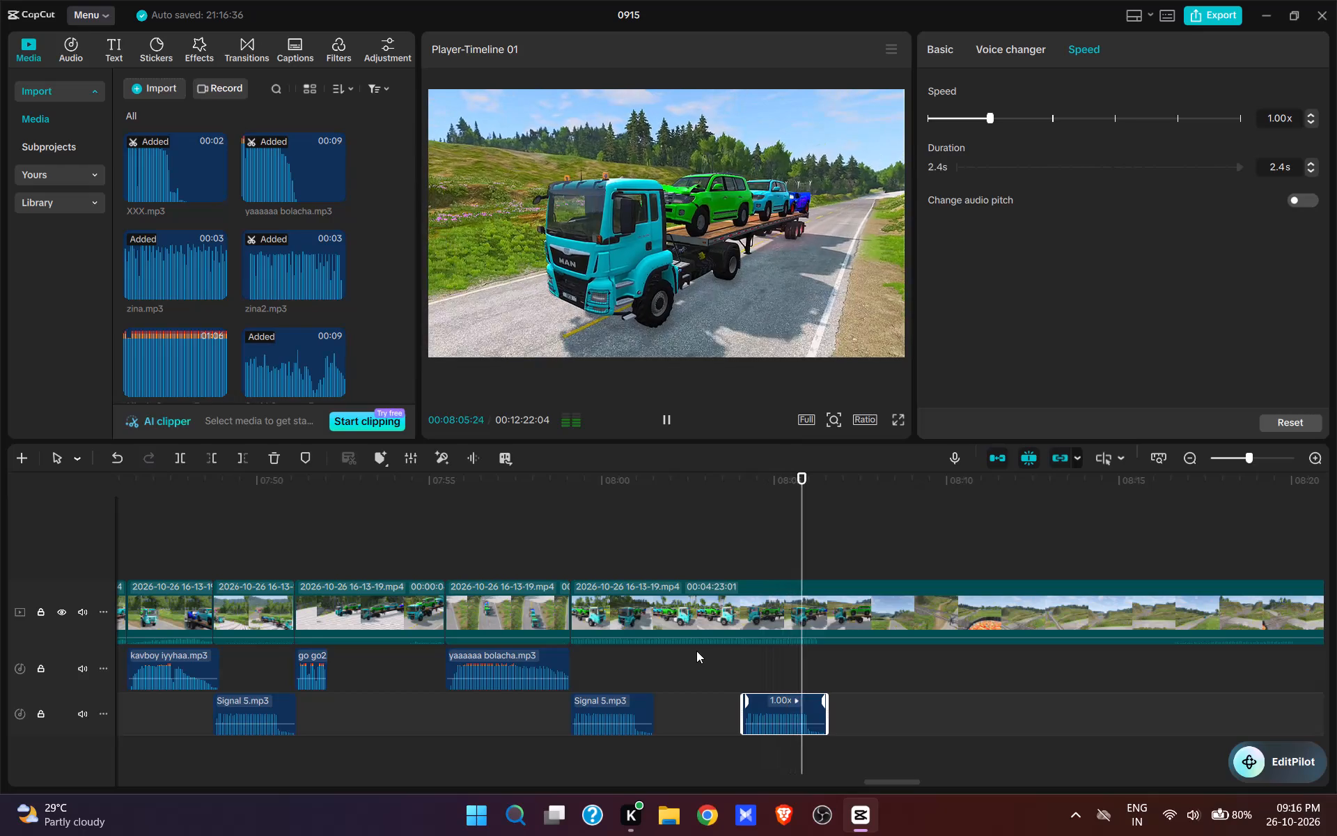
{"action": "key", "text": "space"}
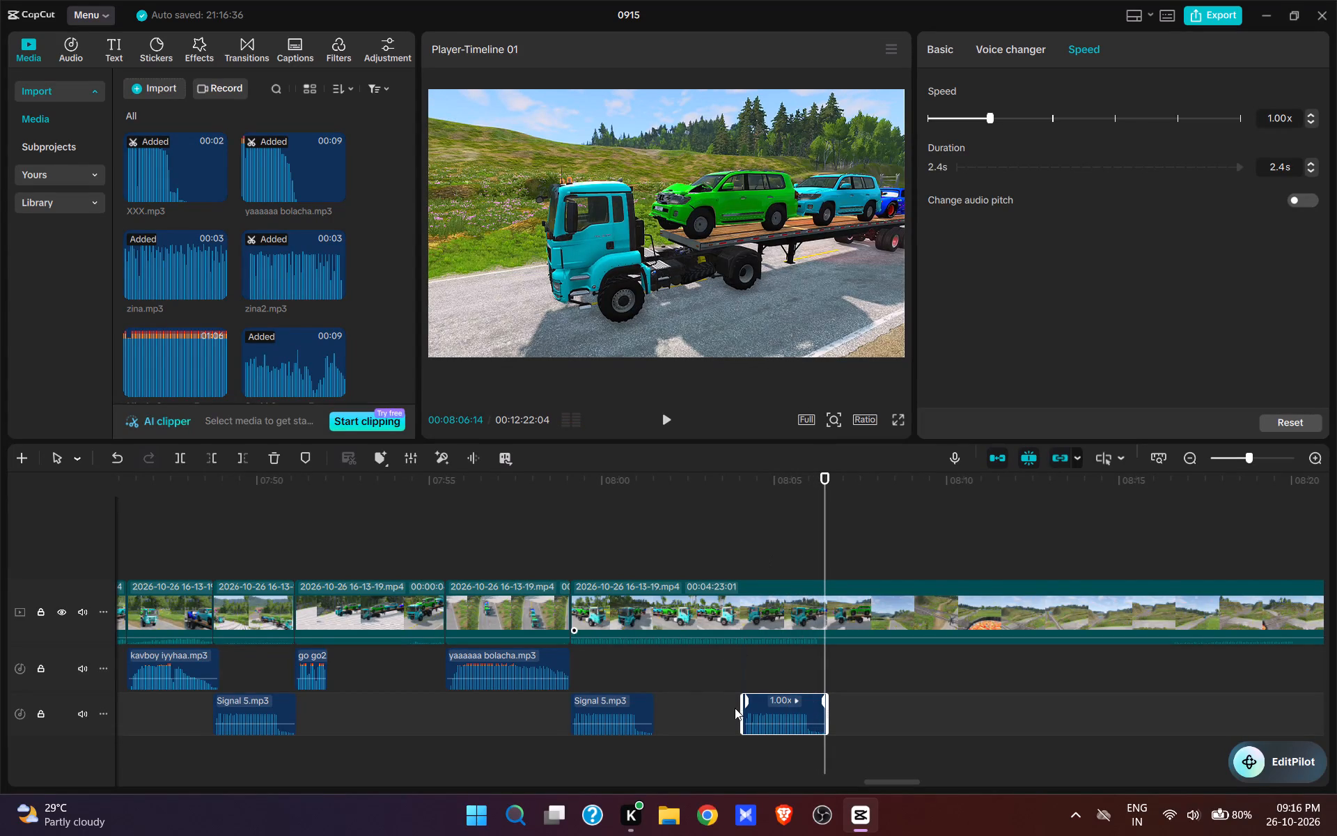
{"action": "left_click_drag", "start_coordinate": [775, 700], "coordinate": [765, 700]}
{"action": "left_click_drag", "start_coordinate": [763, 699], "coordinate": [745, 668]}
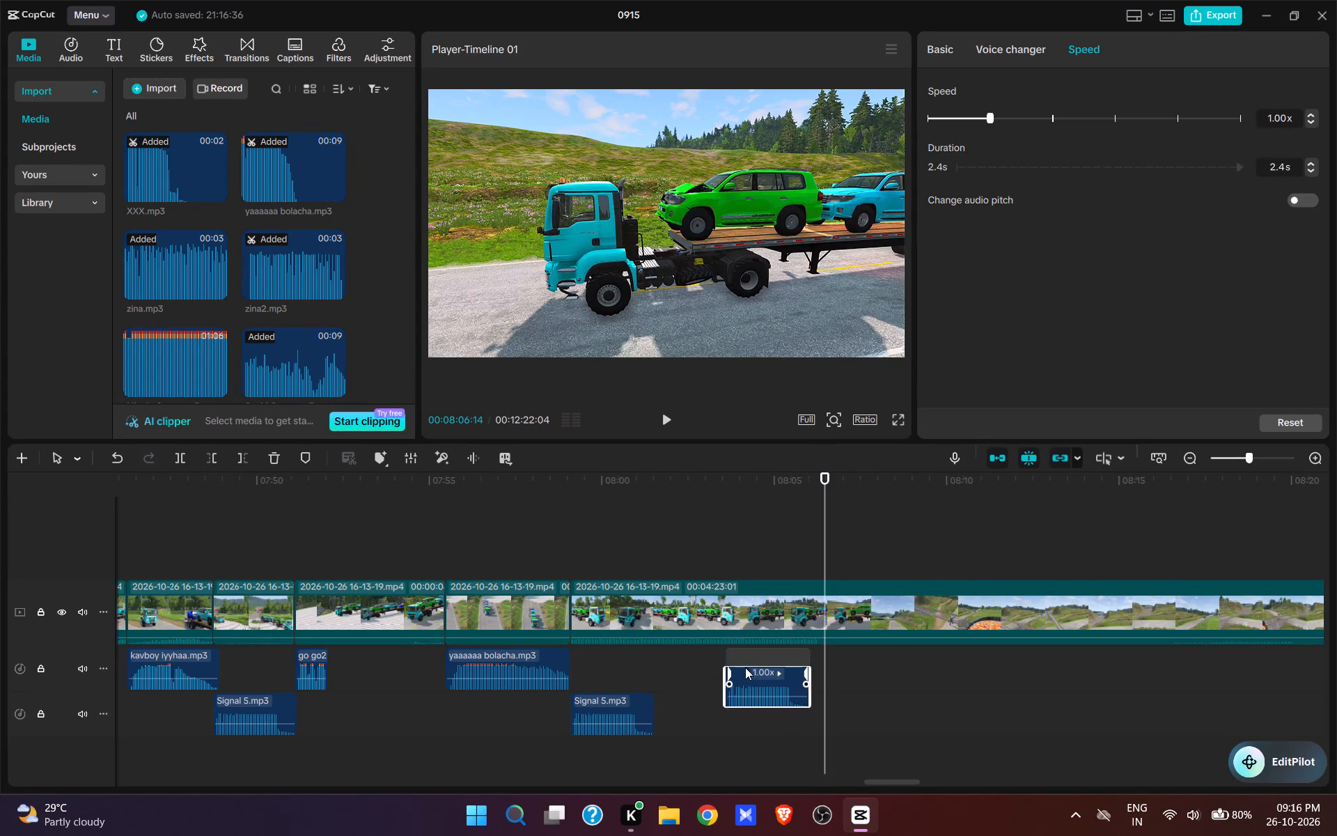
Replay the front-view truck shot with the pasted Signal 5 sound and split the video at 00:08:06:01, where that sound ends.
{"action": "left_click", "coordinate": [713, 582]}
{"action": "key", "text": "space"}
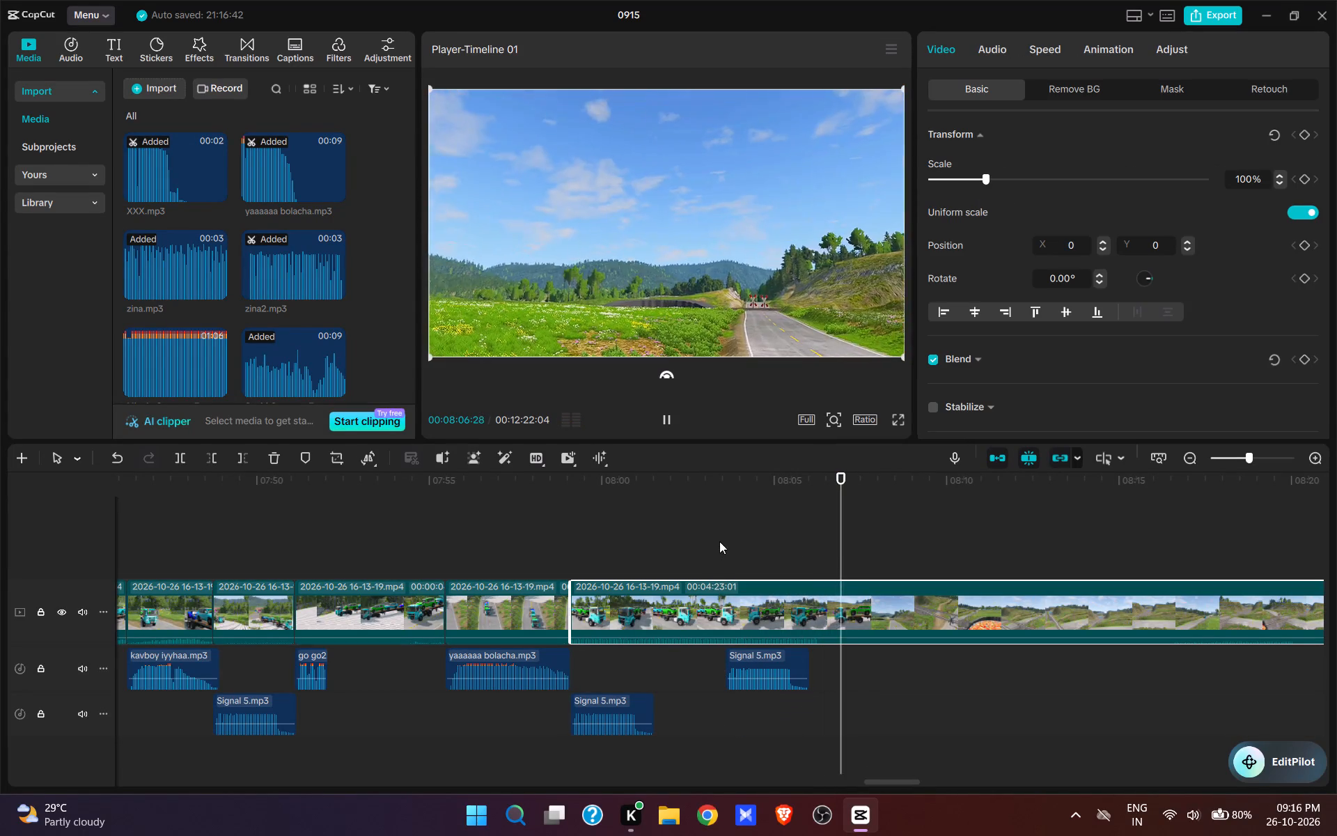
{"action": "left_click", "coordinate": [719, 541]}
{"action": "key", "text": "space"}
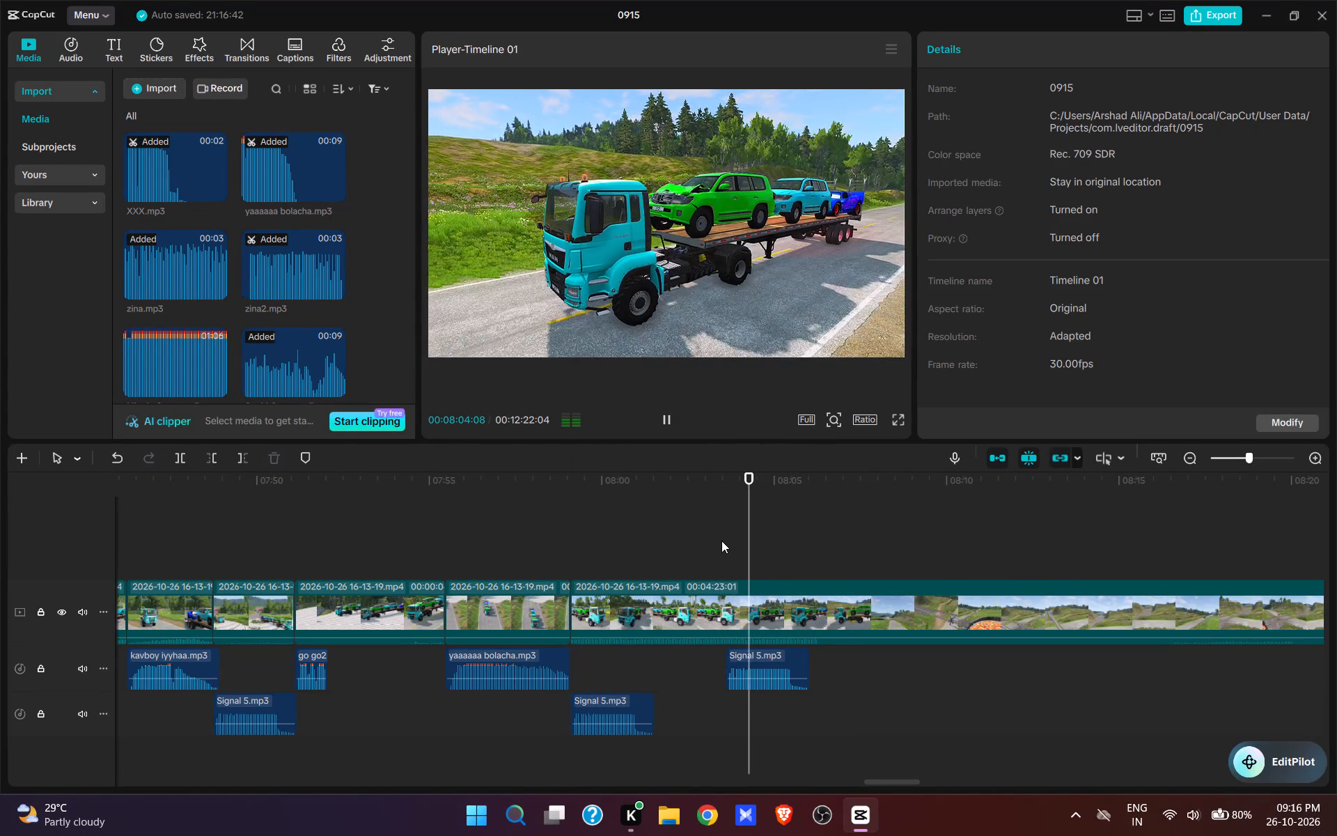
{"action": "key", "text": "space"}
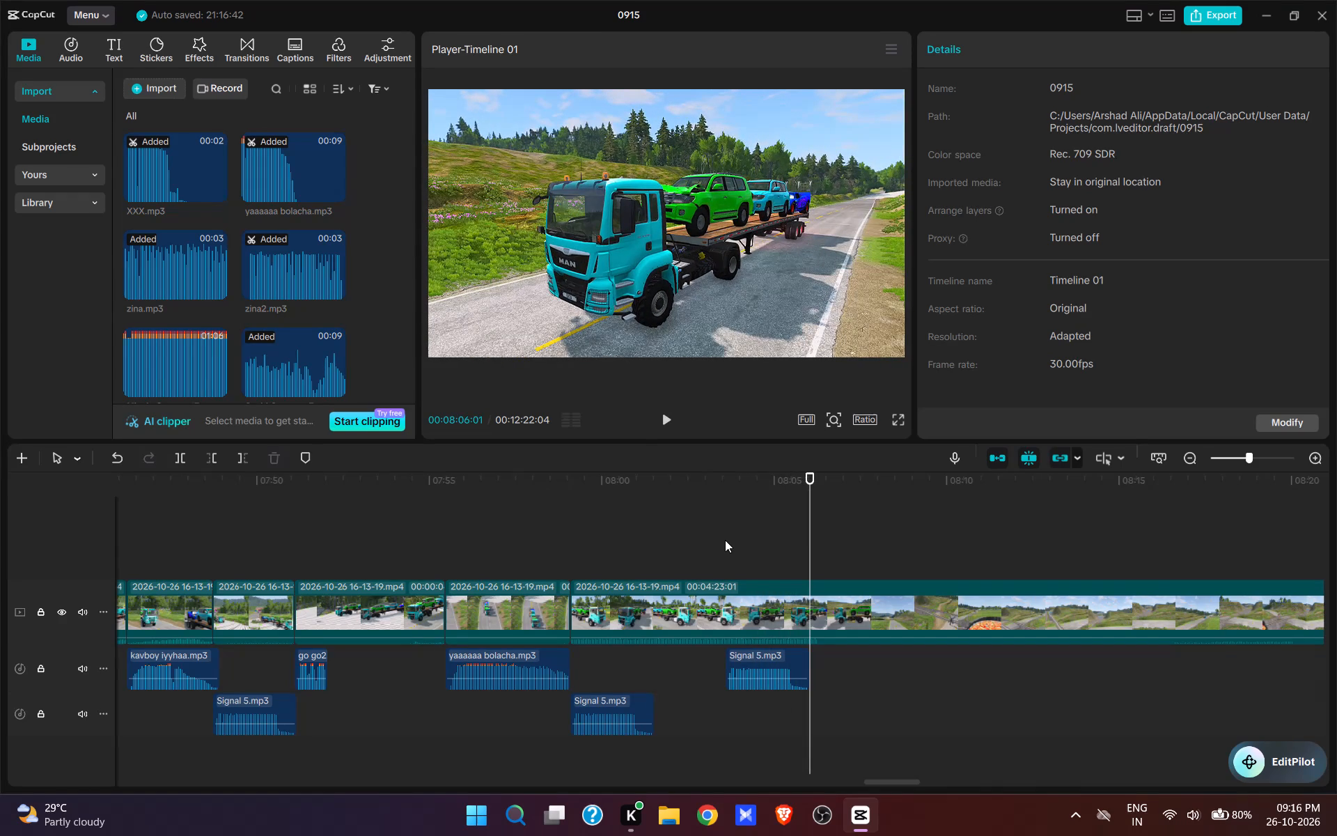
{"action": "left_click", "coordinate": [813, 606]}
{"action": "key", "text": "space"}
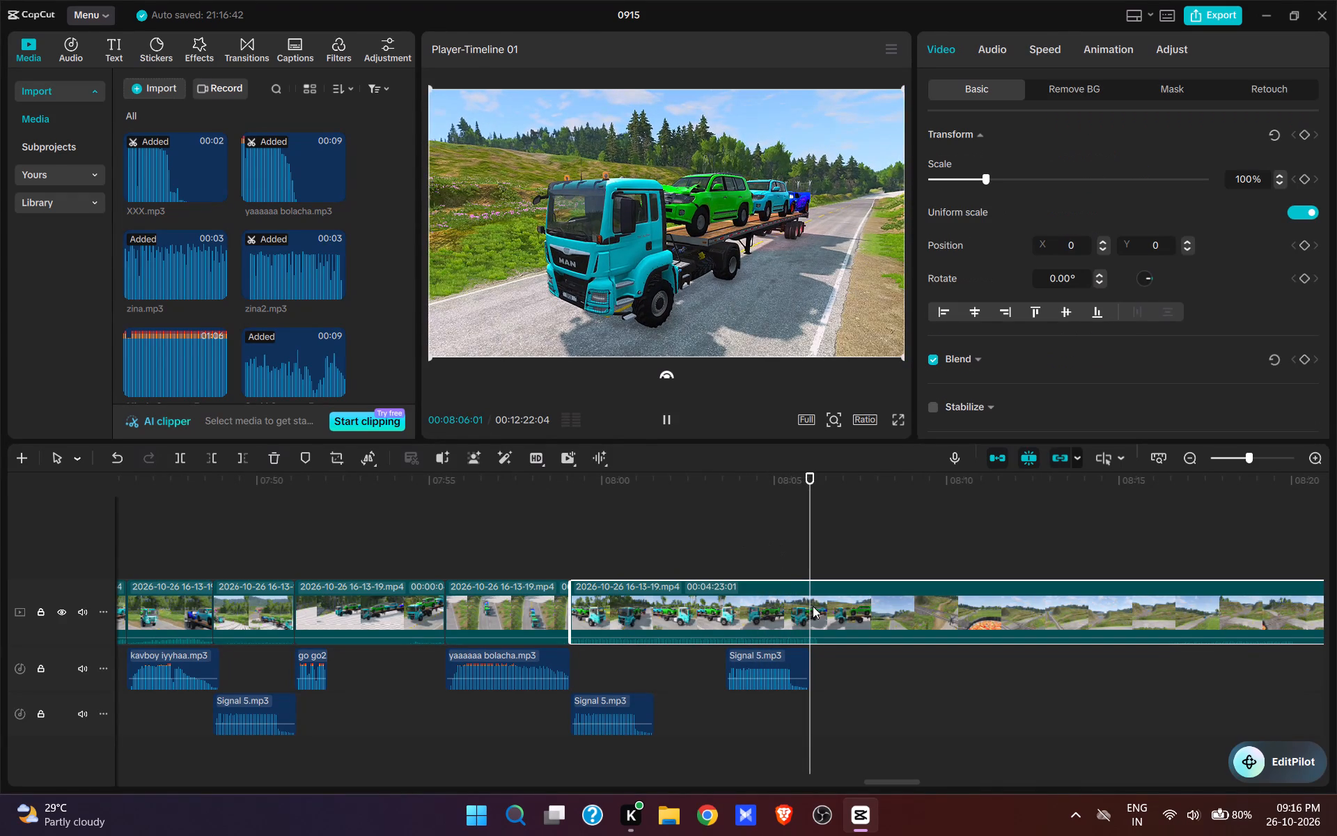
{"action": "key", "text": "space"}
{"action": "left_click_drag", "start_coordinate": [821, 552], "coordinate": [815, 550]}
{"action": "left_click", "coordinate": [809, 608]}
{"action": "key", "text": "w"}
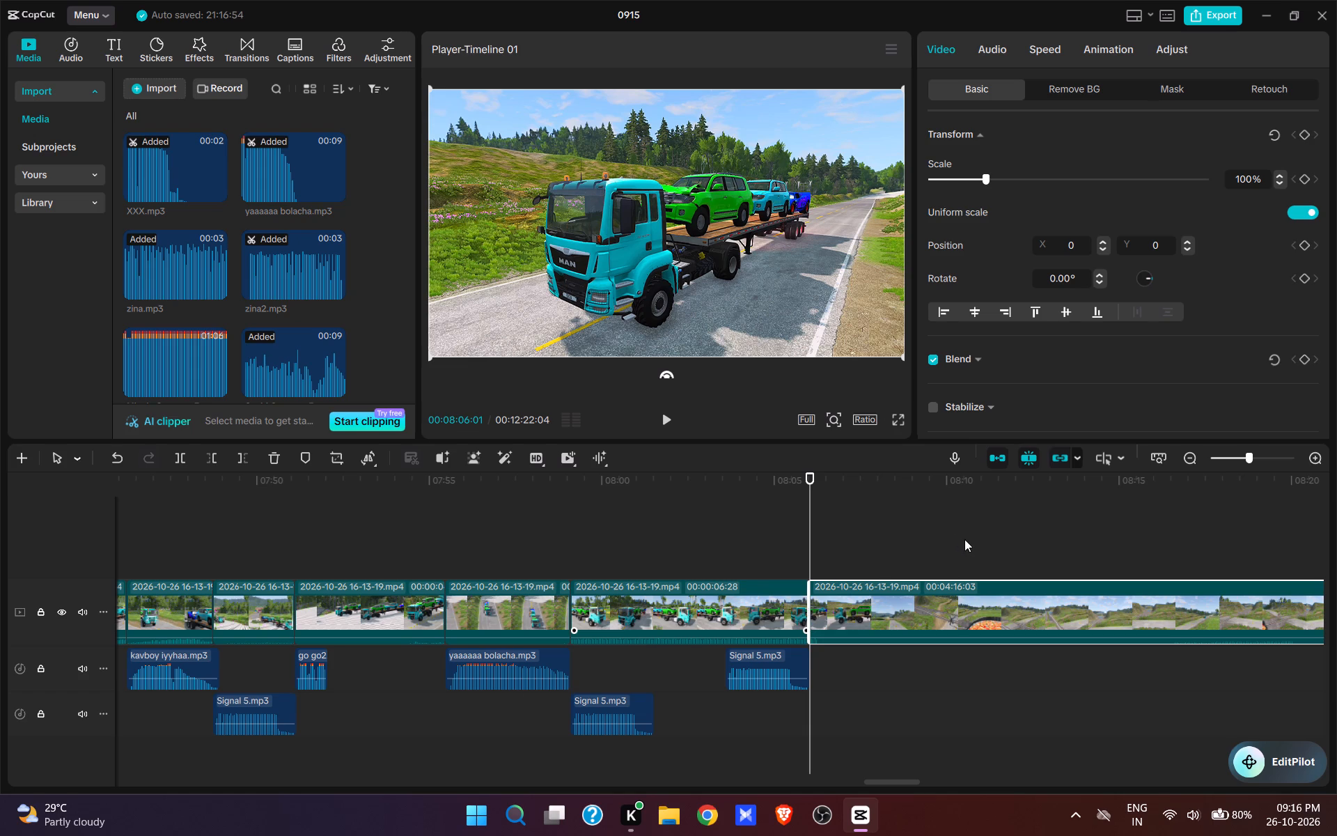
Cut about 10.5 s of footage after the split, up to the distant view of the truck coming down the road.
{"action": "left_click_drag", "start_coordinate": [964, 521], "coordinate": [877, 587]}
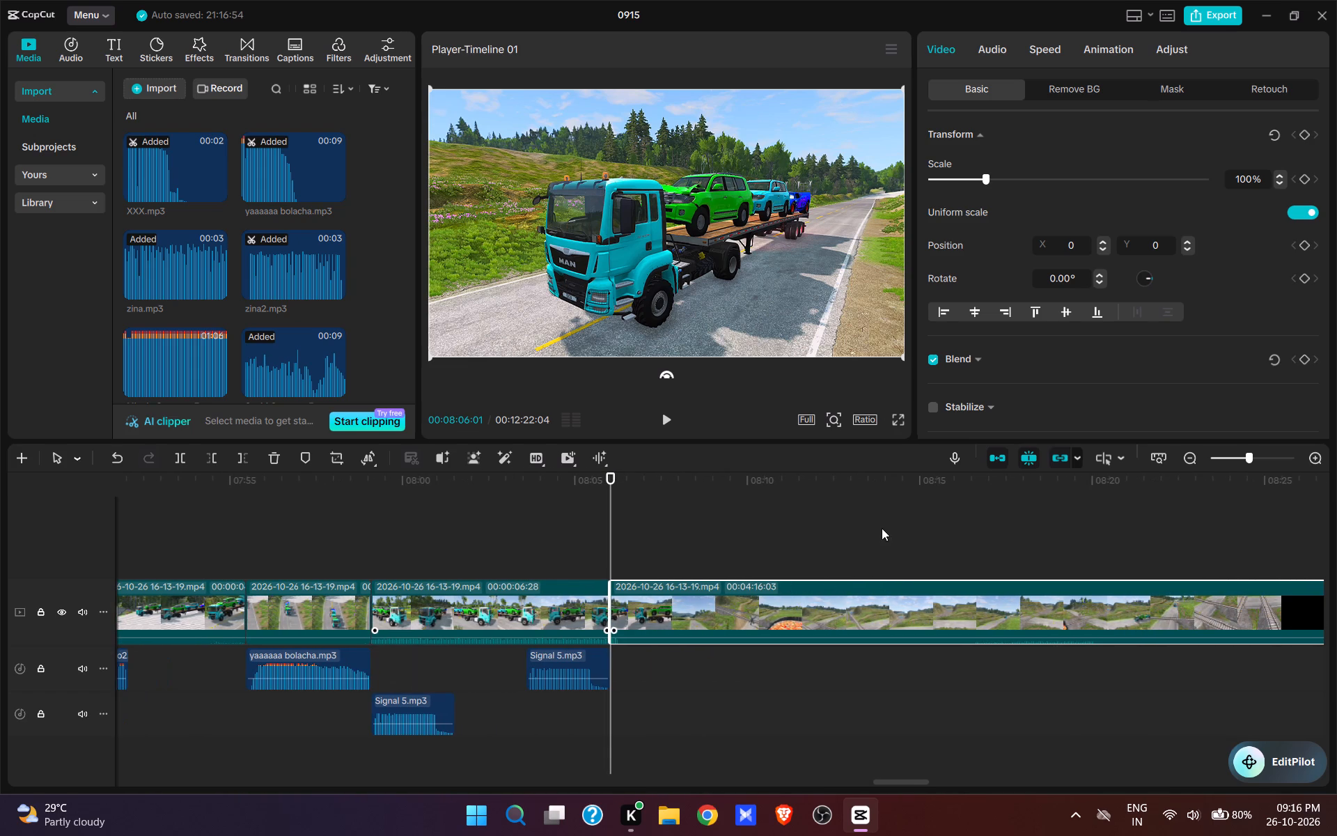
{"action": "left_click", "coordinate": [870, 537]}
{"action": "key", "text": "space"}
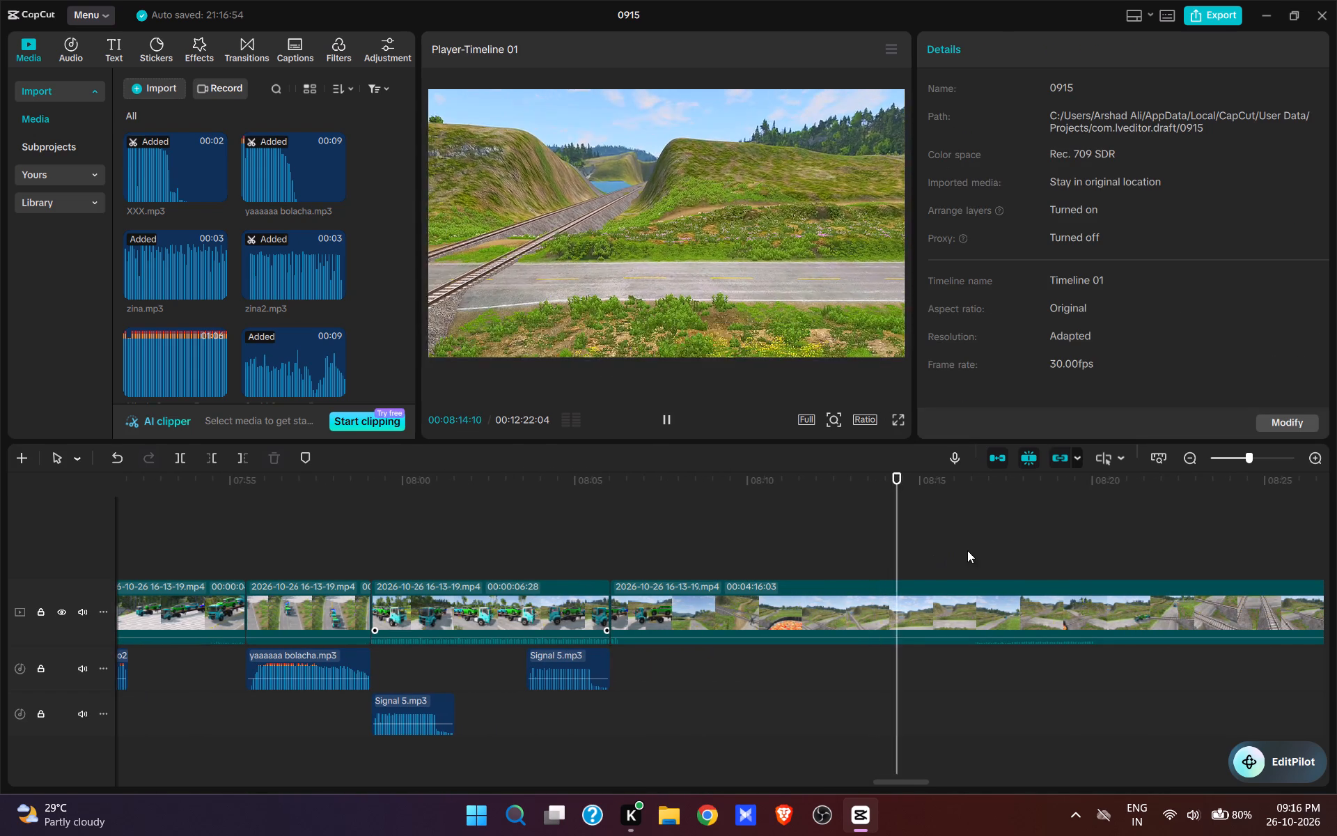
{"action": "left_click", "coordinate": [968, 550]}
{"action": "key", "text": "space"}
{"action": "key", "text": "space"}
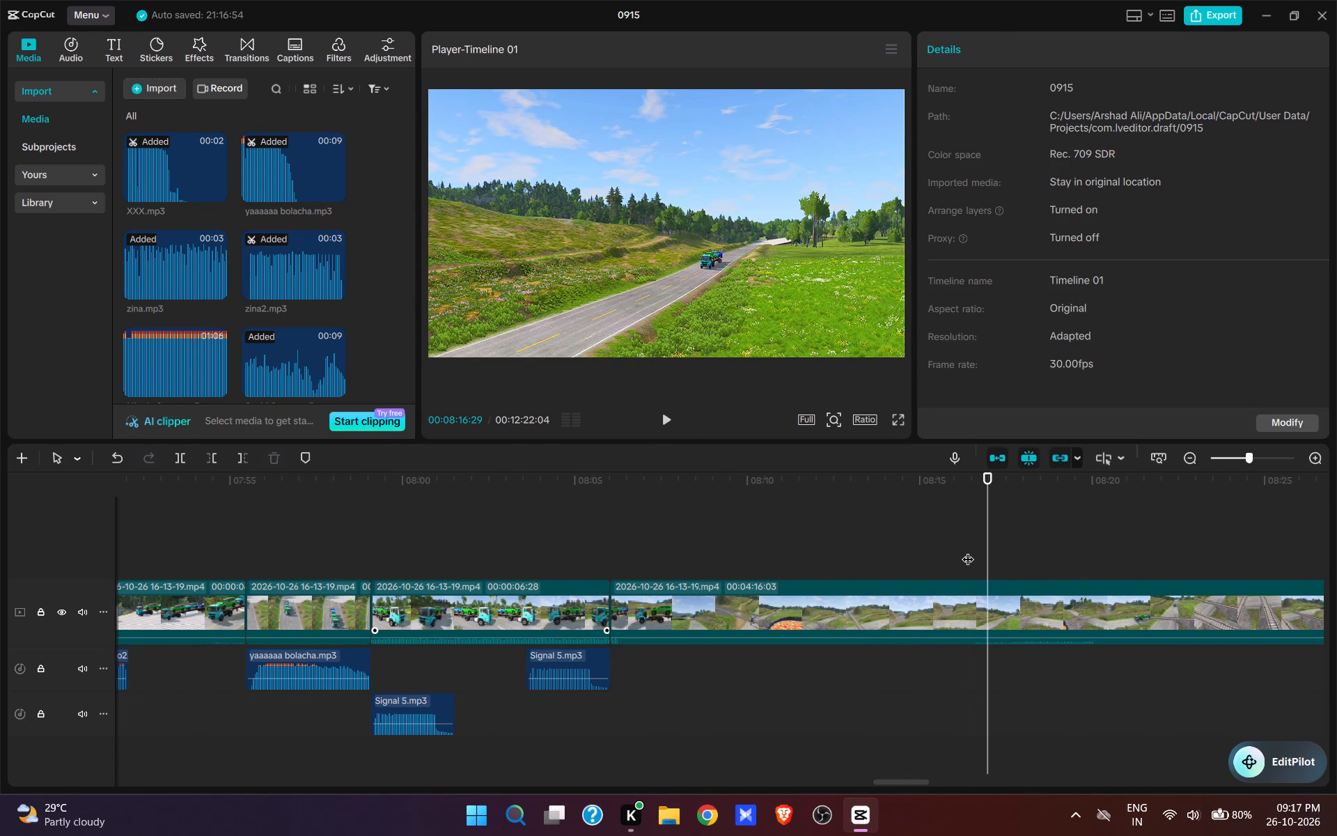
{"action": "key", "text": "space"}
{"action": "key", "text": "space"}
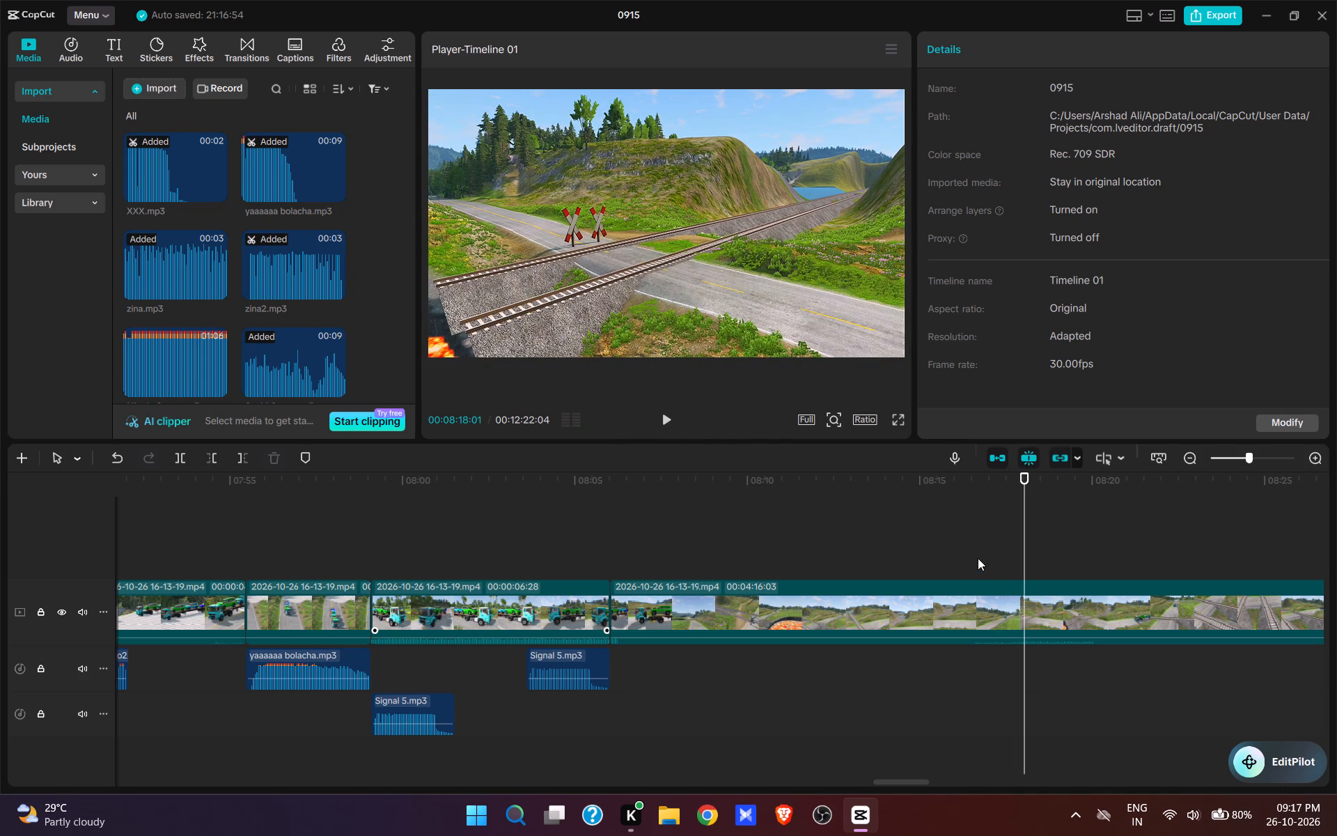
{"action": "left_click", "coordinate": [978, 558]}
{"action": "left_click", "coordinate": [975, 557]}
{"action": "key", "text": "q"}
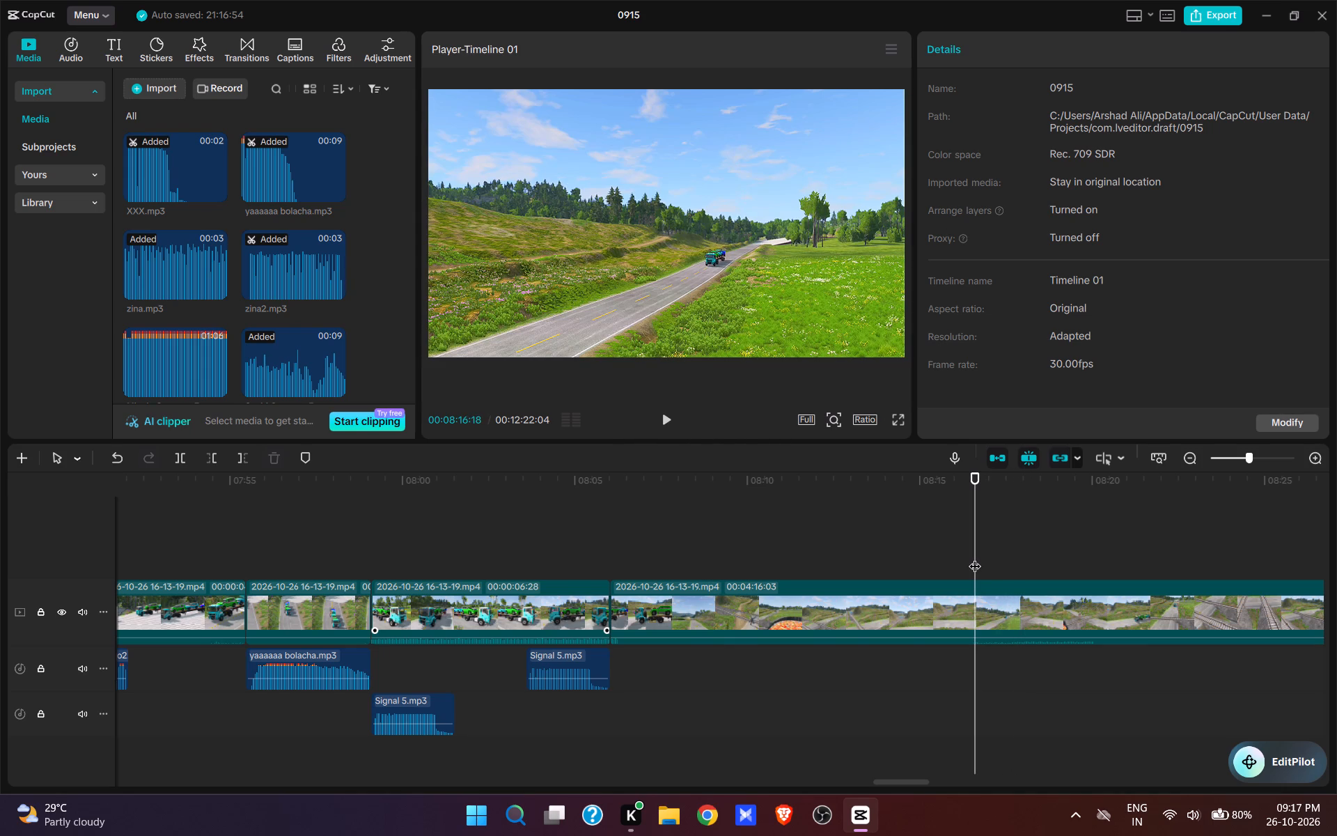
Find Oh no funny.mp3 among the imported sounds, add it at 00:08:06:01, and play the shot with it.
{"action": "scroll", "coordinate": [349, 349], "scroll_direction": "up", "scroll_amount": 16}
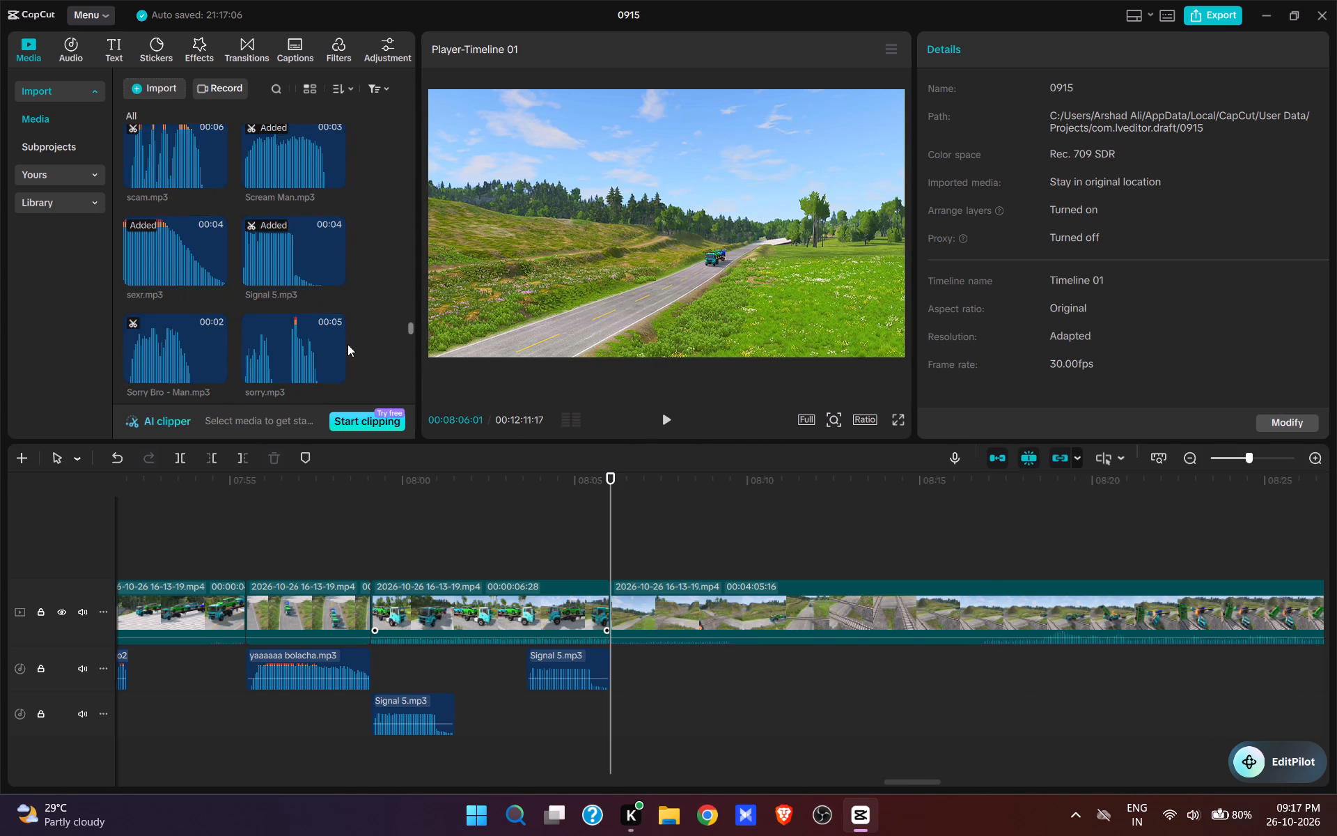
{"action": "scroll", "coordinate": [347, 344], "scroll_direction": "up", "scroll_amount": 15}
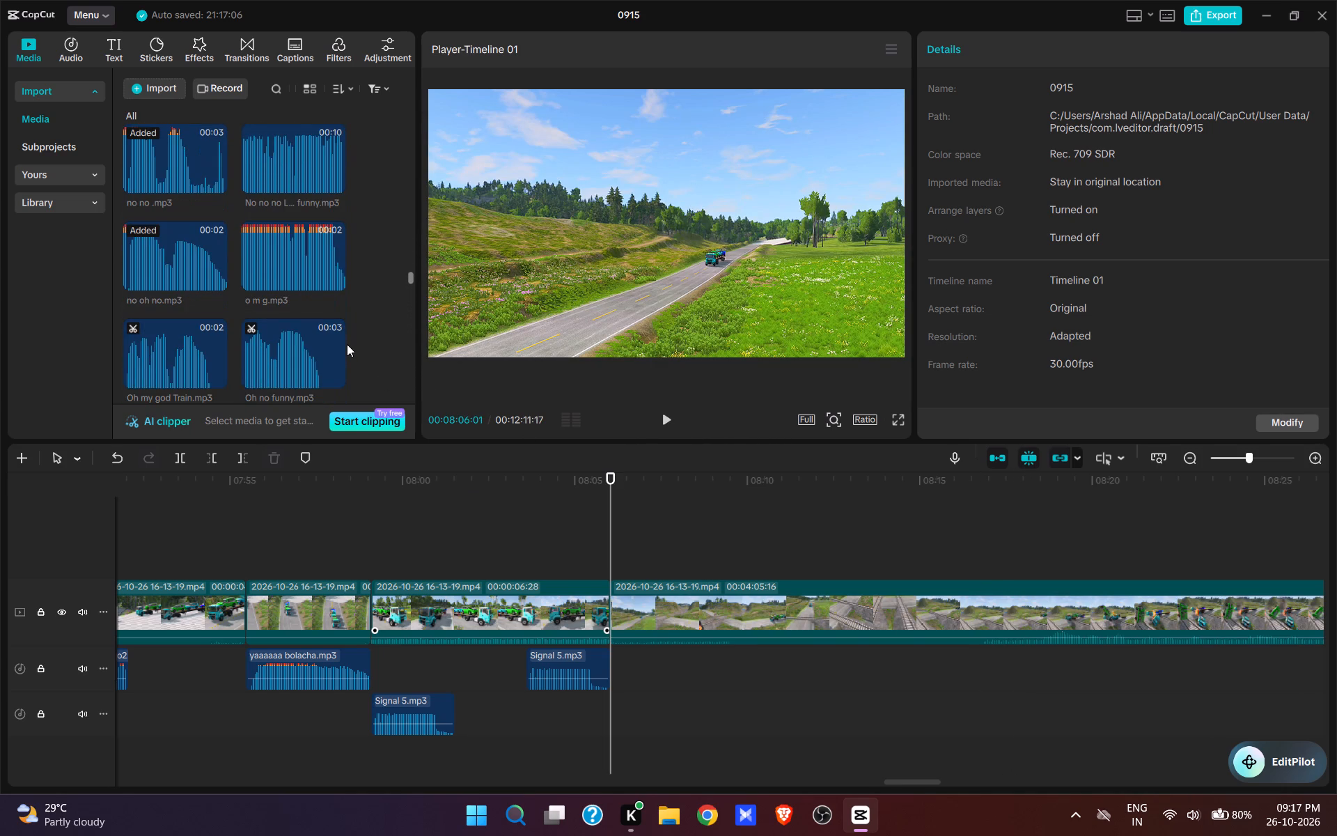
{"action": "scroll", "coordinate": [306, 341], "scroll_direction": "down", "scroll_amount": 1}
{"action": "left_click", "coordinate": [283, 284]}
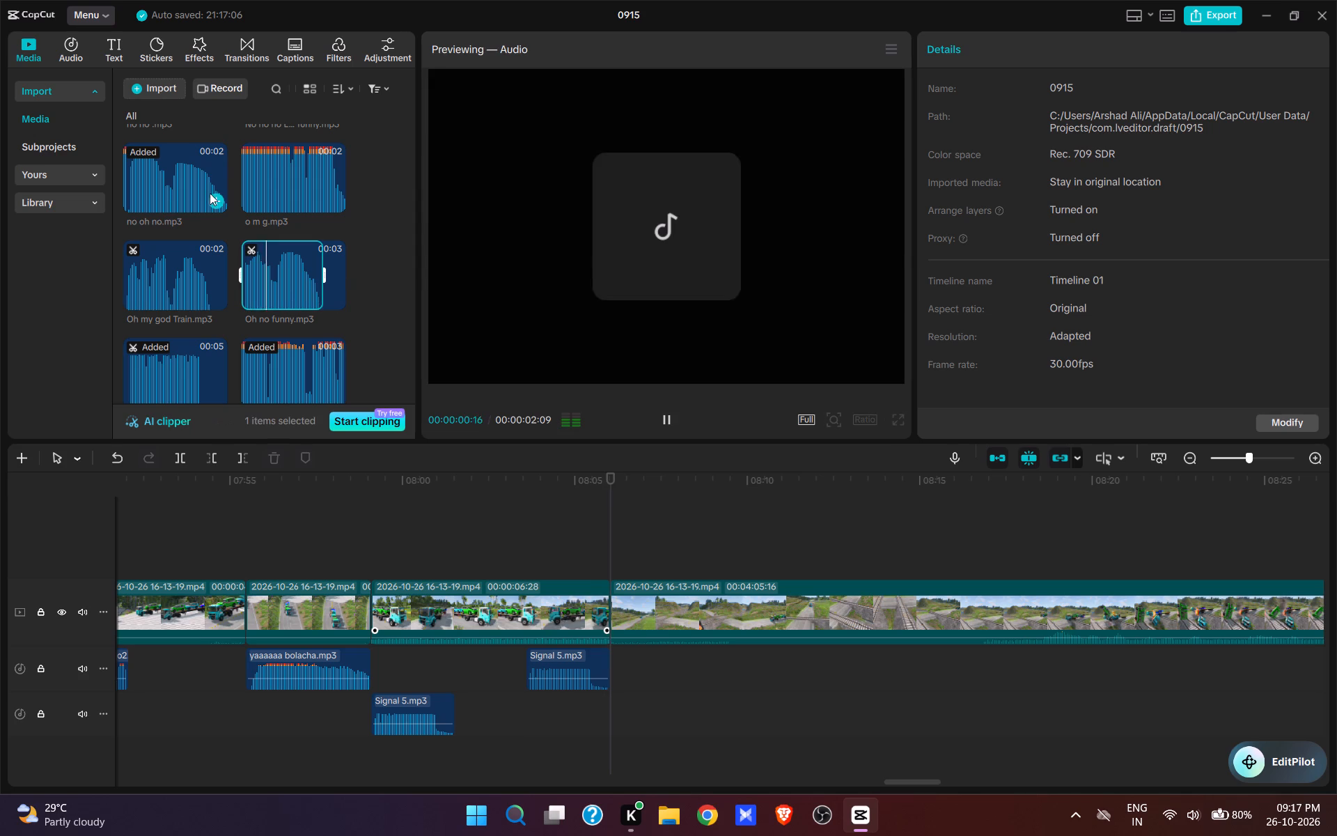
{"action": "left_click", "coordinate": [314, 297]}
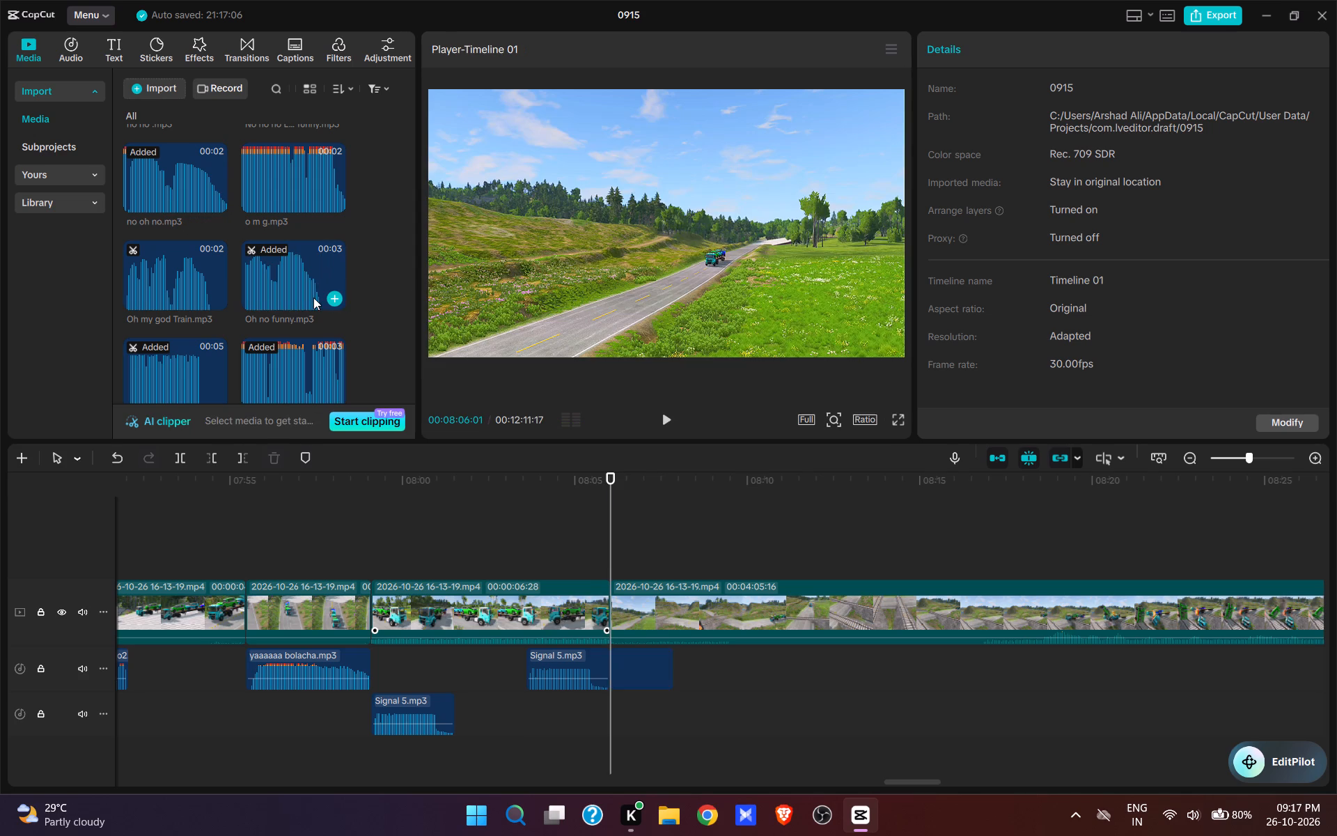
{"action": "key", "text": "space"}
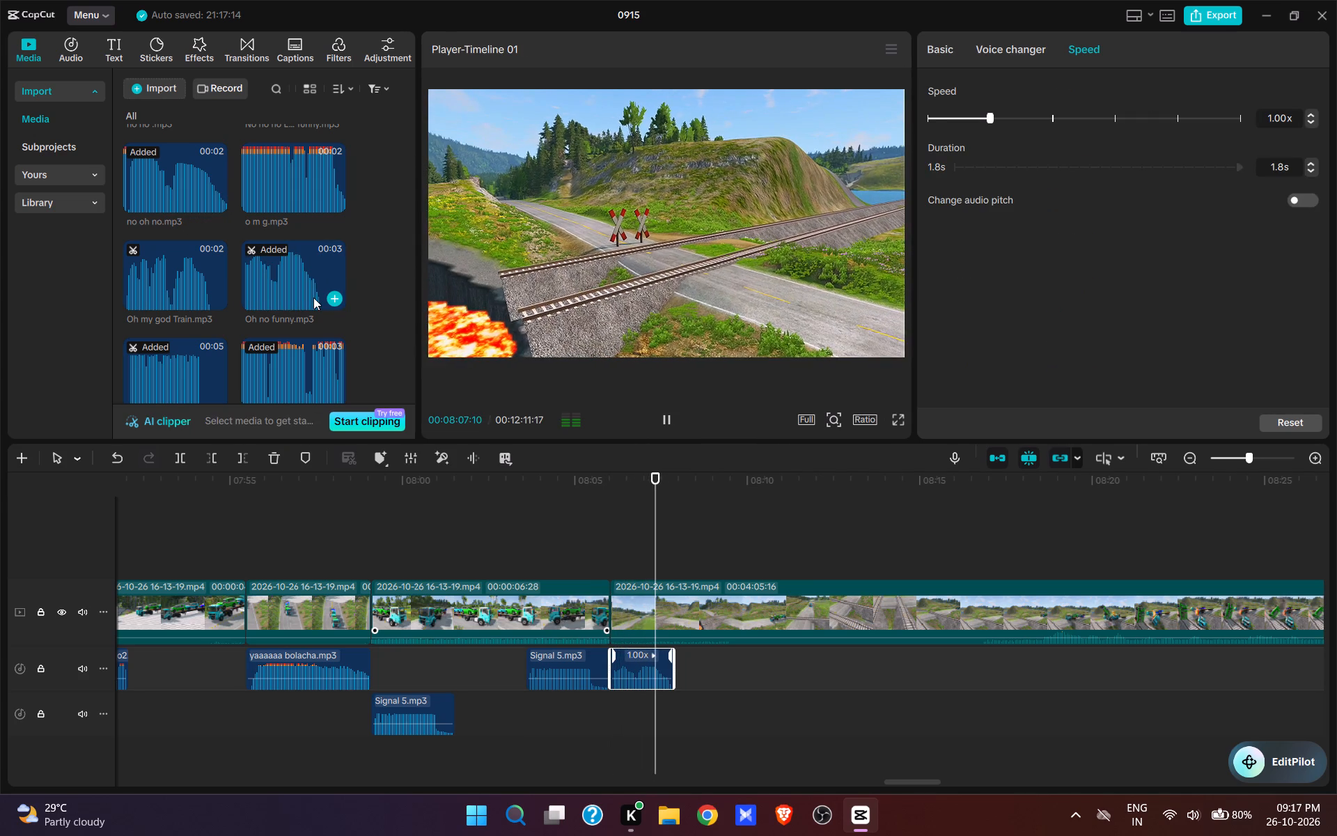
{"action": "key", "text": "space"}
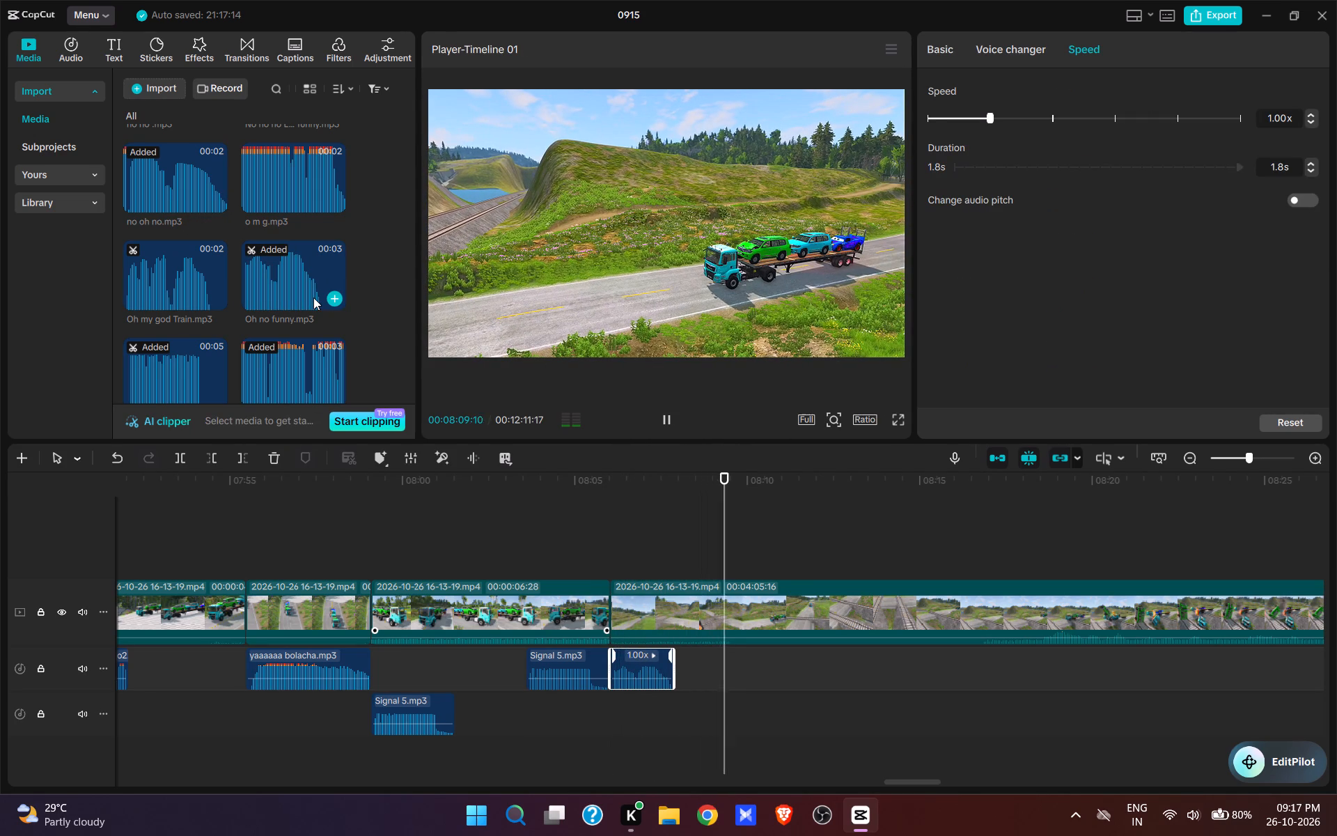
Split the video at 00:08:07:26, where the Oh no funny clip ends.
{"action": "left_click", "coordinate": [668, 562]}
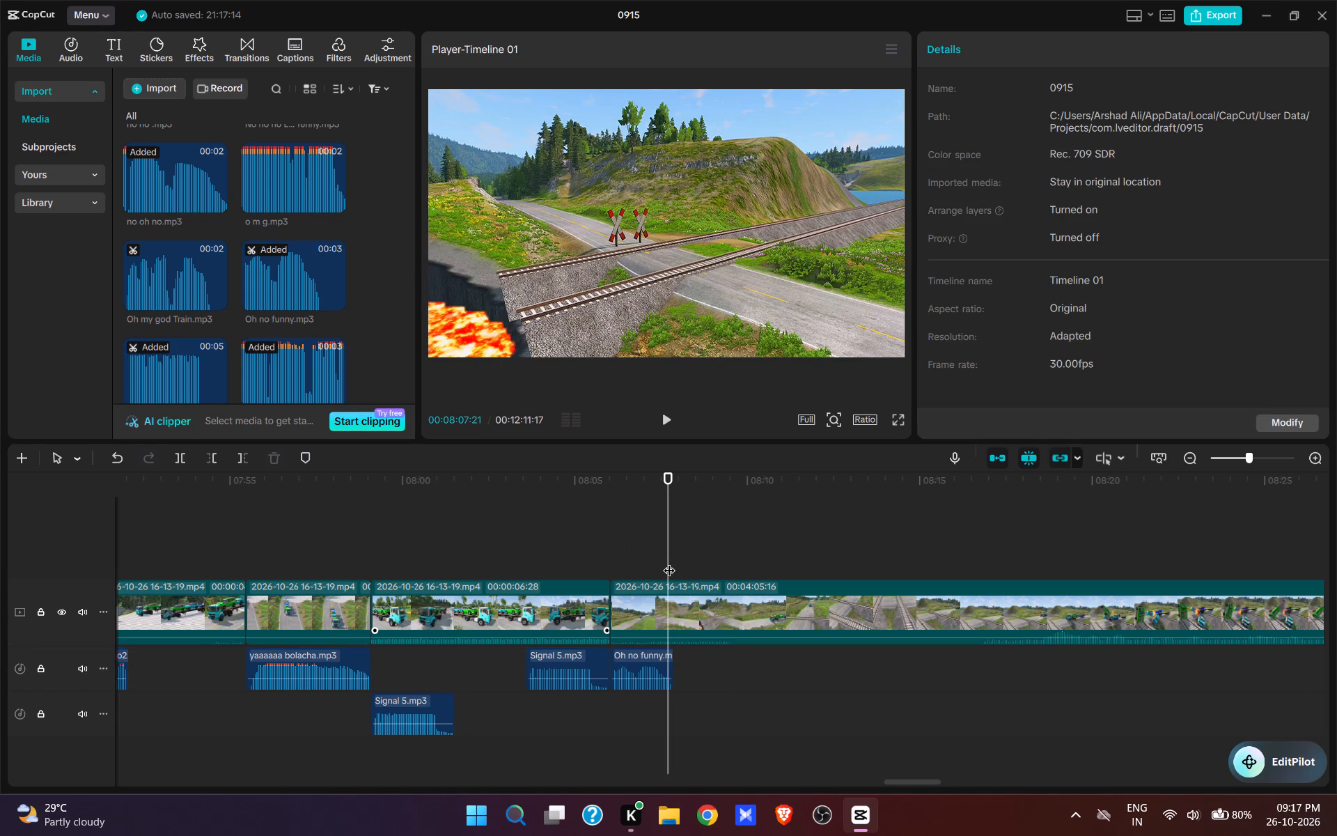
{"action": "key", "text": "space"}
{"action": "key", "text": "space"}
{"action": "left_click", "coordinate": [675, 561]}
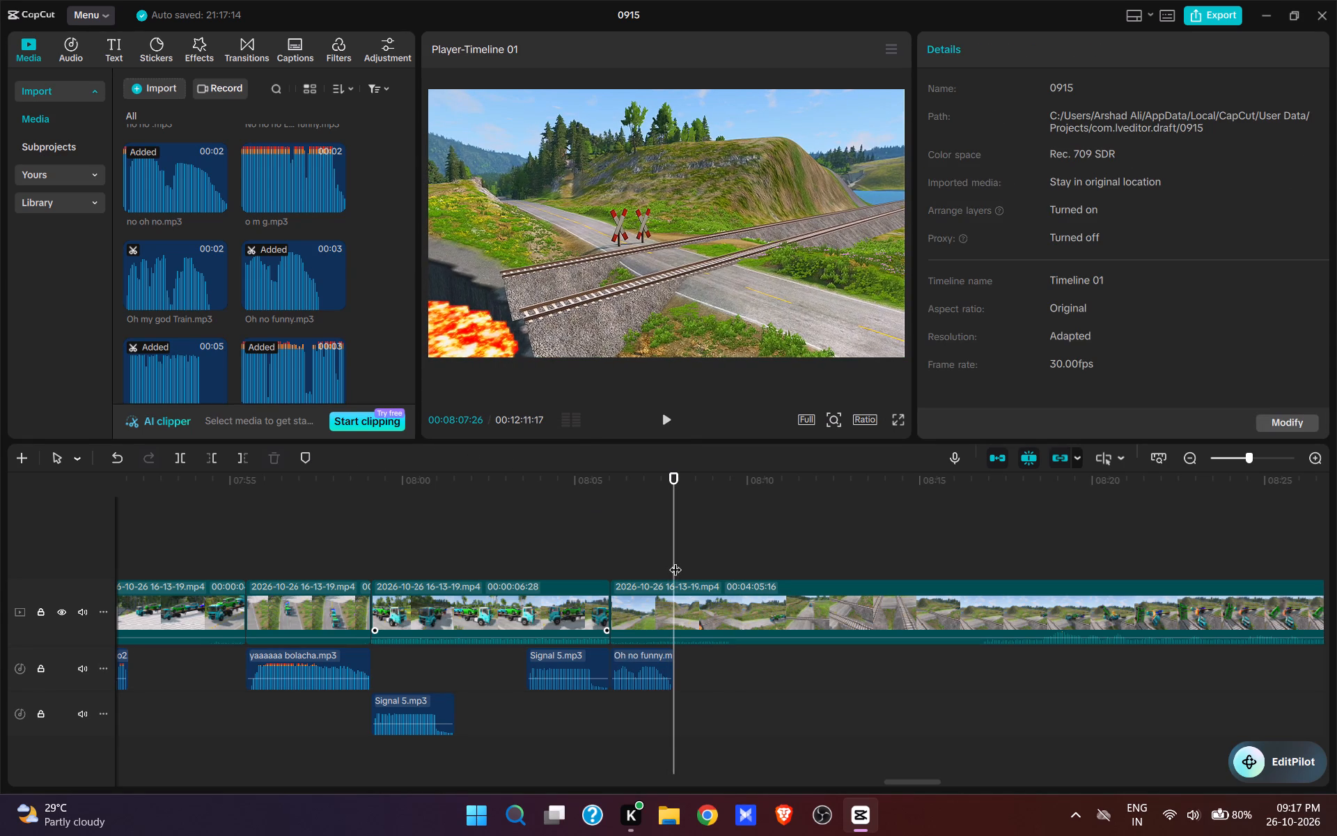
{"action": "left_click", "coordinate": [679, 614]}
{"action": "key", "text": "w"}
{"action": "left_click", "coordinate": [862, 555]}
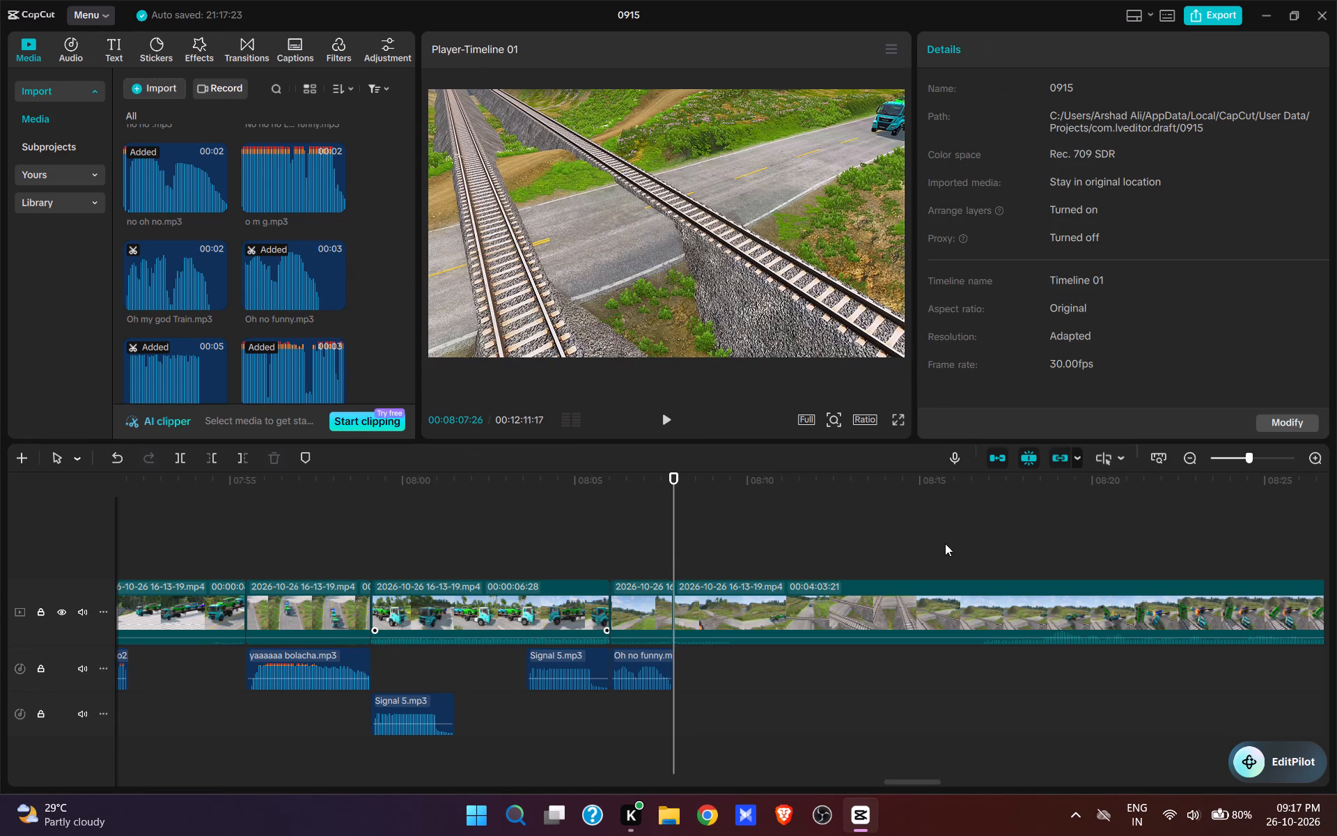
Cut about 9 s after the new split, up to the railway-track view with the loaded truck approaching.
{"action": "left_click", "coordinate": [961, 541]}
{"action": "key", "text": "space"}
{"action": "key", "text": "space"}
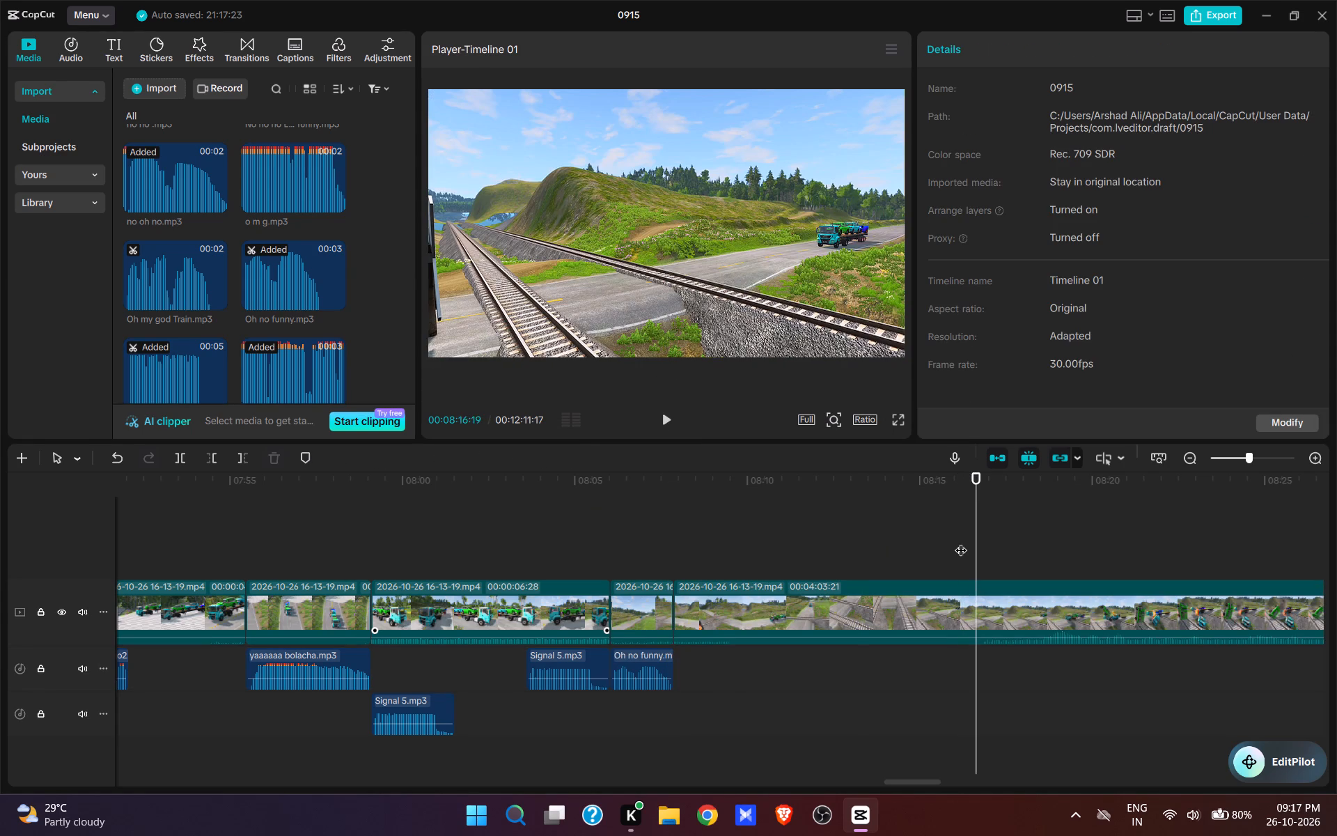
{"action": "key", "text": "space"}
{"action": "key", "text": "space"}
{"action": "type", "text": "q"}
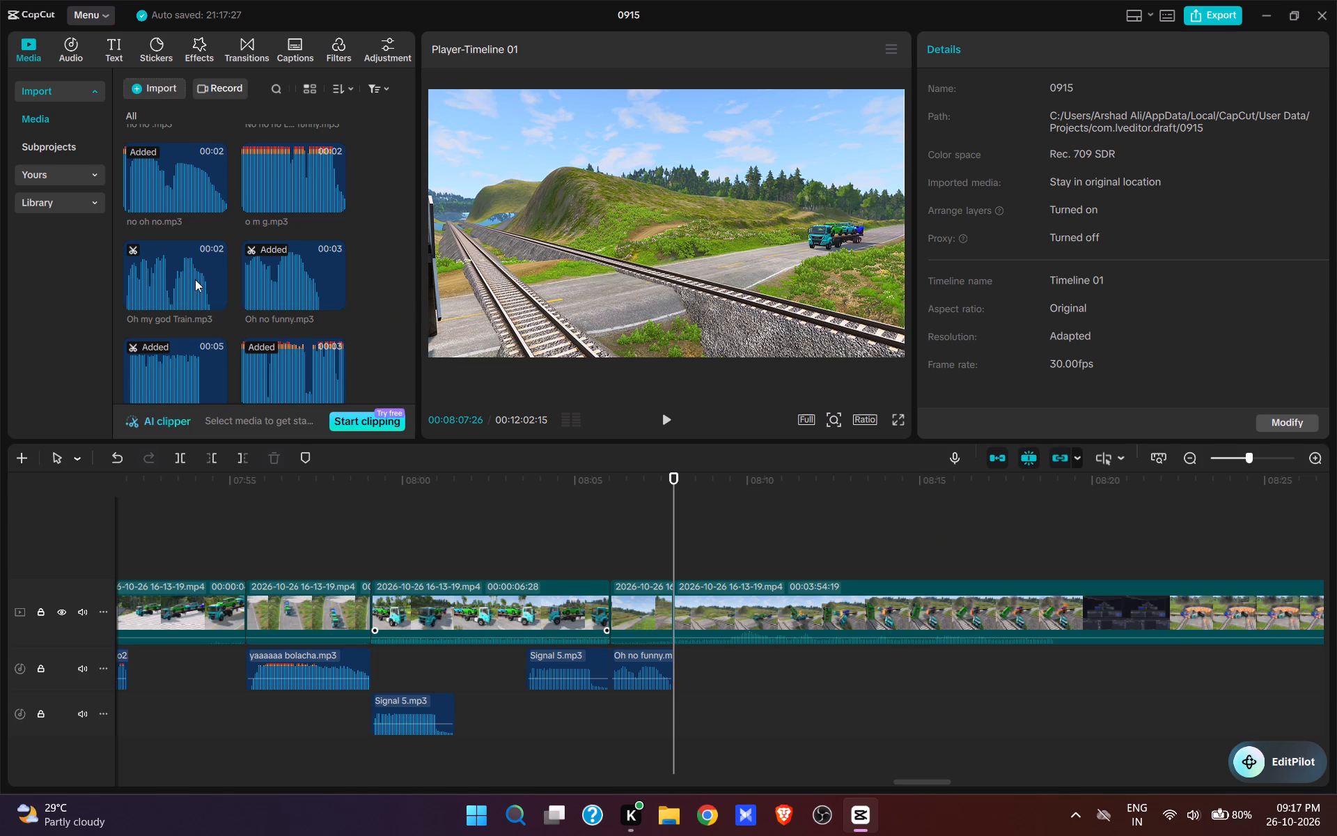
Add no no.mp3 at 00:08:07:26 and play on through the truck crash at the railway tracks.
{"action": "scroll", "coordinate": [196, 280], "scroll_direction": "up", "scroll_amount": 1}
{"action": "left_click", "coordinate": [214, 183]}
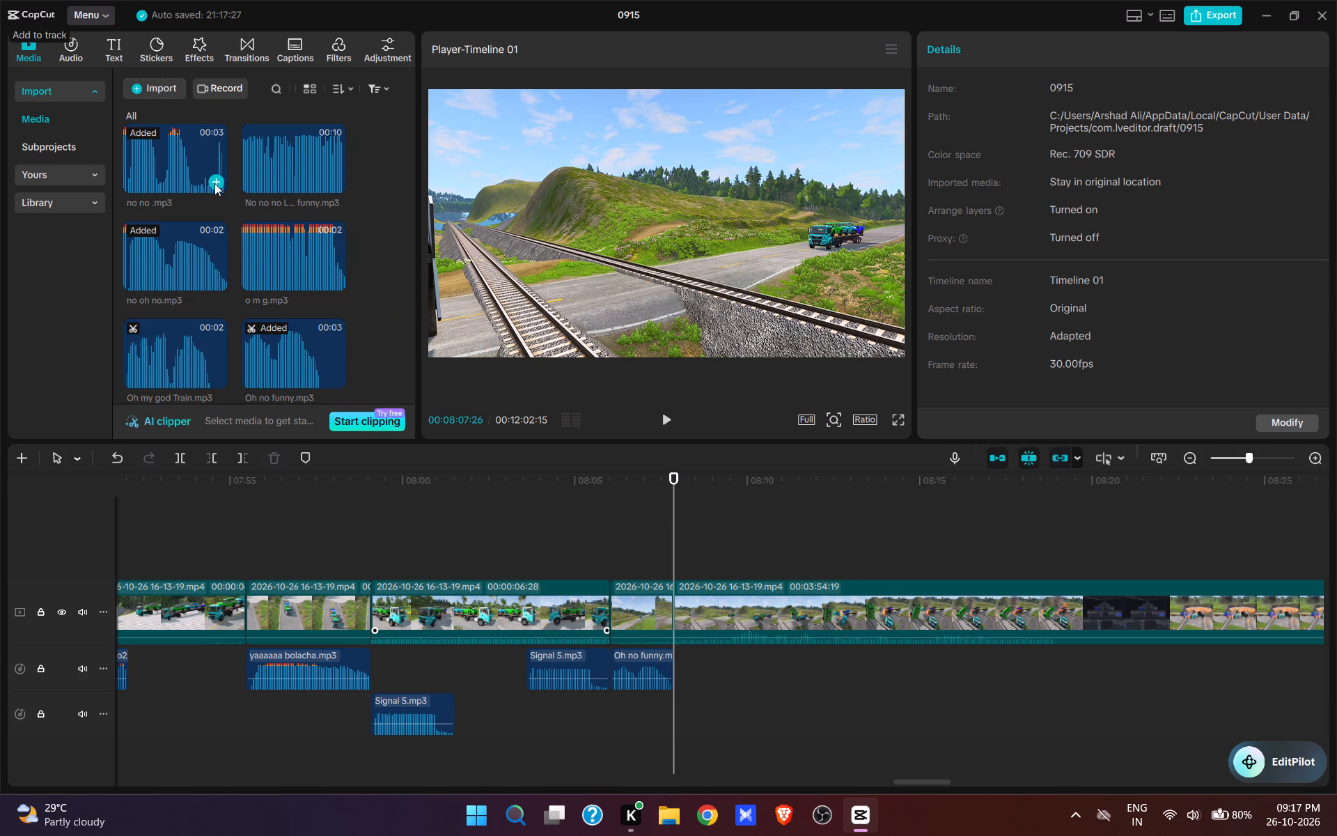
{"action": "key", "text": "space"}
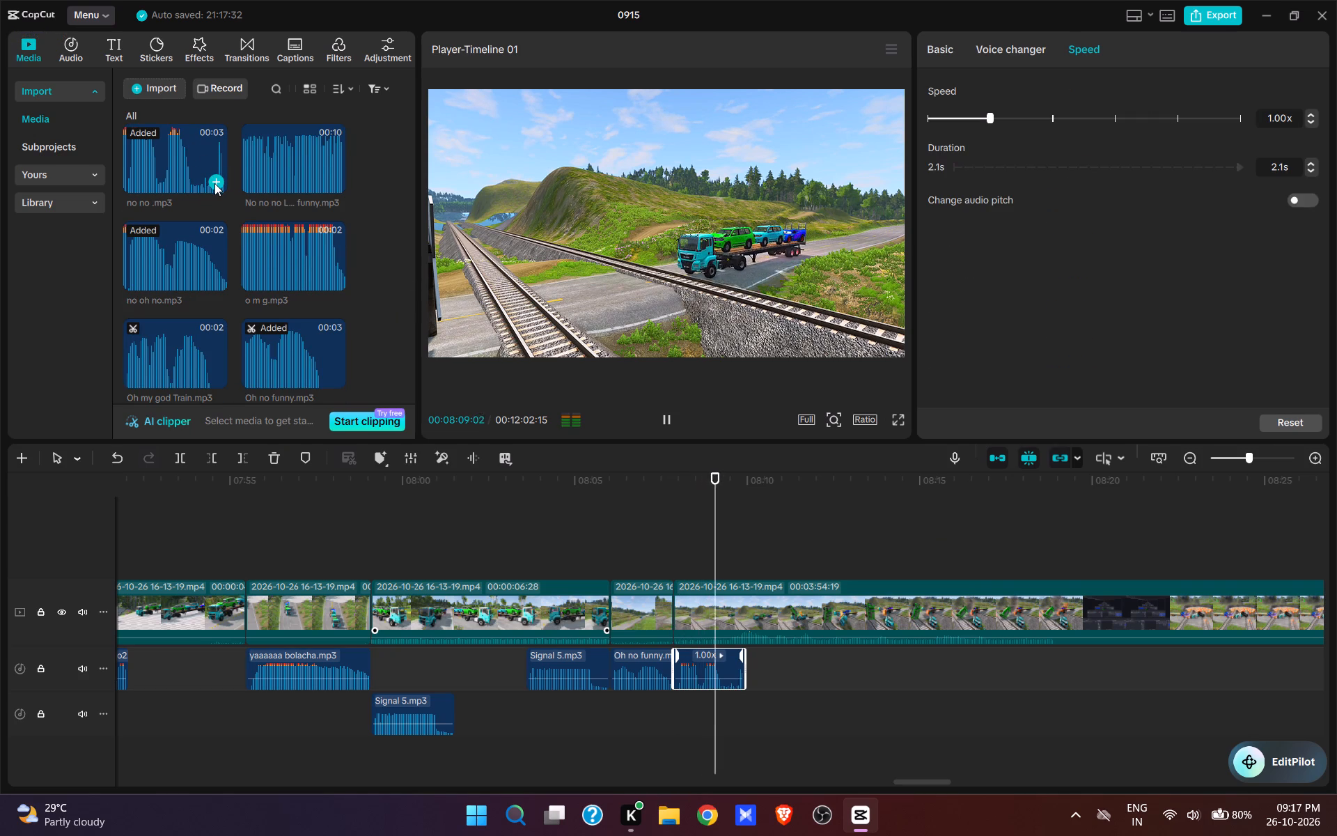
{"action": "key", "text": "space"}
{"action": "key", "text": "space"}
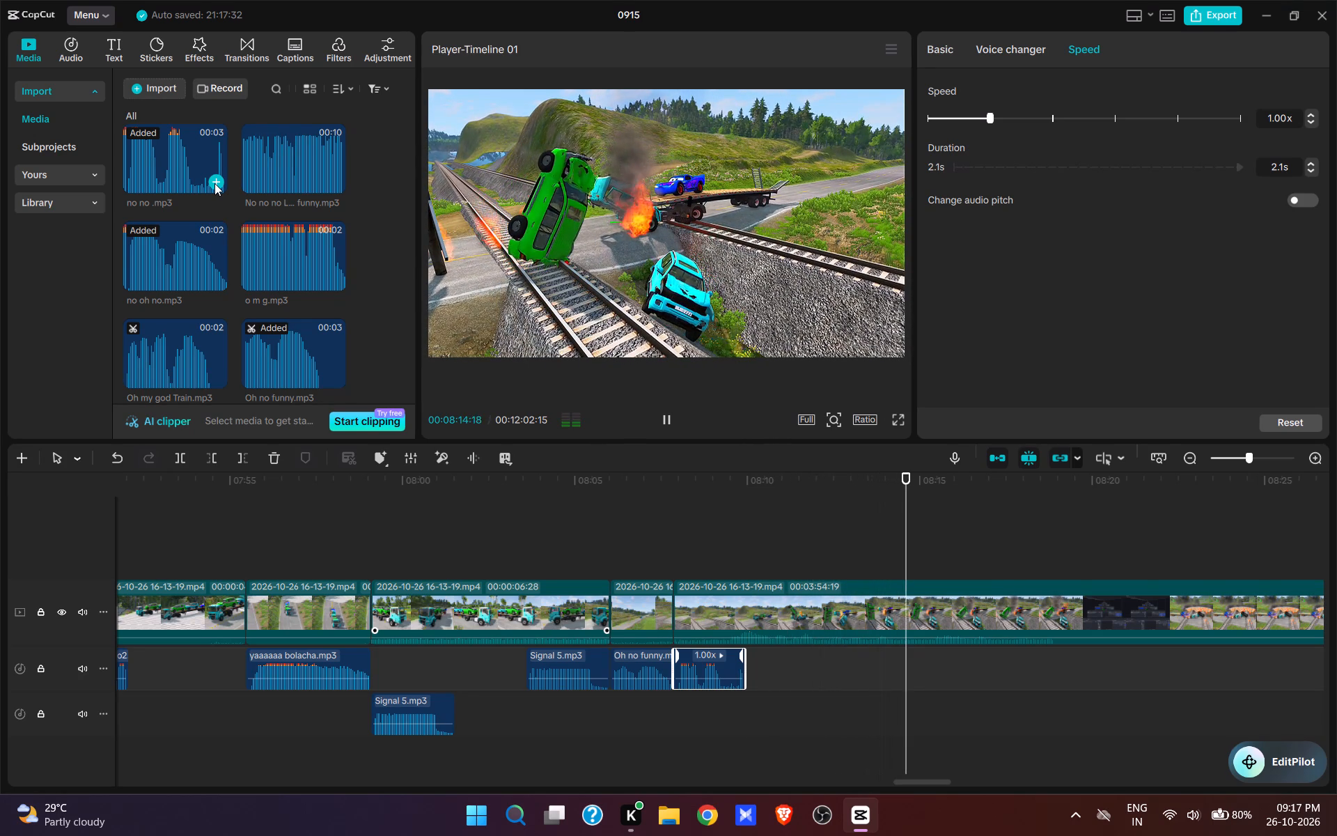
{"action": "key", "text": "space"}
{"action": "key", "text": "space"}
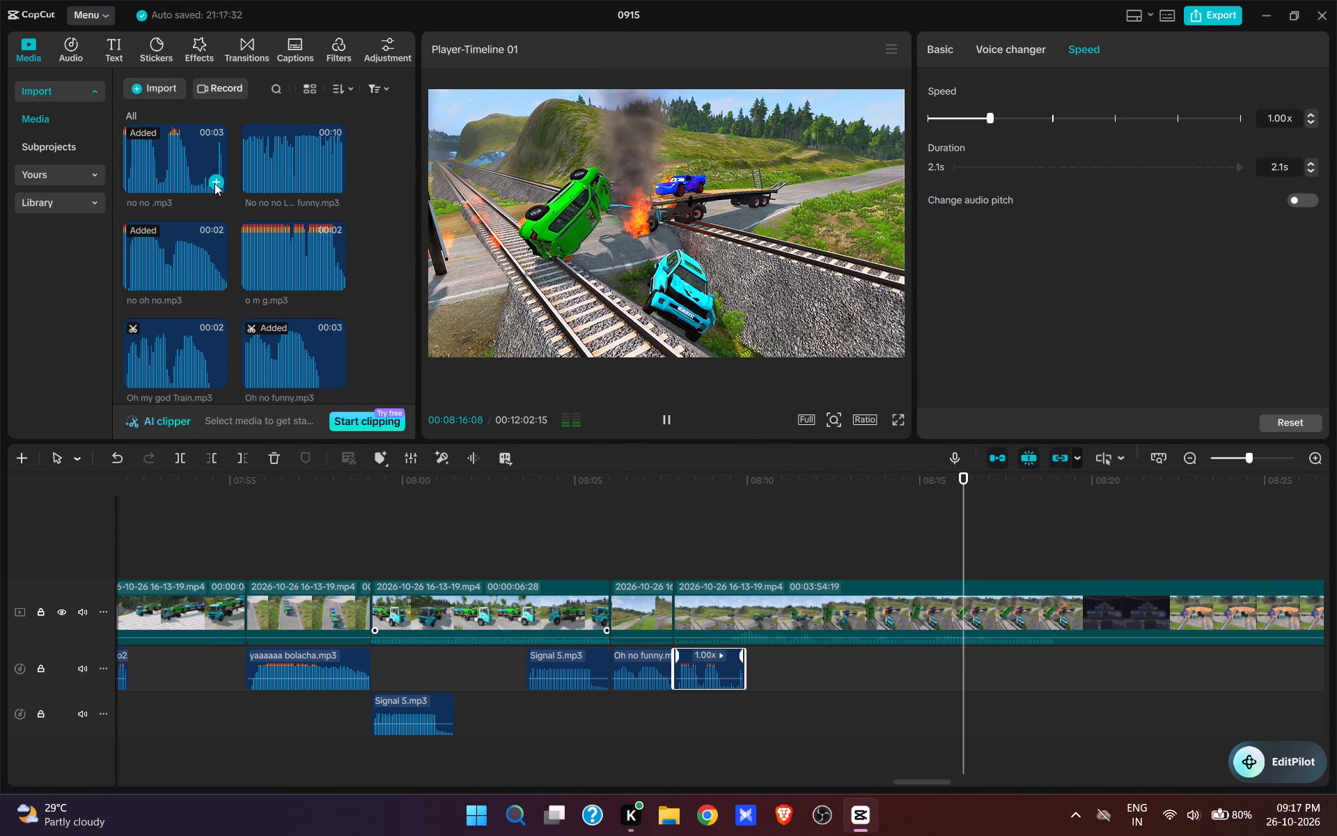
{"action": "key", "text": "space"}
Replay the crash and add the trimmed 3.5 s laung2.mp3 laugh at 00:08:11:29, as the cars tumble off the truck.
{"action": "left_click", "coordinate": [731, 550]}
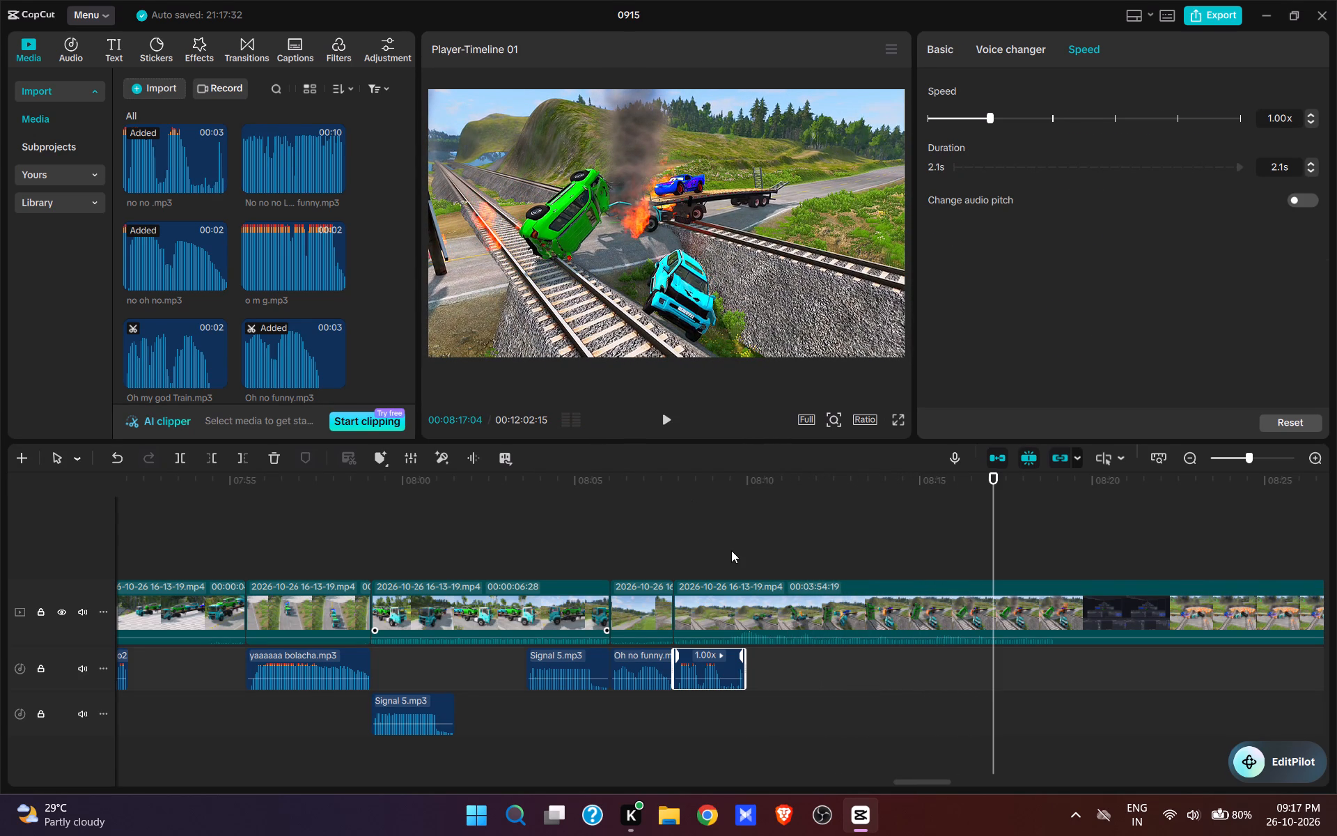
{"action": "key", "text": "space"}
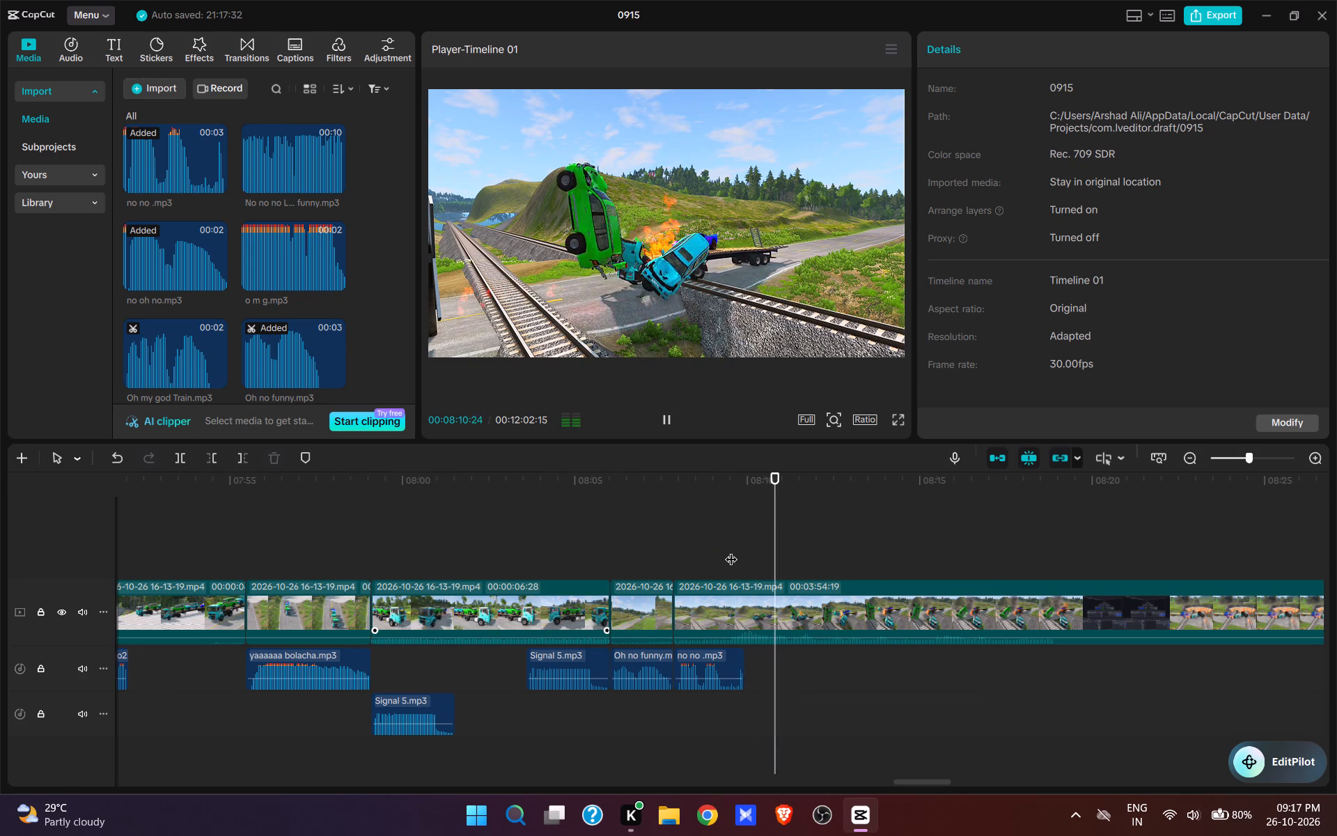
{"action": "key", "text": "space"}
{"action": "scroll", "coordinate": [228, 256], "scroll_direction": "down", "scroll_amount": 4}
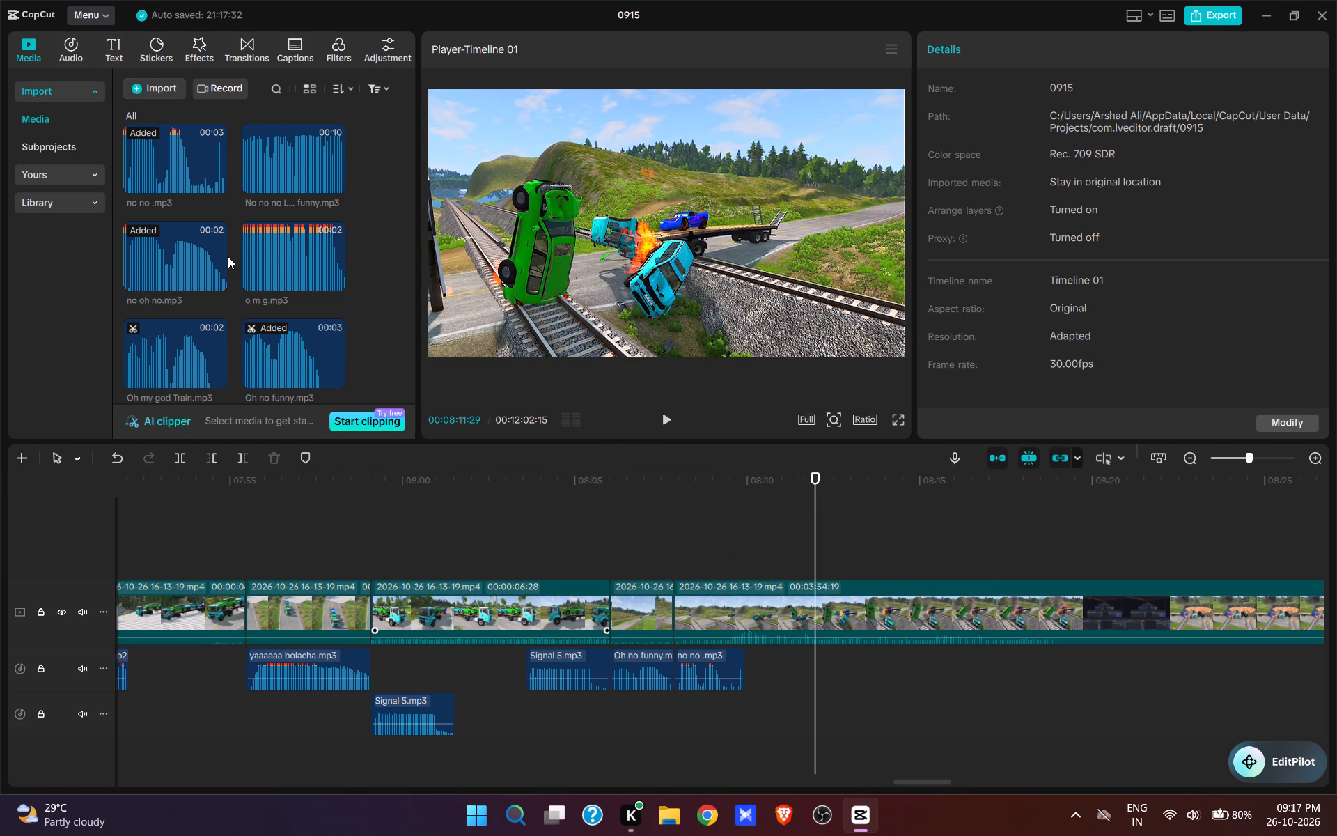
{"action": "scroll", "coordinate": [228, 262], "scroll_direction": "up", "scroll_amount": 11}
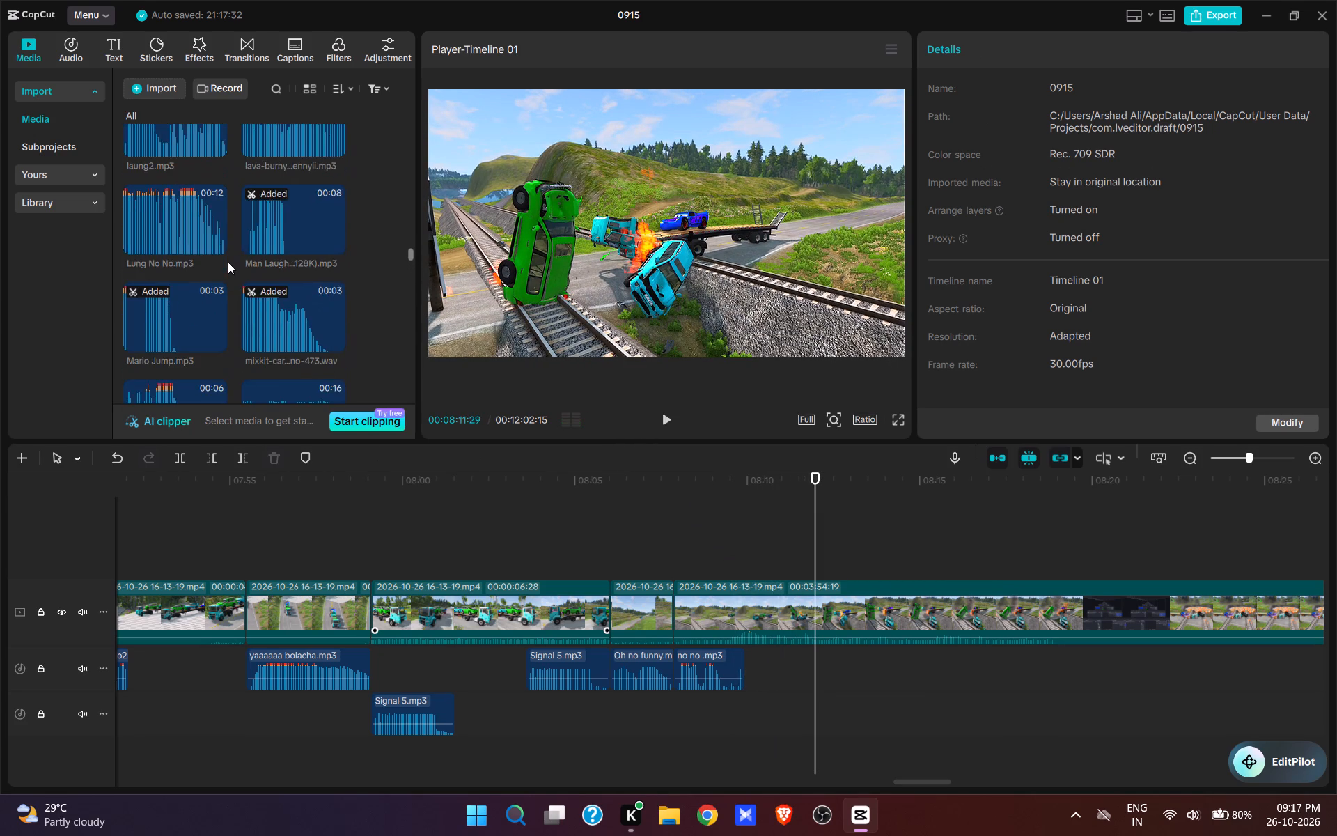
{"action": "scroll", "coordinate": [228, 262], "scroll_direction": "up", "scroll_amount": 2}
{"action": "left_click", "coordinate": [150, 279]}
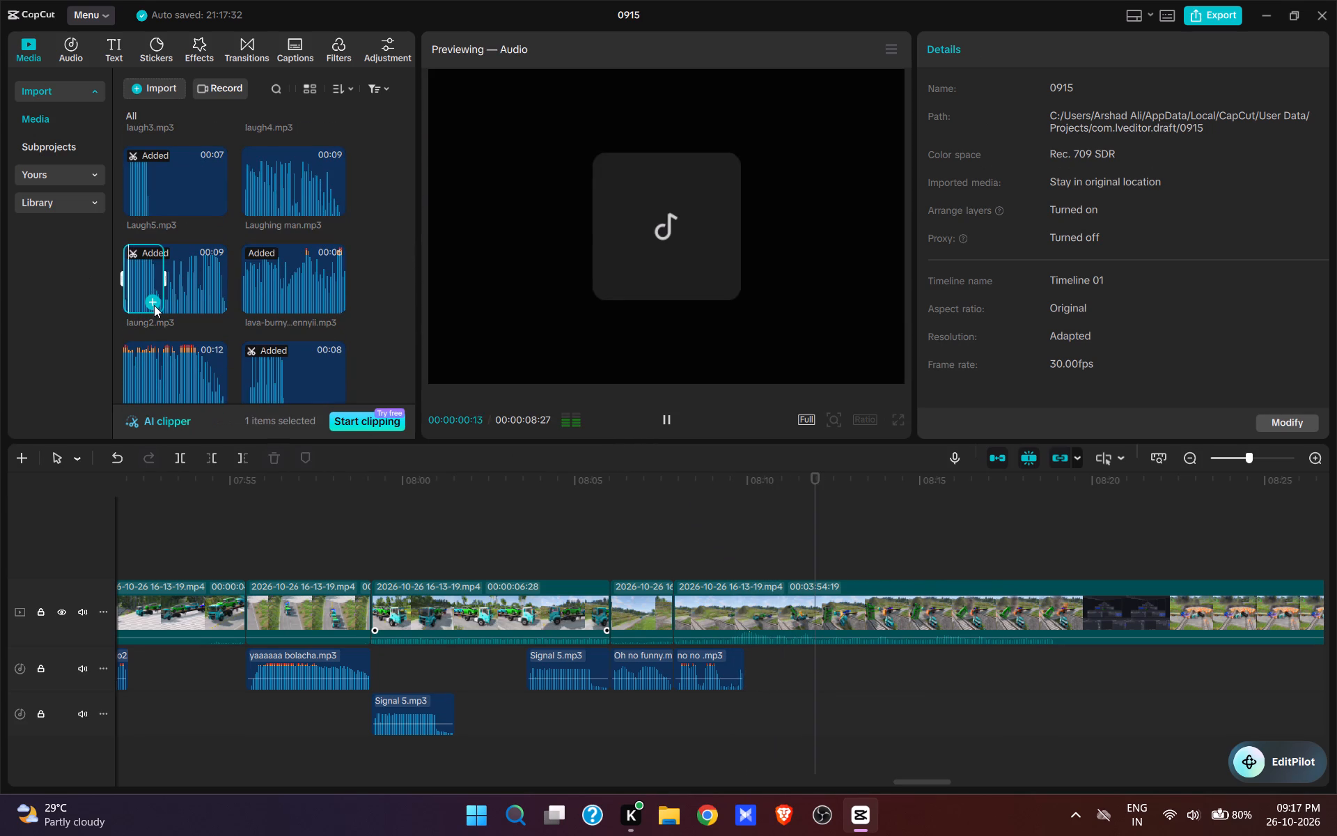
{"action": "left_click", "coordinate": [154, 305]}
{"action": "key", "text": "space"}
{"action": "key", "text": "space"}
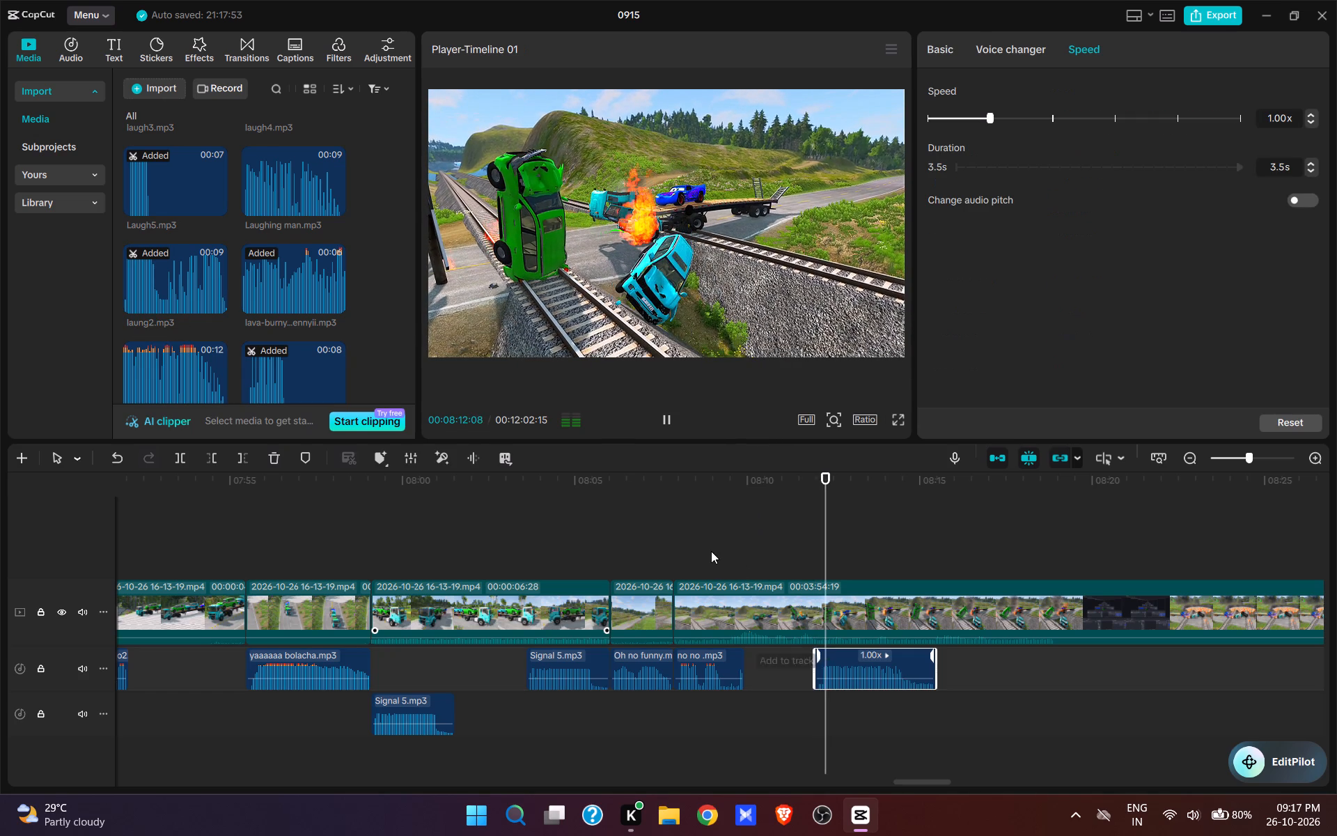
Play the crash with the laugh and split the video at 00:08:17:18, shortly after the laung2 clip ends.
{"action": "left_click", "coordinate": [708, 548]}
{"action": "key", "text": "space"}
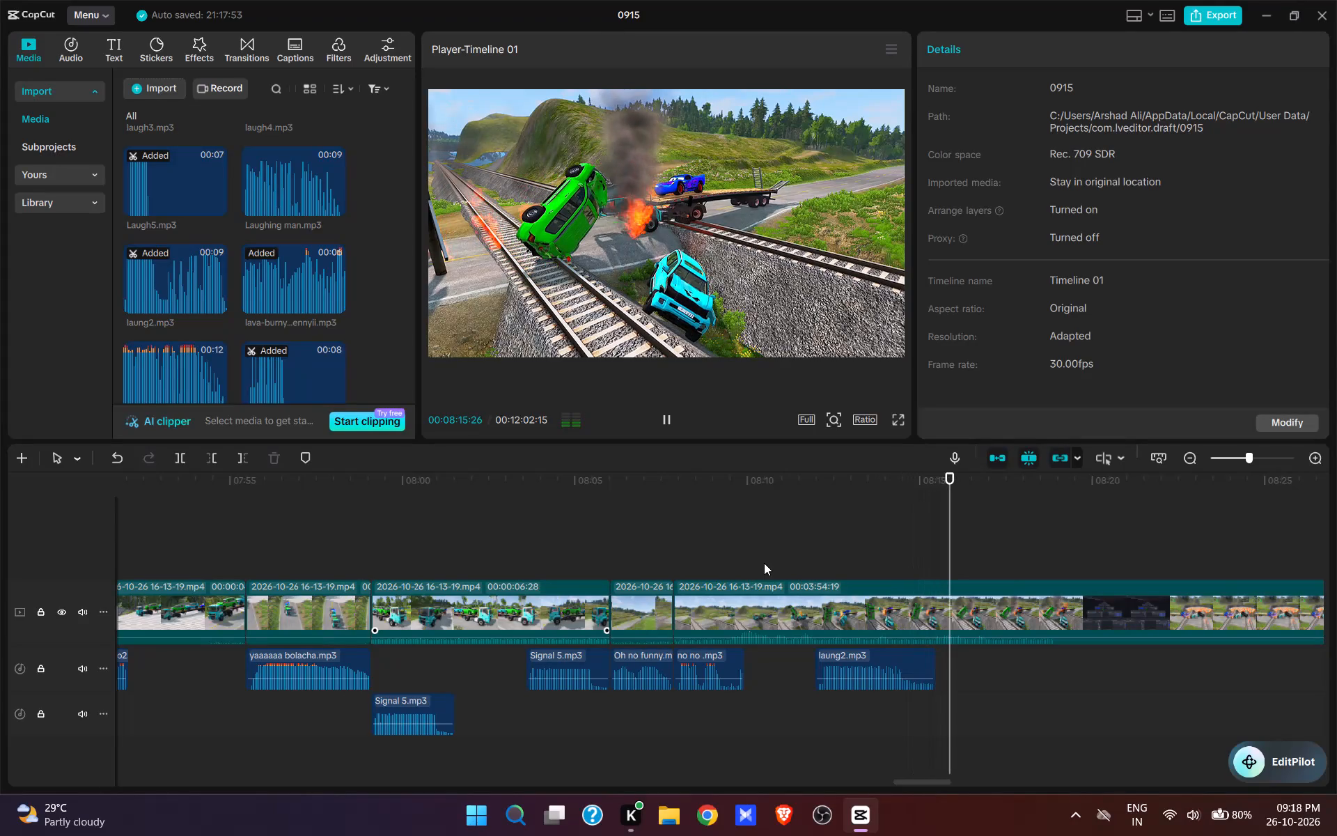
{"action": "key", "text": "space"}
{"action": "key", "text": "space"}
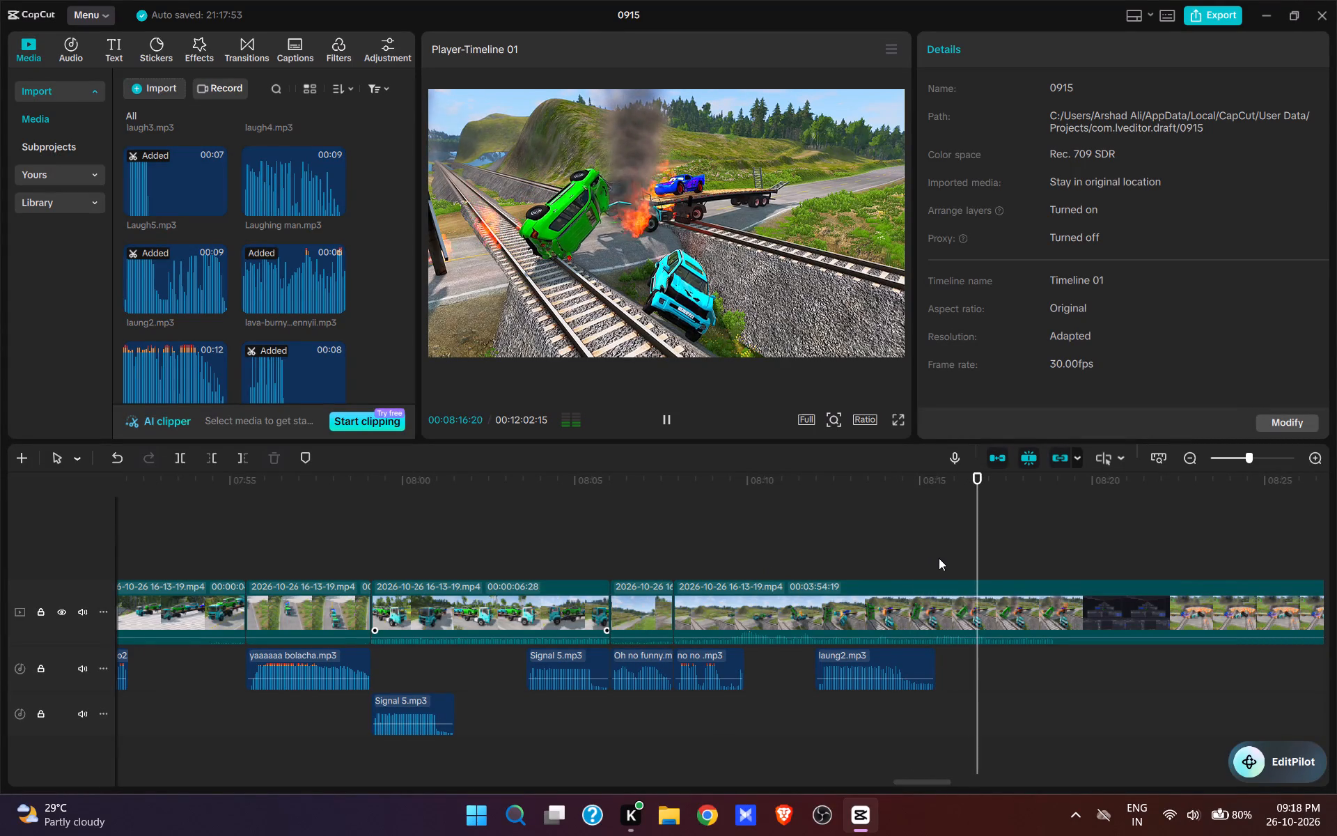
{"action": "key", "text": "space"}
{"action": "type", "text": "w"}
{"action": "left_click_drag", "start_coordinate": [953, 571], "coordinate": [923, 585]}
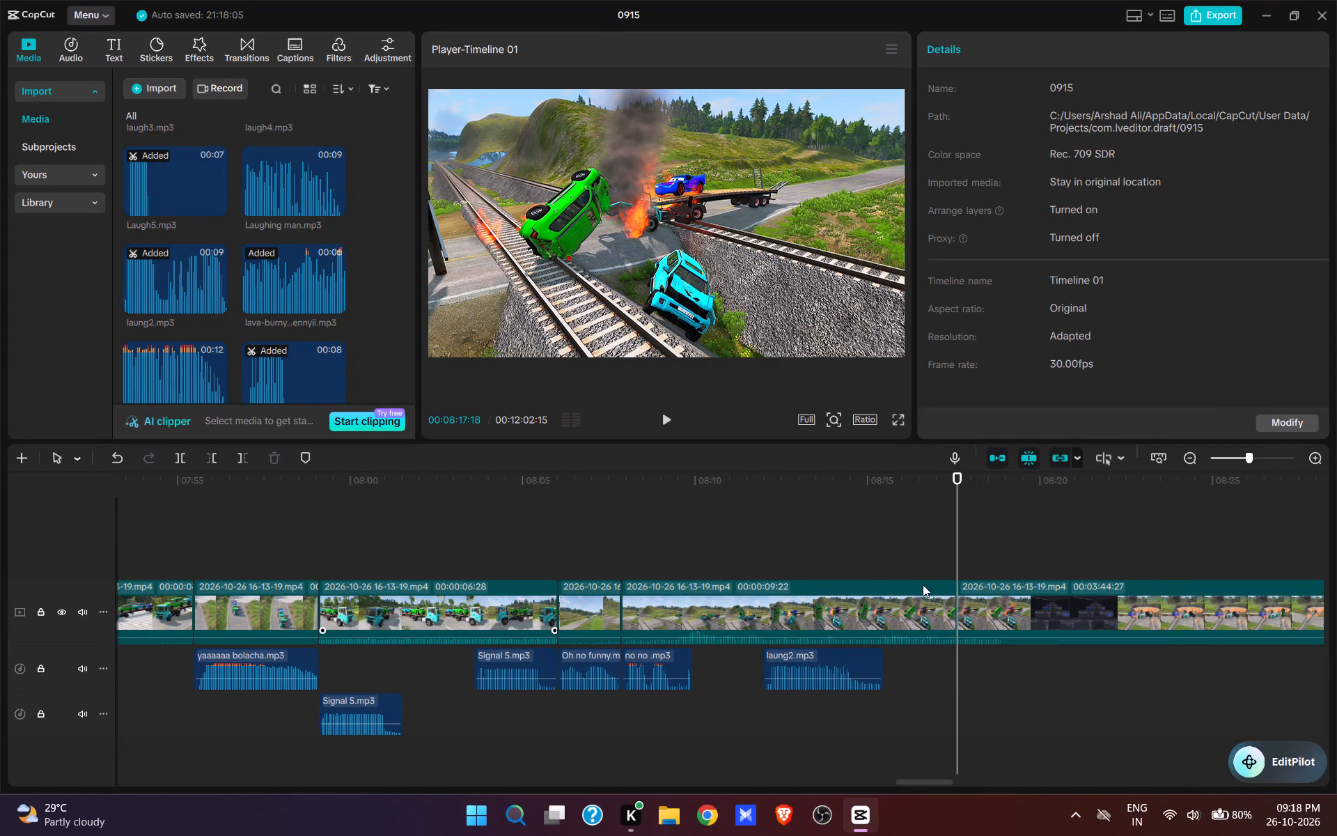
{"action": "left_click_drag", "start_coordinate": [923, 585], "coordinate": [873, 634]}
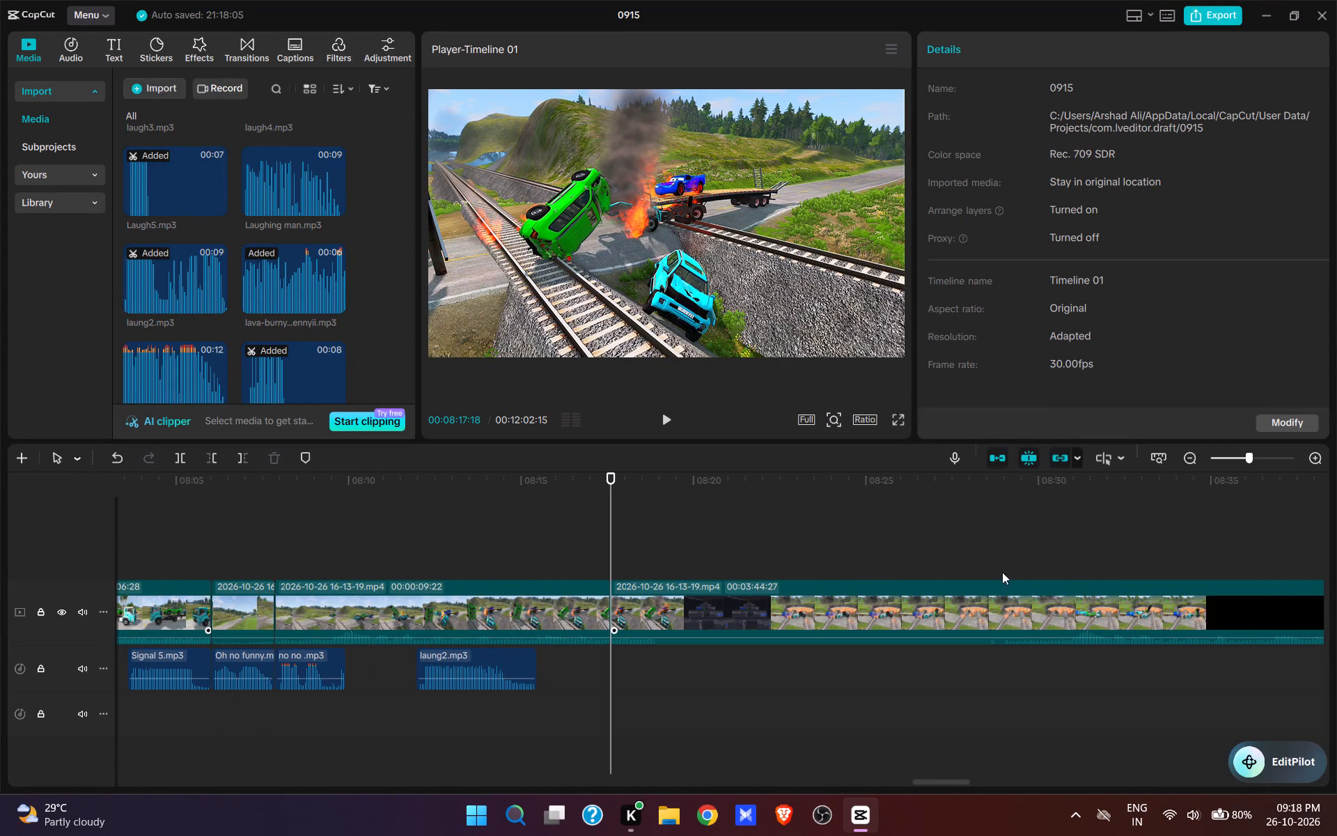
Cut about 12 s after the split at 00:08:17:18, up to the lava-pit railway view with the truck entering.
{"action": "left_click", "coordinate": [989, 560]}
{"action": "key", "text": "space"}
{"action": "key", "text": "space"}
{"action": "key", "text": "space"}
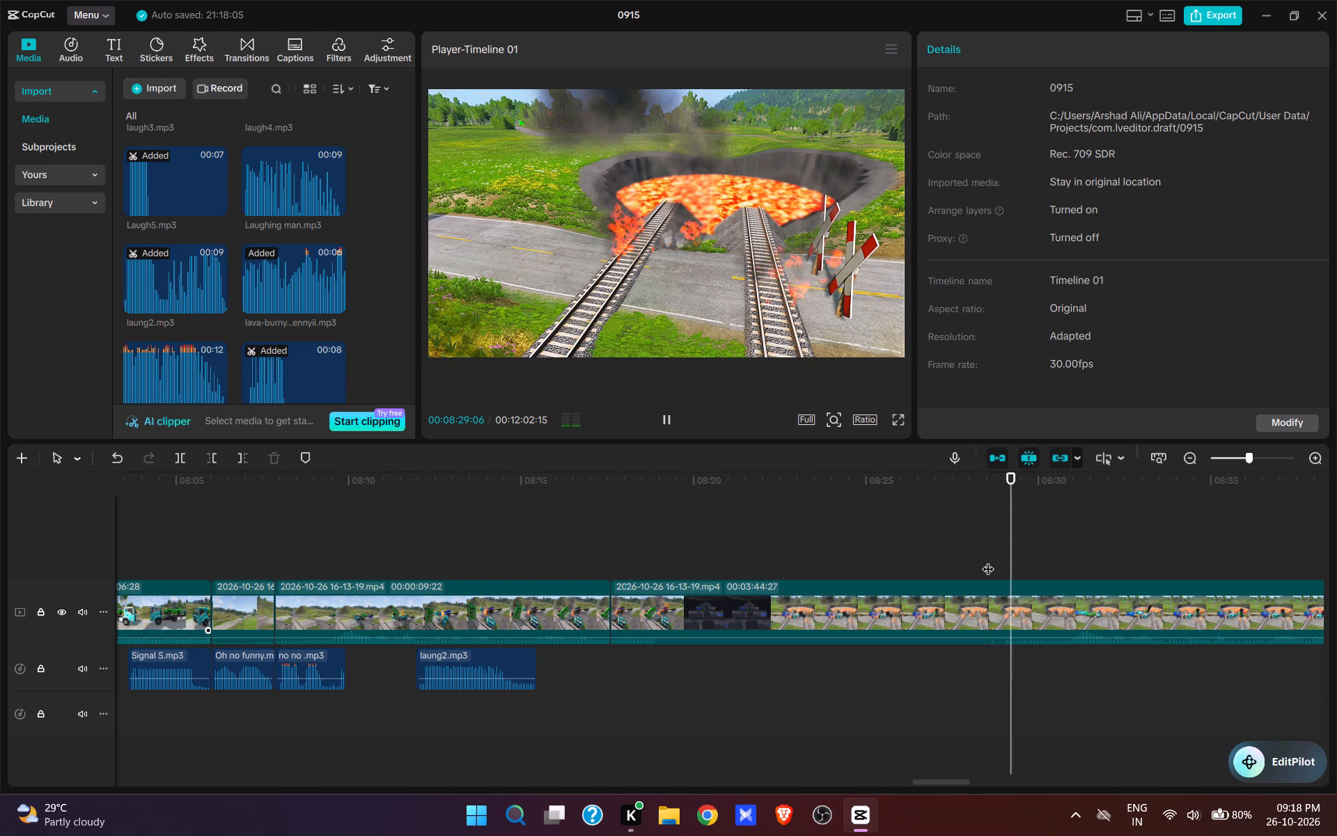
{"action": "key", "text": "space"}
{"action": "type", "text": "q"}
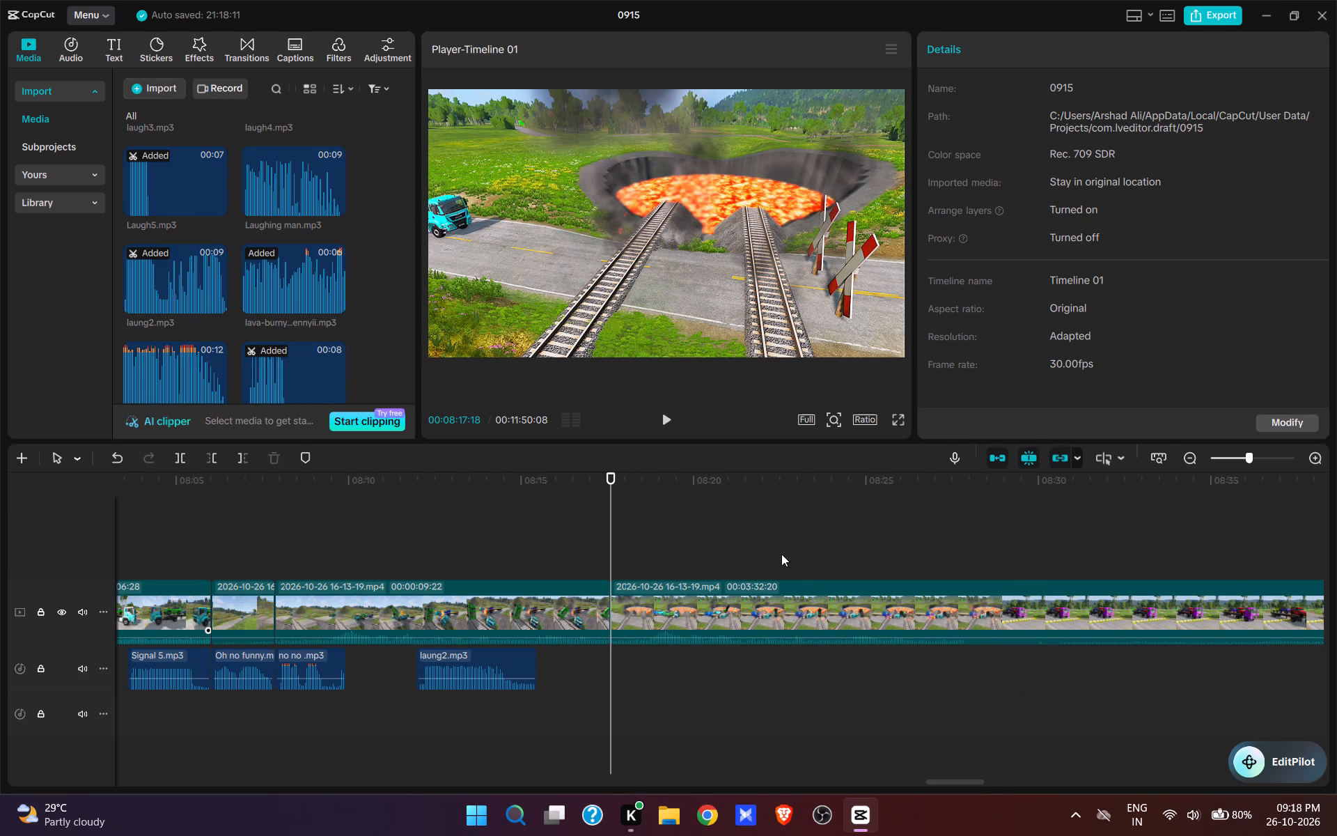
Audition the laugh sounds and add the trimmed 1.9 s Laugh Funny Cartoon clip at 00:08:17:19.
{"action": "left_click", "coordinate": [591, 558]}
{"action": "key", "text": "space"}
{"action": "key", "text": "space"}
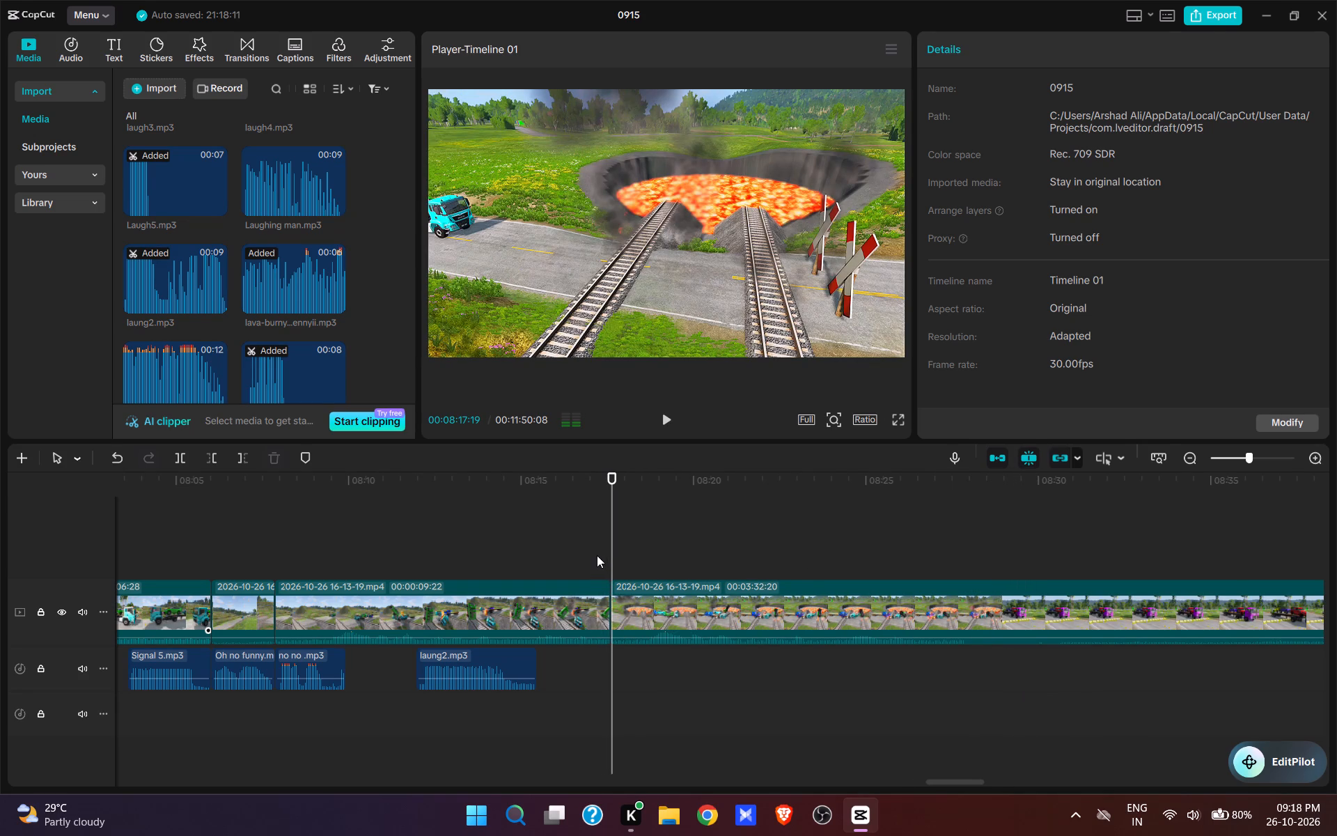
{"action": "scroll", "coordinate": [285, 252], "scroll_direction": "down", "scroll_amount": 1}
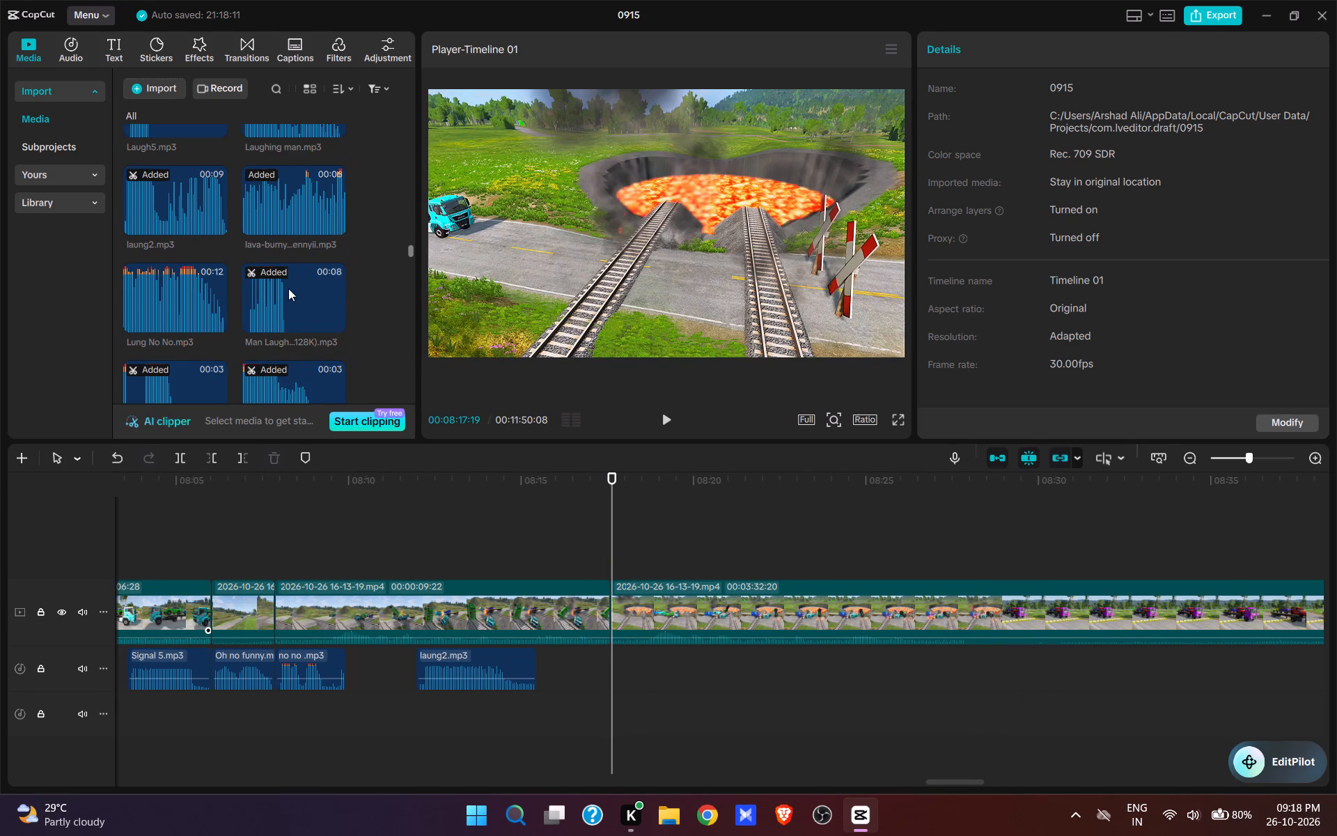
{"action": "left_click", "coordinate": [290, 305]}
{"action": "scroll", "coordinate": [290, 305], "scroll_direction": "up", "scroll_amount": 4}
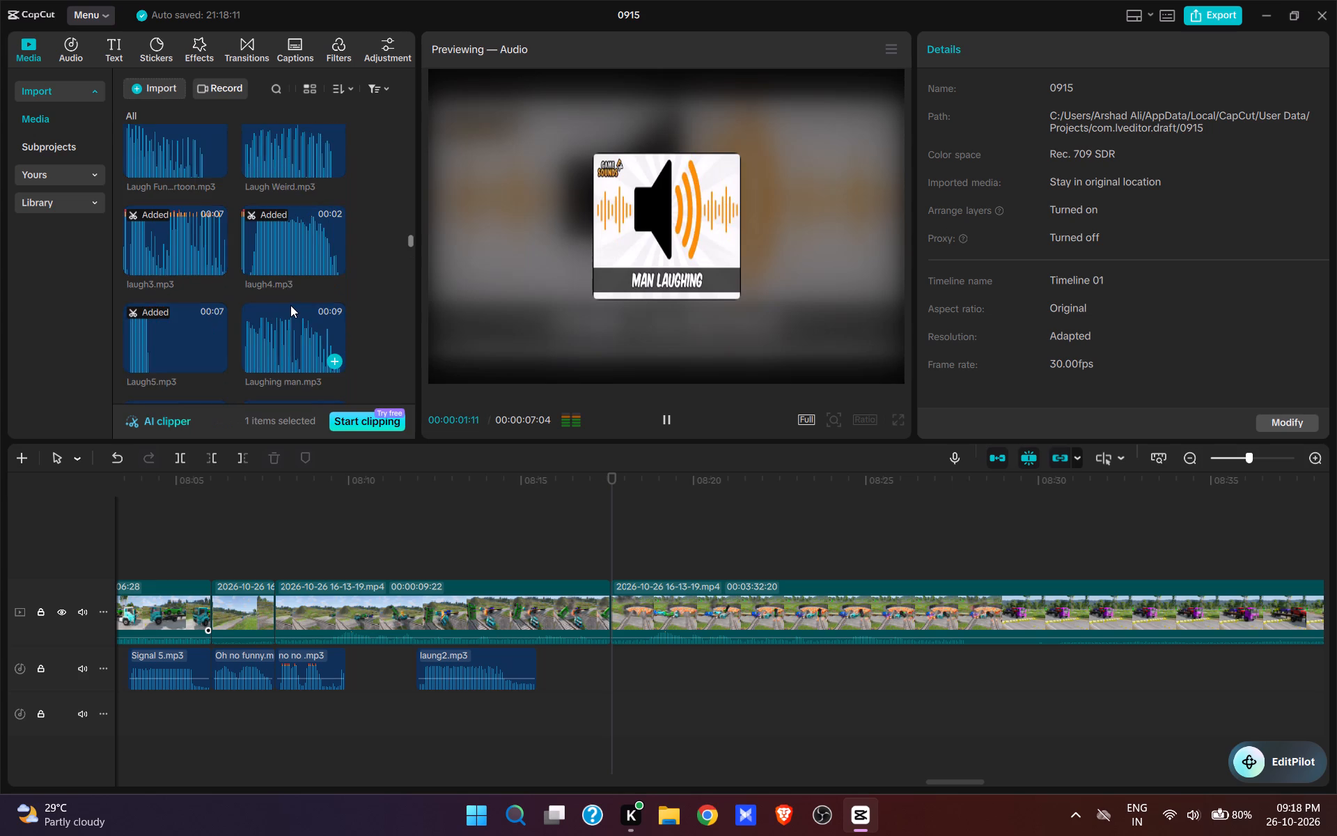
{"action": "left_click", "coordinate": [200, 229]}
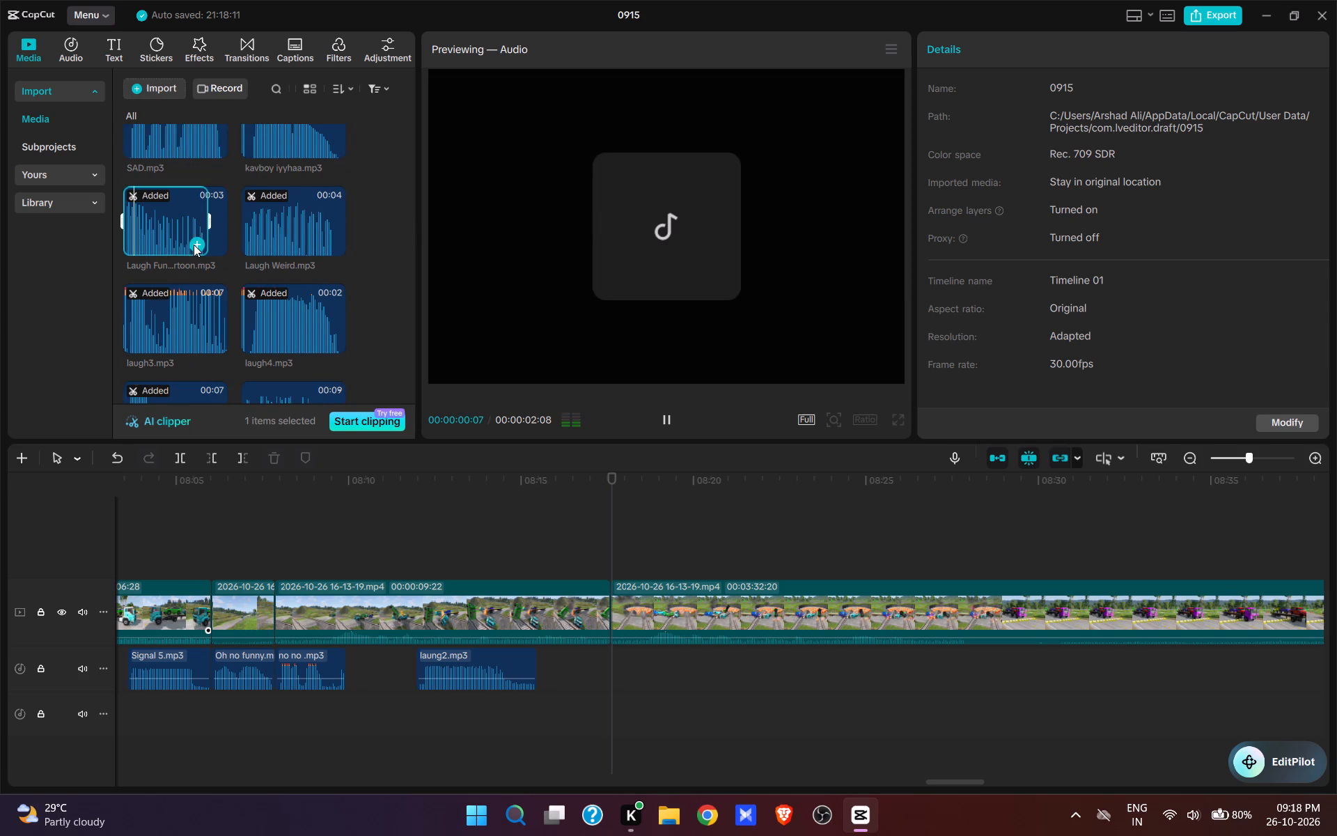
{"action": "left_click", "coordinate": [198, 314]}
{"action": "scroll", "coordinate": [189, 354], "scroll_direction": "up", "scroll_amount": 1}
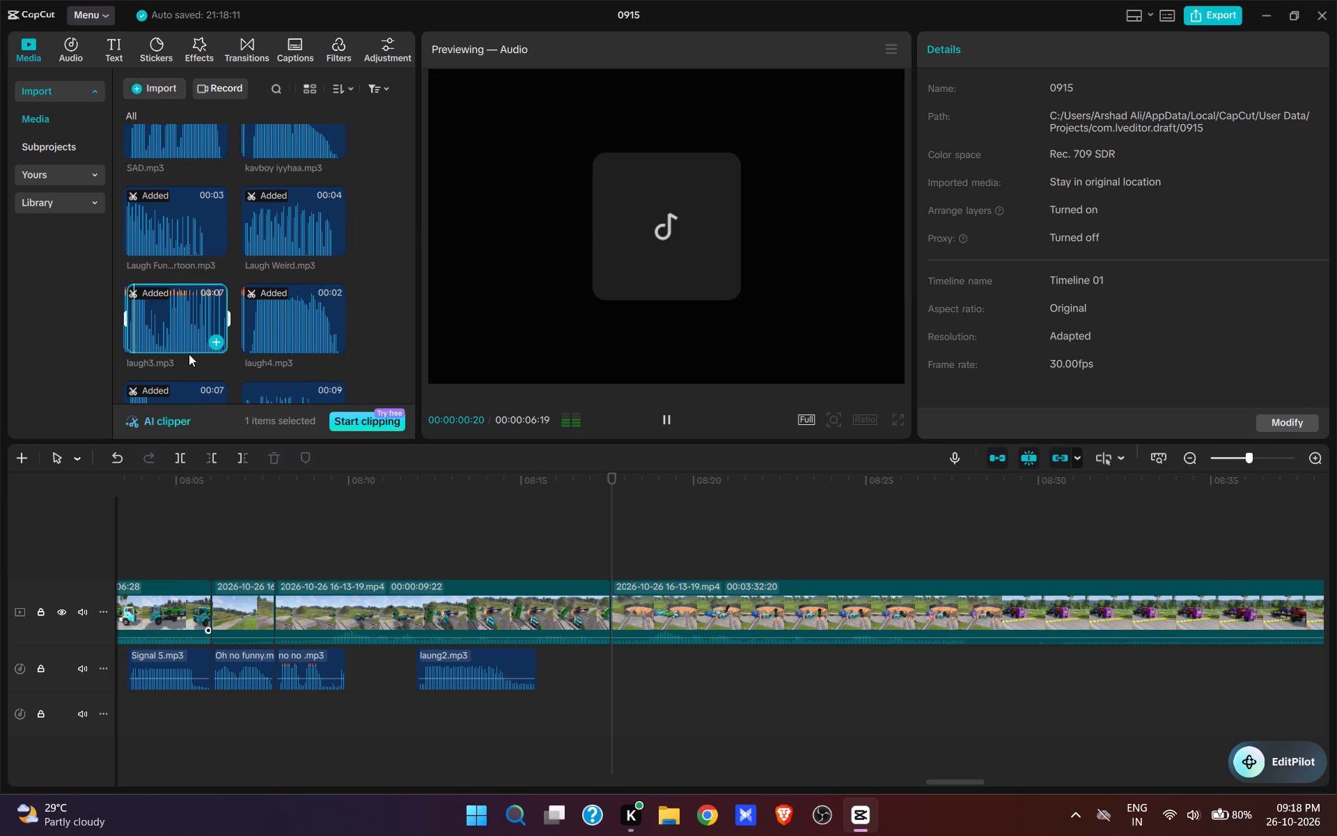
{"action": "left_click", "coordinate": [217, 320]}
Play through the truck's crash at the lava pit and split the video at 00:08:26:29.
{"action": "key", "text": "space"}
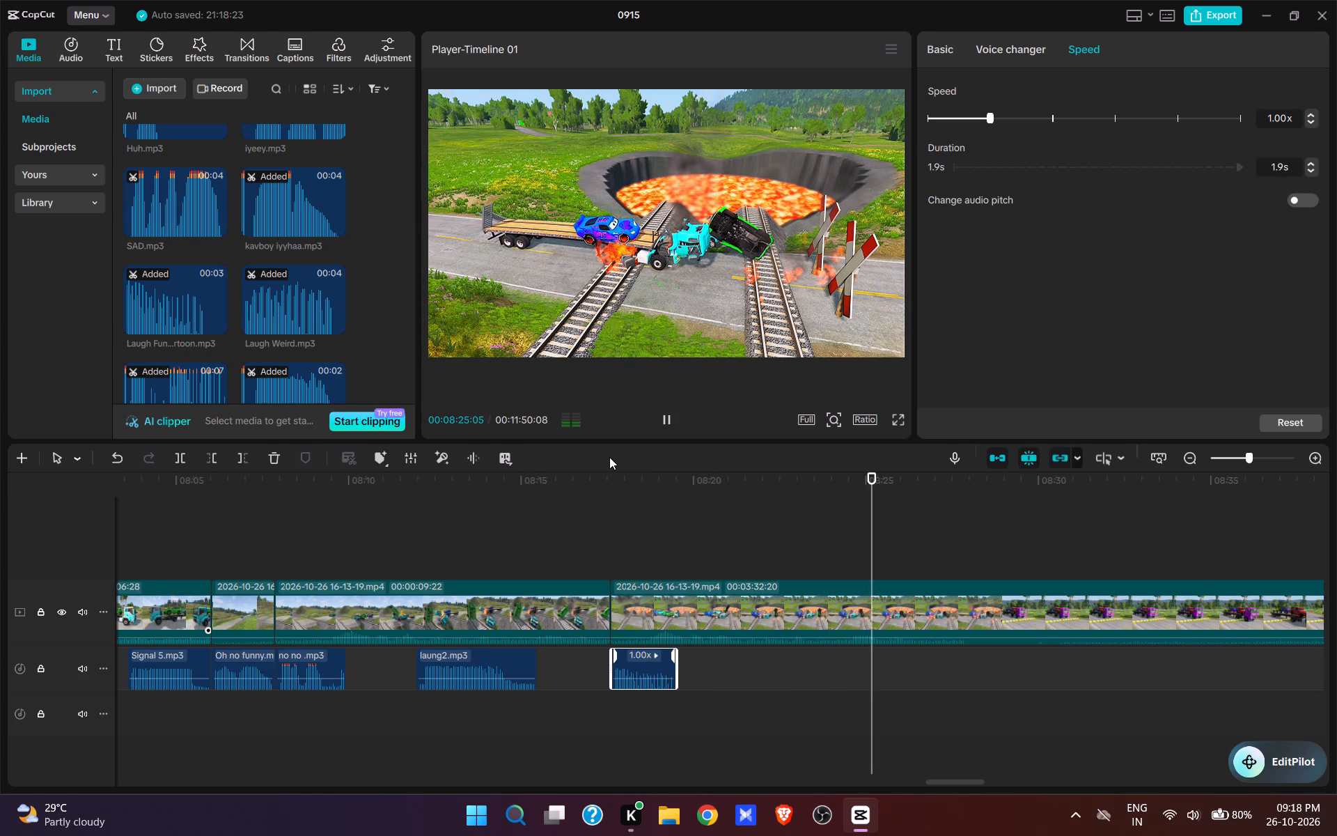
{"action": "key", "text": "space"}
{"action": "type", "text": "w"}
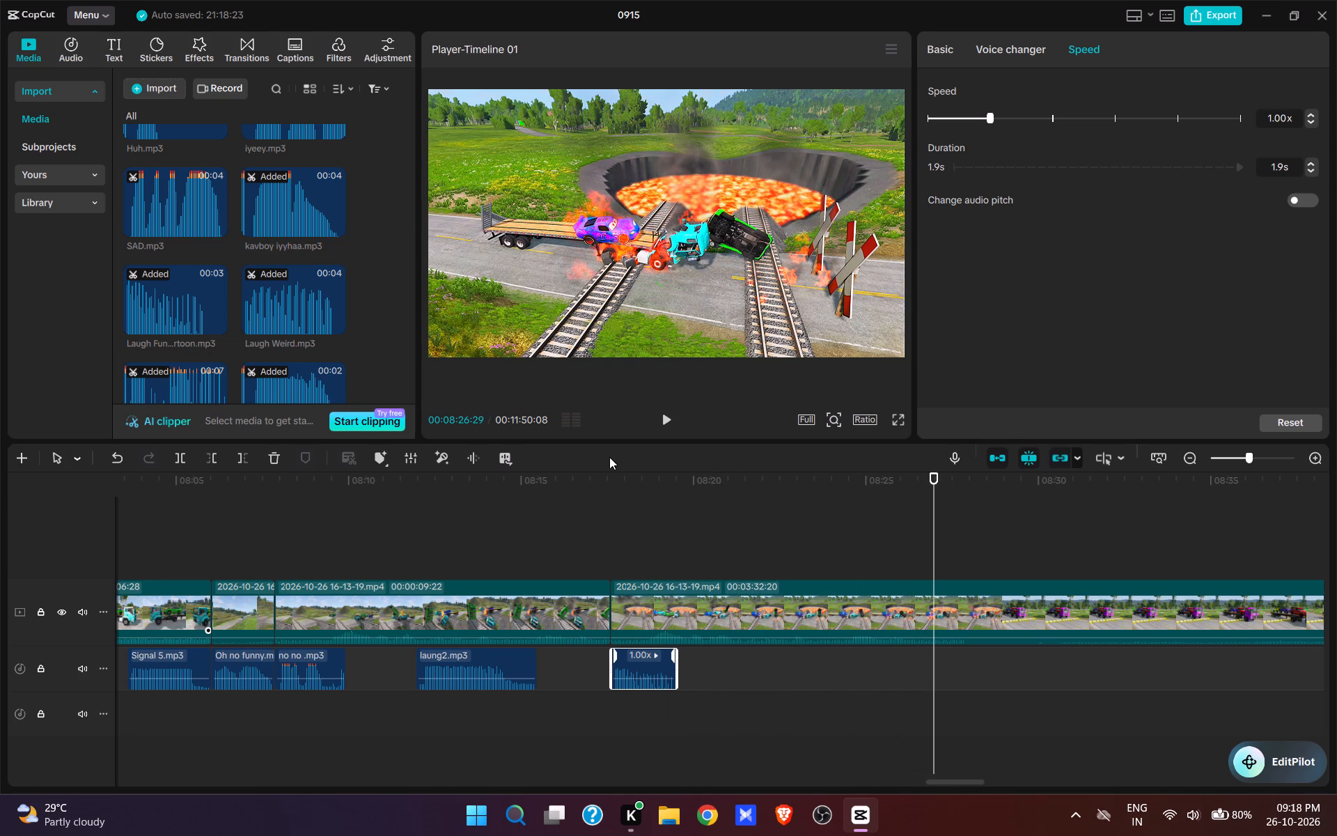
Cut about 3.5 s after the split at 00:08:26:29, up to the purple truck approaching the yellow speed bump.
{"action": "left_click", "coordinate": [1054, 579]}
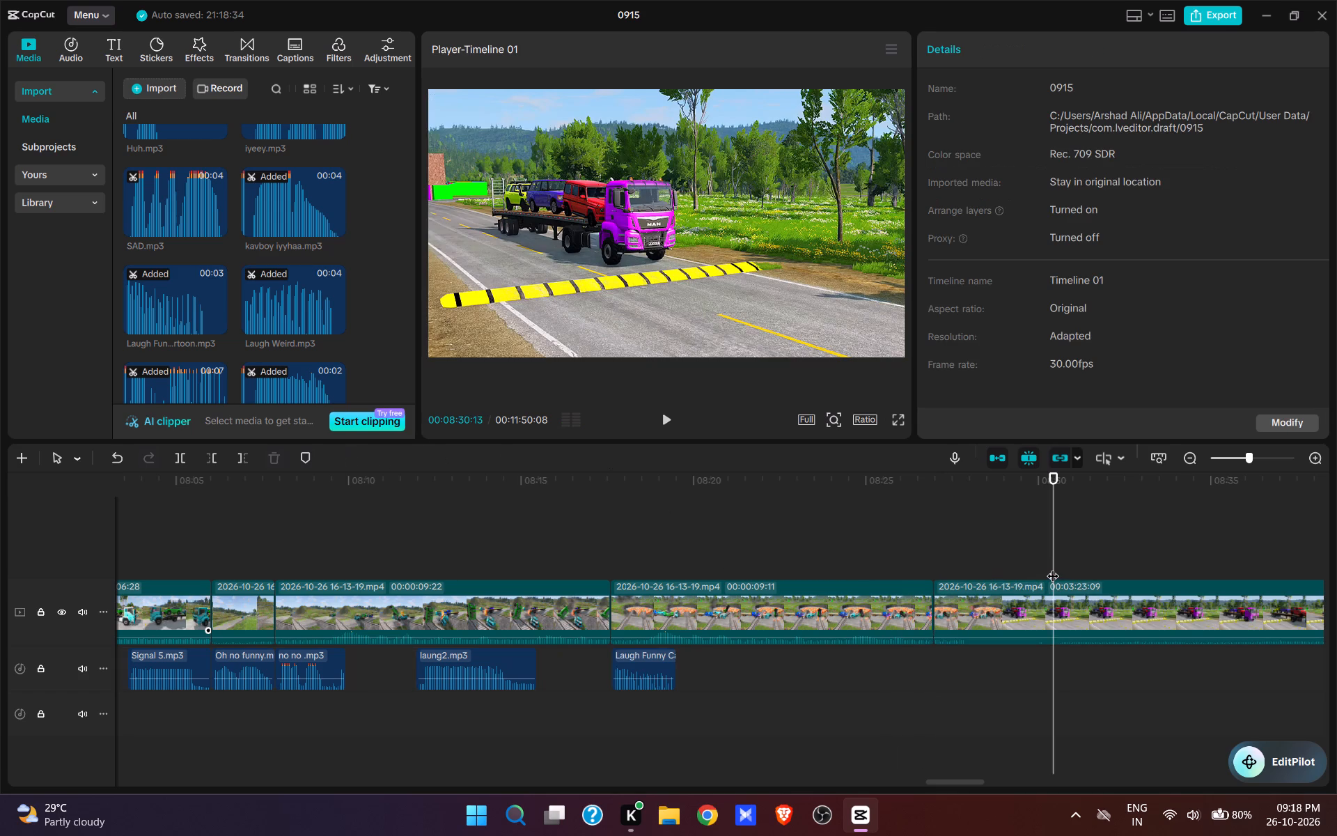
{"action": "key", "text": "space"}
{"action": "key", "text": "space"}
{"action": "left_click", "coordinate": [1047, 553]}
{"action": "key", "text": "space"}
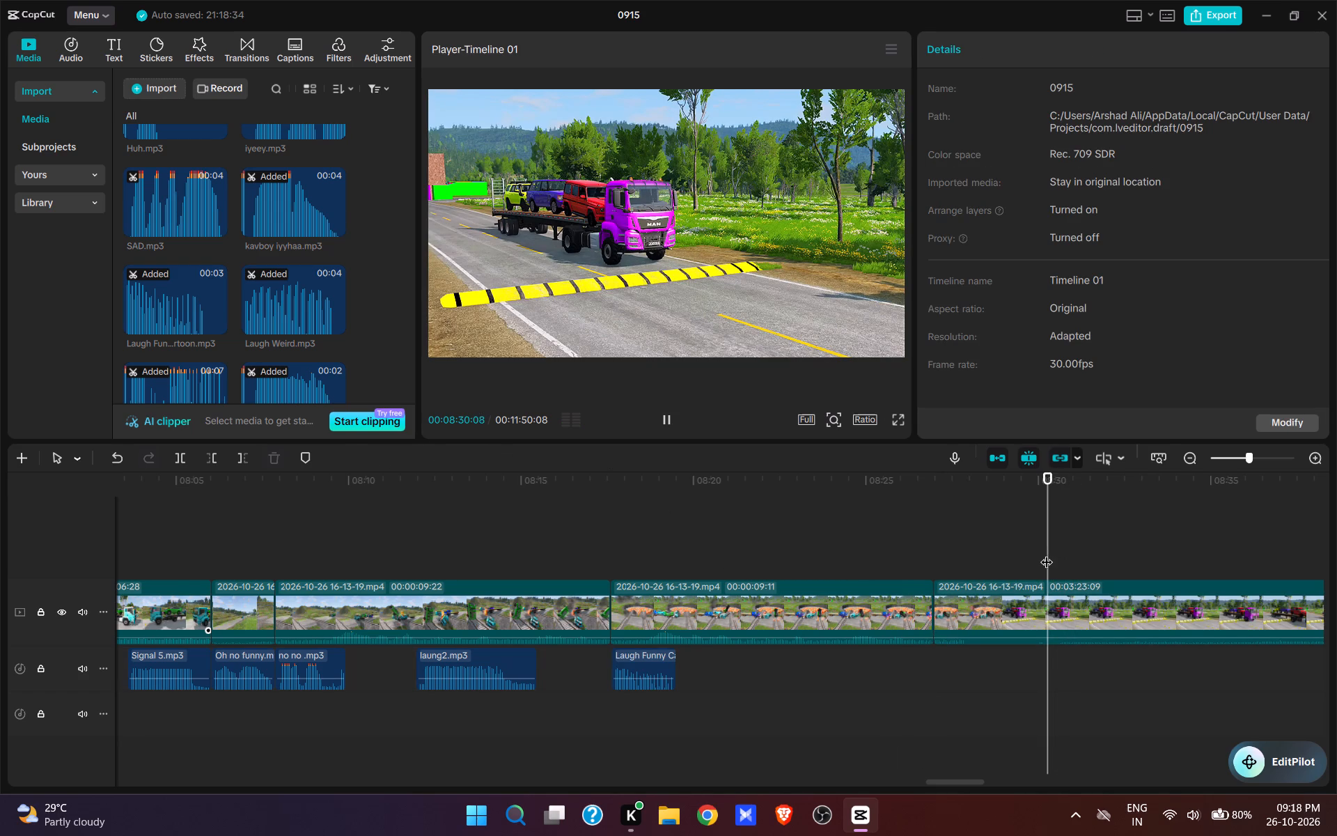
{"action": "key", "text": "space"}
{"action": "key", "text": "q"}
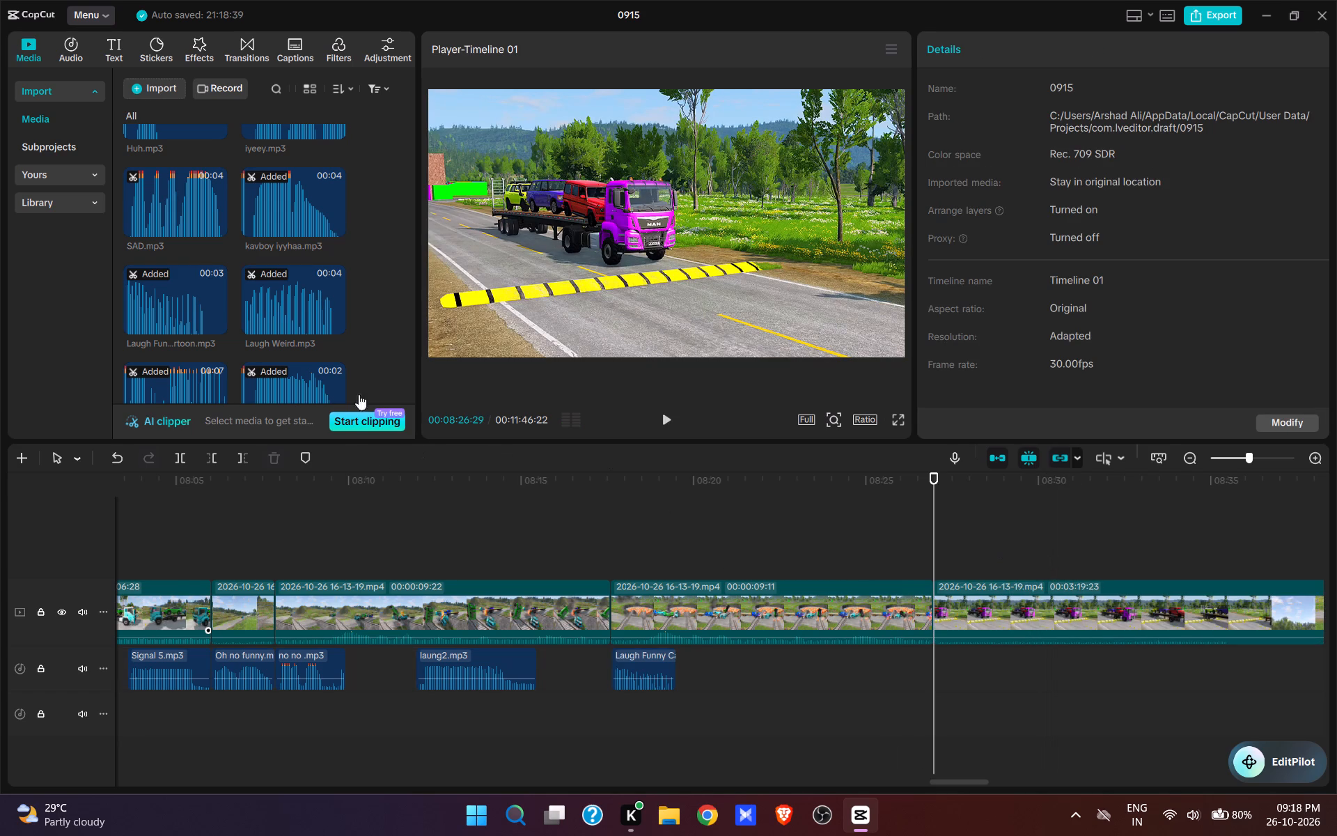
Add the 1 s go go2.mp3 voice clip at 00:08:26:29, at the start of the purple truck scene, and play it.
{"action": "scroll", "coordinate": [254, 325], "scroll_direction": "up", "scroll_amount": 19}
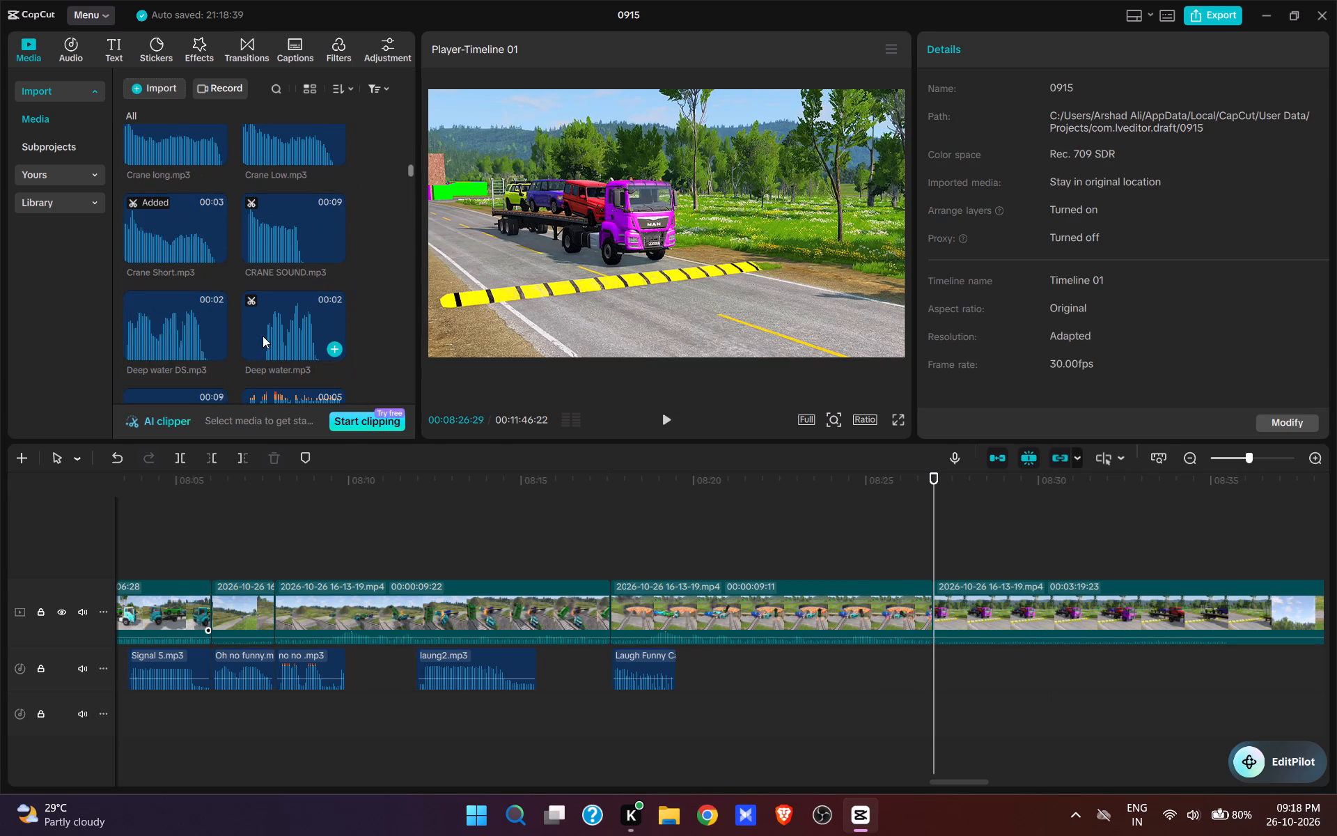
{"action": "scroll", "coordinate": [265, 339], "scroll_direction": "down", "scroll_amount": 9}
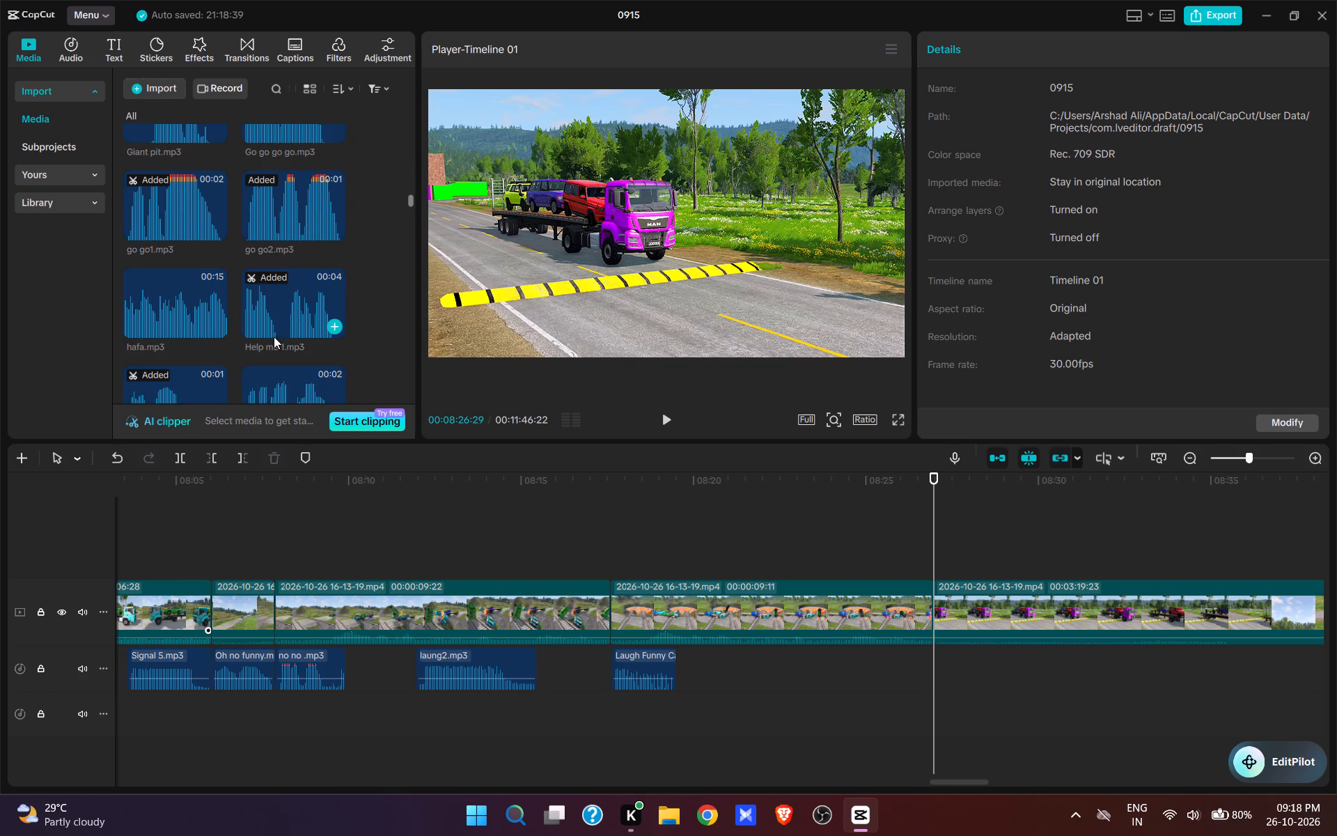
{"action": "left_click", "coordinate": [281, 216]}
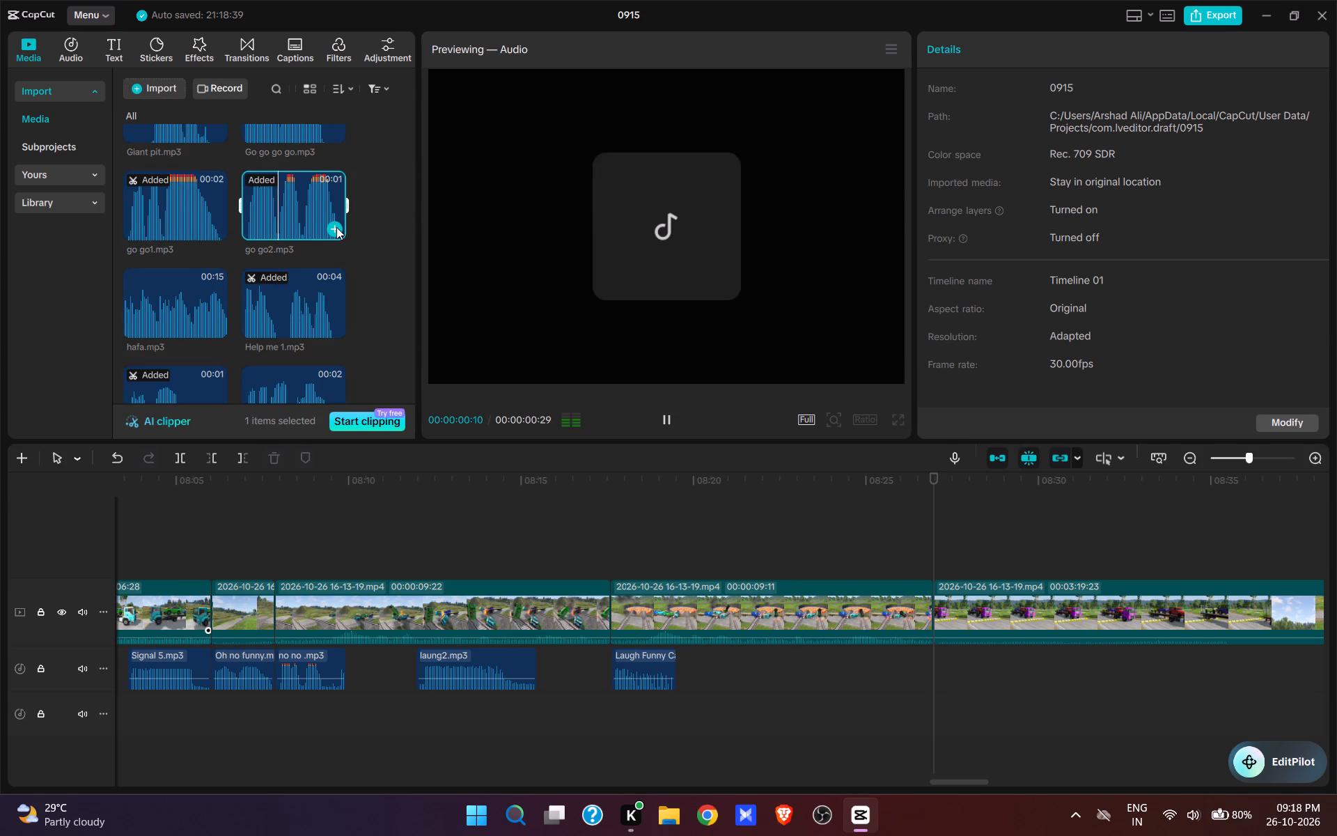
{"action": "left_click", "coordinate": [336, 227]}
{"action": "key", "text": "space"}
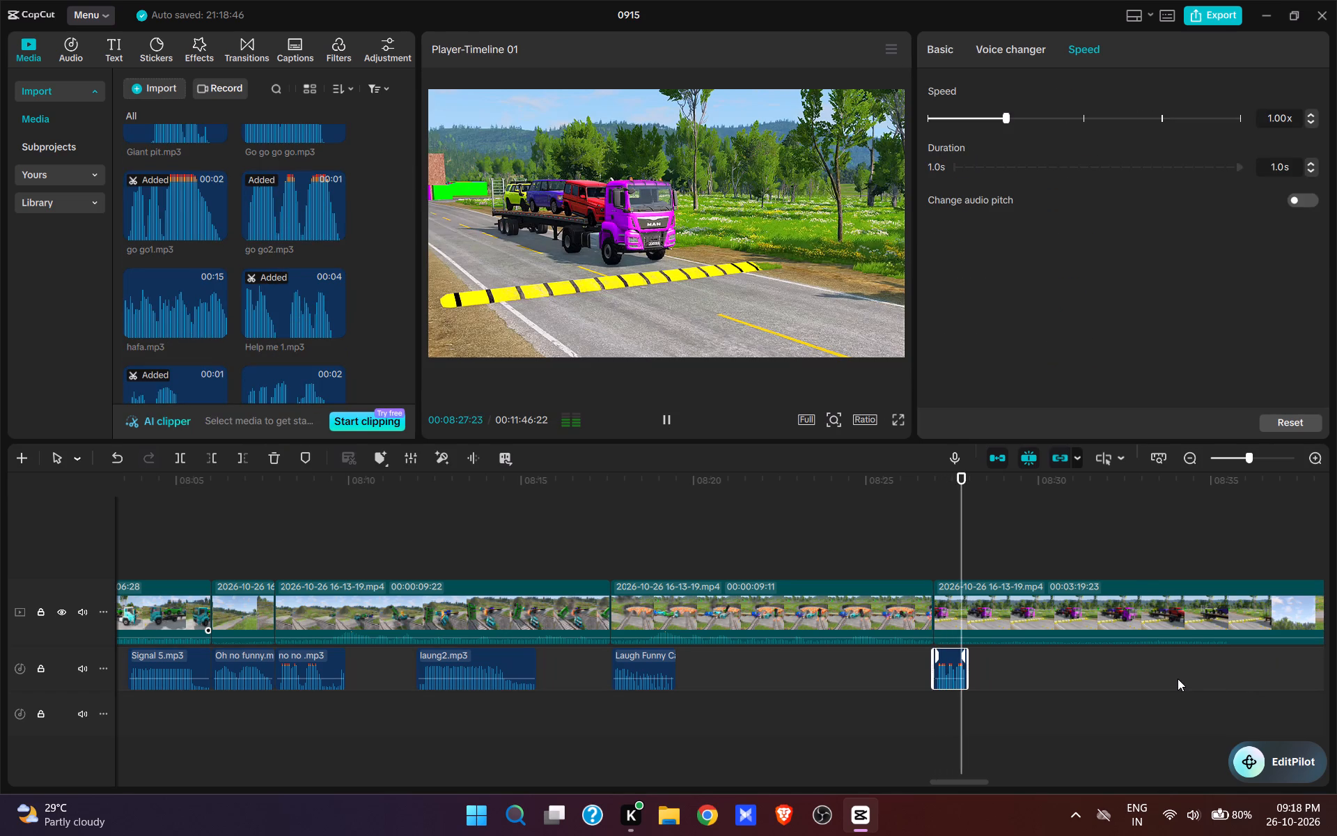
{"action": "key", "text": "space"}
Add Horn Start.mp3 at 00:08:27:28, directly after go go2, and trim its end at 00:08:29:26 for a 1.9 s length.
{"action": "left_click", "coordinate": [969, 562]}
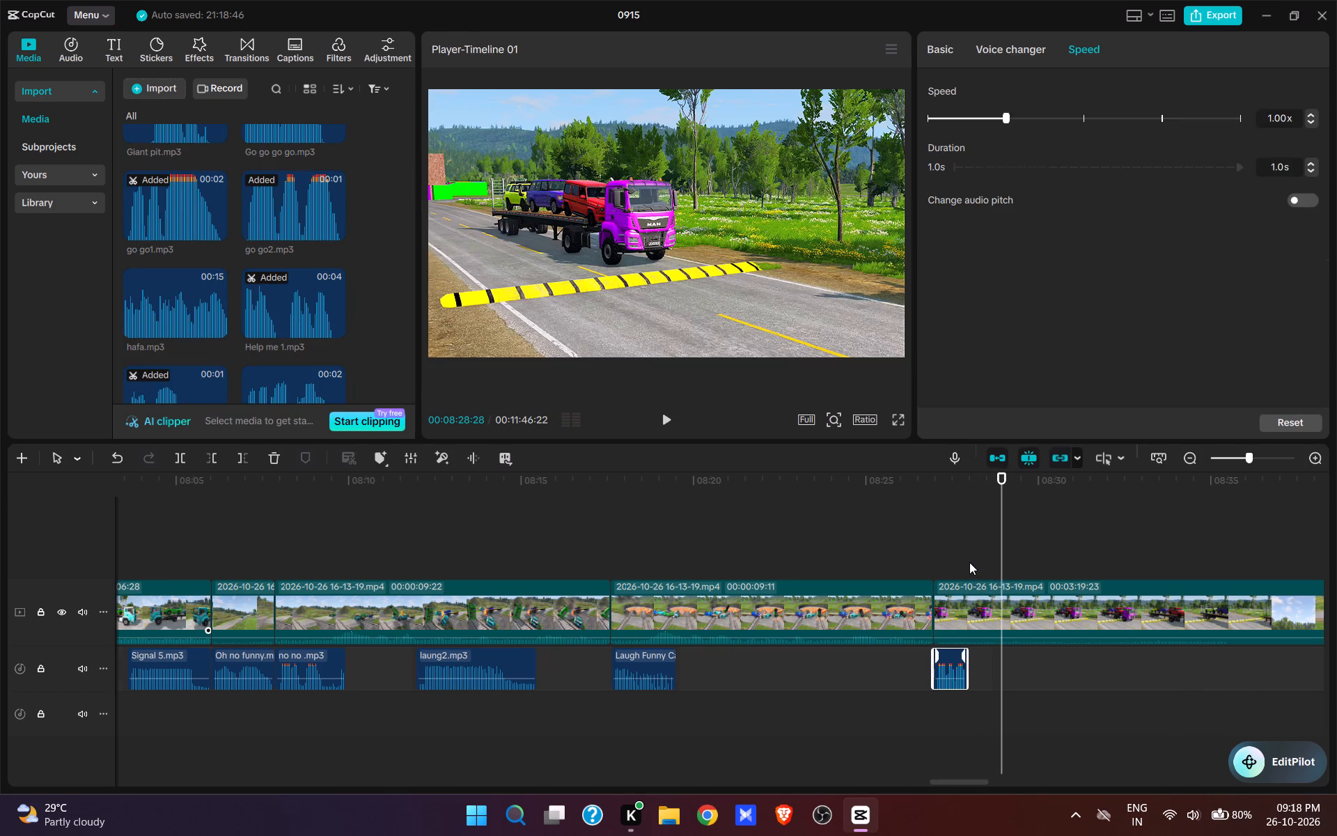
{"action": "scroll", "coordinate": [282, 218], "scroll_direction": "down", "scroll_amount": 2}
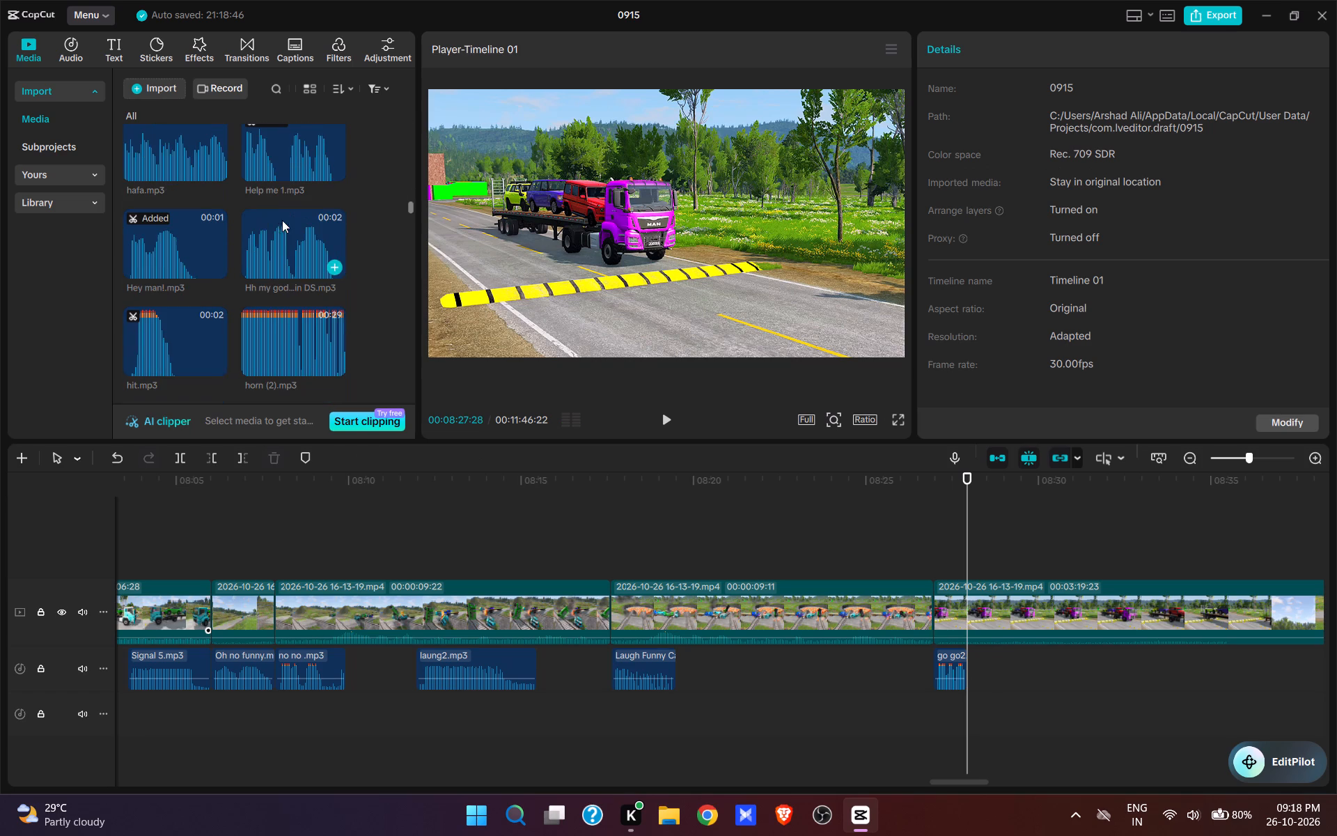
{"action": "scroll", "coordinate": [200, 242], "scroll_direction": "down", "scroll_amount": 3}
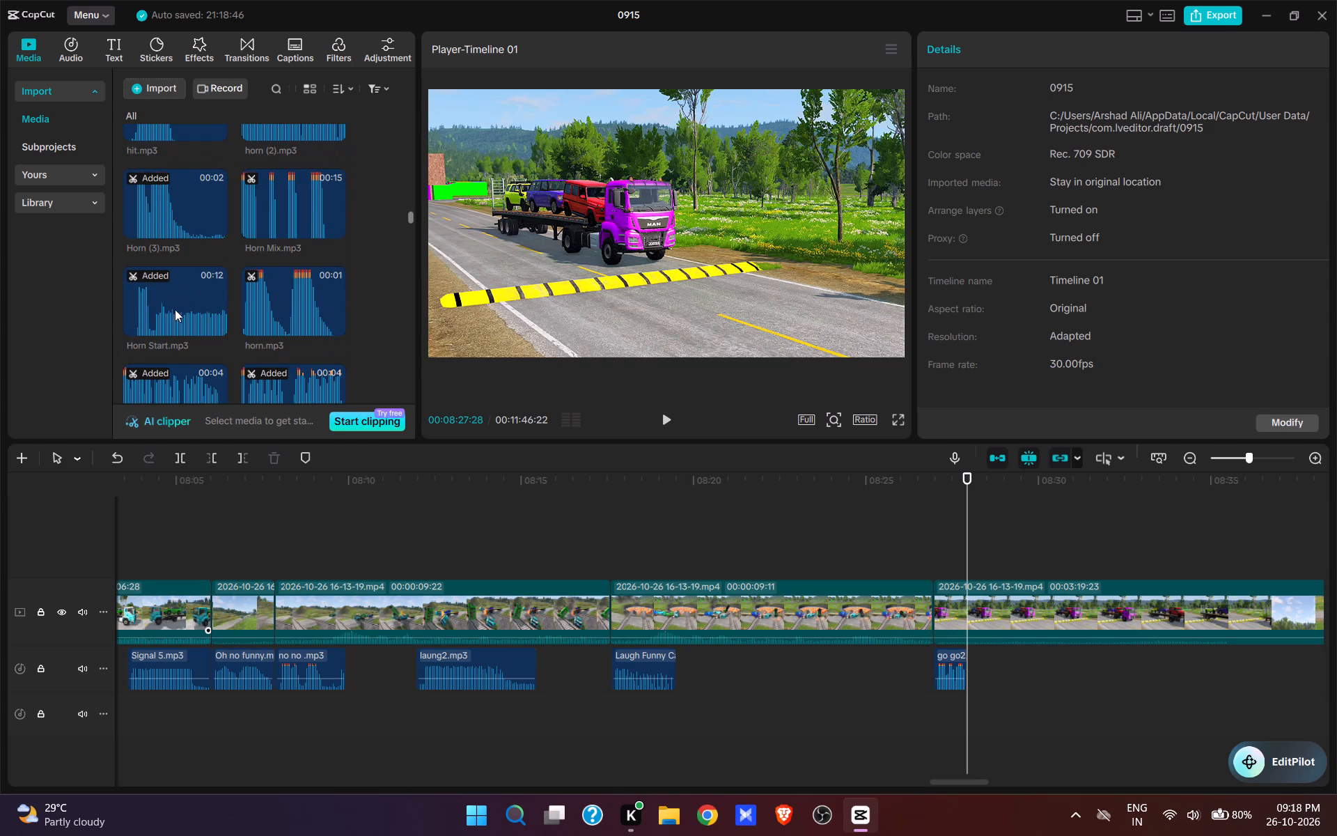
{"action": "left_click", "coordinate": [174, 314]}
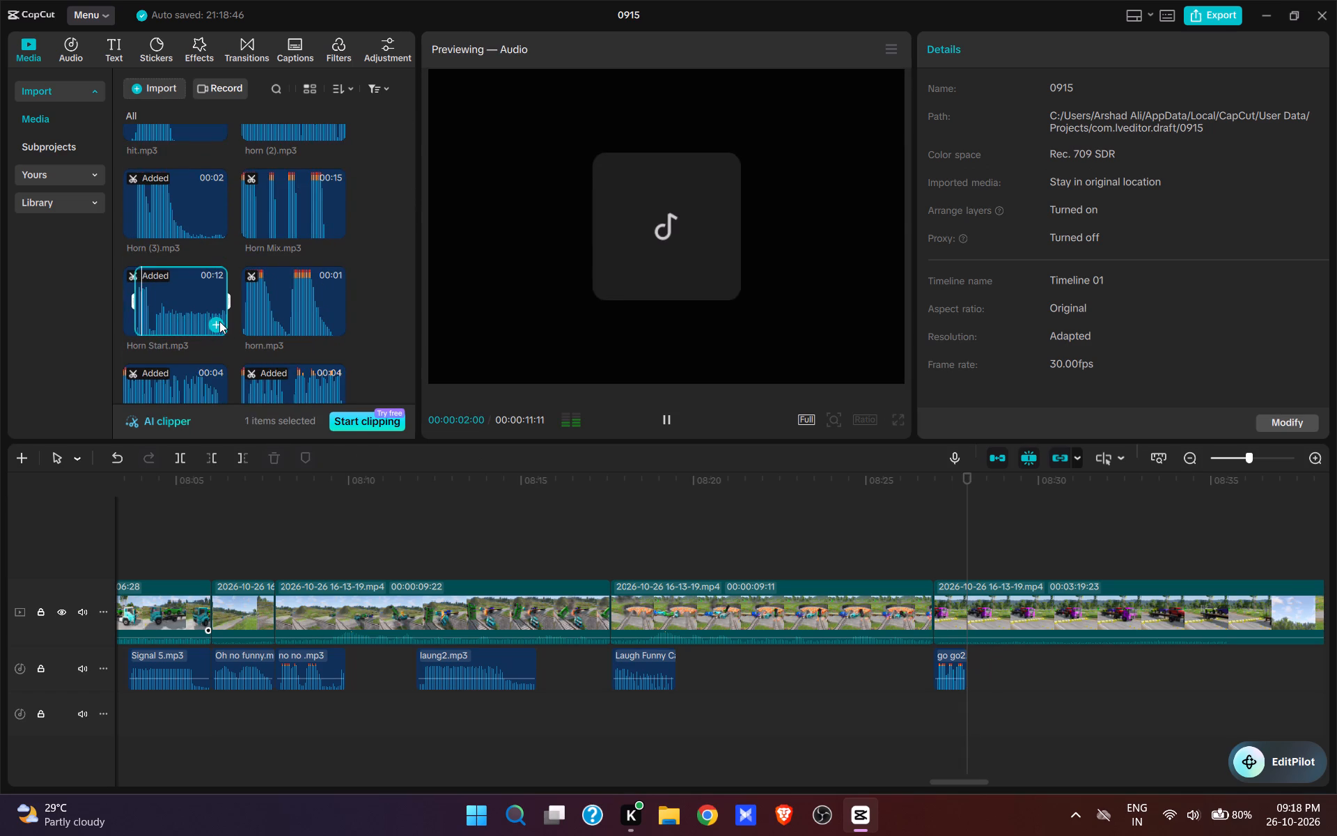
{"action": "left_click", "coordinate": [219, 323]}
{"action": "key", "text": "space"}
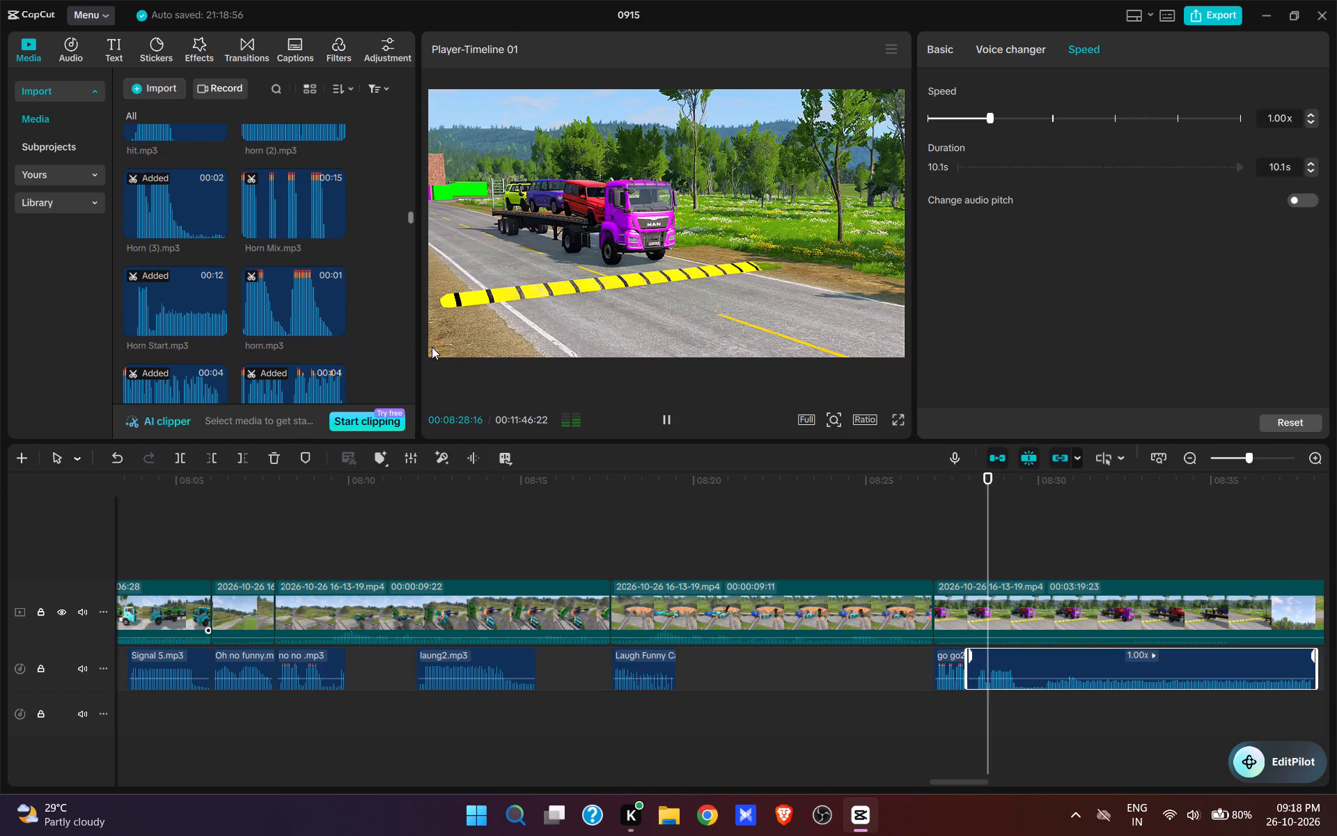
{"action": "key", "text": "space"}
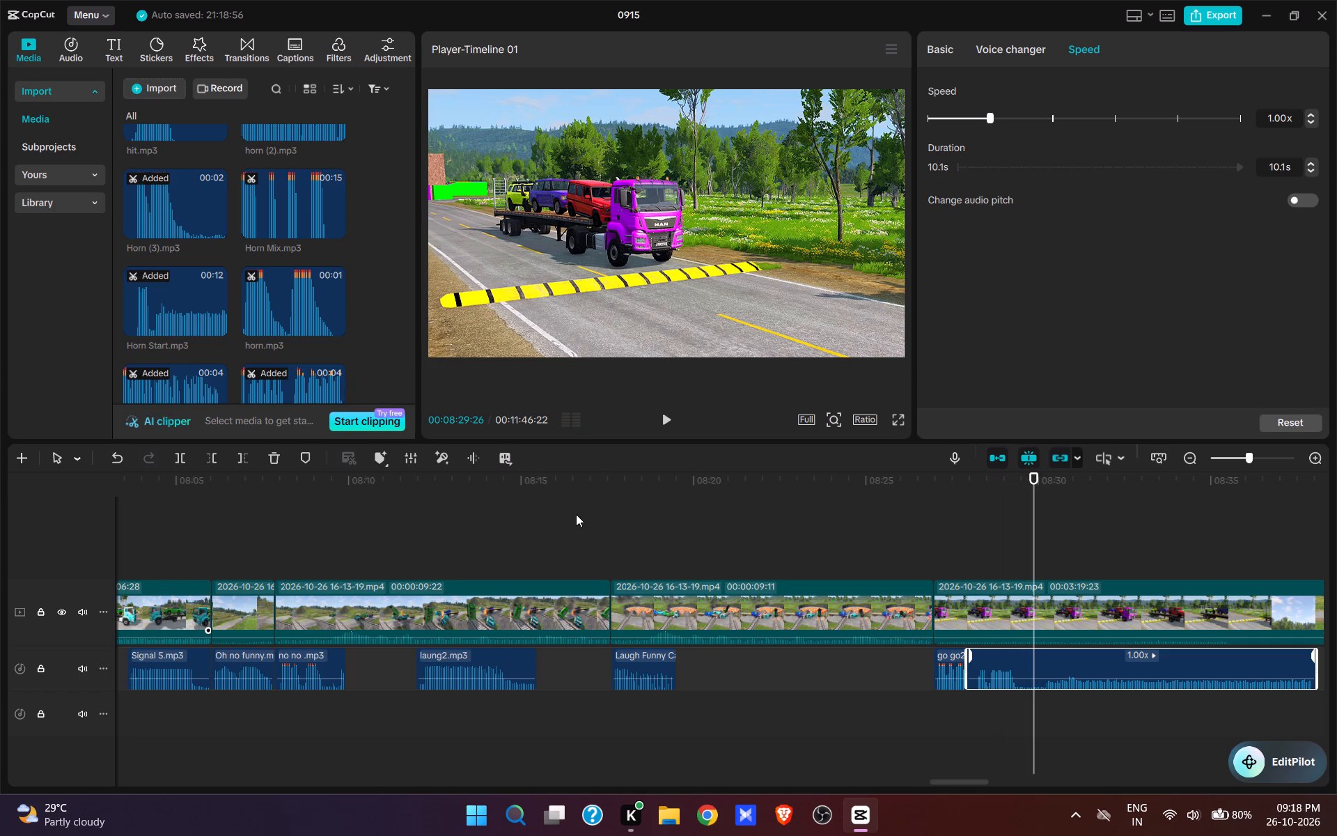
{"action": "key", "text": "e"}
Add the 0.8 s Mario Jump.mp3 at 00:08:30:21, as the purple truck's front wheels reach the speed bump.
{"action": "key", "text": "space"}
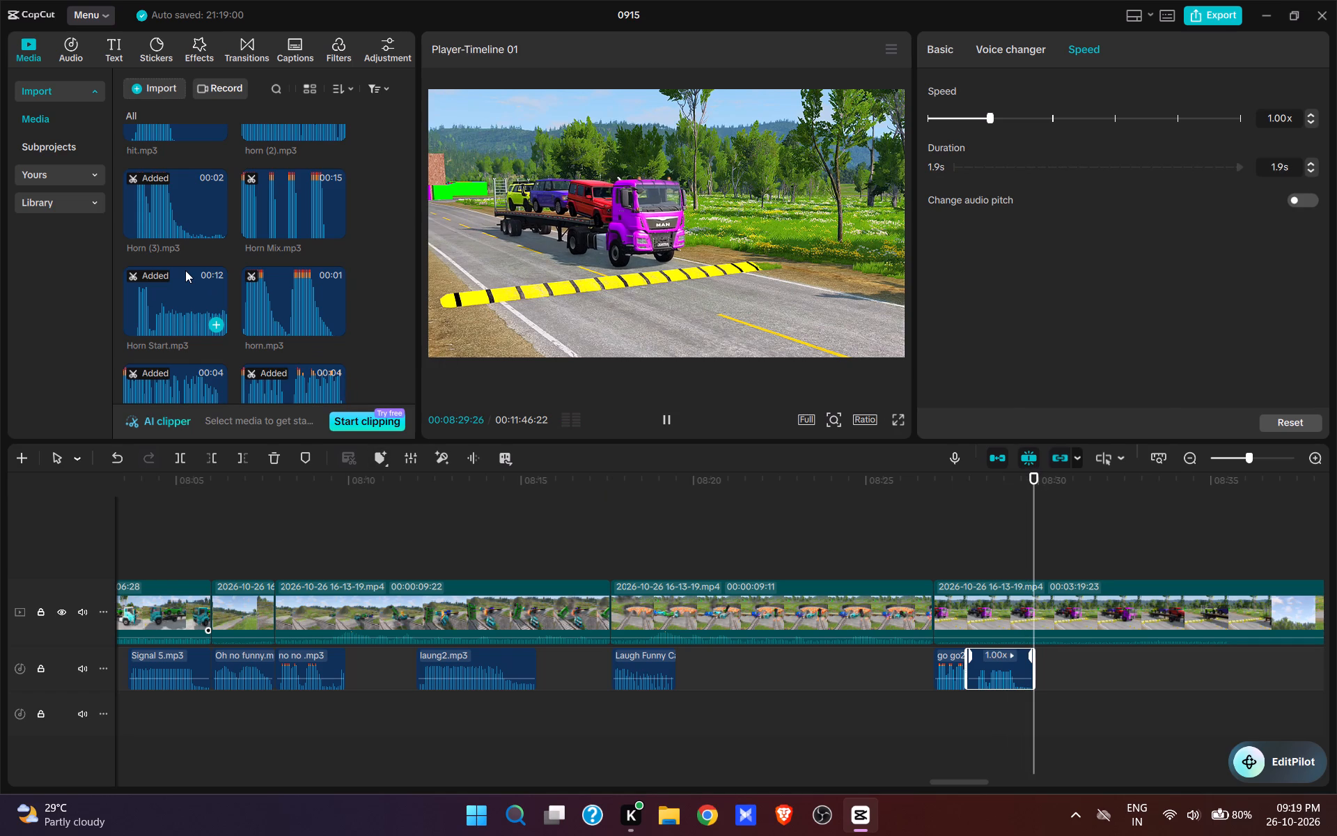
{"action": "key", "text": "space"}
{"action": "scroll", "coordinate": [185, 270], "scroll_direction": "up", "scroll_amount": 4}
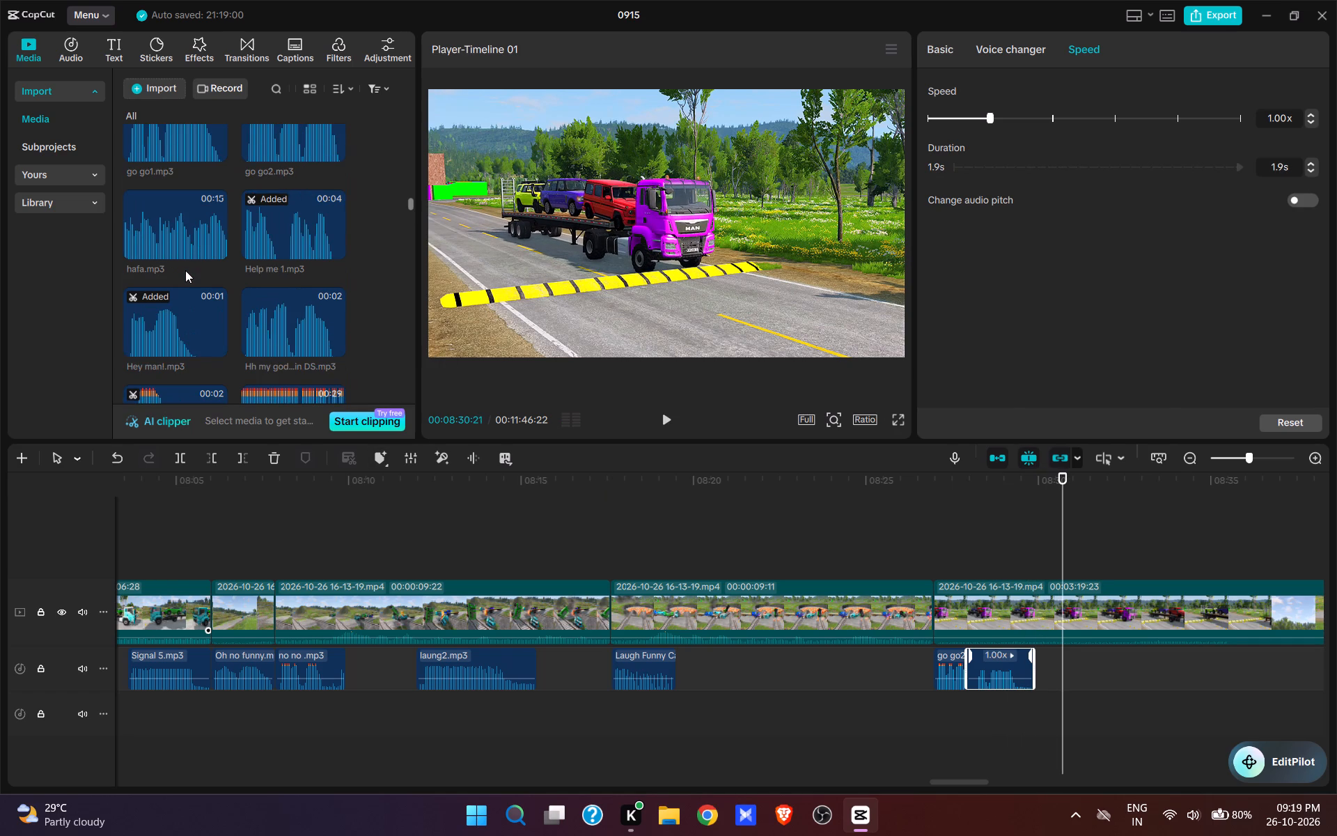
{"action": "scroll", "coordinate": [185, 270], "scroll_direction": "up", "scroll_amount": 6}
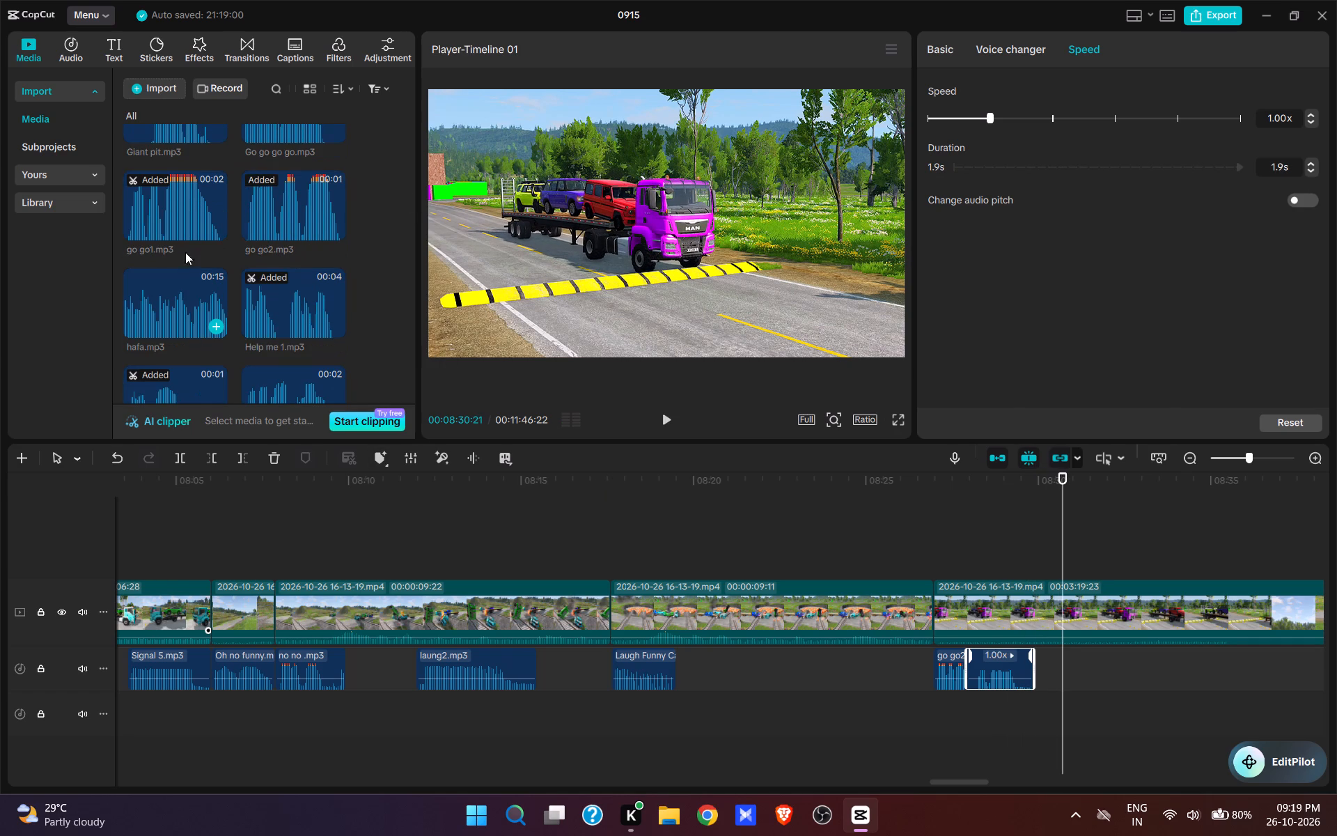
{"action": "scroll", "coordinate": [186, 238], "scroll_direction": "down", "scroll_amount": 11}
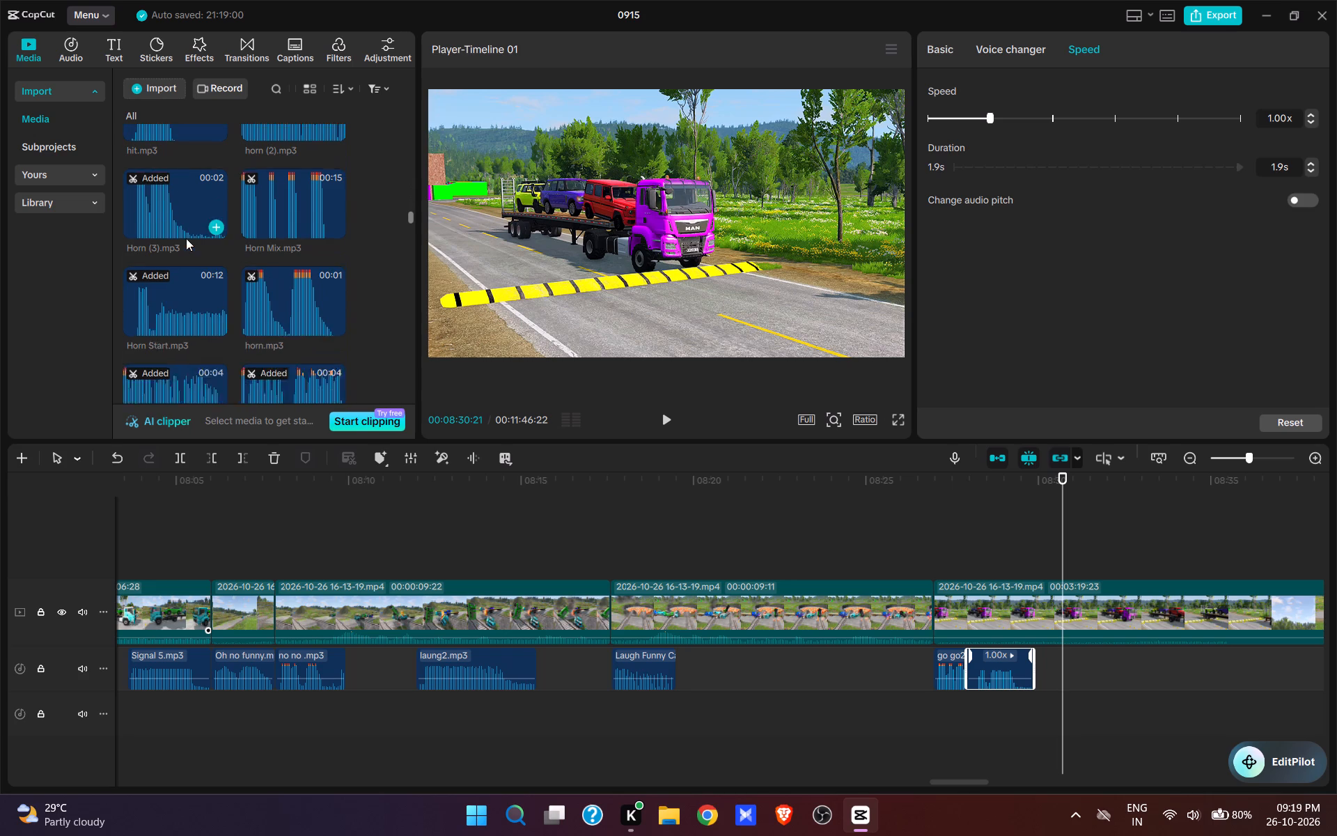
{"action": "scroll", "coordinate": [186, 238], "scroll_direction": "down", "scroll_amount": 6}
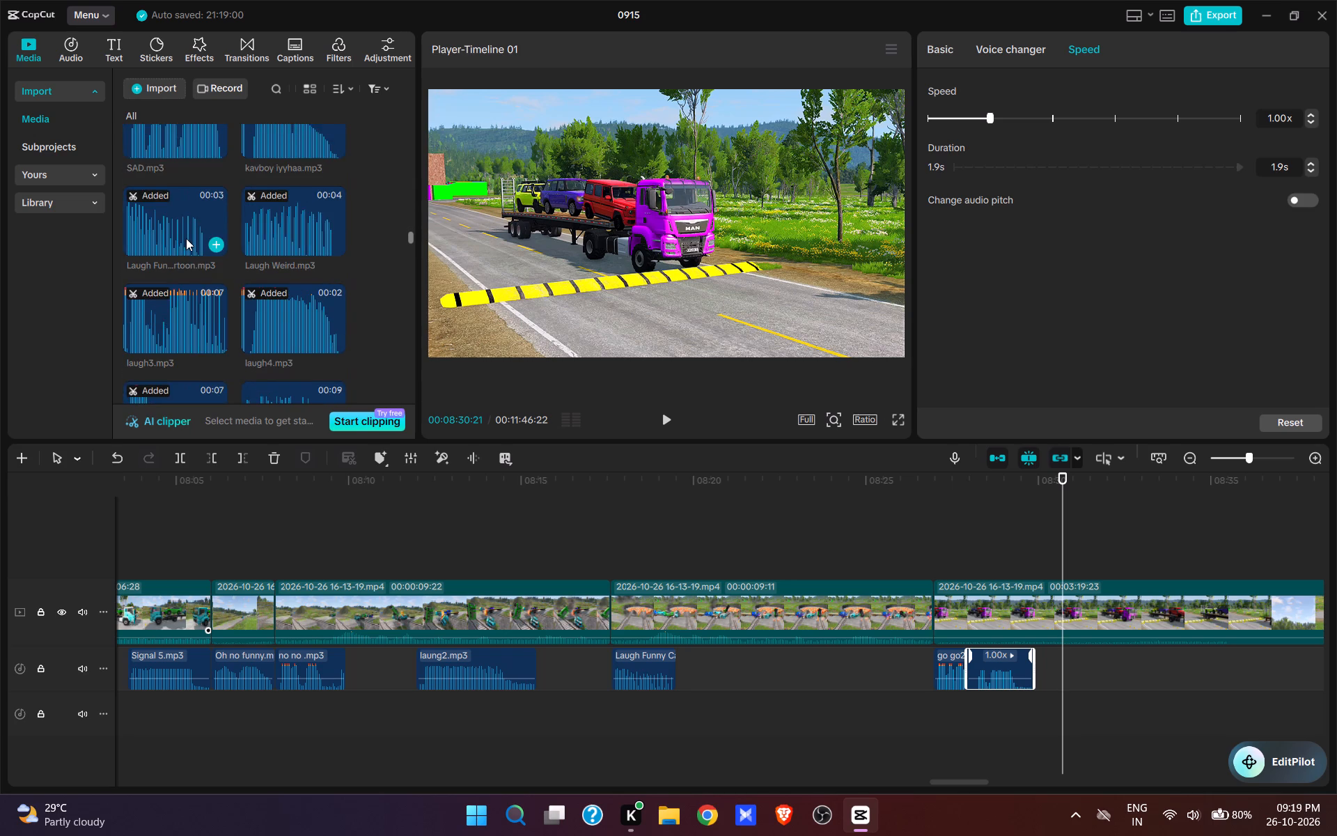
{"action": "scroll", "coordinate": [186, 238], "scroll_direction": "down", "scroll_amount": 4}
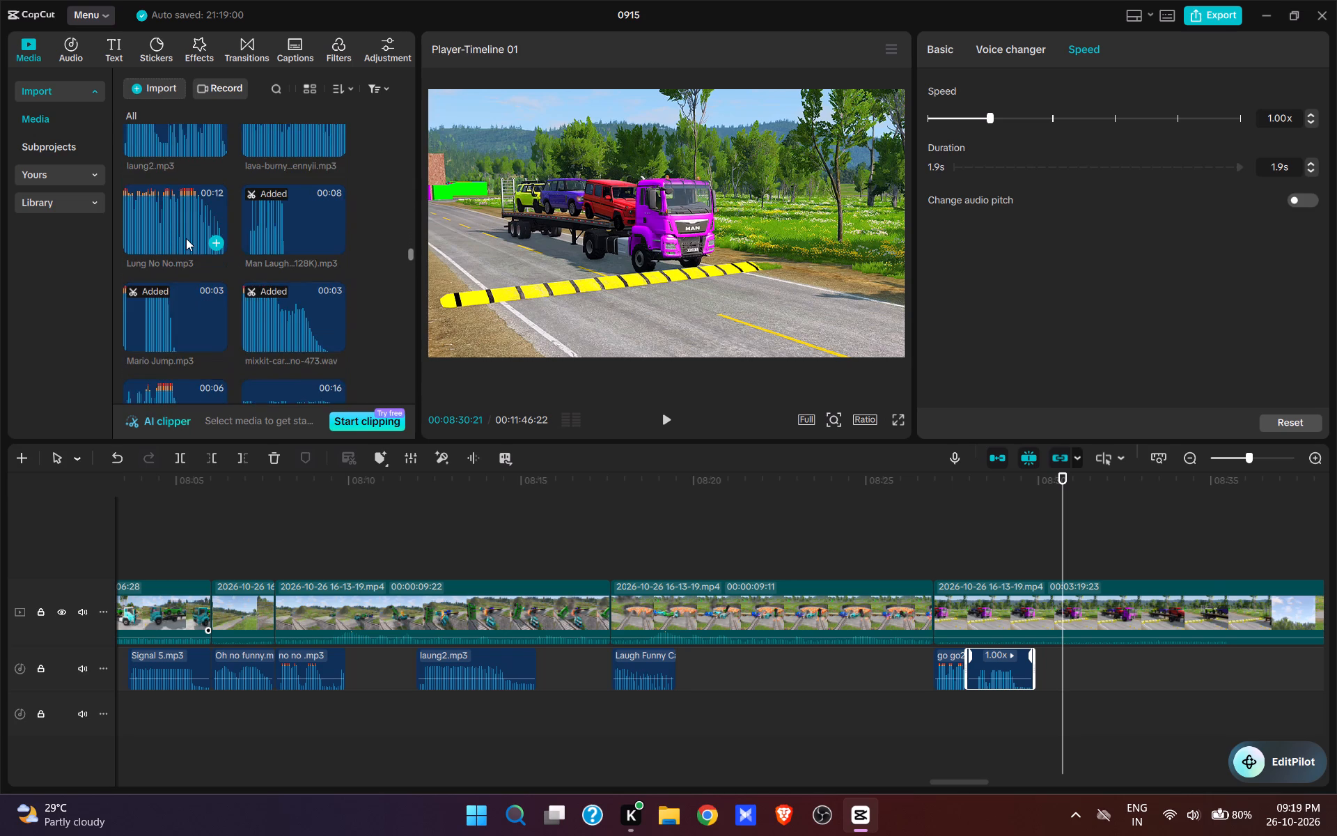
{"action": "scroll", "coordinate": [186, 238], "scroll_direction": "down", "scroll_amount": 1}
{"action": "left_click", "coordinate": [214, 260]}
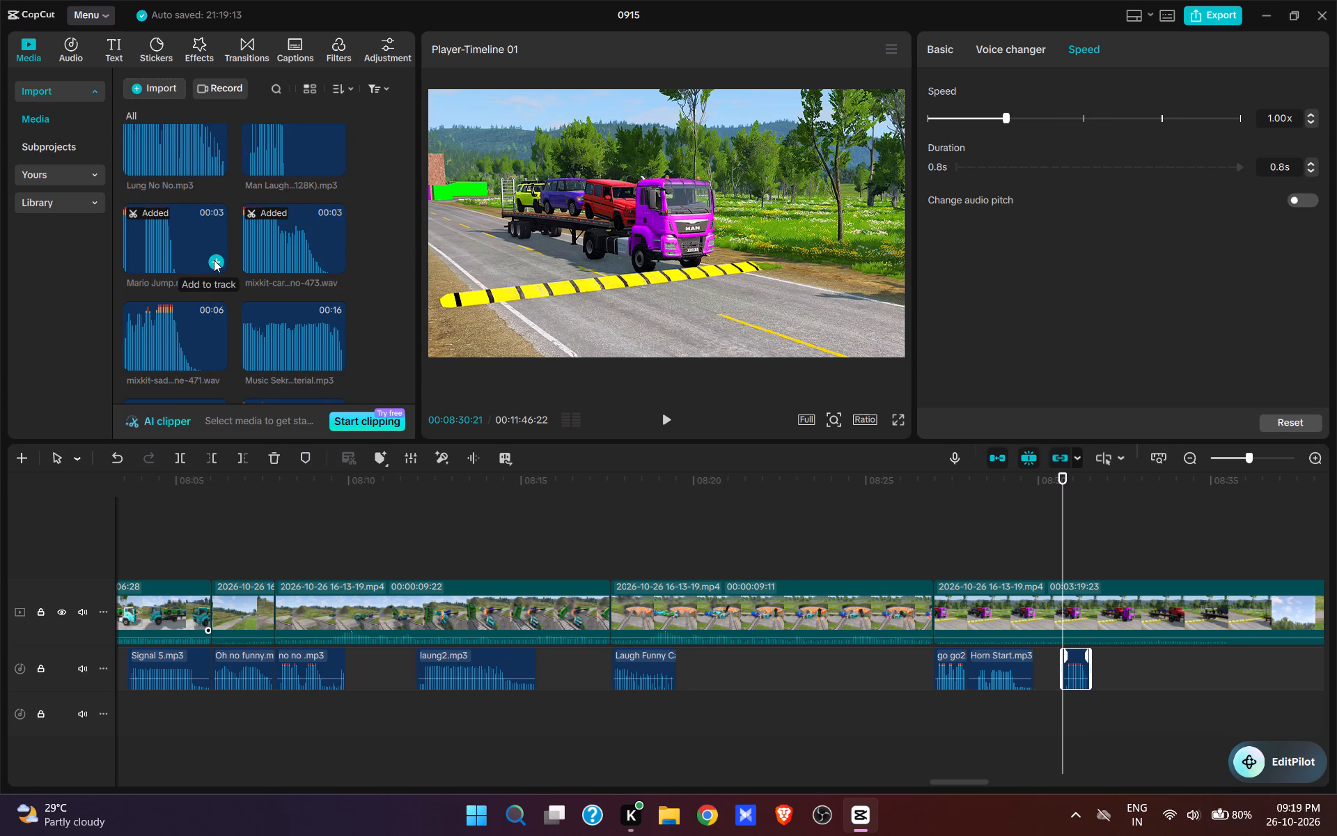
Add two more Mario Jump.mp3 clips at 00:08:32:01 and about 00:08:33:29, timed to the truck's following wheels on the bump.
{"action": "key", "text": "space"}
{"action": "key", "text": "space"}
{"action": "left_click", "coordinate": [214, 260]}
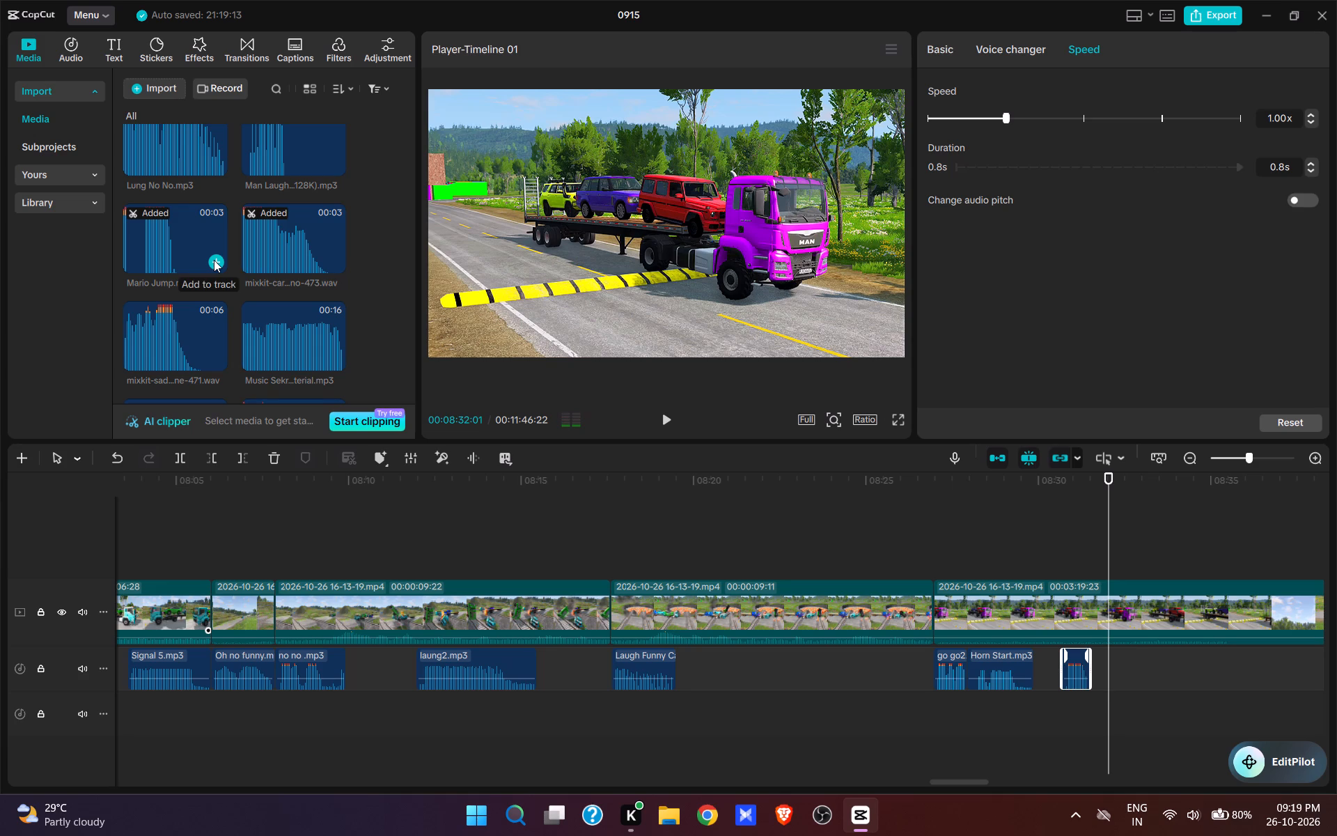
{"action": "key", "text": "space"}
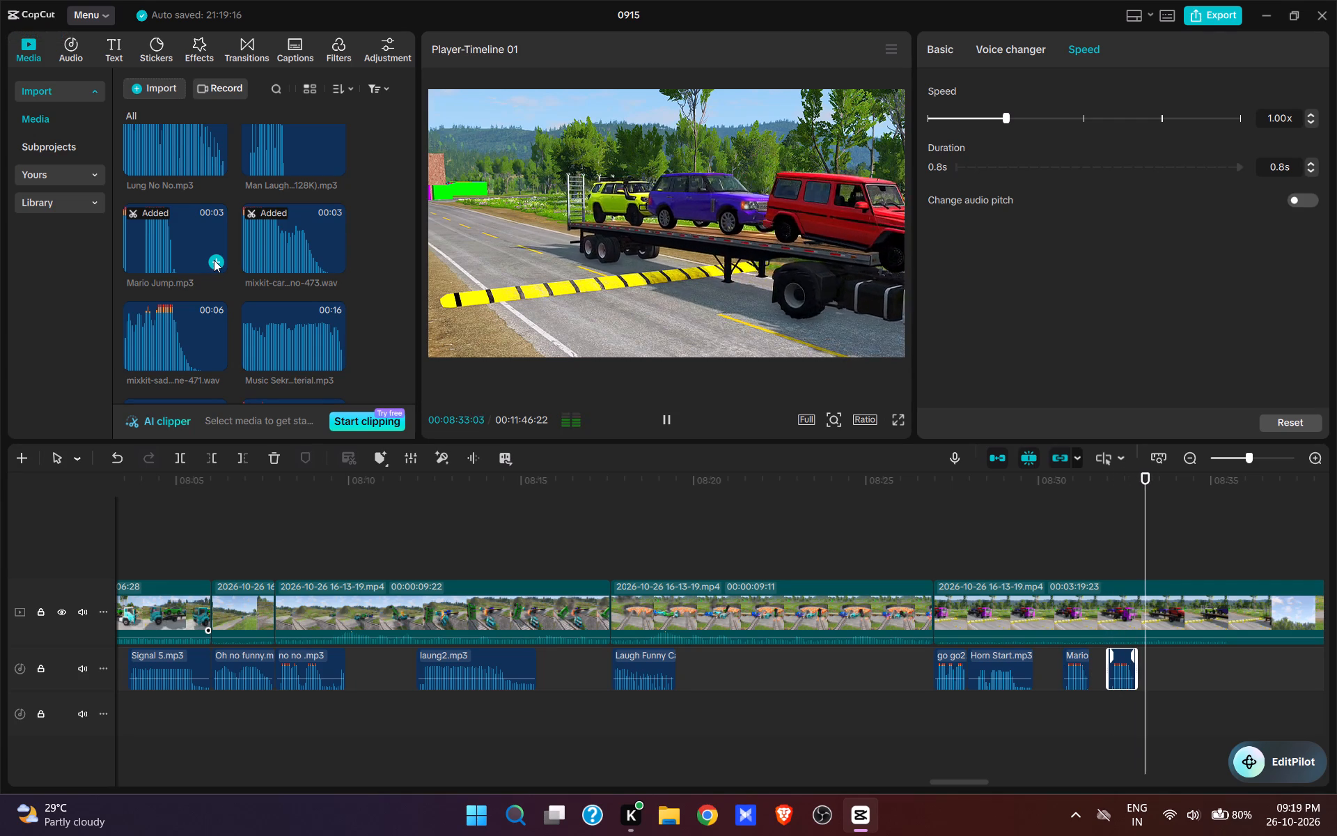
{"action": "key", "text": "space"}
{"action": "left_click", "coordinate": [214, 260]}
Play on until the trailer has cleared the speed bump and split the video at 00:08:35:06.
{"action": "key", "text": "space"}
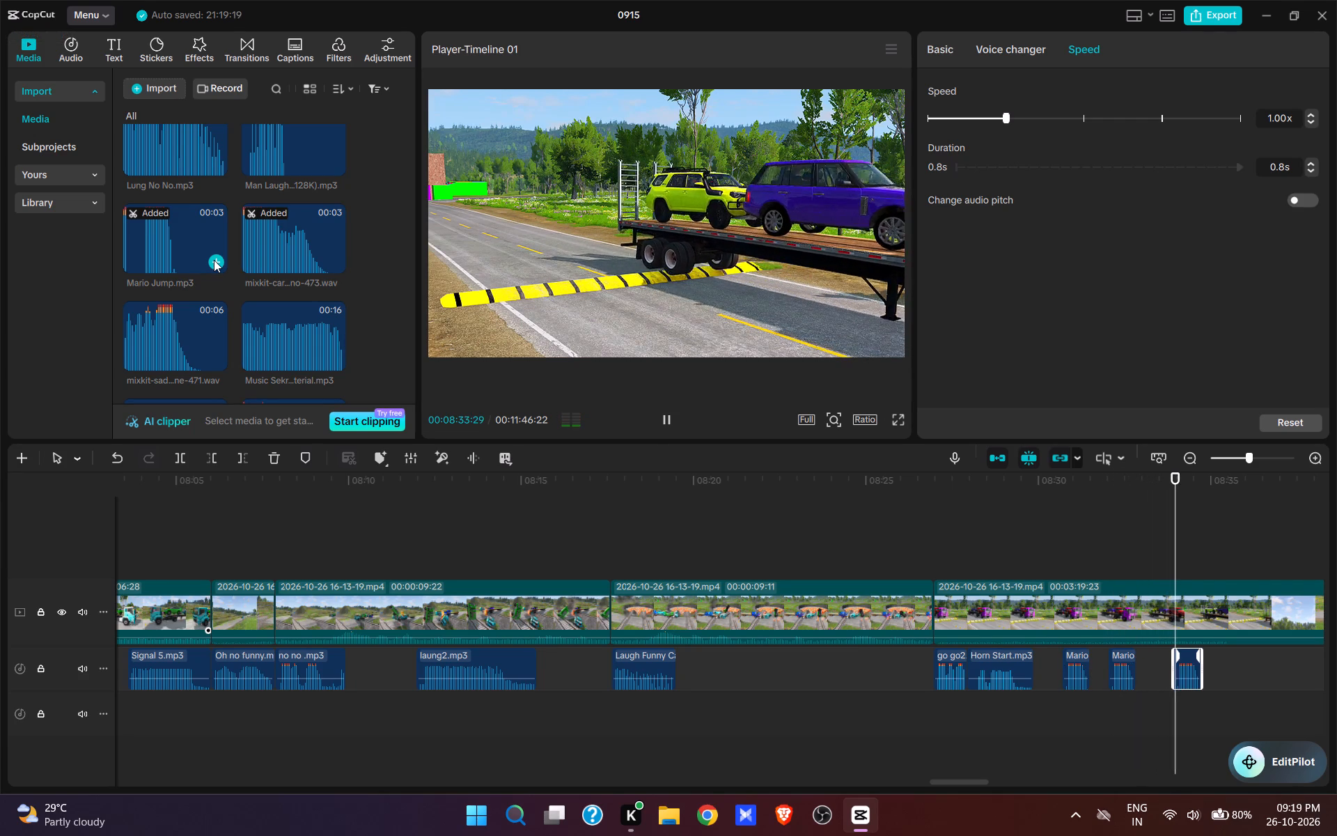
{"action": "key", "text": "space"}
{"action": "left_click_drag", "start_coordinate": [610, 523], "coordinate": [621, 556]}
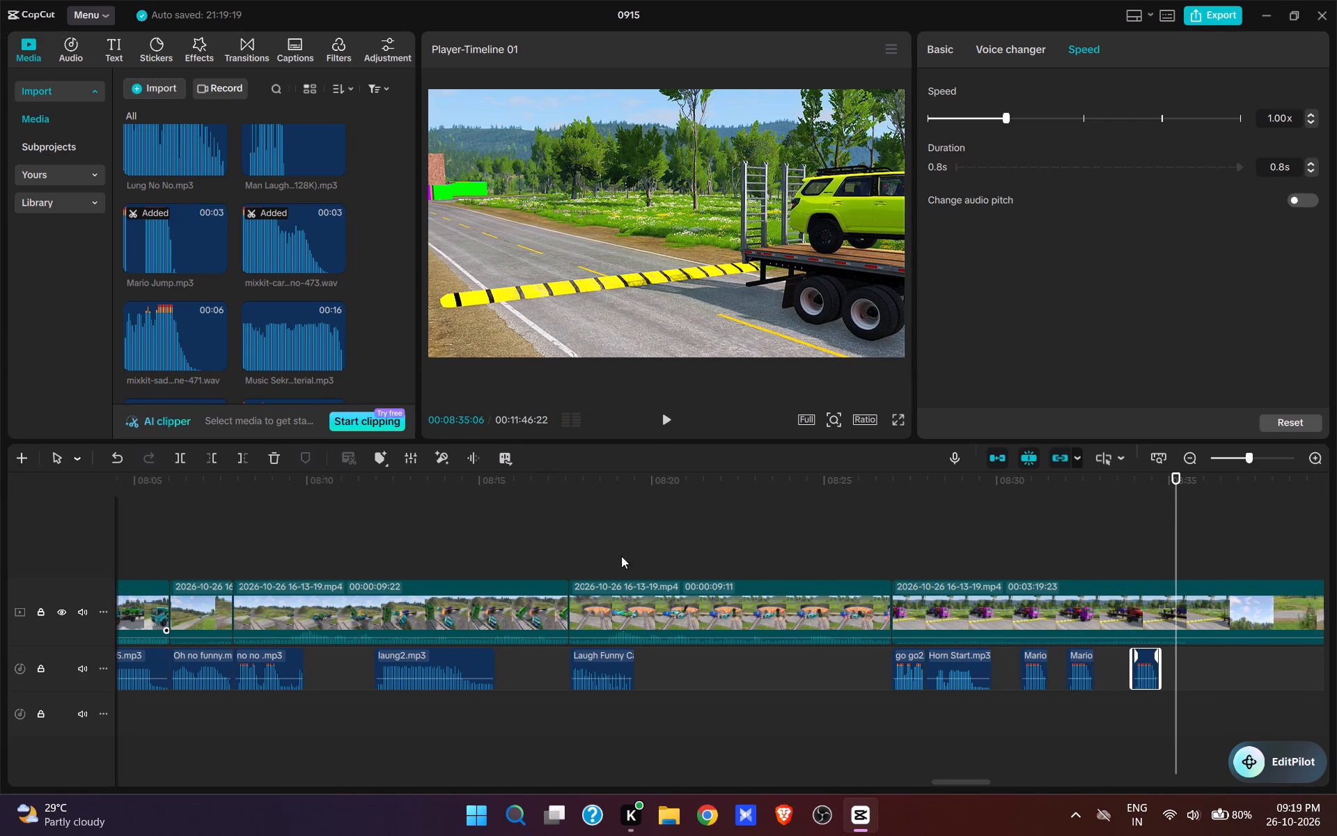
{"action": "left_click_drag", "start_coordinate": [621, 556], "coordinate": [879, 689]}
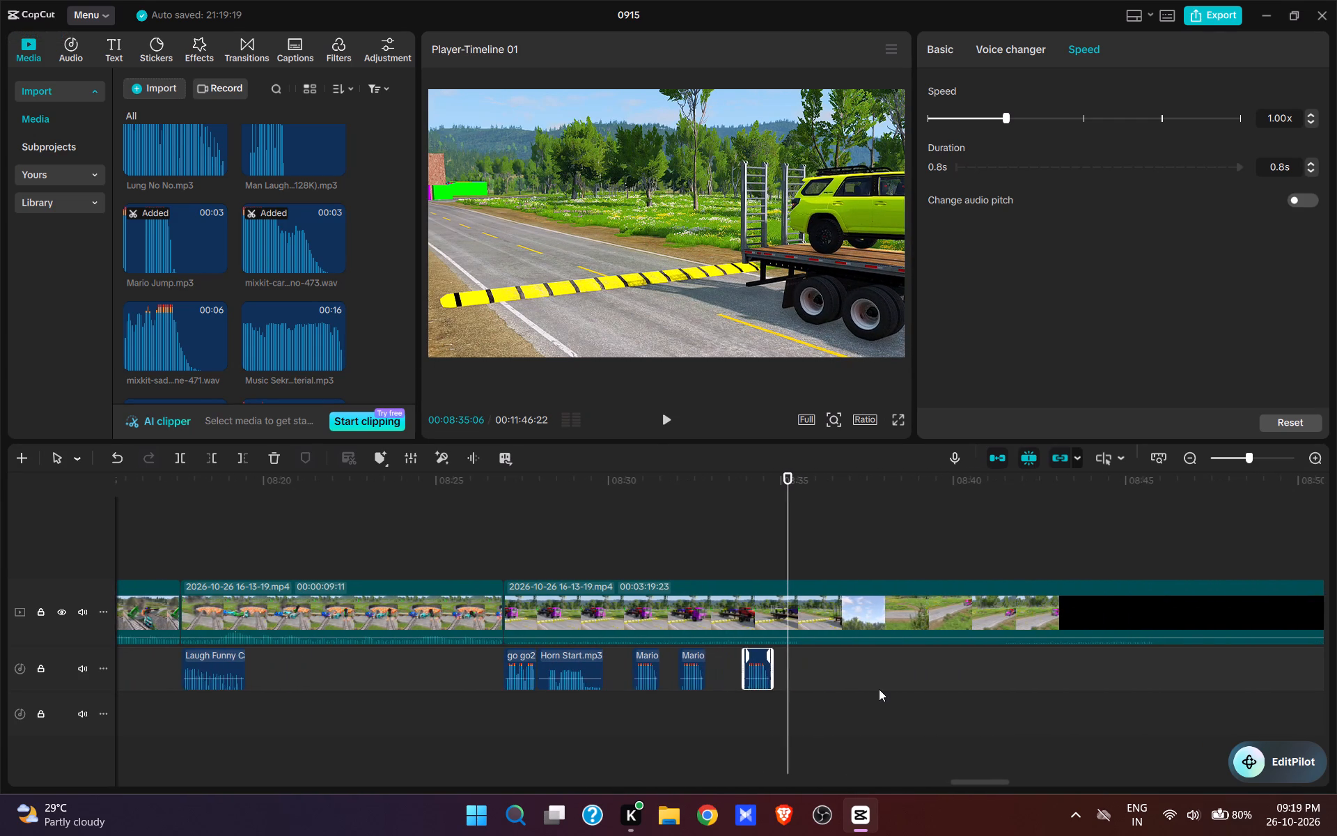
{"action": "key", "text": "w"}
{"action": "left_click", "coordinate": [881, 651]}
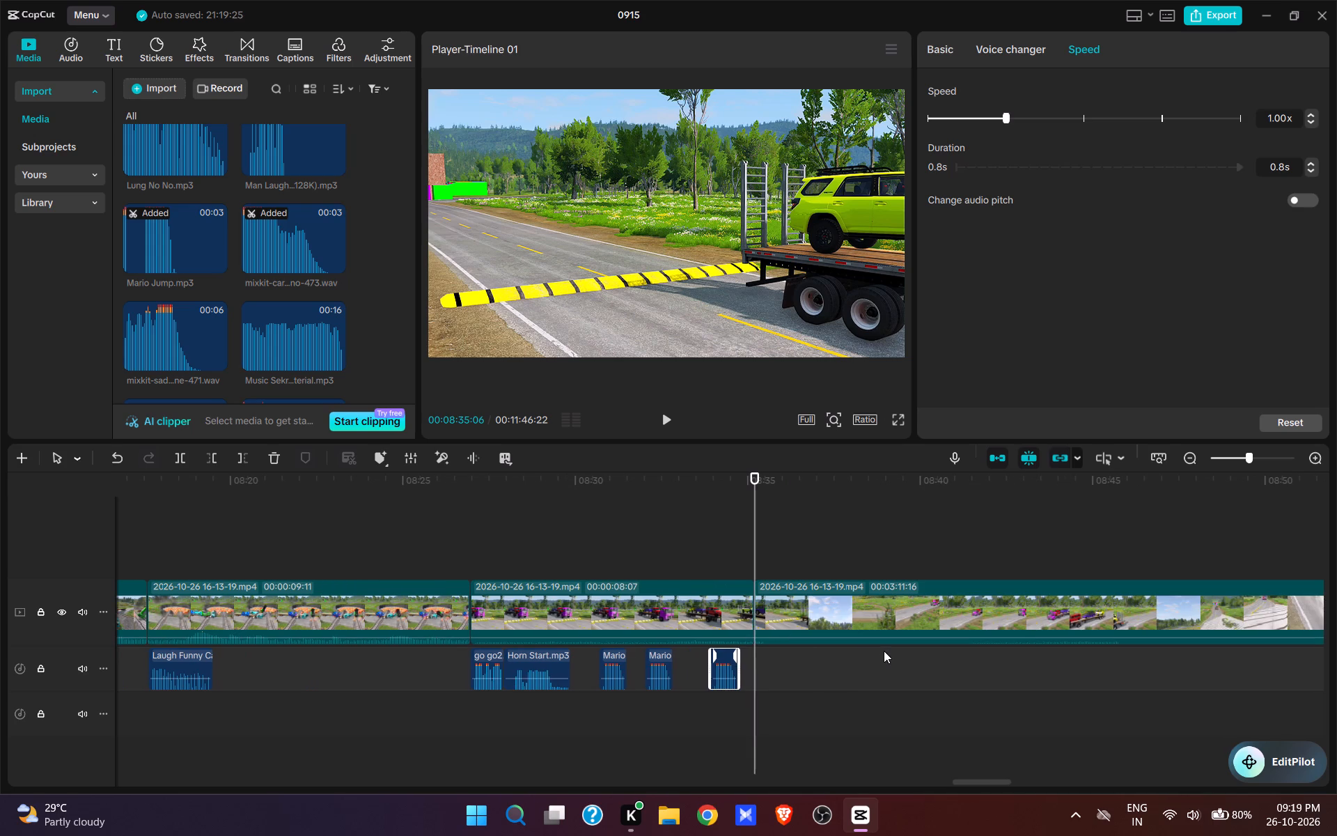
Cut the slow footage after the split at 00:08:35:06, up to about 00:08:41, where the purple truck drives off the speed bump.
{"action": "left_click", "coordinate": [964, 546]}
{"action": "left_click", "coordinate": [930, 553]}
{"action": "key", "text": "space"}
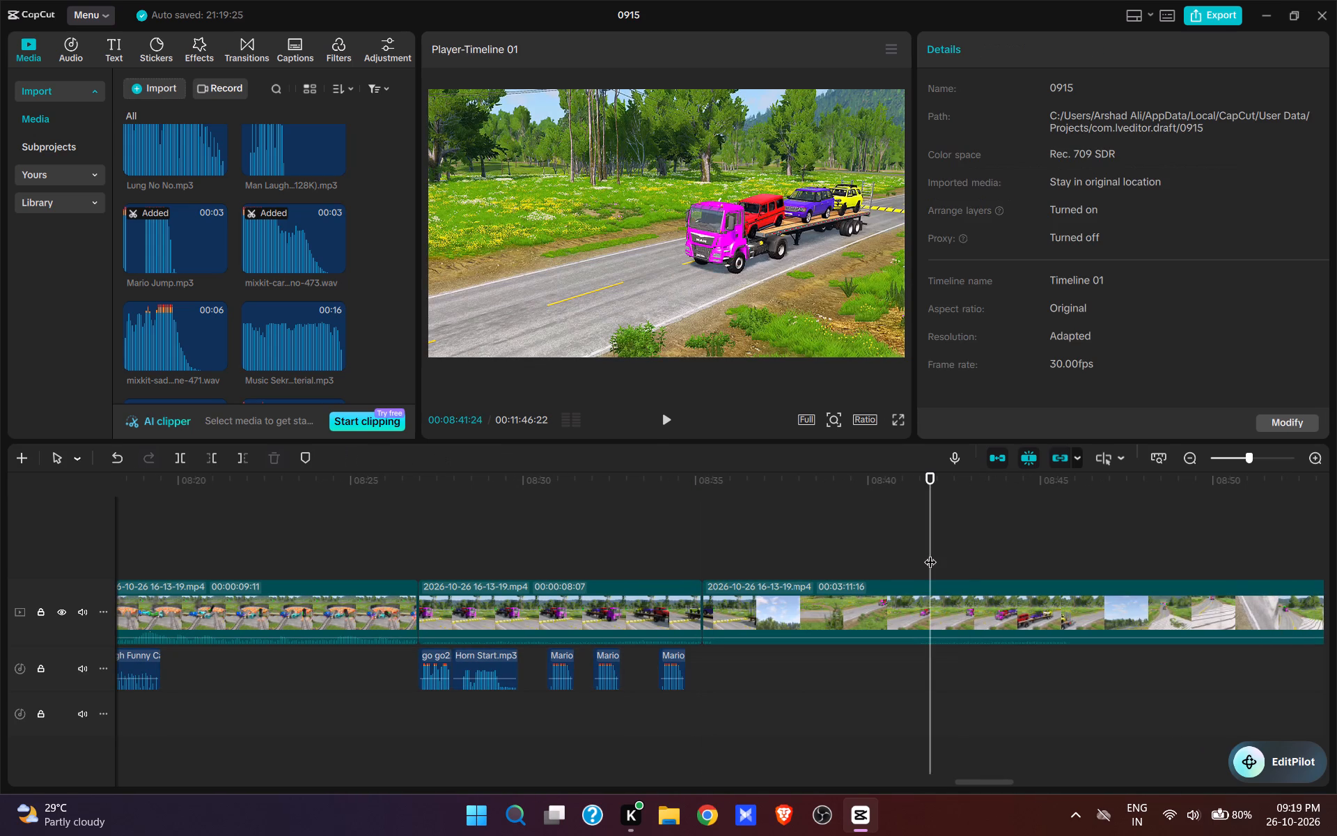
{"action": "key", "text": "space"}
{"action": "left_click", "coordinate": [899, 557]}
{"action": "key", "text": "space"}
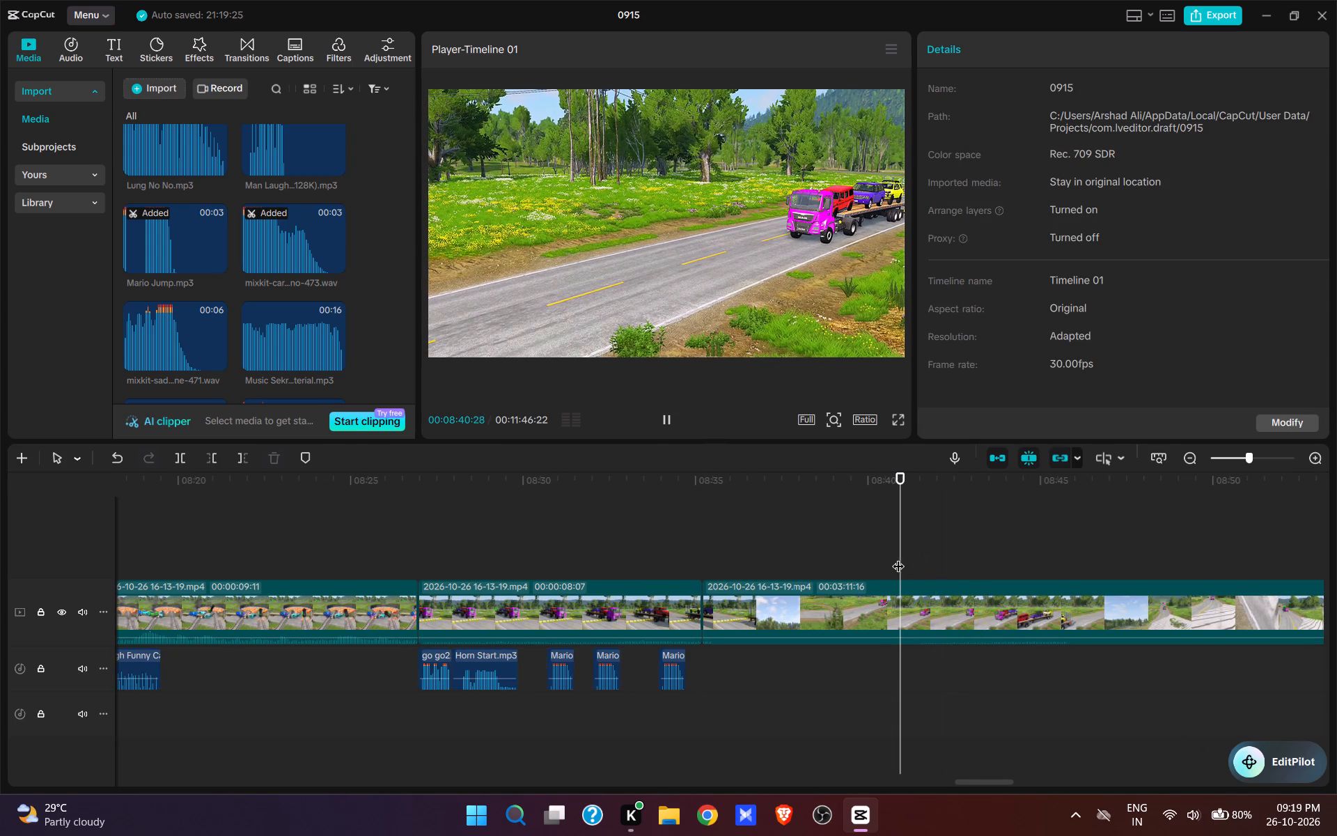
{"action": "key", "text": "space"}
{"action": "key", "text": "q"}
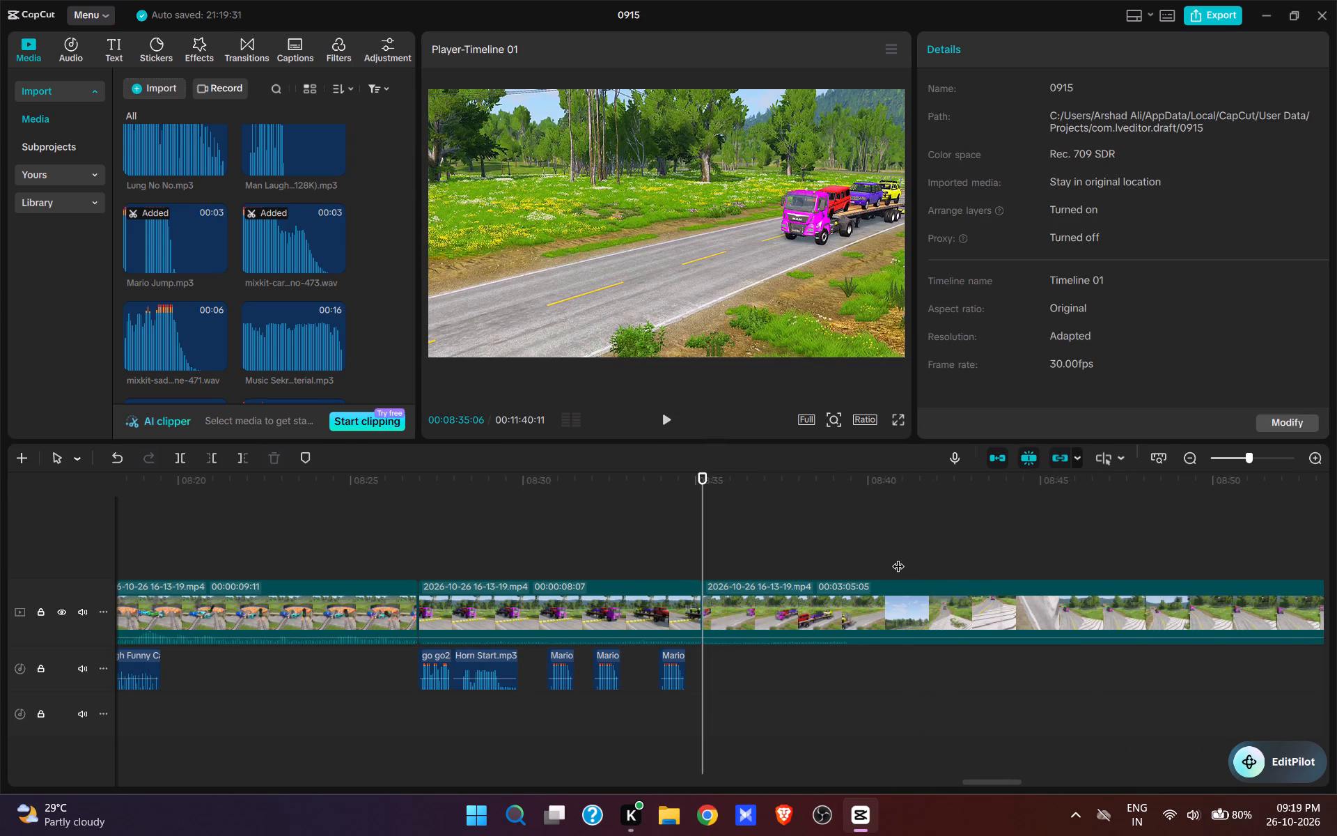
Audition imported audio, including Paee.mp3, and replay the transition at 00:08:35:06 to choose a sound for the truck driving off.
{"action": "key", "text": "space"}
{"action": "left_click", "coordinate": [704, 545]}
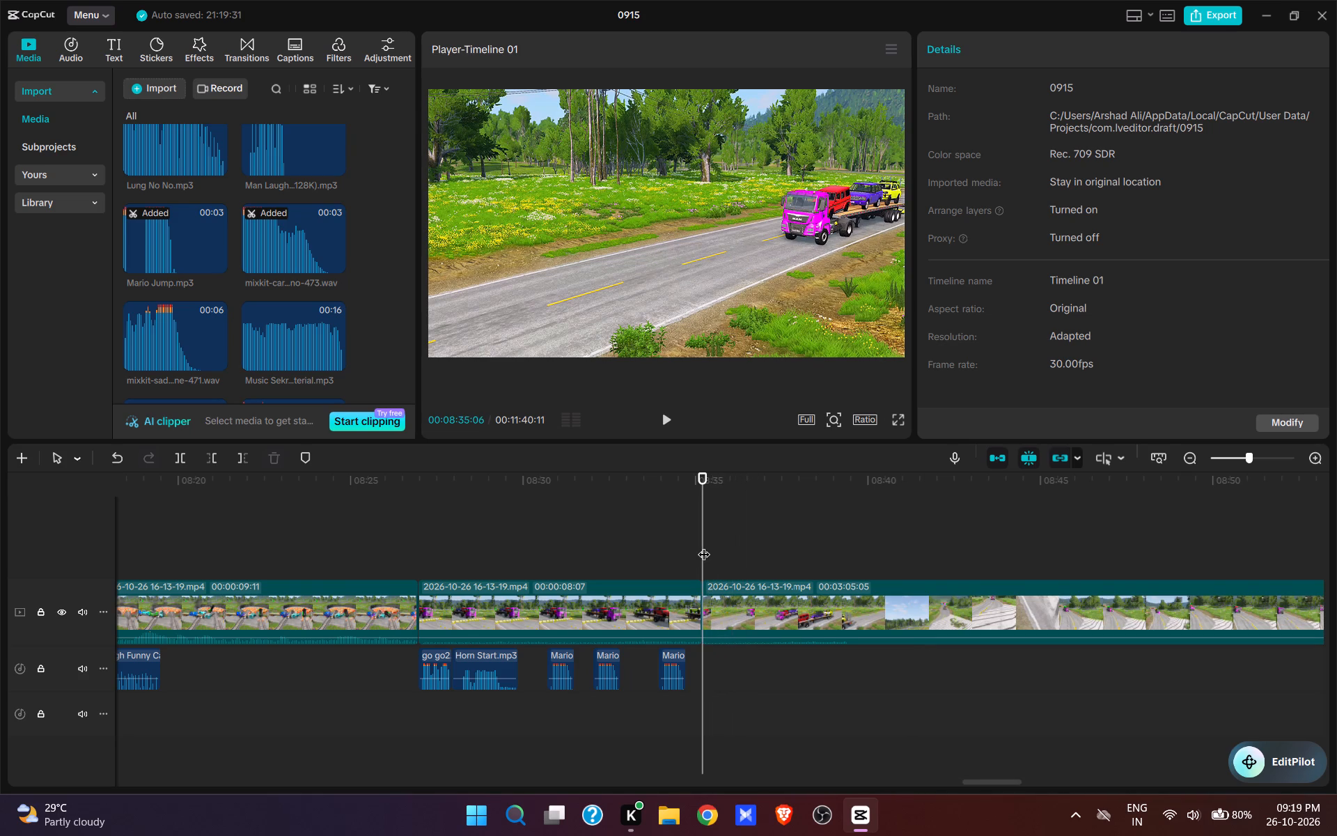
{"action": "scroll", "coordinate": [253, 239], "scroll_direction": "down", "scroll_amount": 7}
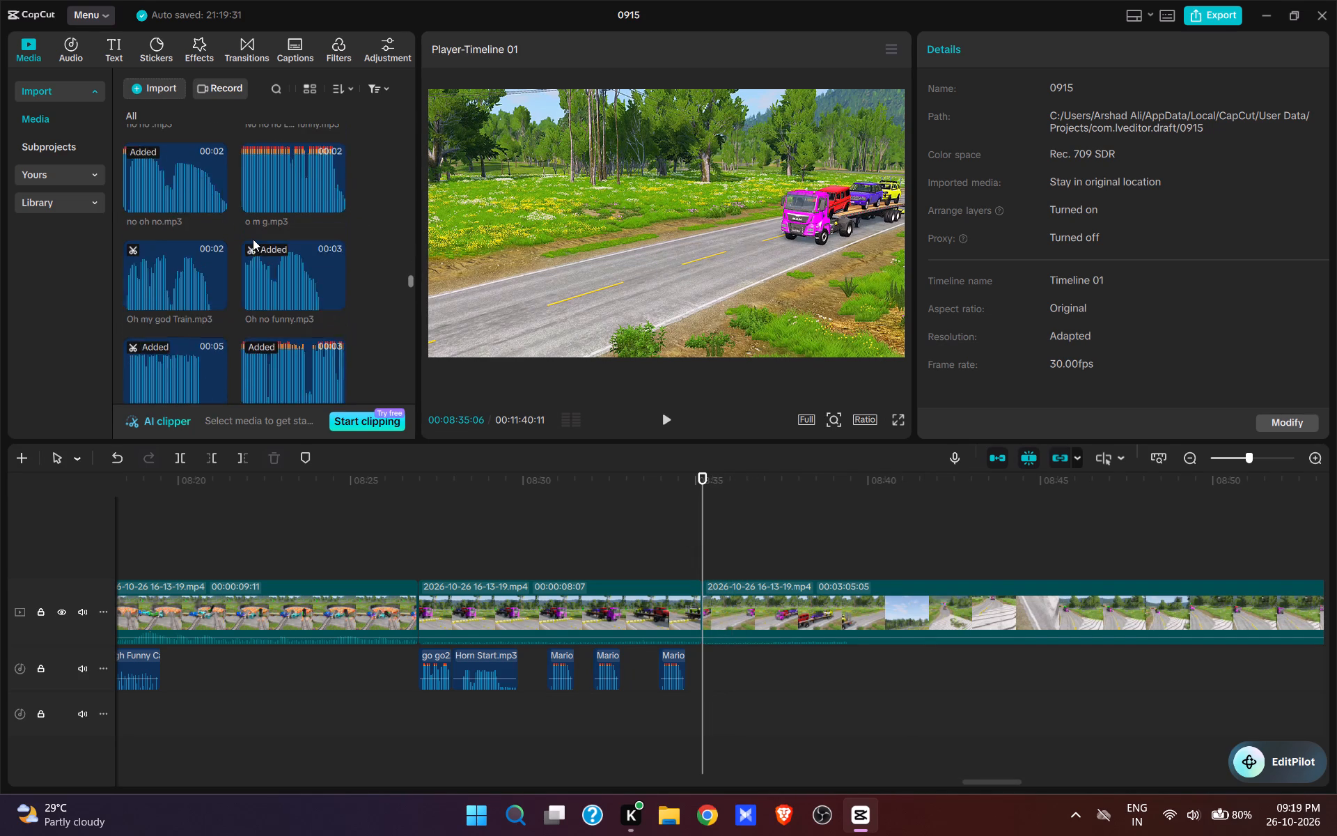
{"action": "scroll", "coordinate": [253, 239], "scroll_direction": "down", "scroll_amount": 1}
{"action": "left_click", "coordinate": [271, 281]}
{"action": "scroll", "coordinate": [271, 281], "scroll_direction": "down", "scroll_amount": 3}
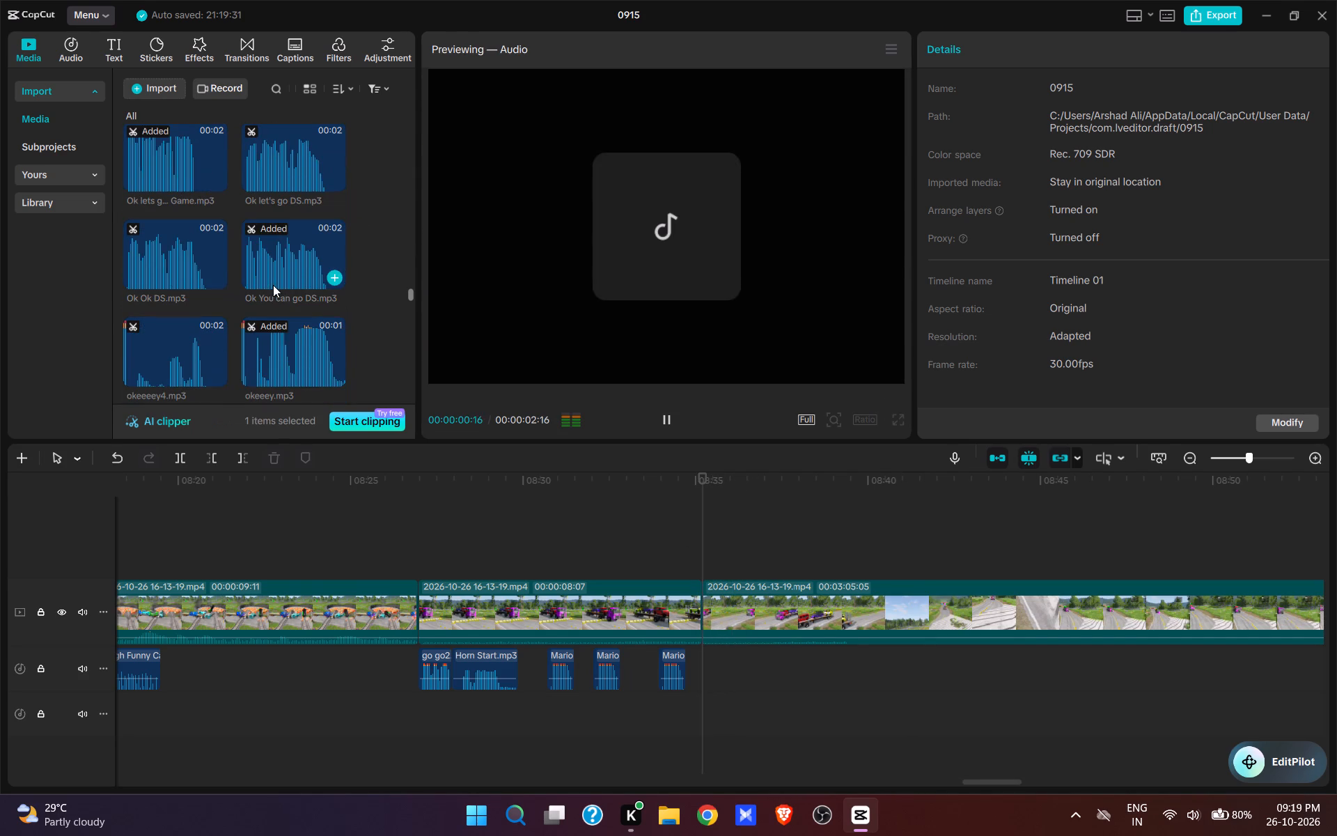
{"action": "scroll", "coordinate": [273, 285], "scroll_direction": "down", "scroll_amount": 6}
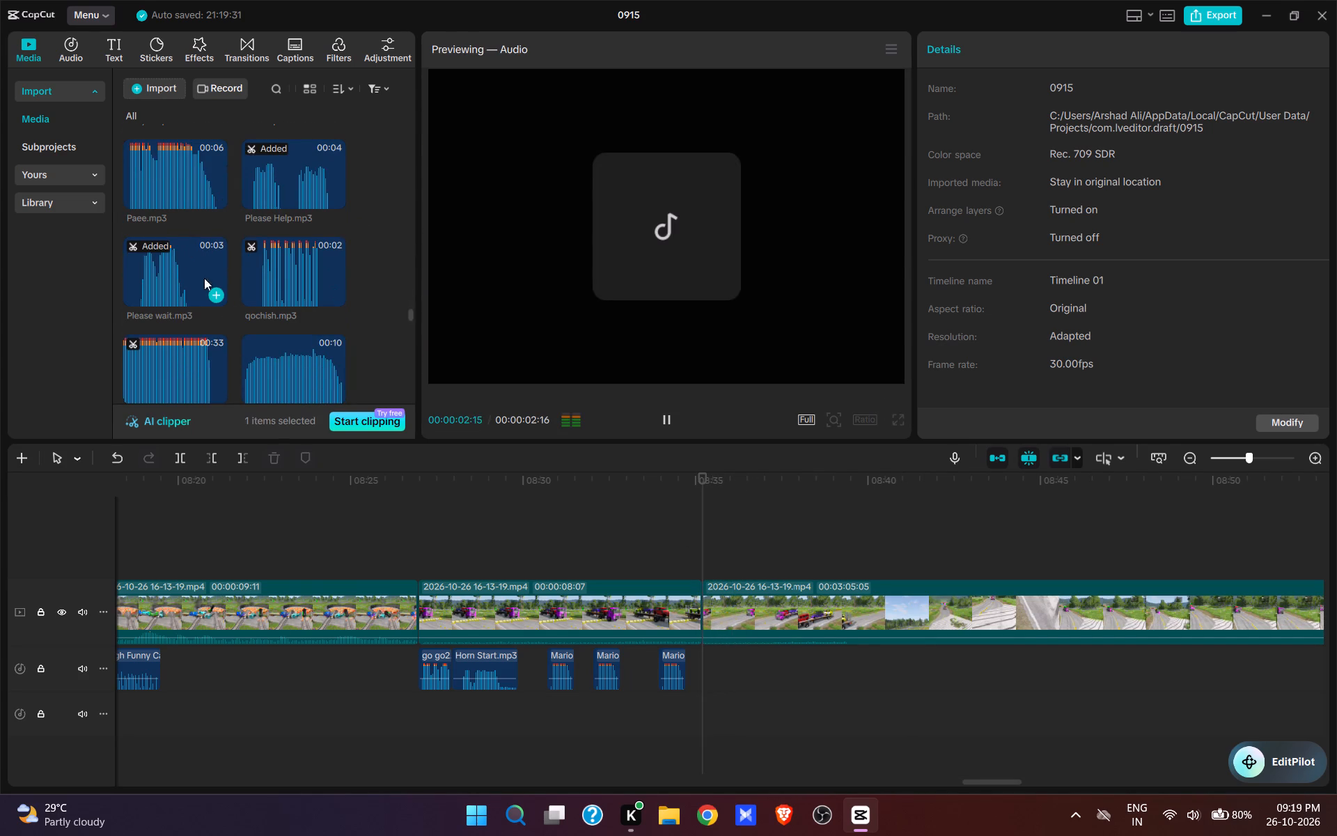
{"action": "left_click", "coordinate": [166, 186]}
{"action": "scroll", "coordinate": [260, 258], "scroll_direction": "down", "scroll_amount": 12}
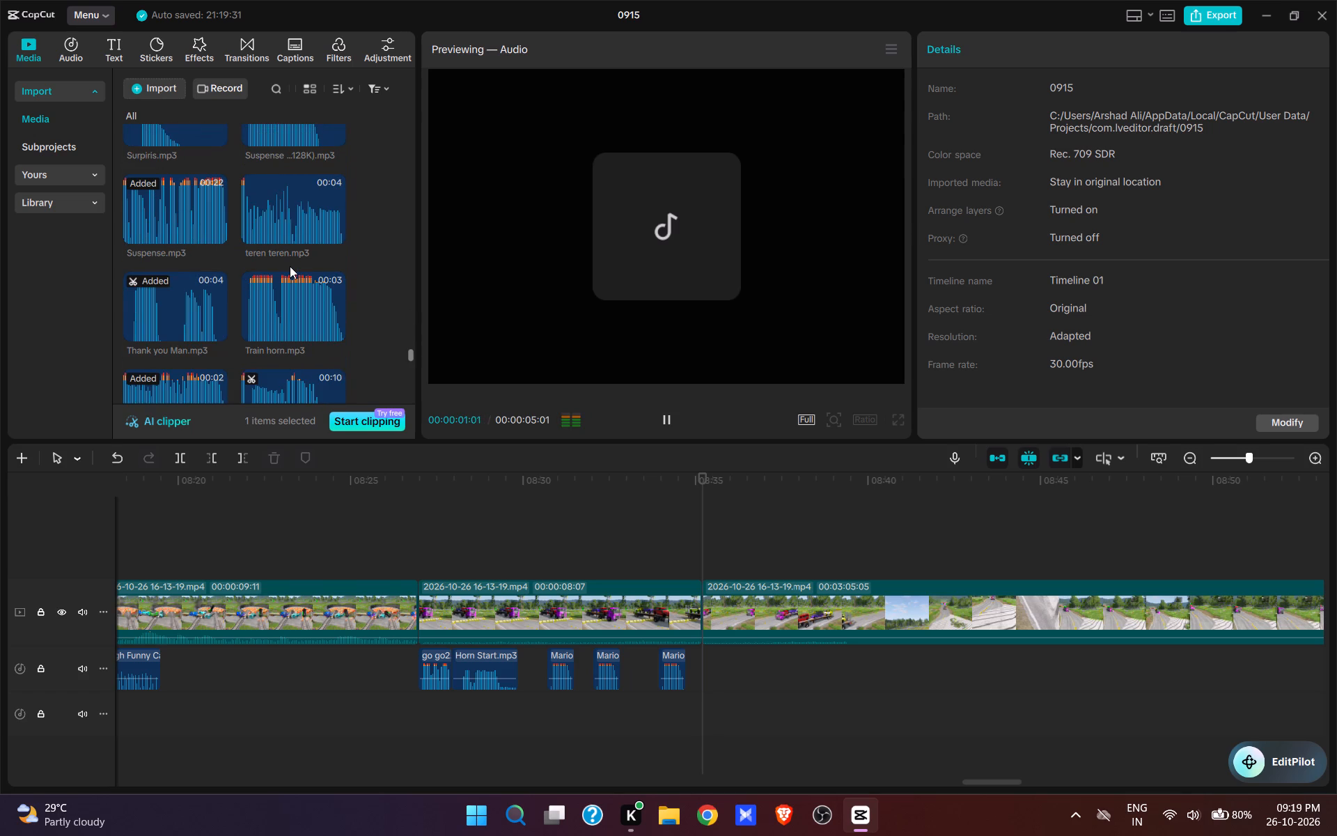
{"action": "scroll", "coordinate": [290, 266], "scroll_direction": "down", "scroll_amount": 4}
{"action": "left_click", "coordinate": [664, 545]}
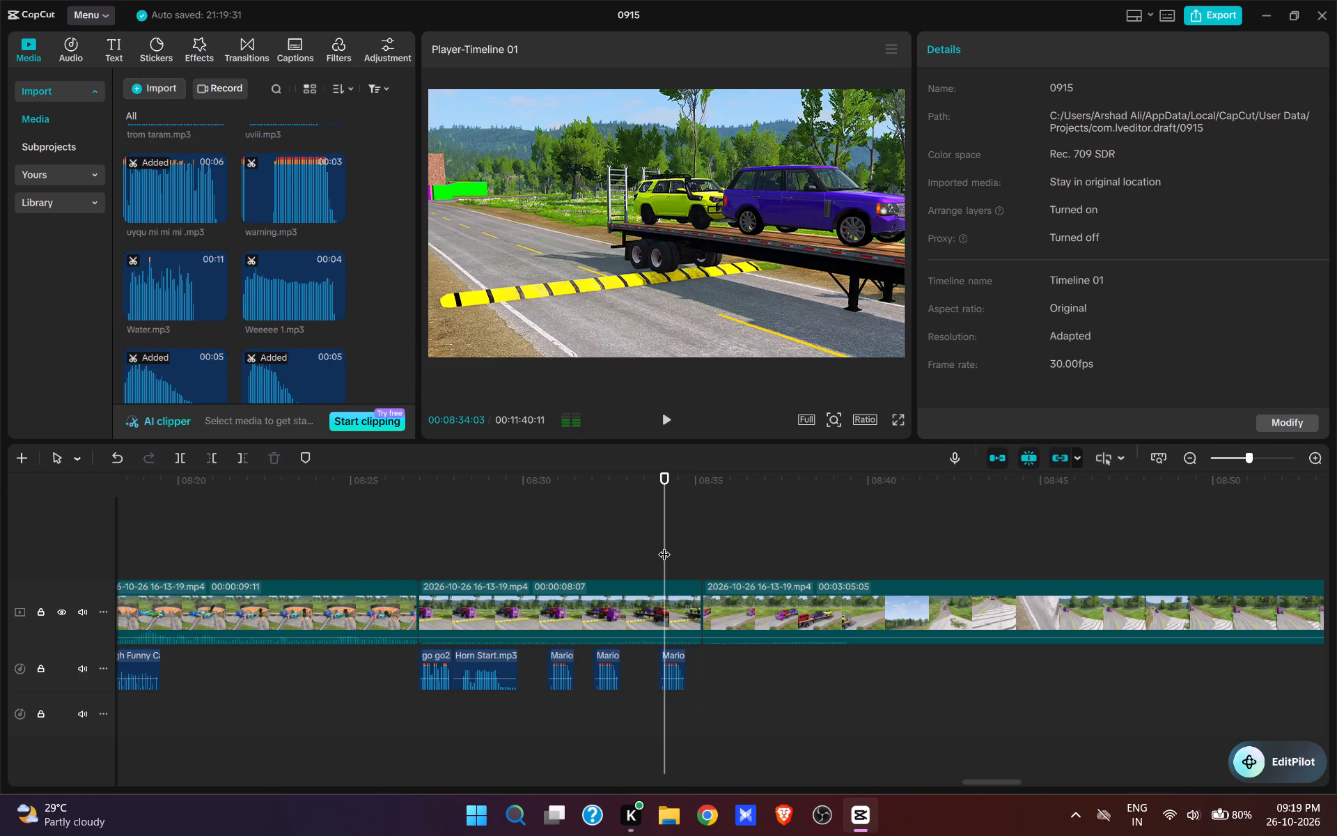
{"action": "key", "text": "space"}
{"action": "key", "text": "space"}
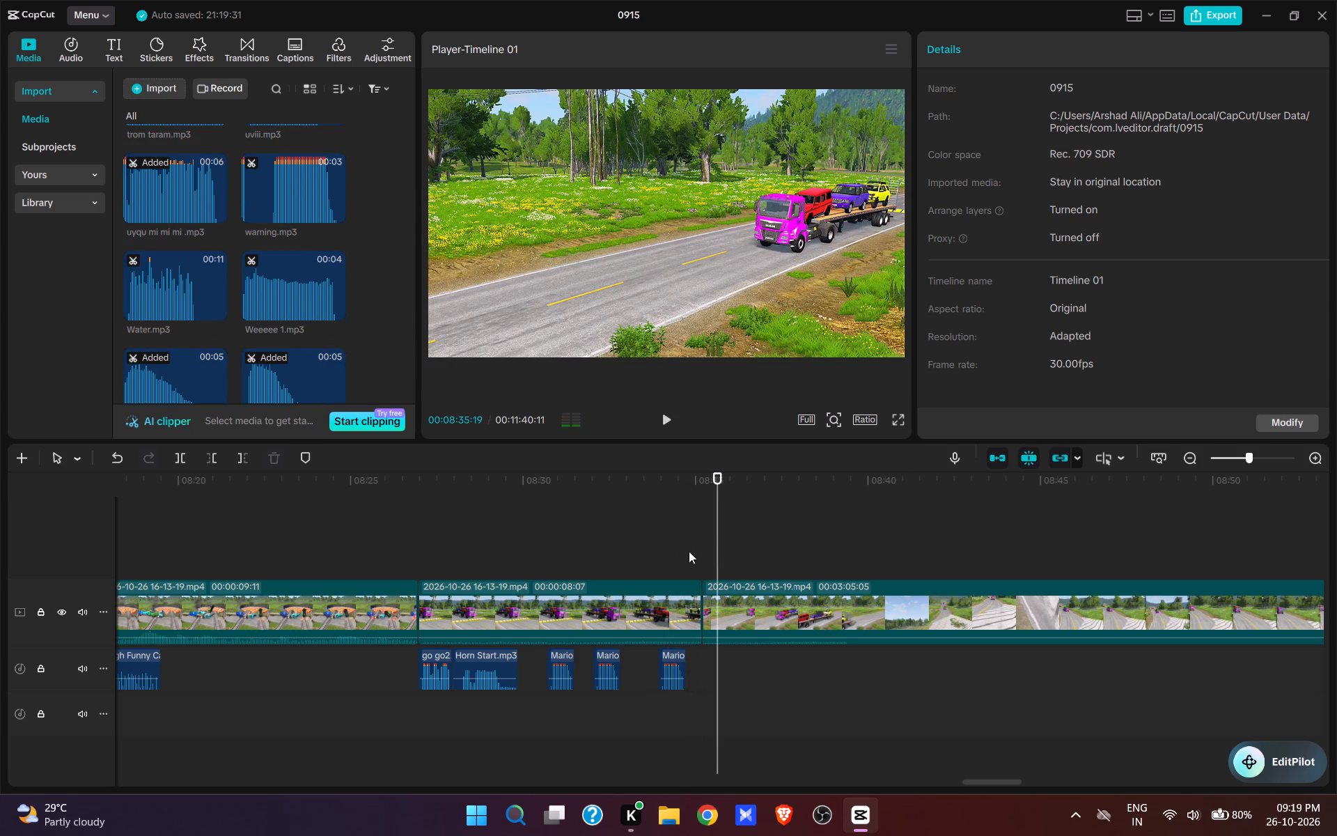
{"action": "left_click", "coordinate": [706, 556]}
{"action": "scroll", "coordinate": [272, 199], "scroll_direction": "down", "scroll_amount": 7}
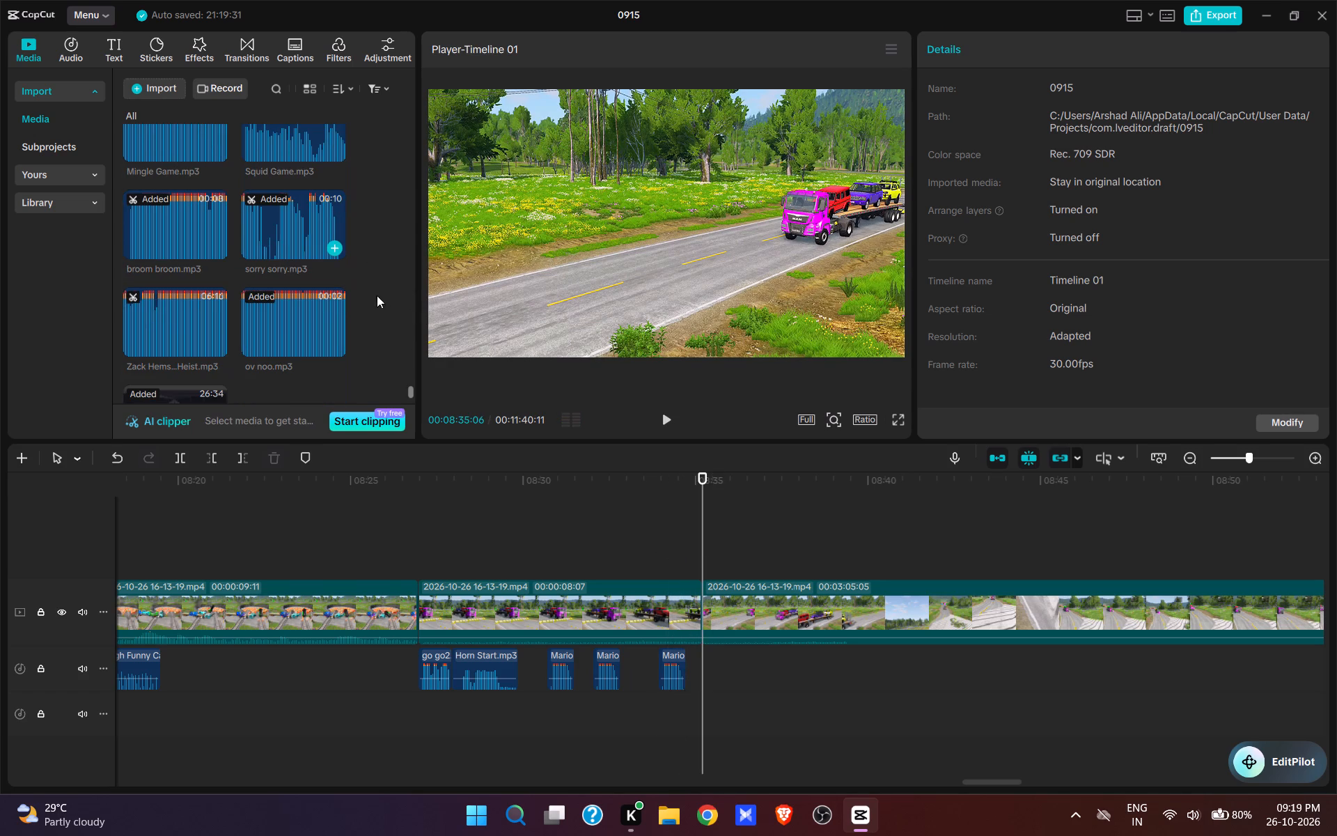
Add the 2.4 s Signal 5.mp3 at 00:08:35:06, where the truck drives away from the speed bump.
{"action": "scroll", "coordinate": [325, 307], "scroll_direction": "up", "scroll_amount": 11}
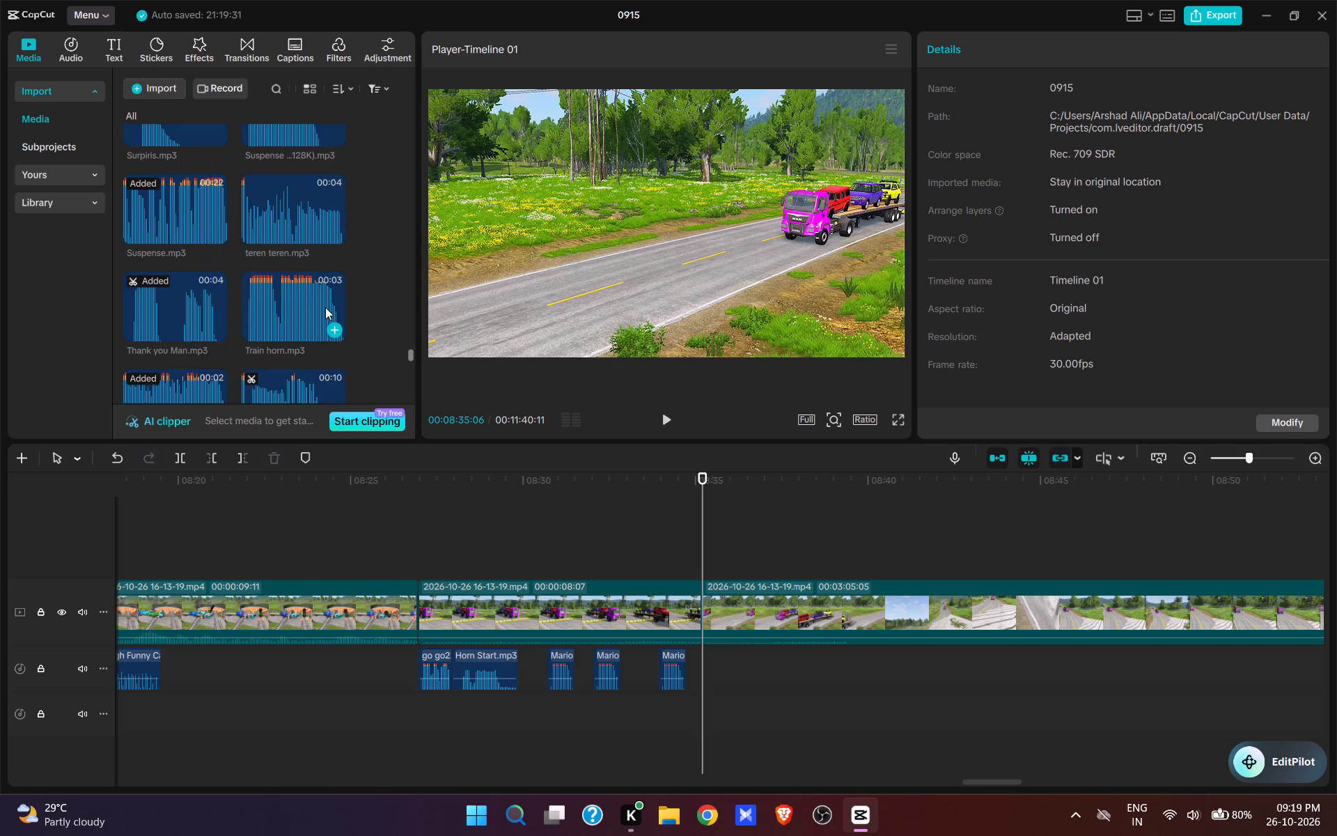
{"action": "scroll", "coordinate": [325, 307], "scroll_direction": "up", "scroll_amount": 2}
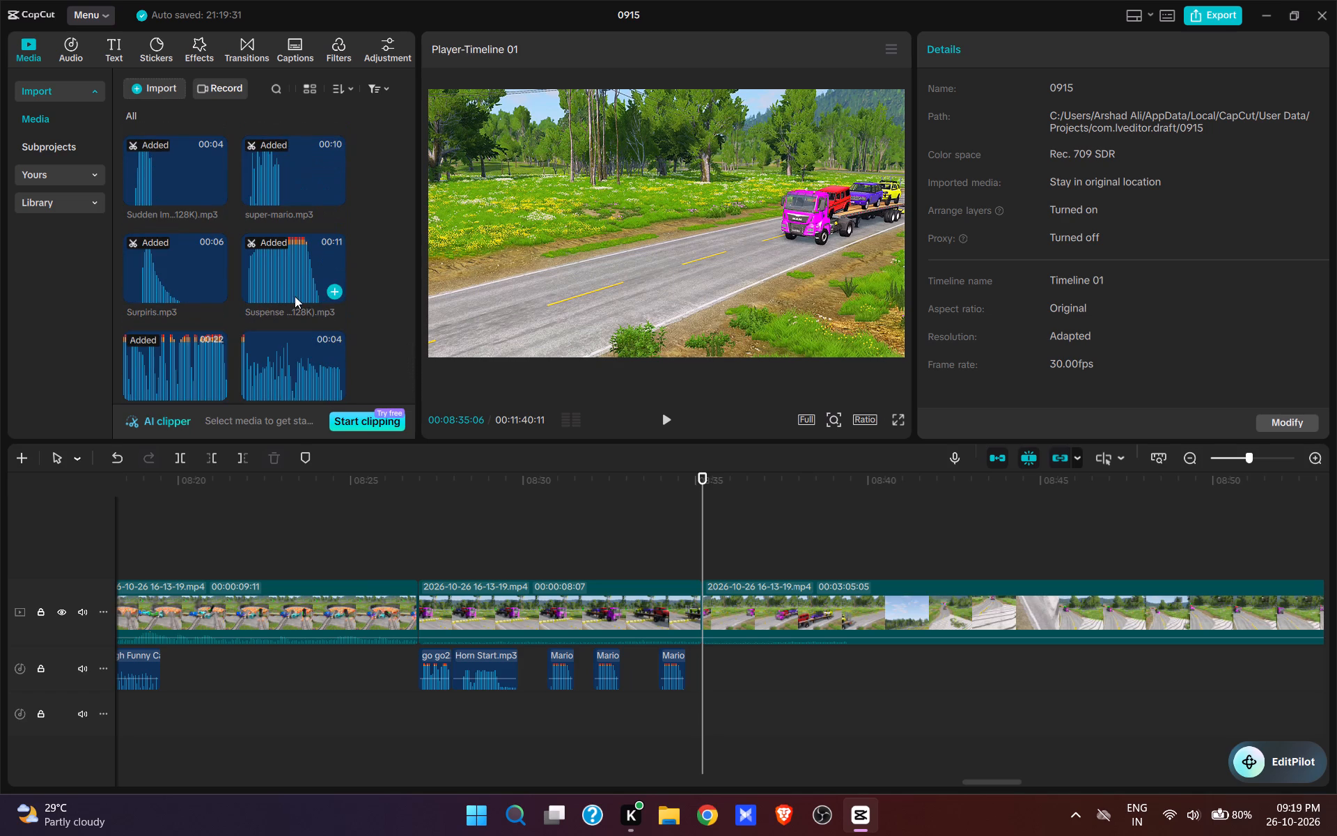
{"action": "scroll", "coordinate": [295, 296], "scroll_direction": "up", "scroll_amount": 3}
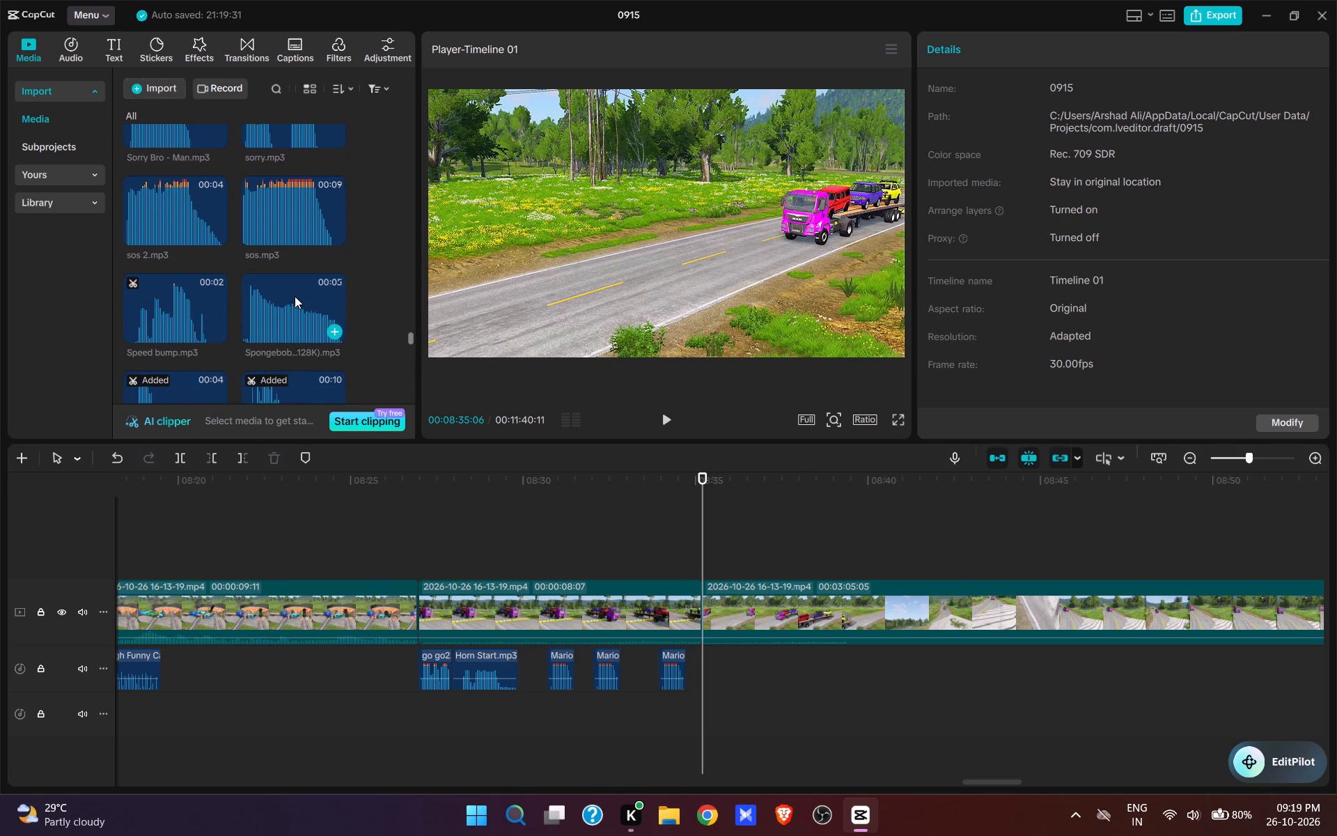
{"action": "scroll", "coordinate": [295, 296], "scroll_direction": "up", "scroll_amount": 2}
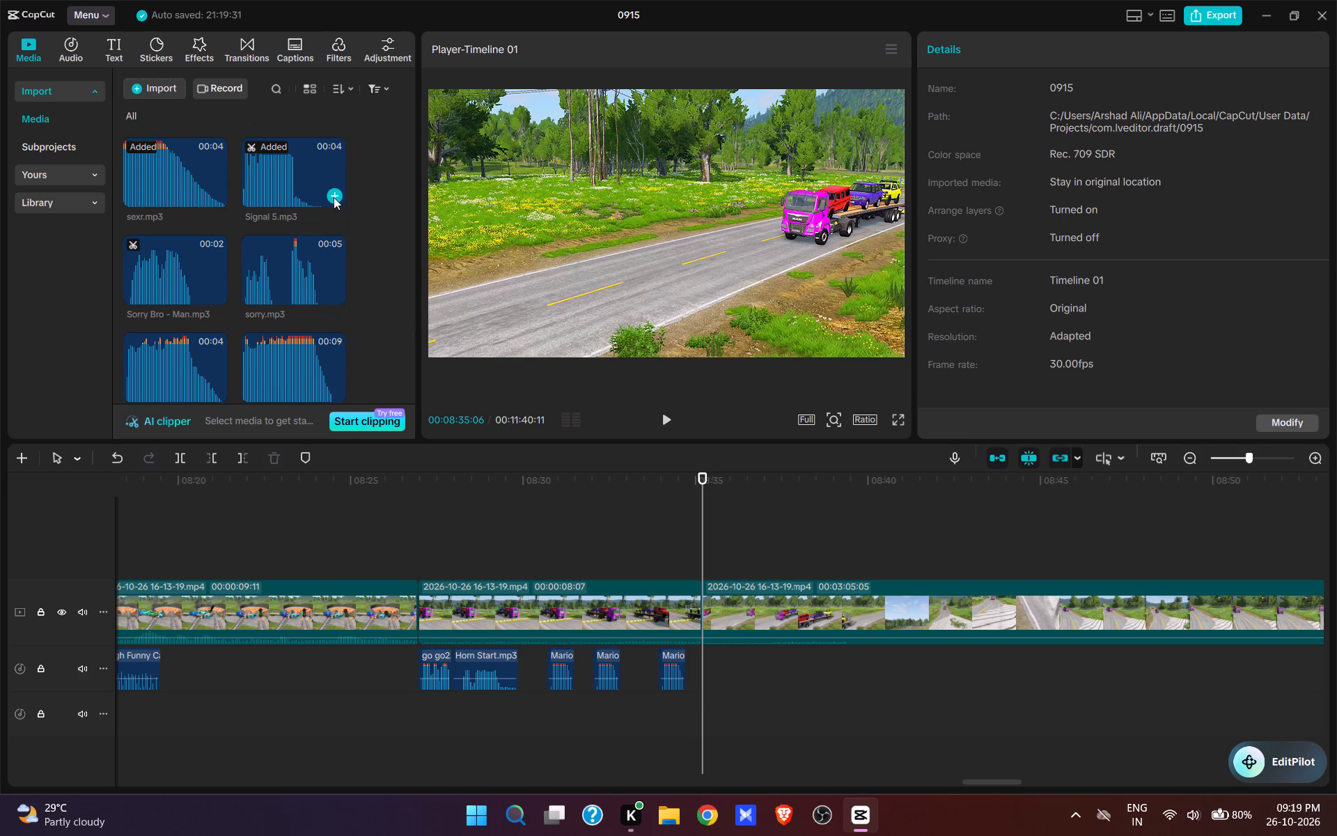
{"action": "left_click", "coordinate": [334, 197]}
Split the video at 00:08:39:02 as the trailer leaves the frame and remove the footage from there to about 00:08:53.
{"action": "key", "text": "space"}
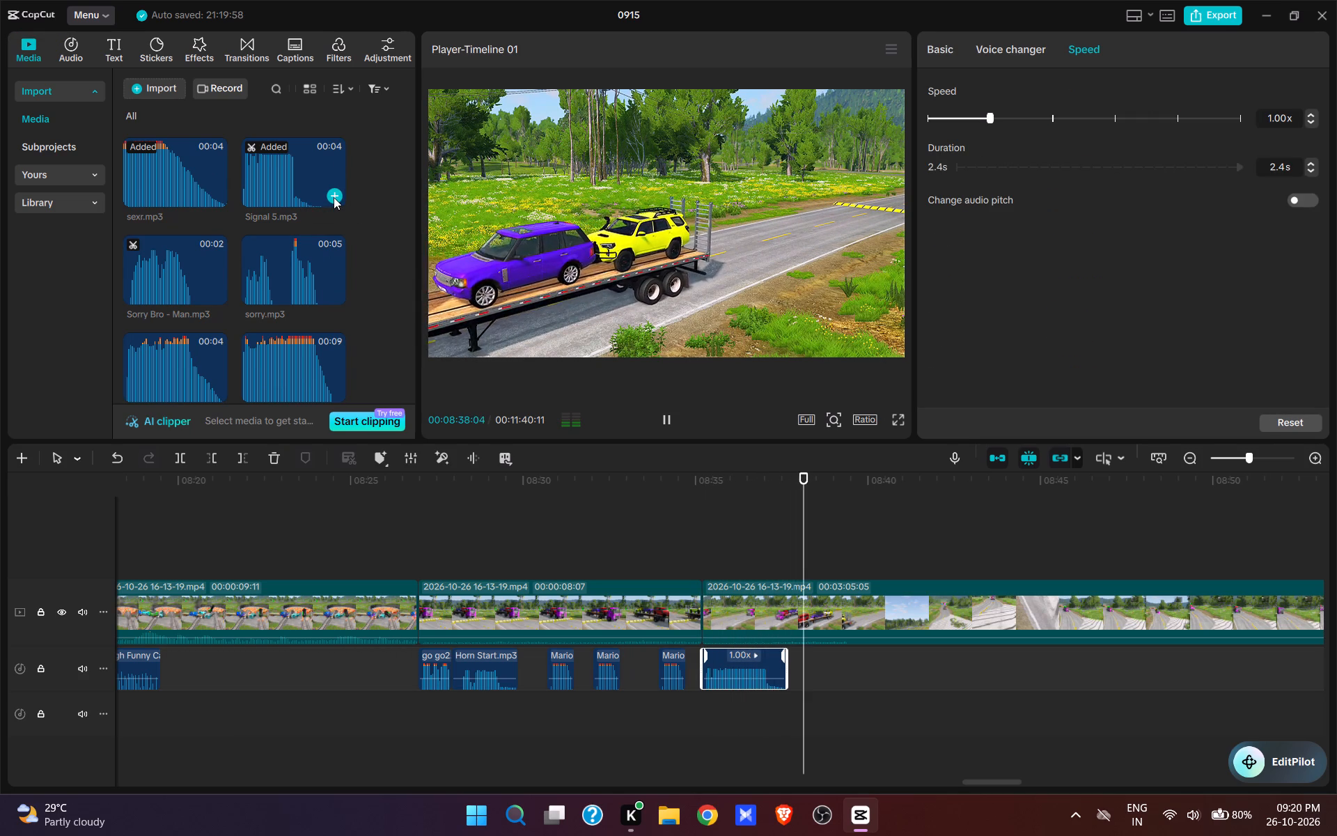
{"action": "key", "text": "space"}
{"action": "type", "text": "w"}
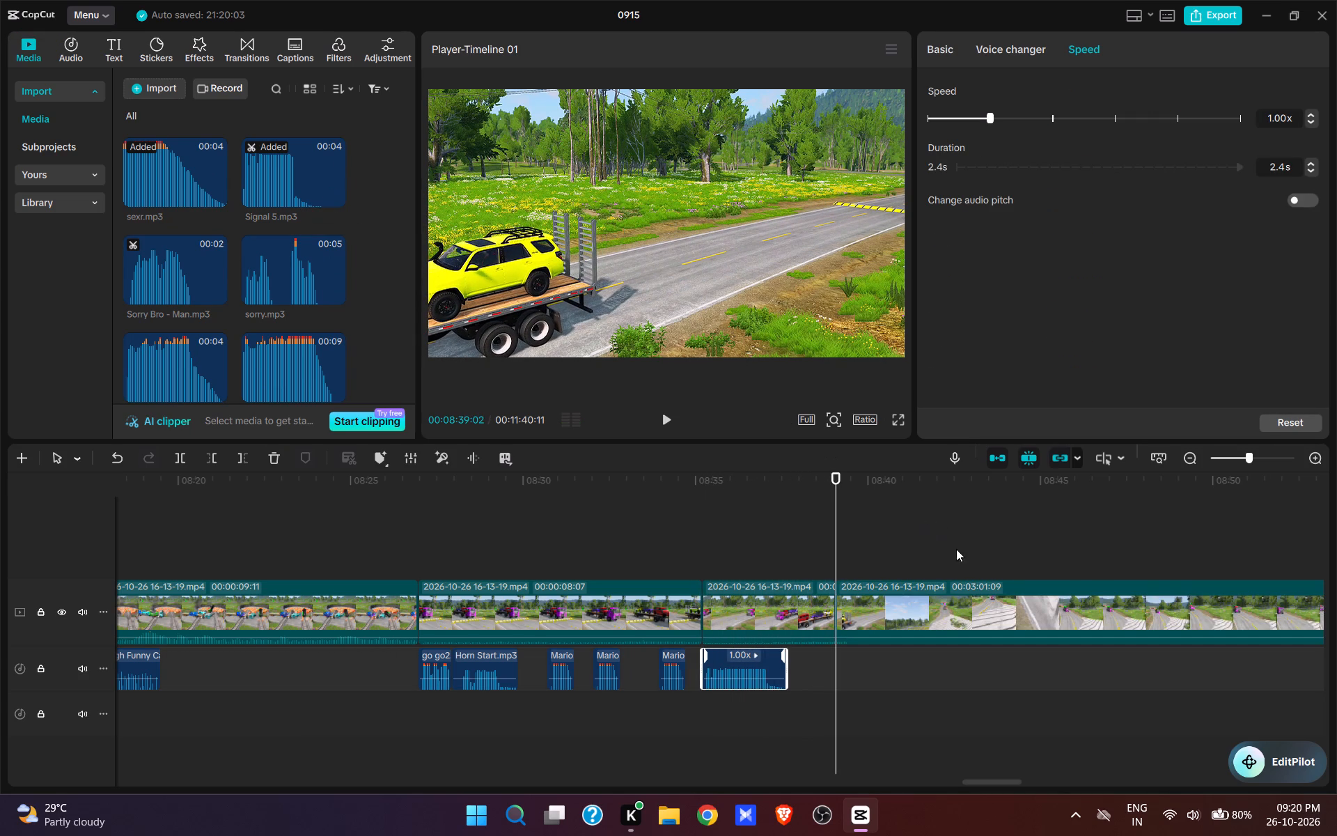
{"action": "left_click", "coordinate": [987, 565]}
{"action": "key", "text": "space"}
{"action": "left_click_drag", "start_coordinate": [992, 568], "coordinate": [939, 591]}
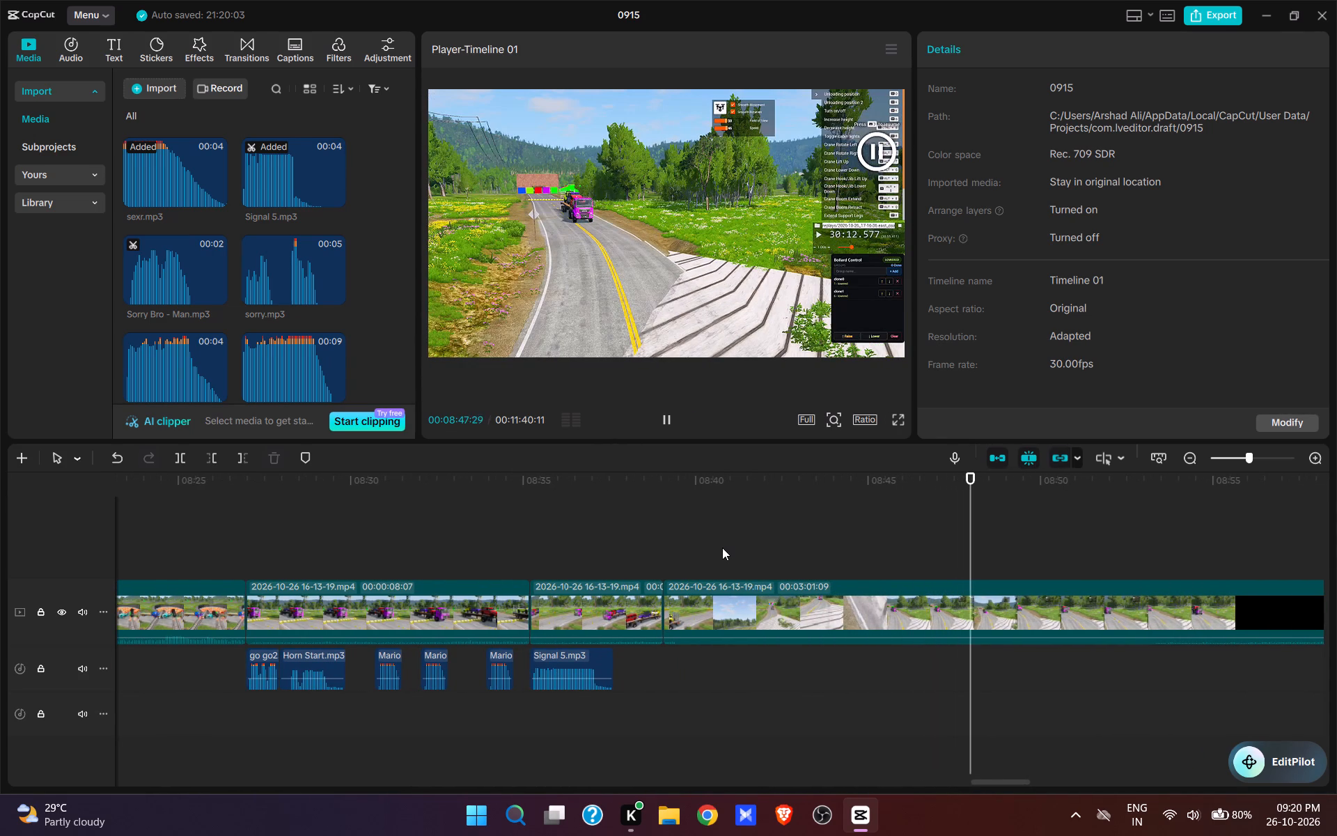
{"action": "key", "text": "space"}
{"action": "left_click_drag", "start_coordinate": [966, 642], "coordinate": [975, 649]}
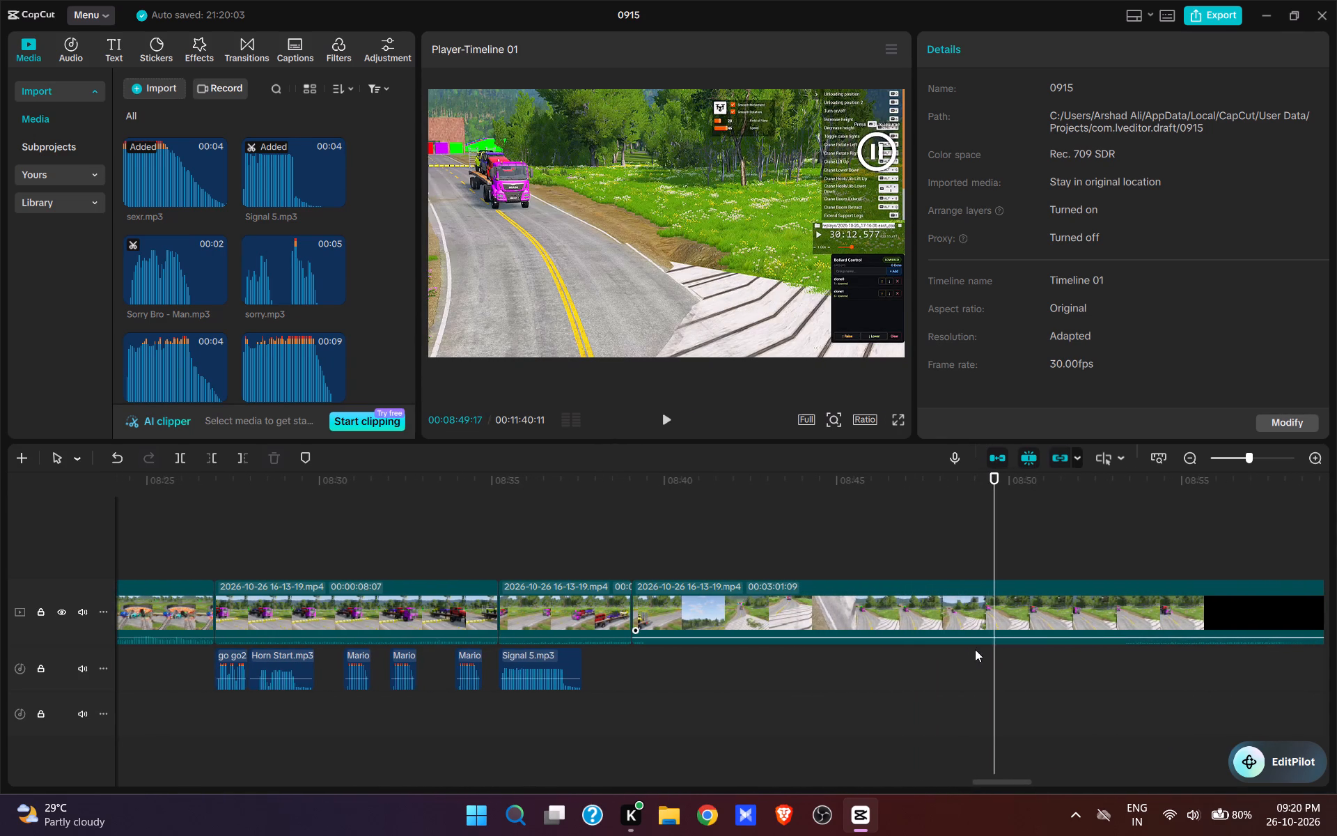
{"action": "left_click_drag", "start_coordinate": [975, 649], "coordinate": [918, 678]}
{"action": "left_click", "coordinate": [946, 559]}
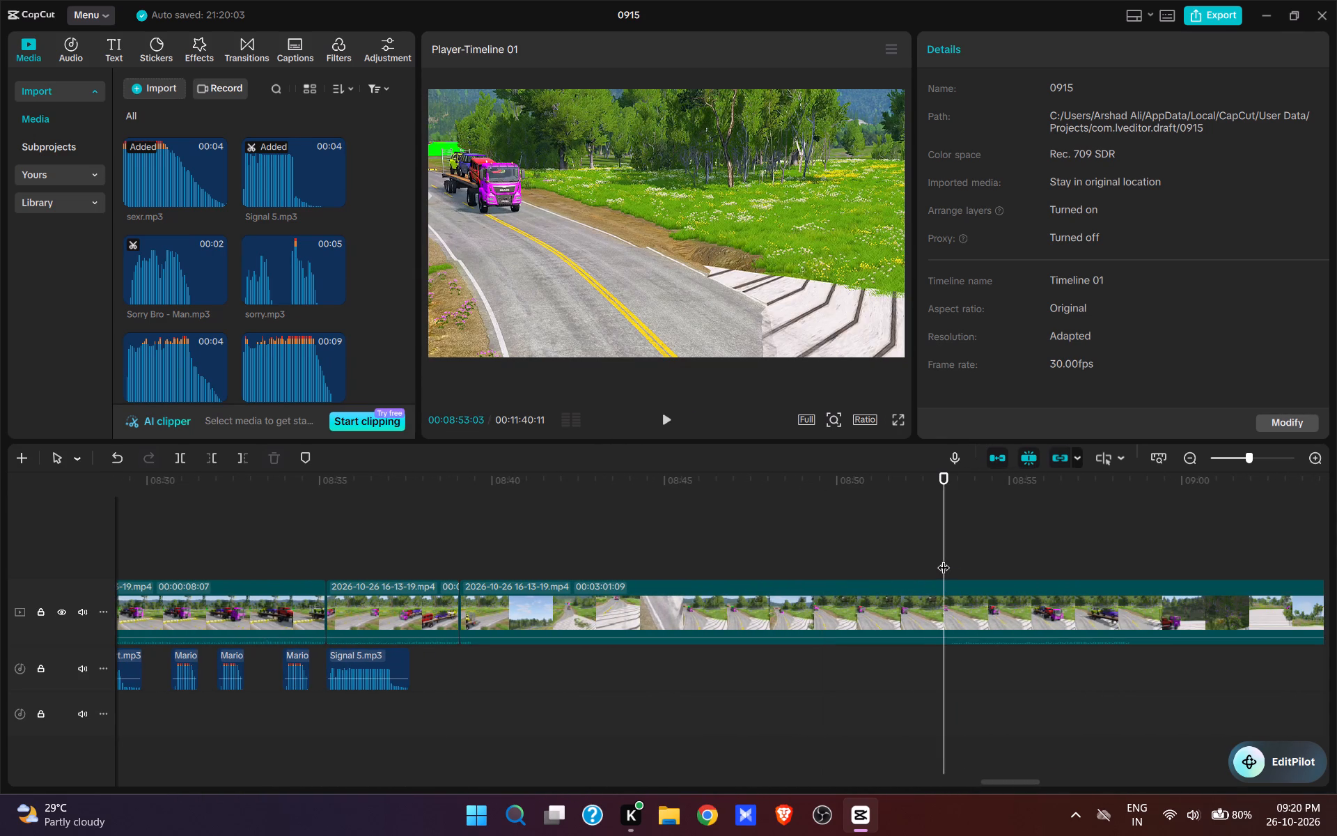
{"action": "key", "text": "space"}
{"action": "key", "text": "space"}
{"action": "type", "text": "q"}
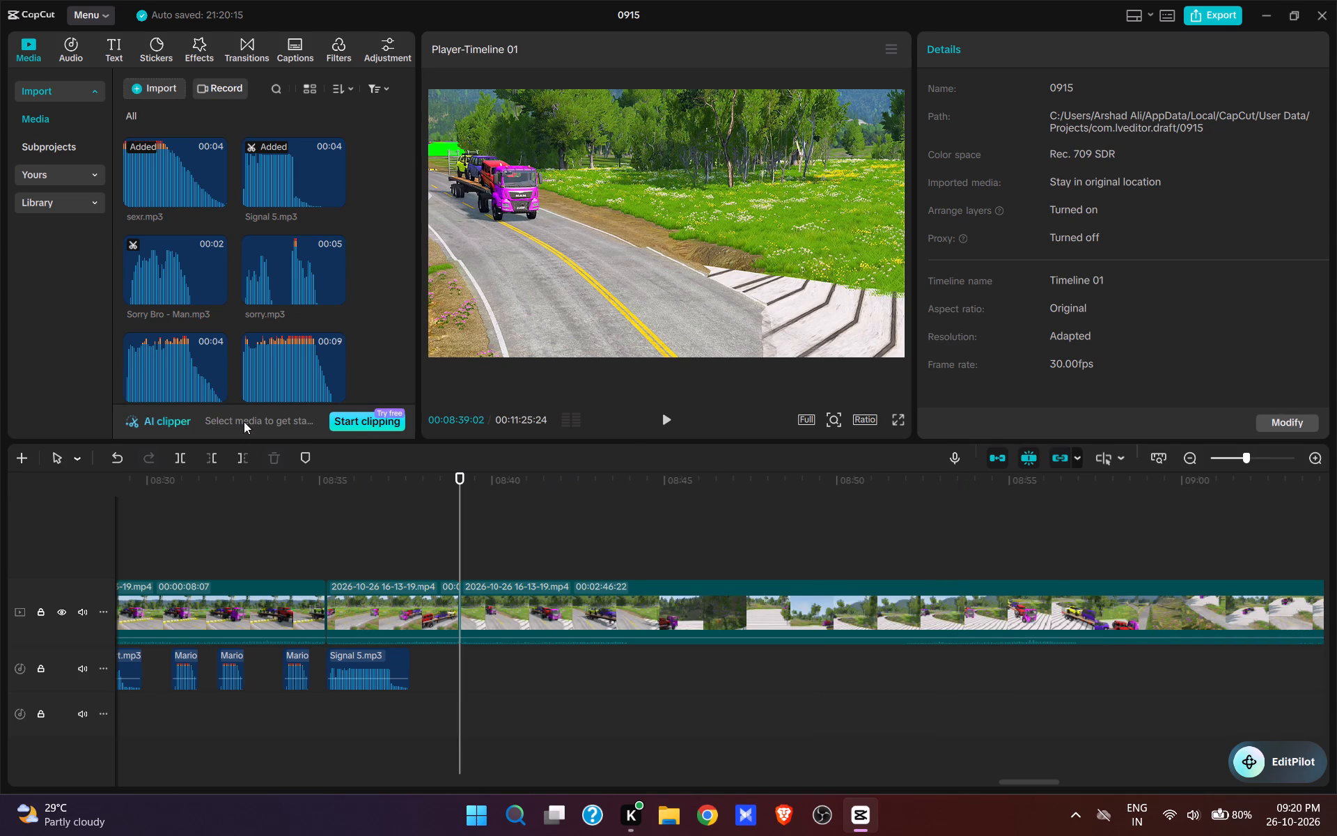
Preview Laughing man.mp3 and laugh4.mp3, but add the 2.7 s kavboy iyyhaa.mp3 at 00:08:39:02 for the truck rounding the bend.
{"action": "scroll", "coordinate": [255, 354], "scroll_direction": "up", "scroll_amount": 4}
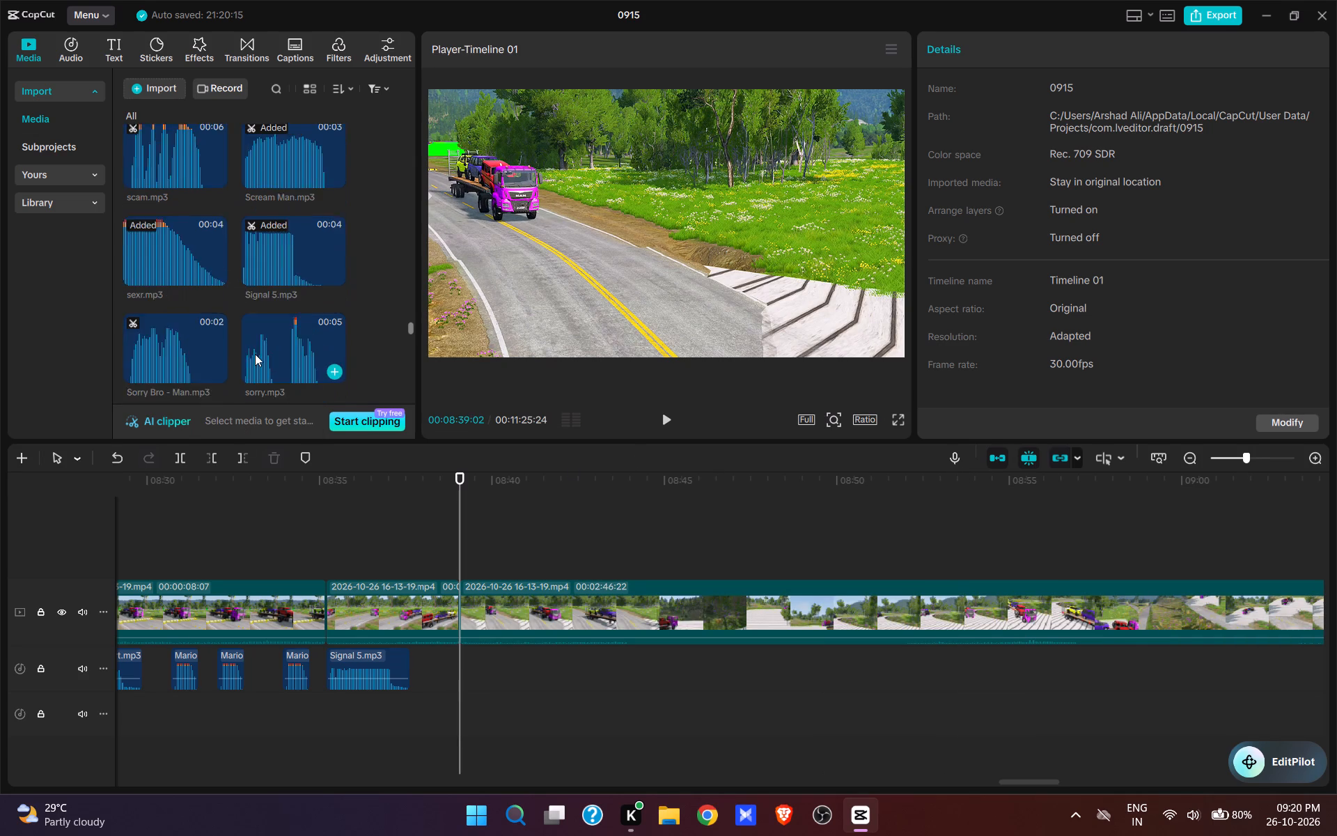
{"action": "scroll", "coordinate": [255, 354], "scroll_direction": "up", "scroll_amount": 11}
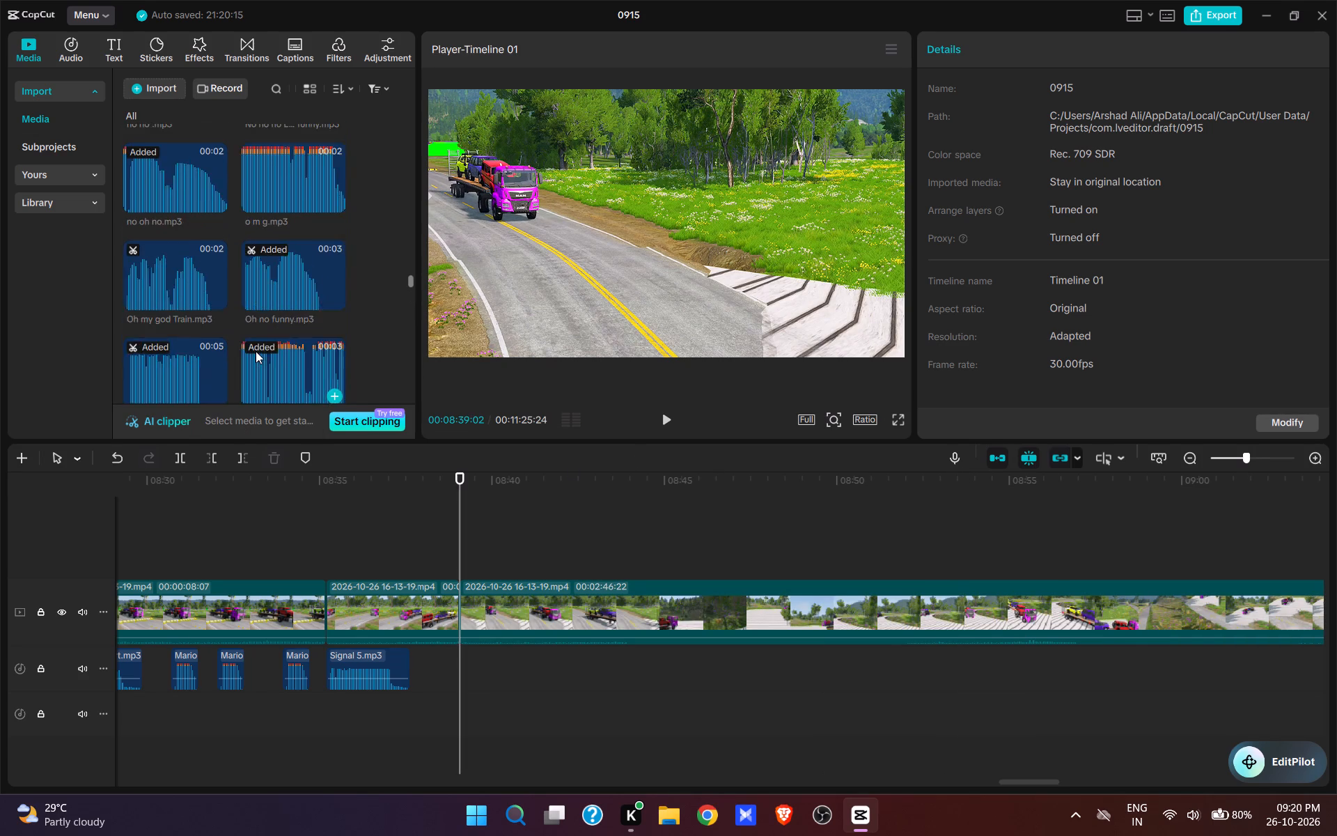
{"action": "scroll", "coordinate": [256, 351], "scroll_direction": "up", "scroll_amount": 8}
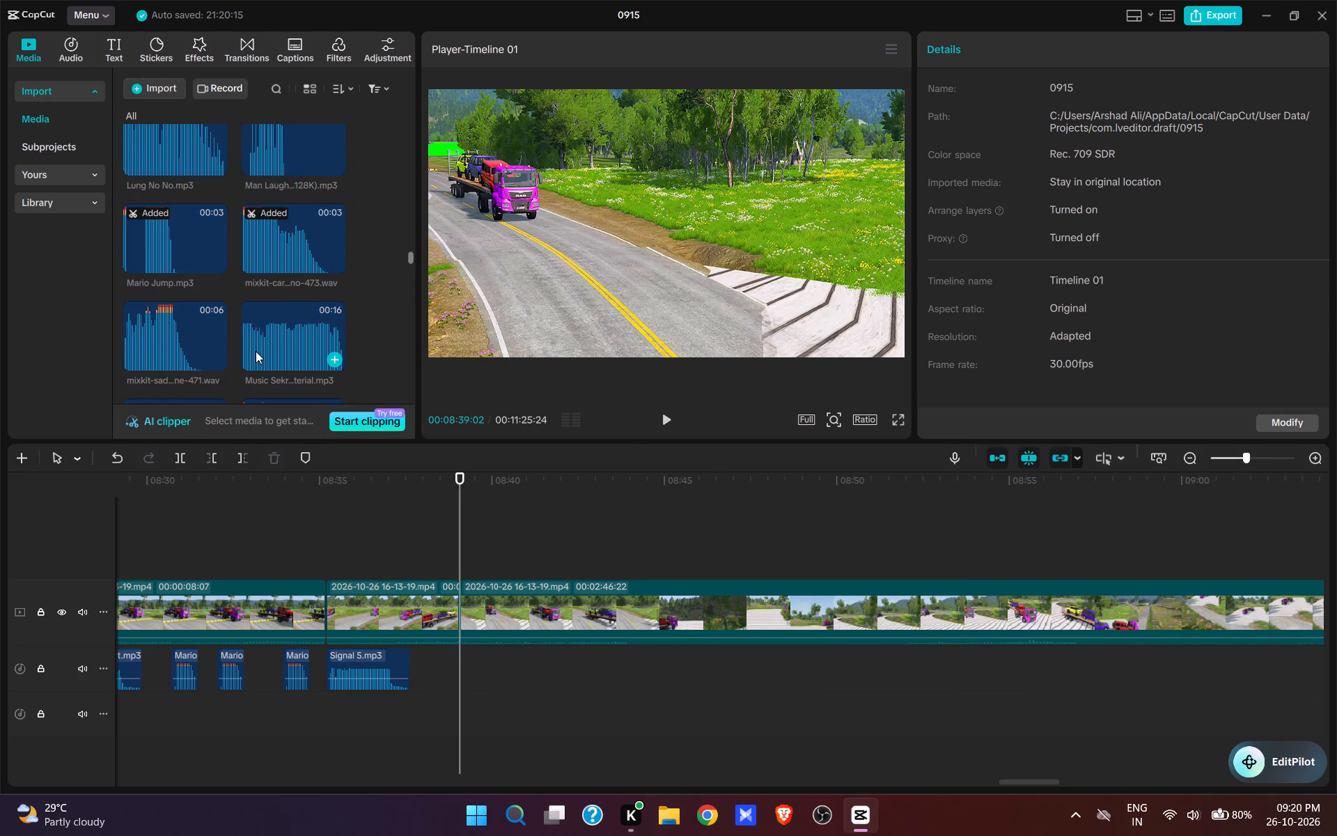
{"action": "scroll", "coordinate": [256, 351], "scroll_direction": "up", "scroll_amount": 2}
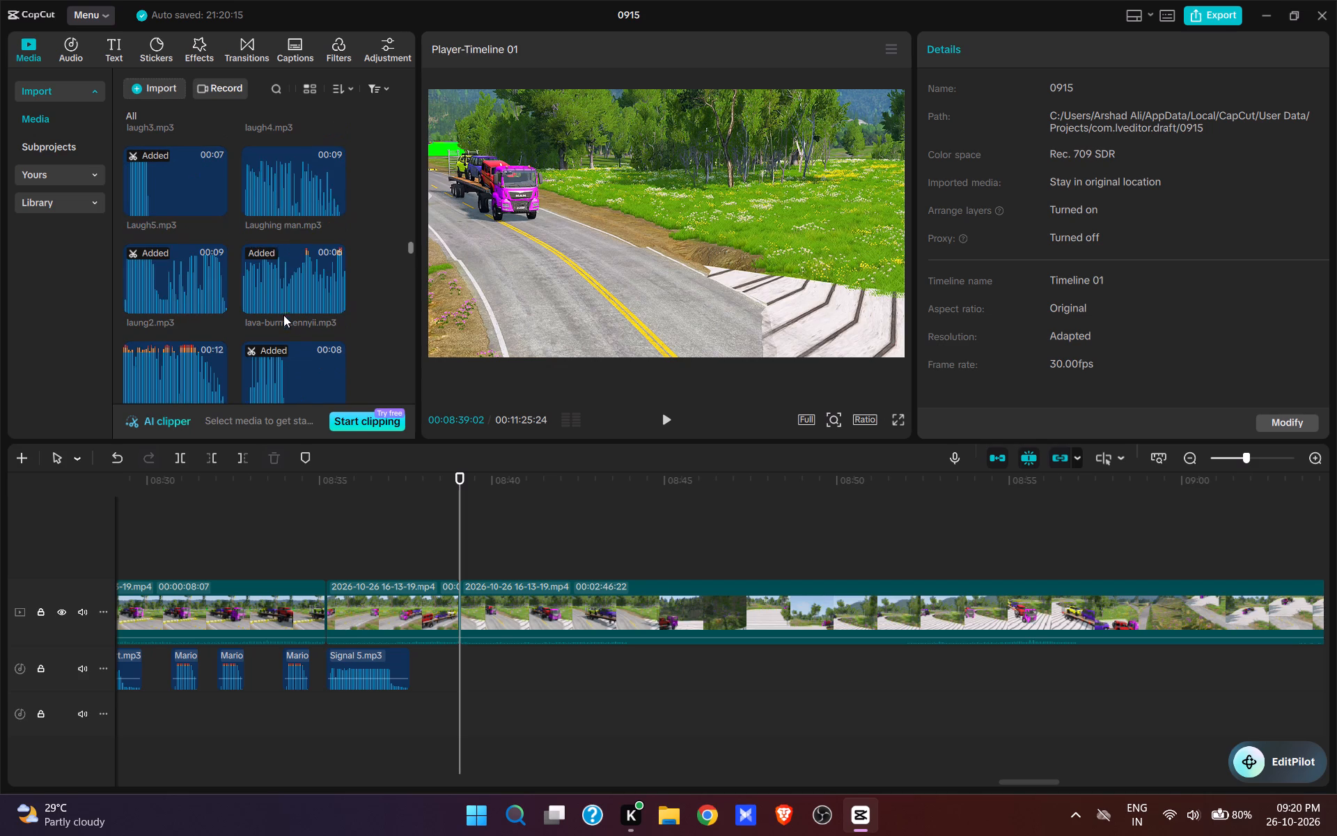
{"action": "left_click", "coordinate": [274, 169]}
{"action": "scroll", "coordinate": [281, 211], "scroll_direction": "up", "scroll_amount": 2}
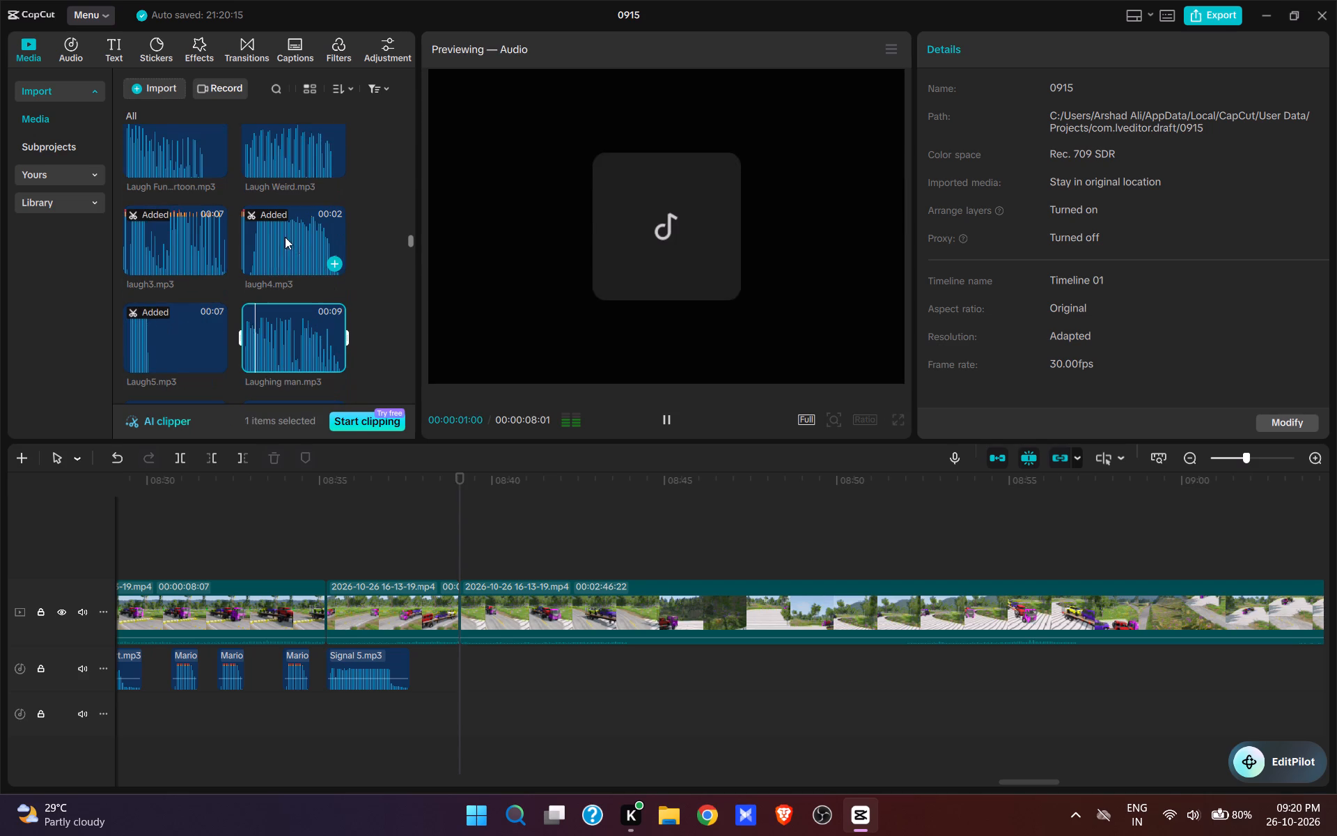
{"action": "left_click", "coordinate": [276, 252]}
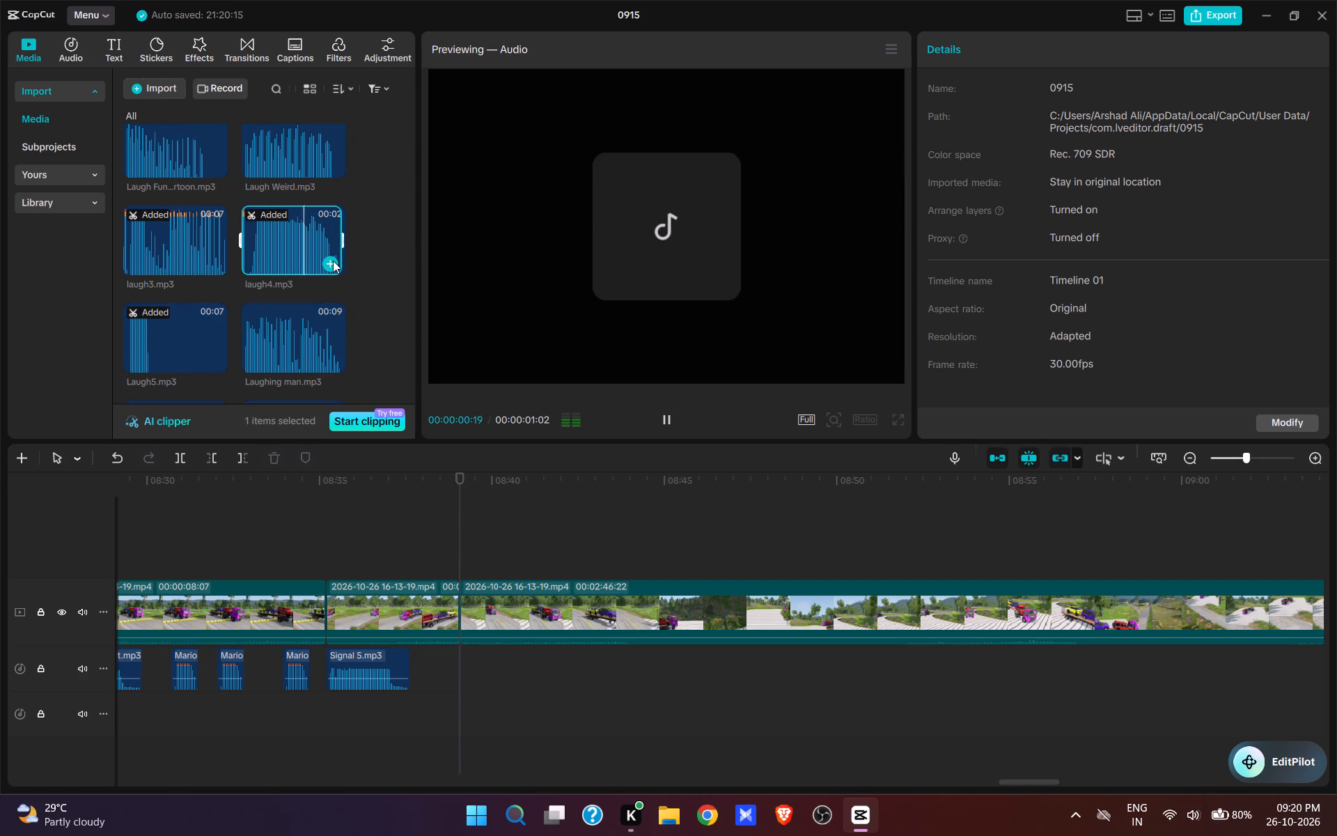
{"action": "scroll", "coordinate": [302, 277], "scroll_direction": "up", "scroll_amount": 2}
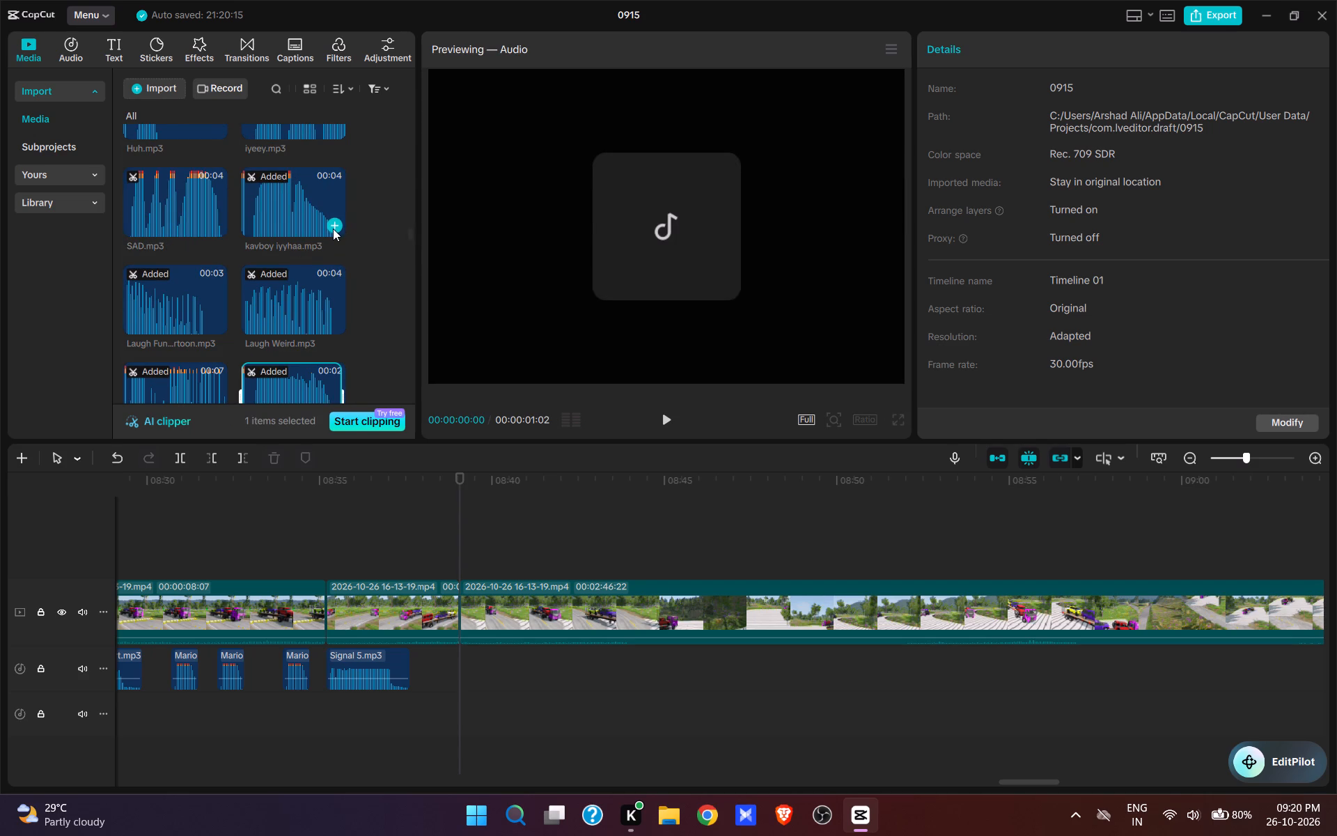
{"action": "left_click", "coordinate": [329, 226]}
Split the video at 00:08:43:03 as the trailer passes and remove the footage from there to about 00:08:52.
{"action": "key", "text": "space"}
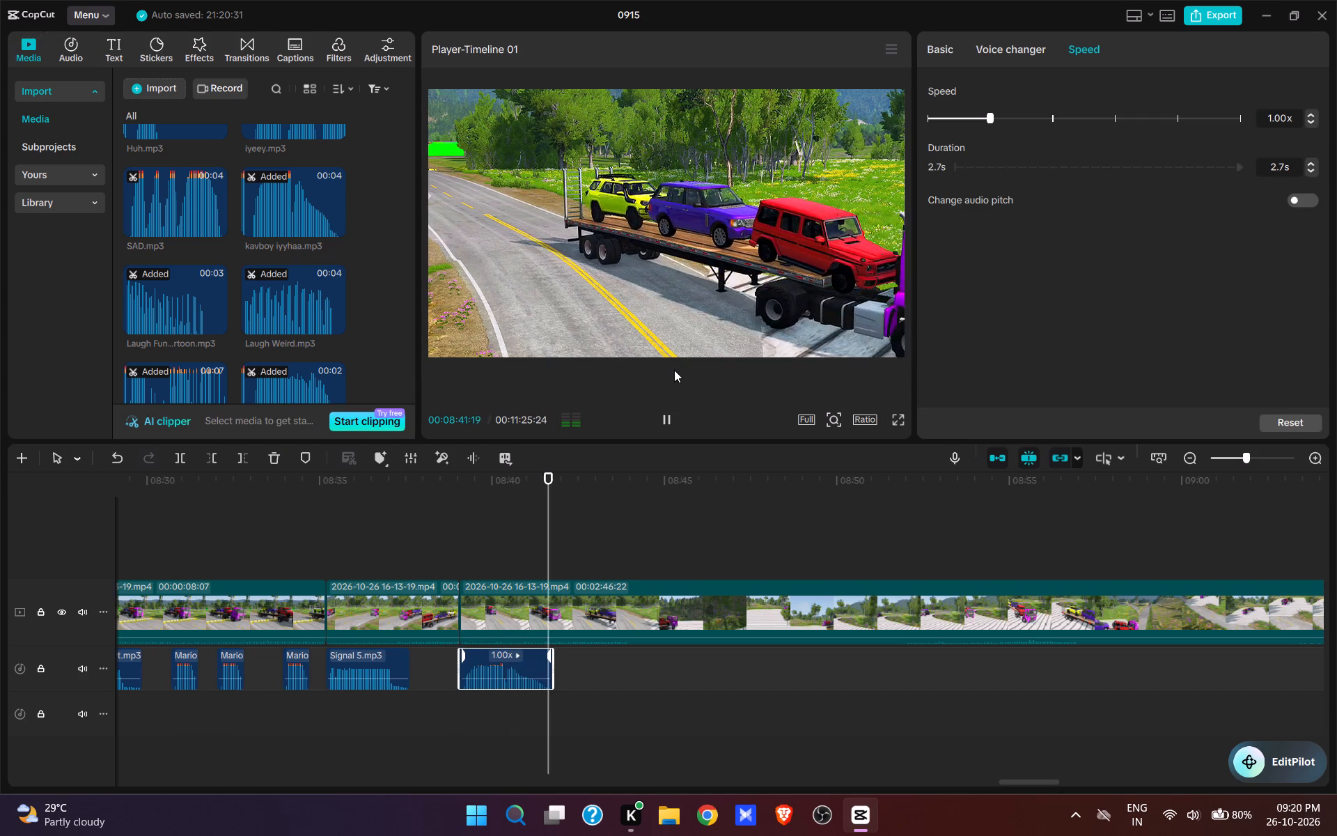
{"action": "key", "text": "space"}
{"action": "key", "text": "w"}
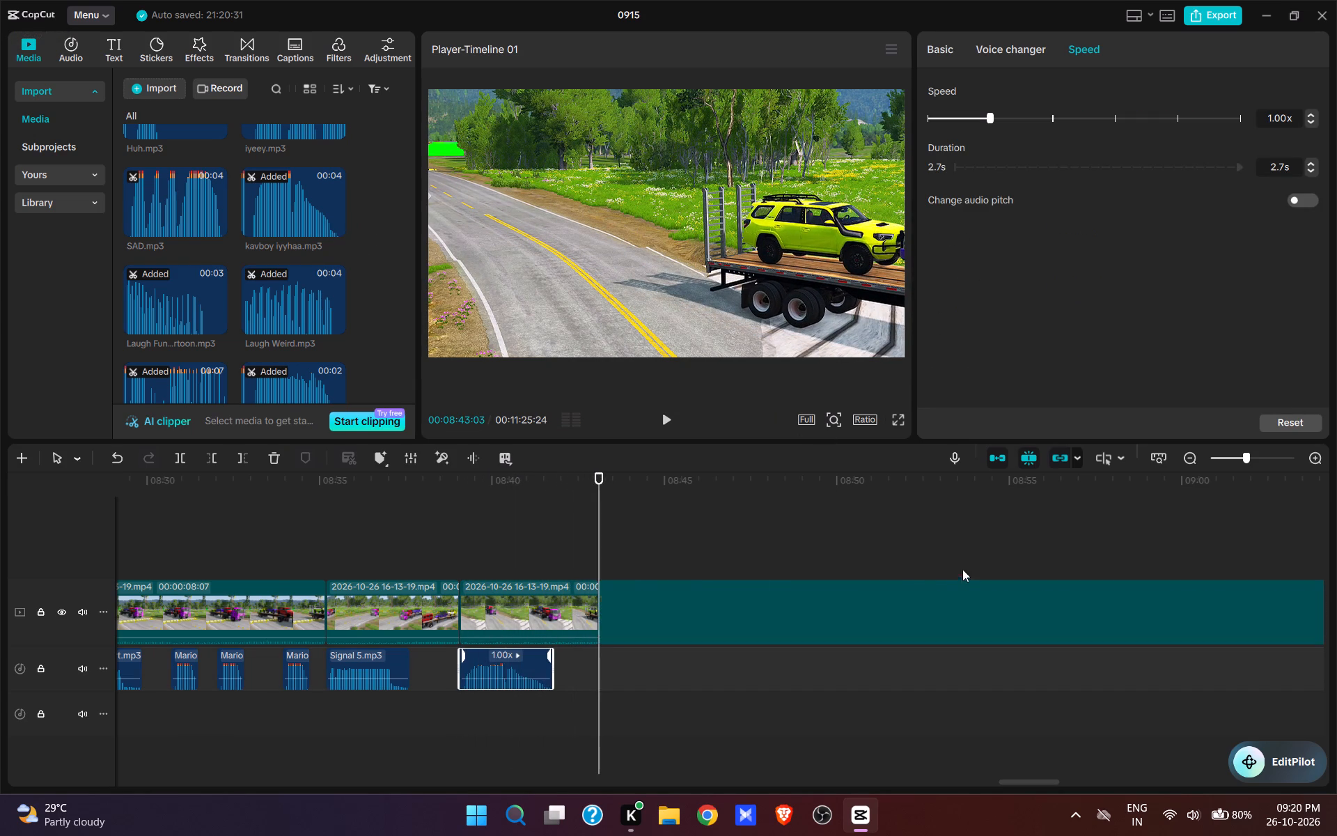
{"action": "left_click", "coordinate": [910, 568]}
{"action": "type", "text": "q"}
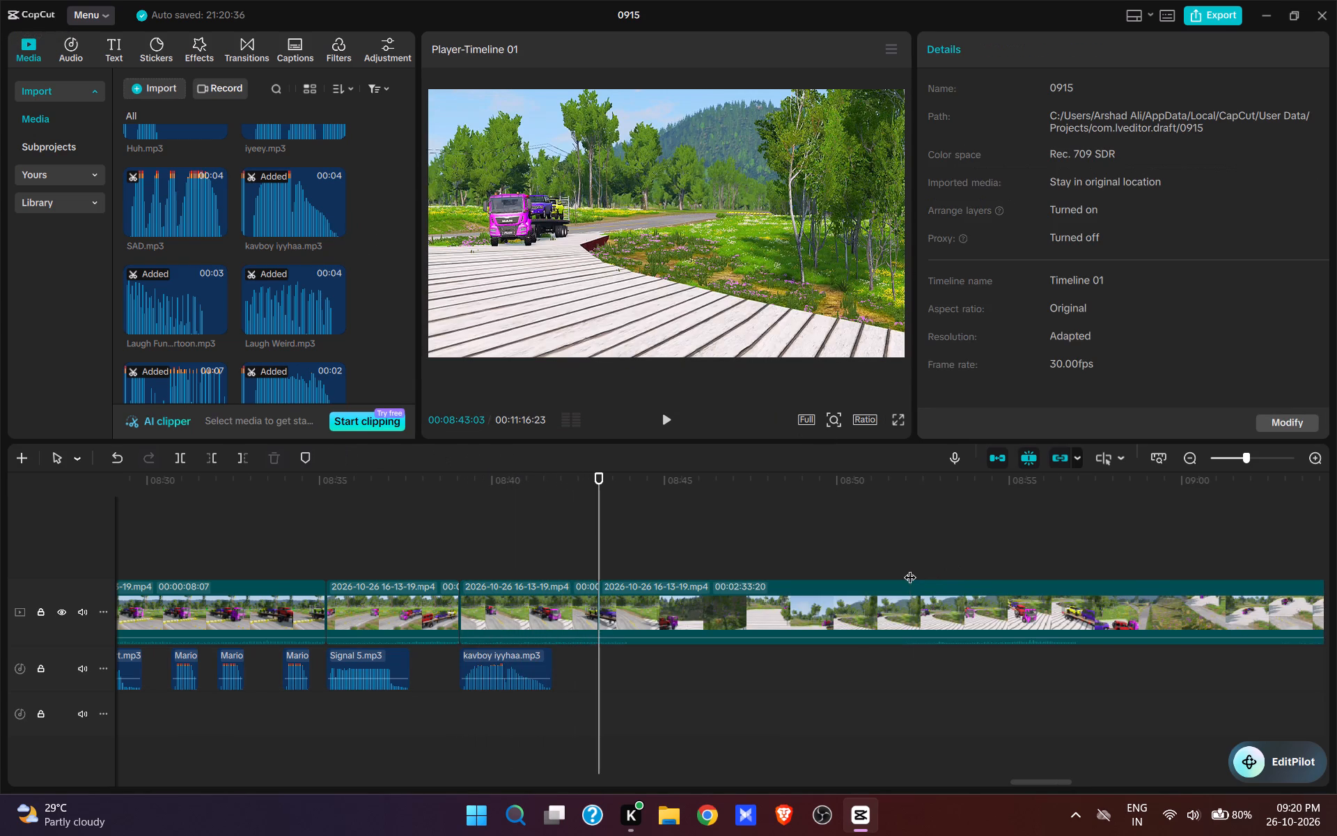
Preview several horn, hit and voice clips, but add the 2.9 s Horn4.mp3 at 00:08:43:03 for the truck coming over the planks.
{"action": "key", "text": "space"}
{"action": "key", "text": "space"}
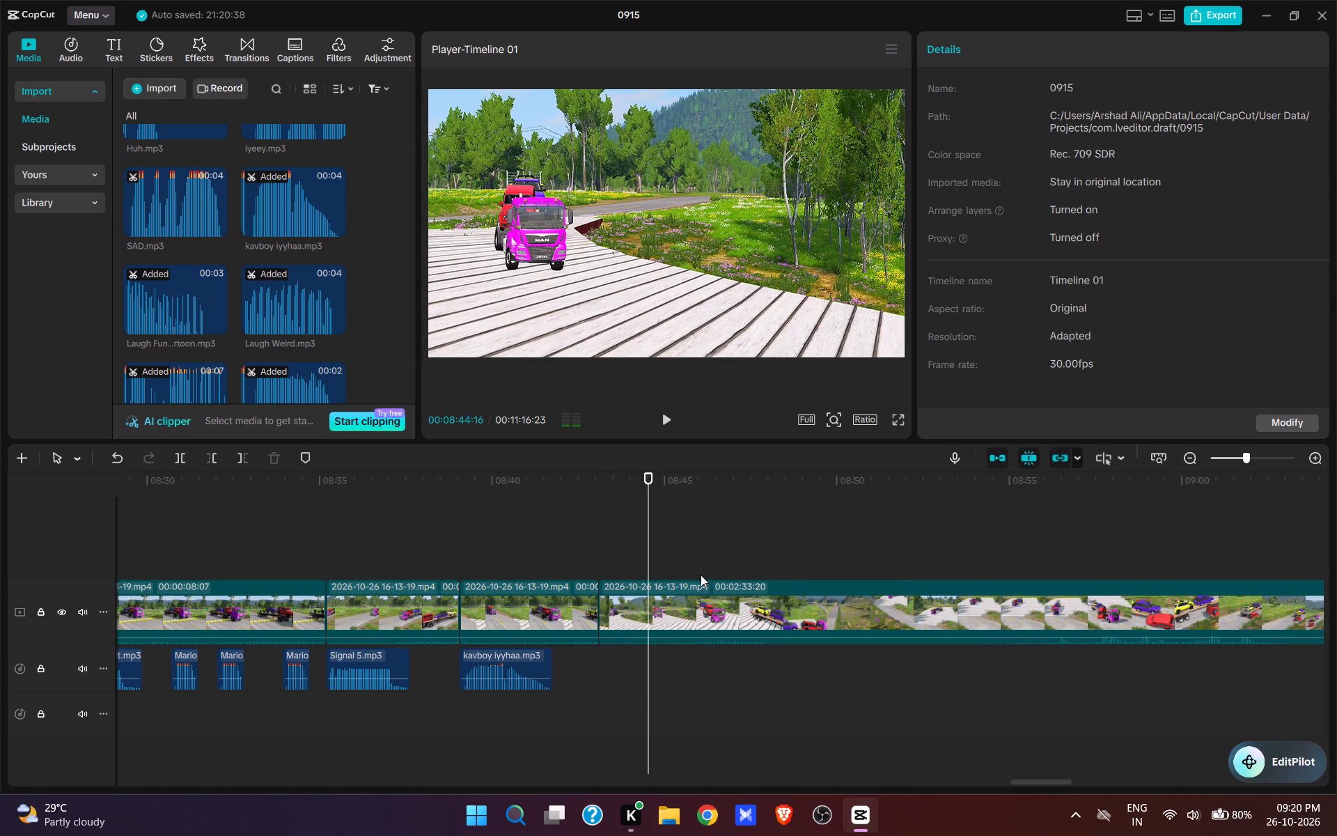
{"action": "left_click", "coordinate": [598, 559]}
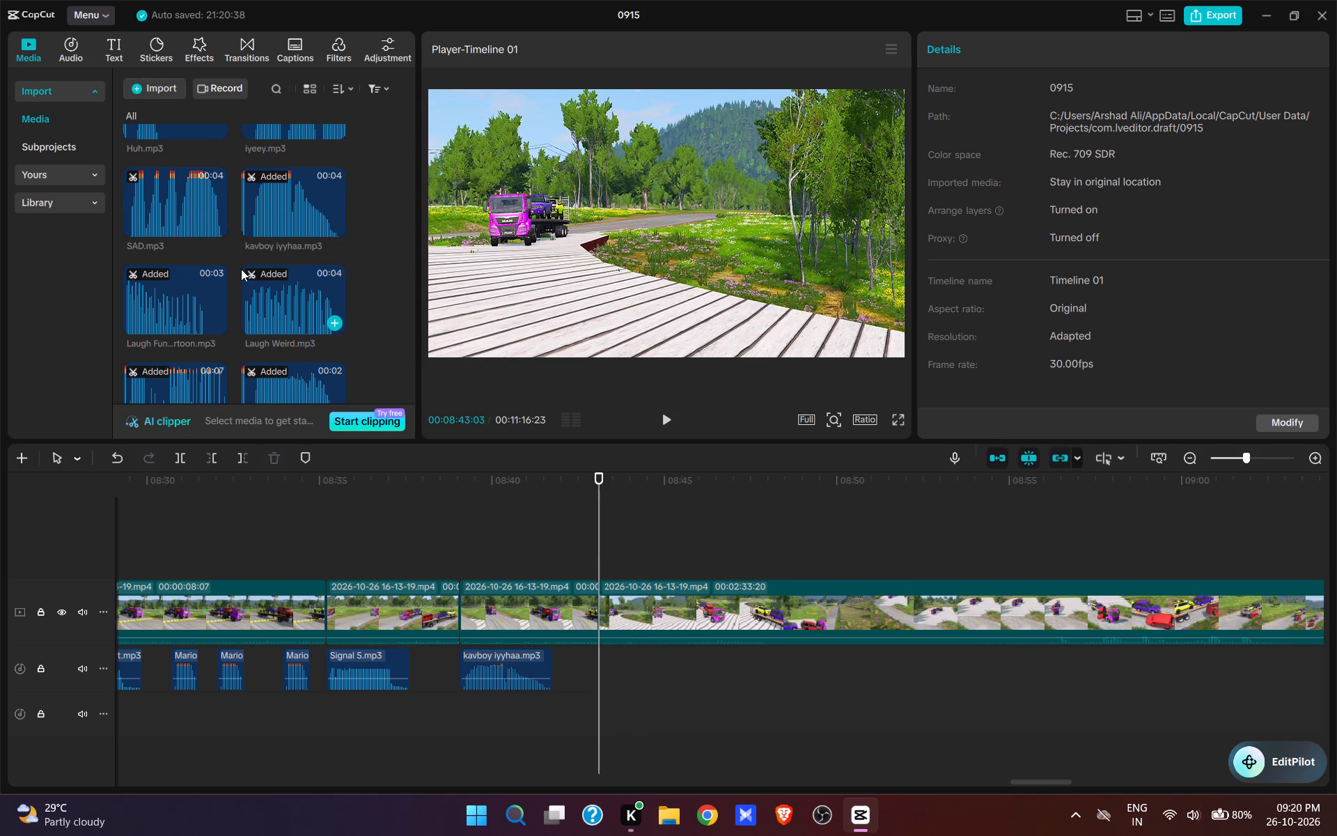
{"action": "scroll", "coordinate": [241, 269], "scroll_direction": "up", "scroll_amount": 4}
{"action": "left_click", "coordinate": [185, 238]}
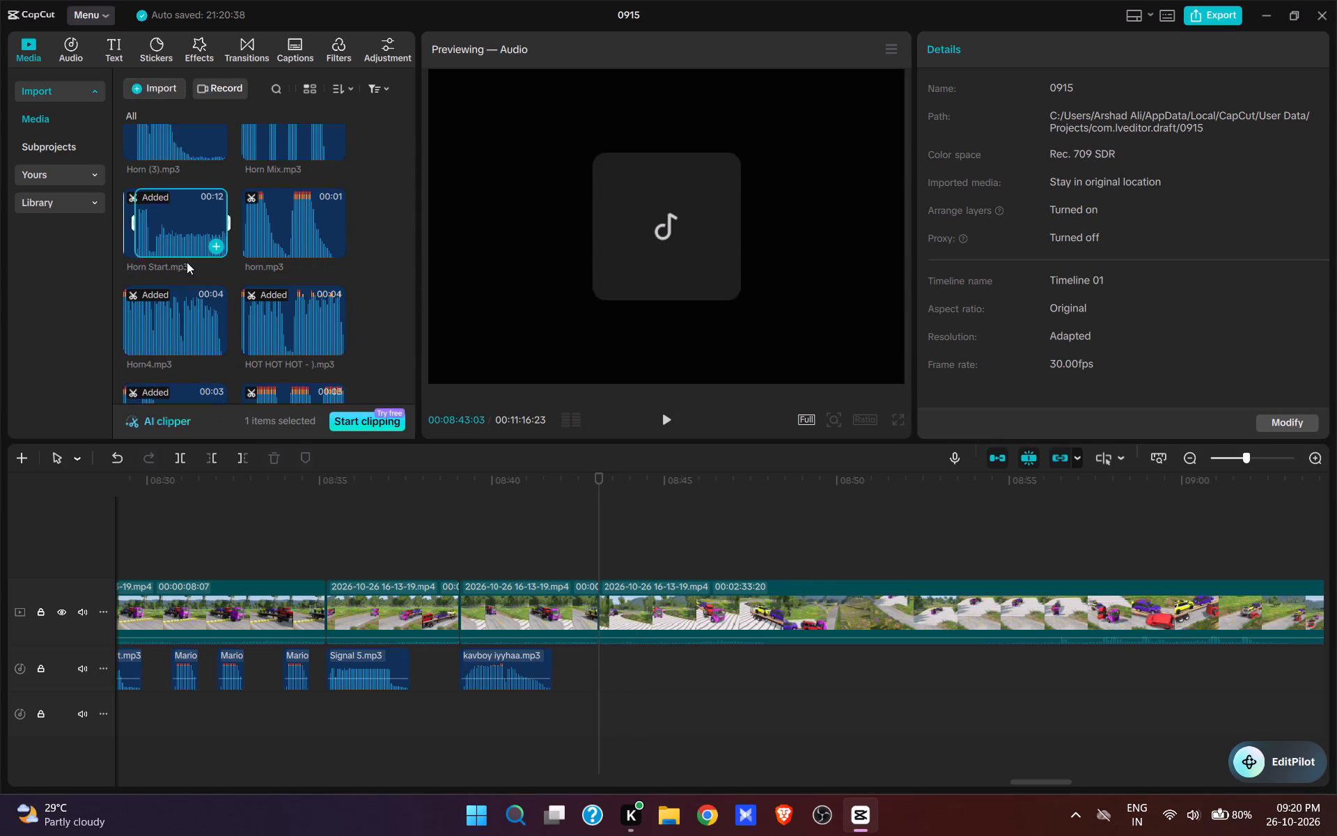
{"action": "scroll", "coordinate": [187, 263], "scroll_direction": "up", "scroll_amount": 2}
{"action": "left_click", "coordinate": [167, 196]}
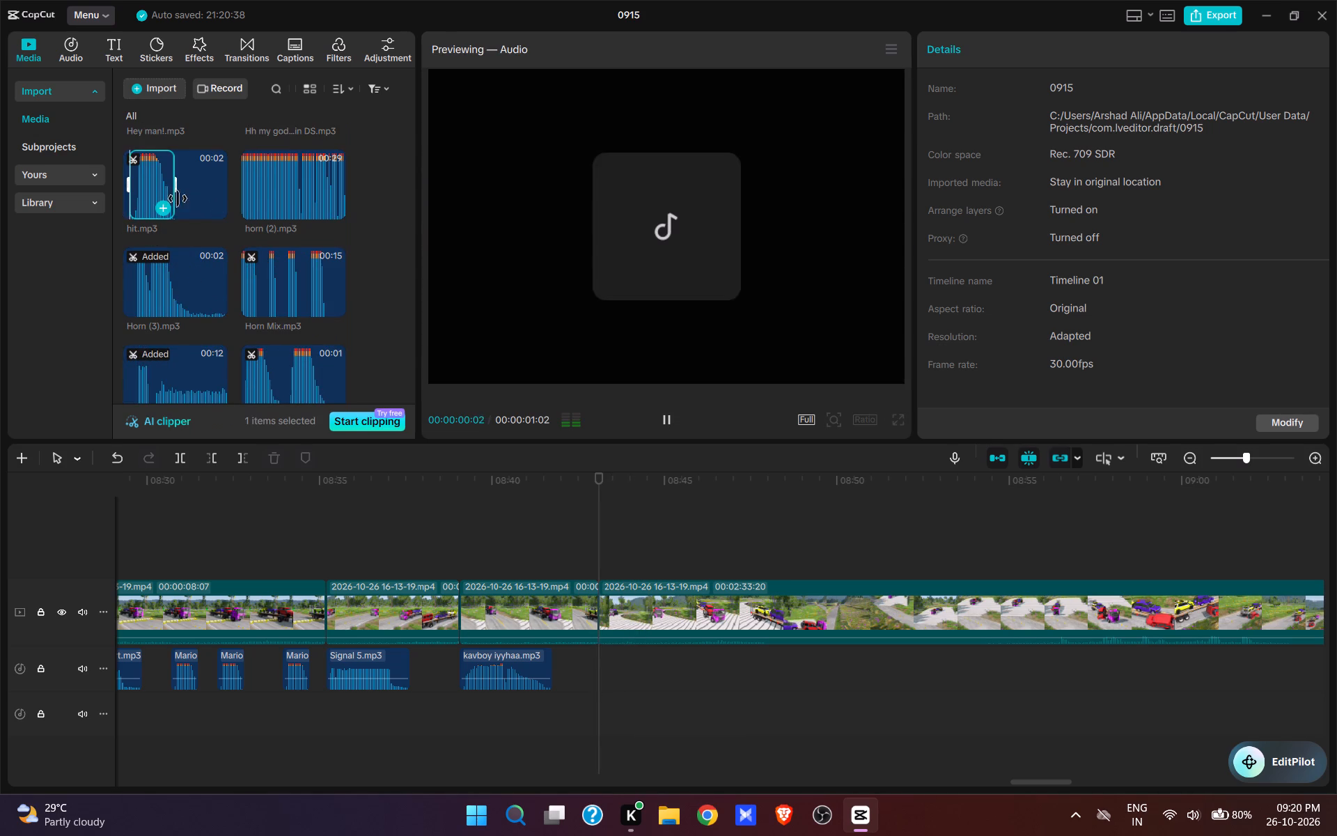
{"action": "scroll", "coordinate": [194, 249], "scroll_direction": "up", "scroll_amount": 2}
{"action": "left_click", "coordinate": [164, 158]}
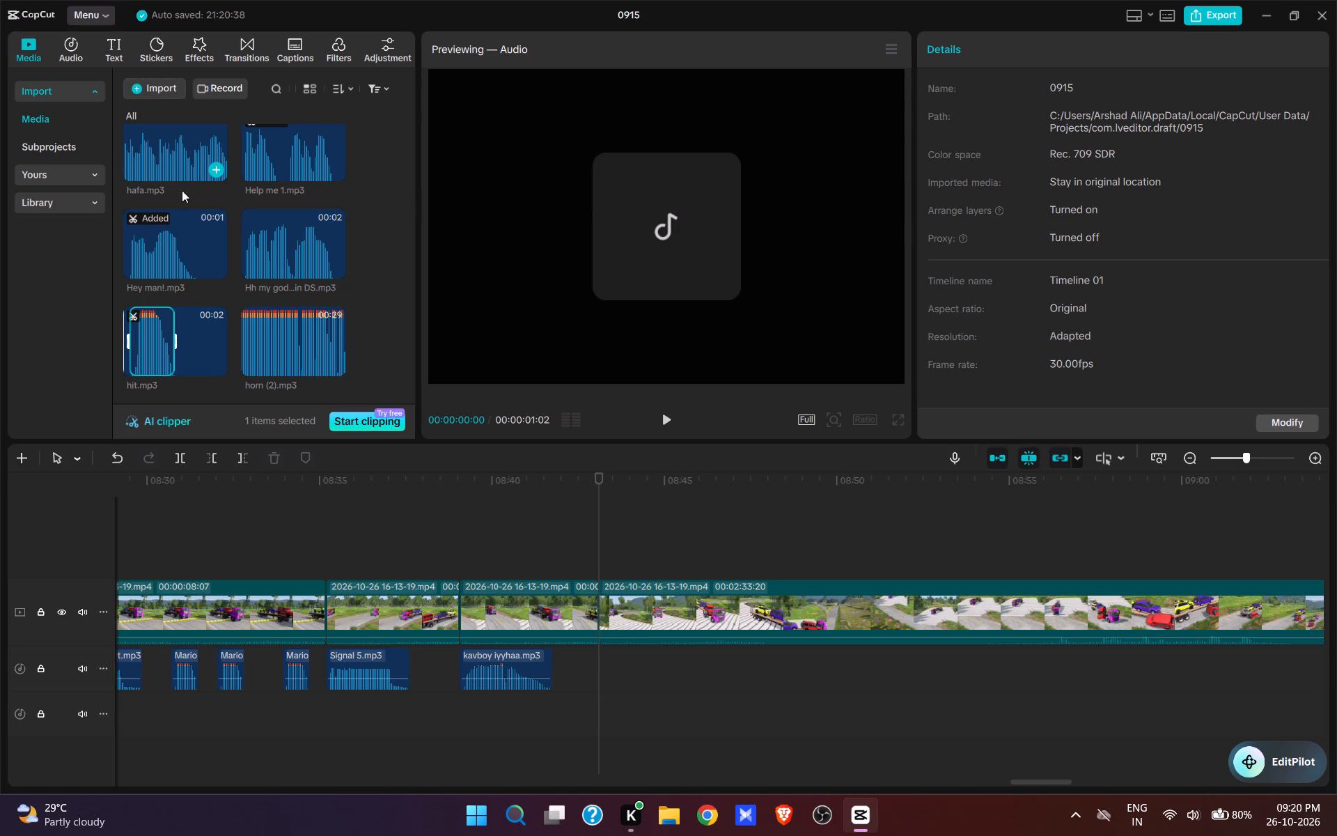
{"action": "left_click", "coordinate": [180, 258]}
{"action": "scroll", "coordinate": [180, 258], "scroll_direction": "down", "scroll_amount": 3}
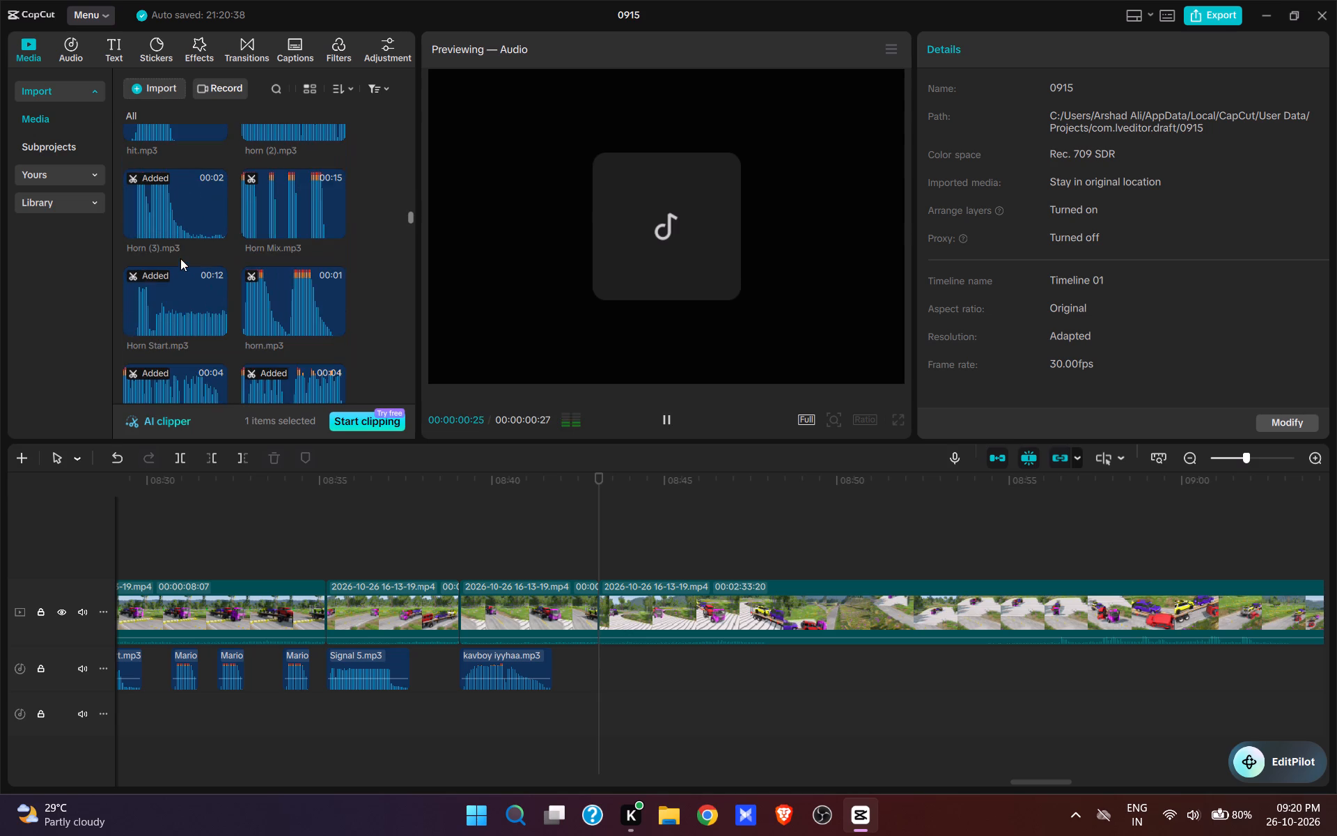
{"action": "left_click", "coordinate": [174, 218]}
{"action": "scroll", "coordinate": [174, 218], "scroll_direction": "down", "scroll_amount": 1}
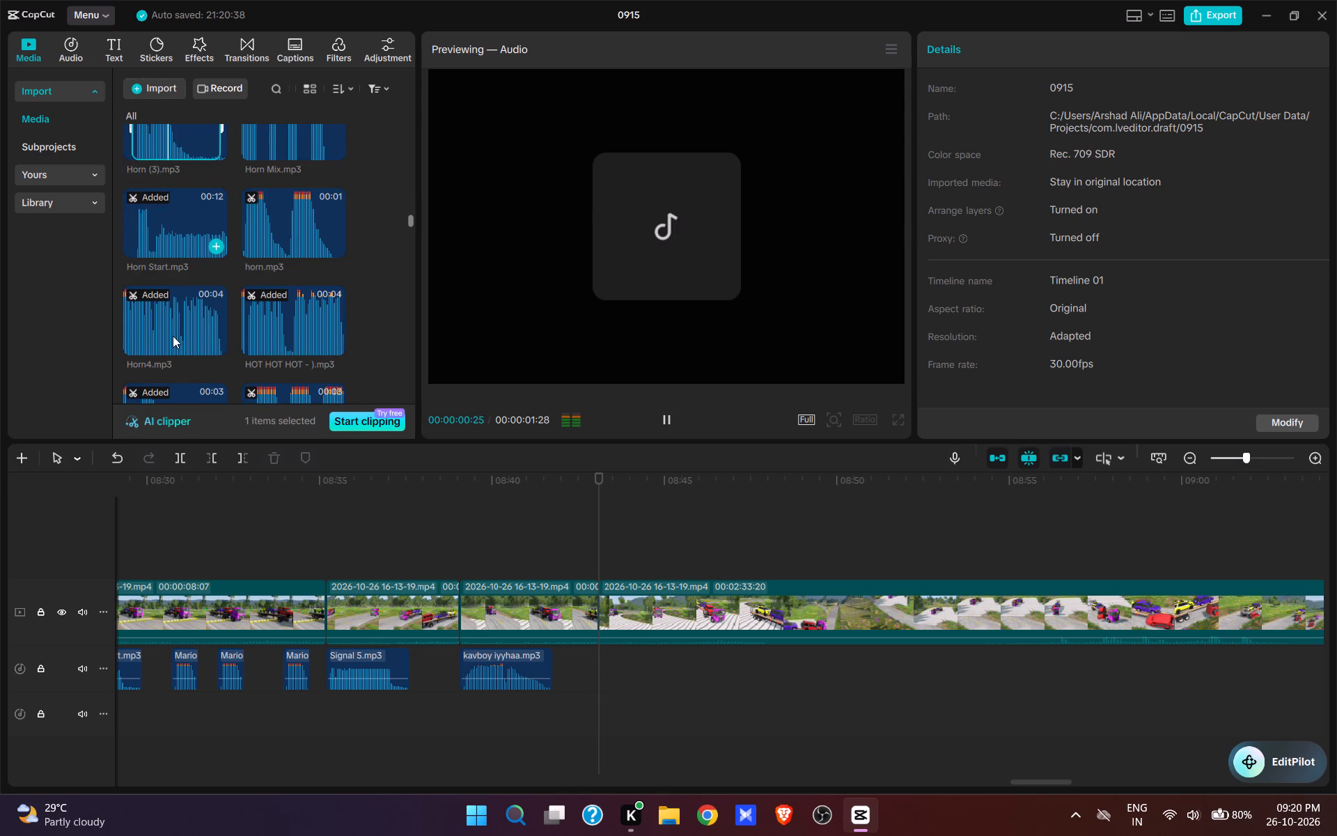
{"action": "left_click", "coordinate": [212, 343]}
Split the video at 00:08:47:16 as the trailer leaves the frame and remove the footage from there to about 00:08:56.
{"action": "key", "text": "space"}
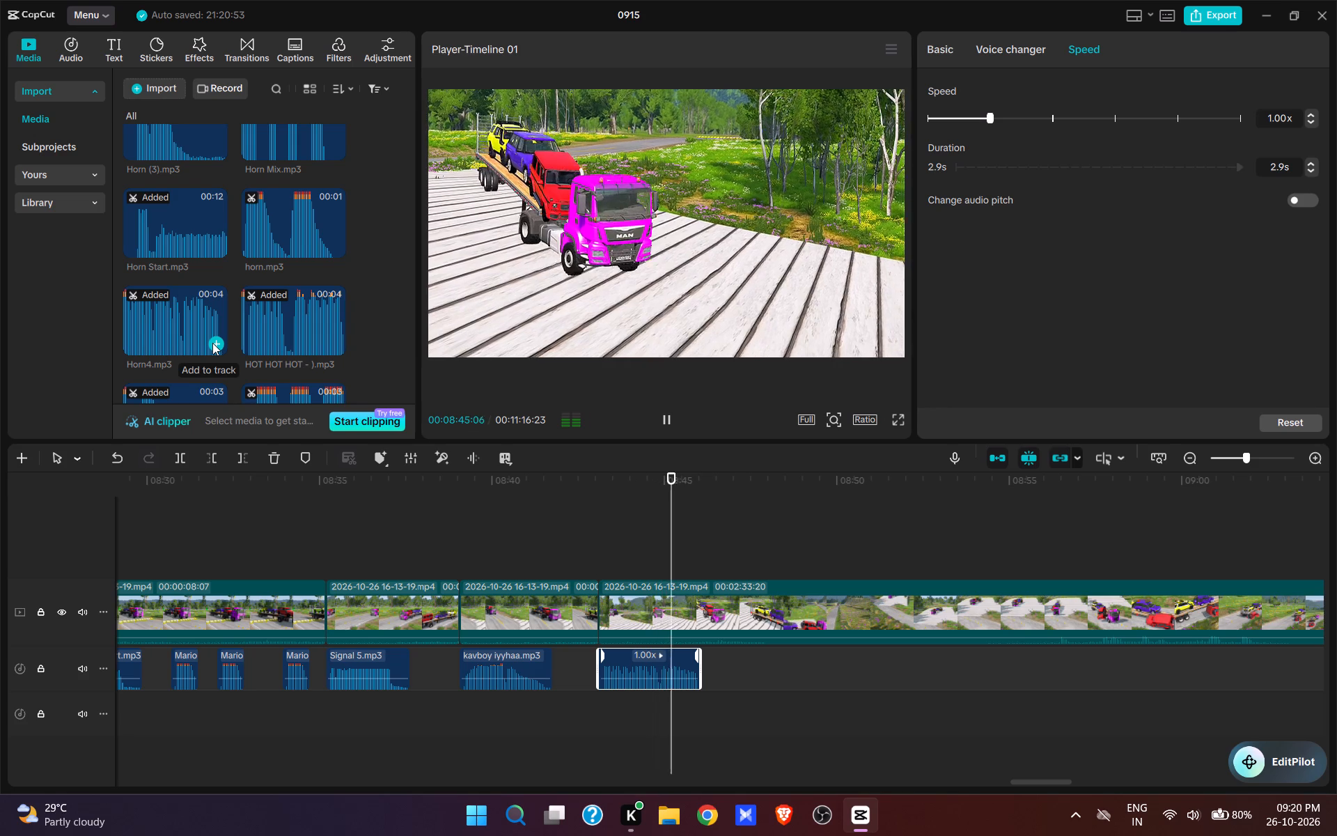
{"action": "key", "text": "space"}
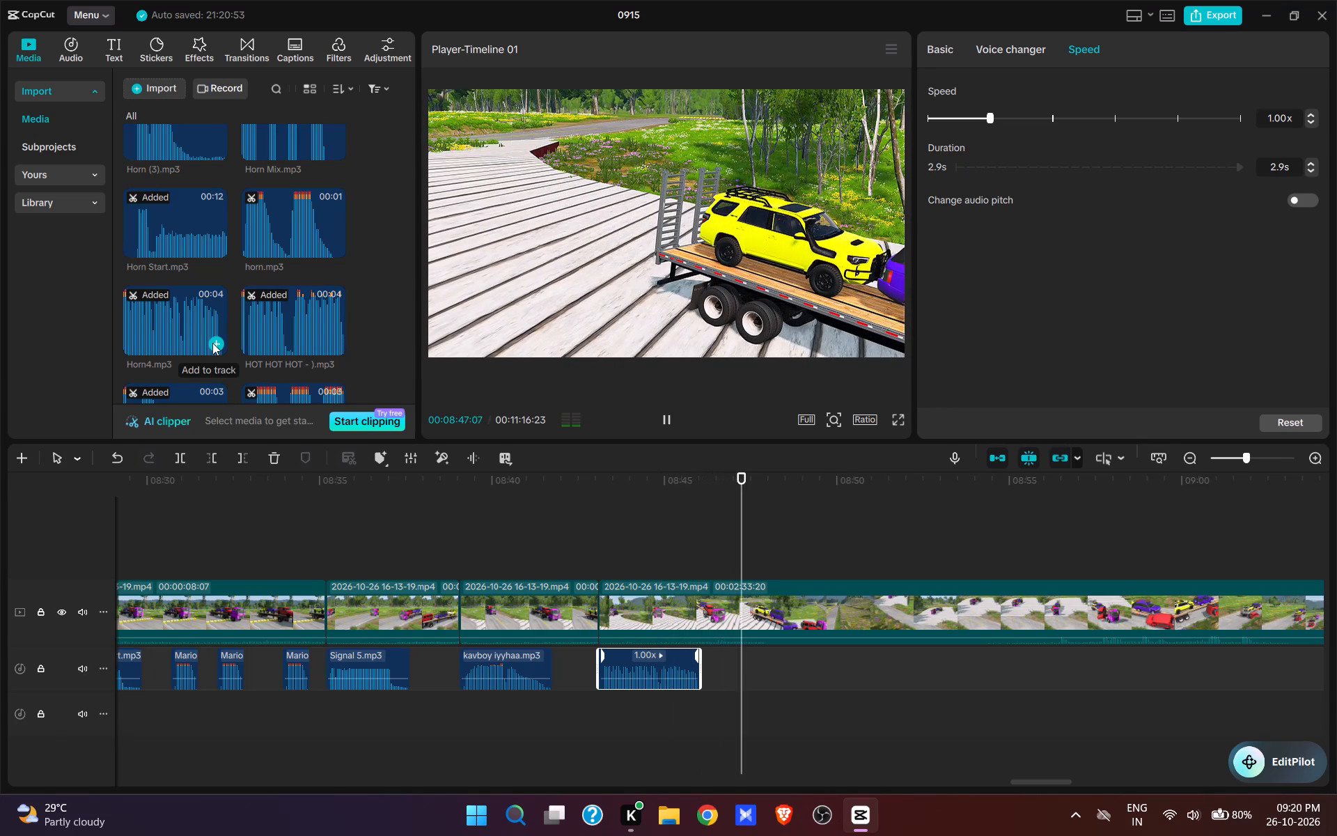
{"action": "key", "text": "w"}
{"action": "left_click_drag", "start_coordinate": [866, 668], "coordinate": [875, 682]}
{"action": "left_click", "coordinate": [938, 552]}
{"action": "key", "text": "space"}
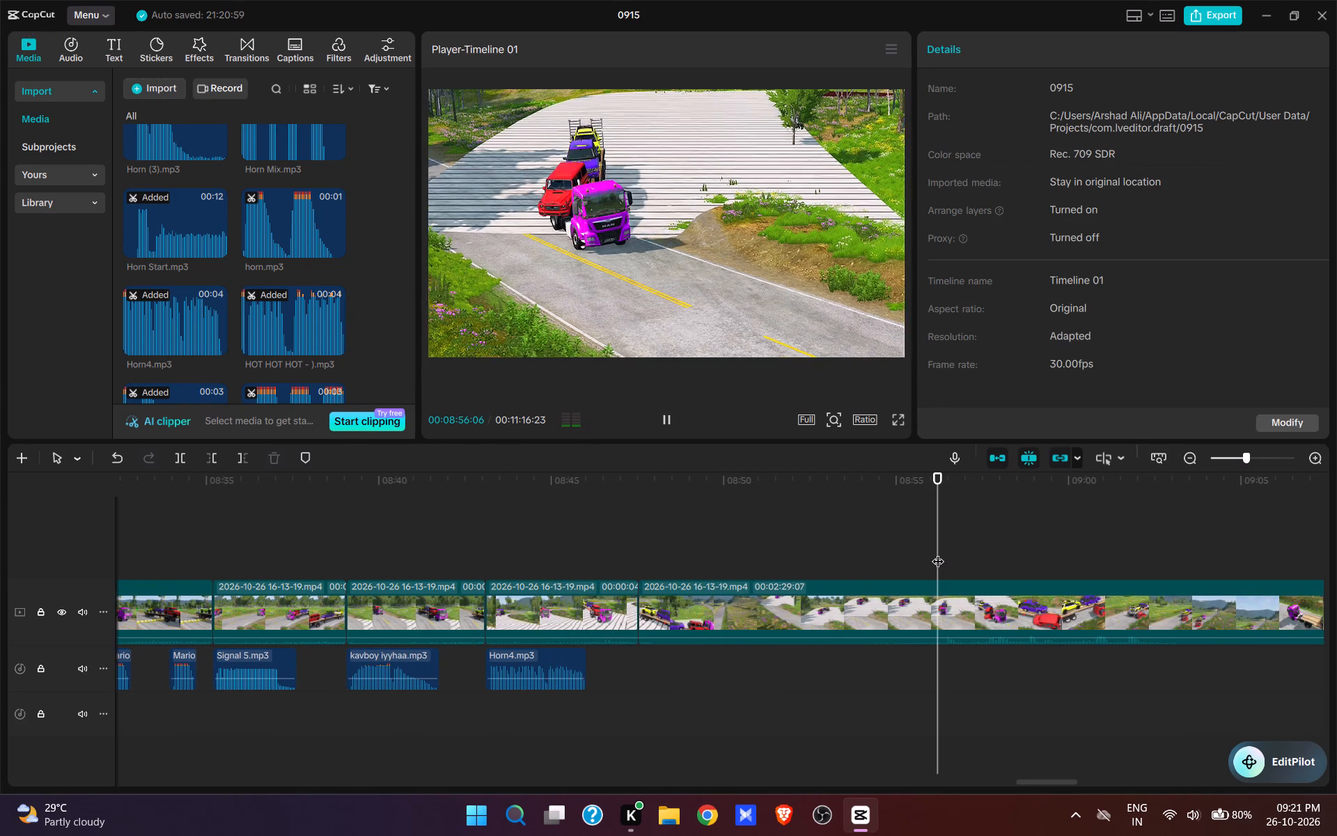
{"action": "key", "text": "space"}
{"action": "key", "text": "space"}
{"action": "left_click", "coordinate": [925, 552]}
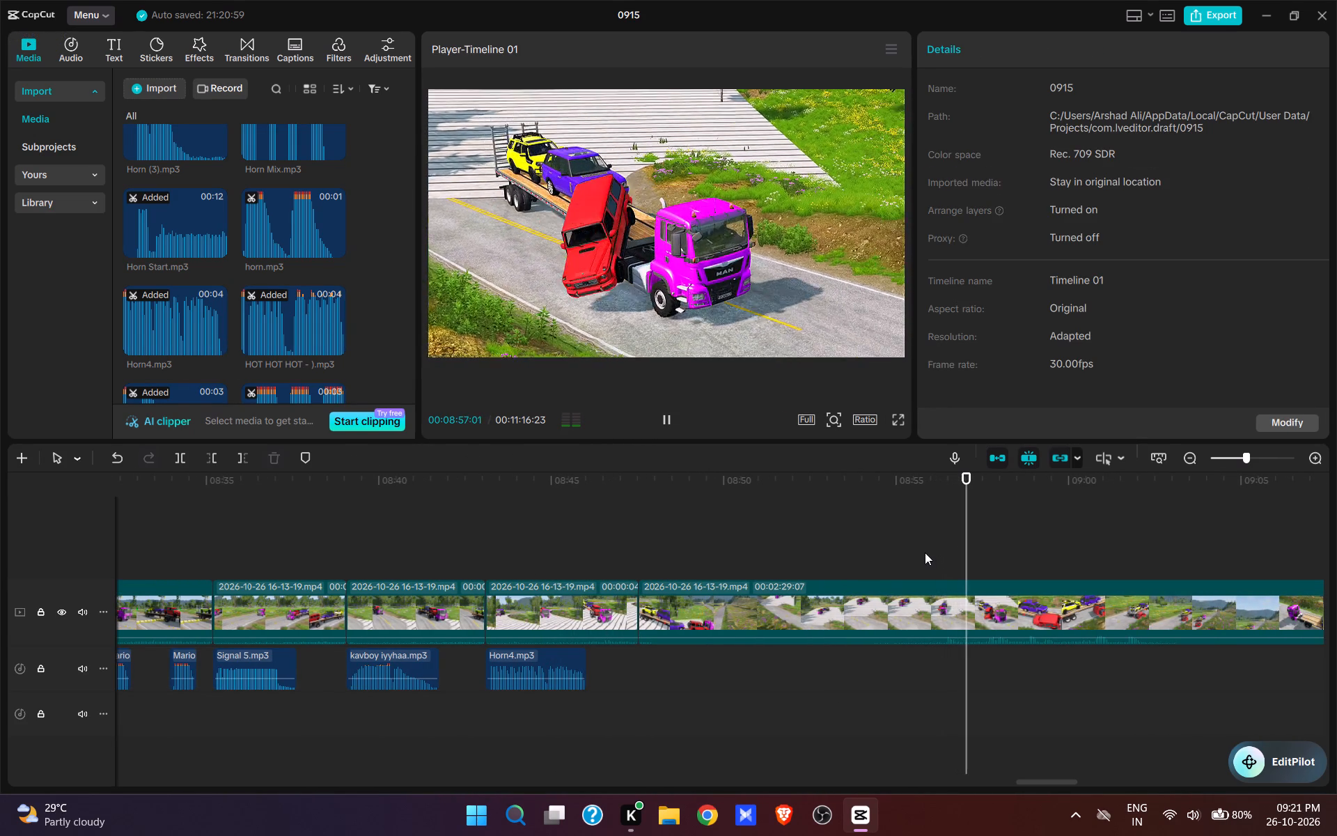
{"action": "key", "text": "q"}
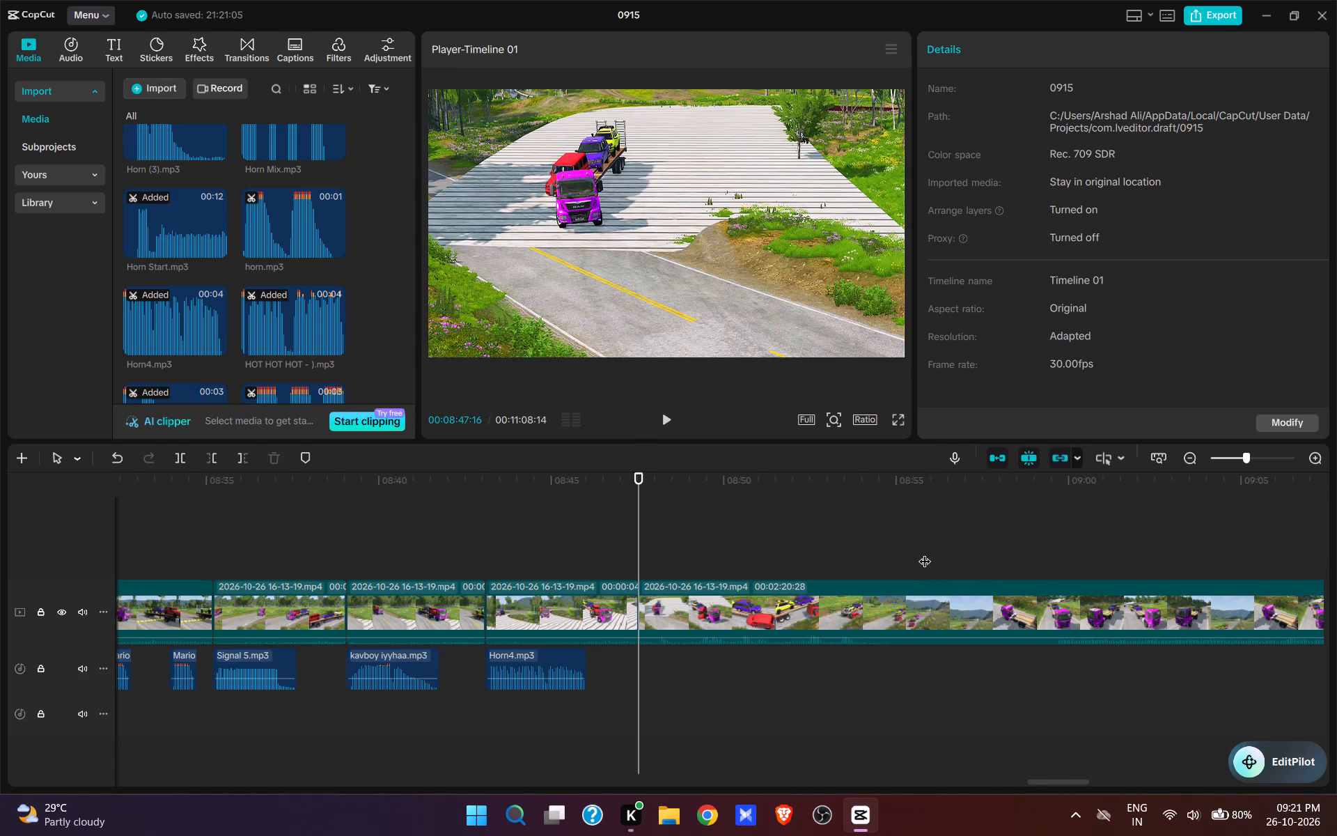
Add the 9.7 s No no no Laugh funny.mp3 at 00:08:48:26, where the red car slides off the trailer.
{"action": "key", "text": "space"}
{"action": "key", "text": "space"}
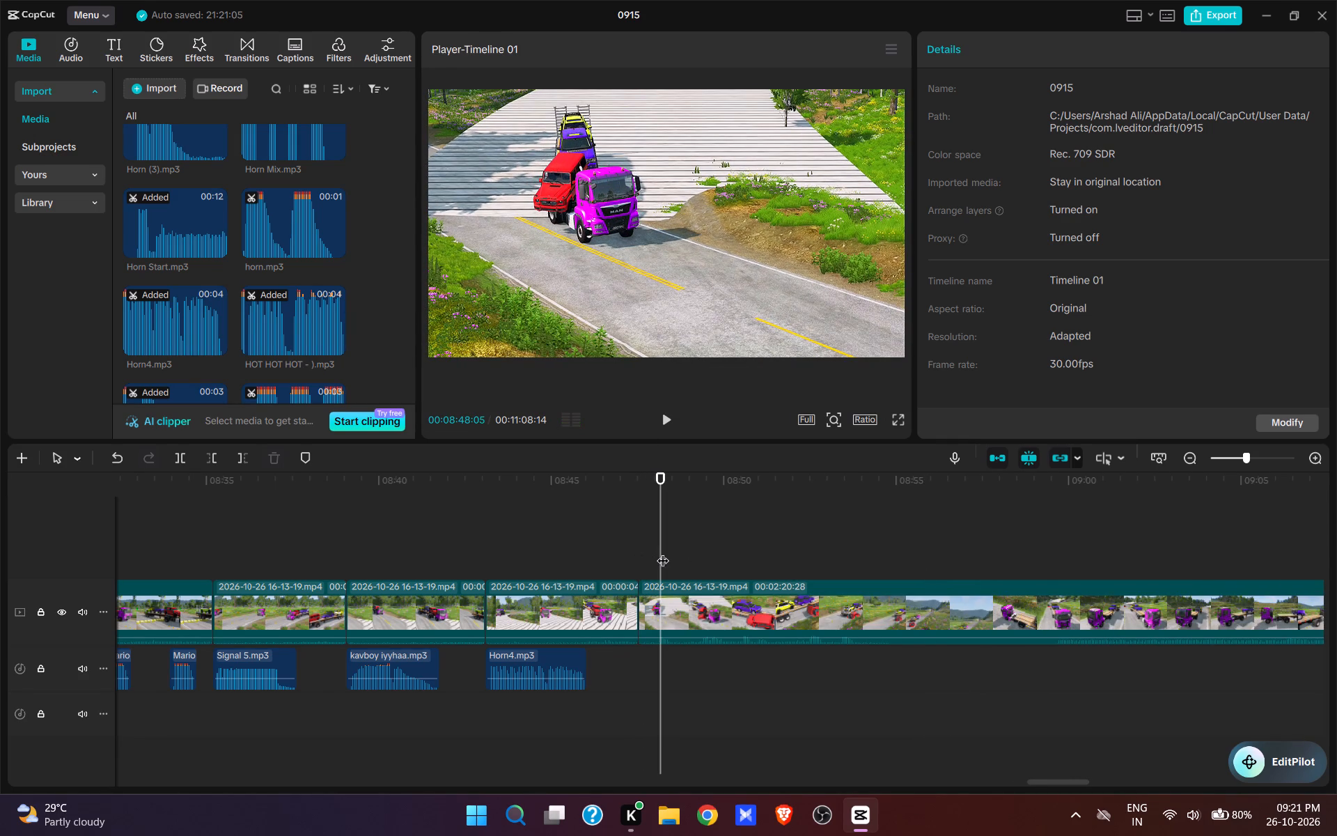
{"action": "key", "text": "space"}
{"action": "key", "text": "space"}
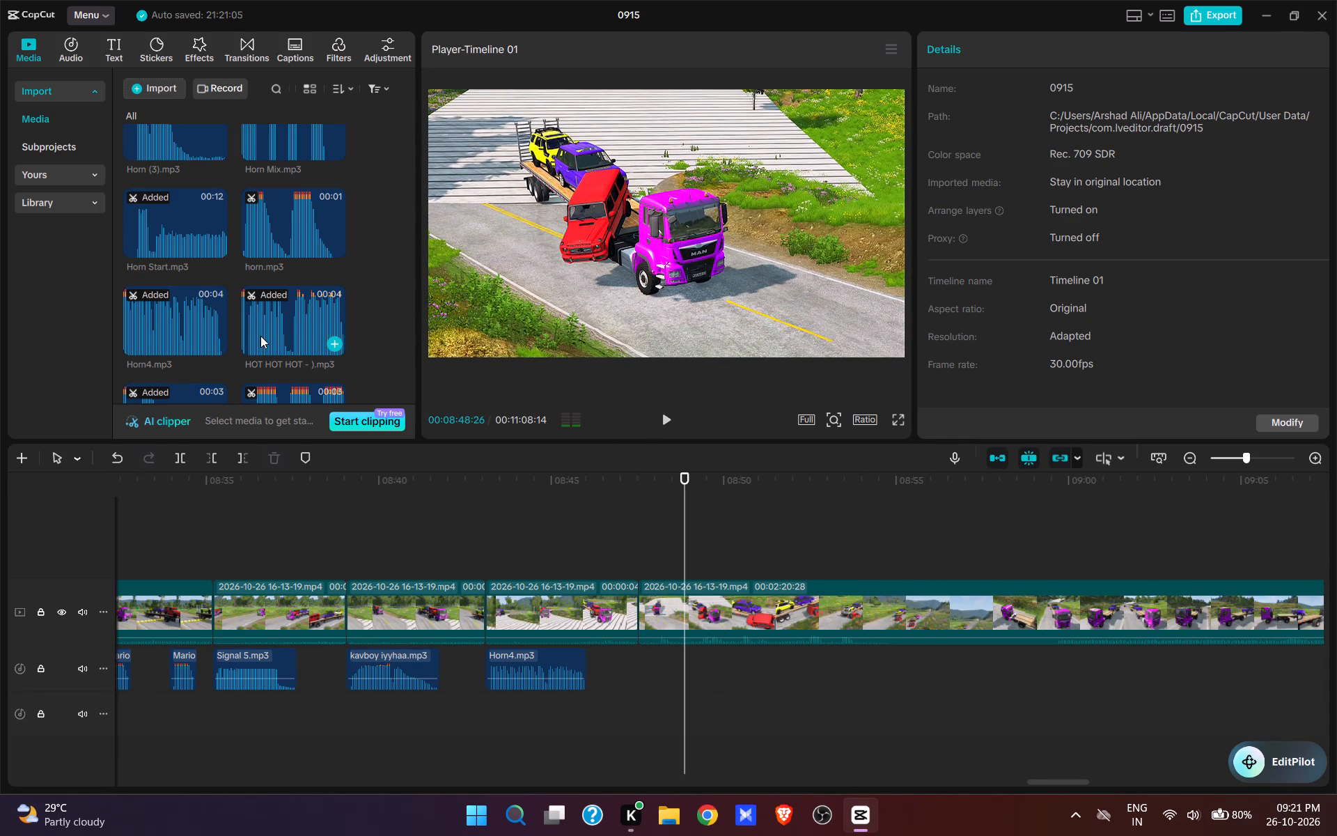
{"action": "scroll", "coordinate": [260, 336], "scroll_direction": "up", "scroll_amount": 5}
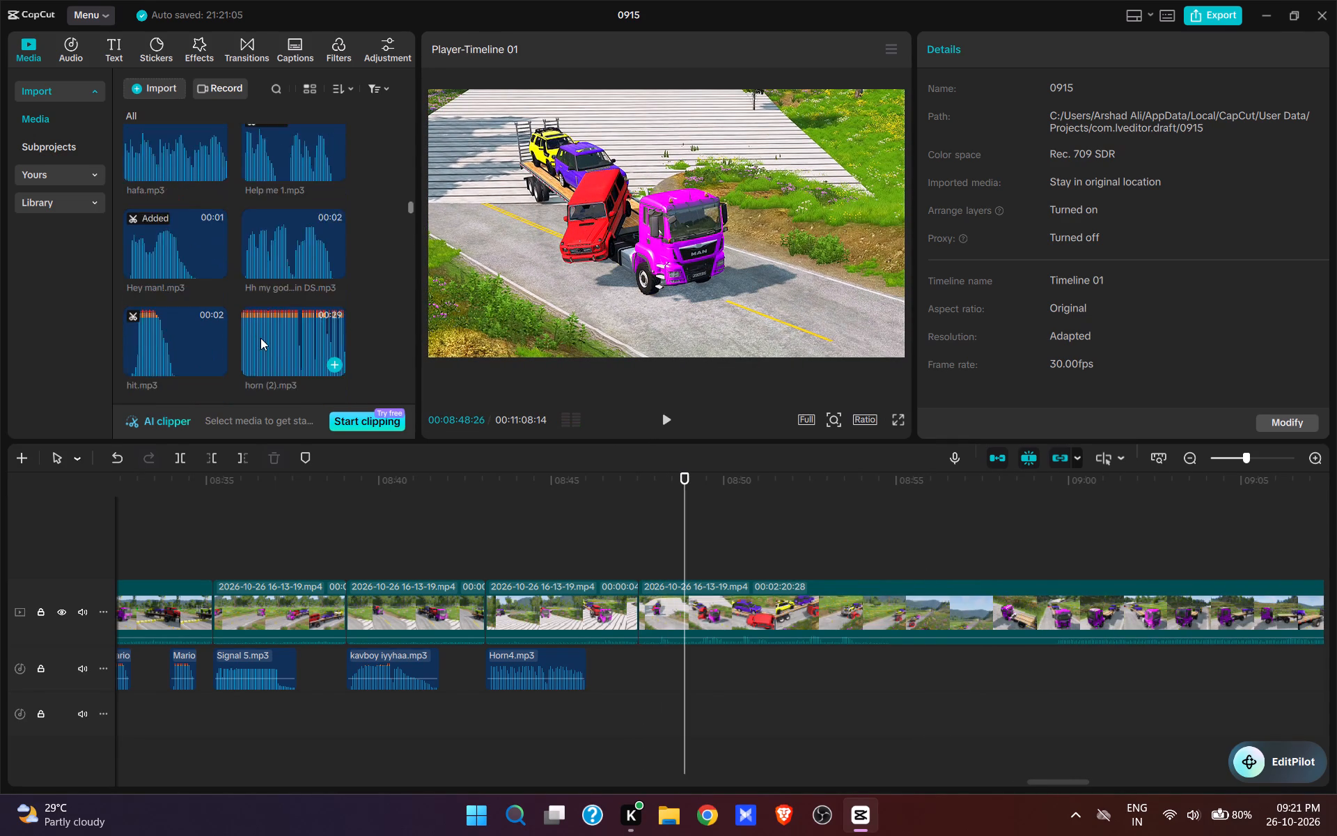
{"action": "scroll", "coordinate": [261, 338], "scroll_direction": "up", "scroll_amount": 2}
{"action": "scroll", "coordinate": [329, 187], "scroll_direction": "down", "scroll_amount": 3}
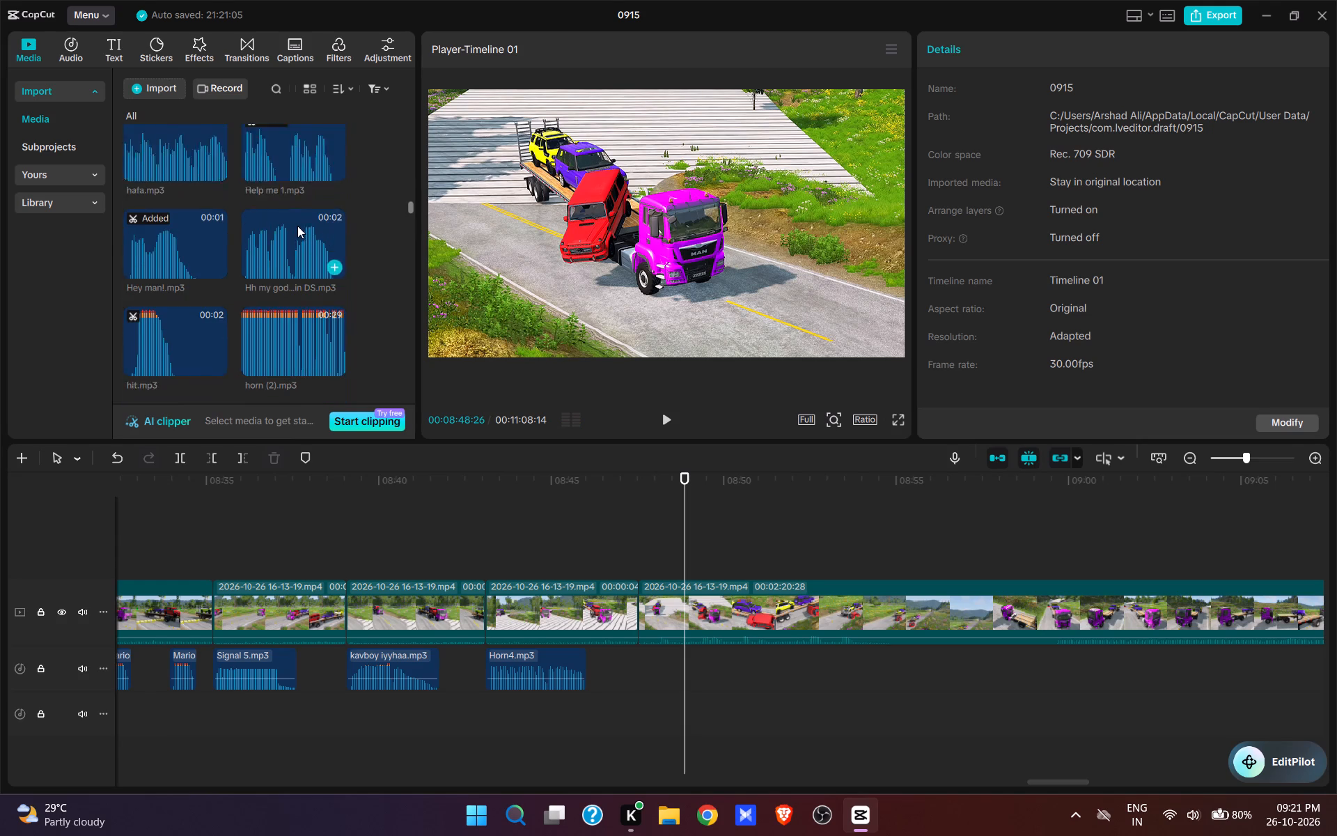
{"action": "scroll", "coordinate": [297, 226], "scroll_direction": "down", "scroll_amount": 5}
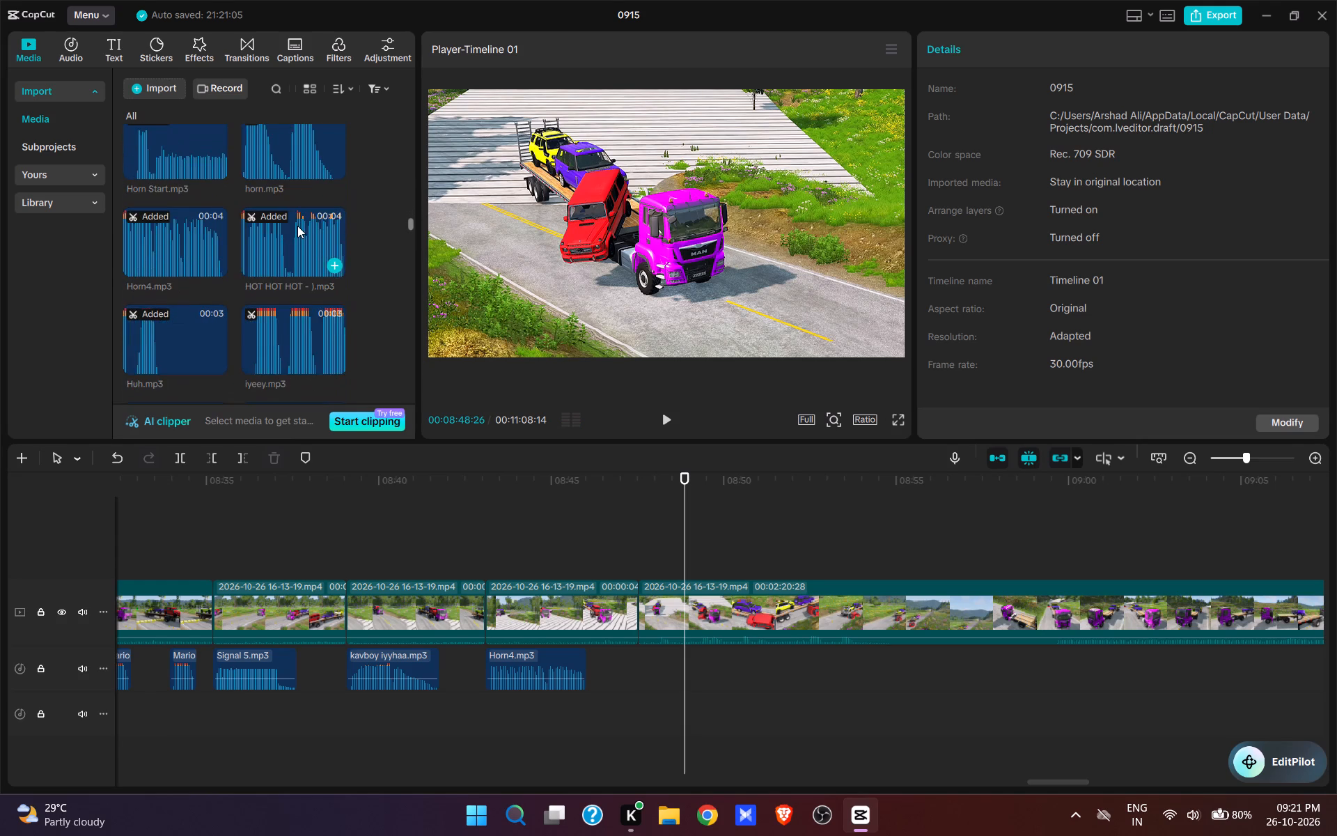
{"action": "scroll", "coordinate": [297, 226], "scroll_direction": "down", "scroll_amount": 7}
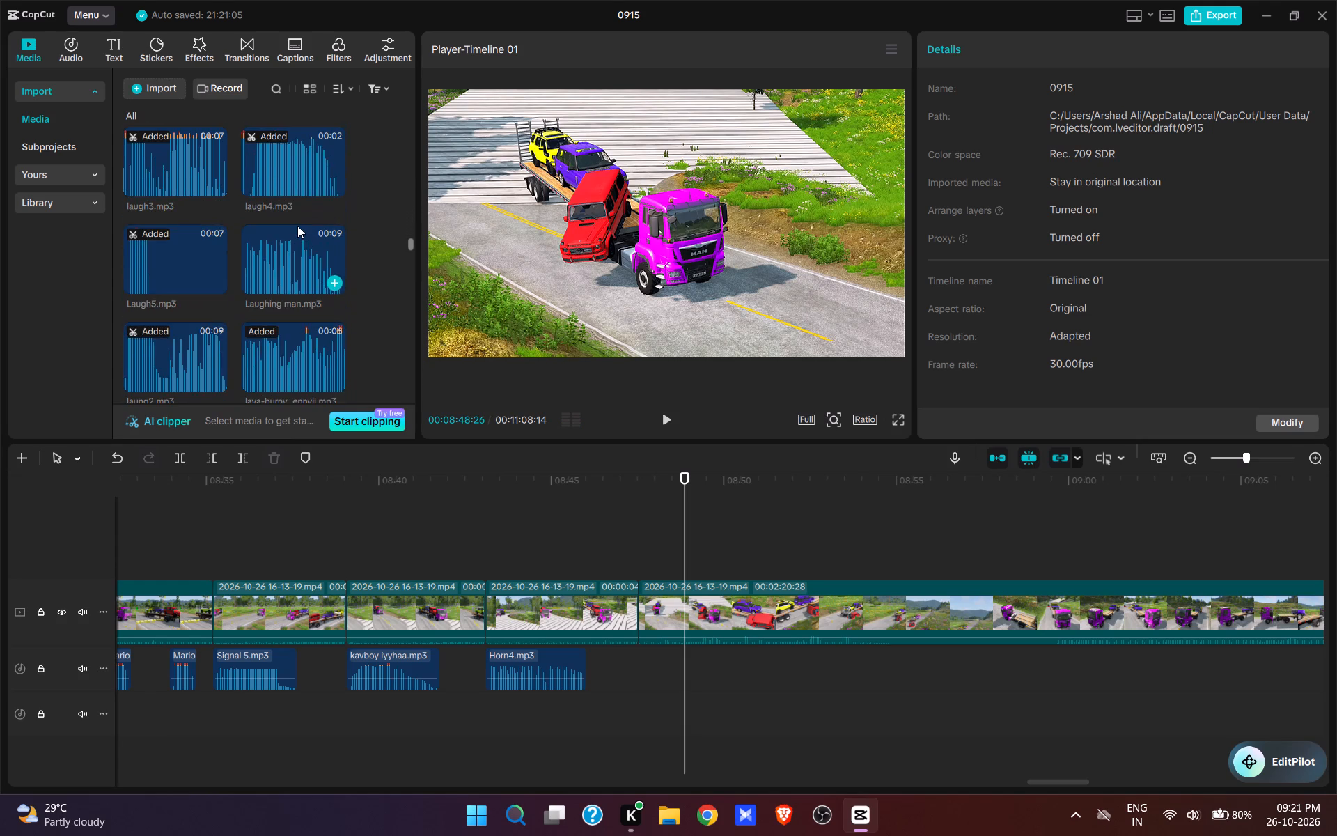
{"action": "scroll", "coordinate": [297, 226], "scroll_direction": "down", "scroll_amount": 5}
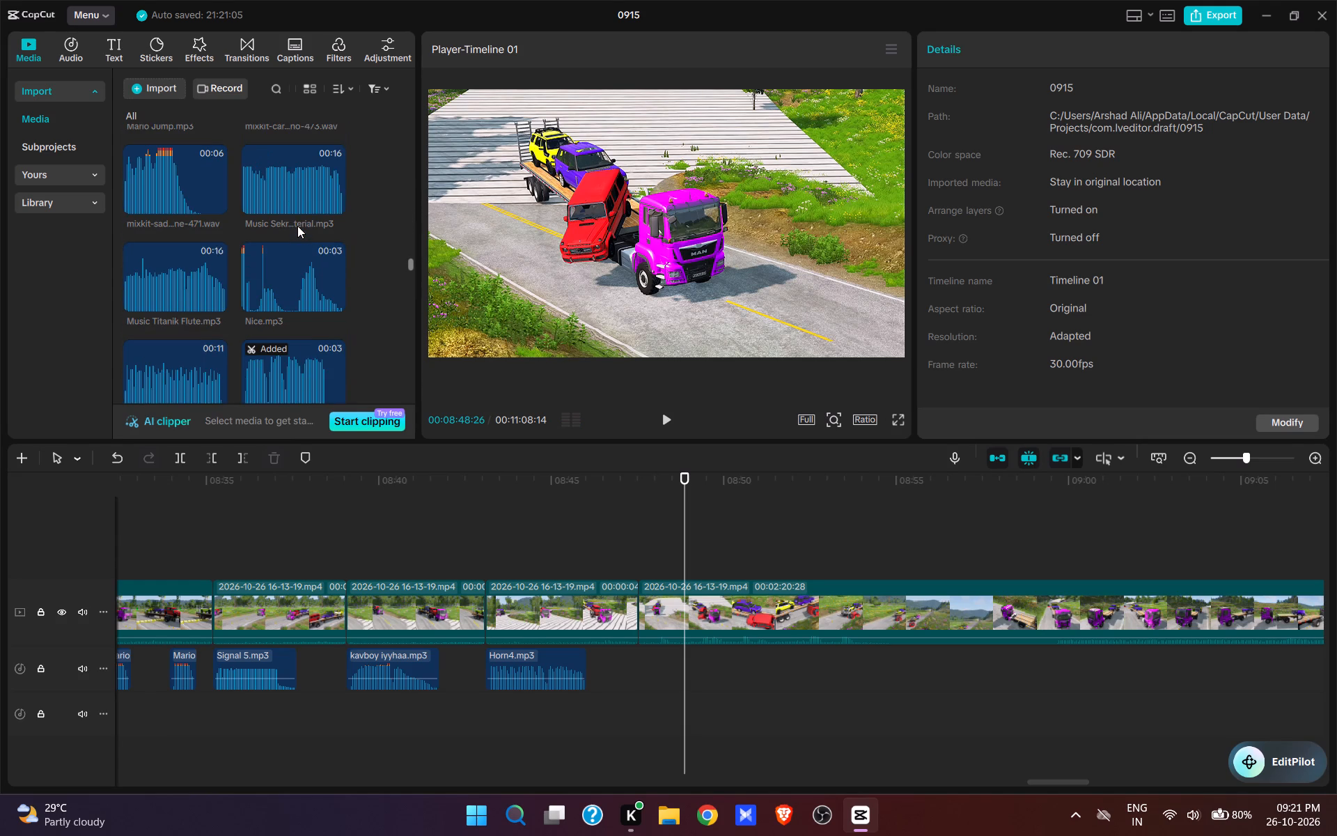
{"action": "scroll", "coordinate": [297, 226], "scroll_direction": "down", "scroll_amount": 1}
{"action": "scroll", "coordinate": [306, 304], "scroll_direction": "down", "scroll_amount": 1}
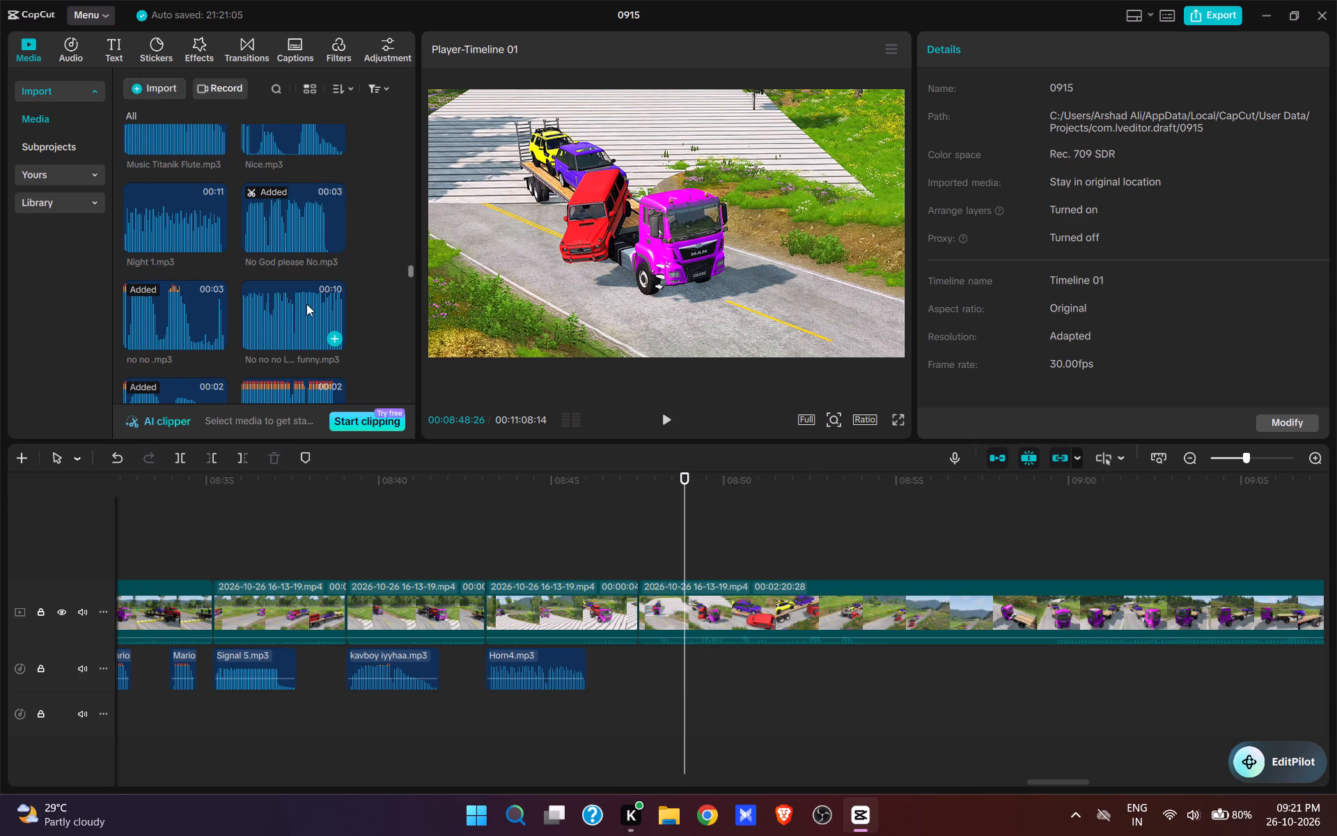
{"action": "left_click", "coordinate": [265, 320]}
{"action": "left_click", "coordinate": [337, 338]}
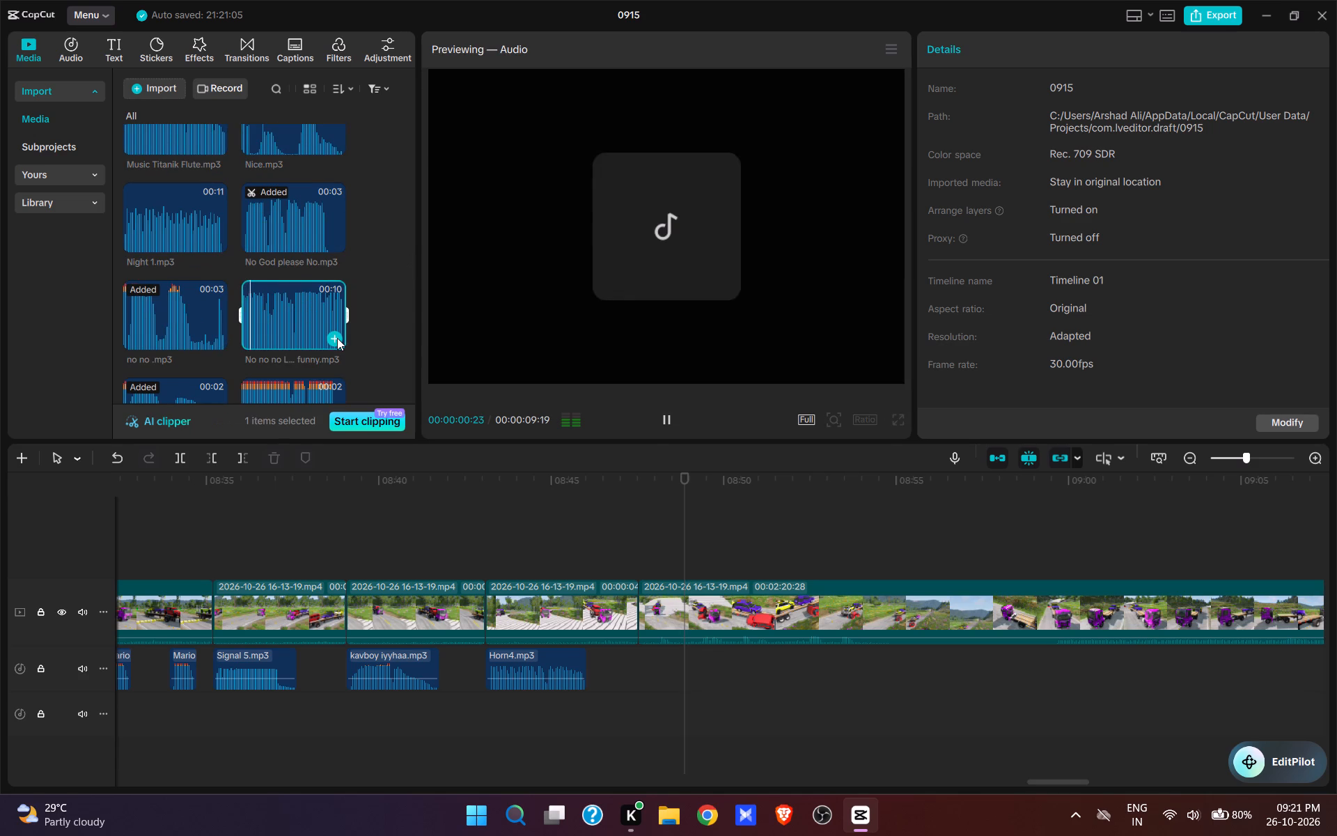
Trim the end of the No no no Laugh funny clip to 00:08:53:24, as the truck drags the red car away.
{"action": "key", "text": "space"}
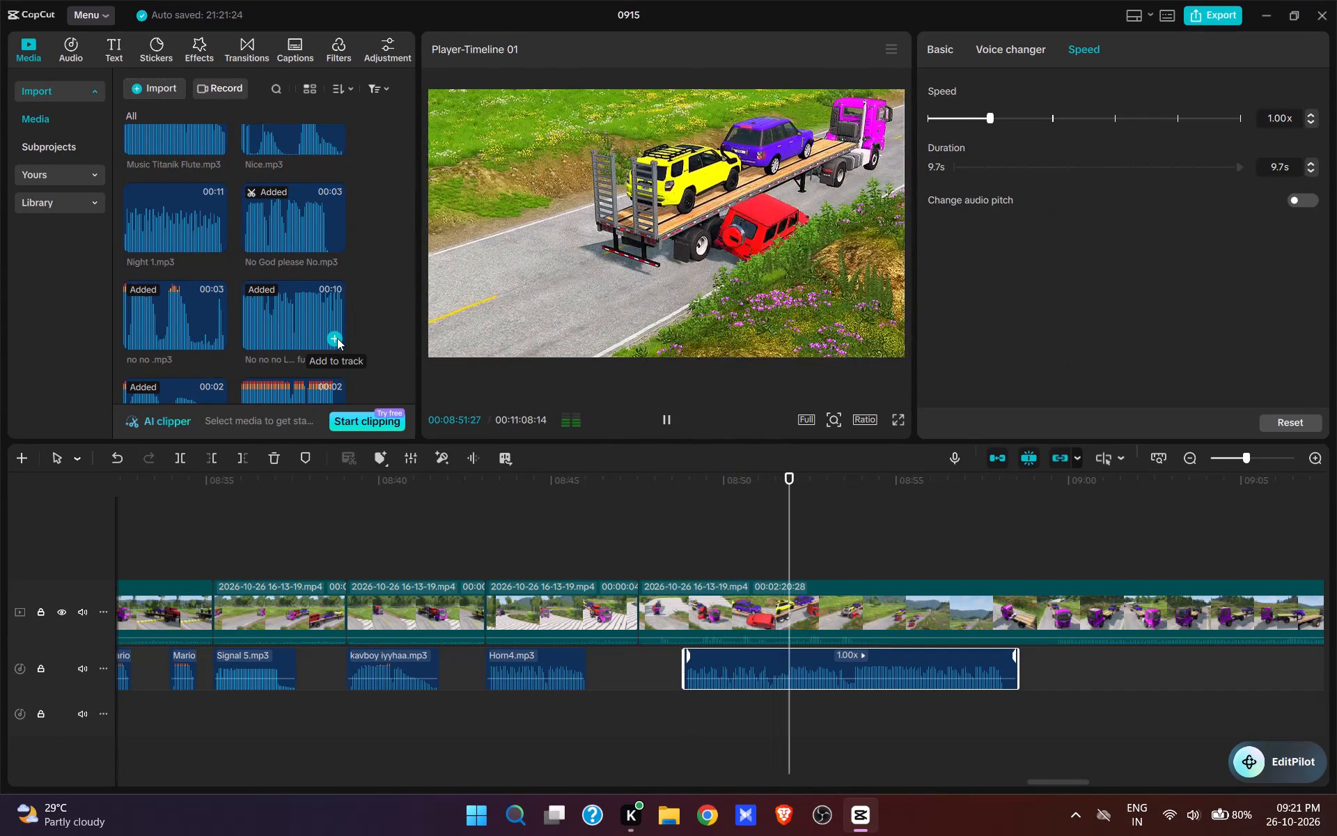
{"action": "key", "text": "space"}
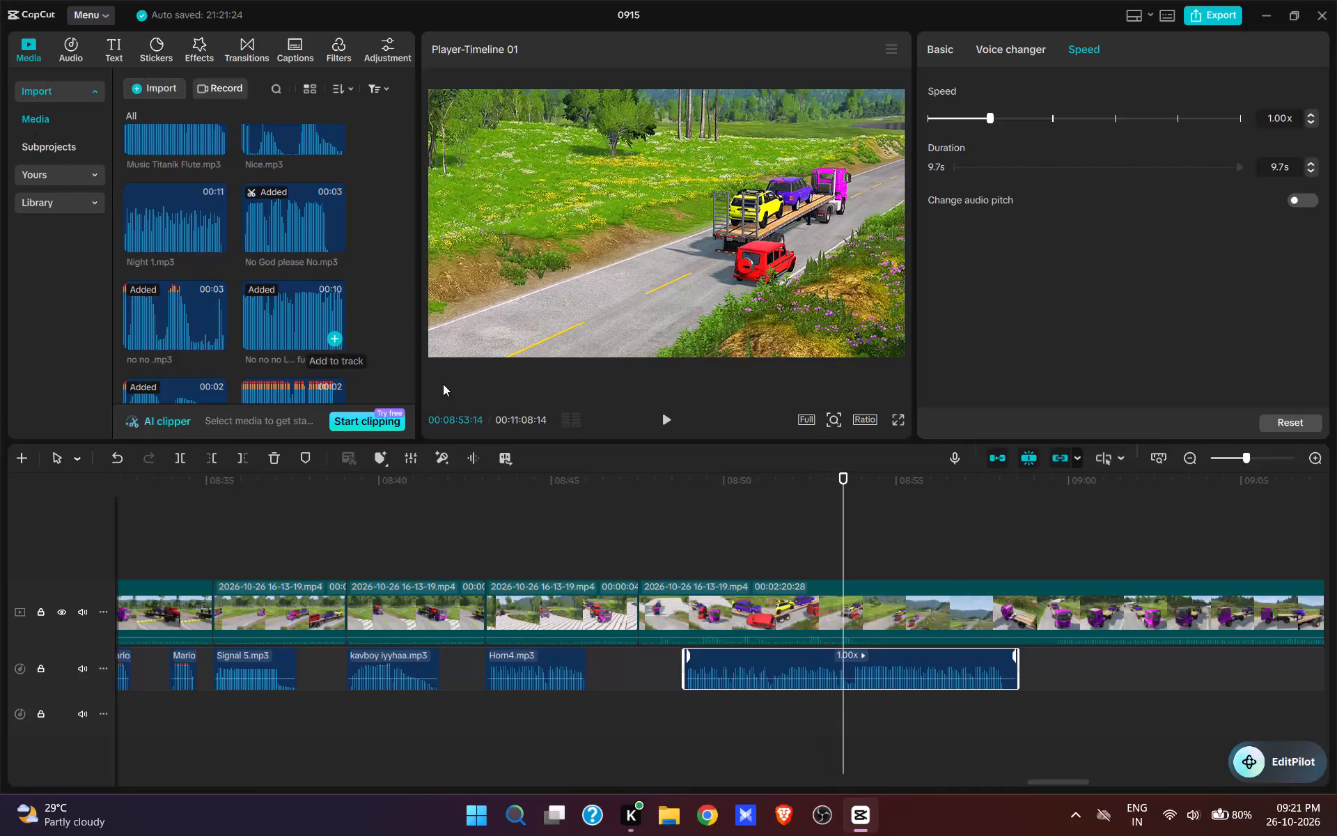
{"action": "key", "text": "space"}
{"action": "key", "text": "space"}
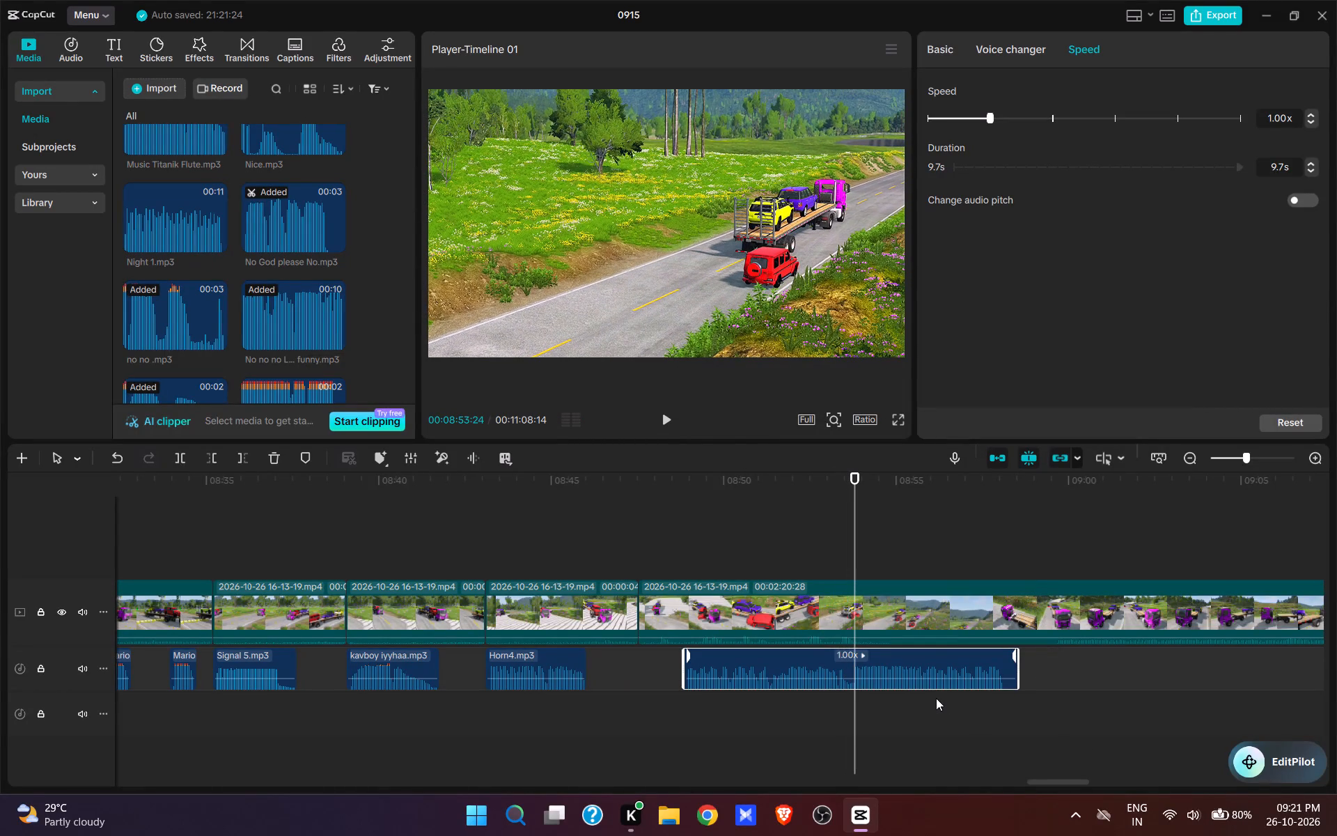
{"action": "key", "text": "e"}
Split the video at 00:08:53:24 and remove the footage from there to about 00:09:01.
{"action": "left_click", "coordinate": [865, 626]}
{"action": "key", "text": "w"}
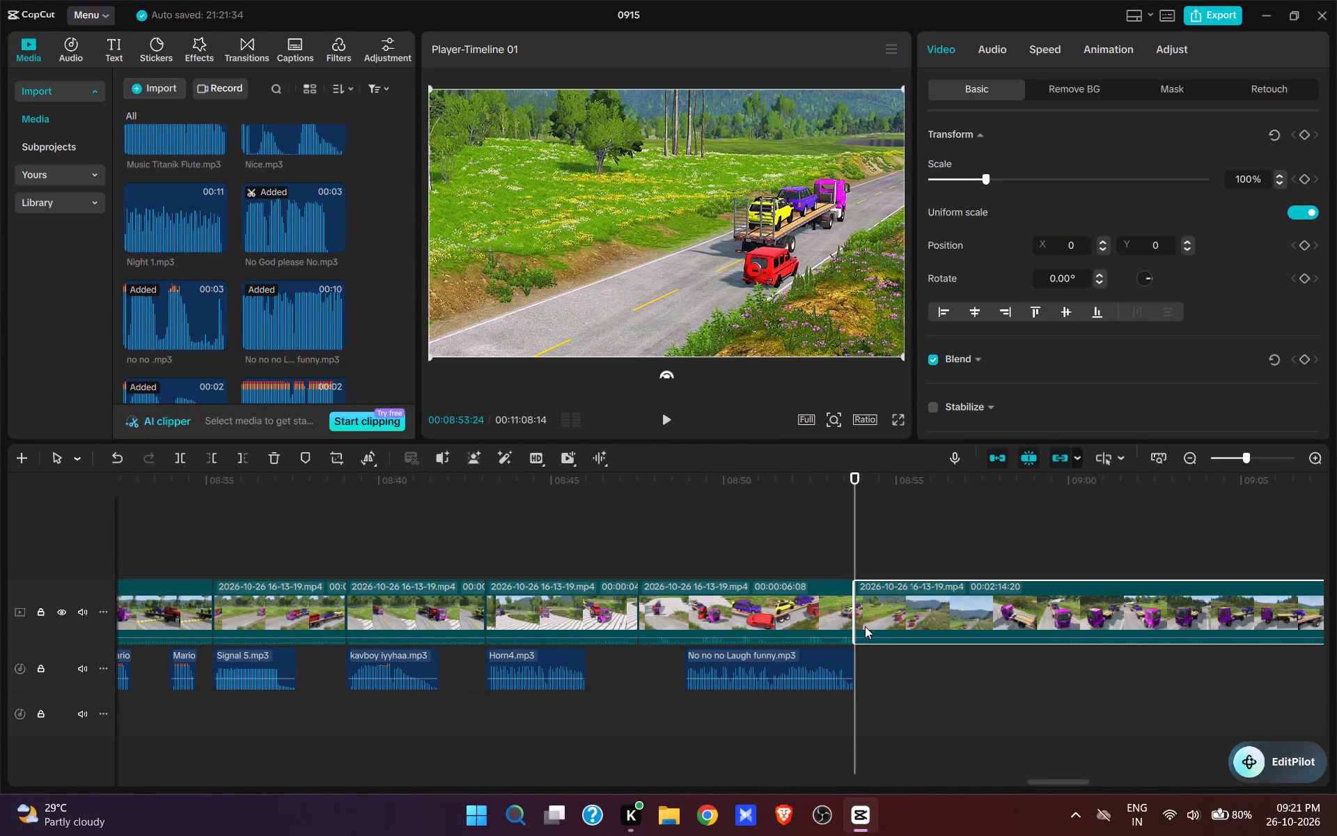
{"action": "left_click_drag", "start_coordinate": [866, 626], "coordinate": [875, 641]}
{"action": "left_click", "coordinate": [1009, 559]}
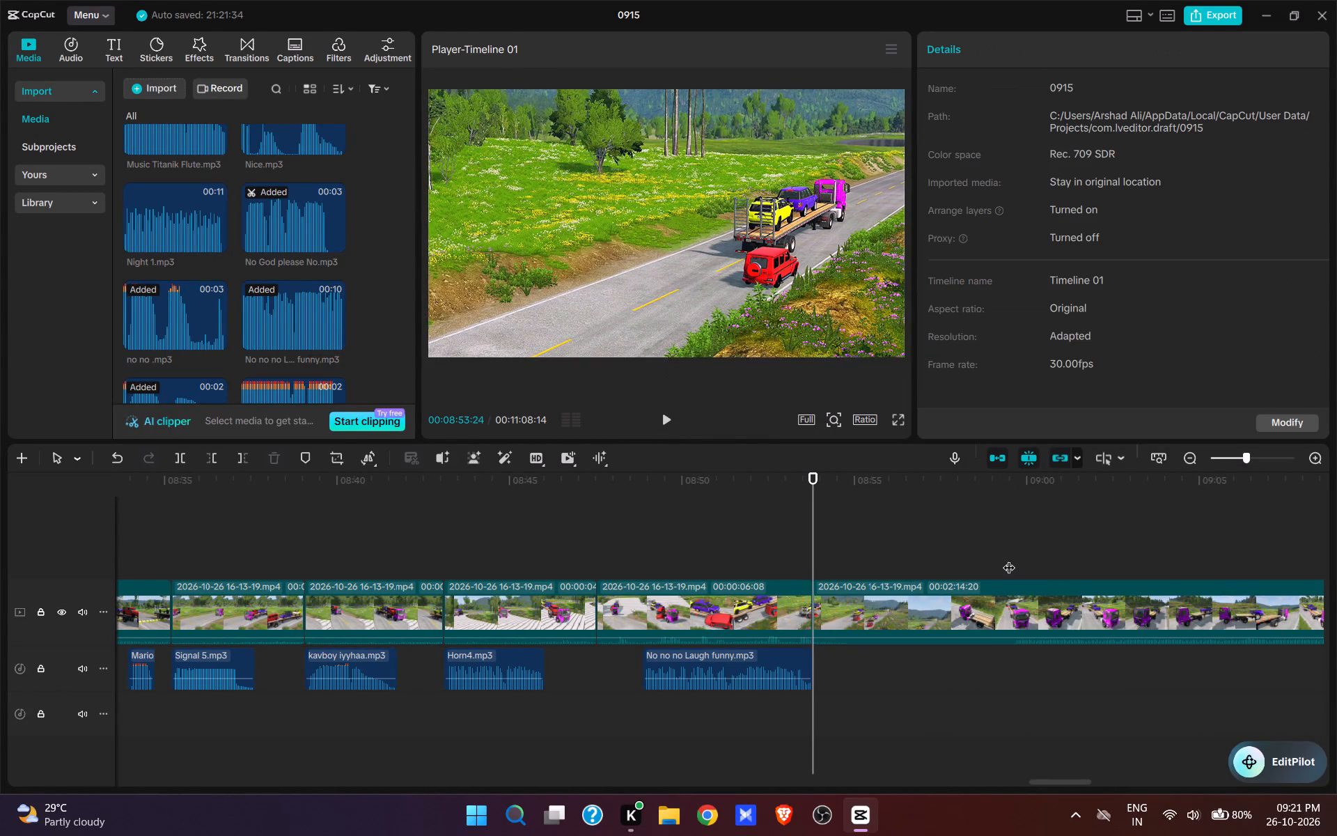
{"action": "key", "text": "space"}
{"action": "key", "text": "space"}
{"action": "key", "text": "space"}
{"action": "key", "text": "space"}
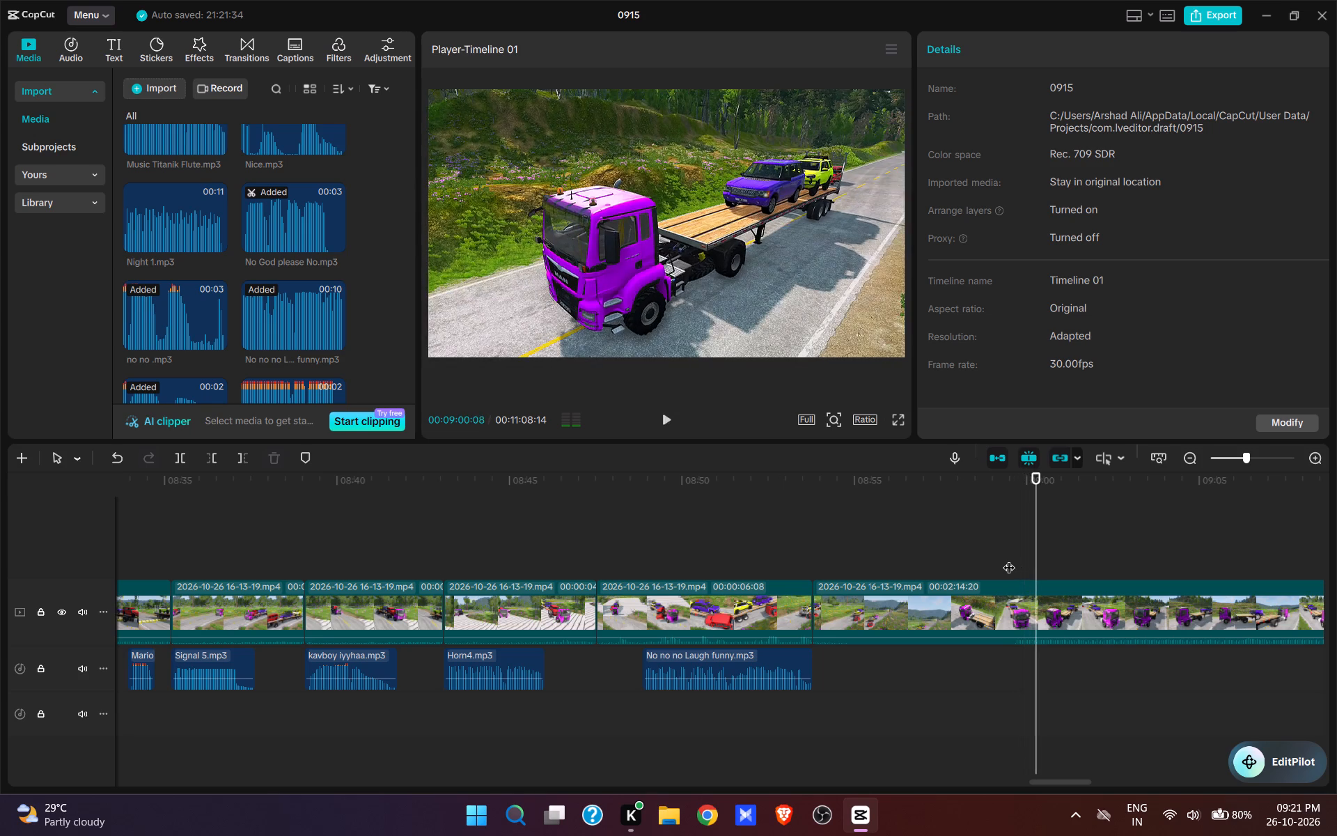
{"action": "key", "text": "space"}
{"action": "key", "text": "space"}
{"action": "type", "text": "q"}
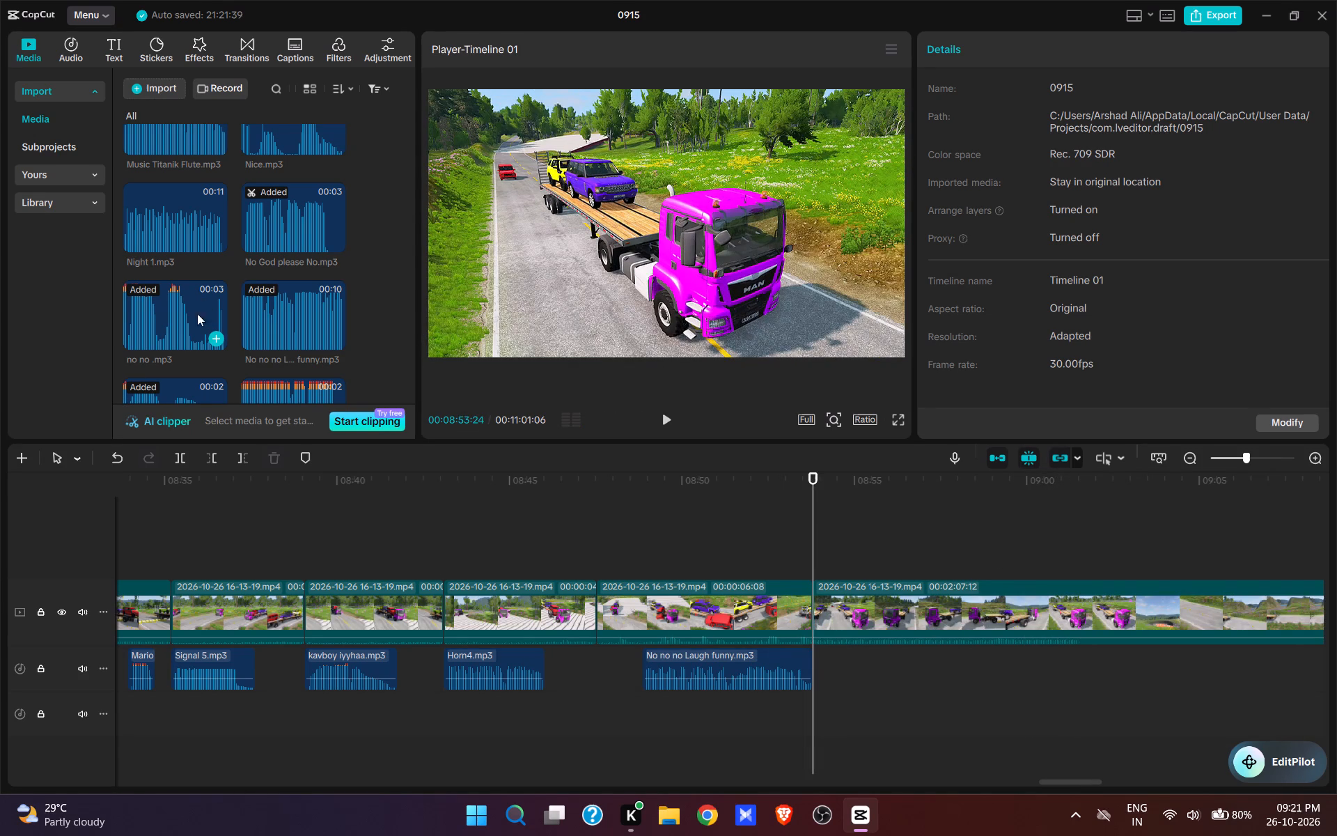
Preview the mixkit-sad and Music Sekr clips, but add the 1.9 s mixkit-cartoon 473.wav at 00:08:53:24, where the red car is left behind.
{"action": "scroll", "coordinate": [168, 265], "scroll_direction": "down", "scroll_amount": 2}
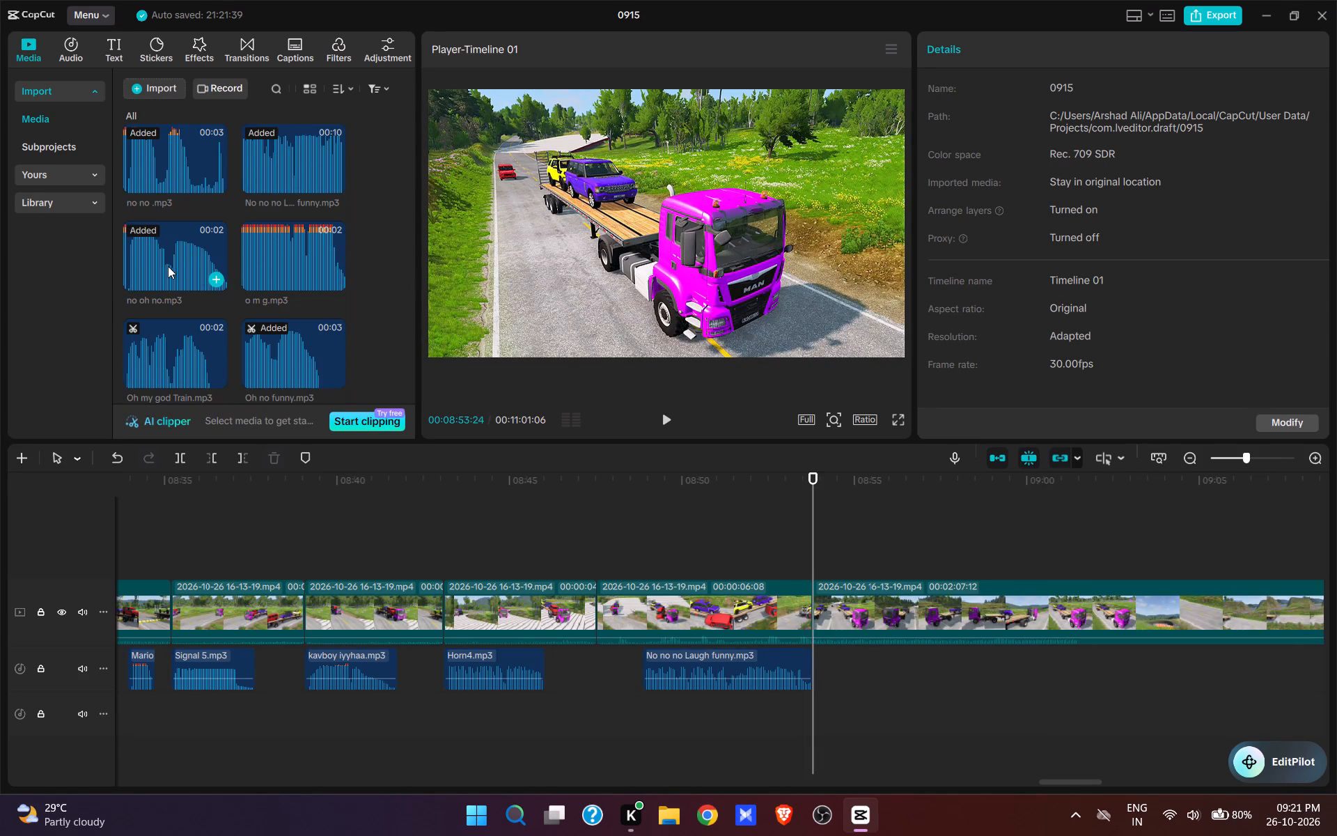
{"action": "scroll", "coordinate": [168, 266], "scroll_direction": "up", "scroll_amount": 4}
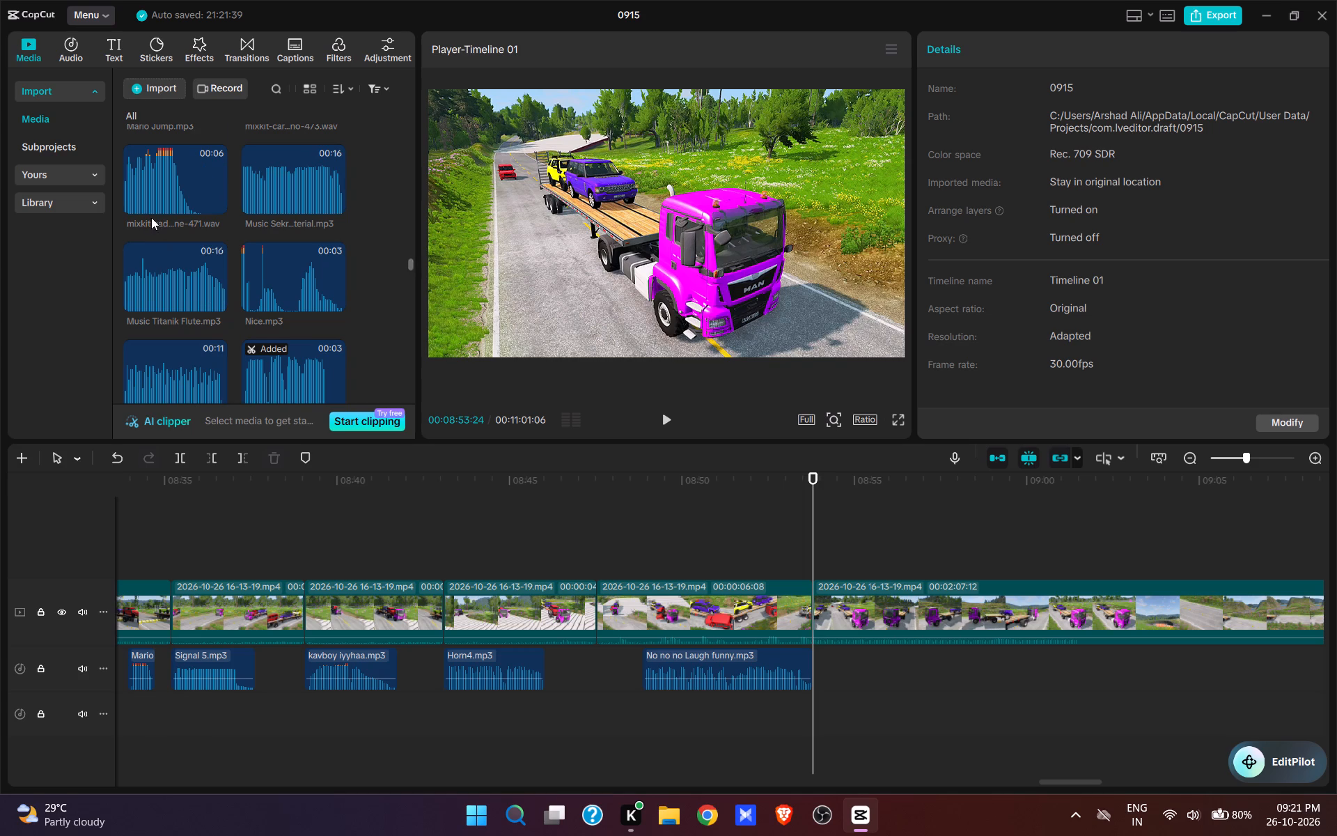
{"action": "left_click", "coordinate": [155, 206]}
{"action": "left_click", "coordinate": [307, 186]}
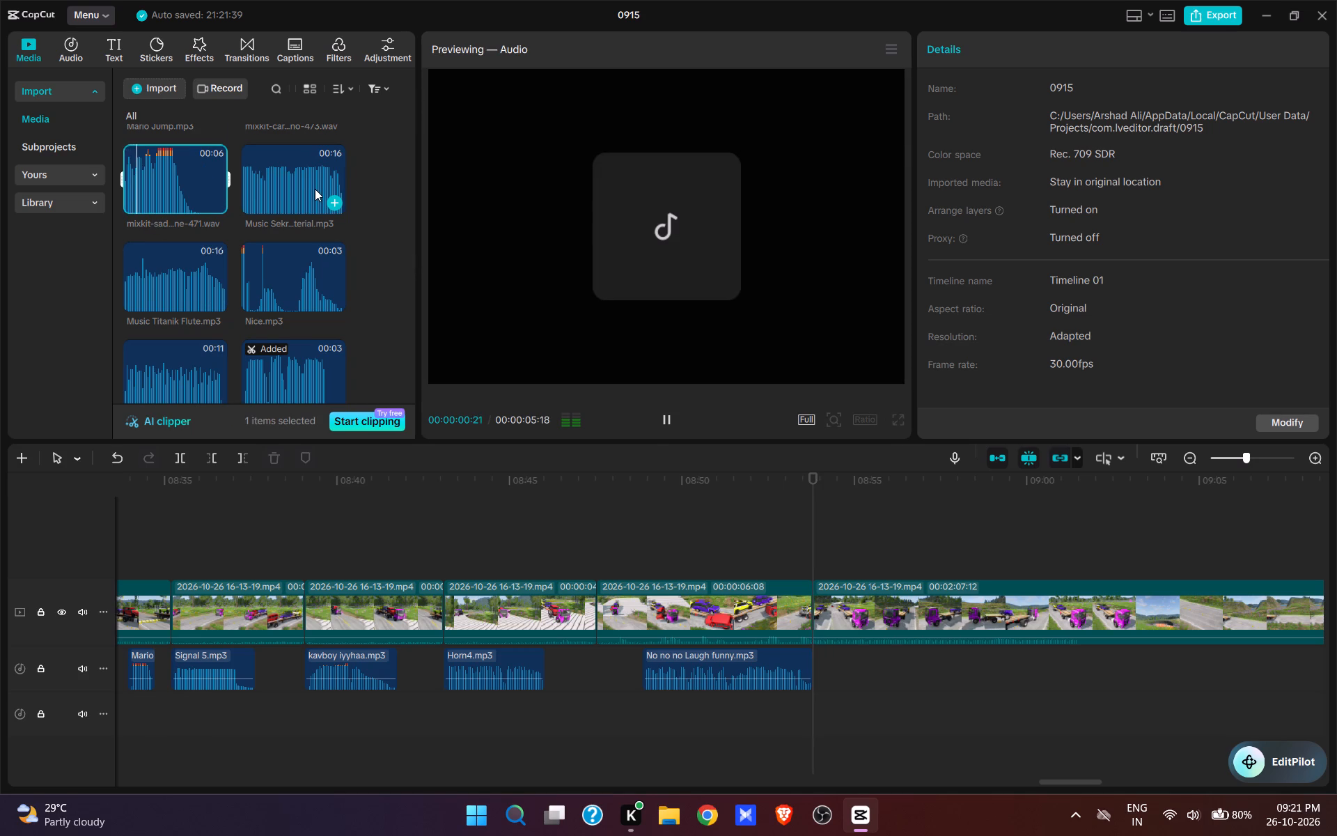
{"action": "scroll", "coordinate": [313, 258], "scroll_direction": "up", "scroll_amount": 2}
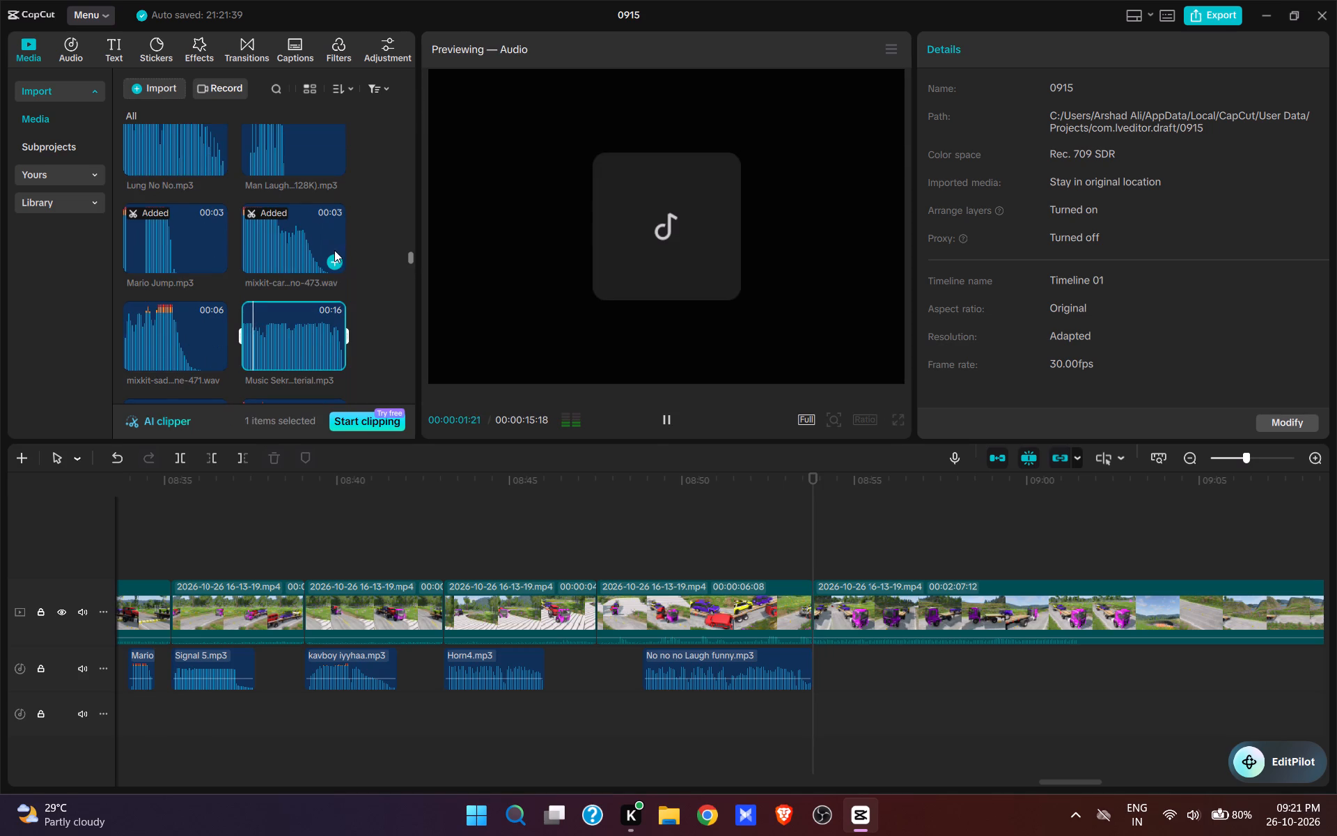
{"action": "left_click", "coordinate": [334, 258]}
Add the 4.4 s yaaaaaa bolacha.mp3 at 00:08:55:21, right after the mixkit-cartoon clip as the truck drives on with two cars.
{"action": "key", "text": "space"}
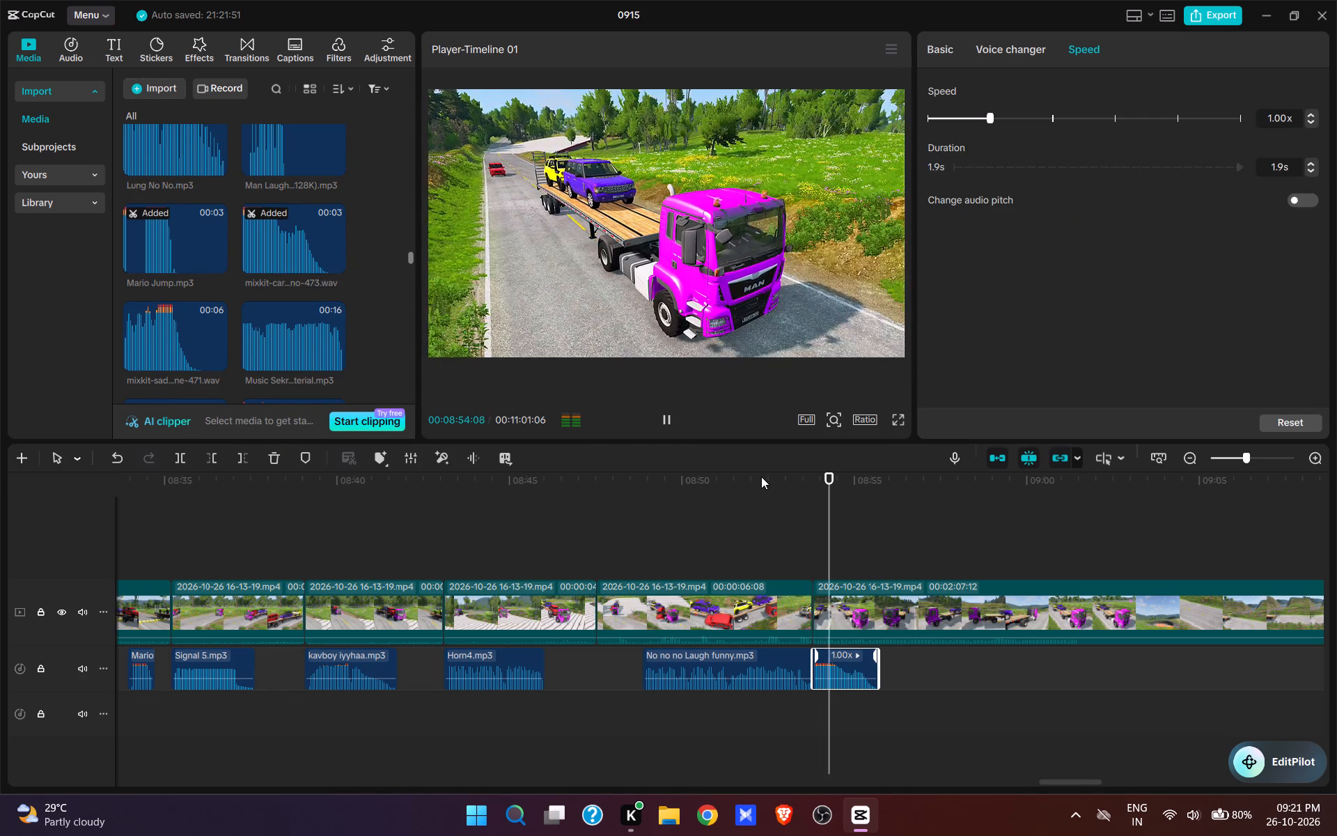
{"action": "key", "text": "space"}
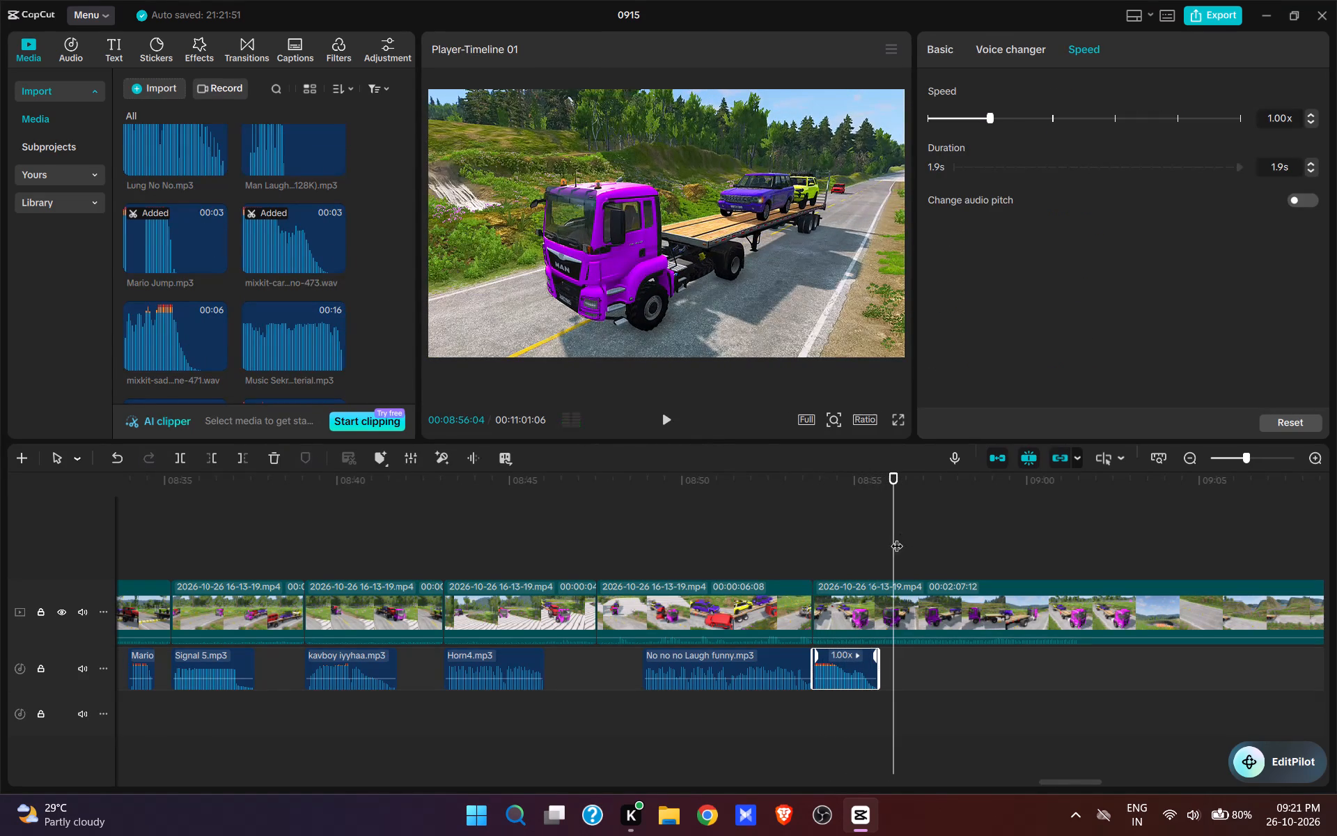
{"action": "left_click", "coordinate": [882, 552]}
{"action": "scroll", "coordinate": [305, 225], "scroll_direction": "down", "scroll_amount": 14}
{"action": "left_click_drag", "start_coordinate": [409, 305], "coordinate": [411, 441]}
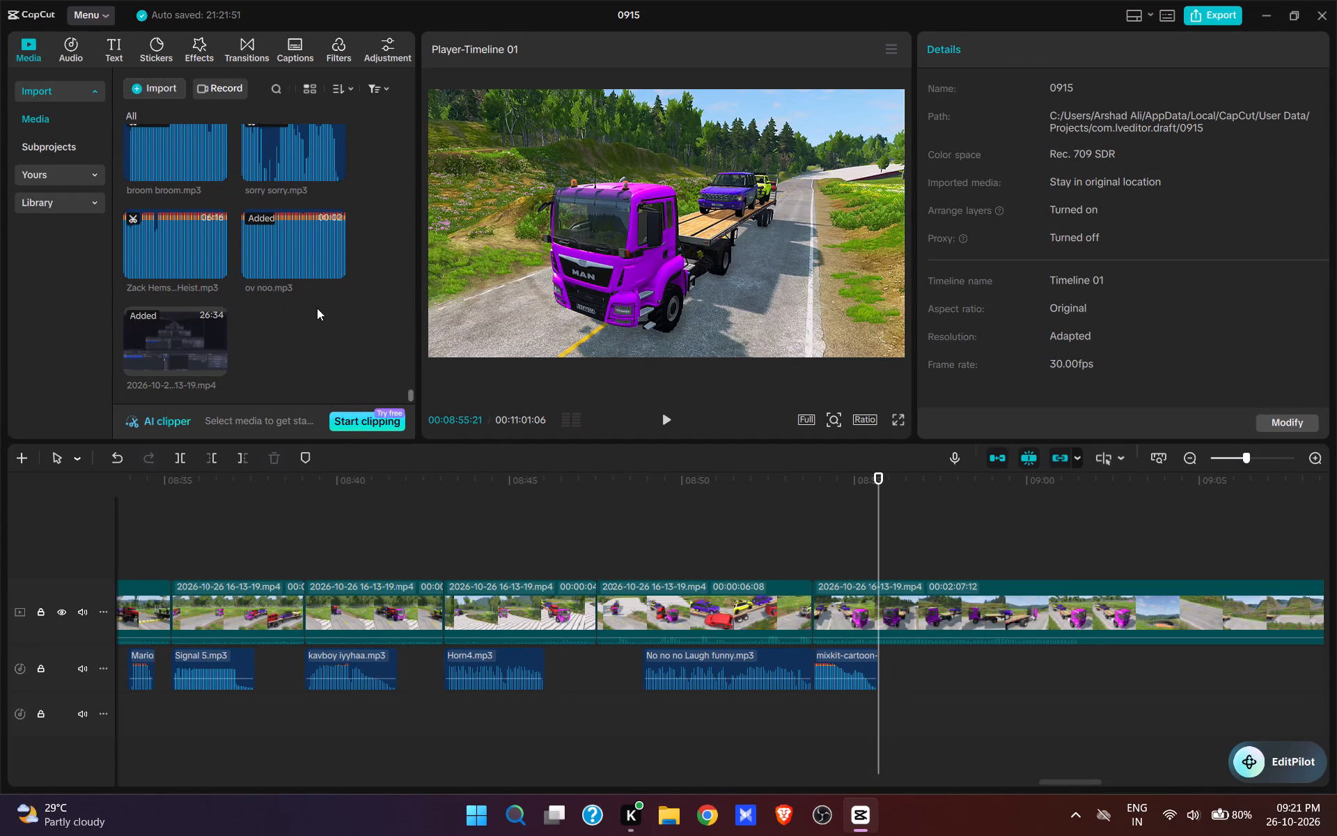
{"action": "scroll", "coordinate": [317, 308], "scroll_direction": "up", "scroll_amount": 4}
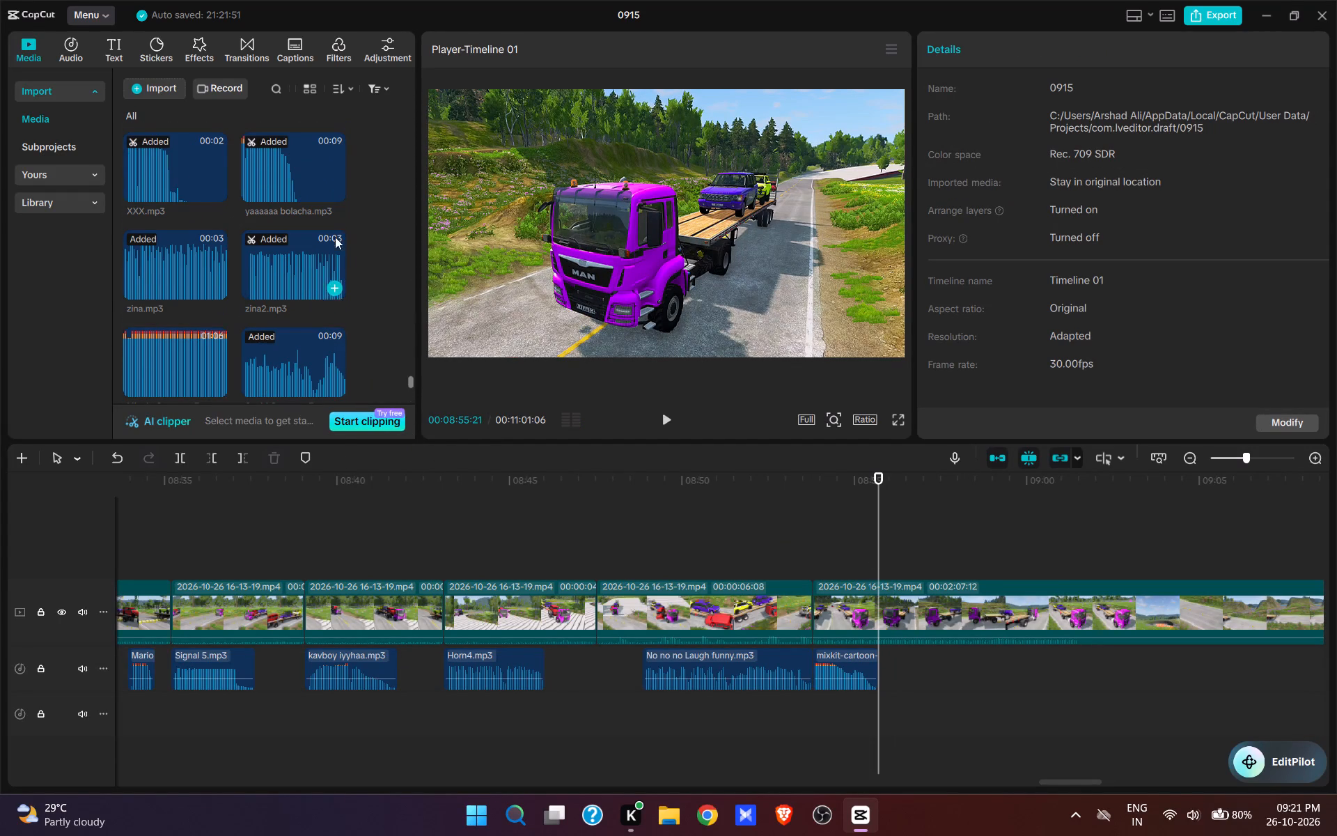
{"action": "left_click", "coordinate": [330, 187]}
Split the video at 00:09:01:04 and remove the footage from there to about 00:09:12:21.
{"action": "key", "text": "space"}
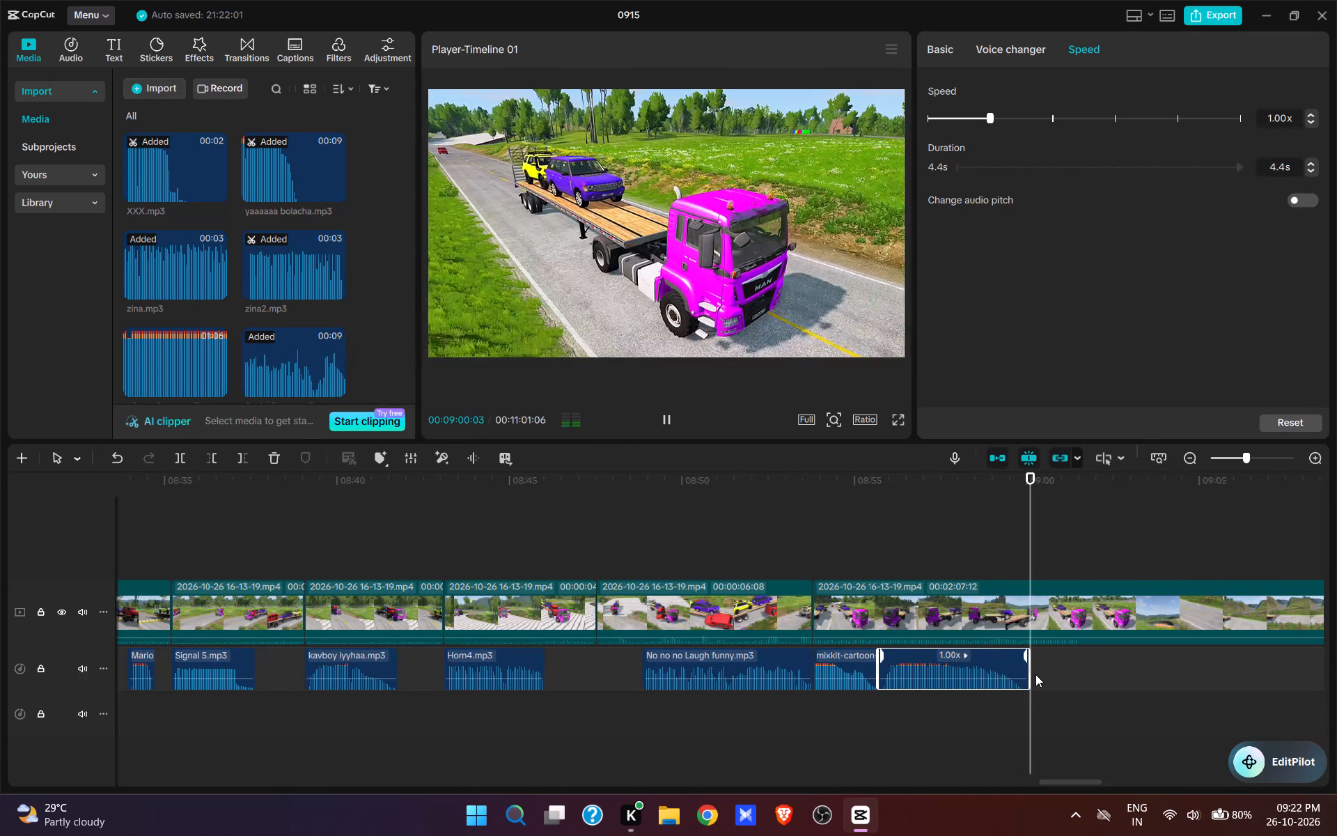
{"action": "key", "text": "space"}
{"action": "type", "text": "w"}
{"action": "left_click_drag", "start_coordinate": [1040, 674], "coordinate": [1057, 688]}
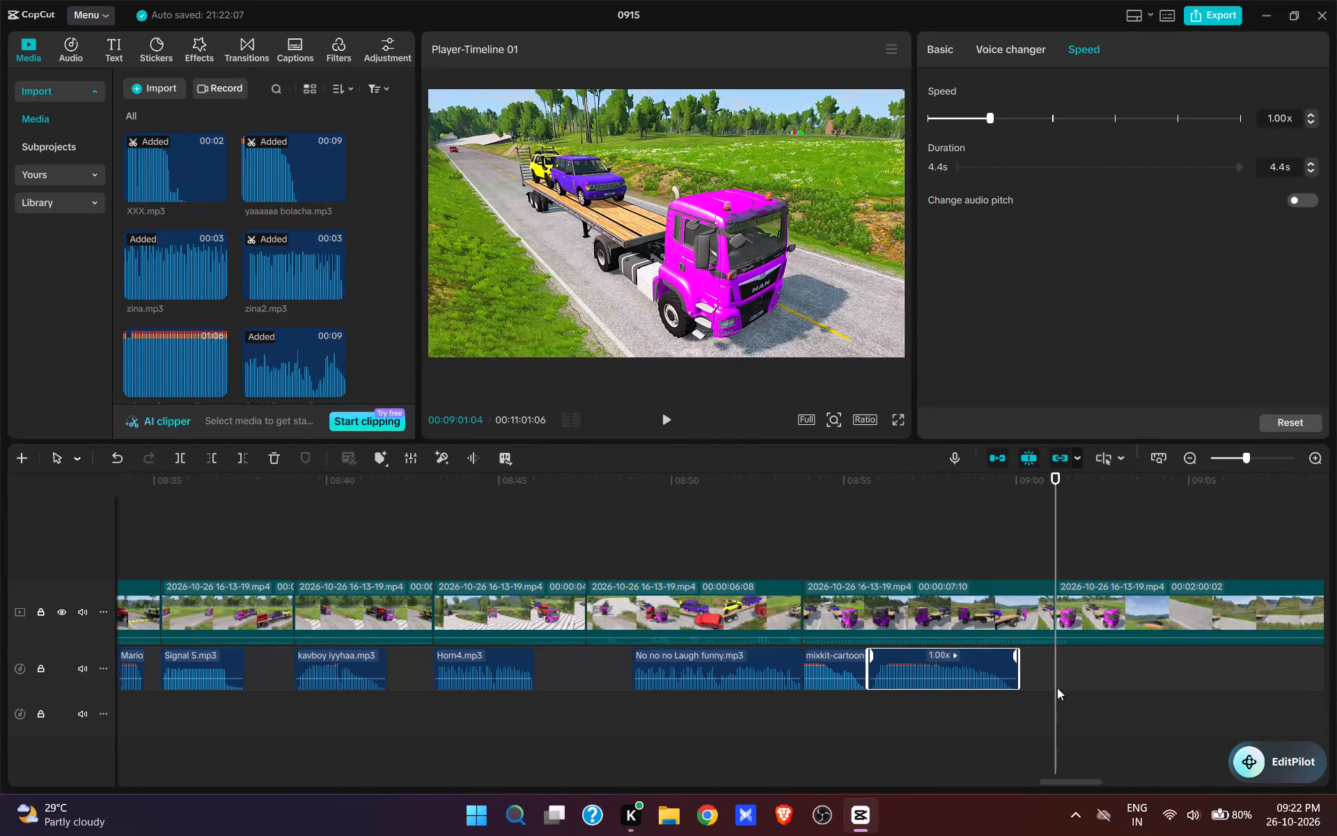
{"action": "left_click_drag", "start_coordinate": [1057, 688], "coordinate": [951, 725]}
{"action": "left_click", "coordinate": [809, 572]}
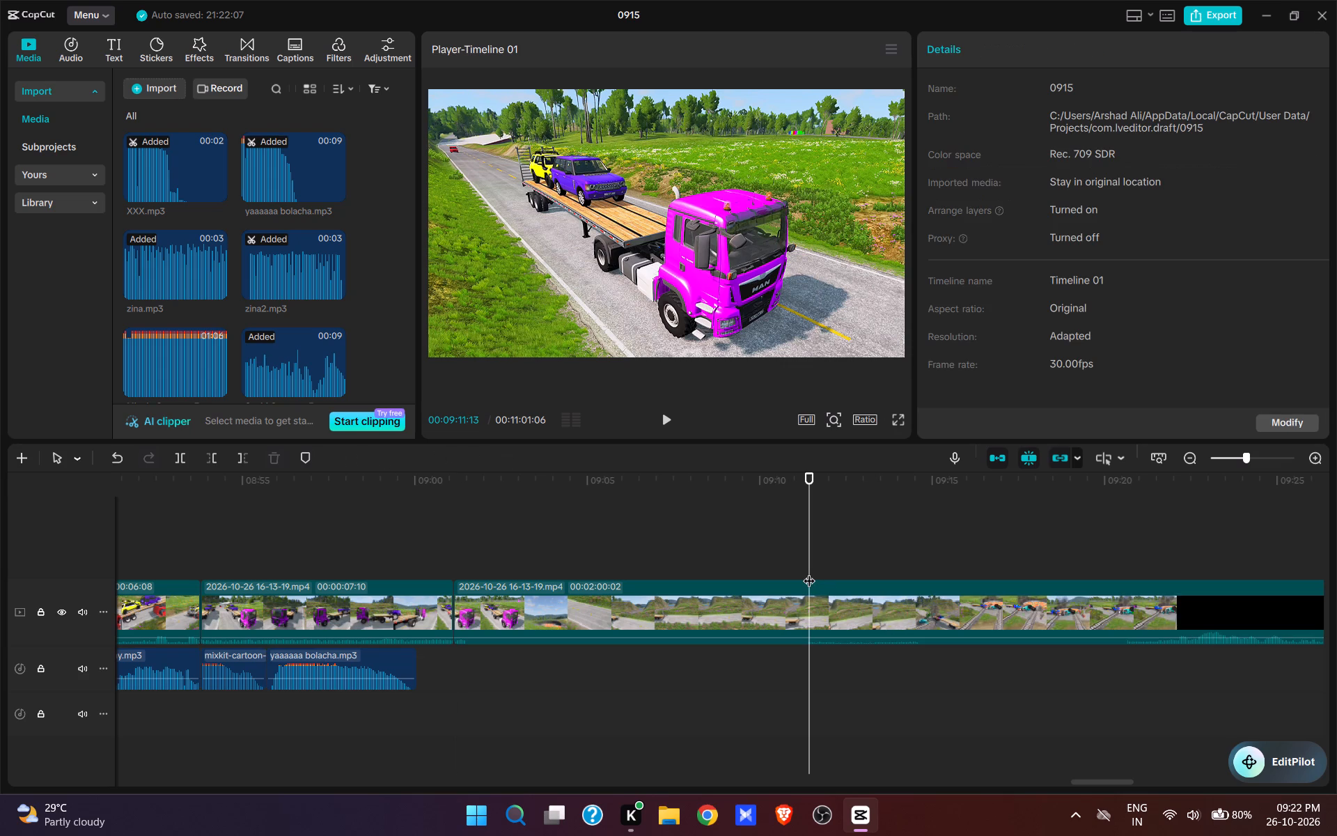
{"action": "key", "text": "space"}
{"action": "key", "text": "space"}
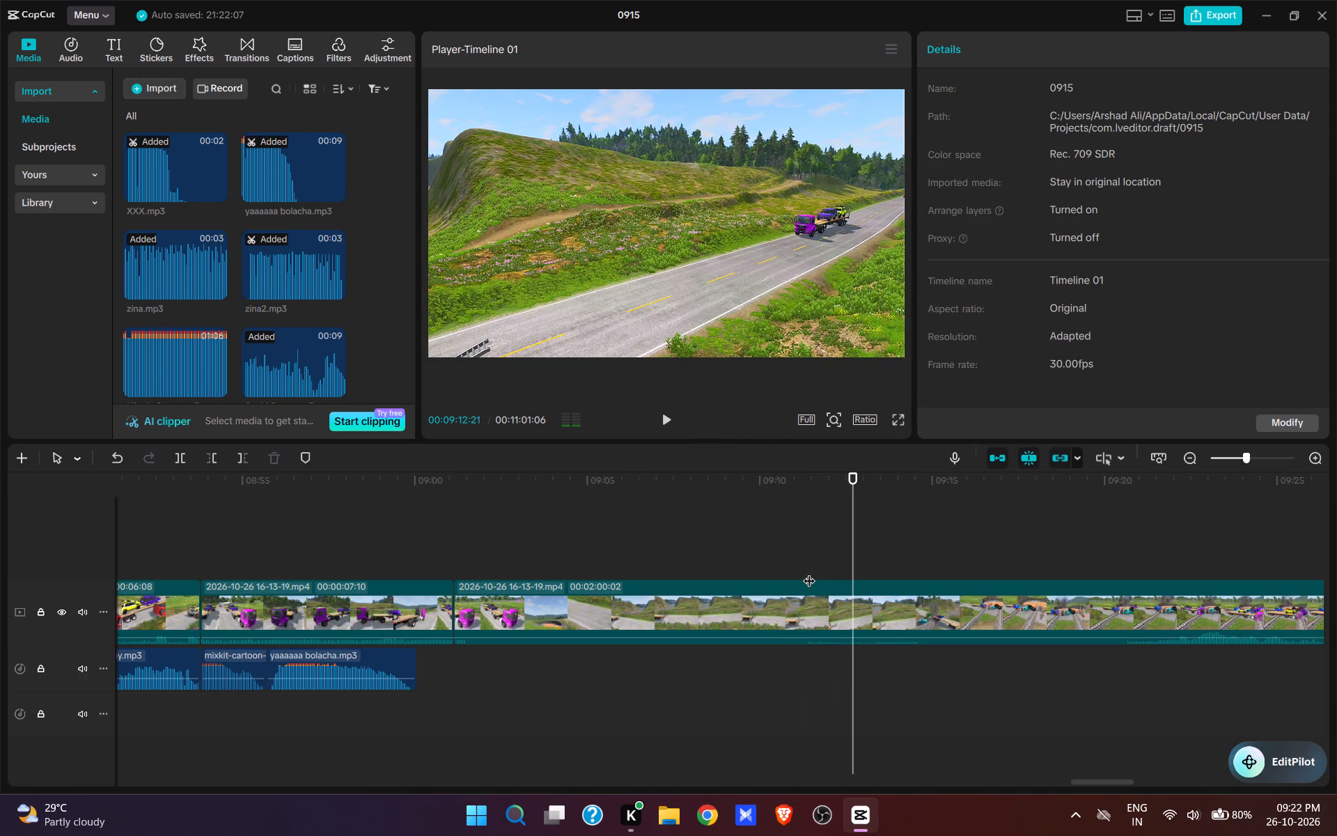
{"action": "type", "text": "q"}
{"action": "key", "text": "space"}
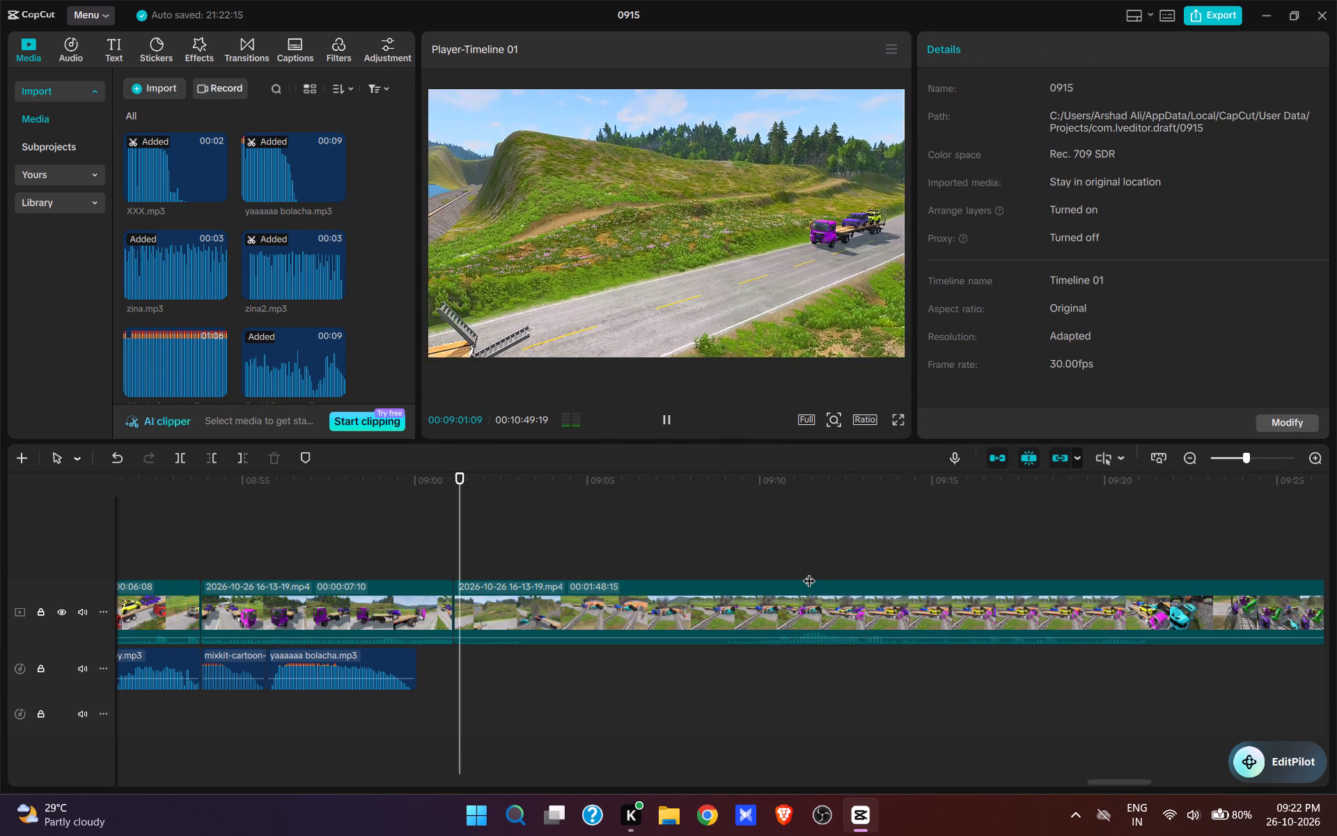
{"action": "key", "text": "space"}
{"action": "left_click", "coordinate": [455, 549]}
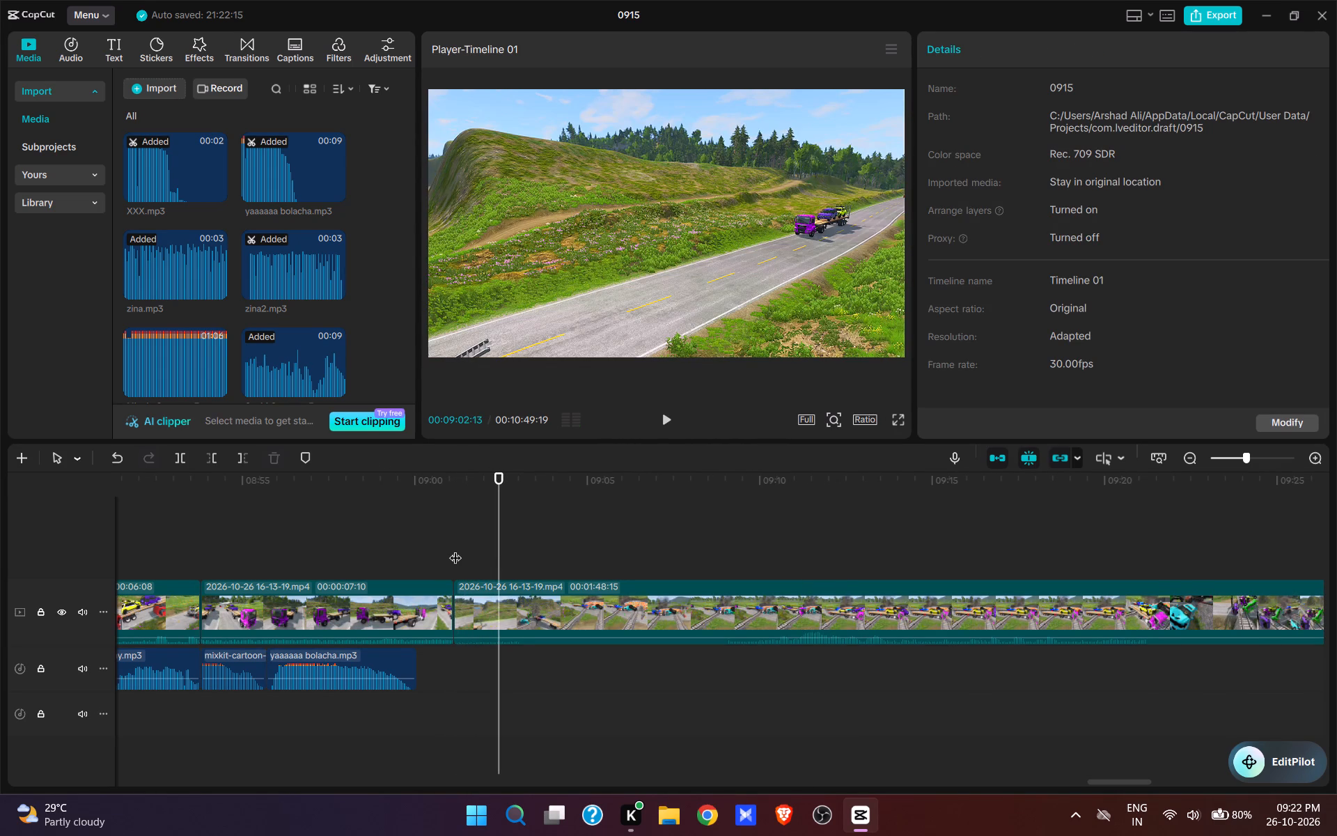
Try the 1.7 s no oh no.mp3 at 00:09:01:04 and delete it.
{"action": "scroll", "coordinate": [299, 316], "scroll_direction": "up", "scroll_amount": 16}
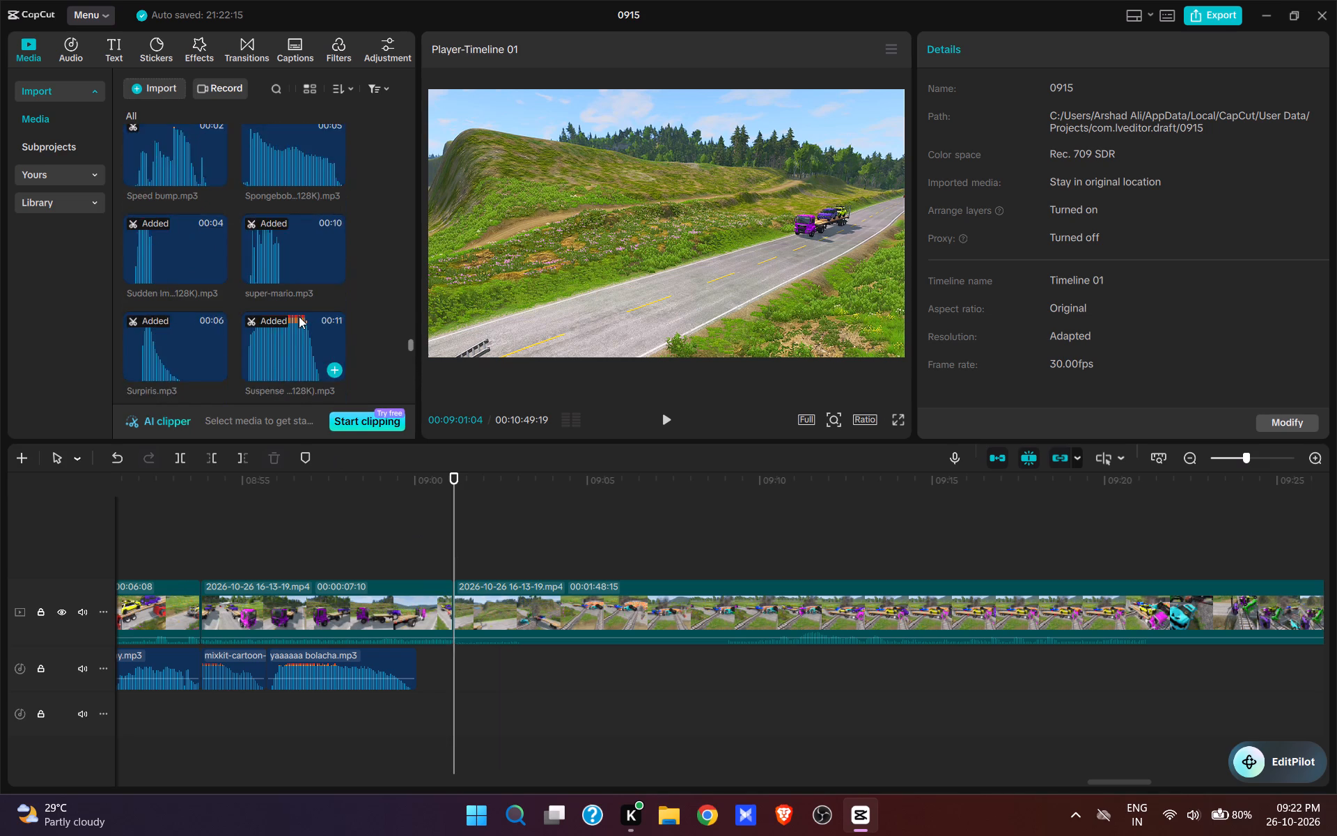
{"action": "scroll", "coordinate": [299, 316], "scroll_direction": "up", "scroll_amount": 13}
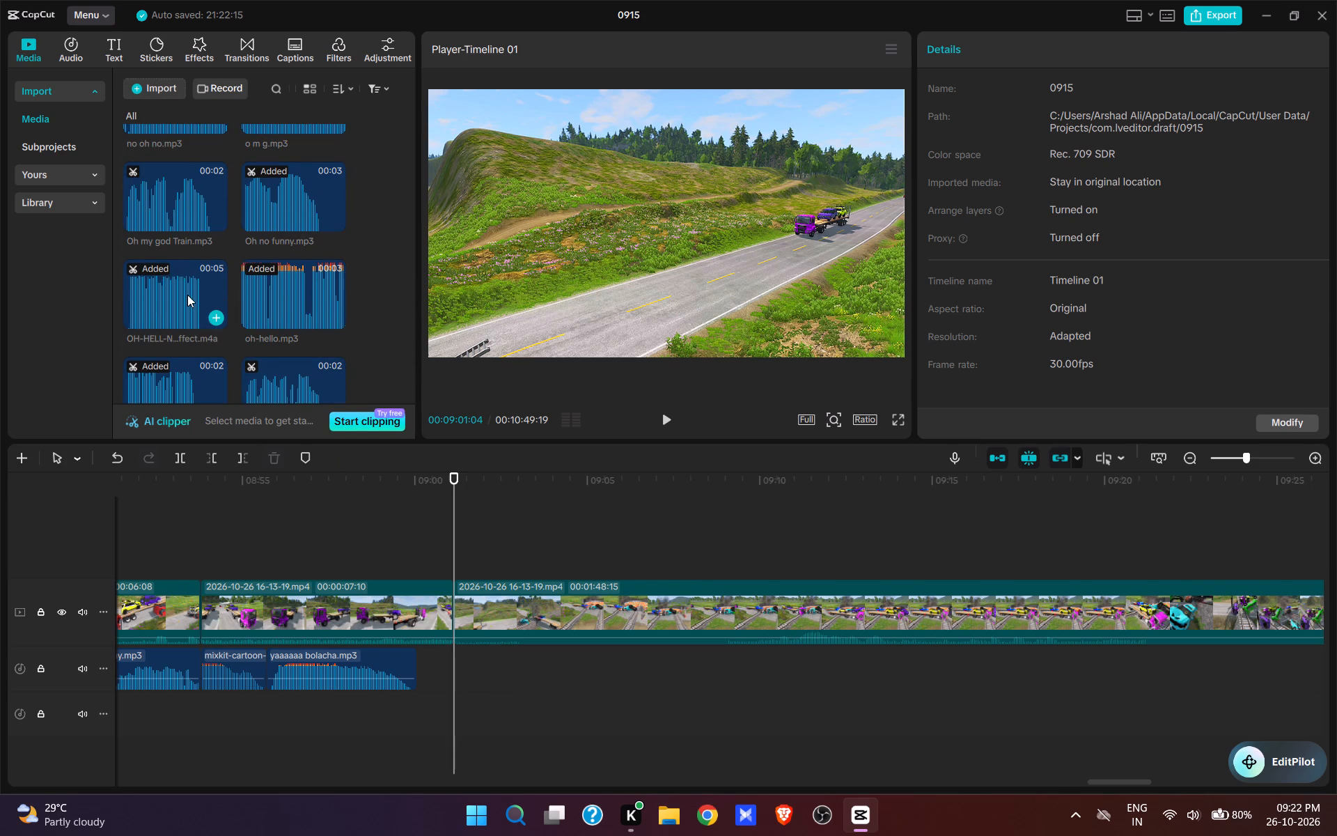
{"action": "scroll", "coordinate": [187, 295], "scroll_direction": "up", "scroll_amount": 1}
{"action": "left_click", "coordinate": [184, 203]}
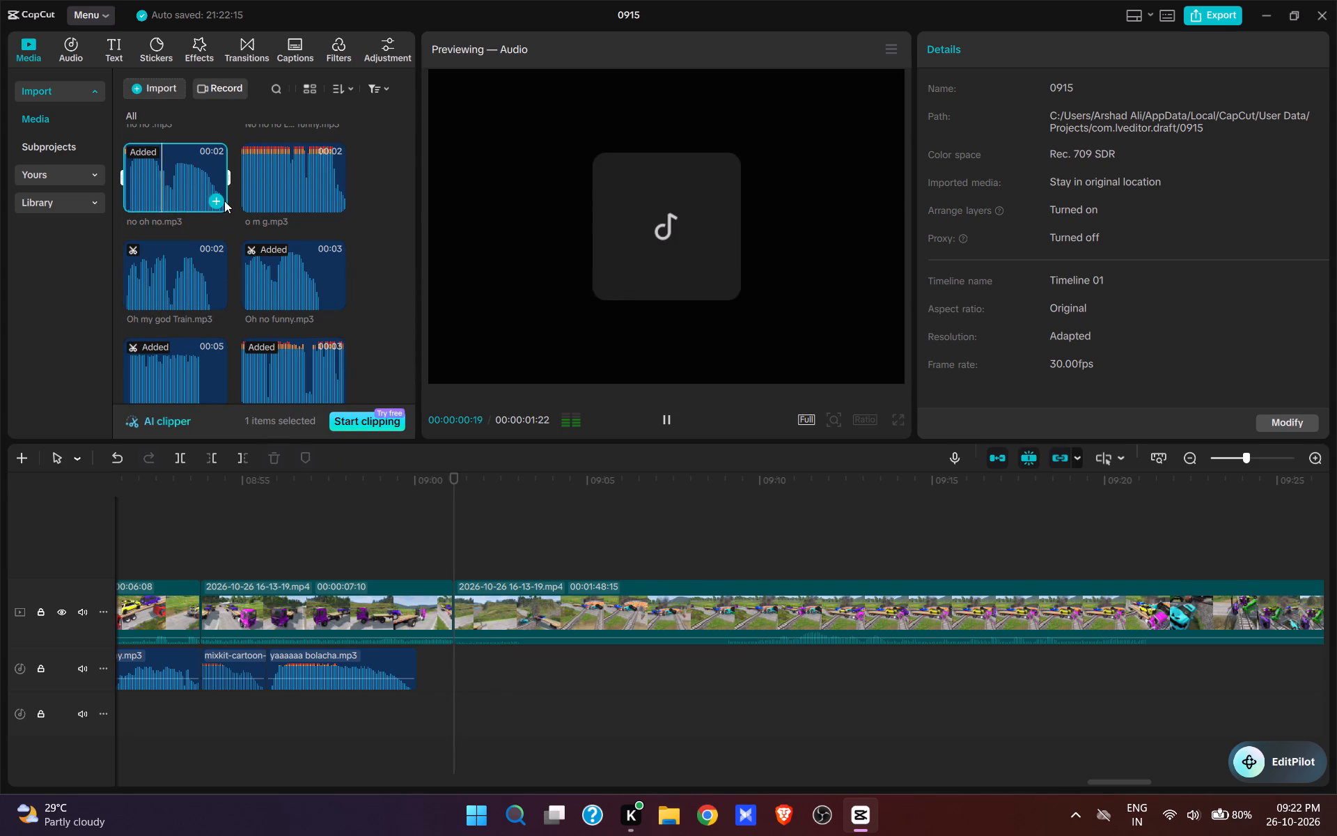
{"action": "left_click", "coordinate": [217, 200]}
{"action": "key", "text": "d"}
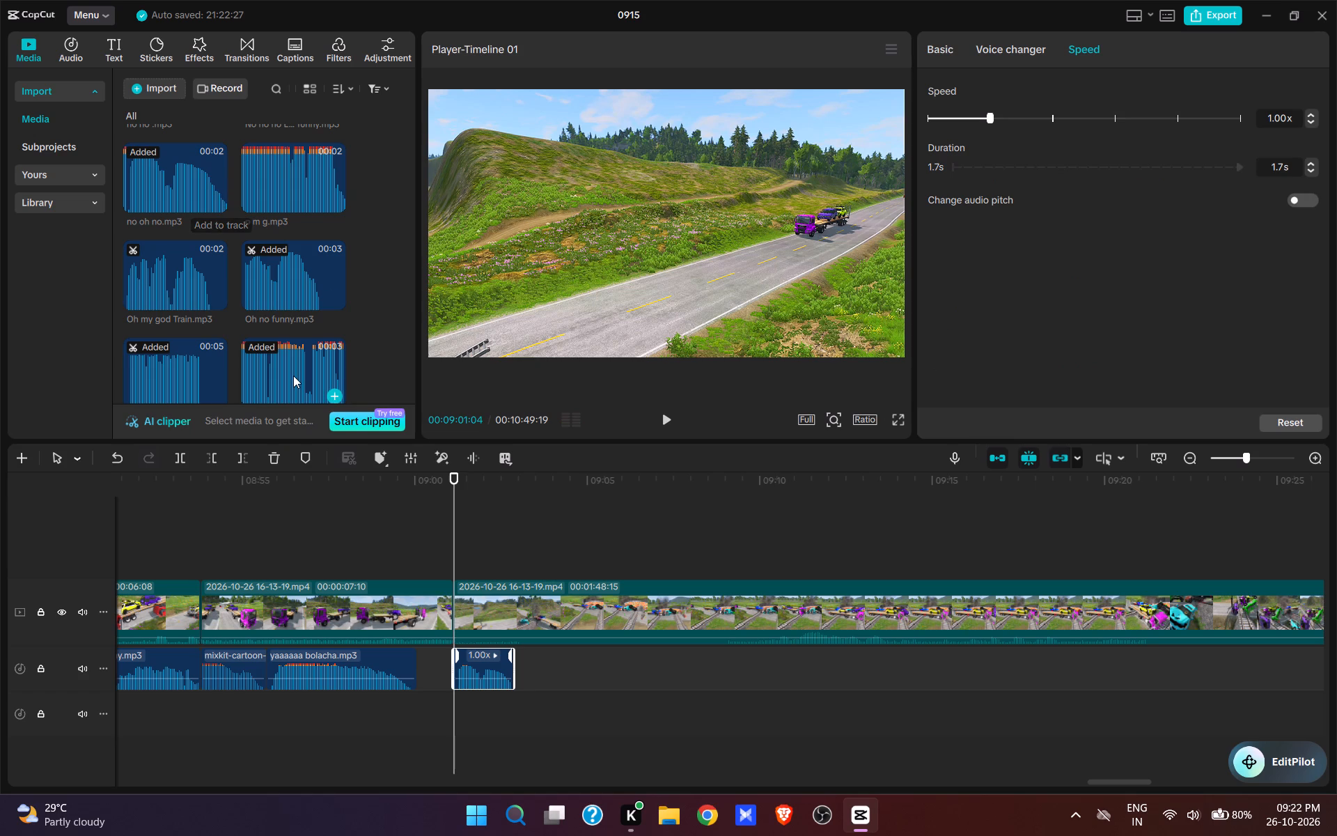
Add the 2.3 s No God please No.mp3 at 00:09:01:04, at the start of the railway-crossing footage, and play it back.
{"action": "scroll", "coordinate": [248, 291], "scroll_direction": "up", "scroll_amount": 5}
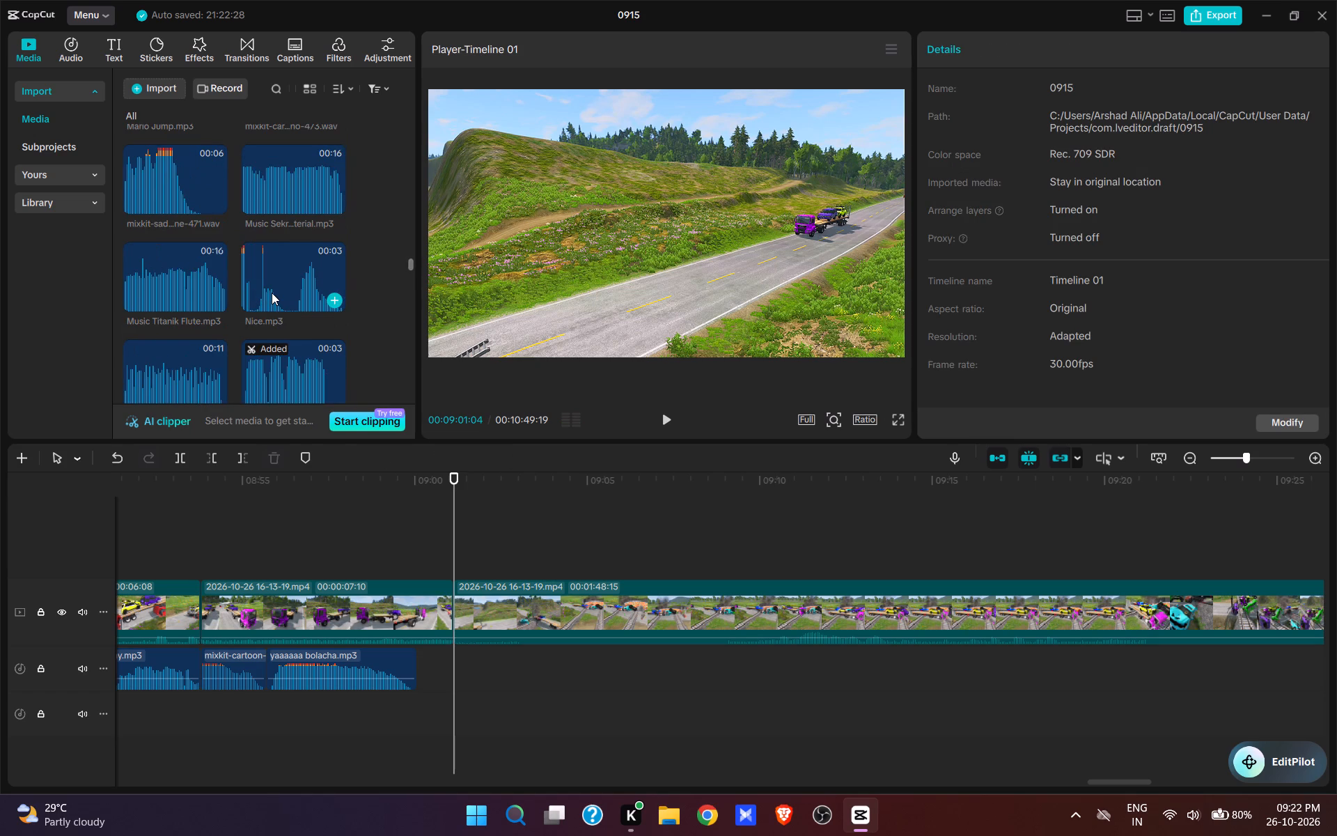
{"action": "scroll", "coordinate": [272, 293], "scroll_direction": "down", "scroll_amount": 1}
{"action": "left_click", "coordinate": [336, 319]}
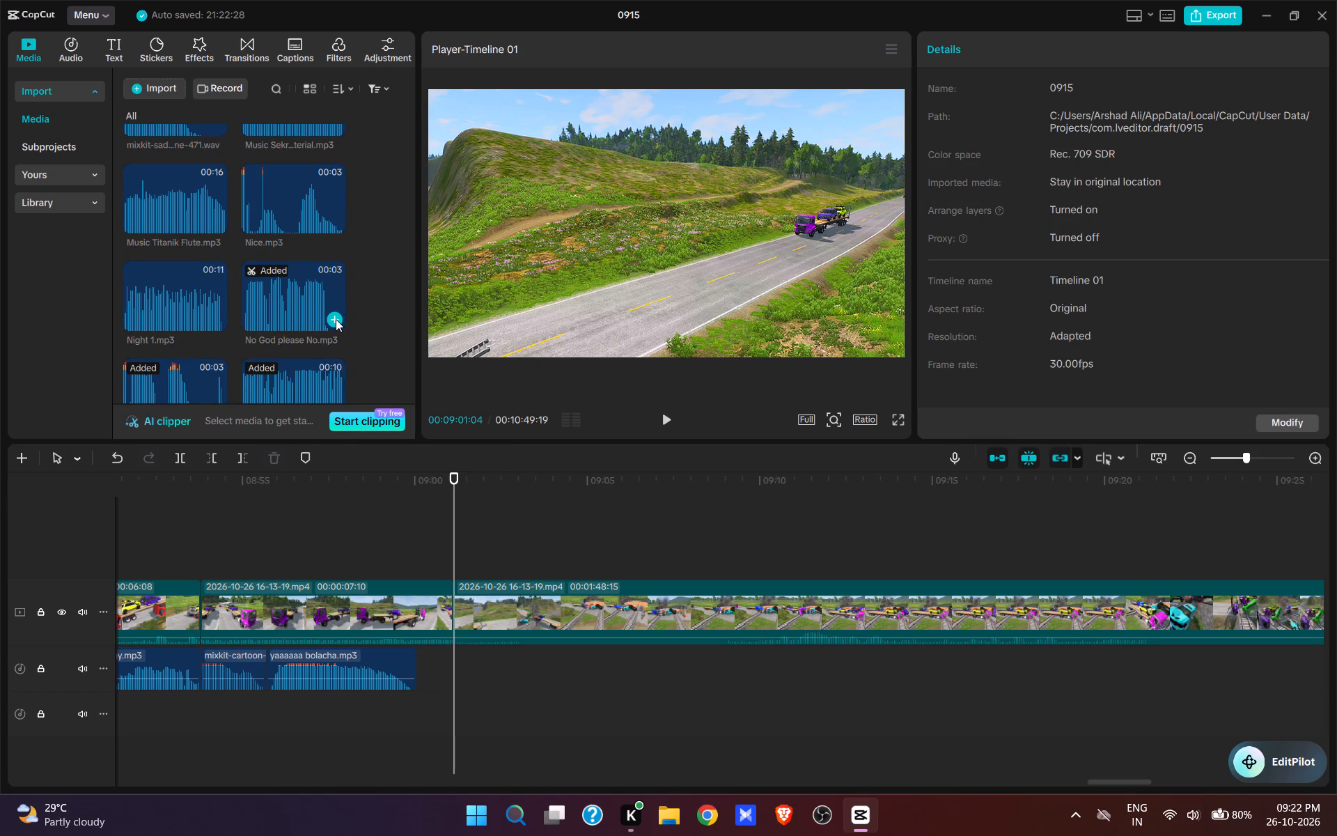
{"action": "key", "text": "space"}
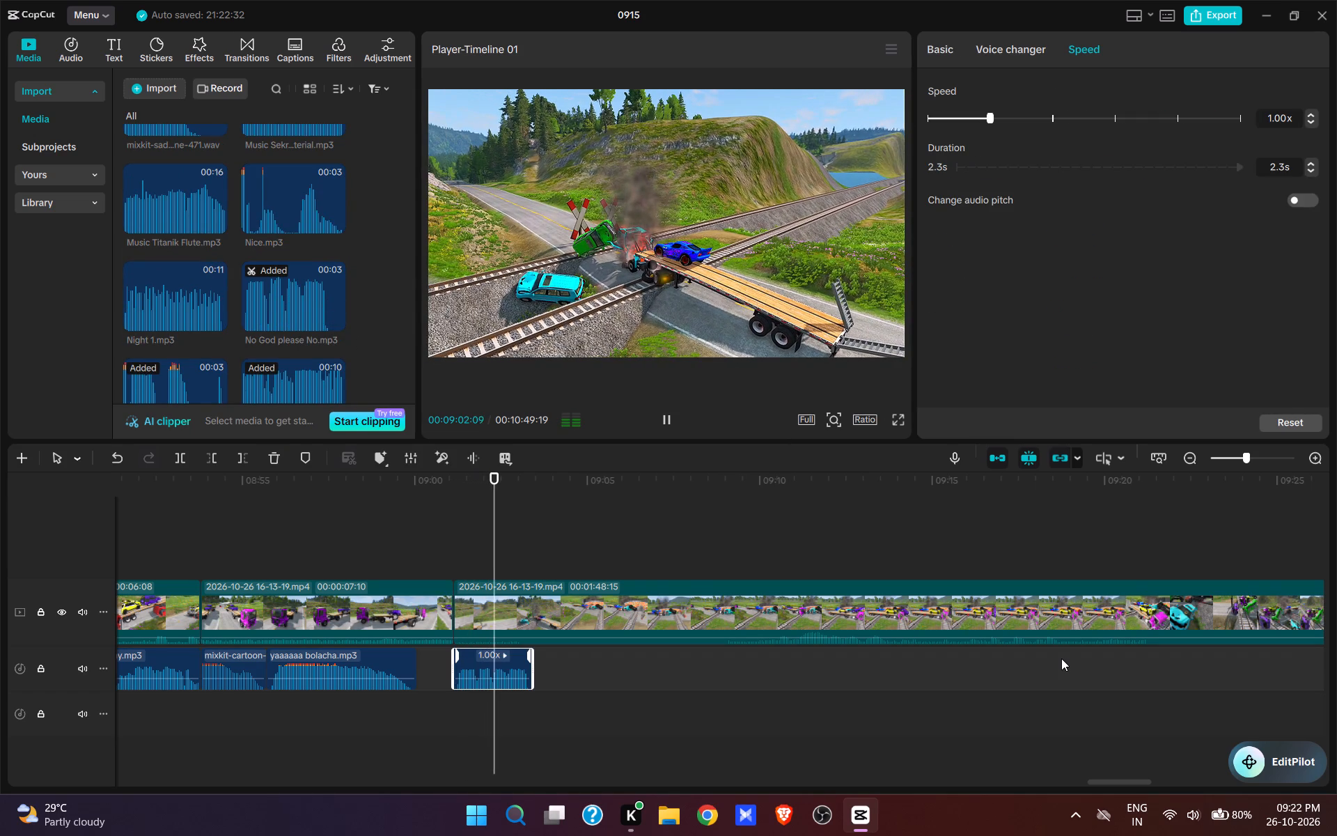
{"action": "key", "text": "space"}
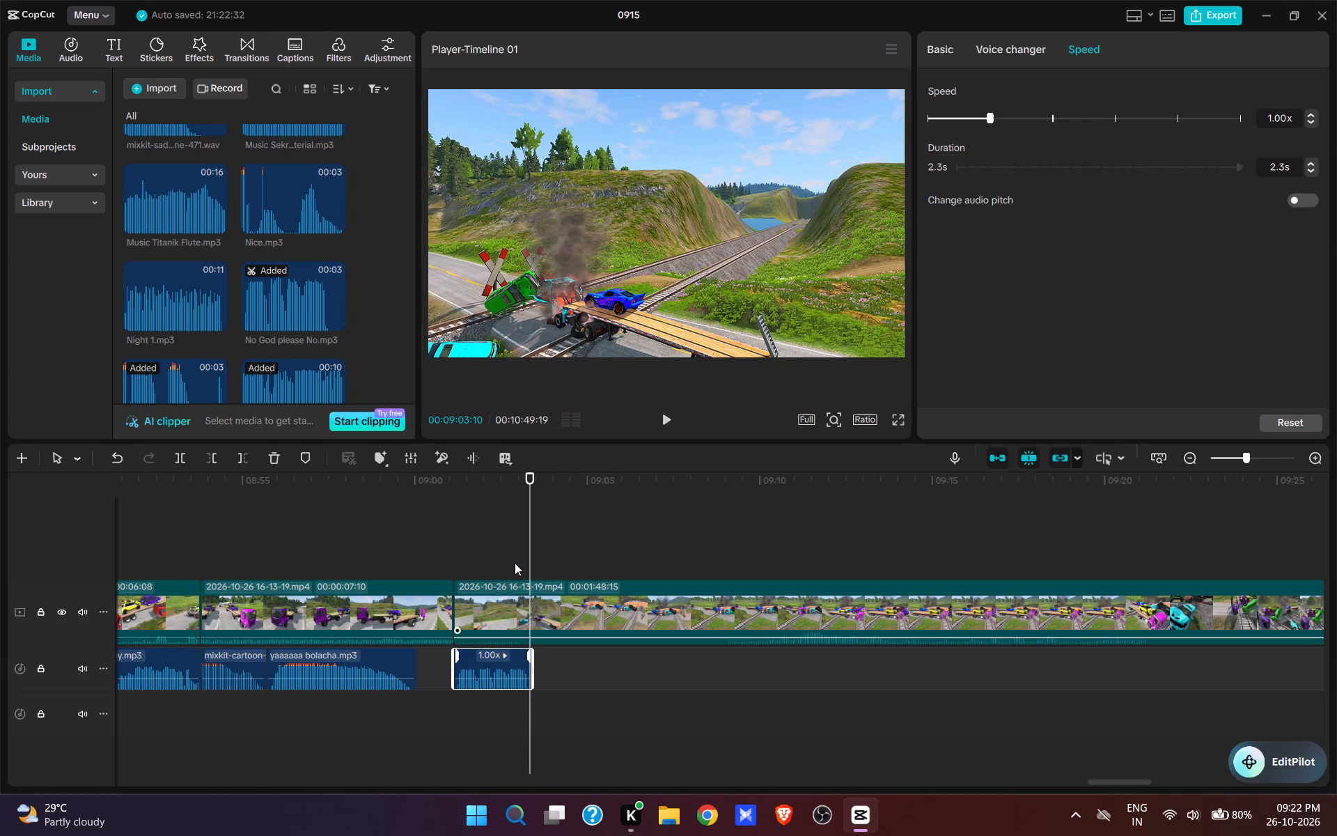
Split the video at 00:09:02:26 and remove the footage from there to about 00:09:09, before the truck reaches the crossing.
{"action": "left_click", "coordinate": [514, 560]}
{"action": "left_click", "coordinate": [542, 617]}
{"action": "key", "text": "w"}
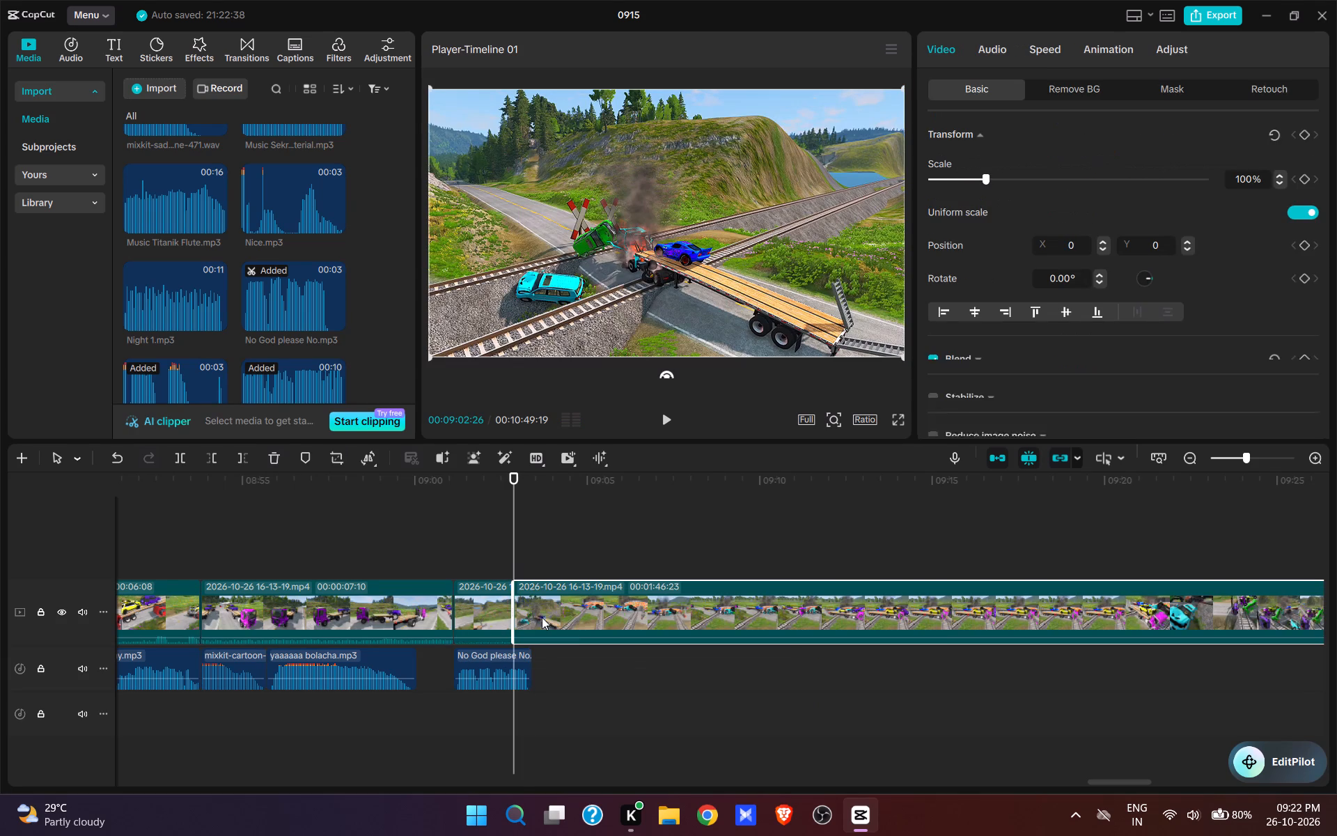
{"action": "left_click_drag", "start_coordinate": [625, 654], "coordinate": [634, 662]}
{"action": "left_click", "coordinate": [717, 553]}
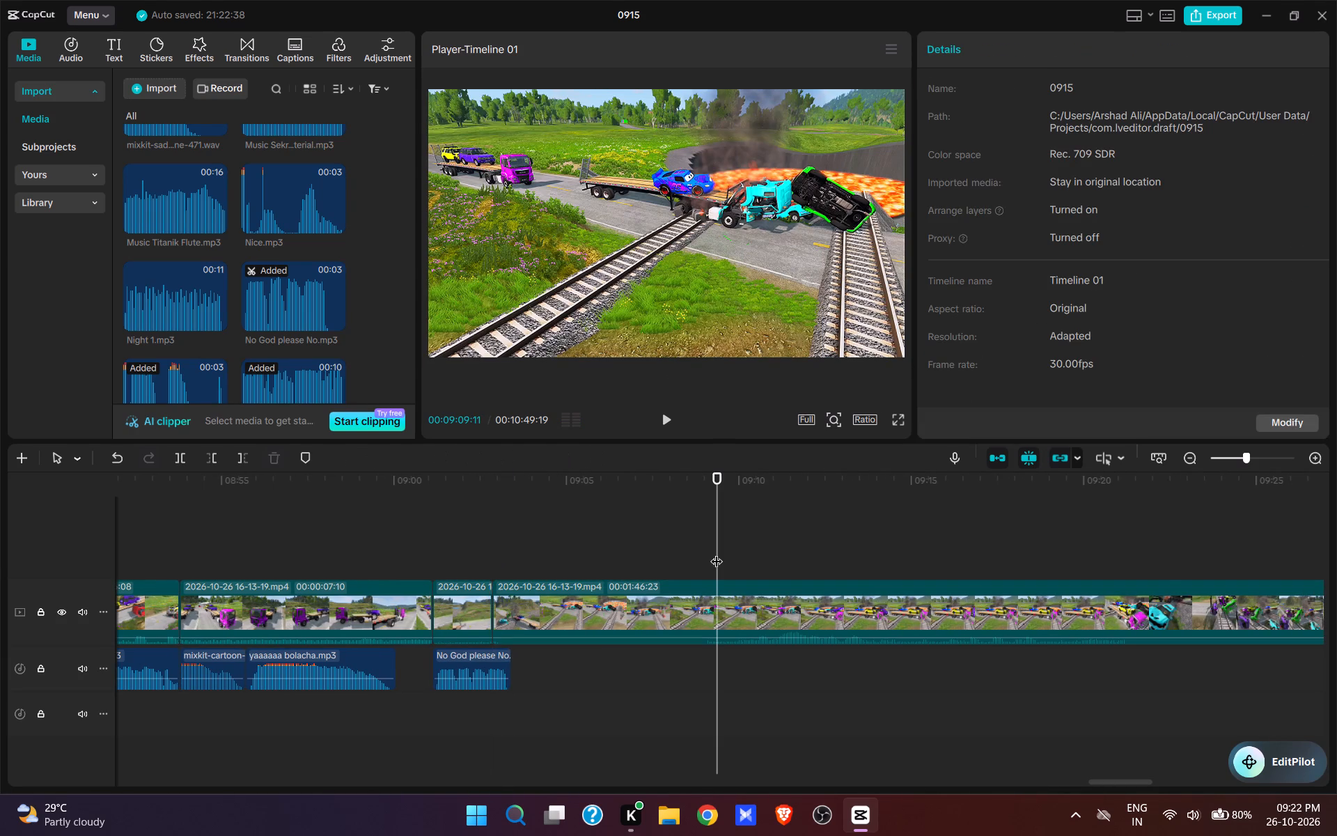
{"action": "left_click", "coordinate": [698, 552]}
{"action": "key", "text": "q"}
Add the 15.0 s hafa.mp3 at 00:09:07:03, where the purple truck has crashed at the railway crossing.
{"action": "key", "text": "space"}
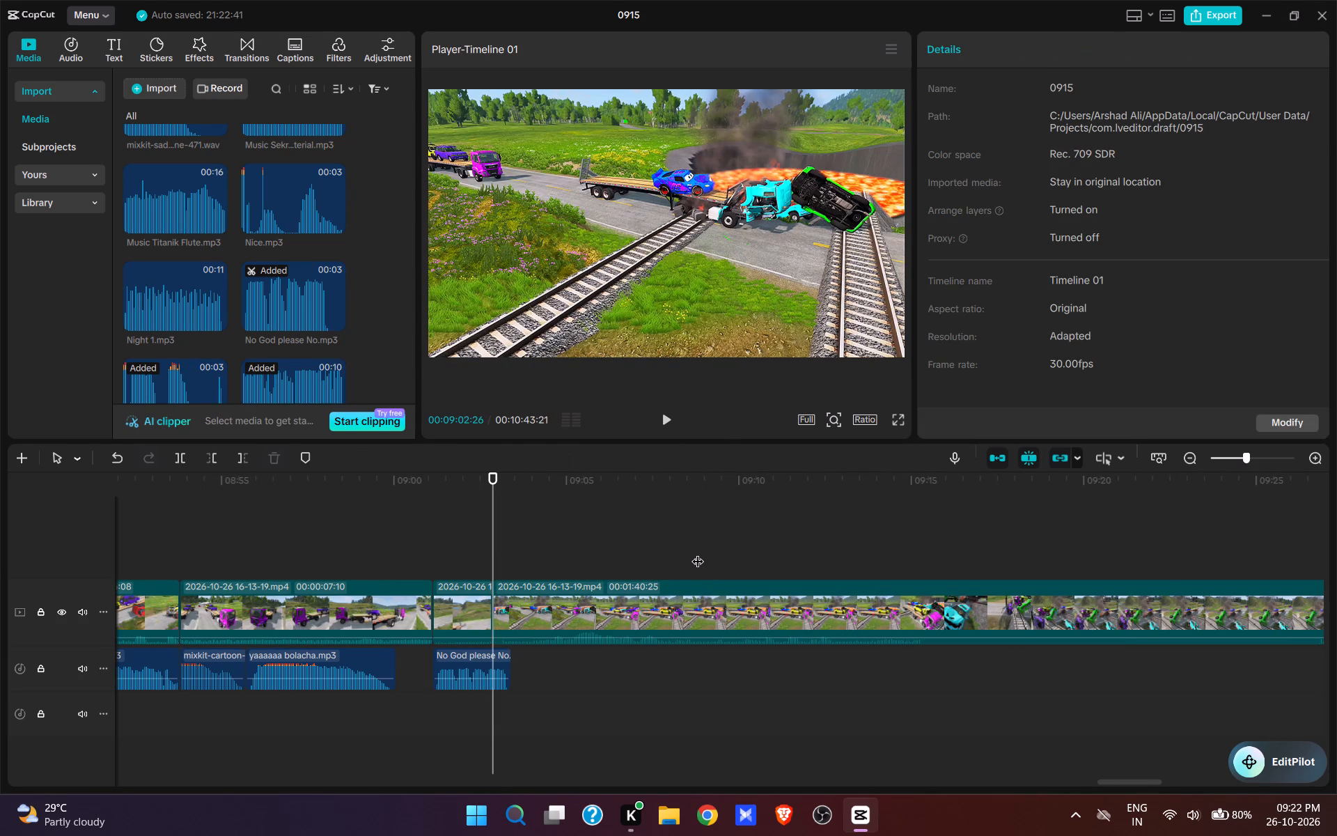
{"action": "key", "text": "space"}
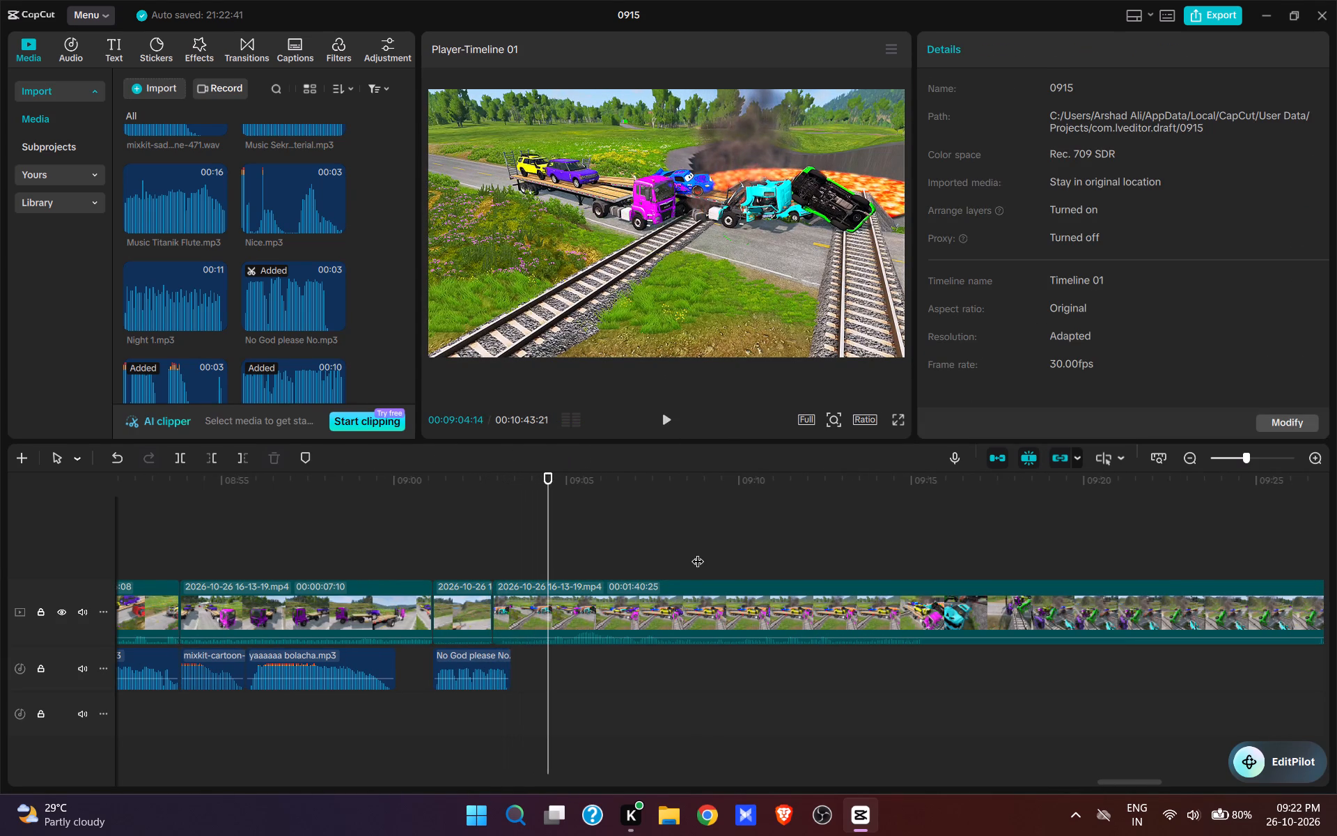
{"action": "key", "text": "space"}
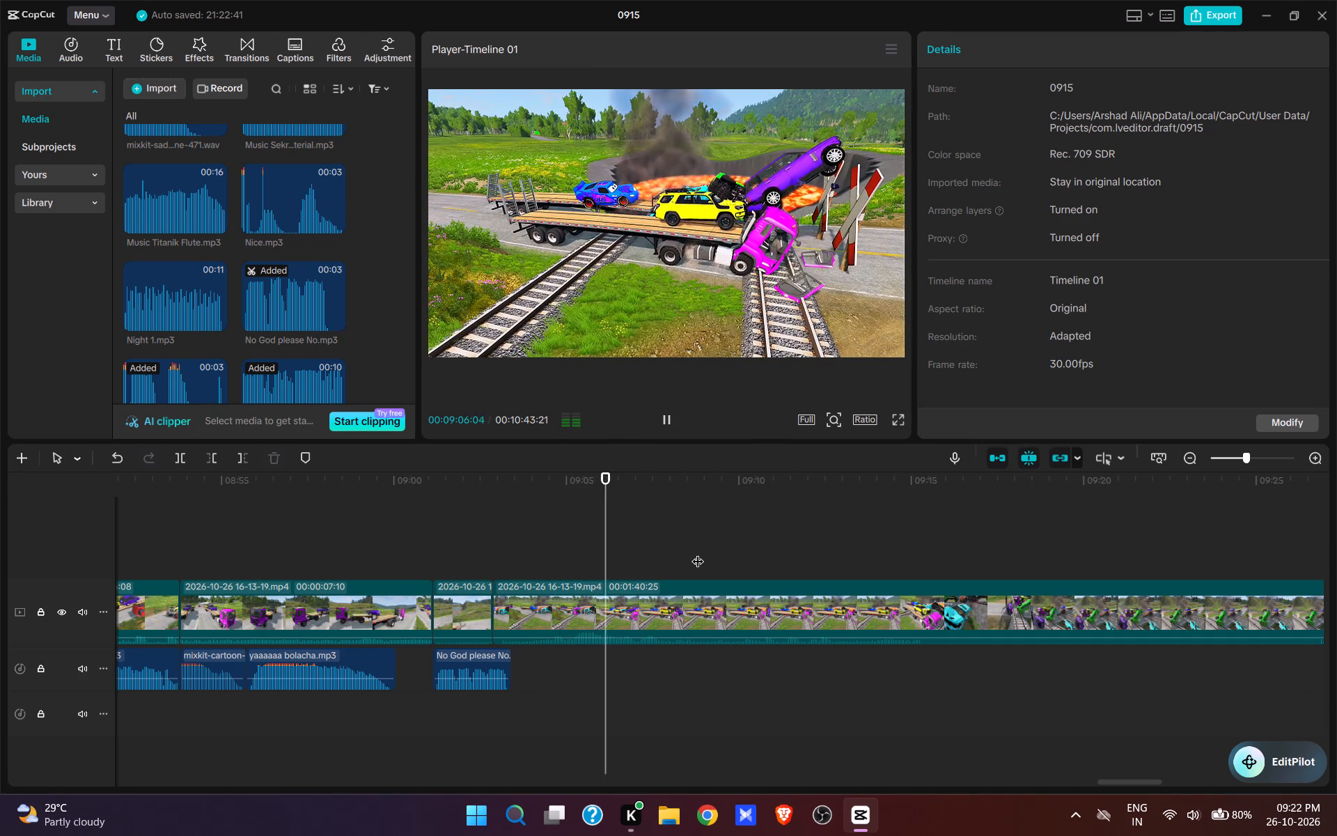
{"action": "key", "text": "space"}
{"action": "scroll", "coordinate": [253, 304], "scroll_direction": "up", "scroll_amount": 4}
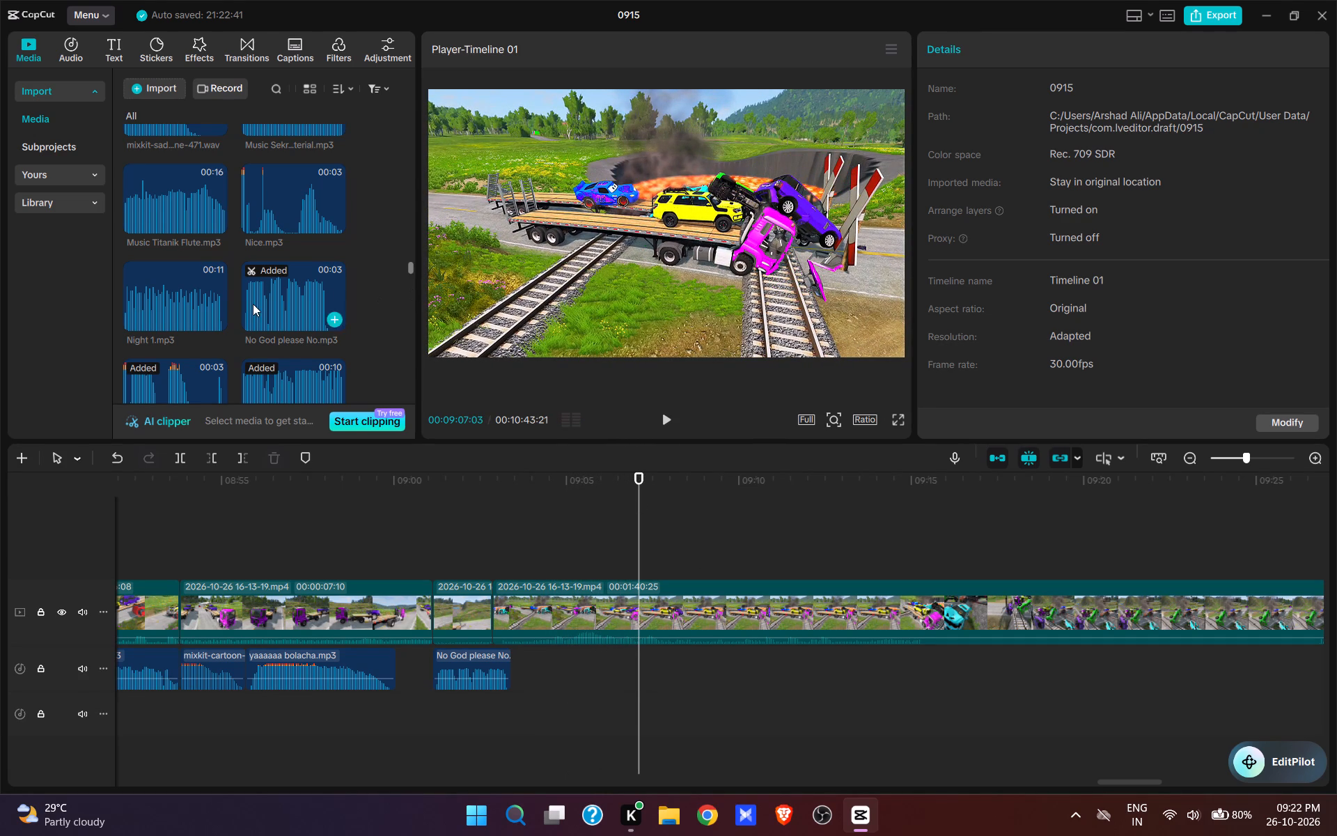
{"action": "scroll", "coordinate": [253, 304], "scroll_direction": "up", "scroll_amount": 13}
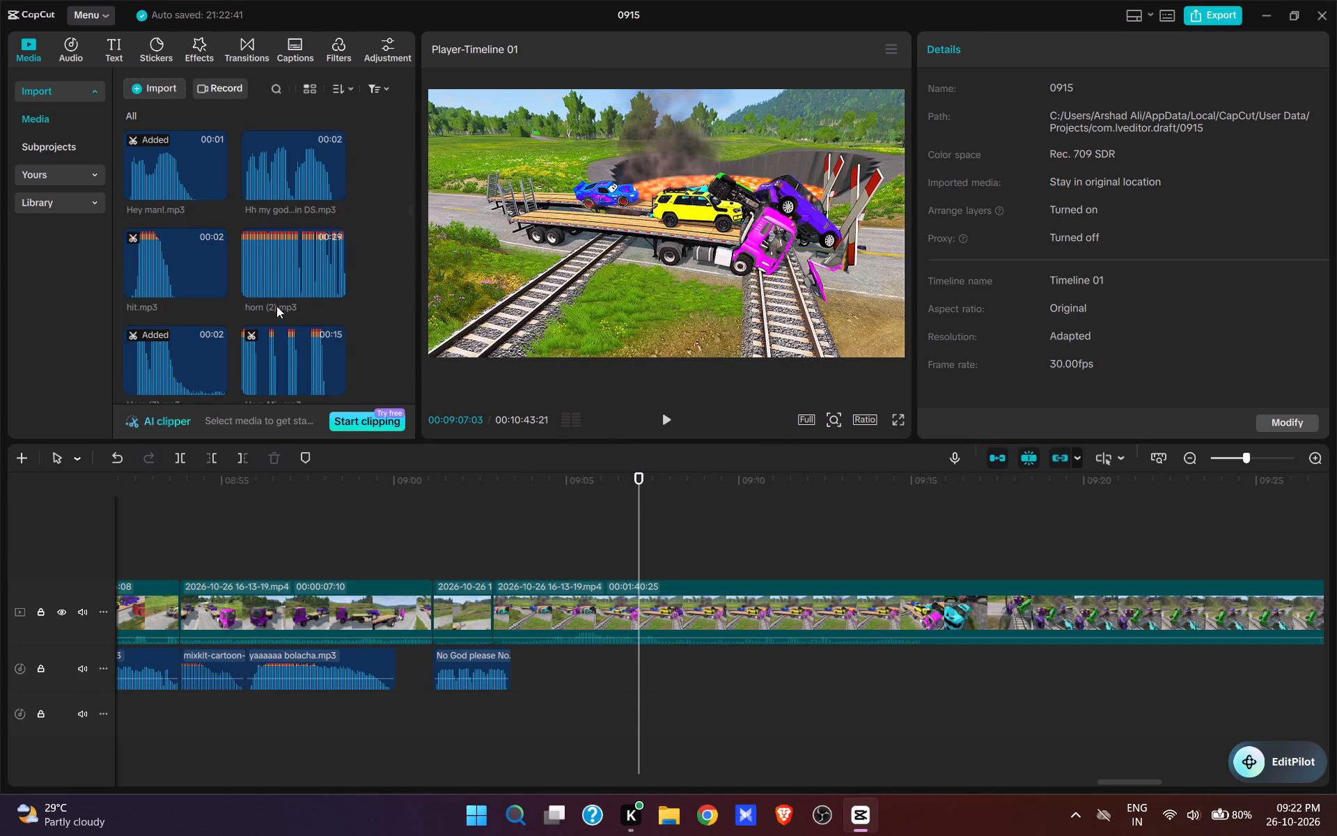
{"action": "scroll", "coordinate": [276, 305], "scroll_direction": "up", "scroll_amount": 2}
{"action": "left_click", "coordinate": [212, 250]}
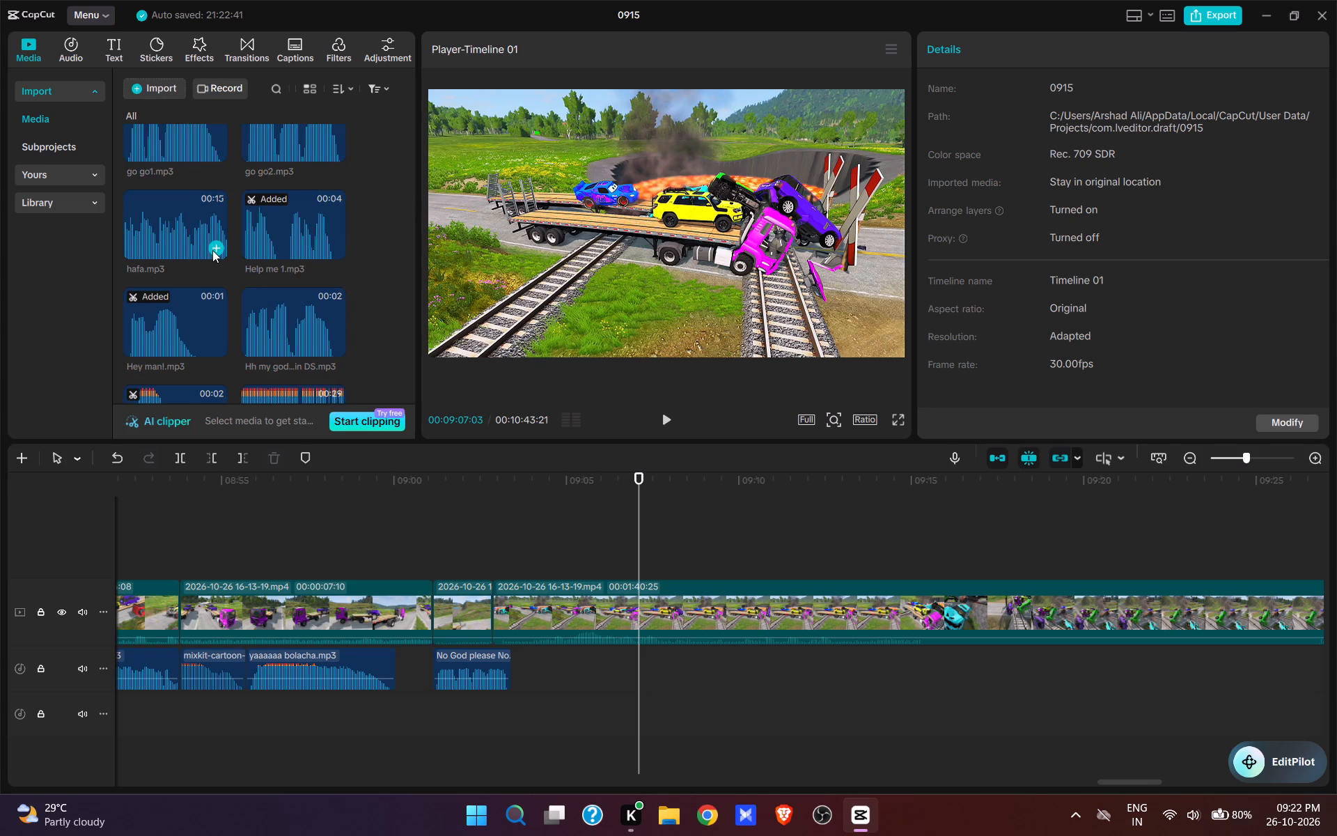
Trim the end of the hafa.mp3 clip to 00:09:11:16, leaving it 4.4 s long.
{"action": "key", "text": "space"}
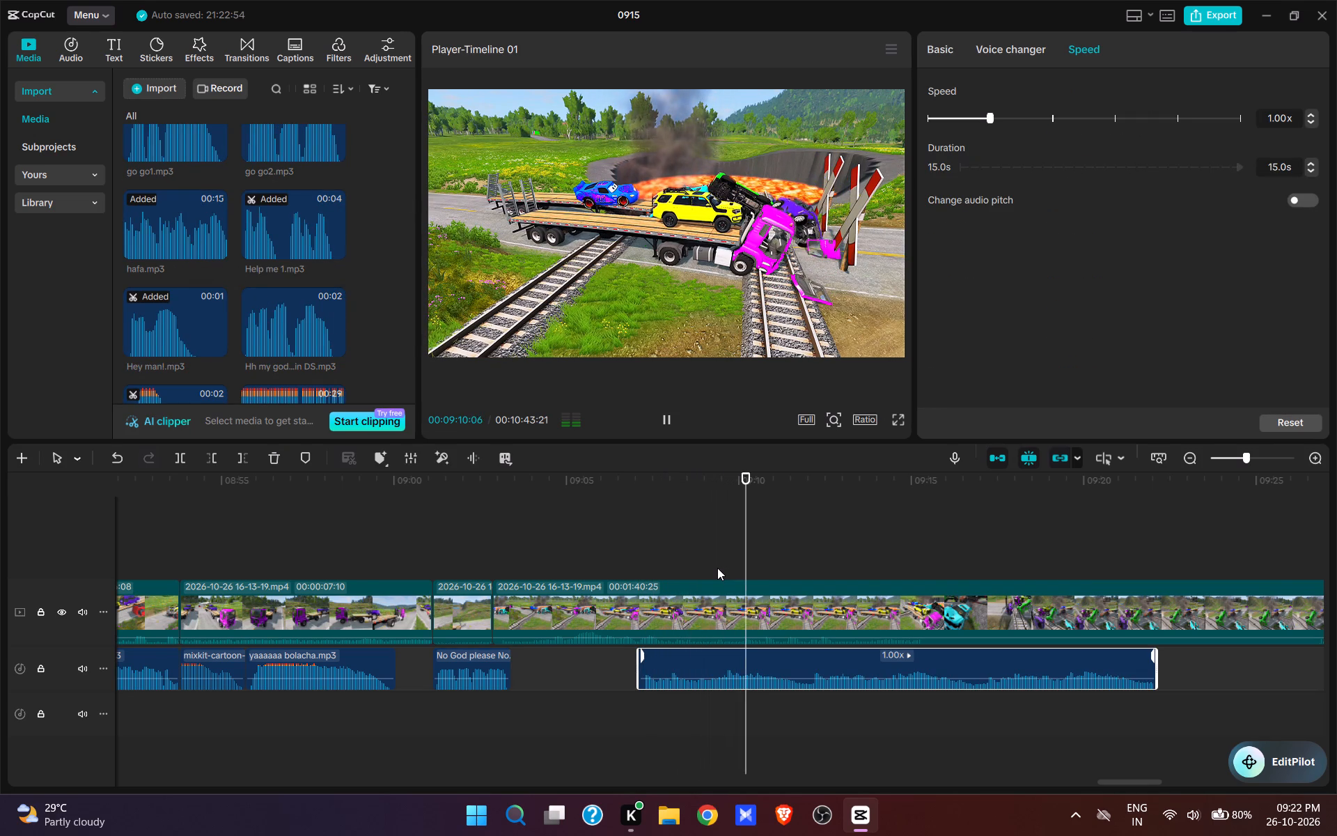
{"action": "key", "text": "space"}
{"action": "type", "text": "e"}
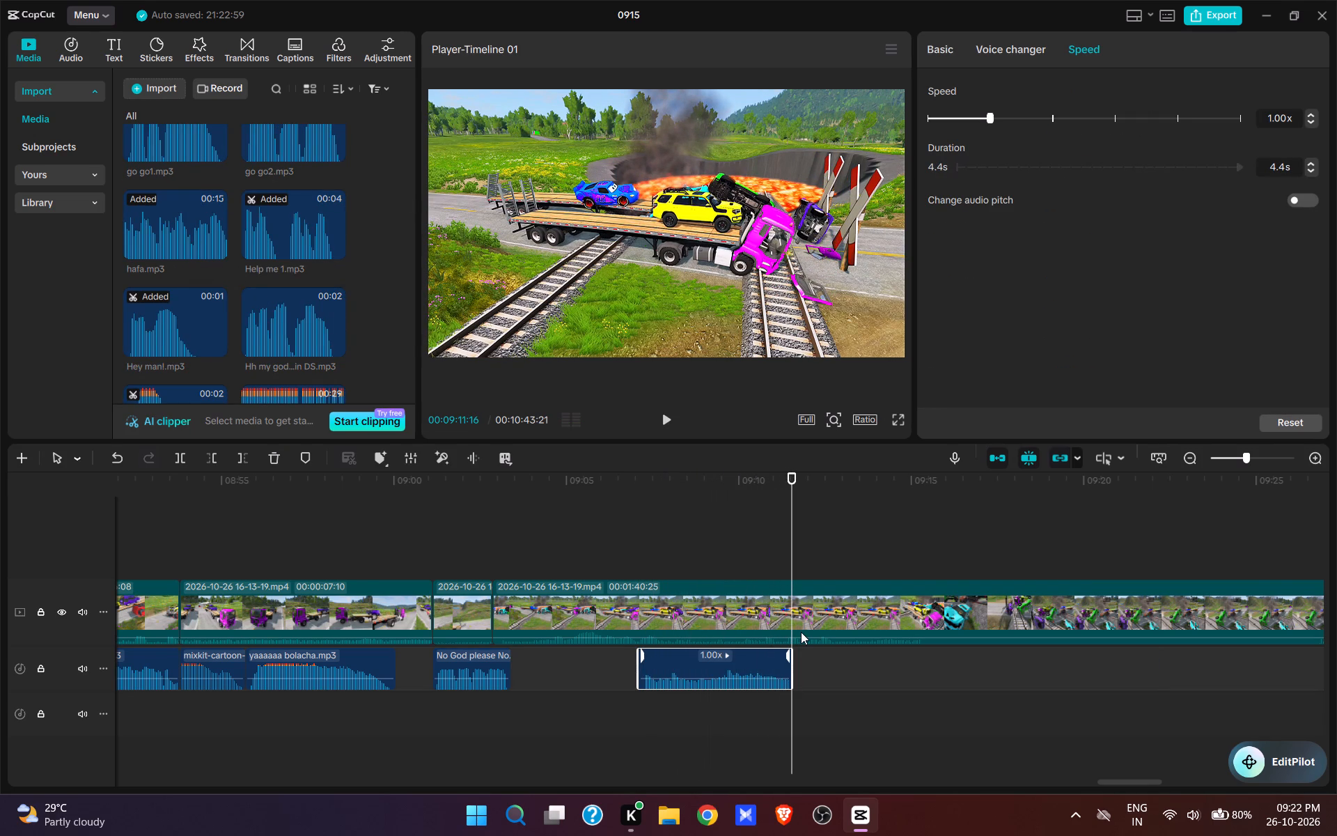
Split the video at 00:09:12:12 and remove the footage from there to about 00:09:28, as the next truck approaches the wreck.
{"action": "key", "text": "space"}
{"action": "key", "text": "space"}
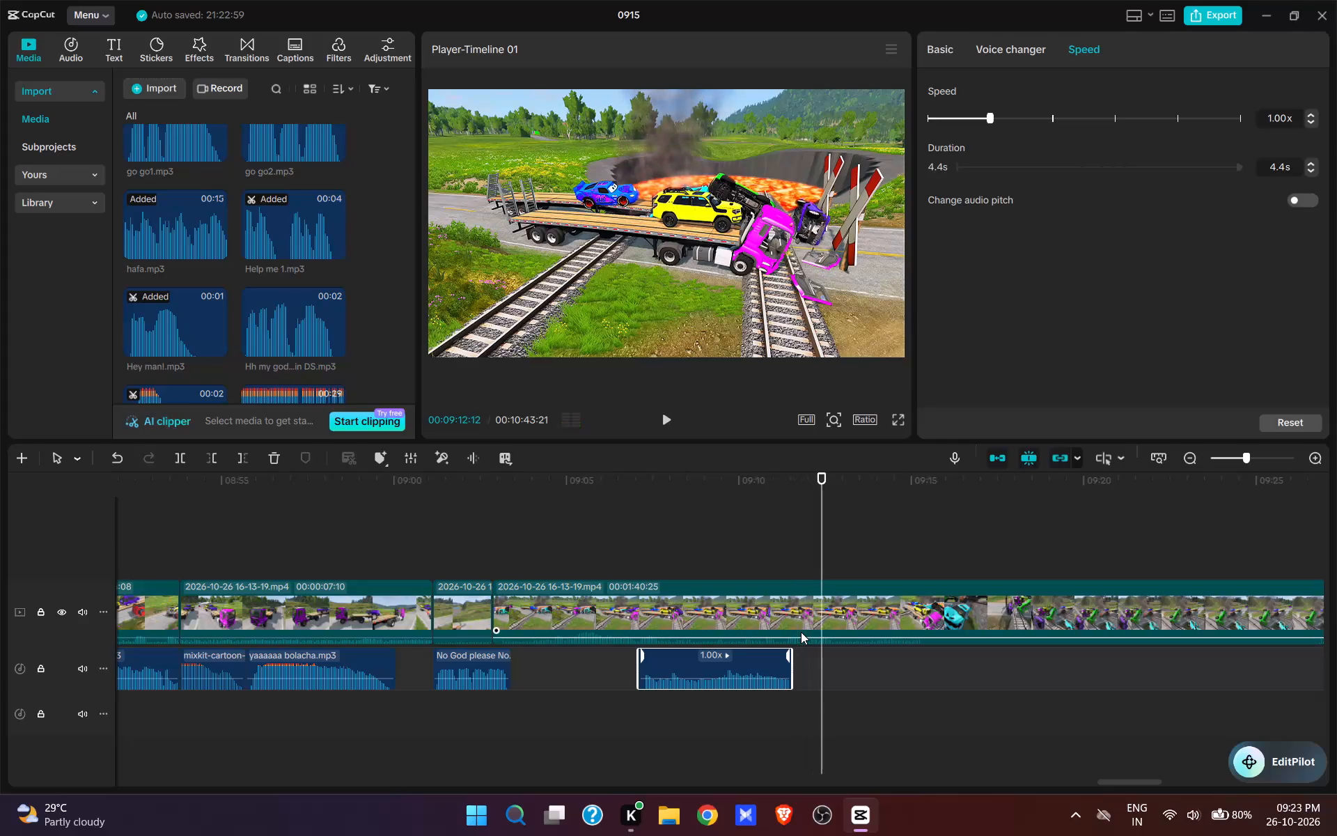
{"action": "key", "text": "w"}
{"action": "left_click", "coordinate": [1045, 541]}
{"action": "key", "text": "space"}
{"action": "left_click_drag", "start_coordinate": [1042, 586], "coordinate": [1034, 647]}
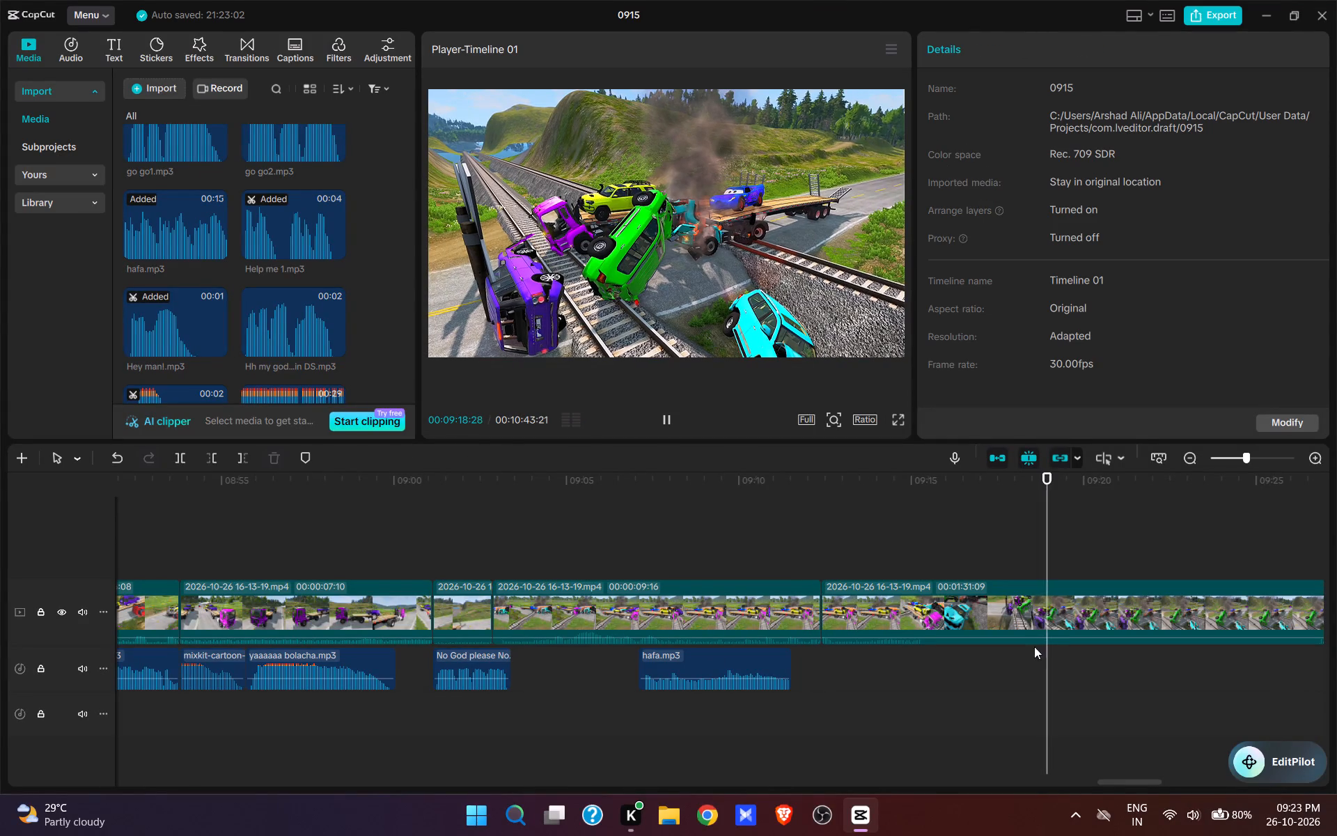
{"action": "left_click_drag", "start_coordinate": [1034, 647], "coordinate": [1031, 652]}
{"action": "left_click", "coordinate": [1257, 552]}
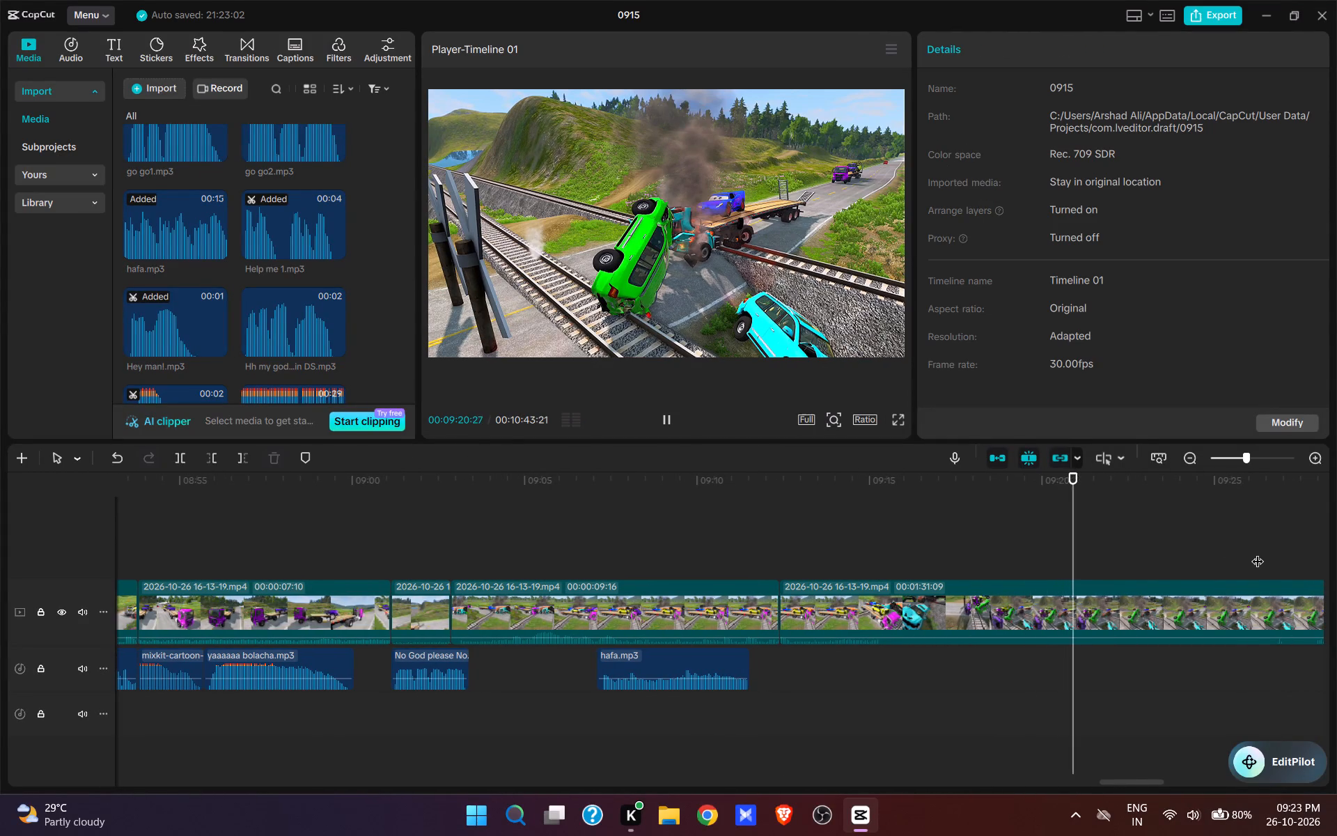
{"action": "left_click_drag", "start_coordinate": [1258, 574], "coordinate": [927, 766]}
{"action": "key", "text": "space"}
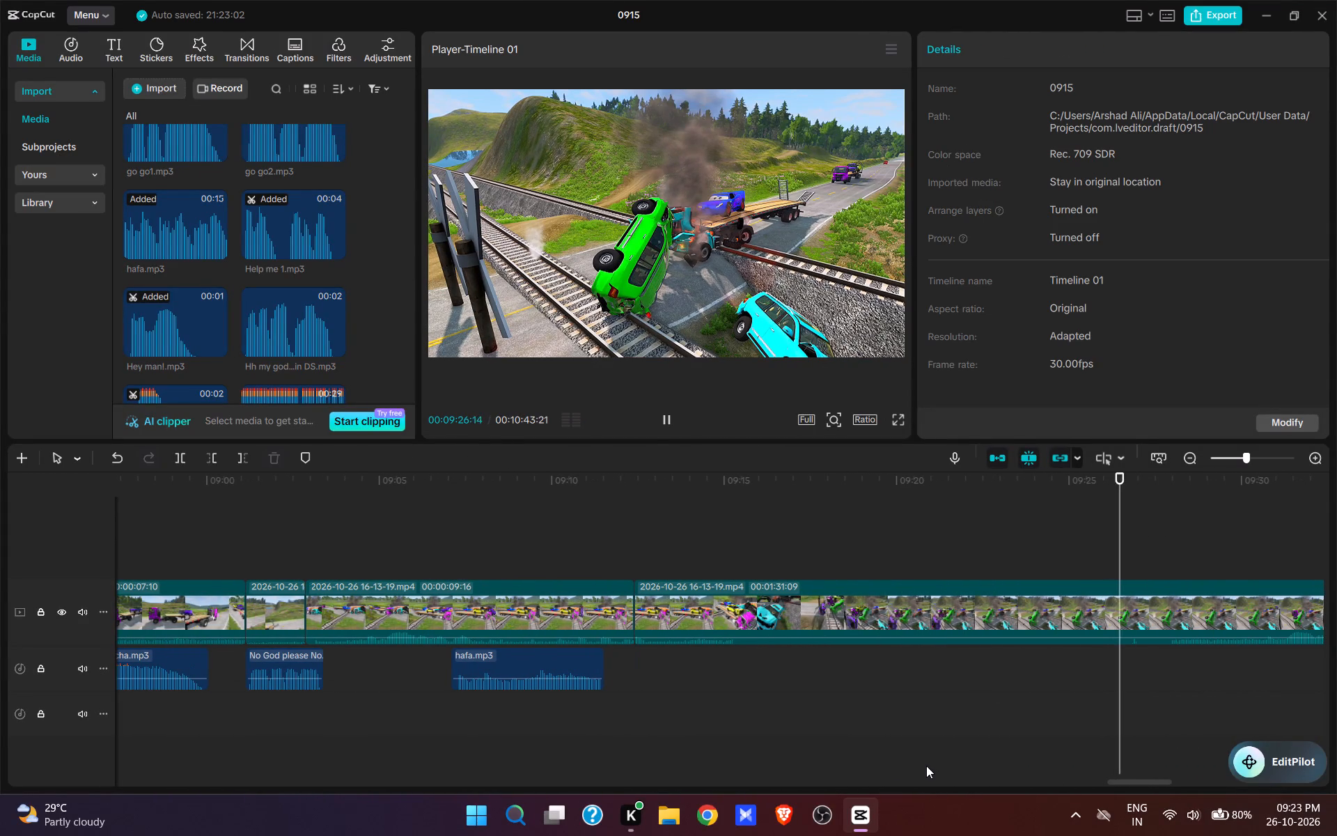
{"action": "key", "text": "space"}
{"action": "key", "text": "space"}
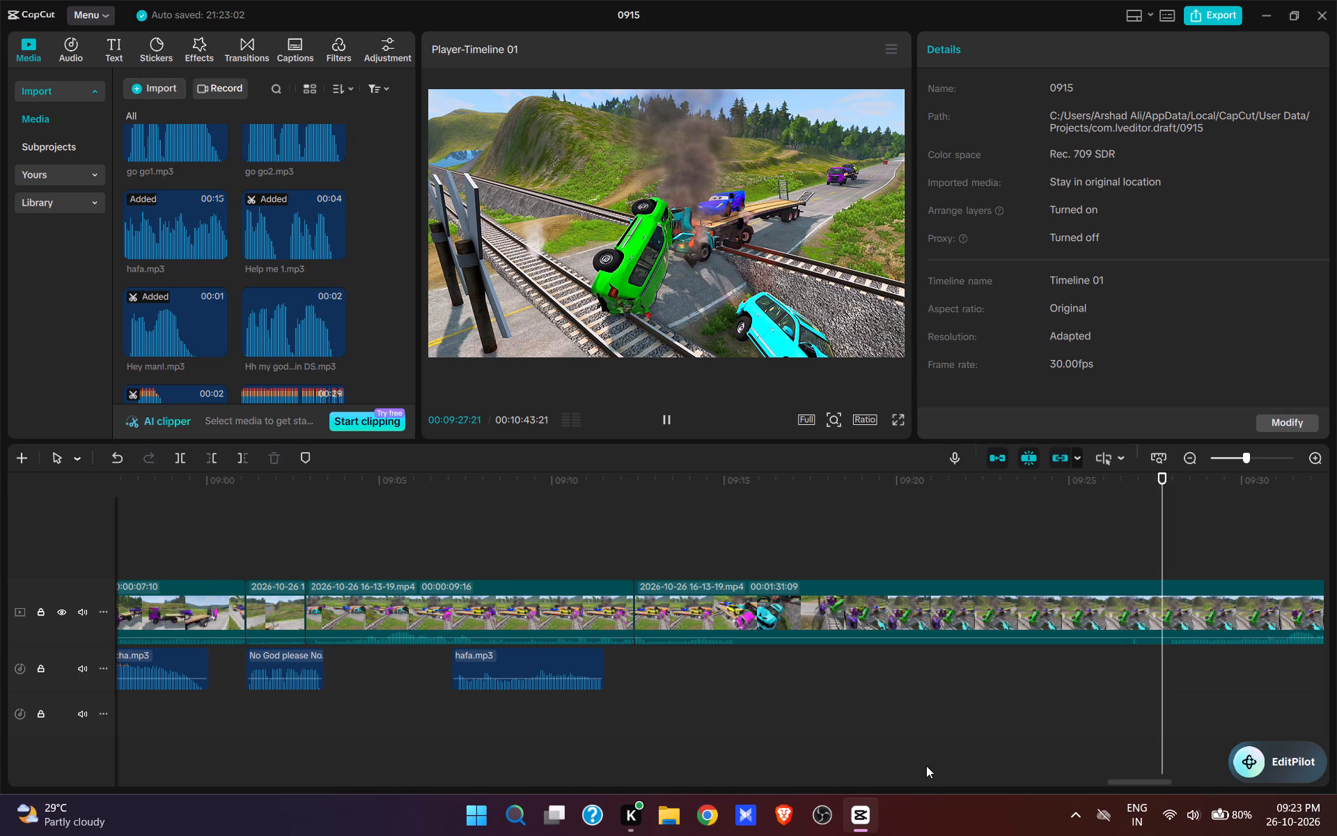
{"action": "key", "text": "space"}
{"action": "type", "text": "q"}
{"action": "key", "text": "space"}
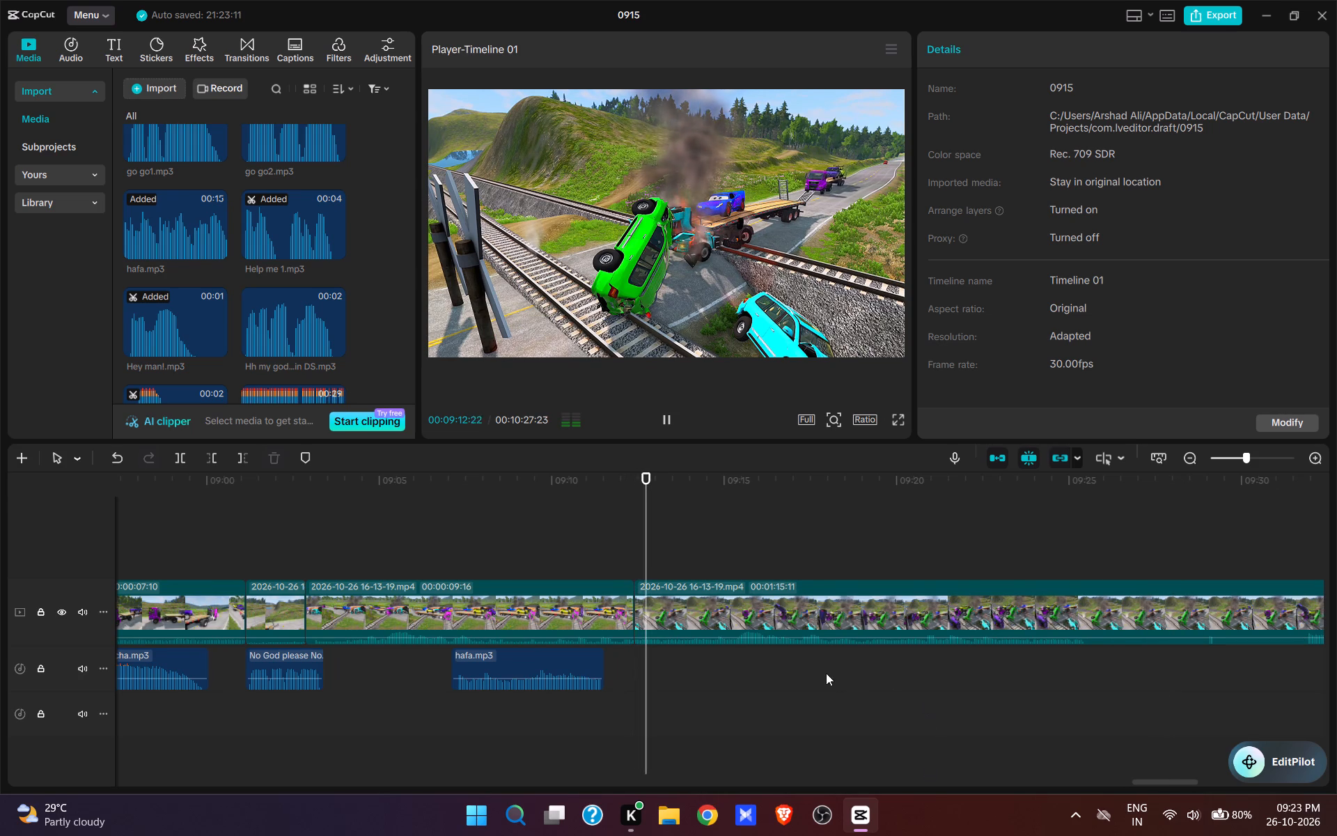
{"action": "key", "text": "space"}
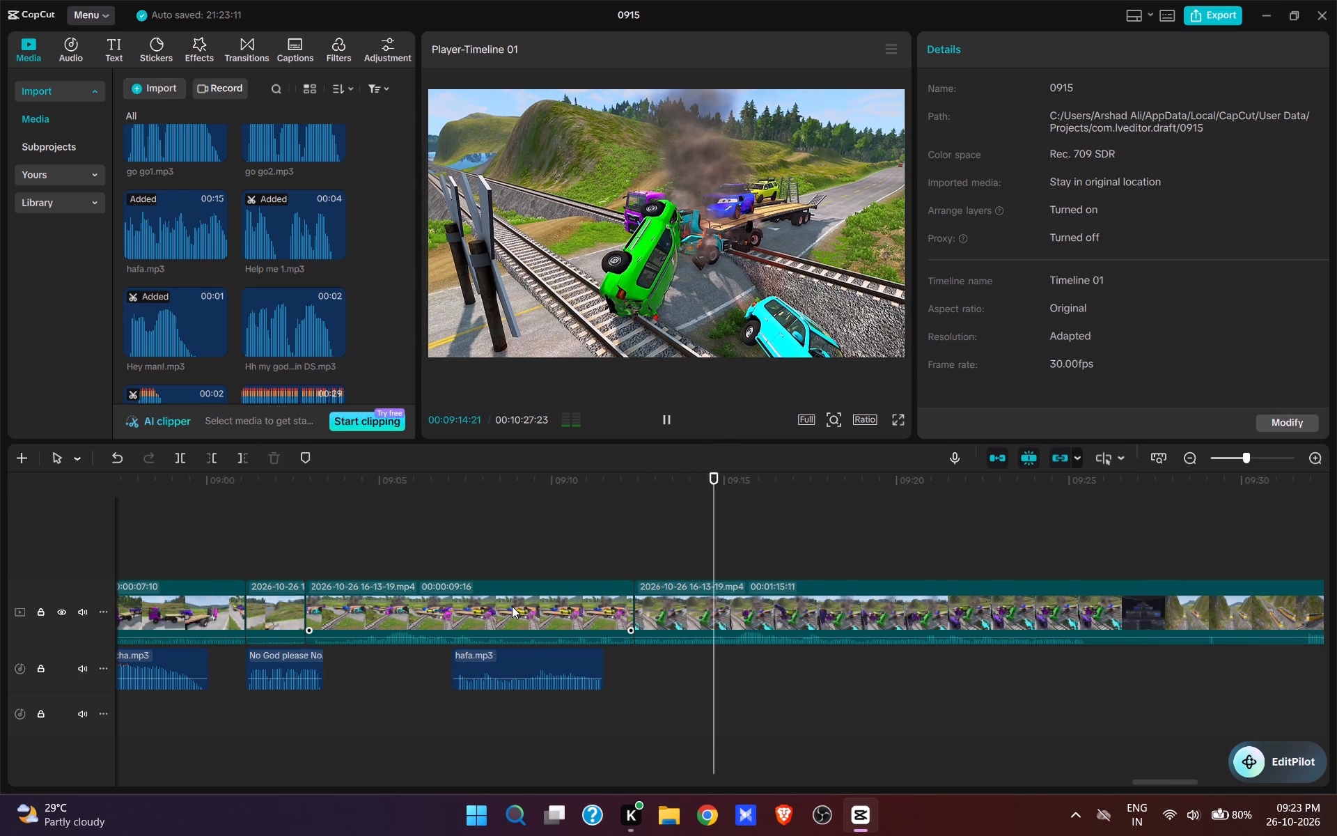
Add the 3.4 s super-mario.mp3 at 00:09:14:29, over the wreck at the railway crossing.
{"action": "scroll", "coordinate": [325, 297], "scroll_direction": "down", "scroll_amount": 4}
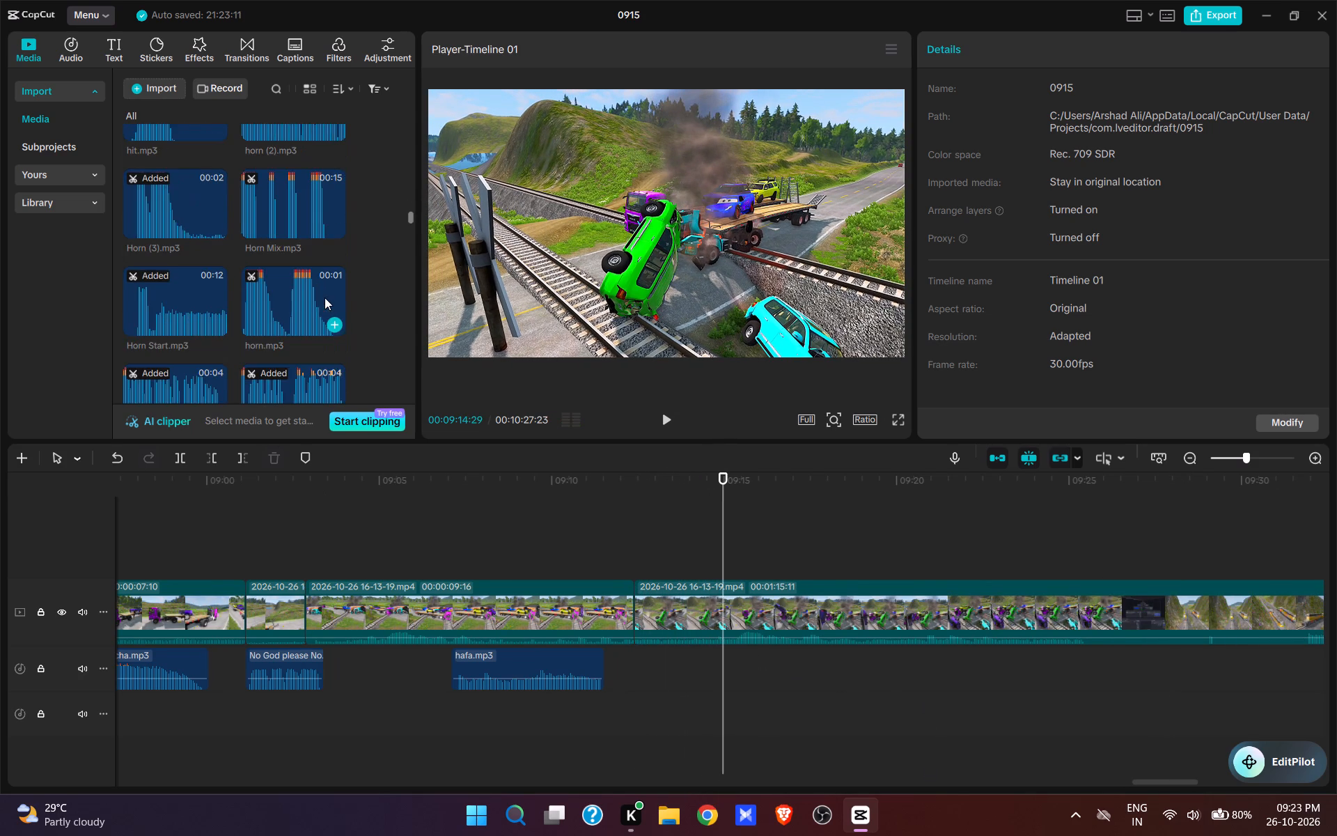
{"action": "scroll", "coordinate": [323, 299], "scroll_direction": "down", "scroll_amount": 19}
{"action": "scroll", "coordinate": [279, 293], "scroll_direction": "down", "scroll_amount": 10}
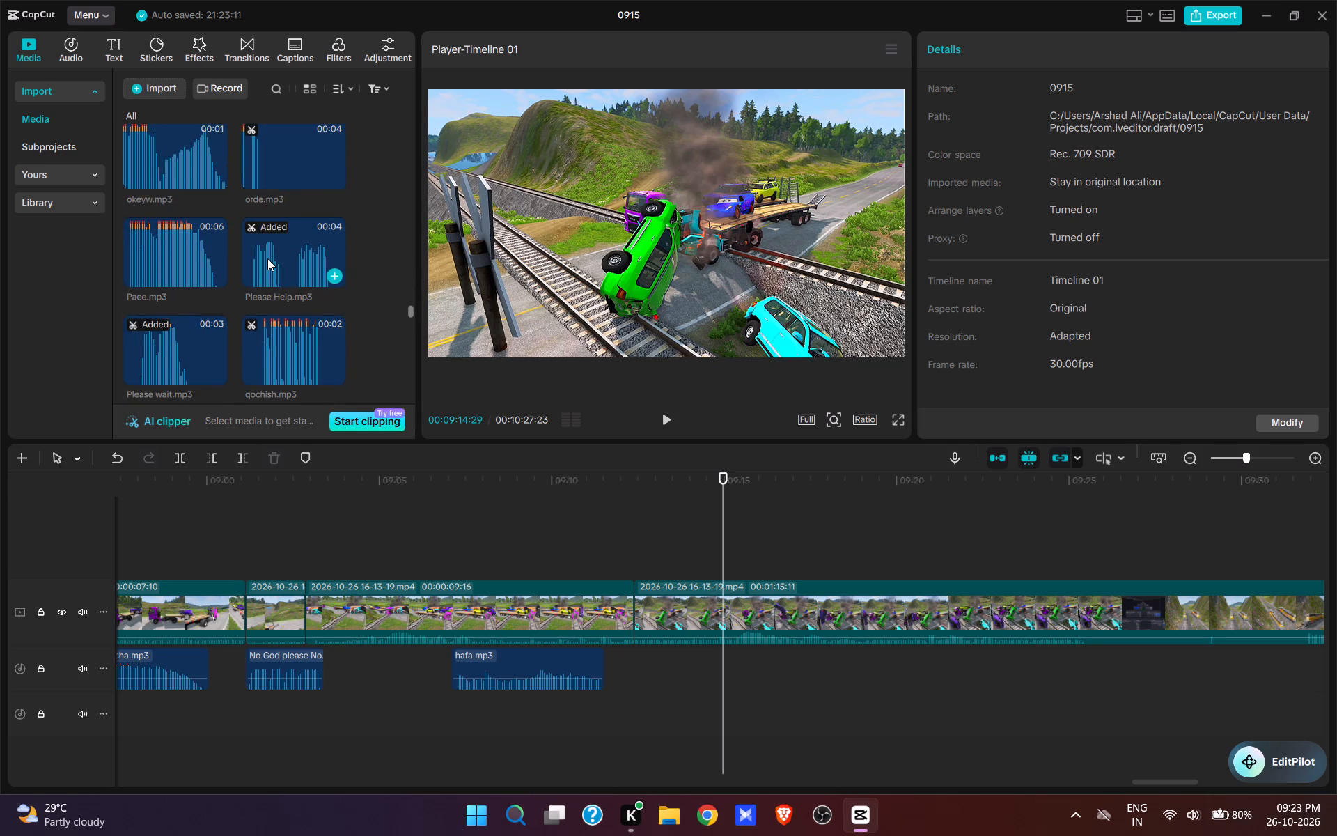
{"action": "scroll", "coordinate": [267, 258], "scroll_direction": "down", "scroll_amount": 3}
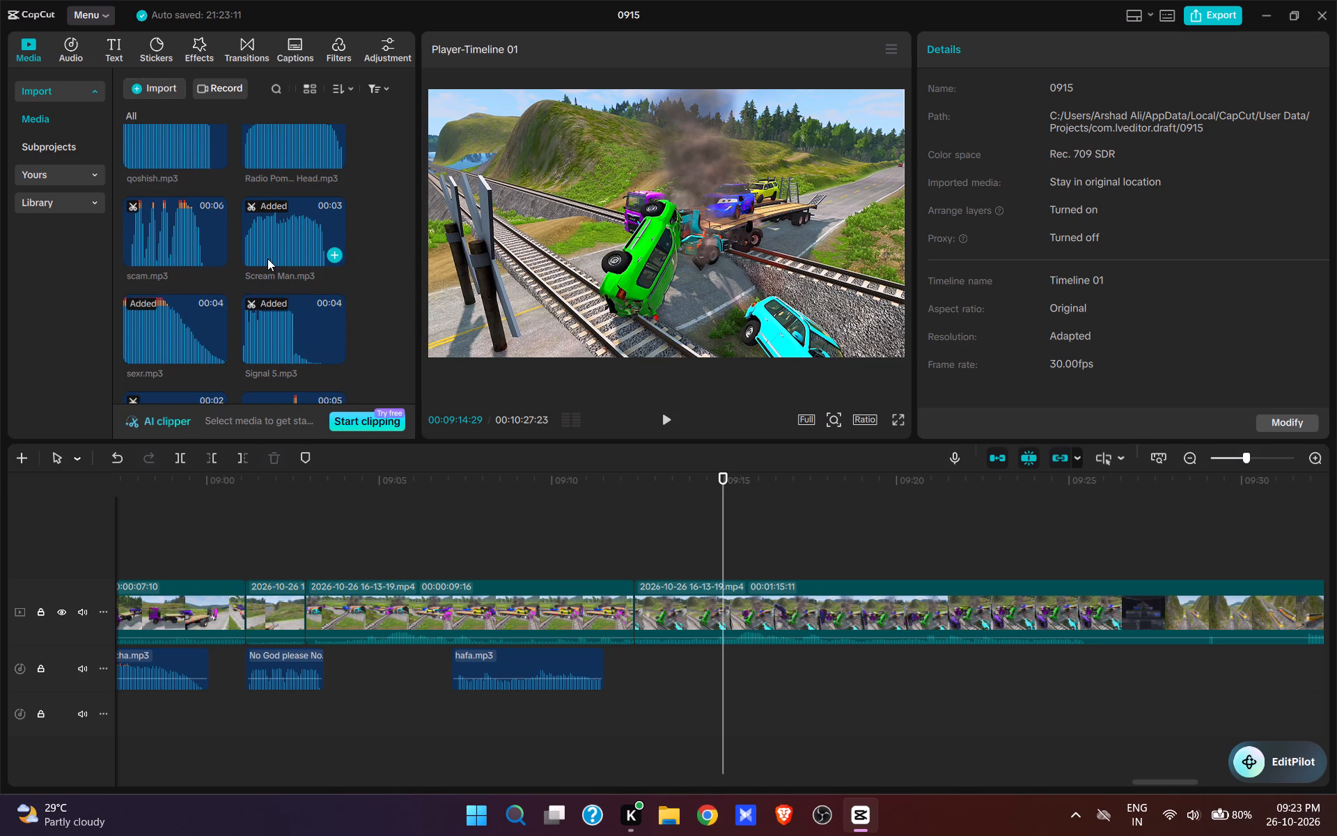
{"action": "scroll", "coordinate": [267, 258], "scroll_direction": "down", "scroll_amount": 3}
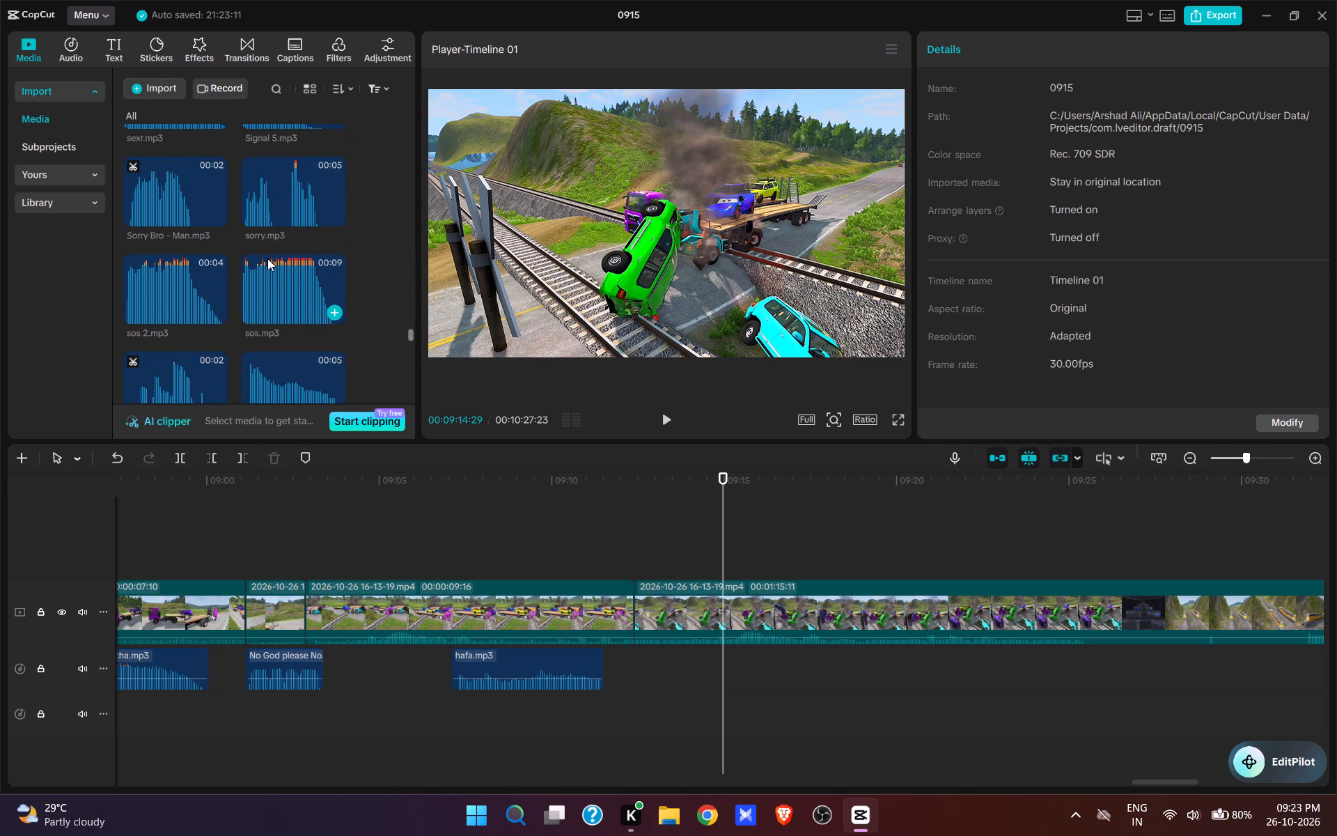
{"action": "scroll", "coordinate": [267, 258], "scroll_direction": "down", "scroll_amount": 2}
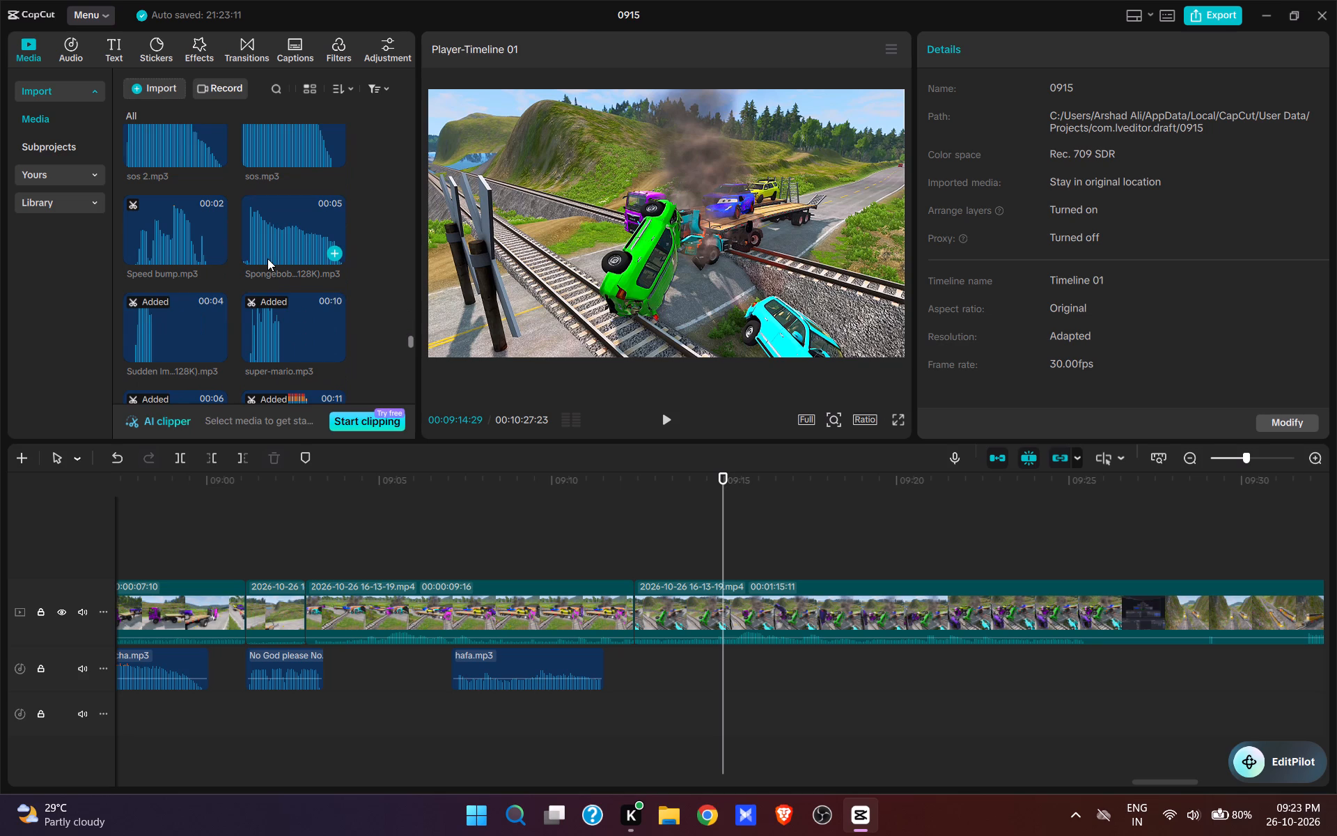
{"action": "left_click", "coordinate": [334, 352]}
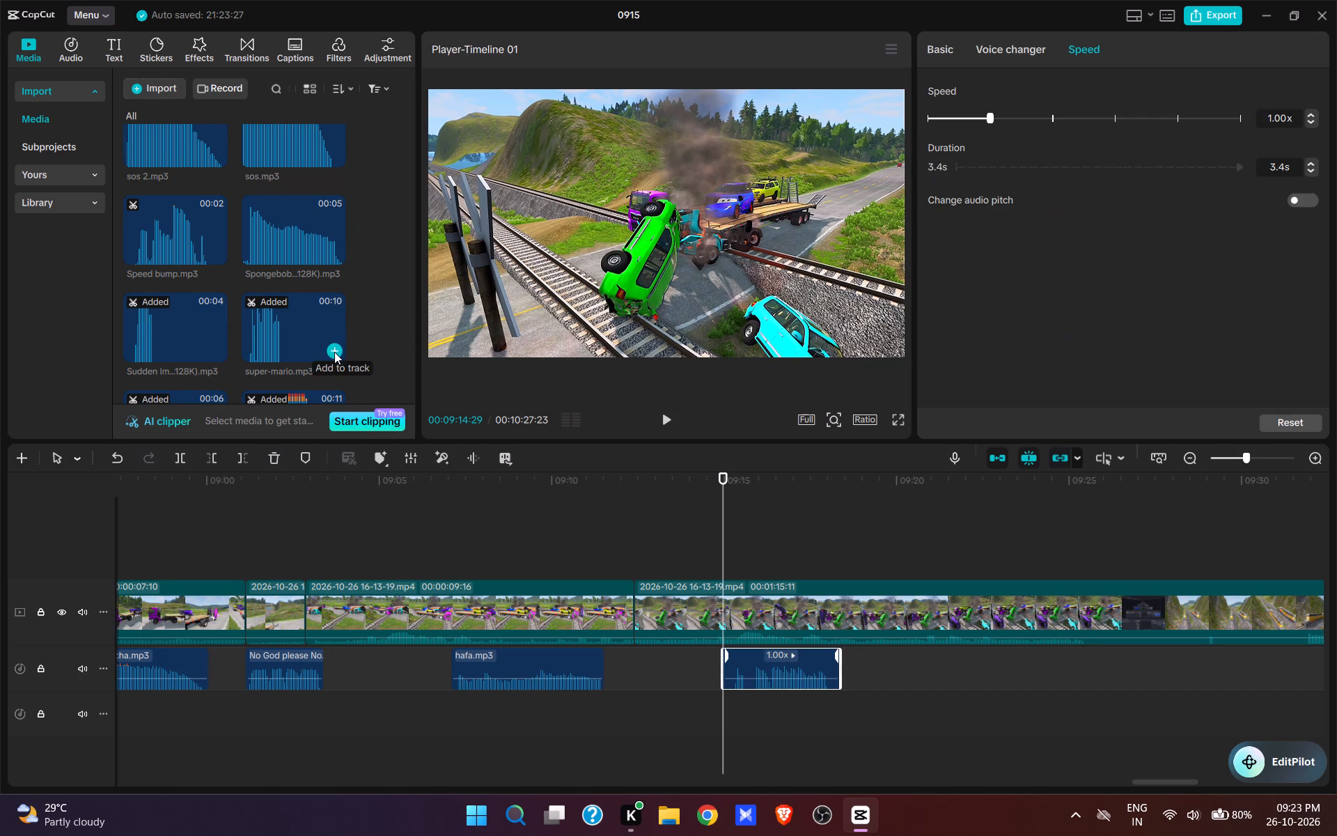
Split the video at 00:09:23:26 and remove the footage from there to about 00:09:33:20, where the Union Pacific train is running.
{"action": "key", "text": "space"}
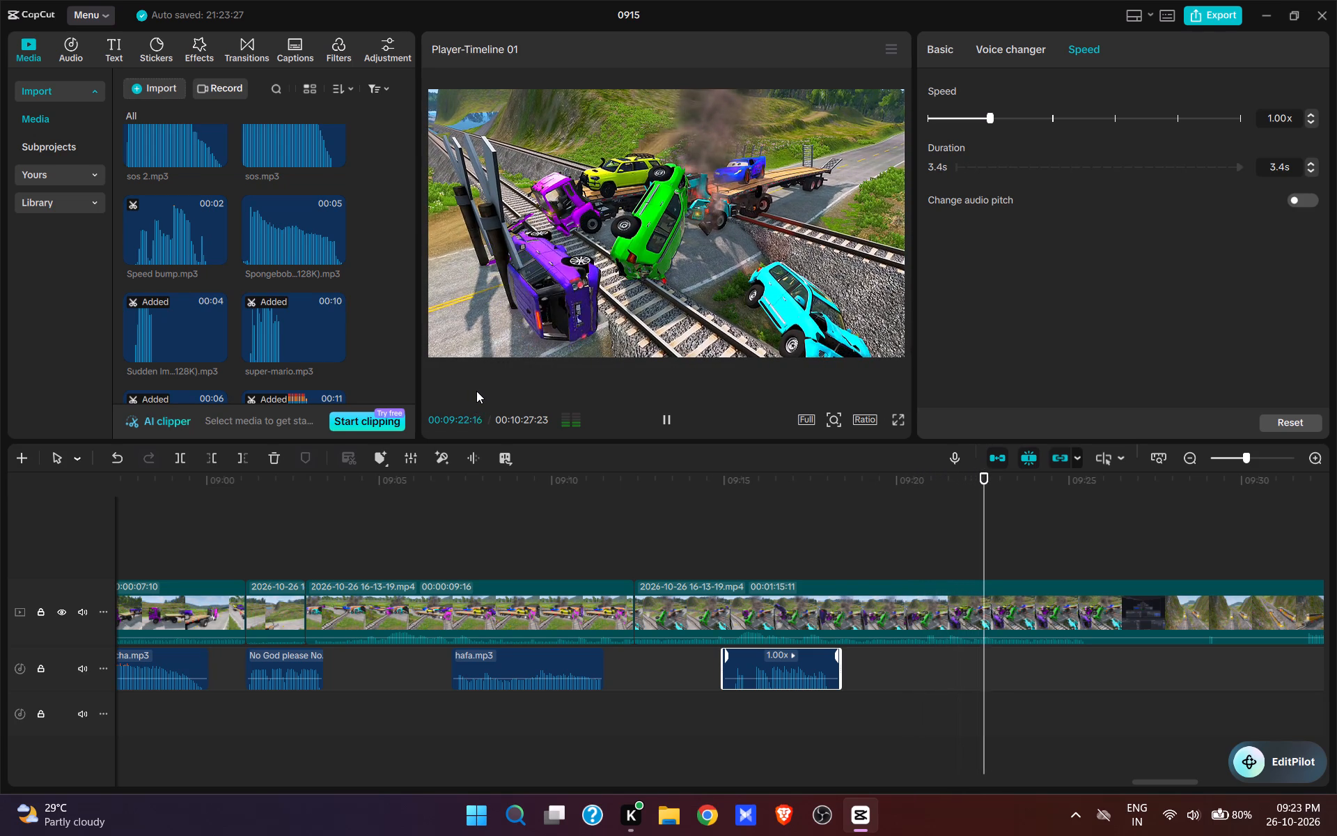
{"action": "key", "text": "space"}
{"action": "key", "text": "space"}
{"action": "key", "text": "space"}
{"action": "type", "text": "w"}
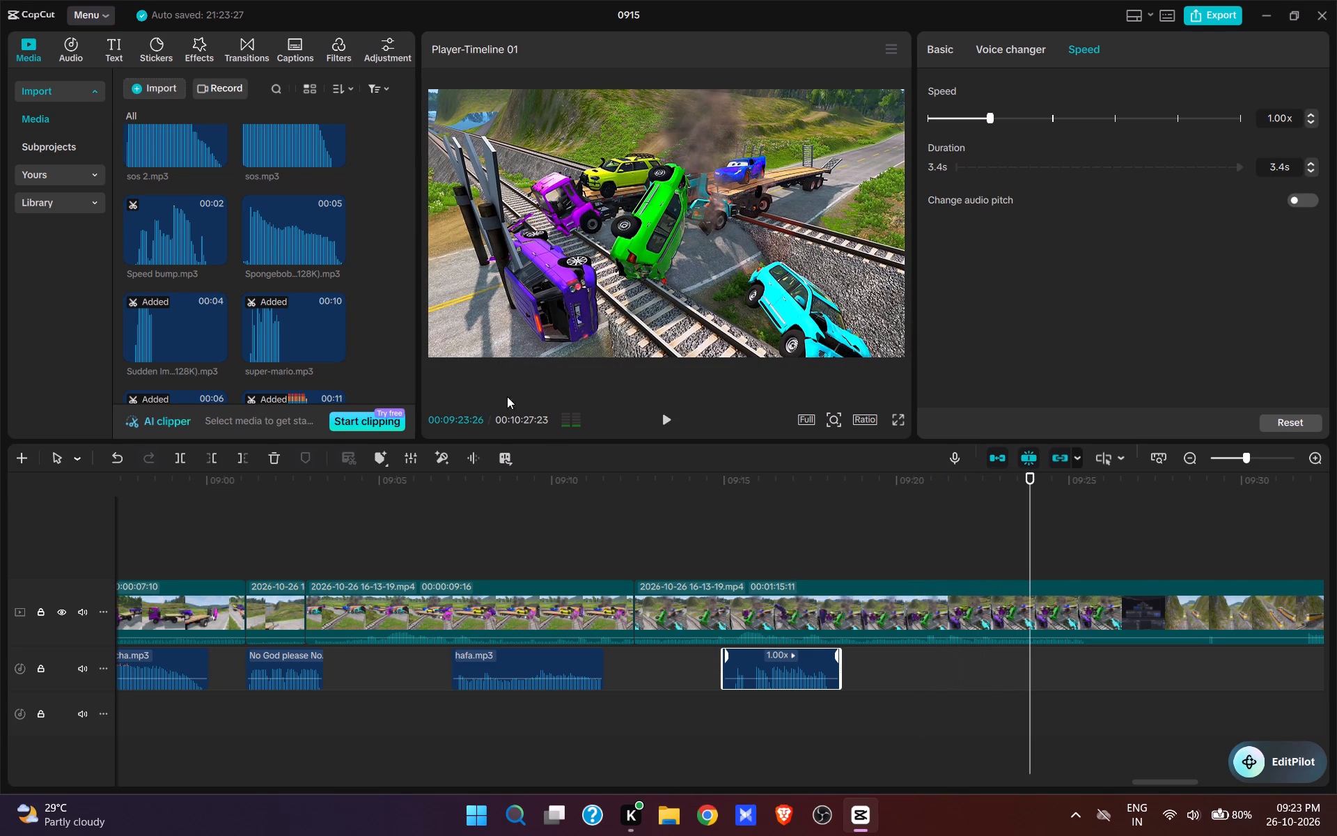
{"action": "left_click_drag", "start_coordinate": [803, 603], "coordinate": [822, 711]}
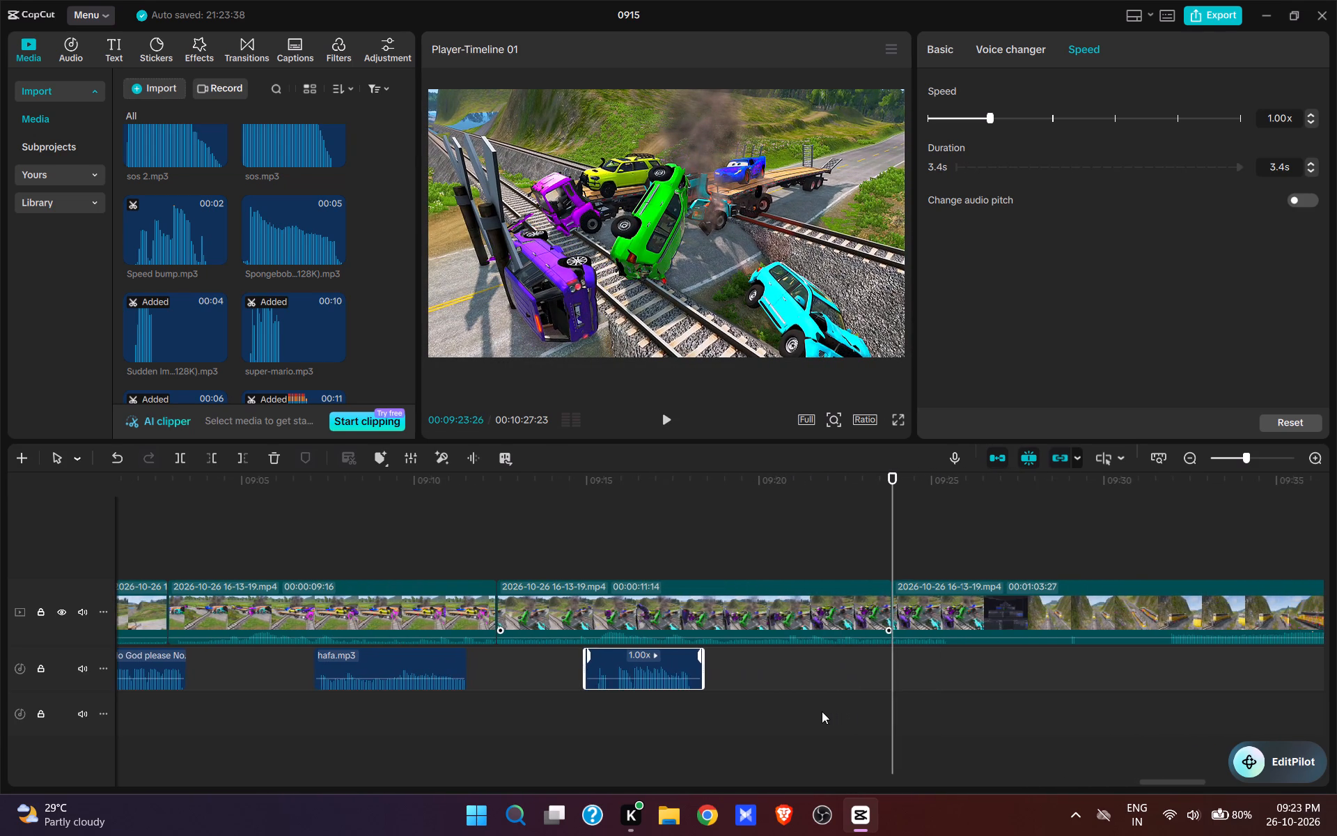
{"action": "left_click", "coordinate": [1143, 557]}
{"action": "key", "text": "space"}
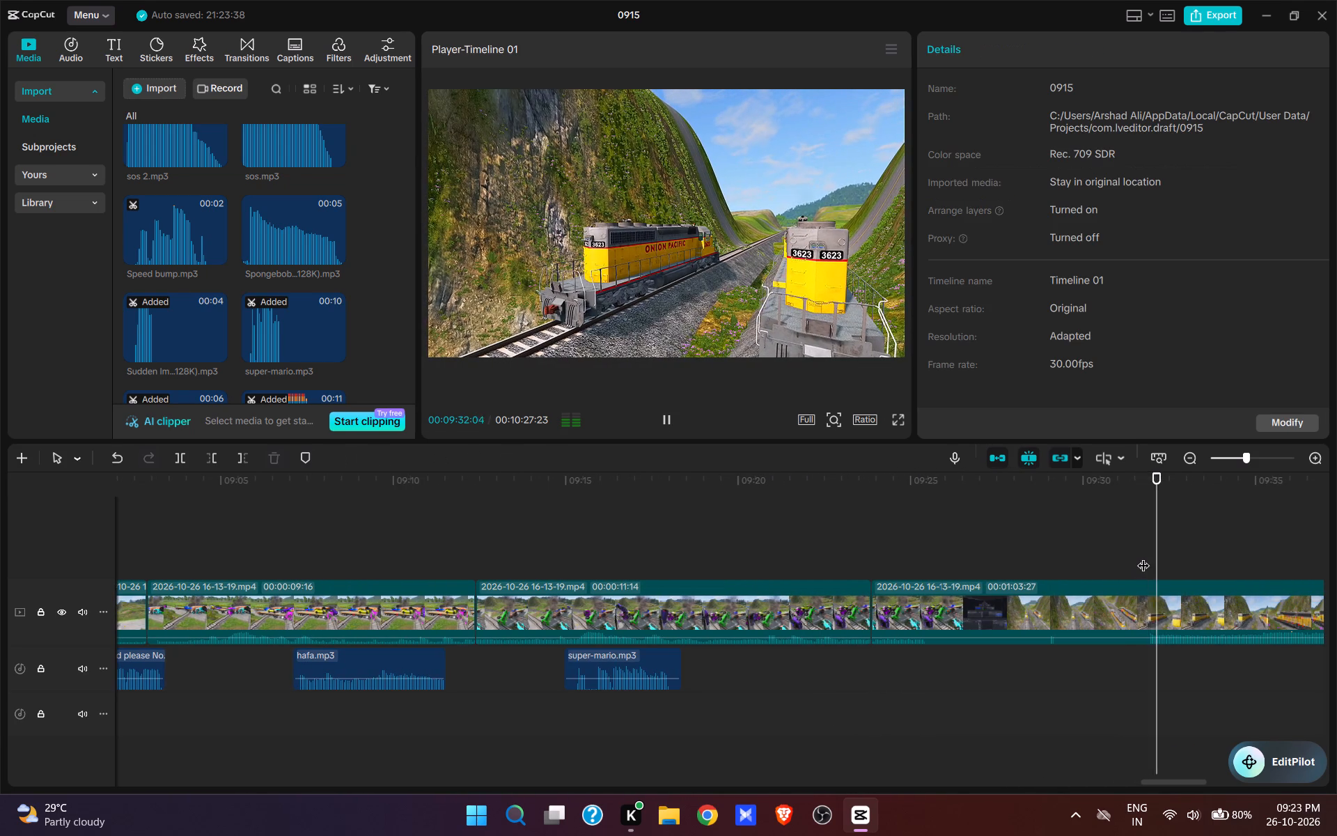
{"action": "left_click_drag", "start_coordinate": [1141, 593], "coordinate": [1091, 655]}
{"action": "key", "text": "space"}
{"action": "type", "text": "q"}
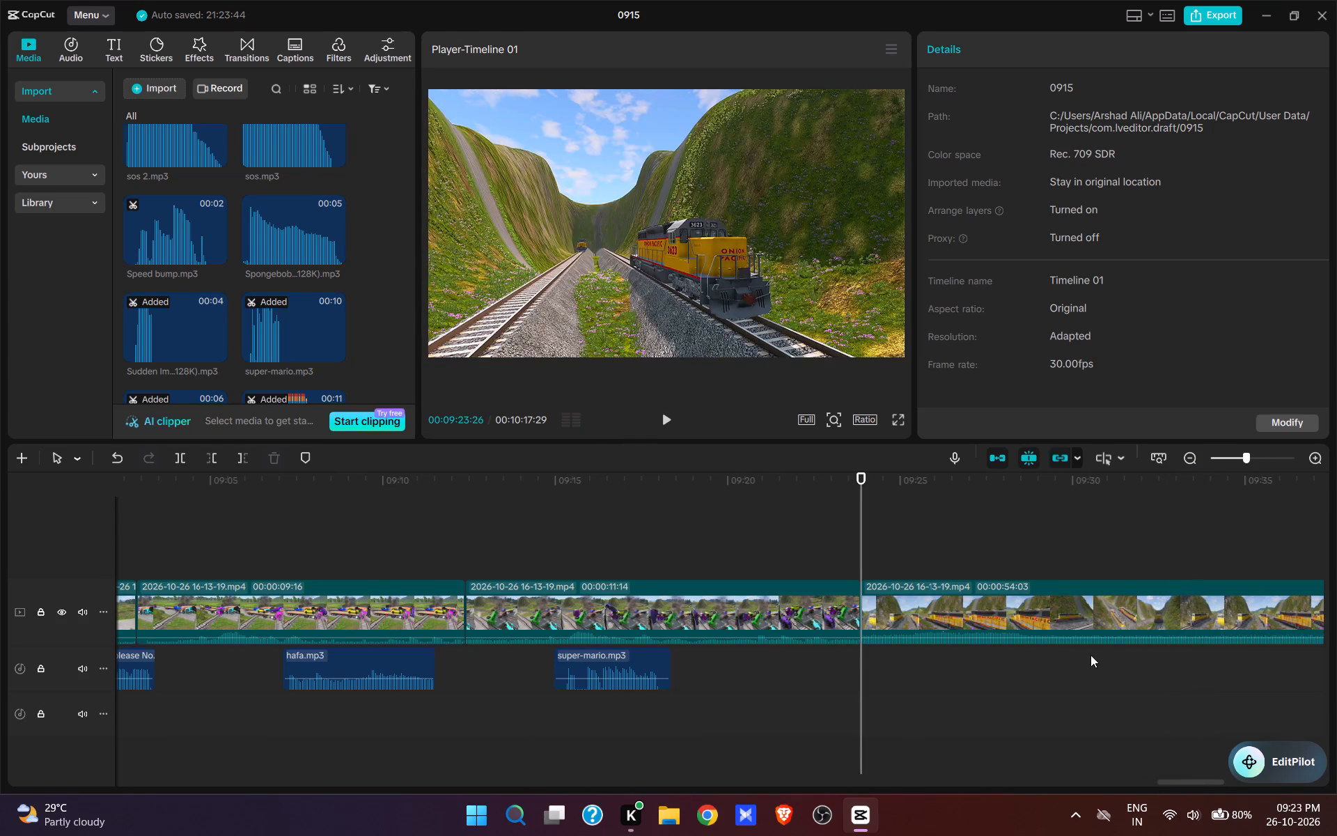
Add the 1.7 s Oh my god Train.mp3 at 00:09:23:26, at the start of the train footage.
{"action": "scroll", "coordinate": [212, 288], "scroll_direction": "up", "scroll_amount": 7}
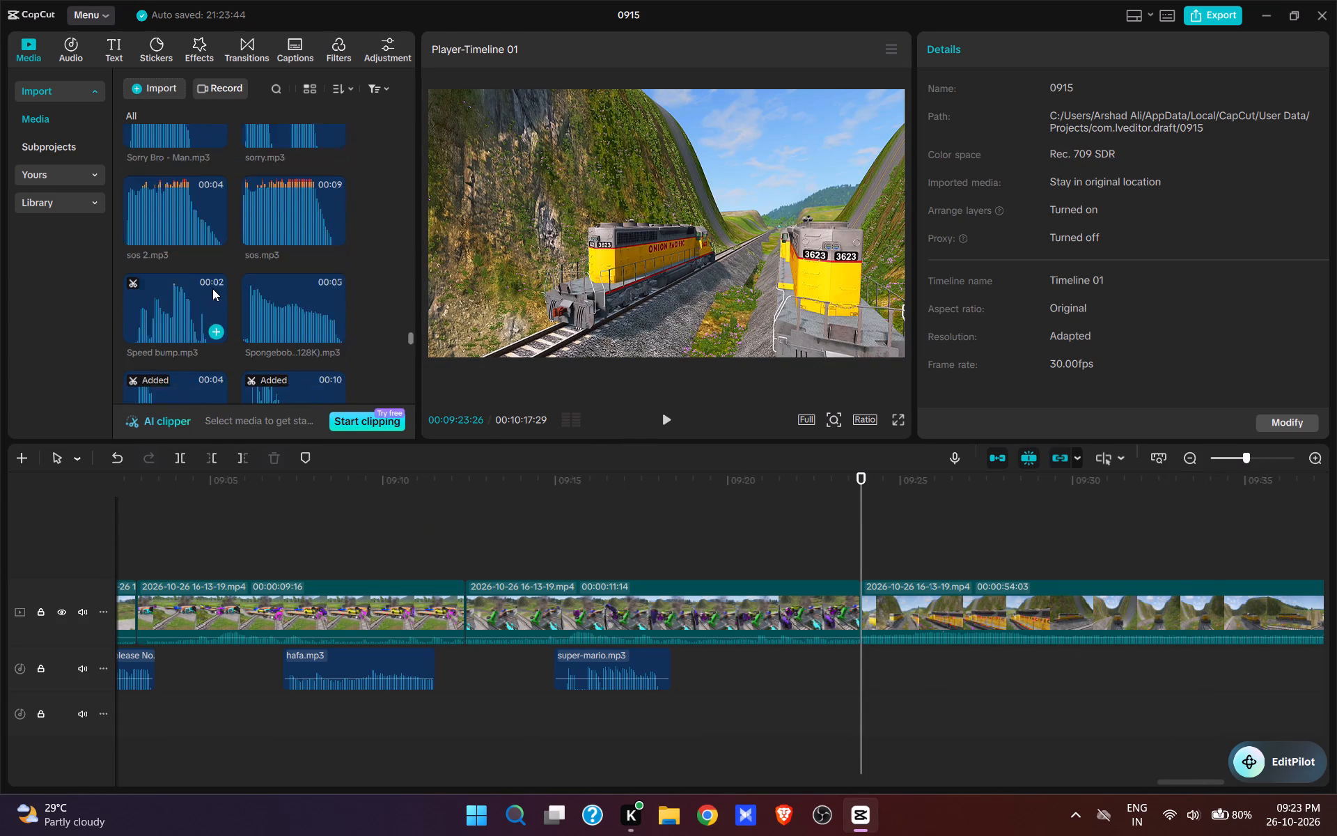
{"action": "scroll", "coordinate": [212, 288], "scroll_direction": "up", "scroll_amount": 9}
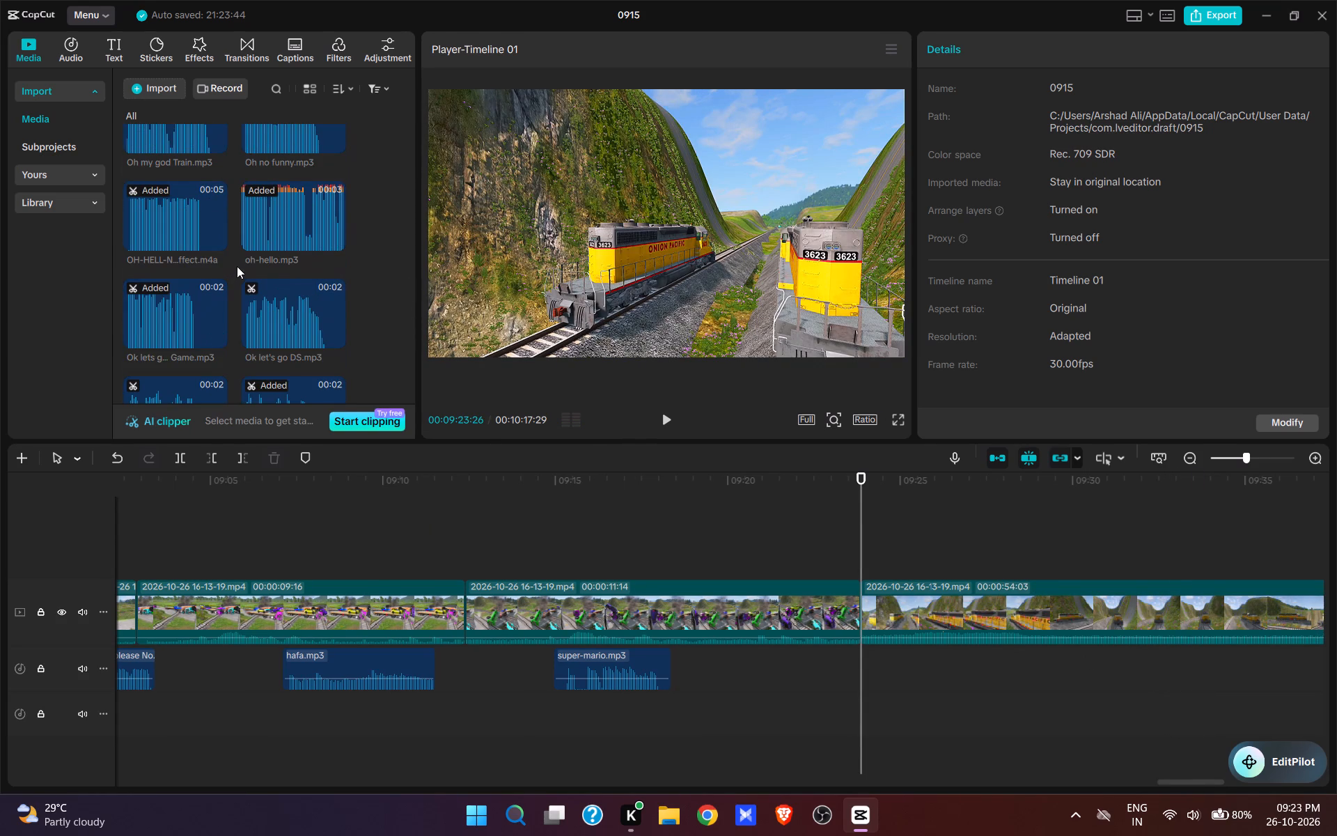
{"action": "left_click", "coordinate": [216, 139]}
Add the 2.6 s Train horn.mp3 at 00:09:27:14, during the side view of the moving locomotive.
{"action": "key", "text": "space"}
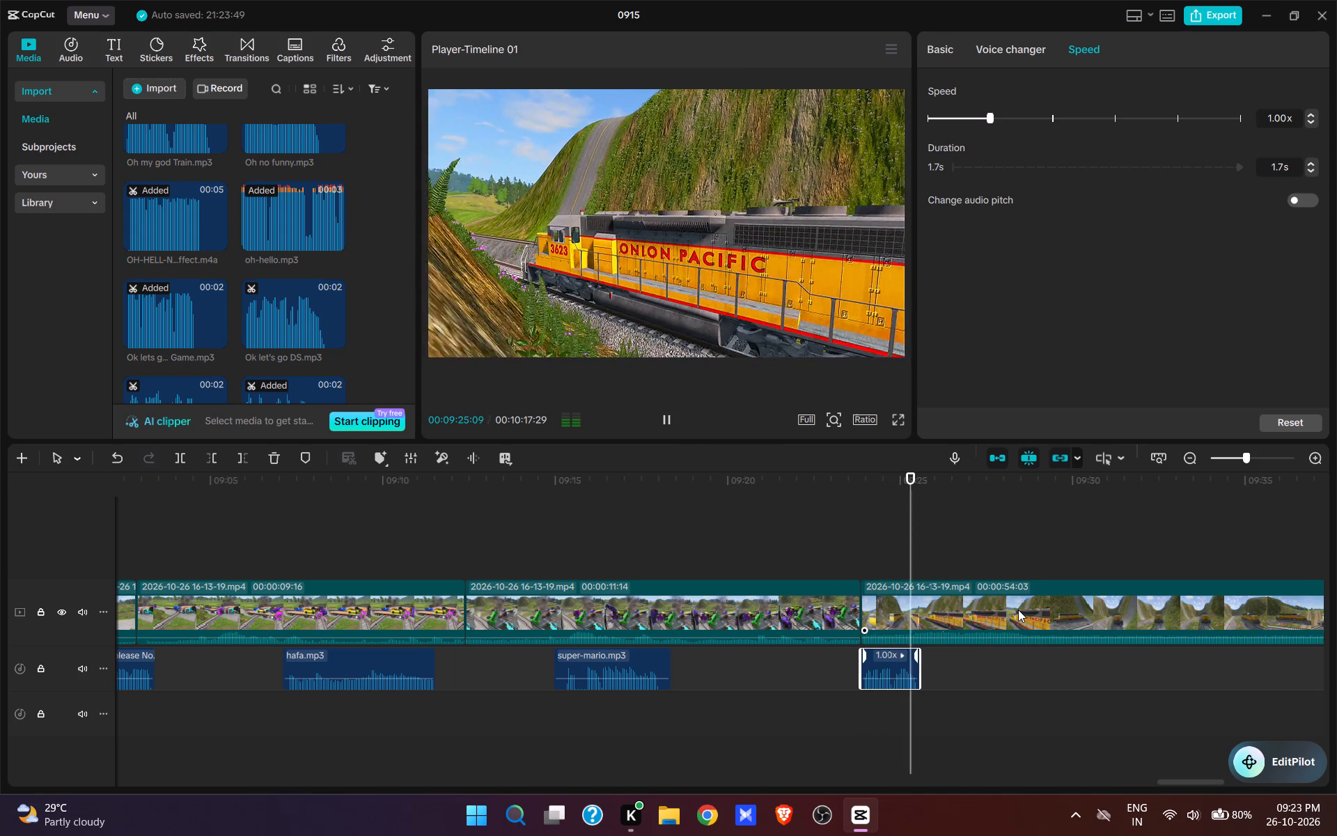
{"action": "key", "text": "space"}
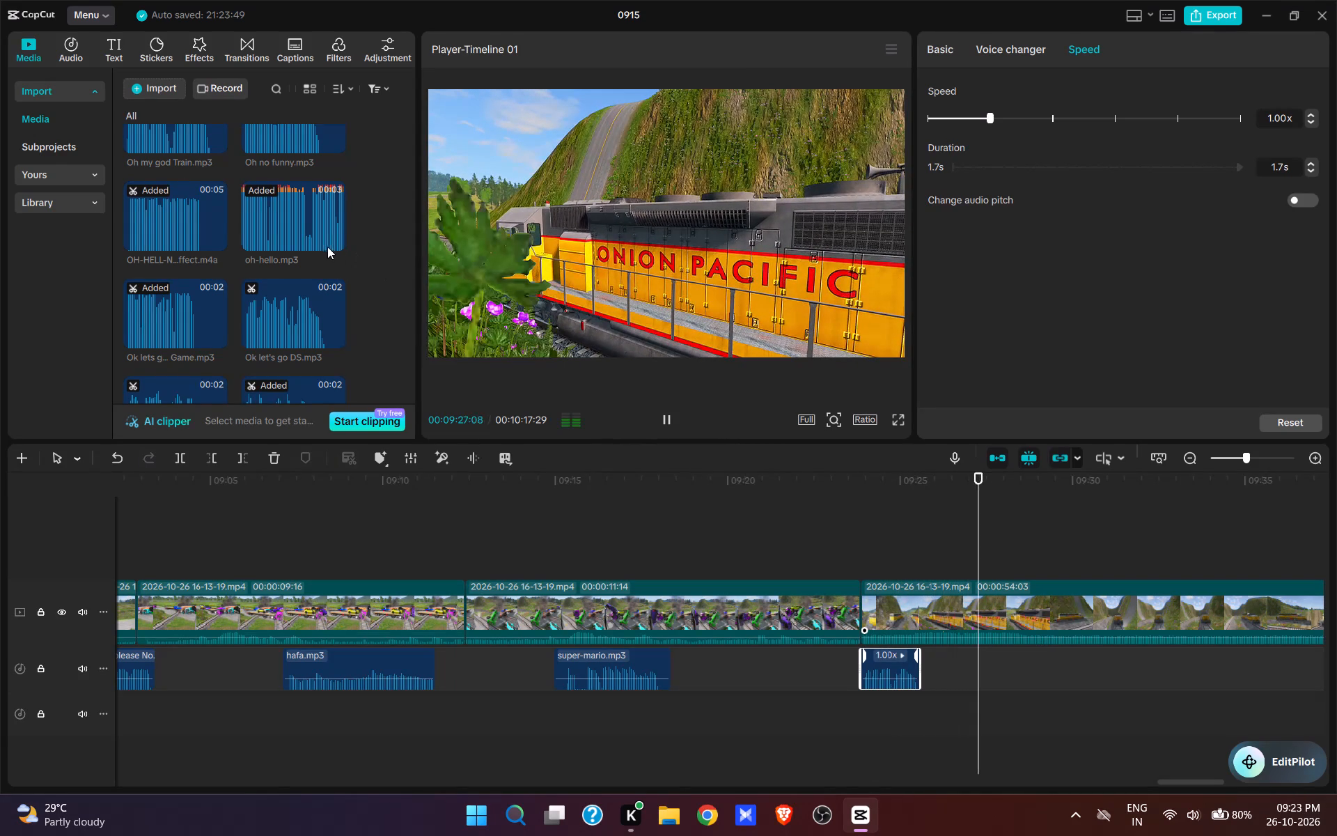
{"action": "scroll", "coordinate": [325, 247], "scroll_direction": "down", "scroll_amount": 19}
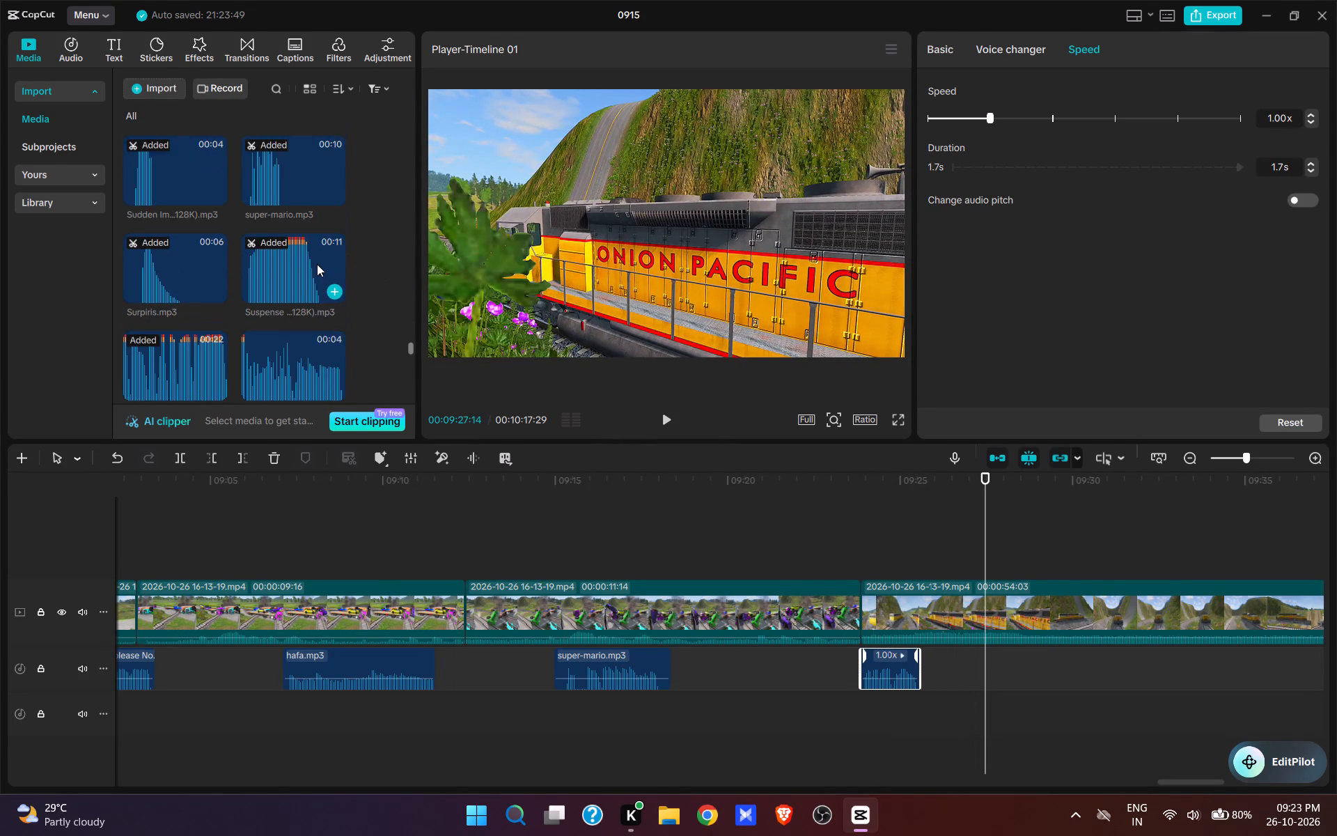
{"action": "scroll", "coordinate": [317, 264], "scroll_direction": "down", "scroll_amount": 2}
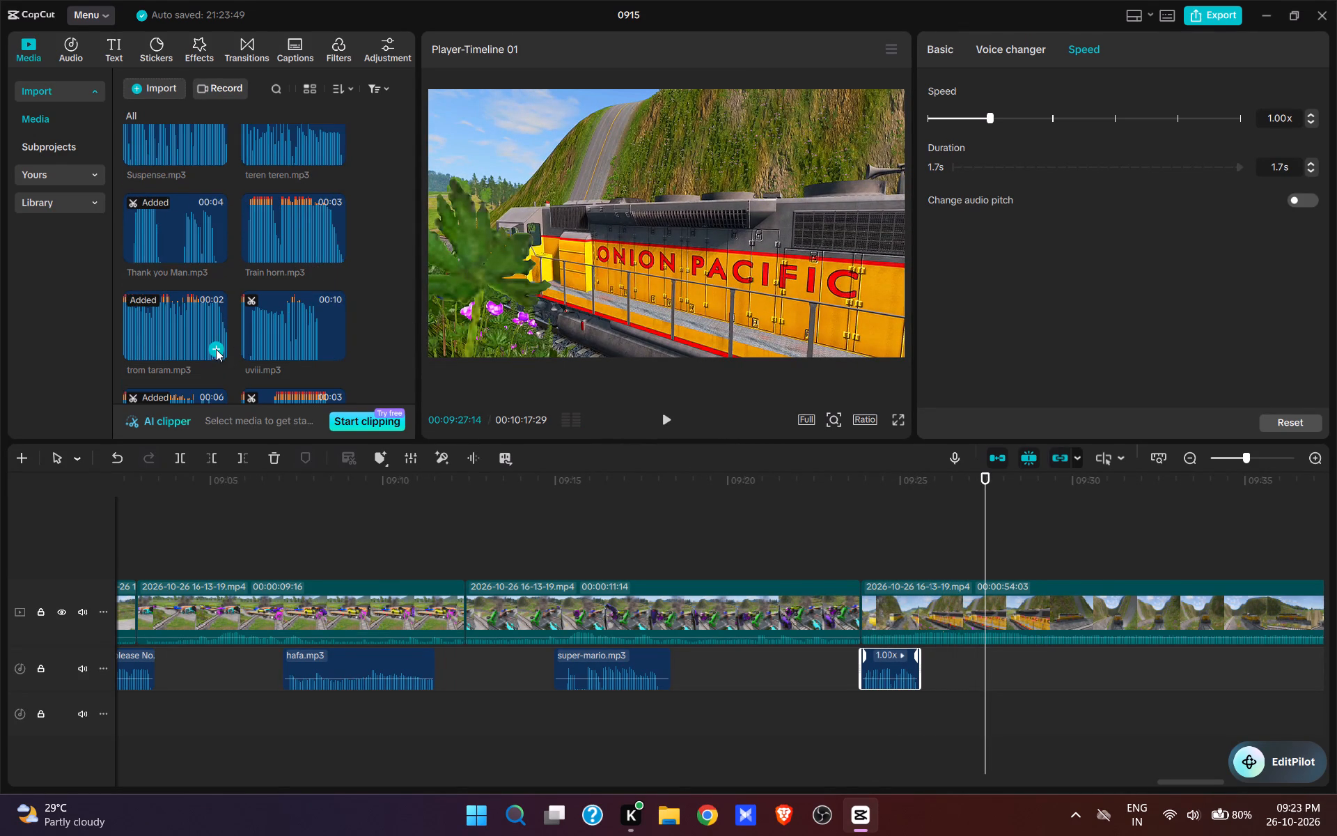
{"action": "scroll", "coordinate": [267, 284], "scroll_direction": "down", "scroll_amount": 1}
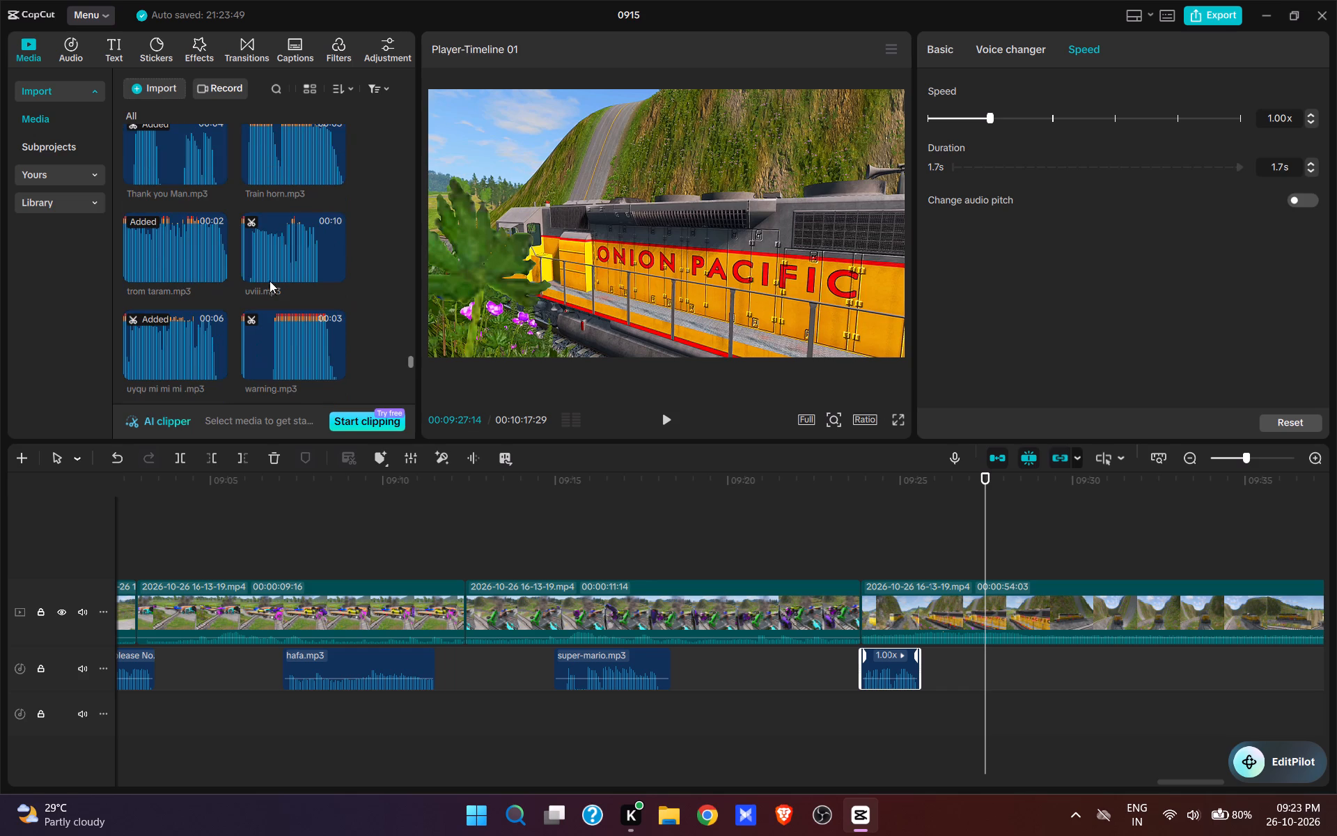
{"action": "left_click", "coordinate": [336, 176]}
Copy the Train horn.mp3 clip and paste it at 00:09:31:21 and 00:09:36:29, as the train keeps travelling.
{"action": "key", "text": "space"}
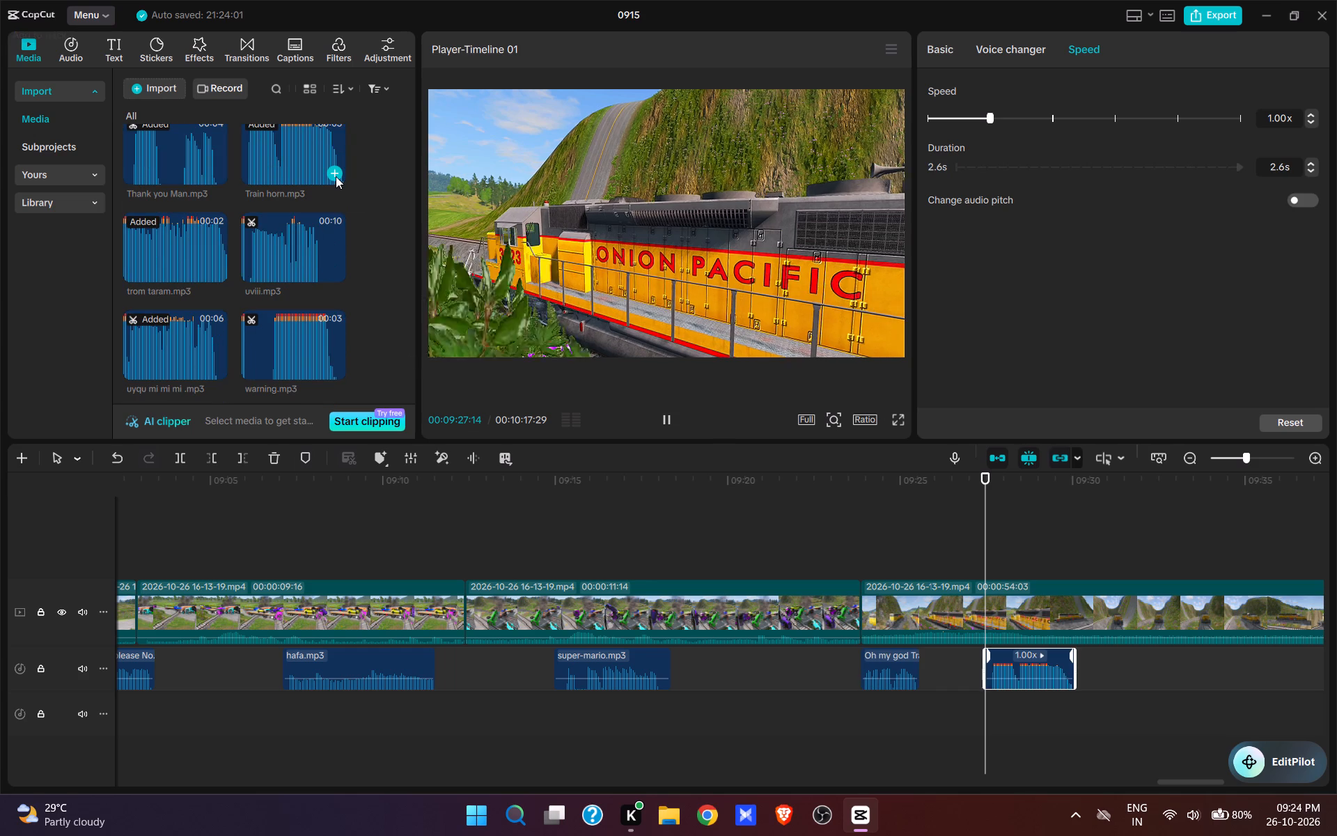
{"action": "key", "text": "space"}
{"action": "key", "text": "ctrl+c"}
{"action": "key", "text": "space"}
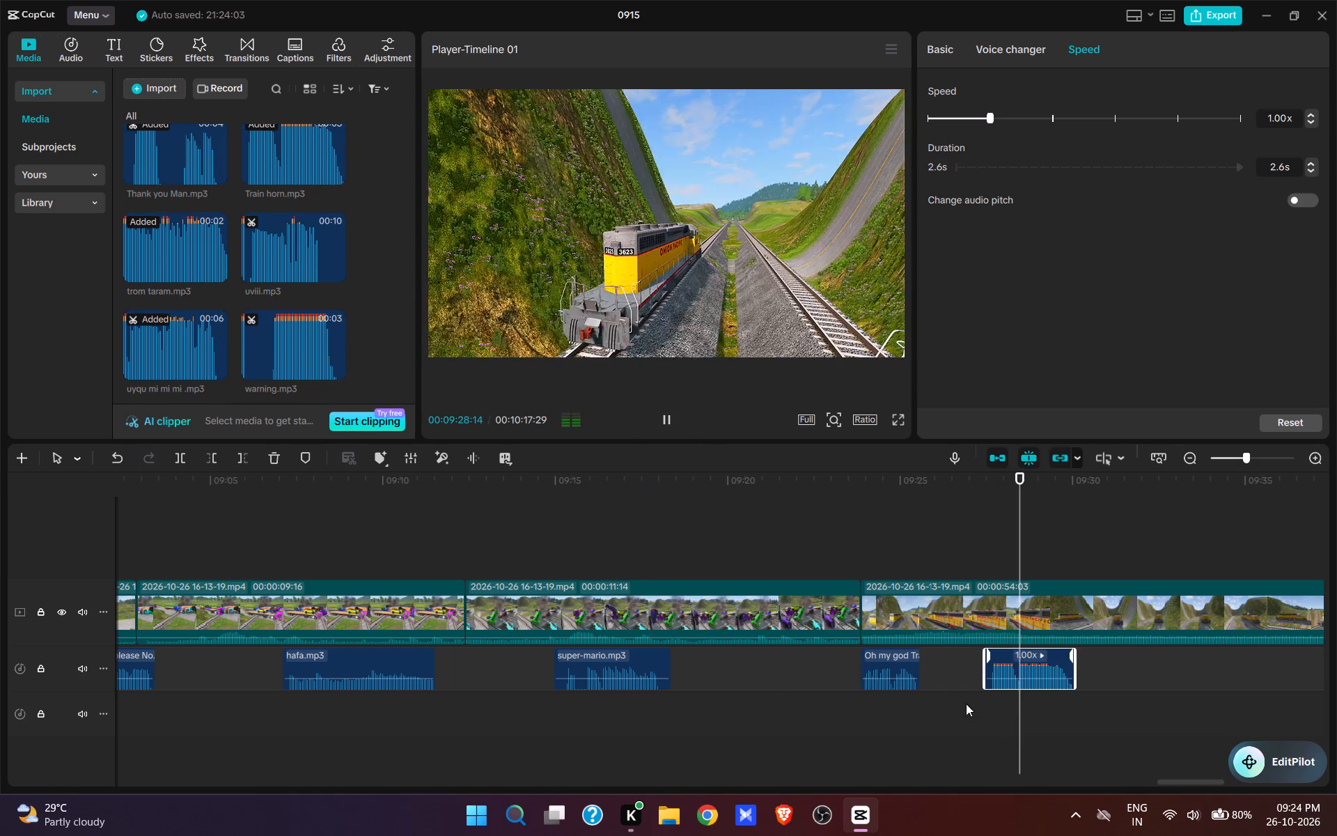
{"action": "left_click_drag", "start_coordinate": [969, 712], "coordinate": [950, 744]}
{"action": "key", "text": "space"}
{"action": "key", "text": "ctrl+v"}
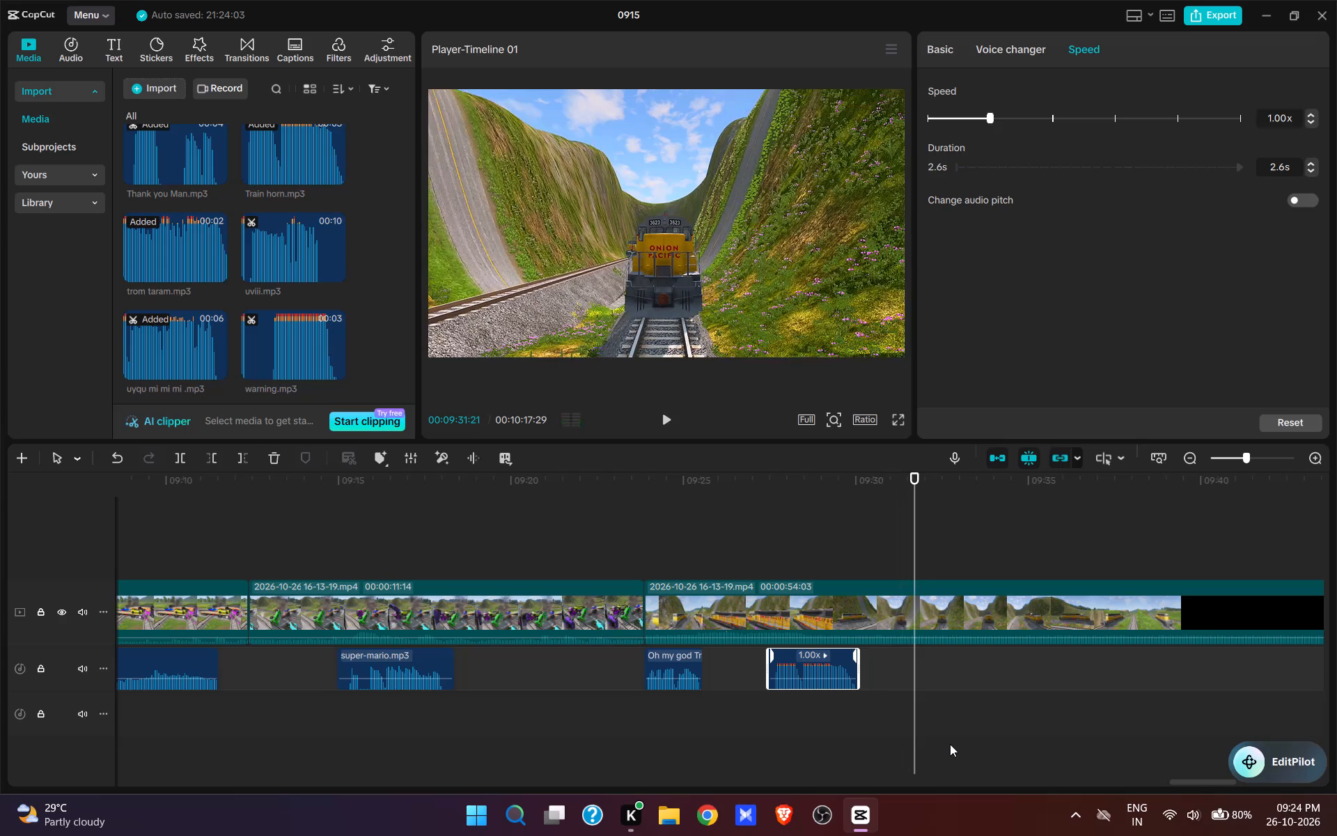
{"action": "key", "text": "space"}
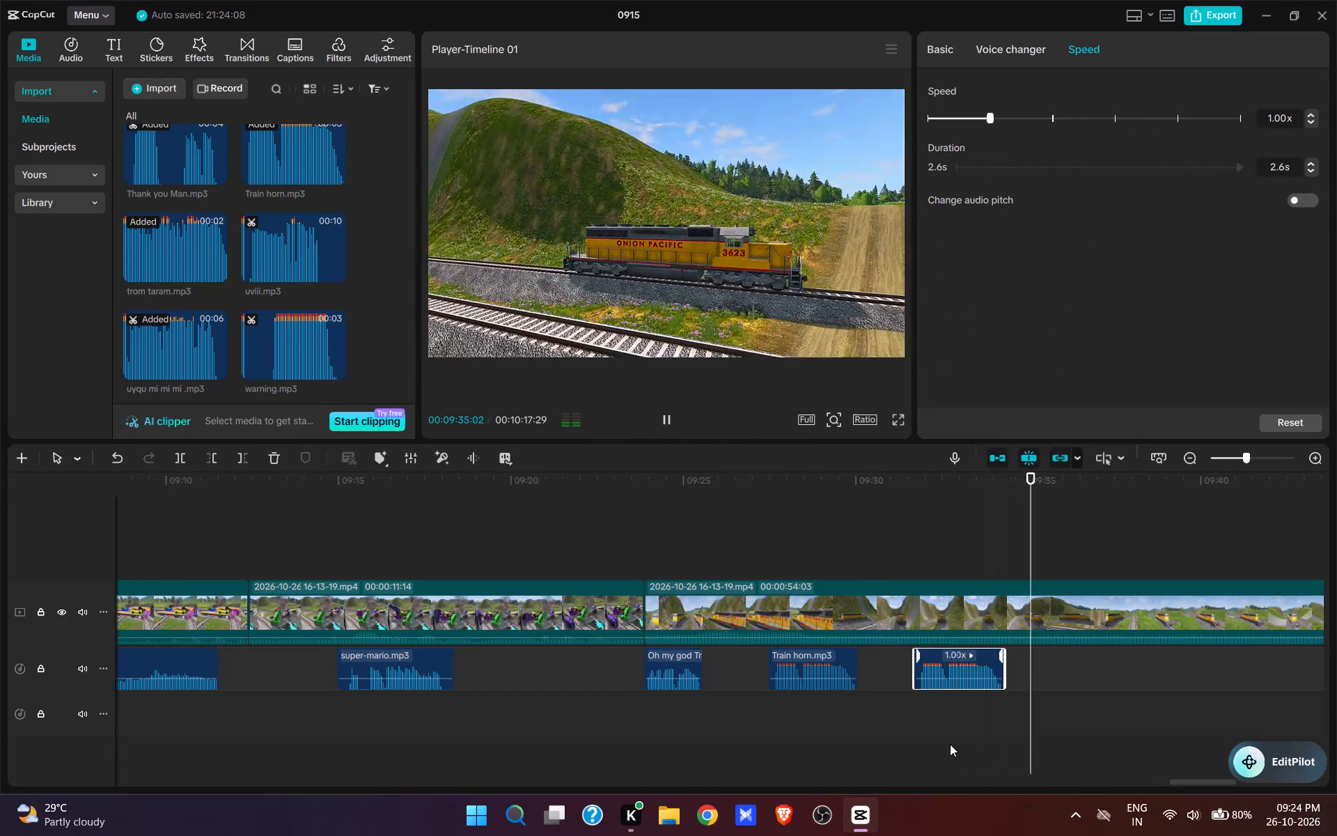
{"action": "key", "text": "space"}
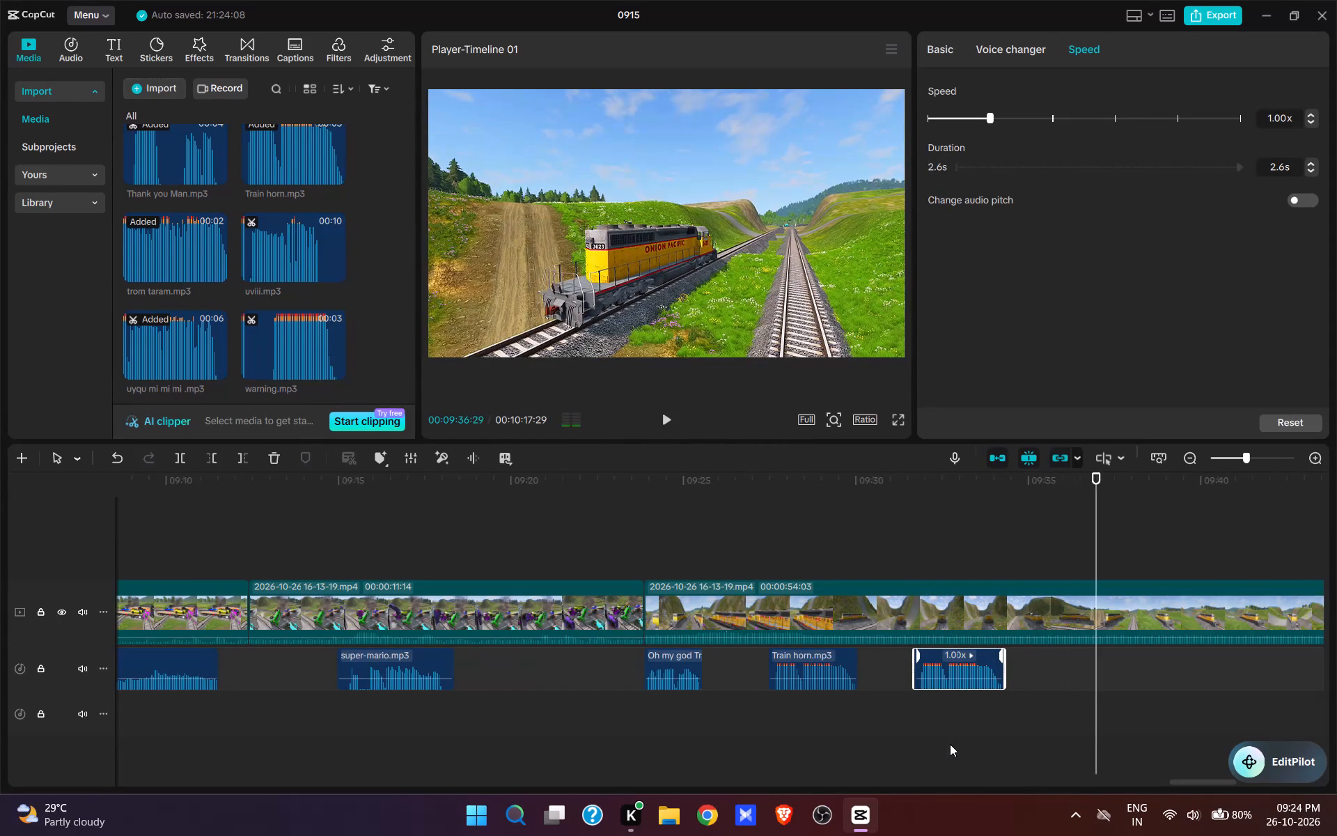
{"action": "key", "text": "ctrl+v"}
Split the video at 00:09:41:16 and remove the footage from there to about 00:09:53, where the train comes into view behind the wreck.
{"action": "key", "text": "space"}
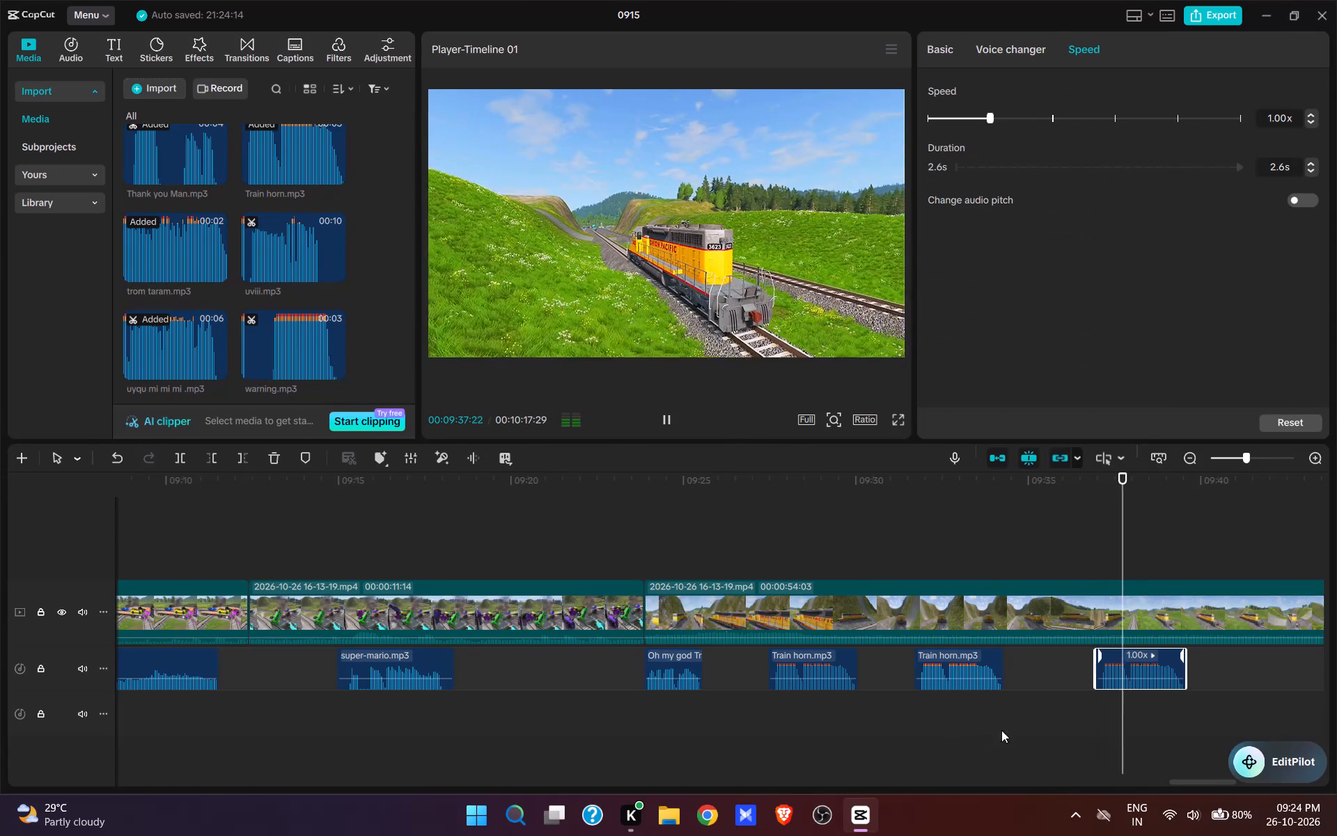
{"action": "left_click_drag", "start_coordinate": [976, 693], "coordinate": [903, 689]}
{"action": "key", "text": "space"}
{"action": "key", "text": "space"}
{"action": "key", "text": "space"}
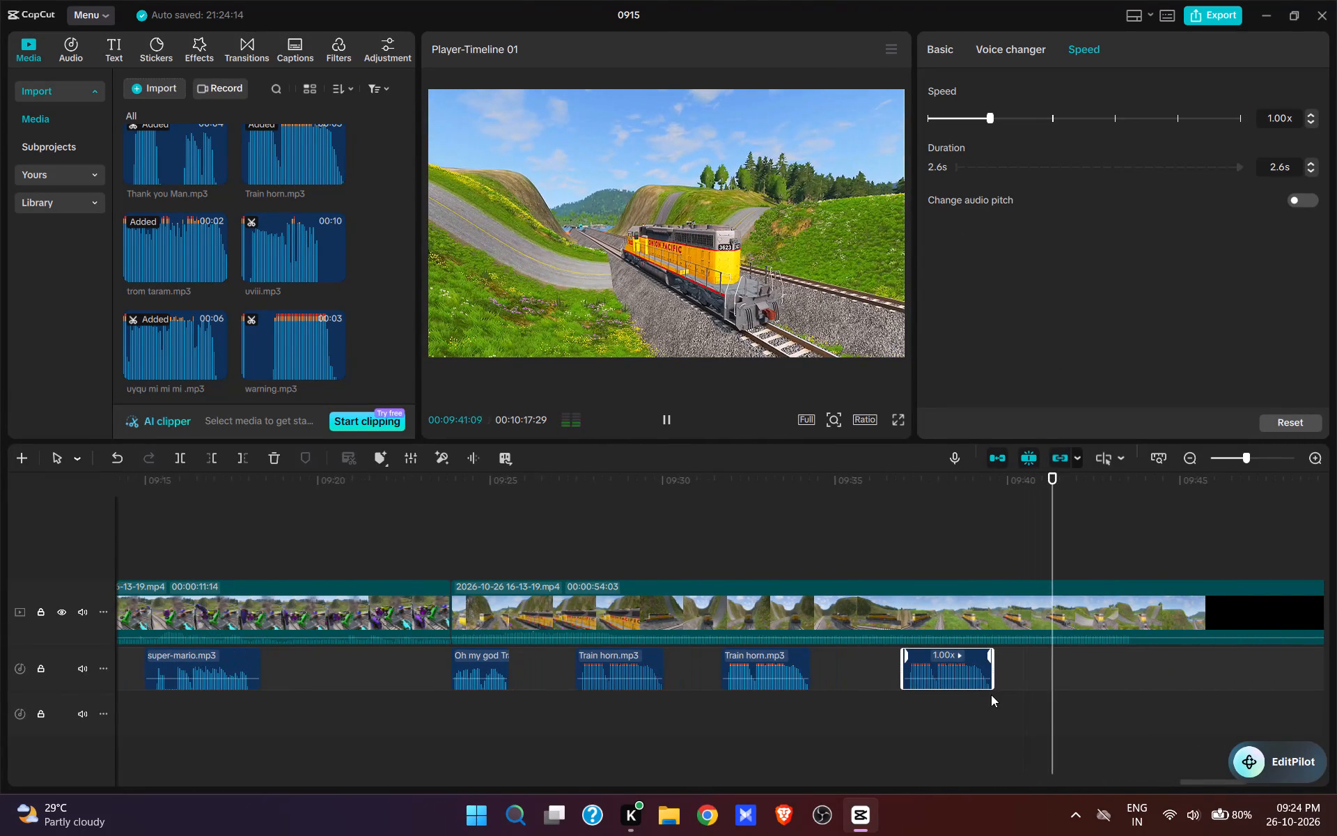
{"action": "type", "text": "w"}
{"action": "left_click_drag", "start_coordinate": [996, 697], "coordinate": [873, 717]}
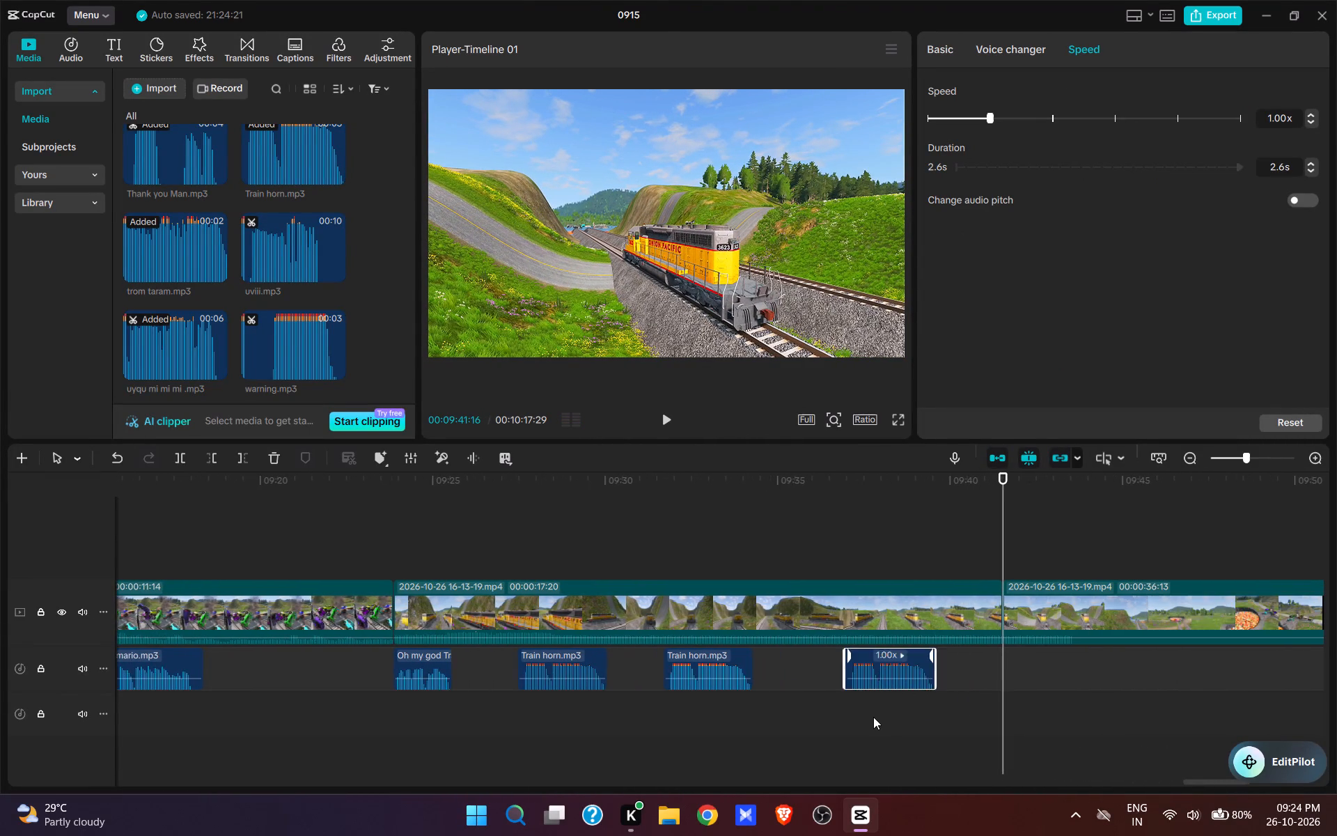
{"action": "left_click_drag", "start_coordinate": [873, 717], "coordinate": [861, 735]}
{"action": "left_click_drag", "start_coordinate": [1117, 610], "coordinate": [905, 648]}
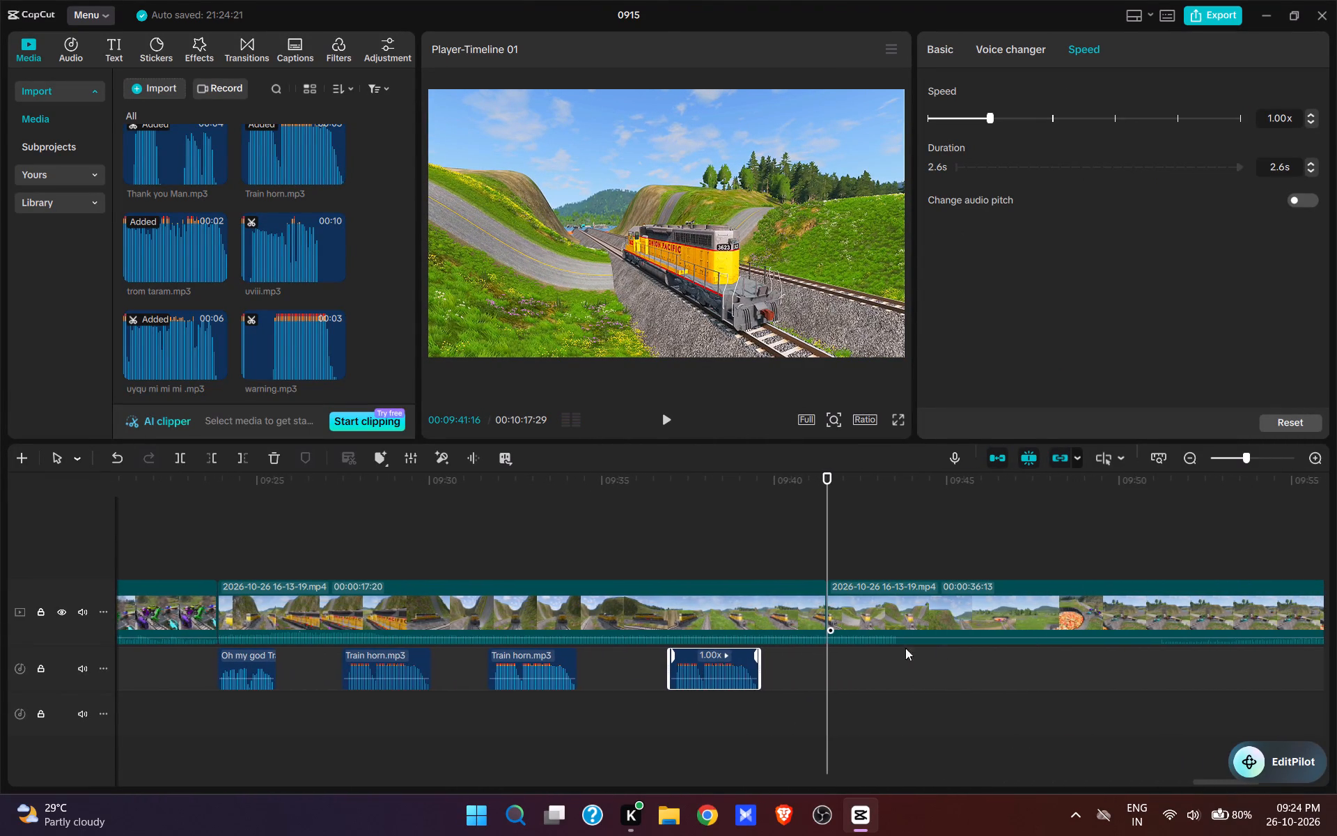
{"action": "left_click_drag", "start_coordinate": [905, 648], "coordinate": [890, 650]}
{"action": "left_click", "coordinate": [981, 527]}
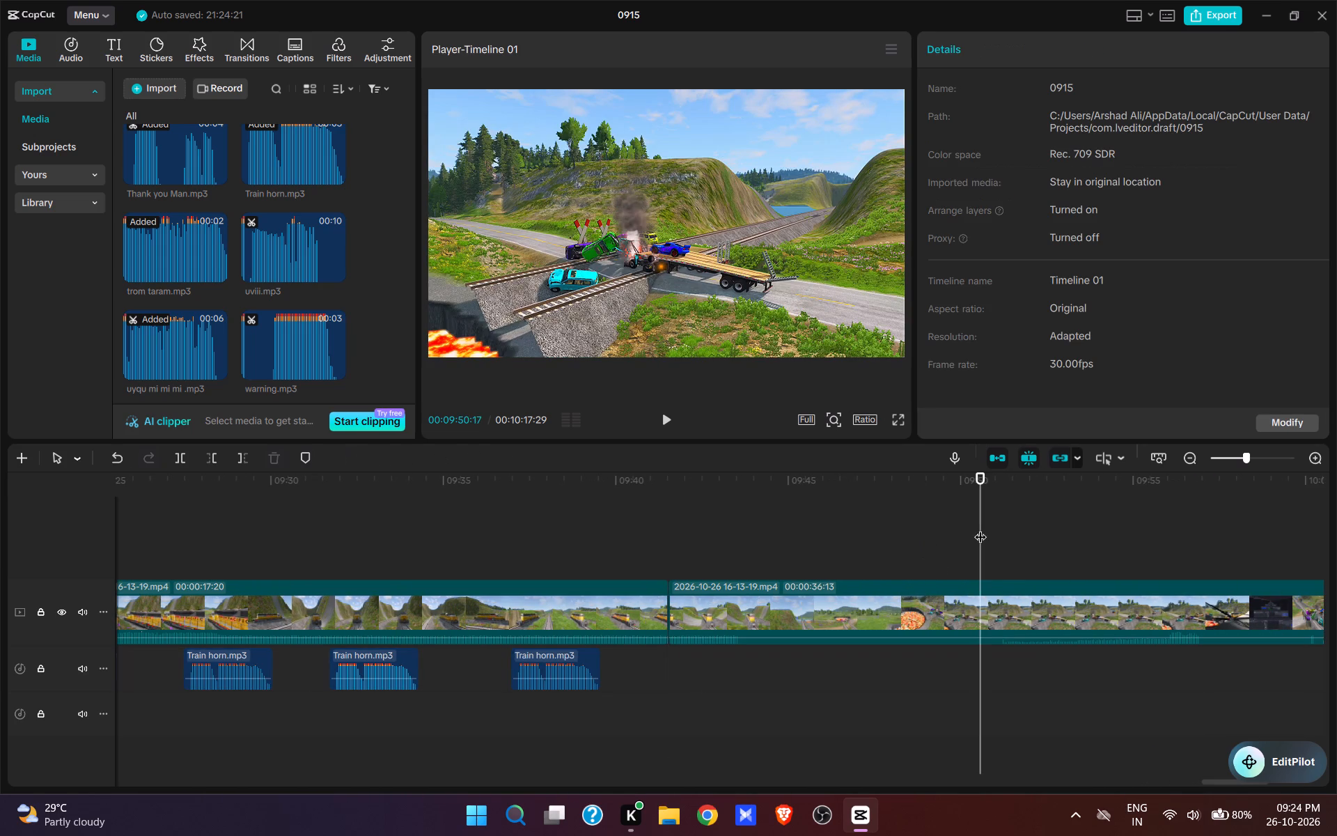
{"action": "key", "text": "space"}
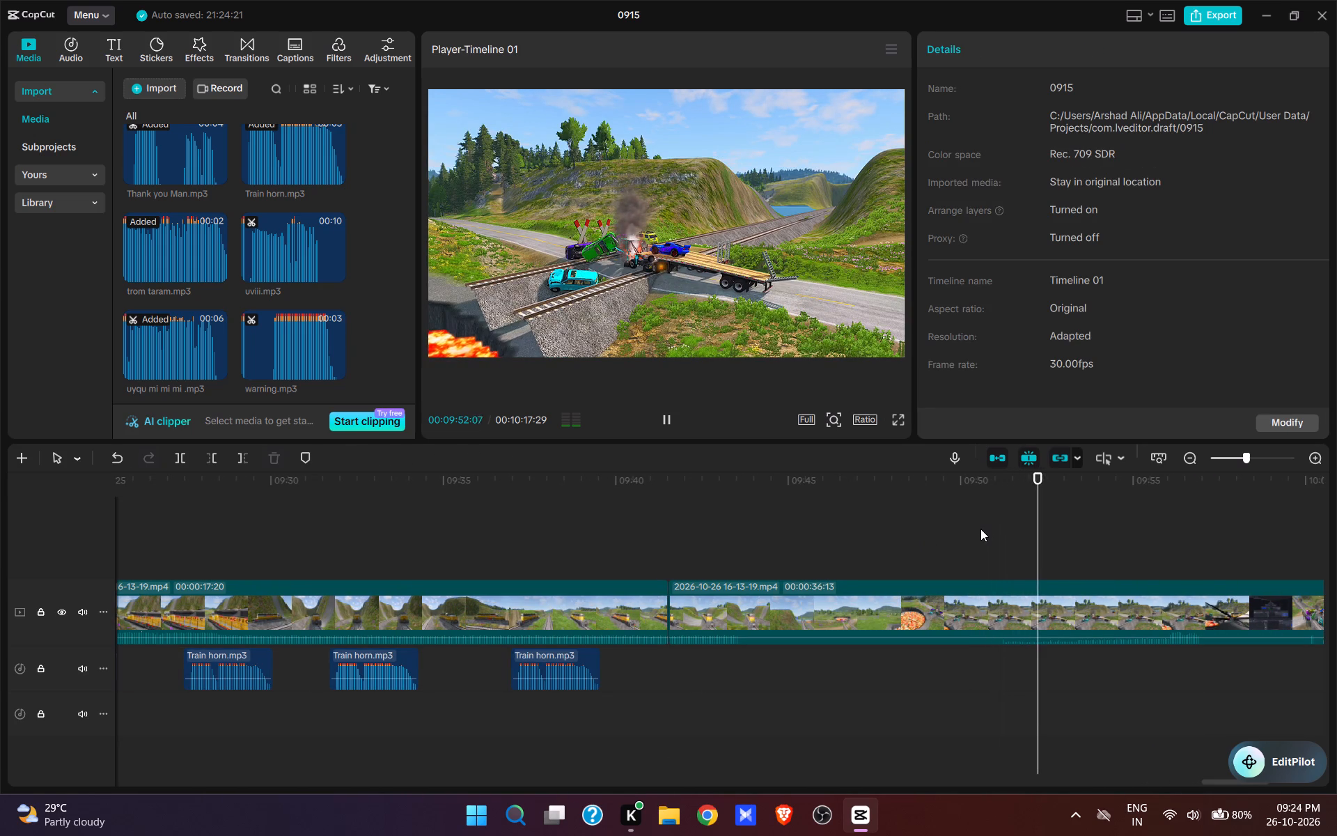
{"action": "key", "text": "space"}
{"action": "key", "text": "q"}
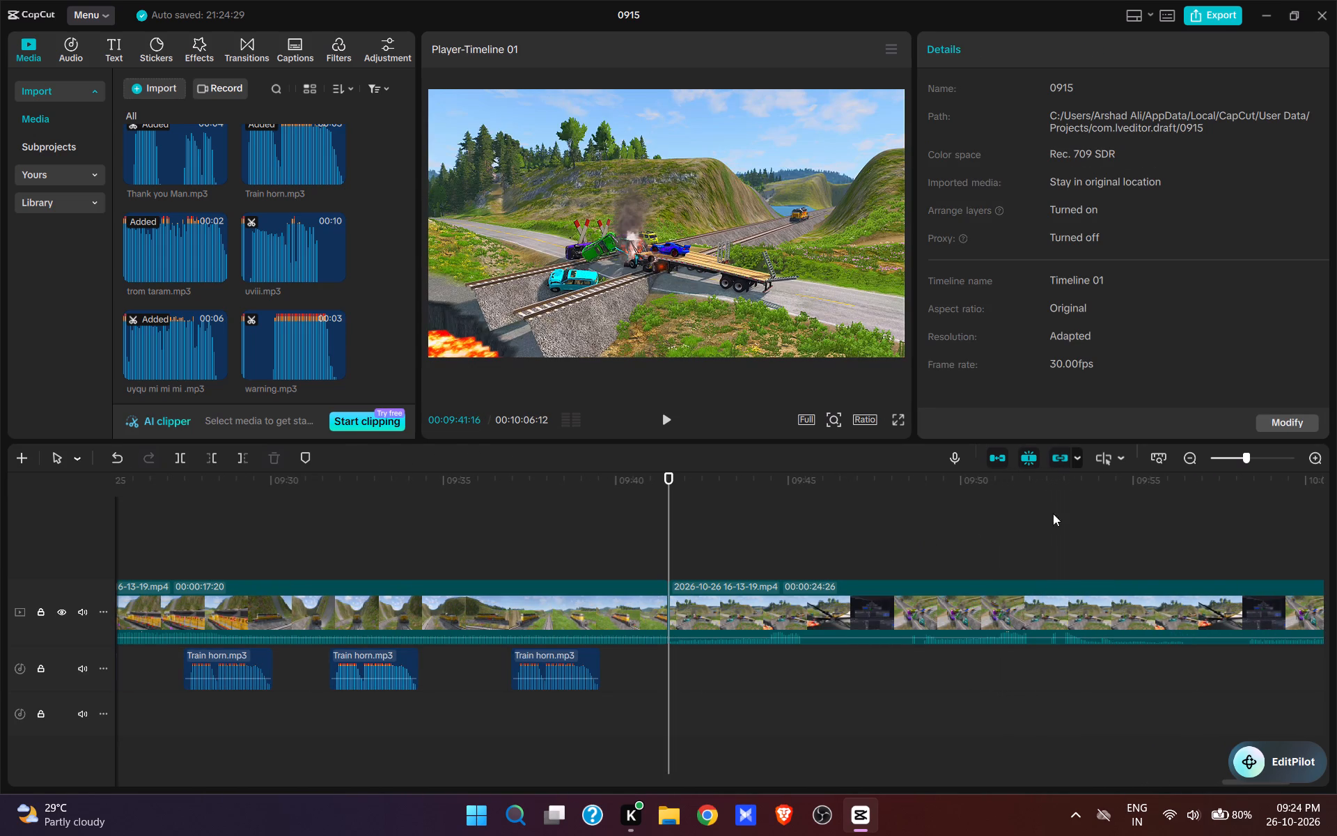
Add the 2.1 s no no .mp3 at 00:09:41:16, as the train approaches the wrecked vehicles on the crossing.
{"action": "scroll", "coordinate": [305, 327], "scroll_direction": "up", "scroll_amount": 15}
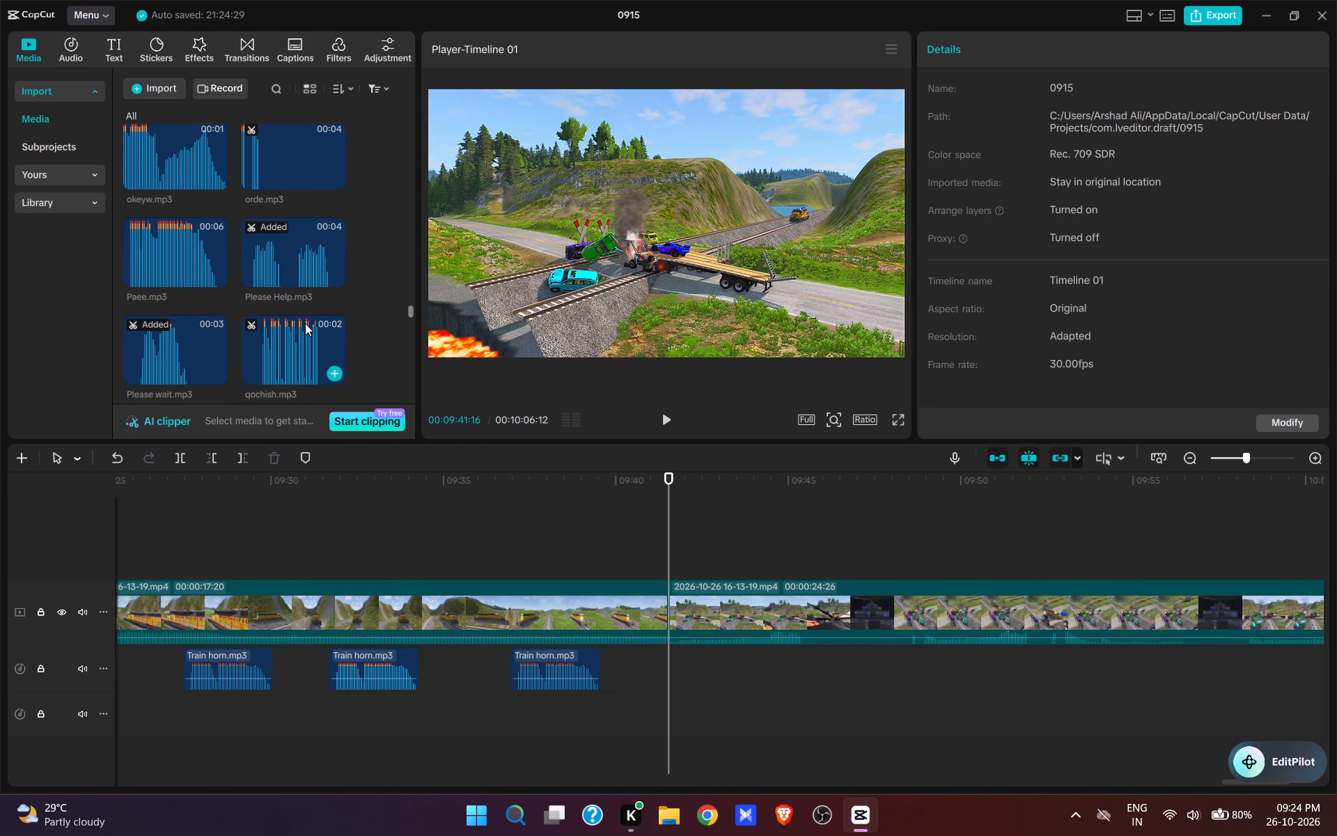
{"action": "scroll", "coordinate": [305, 323], "scroll_direction": "up", "scroll_amount": 11}
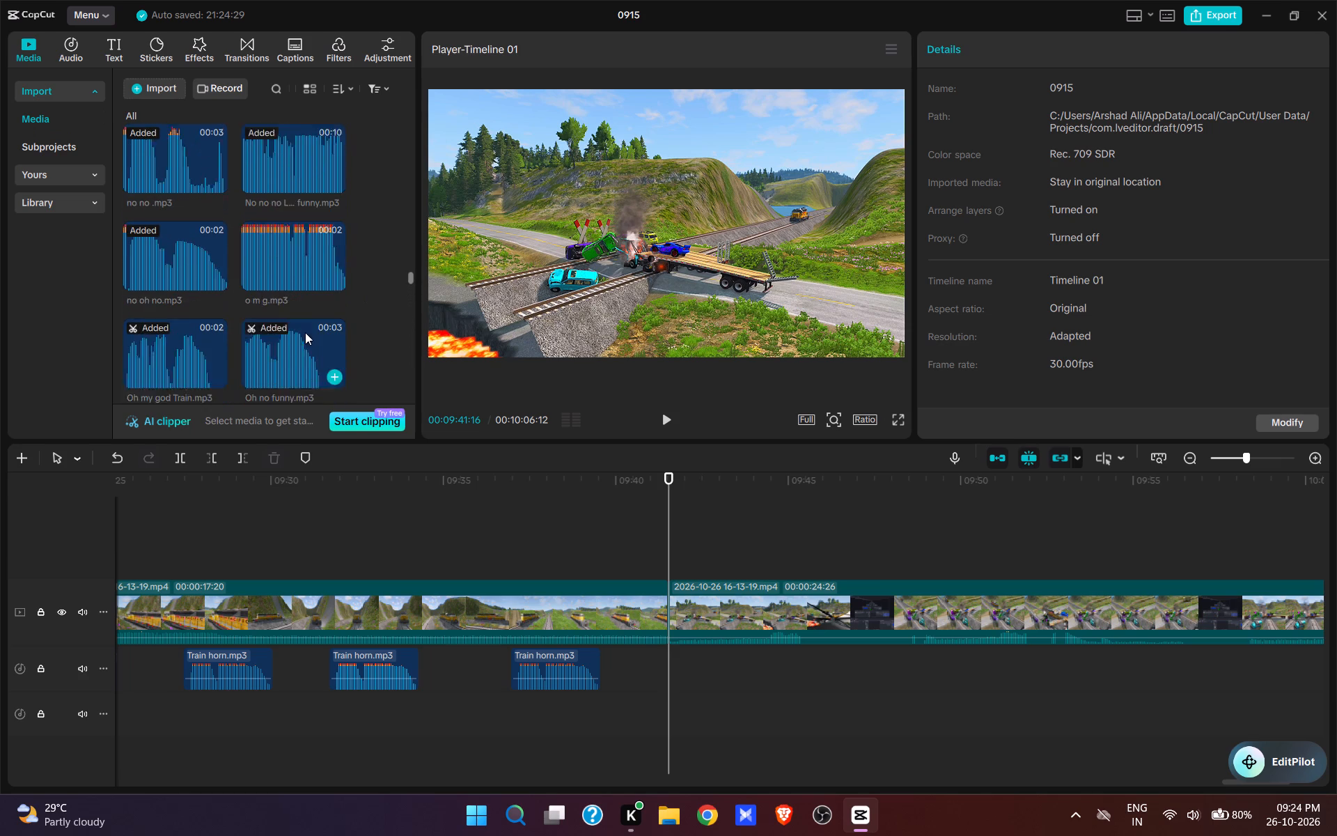
{"action": "left_click", "coordinate": [132, 245]}
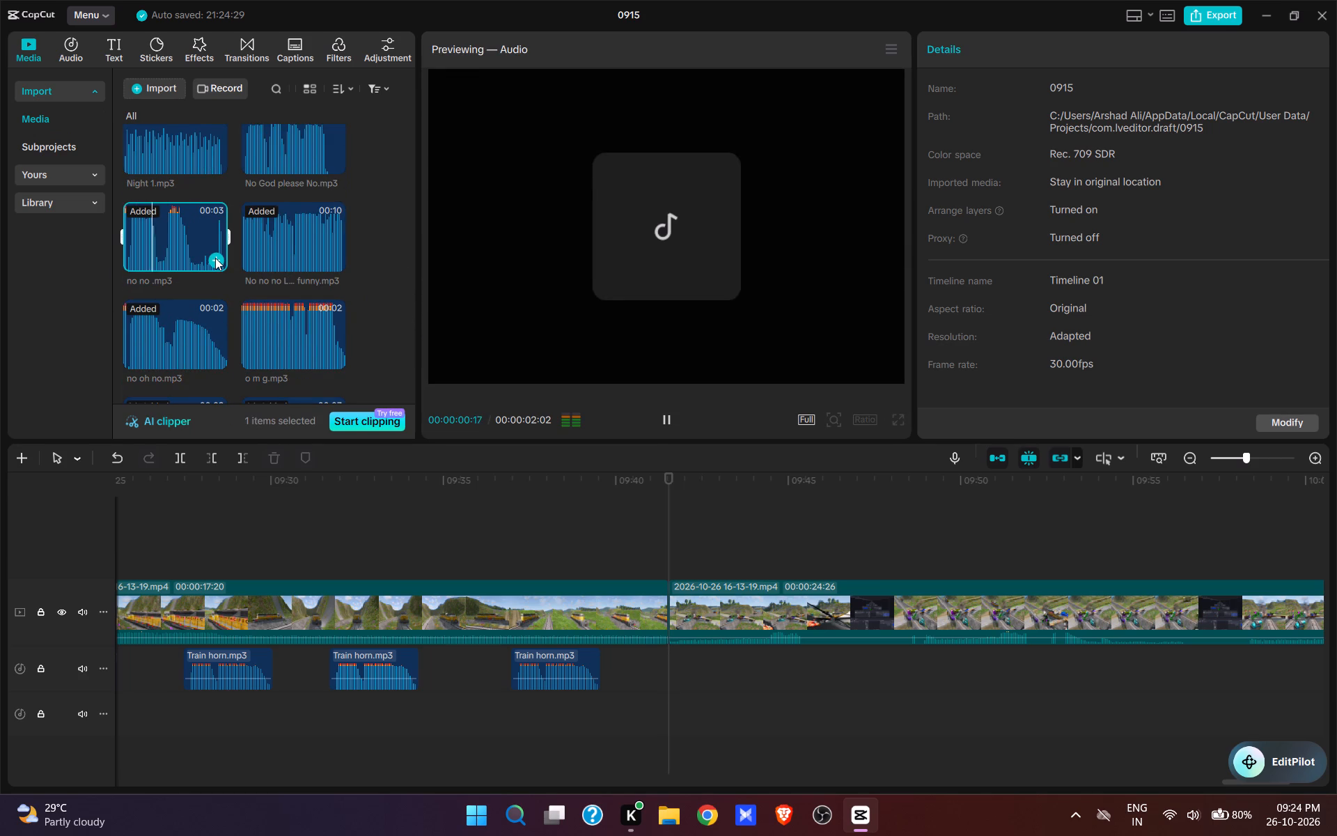
{"action": "left_click", "coordinate": [215, 258]}
{"action": "key", "text": "space"}
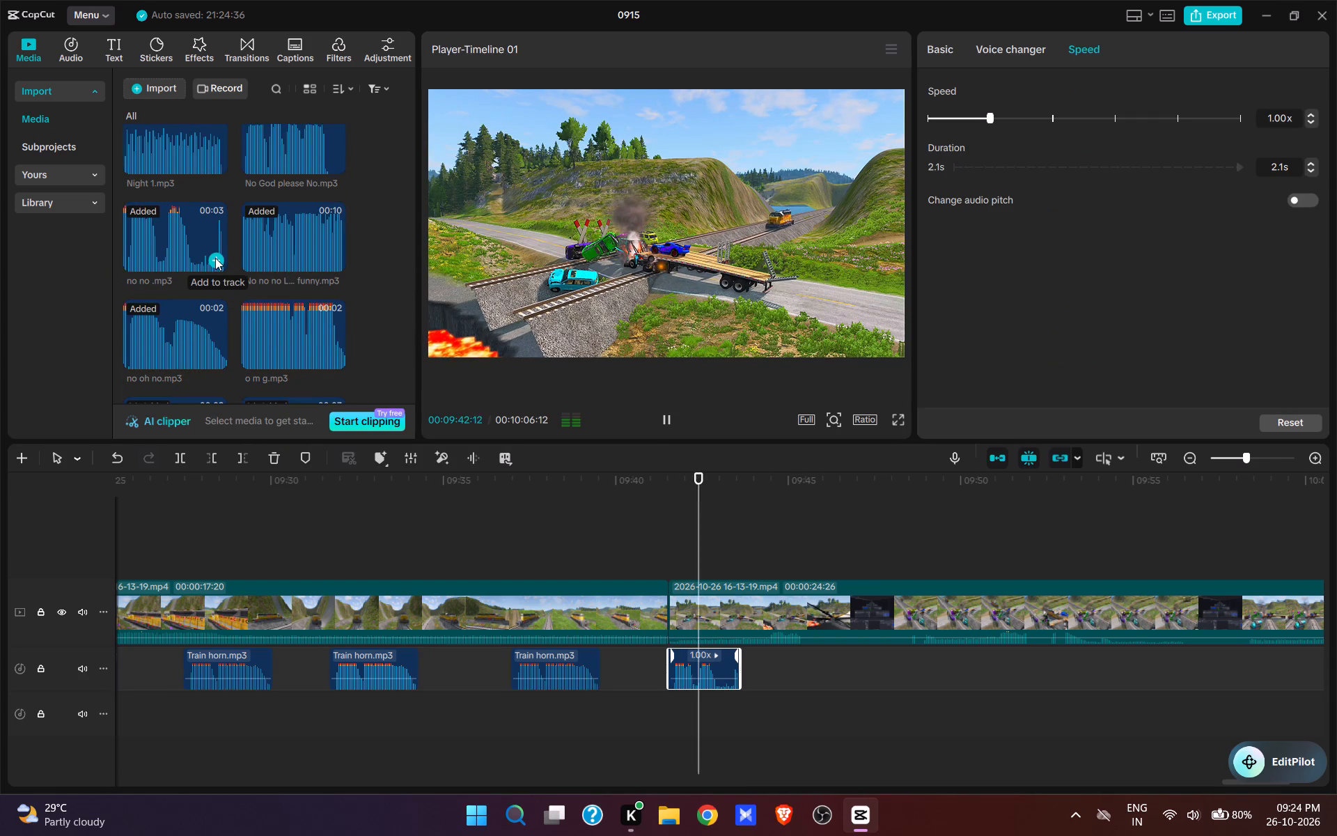
{"action": "key", "text": "space"}
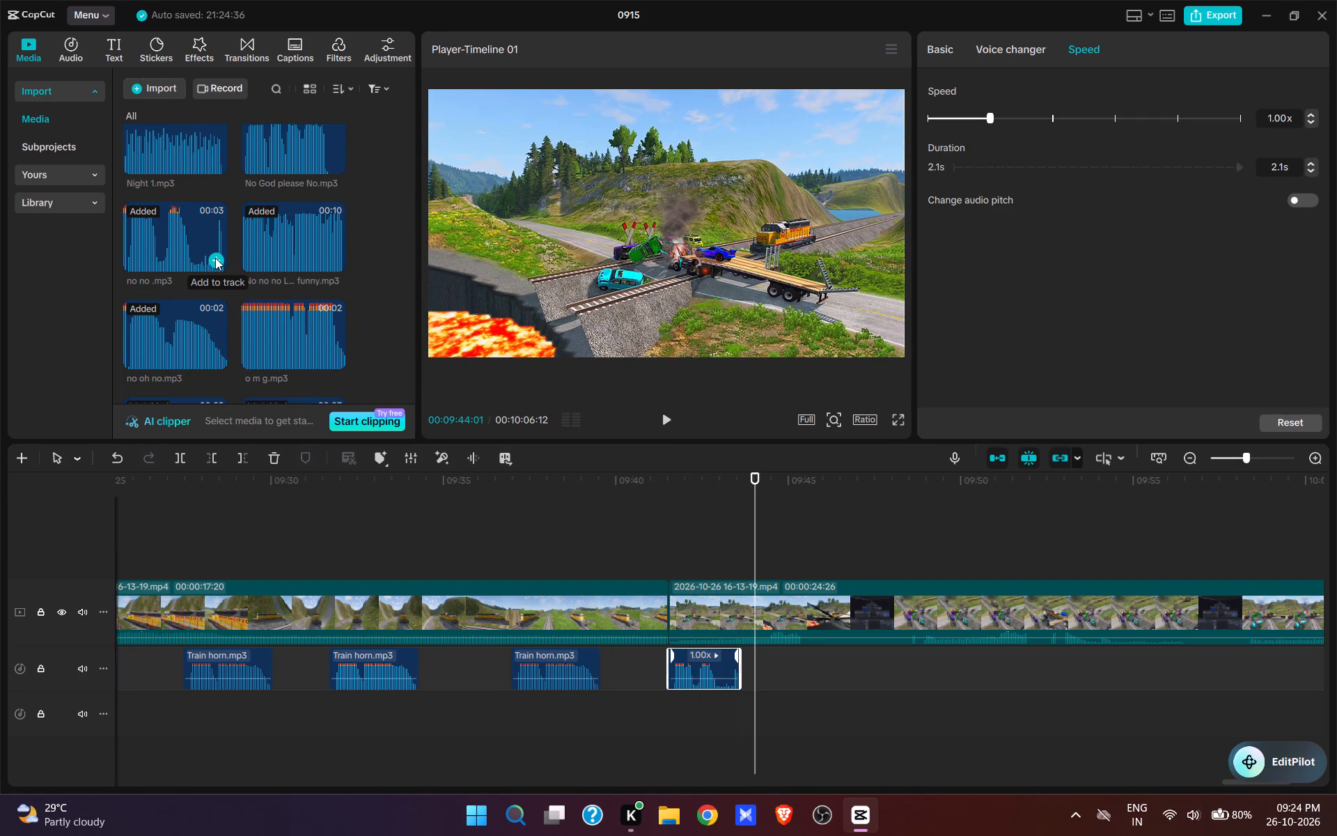
Split the video at 00:09:45:03, after the train hits the trailer, and remove the footage from there to about 00:09:48:27.
{"action": "key", "text": "space"}
{"action": "key", "text": "space"}
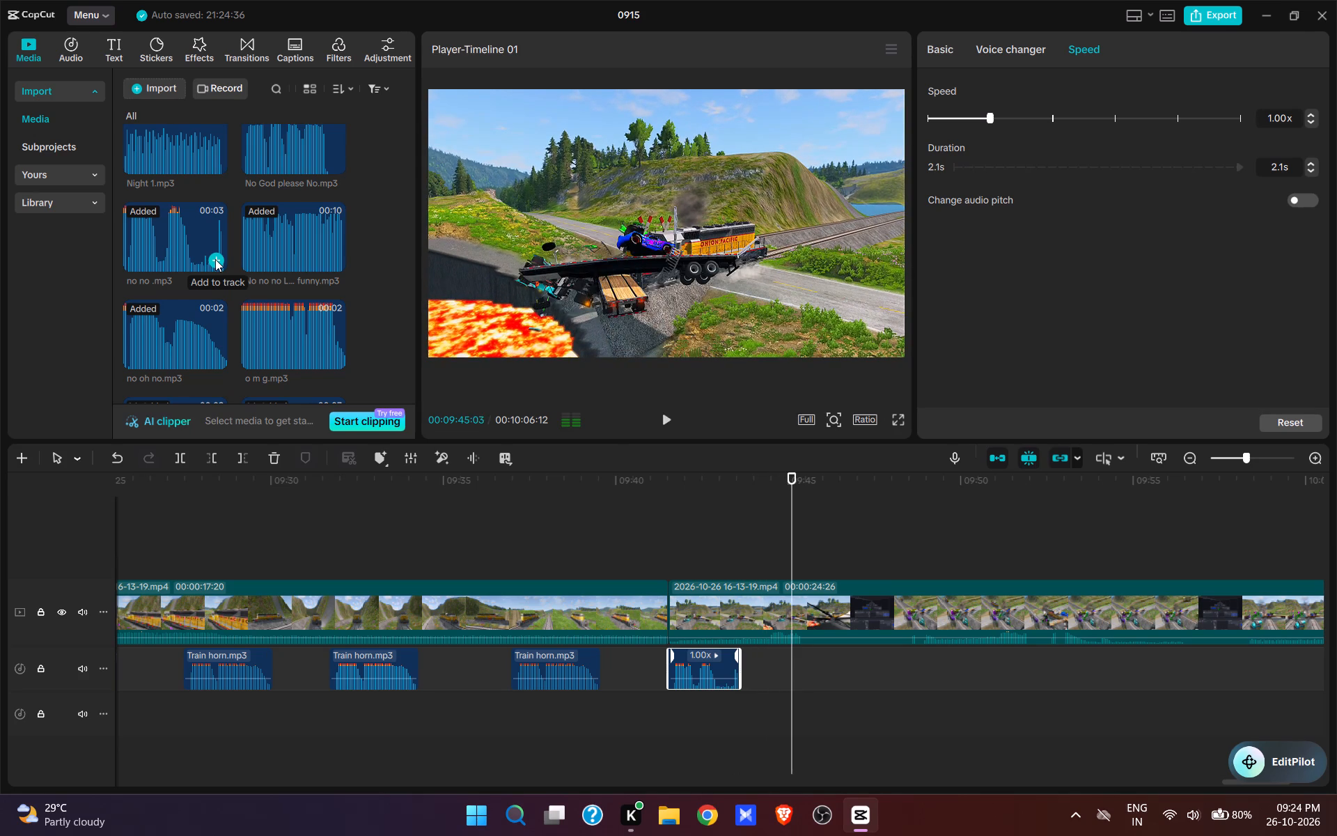
{"action": "key", "text": "space"}
{"action": "key", "text": "space"}
{"action": "key", "text": "space"}
{"action": "left_click", "coordinate": [785, 566]}
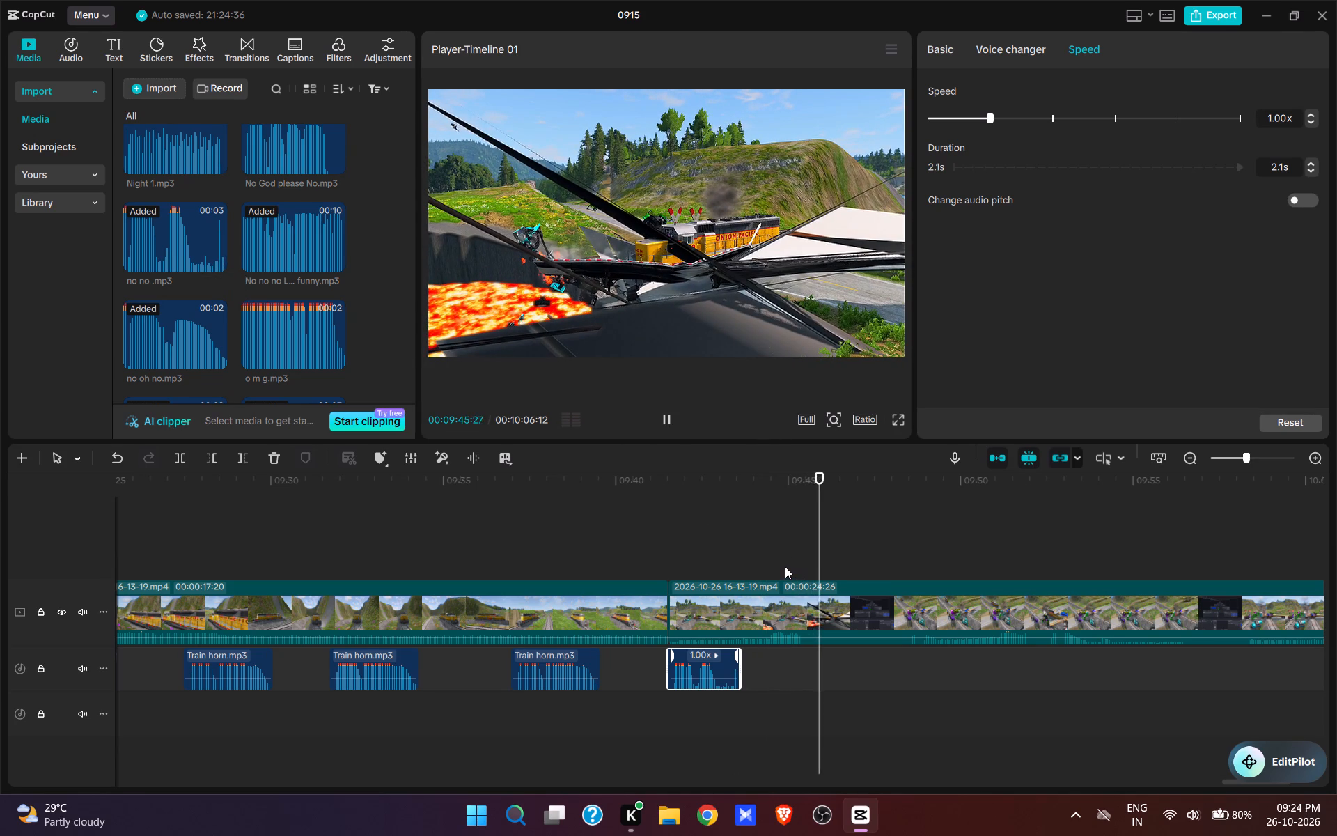
{"action": "key", "text": "space"}
{"action": "key", "text": "space"}
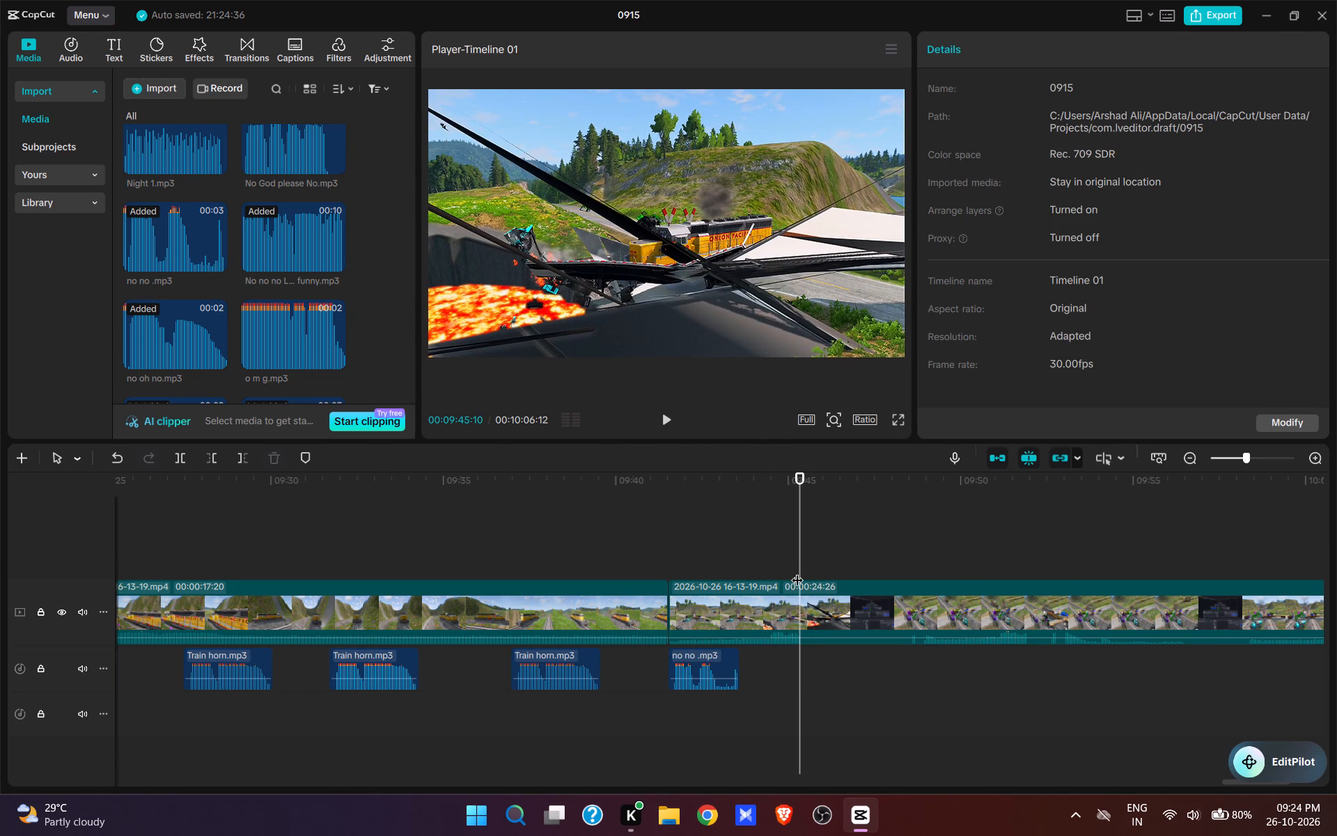
{"action": "left_click", "coordinate": [797, 568]}
{"action": "left_click", "coordinate": [792, 564]}
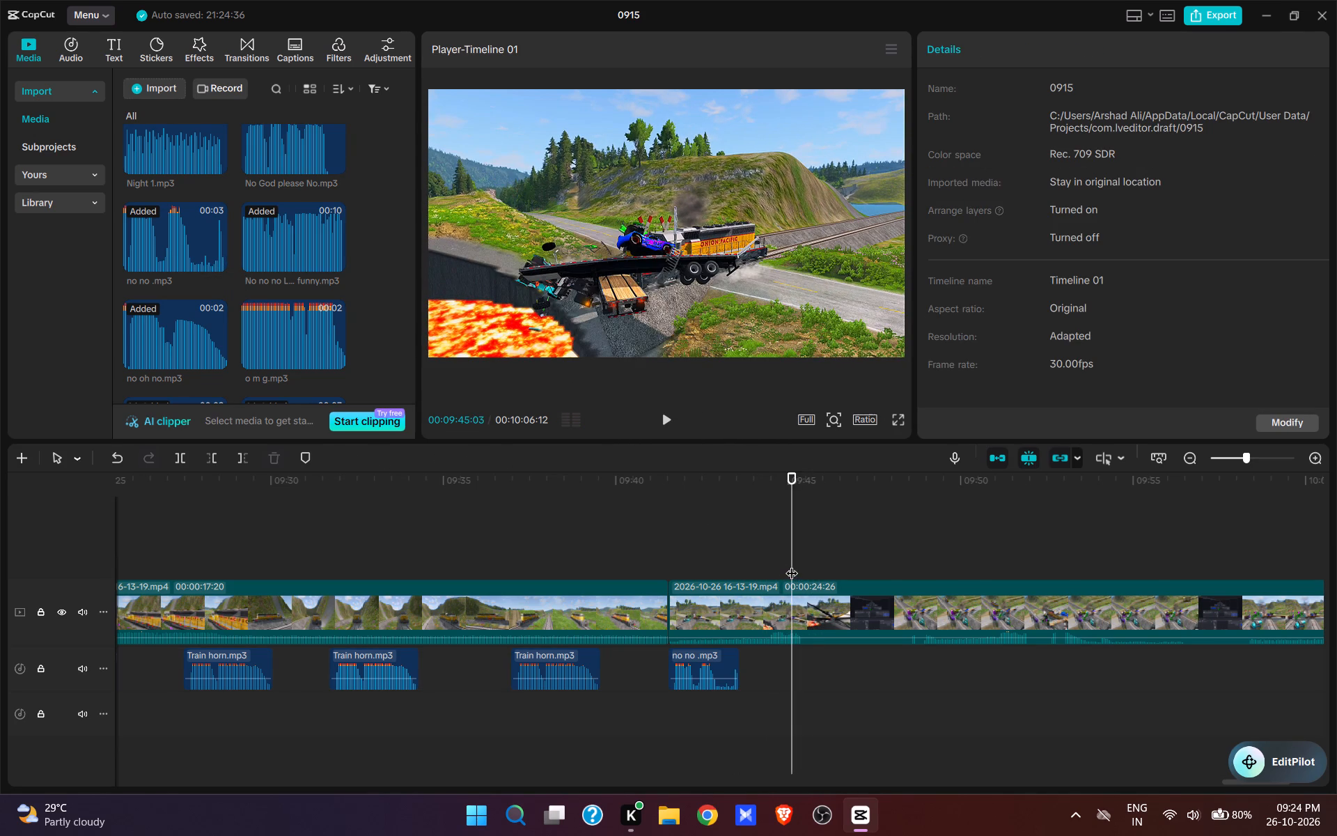
{"action": "key", "text": "w"}
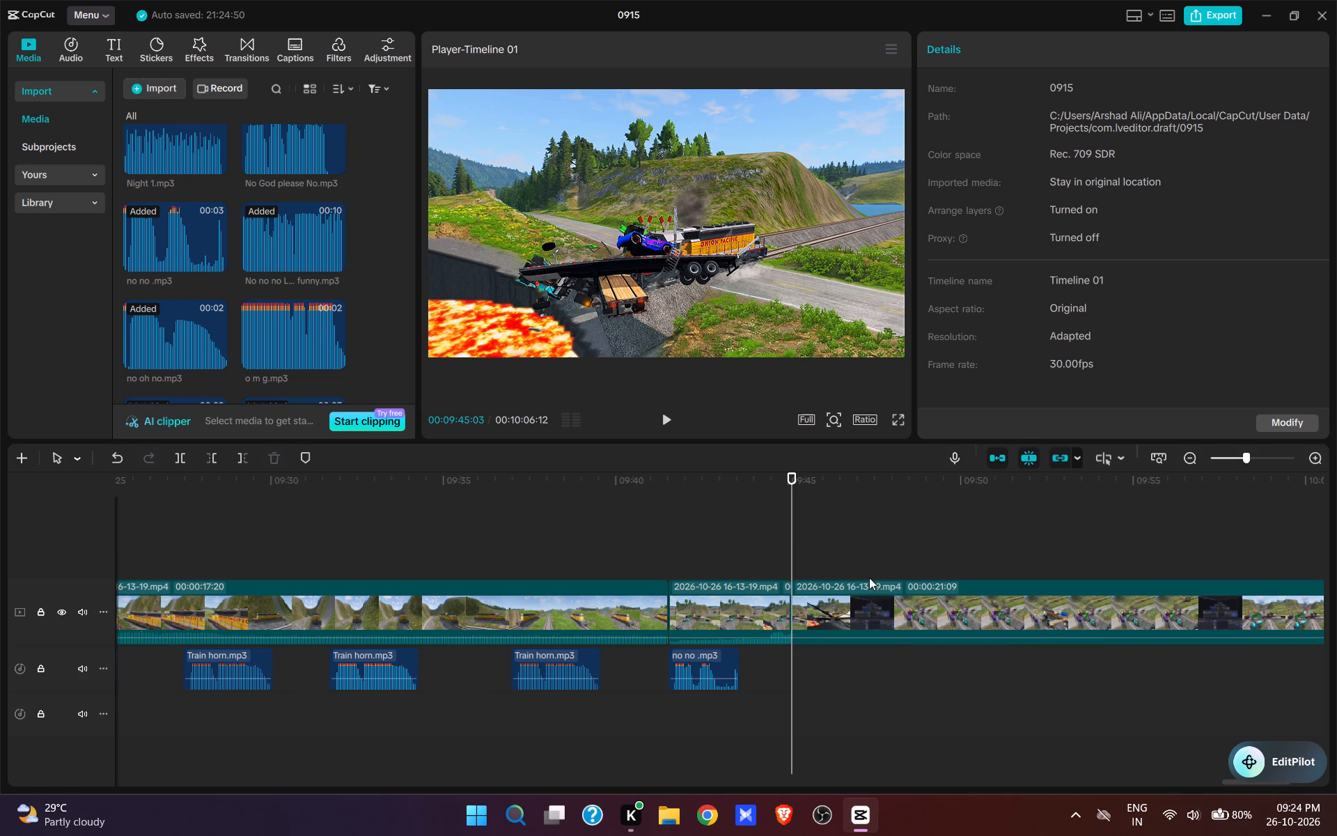
{"action": "left_click", "coordinate": [884, 565]}
{"action": "key", "text": "space"}
{"action": "key", "text": "space"}
{"action": "type", "text": "q"}
Split the video at 00:09:48:04, after the overhead crash view, and remove about 9.4 s up to the front view along the tracks.
{"action": "key", "text": "space"}
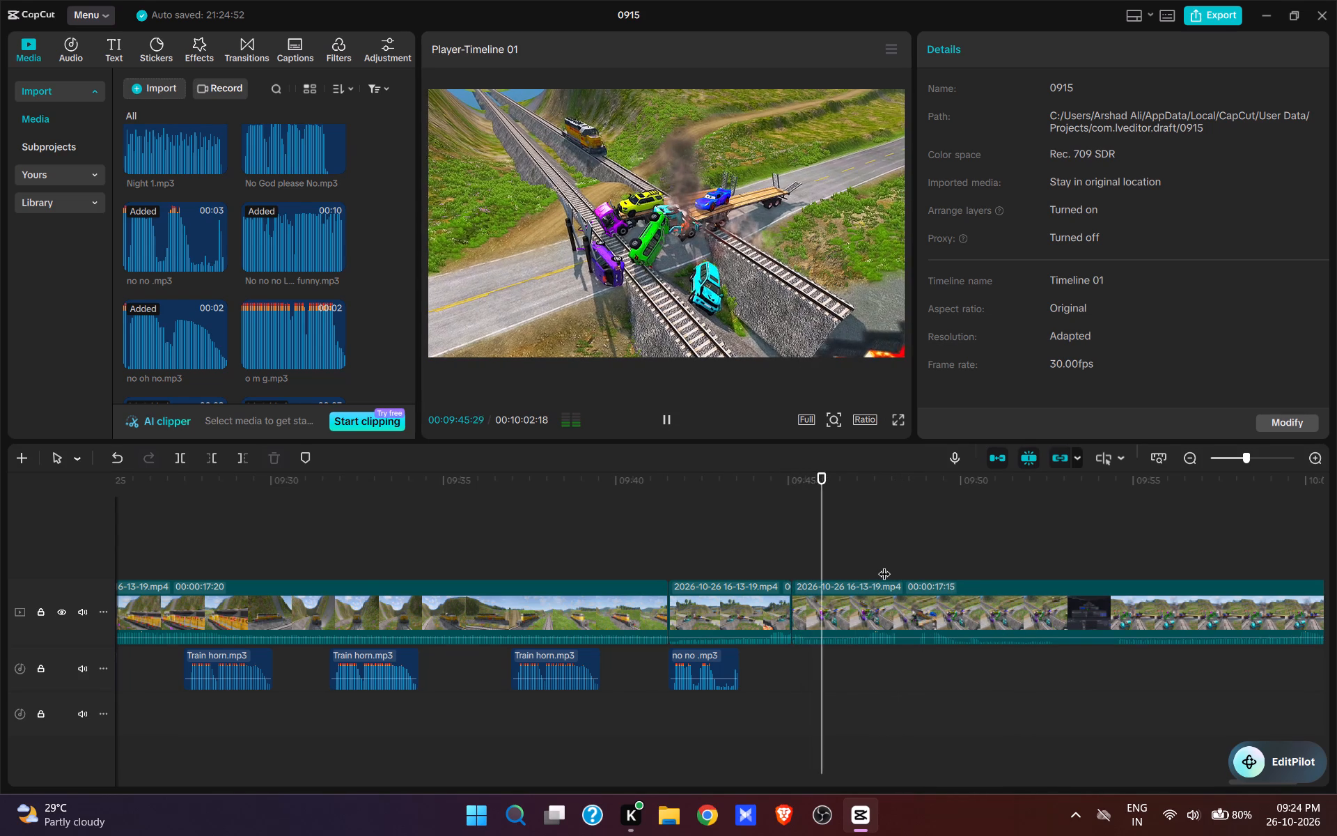
{"action": "key", "text": "space"}
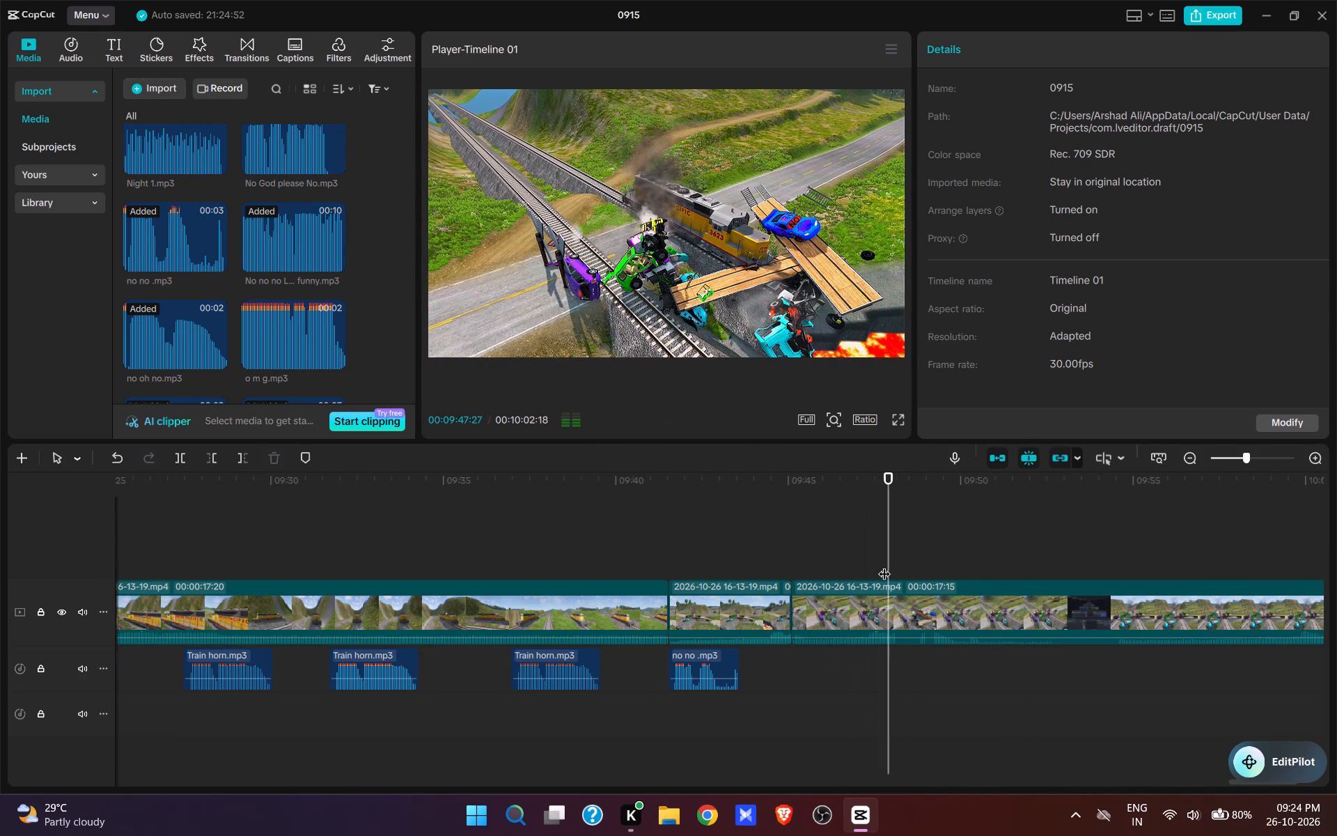
{"action": "key", "text": "space"}
{"action": "key", "text": "space"}
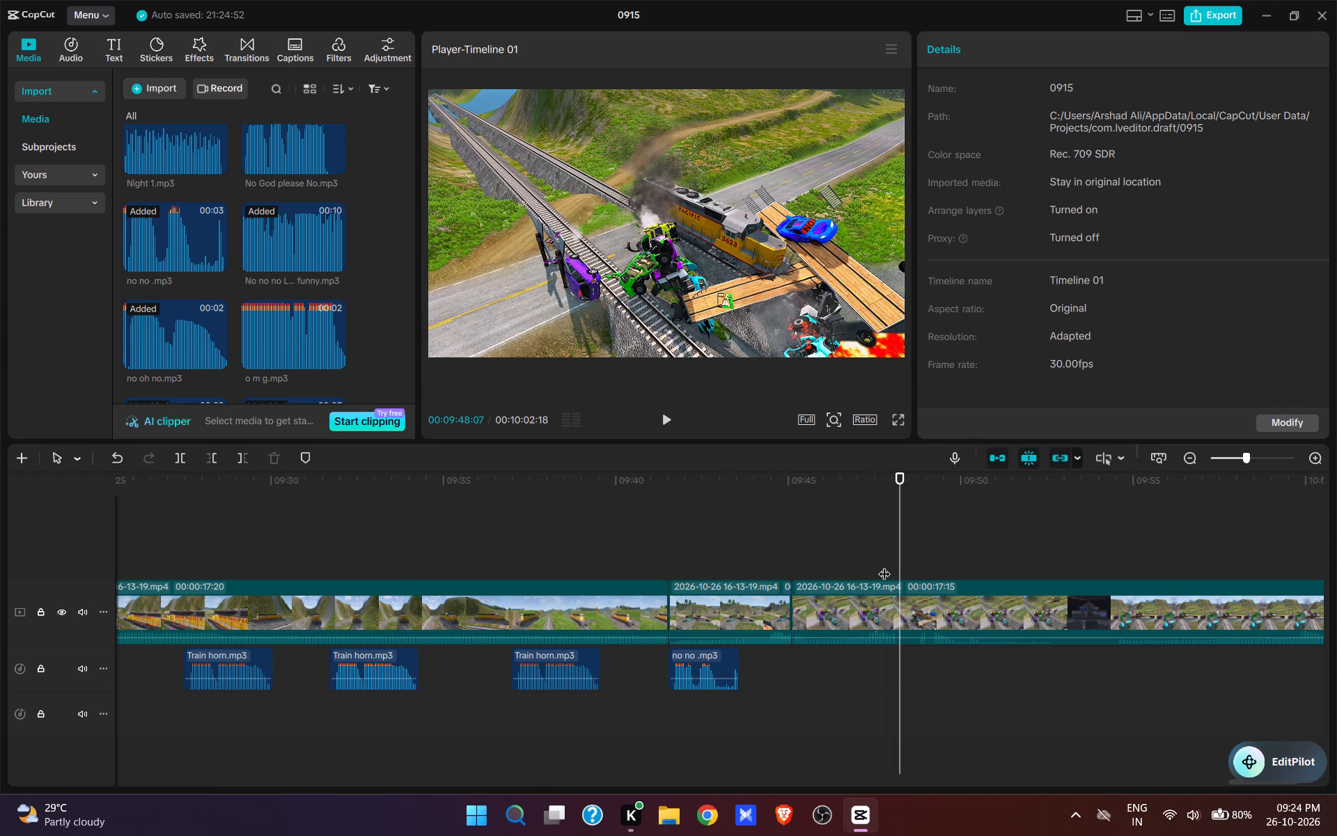
{"action": "left_click", "coordinate": [897, 565]}
{"action": "key", "text": "w"}
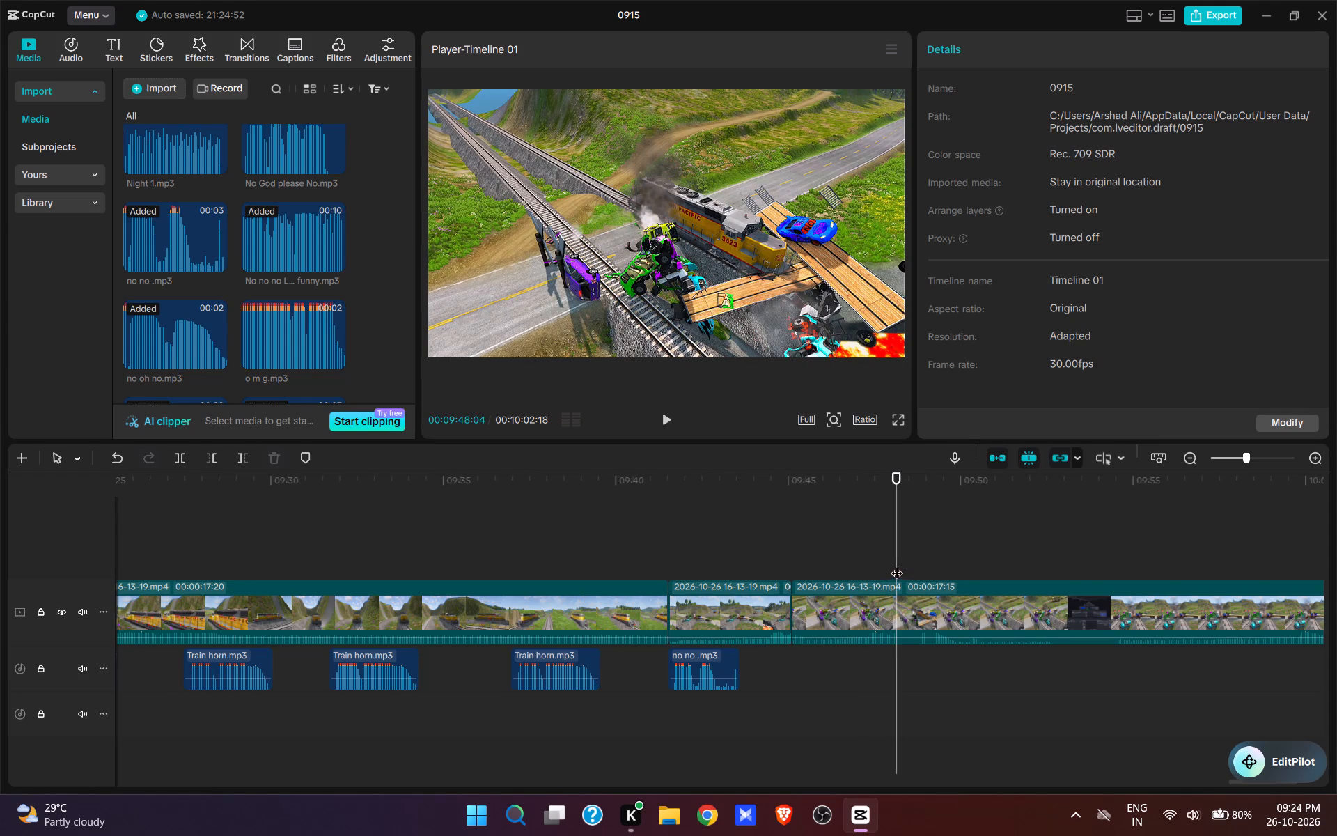
{"action": "left_click", "coordinate": [916, 557]}
{"action": "key", "text": "space"}
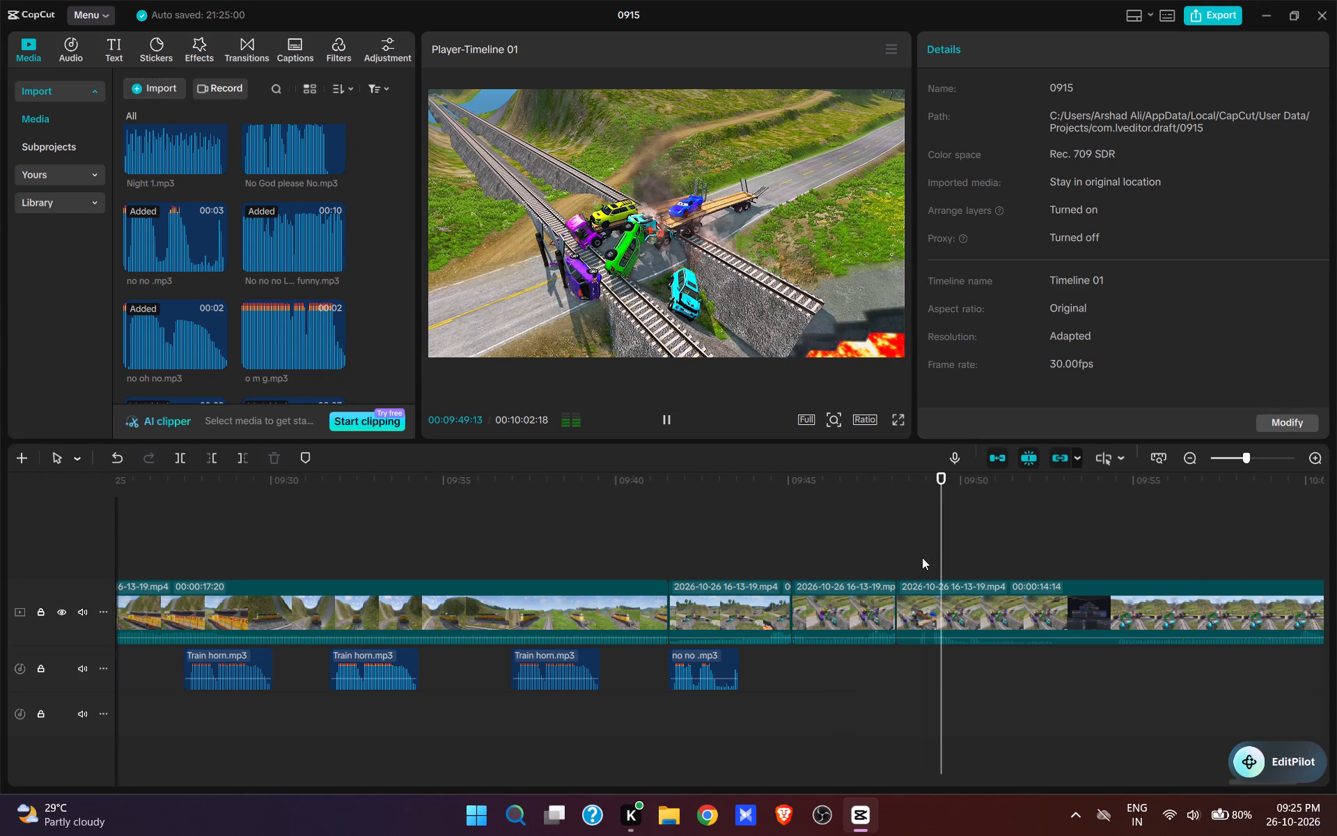
{"action": "left_click", "coordinate": [1003, 552]}
{"action": "left_click", "coordinate": [1079, 547]}
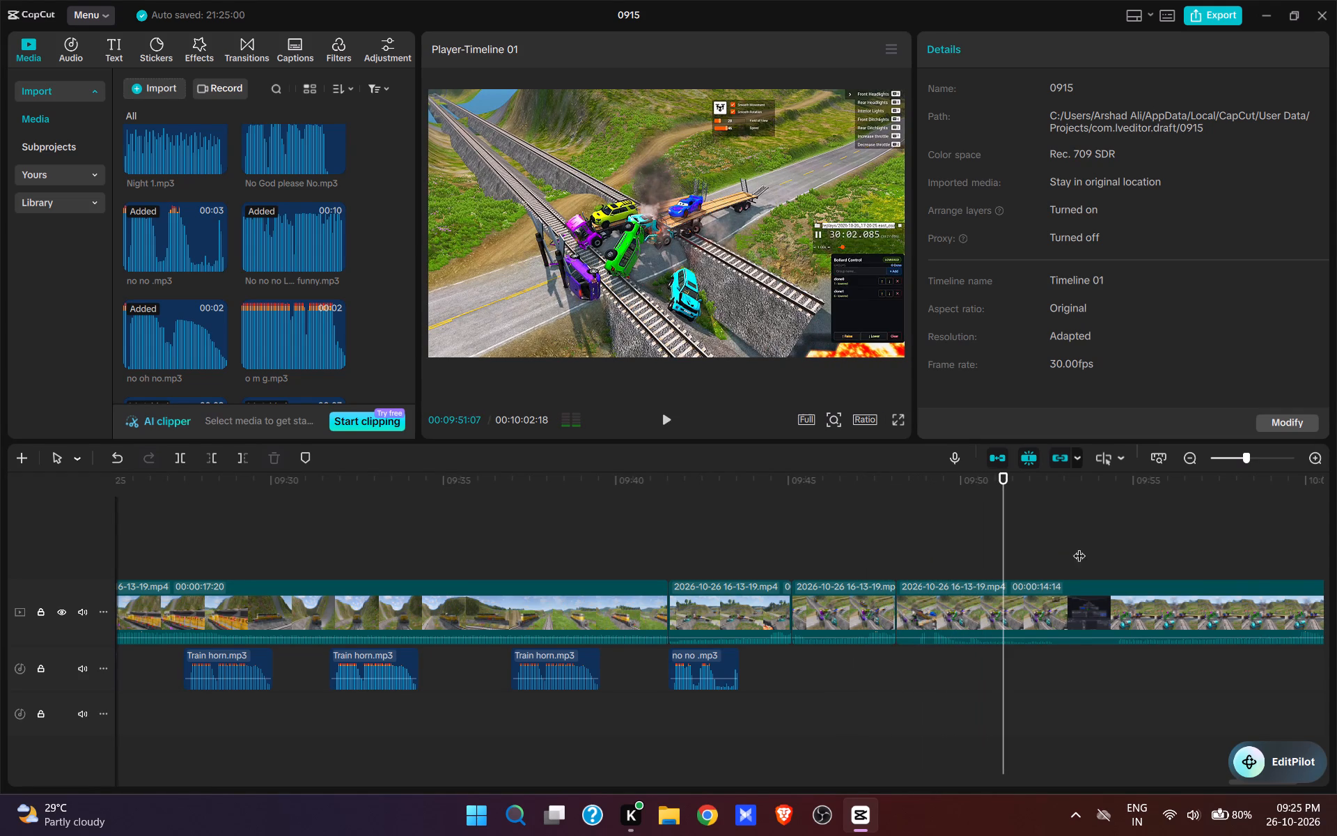
{"action": "key", "text": "space"}
{"action": "left_click_drag", "start_coordinate": [1087, 559], "coordinate": [948, 684]}
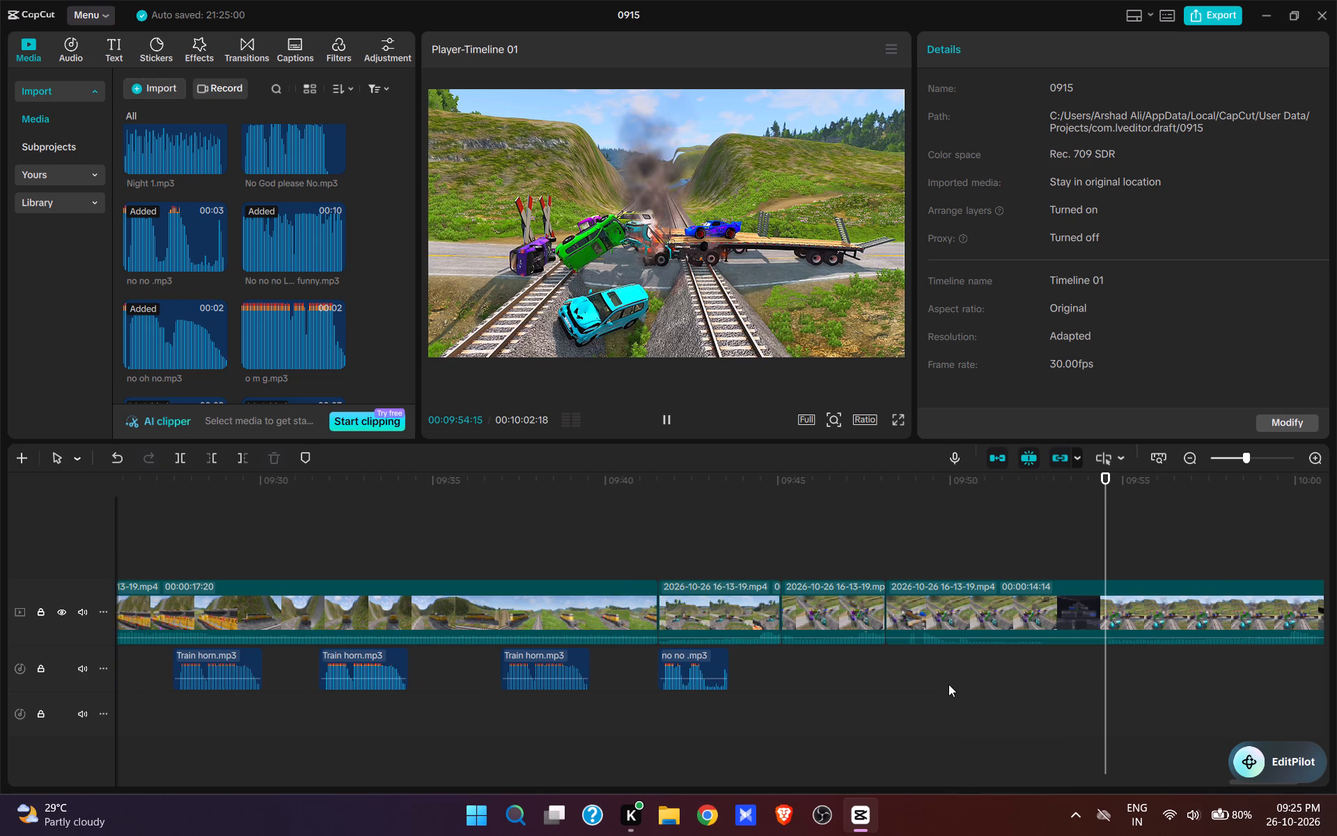
{"action": "left_click_drag", "start_coordinate": [948, 684], "coordinate": [891, 722]}
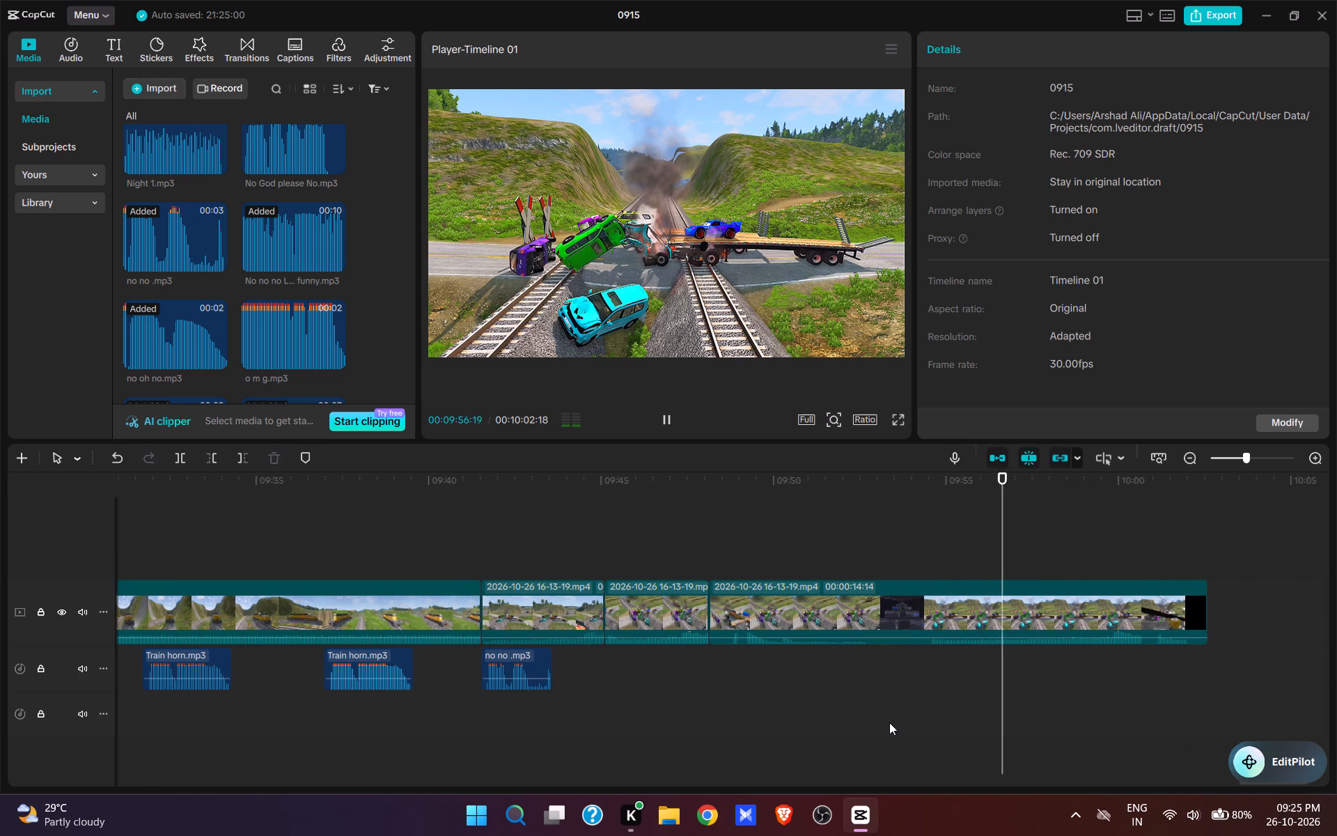
{"action": "key", "text": "space"}
{"action": "type", "text": "q"}
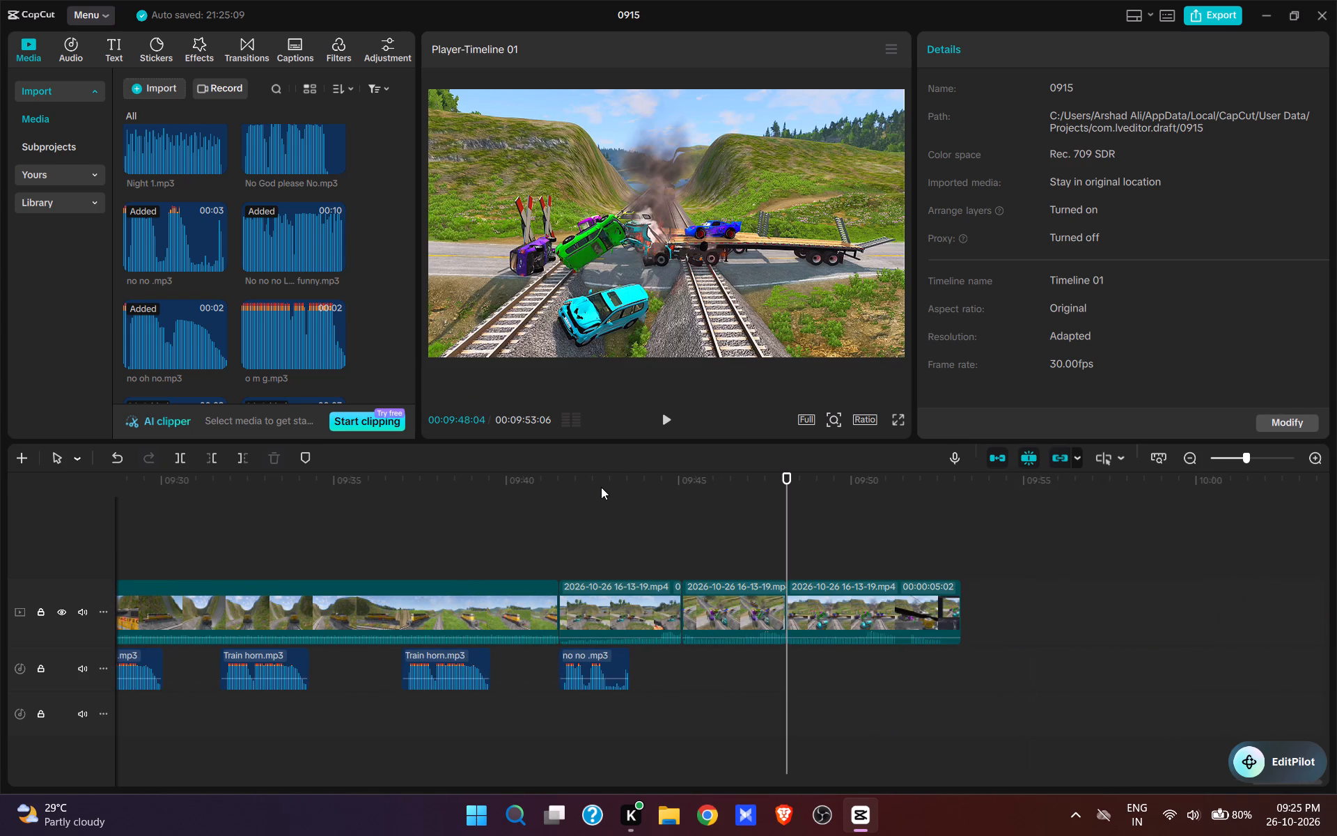
Paste the copied Train horn.mp3 clip at 00:09:48:04, where the front view of the crossing begins.
{"action": "key", "text": "ctrl+v"}
Remove all footage after 00:09:50:28, so the video ends as the train smashes through the wreck, and play back the ending.
{"action": "key", "text": "space"}
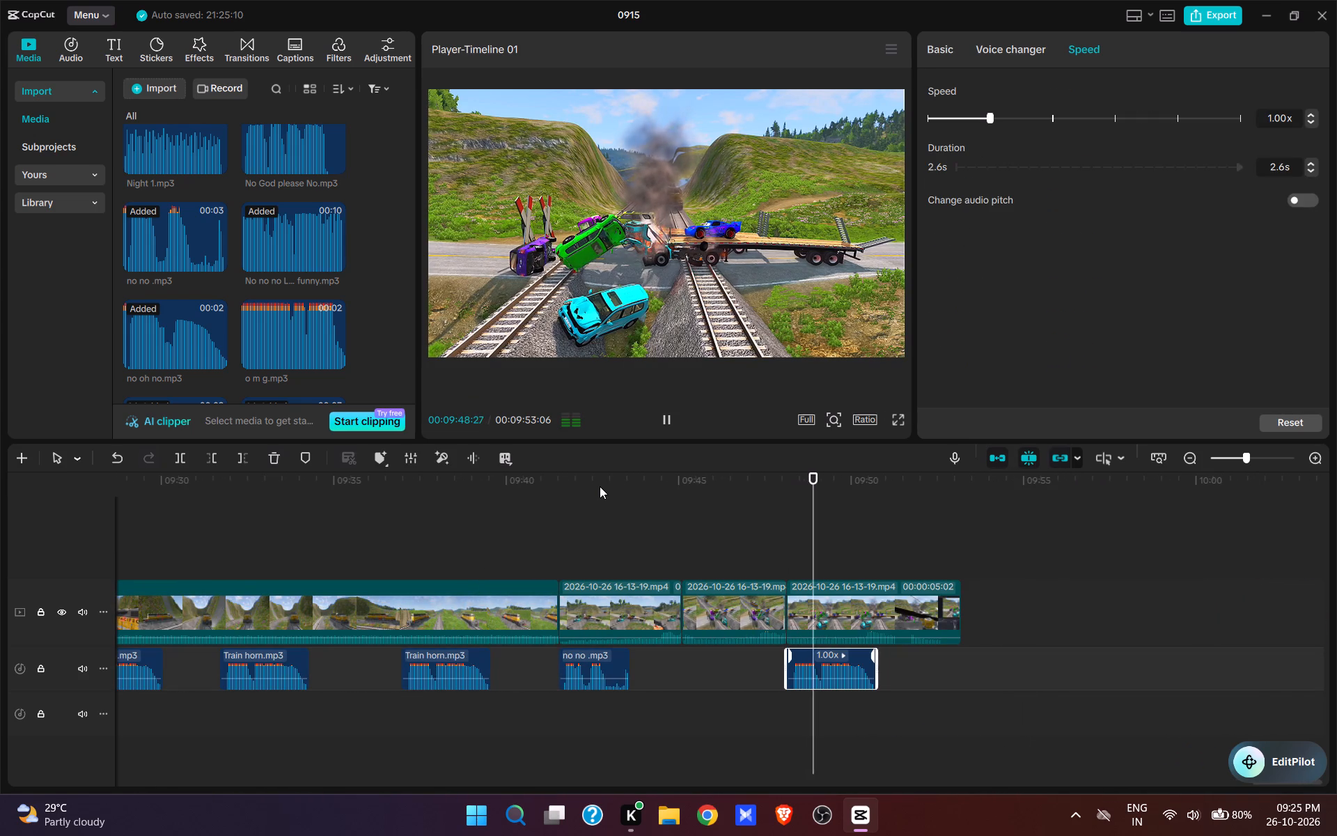
{"action": "key", "text": "space"}
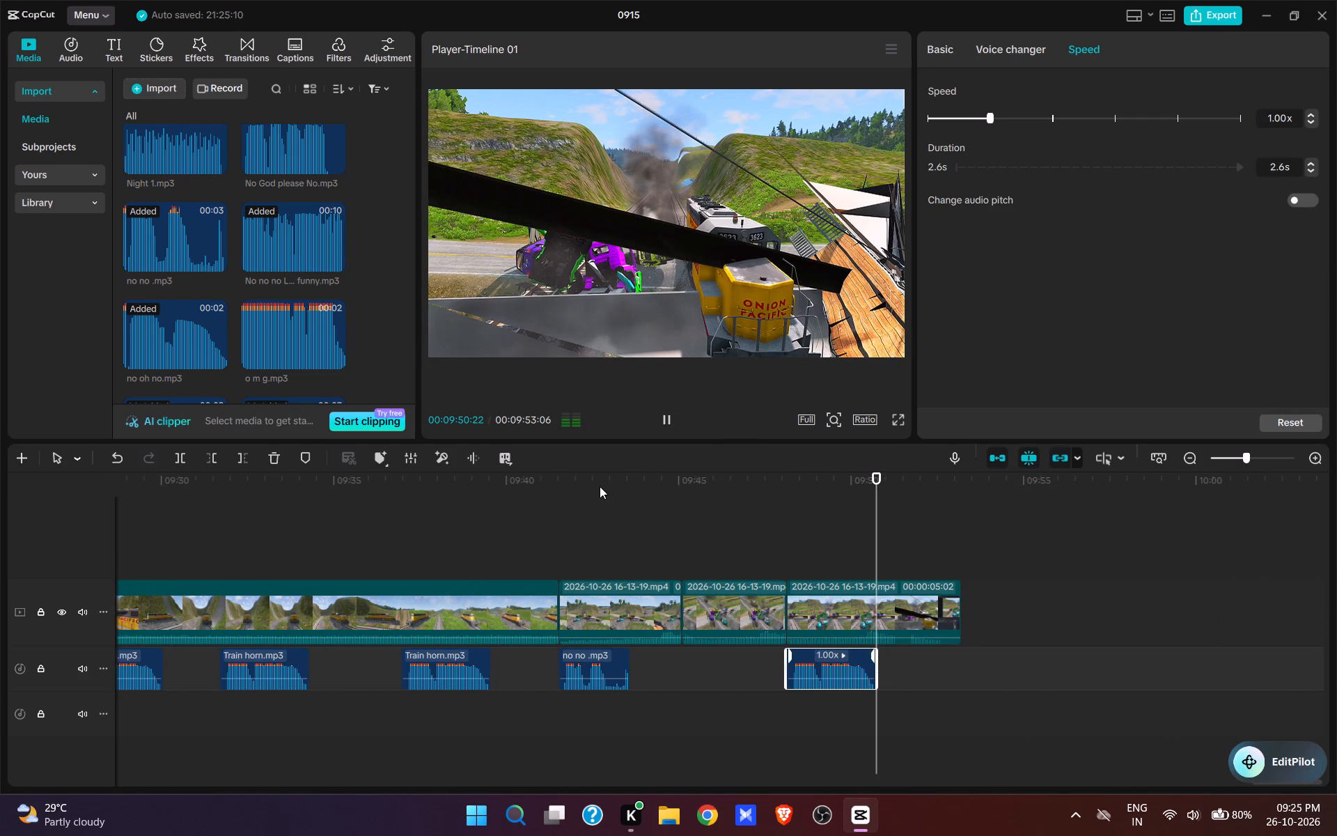
{"action": "left_click", "coordinate": [883, 569]}
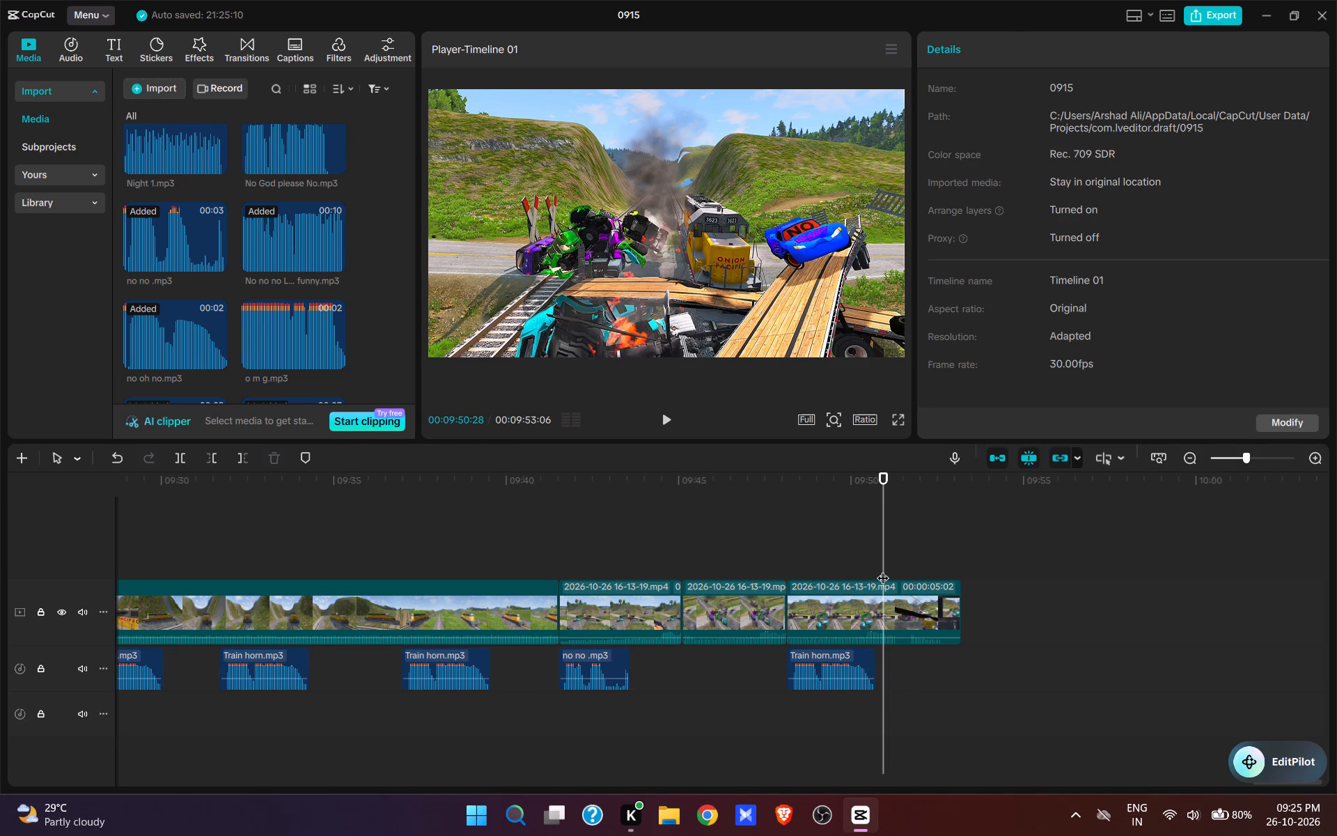
{"action": "key", "text": "e"}
{"action": "left_click", "coordinate": [827, 525]}
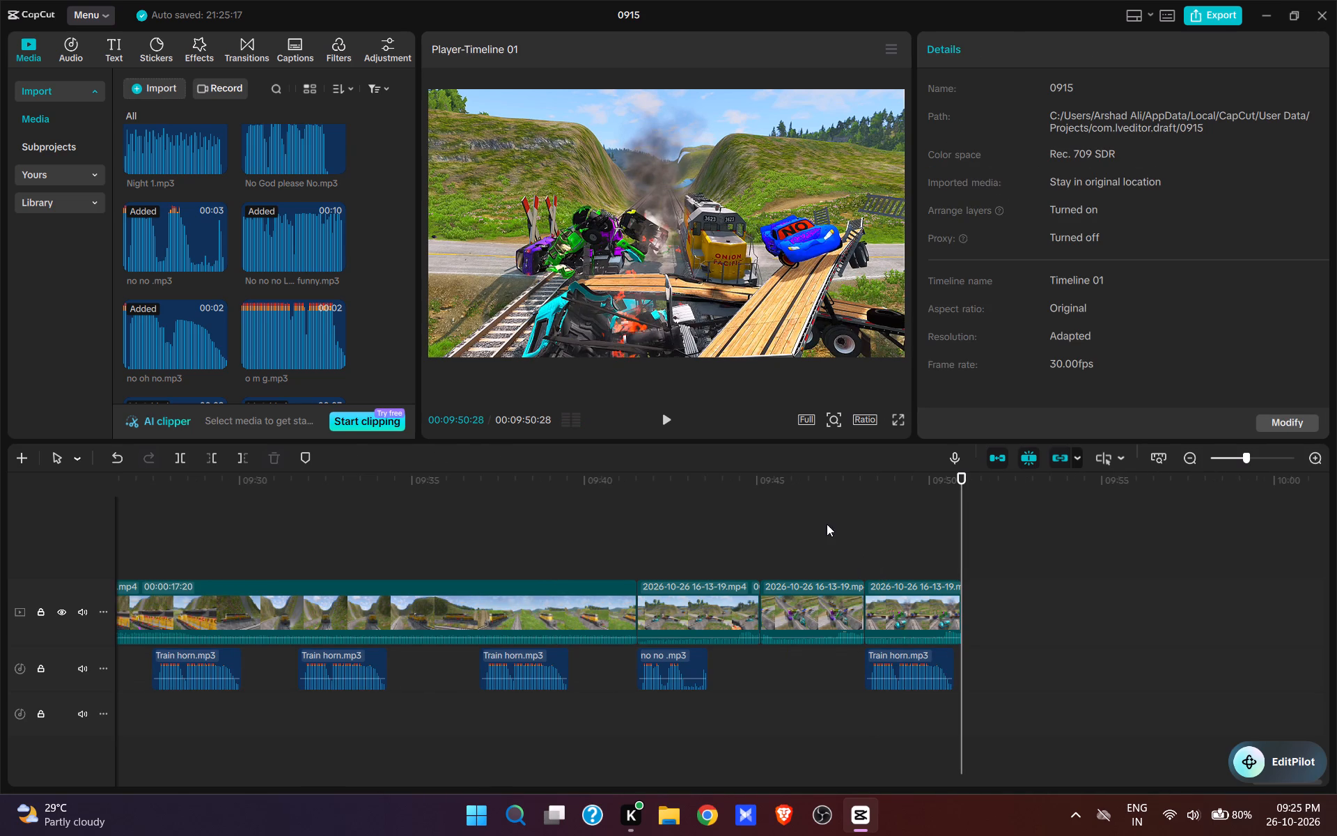
{"action": "key", "text": "space"}
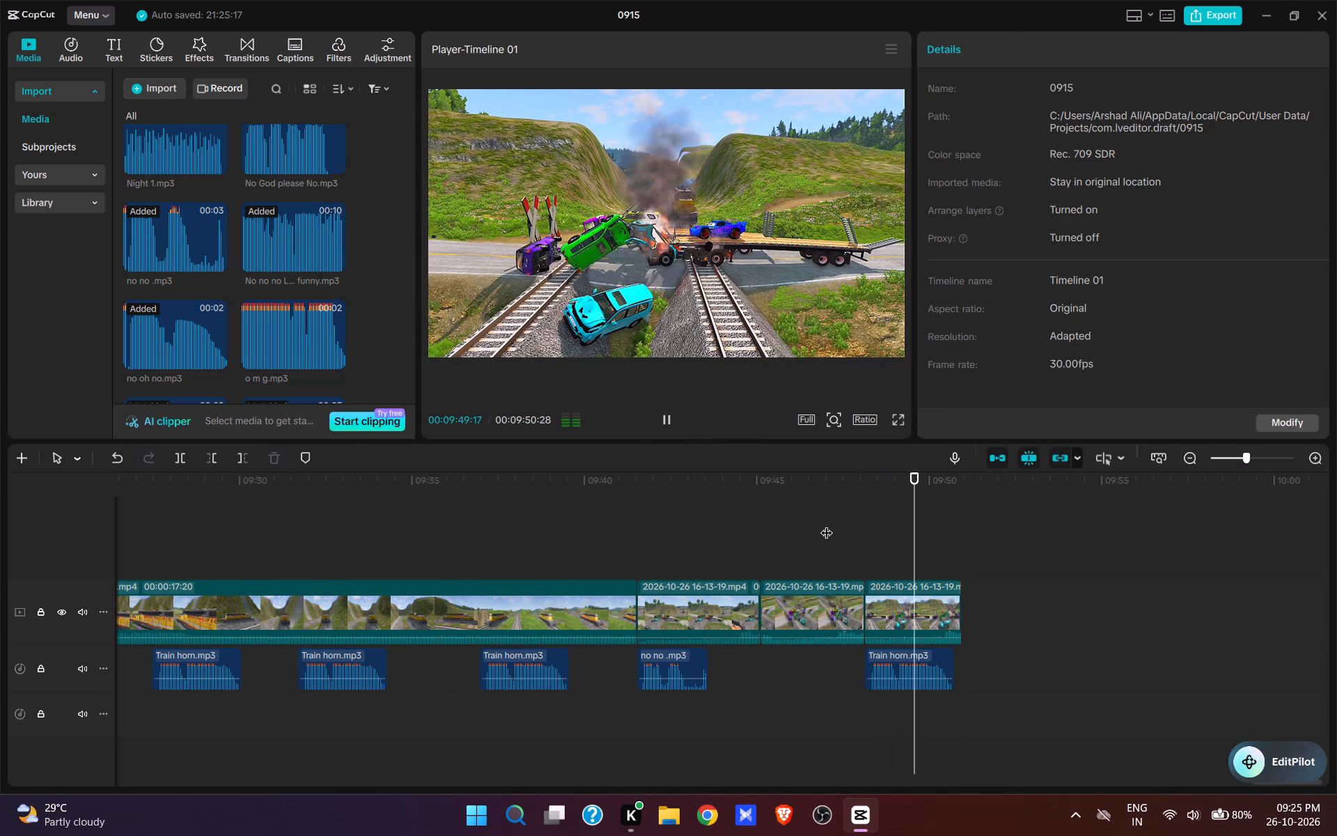
Close the project window.
{"action": "left_click", "coordinate": [1318, 6]}
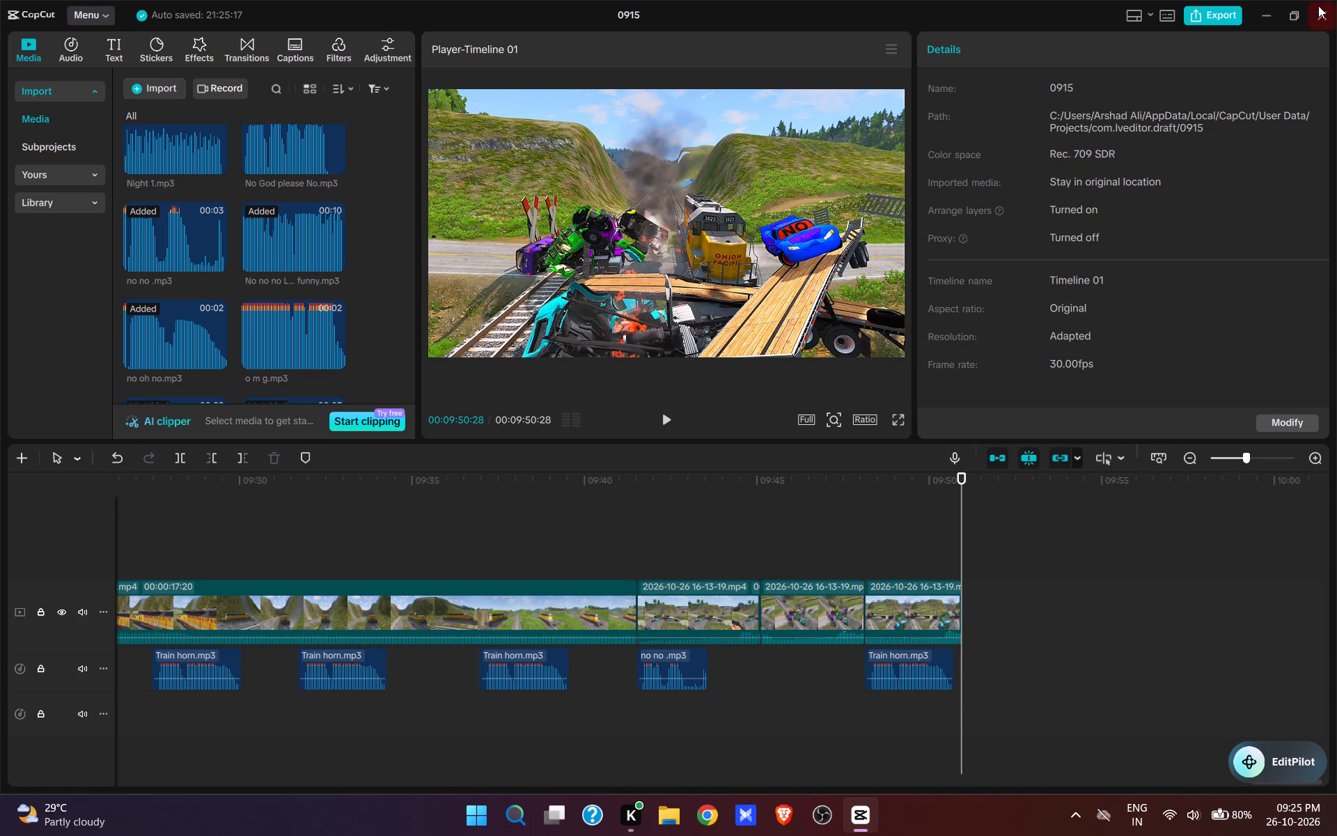